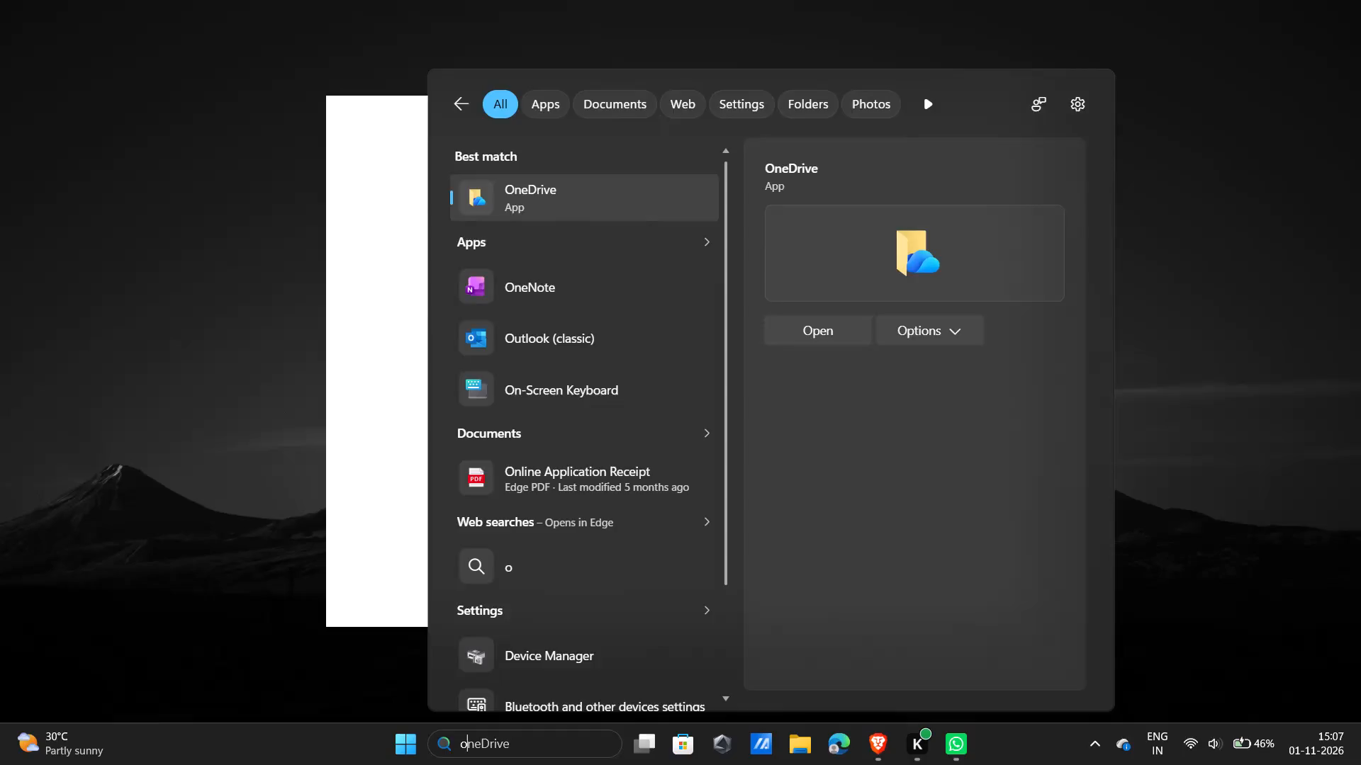
# Search the computer for Word and launch the app.
pyautogui.press('Return')
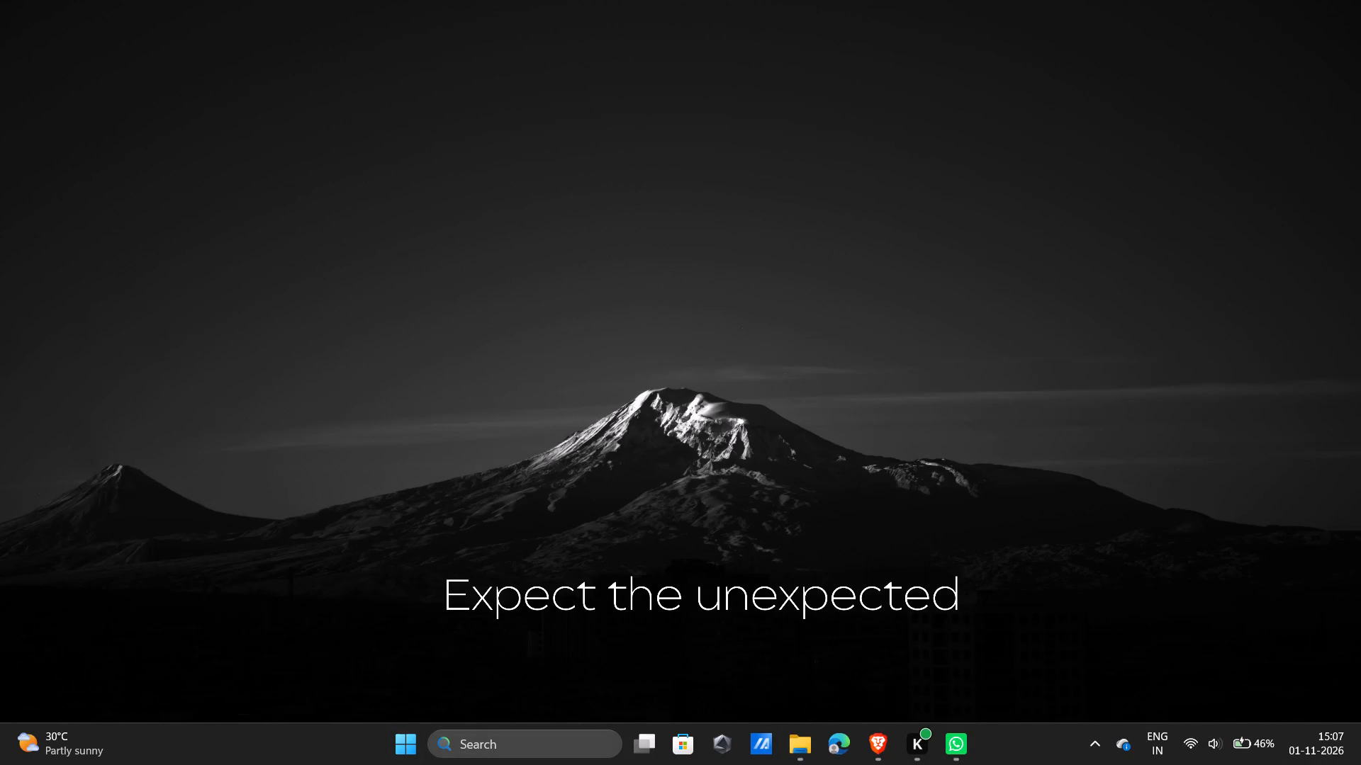
pyautogui.click(498, 749)
pyautogui.press('w')
pyautogui.write('ord')
pyautogui.press('Return')
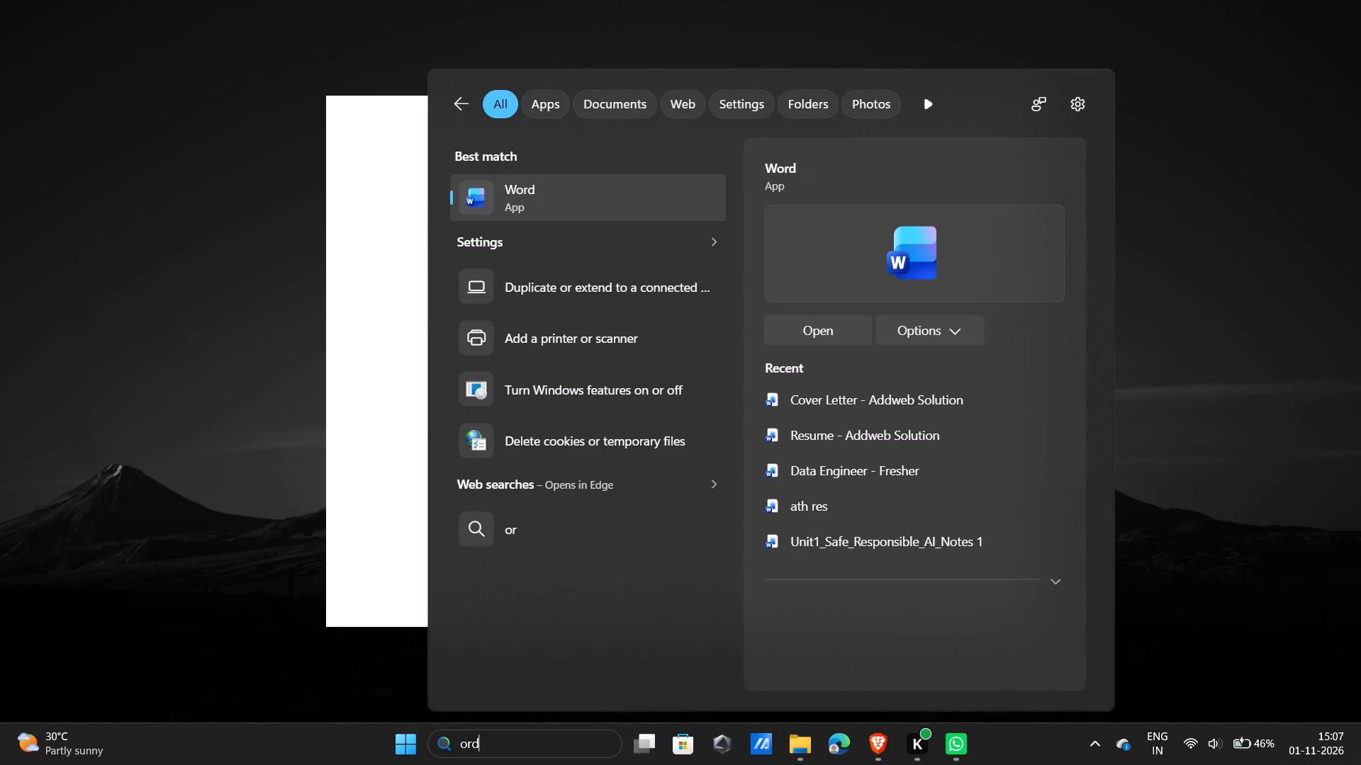
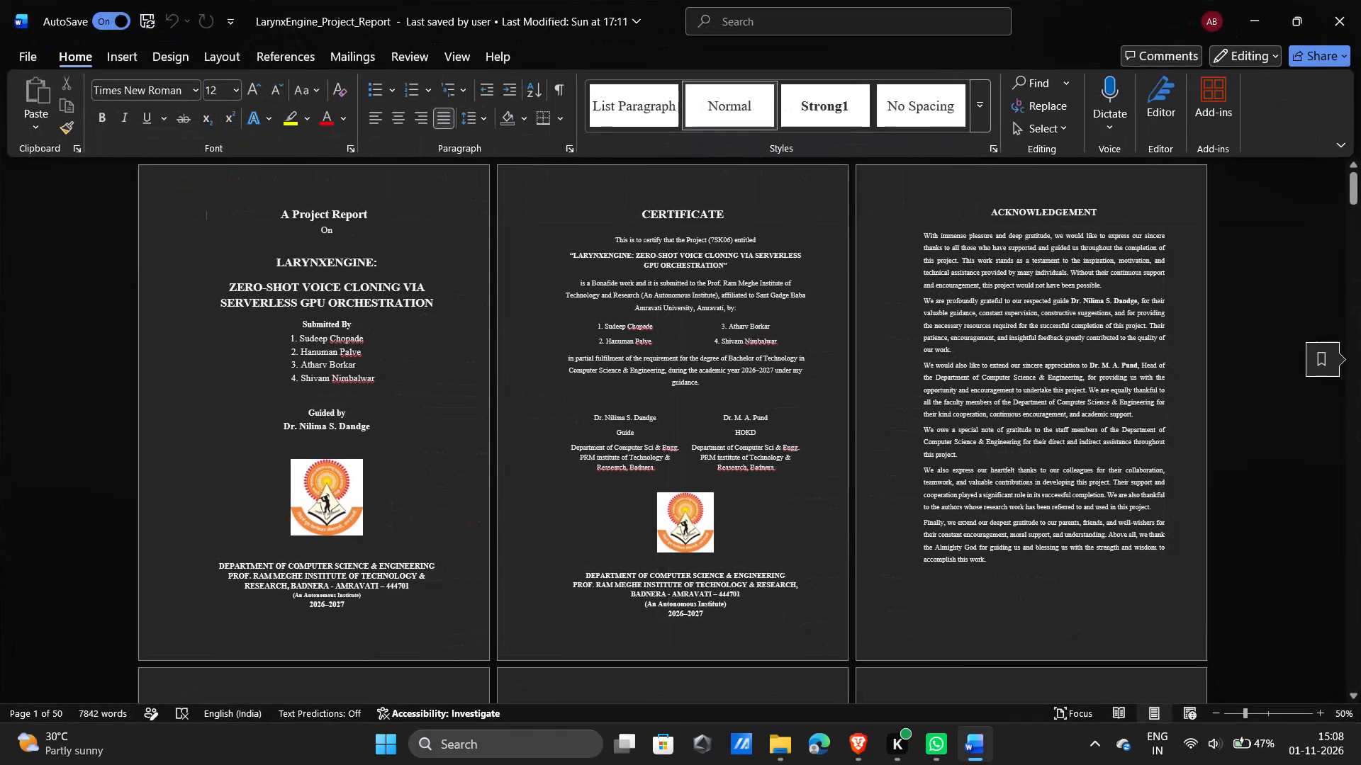
# Skim the project report from the cover page into Chapter 2 and back, enlarging the page view to 70%.
pyautogui.scroll(-4, 720, 508)
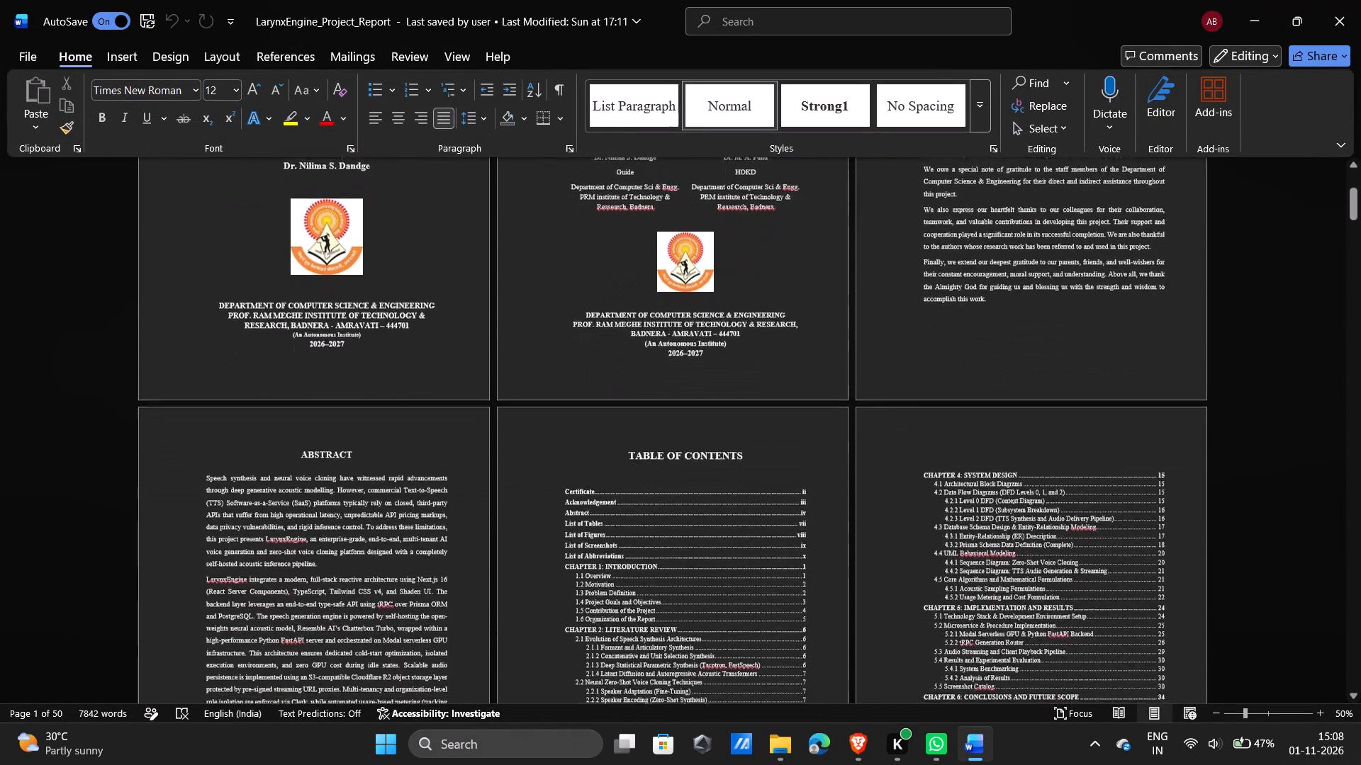
pyautogui.scroll(-5, 720, 508)
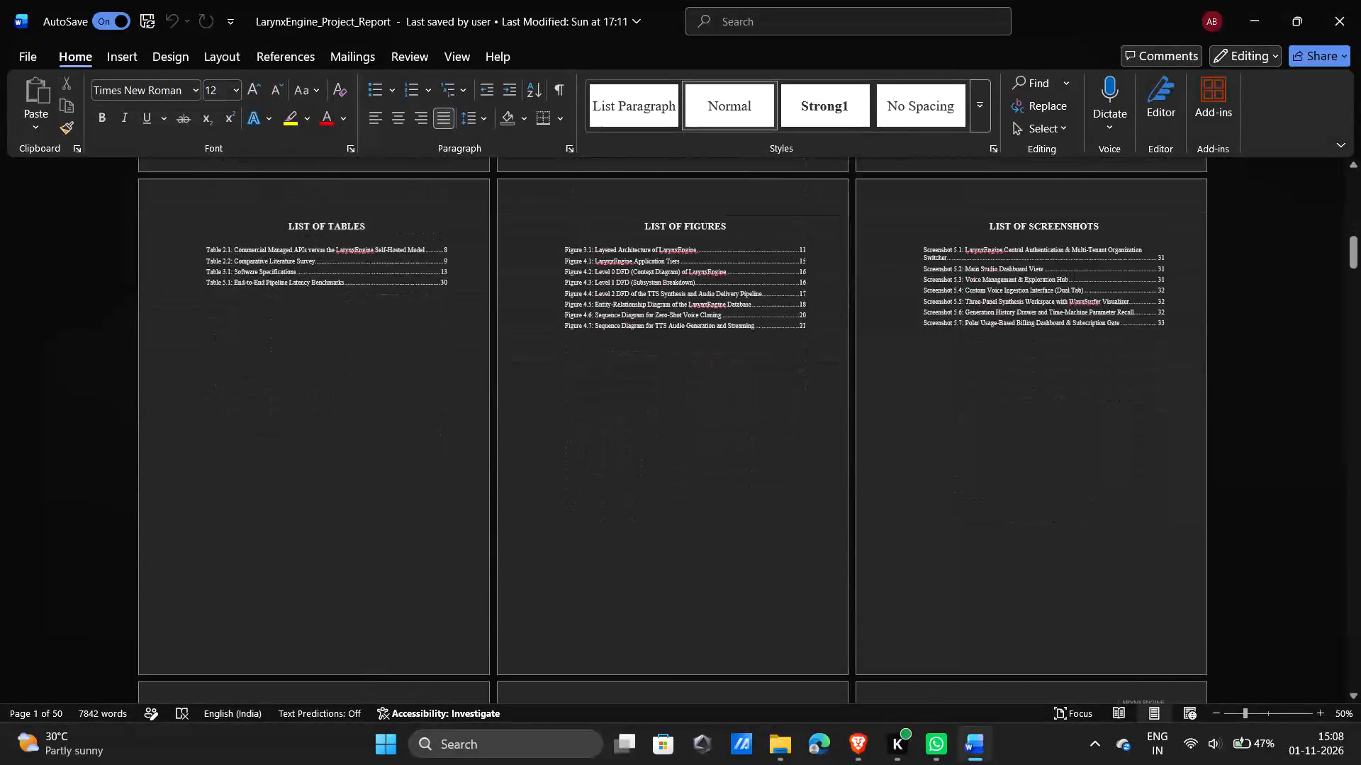
pyautogui.scroll(-5, 720, 508)
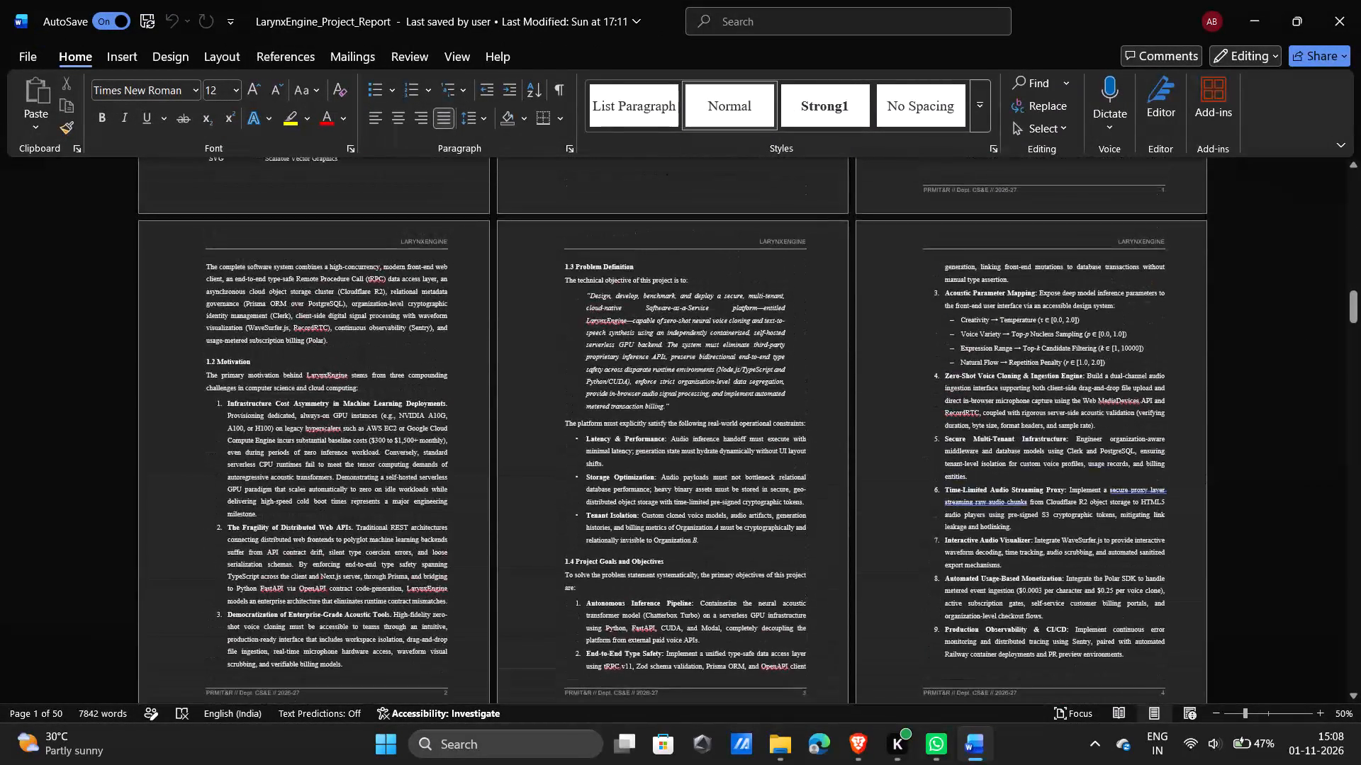
pyautogui.scroll(-3, 720, 508)
pyautogui.scroll(2, 720, 508)
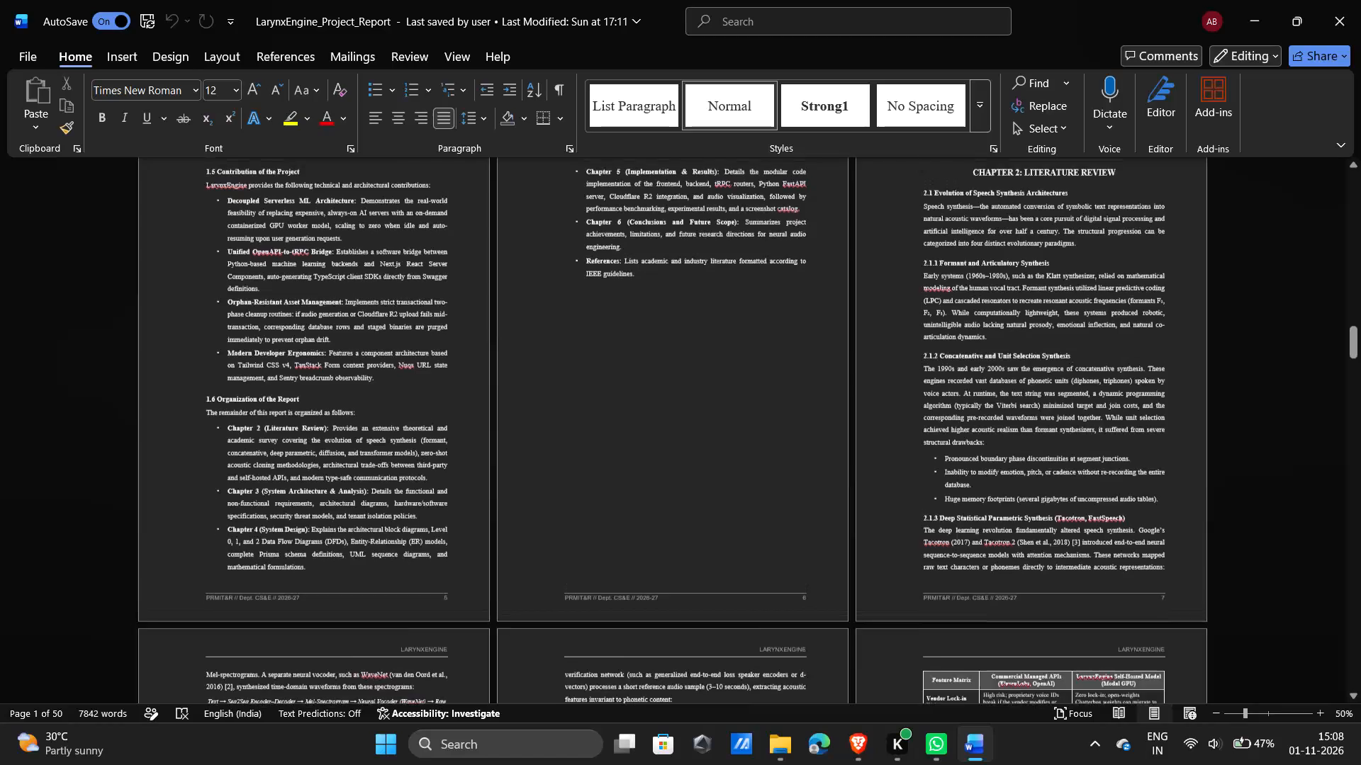
pyautogui.scroll(8, 720, 508)
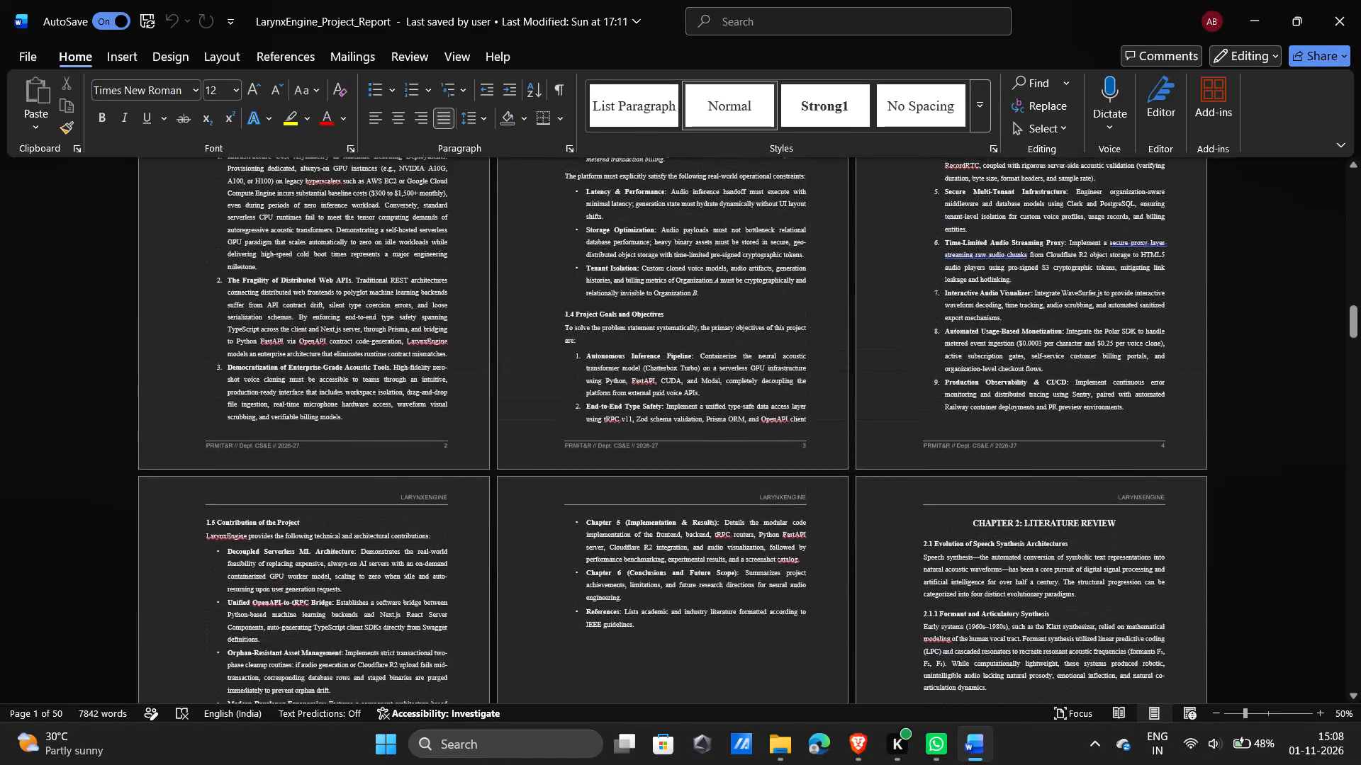
pyautogui.keyDown('ctrl'); pyautogui.scroll(2, 720, 508); pyautogui.keyUp('ctrl')
pyautogui.scroll(3, 720, 508)
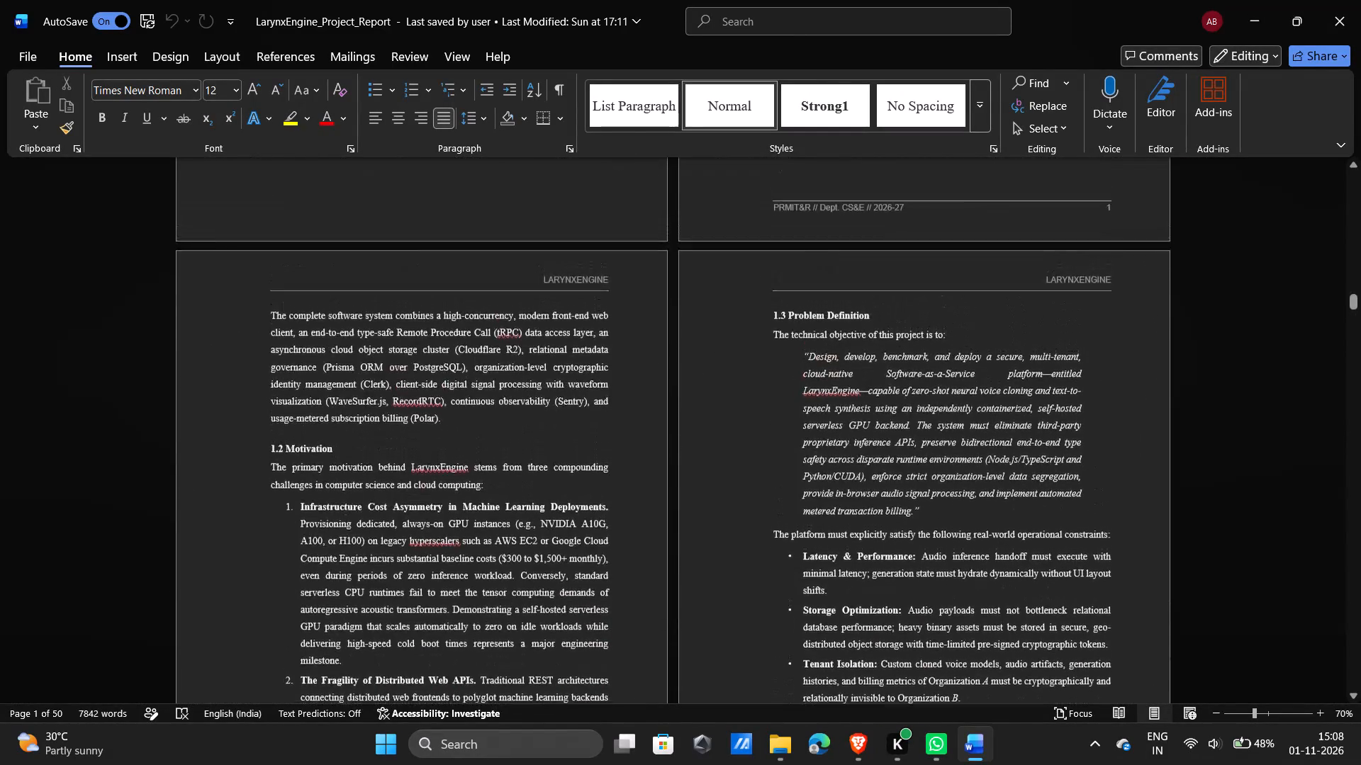
# Read through Chapter 1 from the overview to the project goals, examining its text and layout.
pyautogui.scroll(5, 720, 508)
pyautogui.scroll(-1, 720, 508)
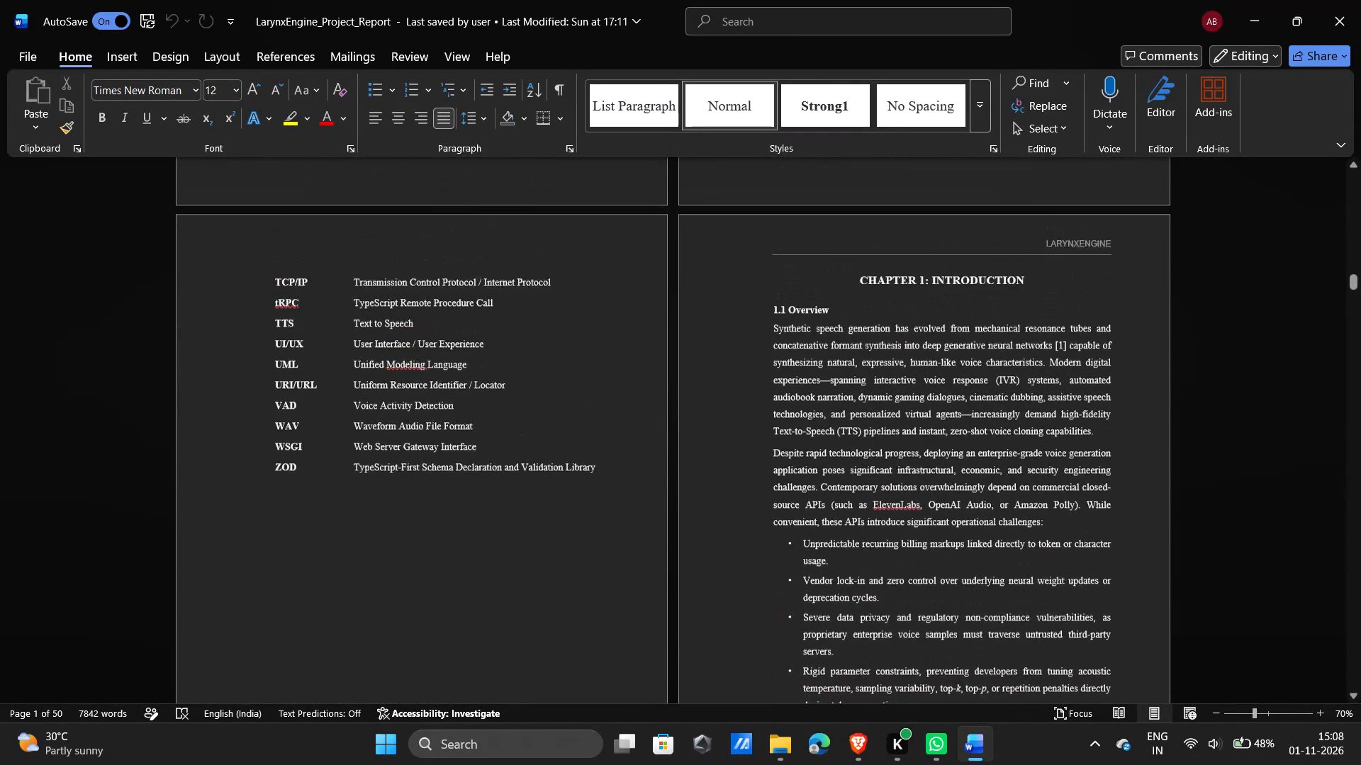
pyautogui.scroll(-1, 720, 508)
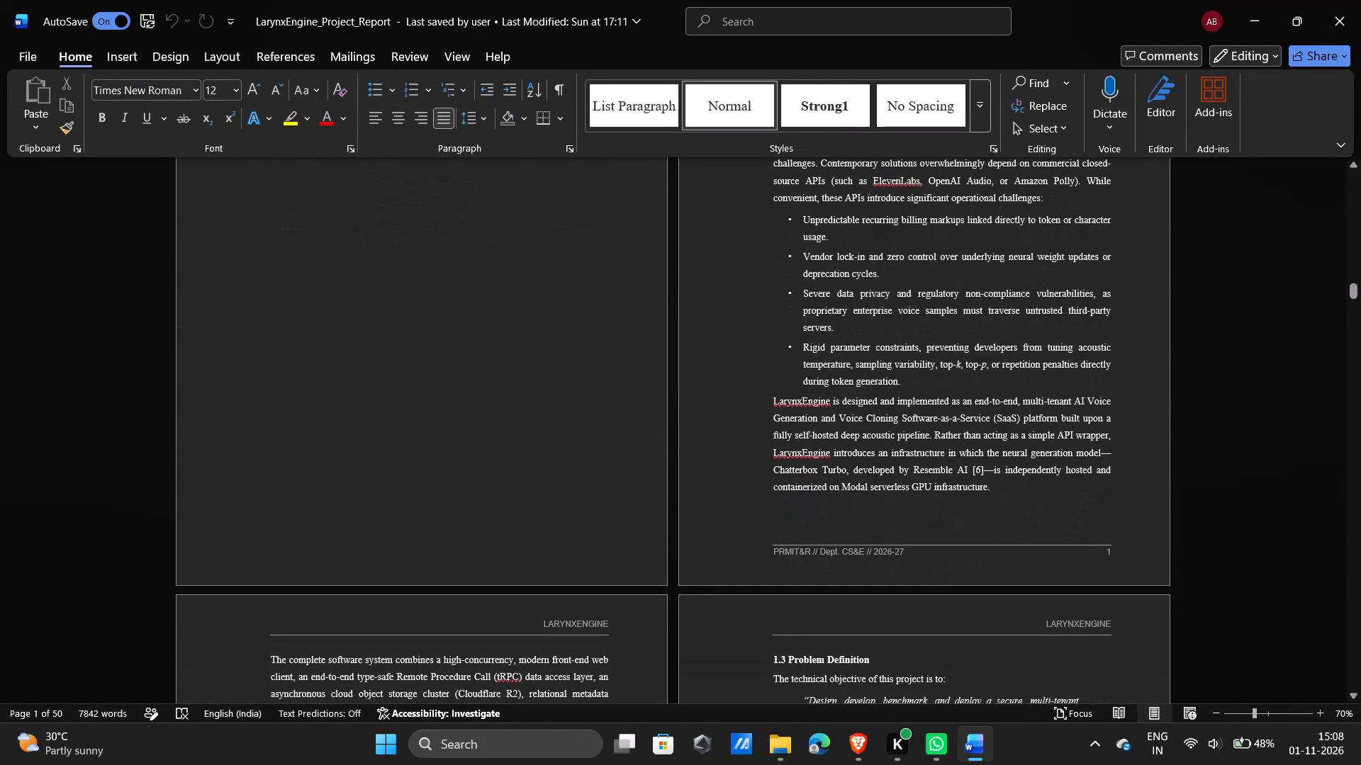
pyautogui.scroll(1, 935, 443)
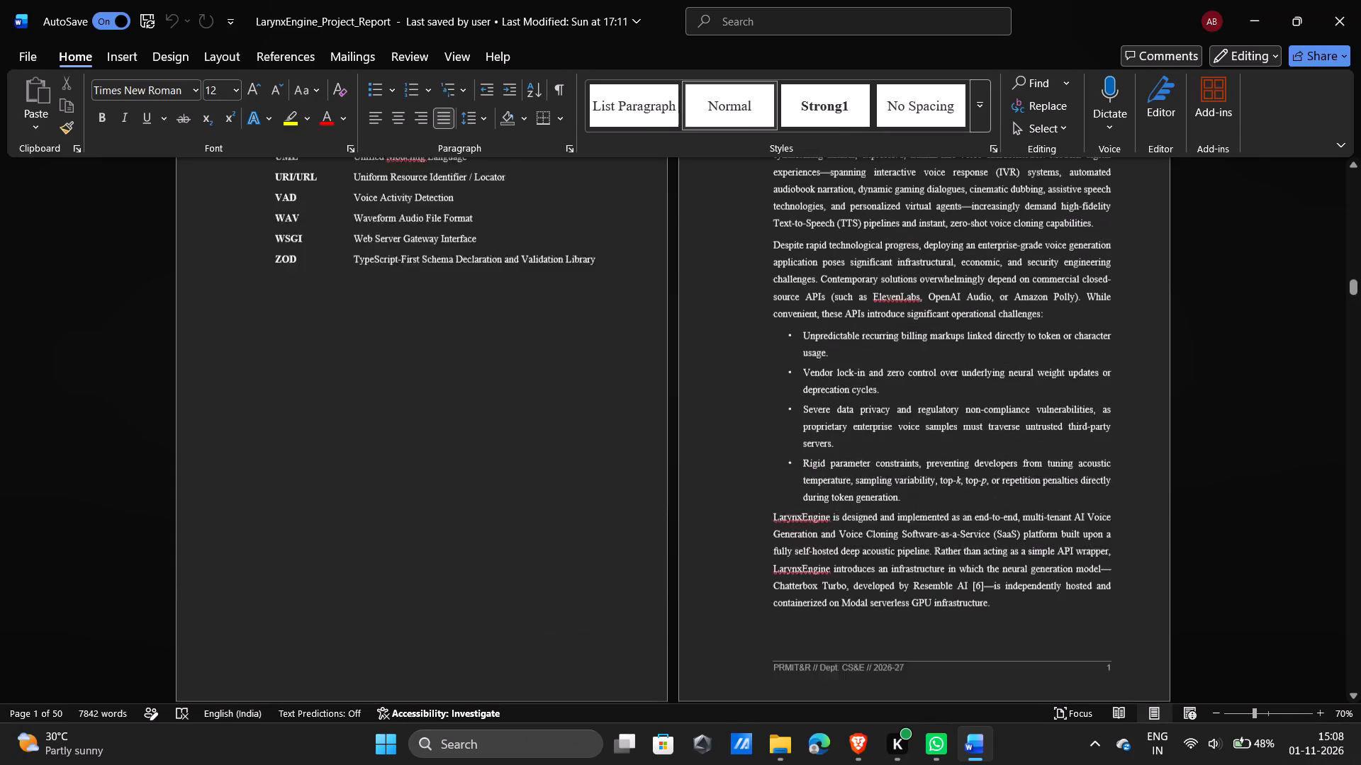
pyautogui.scroll(2, 935, 443)
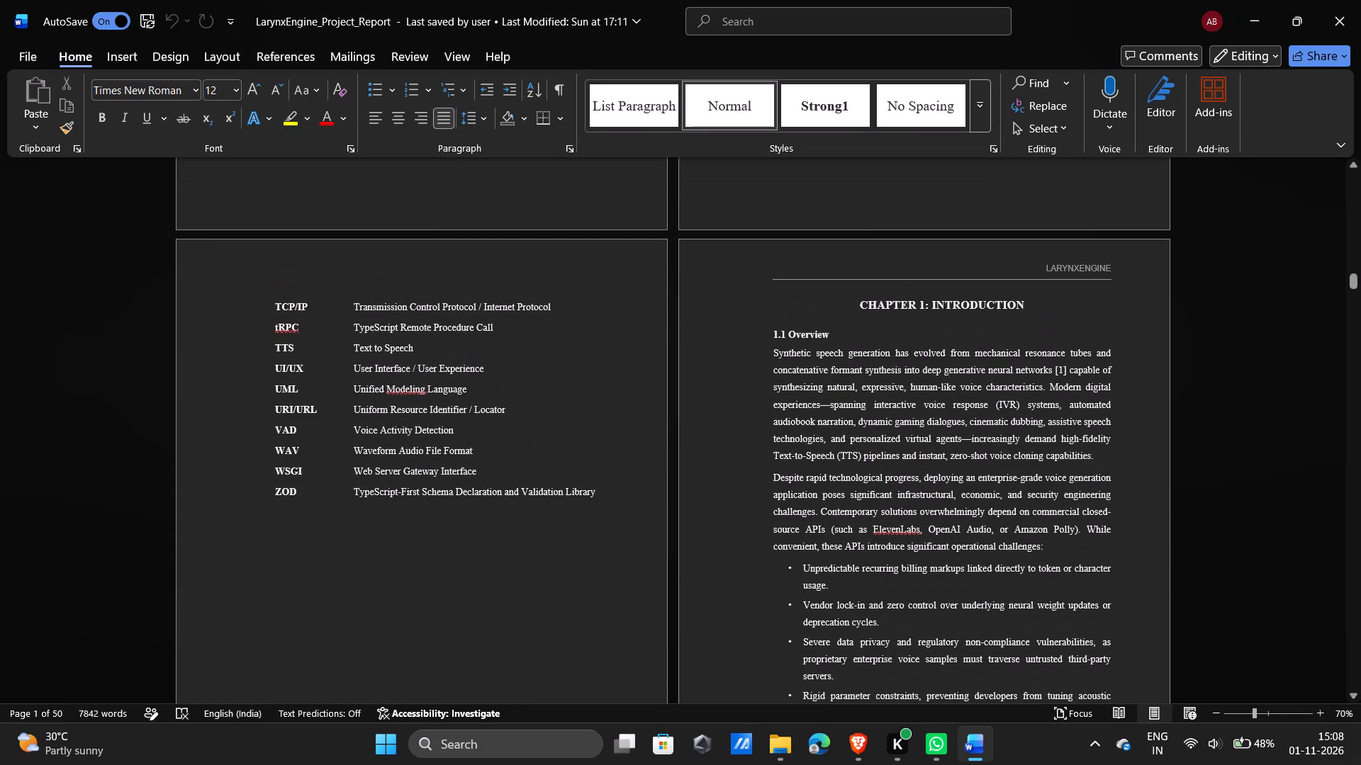
pyautogui.scroll(-5, 935, 443)
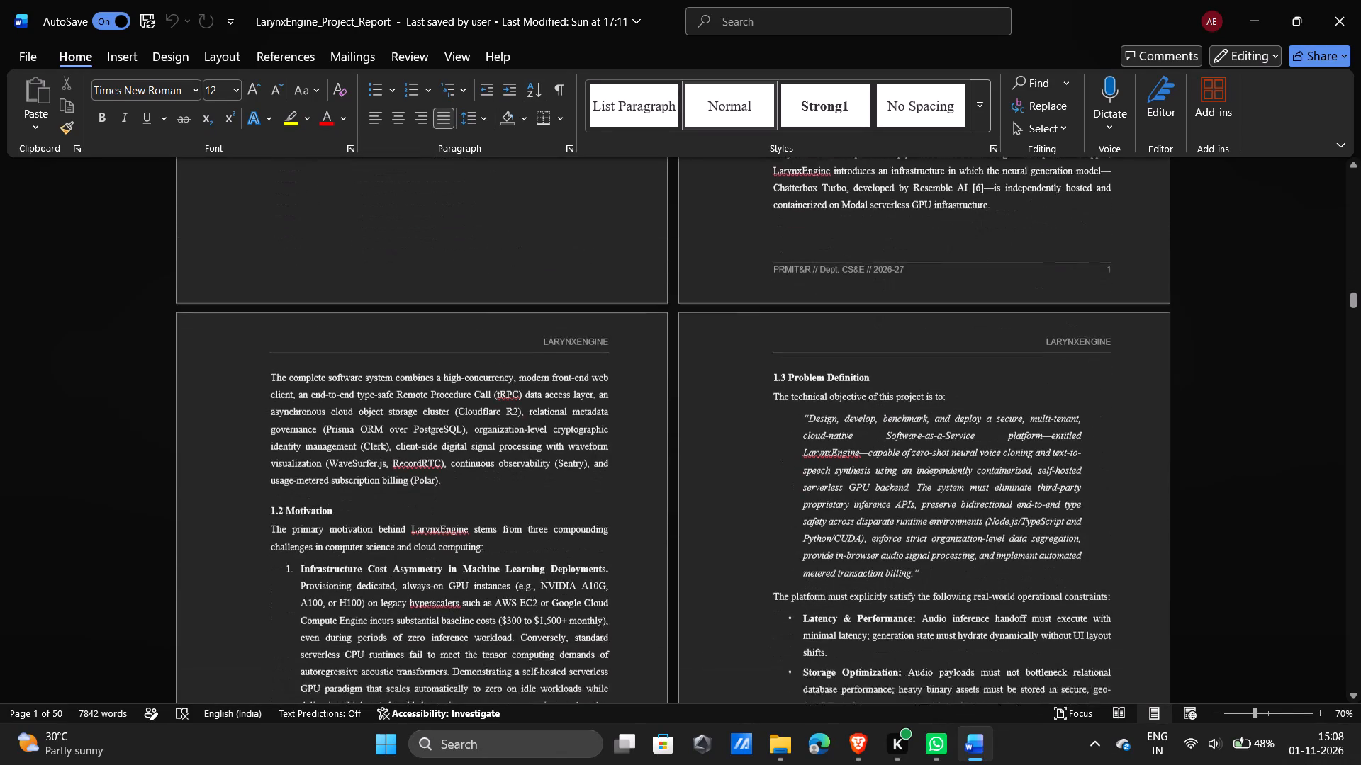
pyautogui.scroll(-3, 935, 443)
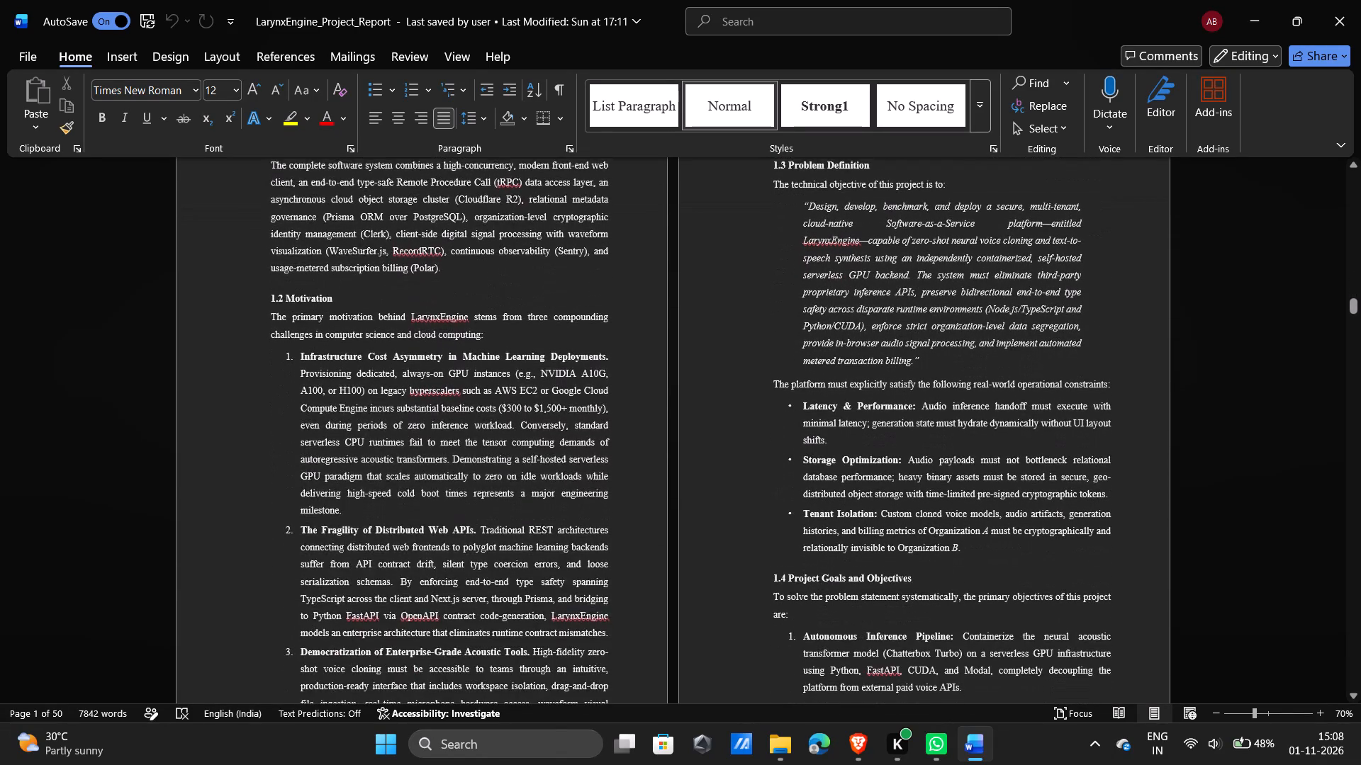
pyautogui.scroll(-2, 935, 443)
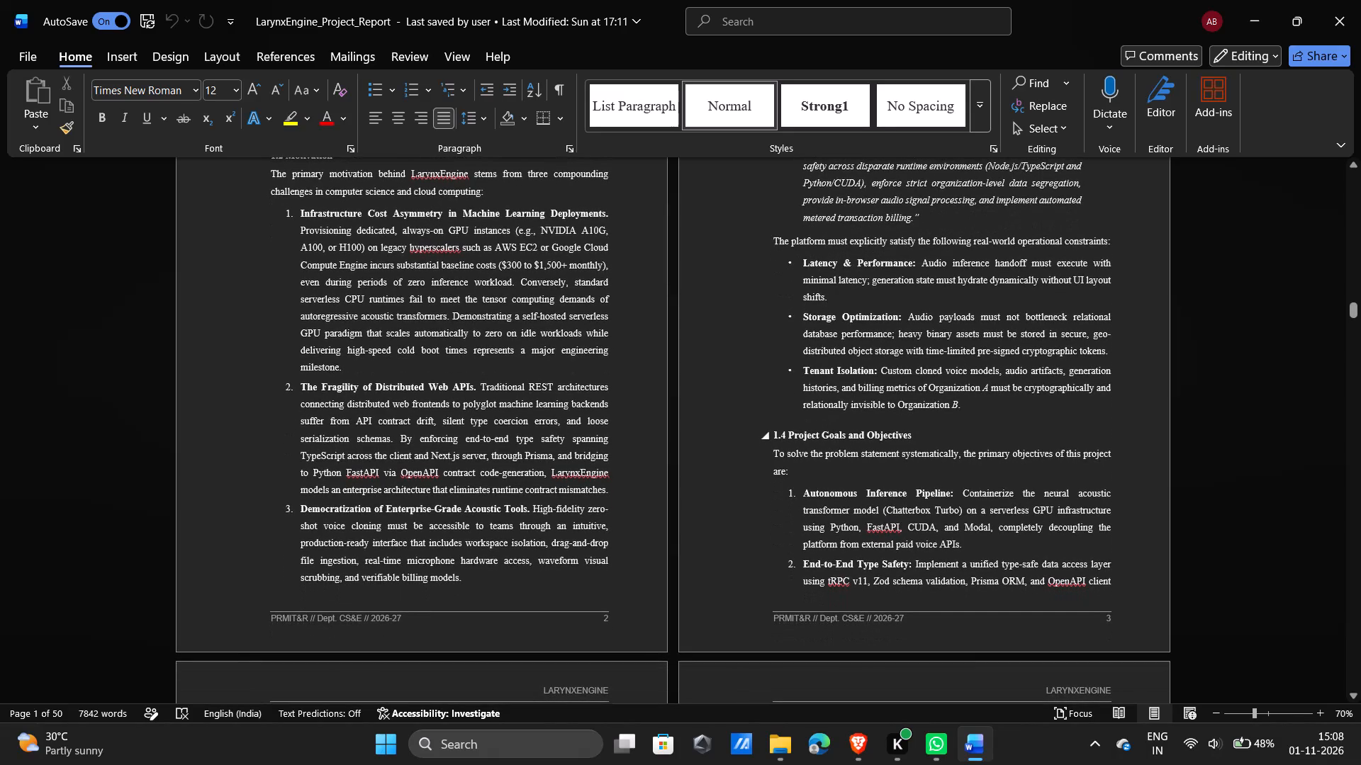
pyautogui.scroll(-1, 935, 443)
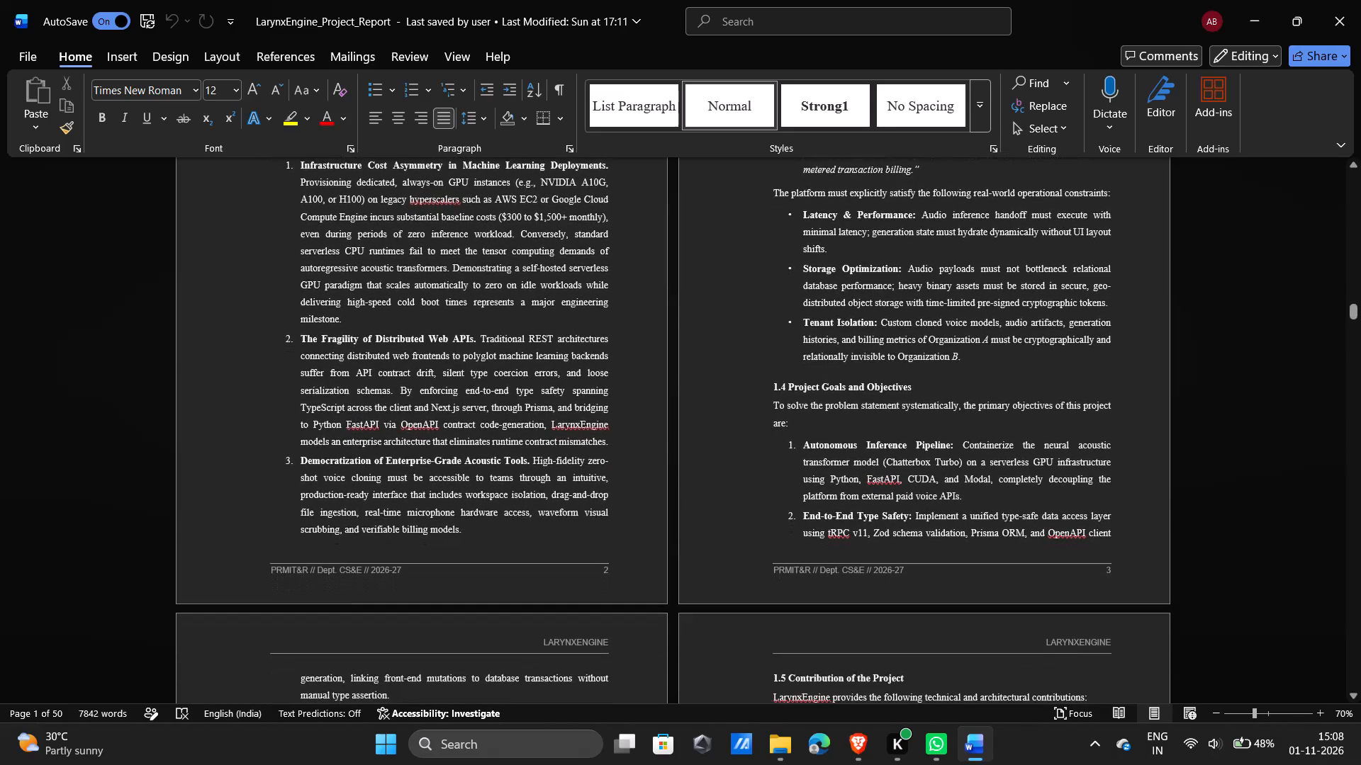
pyautogui.scroll(-1, 935, 443)
# Look back through the lists, table of contents, abstract and acknowledgement up to the cover and certificate pages.
pyautogui.scroll(5, 935, 443)
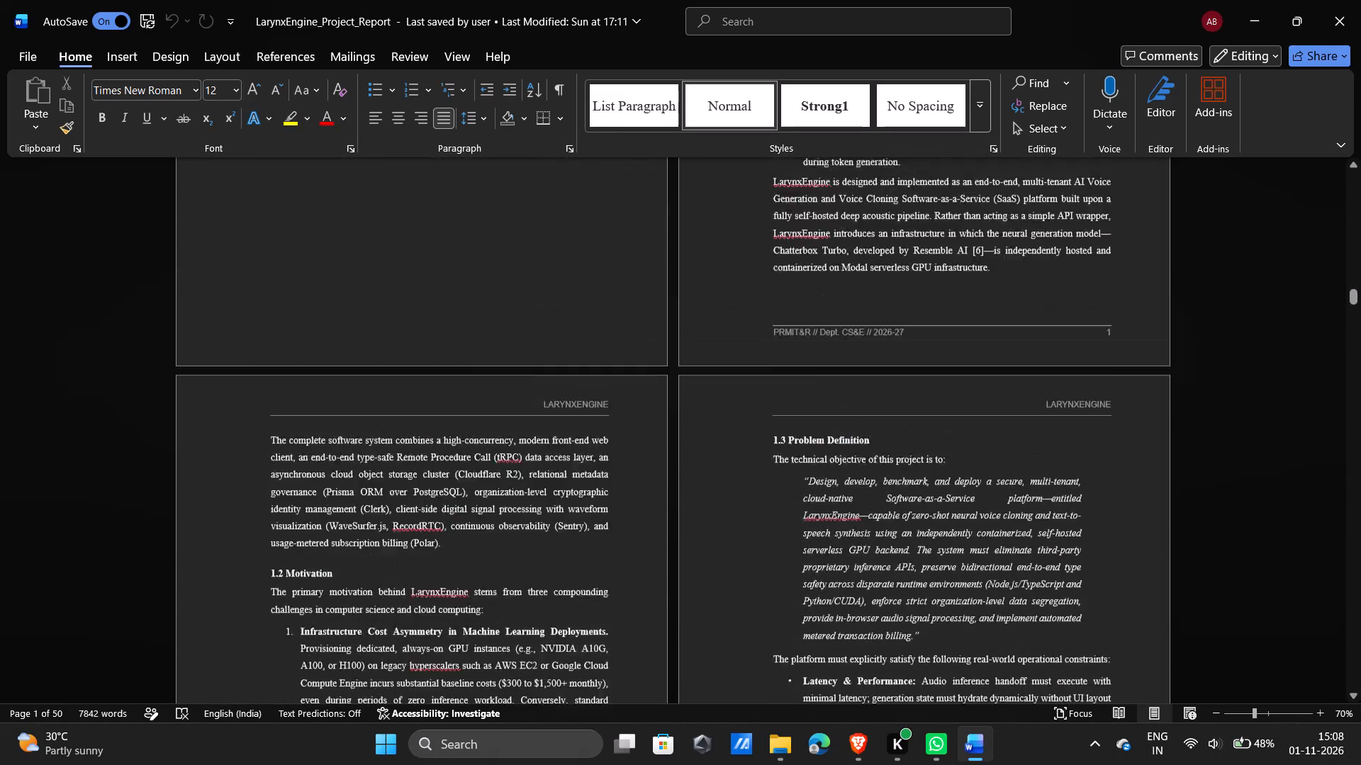
pyautogui.scroll(12, 935, 443)
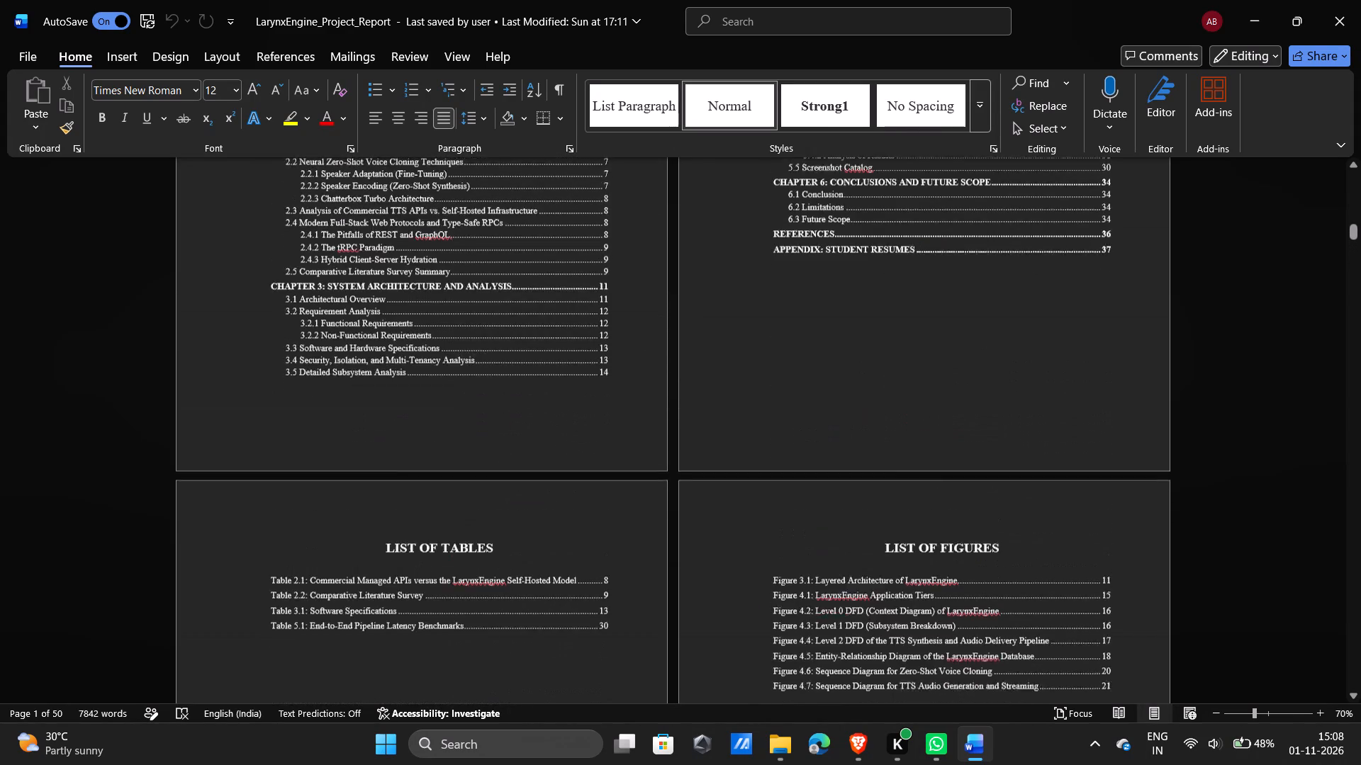
pyautogui.scroll(3, 935, 443)
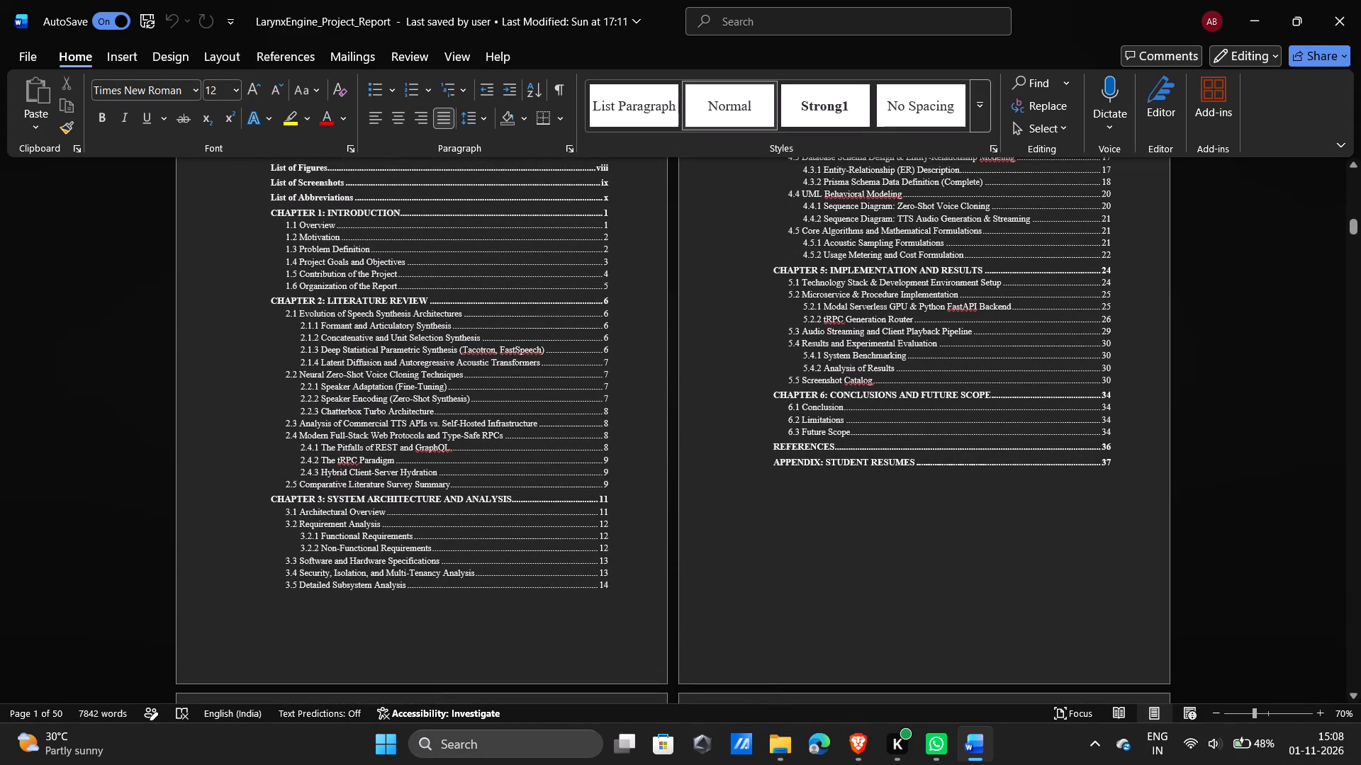
pyautogui.scroll(6, 935, 443)
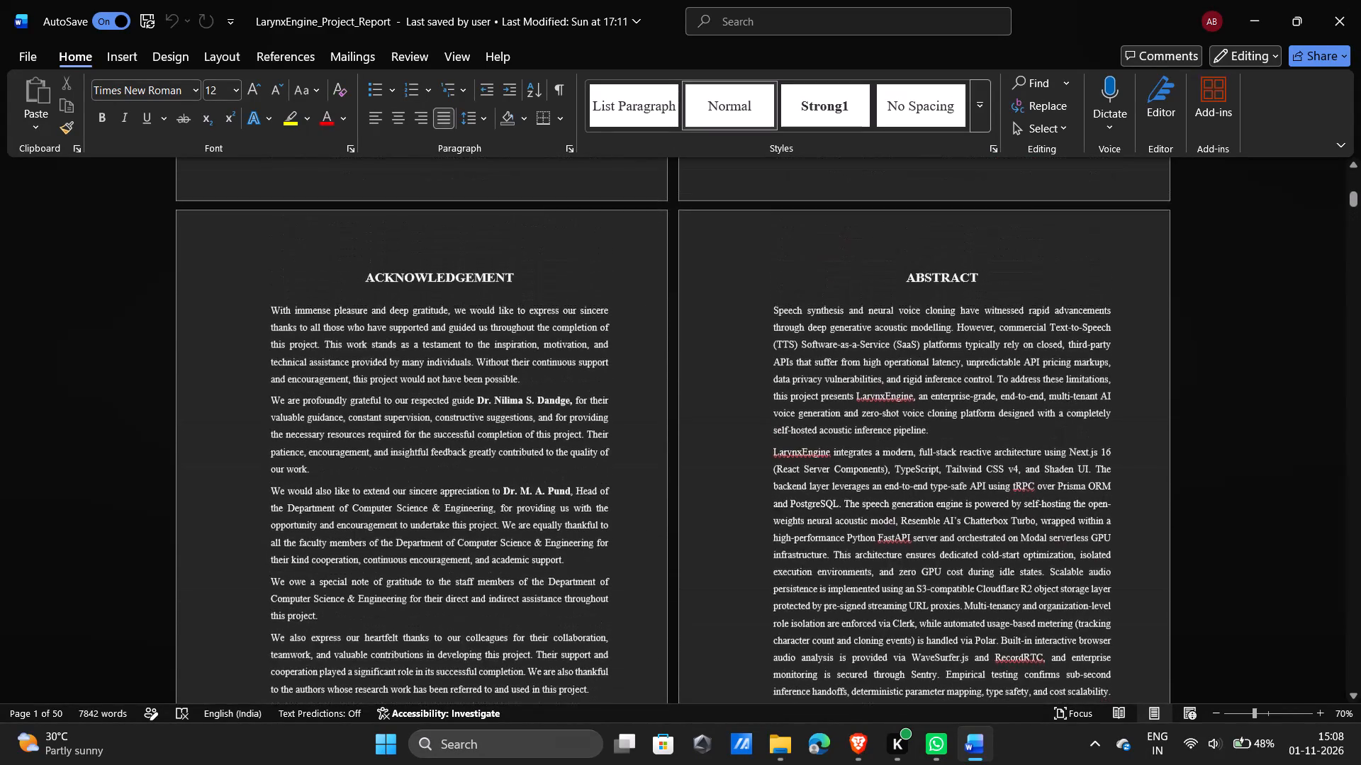
pyautogui.scroll(4, 935, 443)
# Review the front matter from the cover pages through the contents, tables, figures and screenshots lists to the abbreviations.
pyautogui.scroll(-1, 935, 443)
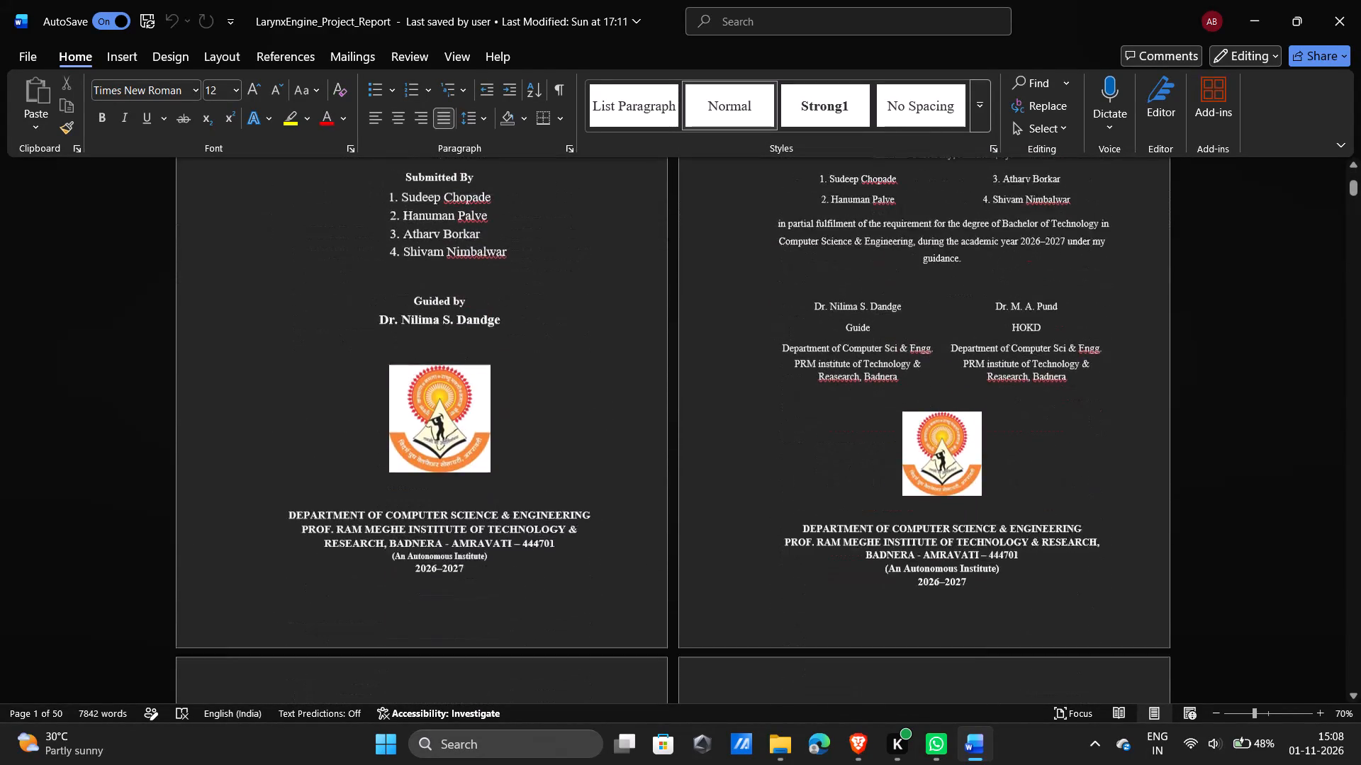
pyautogui.scroll(-7, 935, 443)
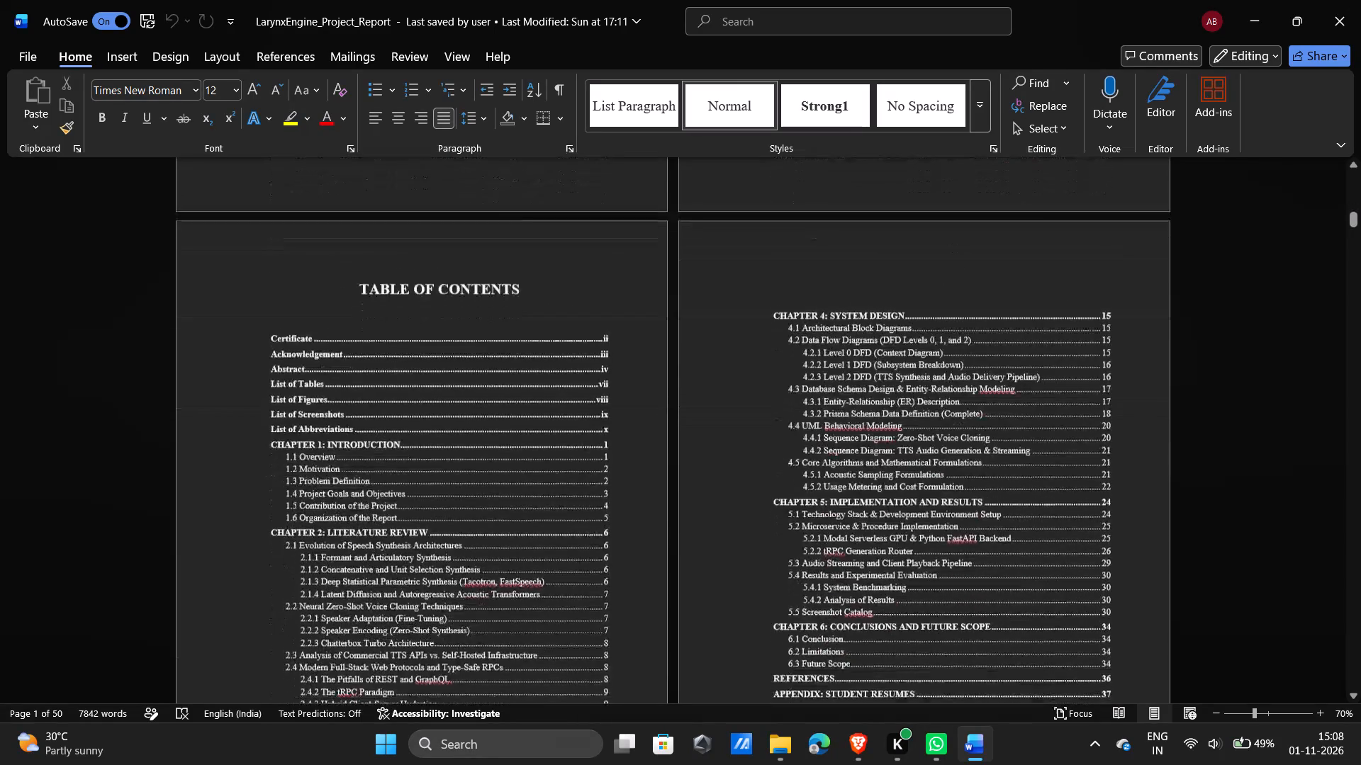
pyautogui.scroll(-2, 935, 443)
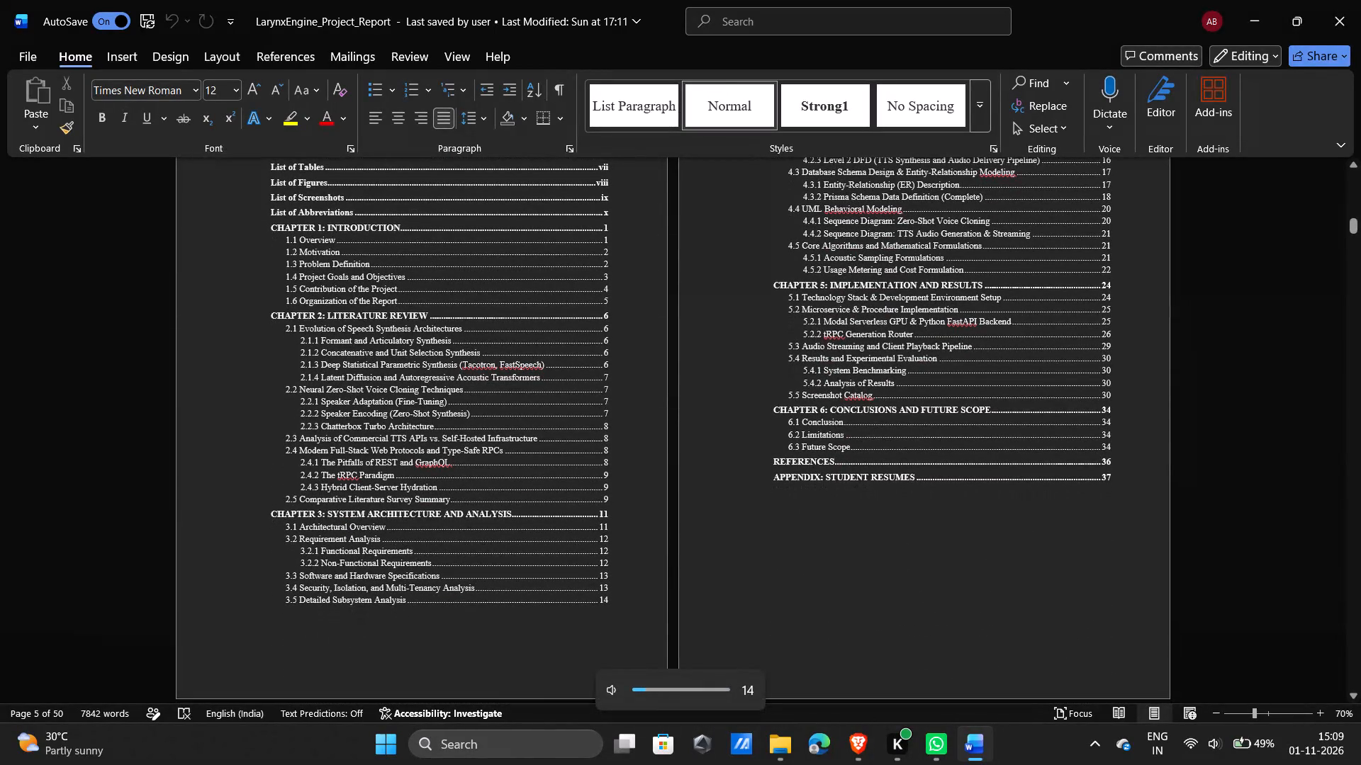
pyautogui.scroll(-3, 935, 443)
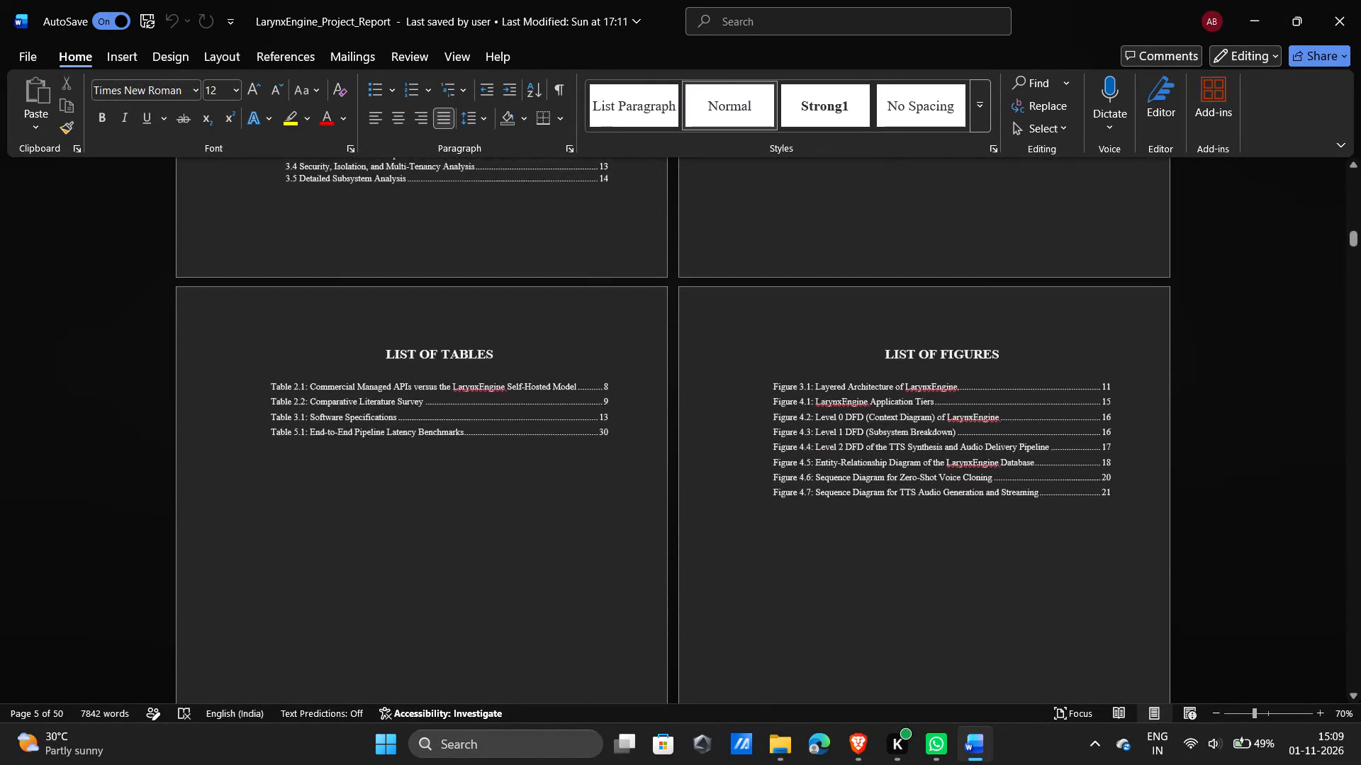
pyautogui.scroll(-5, 935, 443)
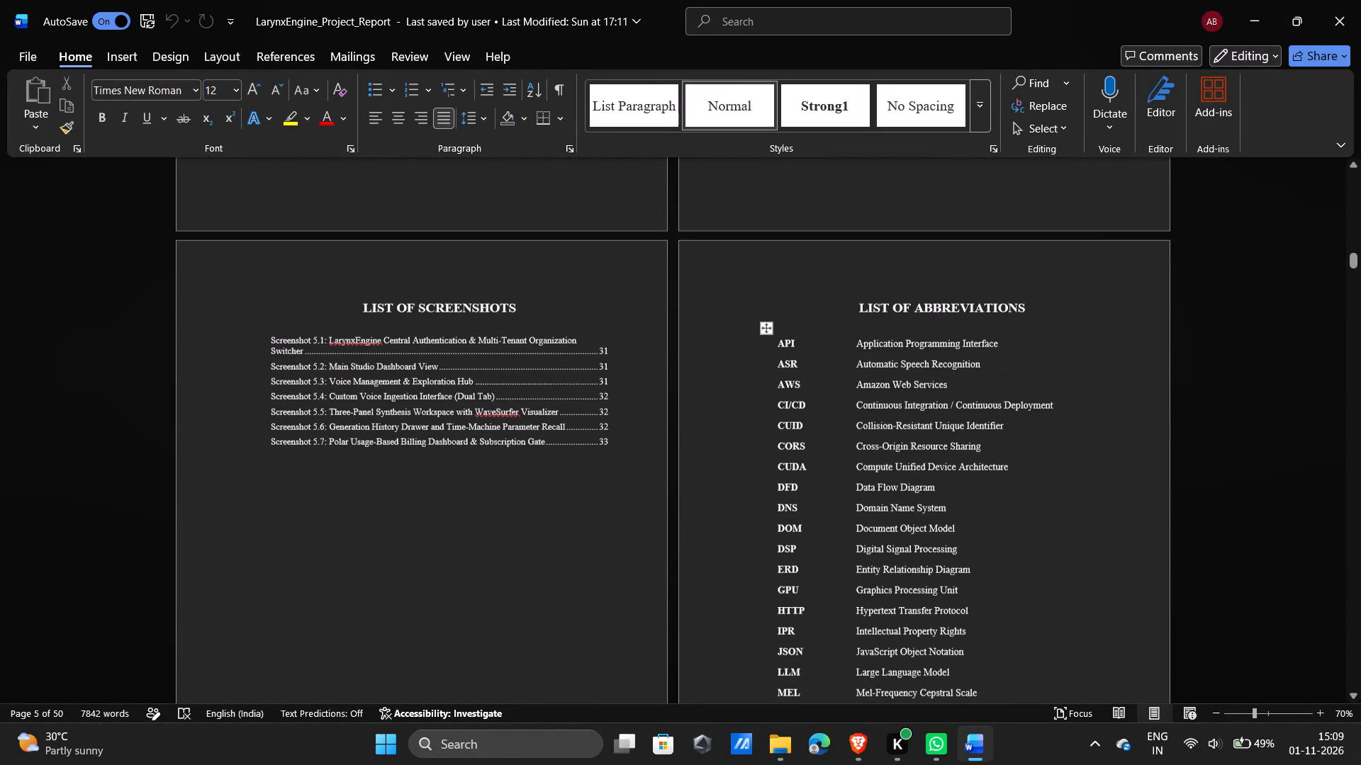
pyautogui.scroll(-3, 942, 387)
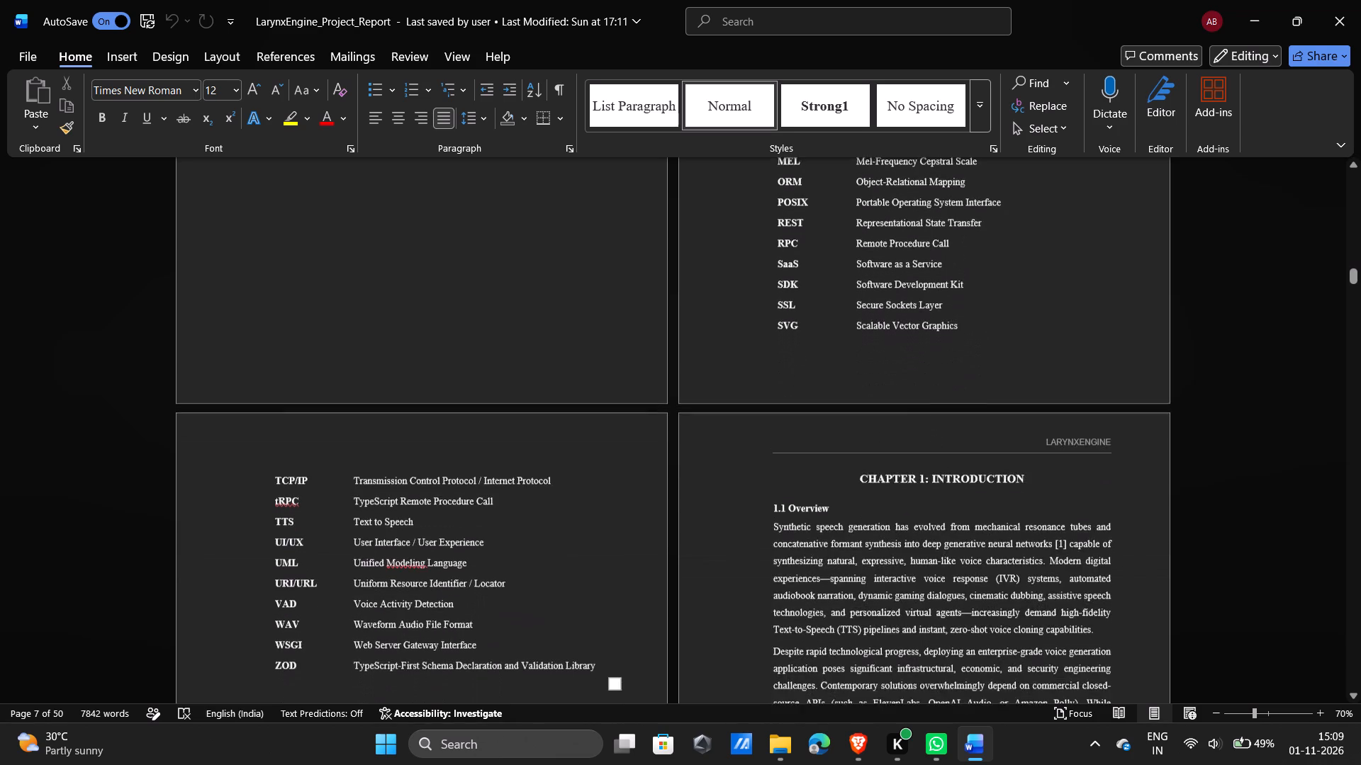
pyautogui.scroll(-2, 942, 387)
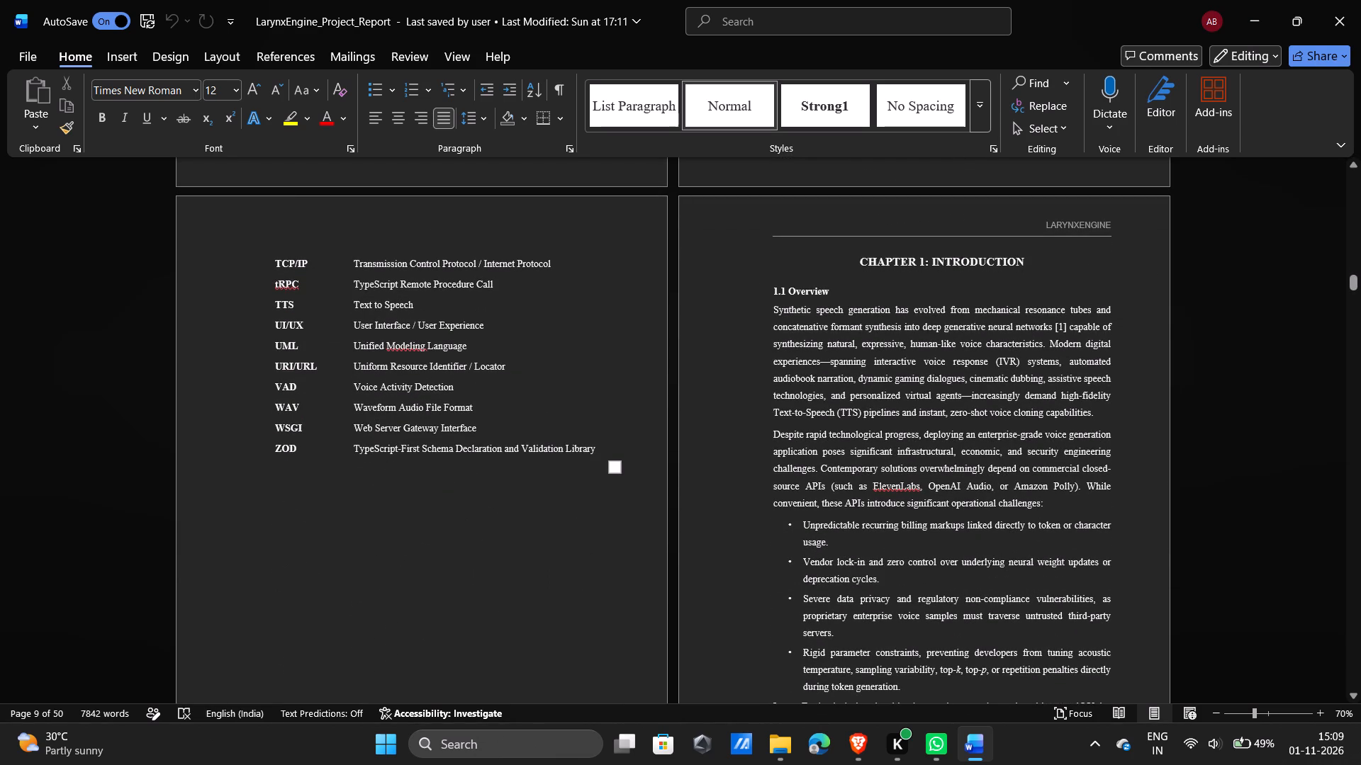
pyautogui.click(593, 543)
# Correct the flagged phrase in item 6 of section 1.4 to the suggested "secure proxy layer streaming raw audio chunk".
pyautogui.scroll(-5, 593, 543)
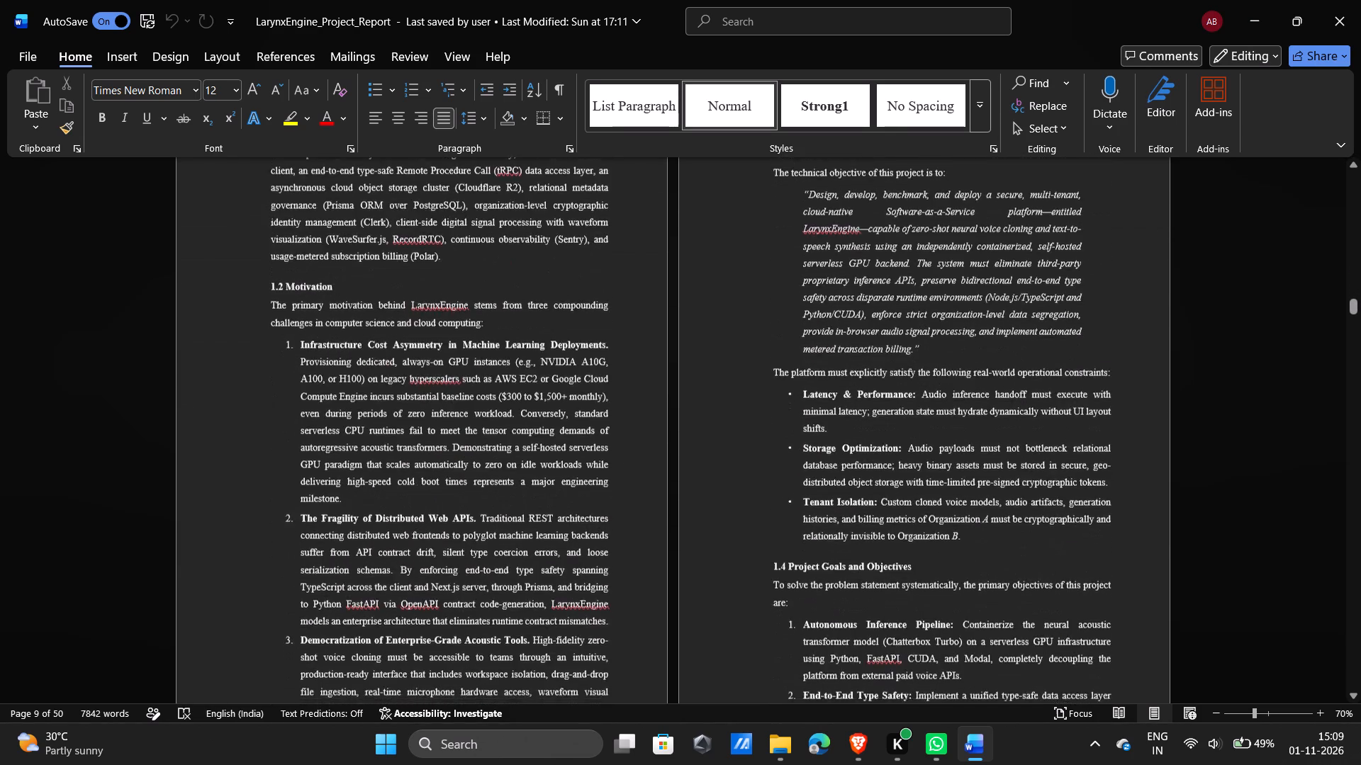
pyautogui.scroll(-4, 593, 543)
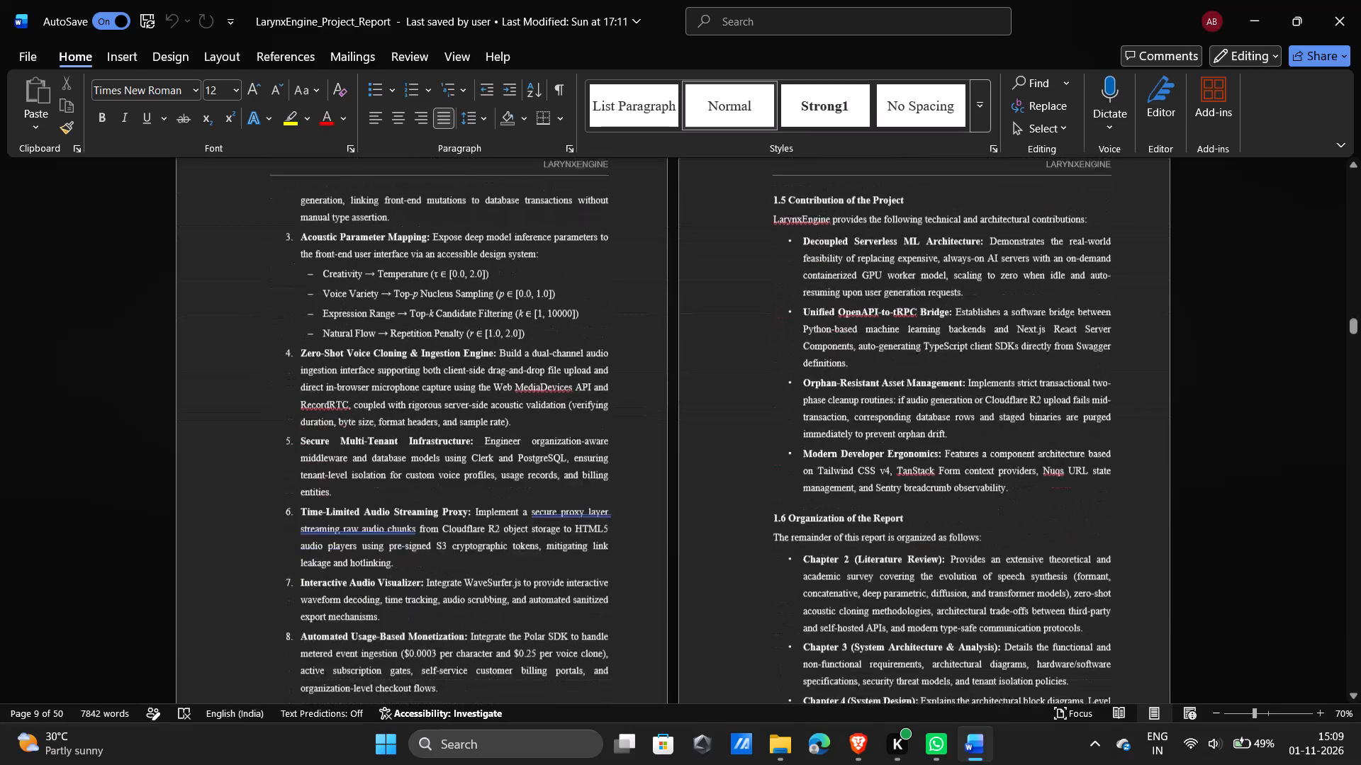
pyautogui.scroll(-2, 593, 543)
pyautogui.click(571, 362)
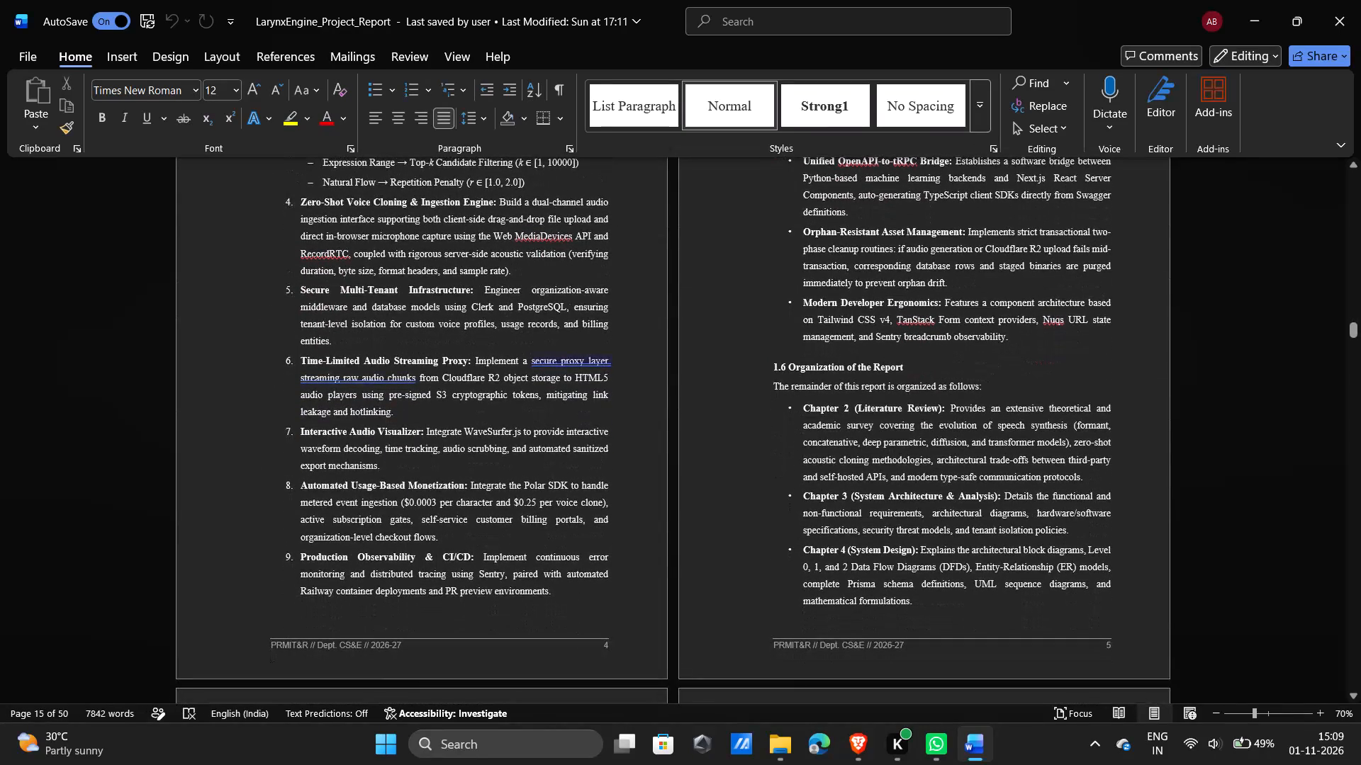
pyautogui.click(435, 449)
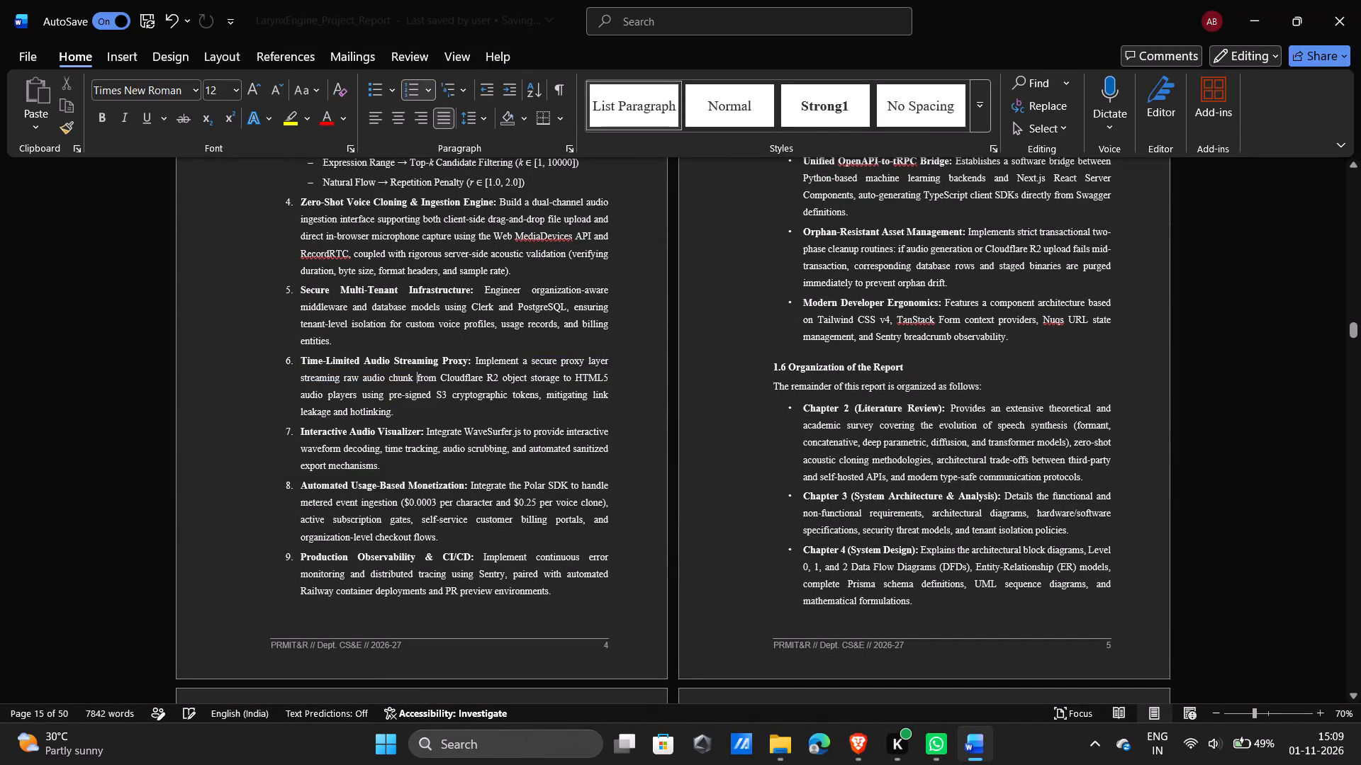
# Correct the flagged word in section 2.1.1 on formant synthesis to the suggested spelling "modelling".
pyautogui.scroll(-1, 564, 438)
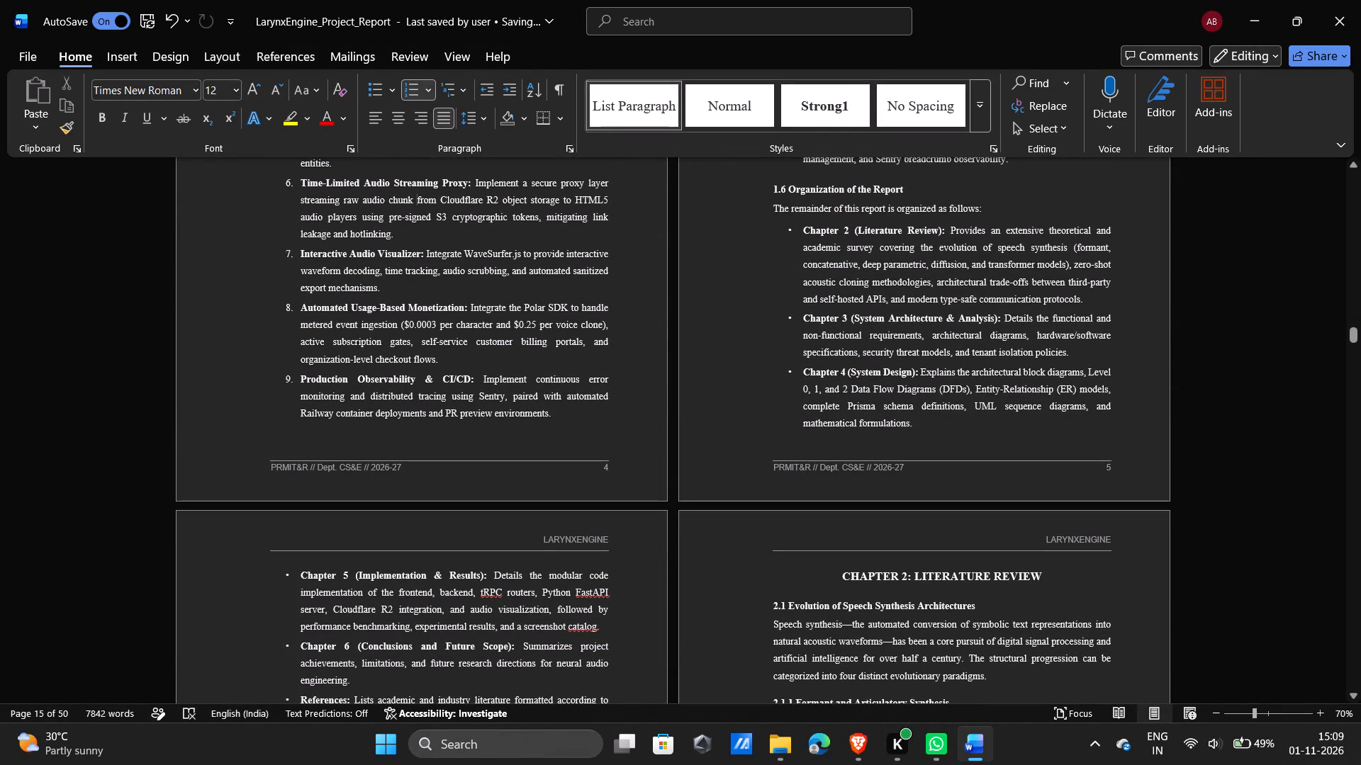
pyautogui.scroll(-3, 564, 438)
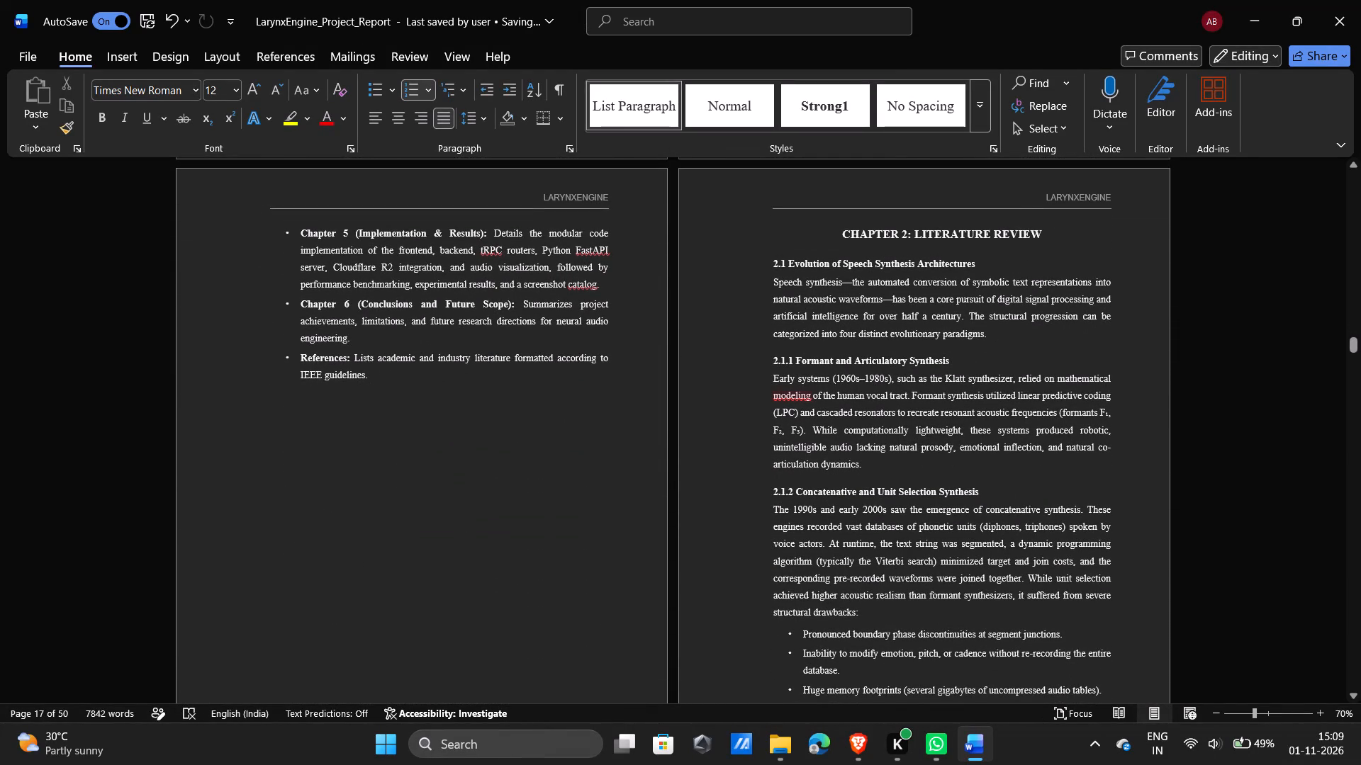
pyautogui.click(787, 402)
pyautogui.click(814, 455)
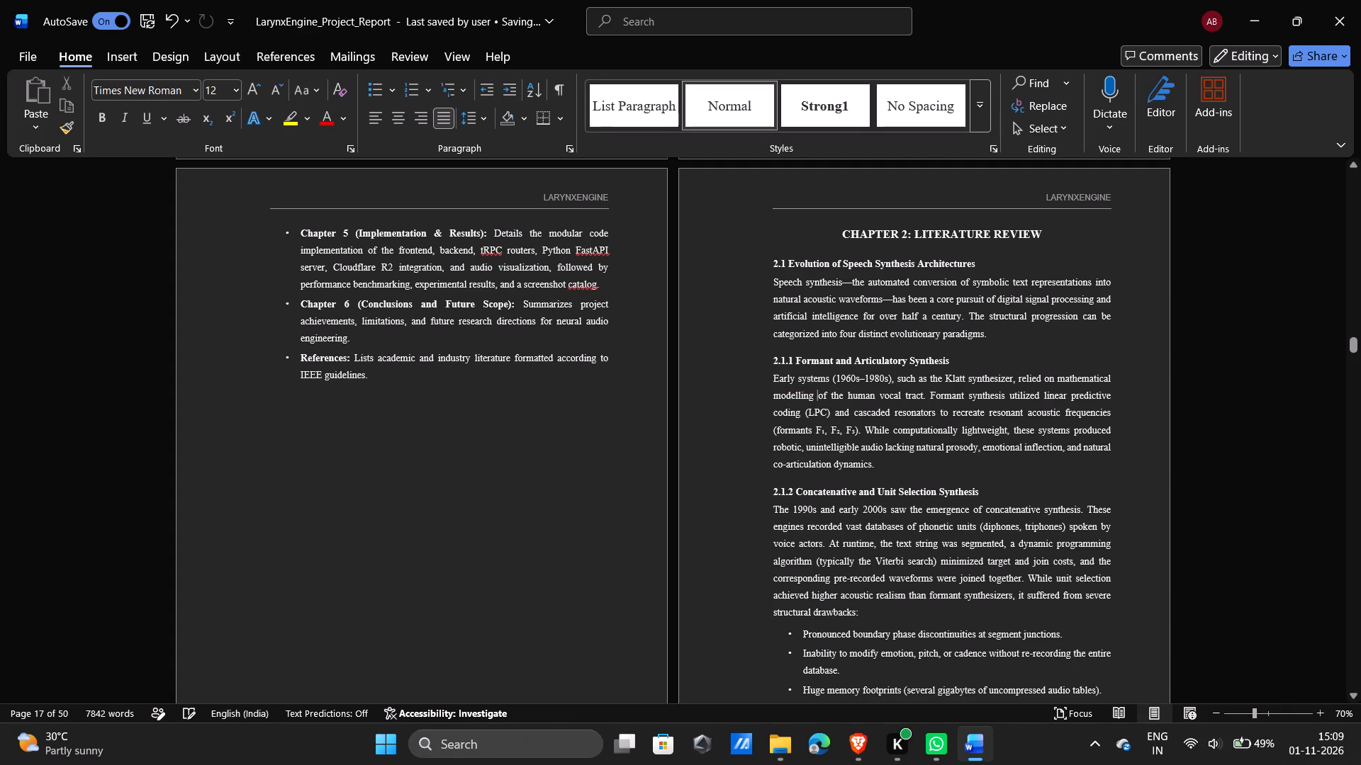
# Check the spelling suggestions for "Tacotron" in the first paragraph of section 2.1.3 and dismiss them.
pyautogui.scroll(-2, 716, 460)
pyautogui.click(787, 429)
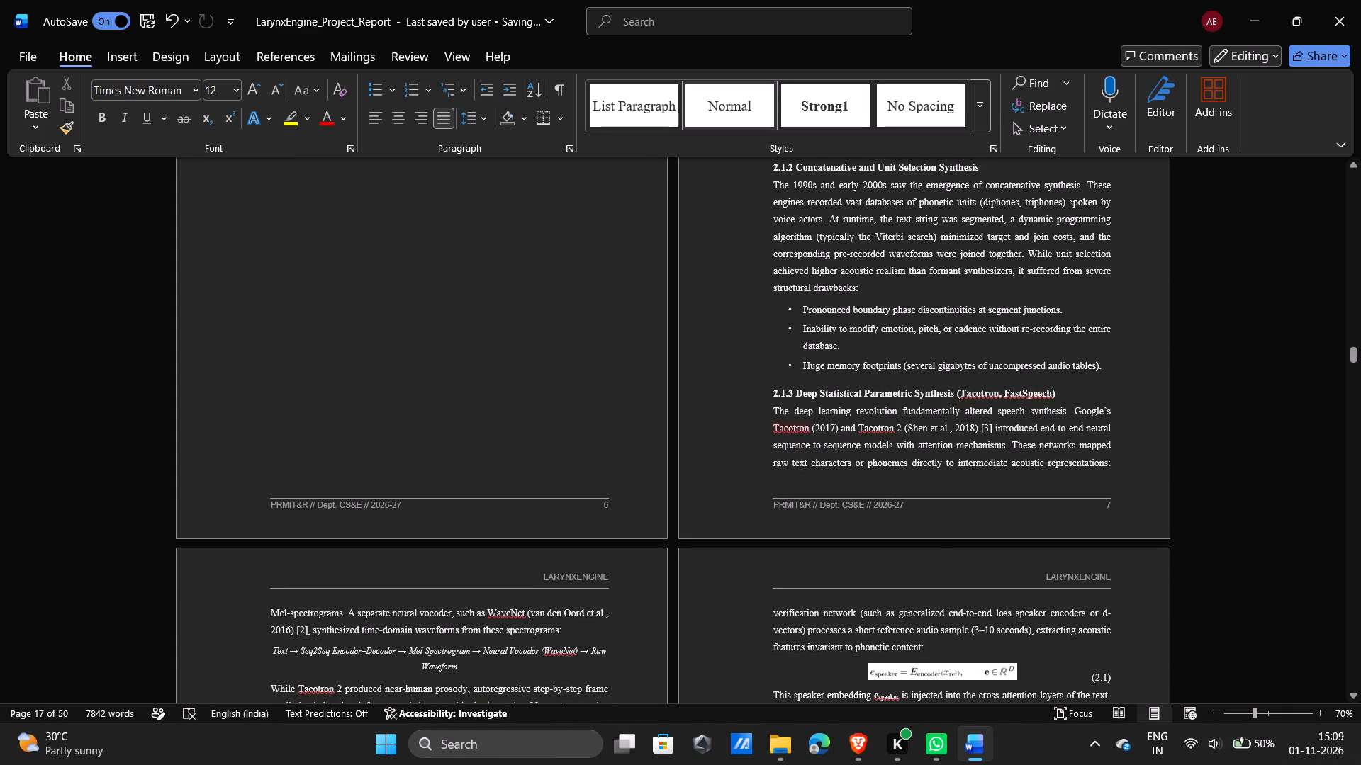
pyautogui.click(706, 482)
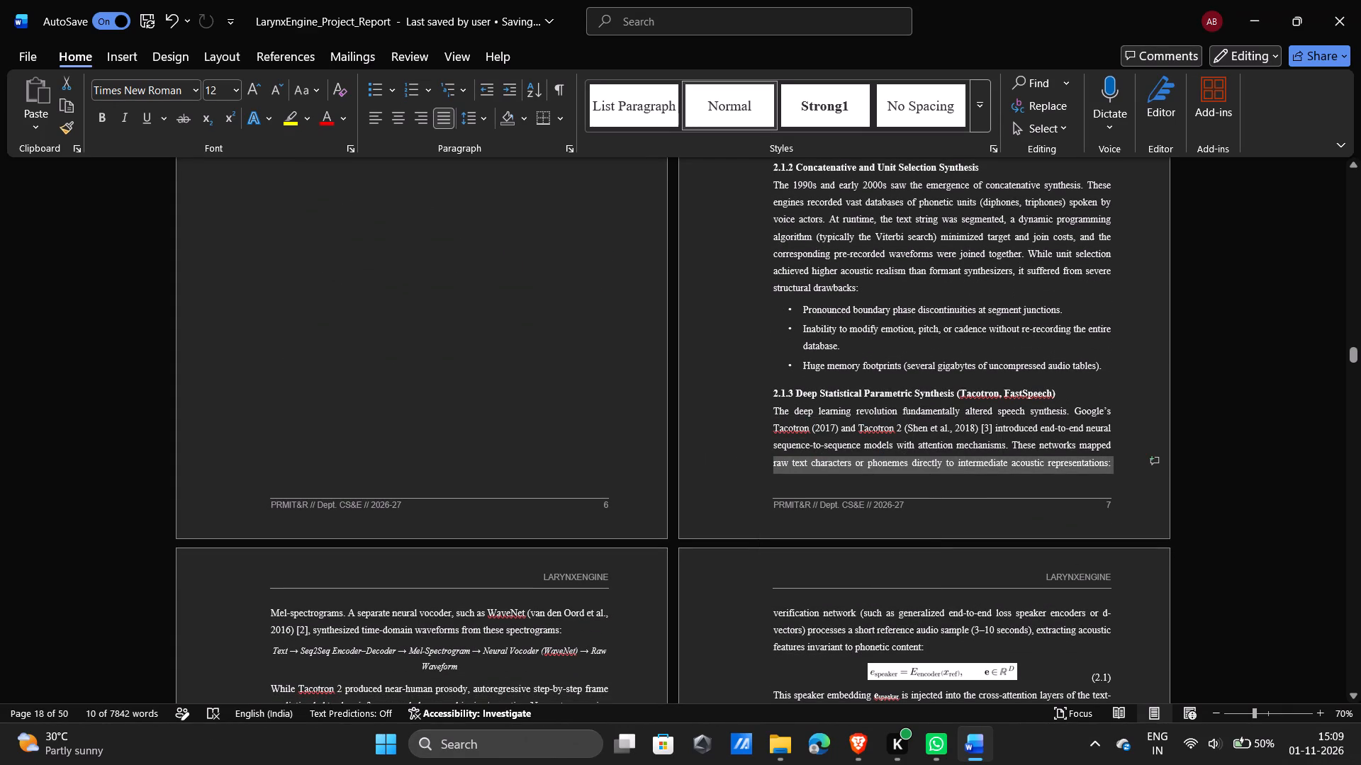
# Look through the report from section 2.1.3 to the Chapter 3 requirements pages, including the Figure 3.1 layered architecture diagram.
pyautogui.scroll(-5, 934, 458)
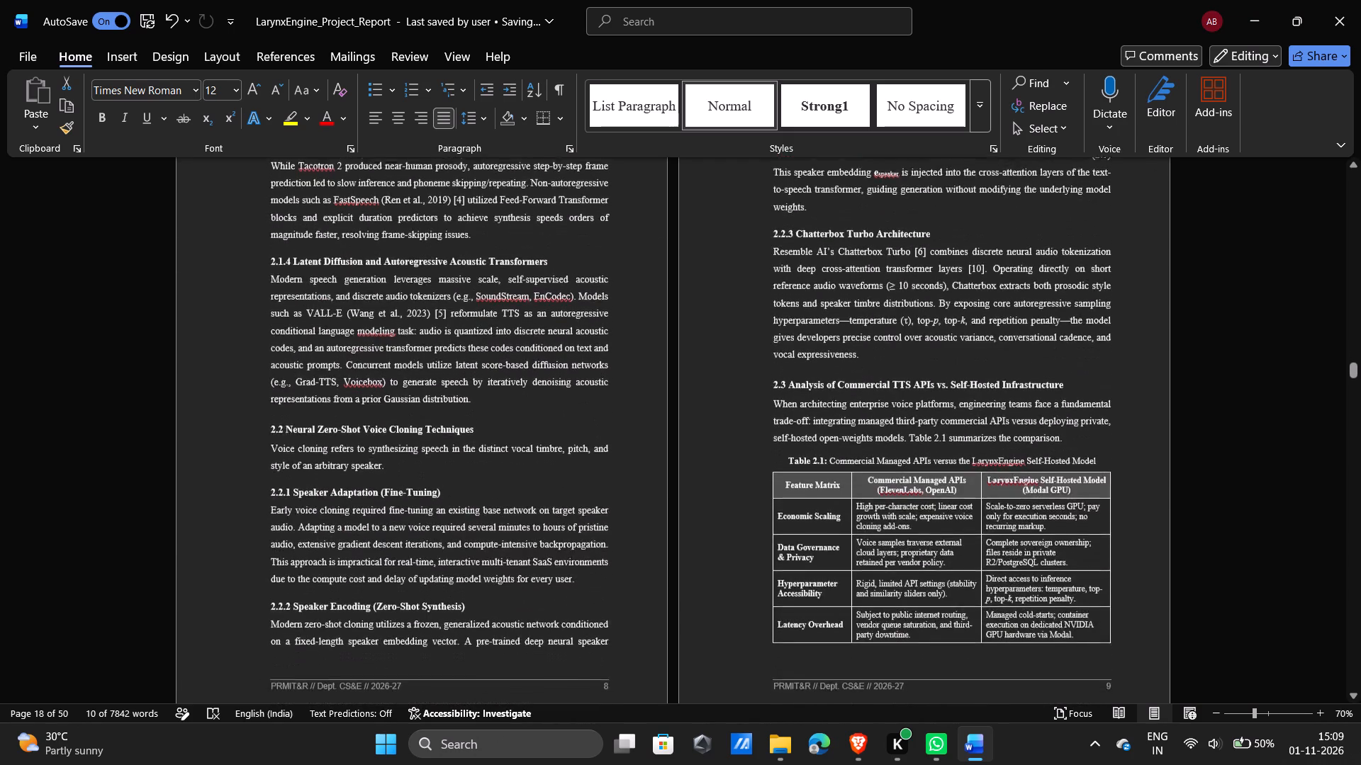
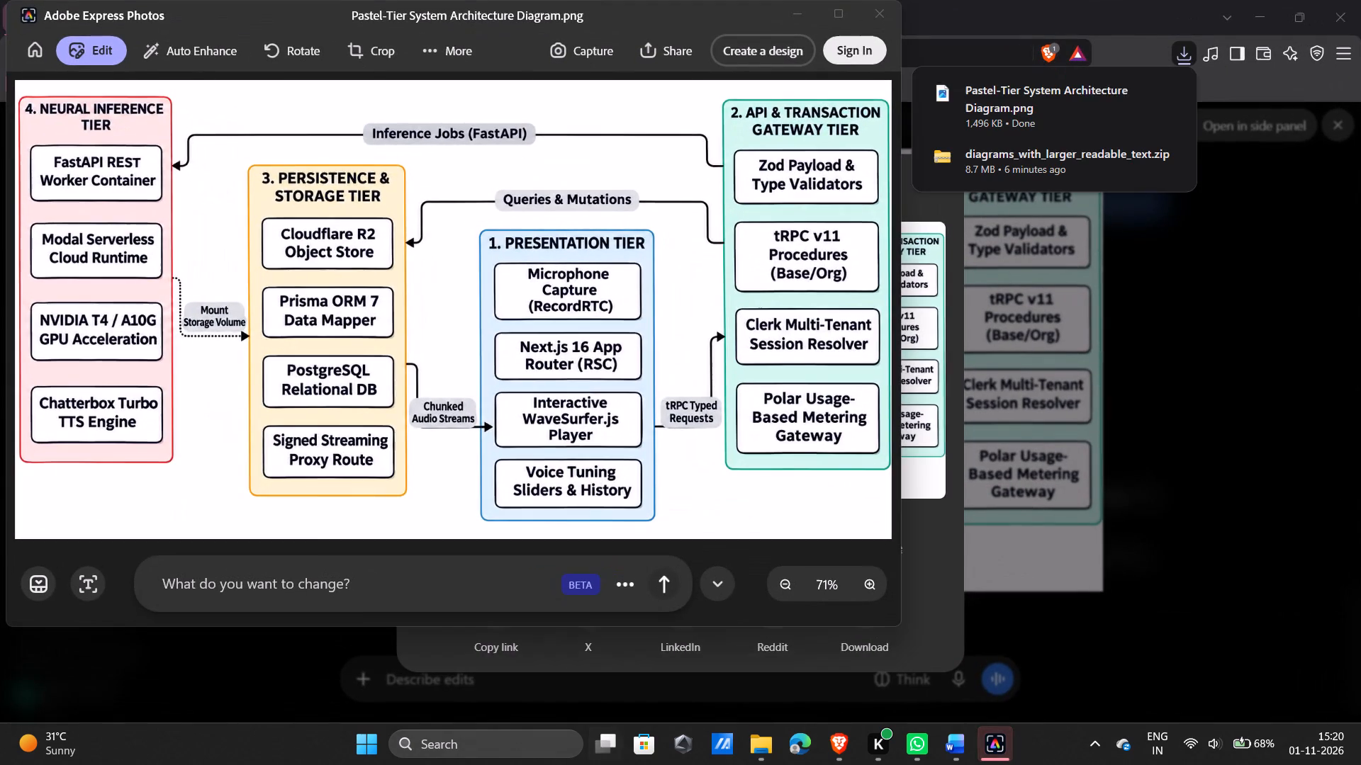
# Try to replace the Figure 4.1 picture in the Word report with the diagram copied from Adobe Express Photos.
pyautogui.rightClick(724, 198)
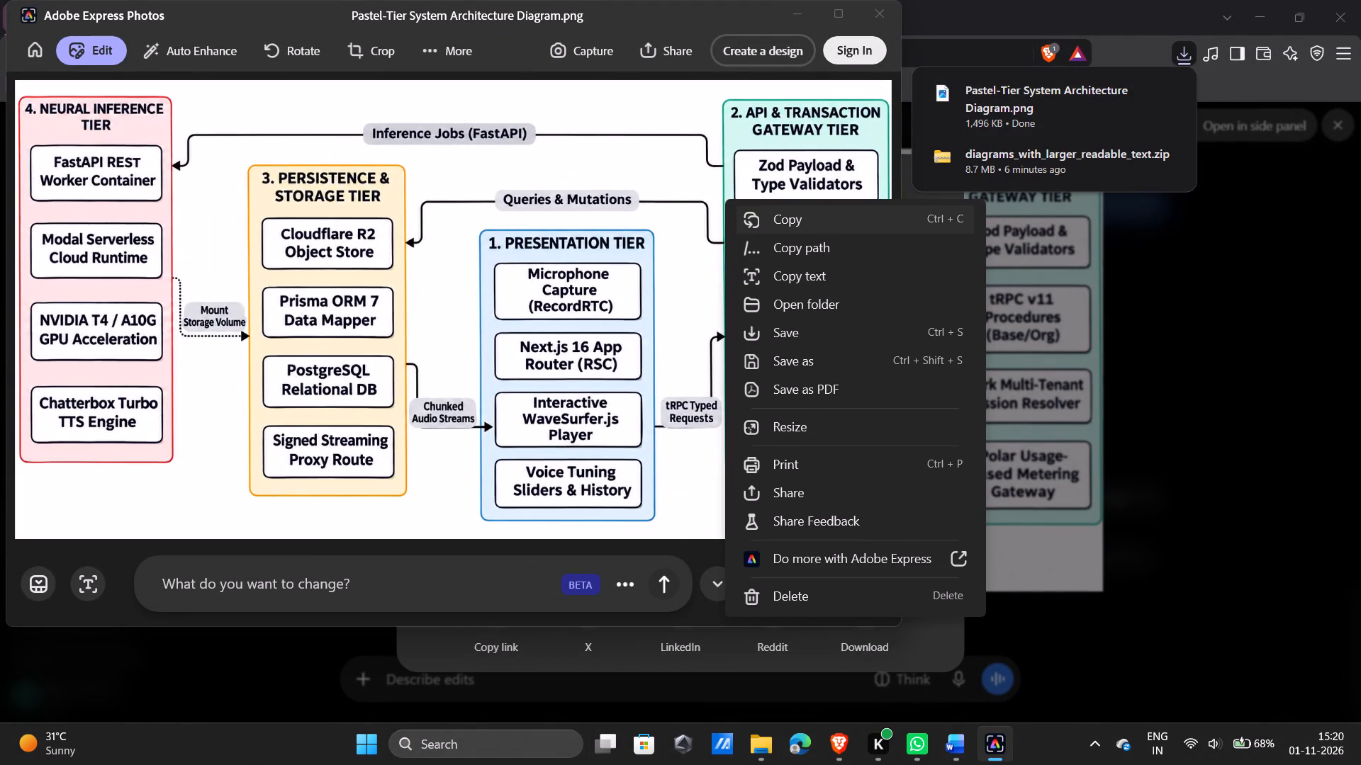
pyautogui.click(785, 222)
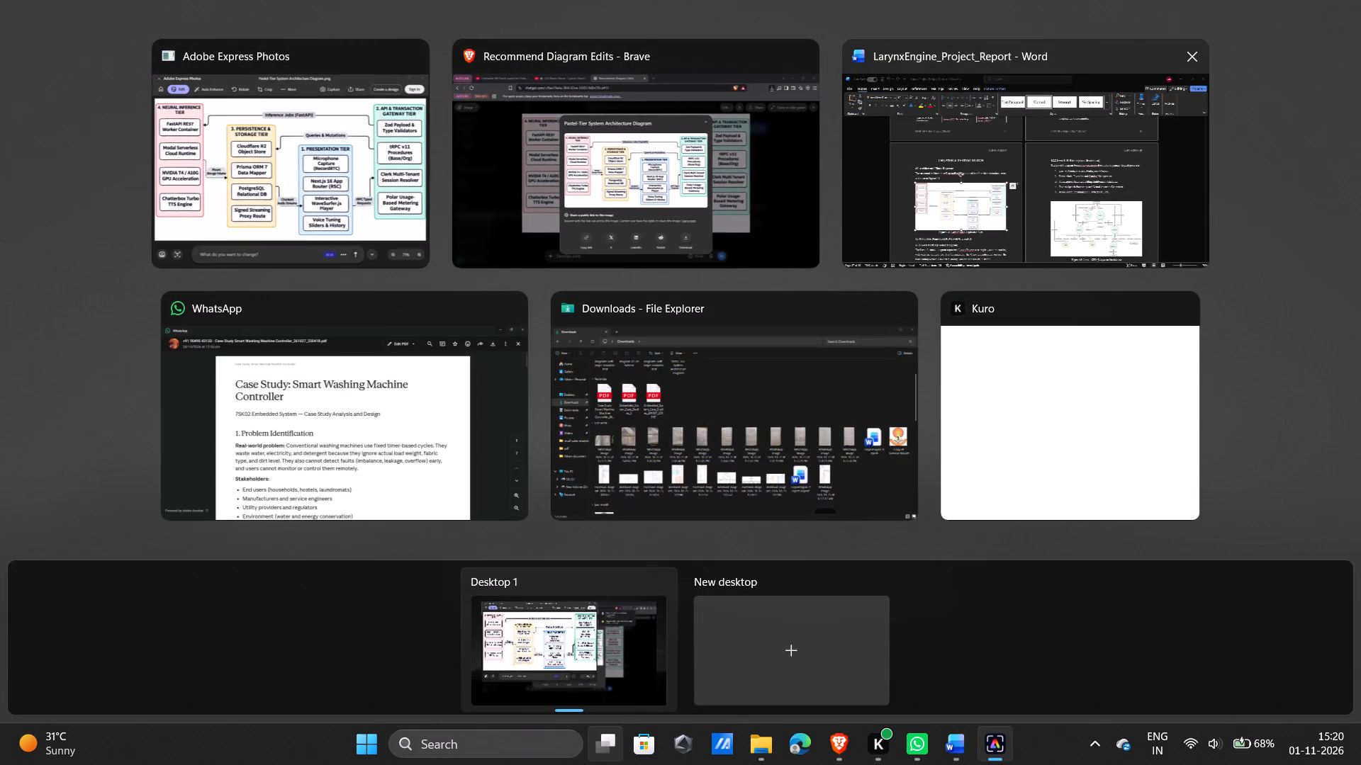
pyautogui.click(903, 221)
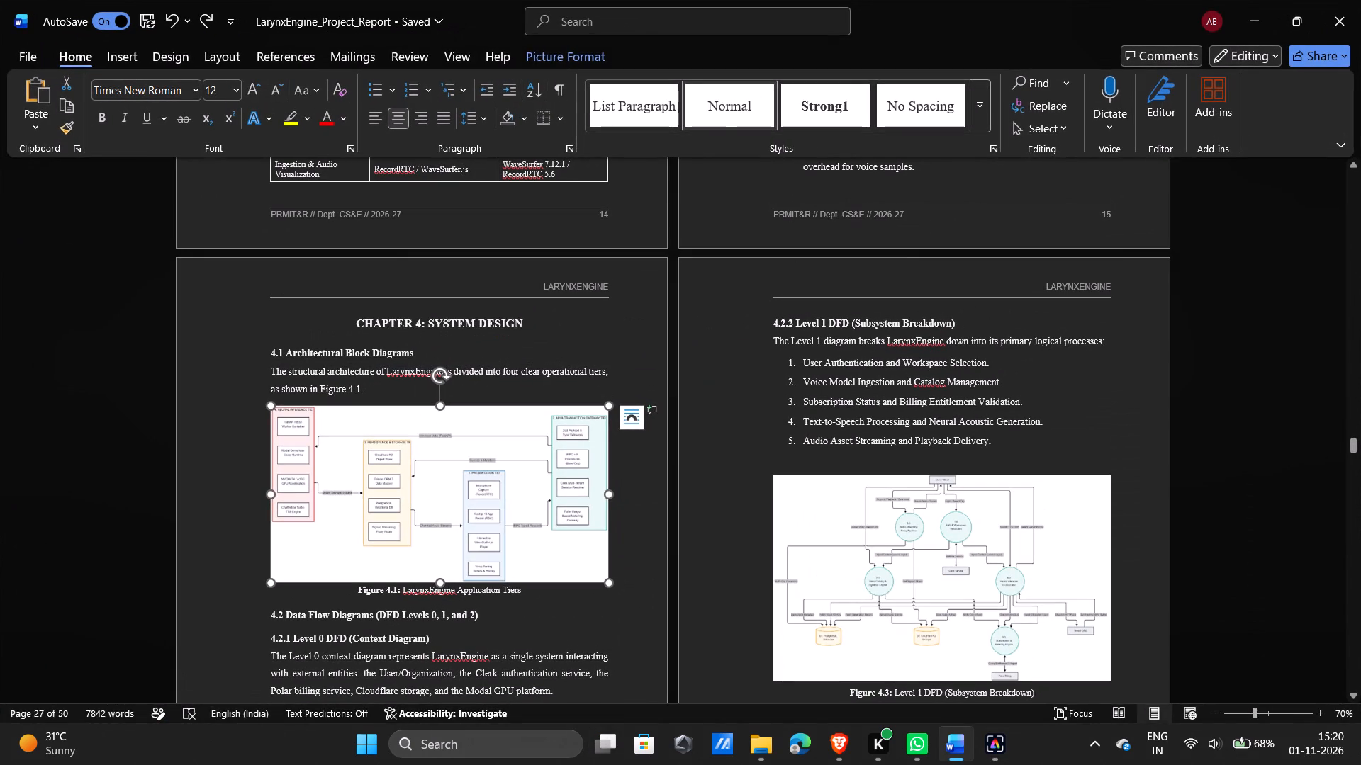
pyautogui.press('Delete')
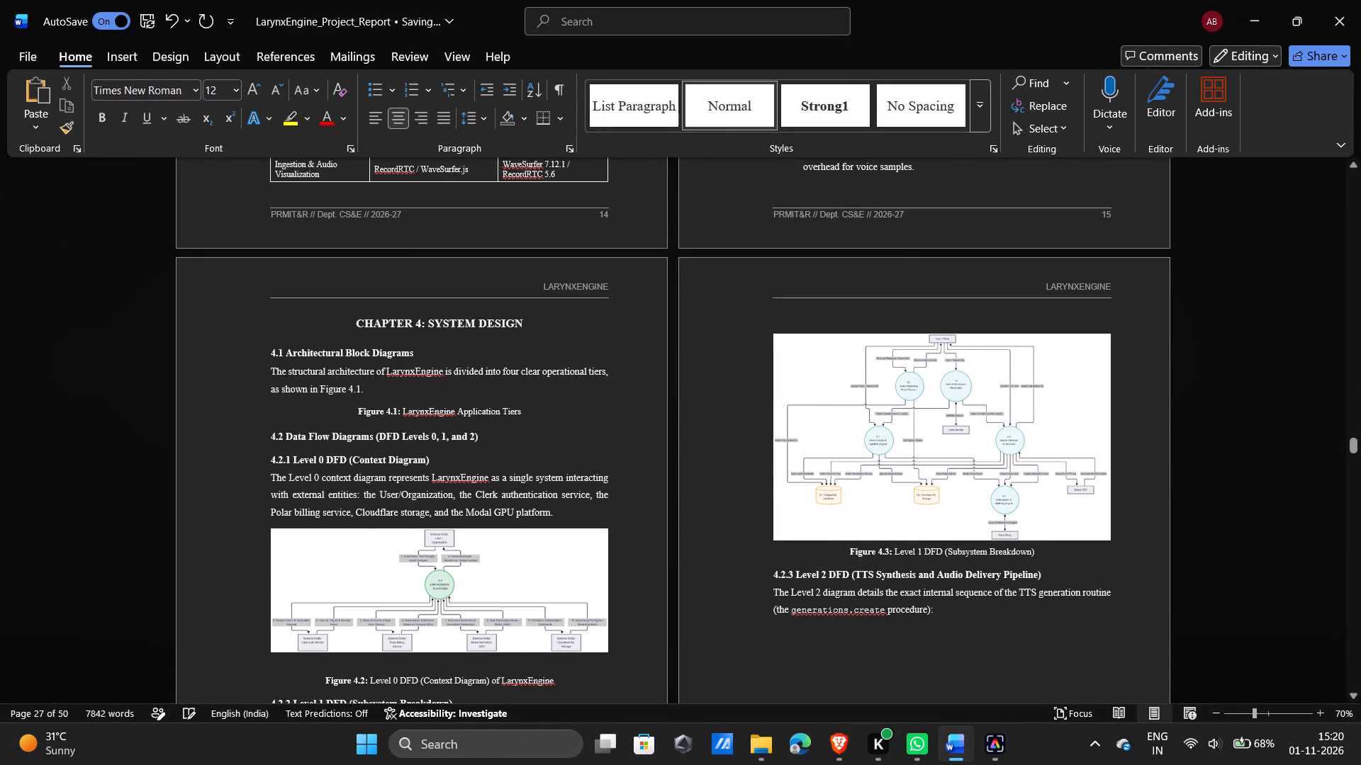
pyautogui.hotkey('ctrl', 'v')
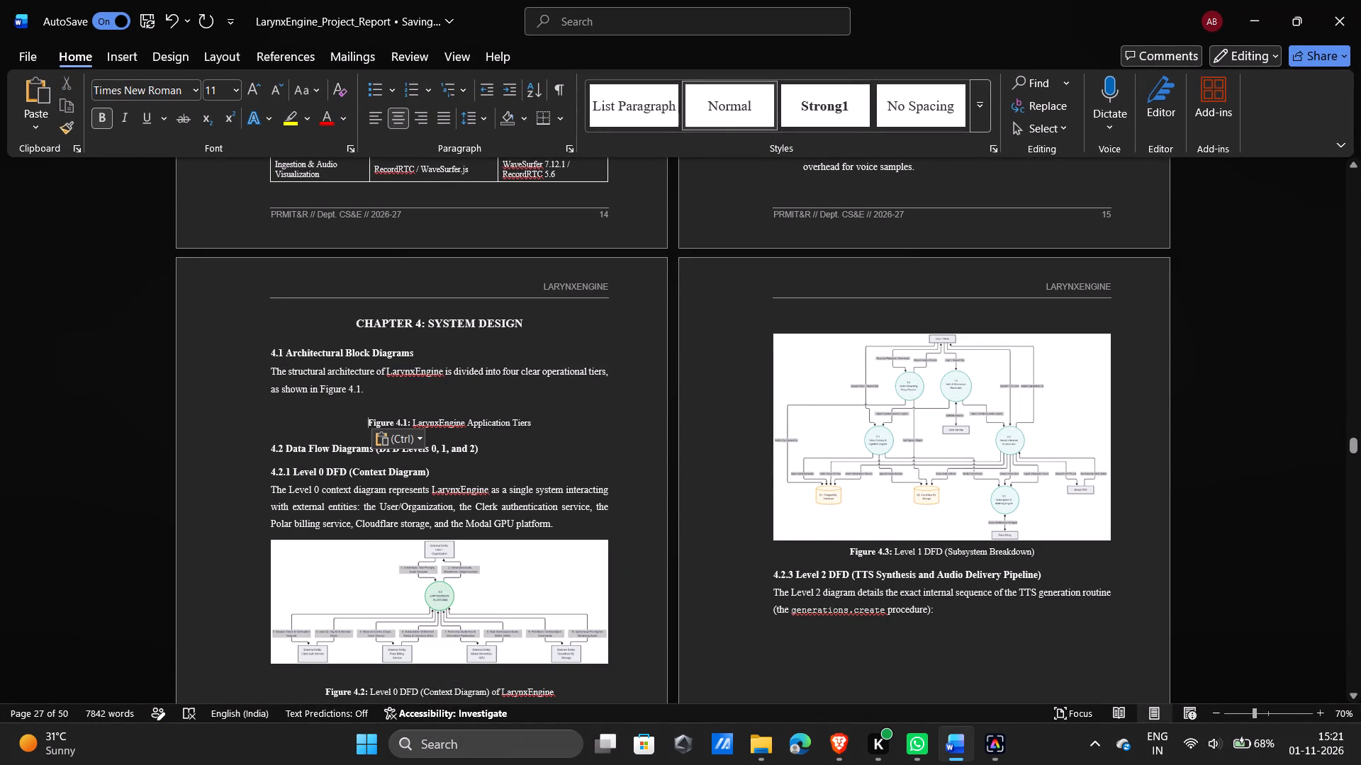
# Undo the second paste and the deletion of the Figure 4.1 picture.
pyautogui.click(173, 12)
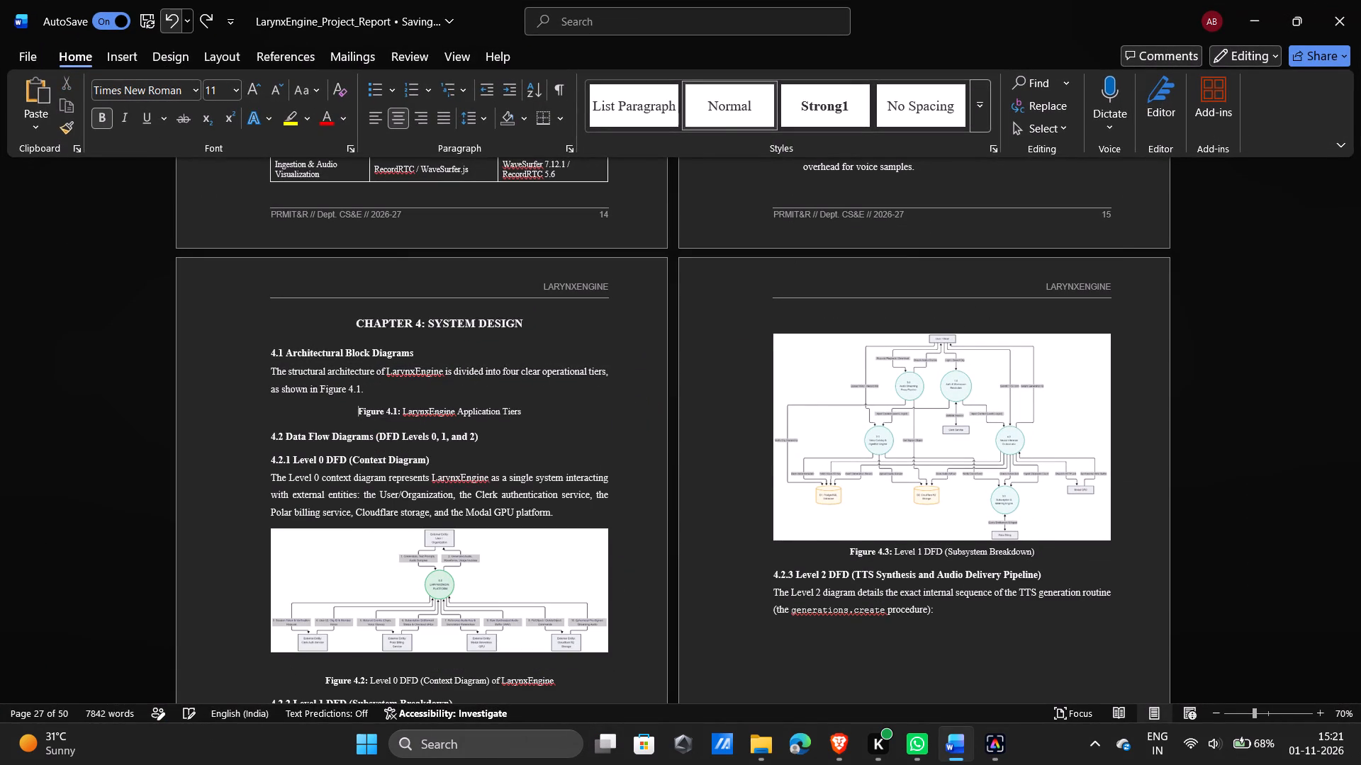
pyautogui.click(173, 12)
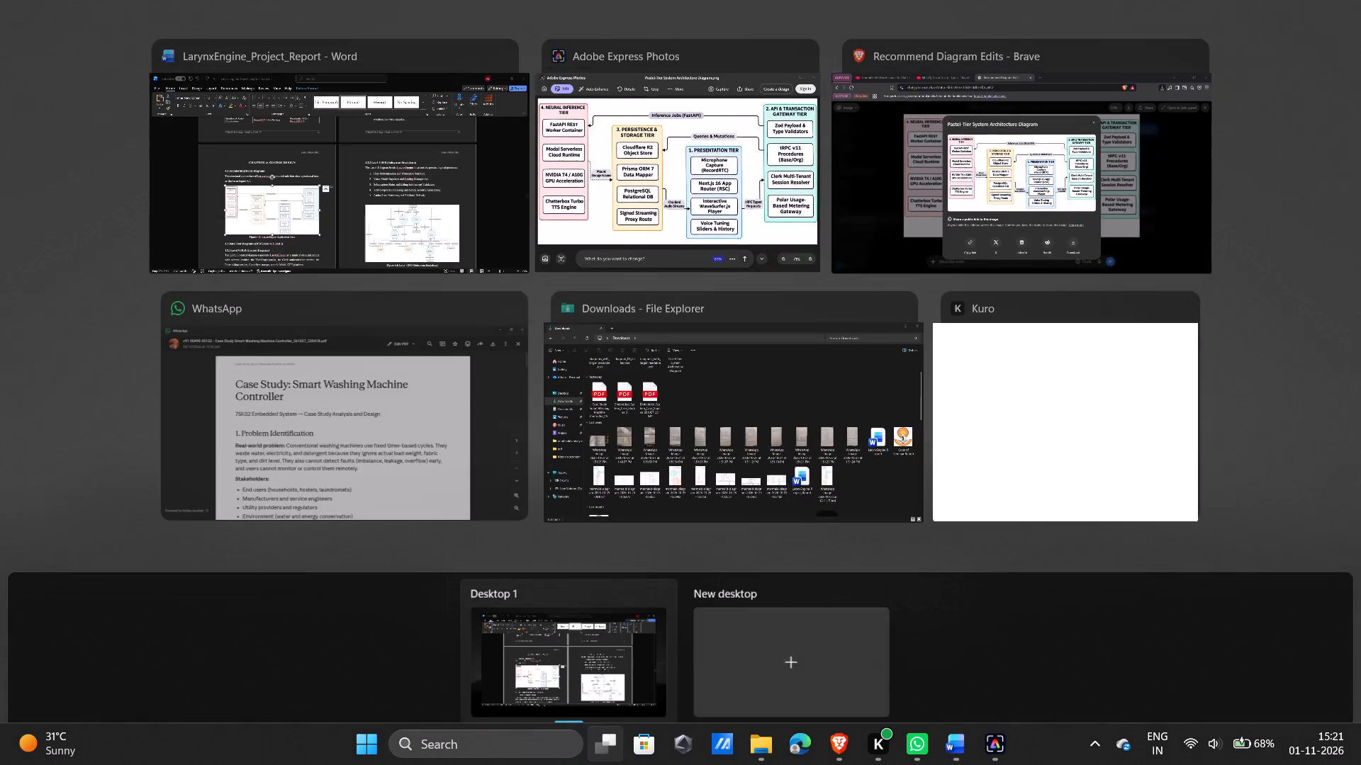
# Switch to File Explorer and copy the "Pastel-Tier System Architecture Diagram" image file from the Downloads folder.
pyautogui.click(751, 763)
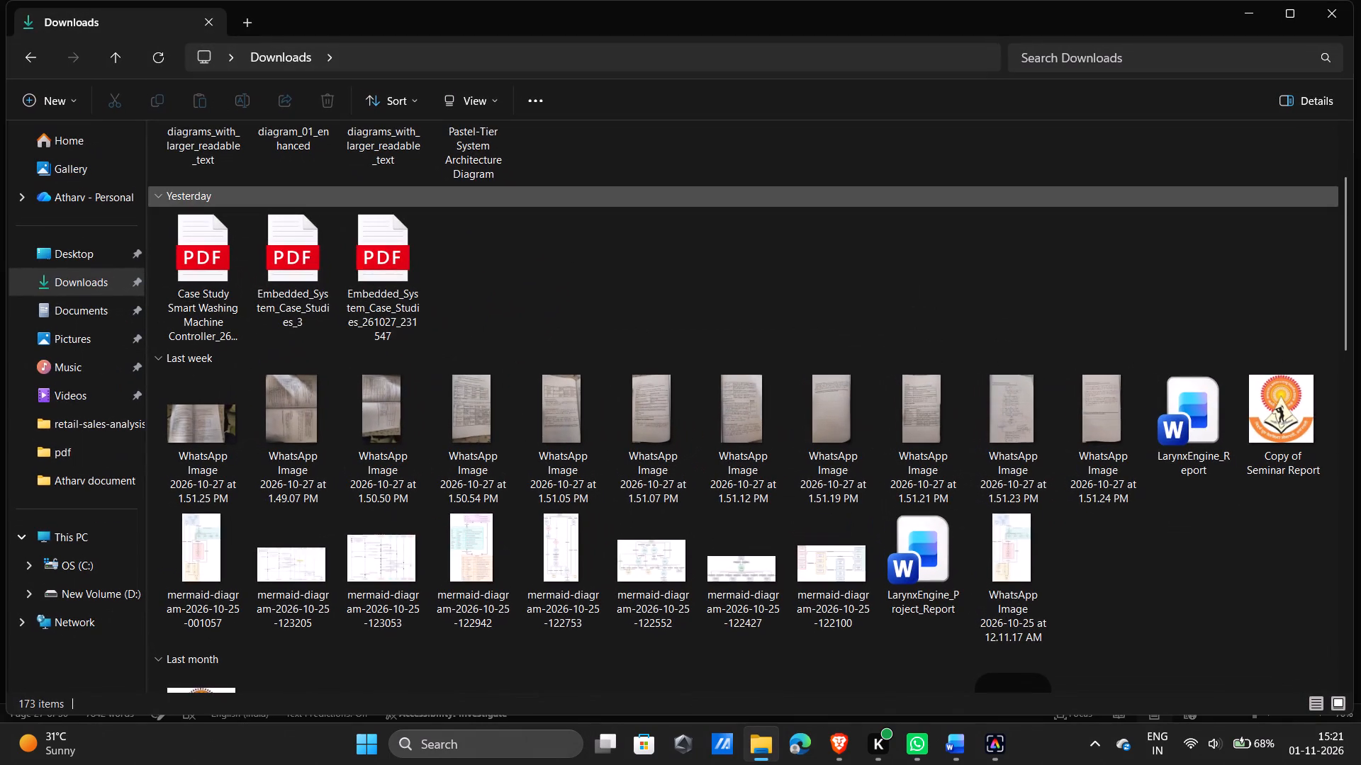
pyautogui.scroll(7, 392, 342)
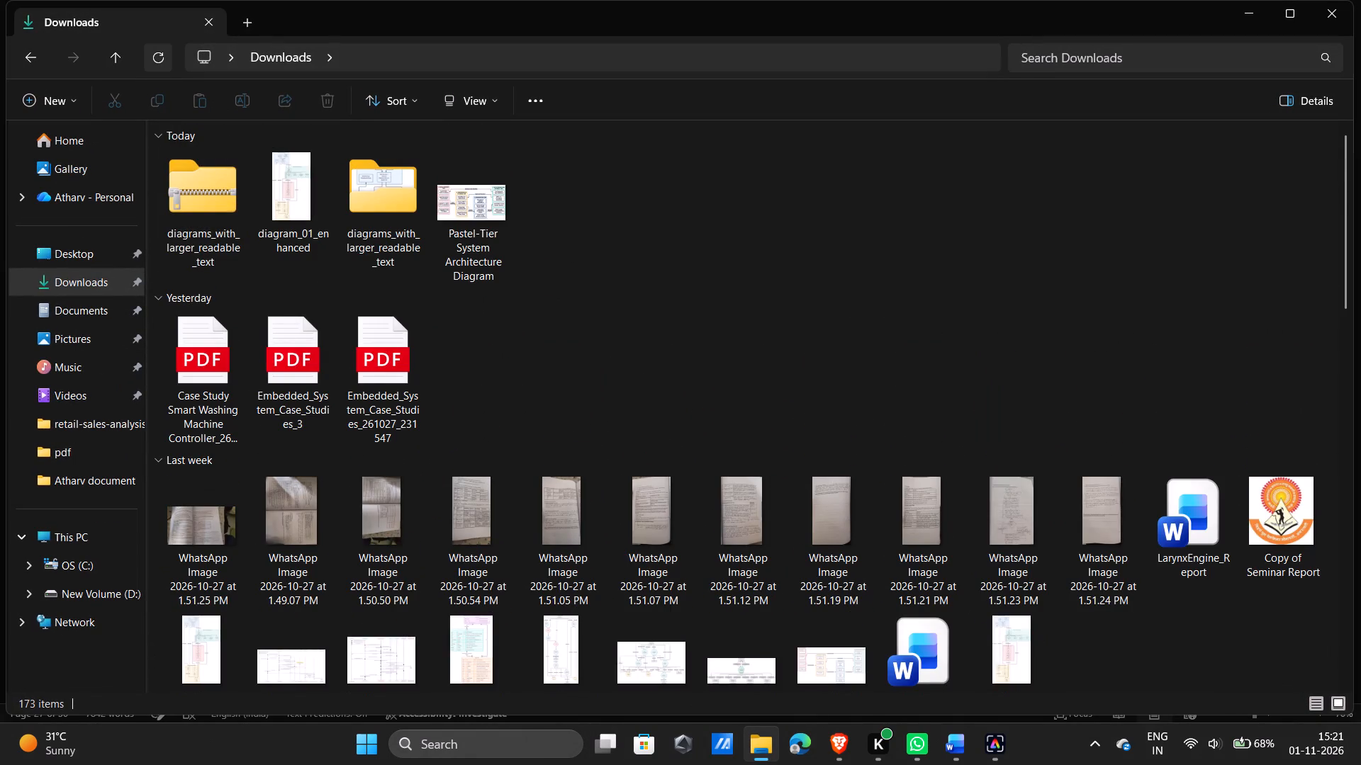
pyautogui.click(163, 50)
pyautogui.rightClick(228, 240)
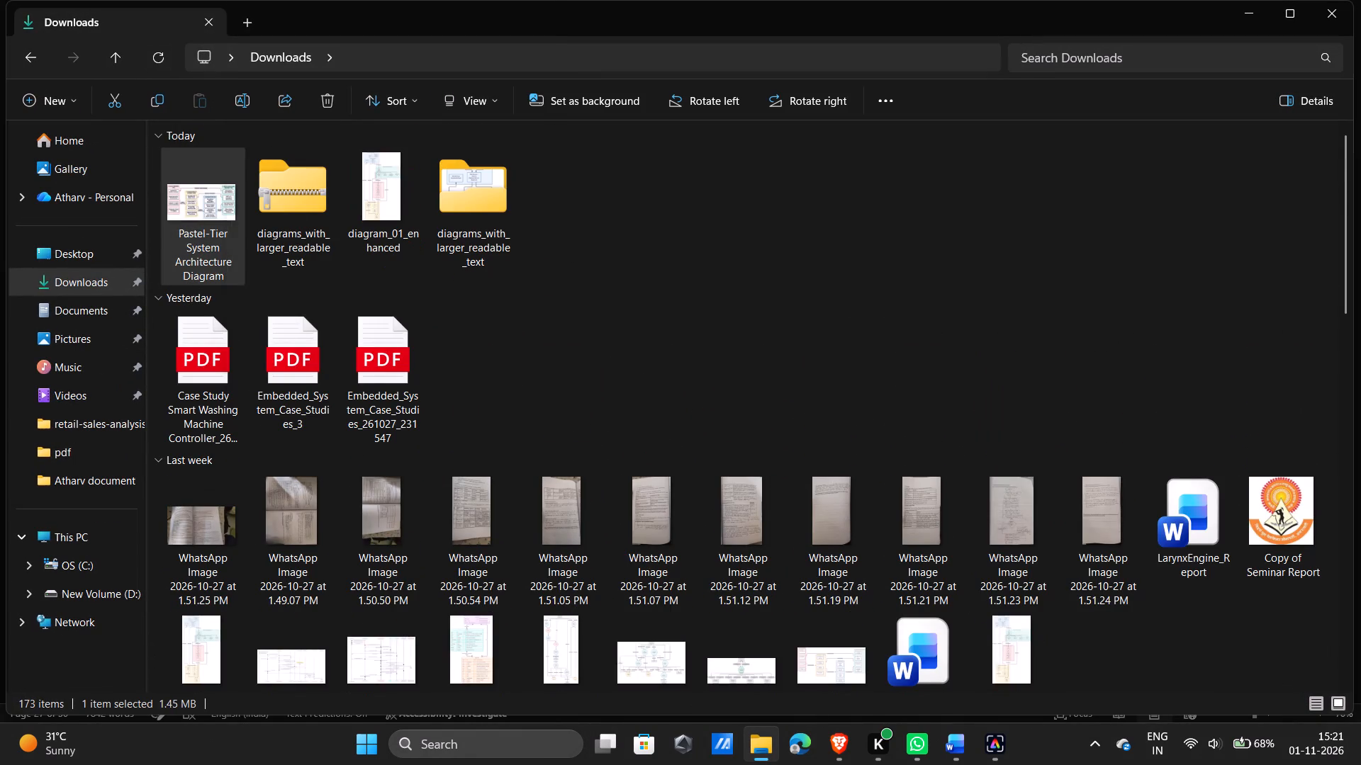
pyautogui.click(163, 105)
pyautogui.click(163, 105)
pyautogui.tripleClick(163, 105)
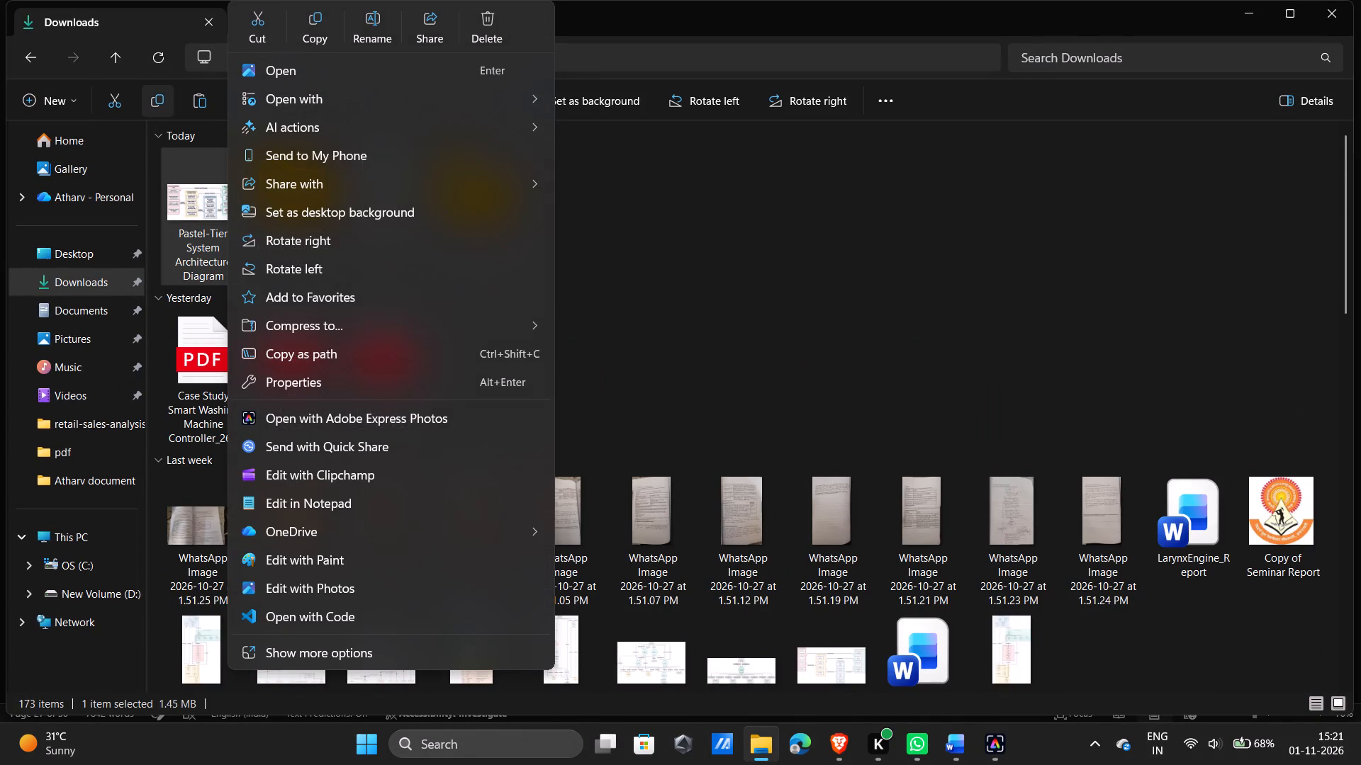
# Switch to the Word report, paste the copied architecture diagram on a new line under section 4.1's text, and delete the old Figure 4.1 picture.
pyautogui.click(163, 105)
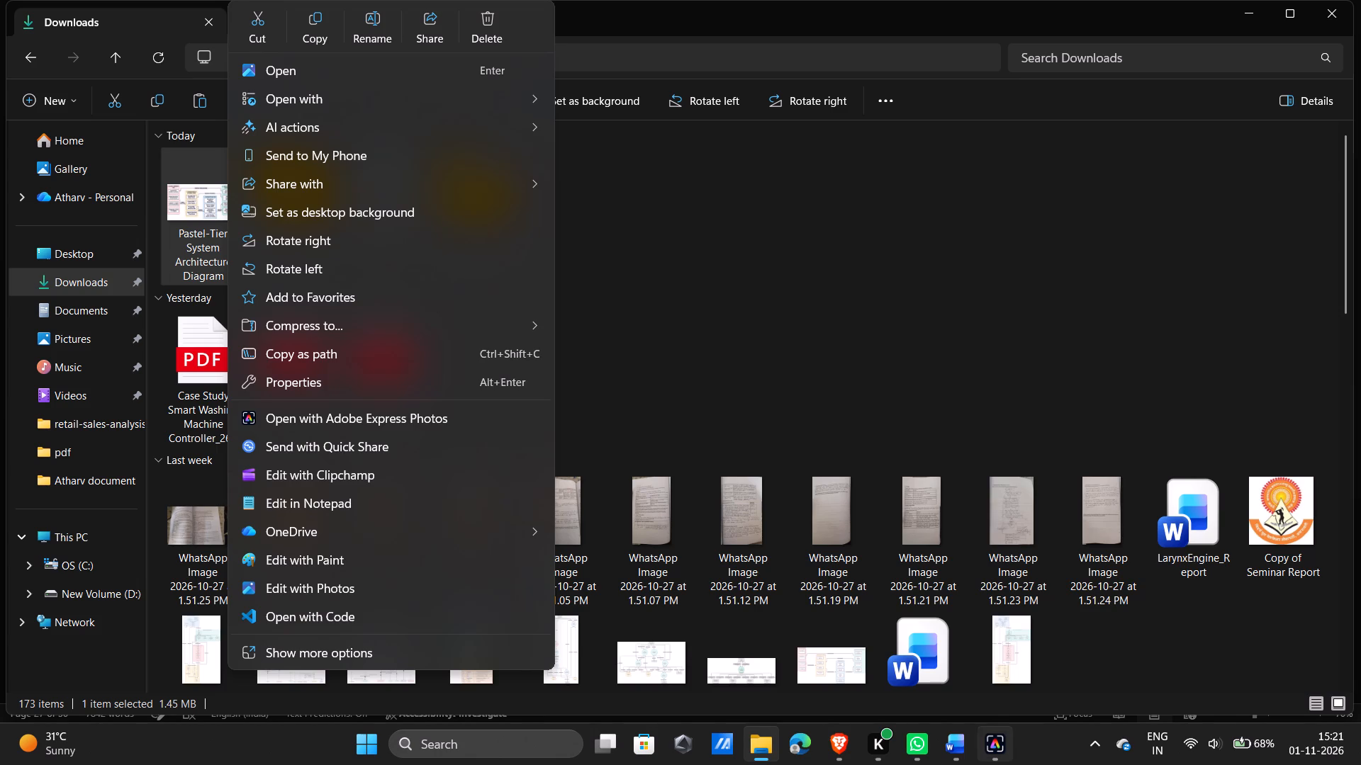
pyautogui.click(956, 733)
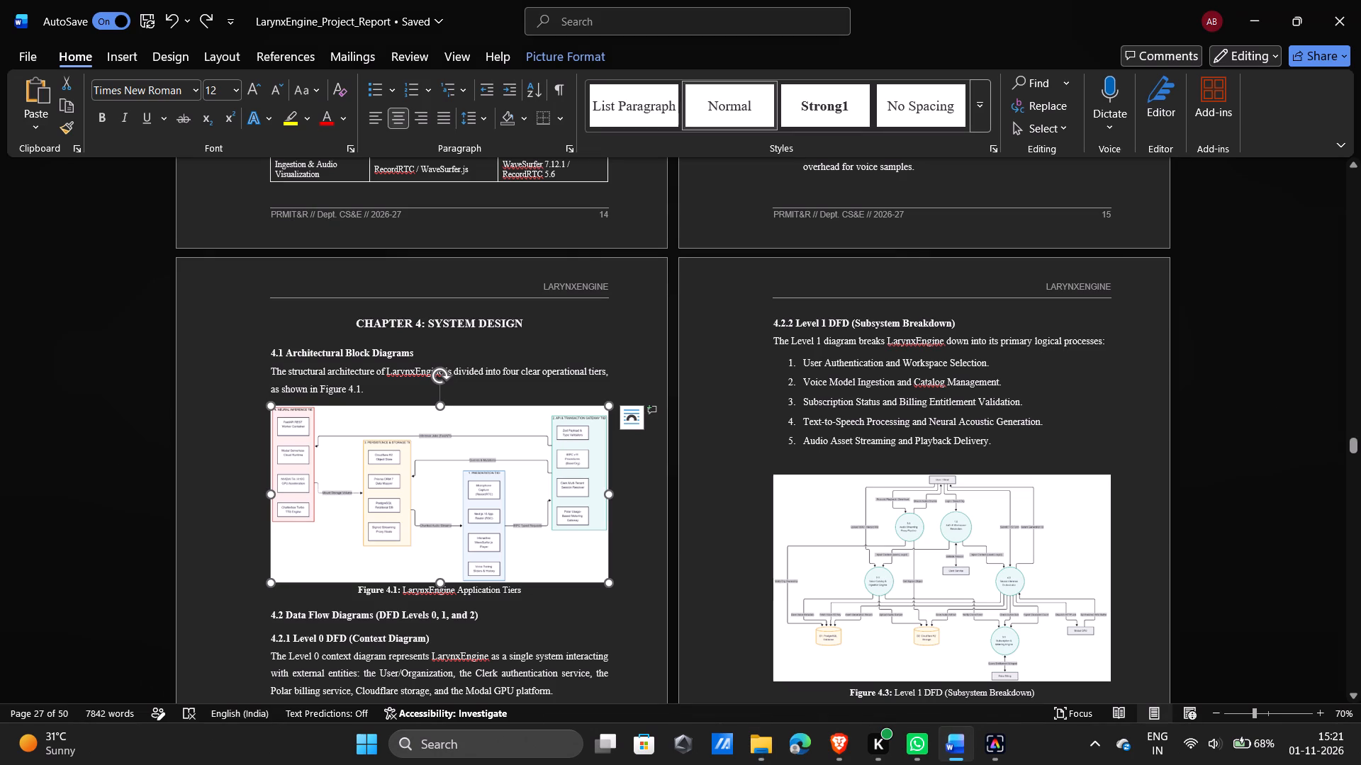
pyautogui.click(395, 395)
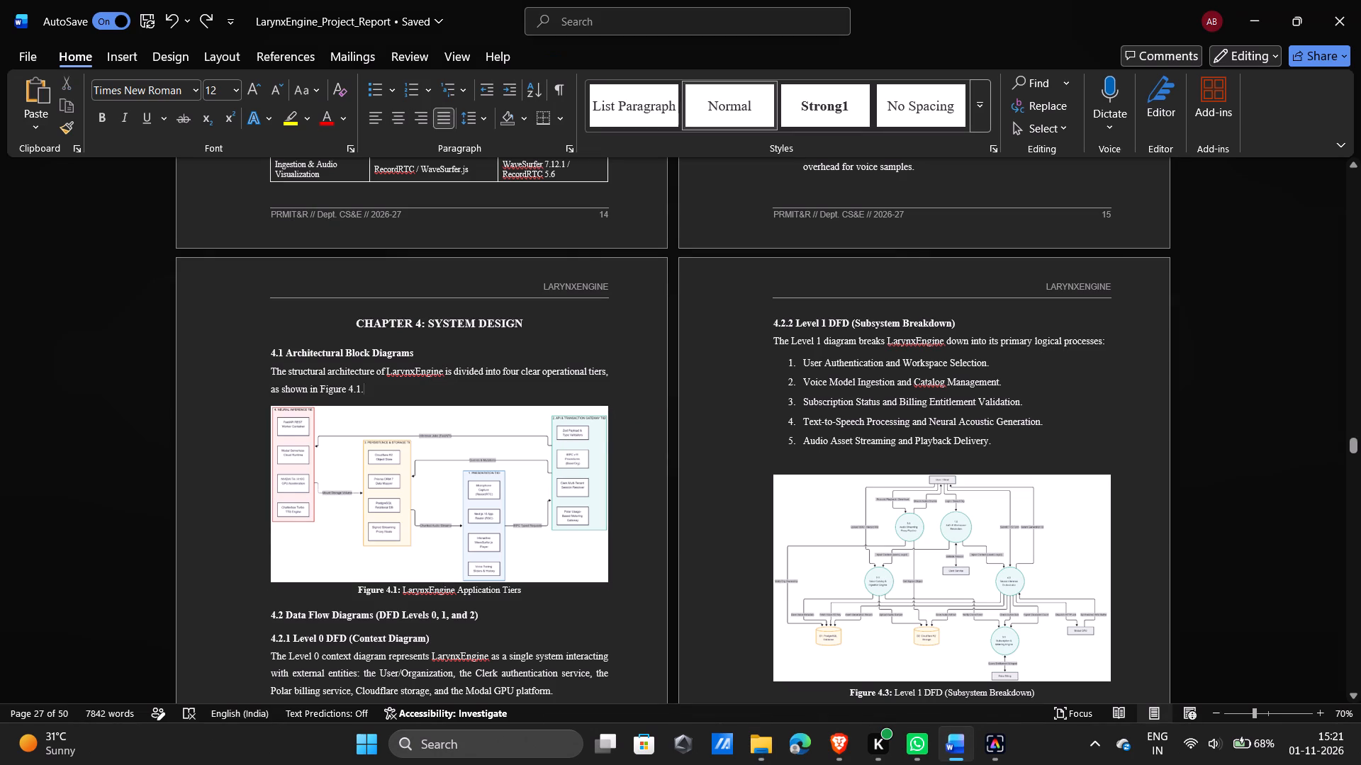
pyautogui.press('Return')
pyautogui.hotkey('ctrl', 'v')
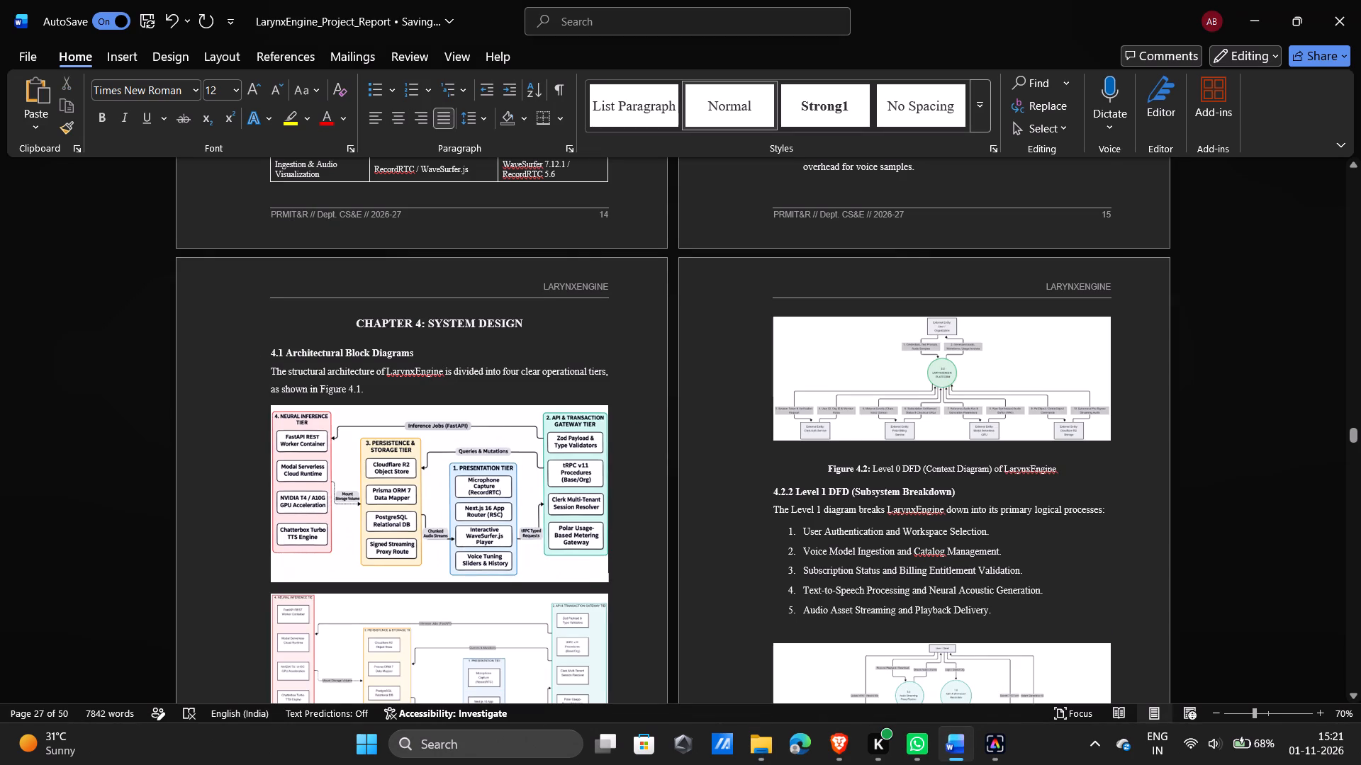
pyautogui.scroll(-2, 396, 444)
pyautogui.click(430, 396)
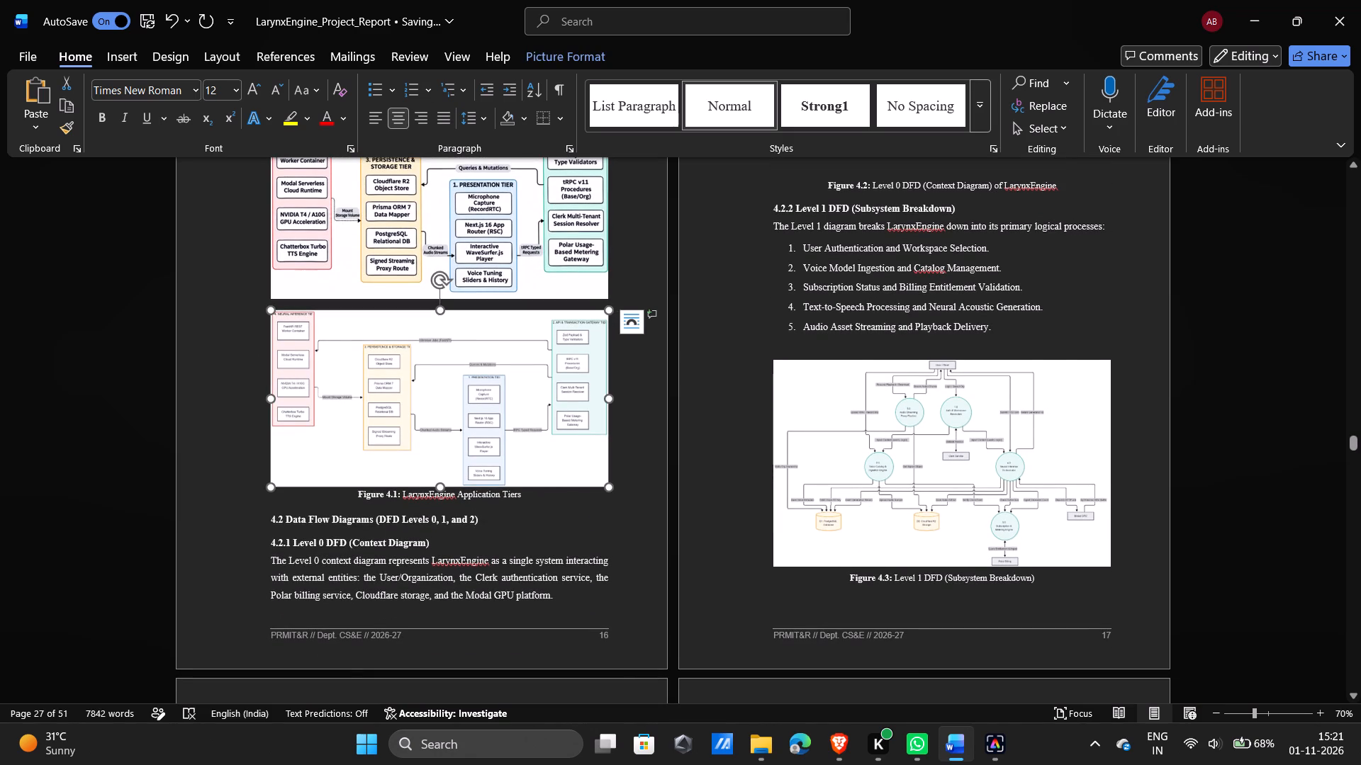
pyautogui.press('Delete')
pyautogui.scroll(1, 430, 396)
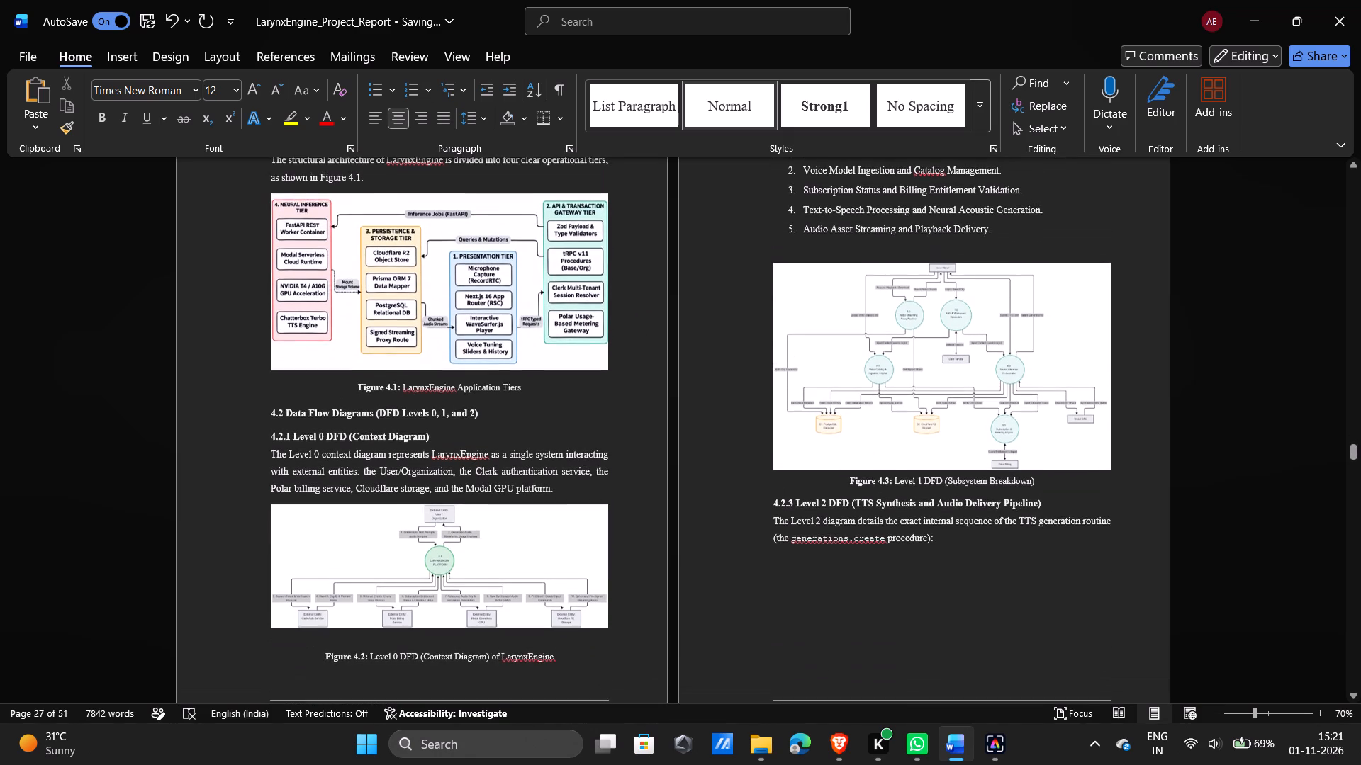
pyautogui.scroll(2, 430, 396)
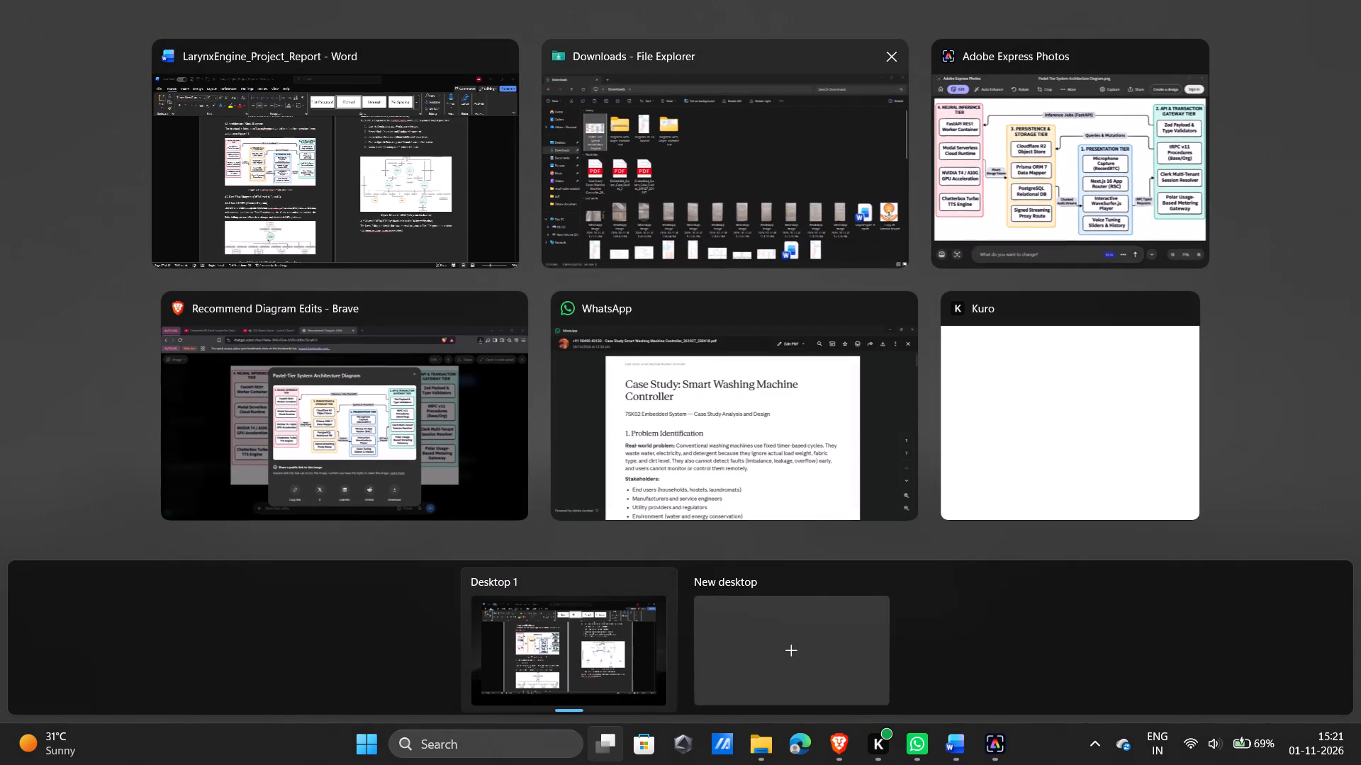
# Switch to File Explorer and delete the "WhatsApp Image 2026-10-25 at 12.11.17 AM" diagram image from the Downloads folder.
pyautogui.click(691, 200)
pyautogui.scroll(-2, 632, 319)
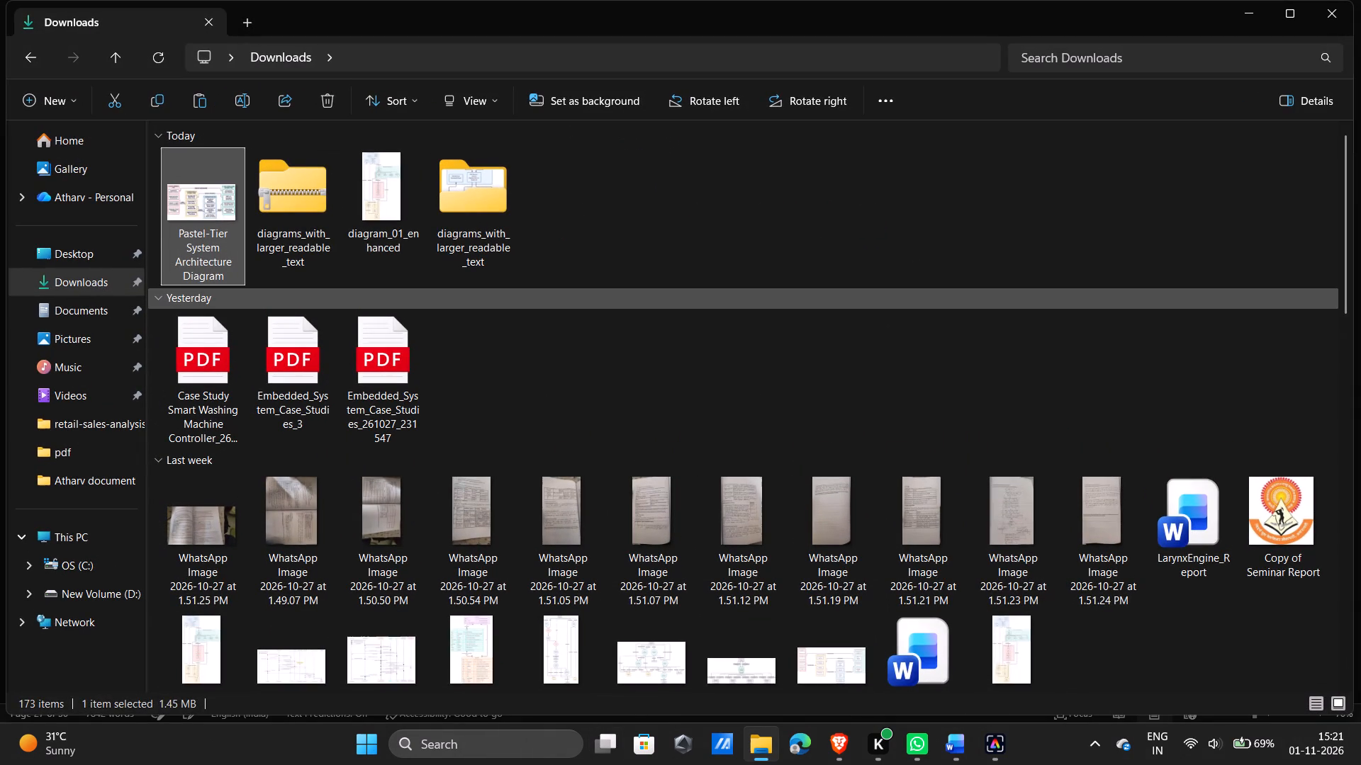
pyautogui.scroll(-3, 632, 319)
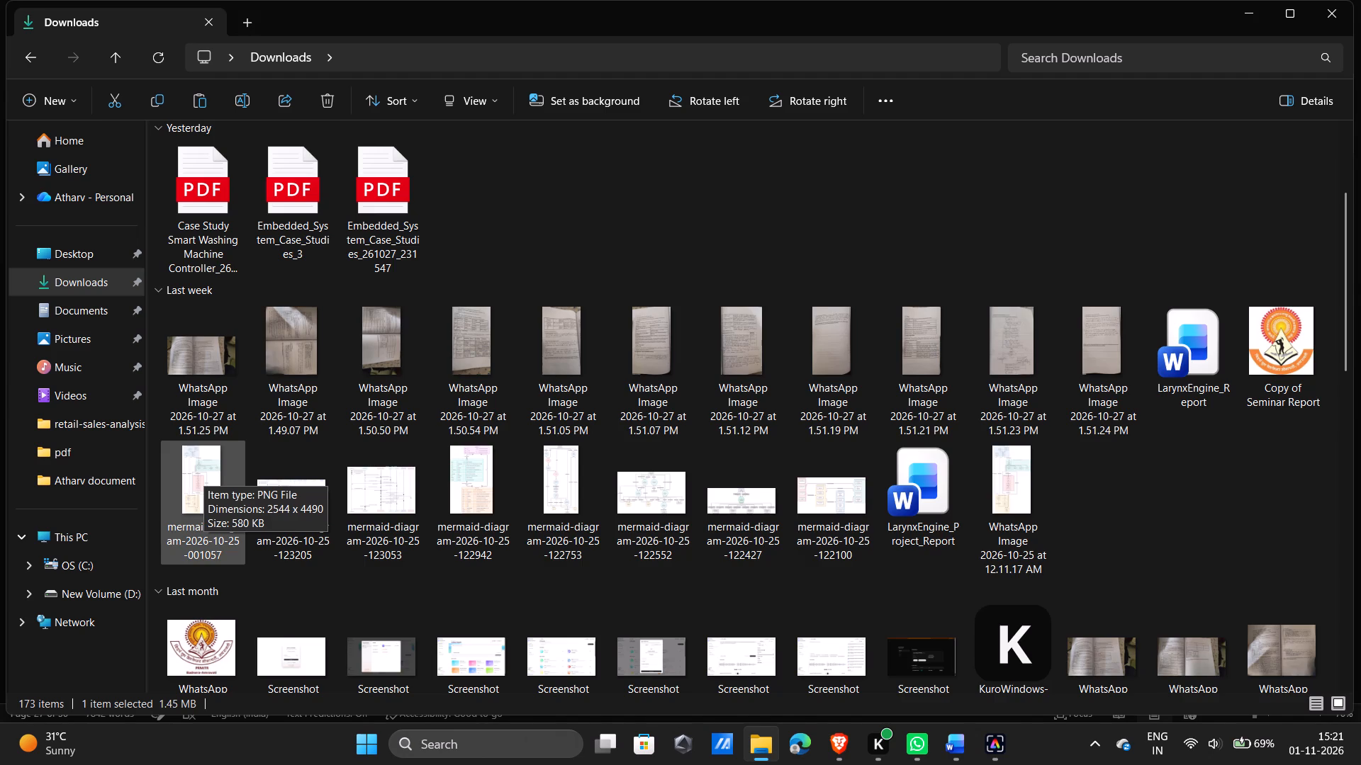
pyautogui.keyDown('ctrl'); pyautogui.scroll(13, 203, 473); pyautogui.keyUp('ctrl')
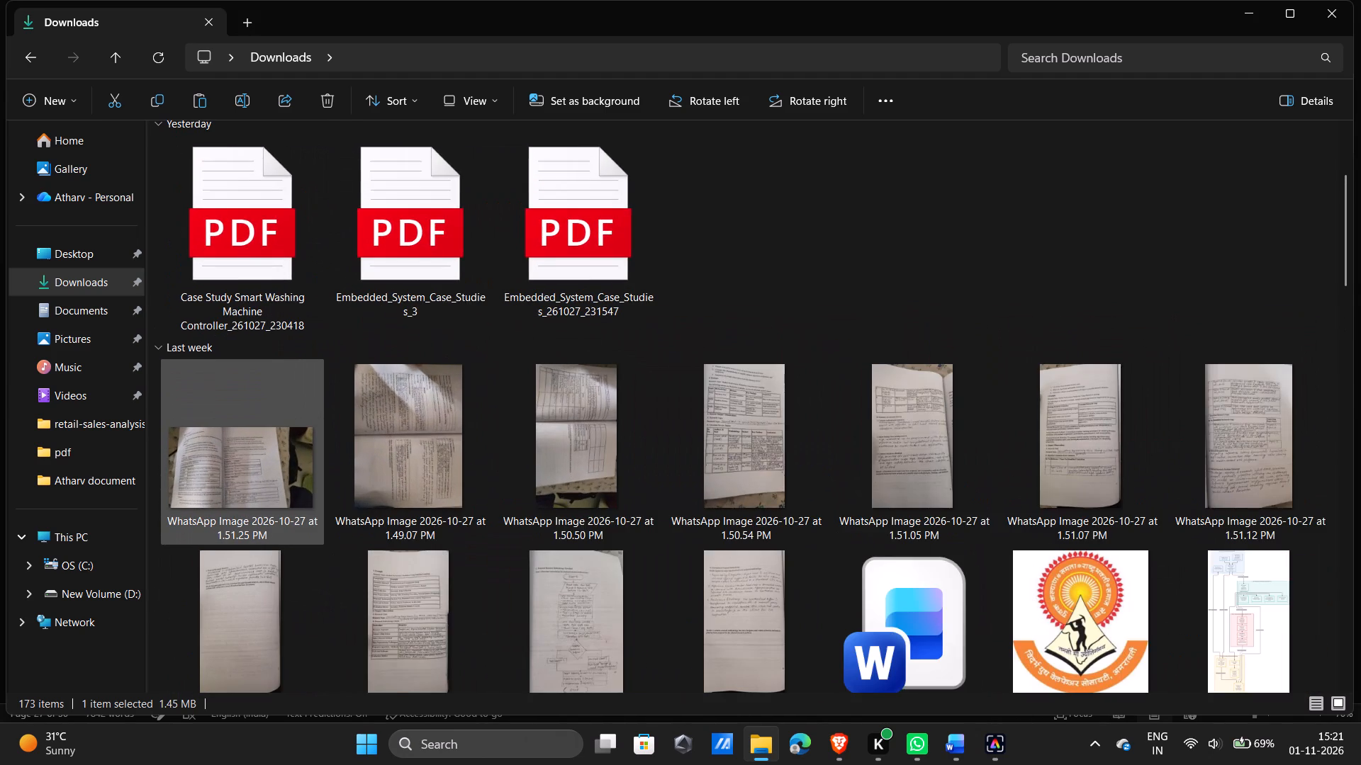
pyautogui.keyDown('ctrl'); pyautogui.scroll(4, 203, 473); pyautogui.keyUp('ctrl')
pyautogui.scroll(-4, 203, 473)
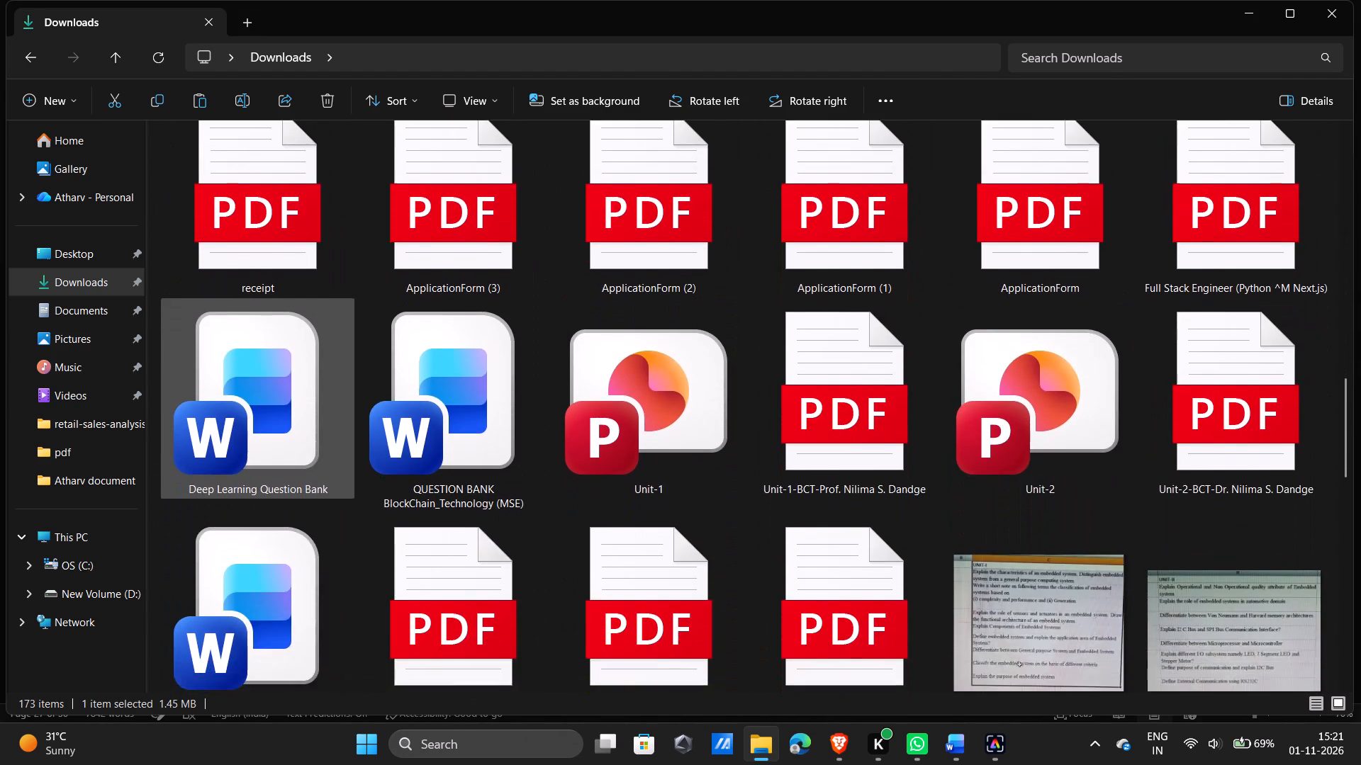
pyautogui.scroll(-7, 203, 473)
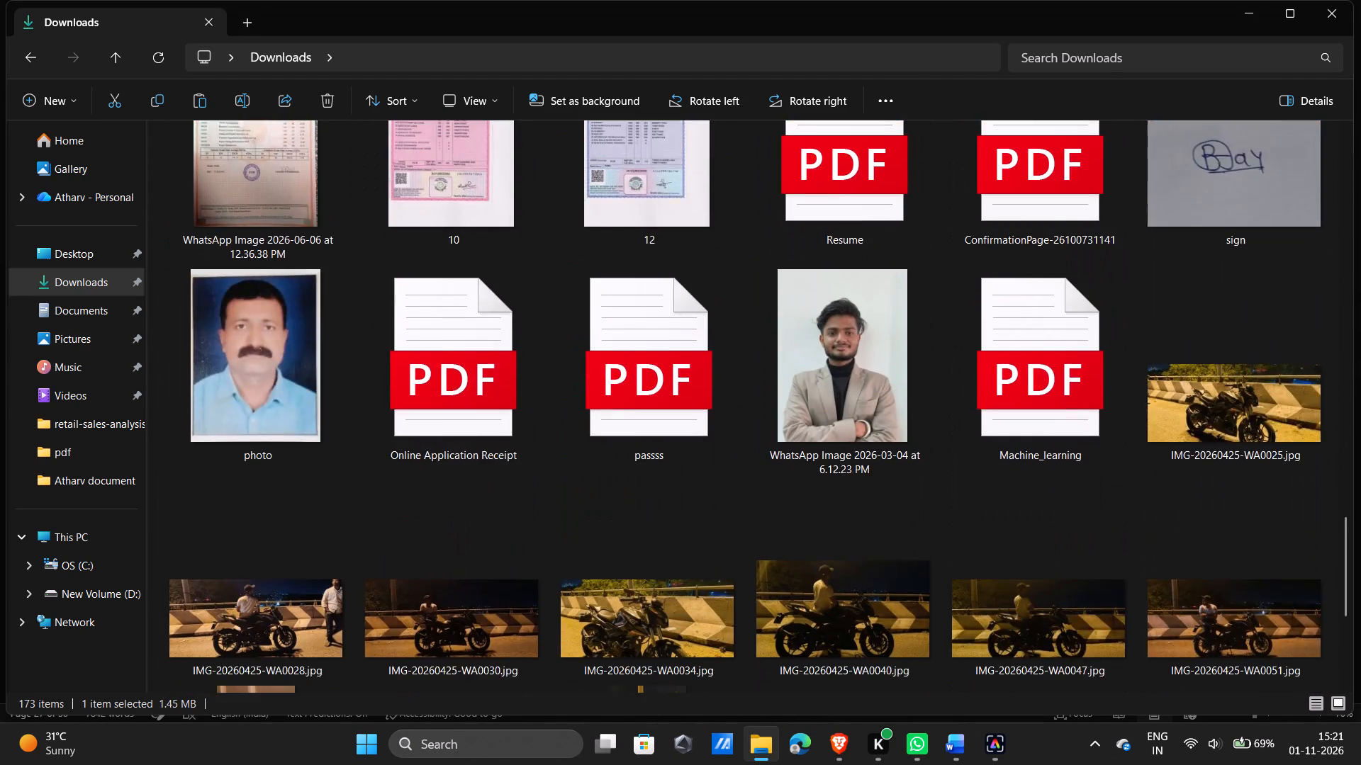
pyautogui.scroll(-3, 203, 473)
pyautogui.scroll(3, 203, 473)
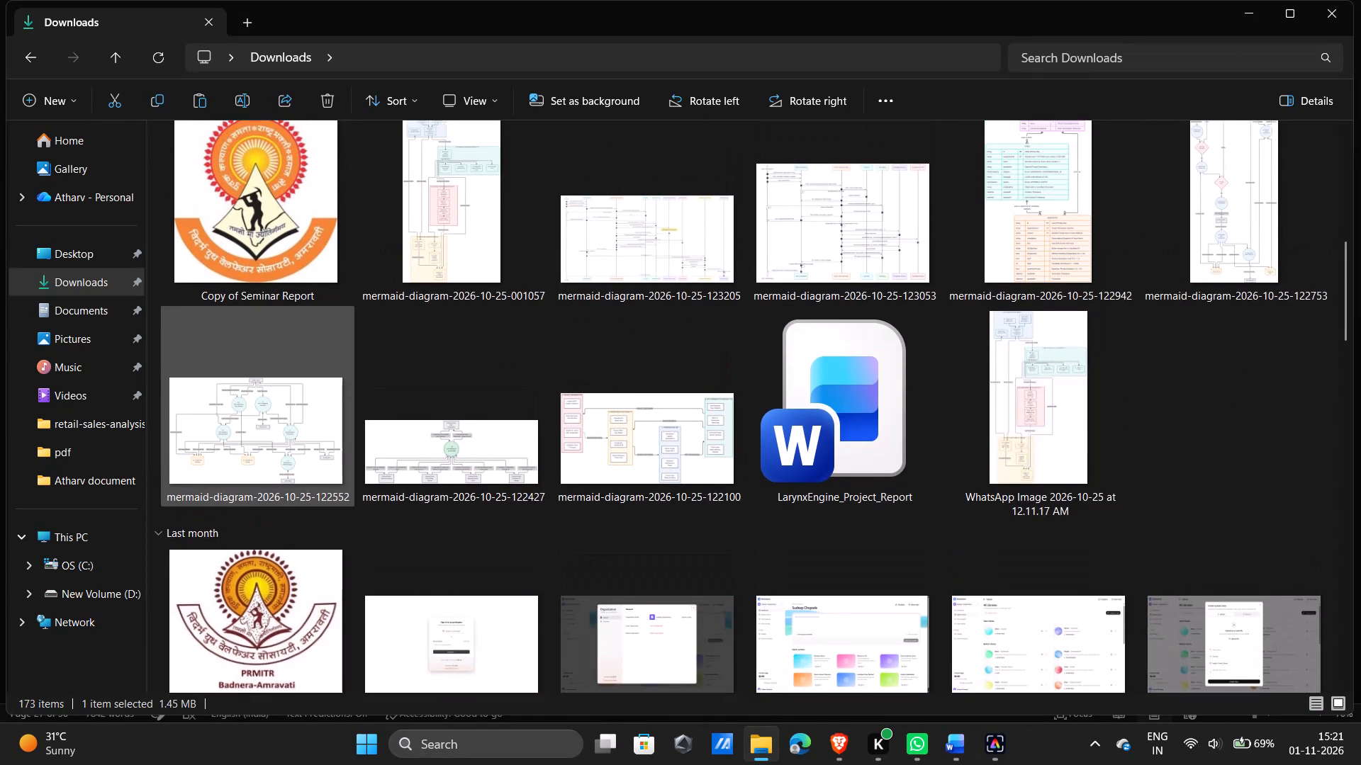
pyautogui.scroll(2, 203, 473)
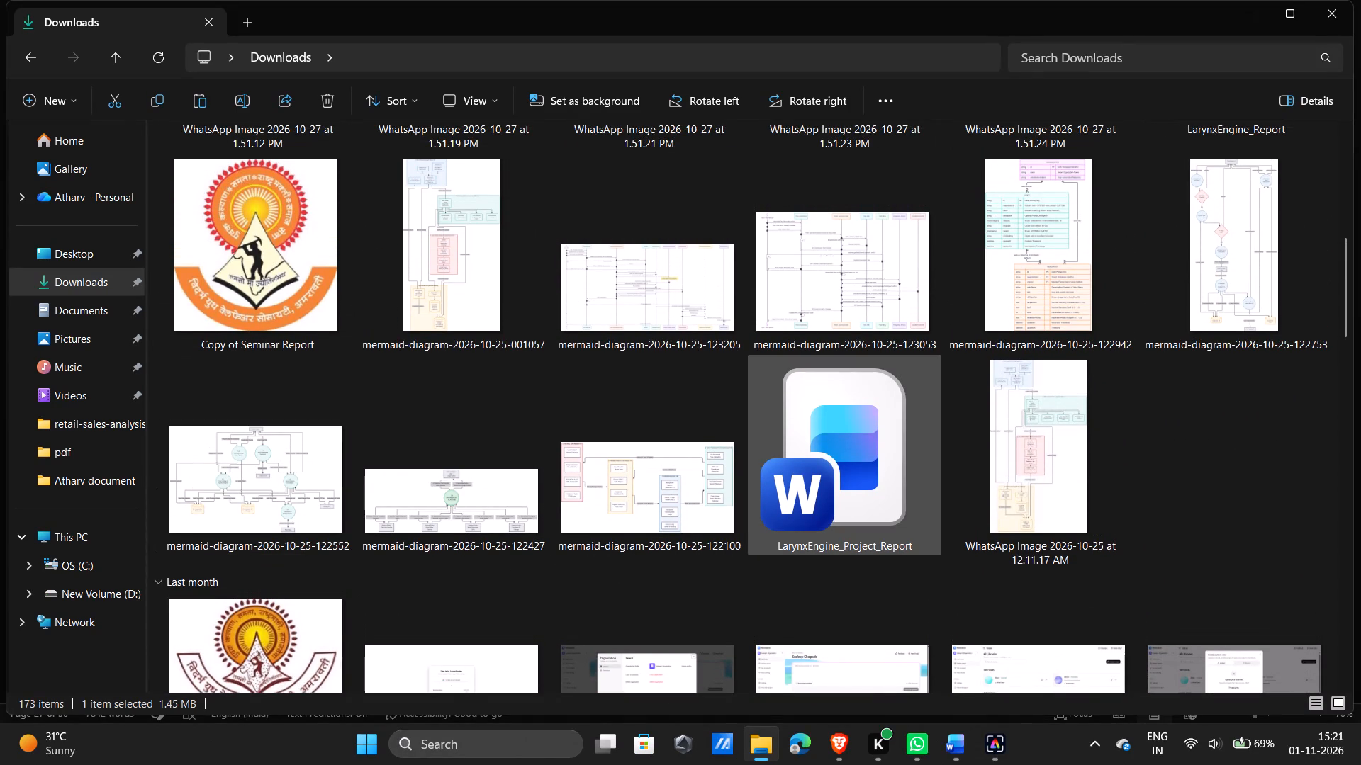
pyautogui.click(1082, 459)
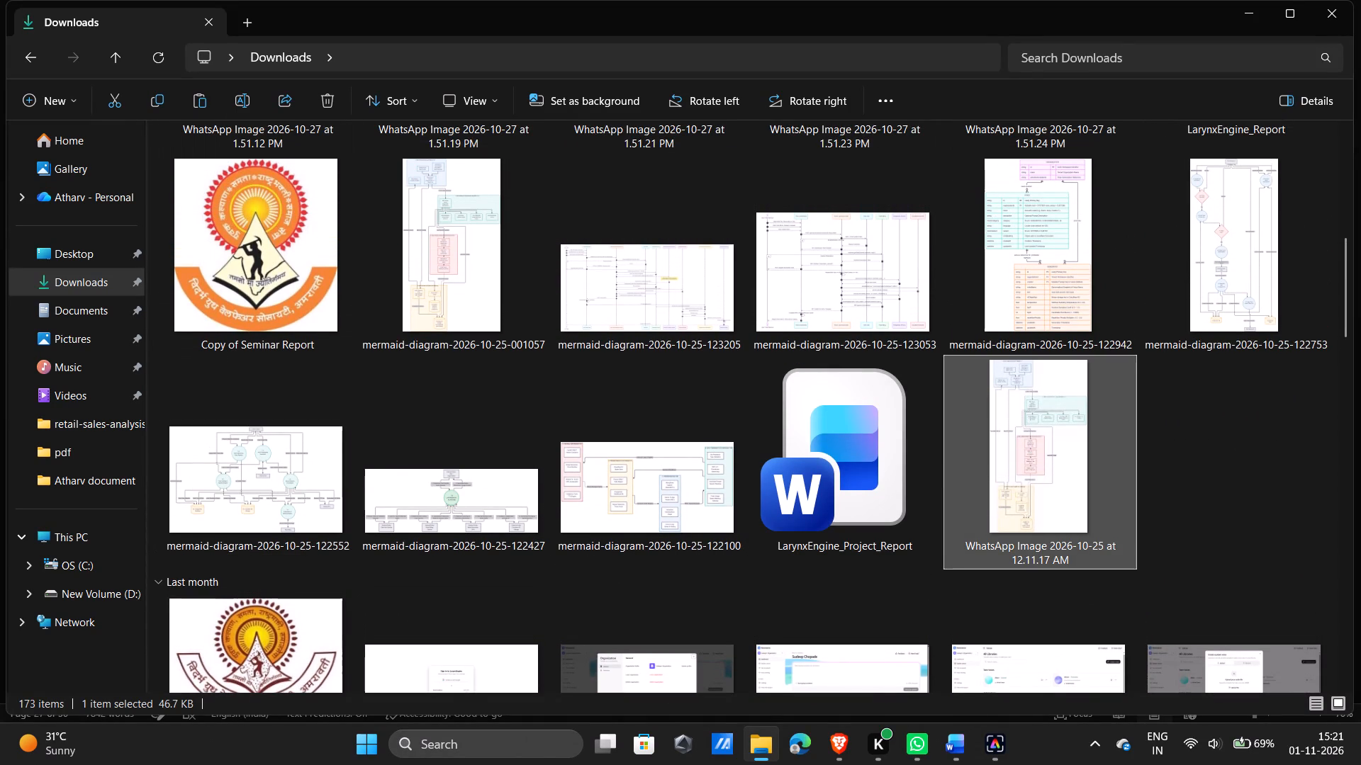
pyautogui.click(331, 100)
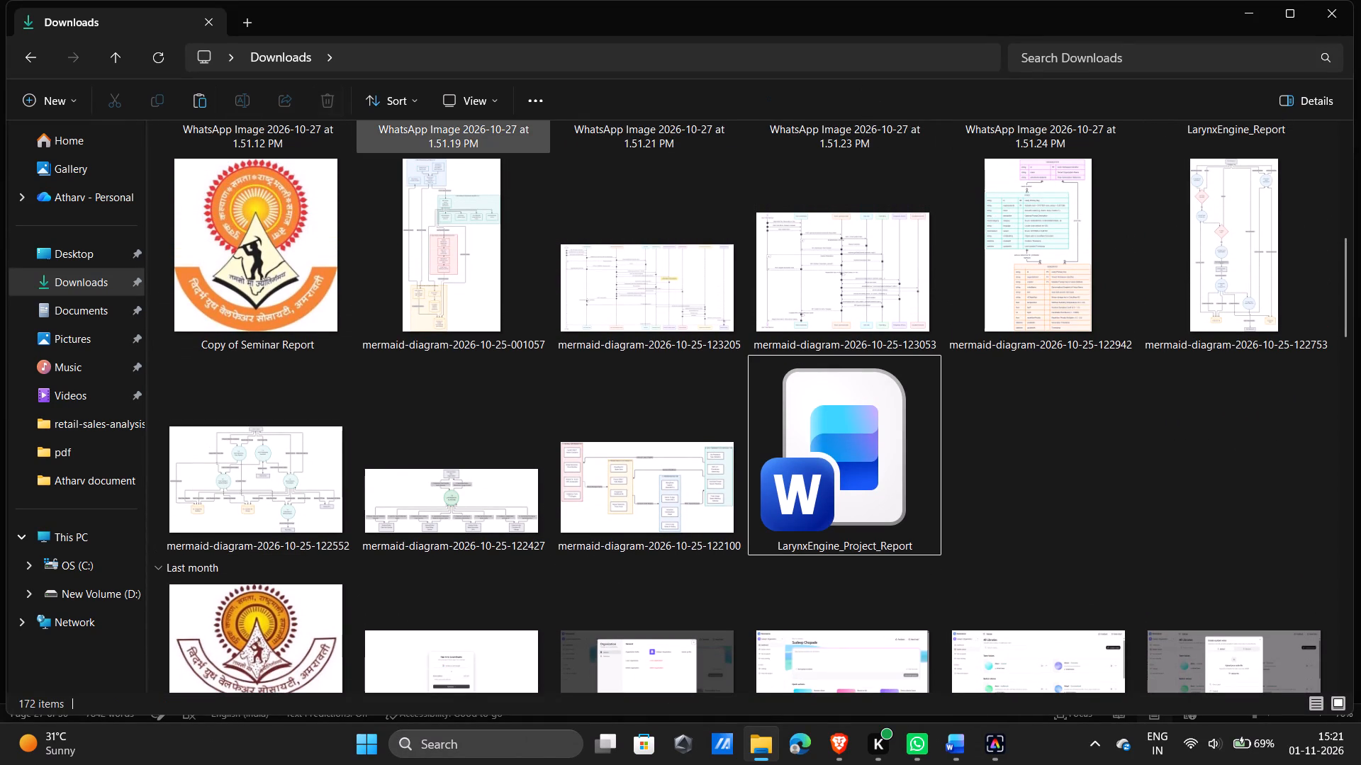
pyautogui.rightClick(499, 232)
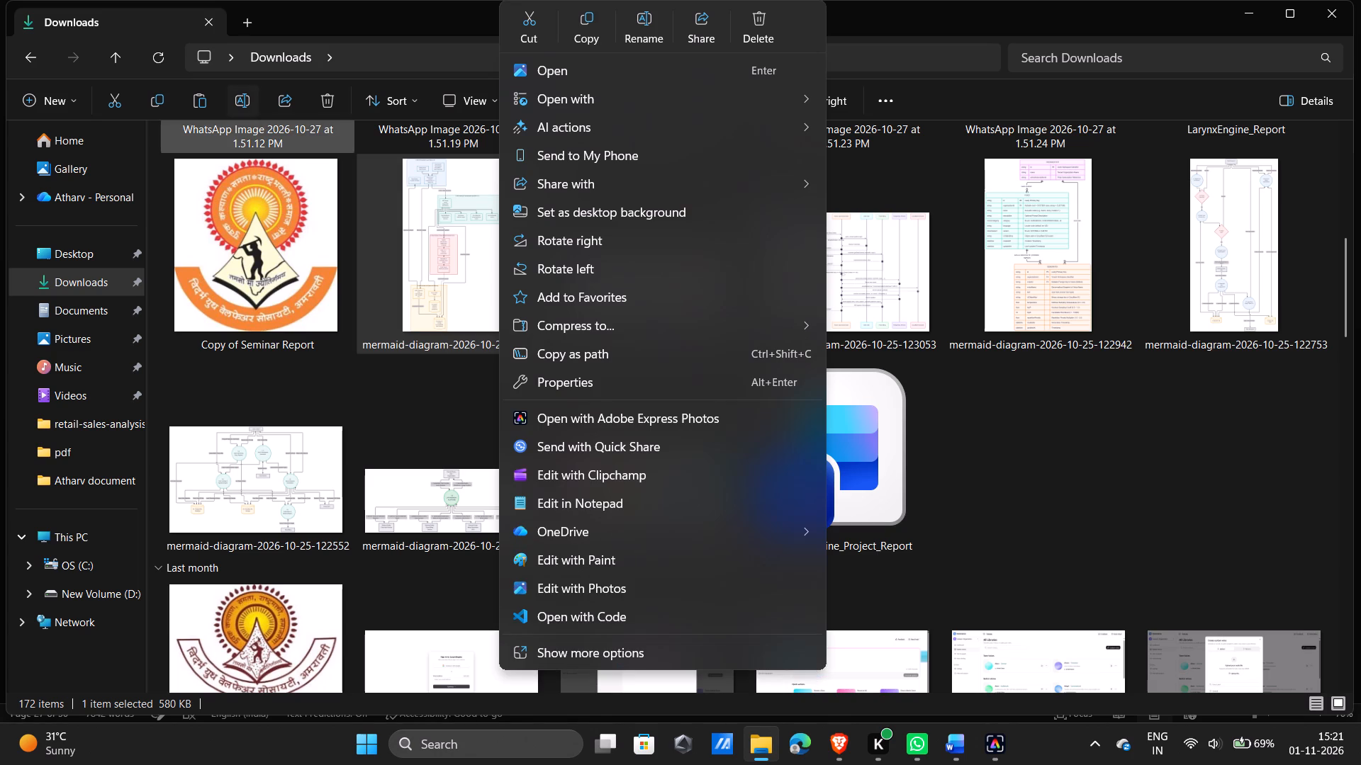
pyautogui.click(150, 104)
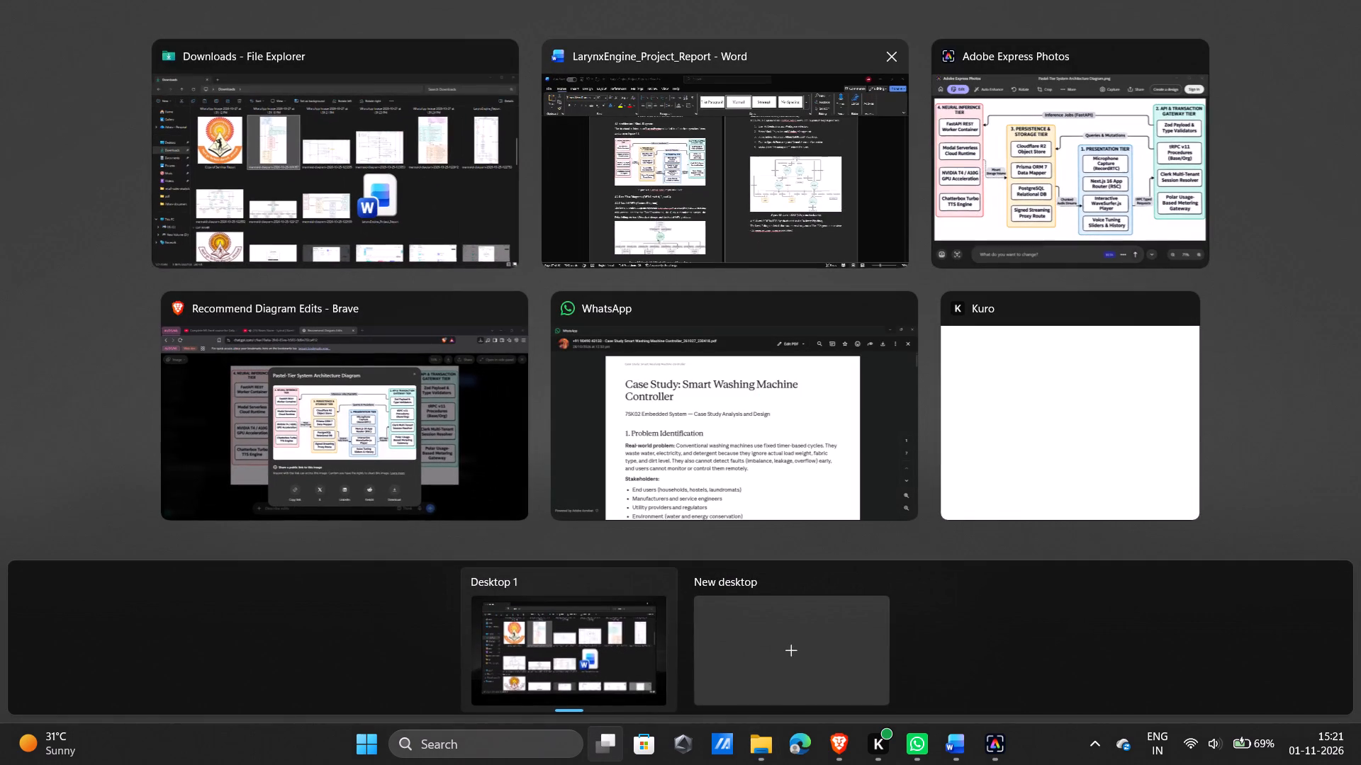
# Switch to Adobe Express Photos and close its window.
pyautogui.click(768, 205)
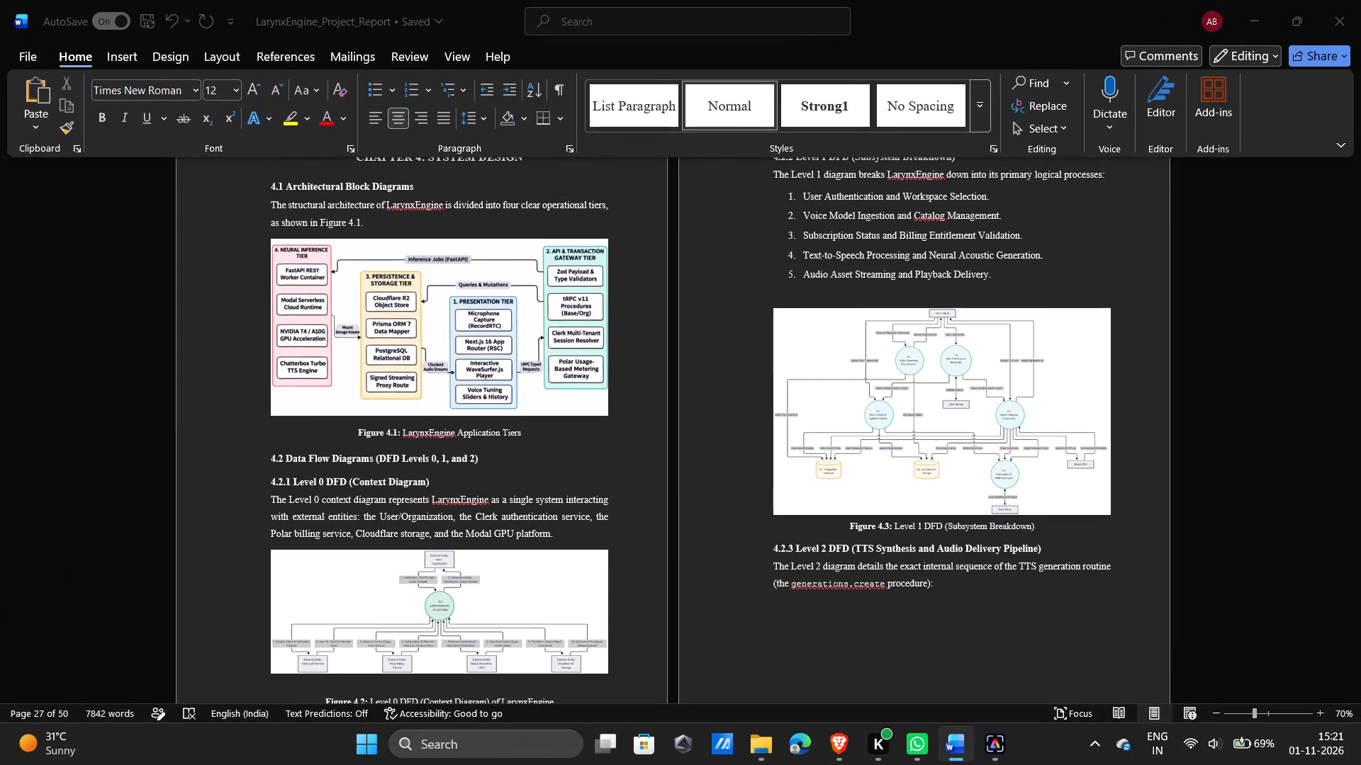
pyautogui.click(1110, 205)
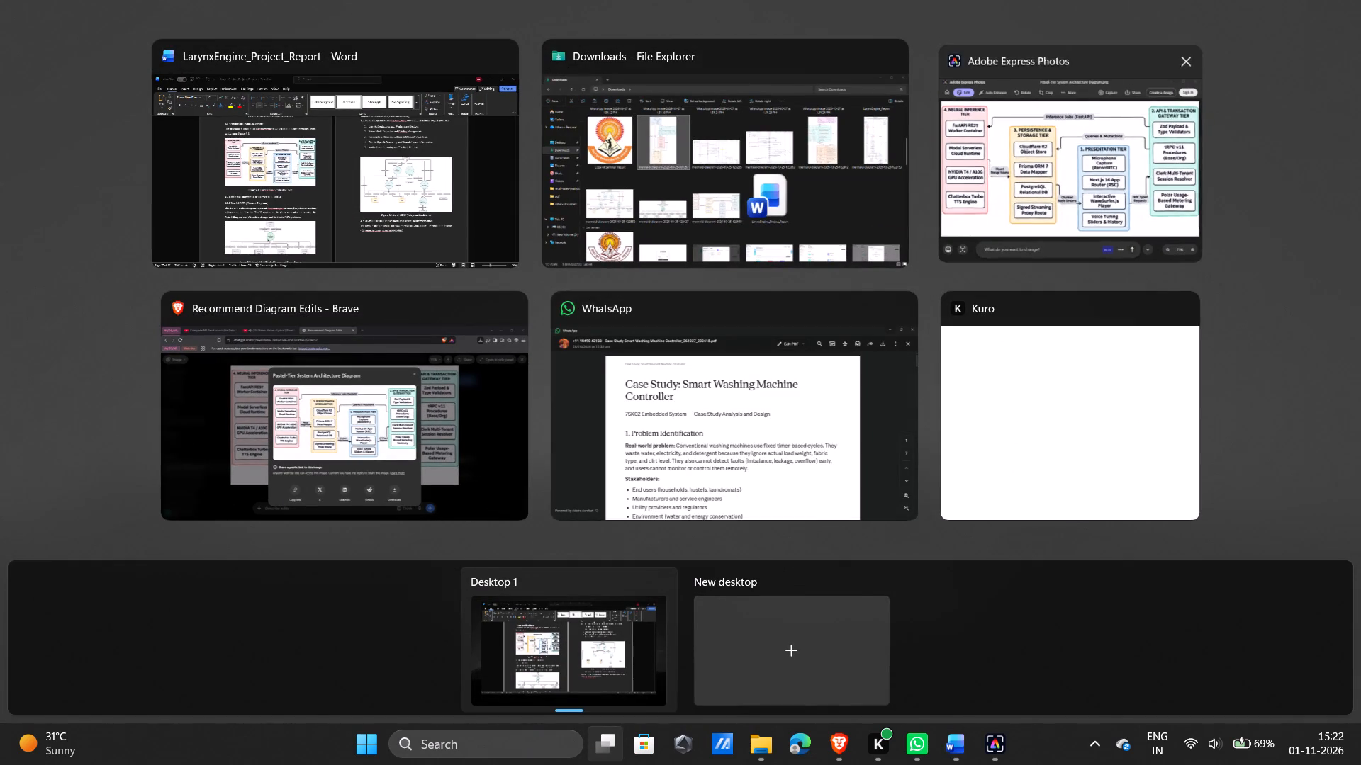
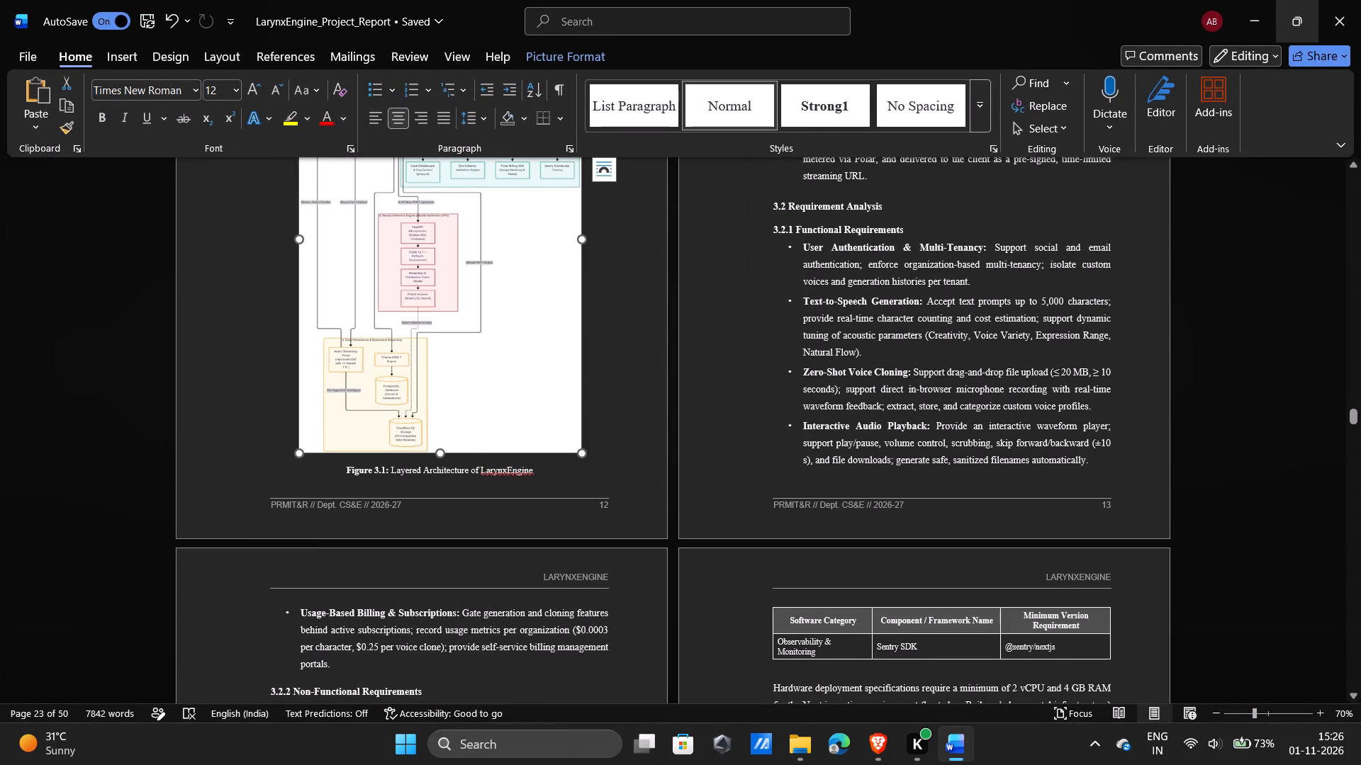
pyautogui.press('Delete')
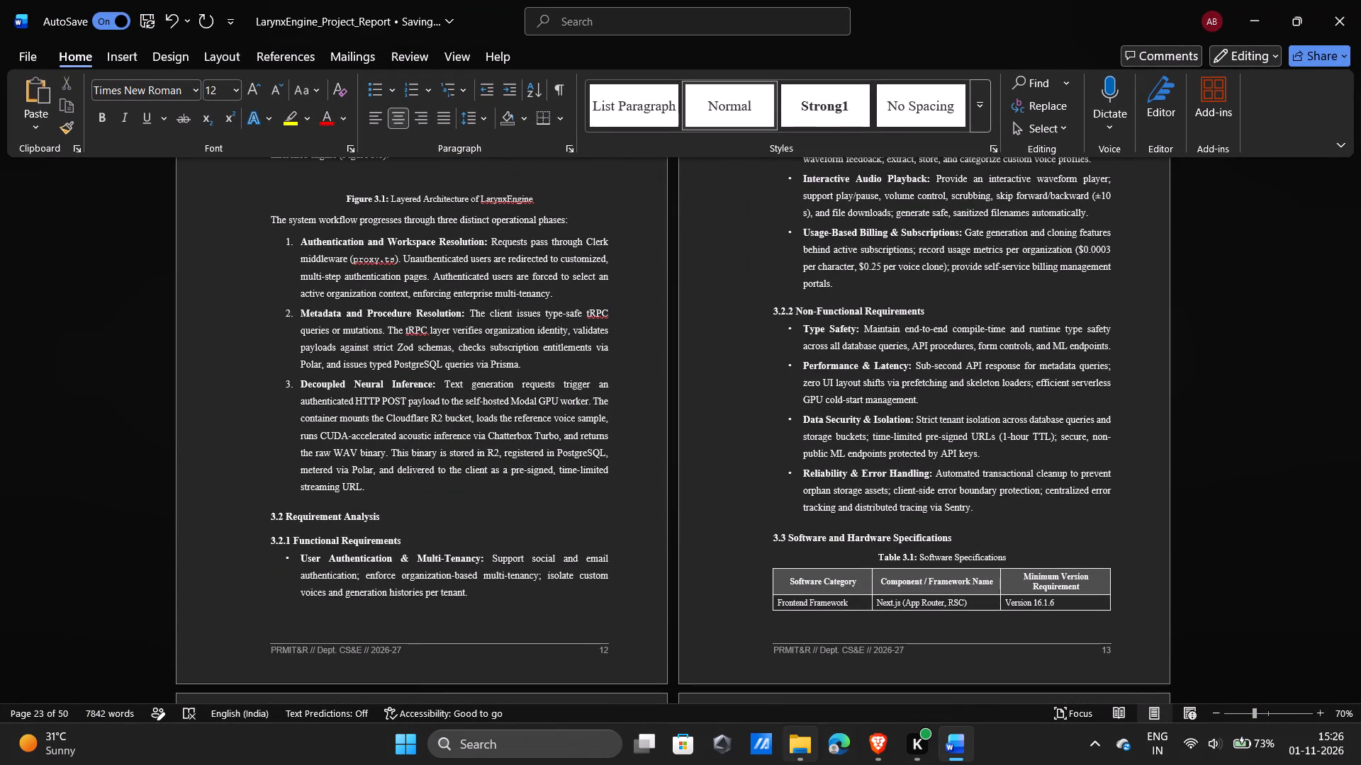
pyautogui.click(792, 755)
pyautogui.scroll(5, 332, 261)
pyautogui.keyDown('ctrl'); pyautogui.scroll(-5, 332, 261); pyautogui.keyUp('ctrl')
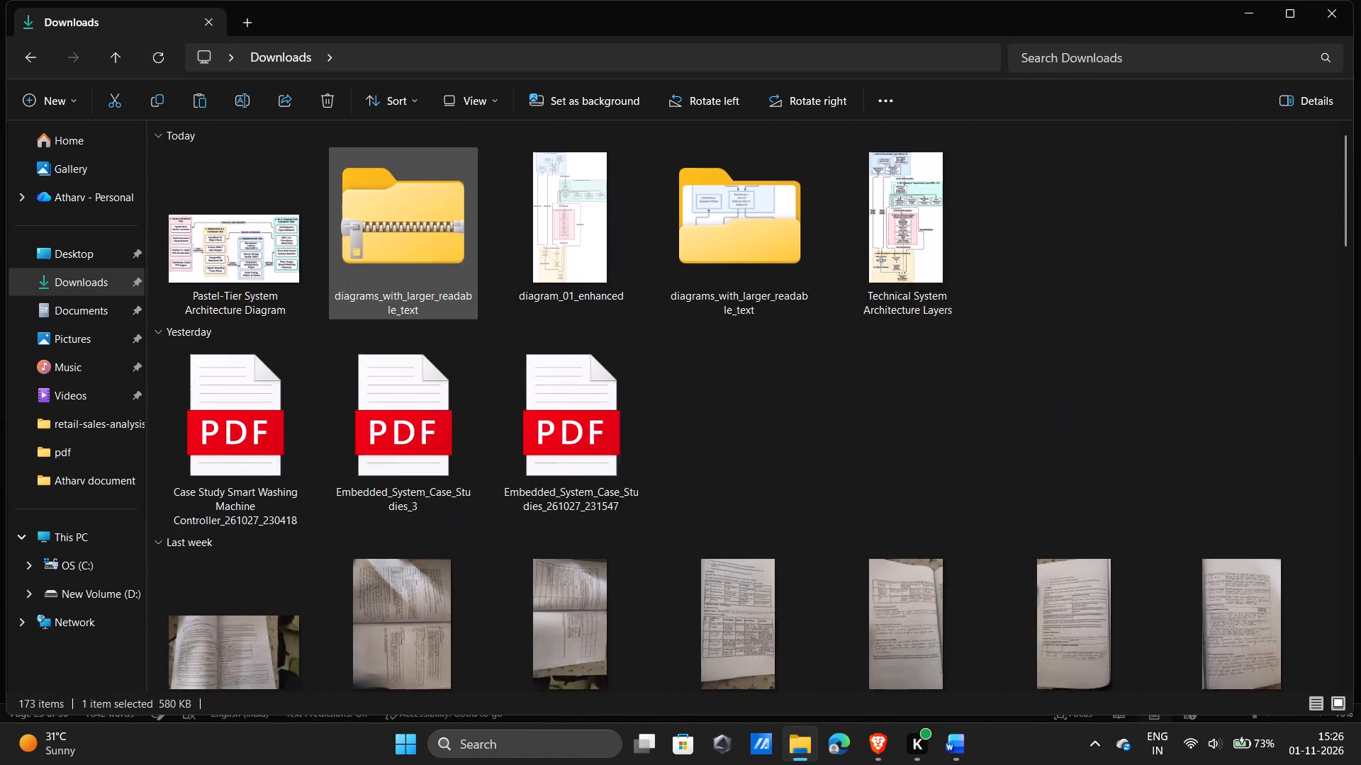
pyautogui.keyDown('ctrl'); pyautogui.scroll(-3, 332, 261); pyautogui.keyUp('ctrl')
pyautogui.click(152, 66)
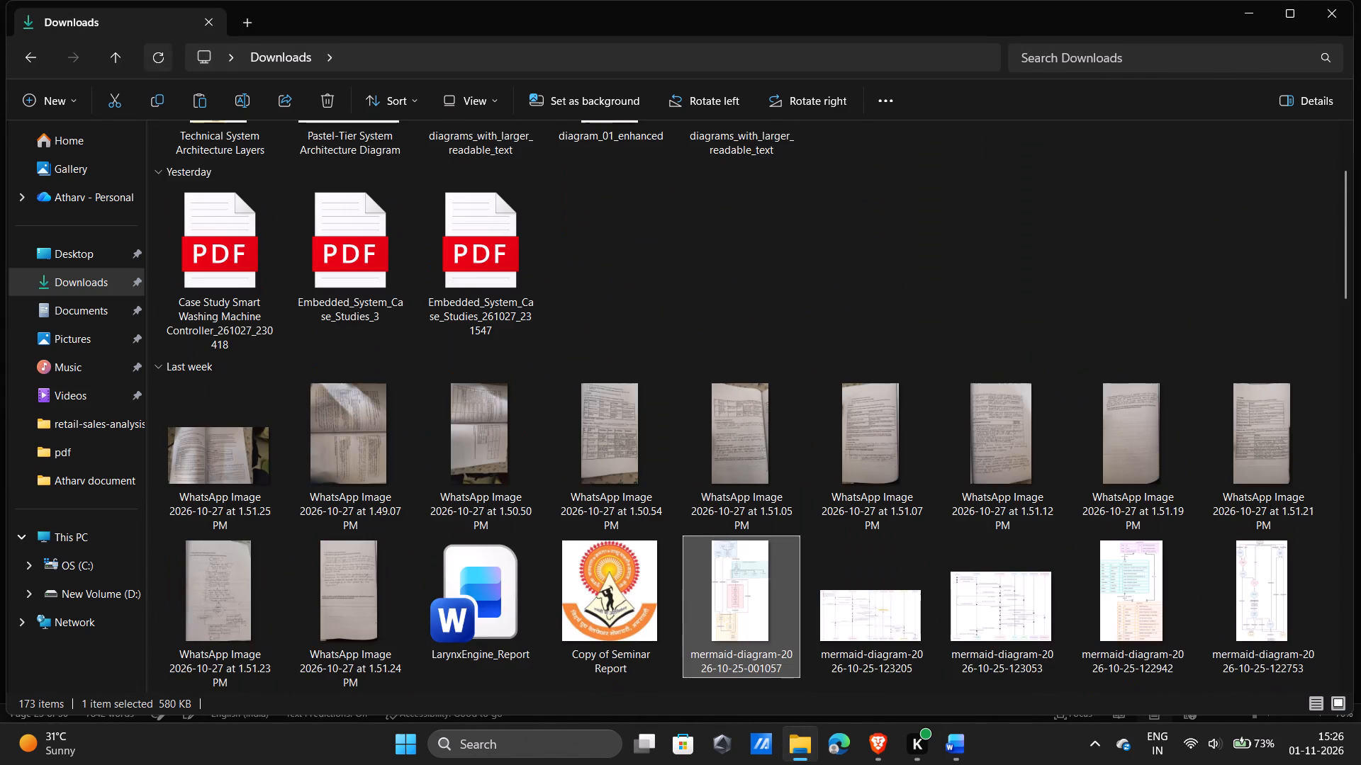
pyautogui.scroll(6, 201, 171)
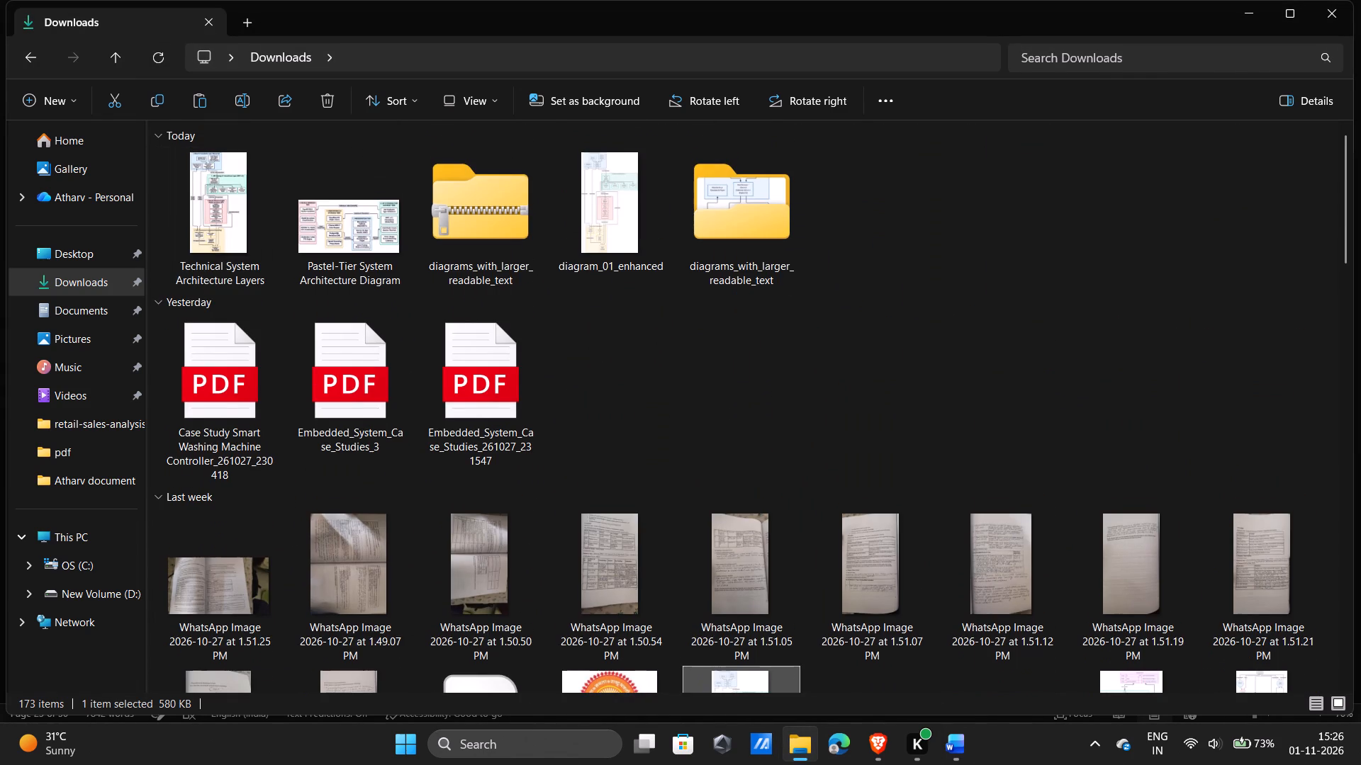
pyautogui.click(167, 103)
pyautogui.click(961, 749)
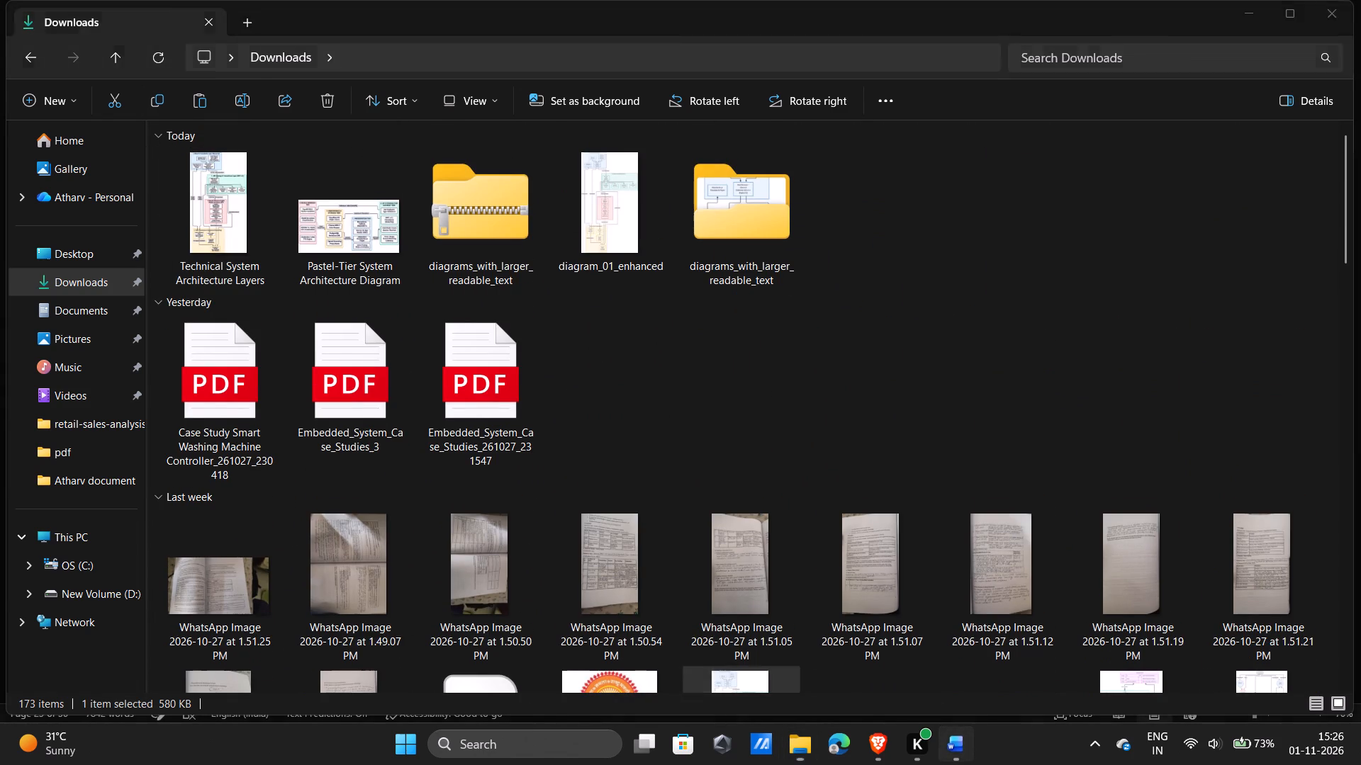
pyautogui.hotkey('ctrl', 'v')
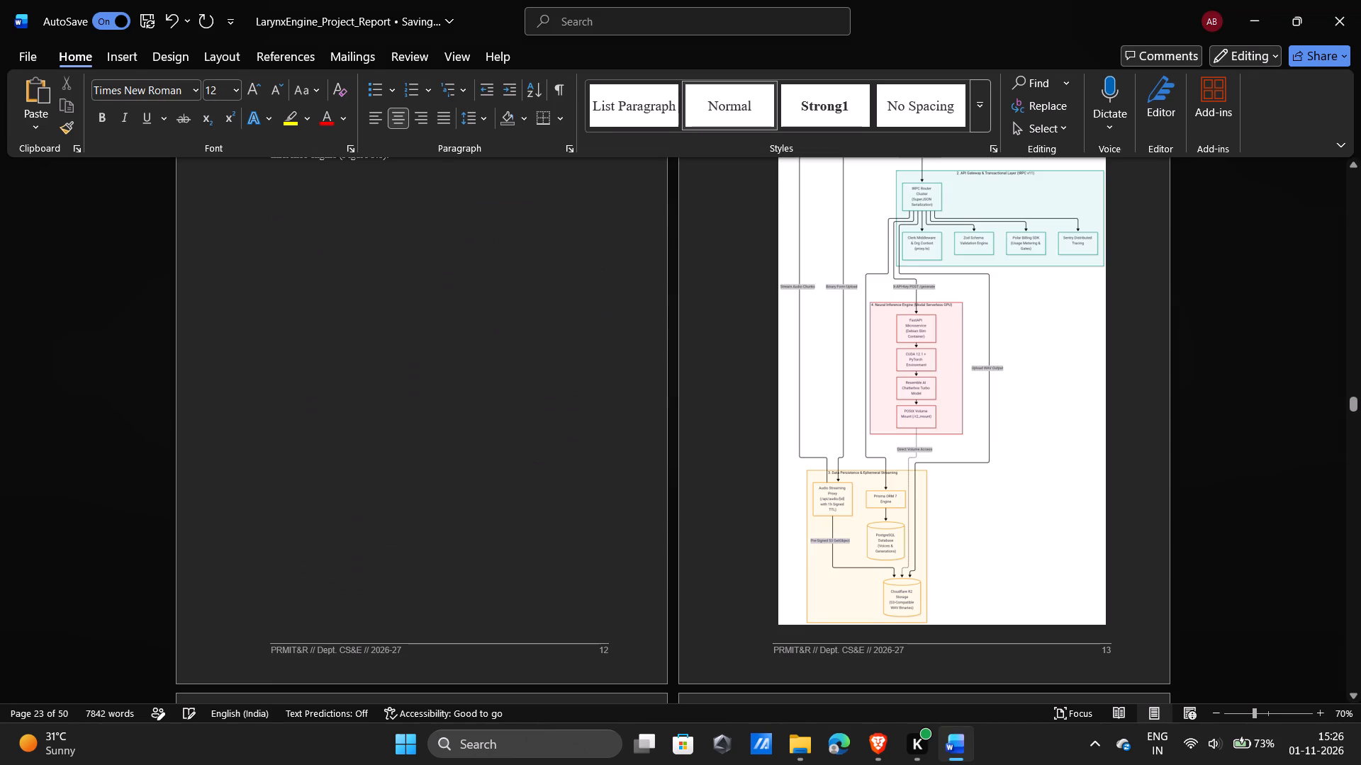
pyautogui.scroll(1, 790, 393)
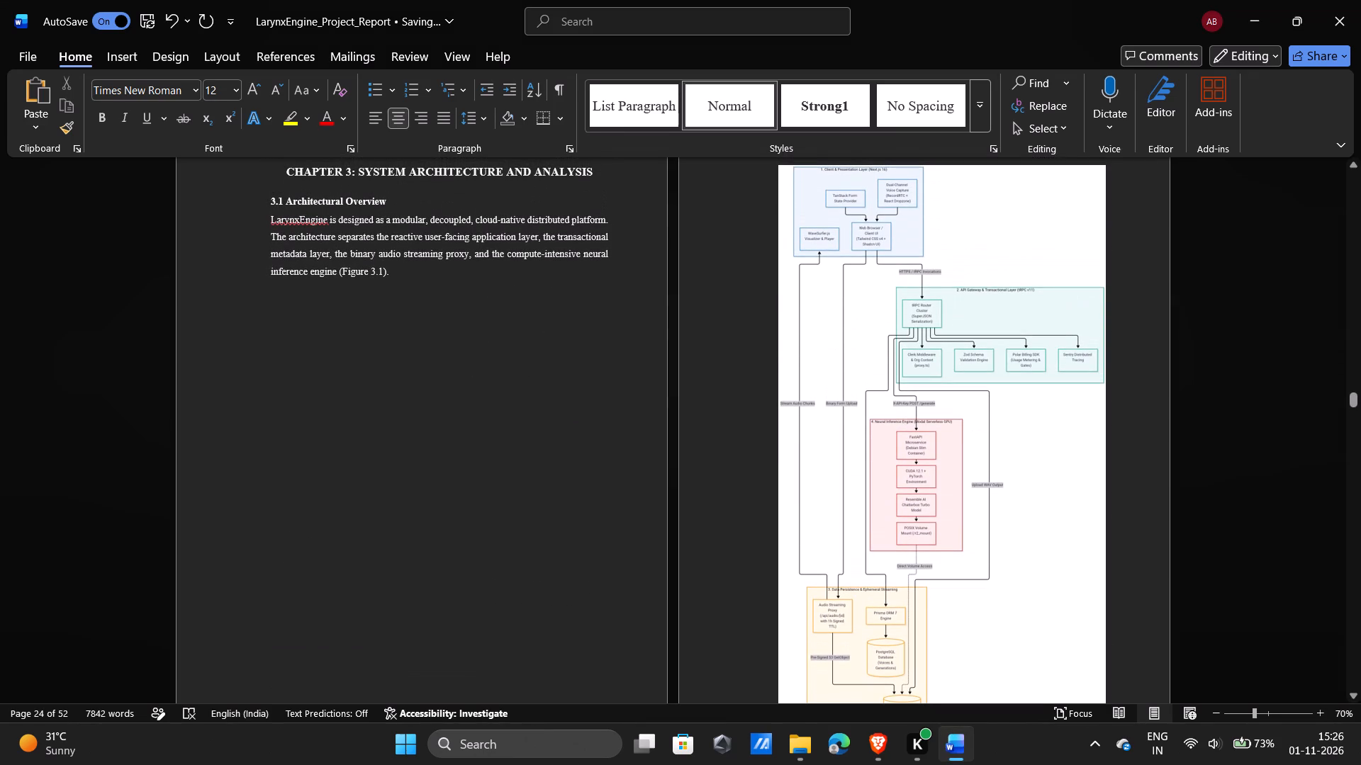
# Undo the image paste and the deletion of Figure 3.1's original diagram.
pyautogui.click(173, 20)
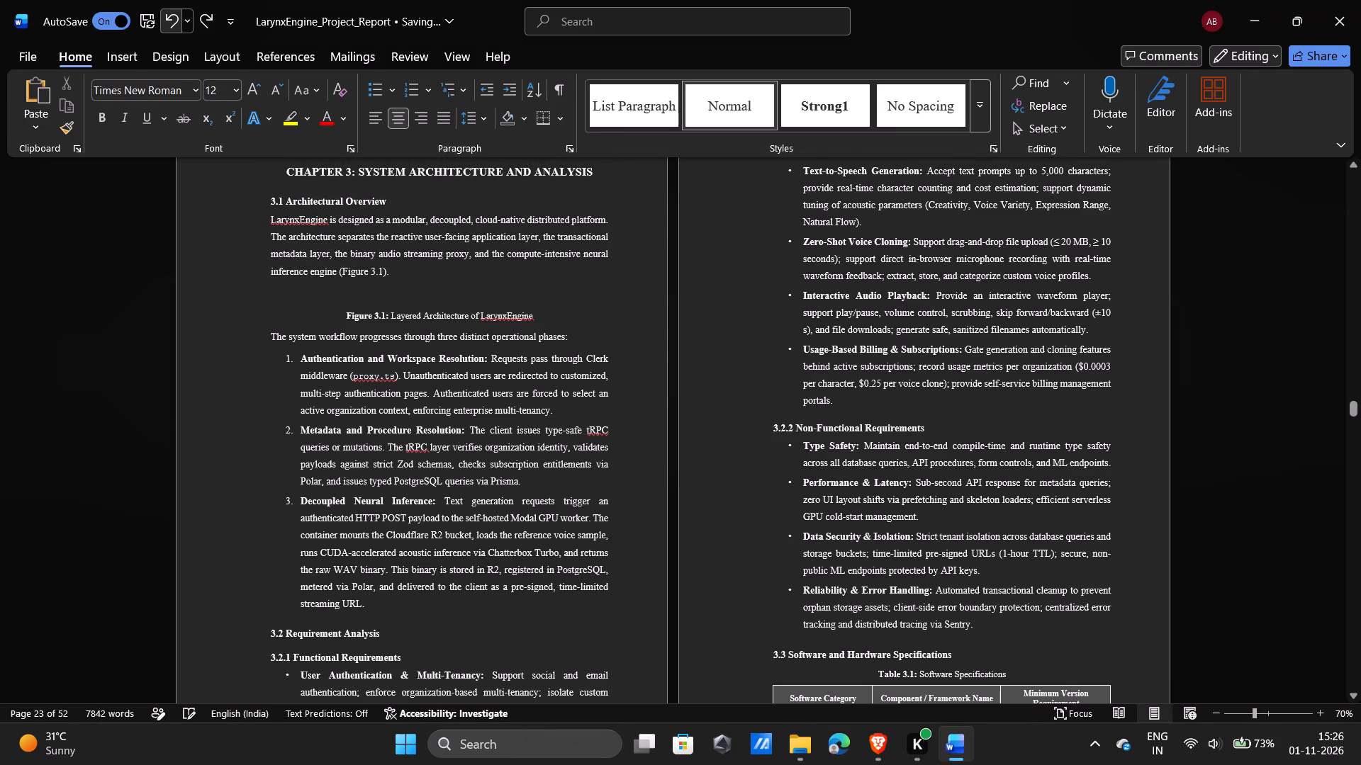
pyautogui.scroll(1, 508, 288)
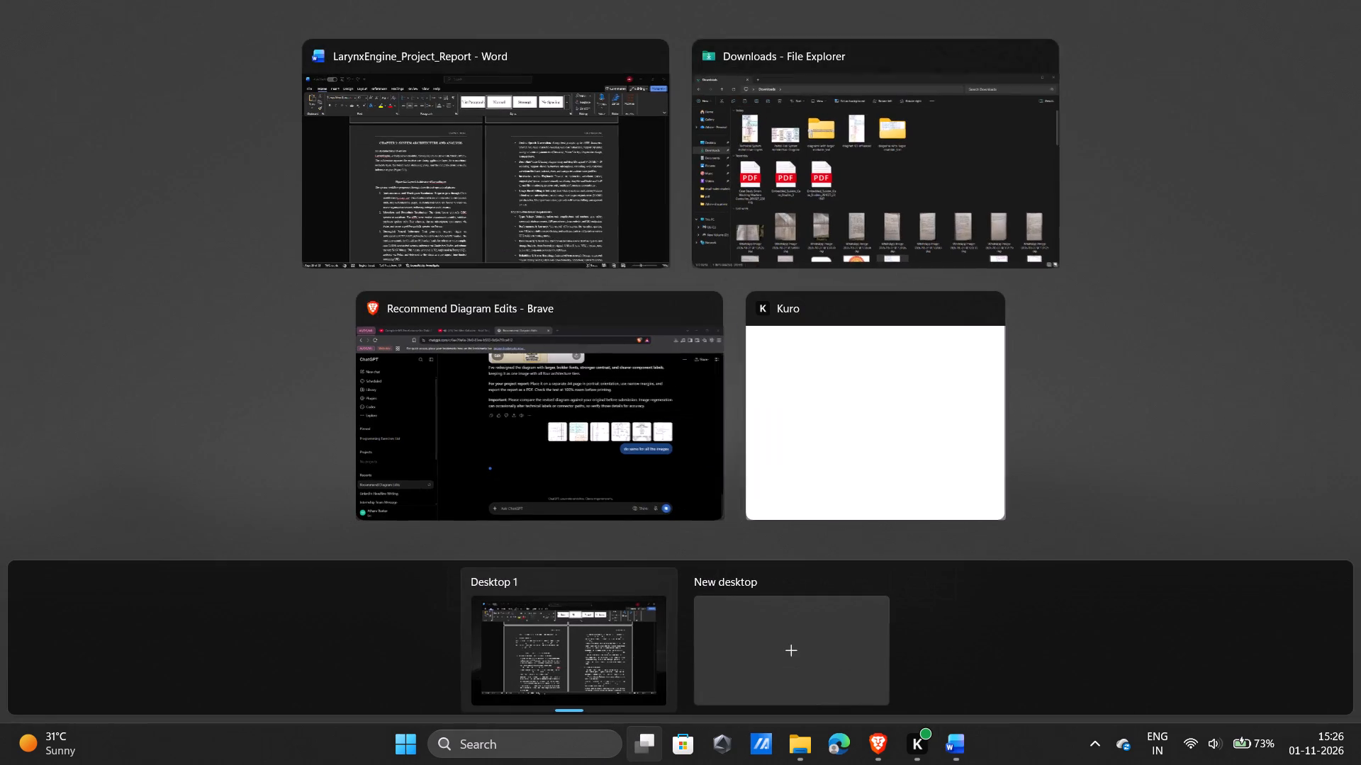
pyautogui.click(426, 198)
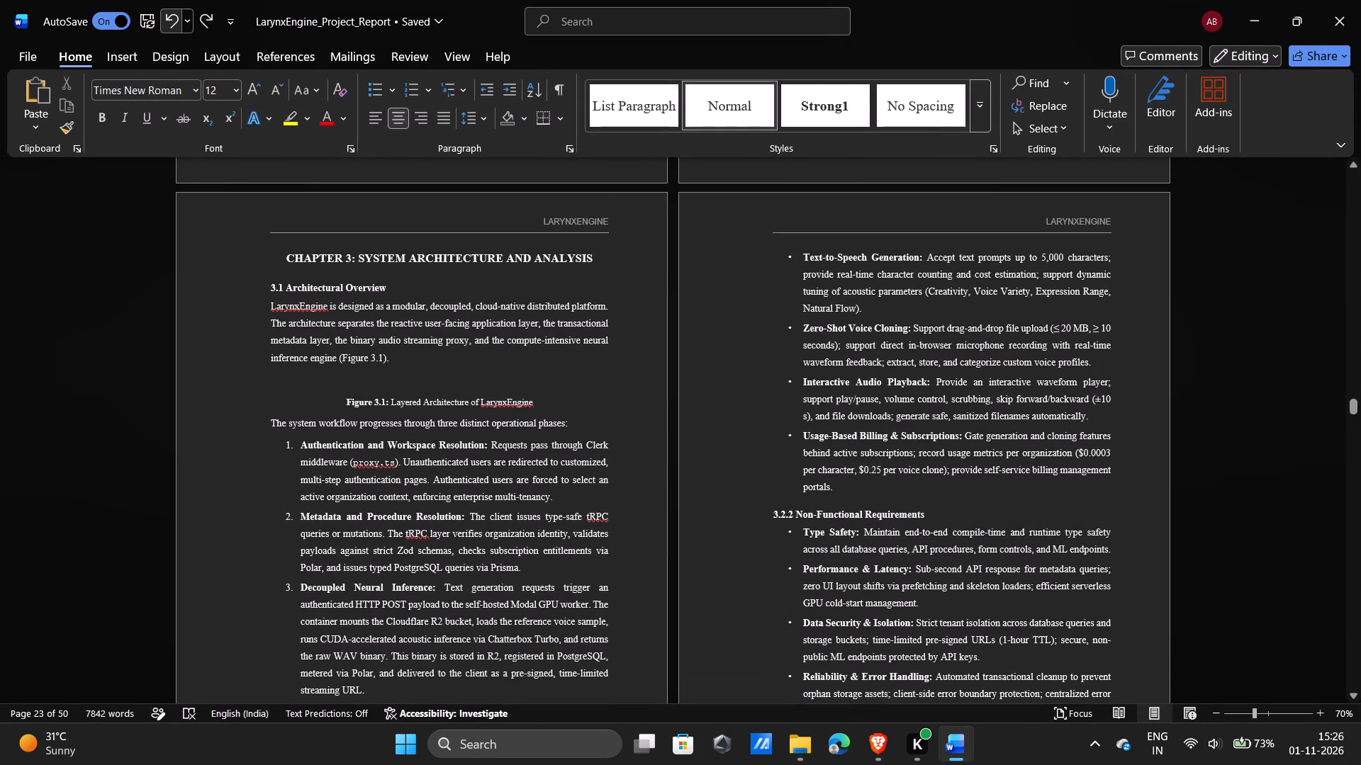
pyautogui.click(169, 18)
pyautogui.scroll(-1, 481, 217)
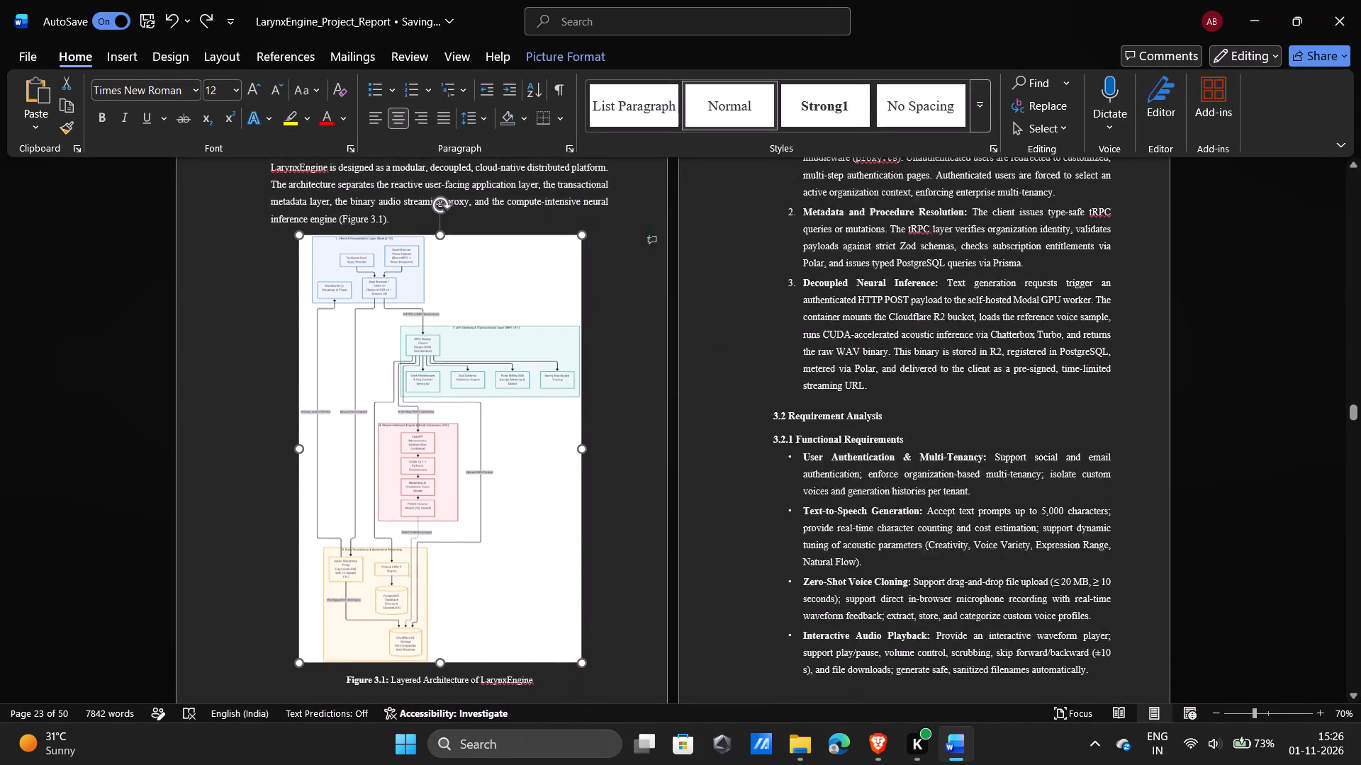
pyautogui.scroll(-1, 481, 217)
# Switch to the Downloads folder and copy the image "Technical System Architecture Layers".
pyautogui.click(839, 186)
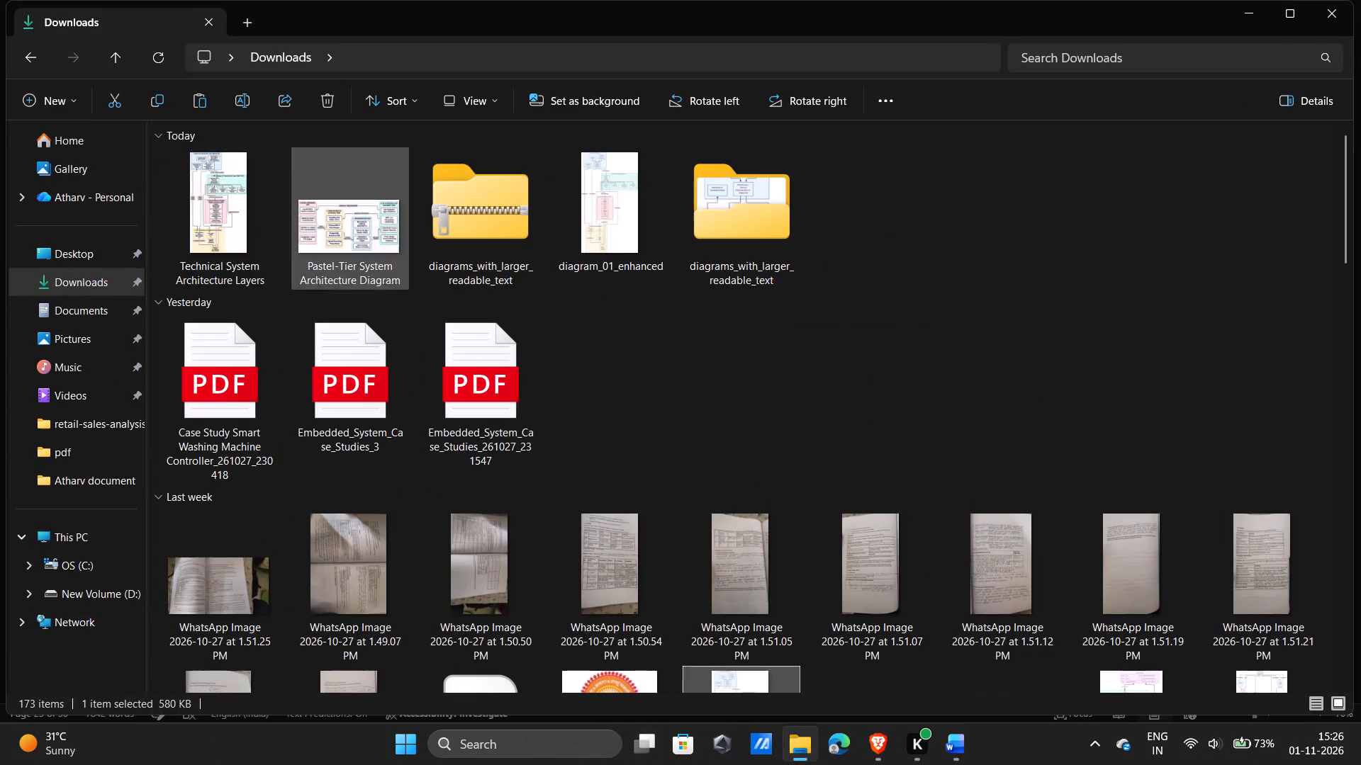
pyautogui.click(237, 230)
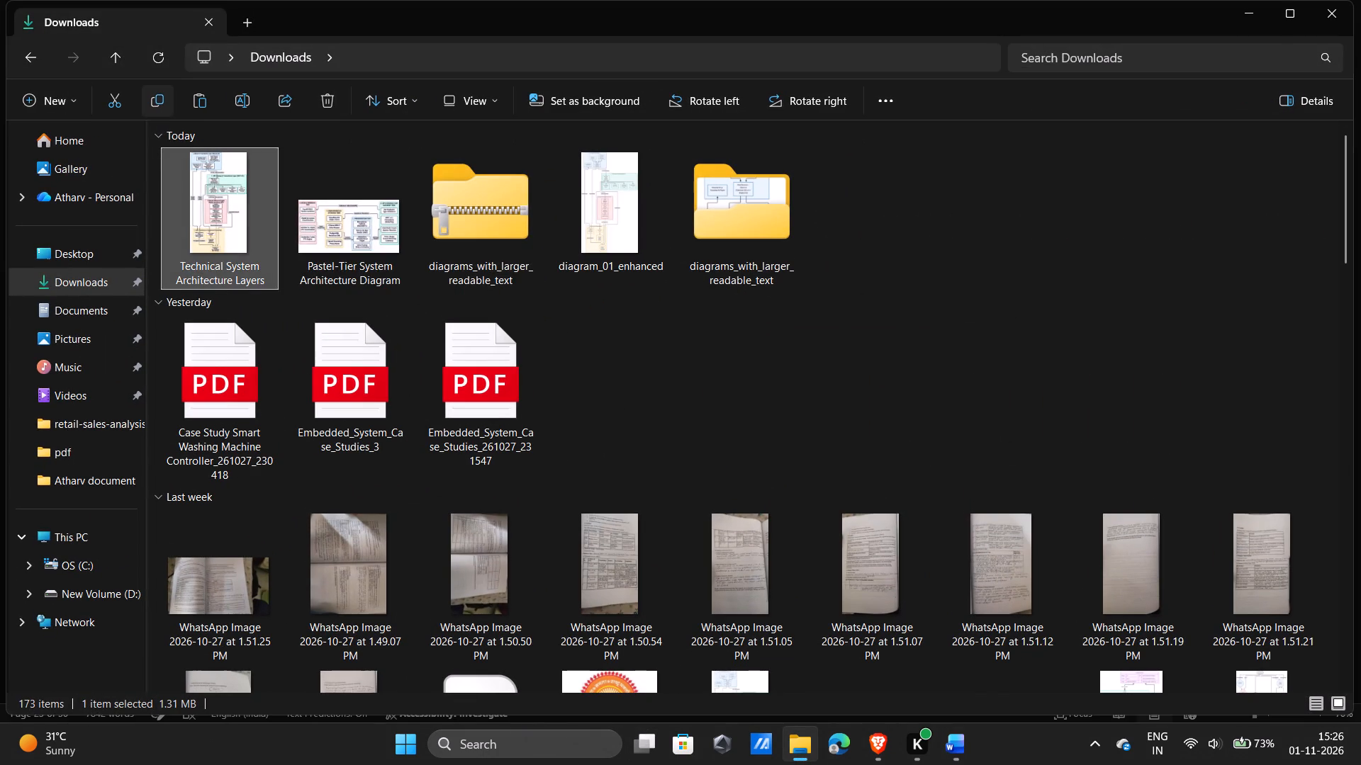
pyautogui.click(150, 93)
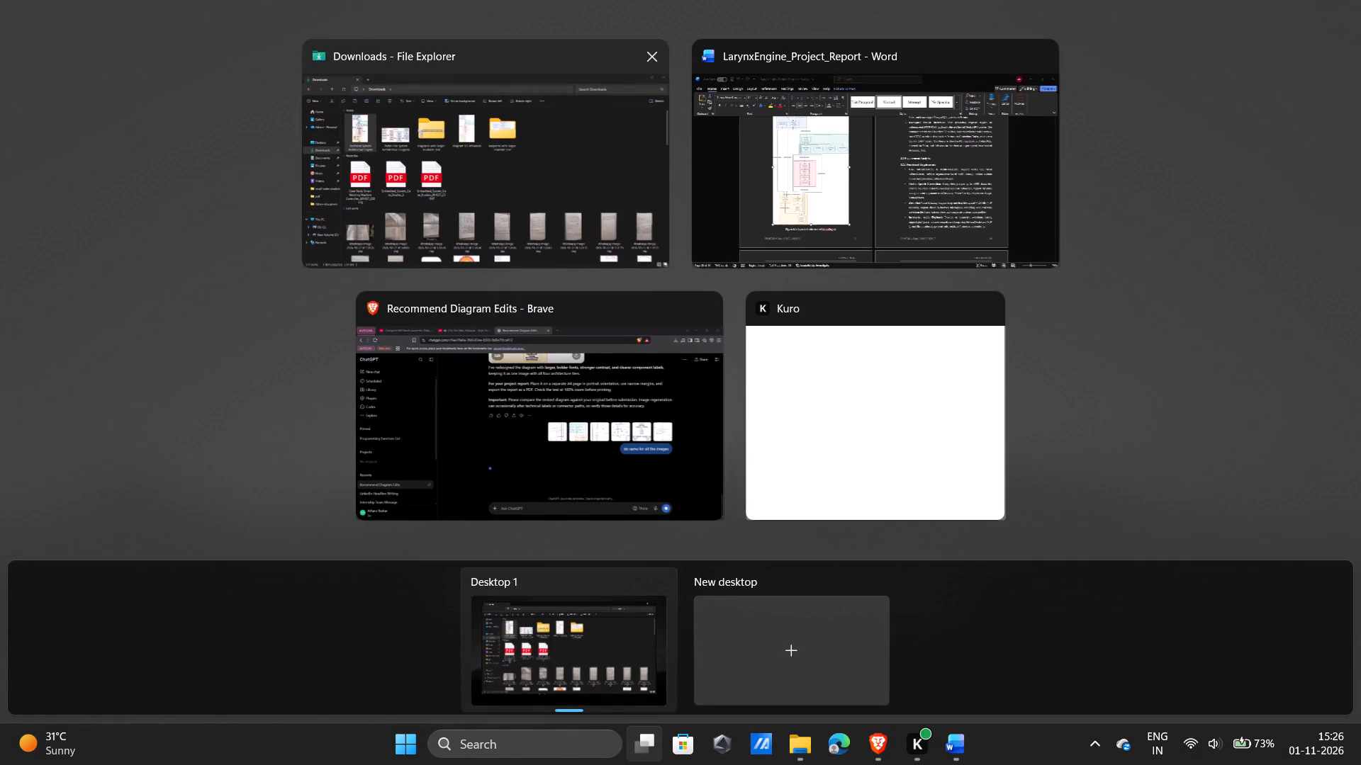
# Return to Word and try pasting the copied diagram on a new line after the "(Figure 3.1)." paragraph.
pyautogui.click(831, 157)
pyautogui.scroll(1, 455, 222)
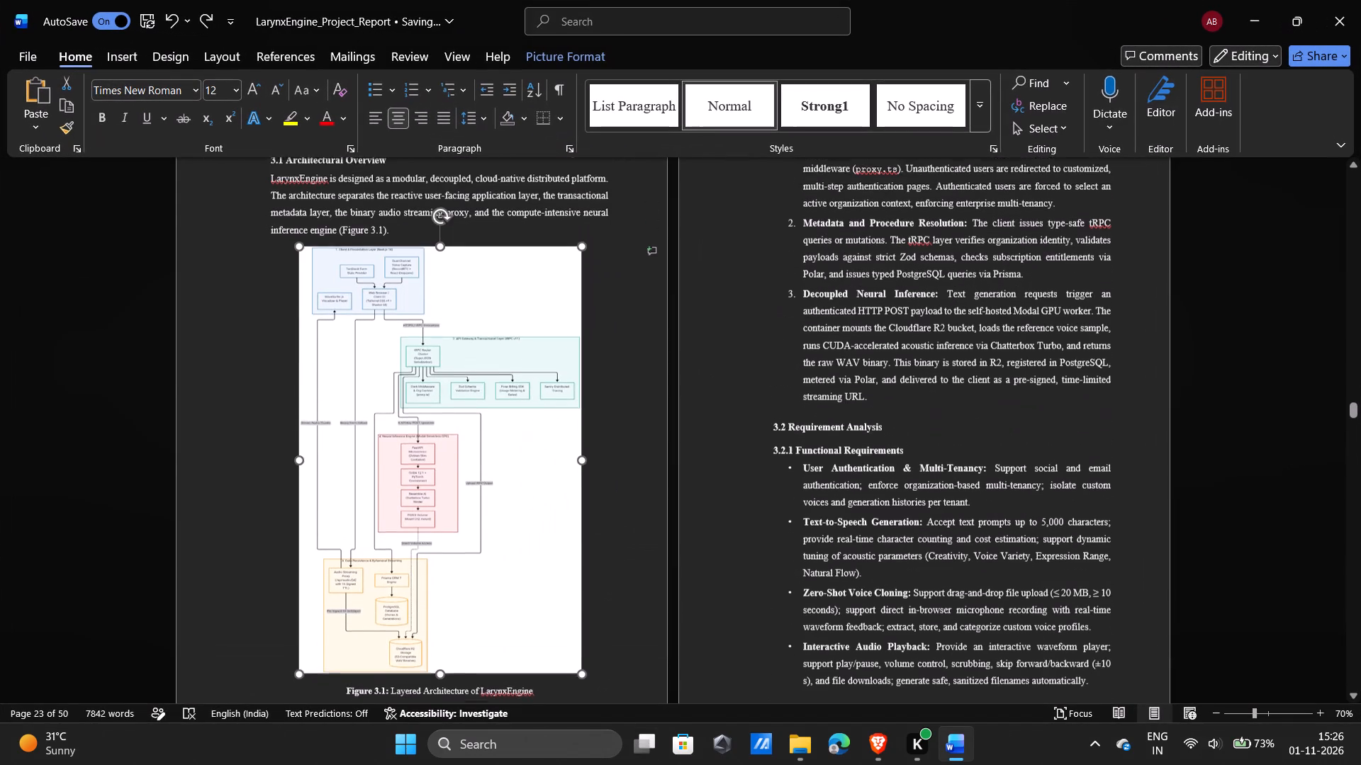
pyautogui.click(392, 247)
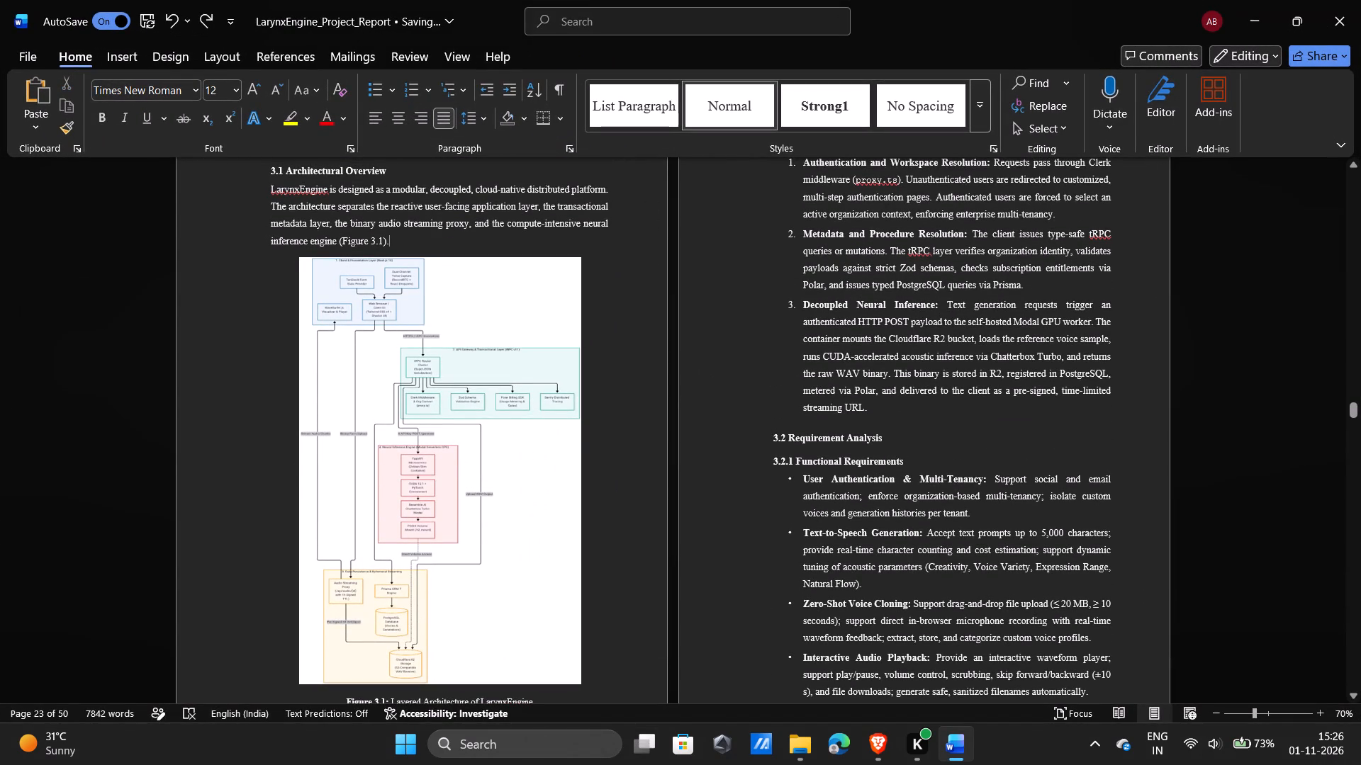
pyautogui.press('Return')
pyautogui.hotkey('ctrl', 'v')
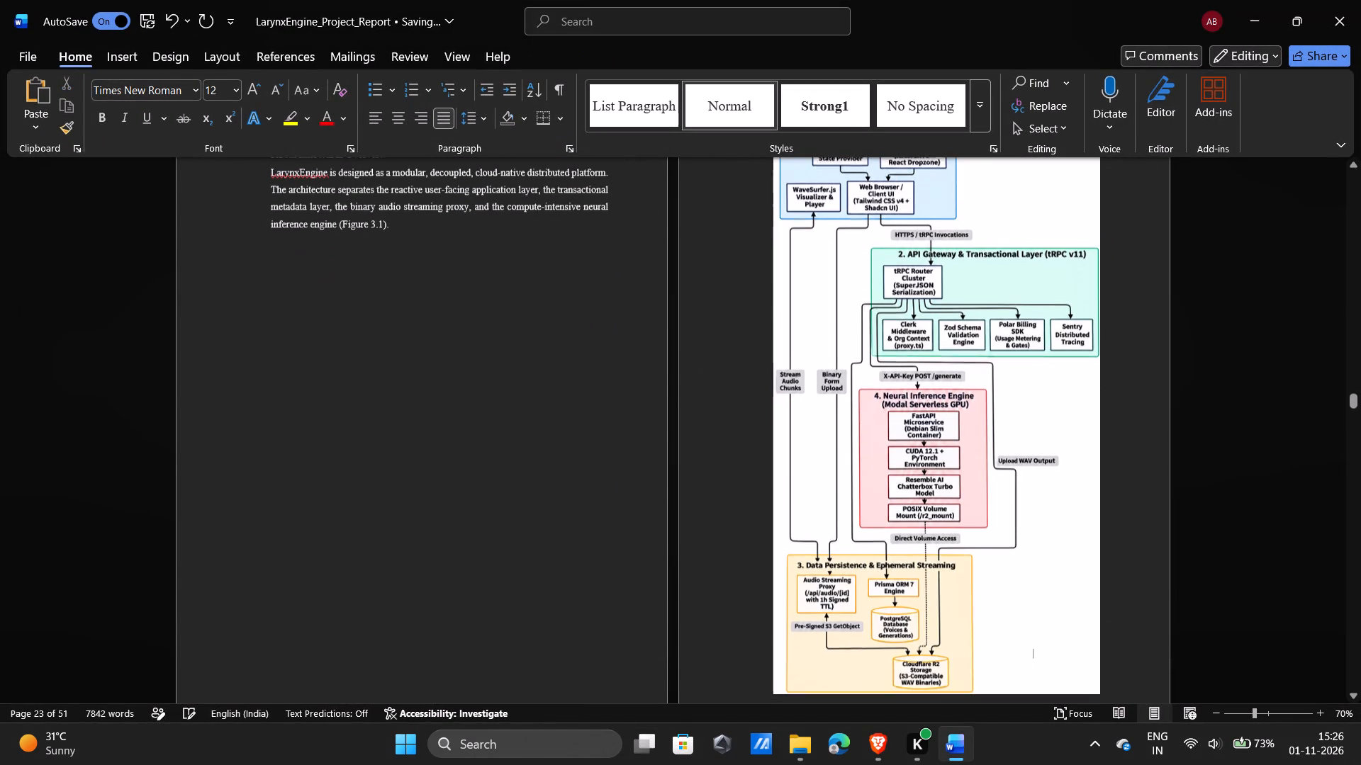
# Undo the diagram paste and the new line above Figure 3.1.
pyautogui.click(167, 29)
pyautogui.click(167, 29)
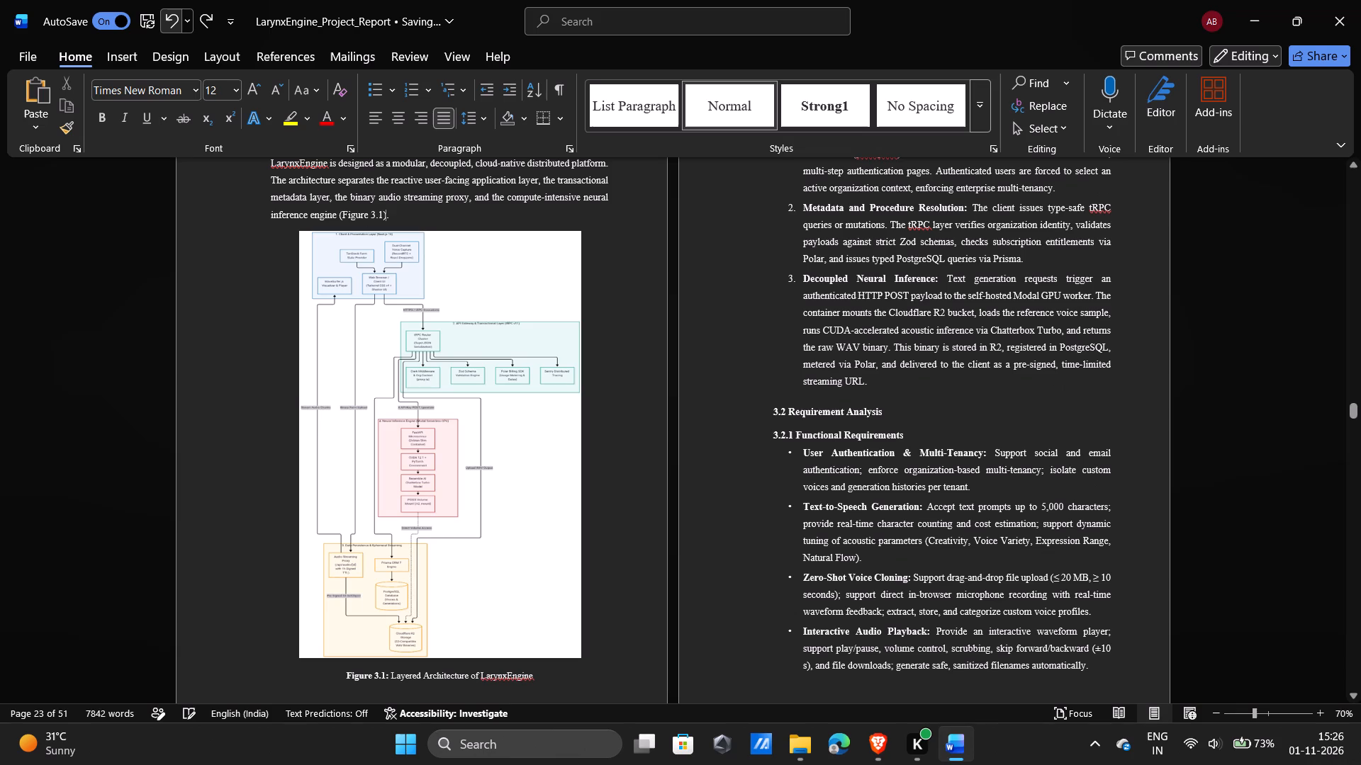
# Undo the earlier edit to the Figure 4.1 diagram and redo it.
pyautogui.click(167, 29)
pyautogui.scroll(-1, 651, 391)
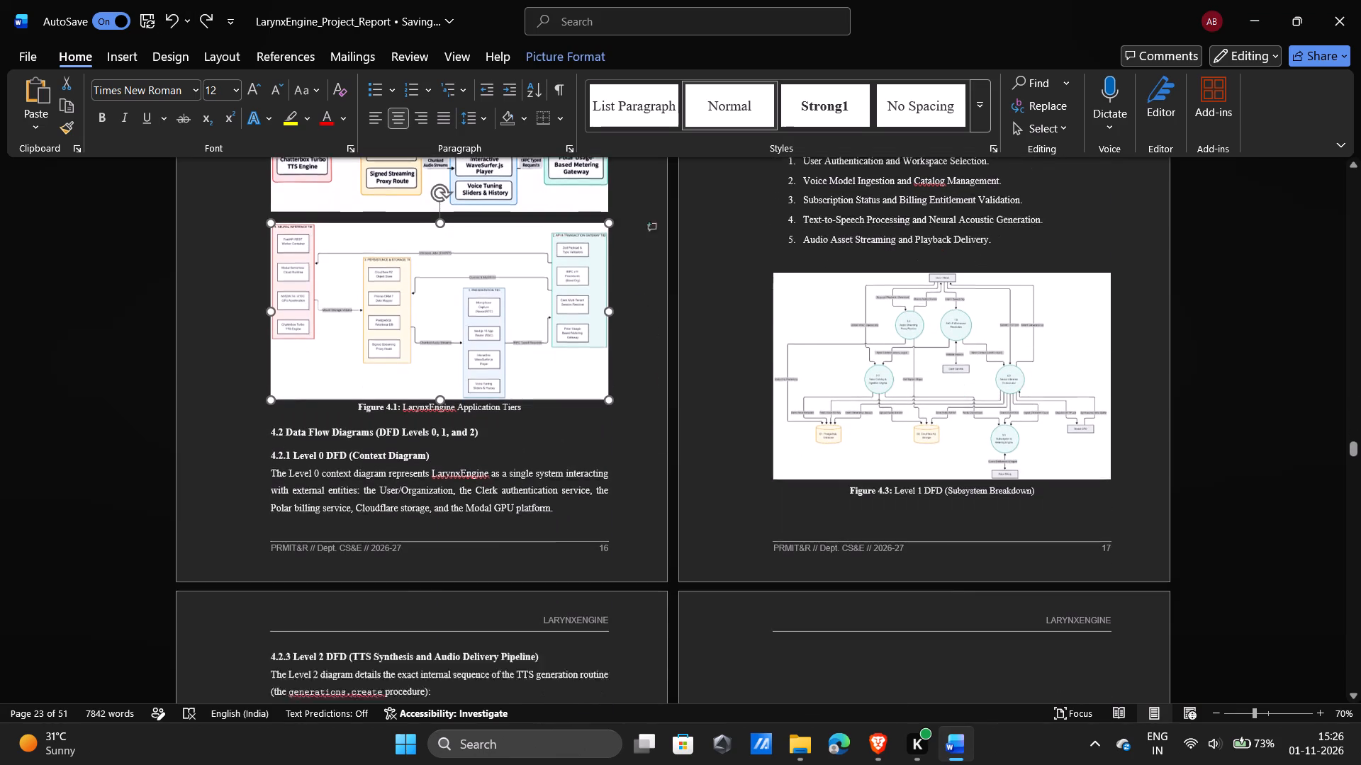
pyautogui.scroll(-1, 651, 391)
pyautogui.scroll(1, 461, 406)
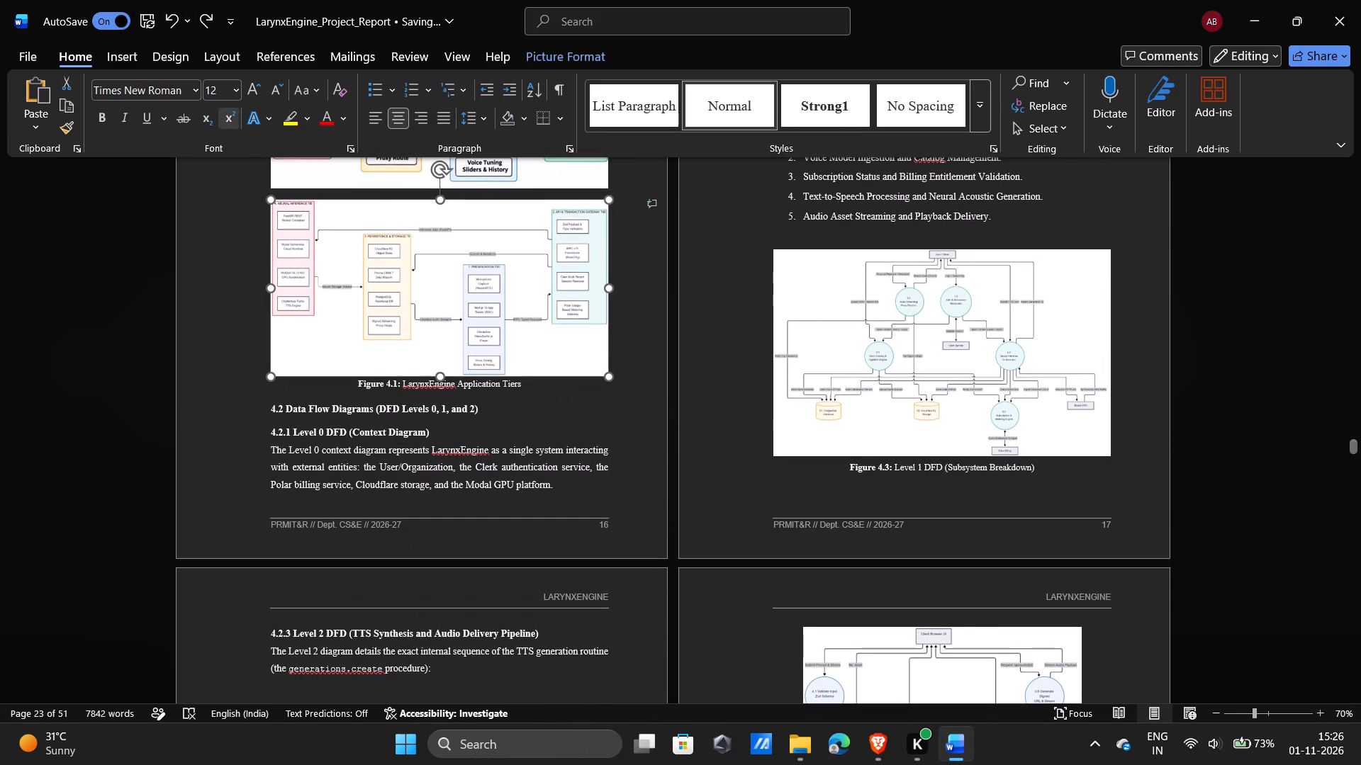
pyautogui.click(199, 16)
# Delete the old diagram above the Figure 3.1 caption and paste the copied "Technical System Architecture Layers" image in its place.
pyautogui.scroll(-1, 508, 430)
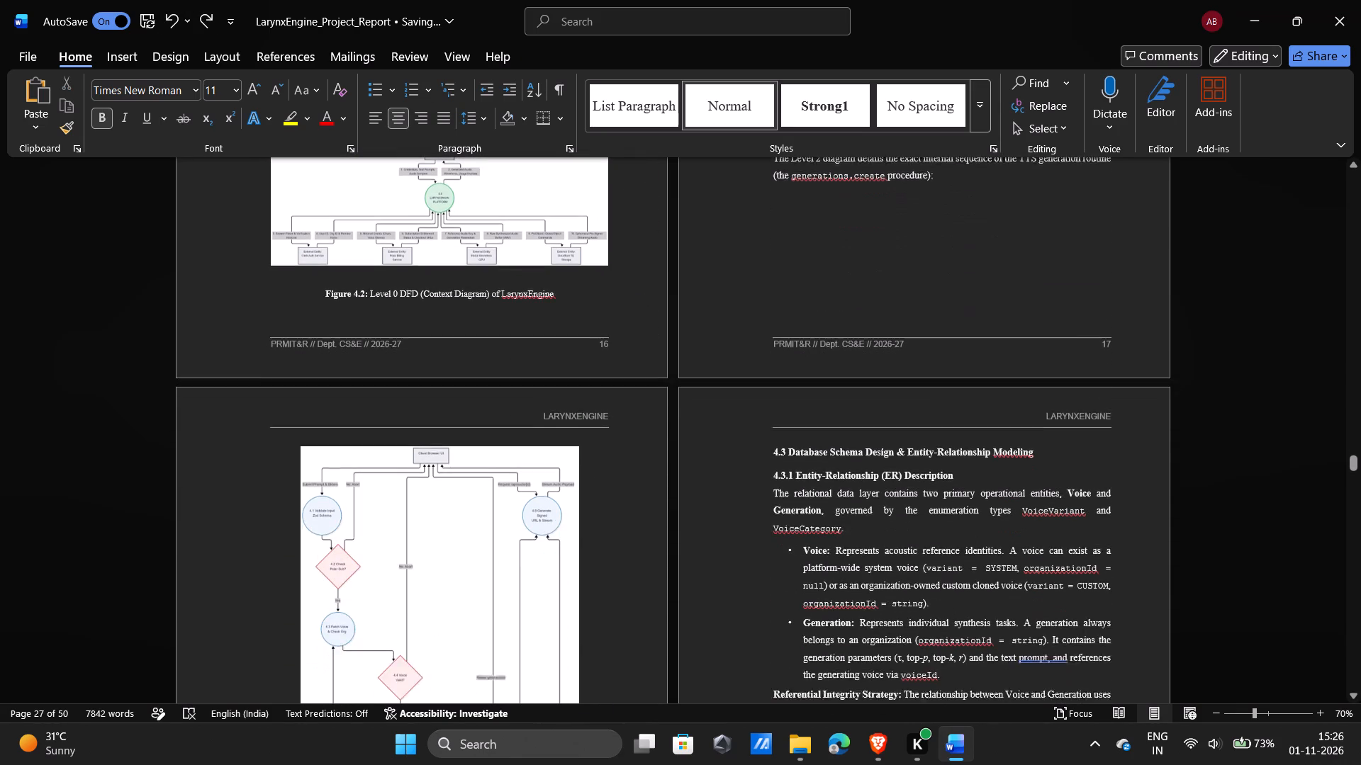
pyautogui.scroll(-1, 508, 430)
pyautogui.scroll(8, 508, 430)
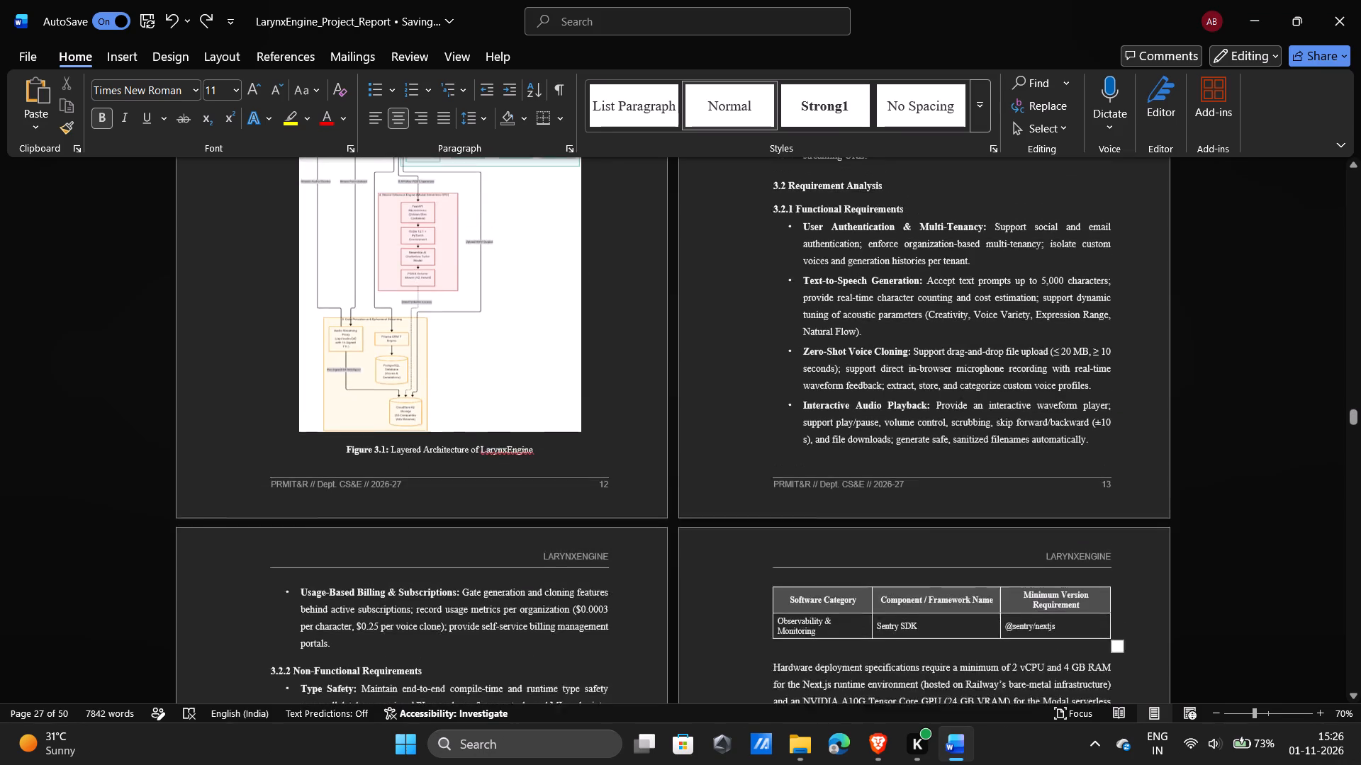
pyautogui.scroll(3, 508, 430)
pyautogui.click(508, 430)
pyautogui.press('Delete')
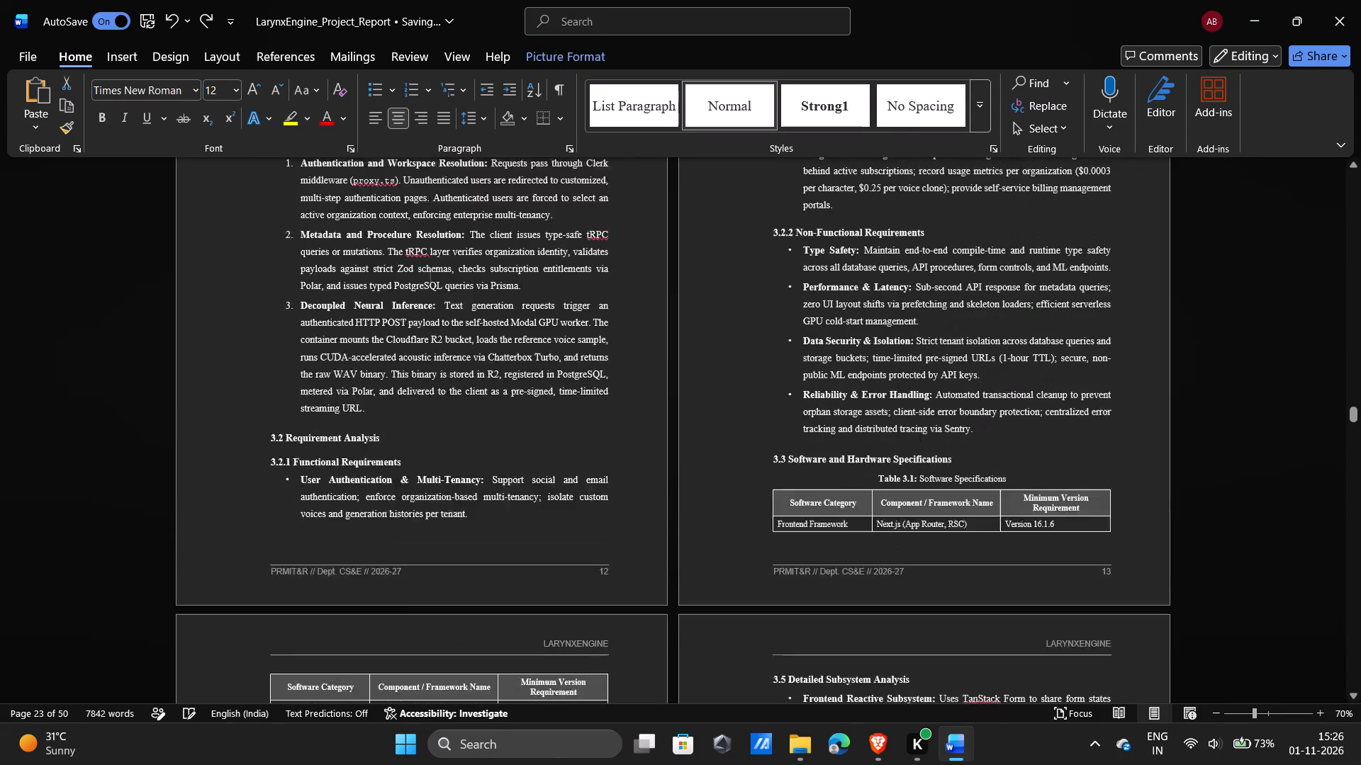
pyautogui.hotkey('ctrl', 'v')
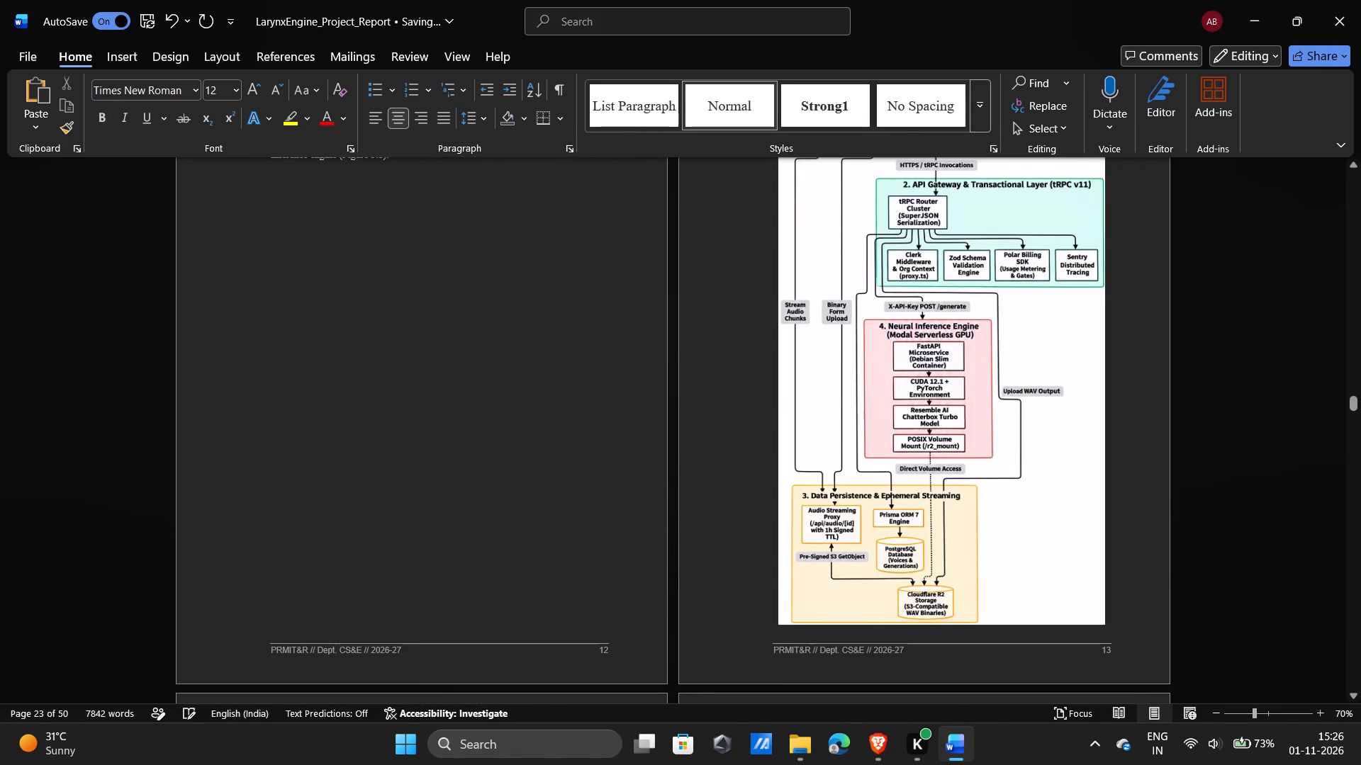
pyautogui.scroll(1, 945, 350)
pyautogui.scroll(-2, 945, 350)
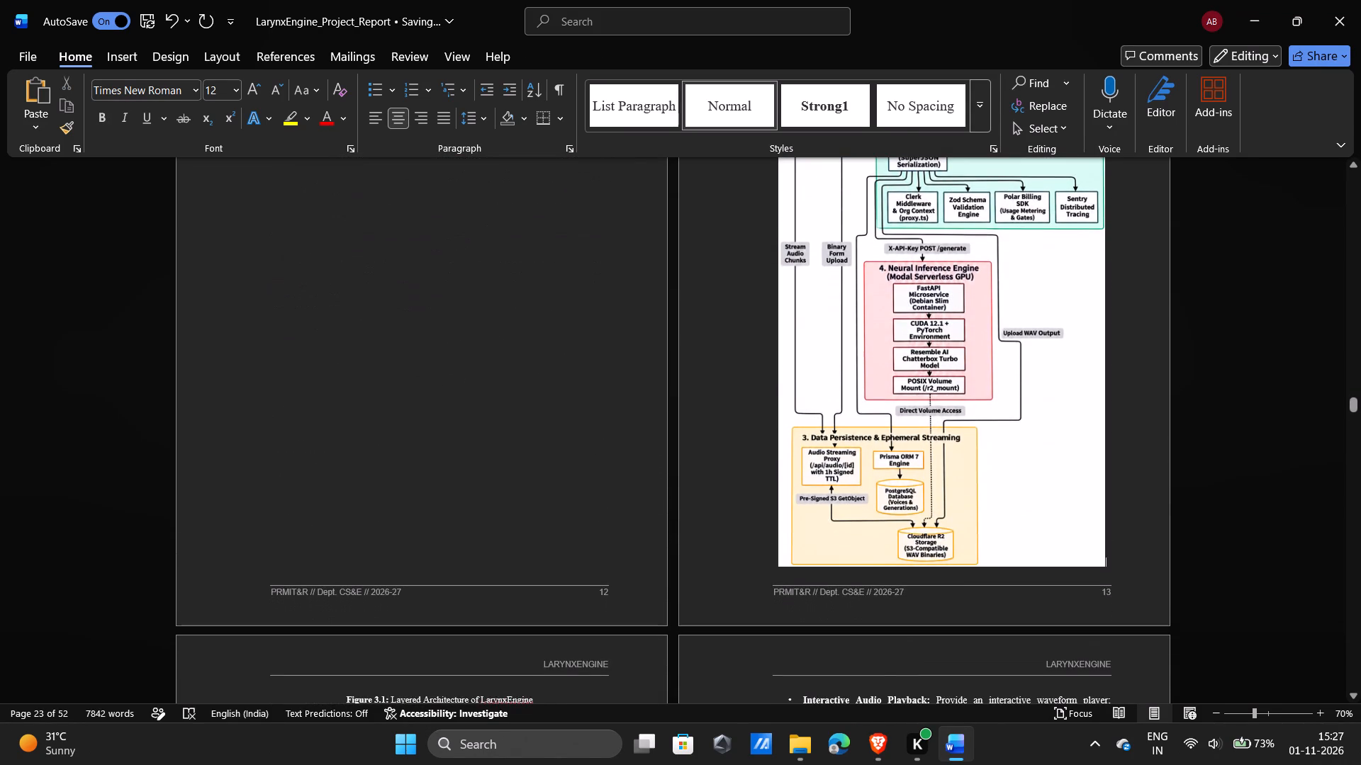
# Resize the new Figure 3.1 diagram proportionally so it fits on page 12 beneath the Architectural Overview text, together with its caption.
pyautogui.click(1061, 533)
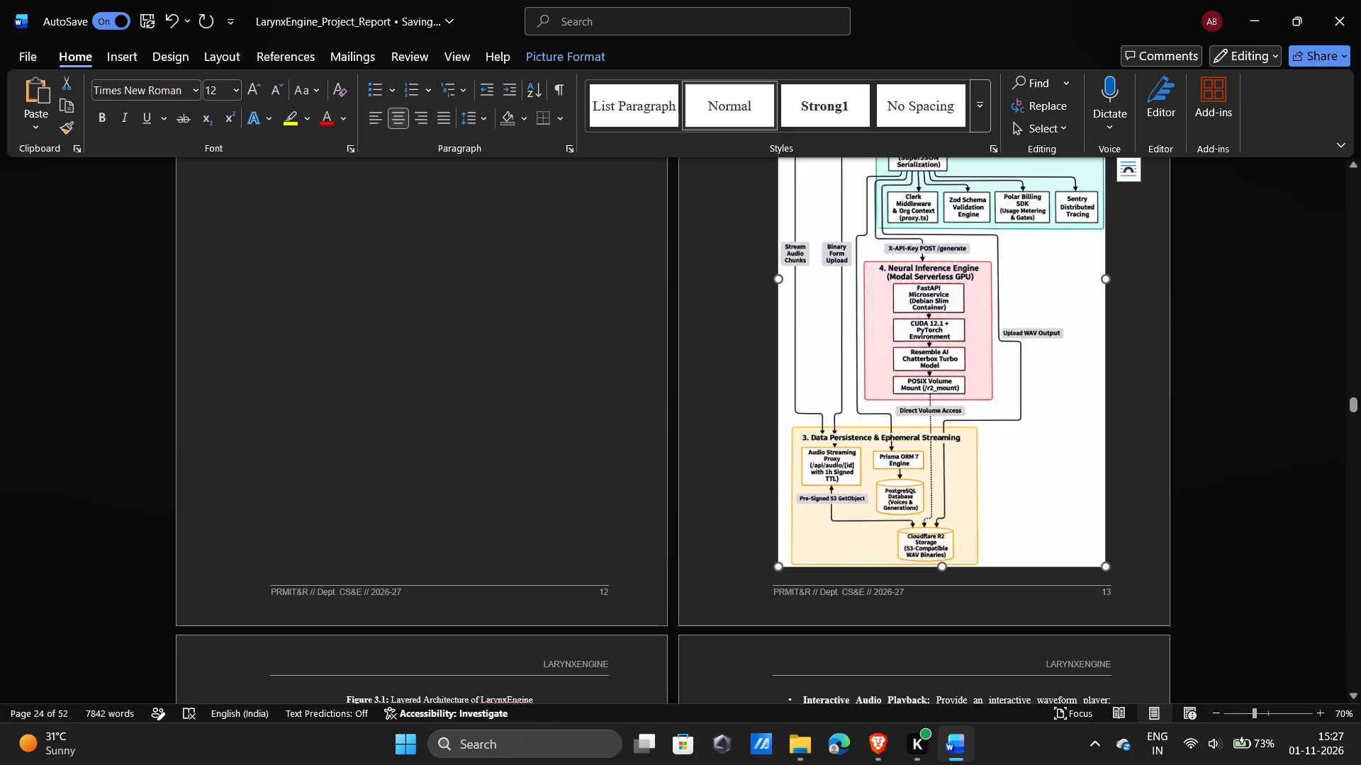
pyautogui.moveTo(1107, 567); pyautogui.dragTo(894, 340)
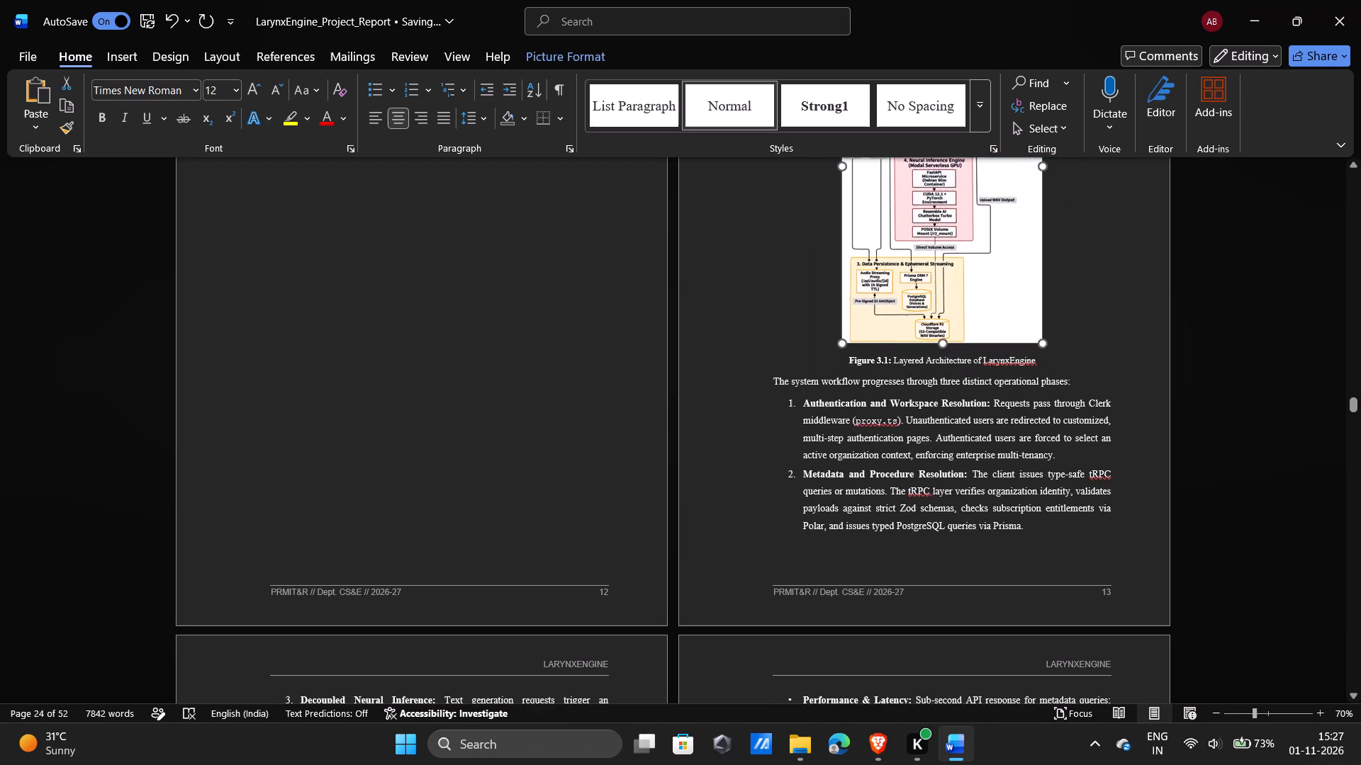
pyautogui.moveTo(894, 340); pyautogui.dragTo(780, 198)
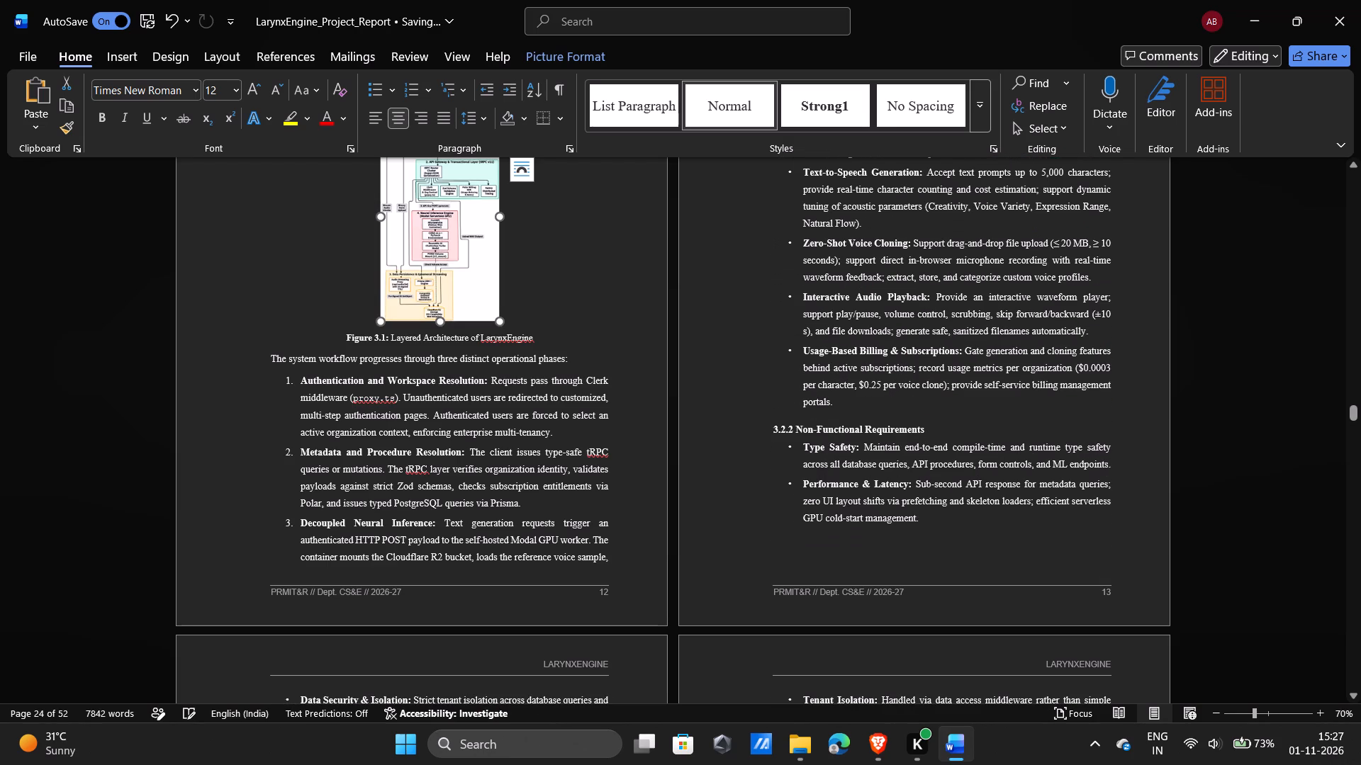
pyautogui.moveTo(498, 322); pyautogui.dragTo(576, 460)
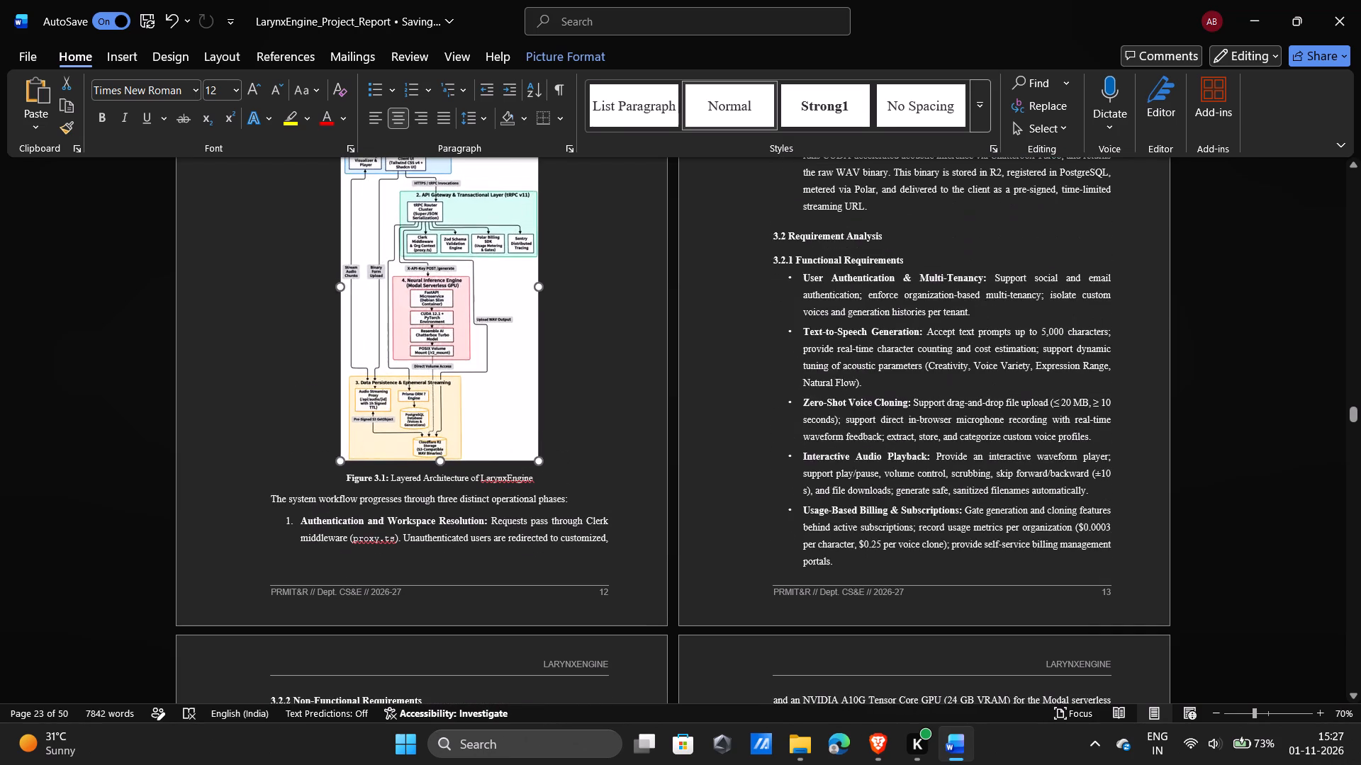
pyautogui.moveTo(576, 460); pyautogui.dragTo(624, 546)
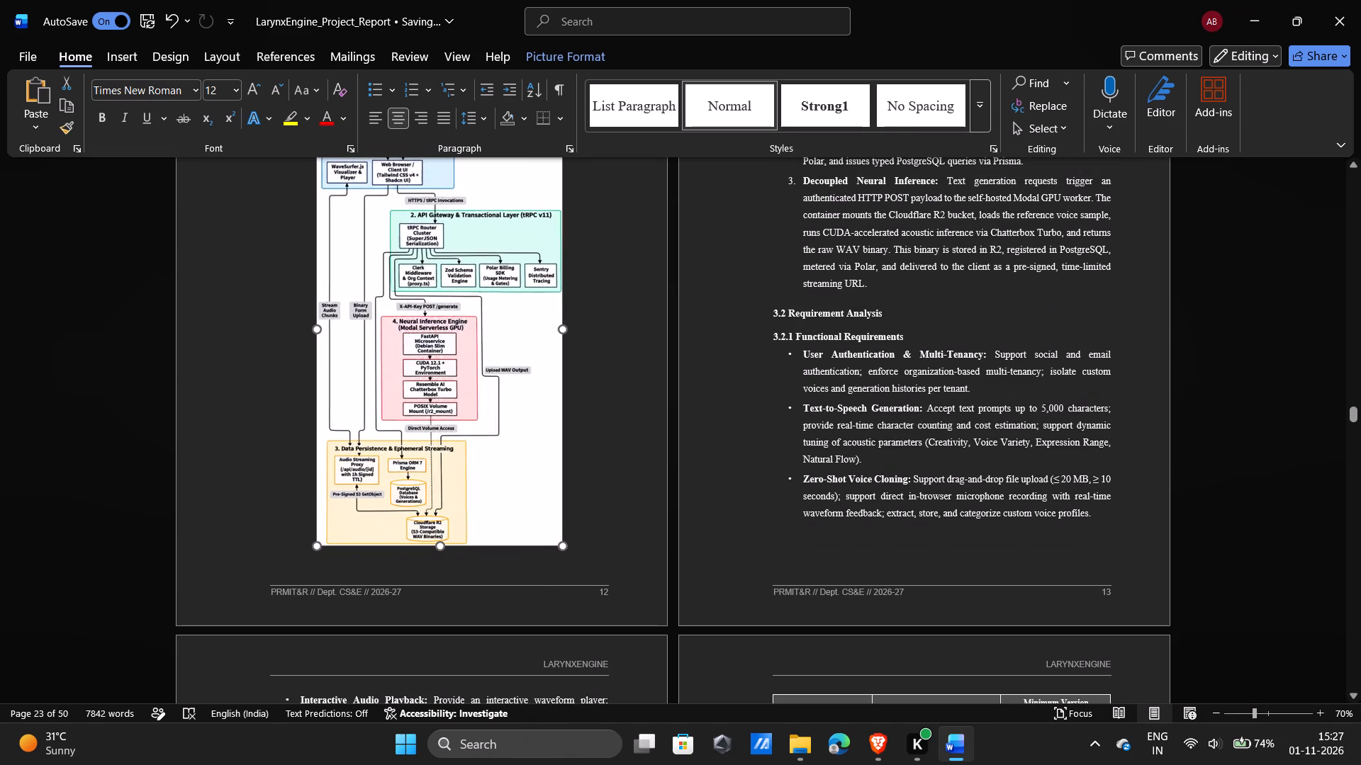
pyautogui.moveTo(624, 546); pyautogui.dragTo(620, 540)
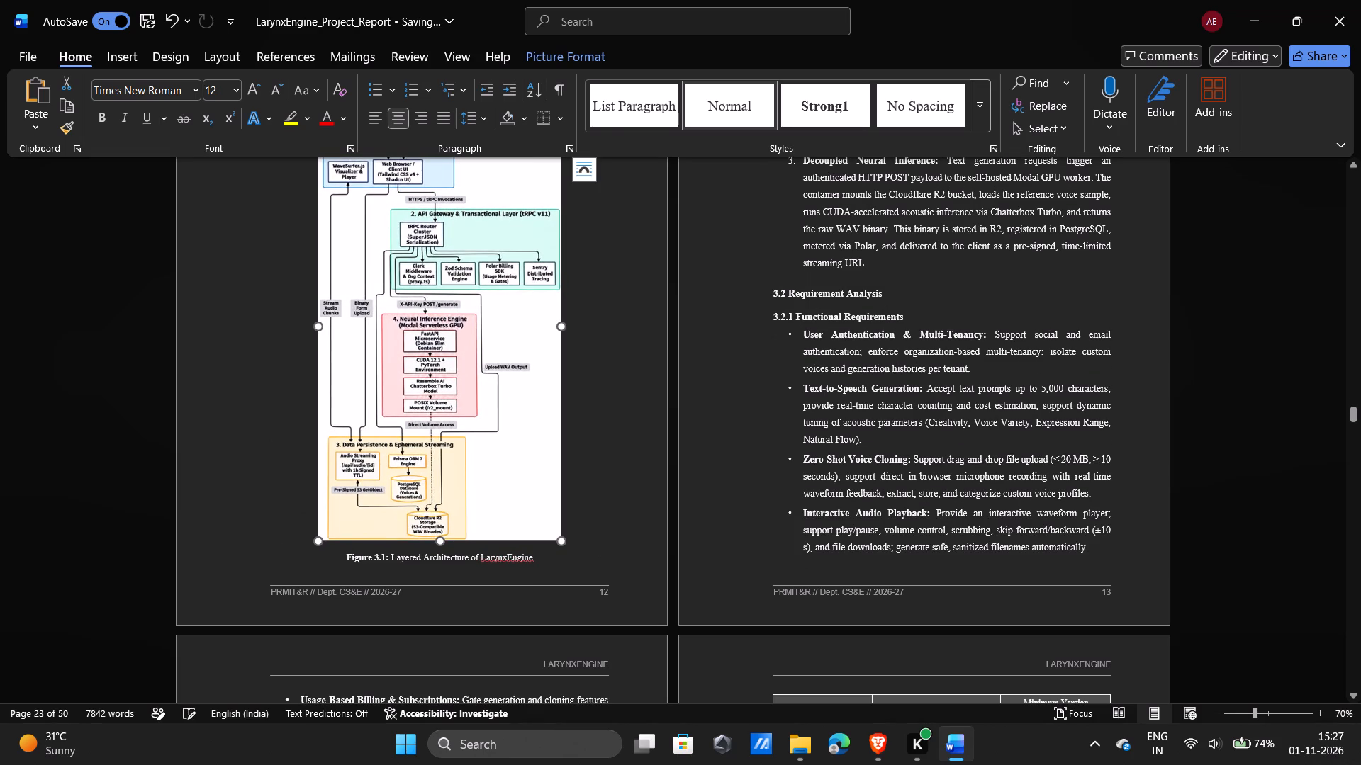
# Stretch the Figure 3.1 diagram slightly wider while keeping its height.
pyautogui.scroll(1, 600, 431)
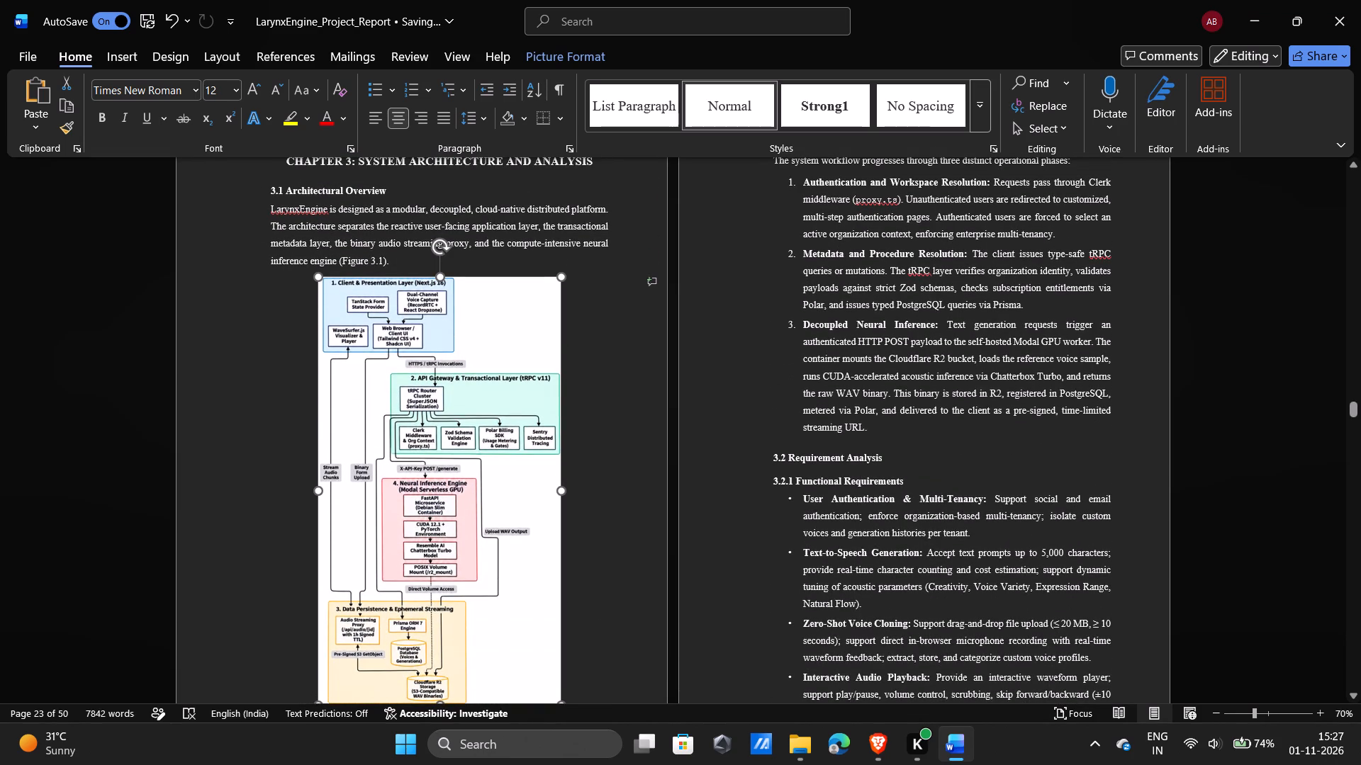
pyautogui.moveTo(563, 492); pyautogui.dragTo(584, 487)
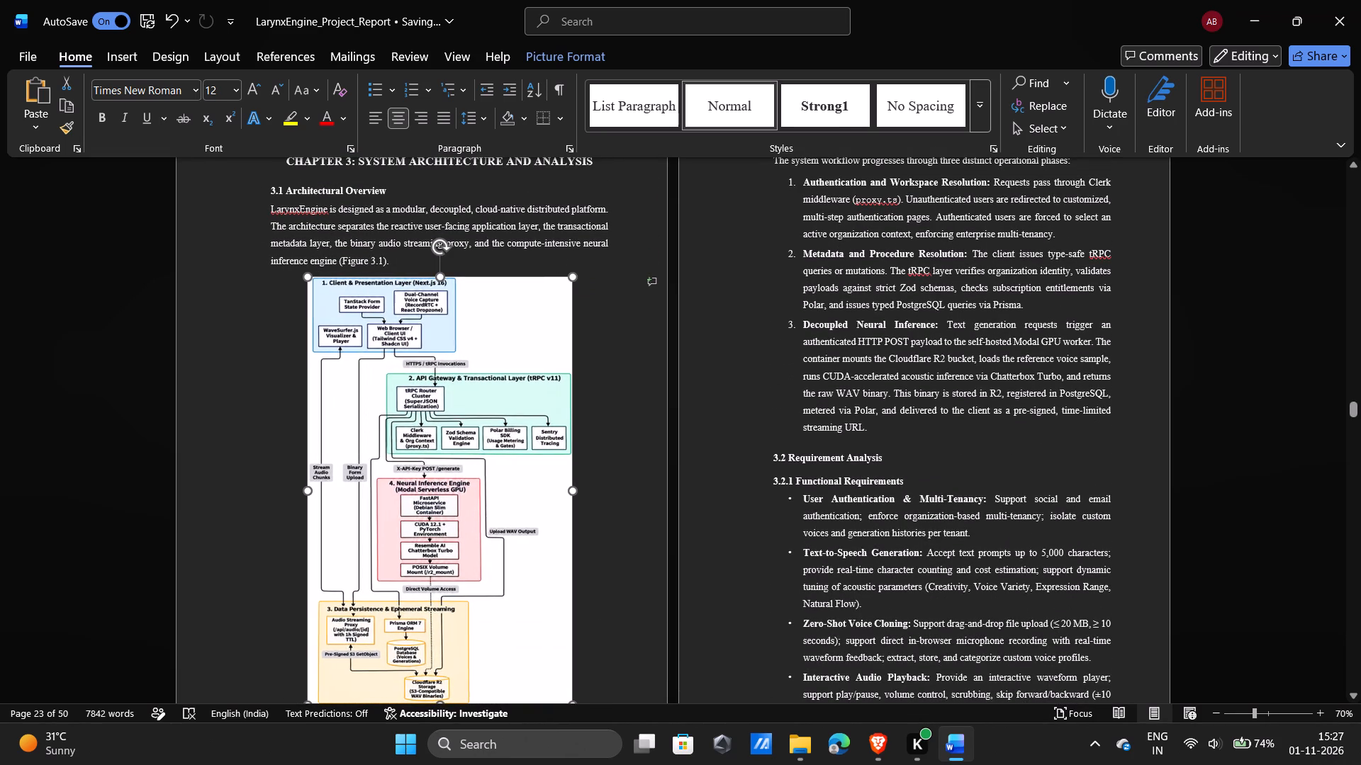
pyautogui.moveTo(584, 487); pyautogui.dragTo(617, 487)
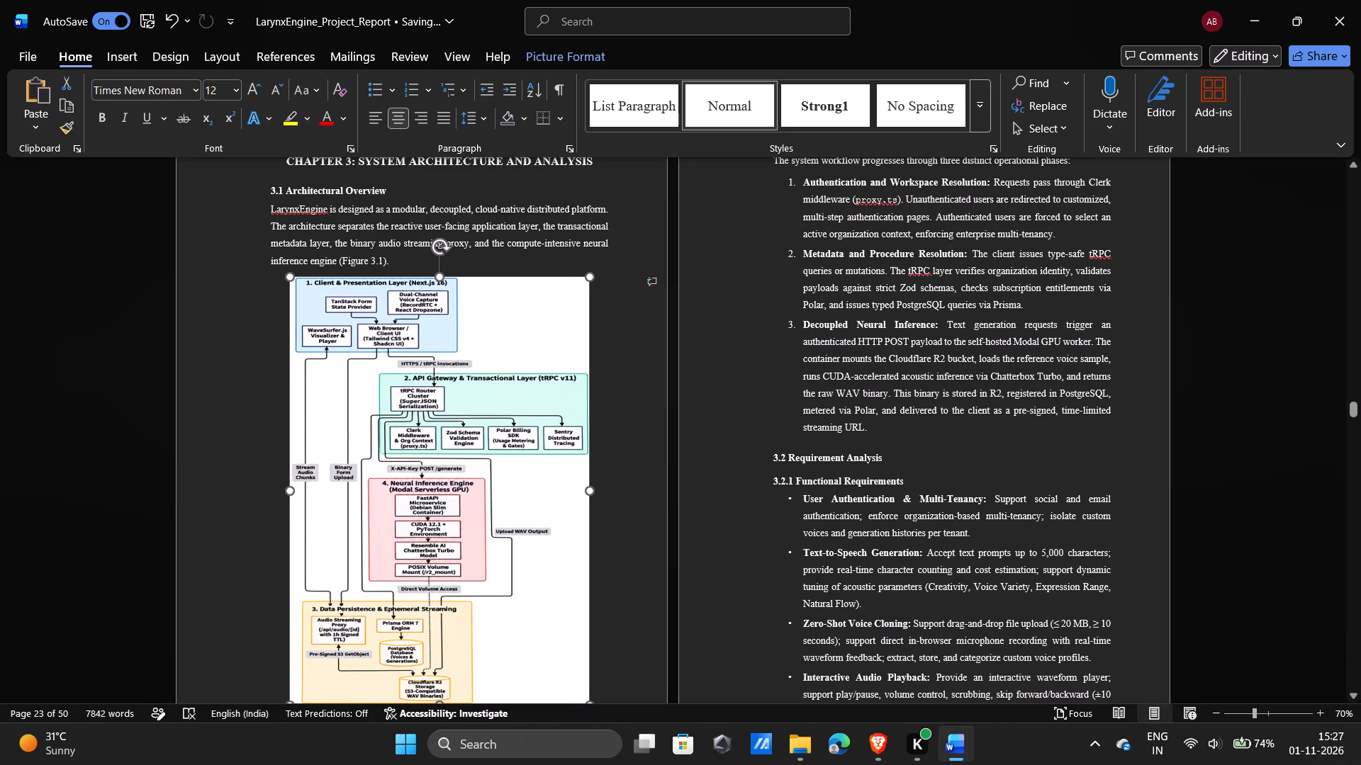
pyautogui.moveTo(617, 487); pyautogui.dragTo(601, 487)
pyautogui.click(625, 370)
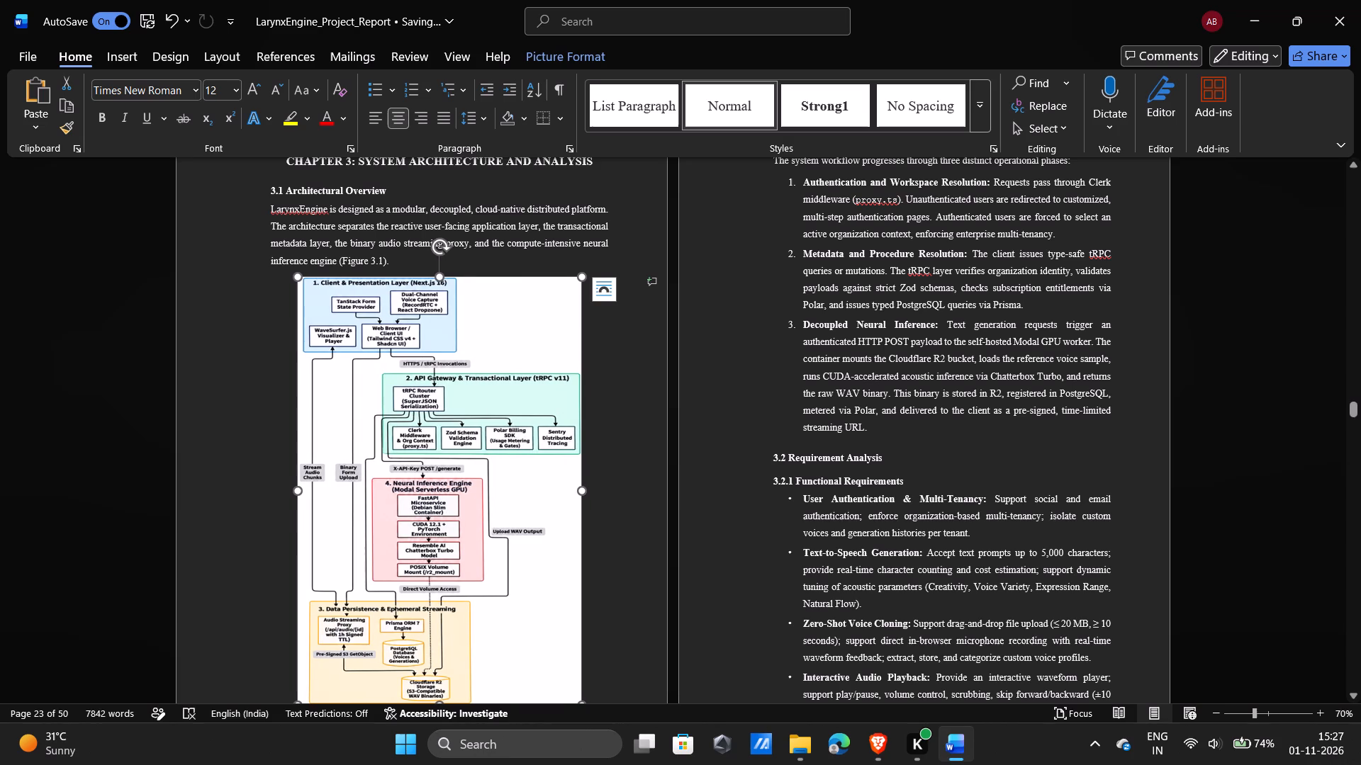
# Review the resized Figure 3.1 page and the following pages, including the Chapter 4 diagrams, for layout and remaining old images.
pyautogui.scroll(-1, 625, 370)
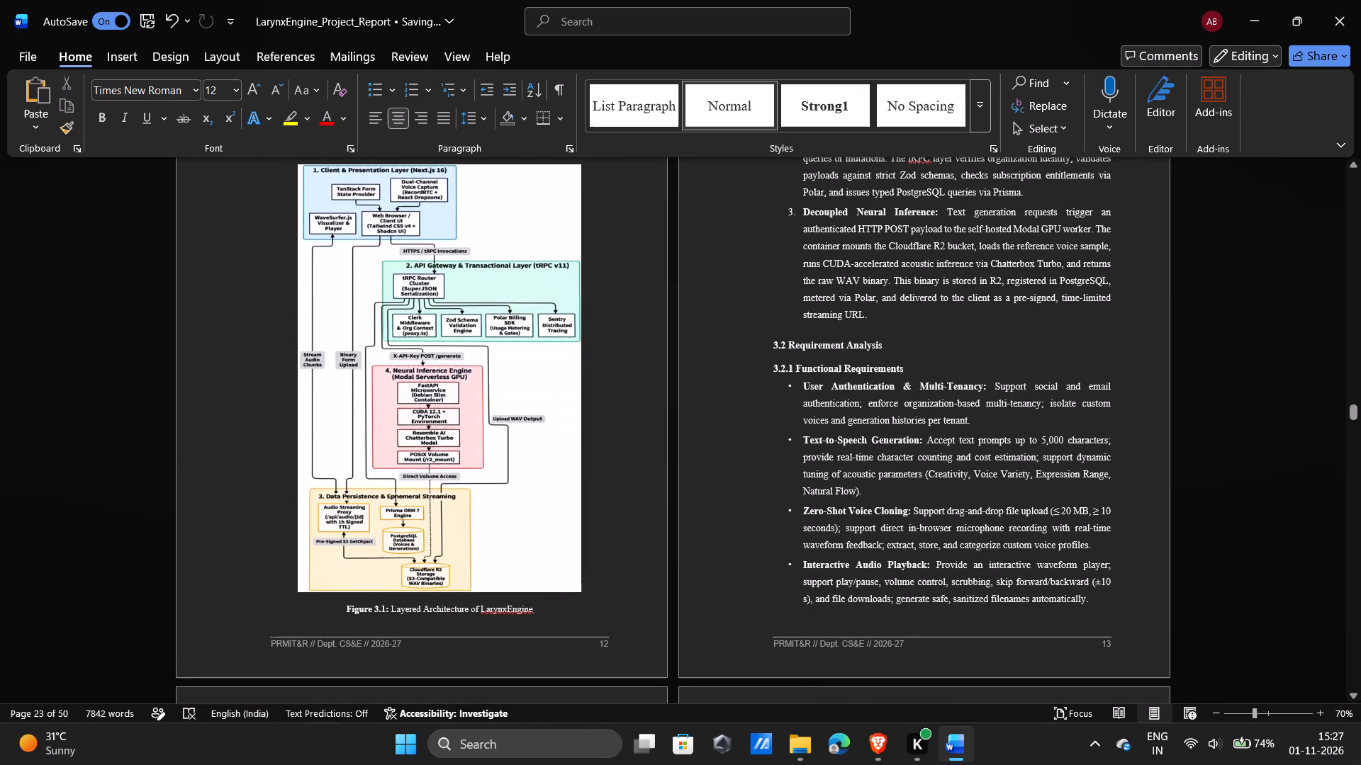
pyautogui.scroll(-1, 625, 370)
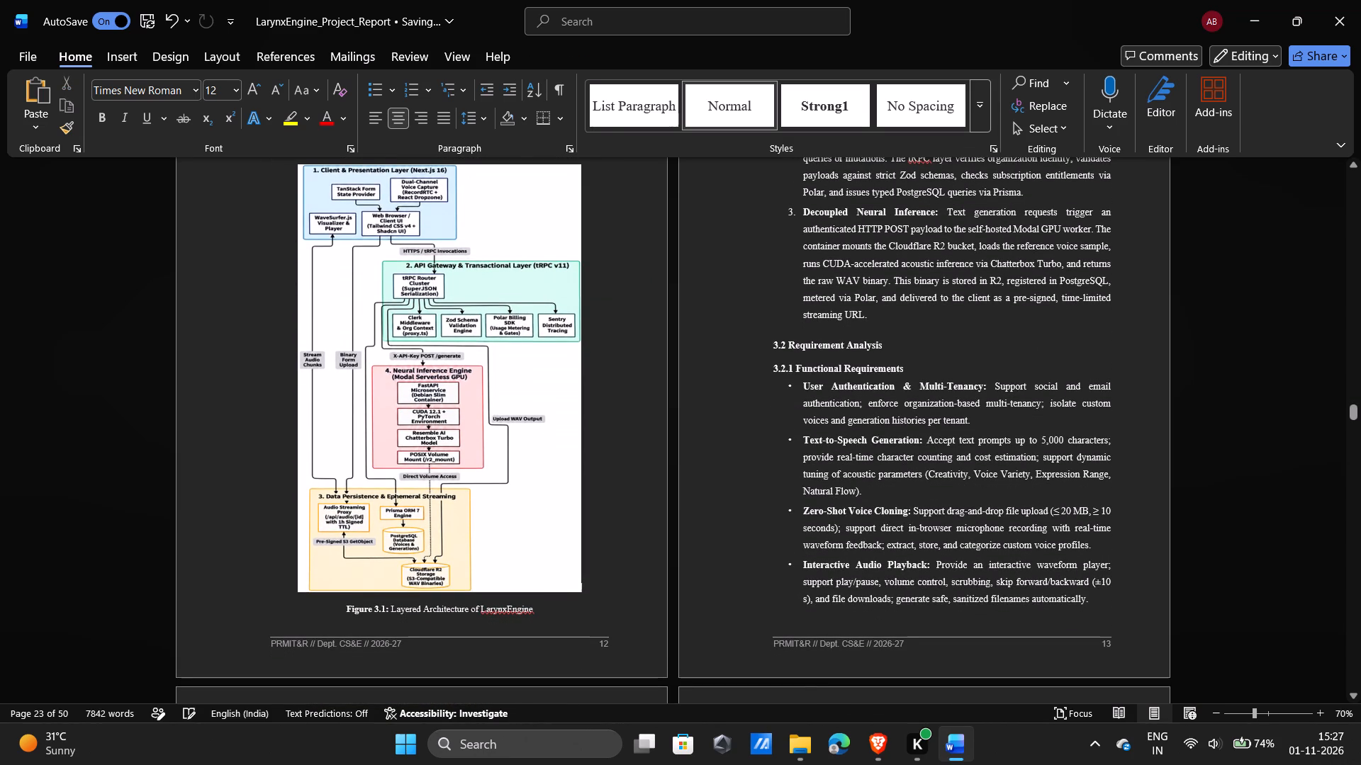
pyautogui.scroll(1, 625, 370)
pyautogui.scroll(-2, 625, 370)
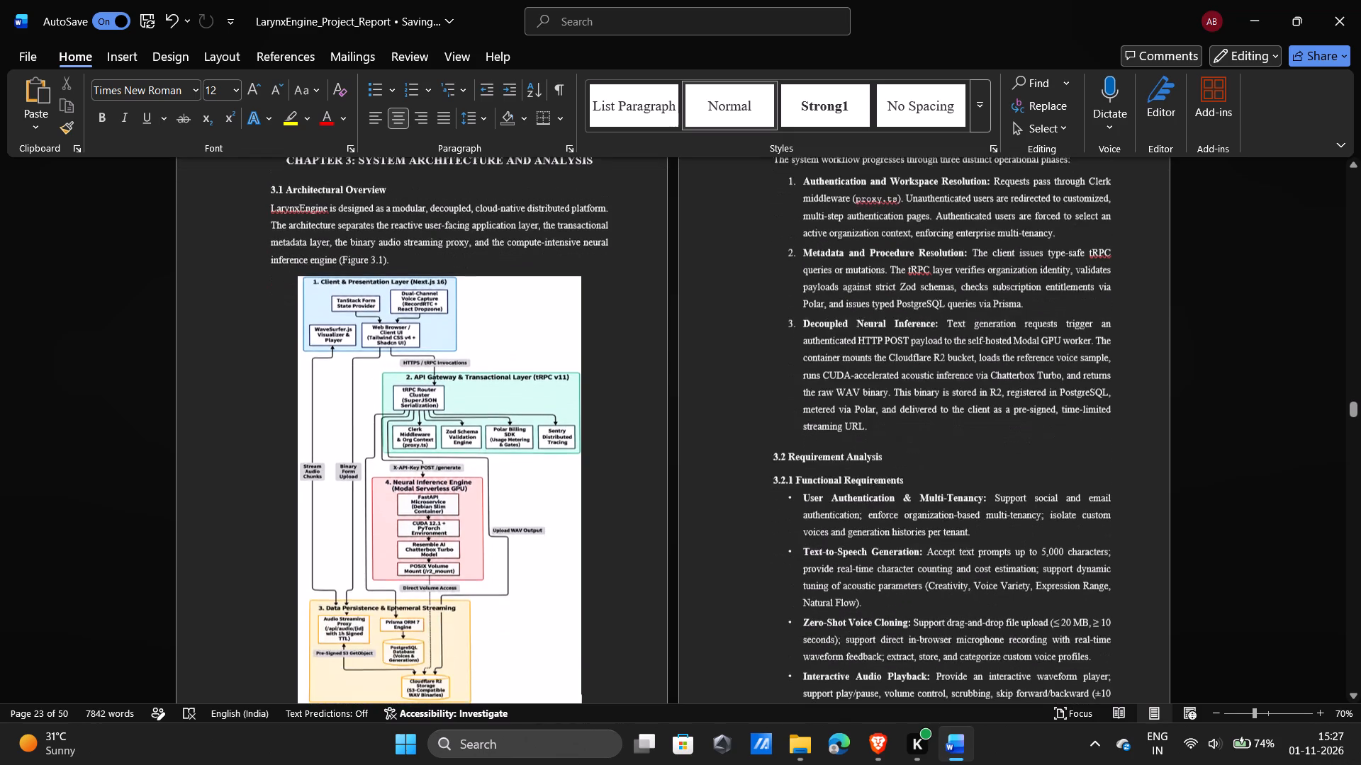
pyautogui.scroll(-2, 625, 370)
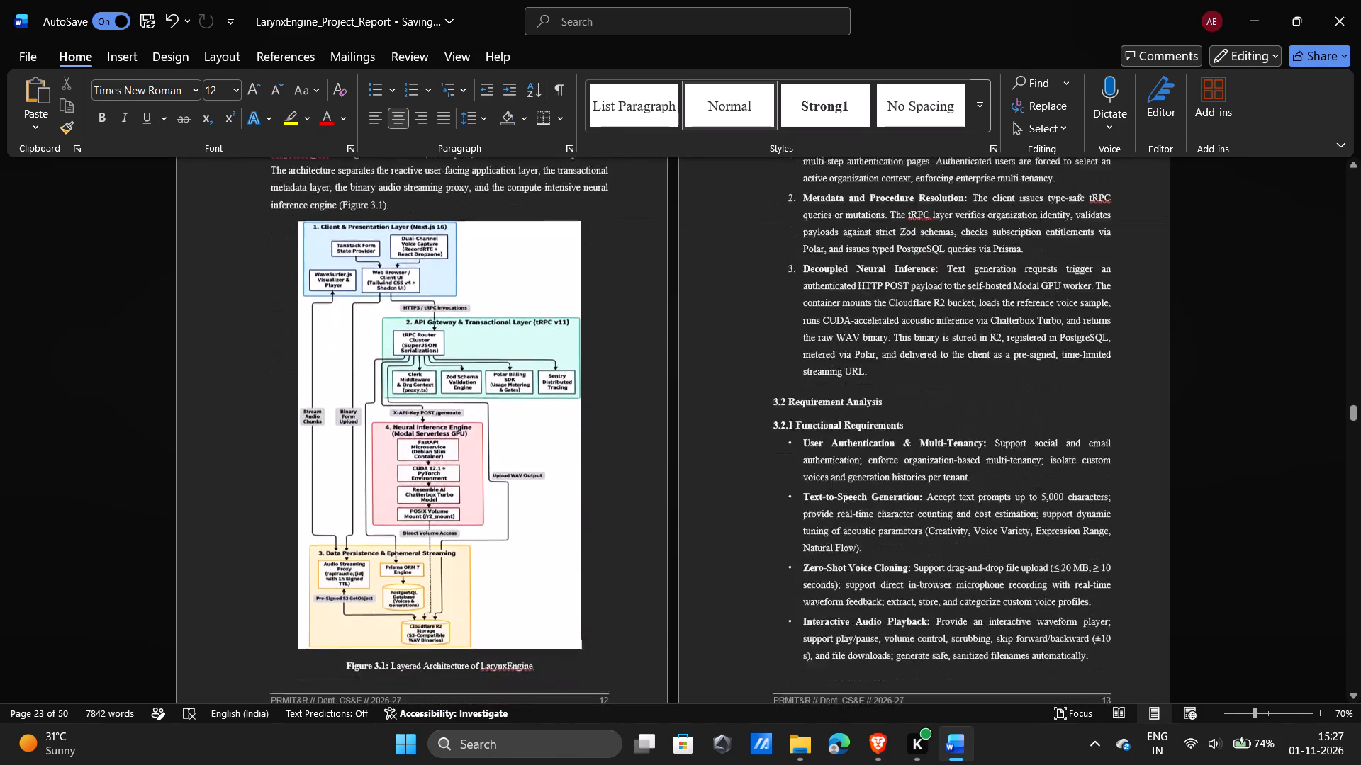
pyautogui.scroll(-2, 625, 370)
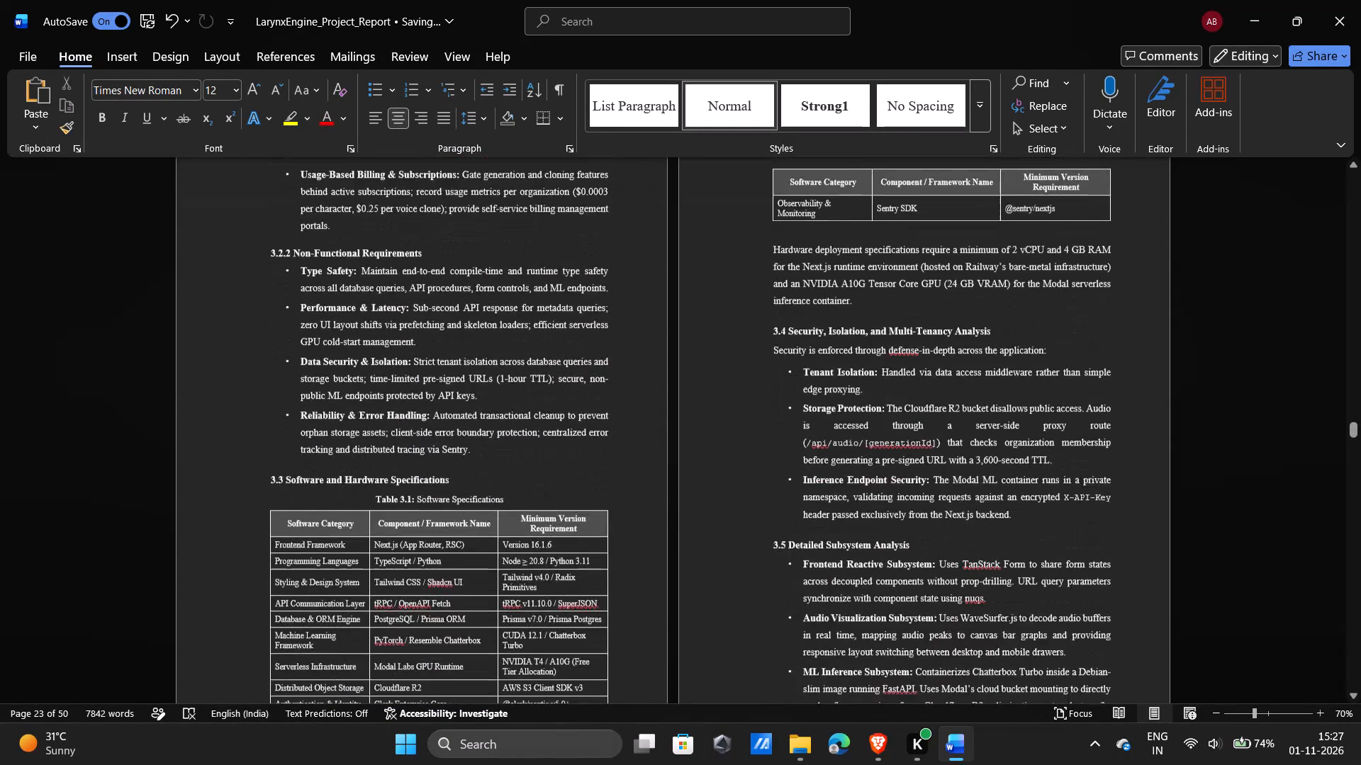
pyautogui.scroll(-2, 625, 370)
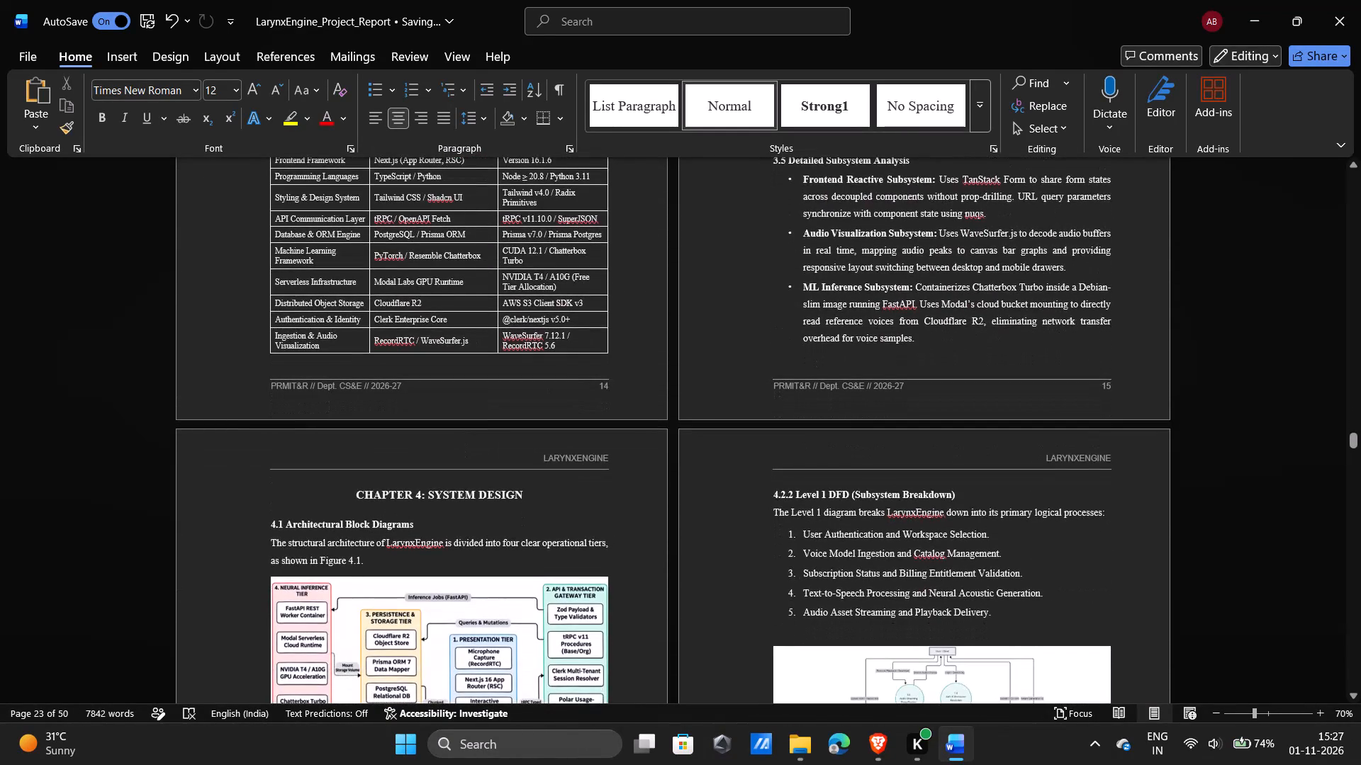
pyautogui.scroll(10, 625, 370)
pyautogui.scroll(-2, 625, 370)
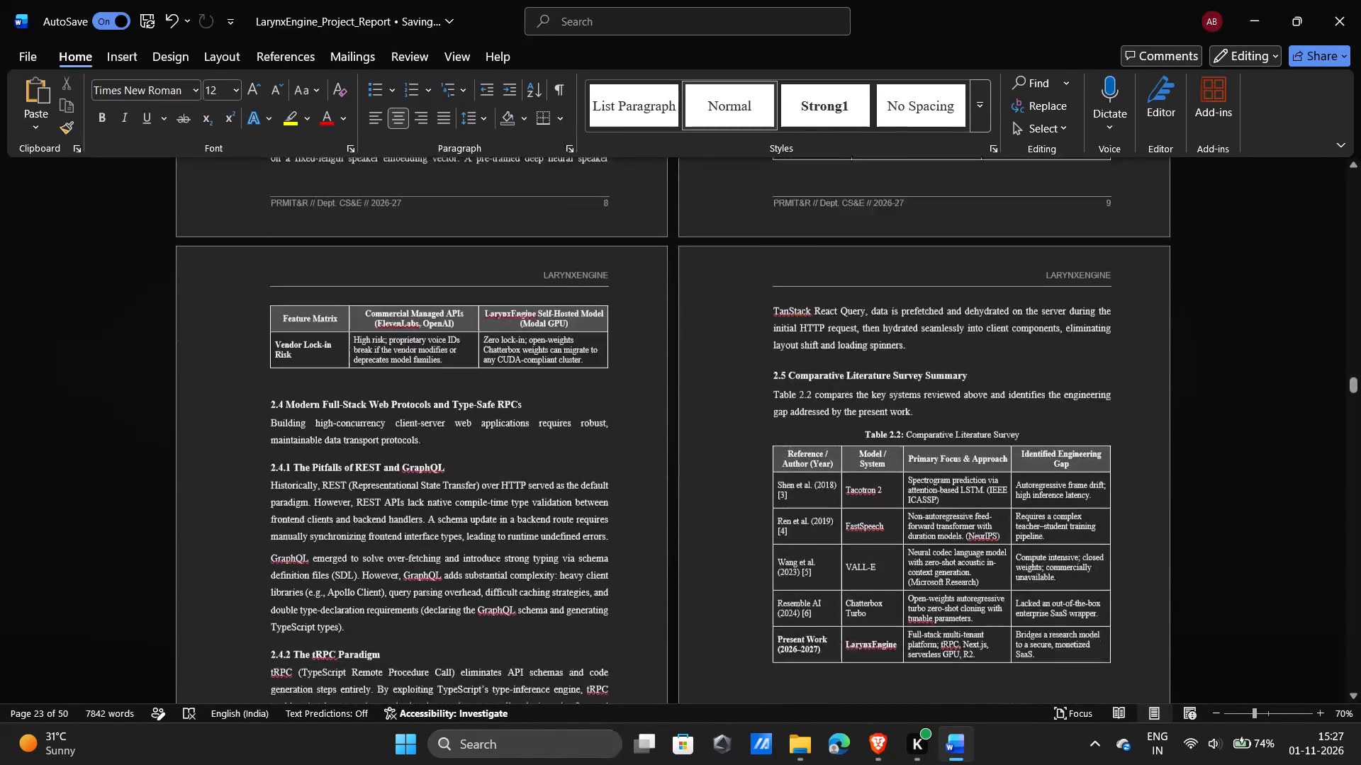
pyautogui.scroll(-7, 625, 370)
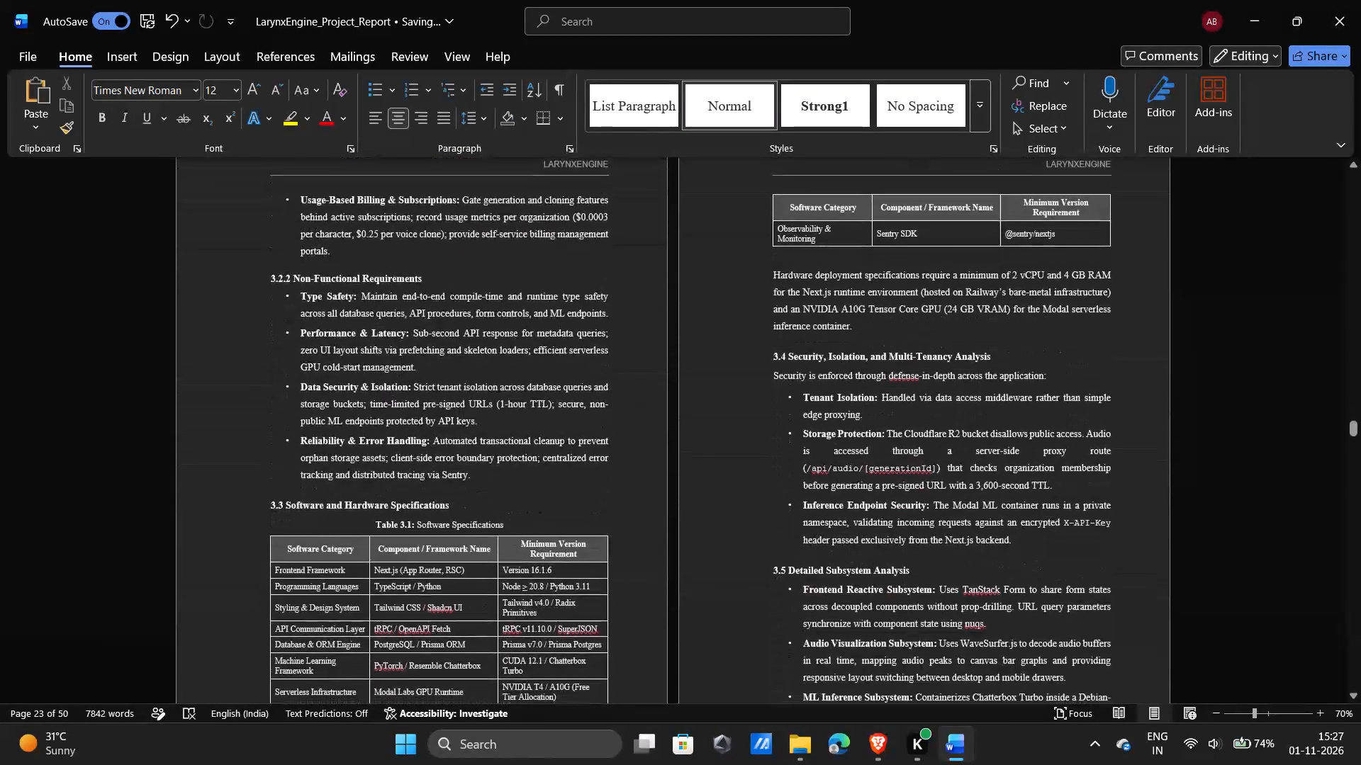
pyautogui.scroll(-6, 625, 370)
pyautogui.scroll(1, 625, 370)
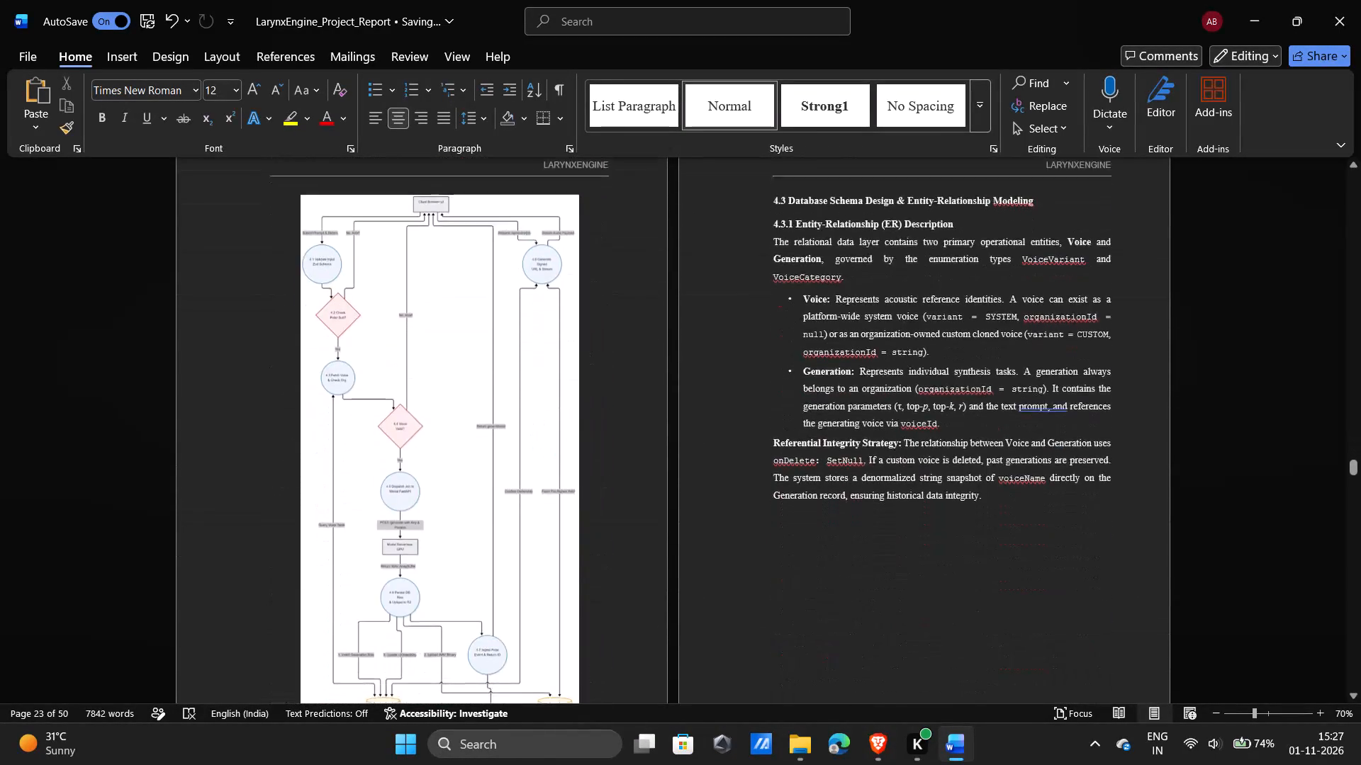
pyautogui.scroll(2, 625, 370)
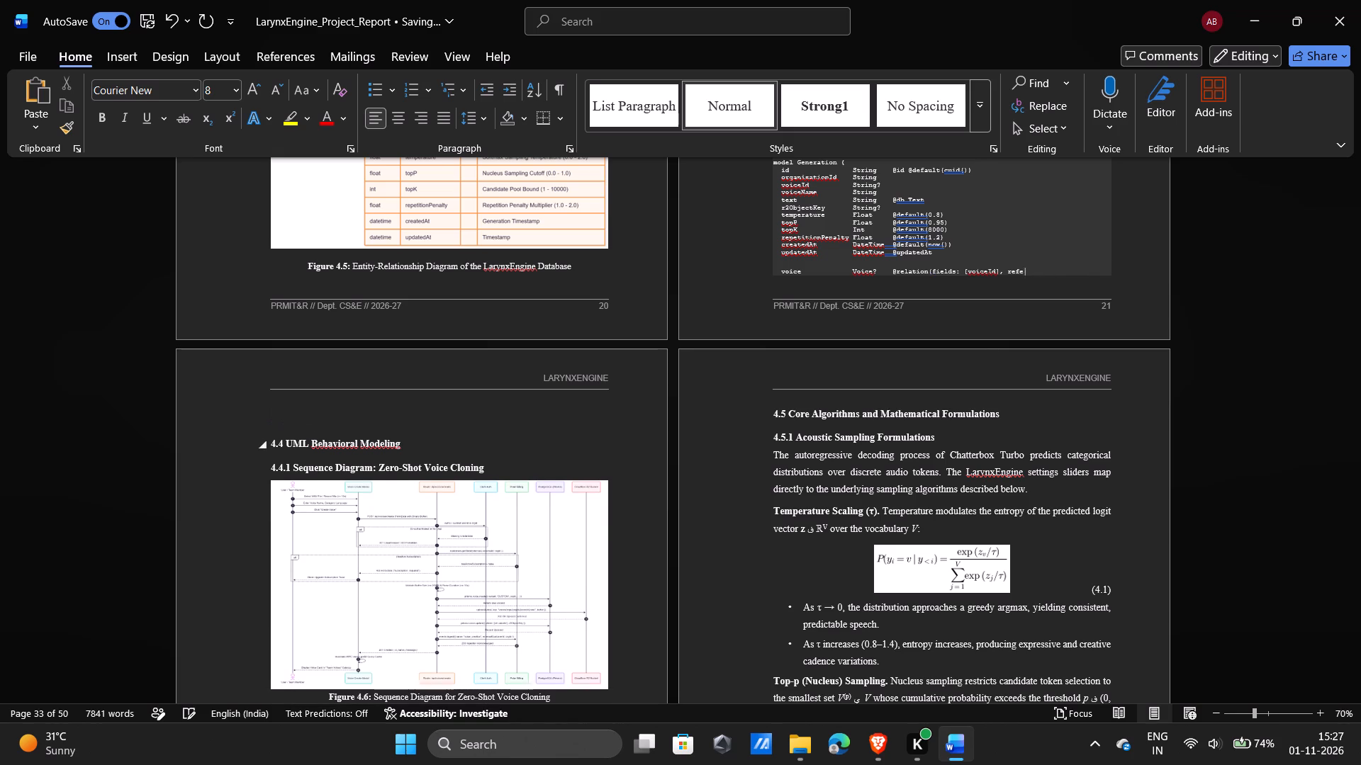
pyautogui.scroll(3, 484, 454)
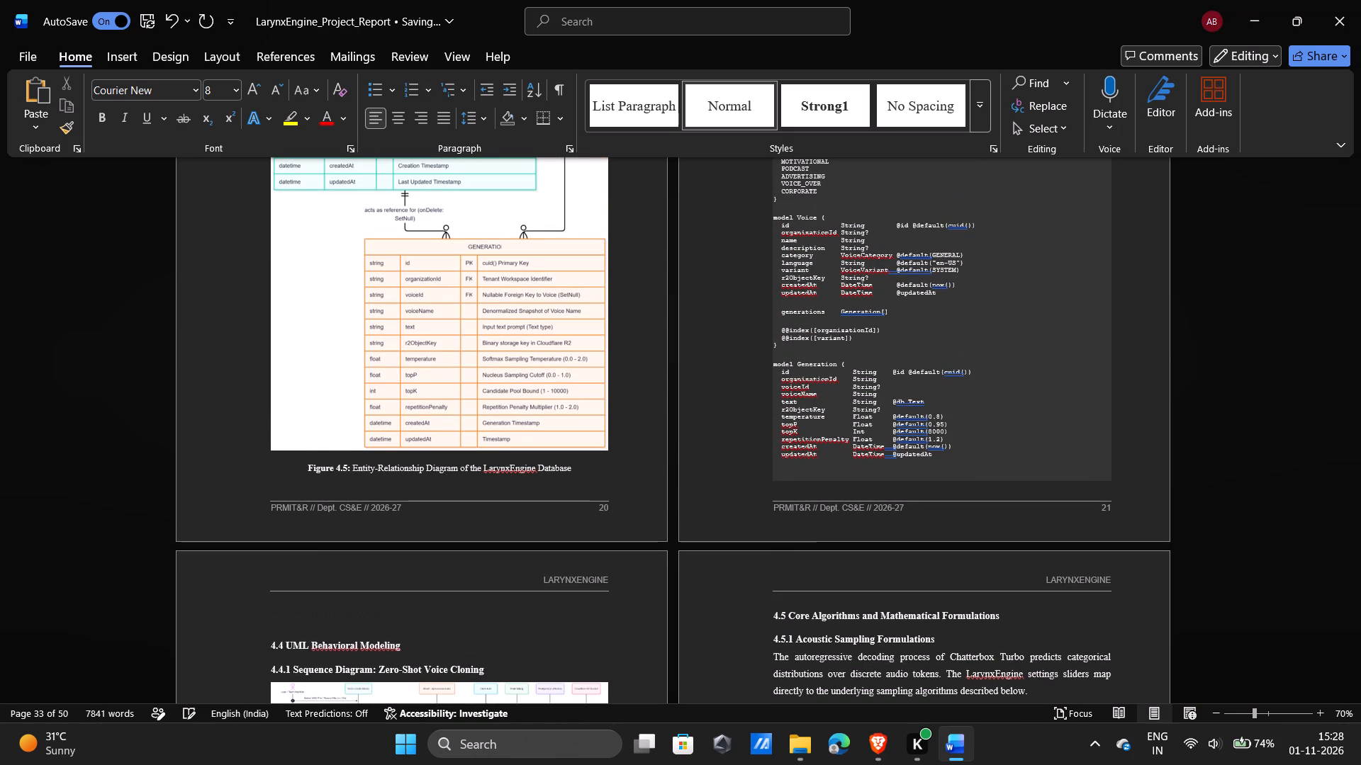
pyautogui.scroll(2, 484, 454)
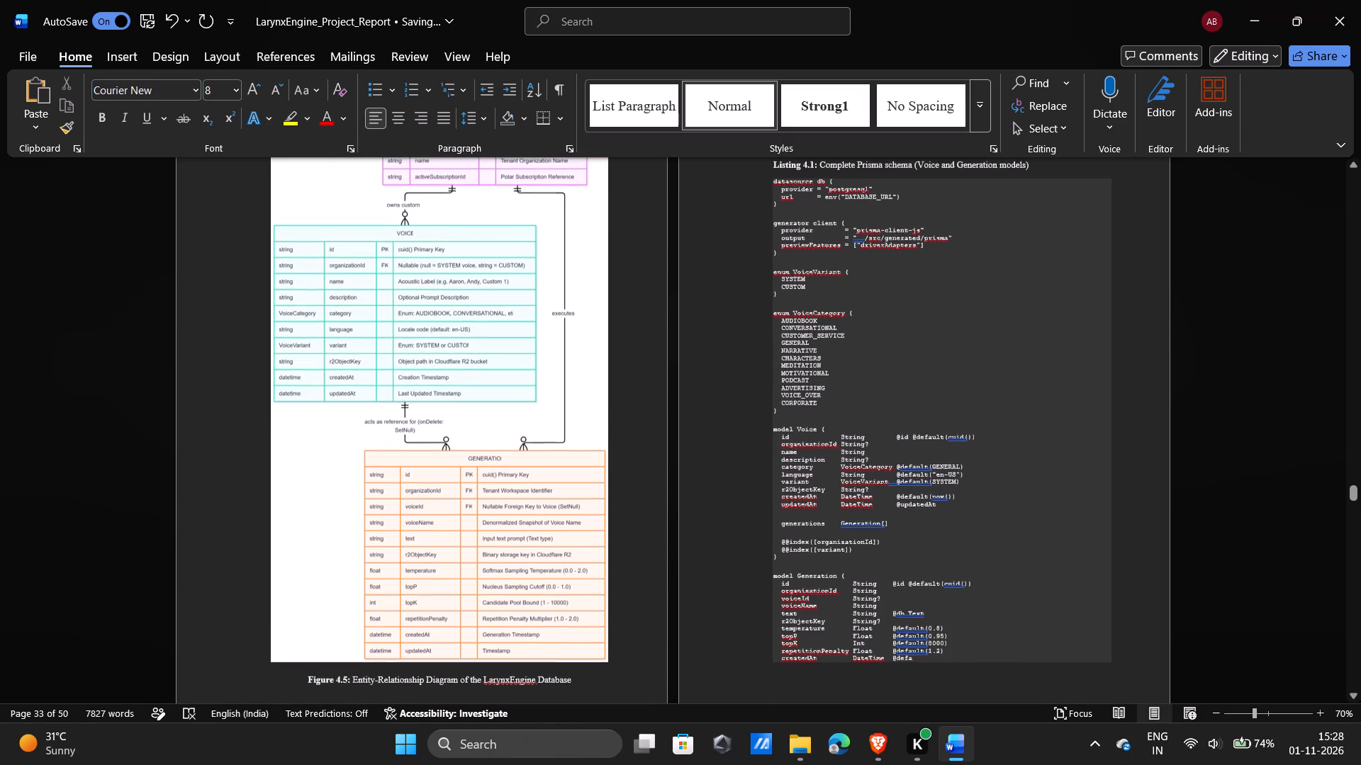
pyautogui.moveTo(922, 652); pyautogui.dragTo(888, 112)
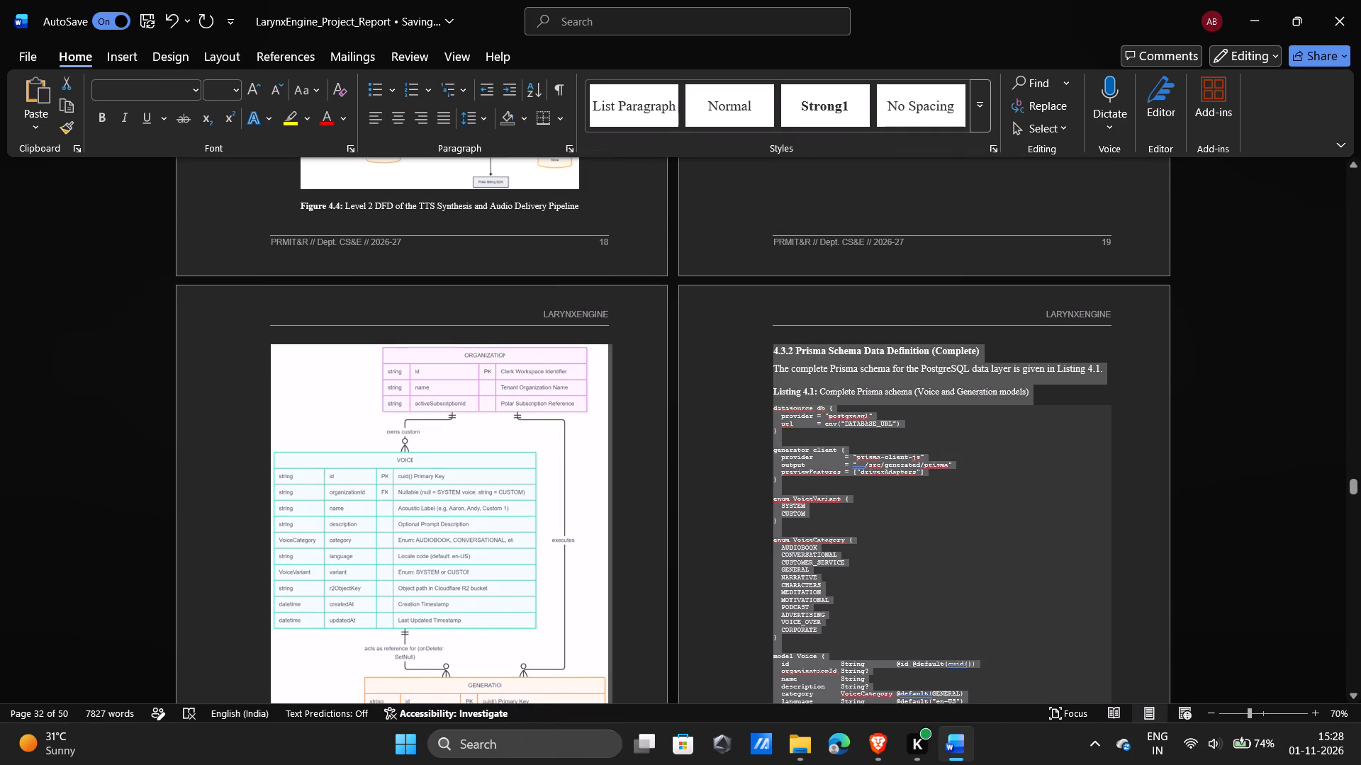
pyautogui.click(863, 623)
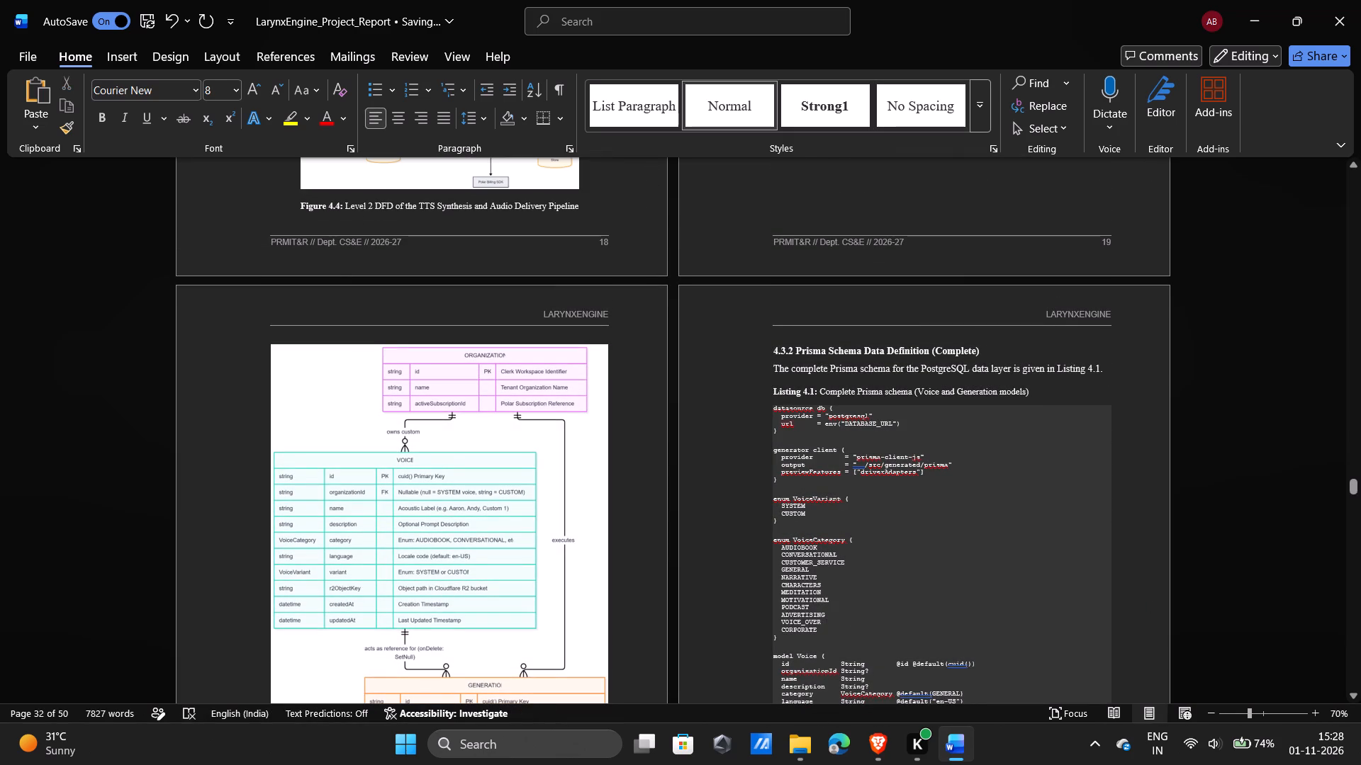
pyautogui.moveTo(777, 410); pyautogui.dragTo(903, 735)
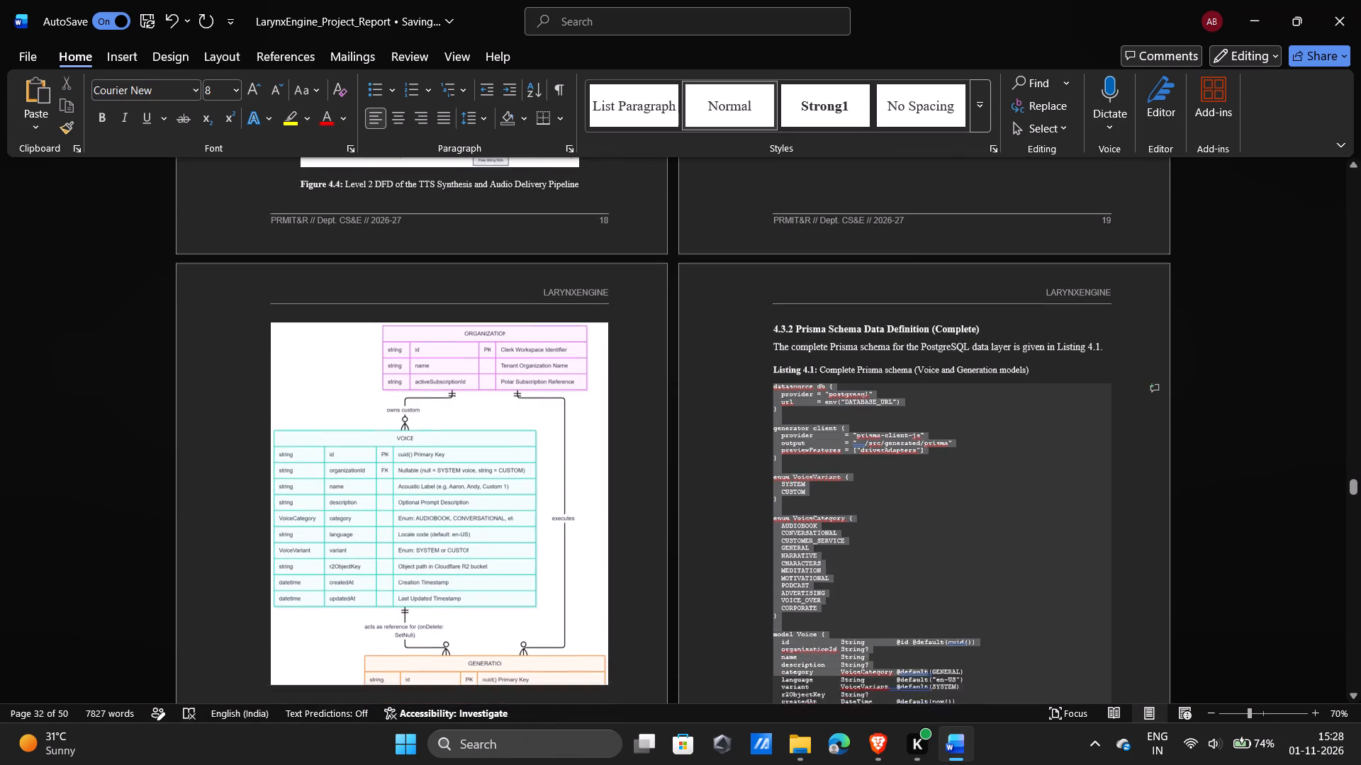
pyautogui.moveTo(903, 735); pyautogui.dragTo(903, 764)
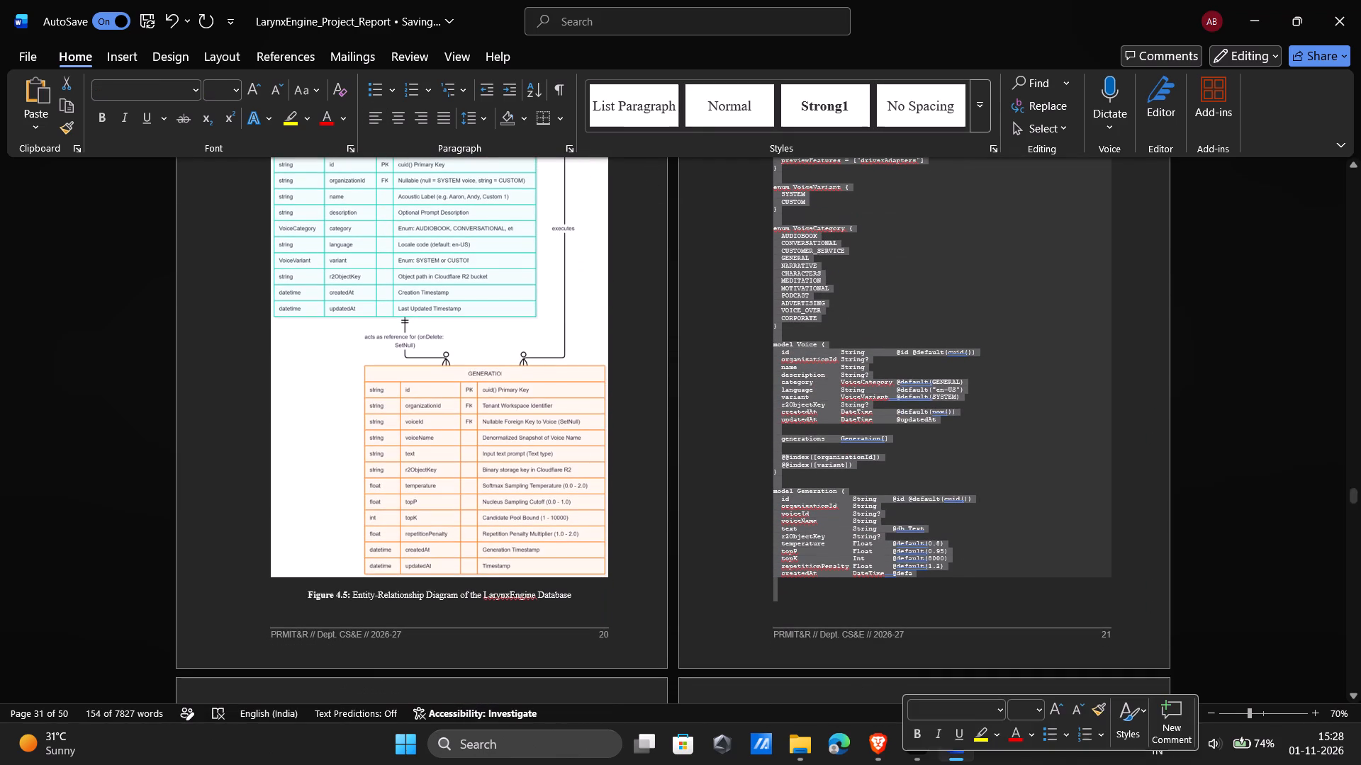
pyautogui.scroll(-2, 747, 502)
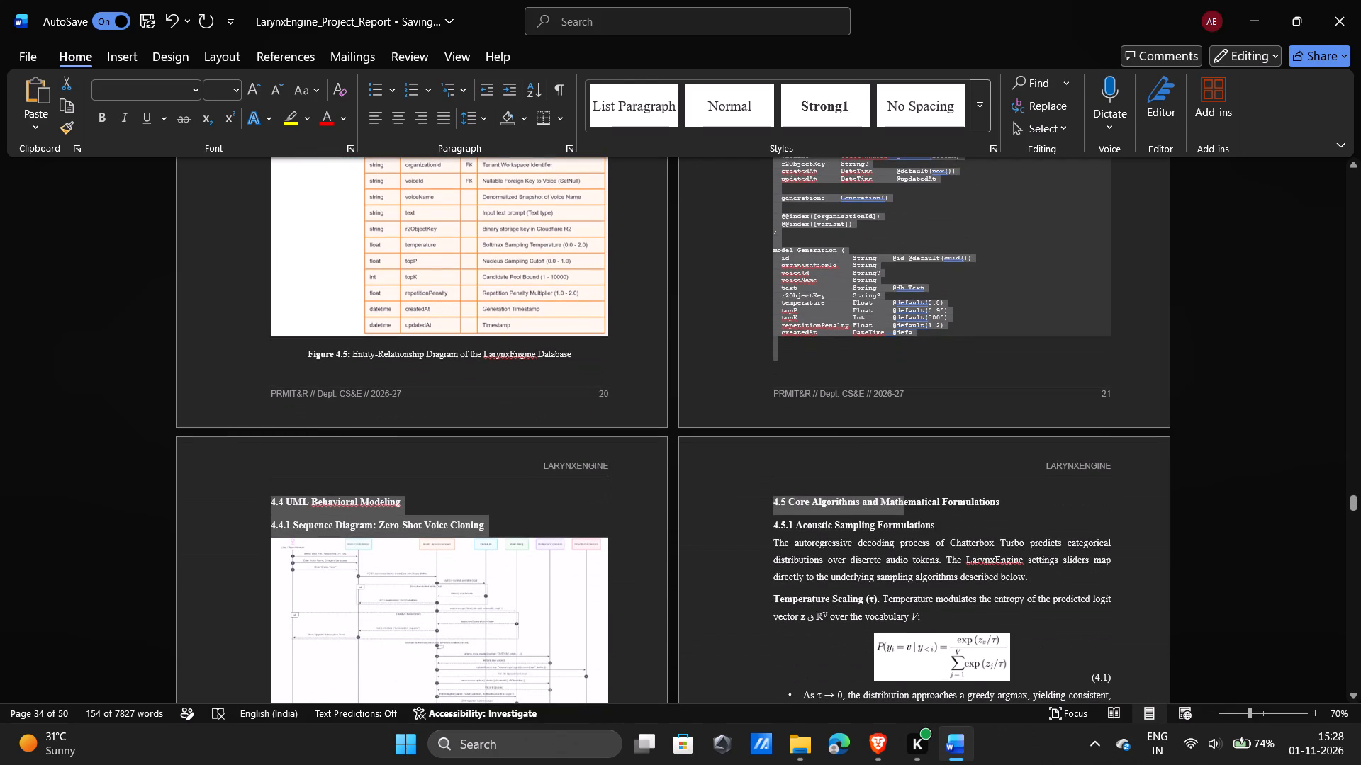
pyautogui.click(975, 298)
# Delete the Listing 4.1 code from just after the Voice model's updatedAt line through most of the Generation model's topP line.
pyautogui.moveTo(906, 312); pyautogui.dragTo(889, 251)
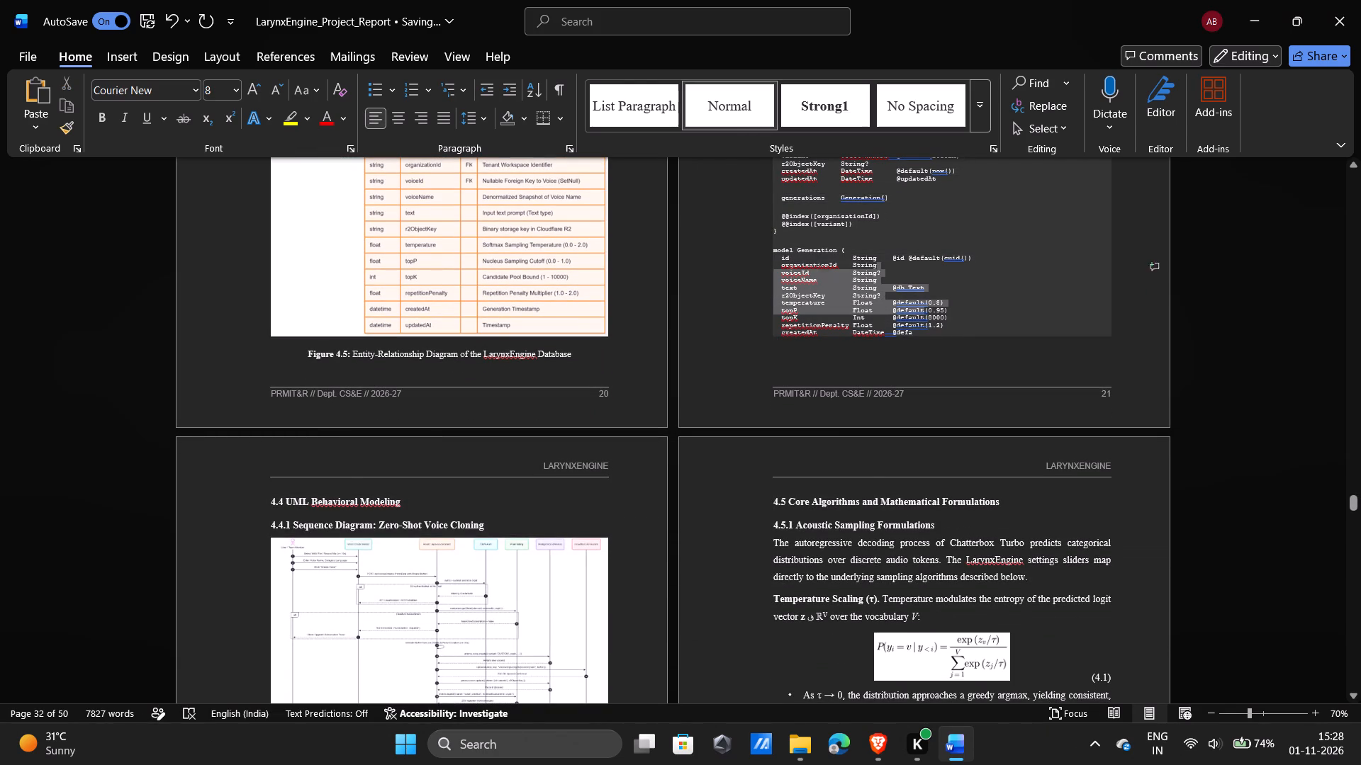
pyautogui.moveTo(889, 251); pyautogui.dragTo(875, 185)
pyautogui.press('BackSpace')
pyautogui.scroll(1, 875, 185)
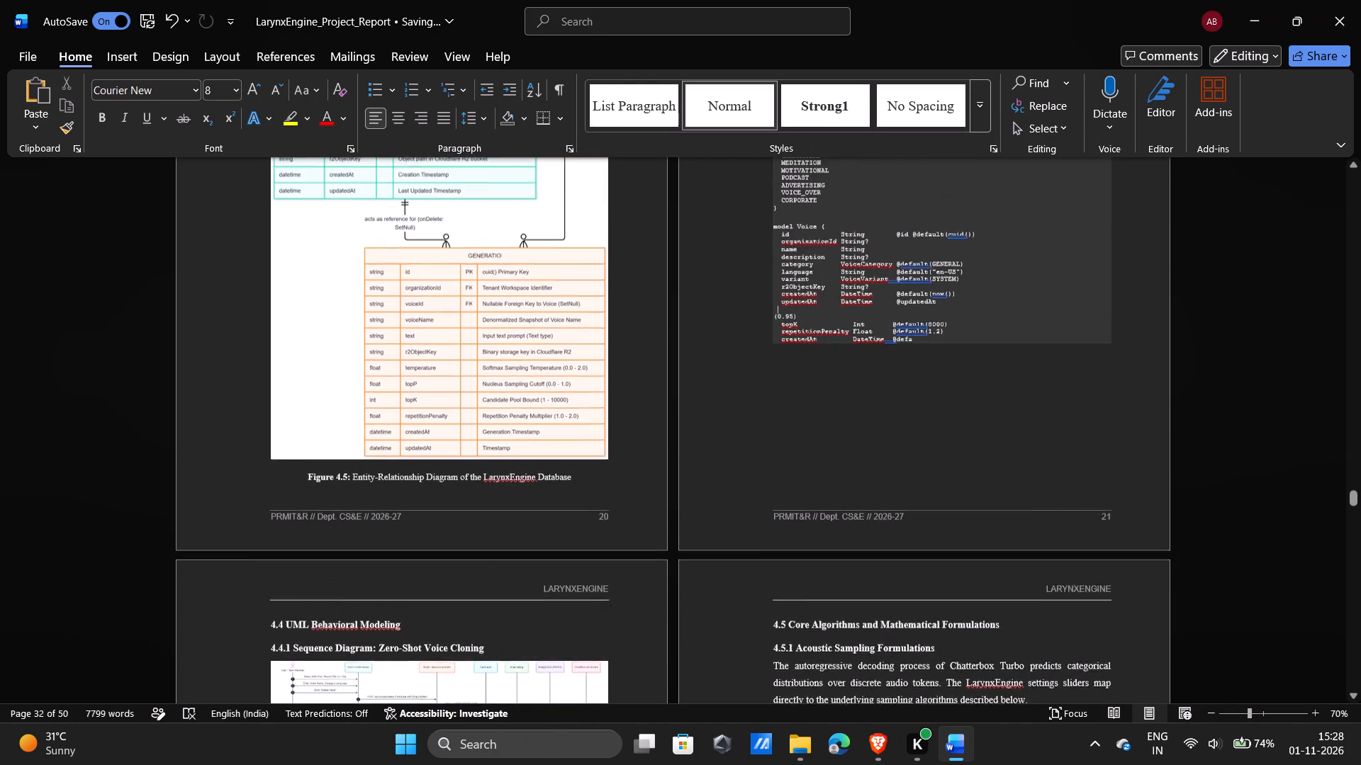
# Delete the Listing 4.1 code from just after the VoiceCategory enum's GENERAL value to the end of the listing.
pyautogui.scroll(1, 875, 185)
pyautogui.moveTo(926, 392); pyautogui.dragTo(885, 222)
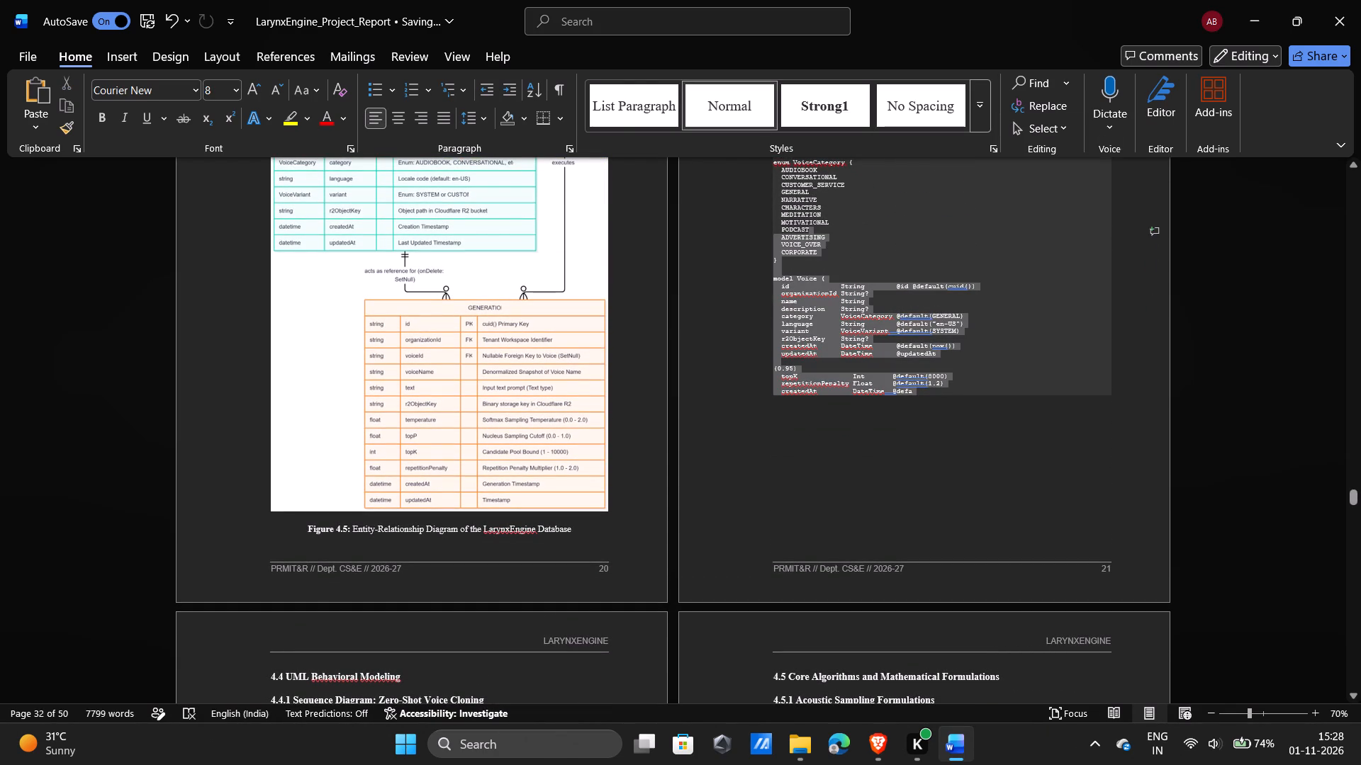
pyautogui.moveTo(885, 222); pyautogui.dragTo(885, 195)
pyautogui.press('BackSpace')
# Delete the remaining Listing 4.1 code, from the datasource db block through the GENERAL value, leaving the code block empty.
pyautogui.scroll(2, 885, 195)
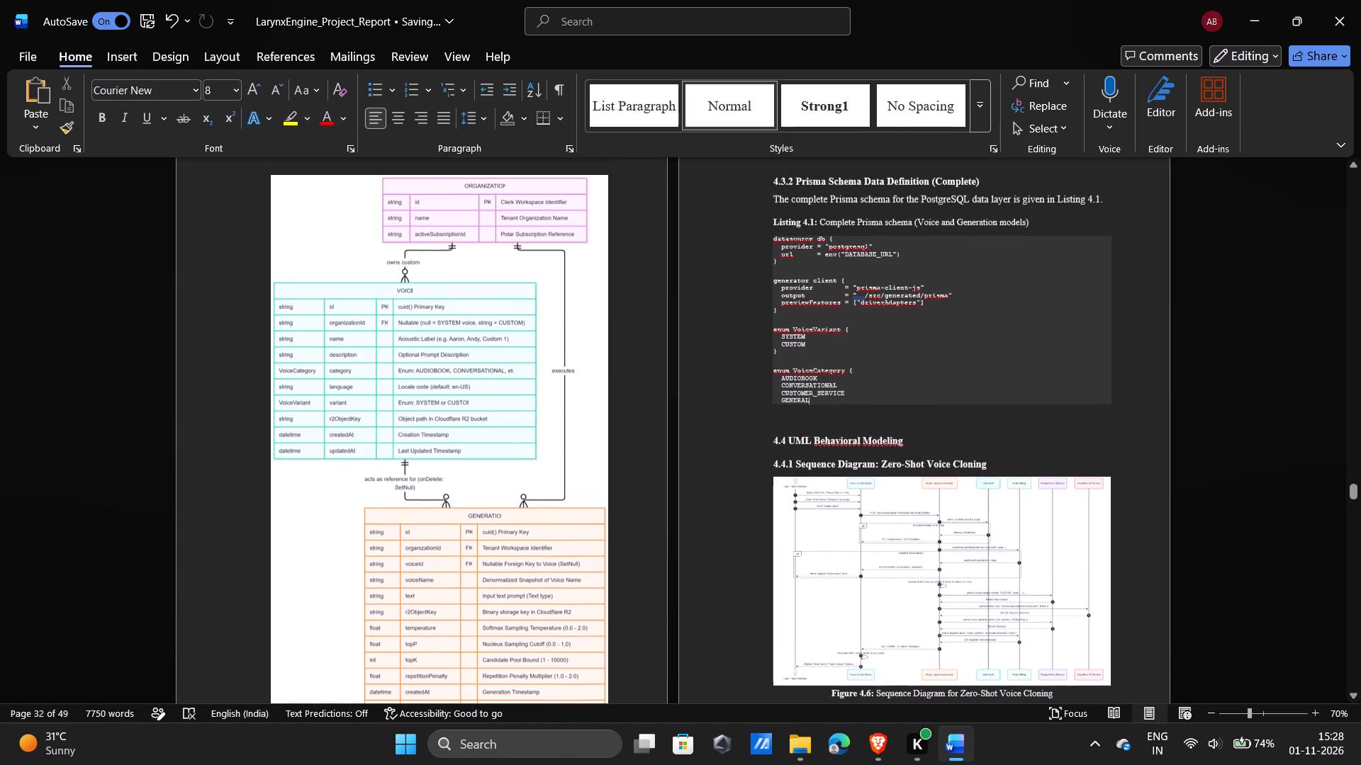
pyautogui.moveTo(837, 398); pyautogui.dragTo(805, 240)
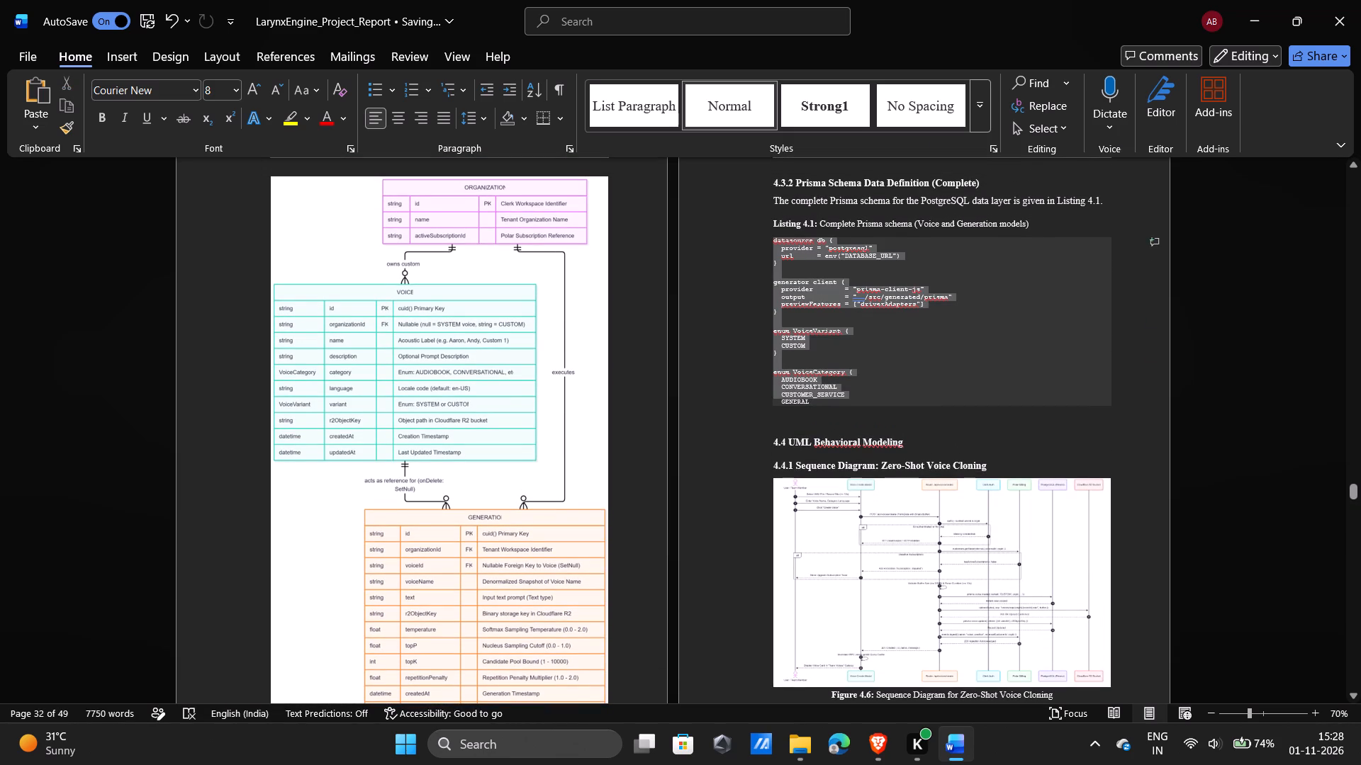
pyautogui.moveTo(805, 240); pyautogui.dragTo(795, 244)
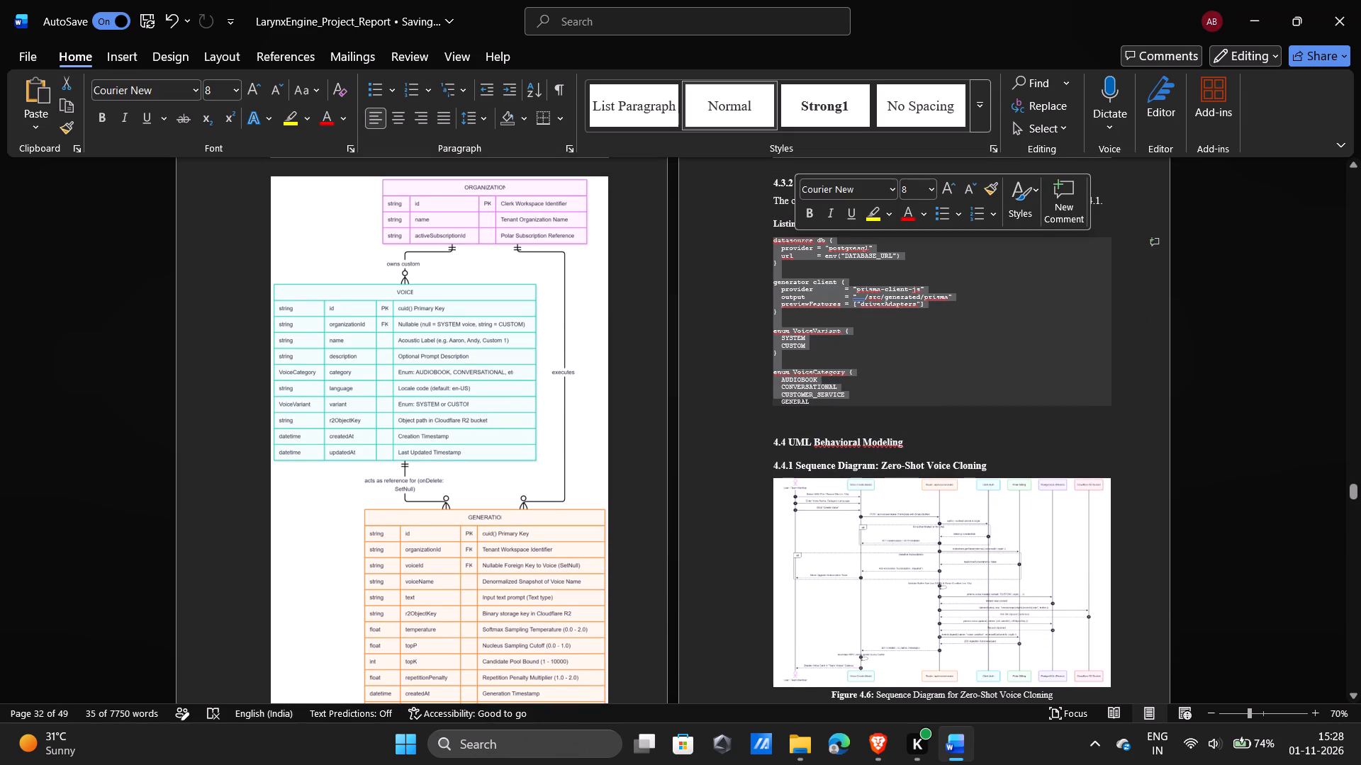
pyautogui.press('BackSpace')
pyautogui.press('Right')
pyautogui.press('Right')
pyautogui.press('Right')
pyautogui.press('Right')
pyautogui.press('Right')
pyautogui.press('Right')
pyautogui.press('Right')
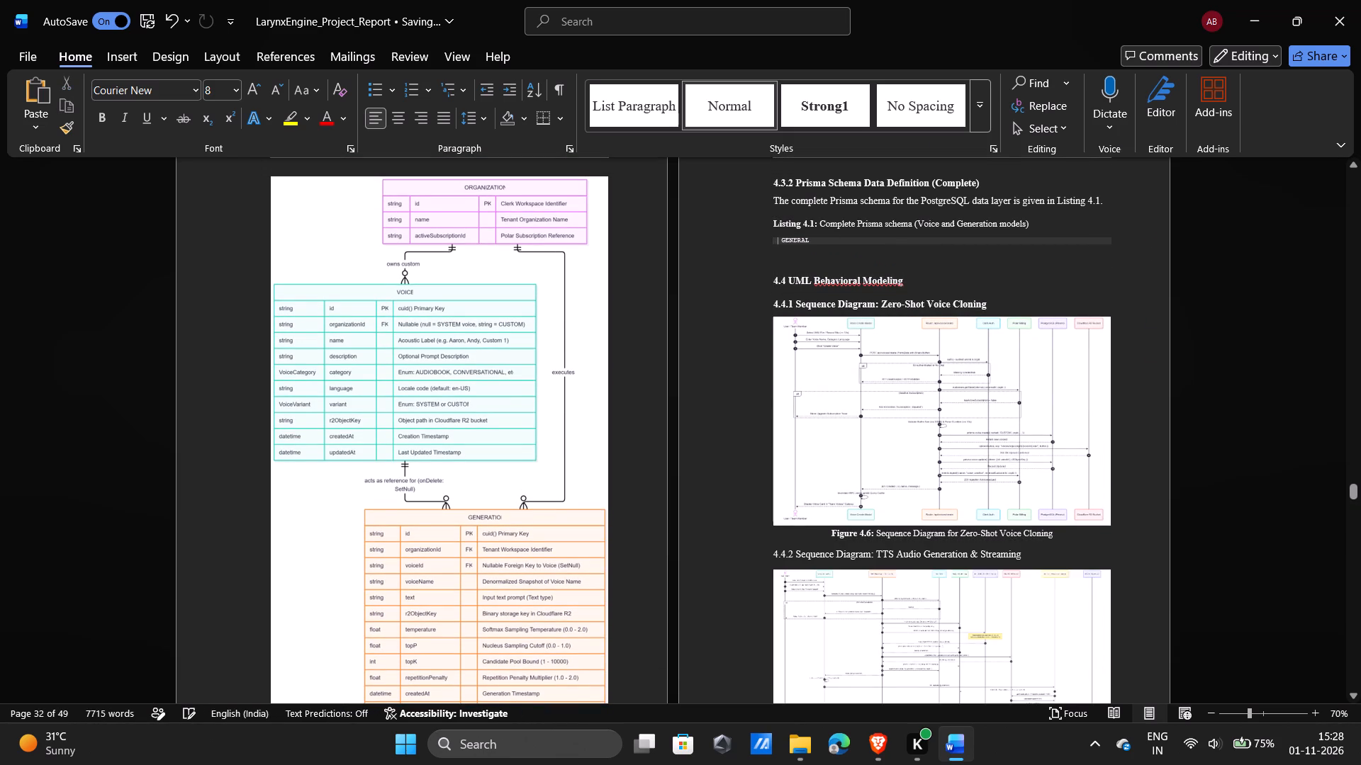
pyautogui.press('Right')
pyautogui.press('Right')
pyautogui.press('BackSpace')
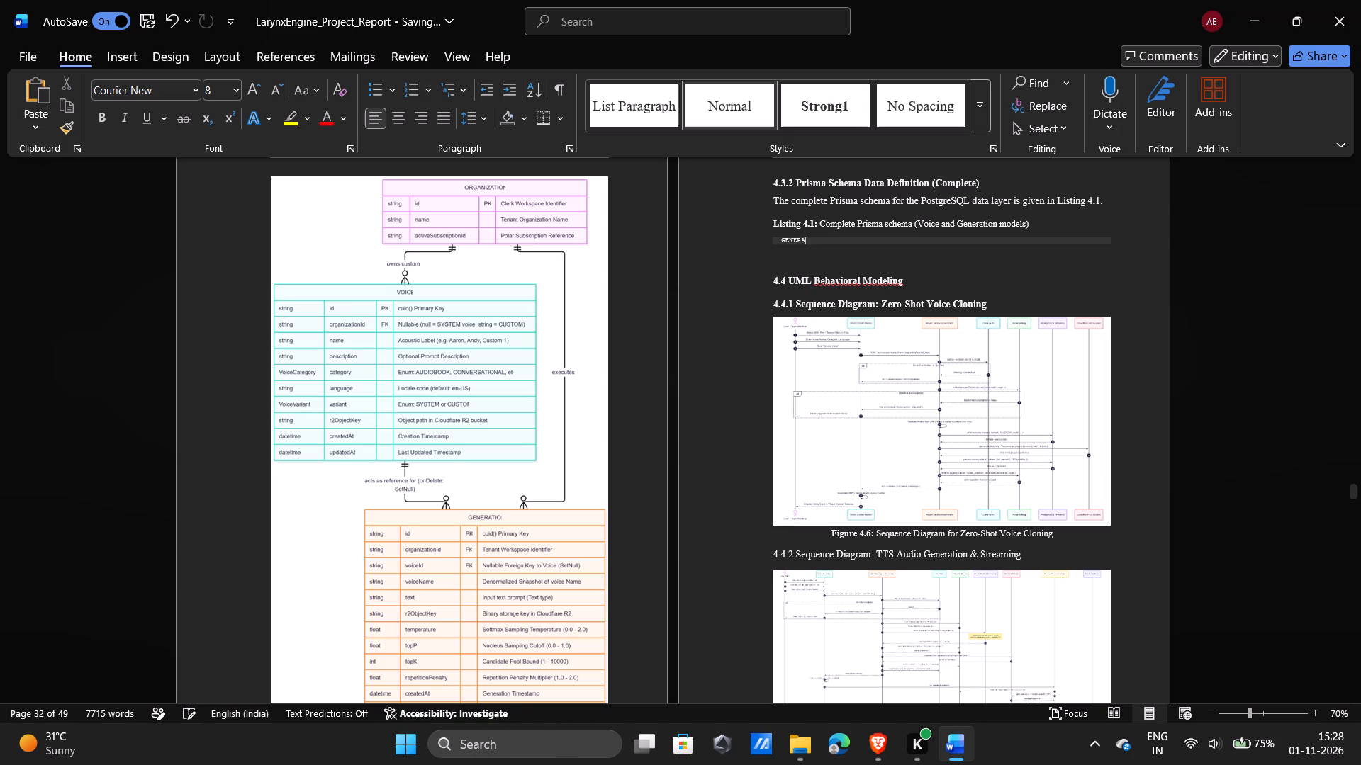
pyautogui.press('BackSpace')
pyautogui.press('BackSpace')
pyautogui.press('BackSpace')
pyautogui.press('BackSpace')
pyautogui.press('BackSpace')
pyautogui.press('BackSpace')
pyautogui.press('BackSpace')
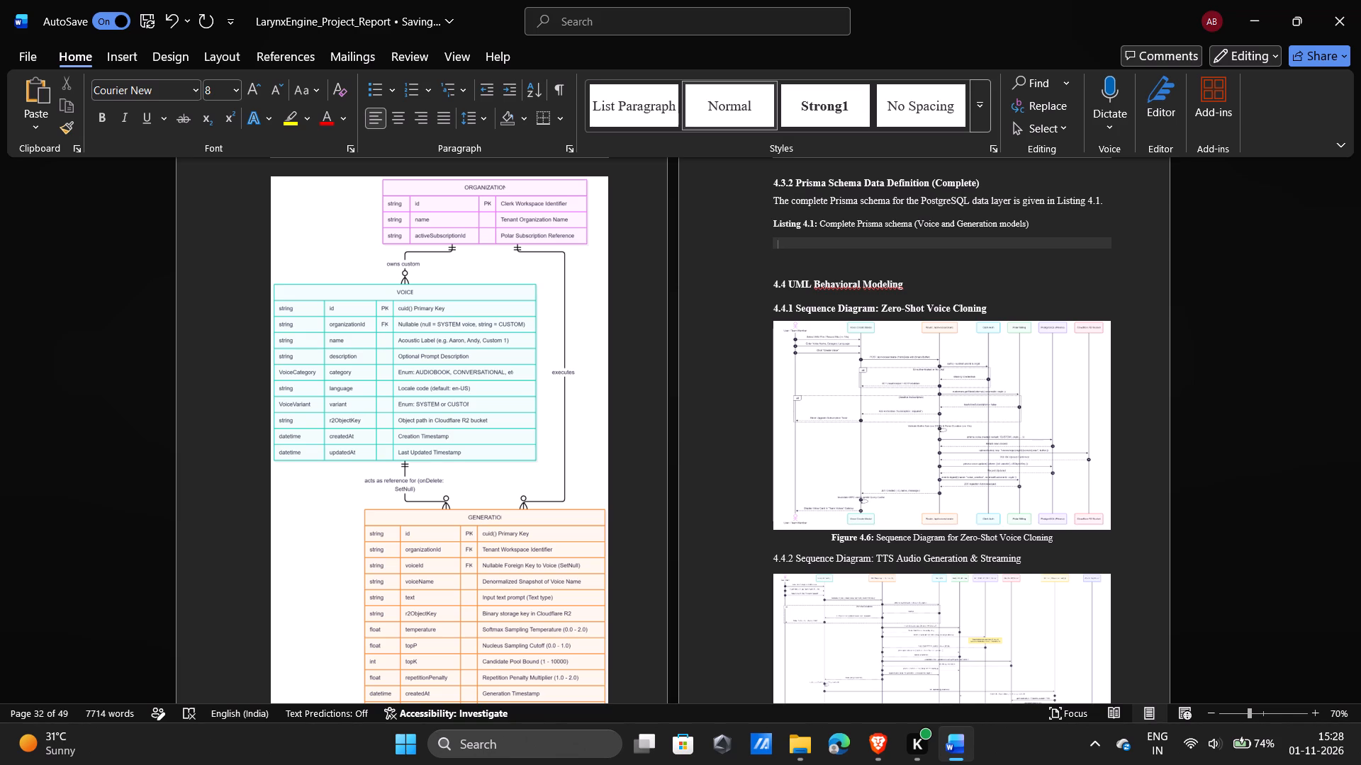
# Review the report's pages from Chapter 3 through Section 4.5, examining the Chapter 4 diagrams and page layout.
pyautogui.scroll(-2, 795, 244)
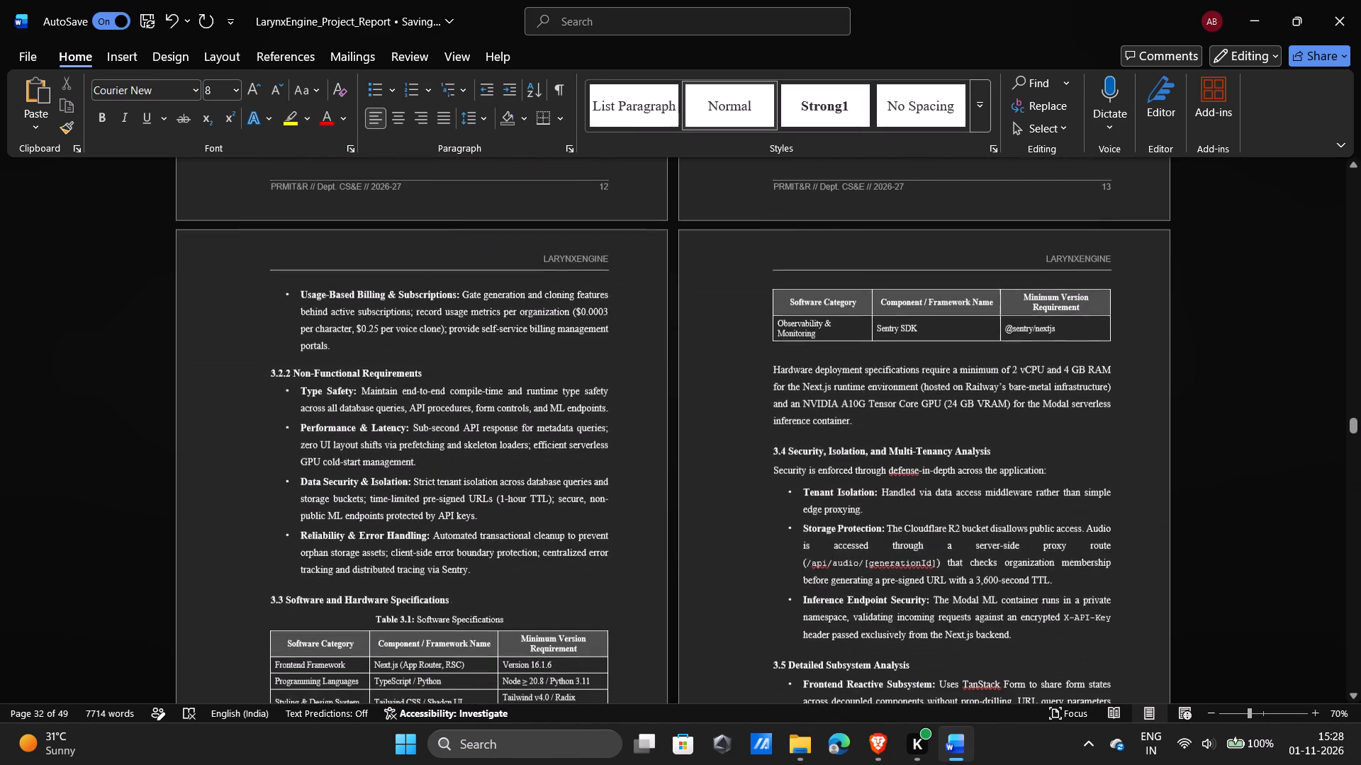
pyautogui.scroll(-4, 795, 244)
pyautogui.keyDown('ctrl'); pyautogui.scroll(-2, 795, 244); pyautogui.keyUp('ctrl')
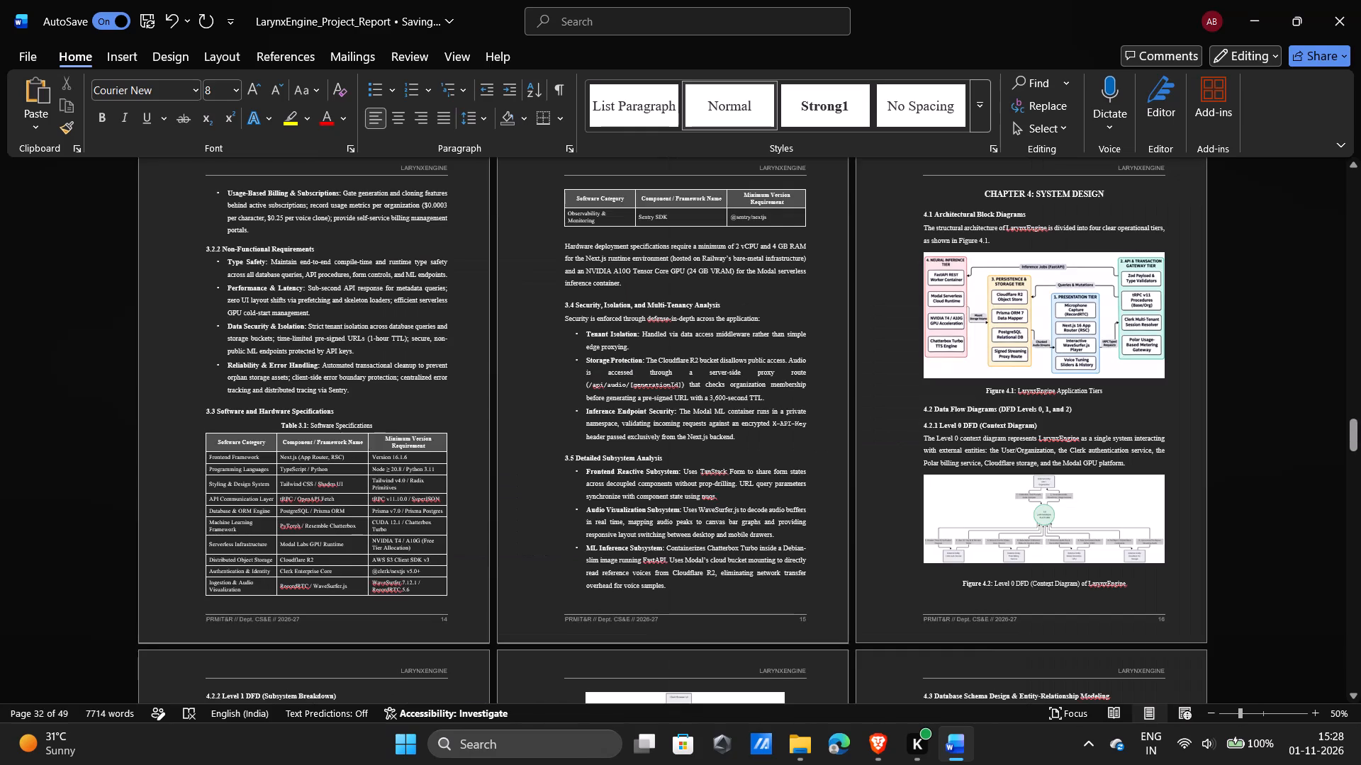
pyautogui.scroll(3, 795, 244)
pyautogui.scroll(-1, 795, 244)
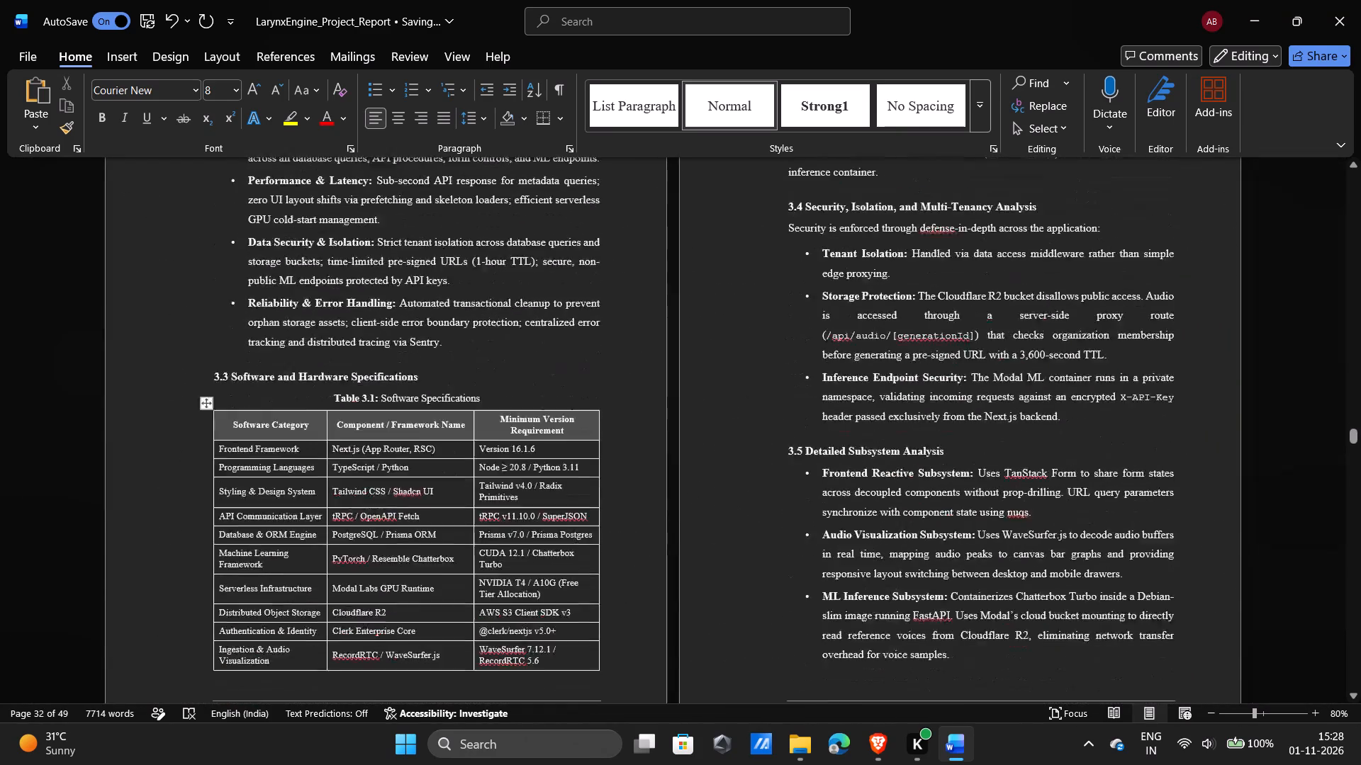
pyautogui.scroll(-4, 795, 244)
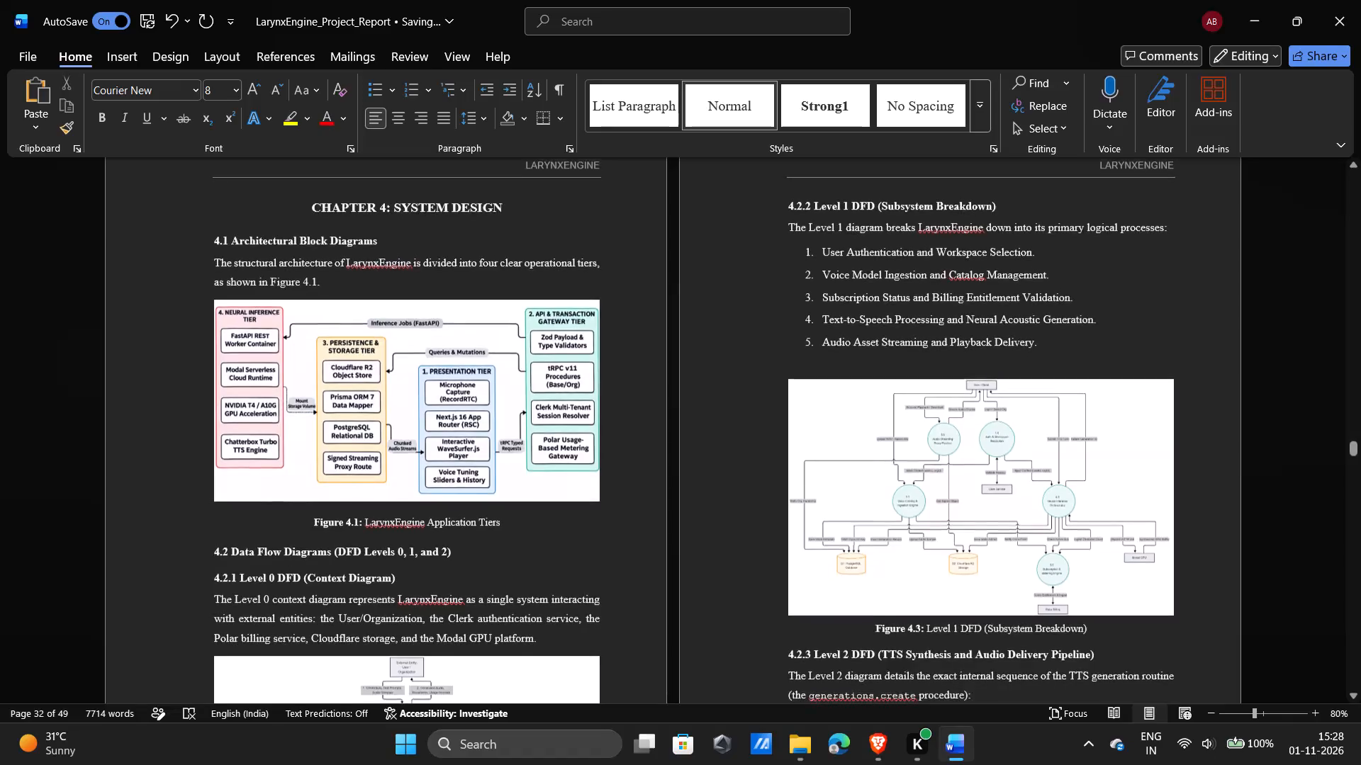
pyautogui.scroll(-3, 795, 244)
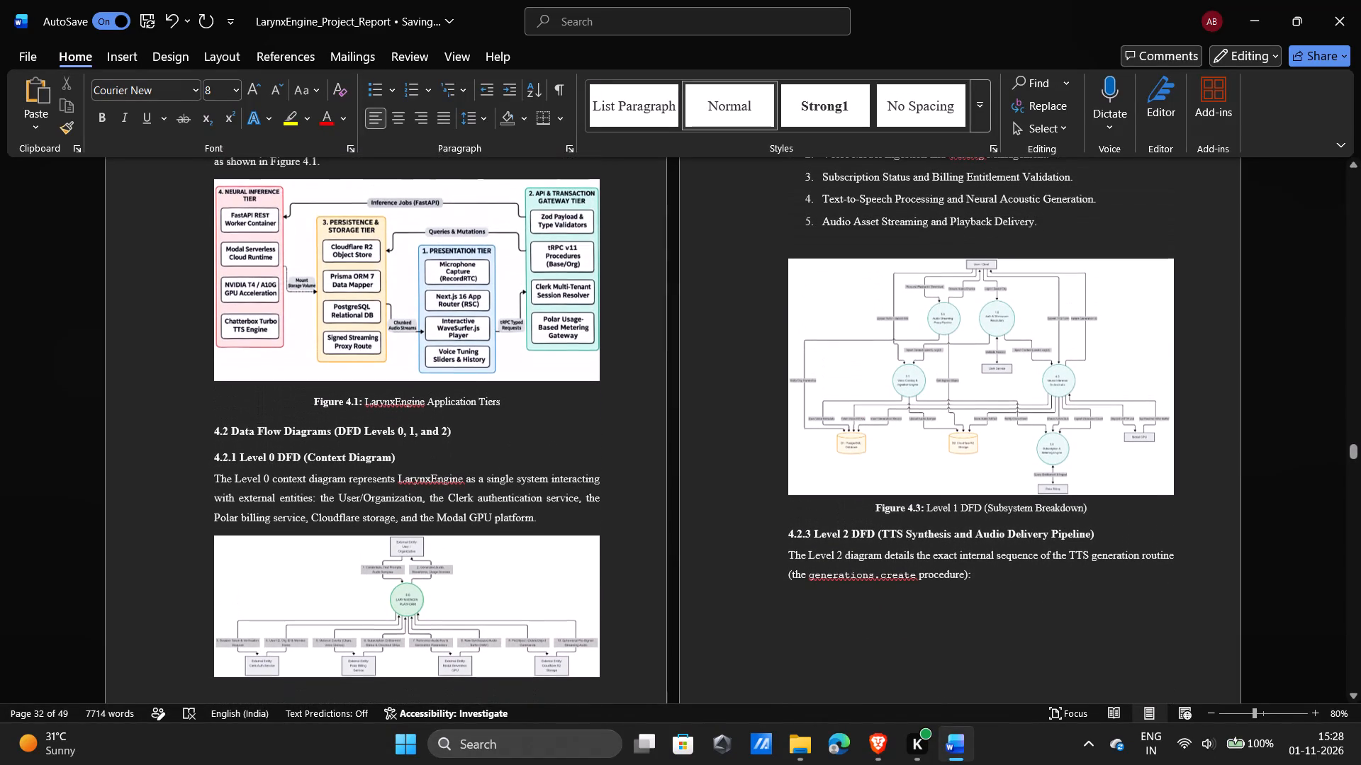
pyautogui.scroll(-3, 795, 244)
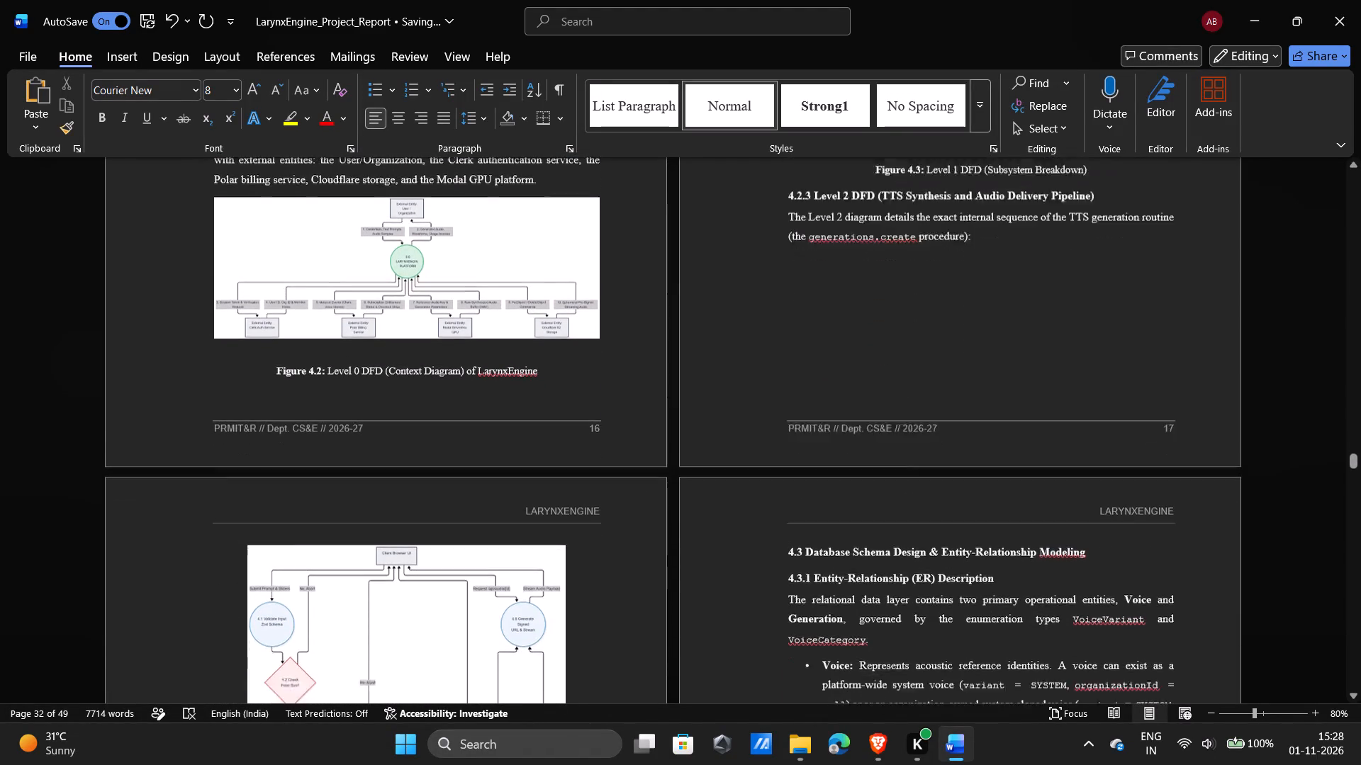
pyautogui.scroll(-4, 795, 244)
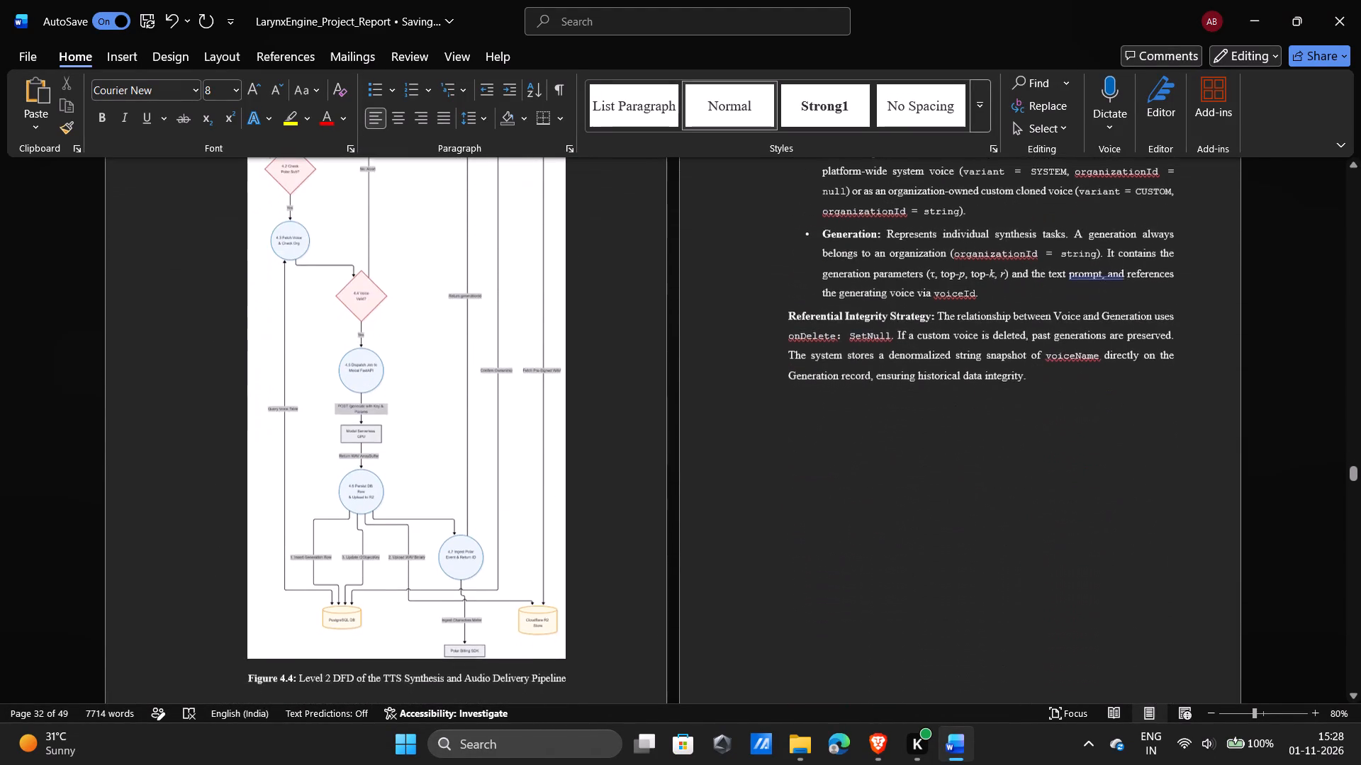
pyautogui.scroll(-4, 795, 244)
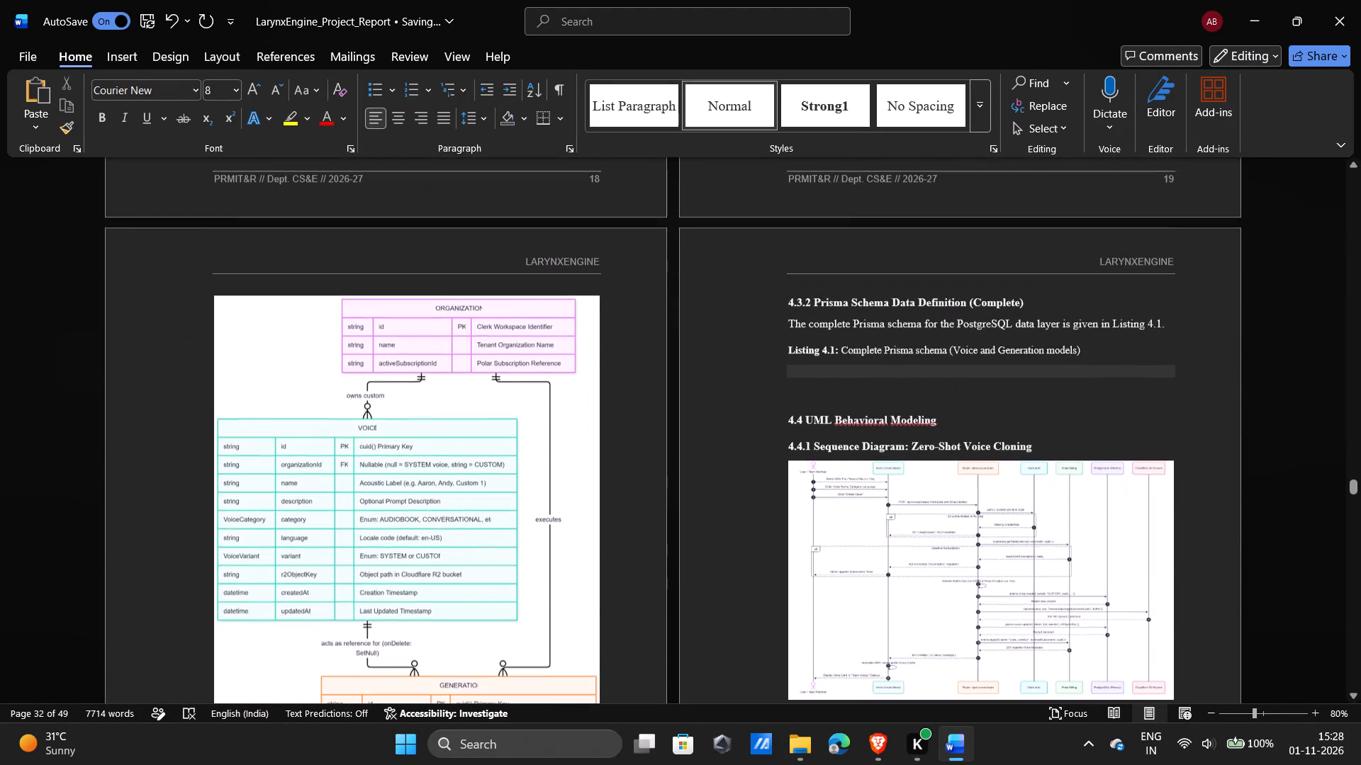
pyautogui.scroll(-1, 795, 244)
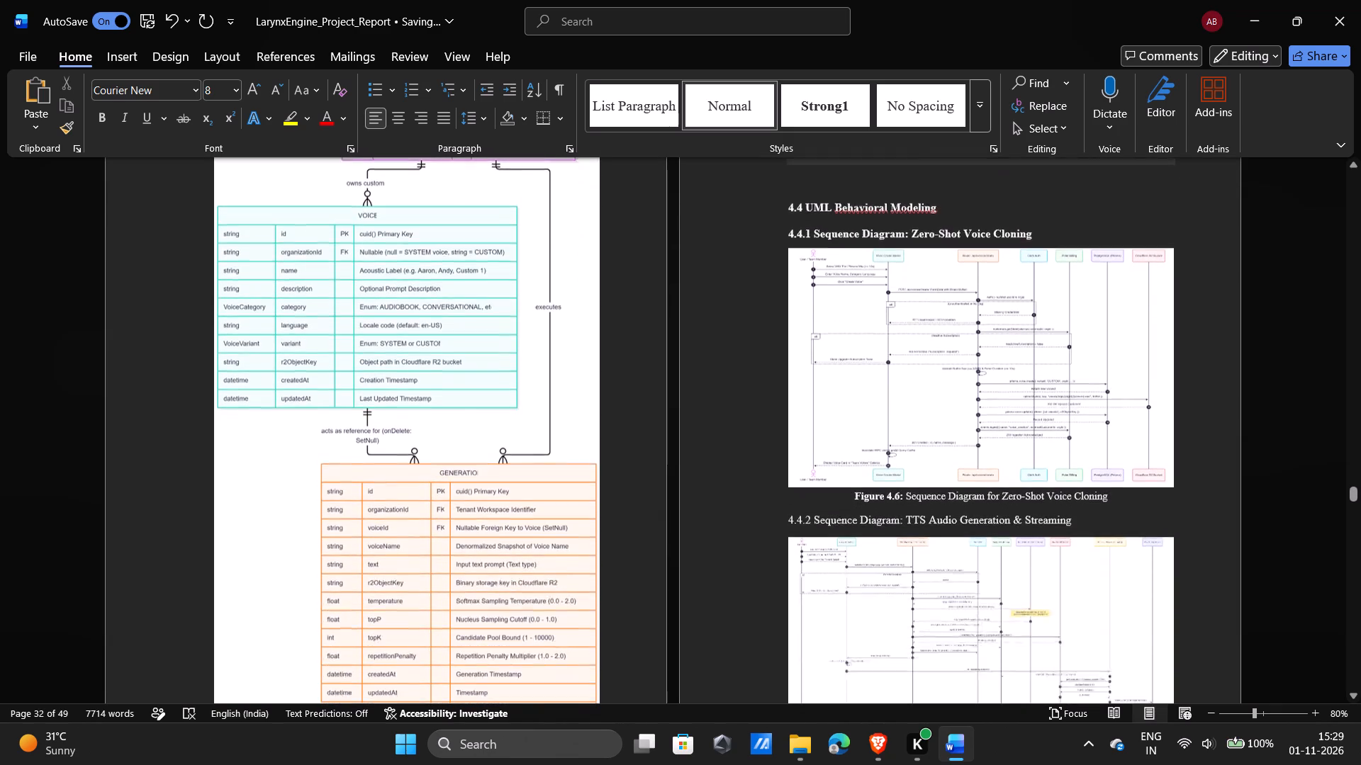
pyautogui.scroll(-4, 795, 244)
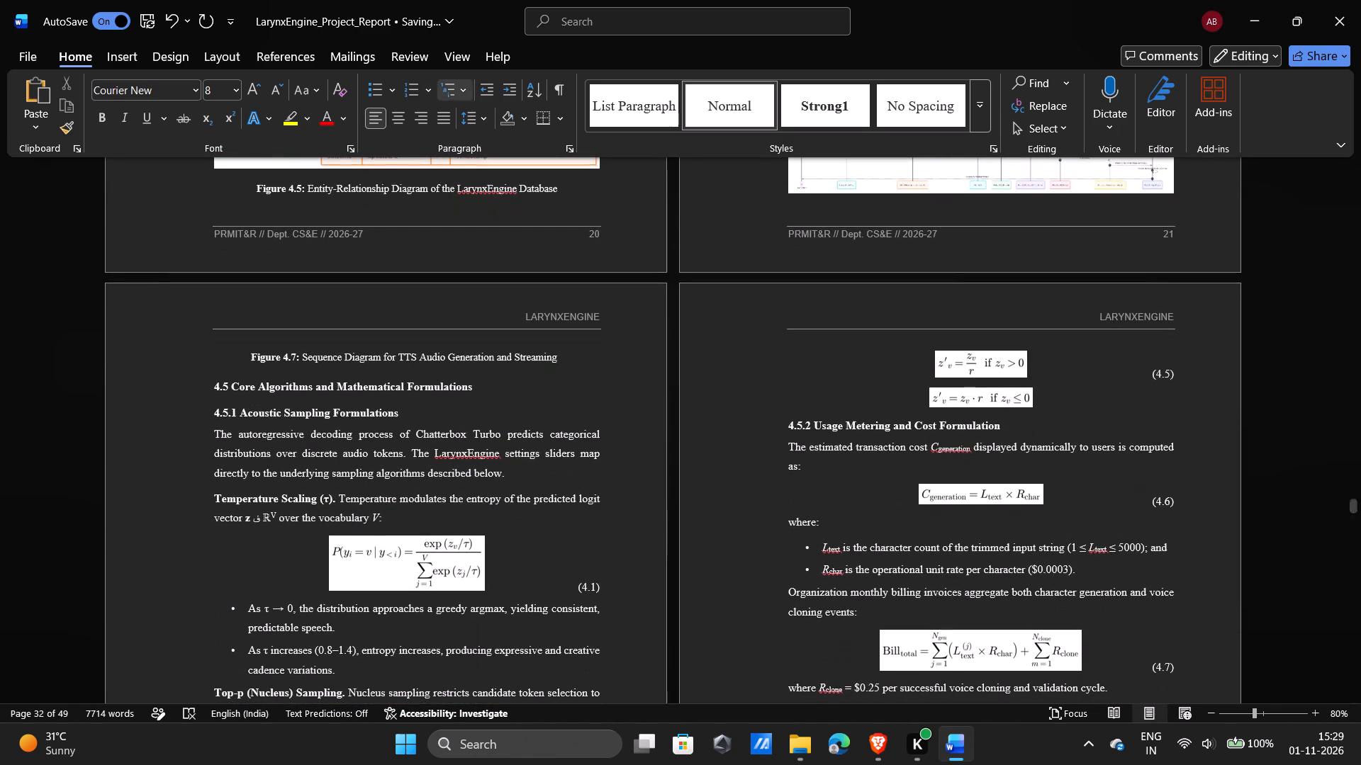
# Undo the block deletions in Listing 4.1 back to the partly deleted createdAt line of the Generation model.
pyautogui.click(171, 23)
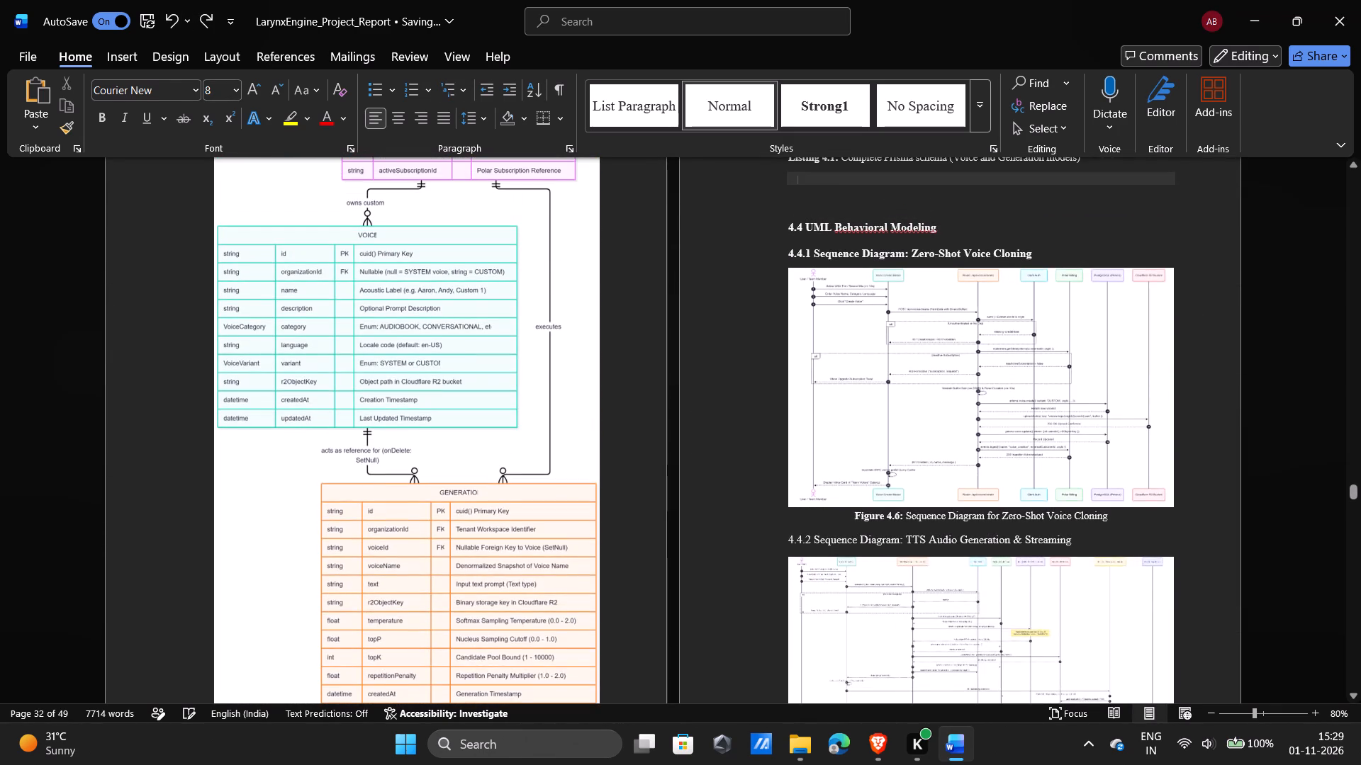
pyautogui.scroll(1, 725, 426)
pyautogui.tripleClick(167, 8)
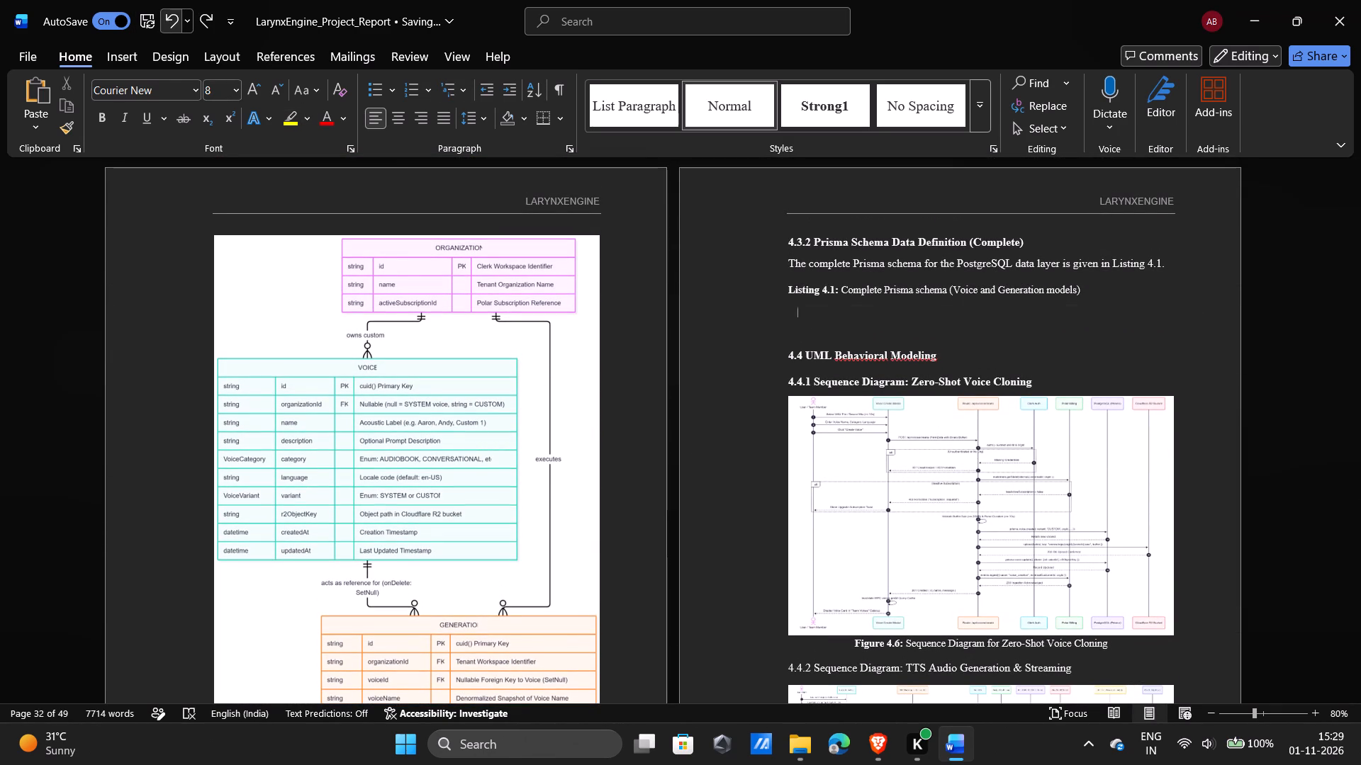
pyautogui.tripleClick(167, 8)
pyautogui.tripleClick(167, 8)
pyautogui.tripleClick(167, 8)
pyautogui.tripleClick(167, 8)
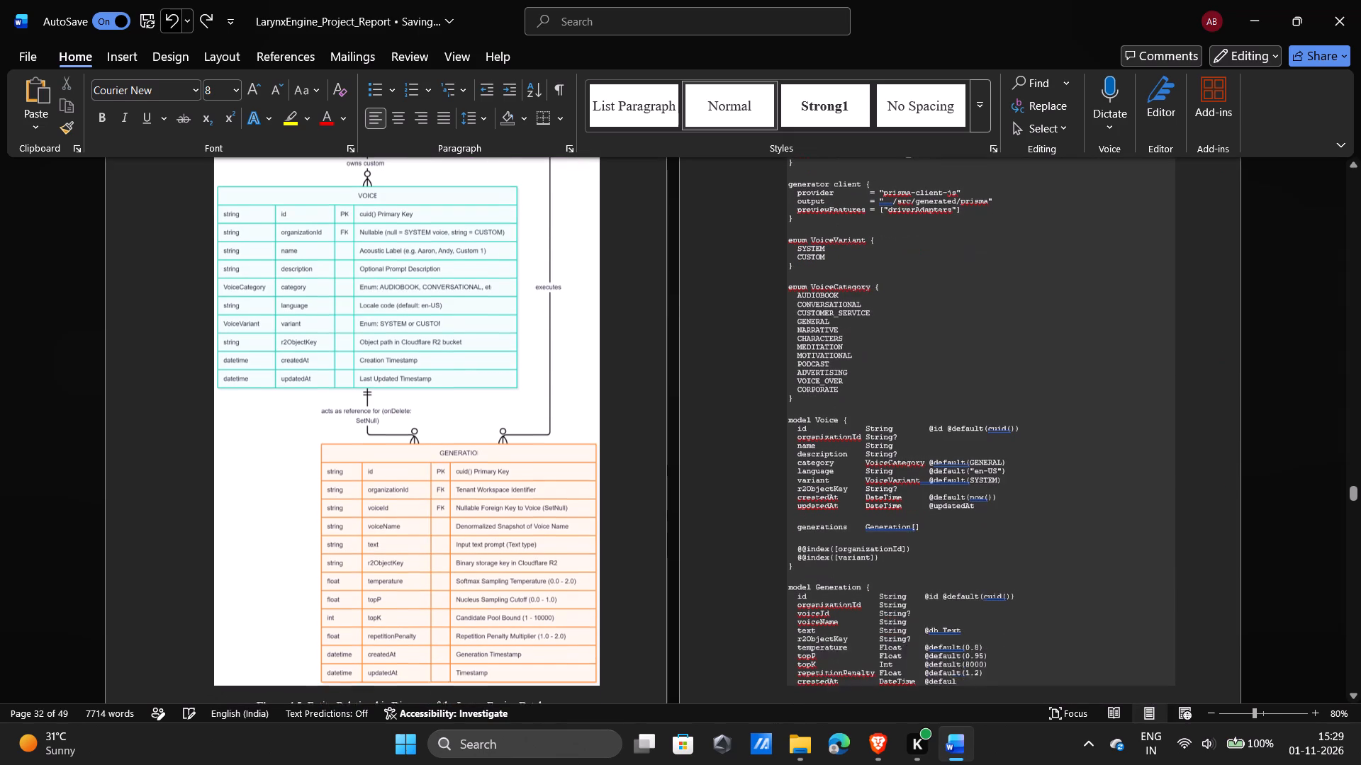
# Undo further deletions in Listing 4.1 to restore the Generation model's createdAt and updatedAt lines.
pyautogui.tripleClick(167, 8)
pyautogui.tripleClick(167, 8)
pyautogui.tripleClick(167, 8)
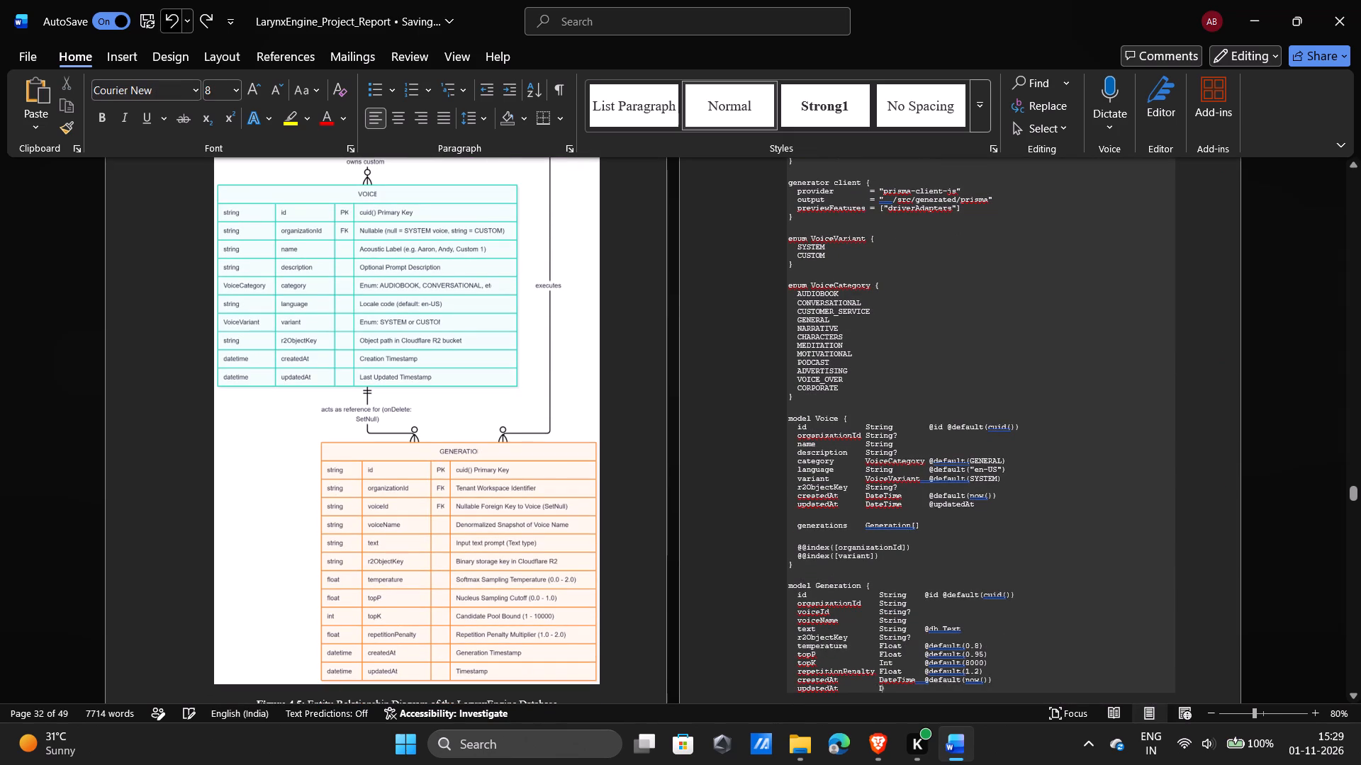
pyautogui.tripleClick(167, 8)
pyautogui.tripleClick(167, 8)
pyautogui.tripleClick(167, 8)
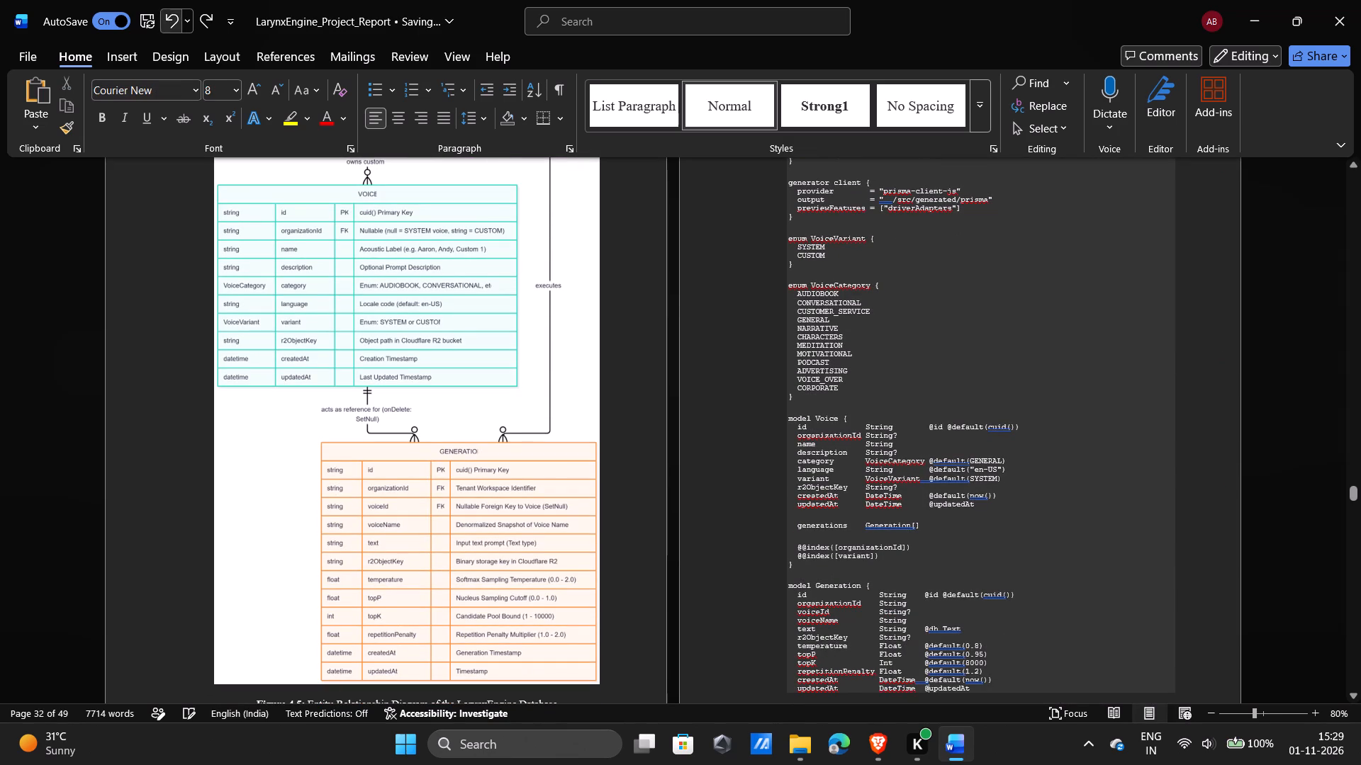
pyautogui.tripleClick(167, 8)
pyautogui.tripleClick(167, 8)
pyautogui.tripleClick(167, 8)
pyautogui.tripleClick(167, 8)
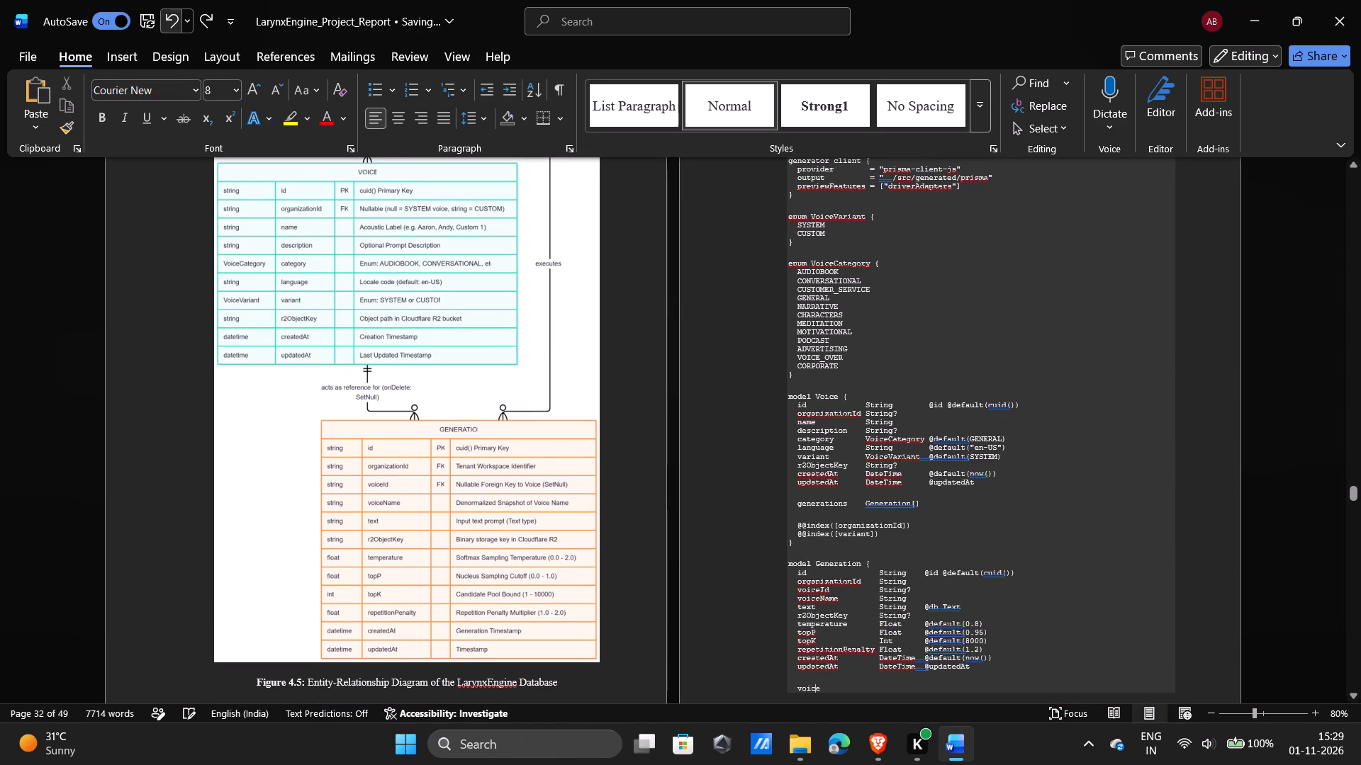
pyautogui.tripleClick(167, 8)
pyautogui.tripleClick(167, 8)
pyautogui.tripleClick(167, 8)
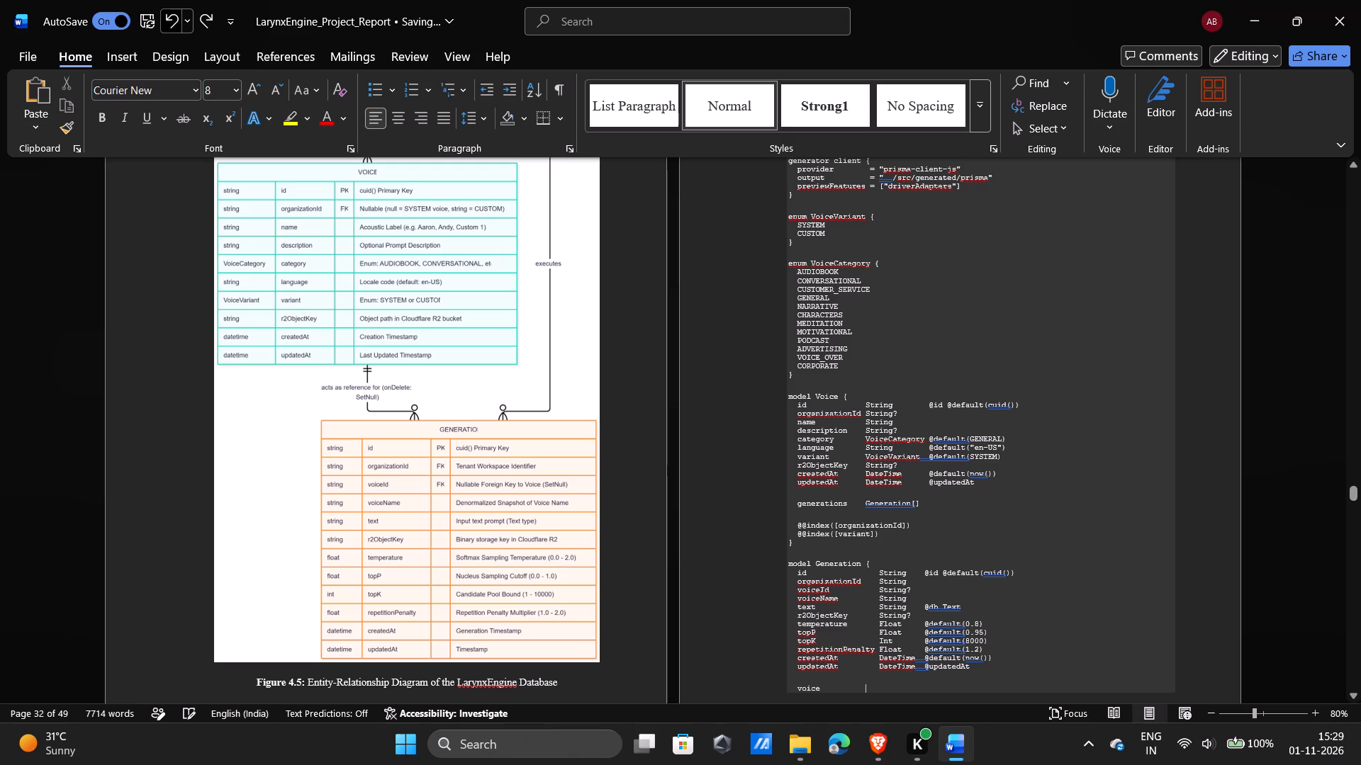
pyautogui.tripleClick(167, 8)
pyautogui.doubleClick(167, 8)
pyautogui.rightClick(167, 8)
pyautogui.tripleClick(167, 8)
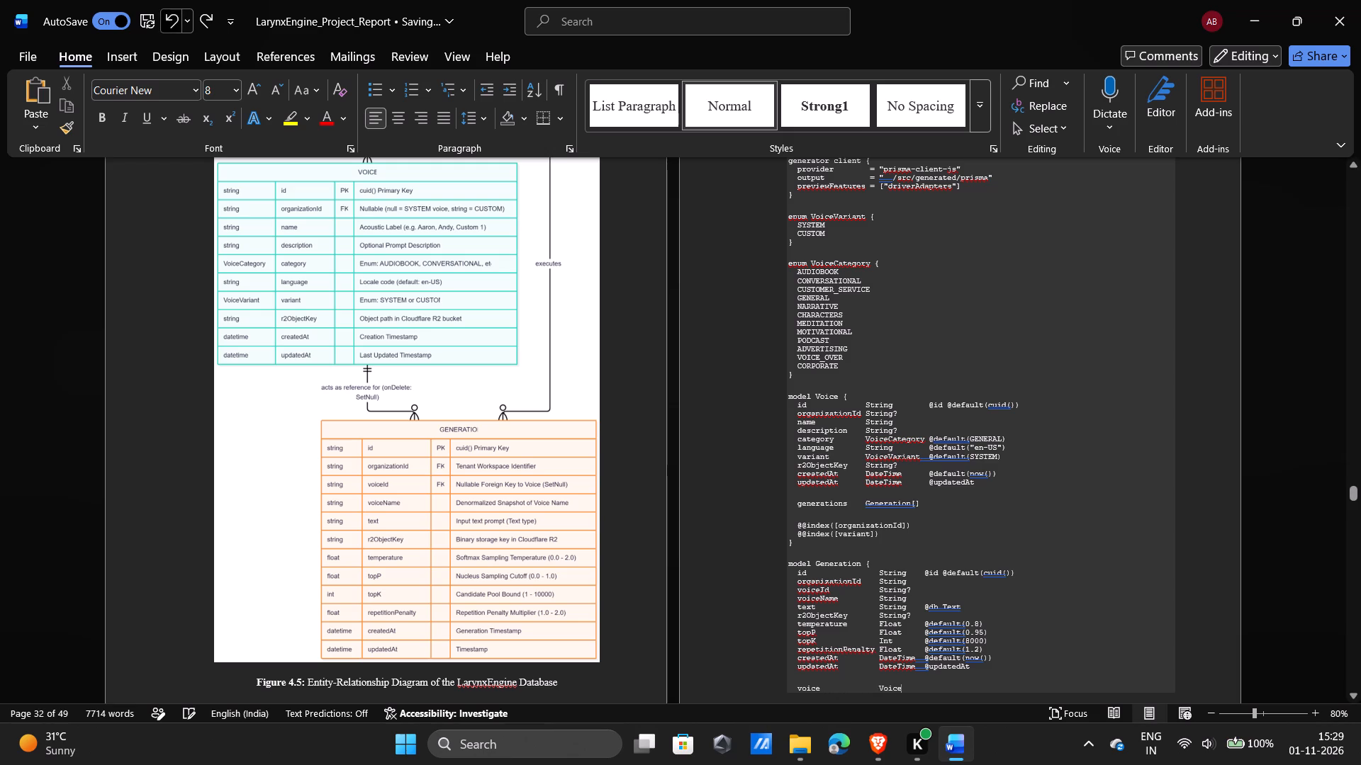
pyautogui.tripleClick(167, 8)
pyautogui.rightClick(167, 8)
pyautogui.tripleClick(167, 8)
pyautogui.click(167, 8)
pyautogui.rightClick(167, 8)
pyautogui.tripleClick(167, 8)
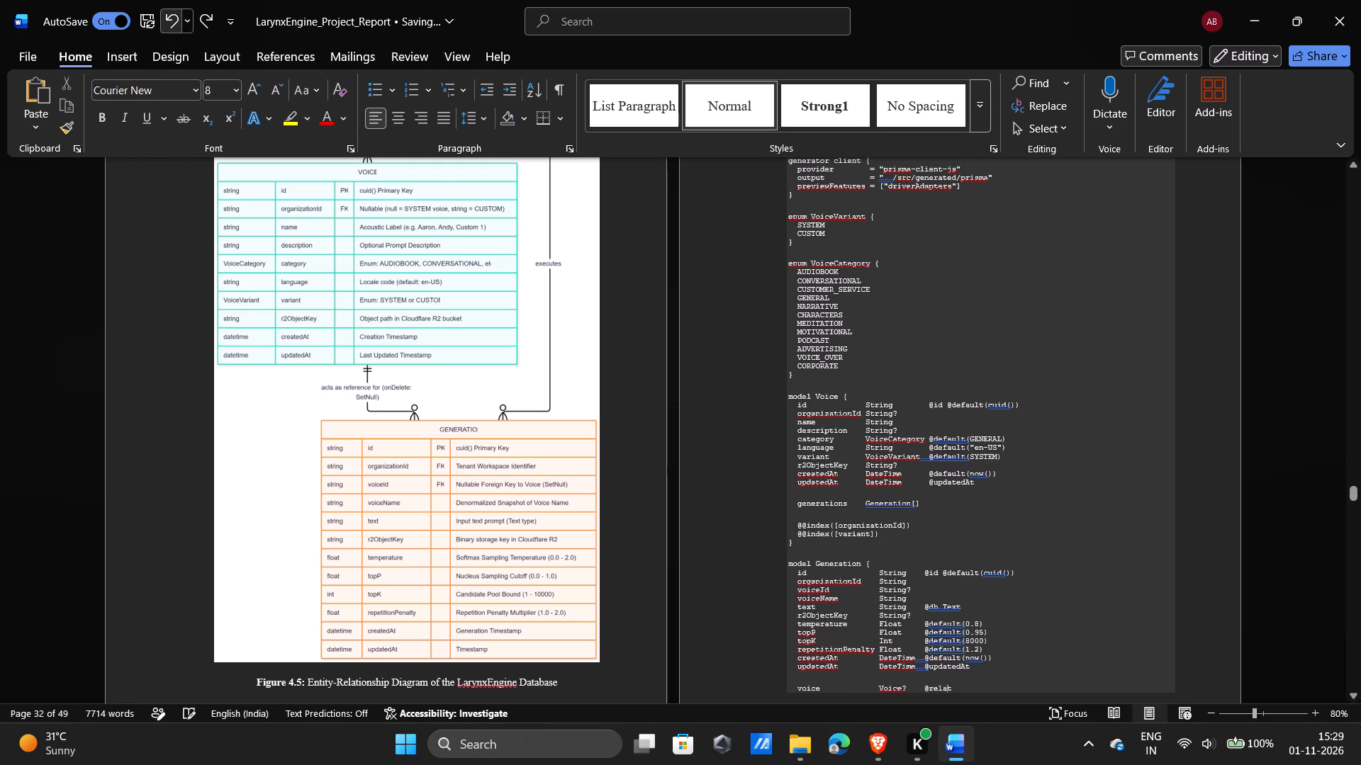
pyautogui.tripleClick(167, 8)
pyautogui.rightClick(167, 8)
pyautogui.tripleClick(167, 8)
pyautogui.tripleClick(167, 8)
pyautogui.tripleClick(167, 8)
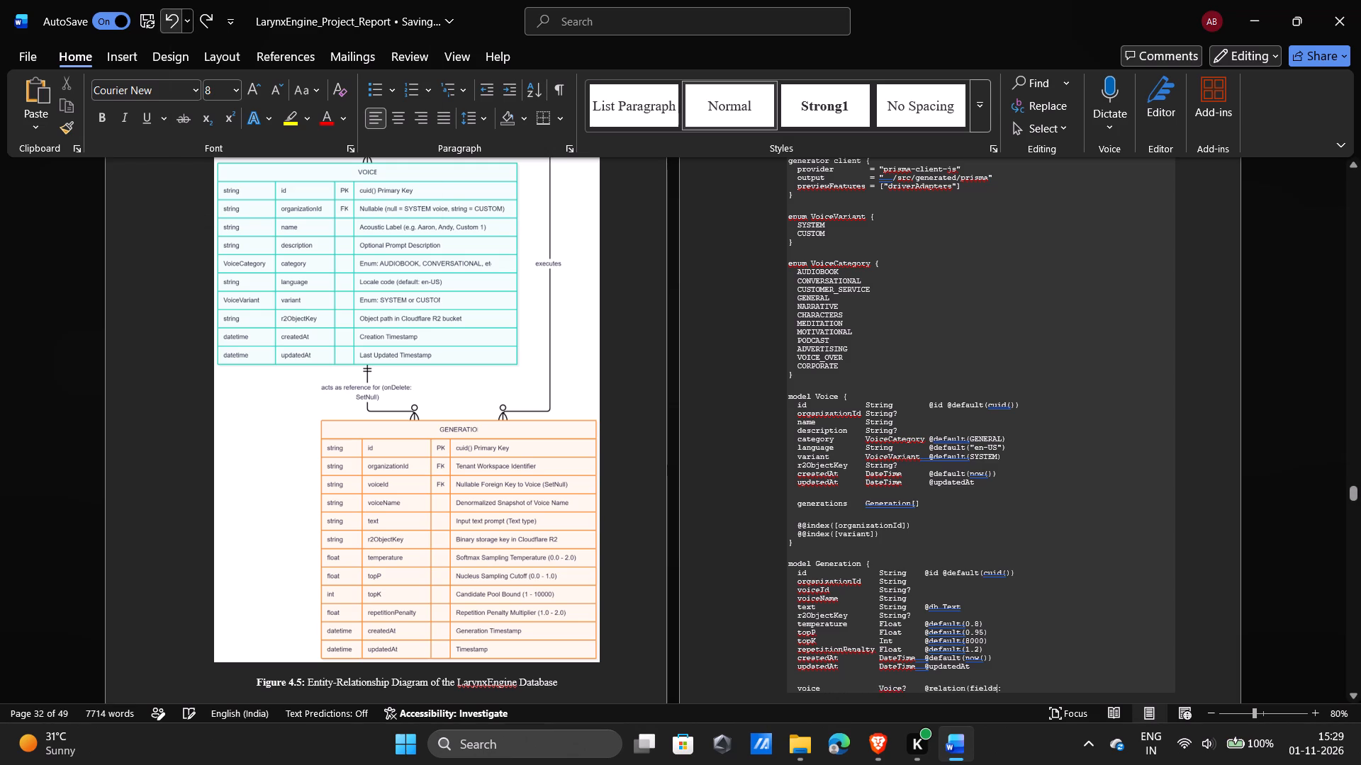
pyautogui.tripleClick(167, 8)
pyautogui.tripleClick(167, 8)
pyautogui.tripleClick(167, 8)
pyautogui.tripleClick(167, 8)
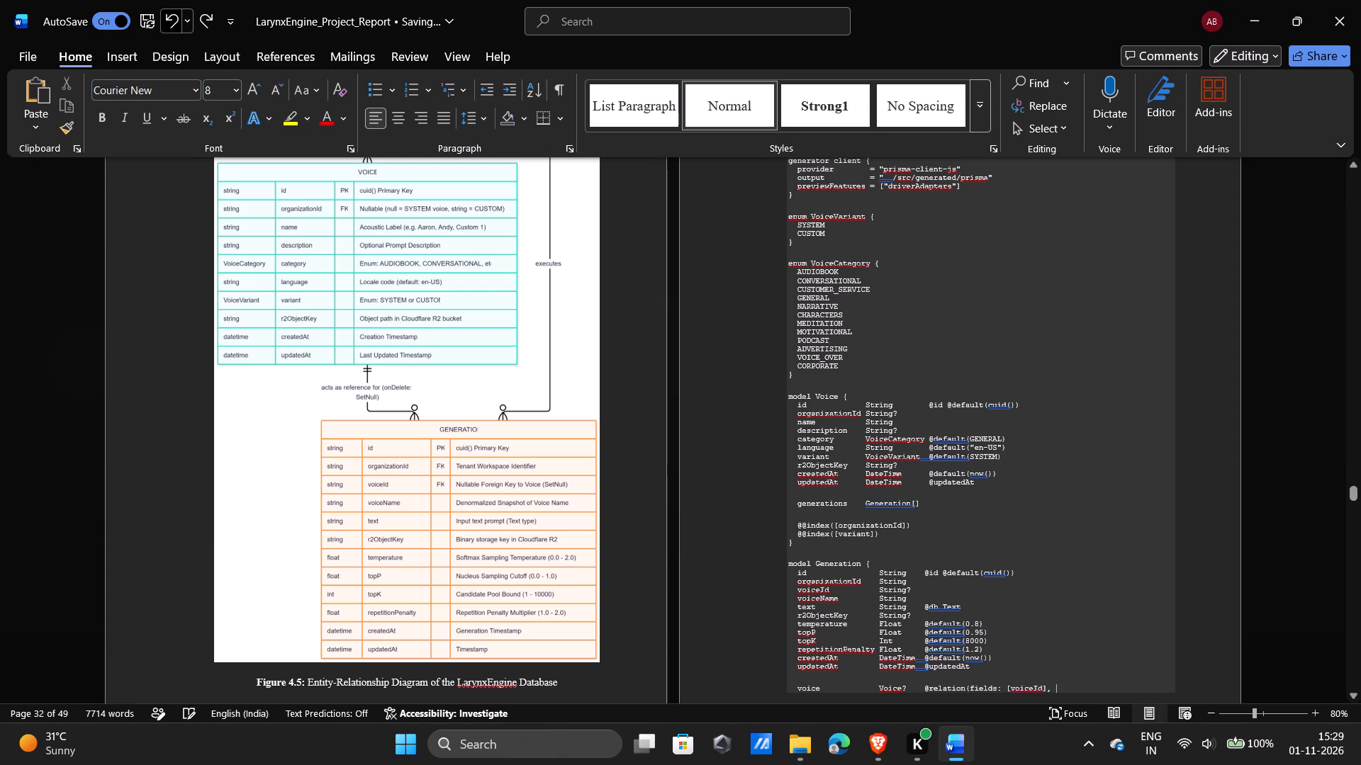
# Continue undoing to restore the rest of the voice relation line, "references: [id], onDelete: SetNull)".
pyautogui.rightClick(167, 8)
pyautogui.rightClick(167, 8)
pyautogui.rightClick(167, 8)
pyautogui.click(167, 8)
pyautogui.tripleClick(167, 8)
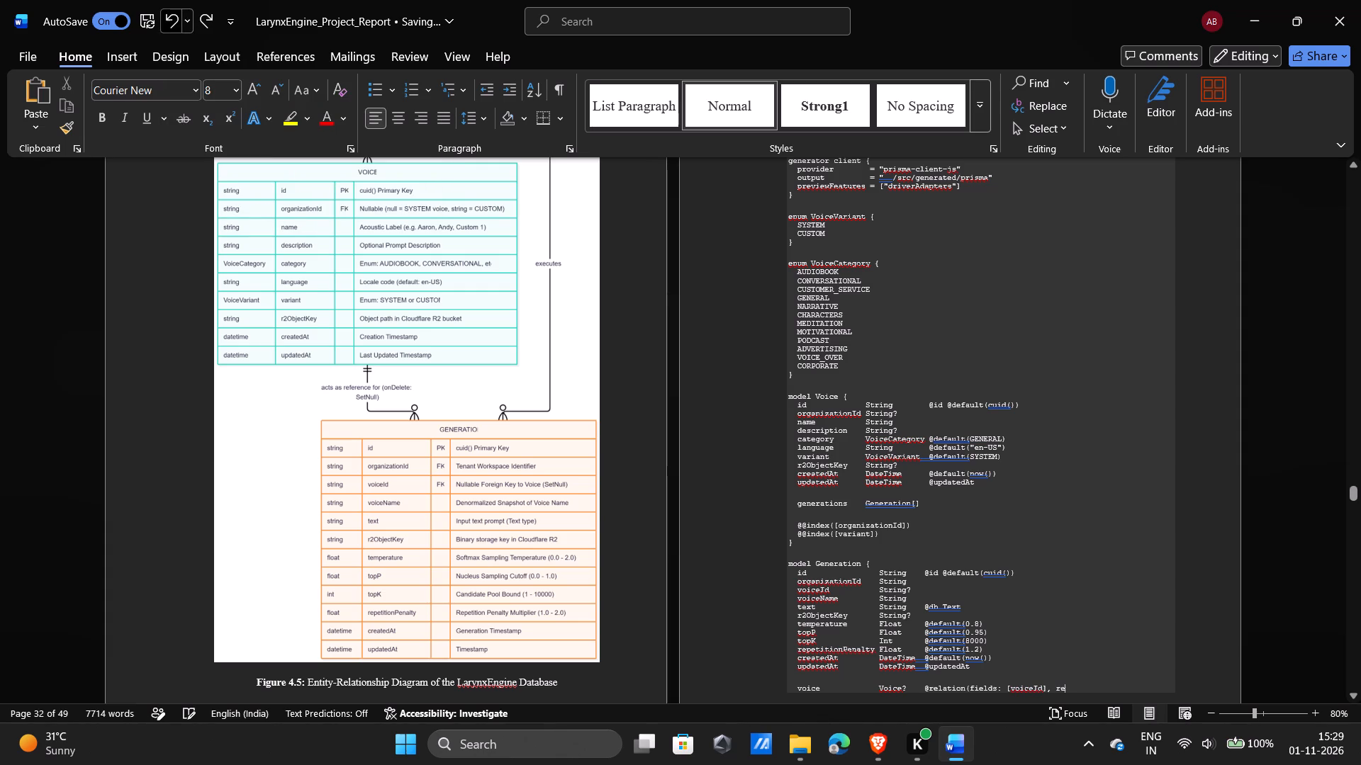
pyautogui.tripleClick(167, 8)
pyautogui.tripleClick(167, 8)
pyautogui.tripleClick(167, 8)
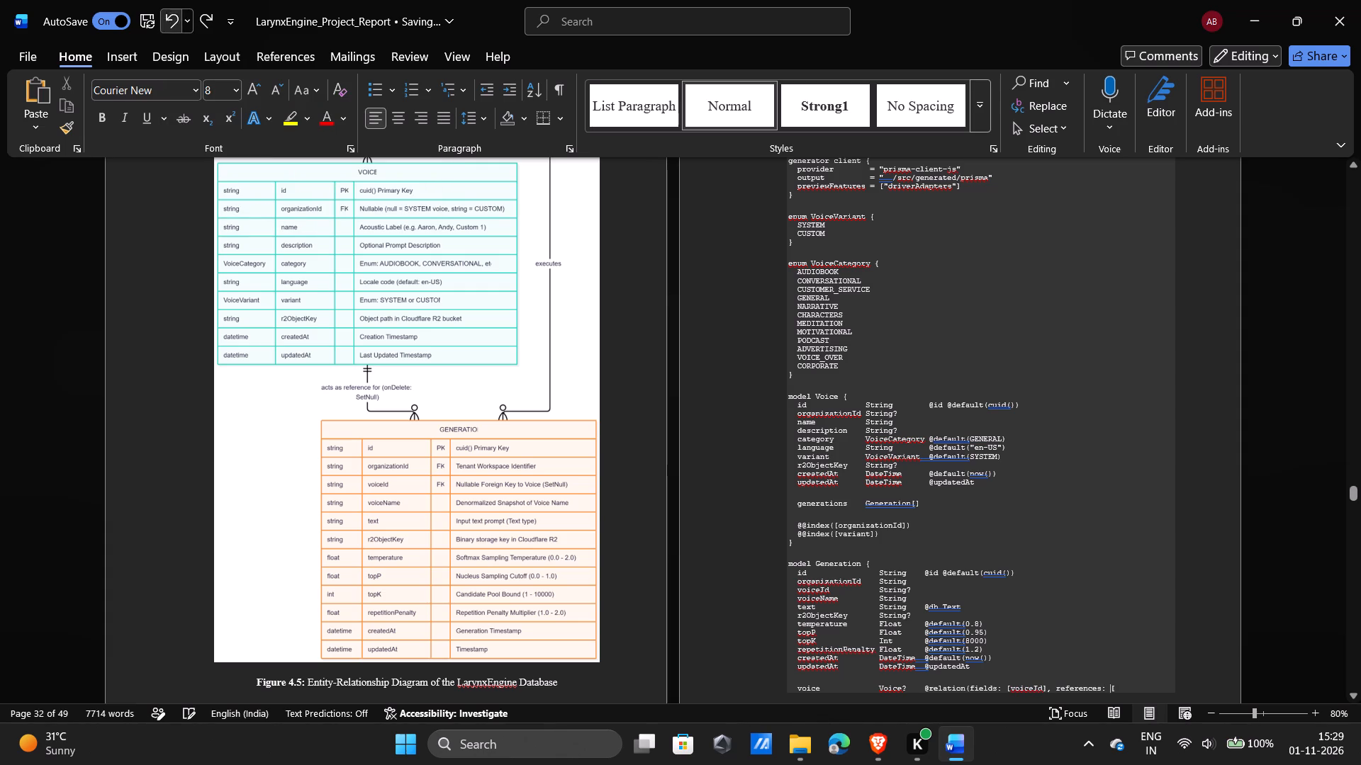
pyautogui.tripleClick(167, 8)
pyautogui.tripleClick(167, 8)
pyautogui.tripleClick(167, 8)
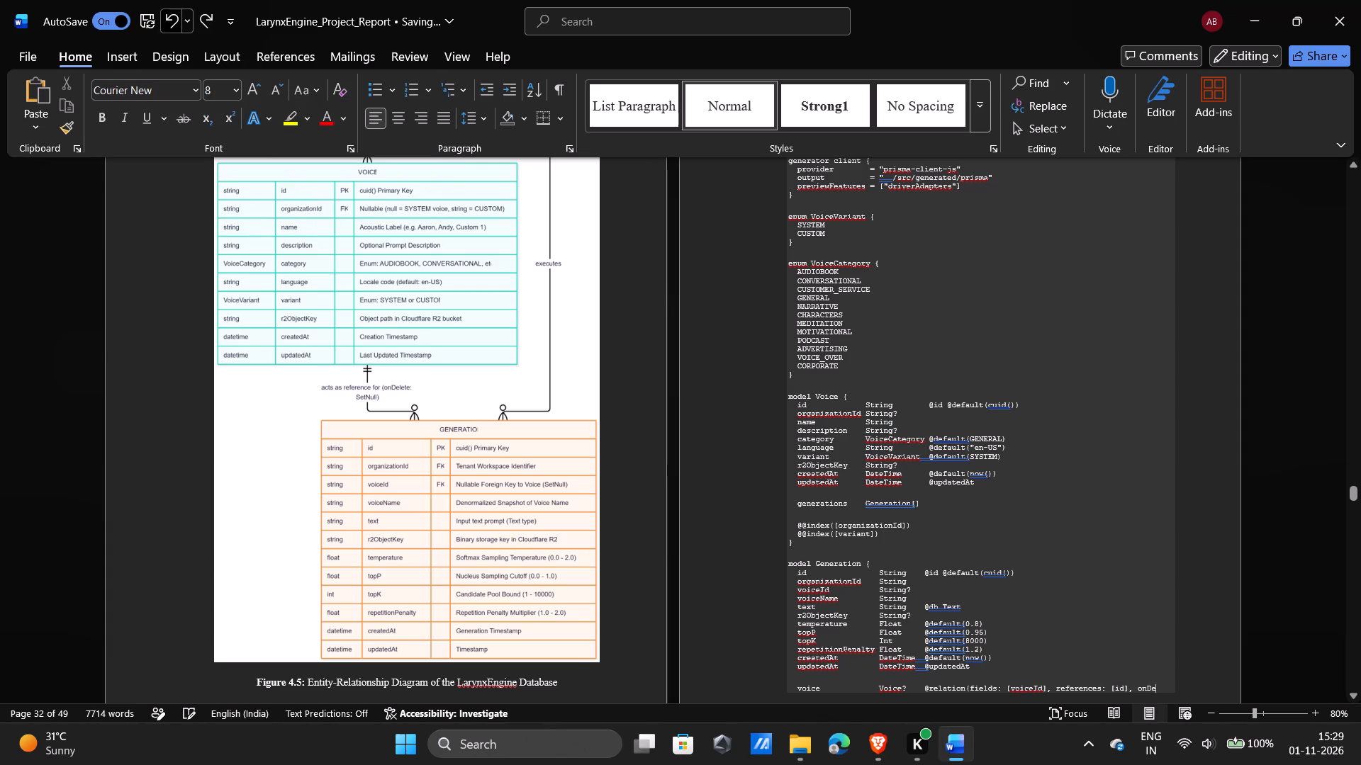
pyautogui.tripleClick(167, 8)
pyautogui.tripleClick(167, 8)
pyautogui.tripleClick(167, 8)
pyautogui.tripleClick(167, 8)
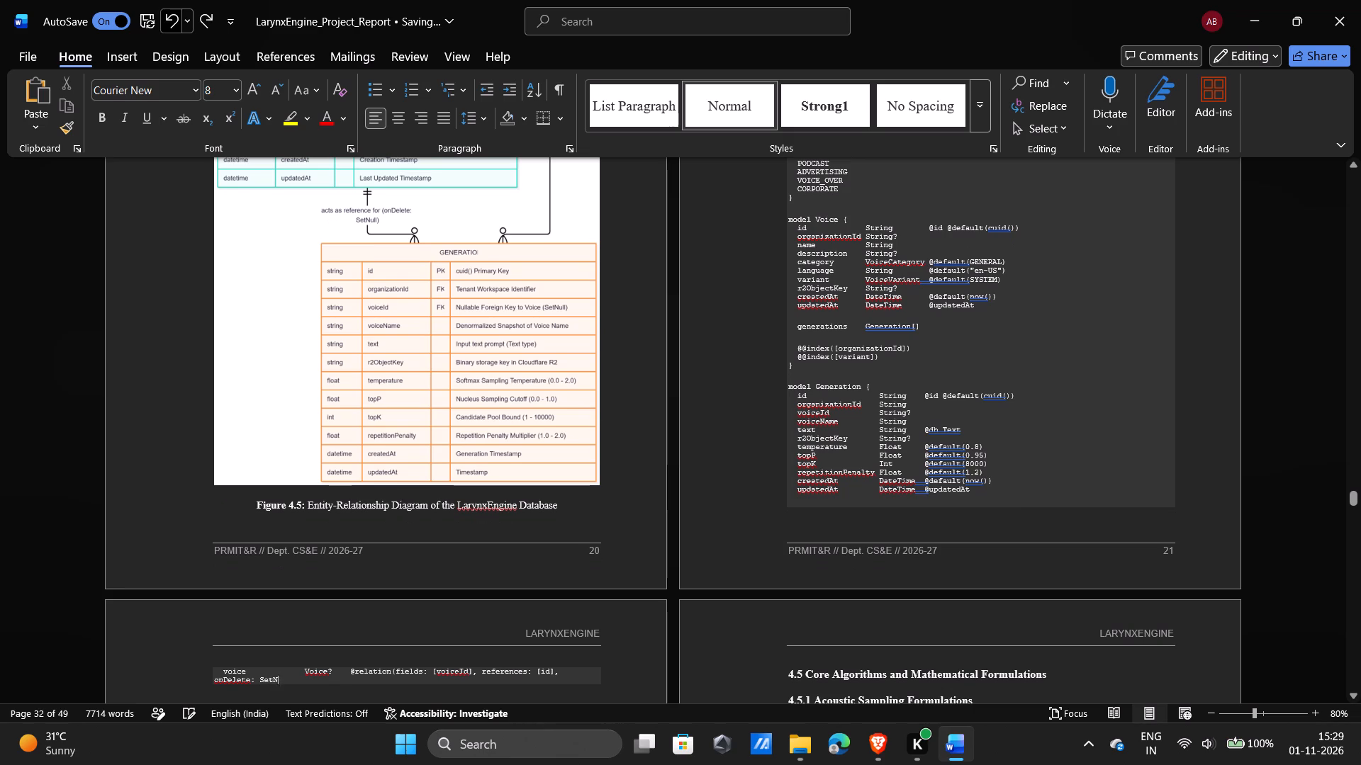
pyautogui.tripleClick(167, 8)
pyautogui.tripleClick(167, 8)
pyautogui.tripleClick(167, 8)
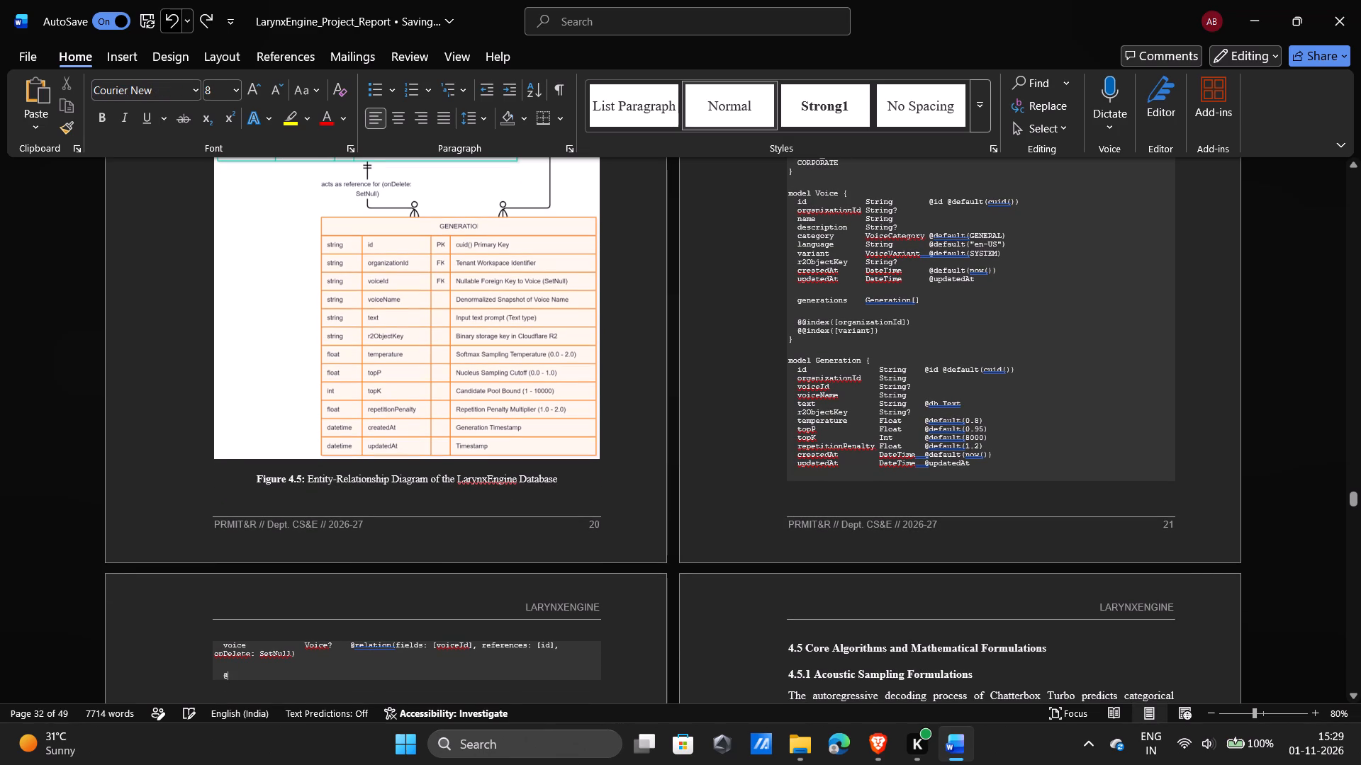
pyautogui.tripleClick(167, 8)
pyautogui.tripleClick(167, 8)
pyautogui.tripleClick(167, 8)
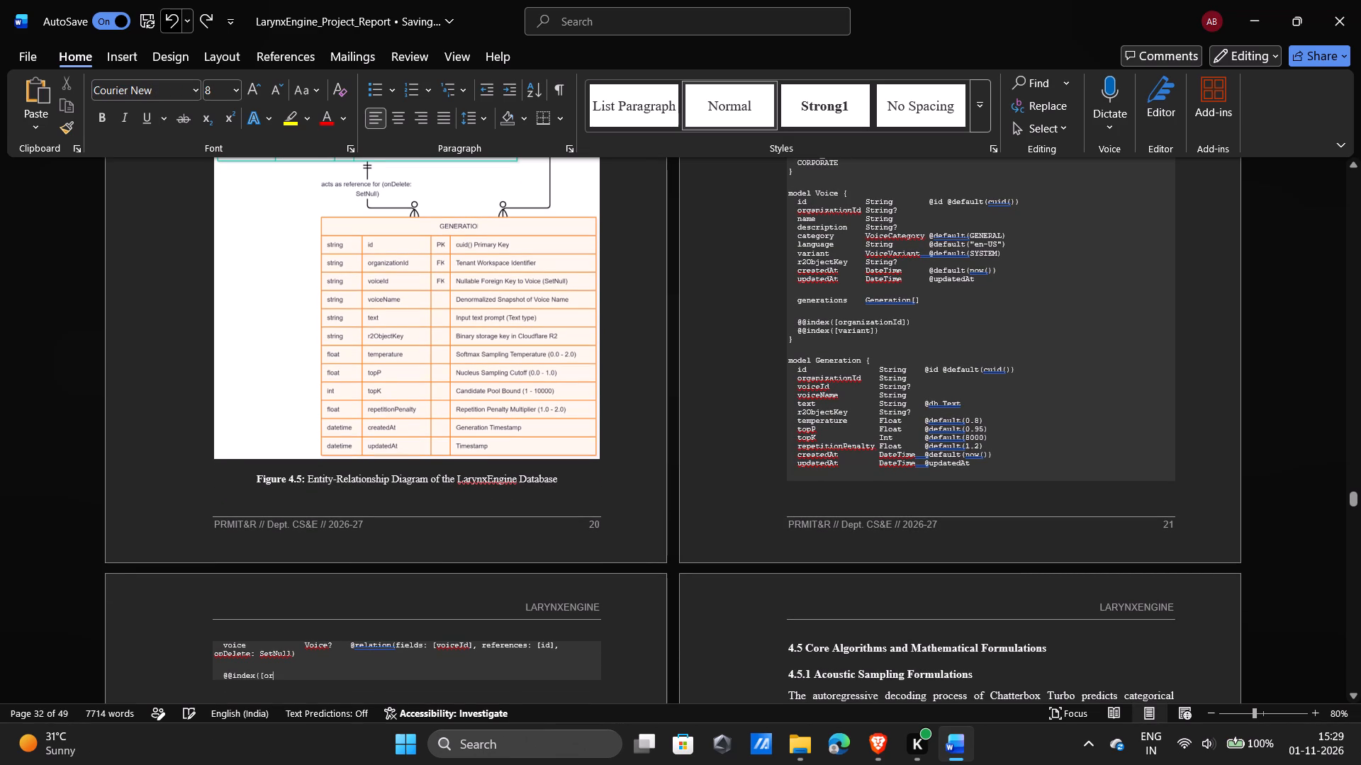
pyautogui.tripleClick(167, 8)
pyautogui.tripleClick(167, 8)
pyautogui.tripleClick(167, 8)
pyautogui.tripleClick(167, 8)
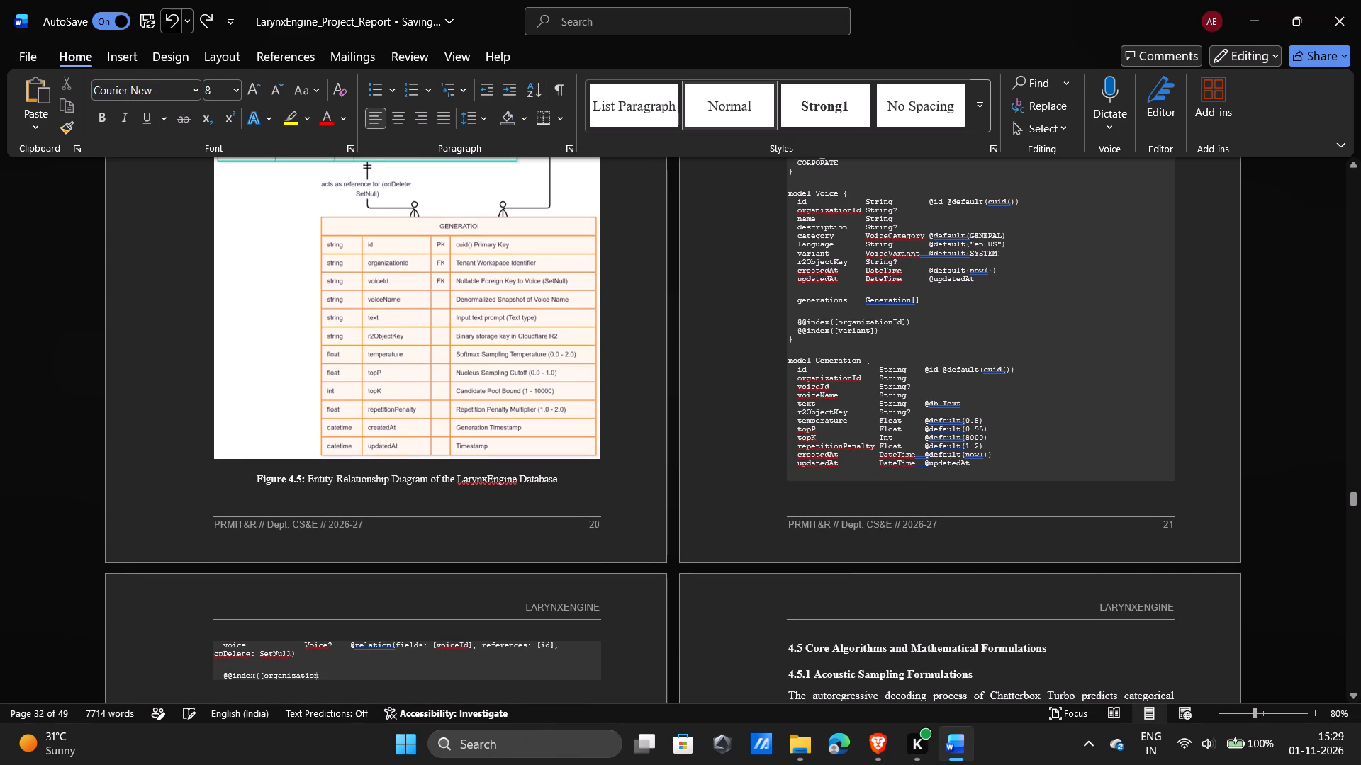
pyautogui.tripleClick(167, 8)
pyautogui.tripleClick(167, 8)
pyautogui.tripleClick(167, 8)
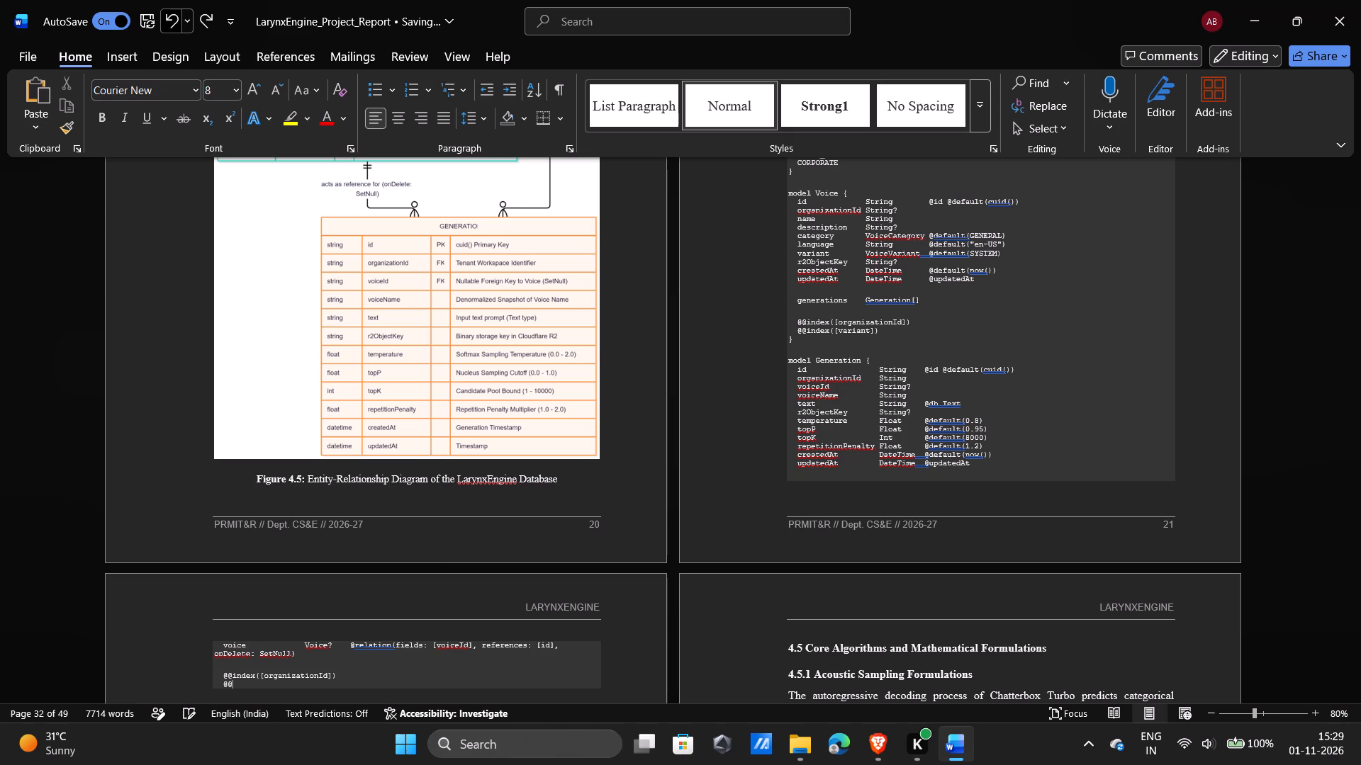
pyautogui.tripleClick(167, 8)
pyautogui.tripleClick(167, 8)
pyautogui.tripleClick(167, 8)
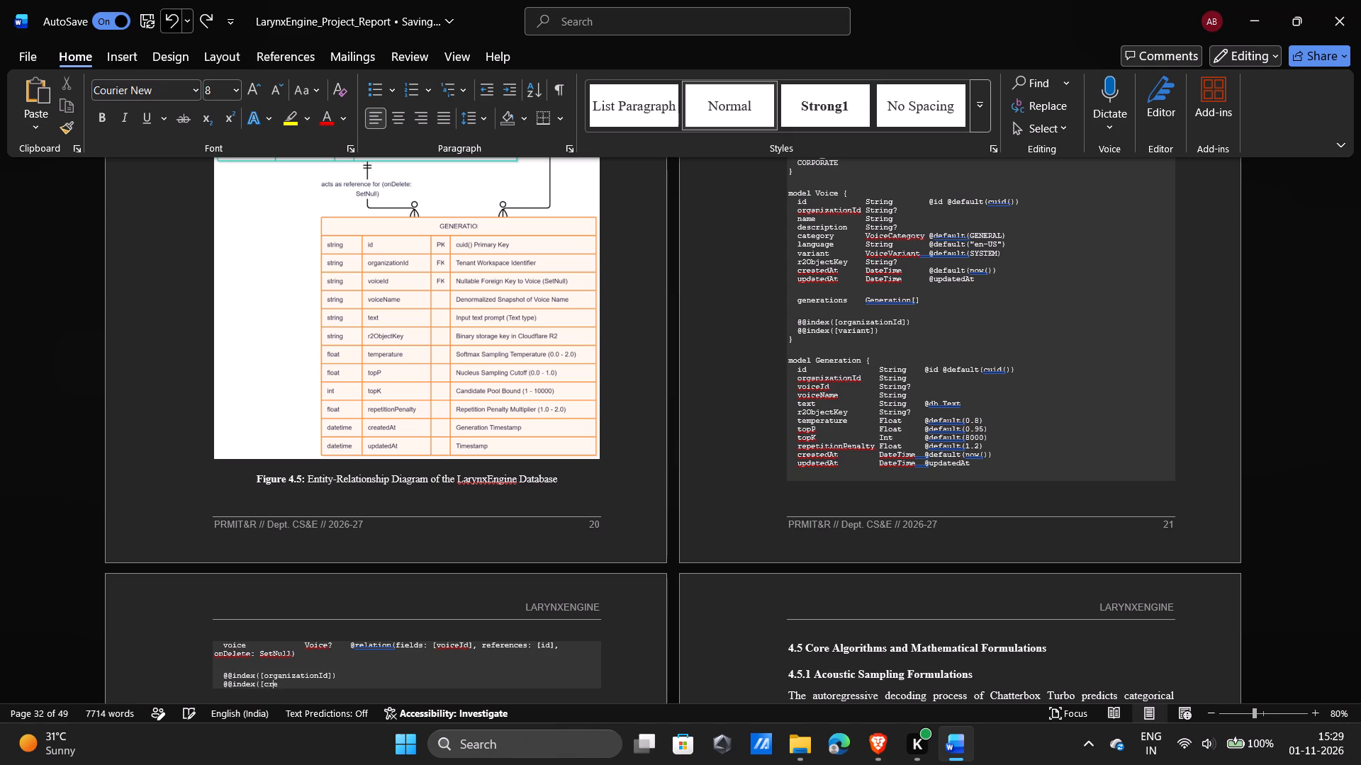
pyautogui.tripleClick(167, 8)
pyautogui.tripleClick(167, 8)
pyautogui.tripleClick(167, 8)
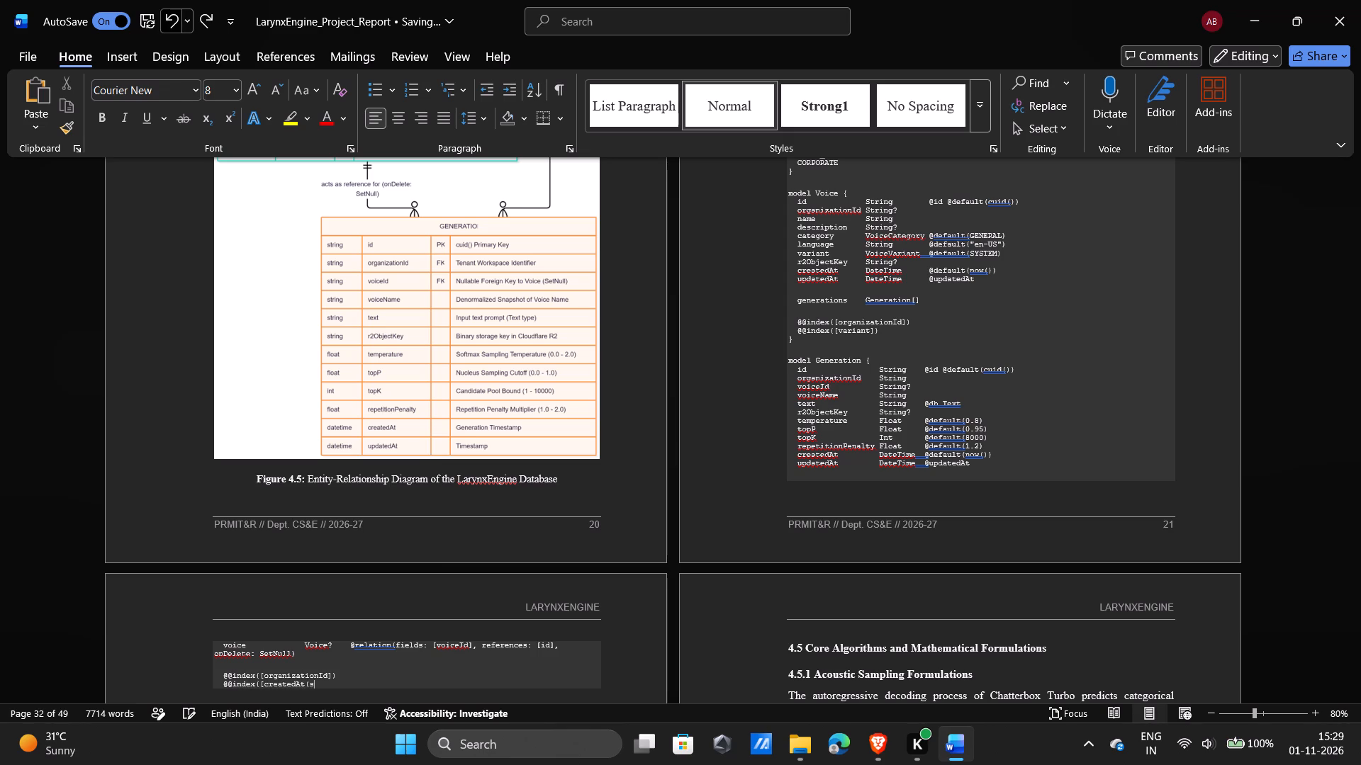
pyautogui.tripleClick(167, 8)
pyautogui.tripleClick(167, 8)
pyautogui.tripleClick(167, 8)
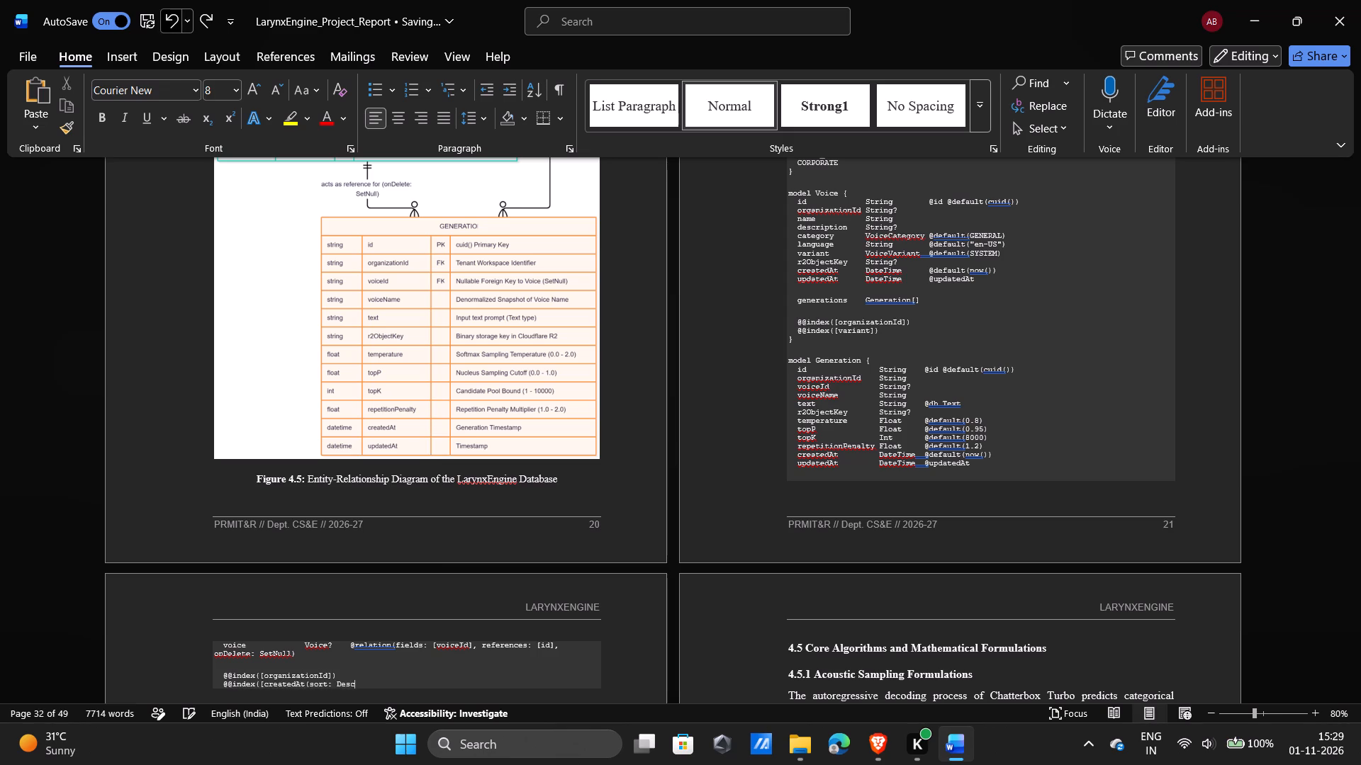
pyautogui.tripleClick(167, 8)
pyautogui.tripleClick(167, 8)
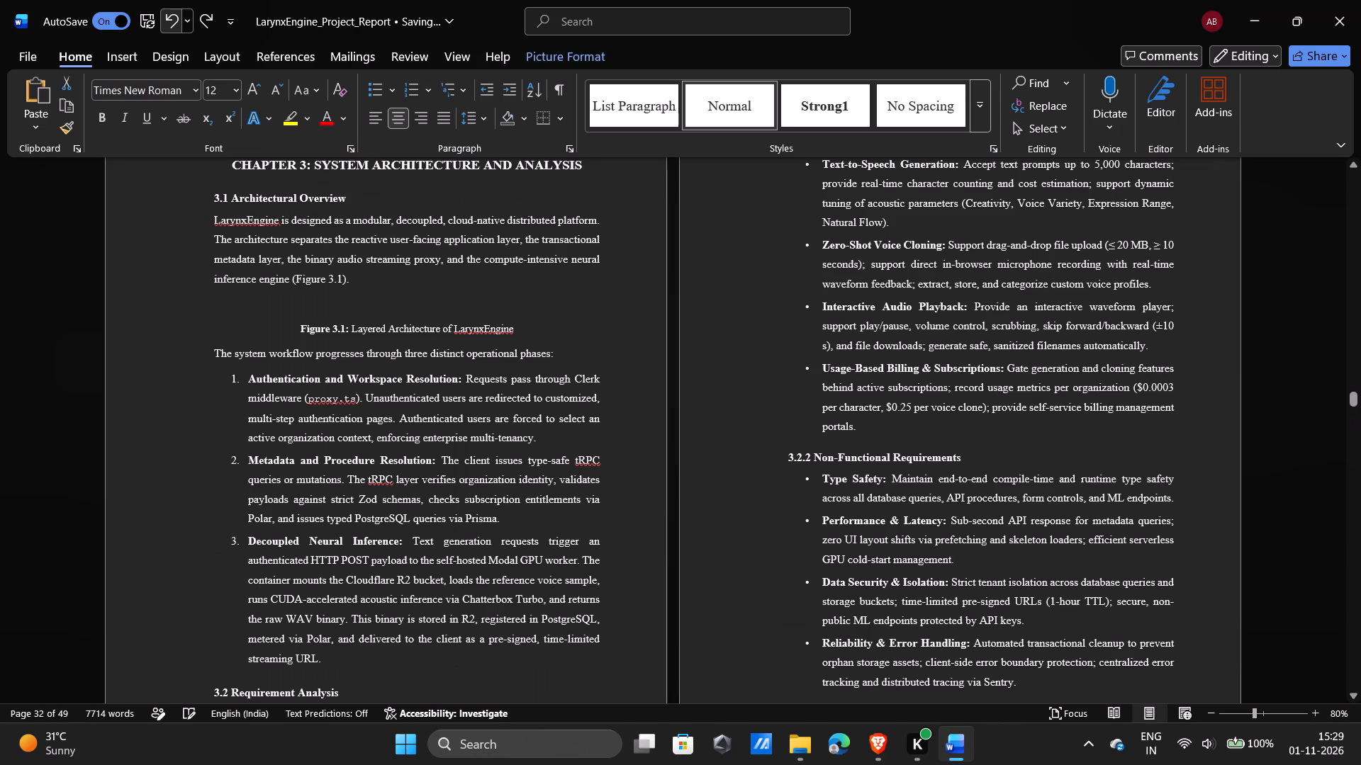
# Redo the replacement diagram's insertion and widening in Figure 3.1, keeping the closing brace of Listing 4.1 restored.
pyautogui.click(204, 16)
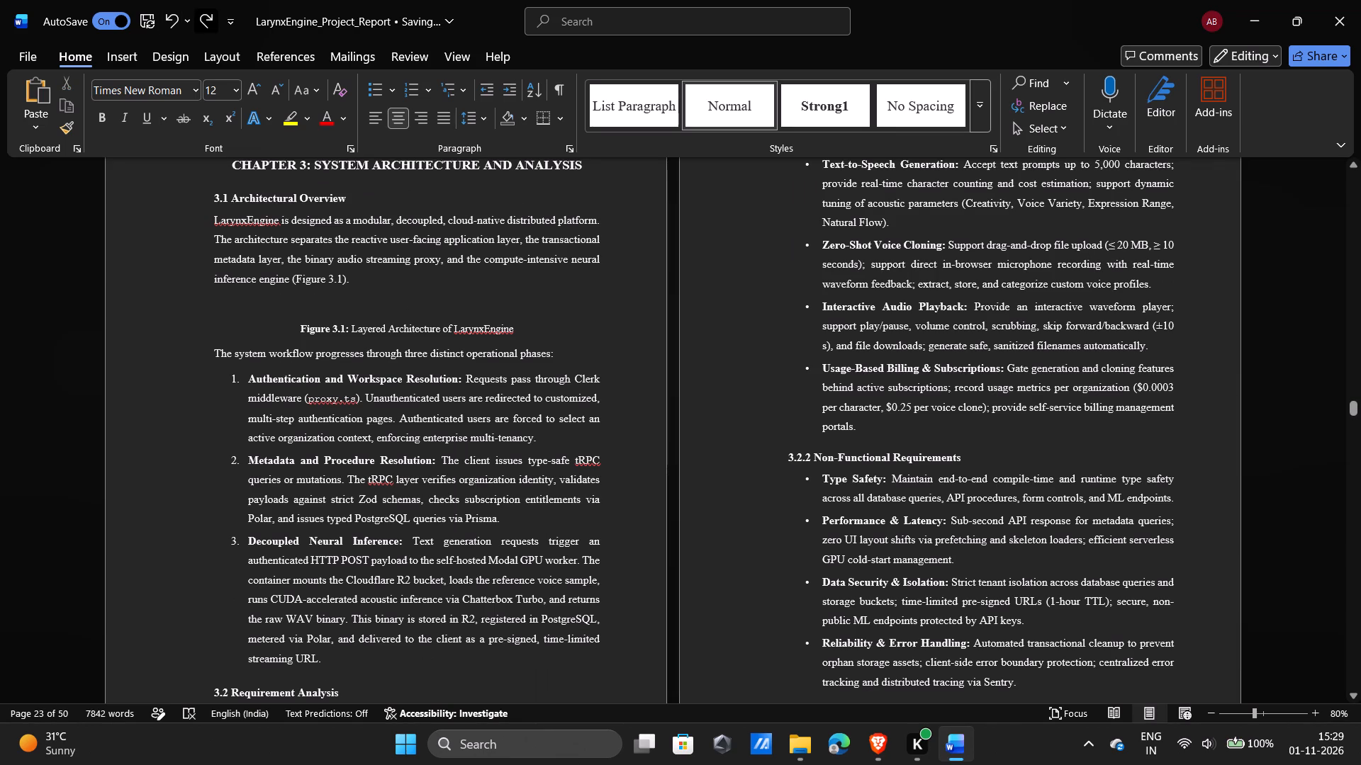
pyautogui.click(204, 16)
pyautogui.click(204, 16)
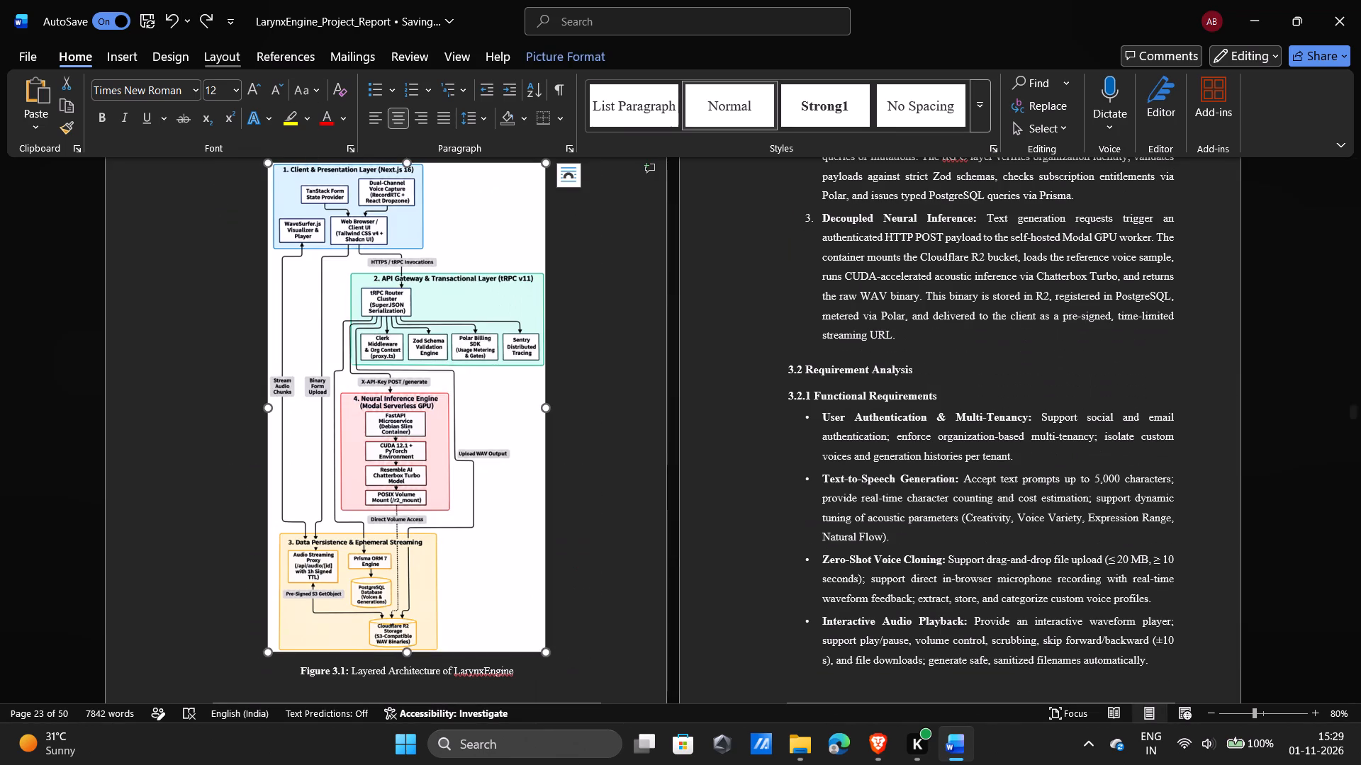
pyautogui.click(205, 23)
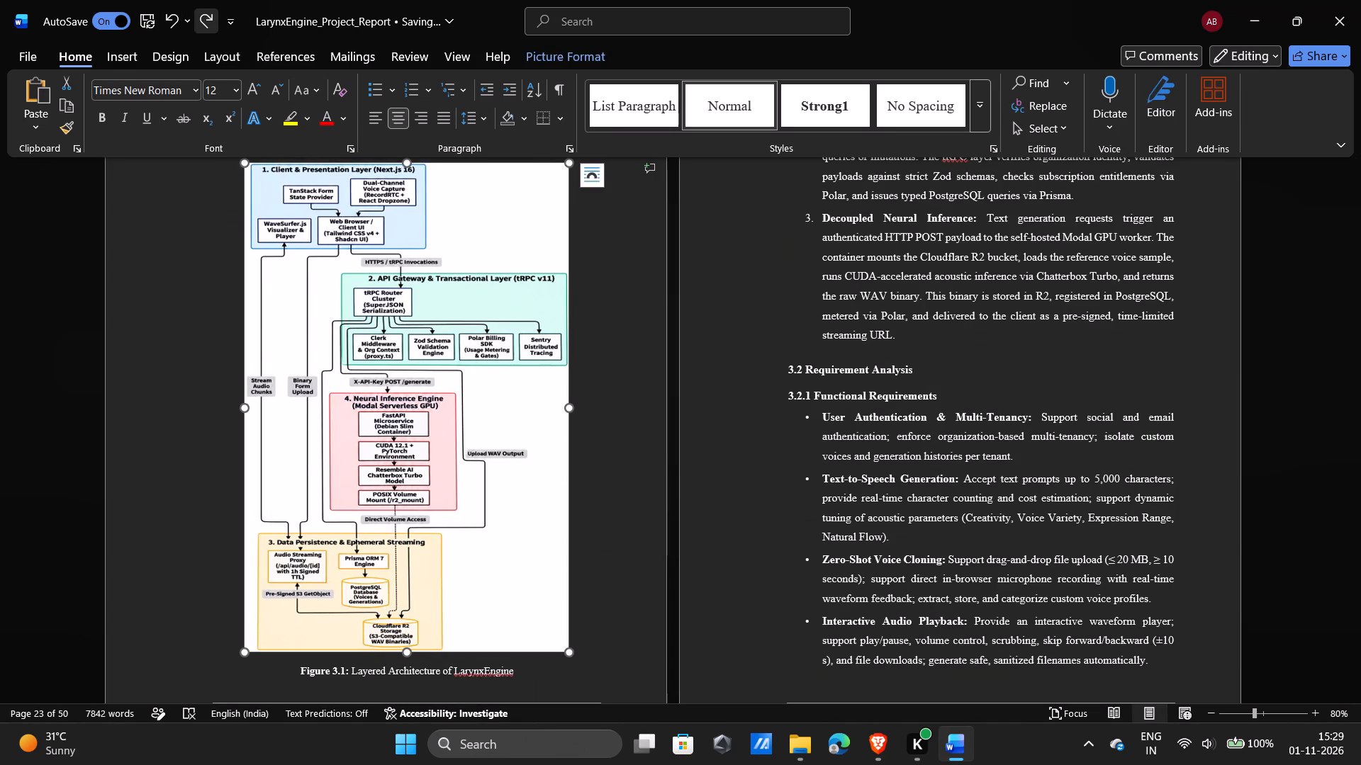
pyautogui.click(205, 23)
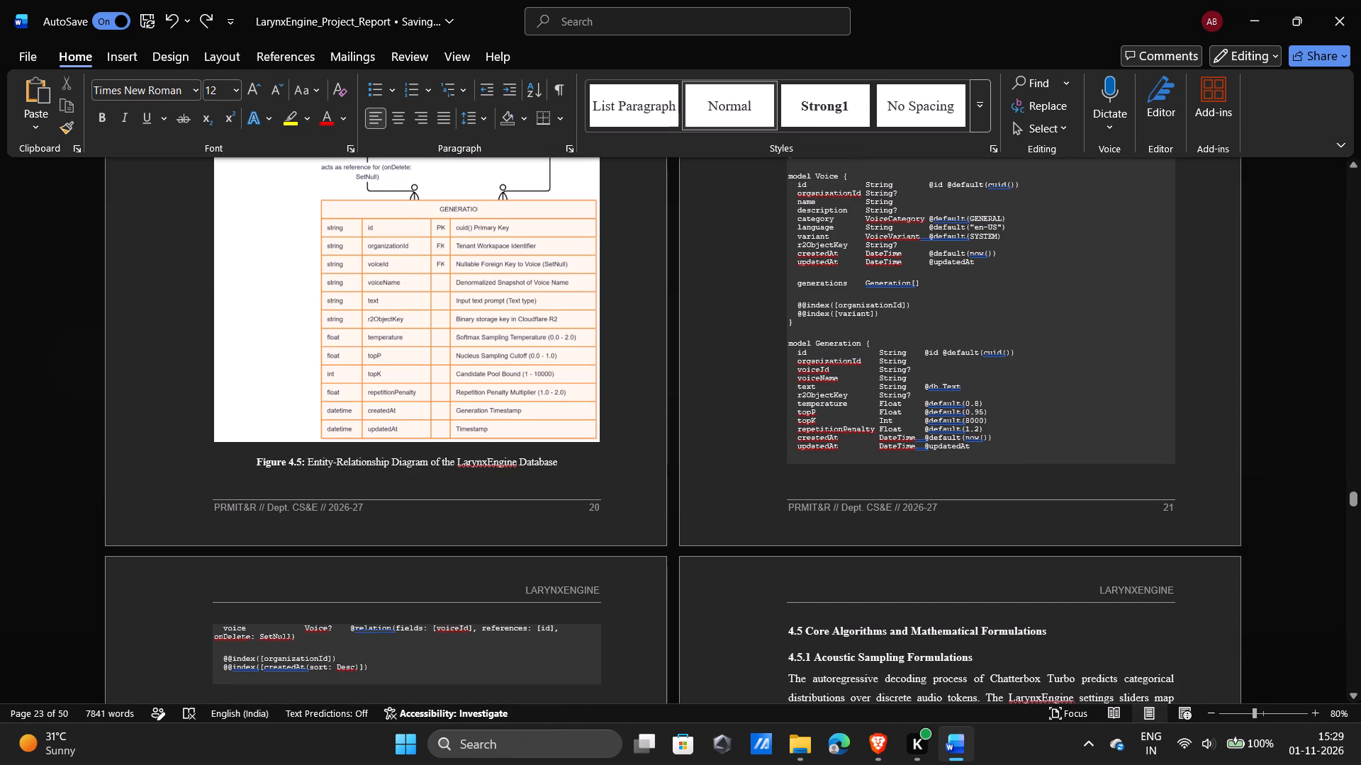
pyautogui.click(172, 23)
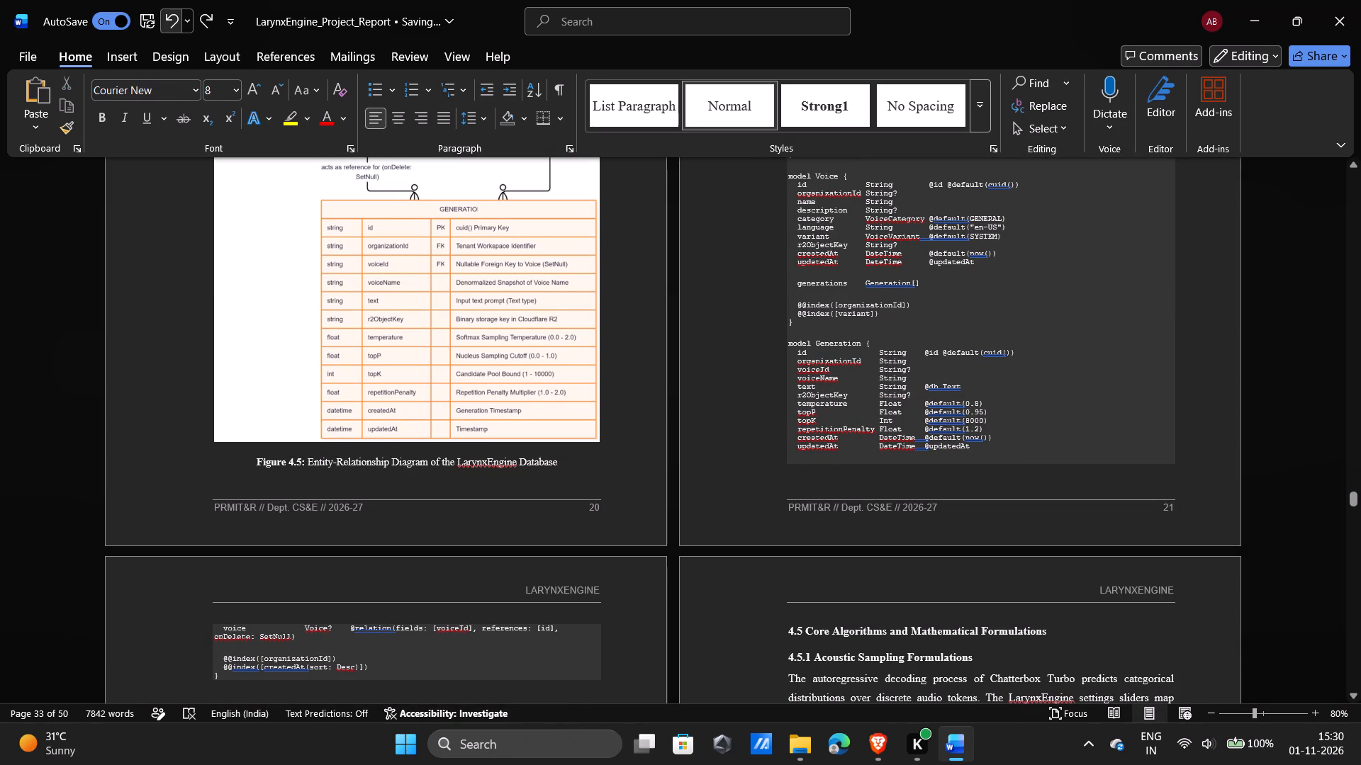
pyautogui.click(167, 23)
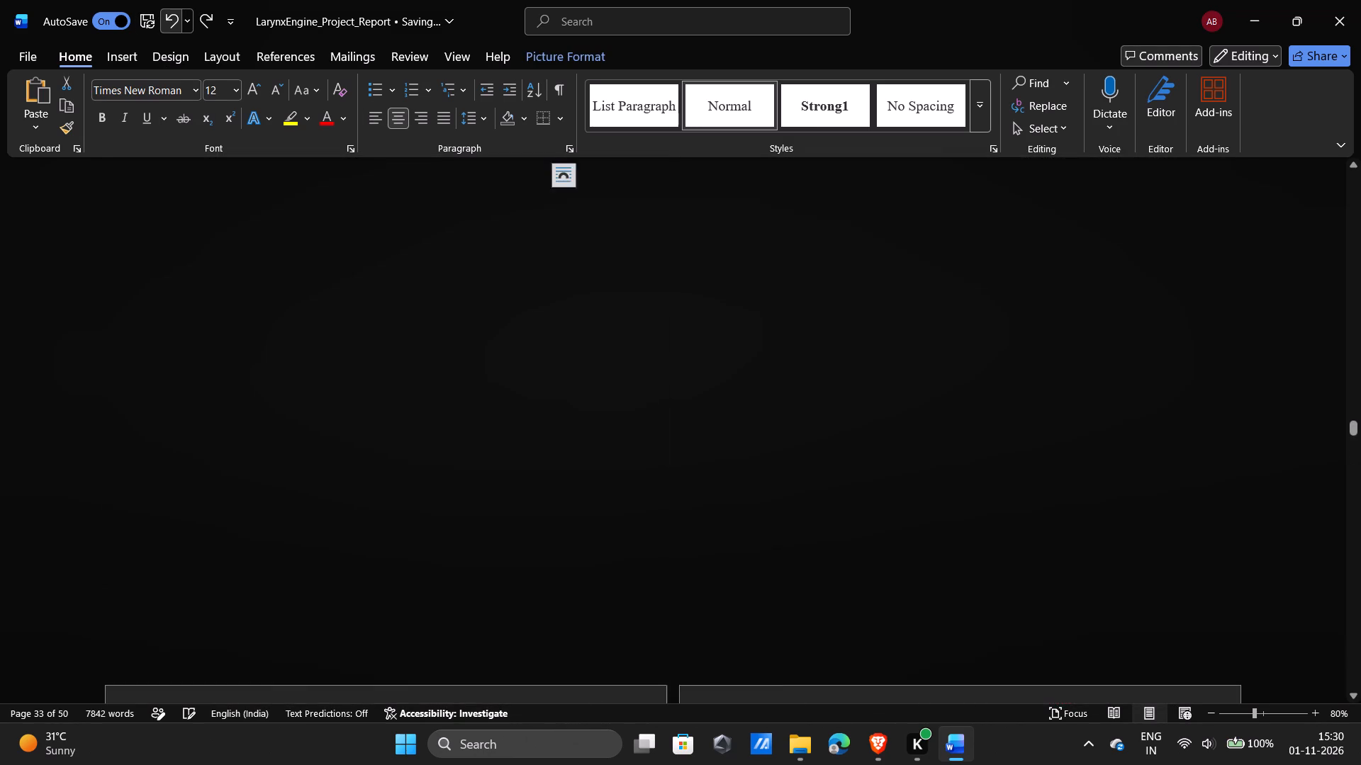
pyautogui.click(206, 23)
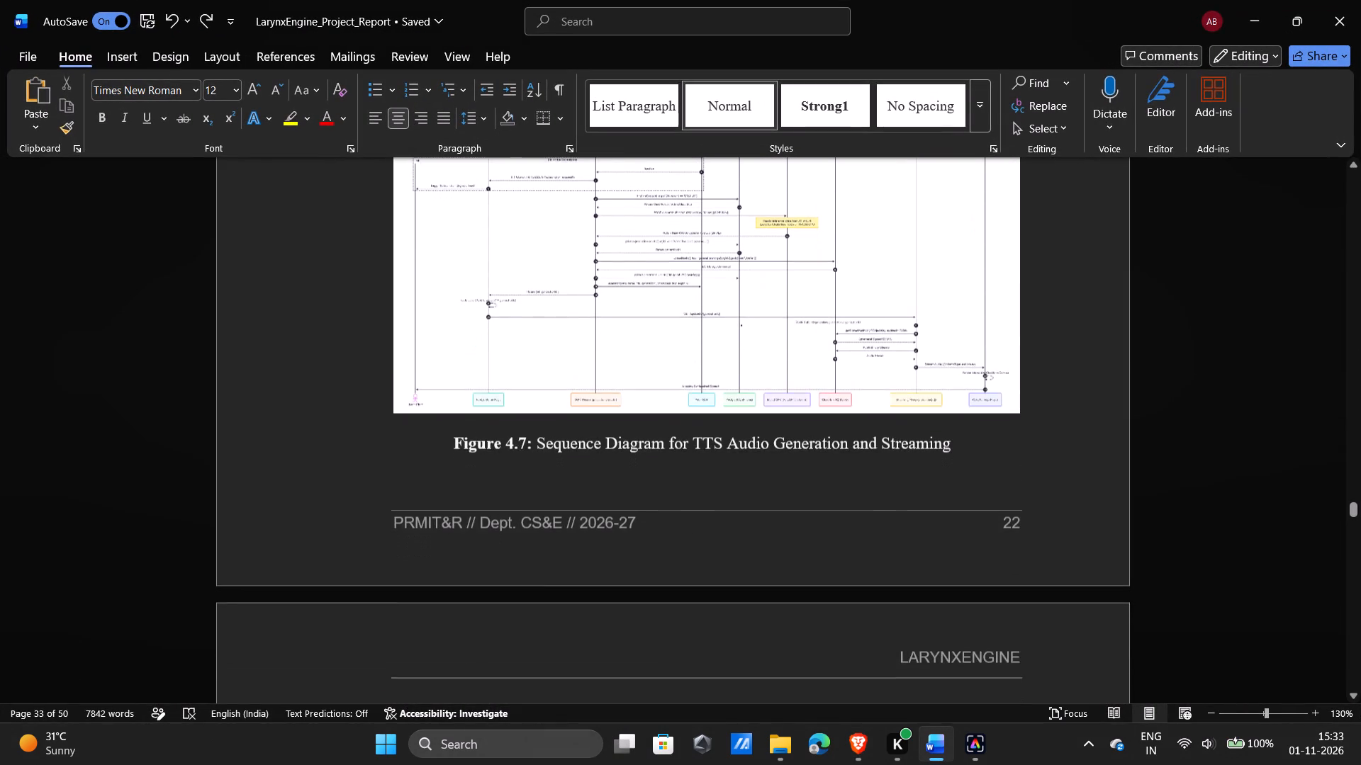
pyautogui.scroll(1, 603, 410)
pyautogui.keyDown('ctrl'); pyautogui.scroll(3, 603, 410); pyautogui.keyUp('ctrl')
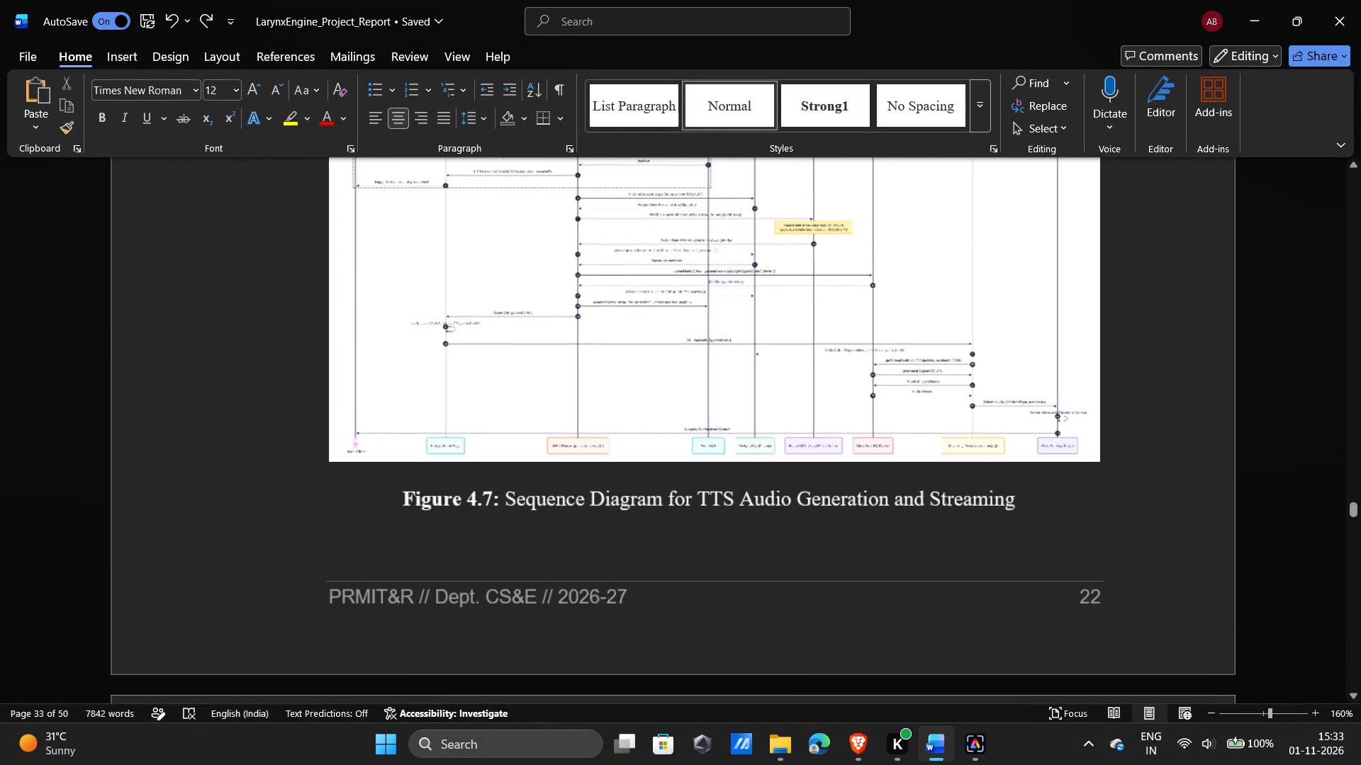
pyautogui.click(603, 410)
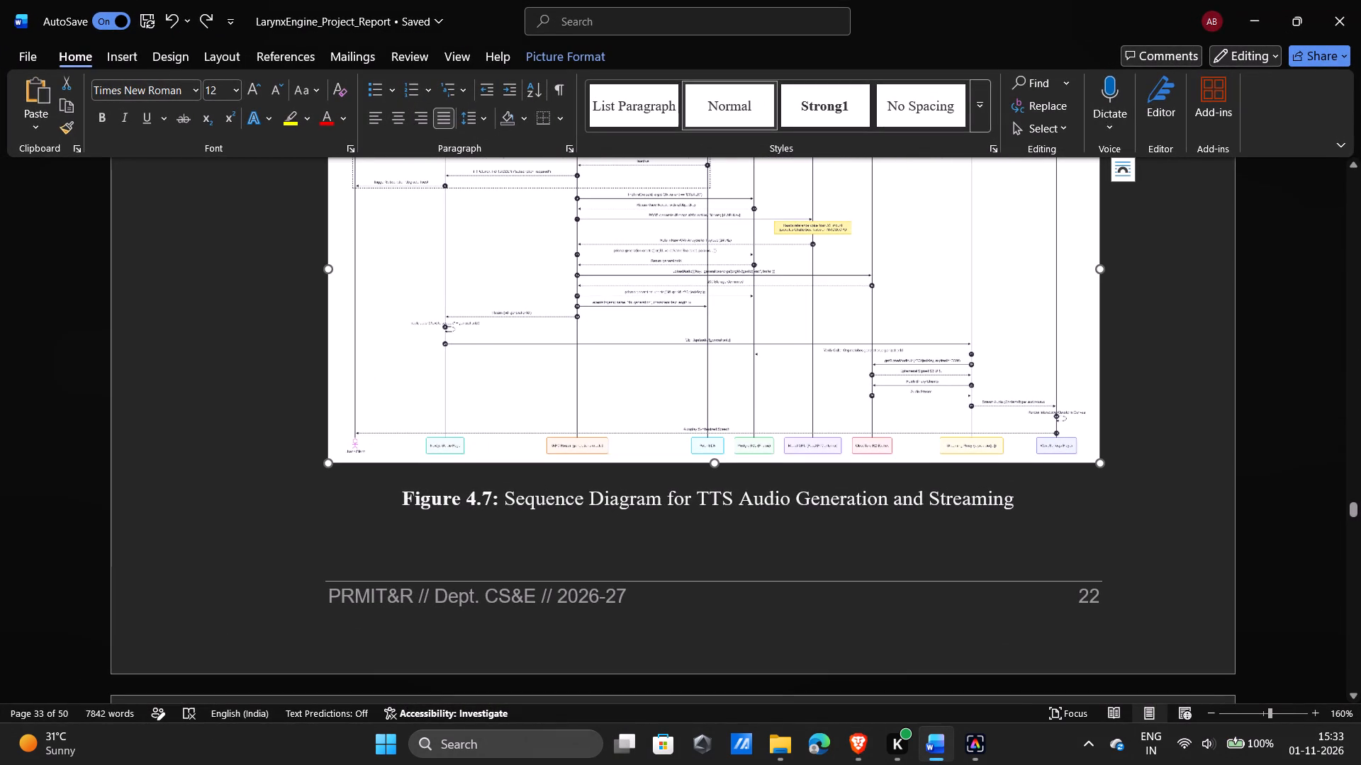
pyautogui.press('Delete')
pyautogui.hotkey('ctrl', 'v')
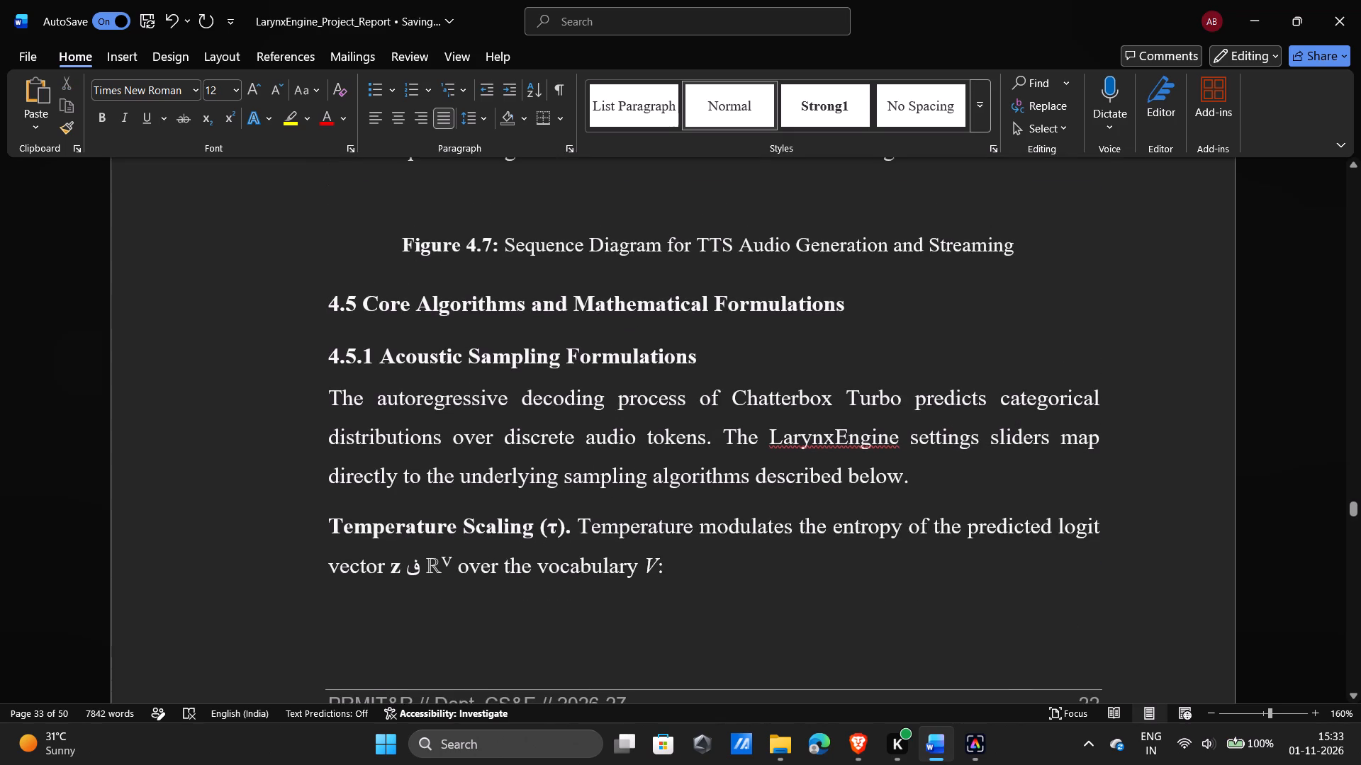
pyautogui.click(1283, 378)
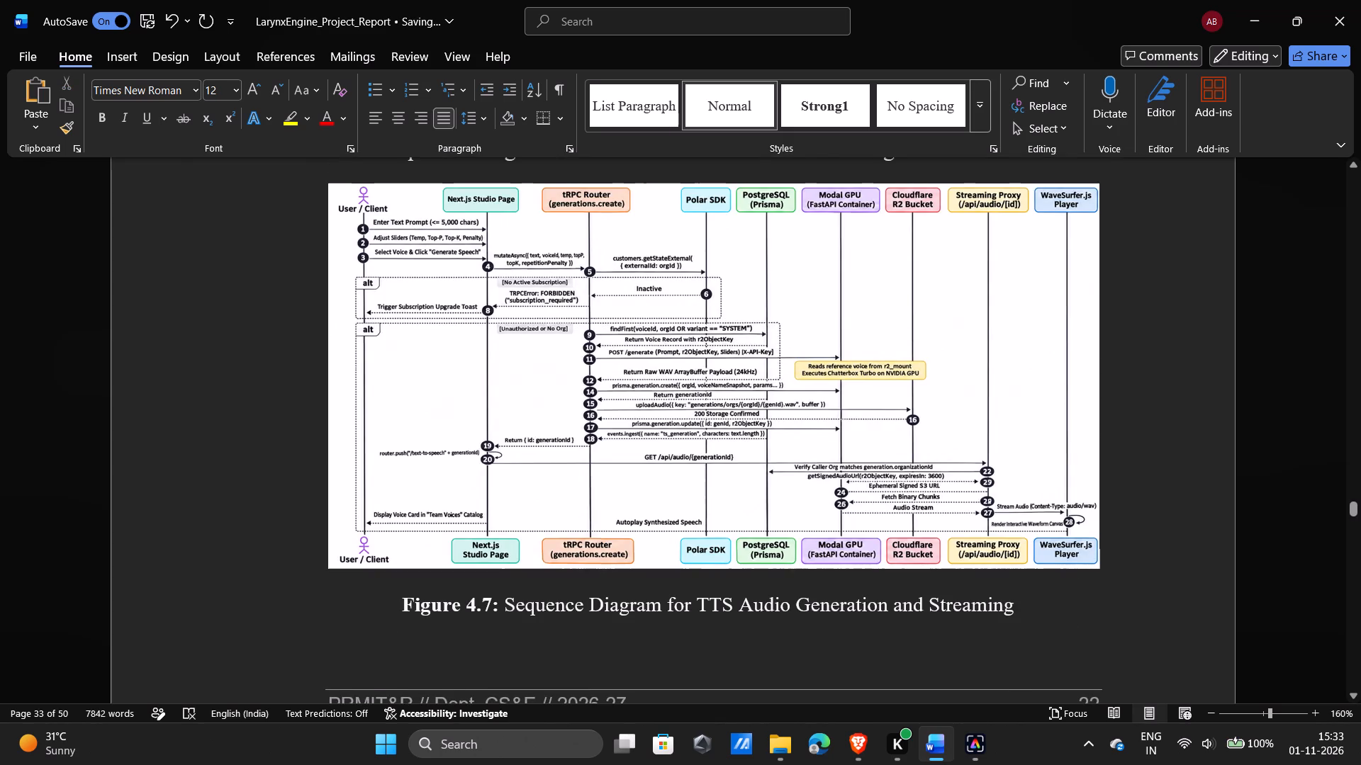
# Enlarge the new Figure 4.7 picture slightly from its corner, proportionally, so it extends a little beyond the text column width.
pyautogui.keyDown('ctrl'); pyautogui.scroll(-6, 1283, 378); pyautogui.keyUp('ctrl')
pyautogui.scroll(2, 1283, 378)
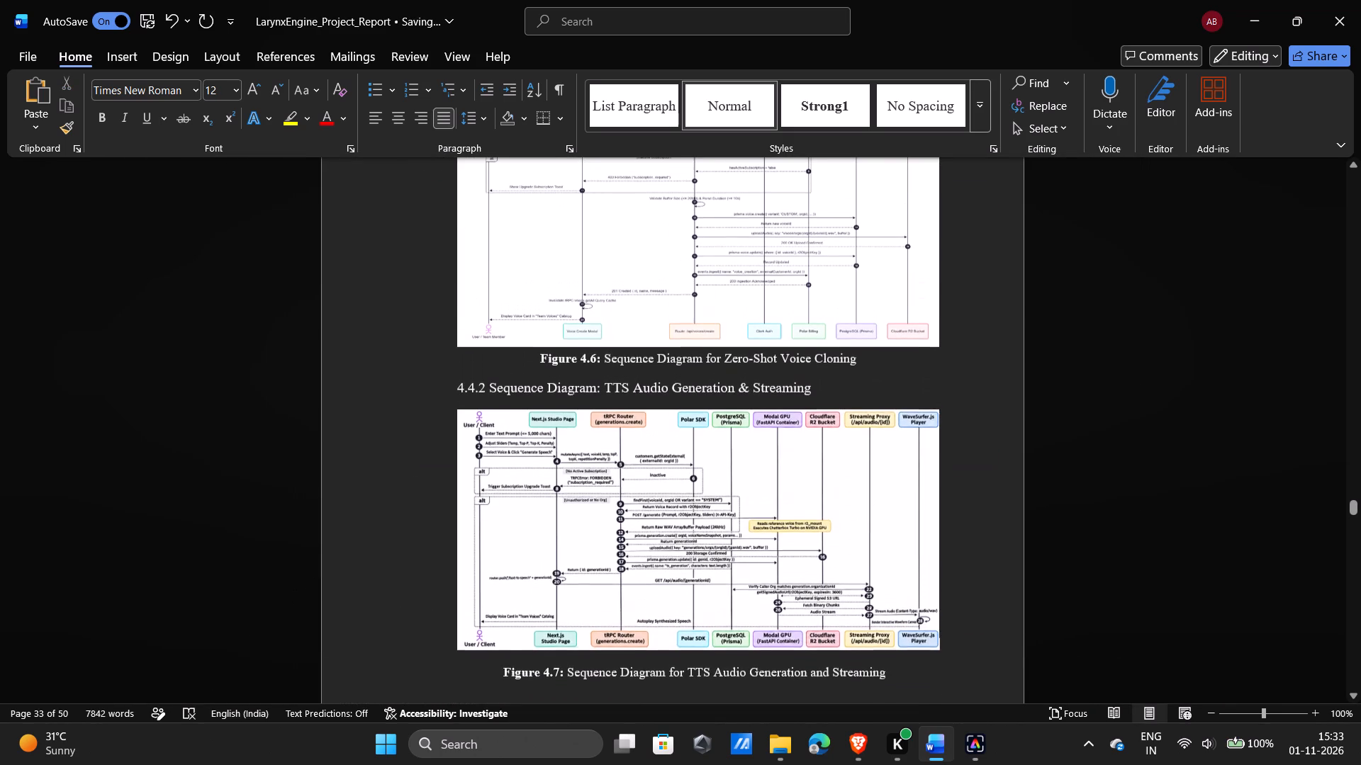
pyautogui.keyDown('ctrl'); pyautogui.scroll(-3, 762, 483); pyautogui.keyUp('ctrl')
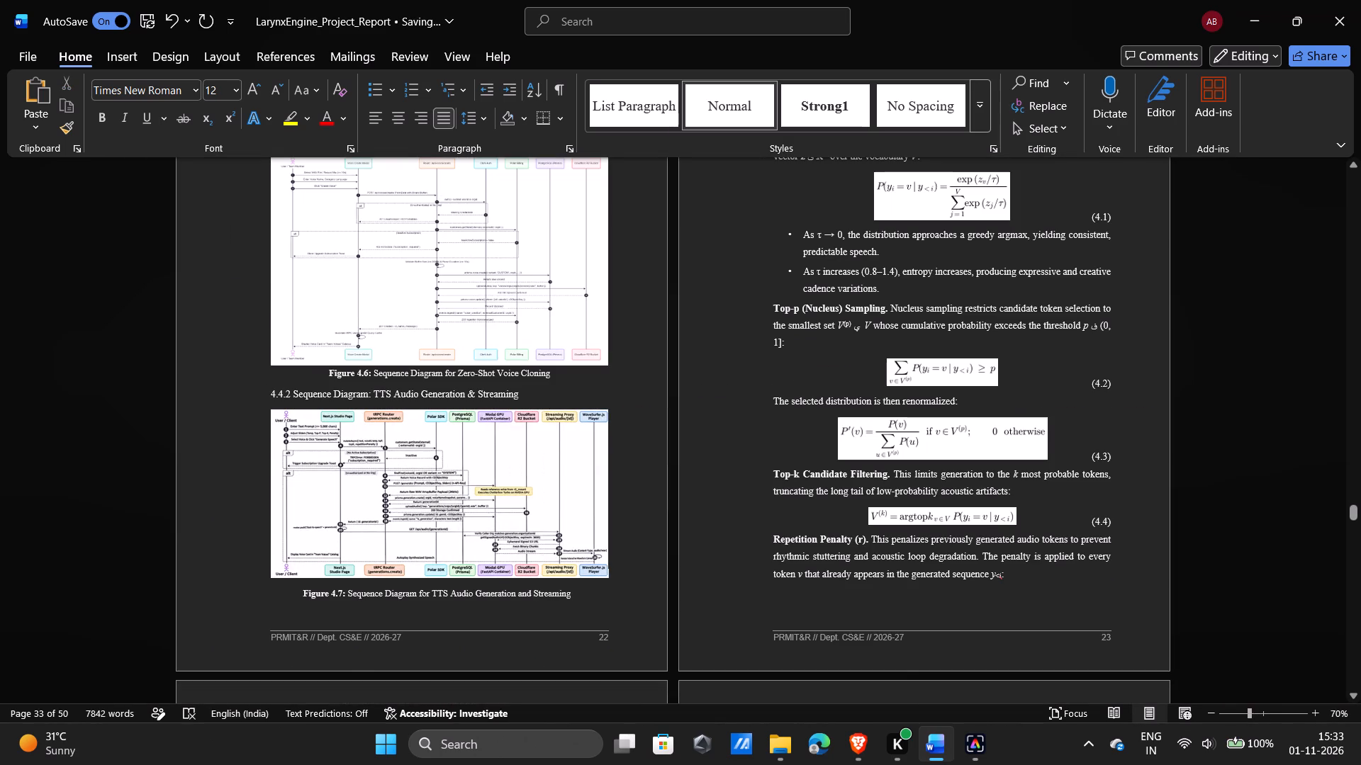
pyautogui.scroll(1, 762, 483)
pyautogui.scroll(-1, 646, 482)
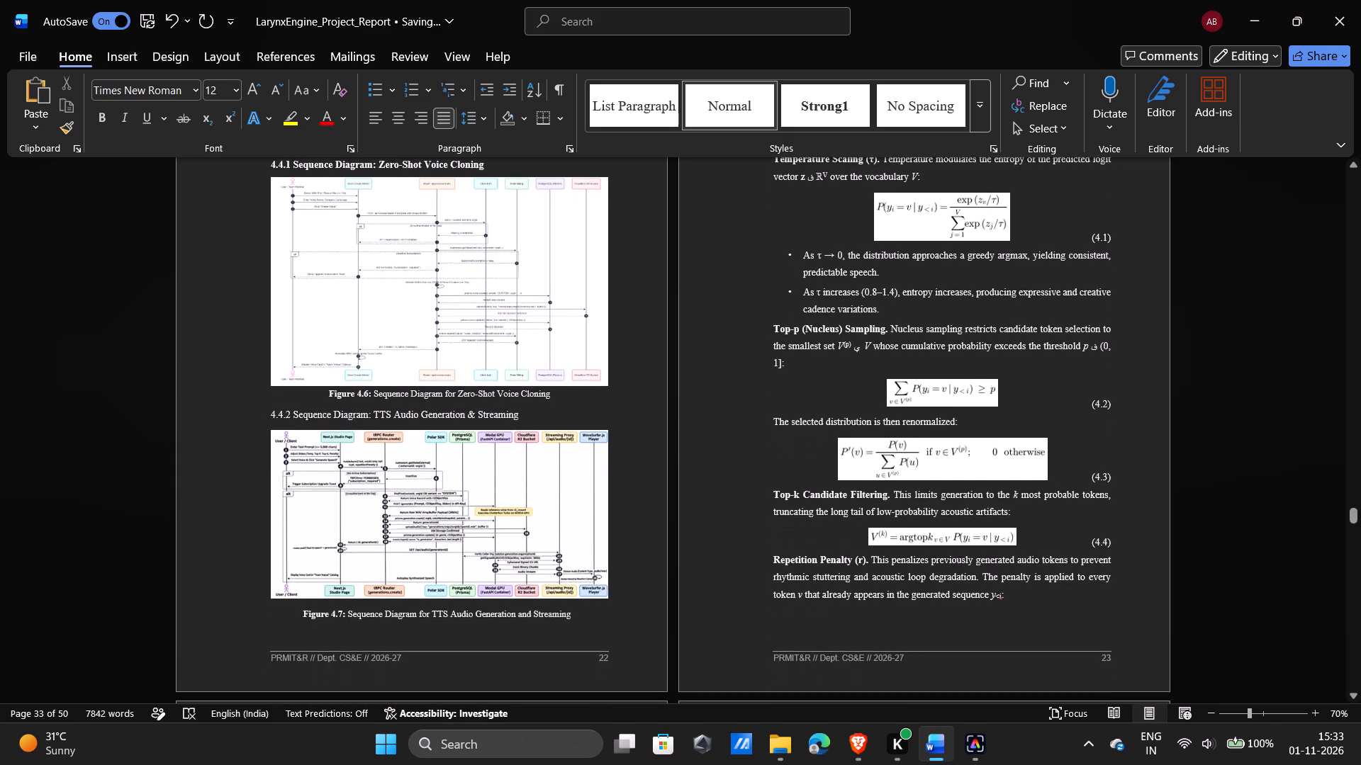
pyautogui.click(413, 514)
pyautogui.moveTo(273, 601); pyautogui.dragTo(271, 601)
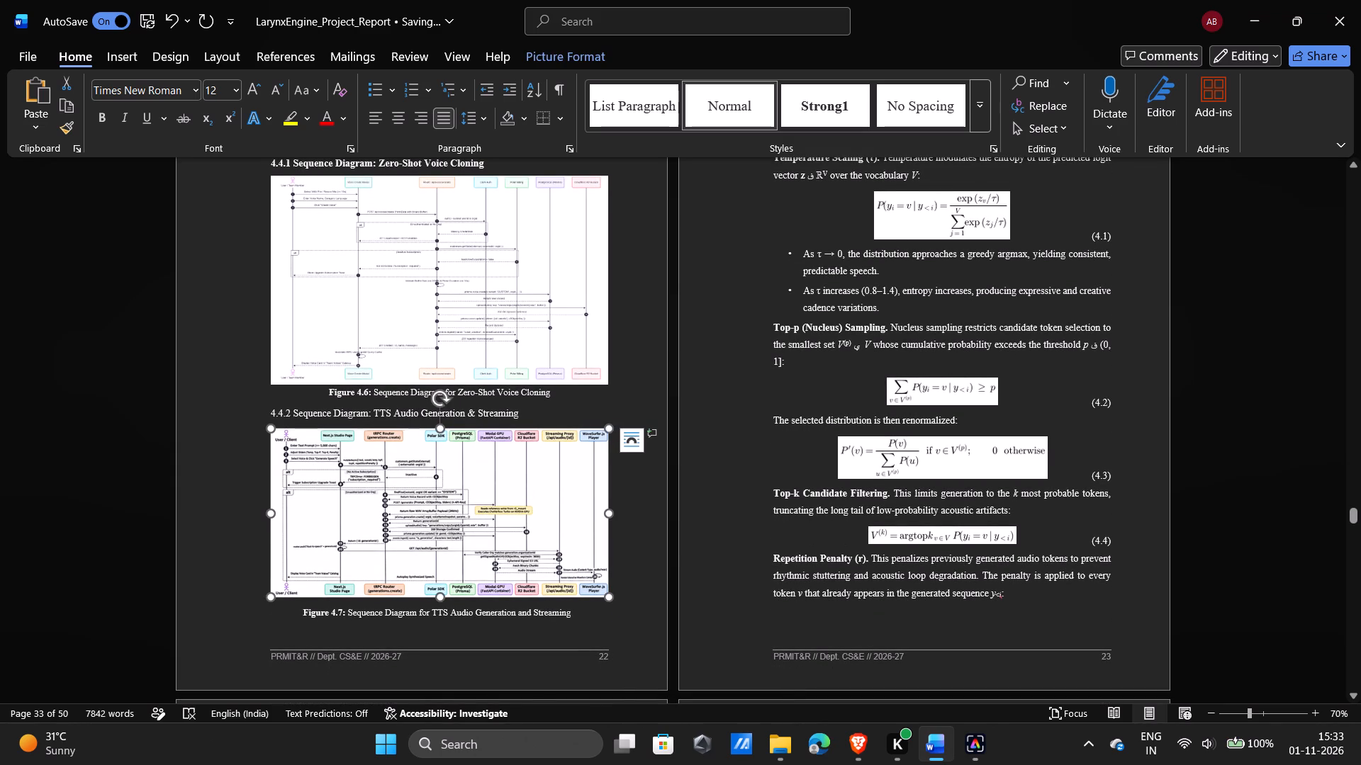
pyautogui.moveTo(271, 601); pyautogui.dragTo(253, 603)
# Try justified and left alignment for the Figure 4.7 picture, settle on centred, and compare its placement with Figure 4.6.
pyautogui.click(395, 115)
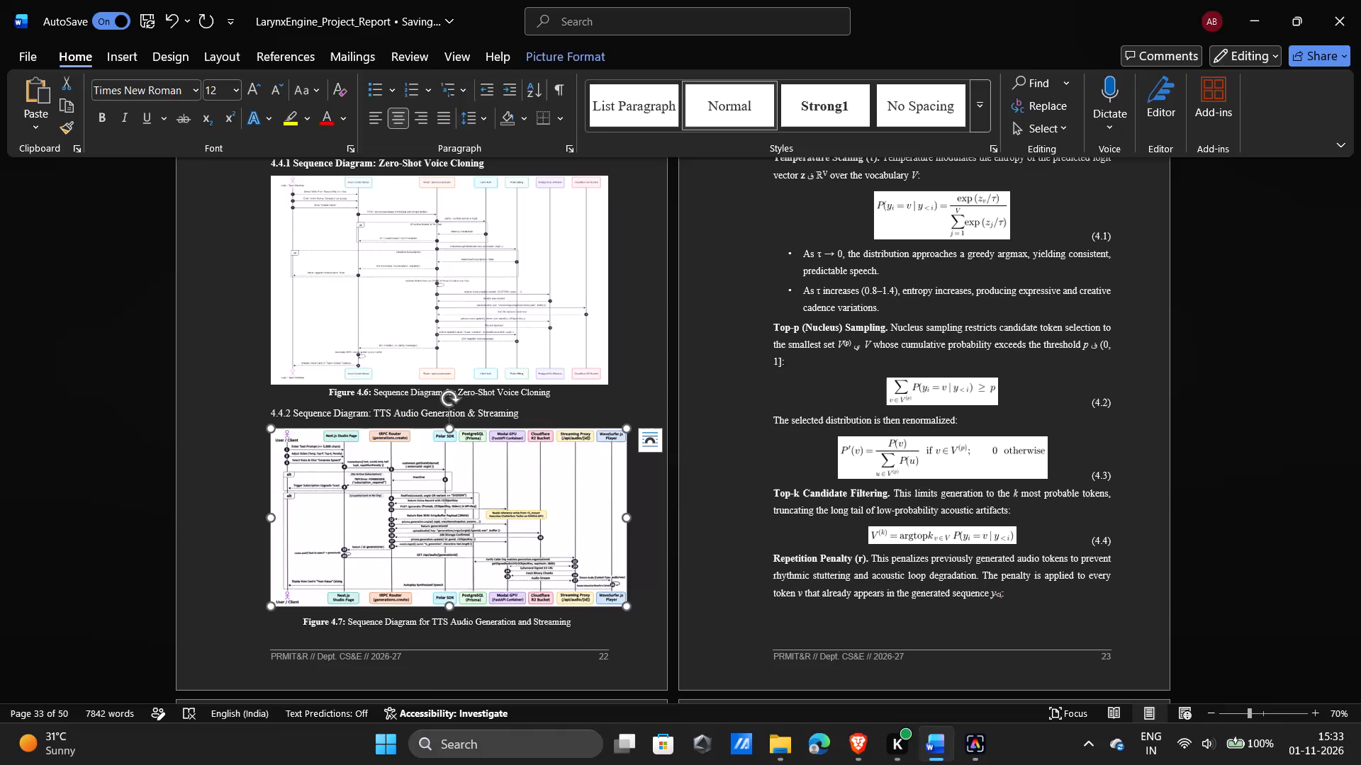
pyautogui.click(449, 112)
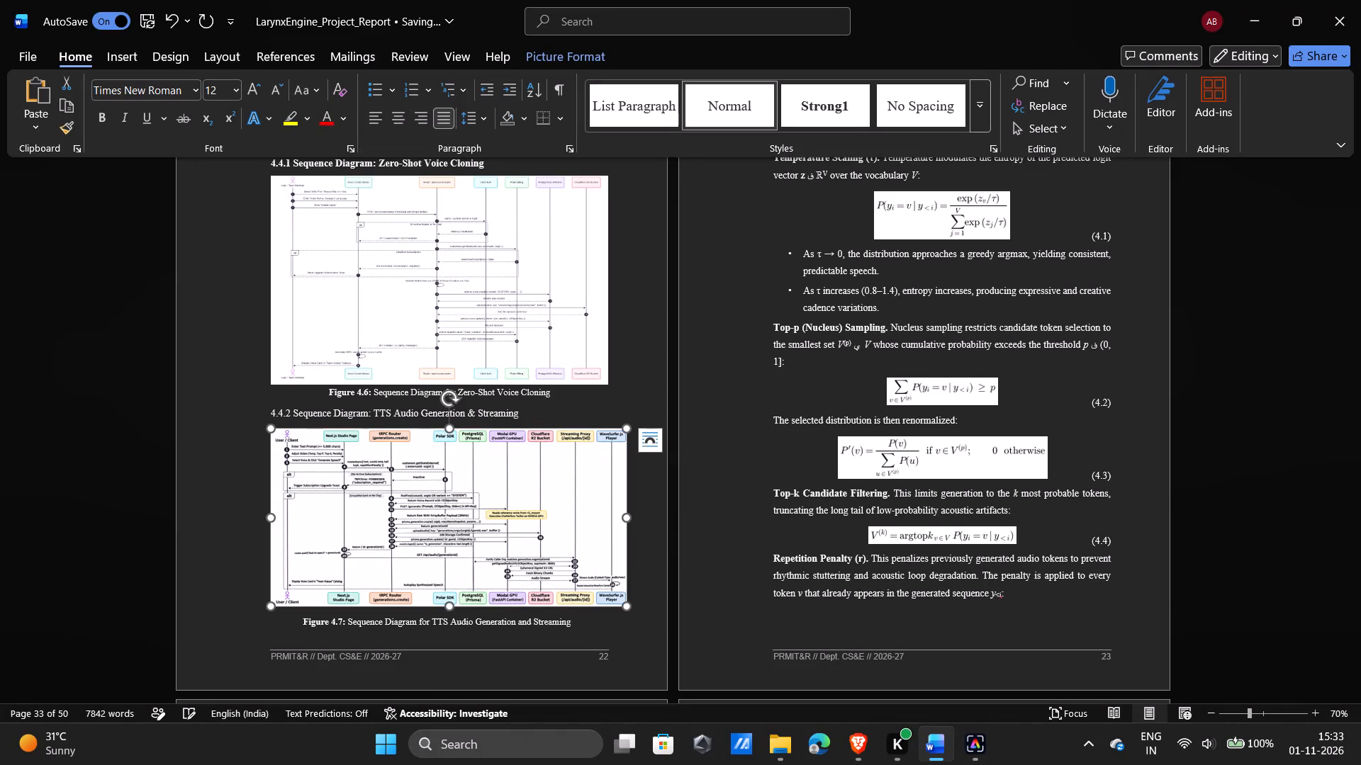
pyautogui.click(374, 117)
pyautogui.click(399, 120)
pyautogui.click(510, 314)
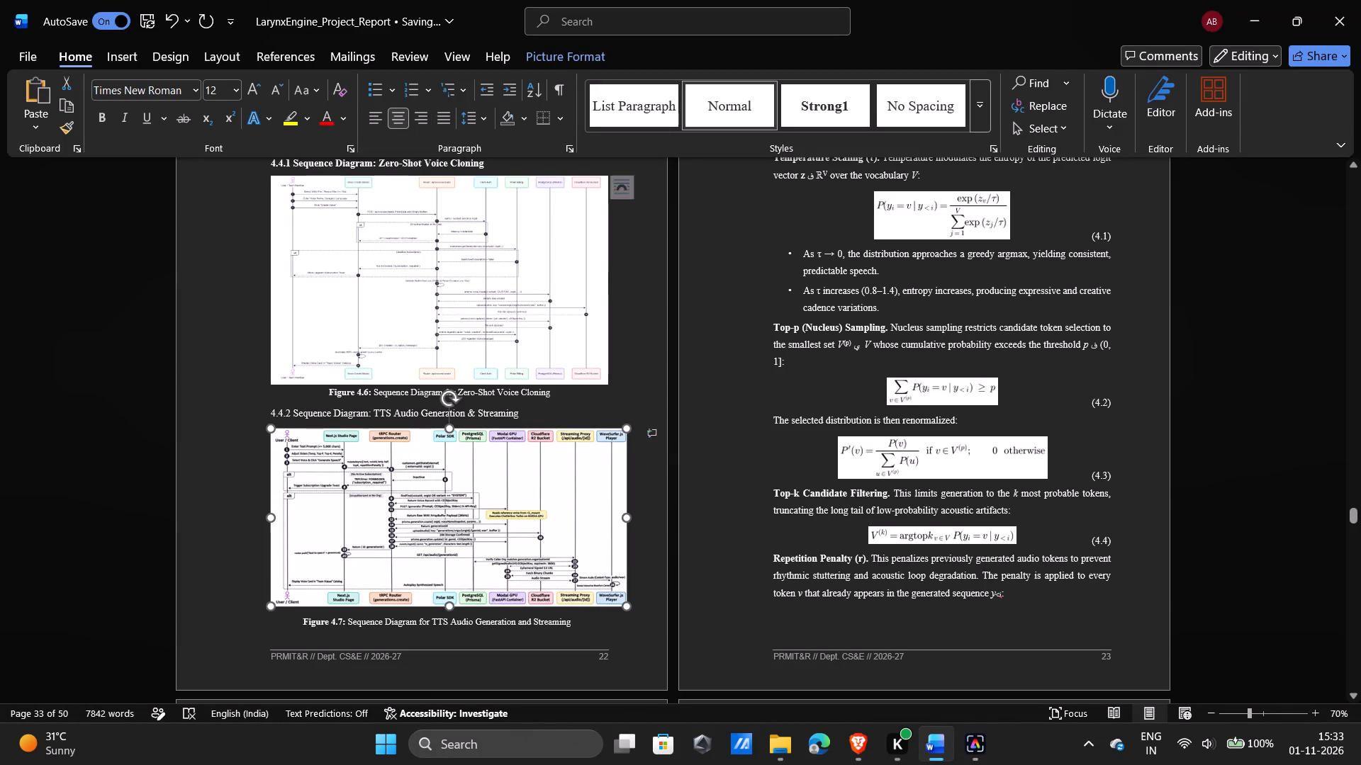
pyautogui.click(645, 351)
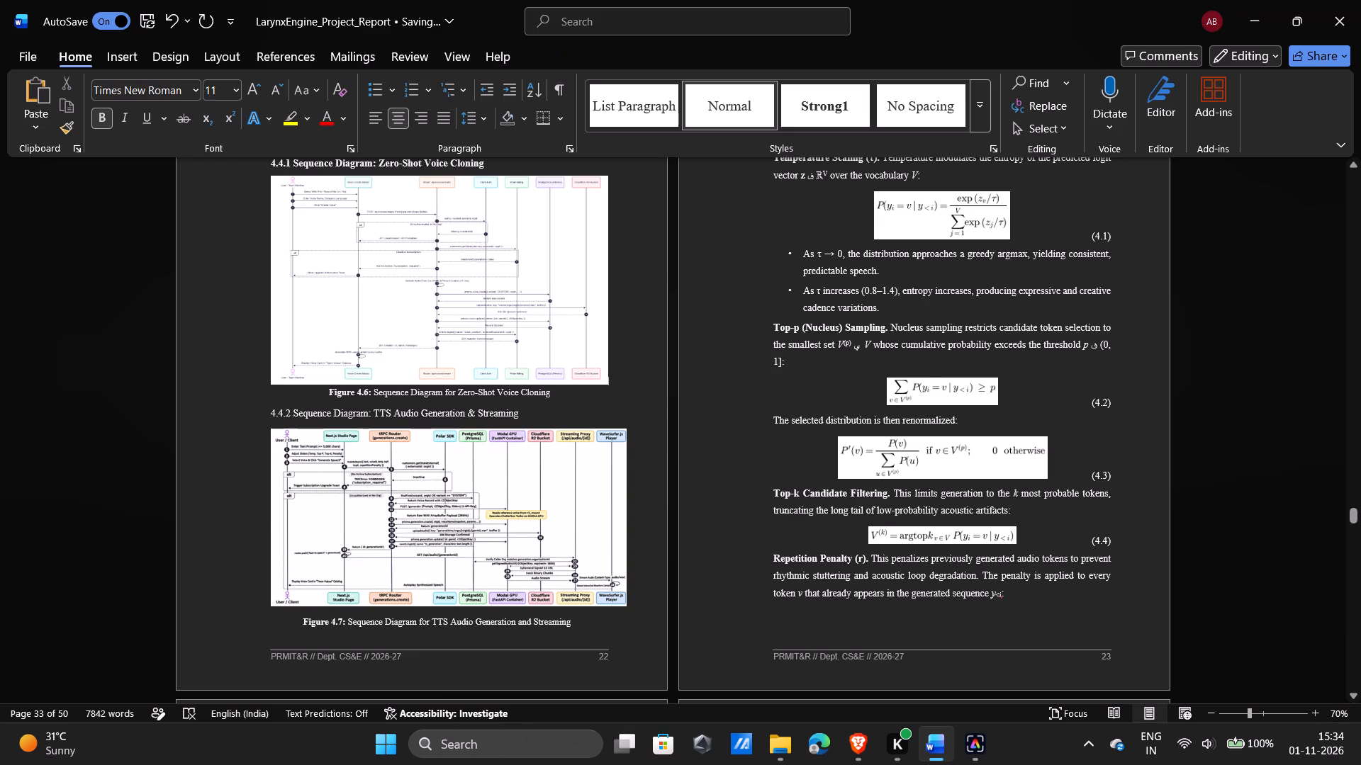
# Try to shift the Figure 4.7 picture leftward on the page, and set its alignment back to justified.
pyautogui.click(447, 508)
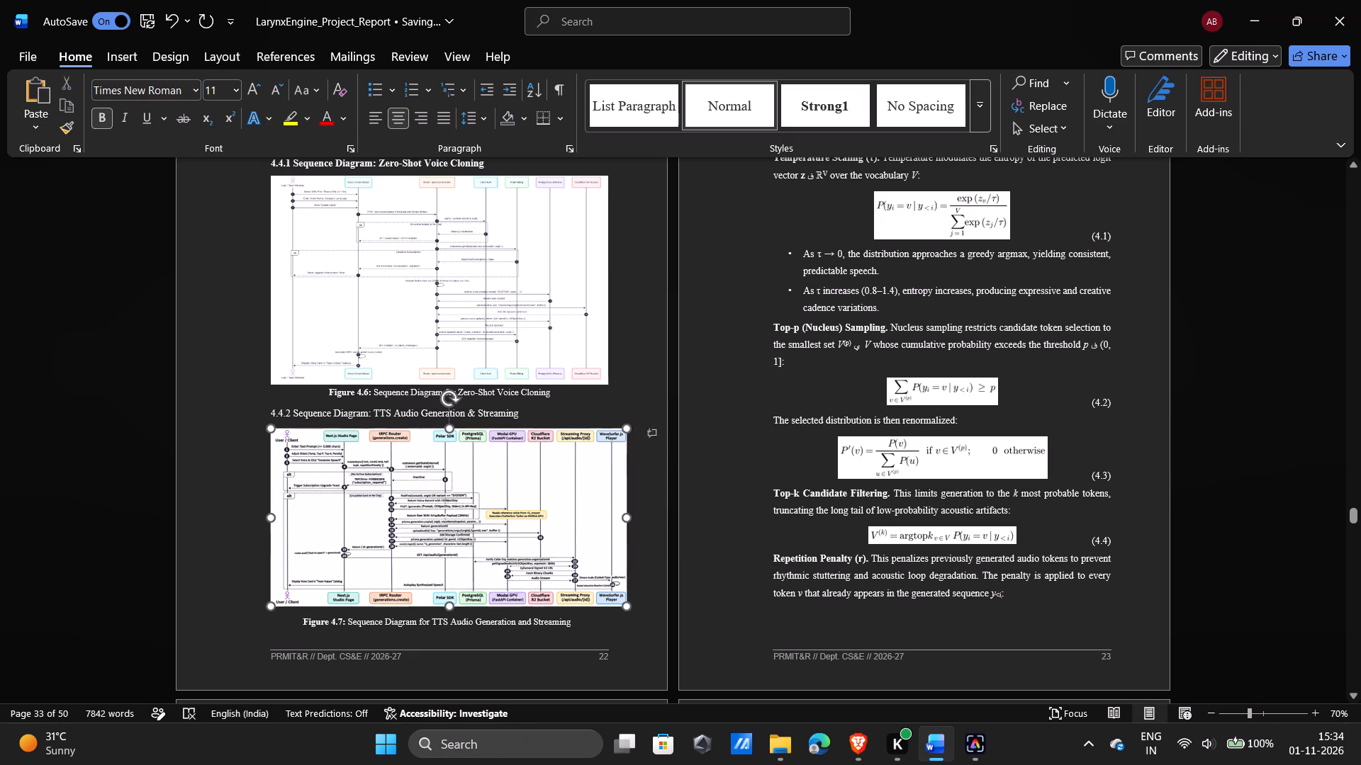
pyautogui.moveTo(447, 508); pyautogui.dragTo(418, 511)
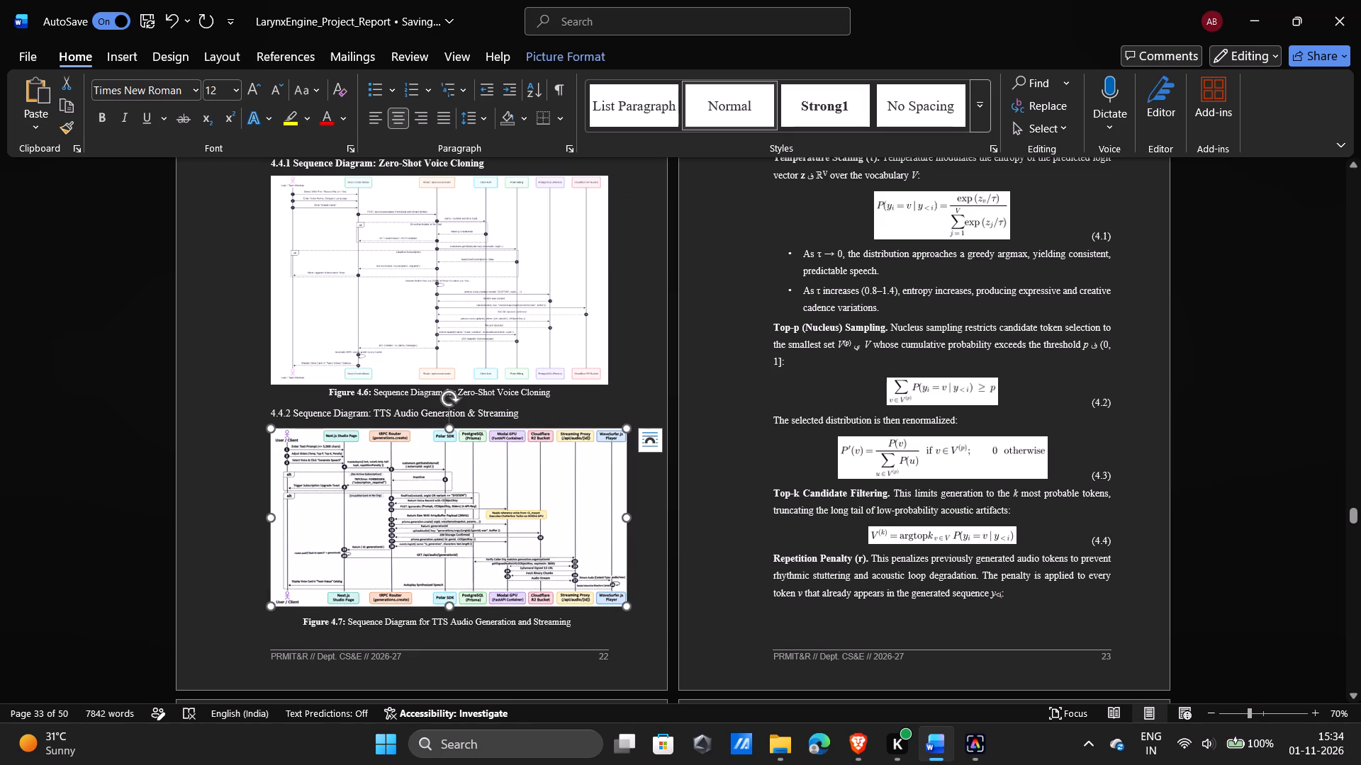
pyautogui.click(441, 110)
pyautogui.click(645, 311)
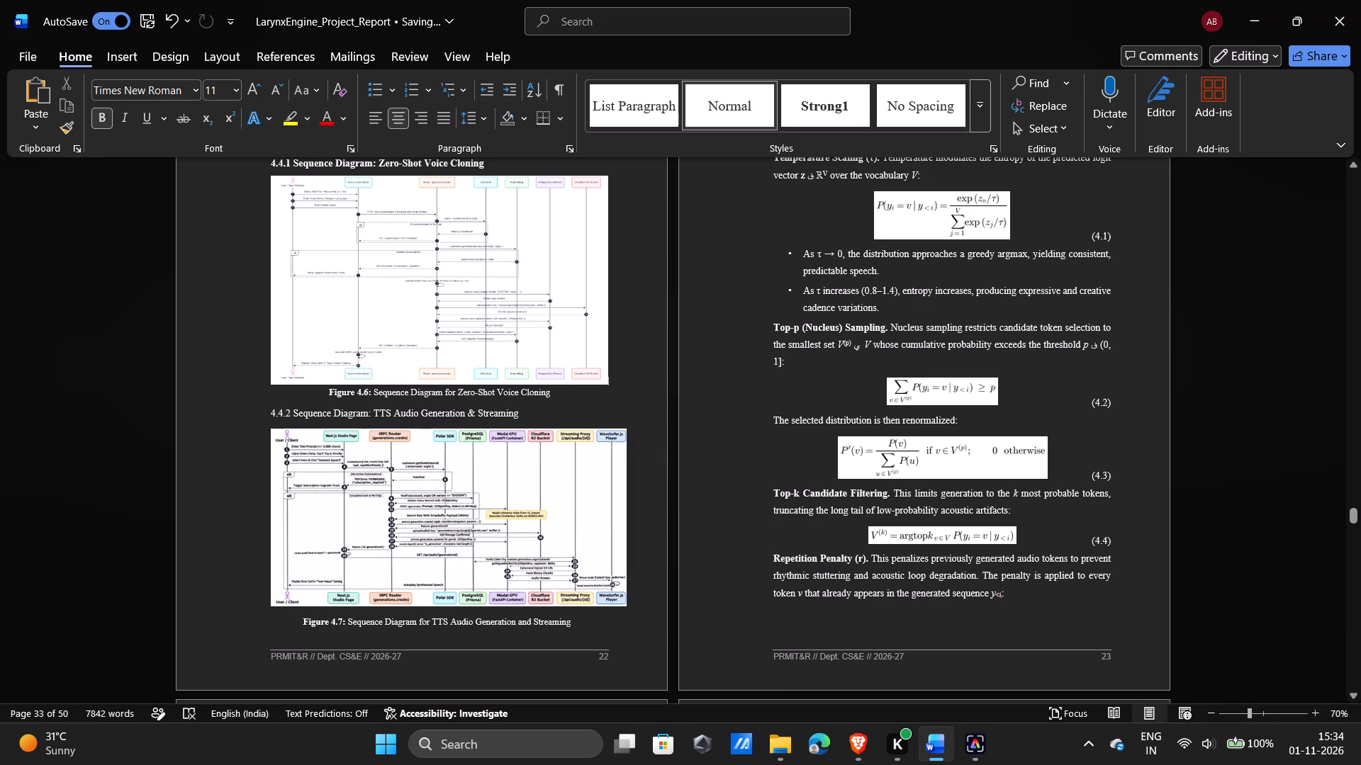
# Narrow the Figure 4.7 picture slightly from its side edges, keeping its height.
pyautogui.click(579, 495)
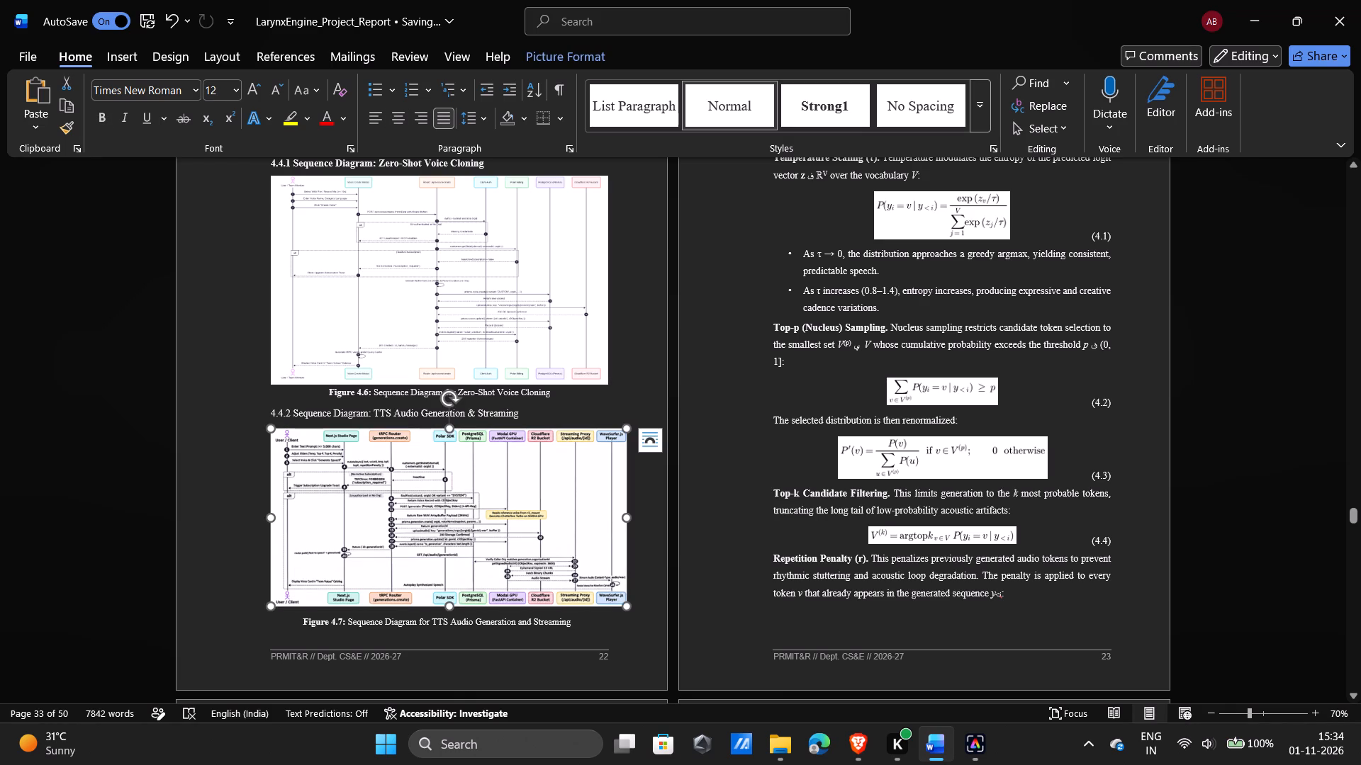
pyautogui.click(628, 521)
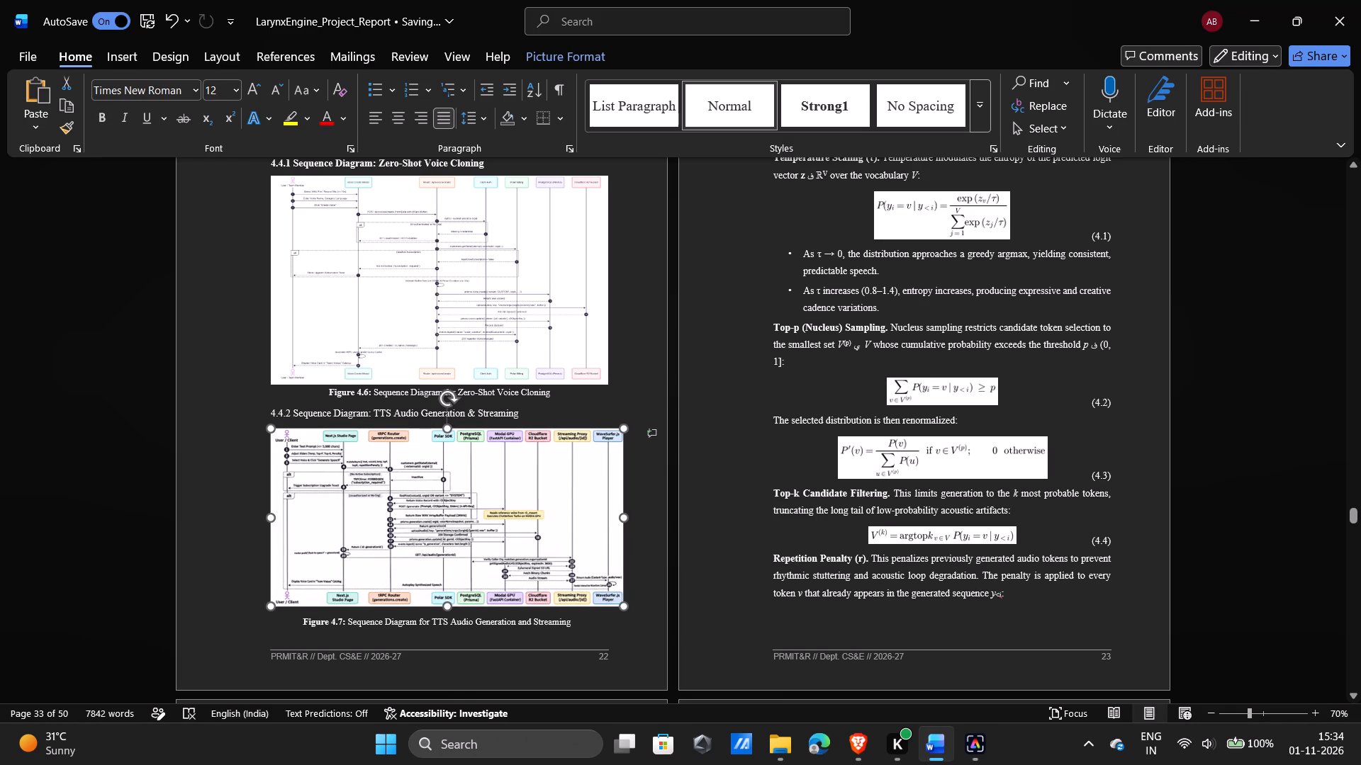
pyautogui.click(269, 518)
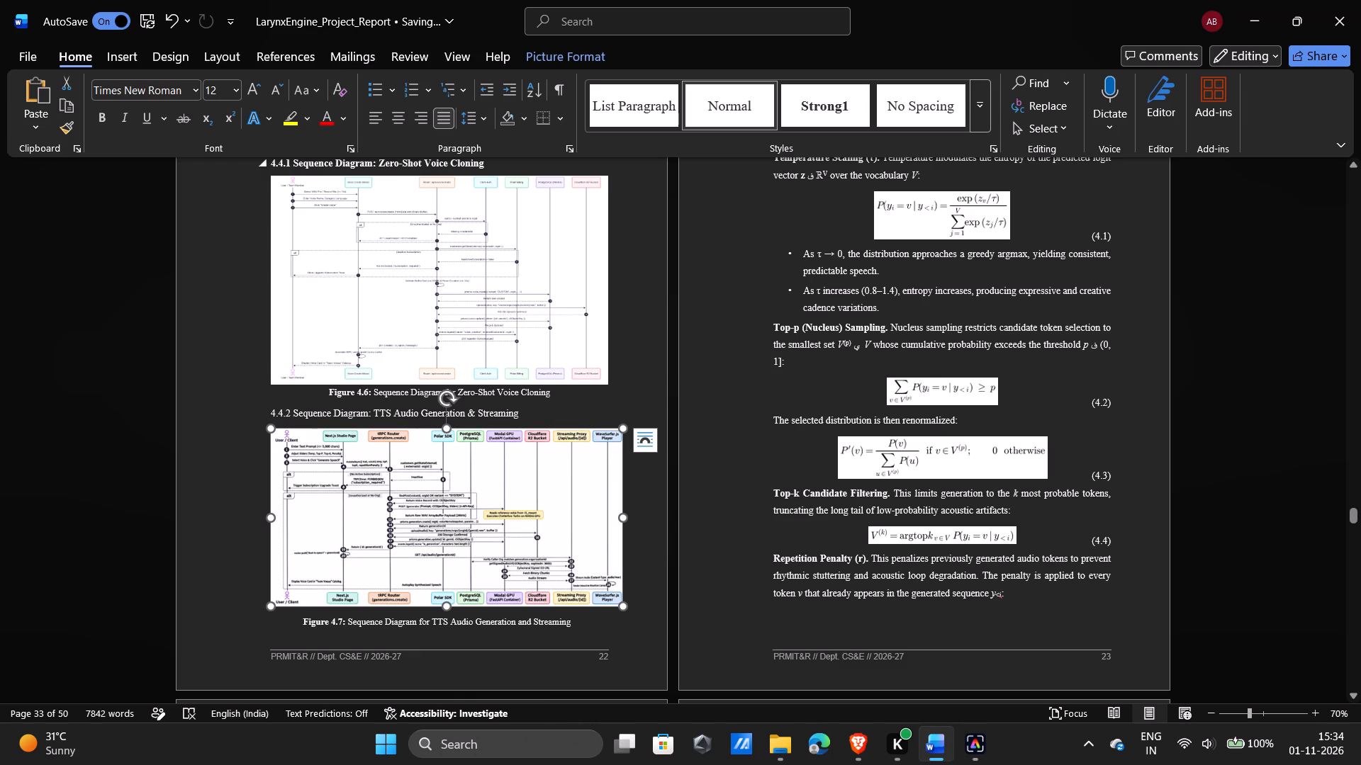
pyautogui.click(654, 370)
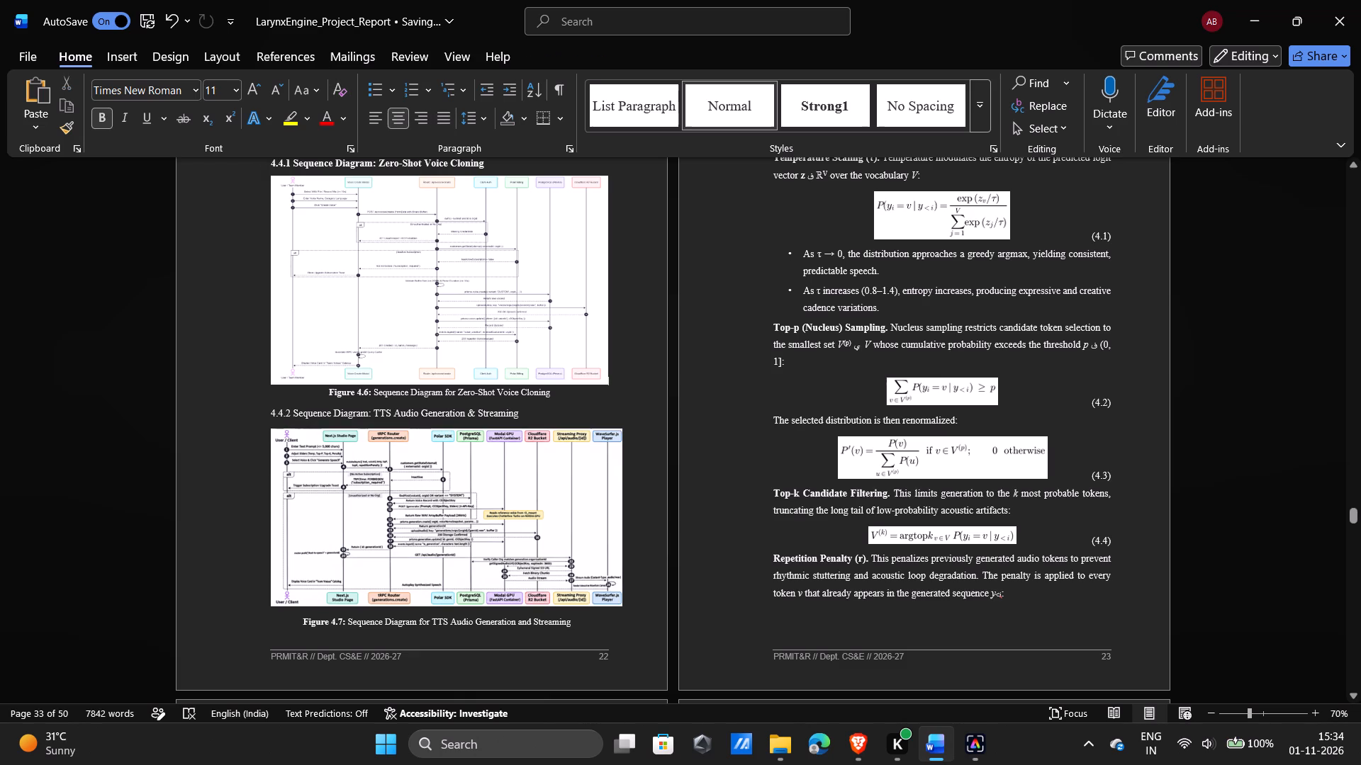
pyautogui.keyDown('ctrl'); pyautogui.scroll(4, 443, 455); pyautogui.keyUp('ctrl')
pyautogui.scroll(-3, 443, 455)
pyautogui.scroll(1, 443, 455)
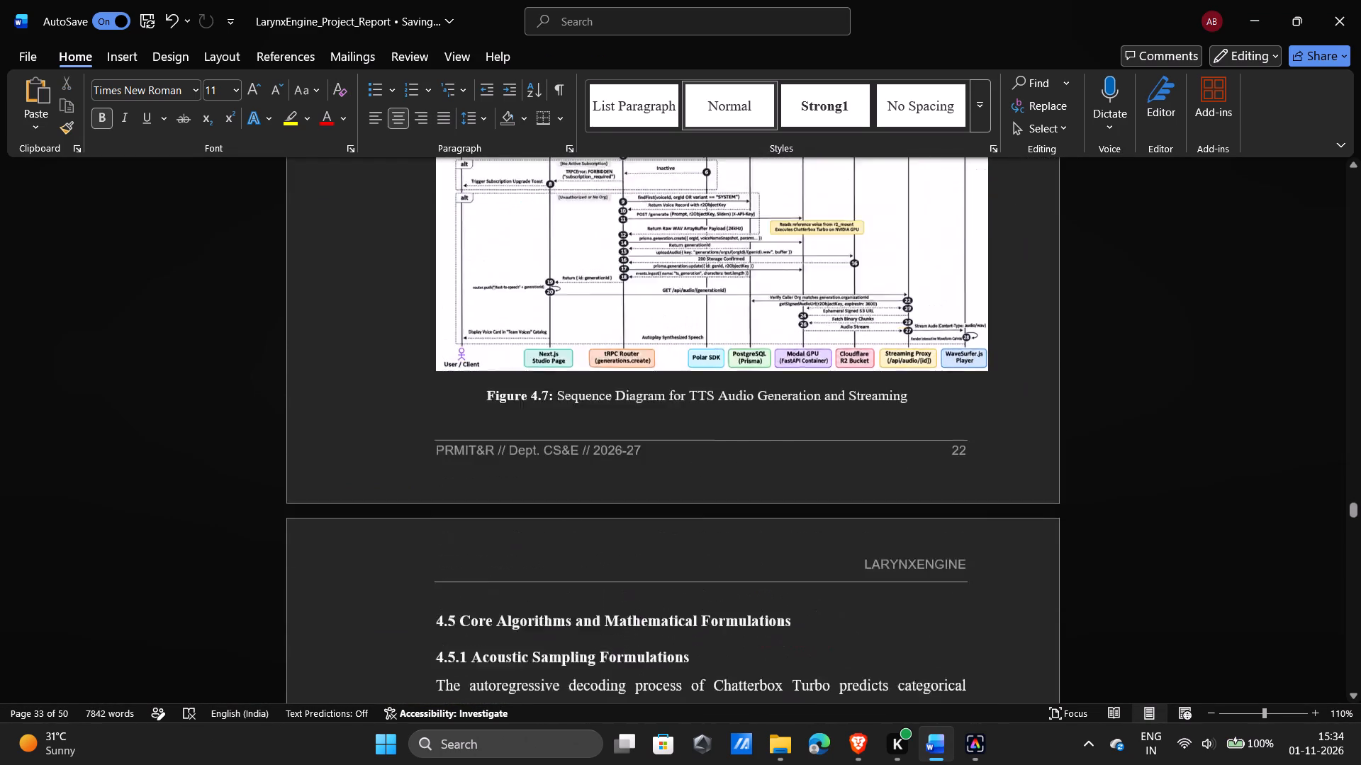
pyautogui.scroll(1, 443, 455)
pyautogui.keyDown('ctrl'); pyautogui.scroll(4, 666, 353); pyautogui.keyUp('ctrl')
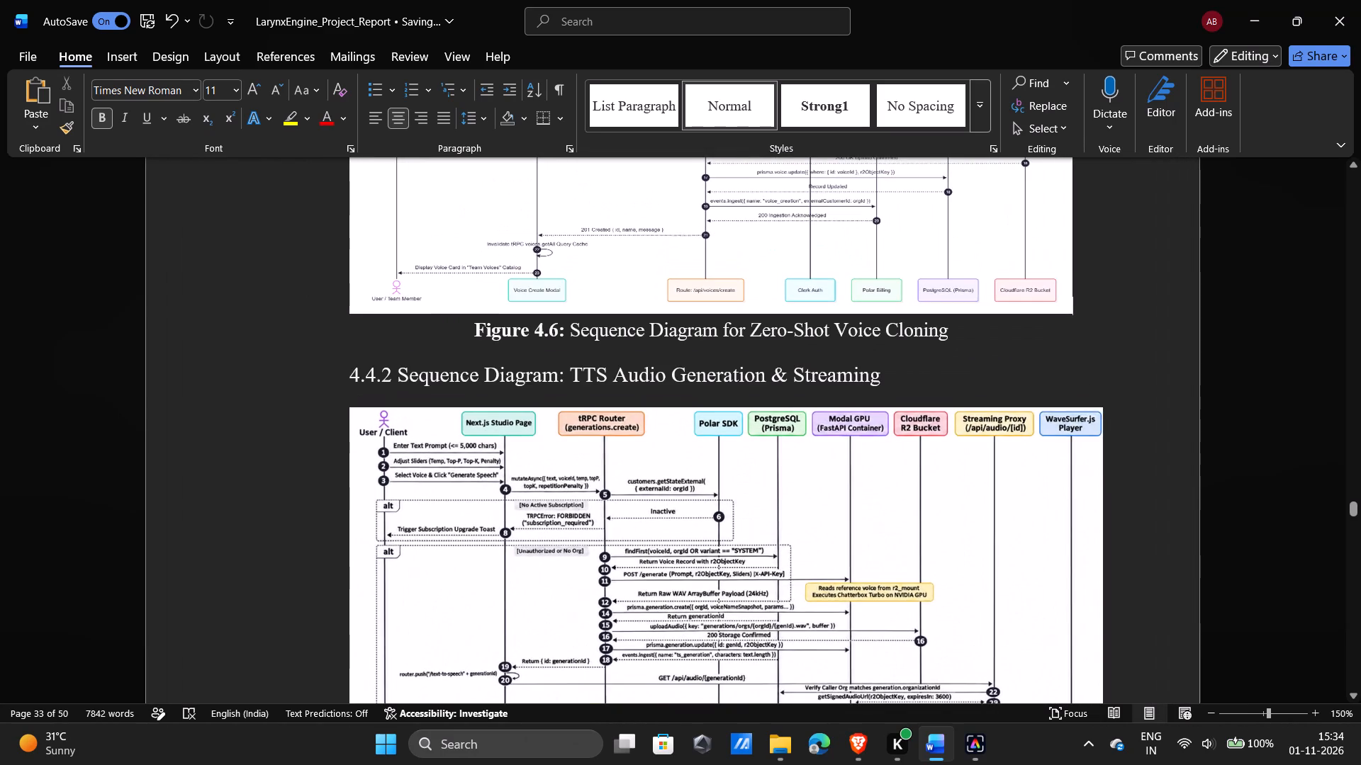
pyautogui.scroll(-1, 666, 353)
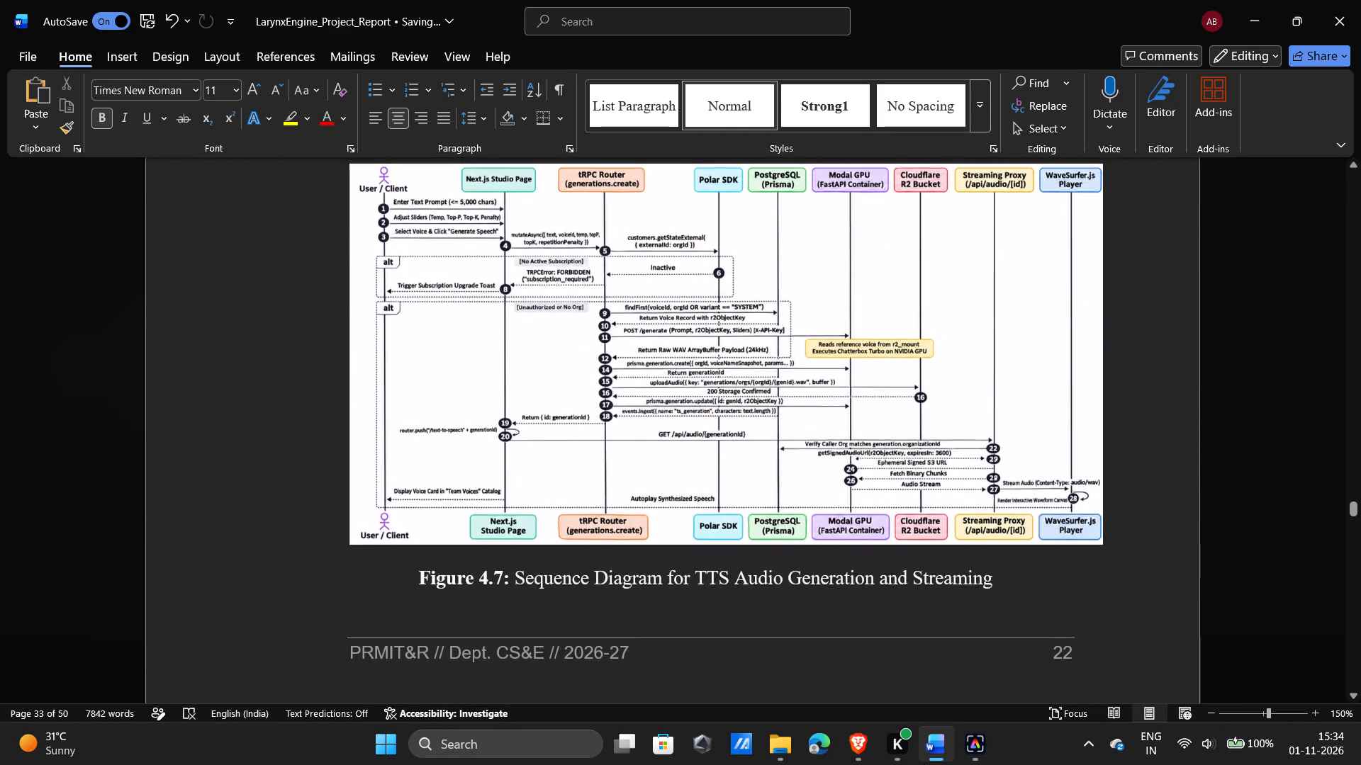
pyautogui.scroll(-1, 666, 353)
pyautogui.keyDown('ctrl'); pyautogui.scroll(-6, 666, 353); pyautogui.keyUp('ctrl')
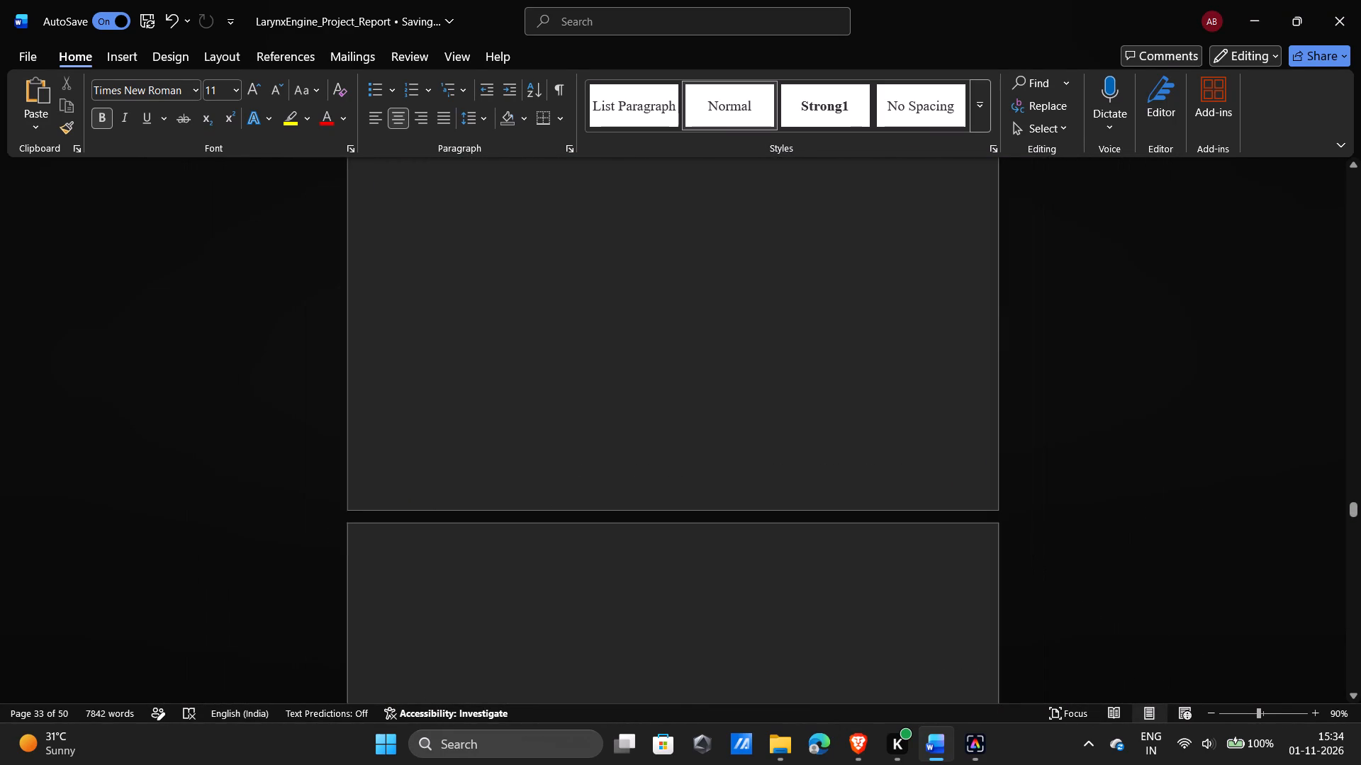
pyautogui.scroll(2, 666, 353)
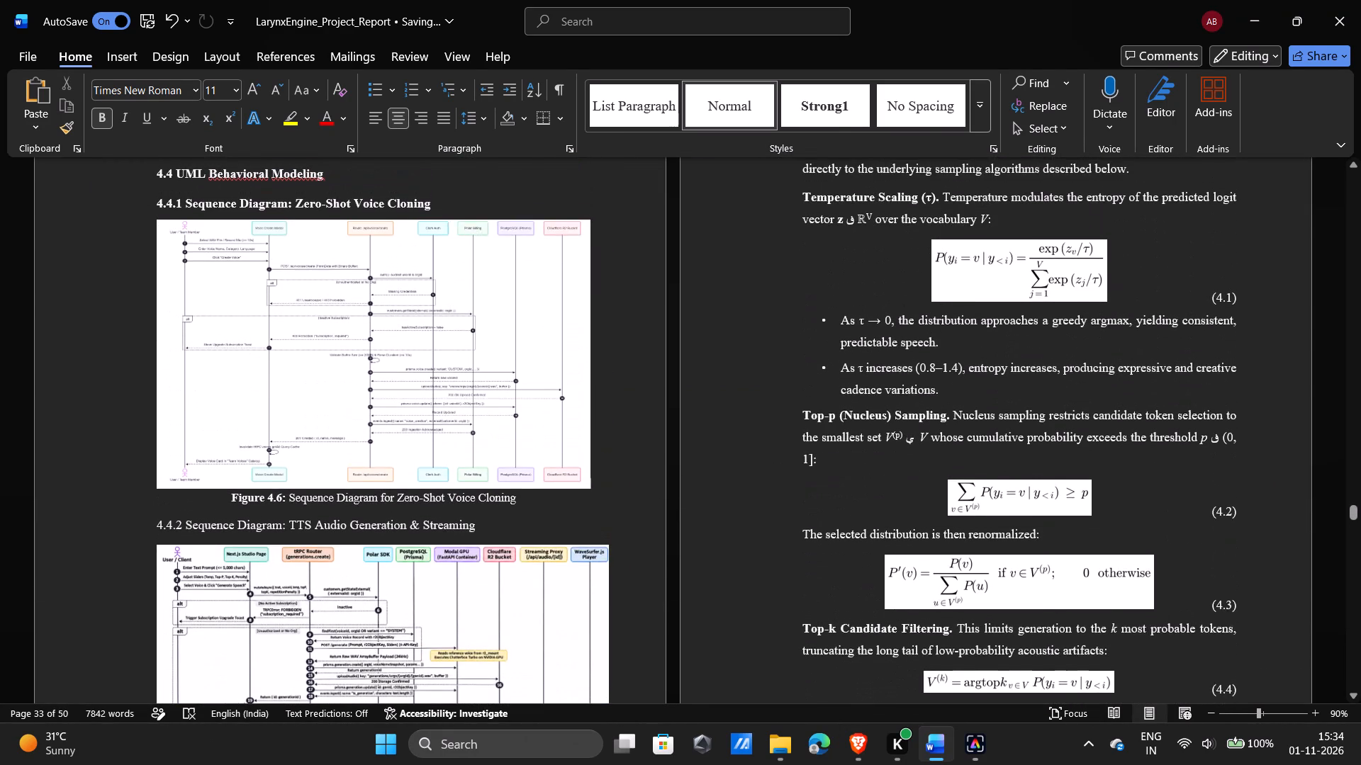
pyautogui.scroll(3, 666, 353)
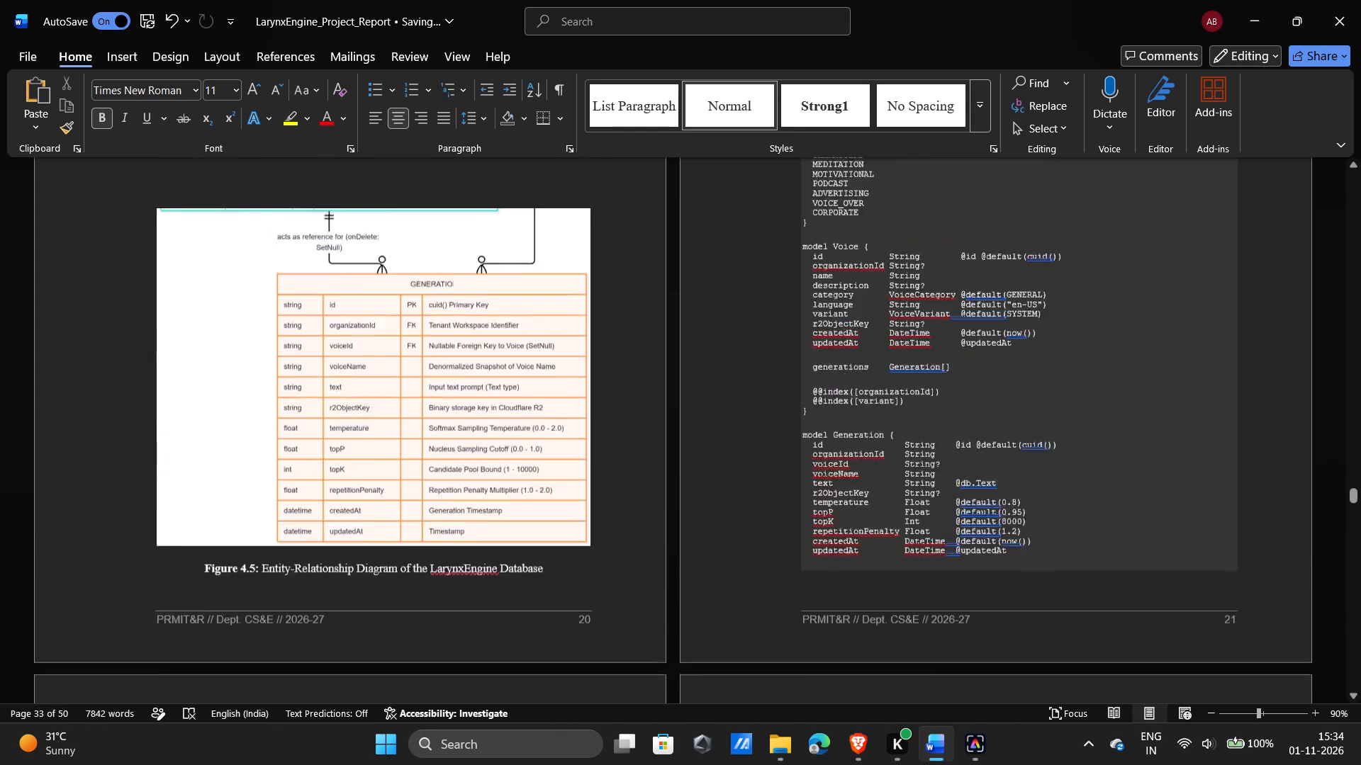
pyautogui.scroll(2, 666, 353)
pyautogui.keyDown('ctrl'); pyautogui.scroll(-1, 666, 353); pyautogui.keyUp('ctrl')
pyautogui.scroll(-1, 666, 353)
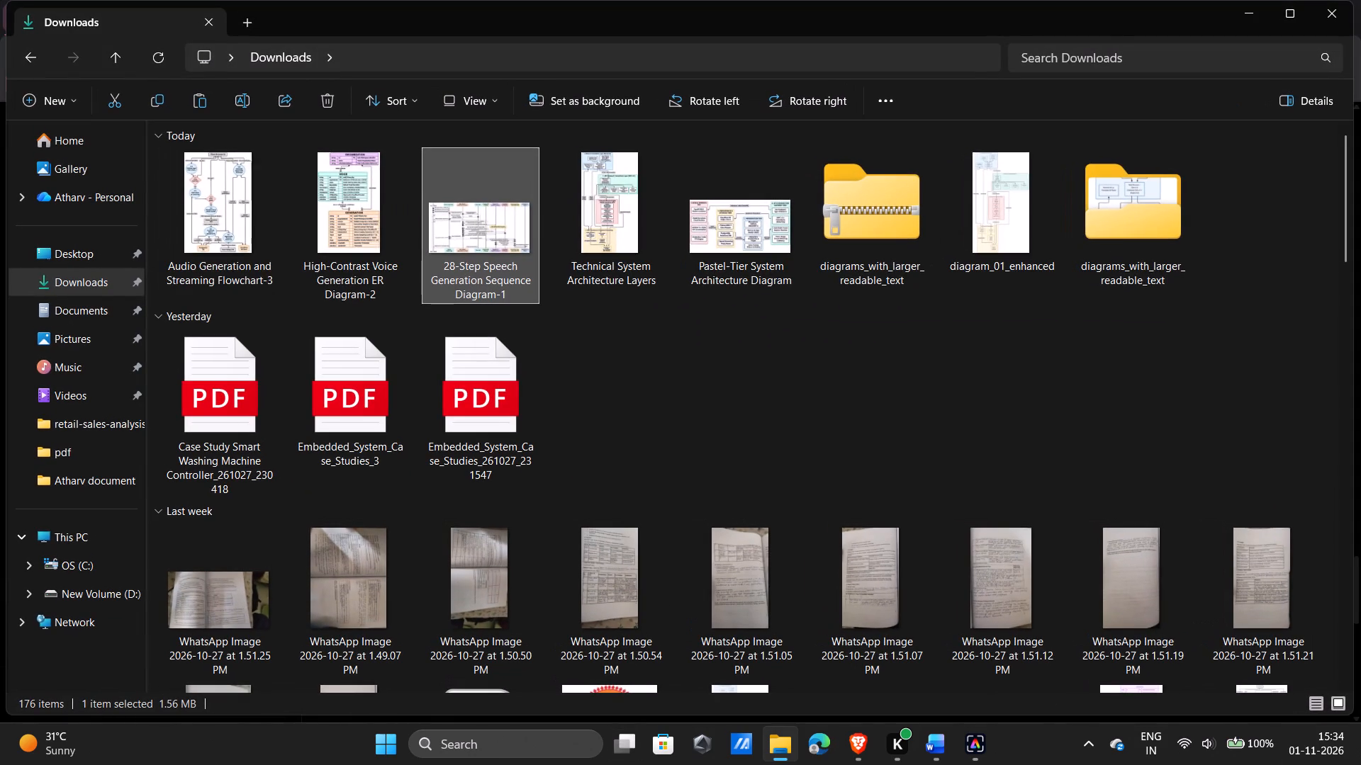
pyautogui.rightClick(325, 193)
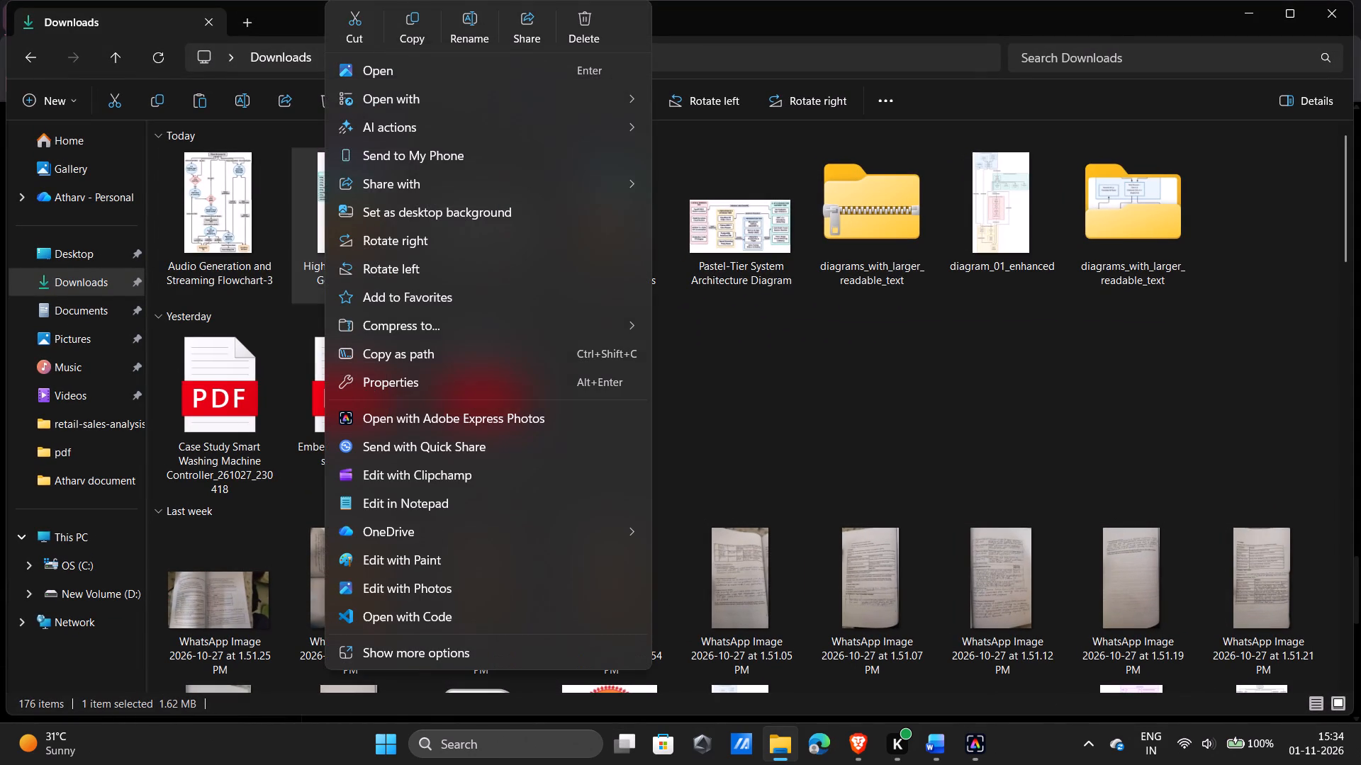
pyautogui.click(404, 17)
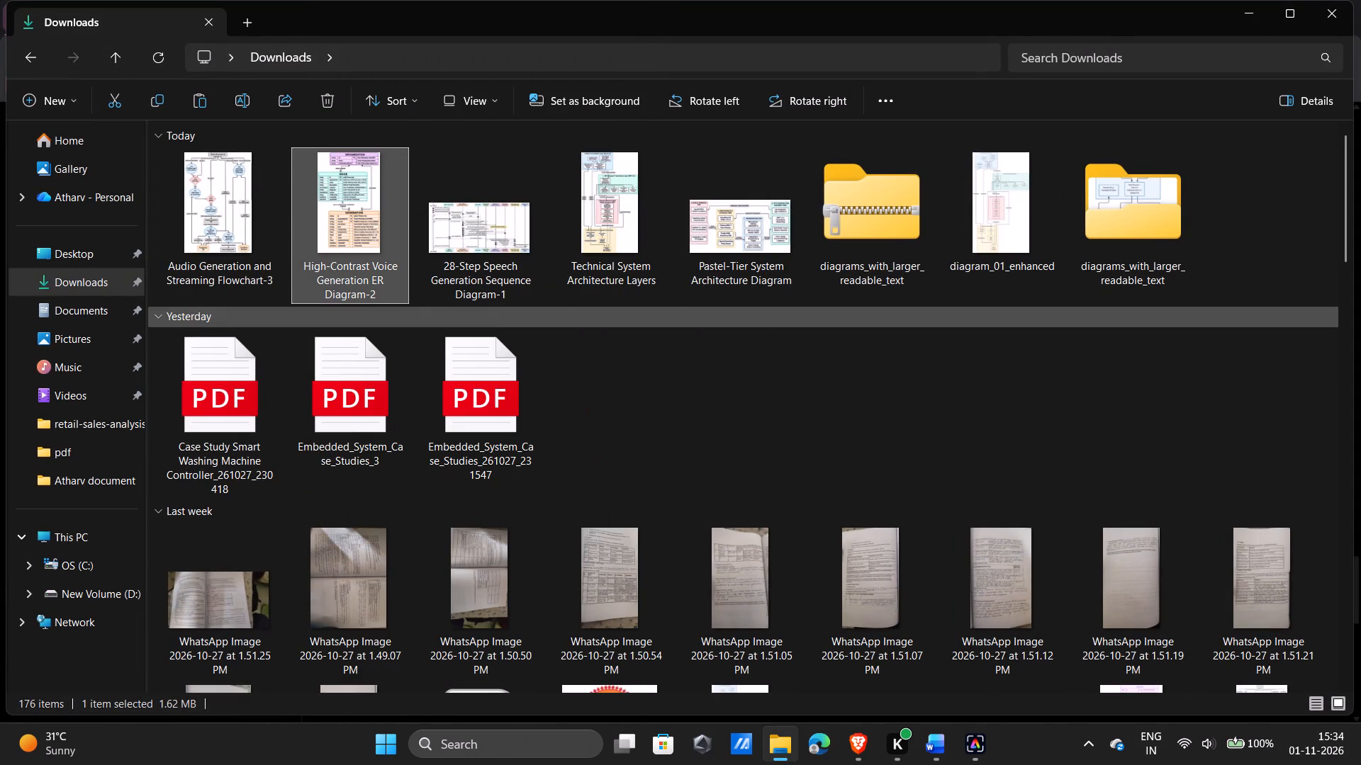
# Switch to the Word report and replace the Figure 4.5 entity-relationship diagram with the copied high-contrast version.
pyautogui.click(920, 123)
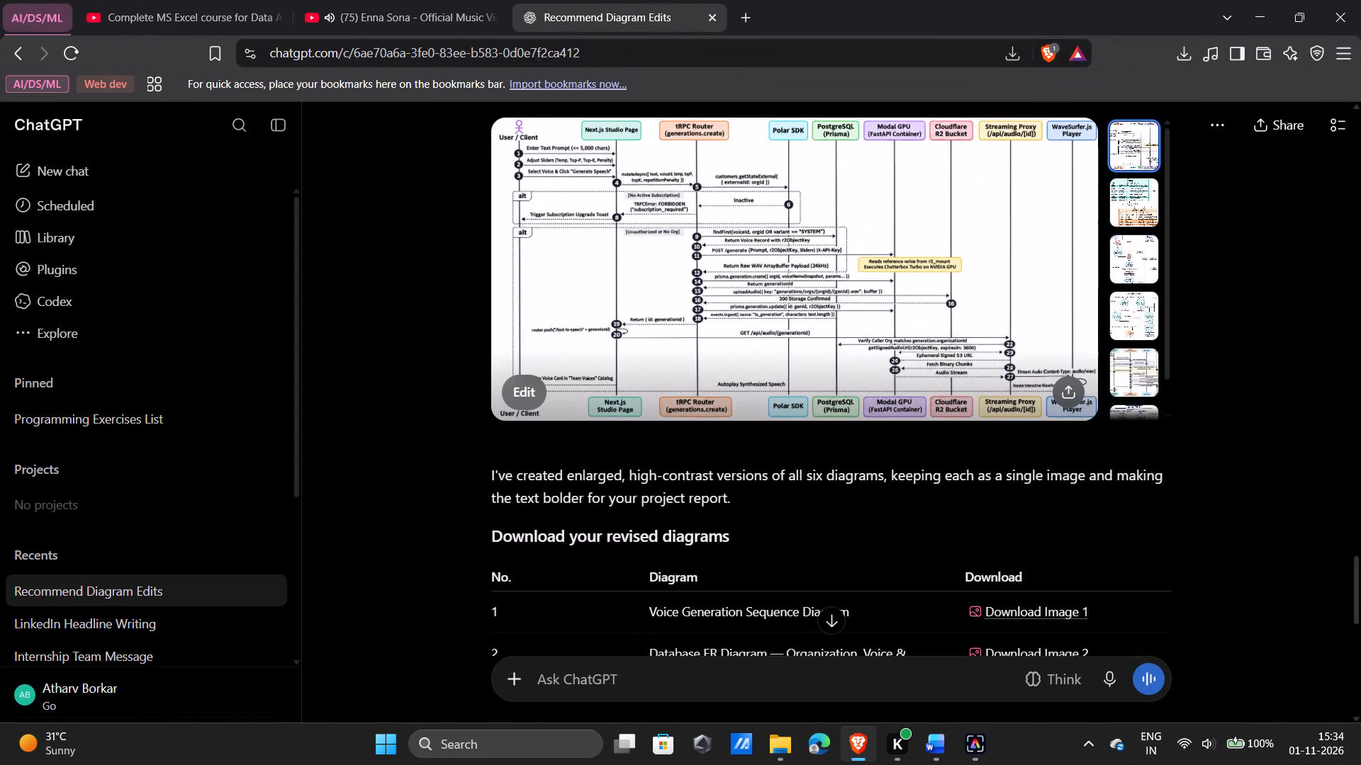
pyautogui.click(470, 429)
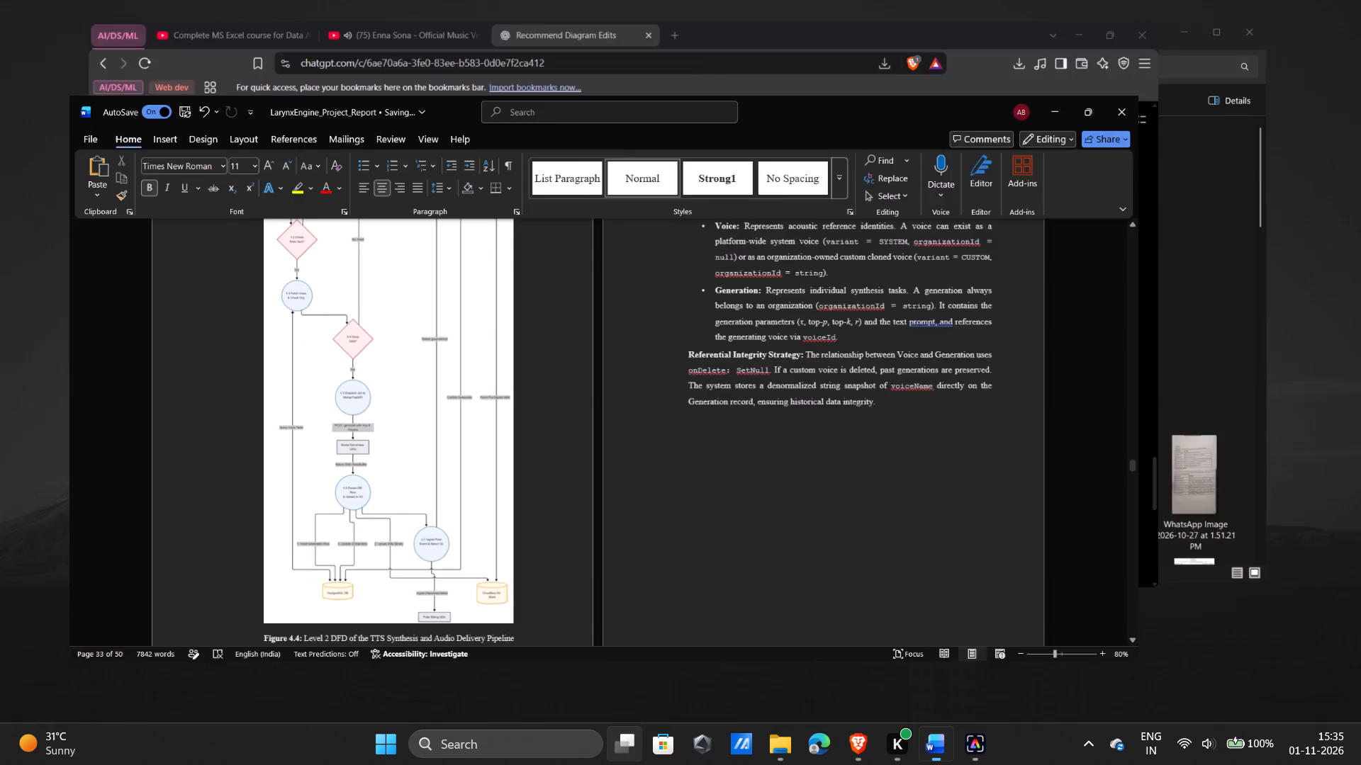
pyautogui.scroll(5, 470, 429)
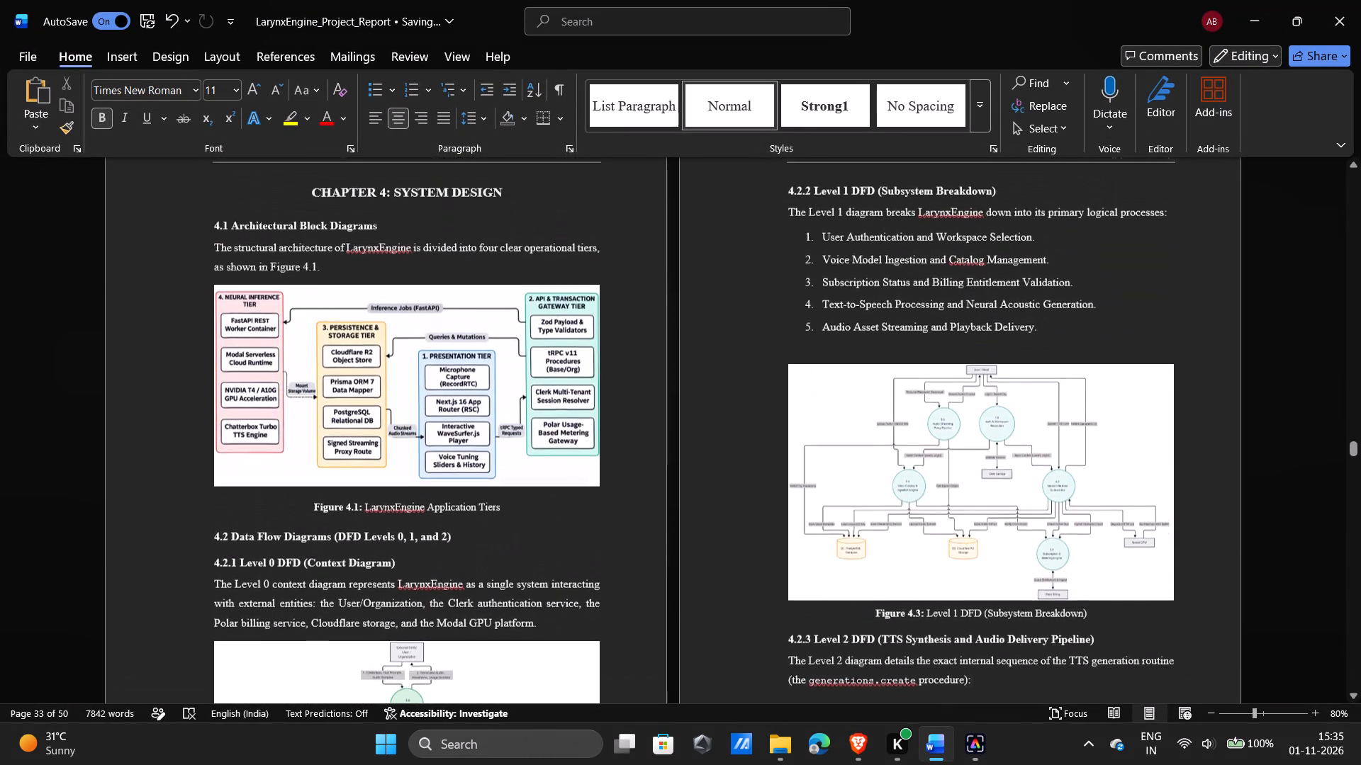
pyautogui.scroll(7, 470, 429)
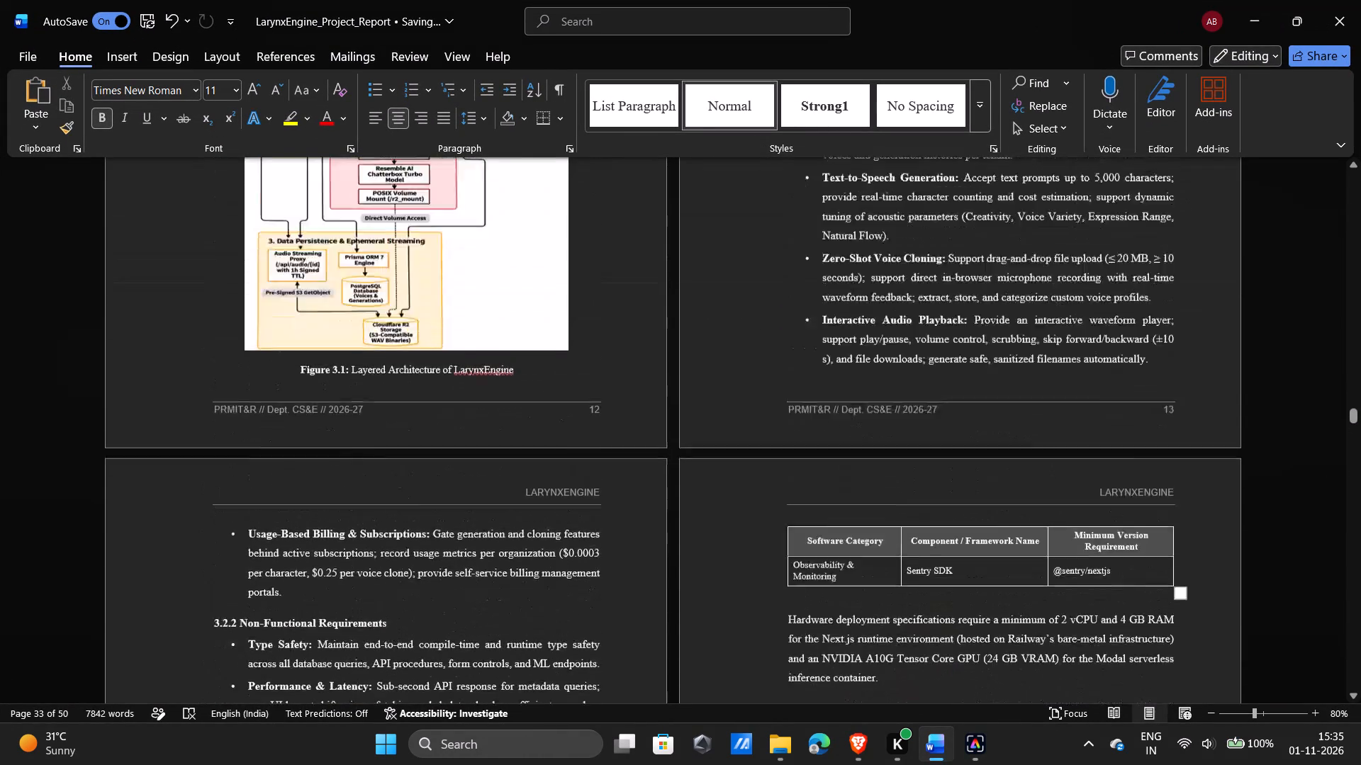
pyautogui.scroll(1, 470, 429)
pyautogui.scroll(-4, 470, 429)
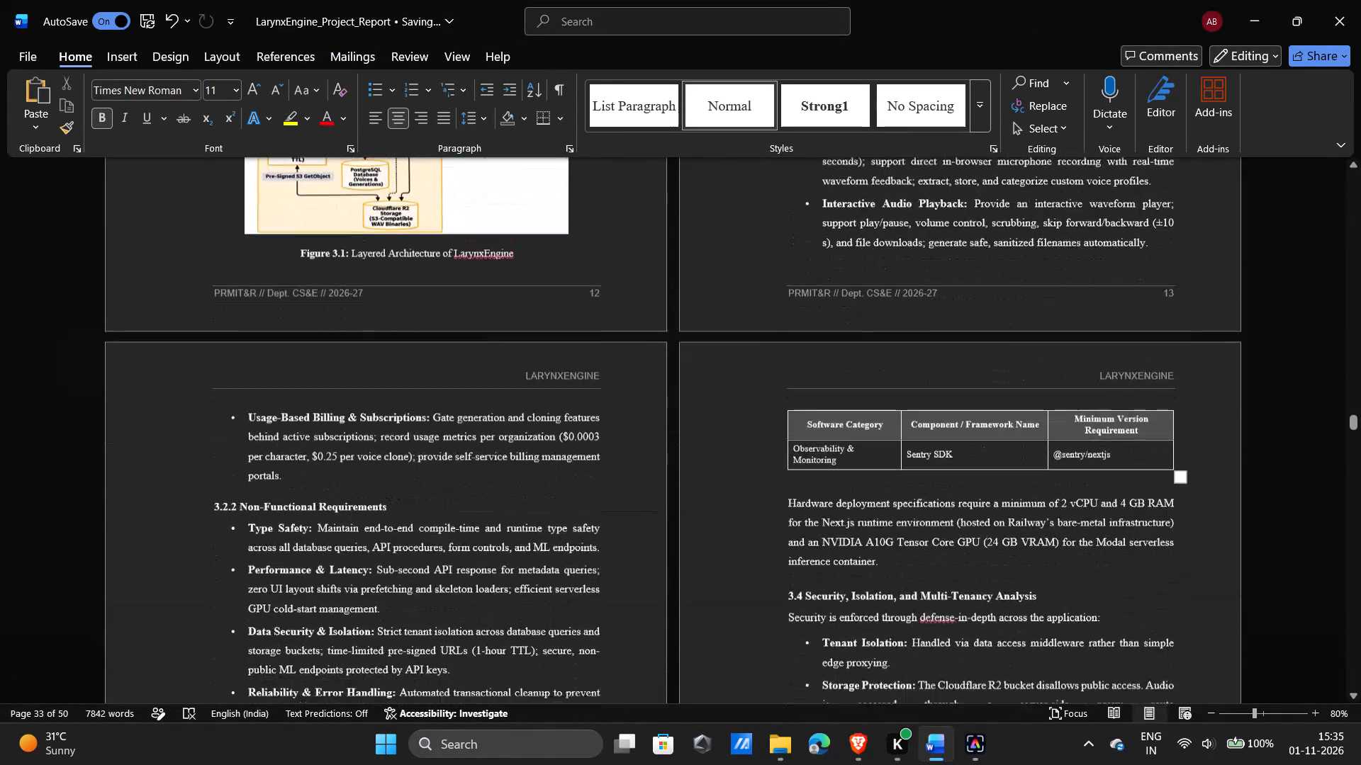
pyautogui.scroll(-5, 470, 429)
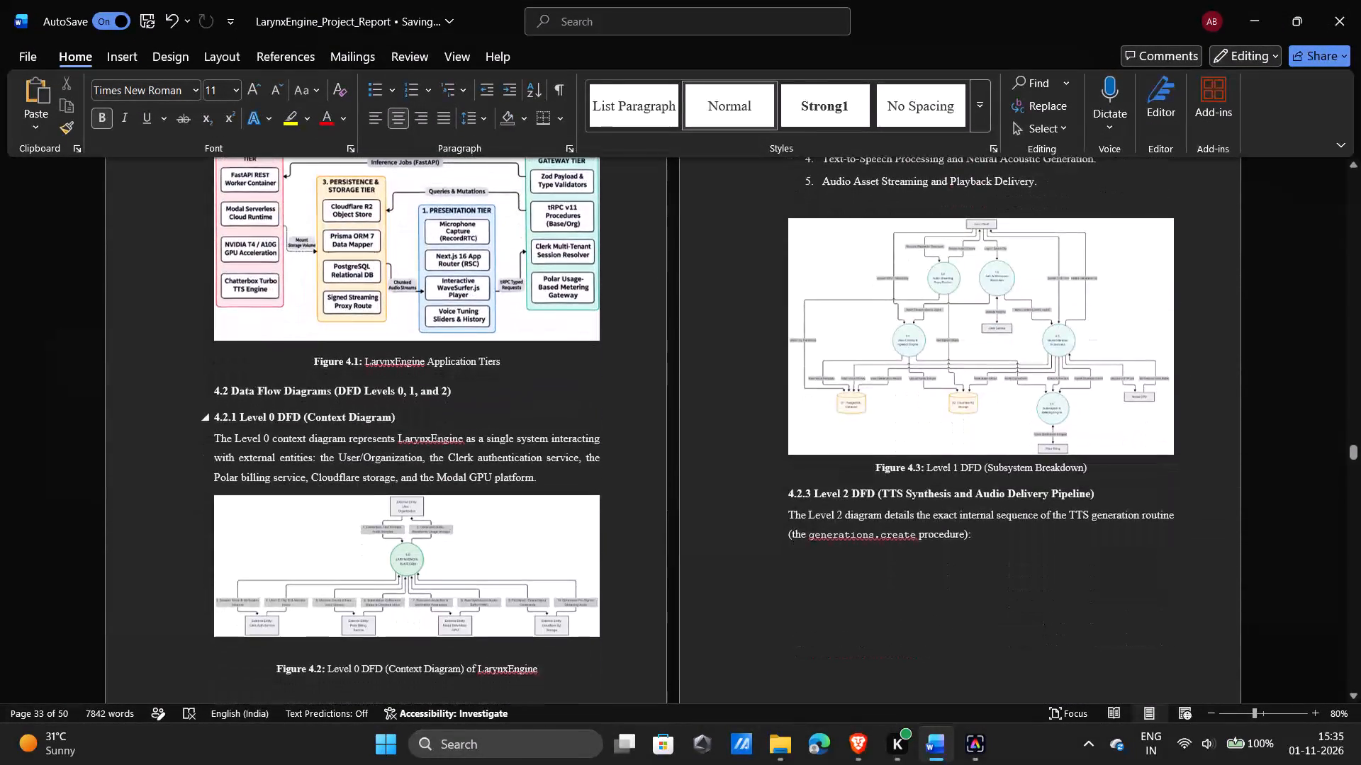
pyautogui.scroll(-6, 470, 429)
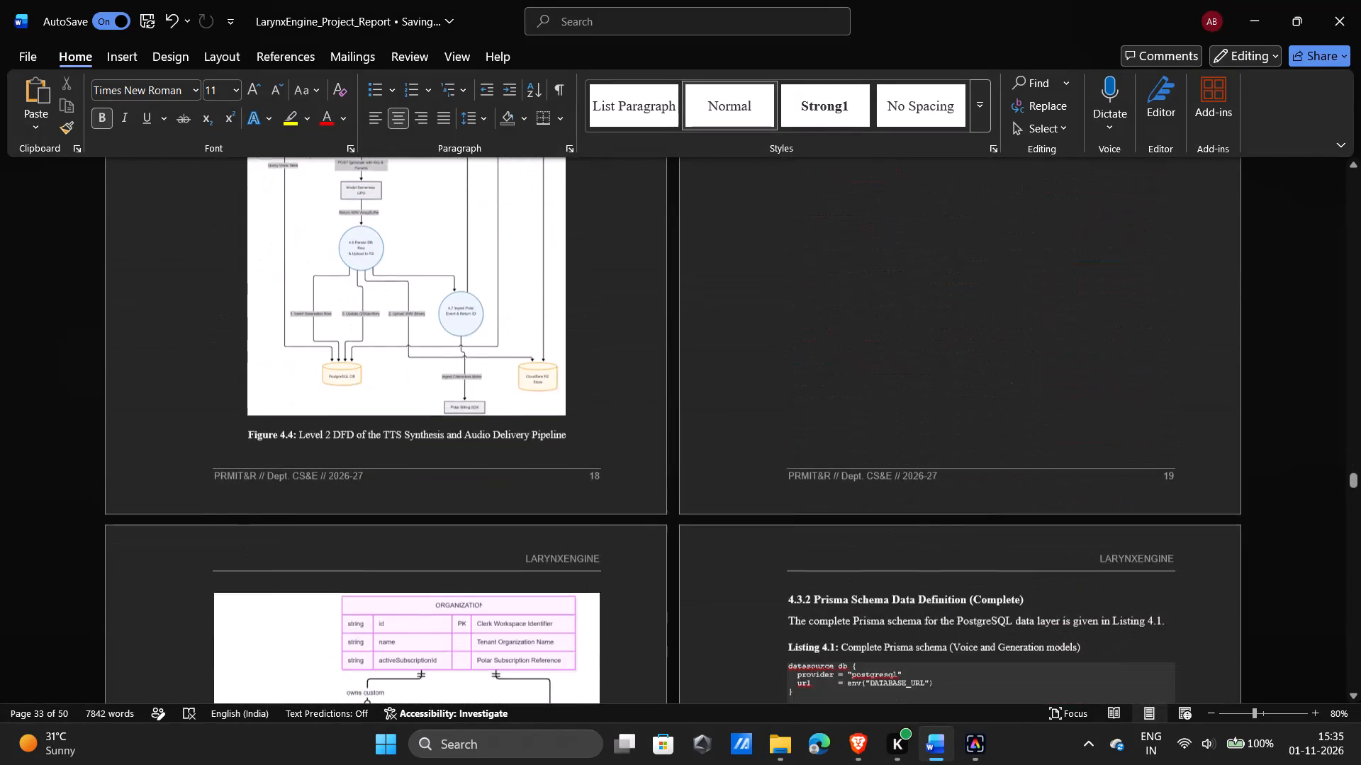
pyautogui.scroll(-2, 470, 429)
pyautogui.click(470, 429)
pyautogui.scroll(-1, 470, 429)
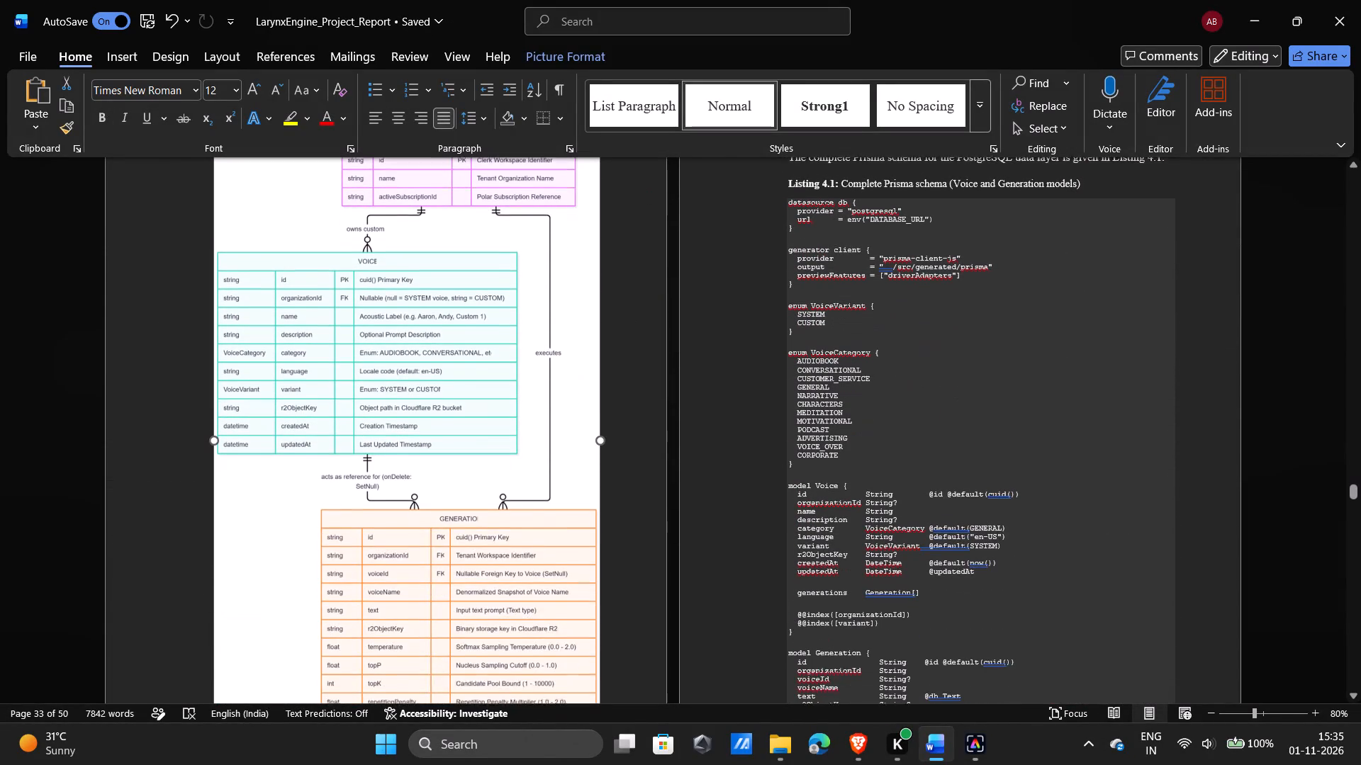
pyautogui.scroll(-1, 470, 429)
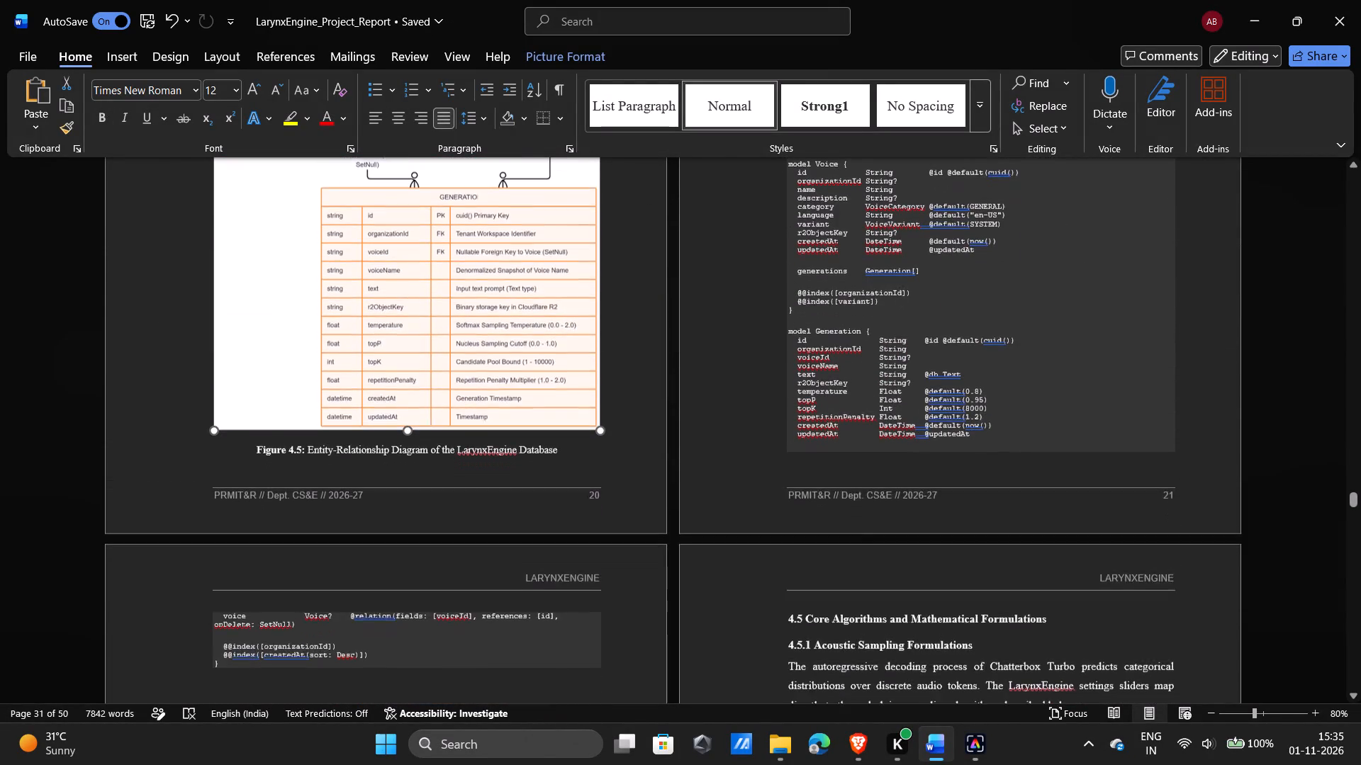
pyautogui.press('Delete')
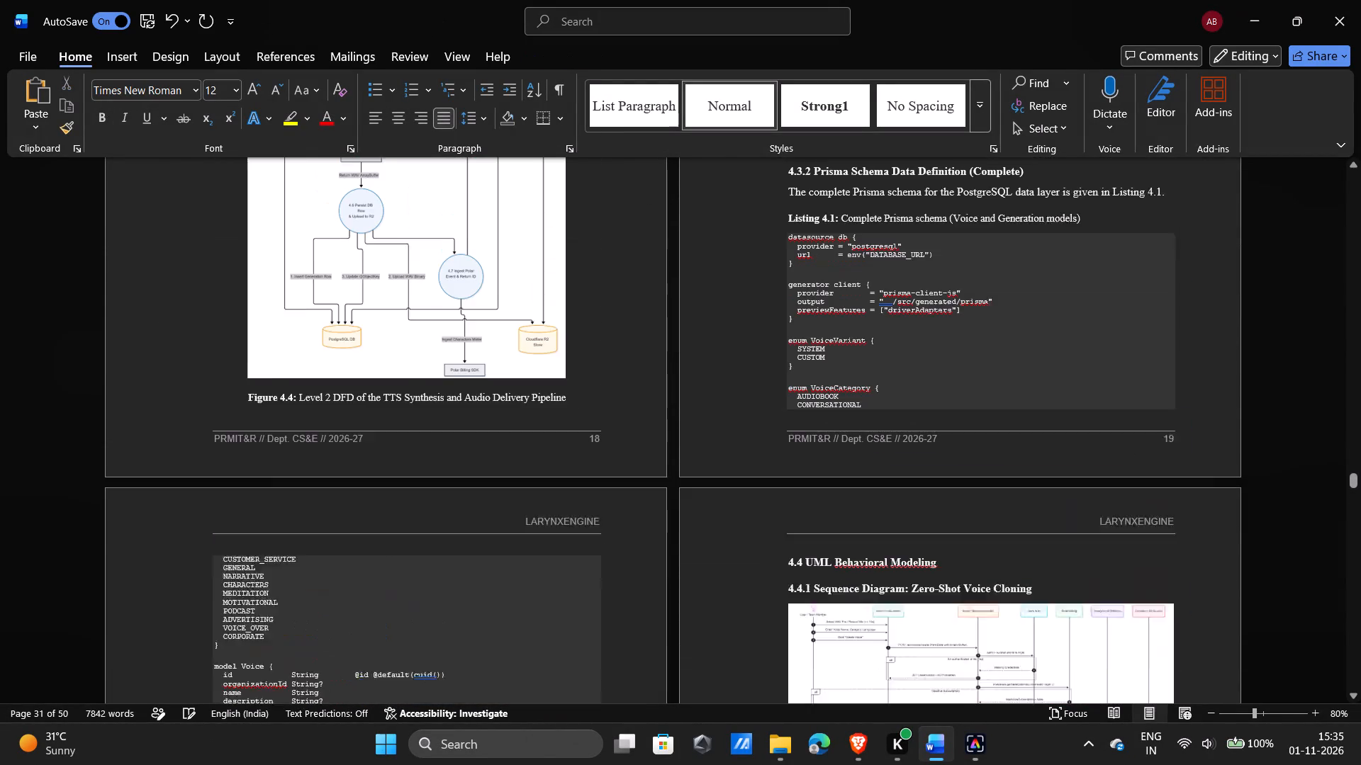
pyautogui.hotkey('ctrl', 'v')
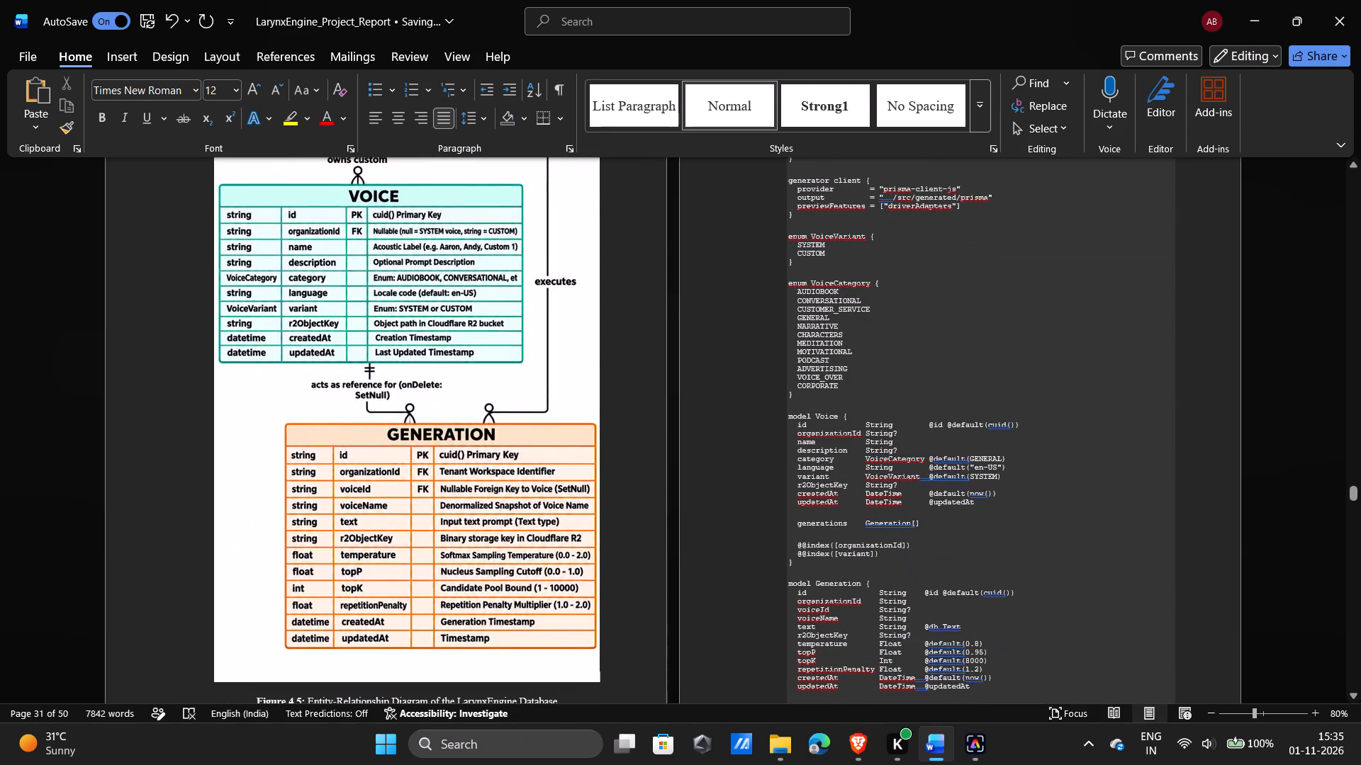
pyautogui.scroll(1, 642, 421)
pyautogui.scroll(-1, 642, 421)
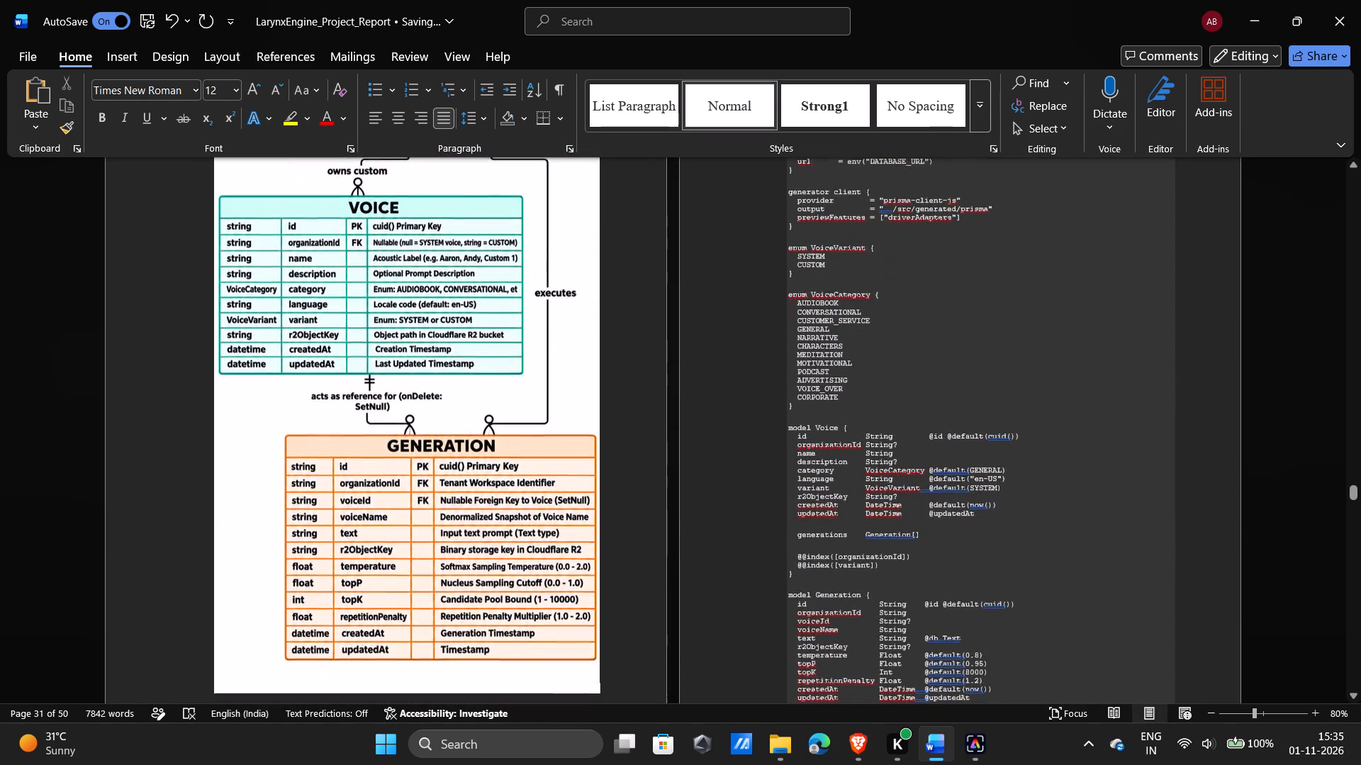
# Reduce the new Figure 4.5 picture's height from its bottom edge and shrink it proportionally from its corner to less than the text column width.
pyautogui.click(401, 555)
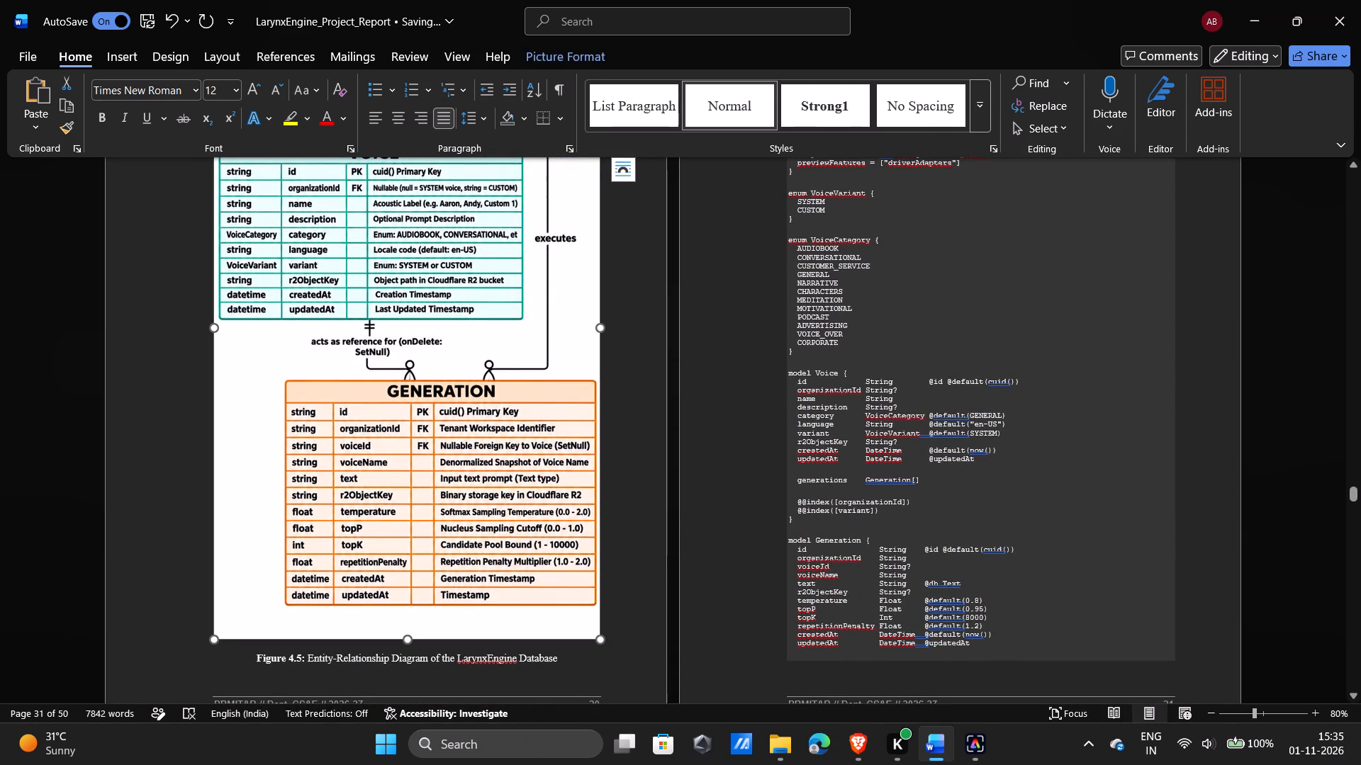
pyautogui.moveTo(405, 641); pyautogui.dragTo(417, 469)
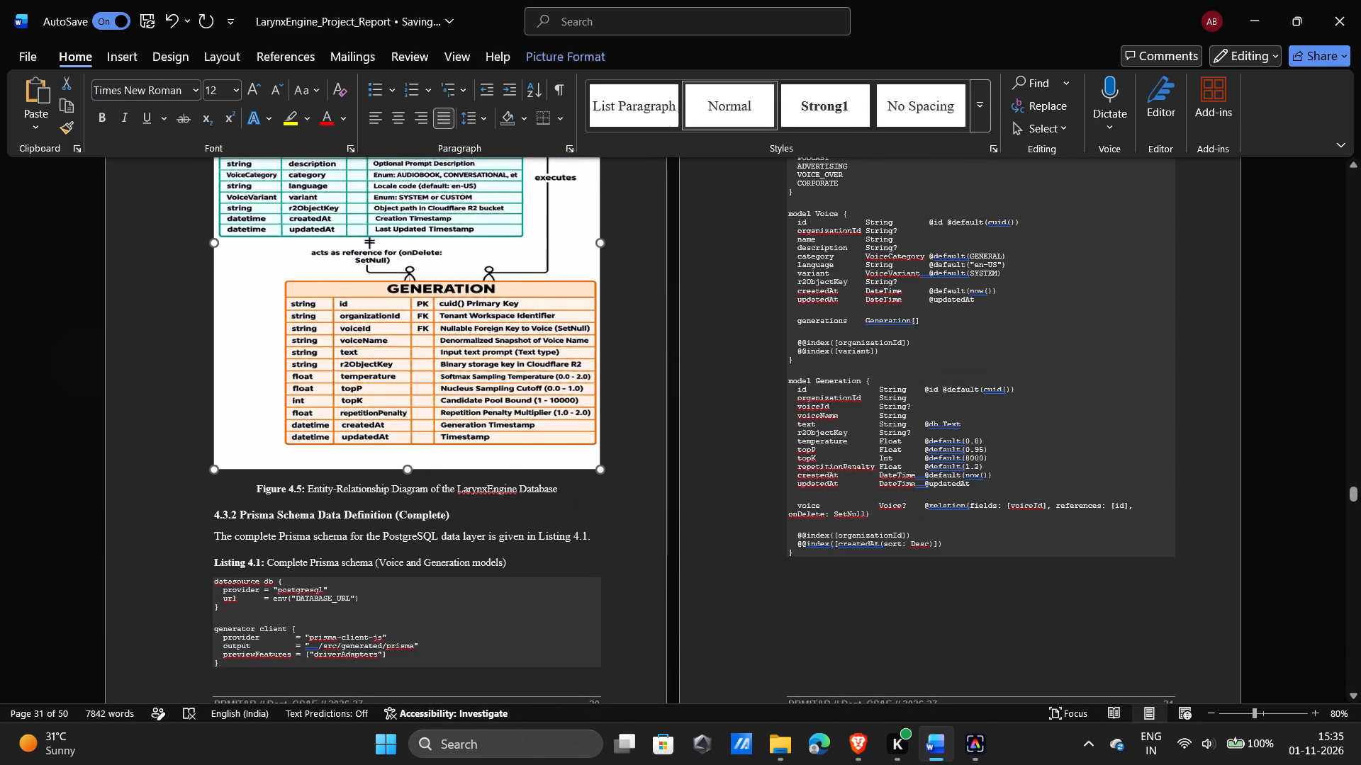
pyautogui.moveTo(417, 469); pyautogui.dragTo(427, 560)
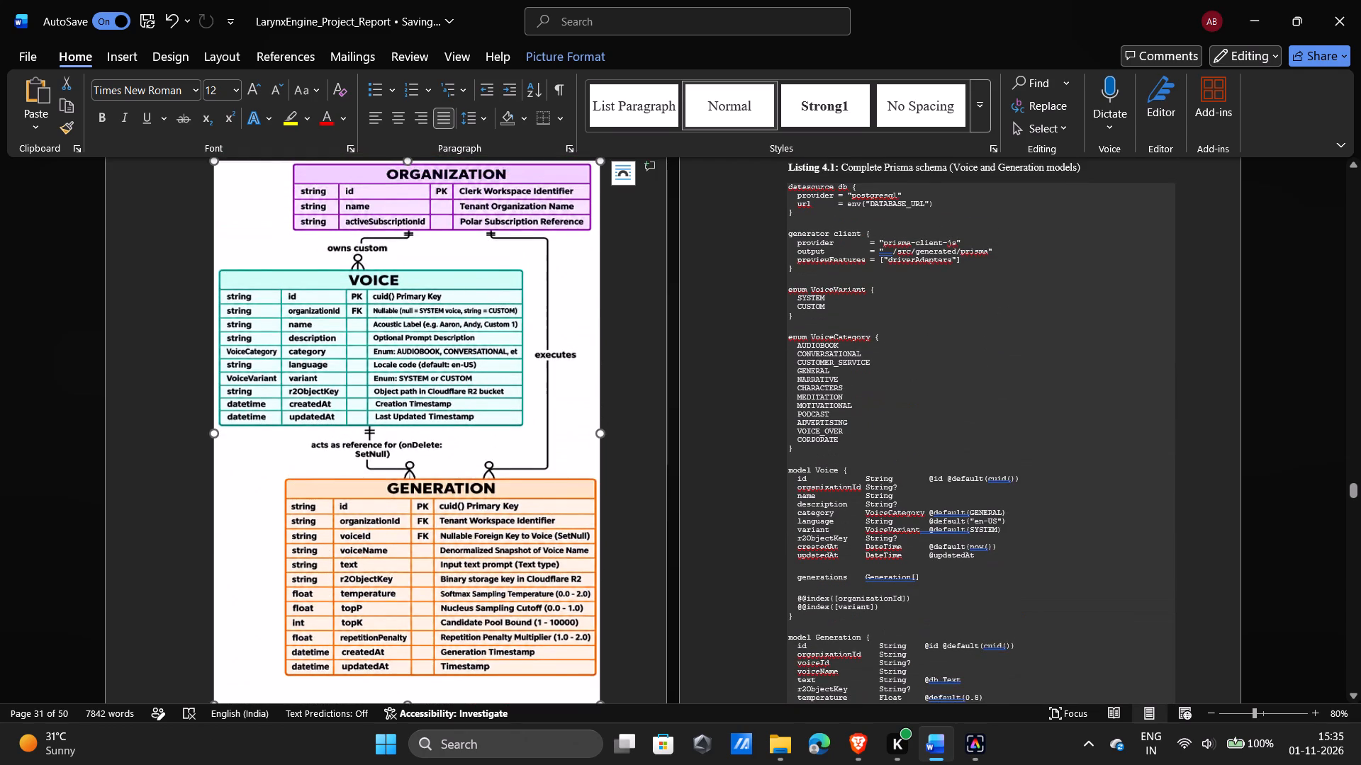
pyautogui.scroll(-1, 459, 407)
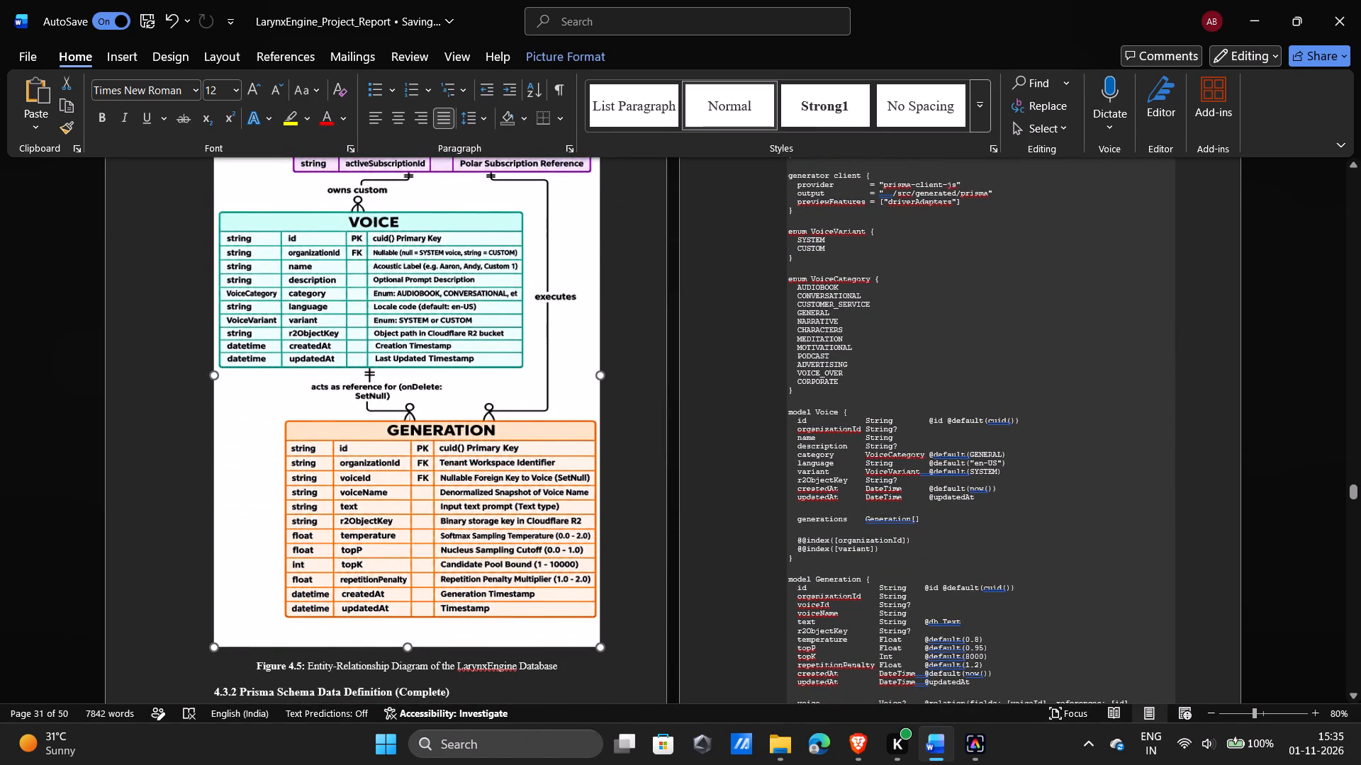
pyautogui.moveTo(600, 650); pyautogui.dragTo(536, 542)
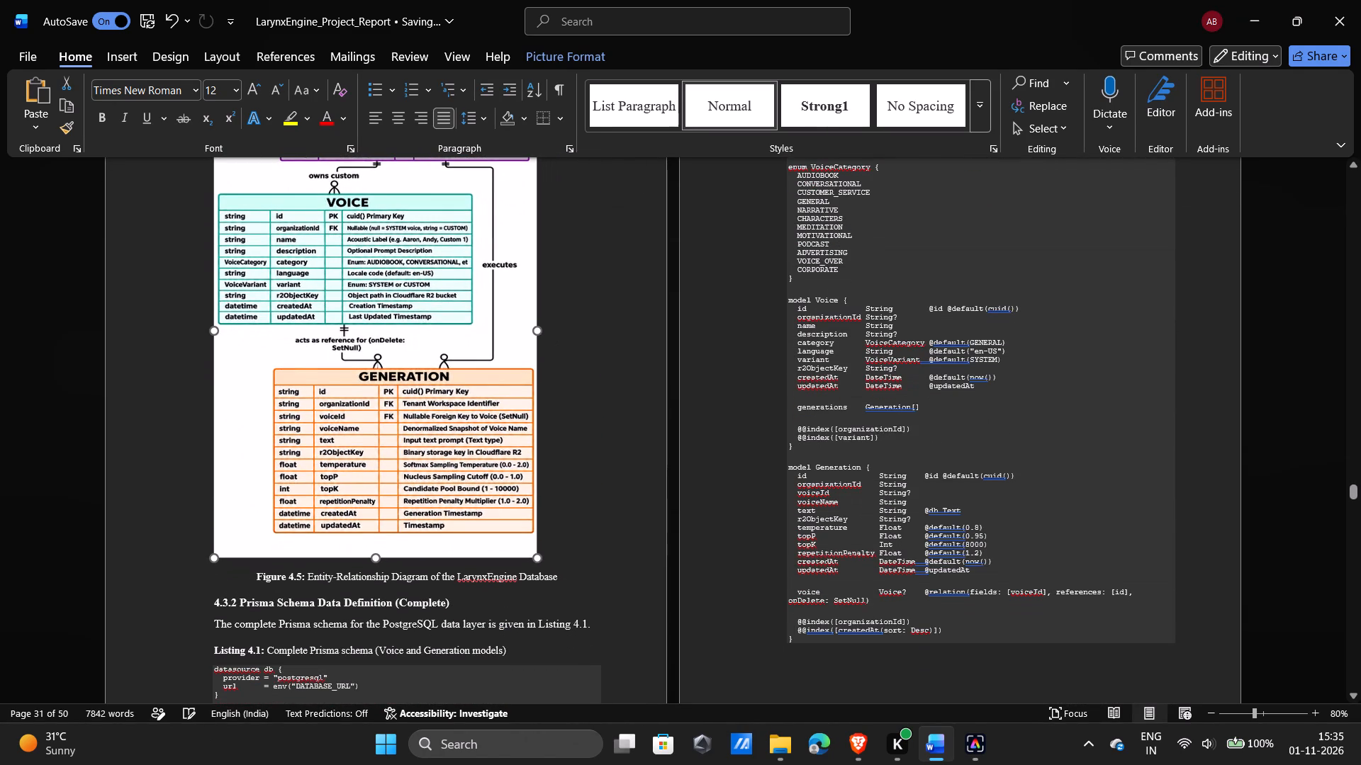
# Centre the resized Figure 4.5 entity-relationship picture on the page.
pyautogui.click(396, 111)
pyautogui.click(379, 115)
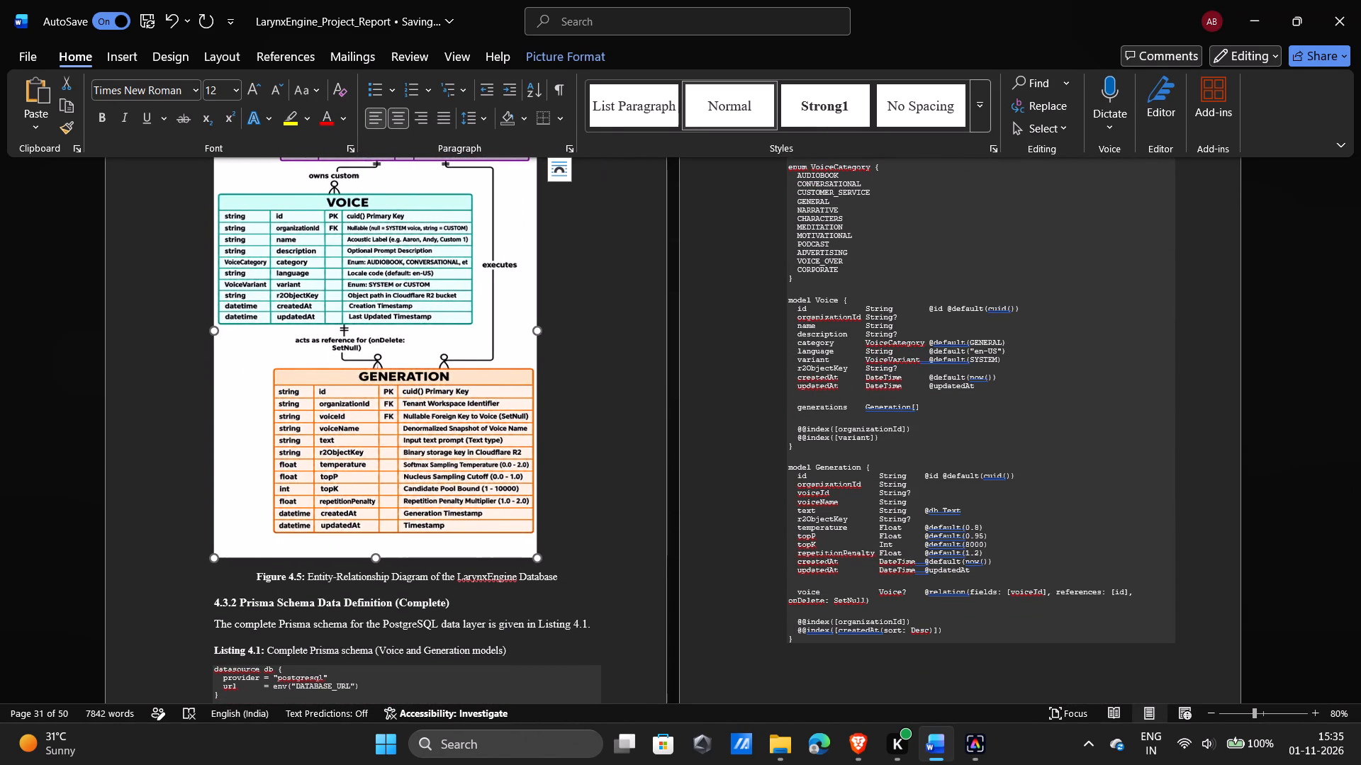
pyautogui.click(392, 116)
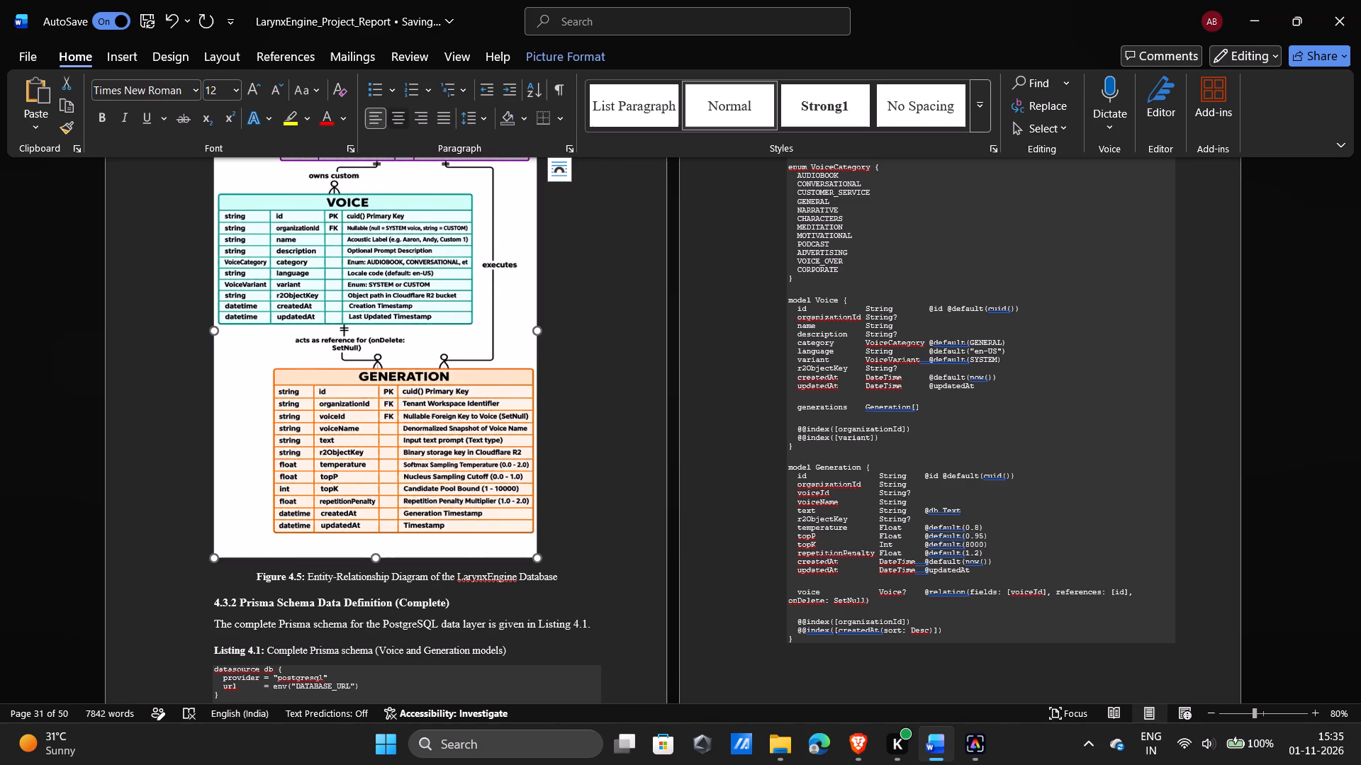
# Shrink the centred Figure 4.5 picture slightly and proportionally from its lower corner.
pyautogui.scroll(1, 612, 376)
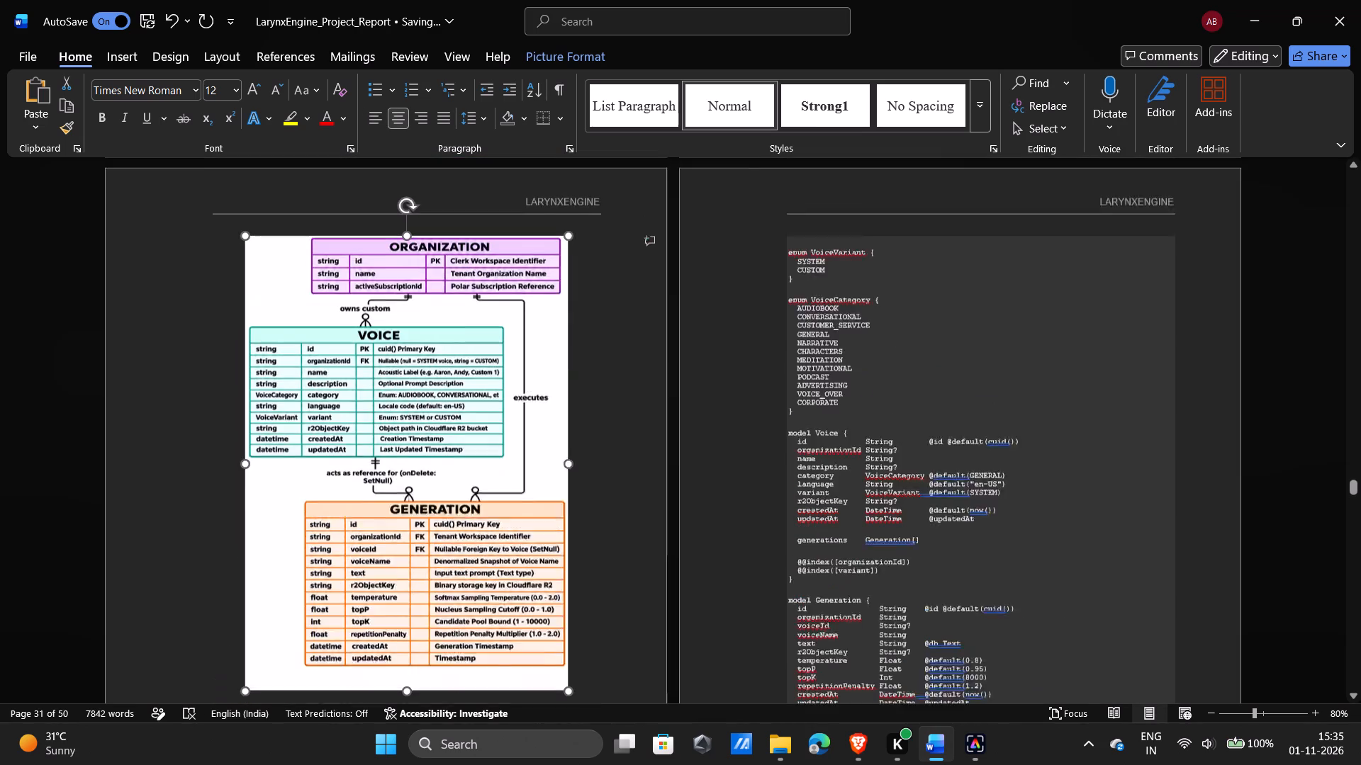
pyautogui.scroll(1, 612, 376)
pyautogui.scroll(-1, 449, 472)
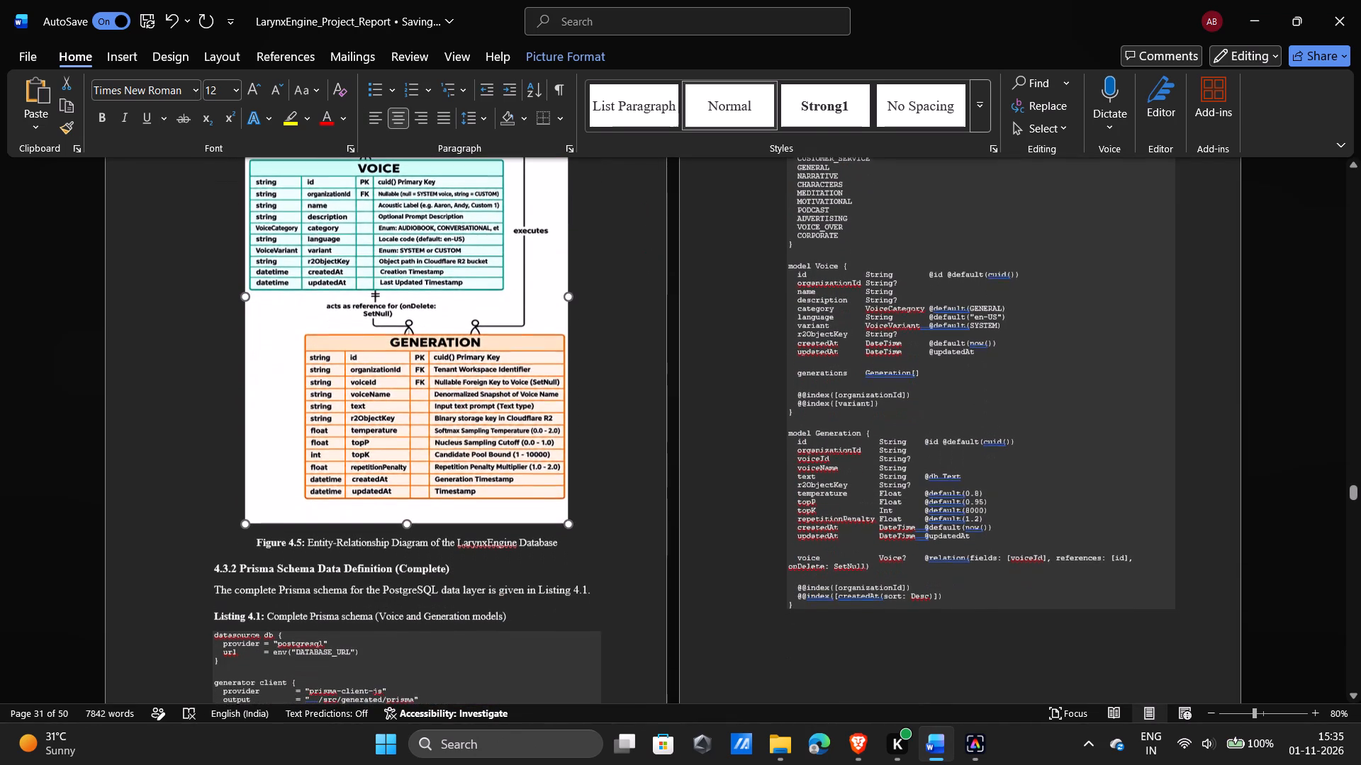
pyautogui.moveTo(243, 521); pyautogui.dragTo(250, 511)
pyautogui.click(605, 376)
# Stretch the Figure 4.5 picture slightly taller from its bottom edge, keeping its caption on the same page.
pyautogui.scroll(1, 605, 376)
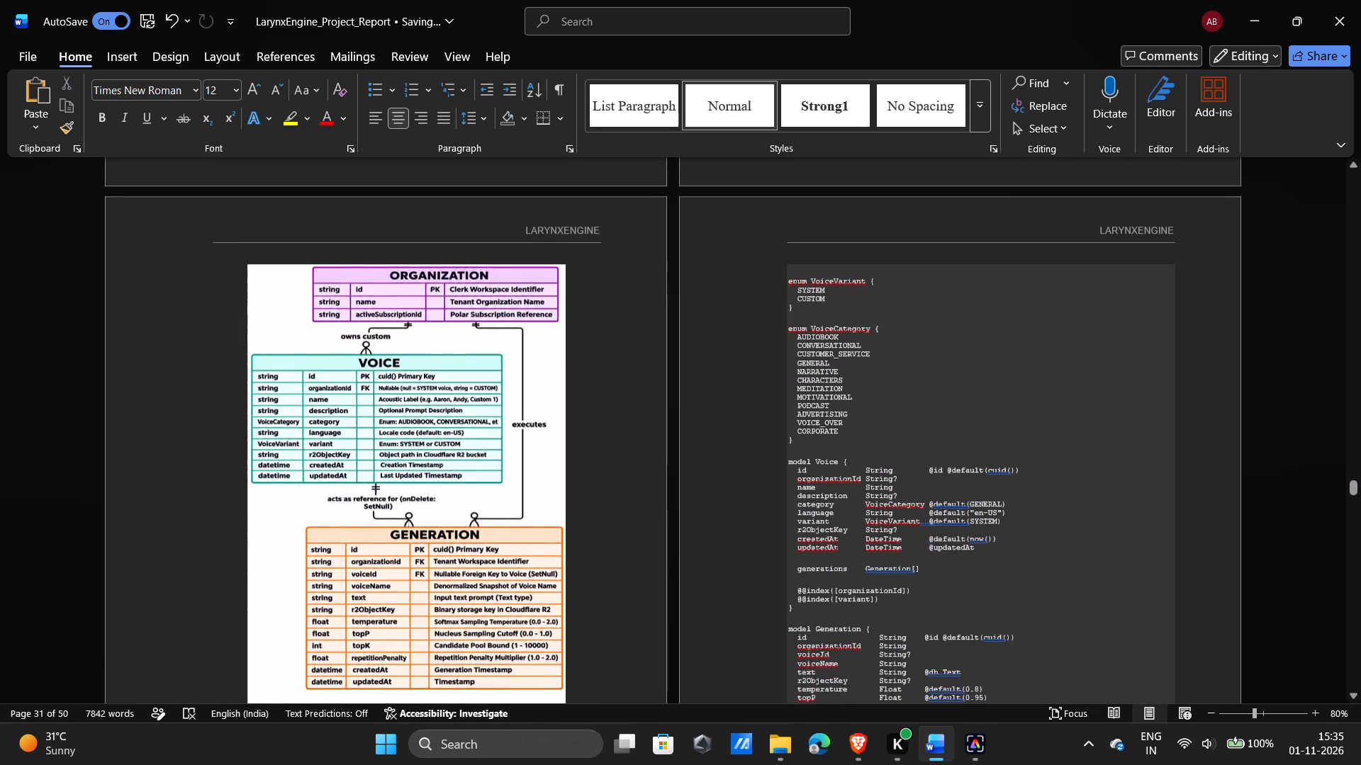
pyautogui.scroll(1, 605, 376)
pyautogui.click(500, 374)
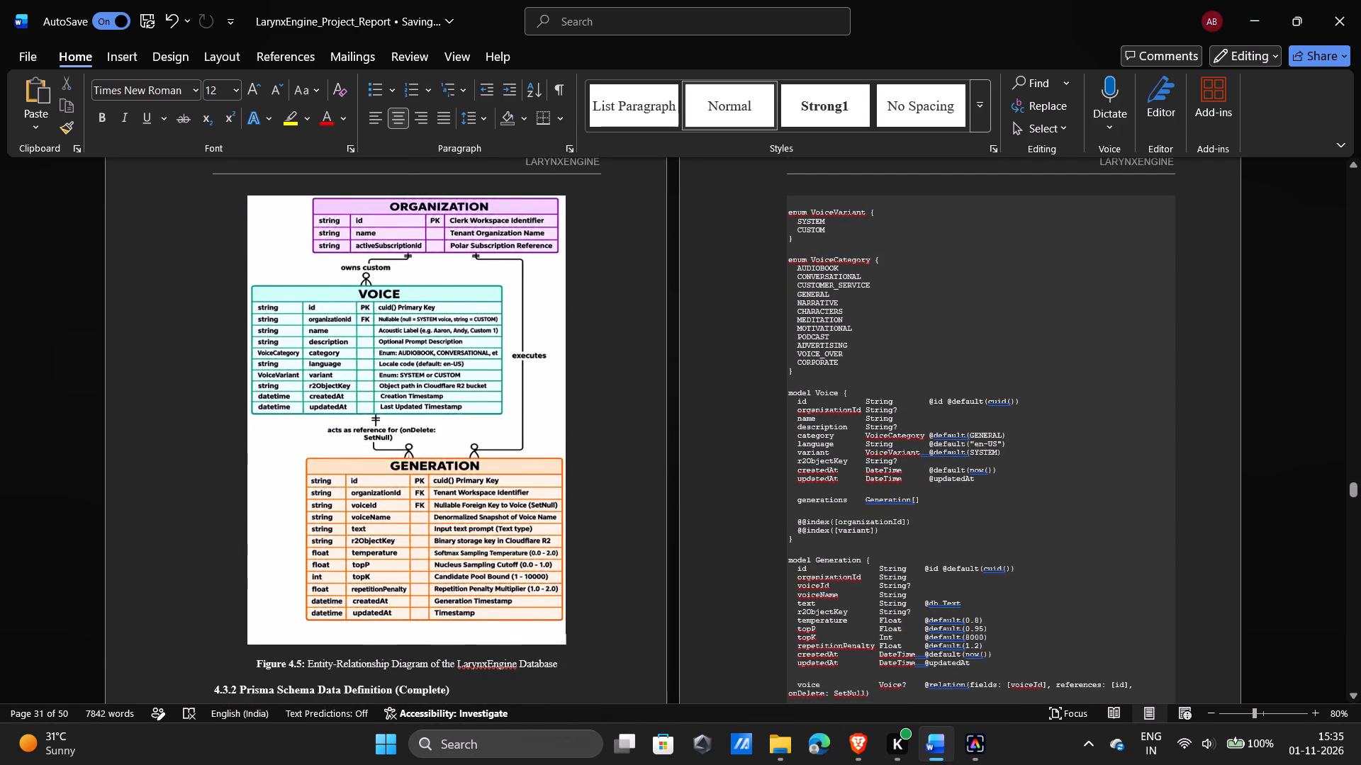
pyautogui.moveTo(569, 426); pyautogui.dragTo(578, 418)
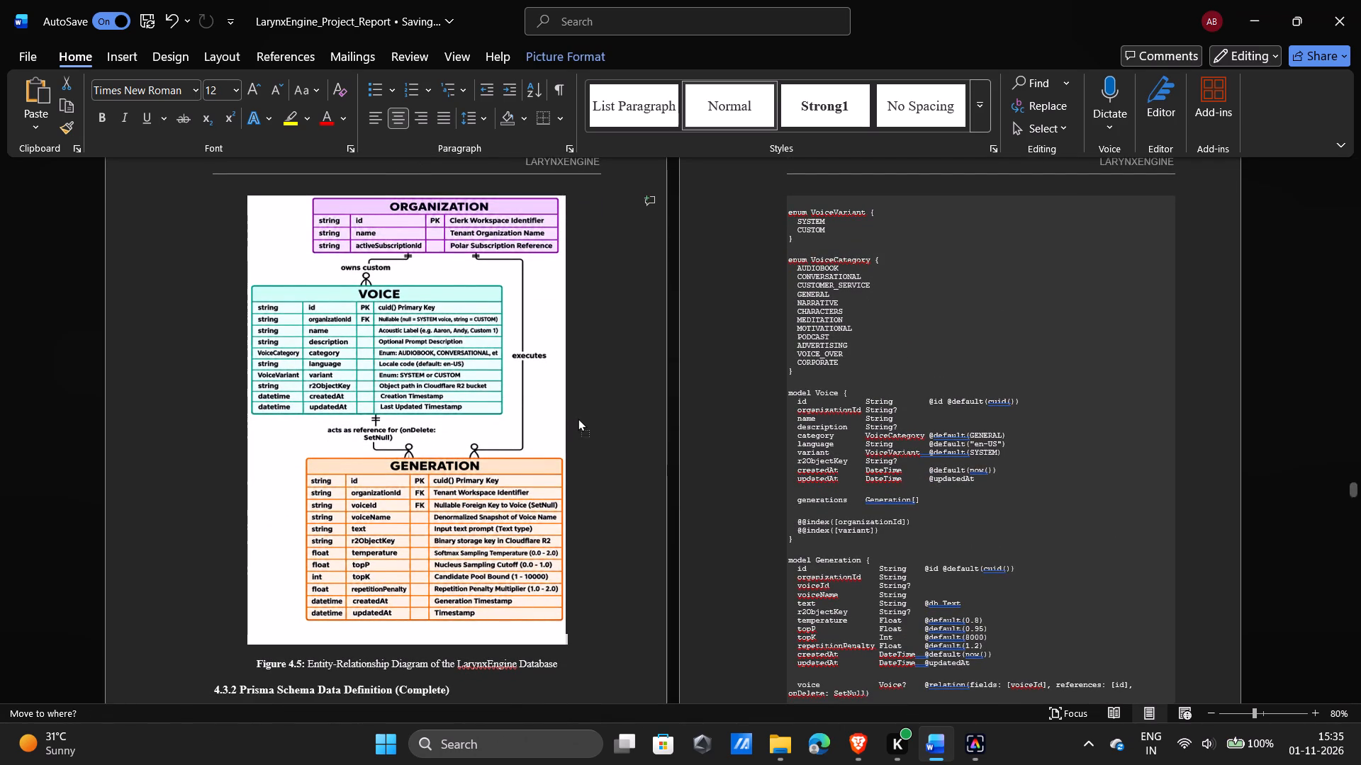
pyautogui.moveTo(578, 418); pyautogui.dragTo(581, 418)
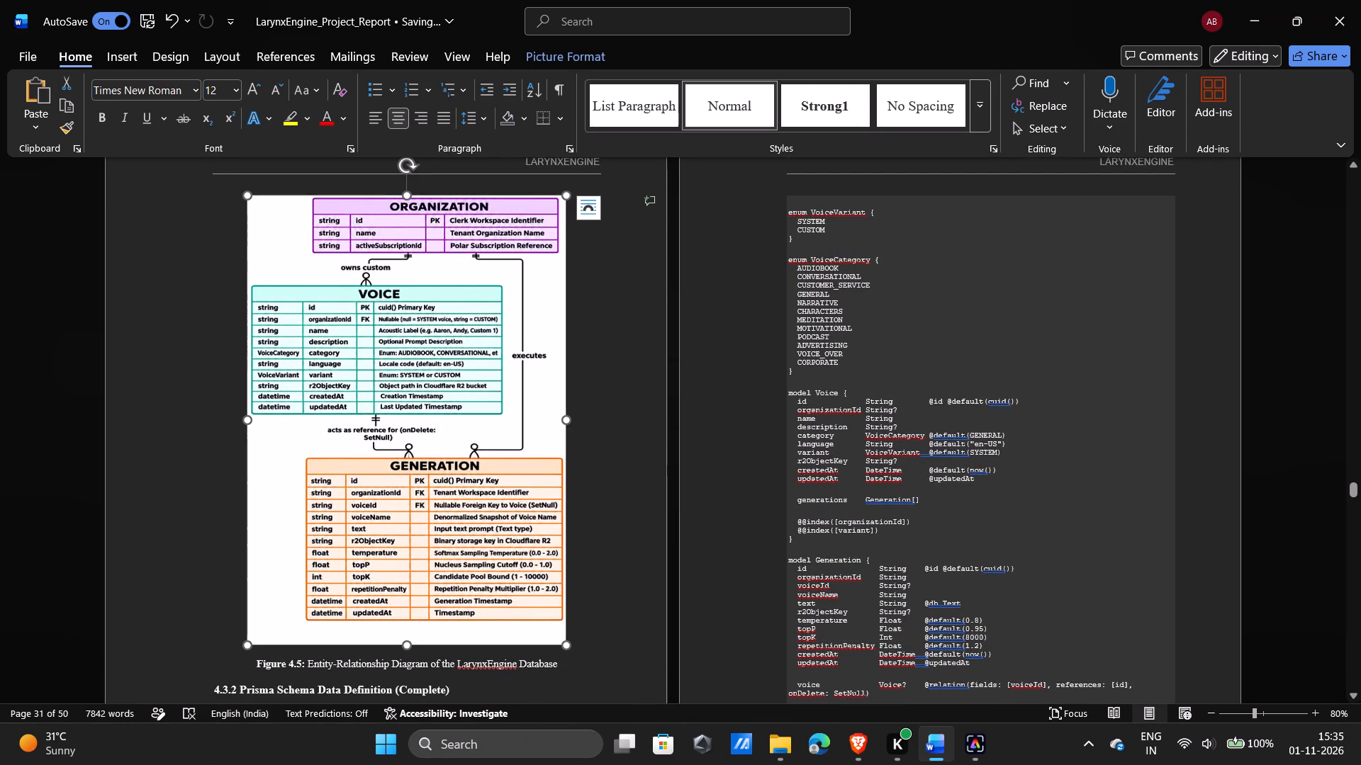
pyautogui.moveTo(402, 645); pyautogui.dragTo(399, 662)
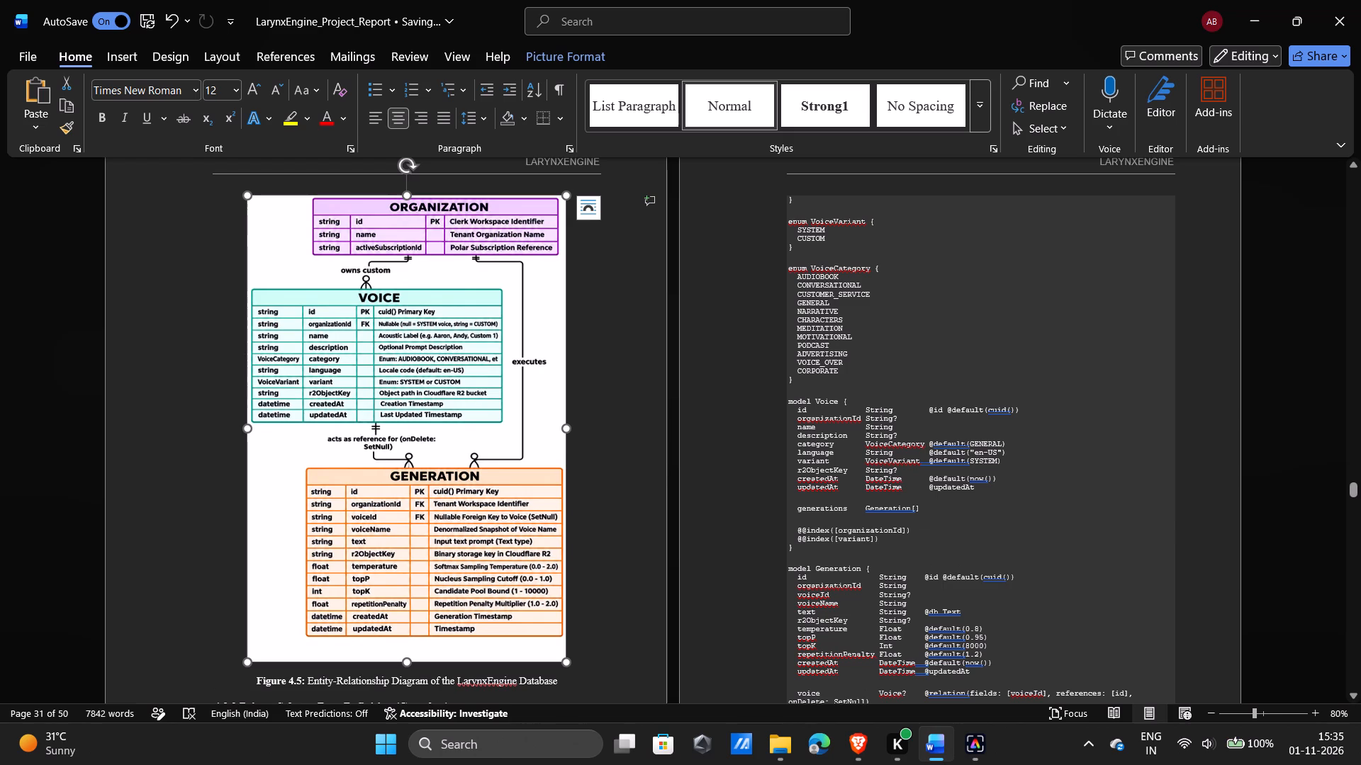
pyautogui.click(406, 662)
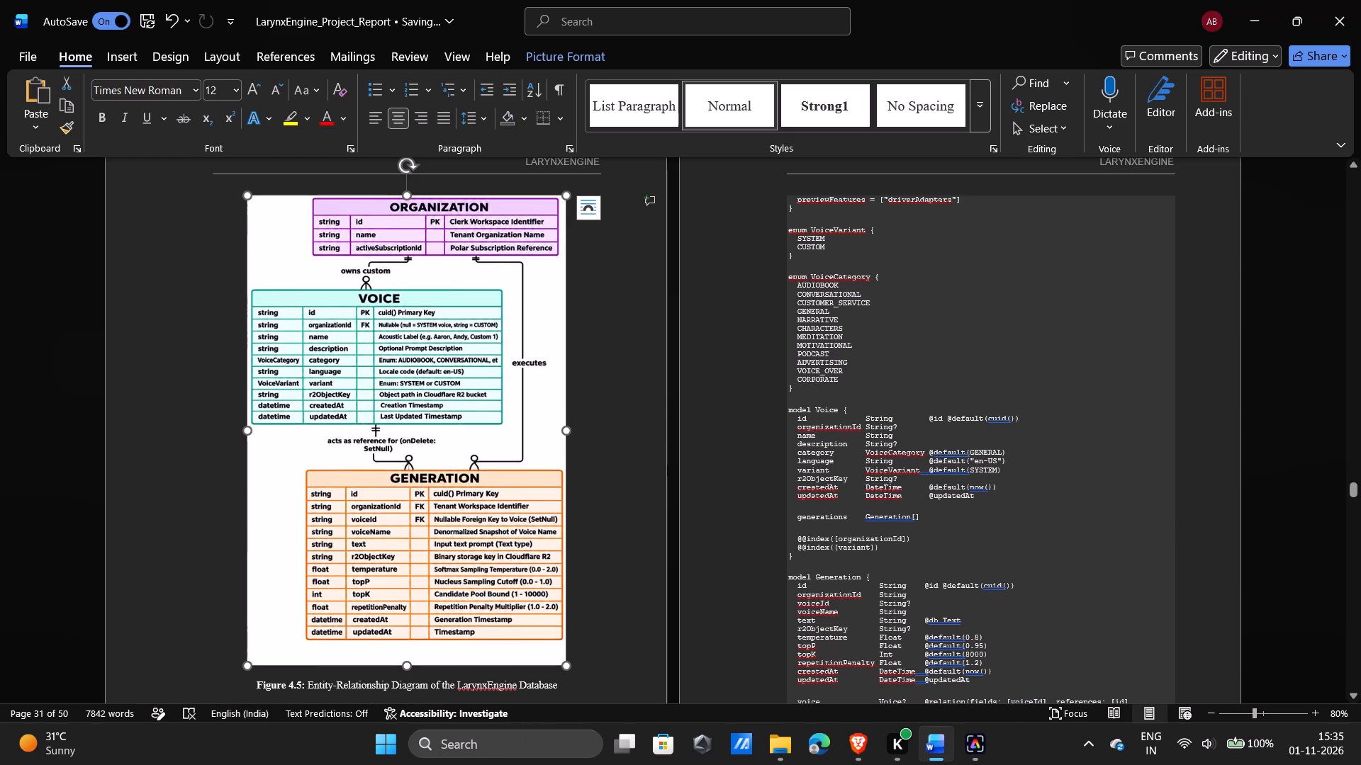
pyautogui.click(602, 493)
pyautogui.scroll(1, 602, 493)
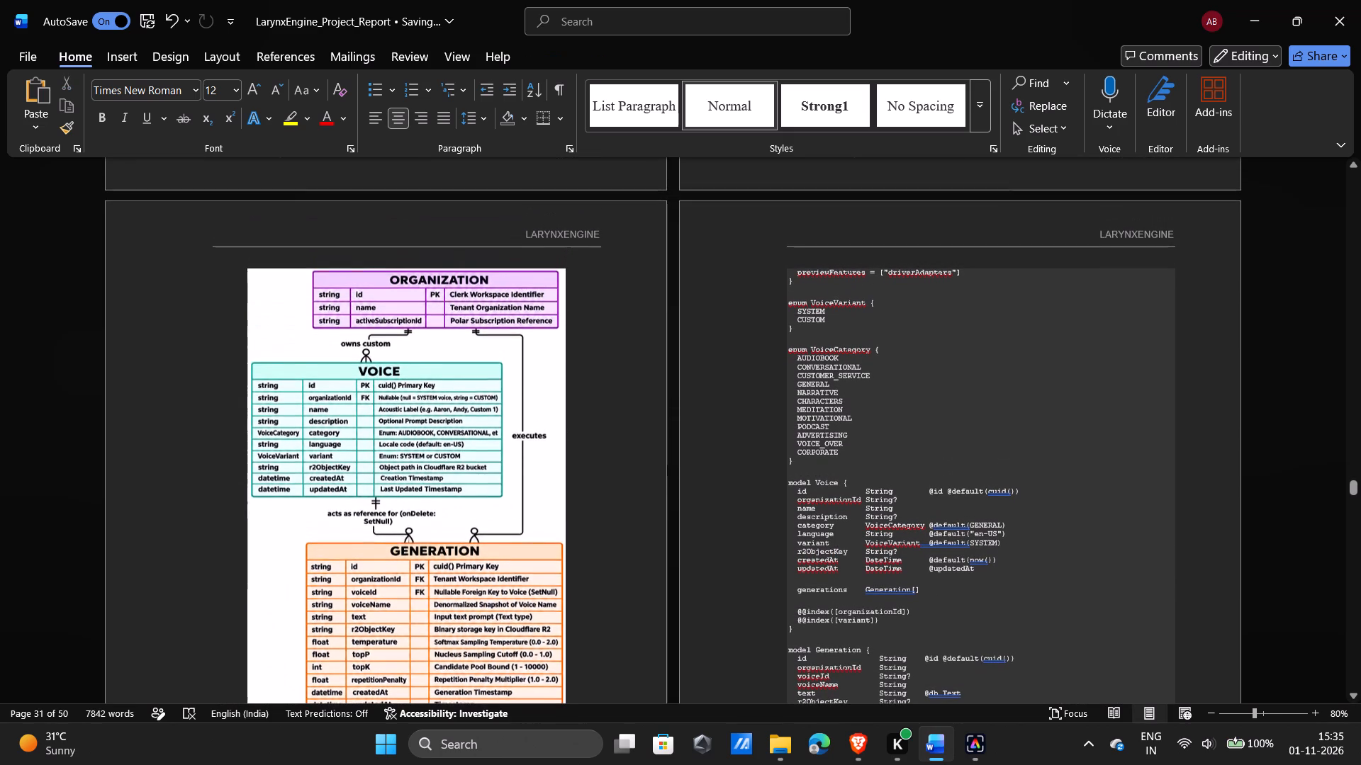
pyautogui.scroll(1, 602, 493)
pyautogui.scroll(-1, 602, 493)
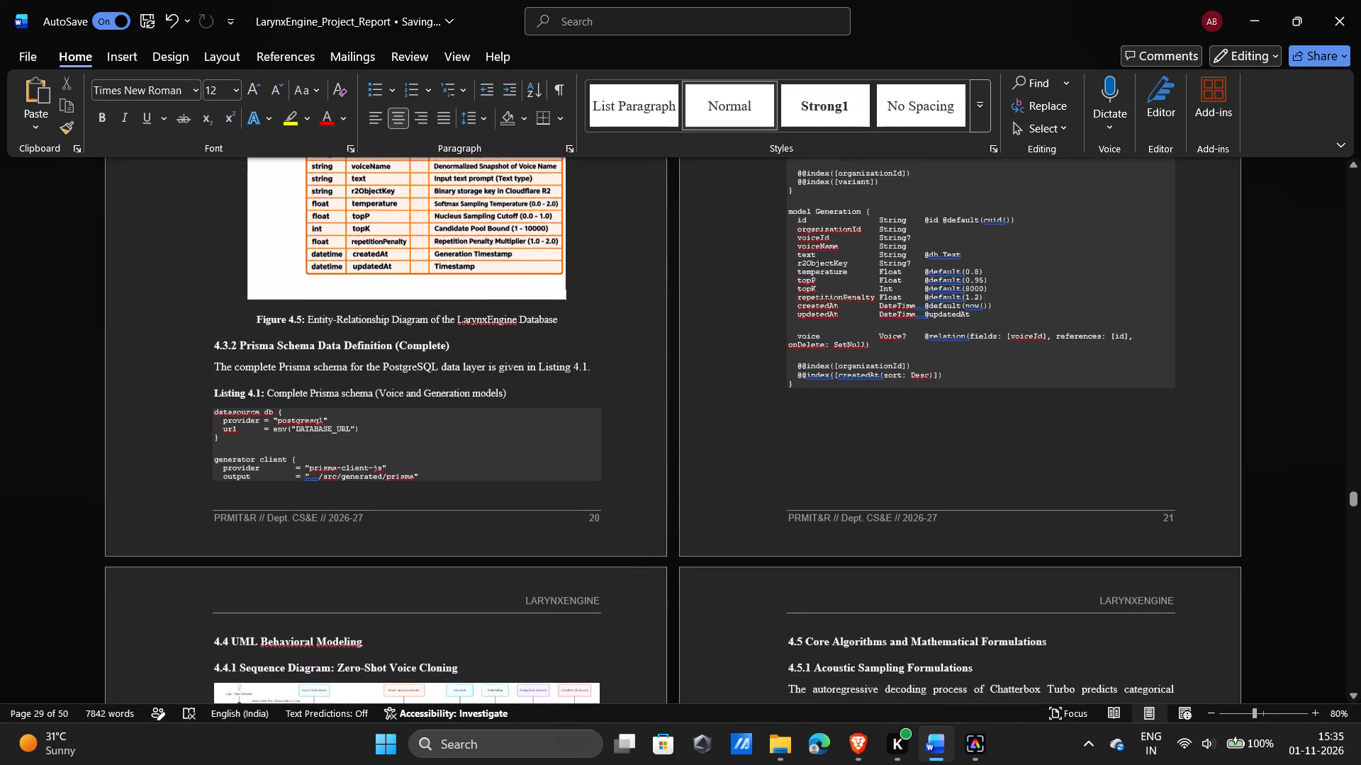
pyautogui.scroll(-1, 602, 493)
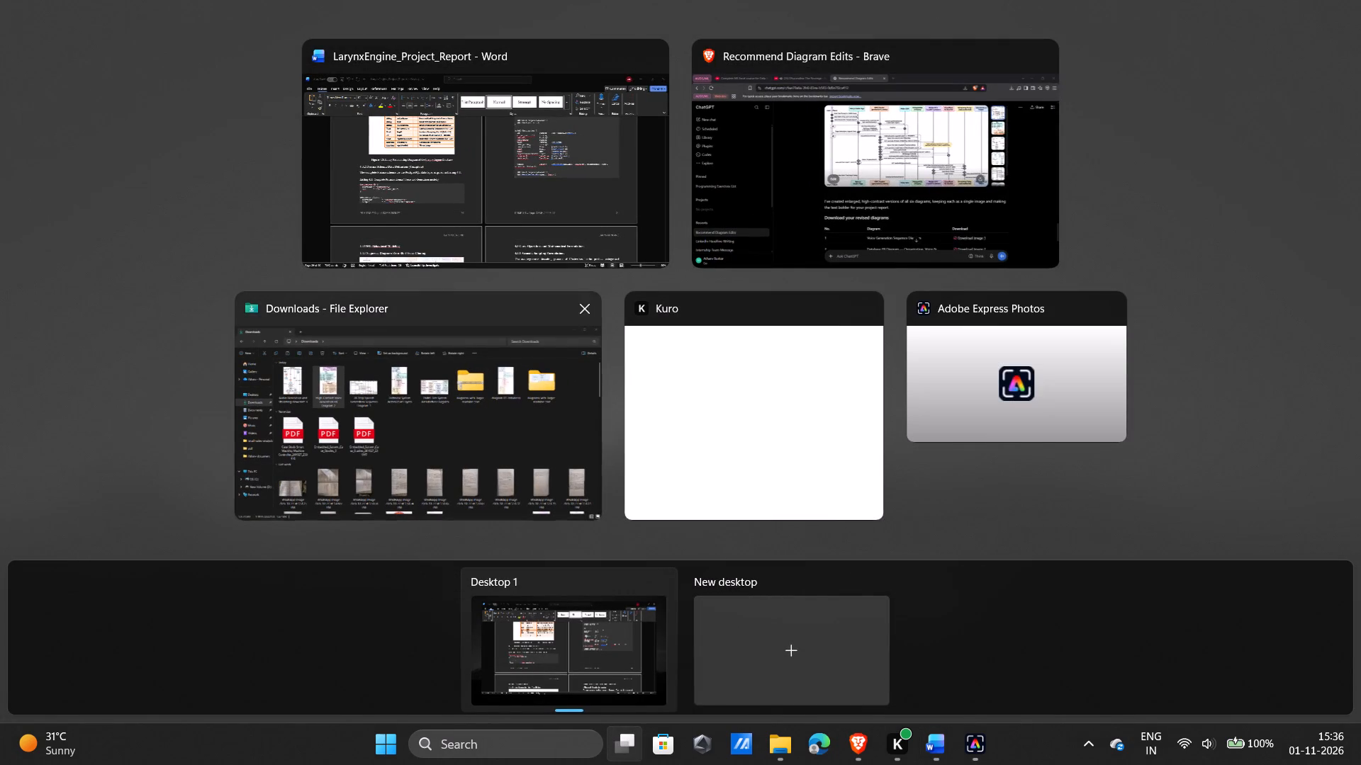
# Switch to the Downloads folder and copy the Audio Generation and Streaming Flowchart-3 image.
pyautogui.click(430, 448)
pyautogui.click(214, 201)
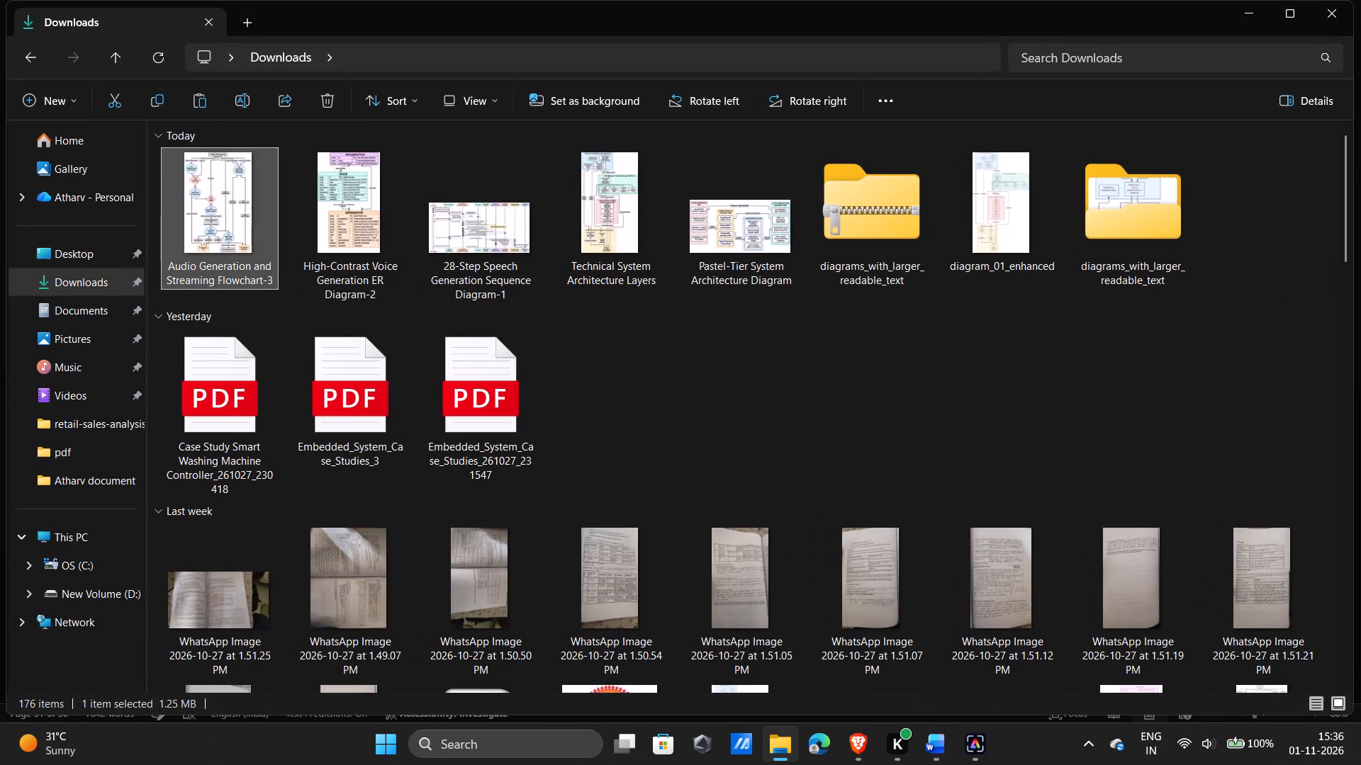
pyautogui.click(153, 94)
pyautogui.click(153, 94)
# Return to the Word report and look through its figures for the original diagram matching the copied flowchart.
pyautogui.click(905, 162)
pyautogui.scroll(8, 611, 304)
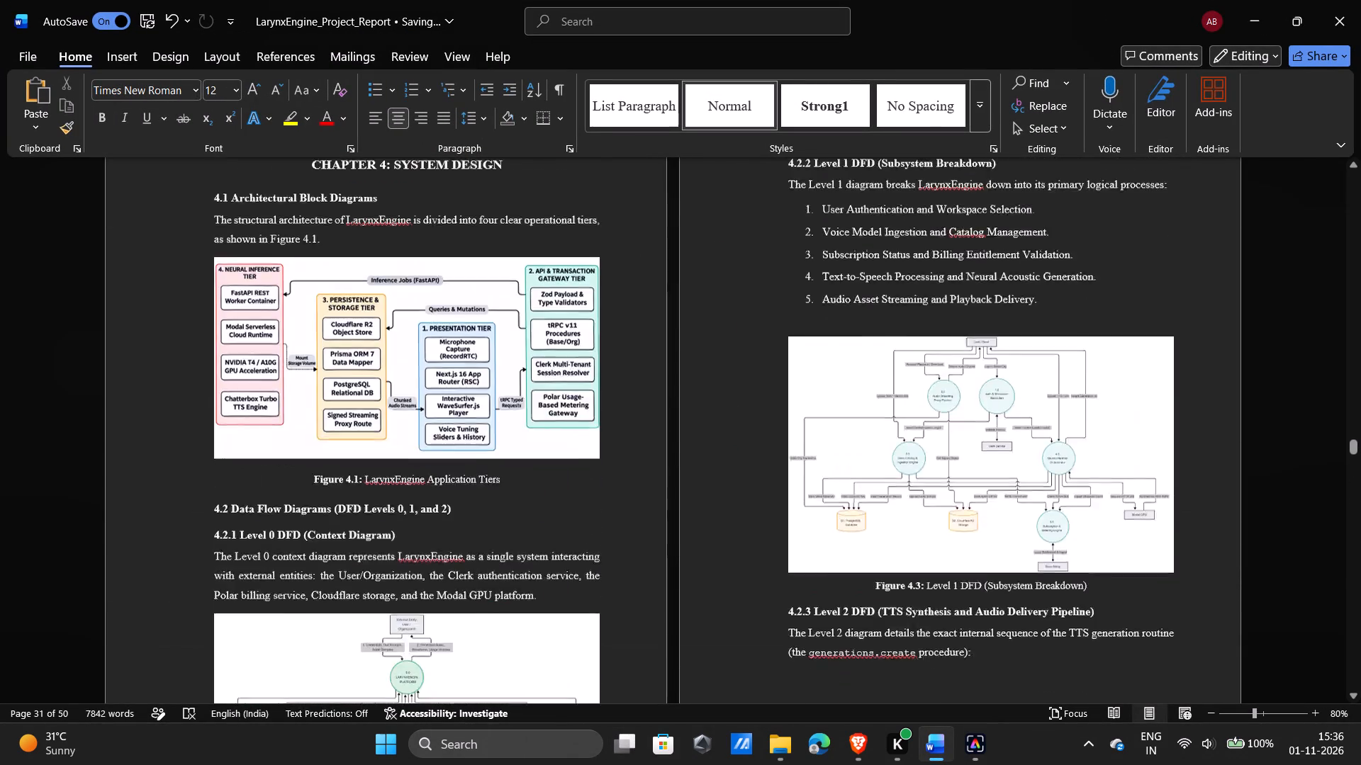
pyautogui.scroll(8, 611, 304)
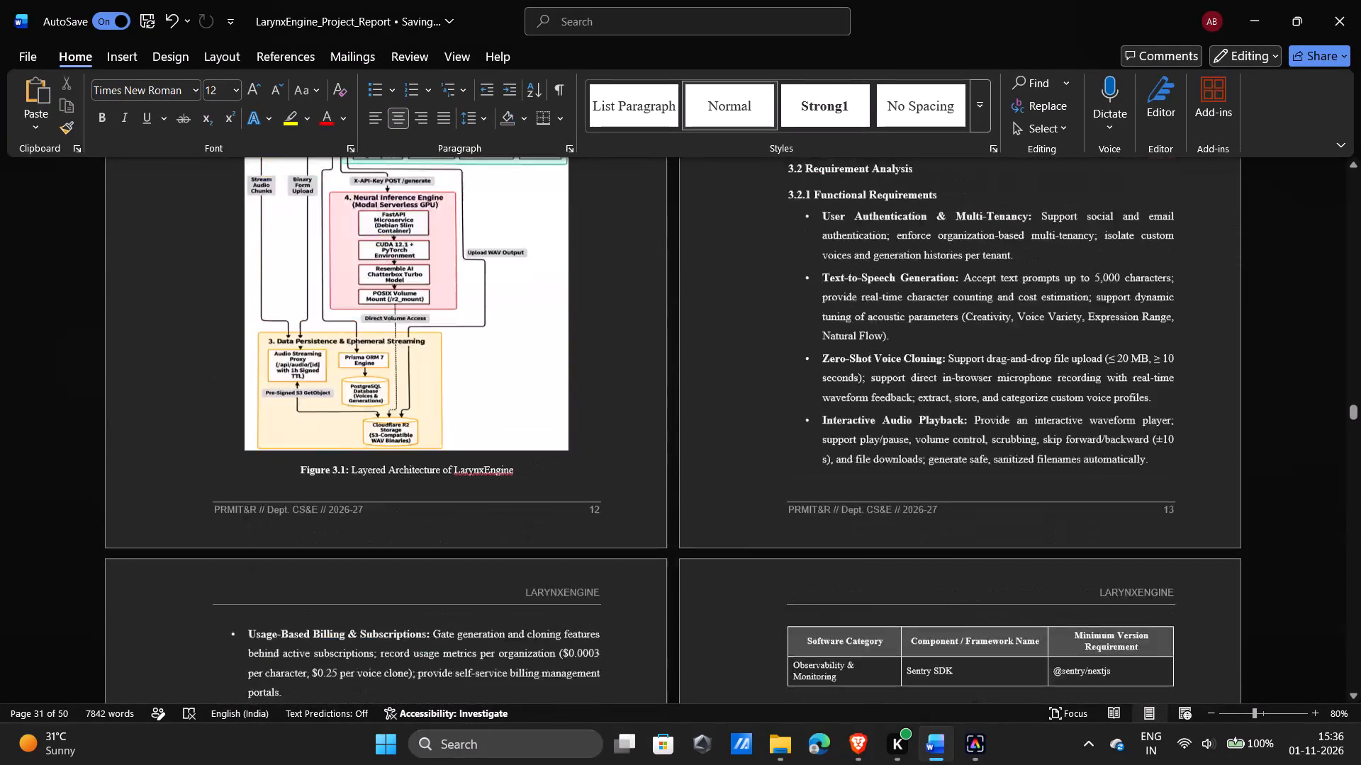
pyautogui.scroll(3, 611, 304)
pyautogui.scroll(-7, 611, 304)
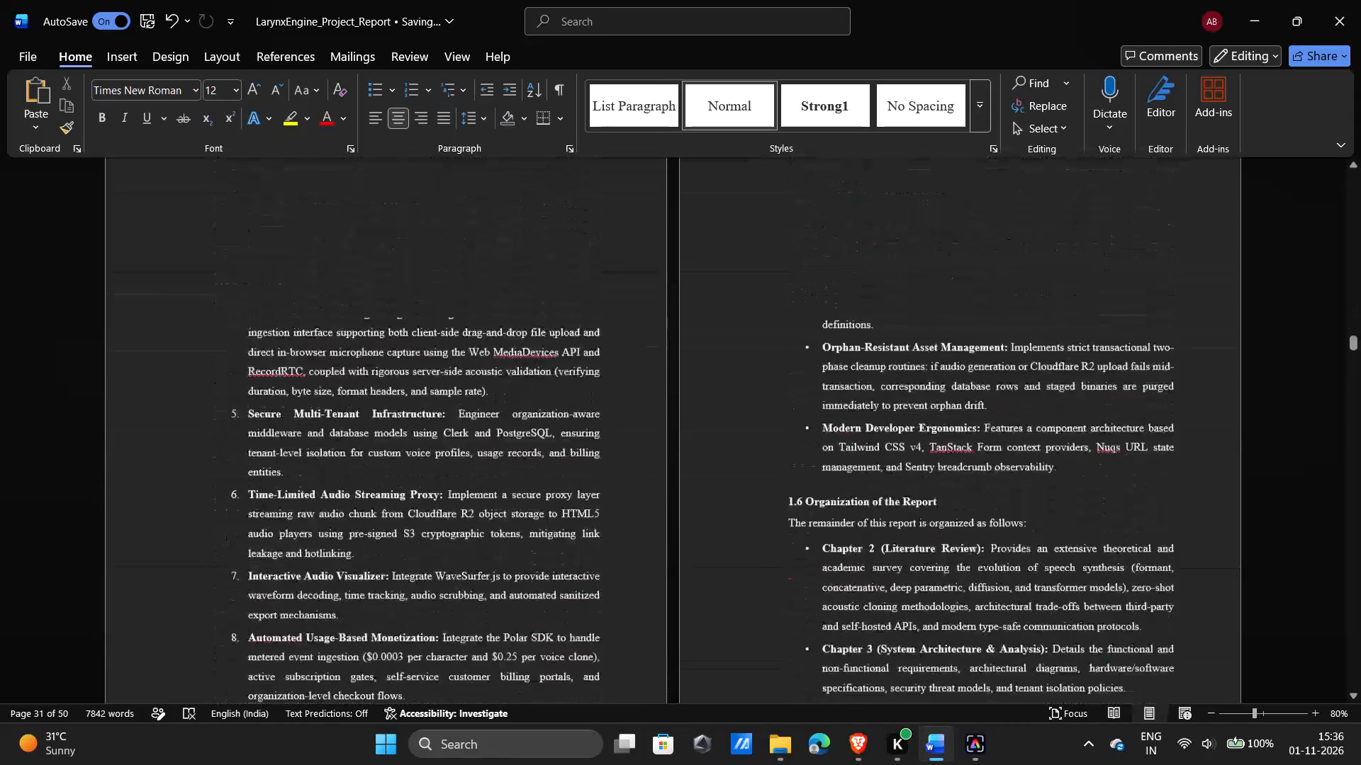
pyautogui.scroll(-4, 611, 304)
pyautogui.scroll(2, 611, 304)
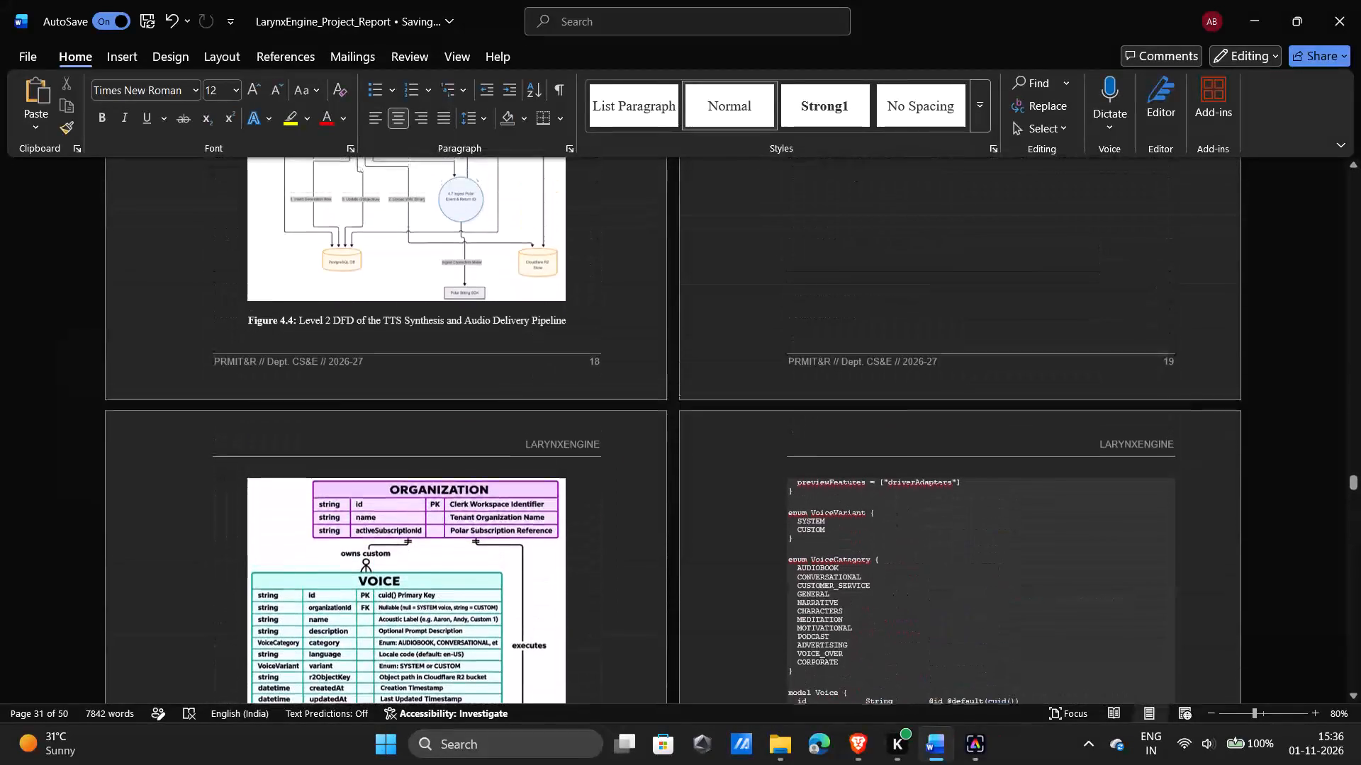
pyautogui.scroll(2, 611, 304)
pyautogui.scroll(-1, 611, 304)
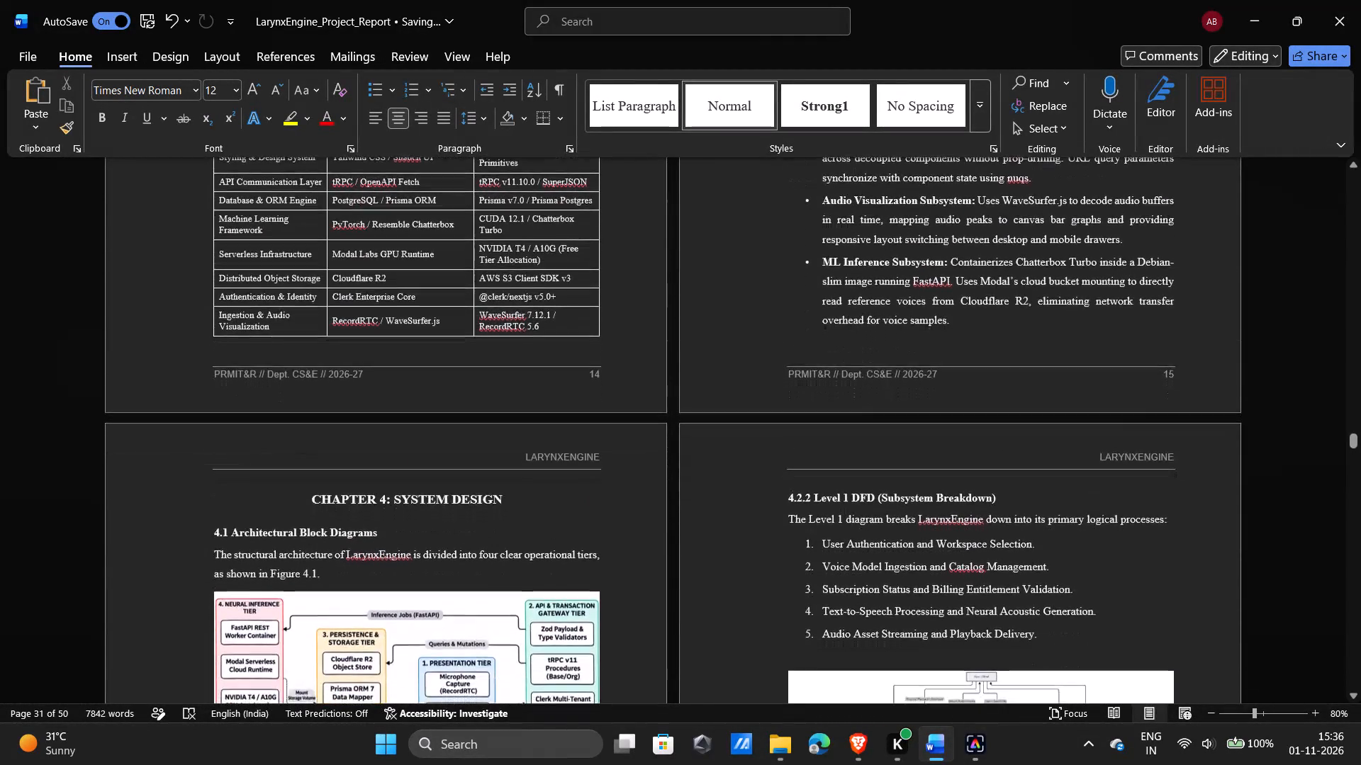
pyautogui.scroll(-7, 611, 304)
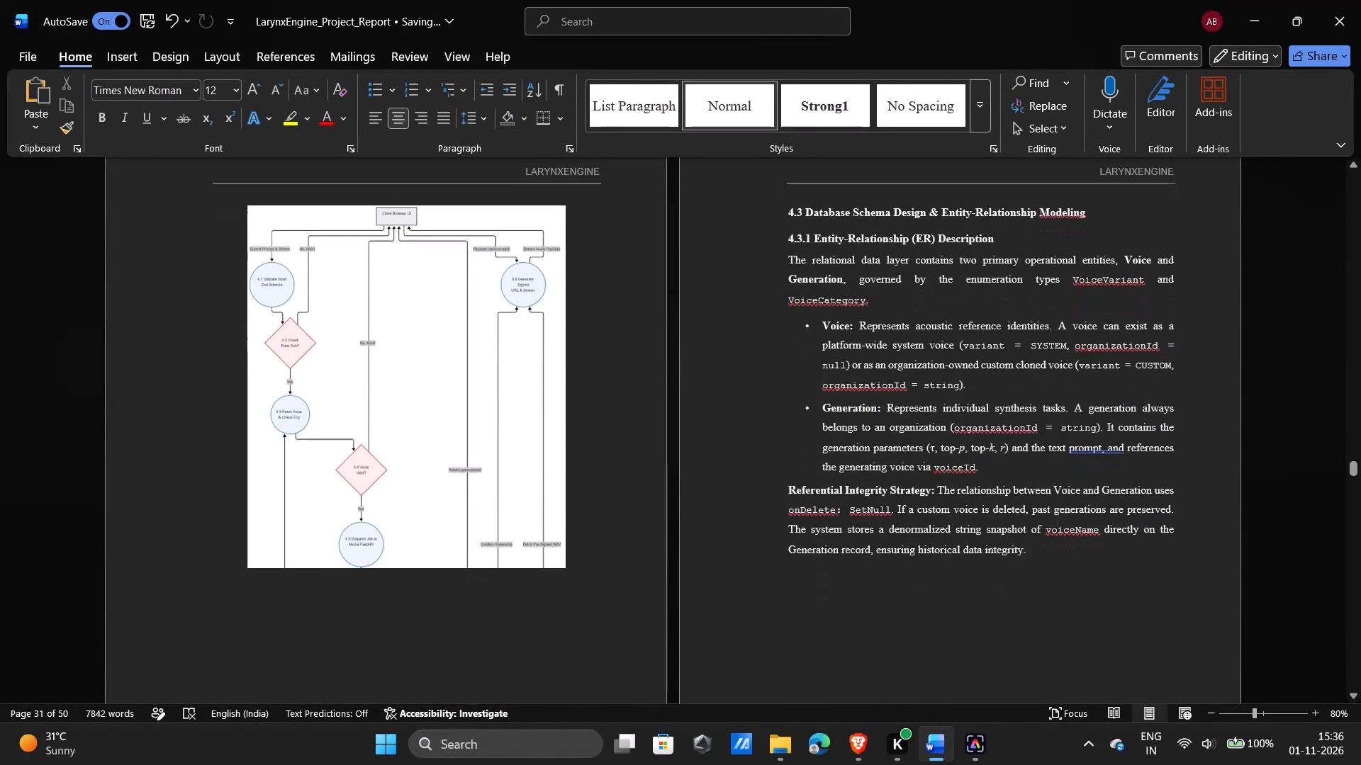
pyautogui.scroll(-1, 611, 304)
# Paste the copied flowchart on a new line below the Level 2 DFD introduction in section 4.2.3.
pyautogui.click(414, 375)
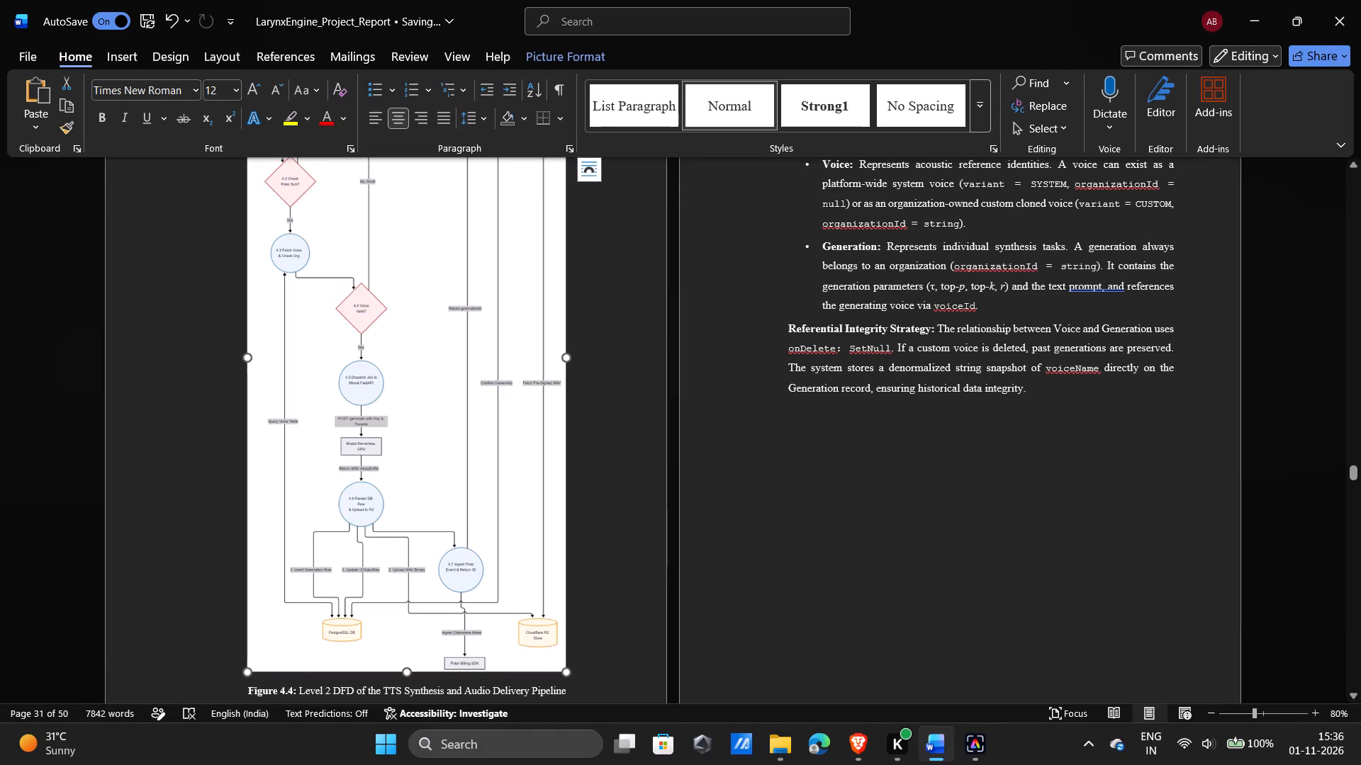
pyautogui.scroll(1, 414, 375)
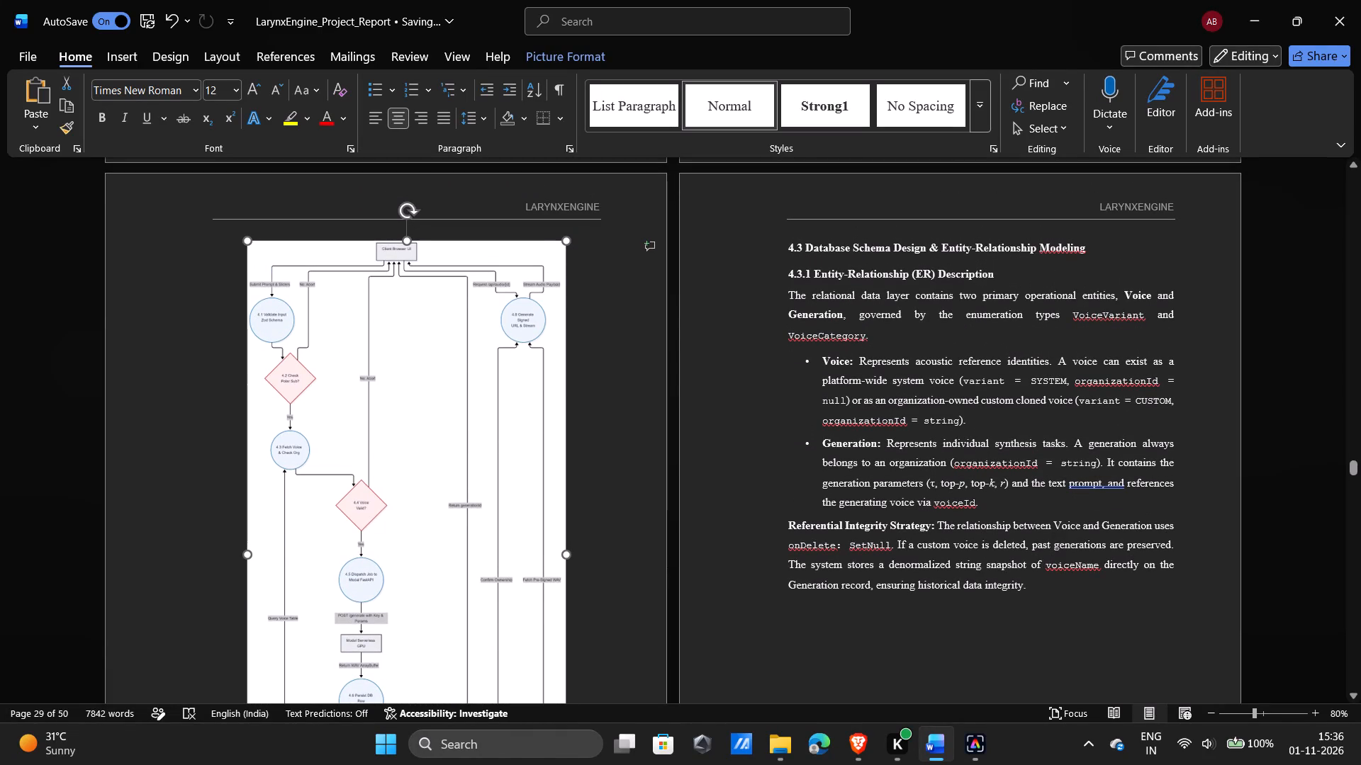
pyautogui.scroll(2, 509, 367)
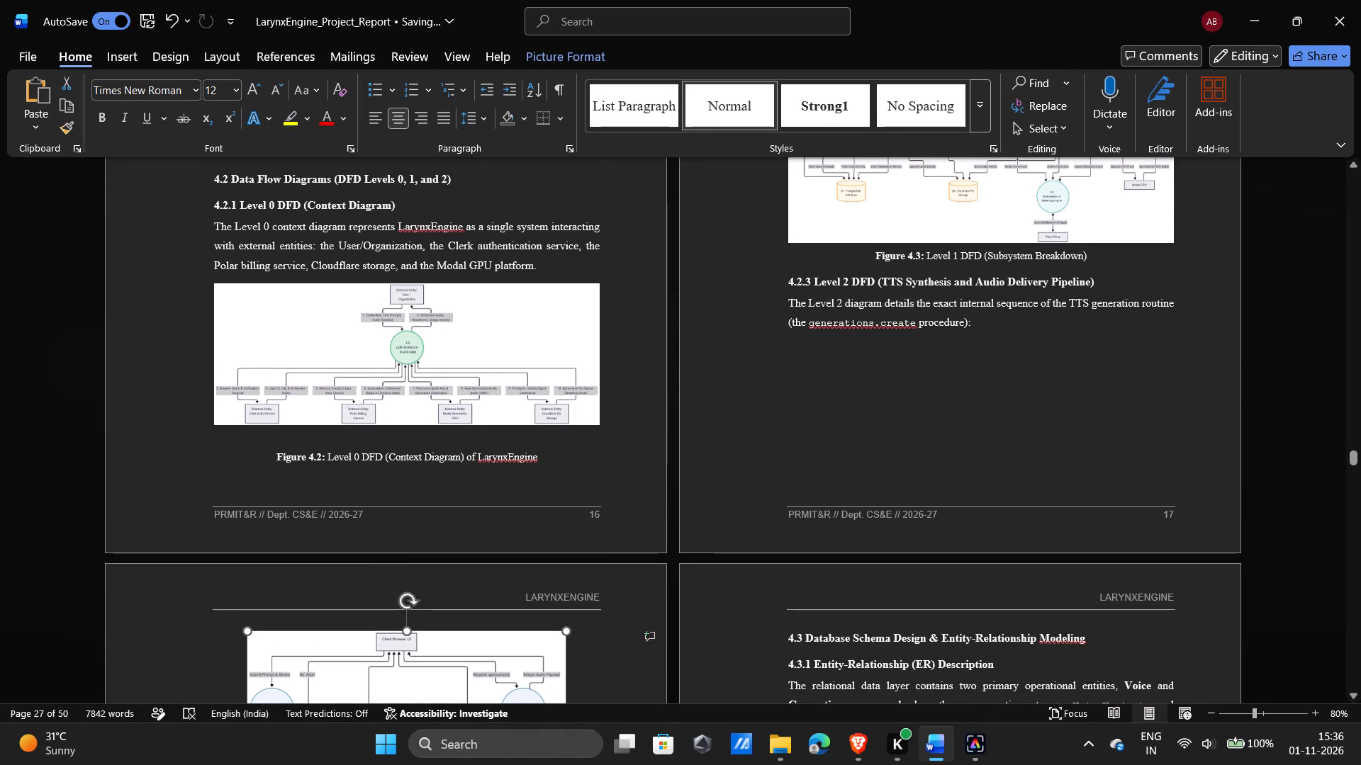
pyautogui.click(992, 320)
pyautogui.press('Down')
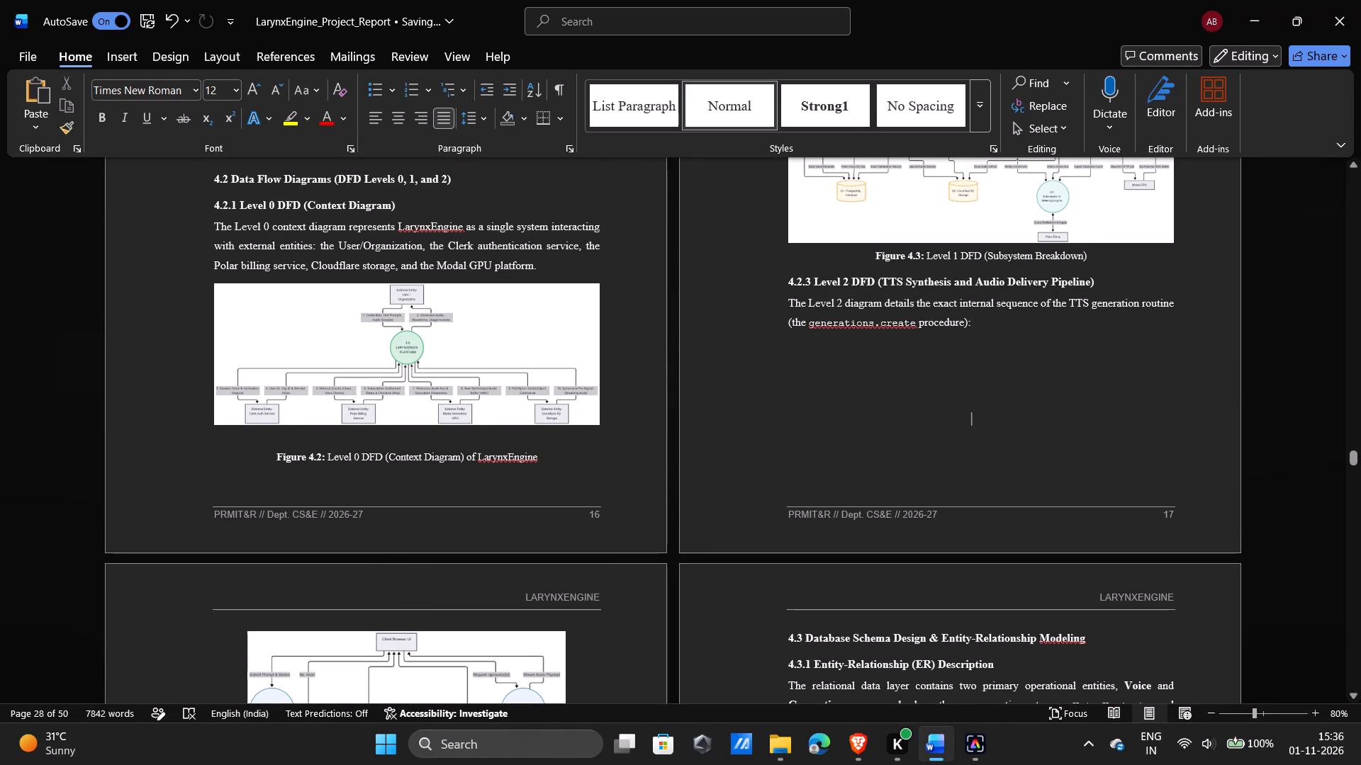
pyautogui.press('Up')
pyautogui.press('Return')
pyautogui.hotkey('ctrl', 'v')
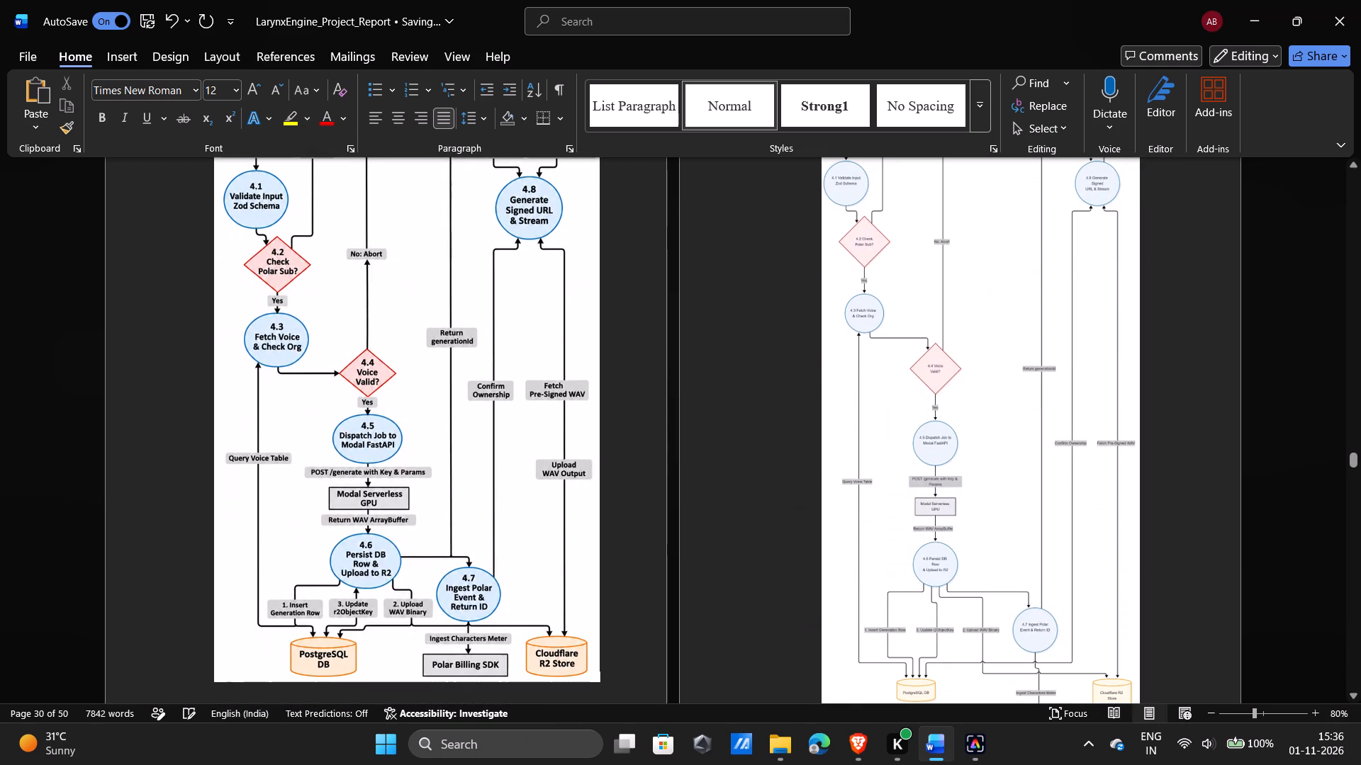
# Delete the old small-text Level 2 DFD picture that follows the pasted flowchart.
pyautogui.scroll(1, 1082, 241)
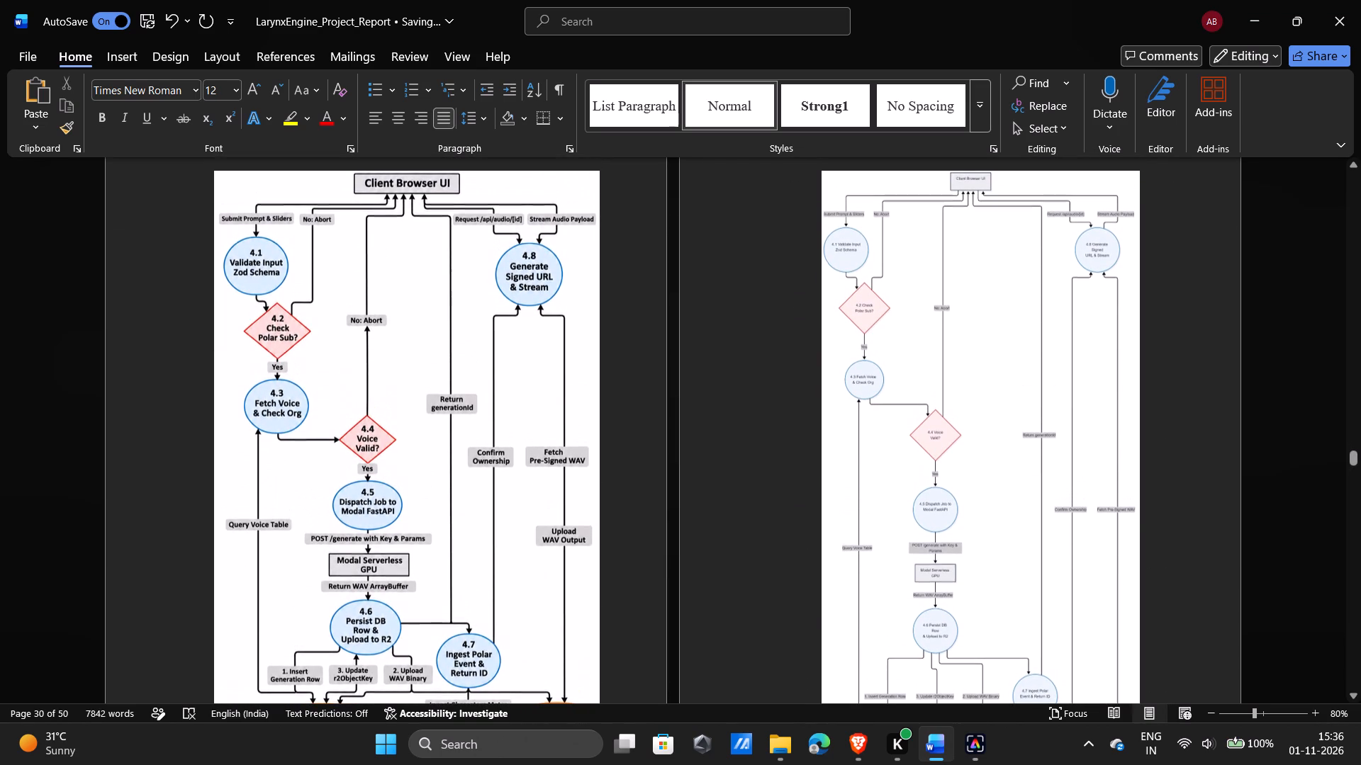
pyautogui.scroll(1, 1082, 241)
pyautogui.click(1013, 277)
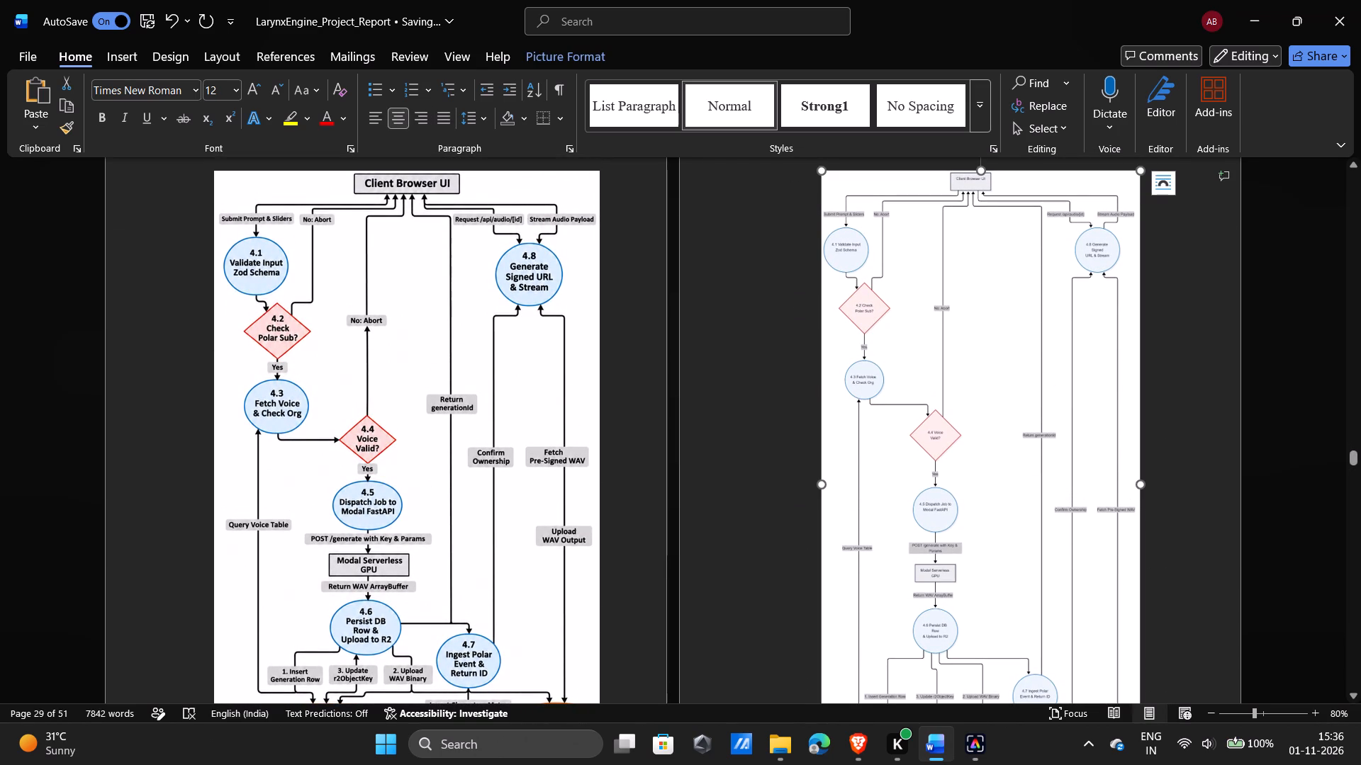
pyautogui.click(1013, 277)
pyautogui.press('Delete')
# Check the new Figure 4.4 flowchart with its caption, and look back over the diagrams on the preceding pages.
pyautogui.scroll(2, 1013, 277)
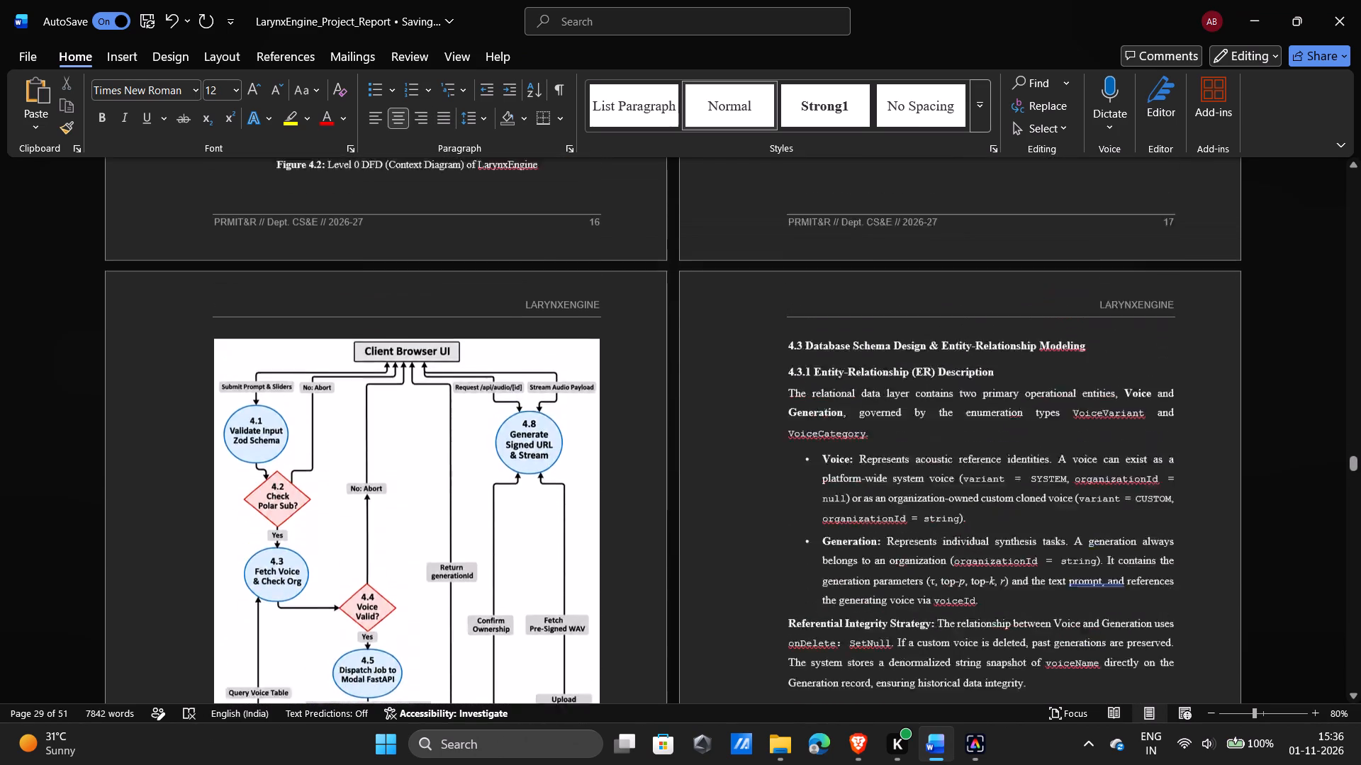
pyautogui.scroll(-1, 1013, 277)
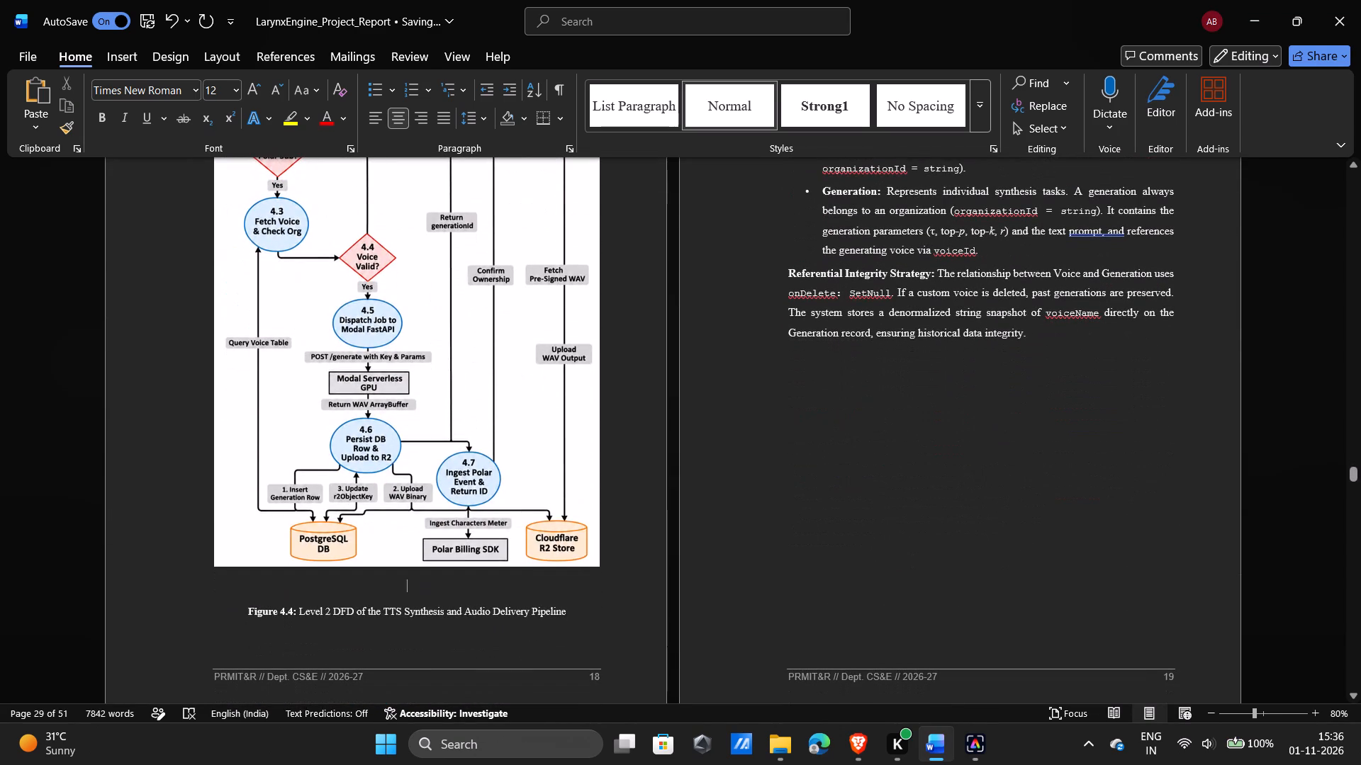
pyautogui.scroll(1, 445, 342)
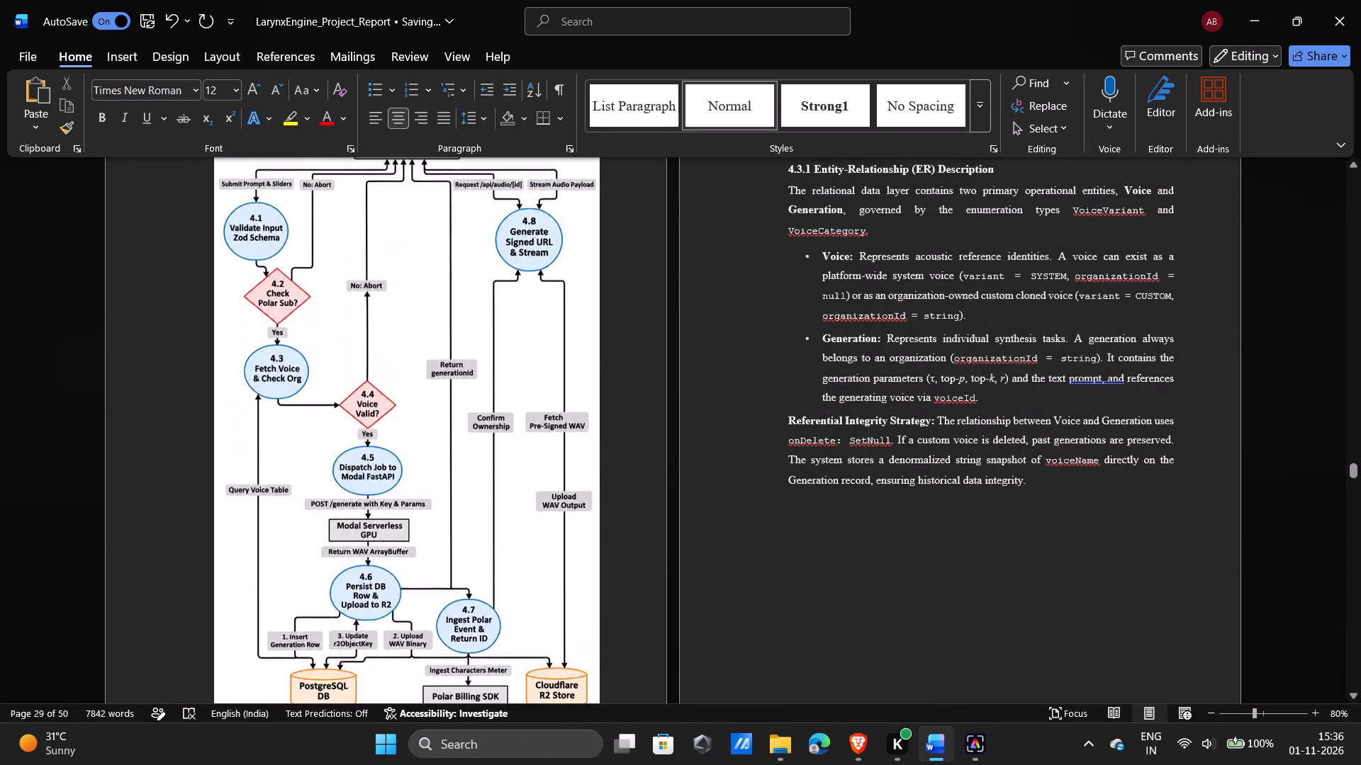
pyautogui.scroll(1, 445, 342)
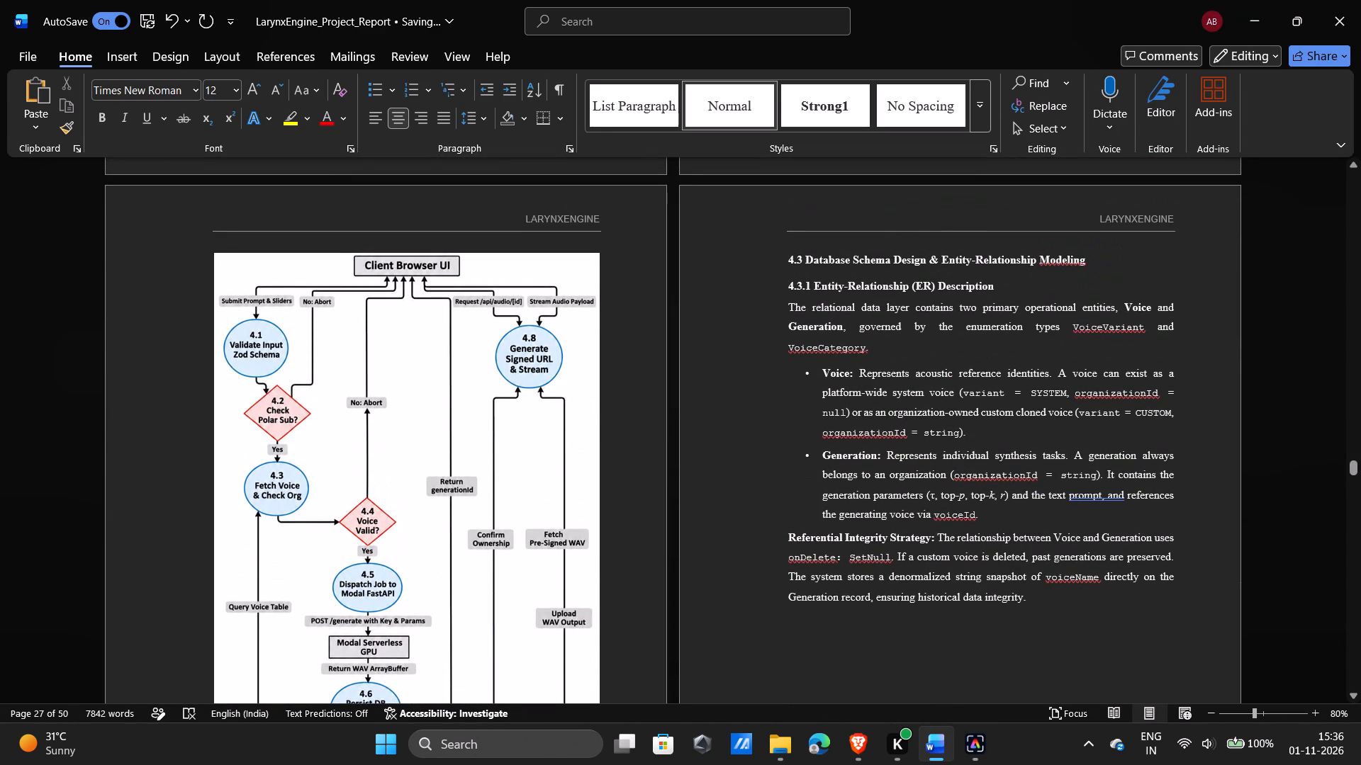
pyautogui.scroll(3, 445, 342)
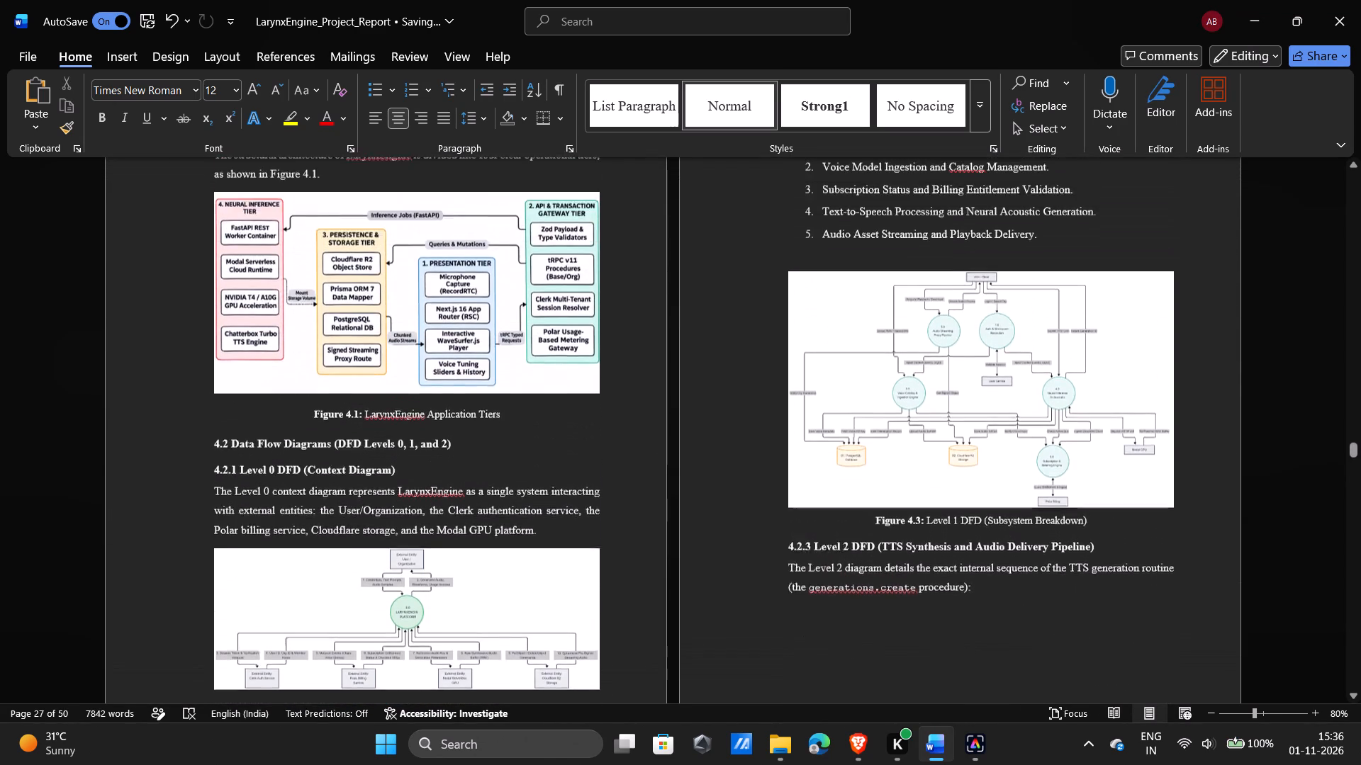
pyautogui.scroll(3, 445, 342)
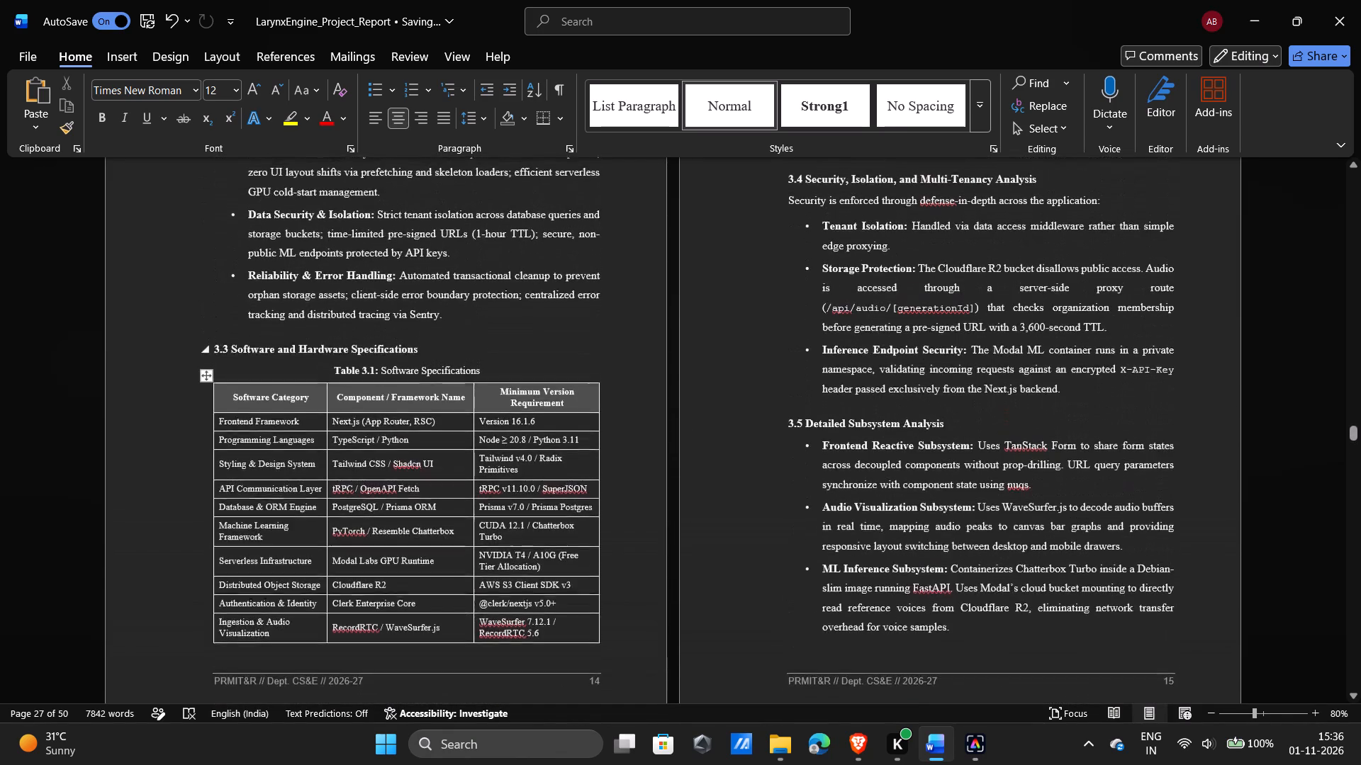
pyautogui.scroll(-2, 445, 342)
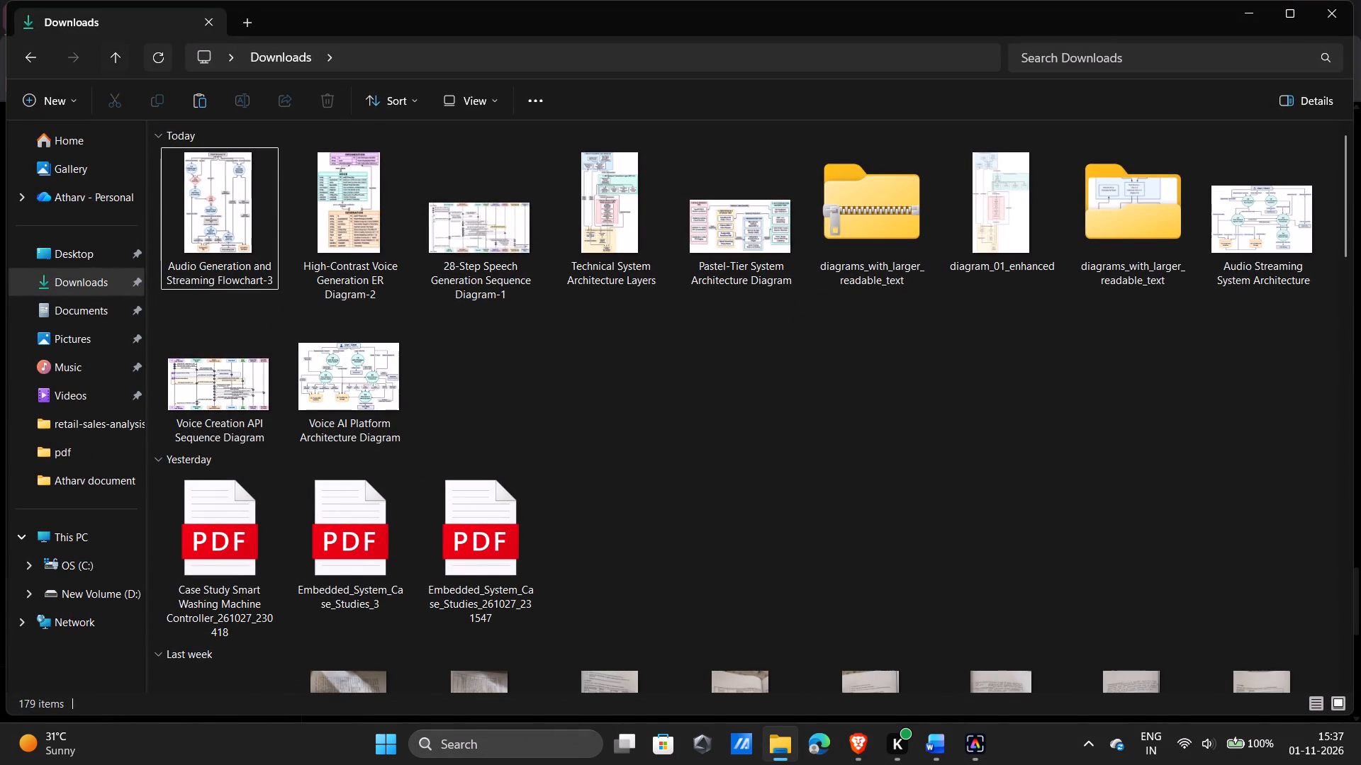
pyautogui.click(167, 59)
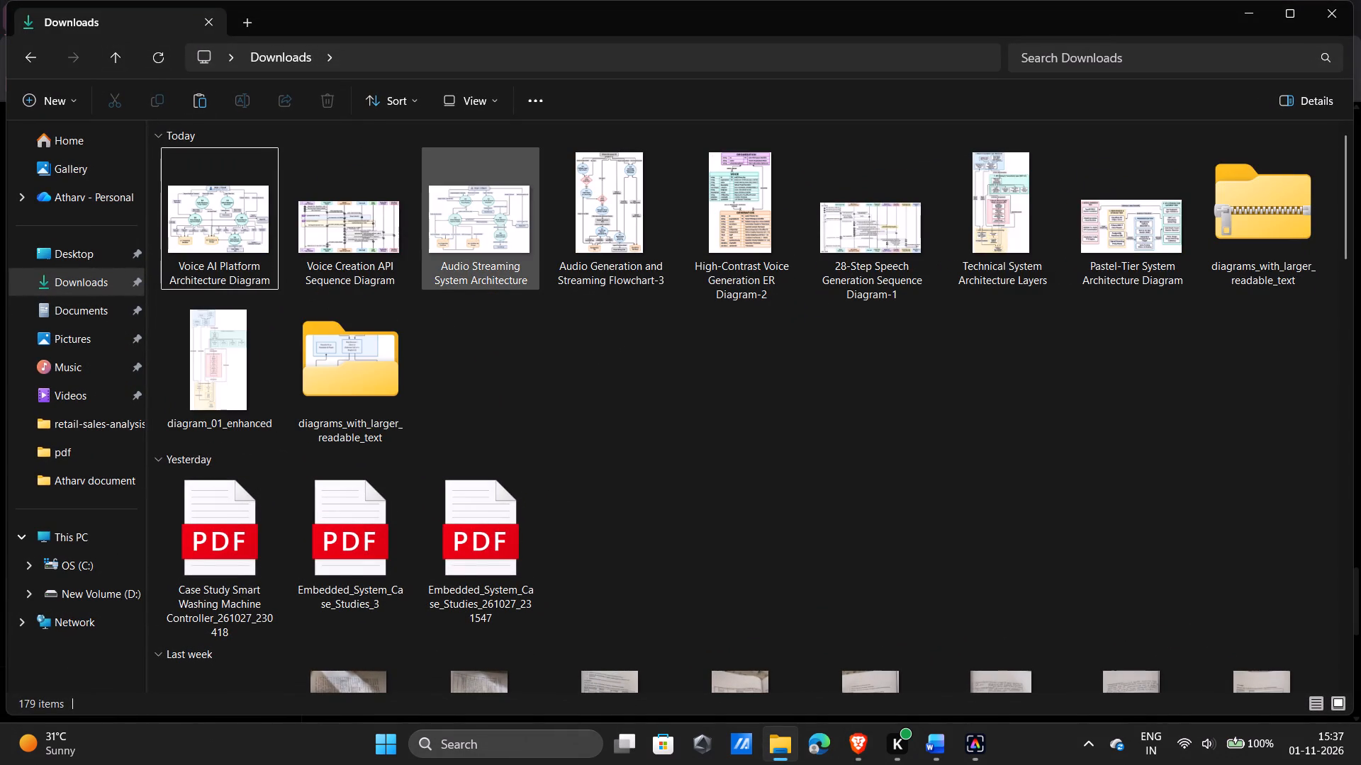
pyautogui.click(496, 212)
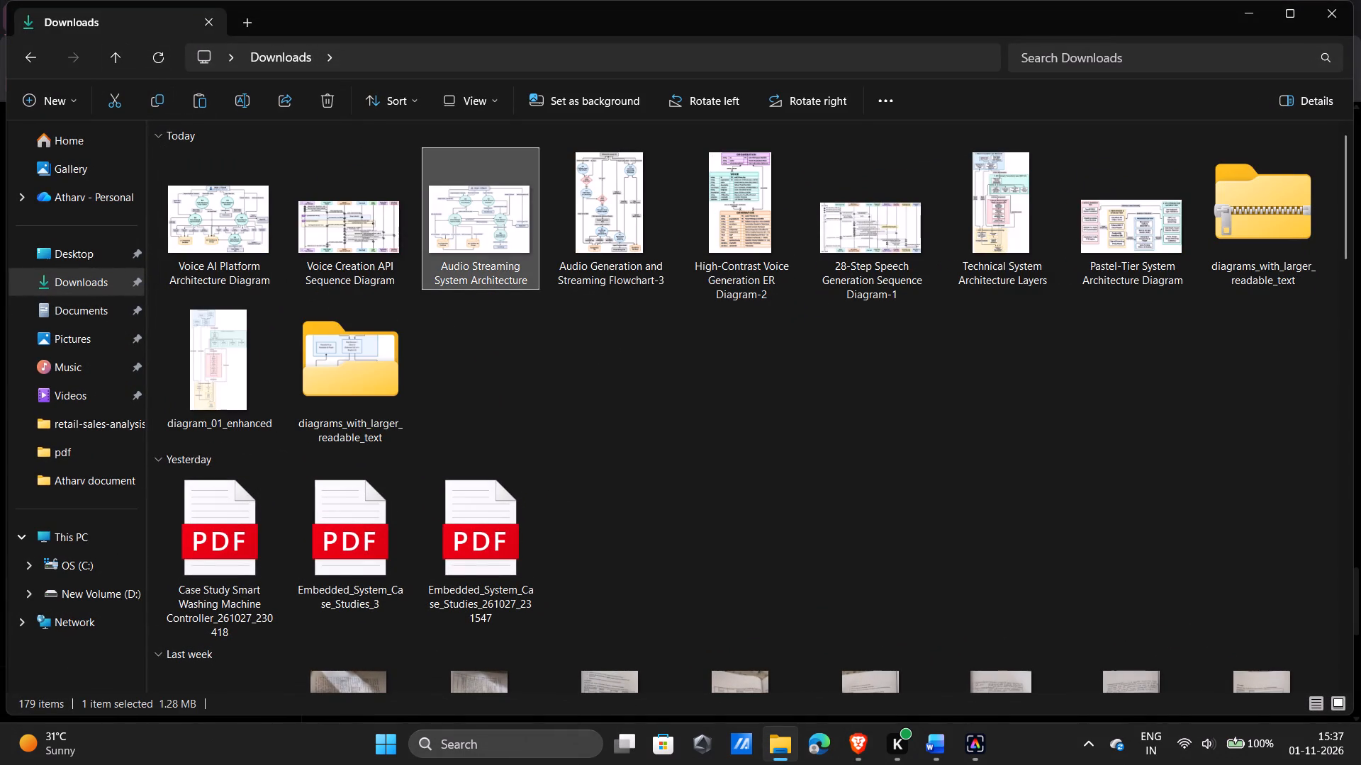
pyautogui.click(158, 93)
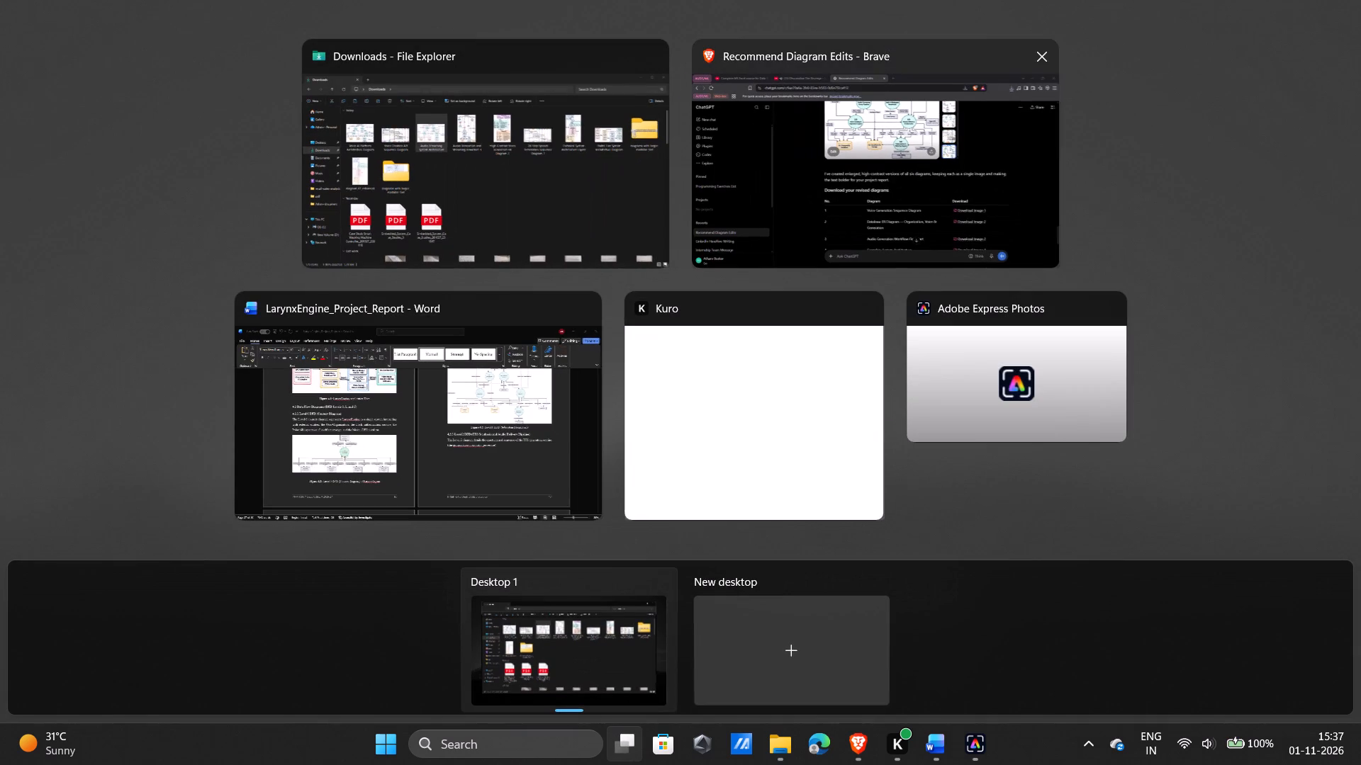
# In the Word report, paste the copied diagram on a new line below "Audio Asset Streaming and Playback Delivery", above the old Figure 4.3 picture.
pyautogui.click(556, 395)
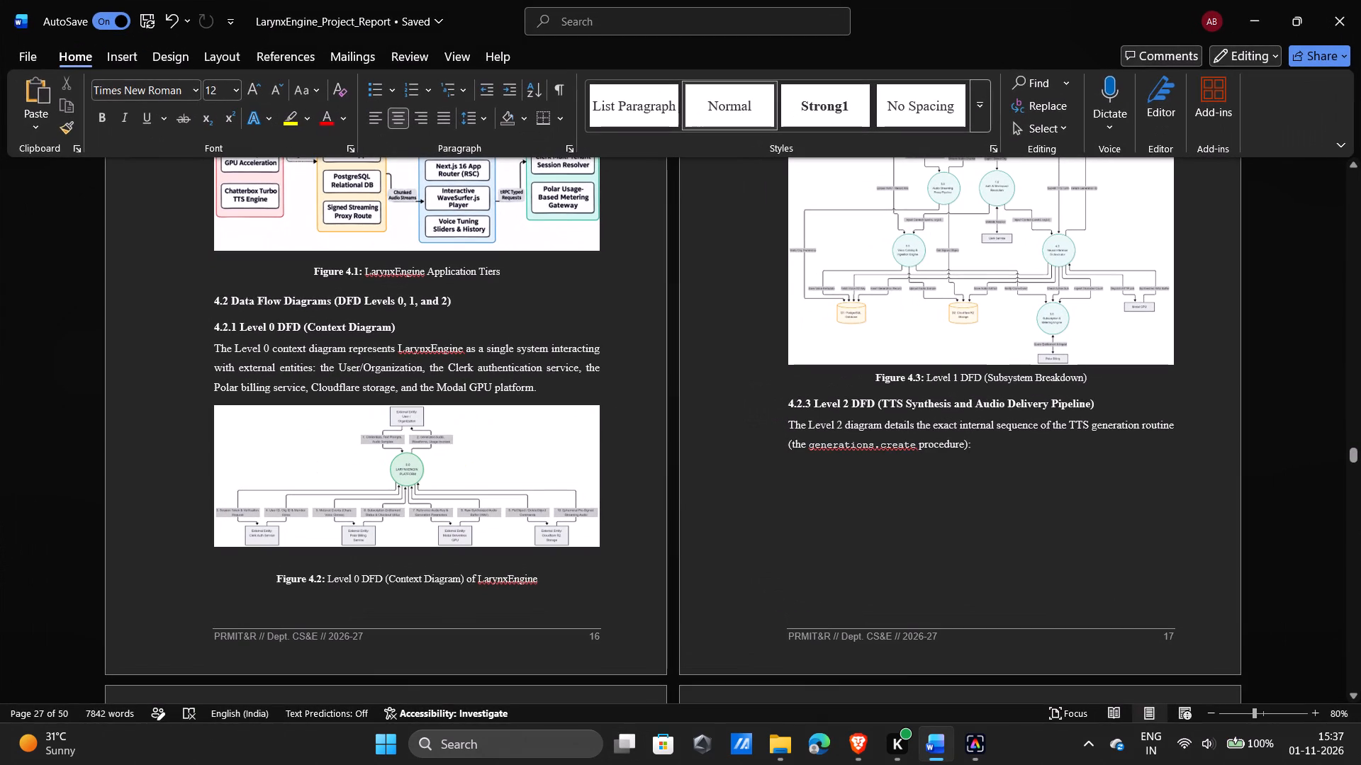
pyautogui.scroll(1, 578, 405)
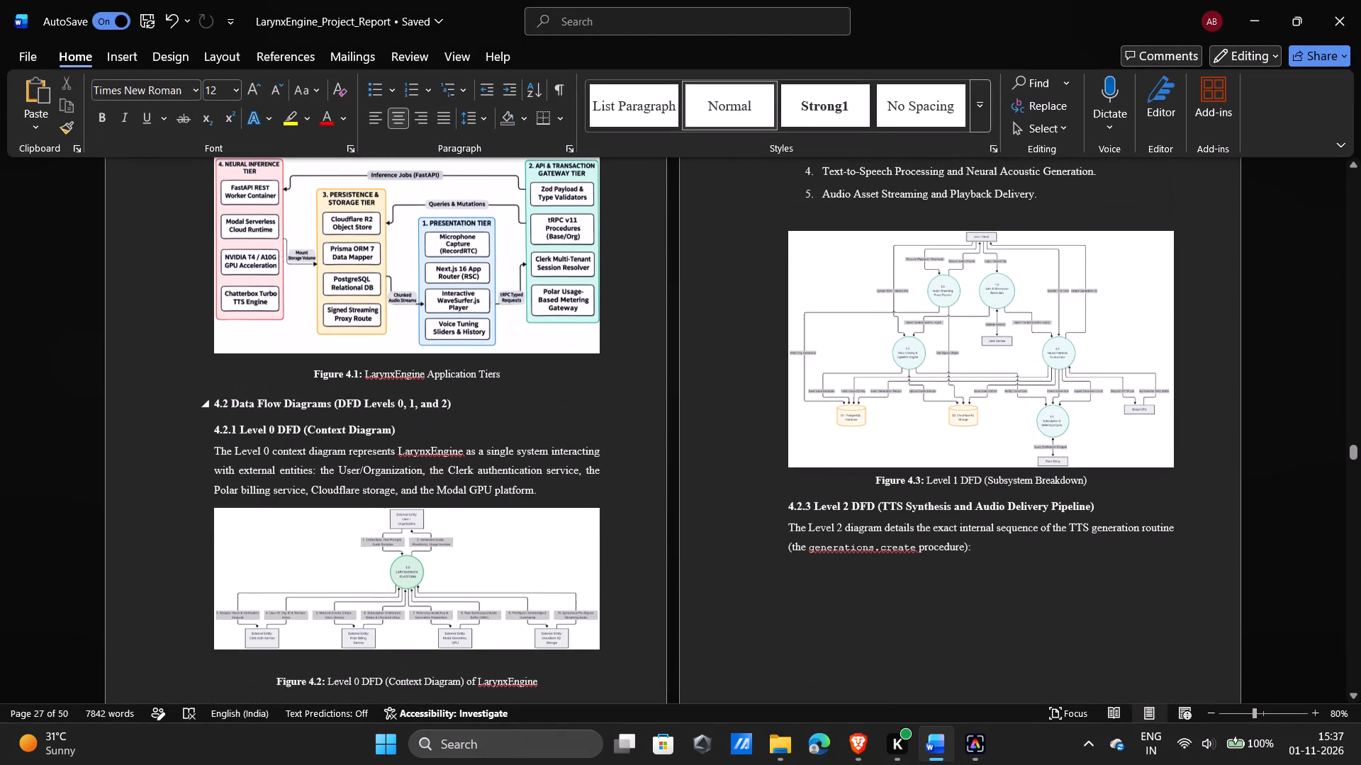
pyautogui.click(834, 191)
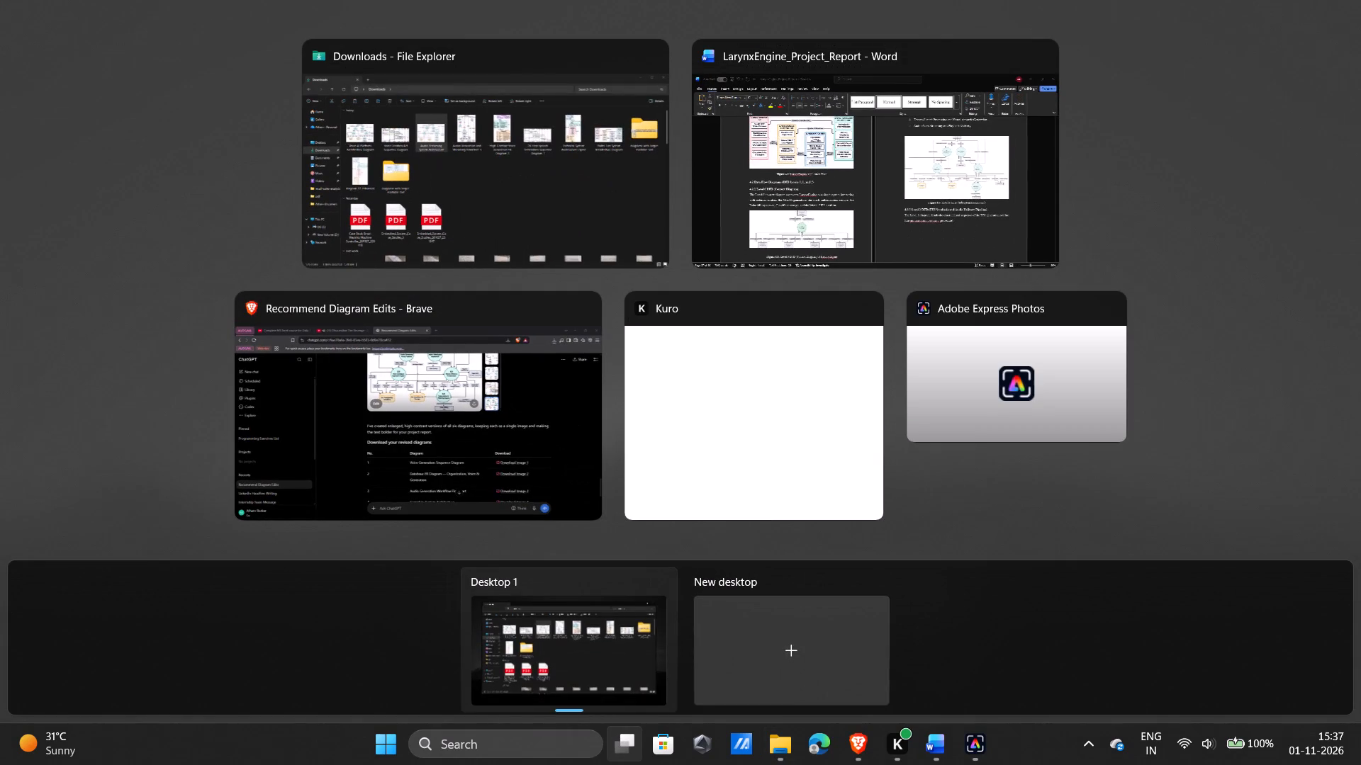
pyautogui.click(848, 208)
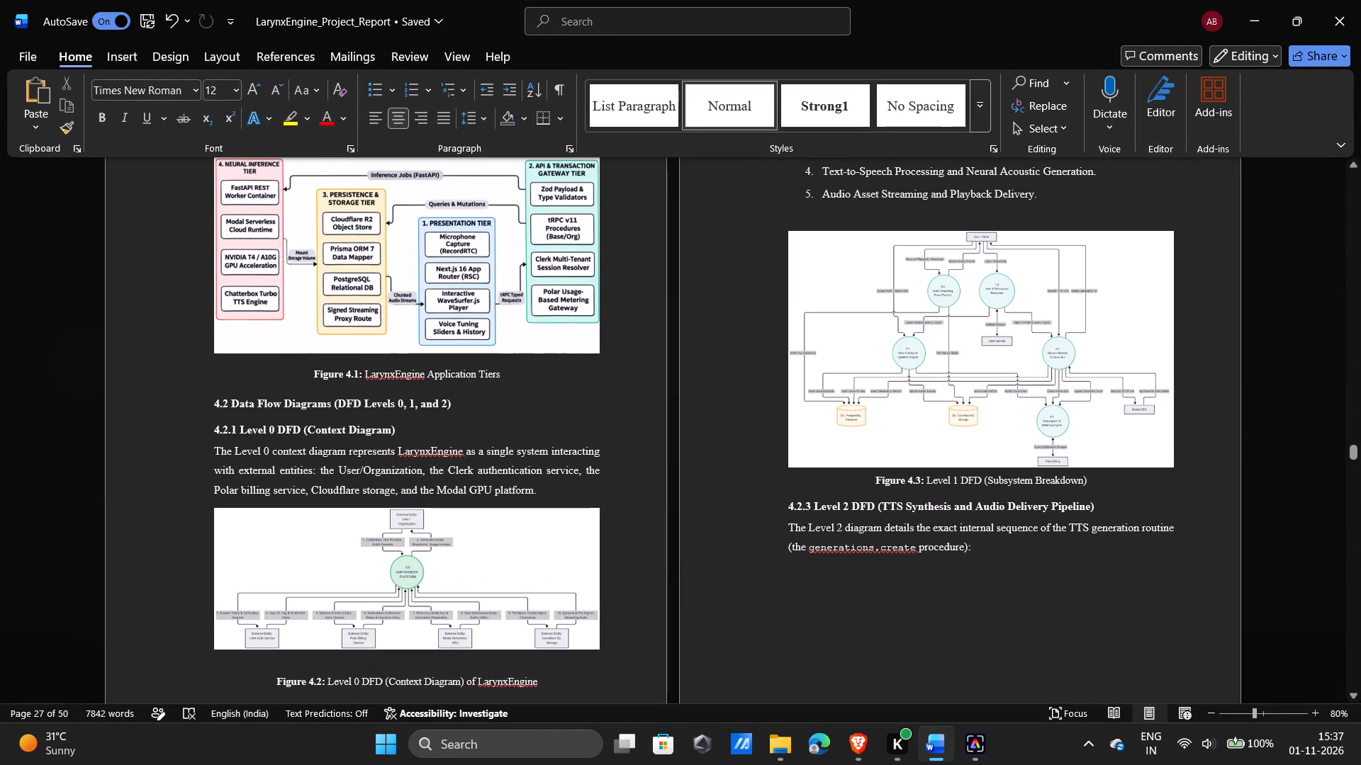
pyautogui.click(1060, 195)
pyautogui.press('Return')
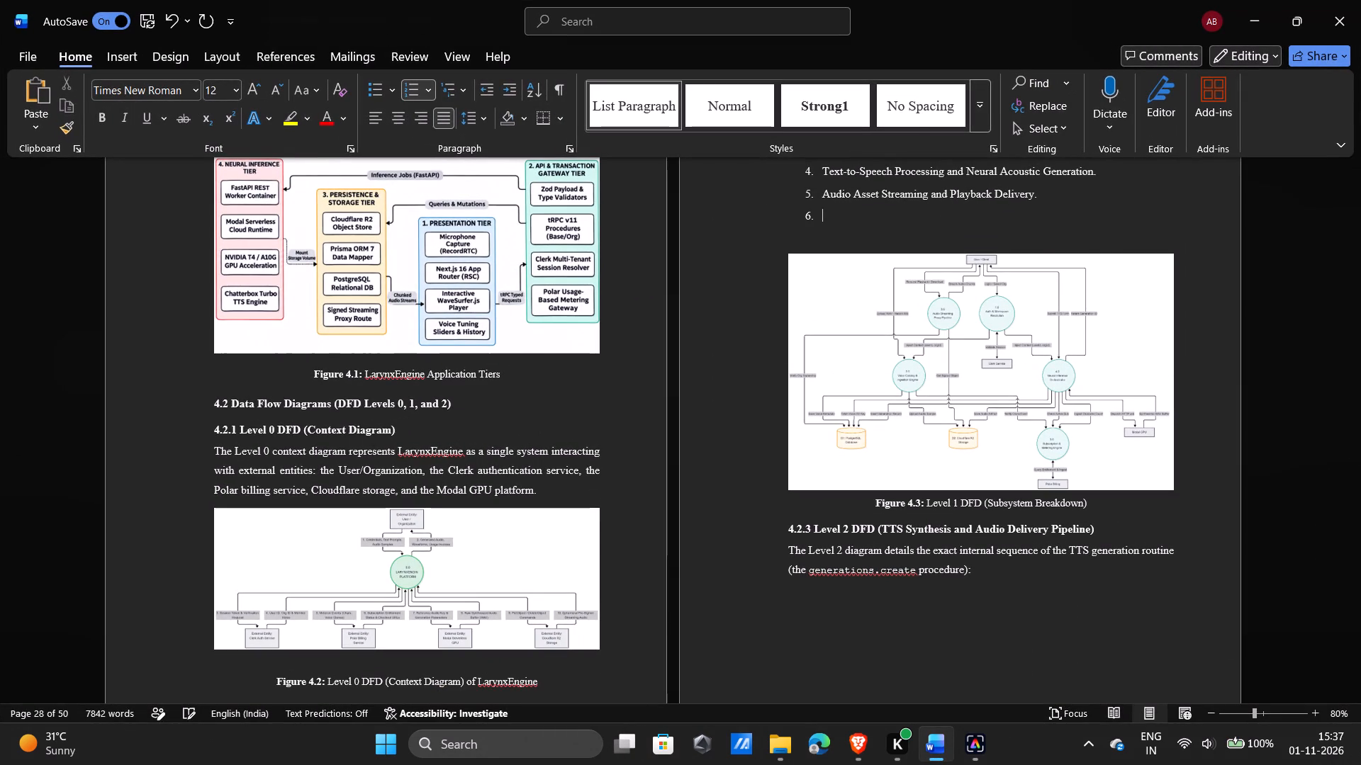
pyautogui.hotkey('ctrl', 'v')
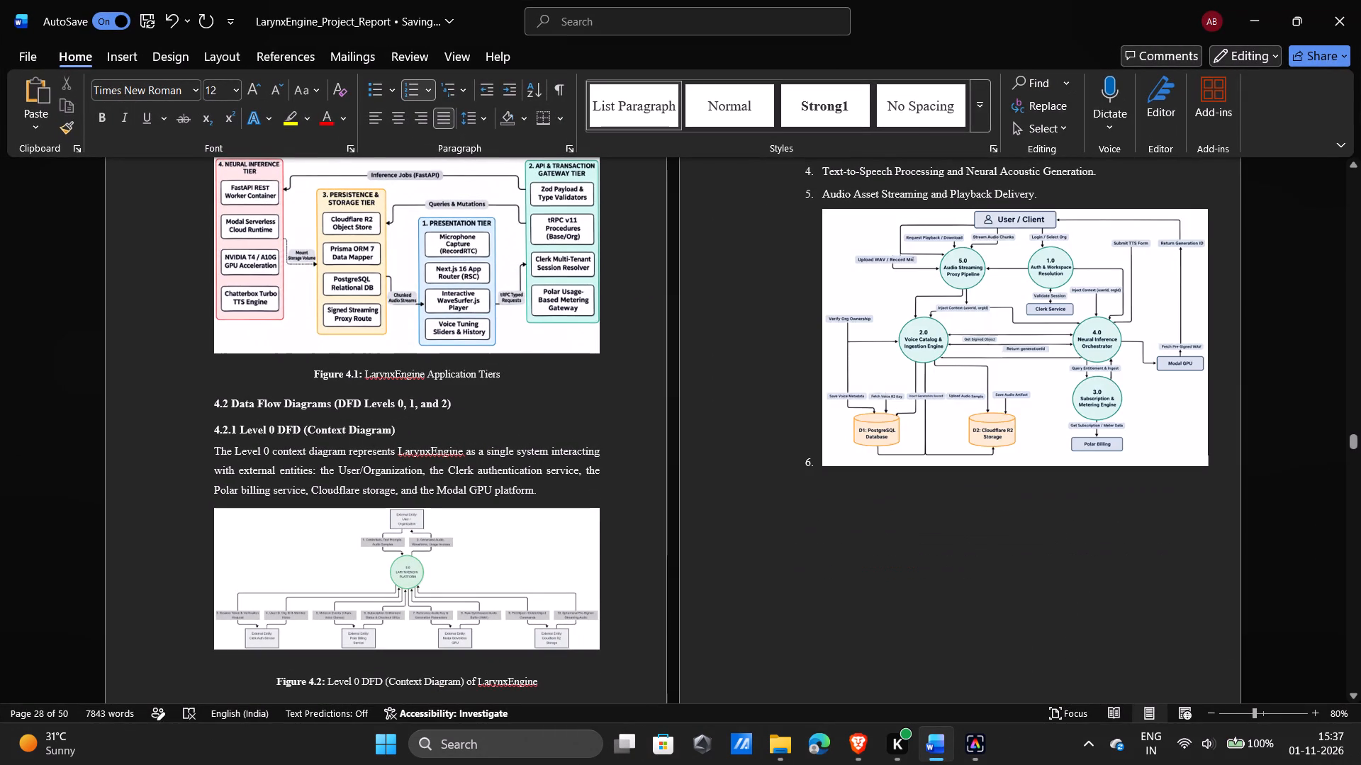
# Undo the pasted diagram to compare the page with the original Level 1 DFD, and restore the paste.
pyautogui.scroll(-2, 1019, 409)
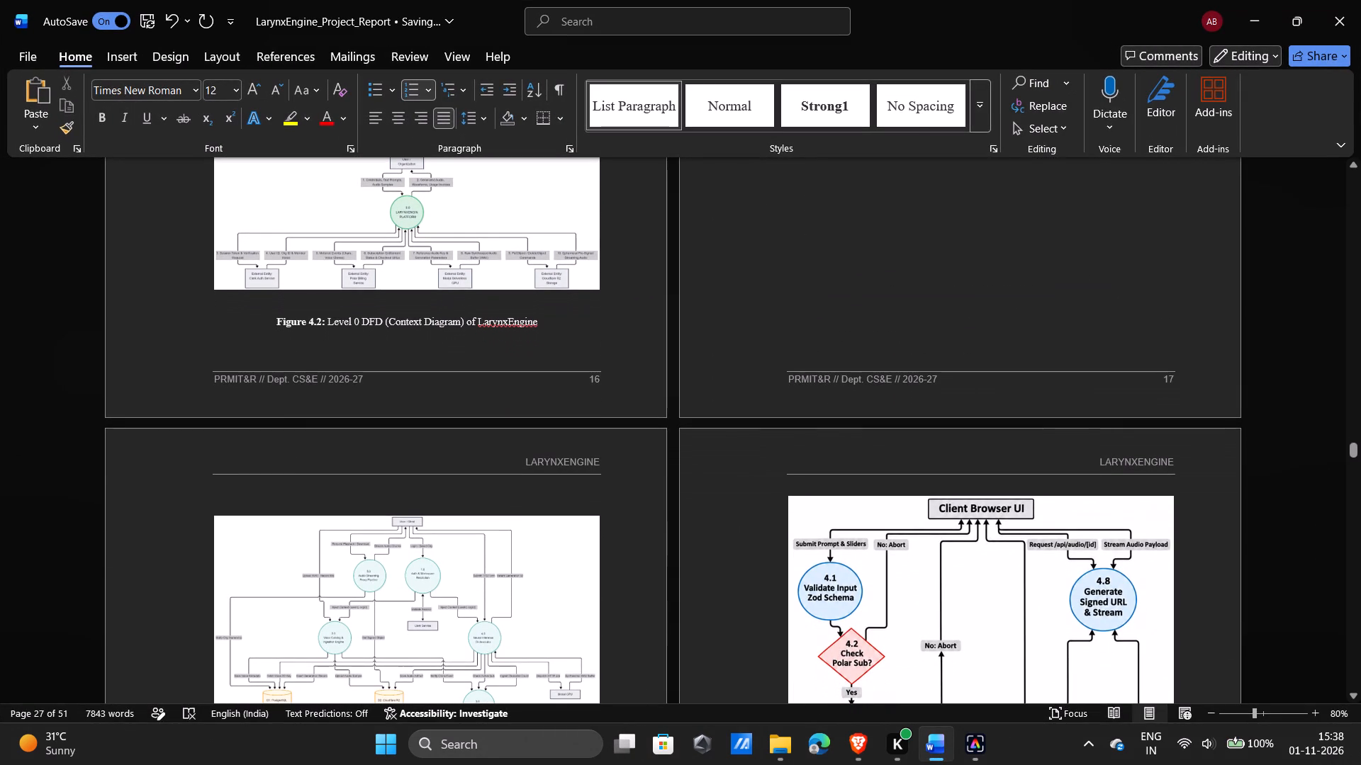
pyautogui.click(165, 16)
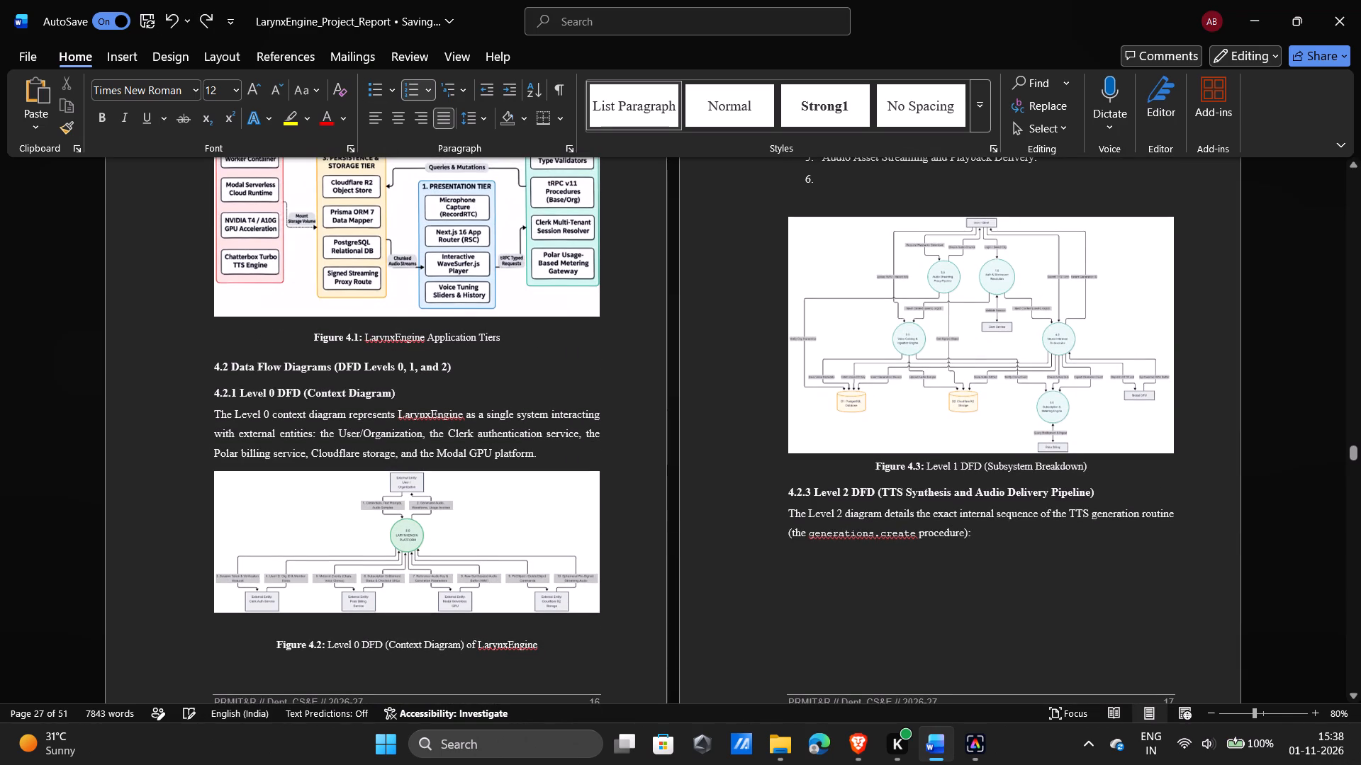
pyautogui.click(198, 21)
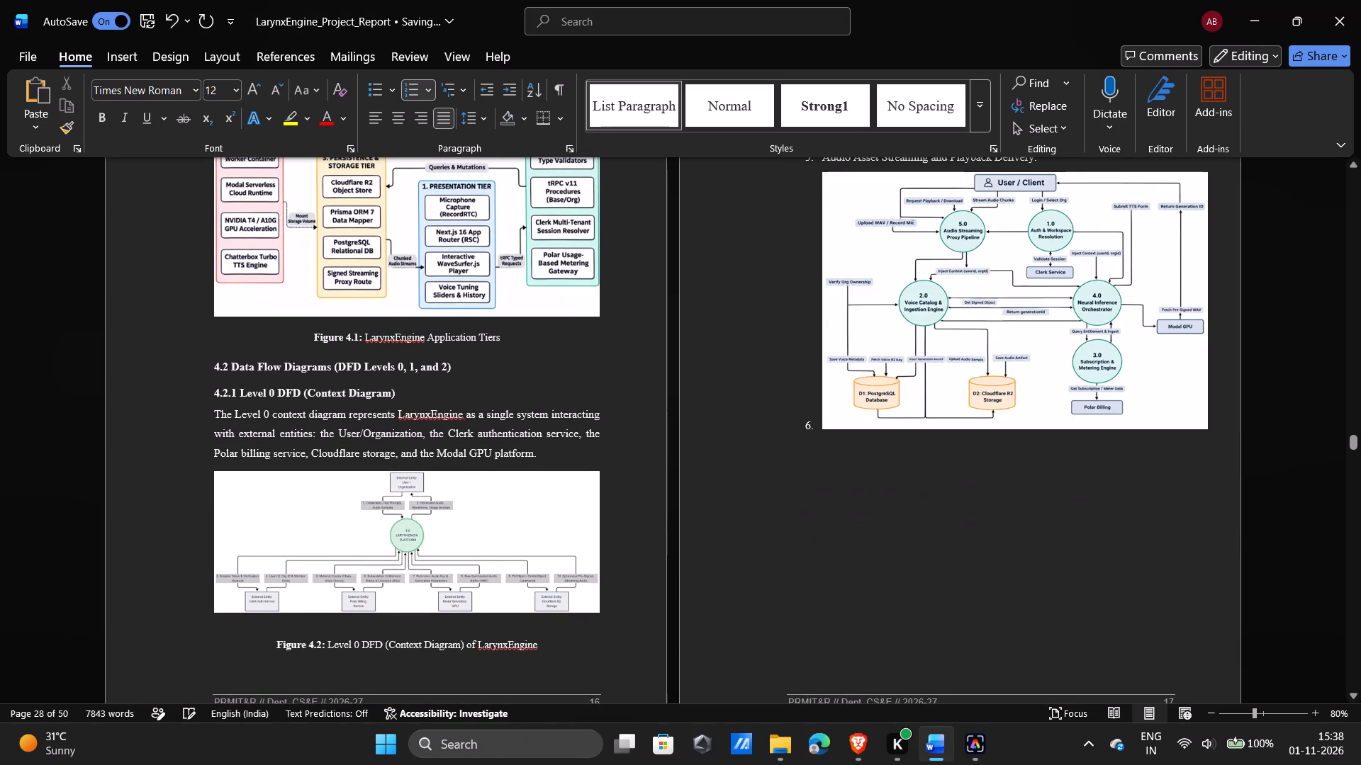
# Compare the pasted Level 1 DFD diagram on page 17 with the original Figure 4.3 picture on the following page.
pyautogui.scroll(-2, 899, 429)
pyautogui.scroll(1, 899, 429)
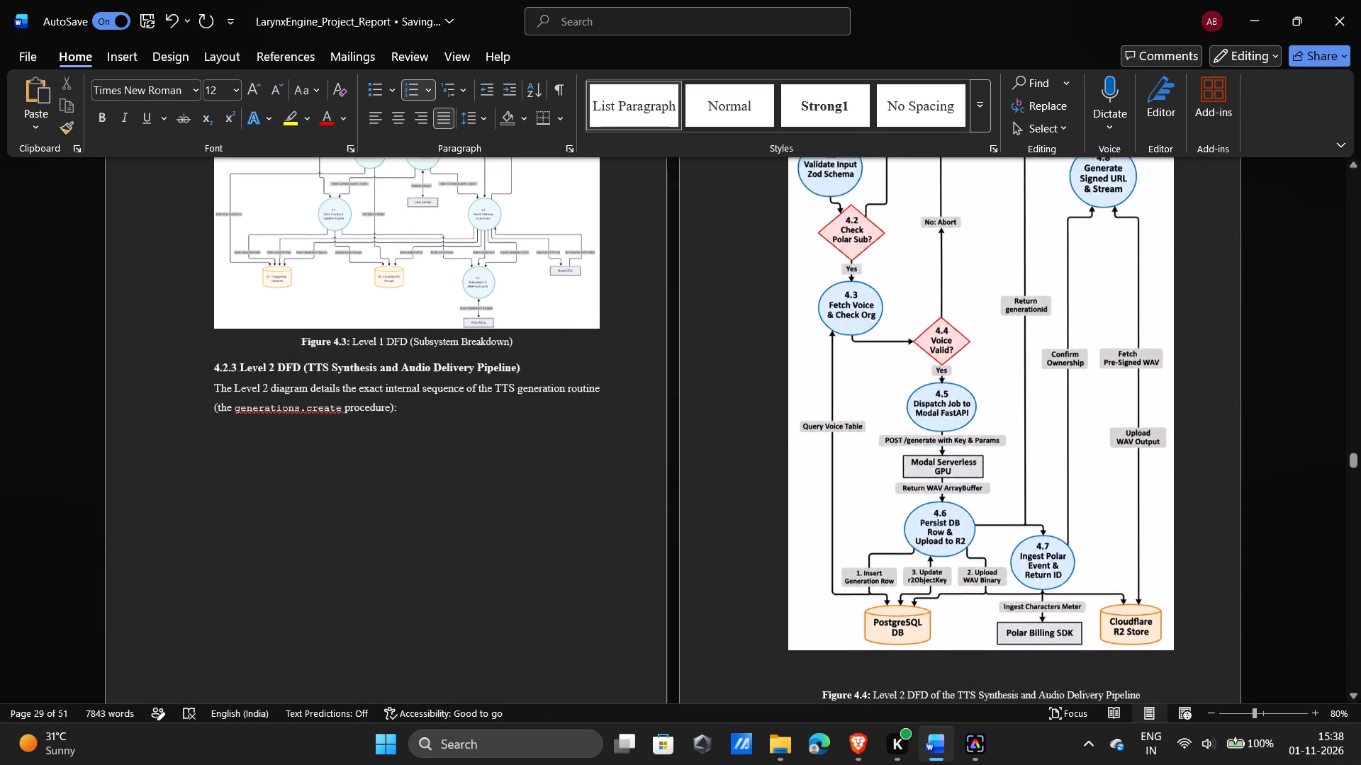
pyautogui.scroll(4, 899, 429)
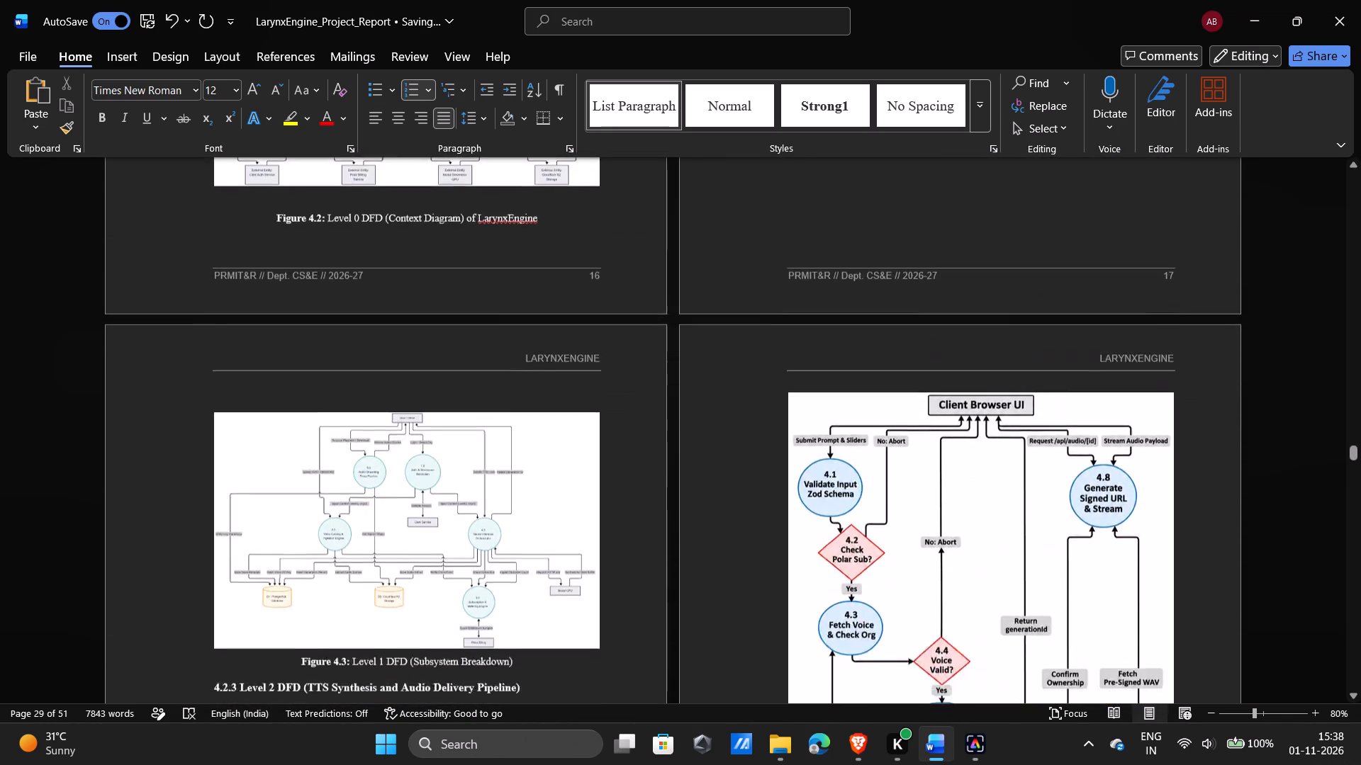
pyautogui.scroll(3, 899, 429)
pyautogui.scroll(-3, 899, 429)
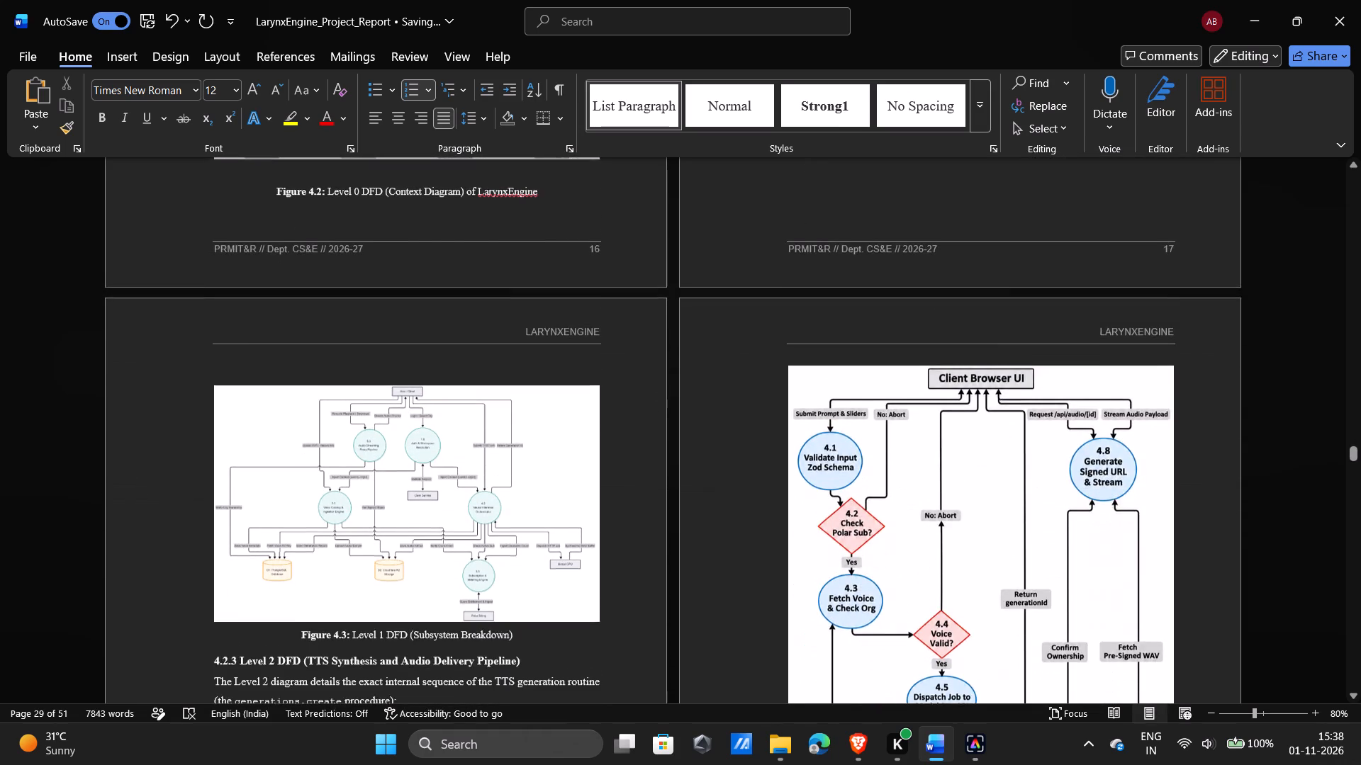
pyautogui.keyDown('ctrl'); pyautogui.scroll(8, 417, 528); pyautogui.keyUp('ctrl')
pyautogui.scroll(-4, 417, 528)
pyautogui.scroll(2, 417, 528)
pyautogui.scroll(-2, 417, 528)
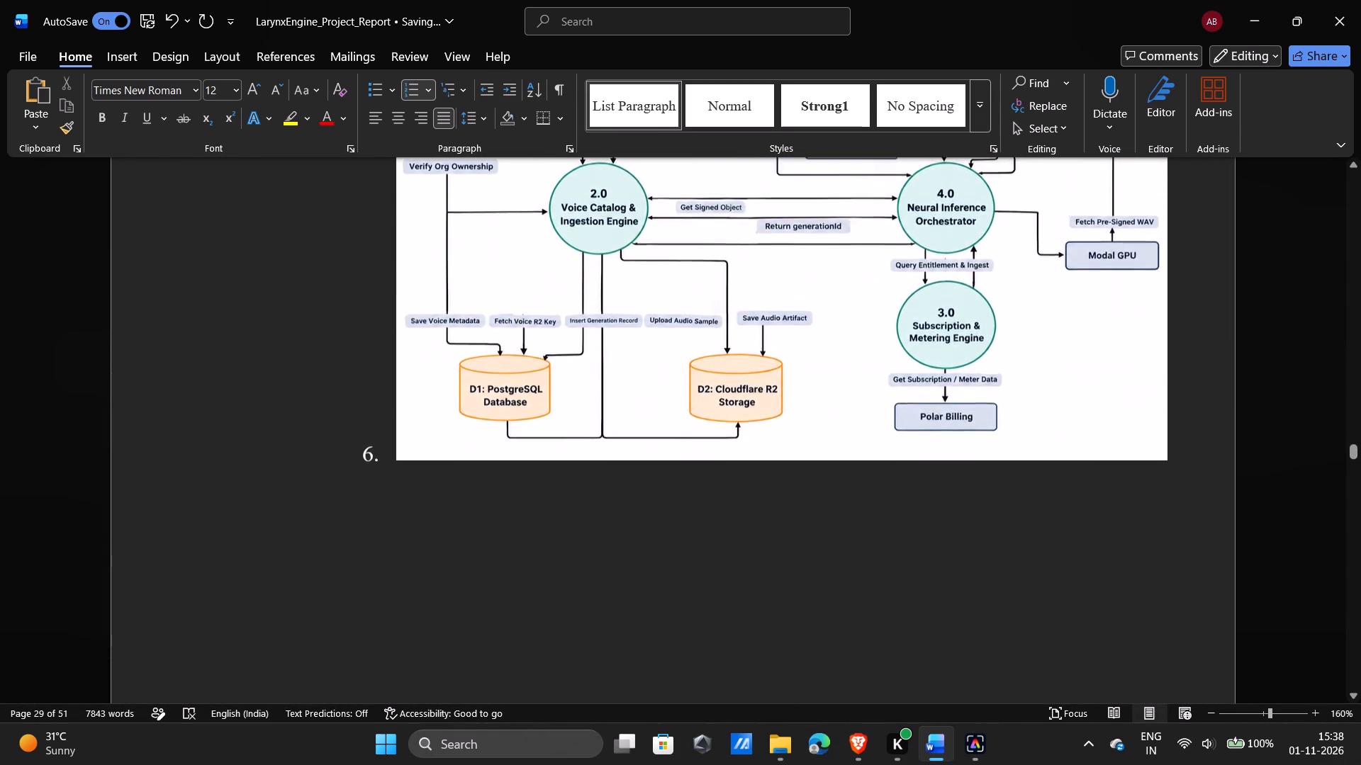
pyautogui.scroll(-4, 417, 528)
pyautogui.scroll(1, 417, 528)
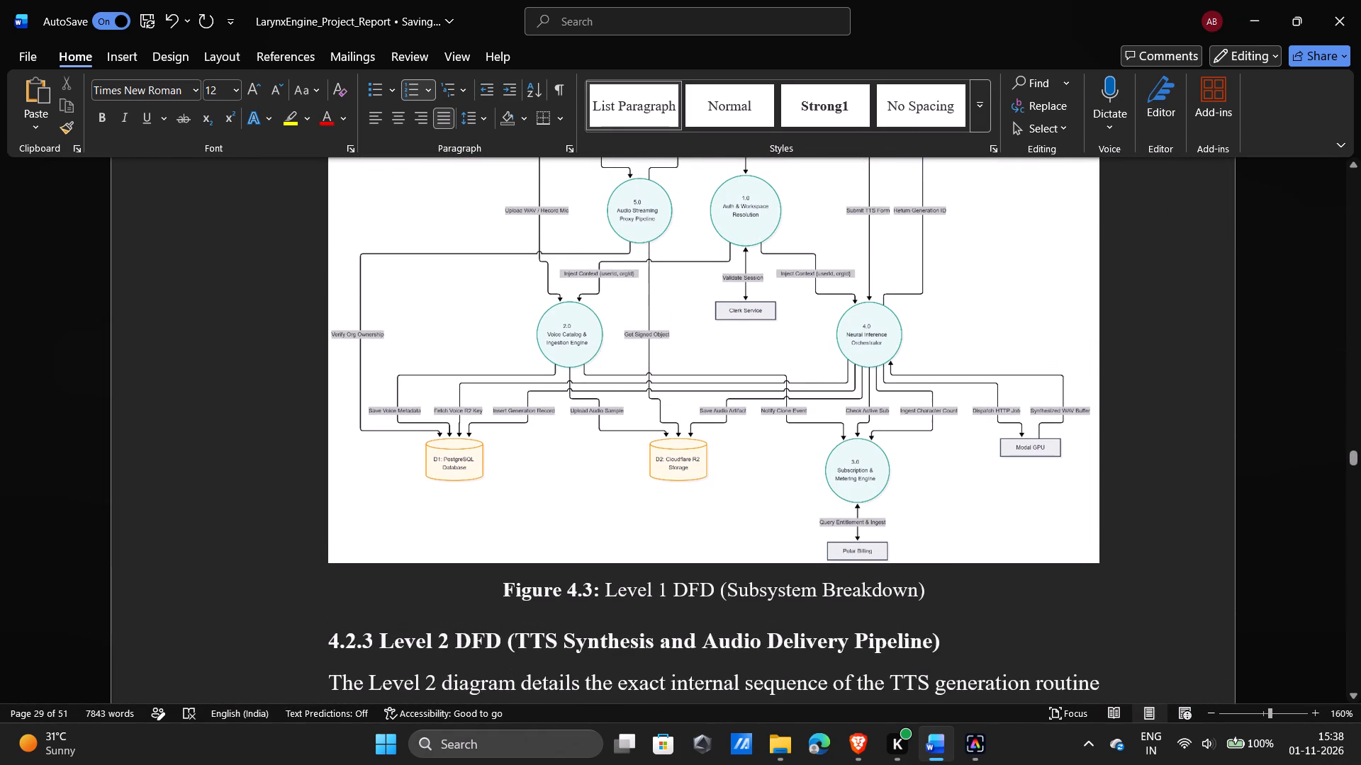
pyautogui.keyDown('ctrl'); pyautogui.scroll(-9, 417, 528); pyautogui.keyUp('ctrl')
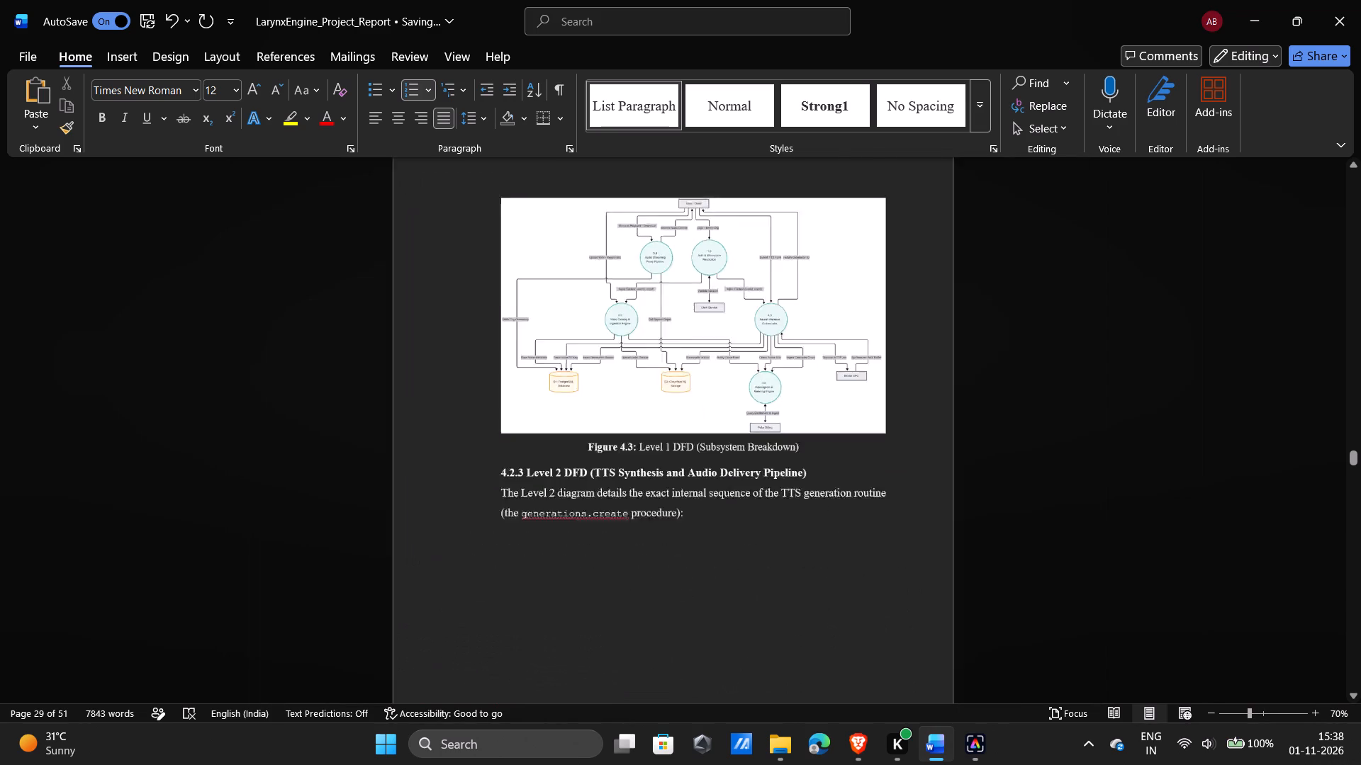
pyautogui.keyDown('ctrl'); pyautogui.scroll(-2, 417, 528); pyautogui.keyUp('ctrl')
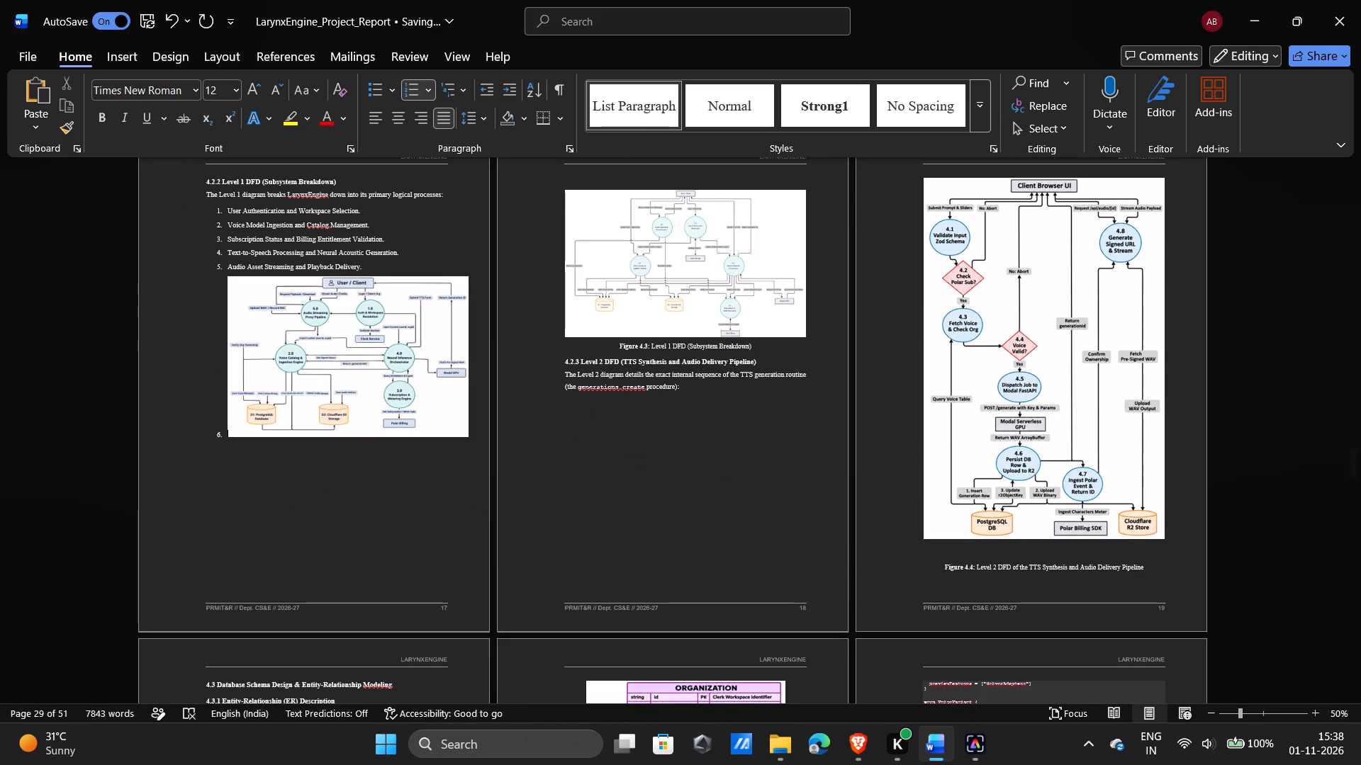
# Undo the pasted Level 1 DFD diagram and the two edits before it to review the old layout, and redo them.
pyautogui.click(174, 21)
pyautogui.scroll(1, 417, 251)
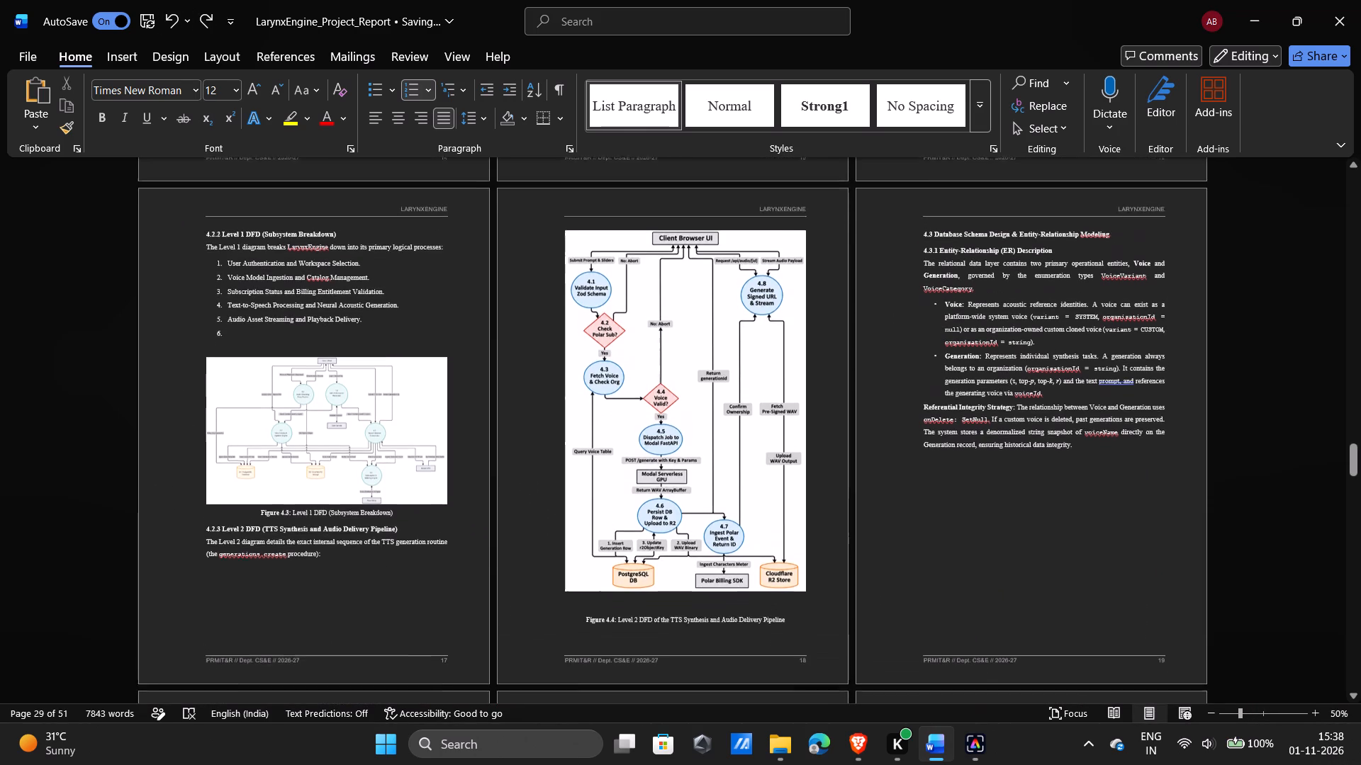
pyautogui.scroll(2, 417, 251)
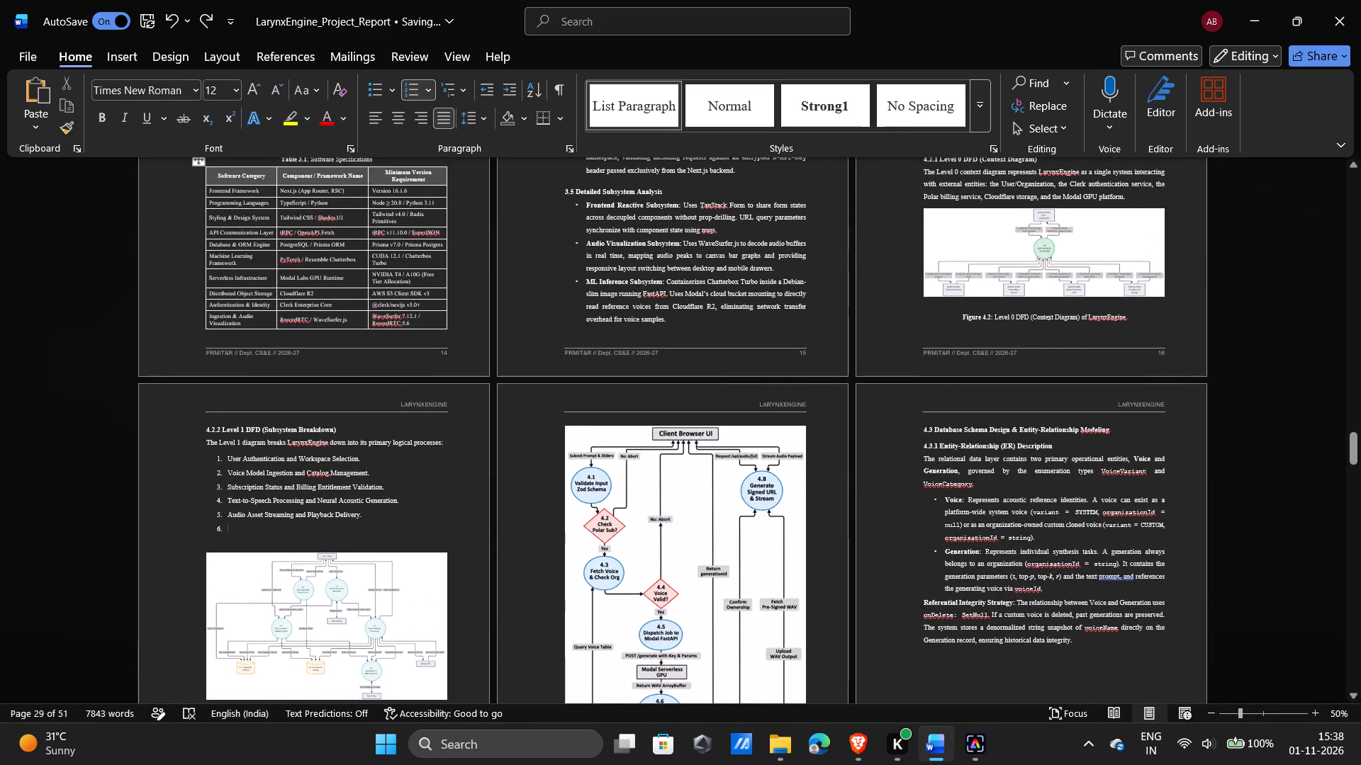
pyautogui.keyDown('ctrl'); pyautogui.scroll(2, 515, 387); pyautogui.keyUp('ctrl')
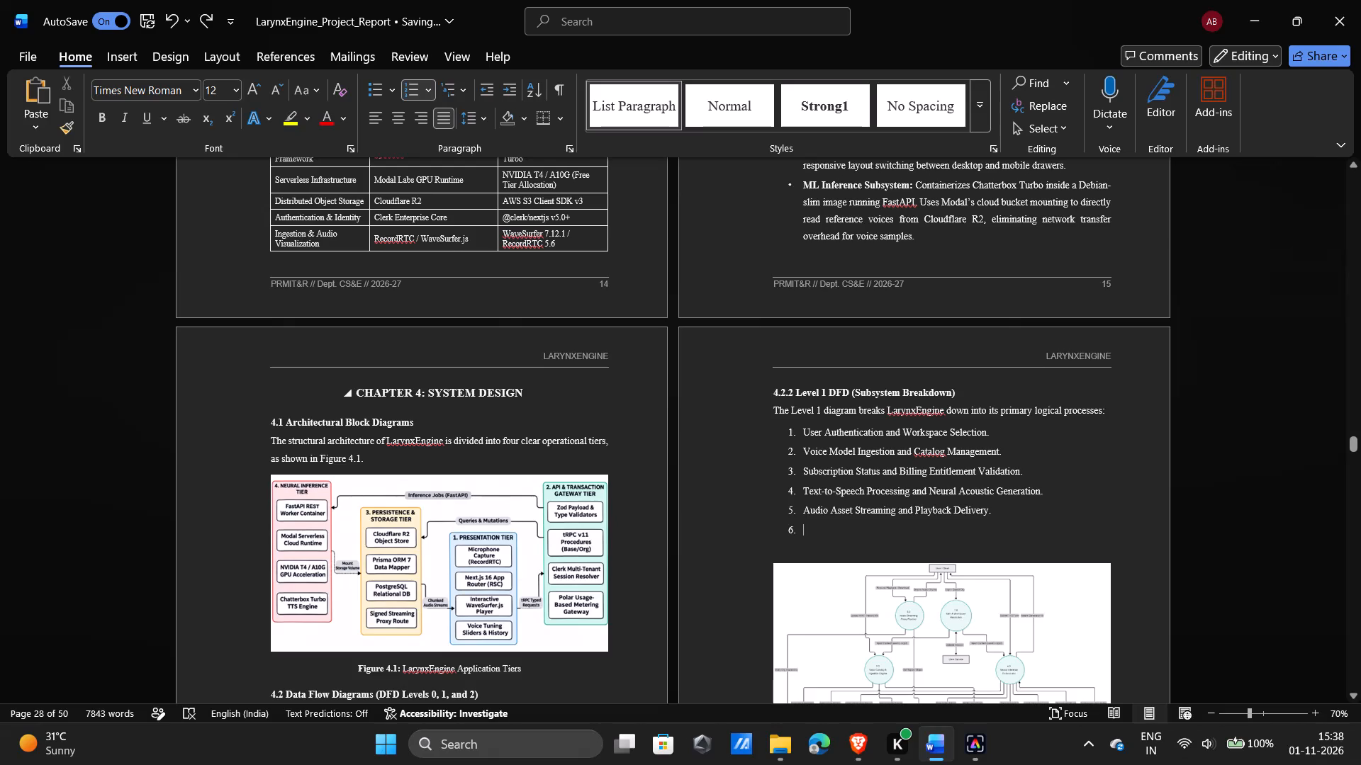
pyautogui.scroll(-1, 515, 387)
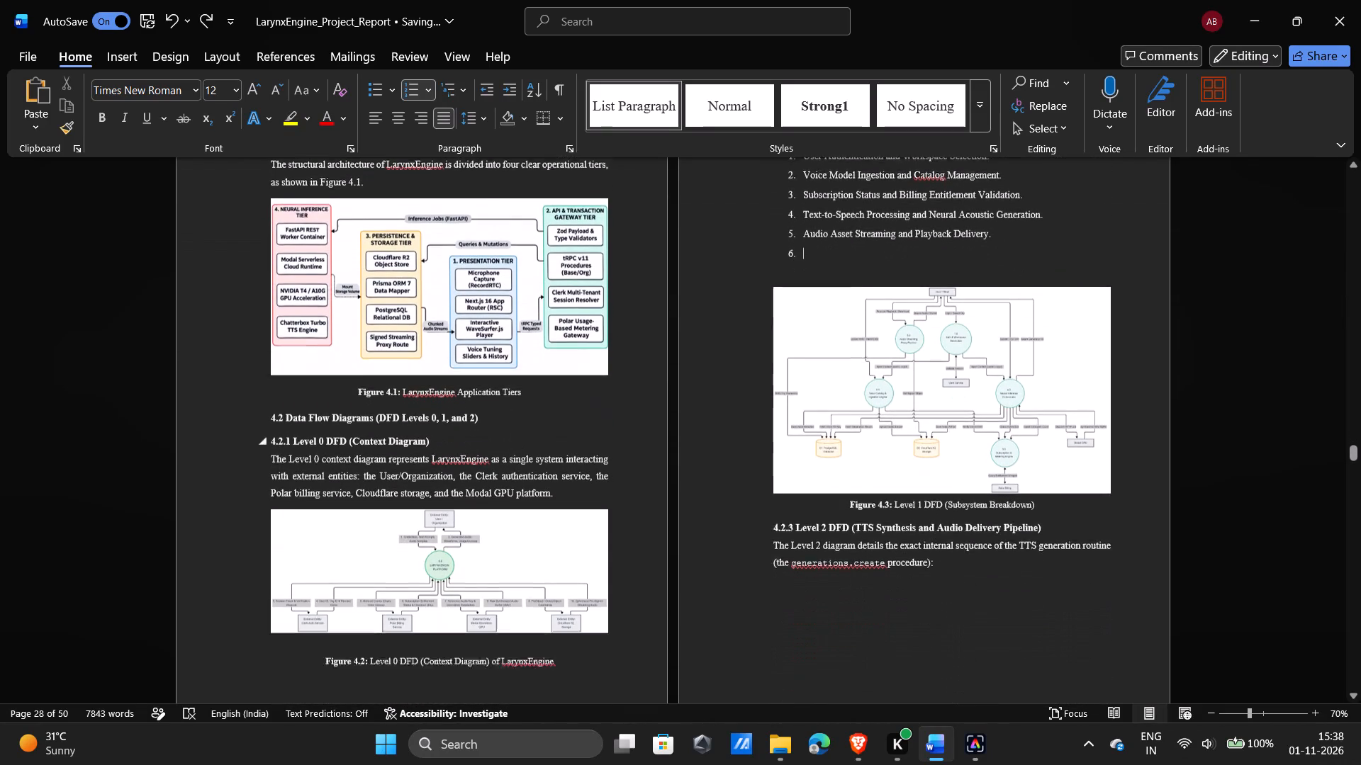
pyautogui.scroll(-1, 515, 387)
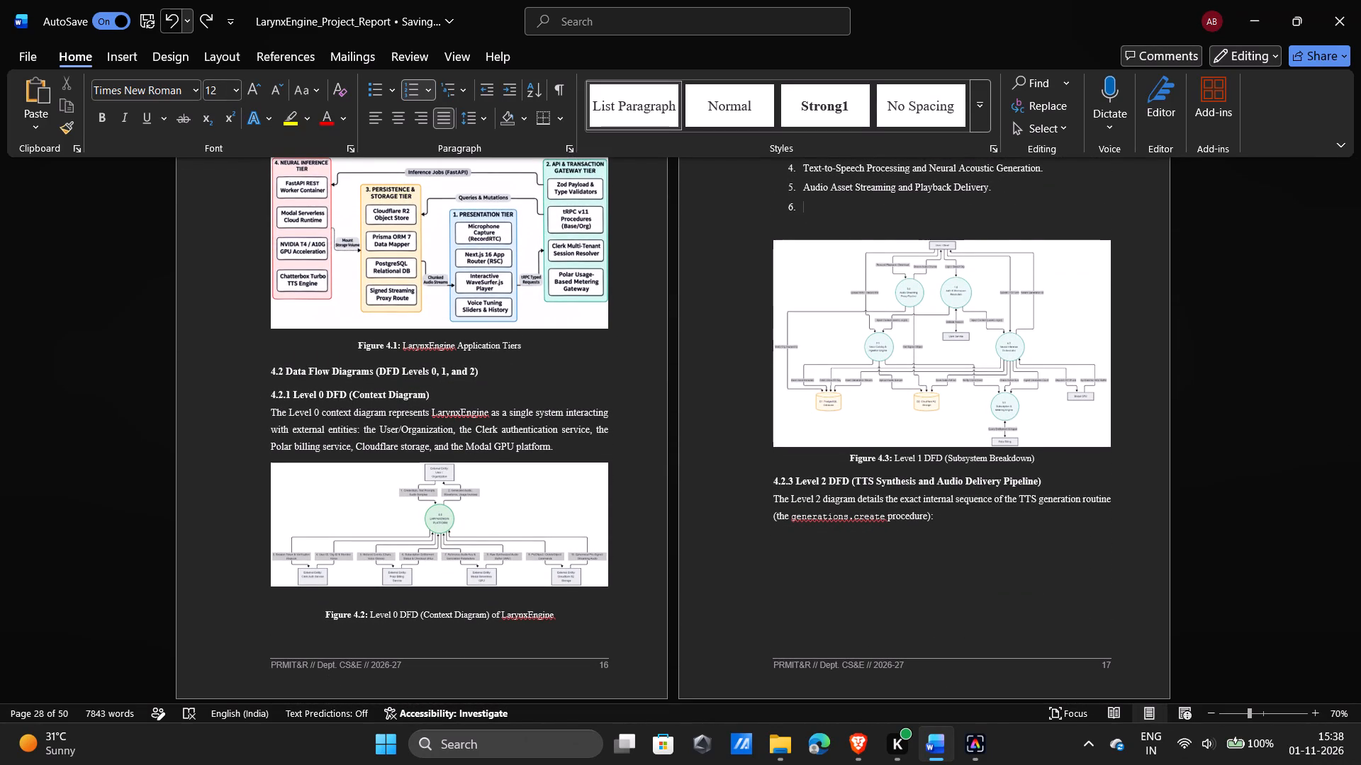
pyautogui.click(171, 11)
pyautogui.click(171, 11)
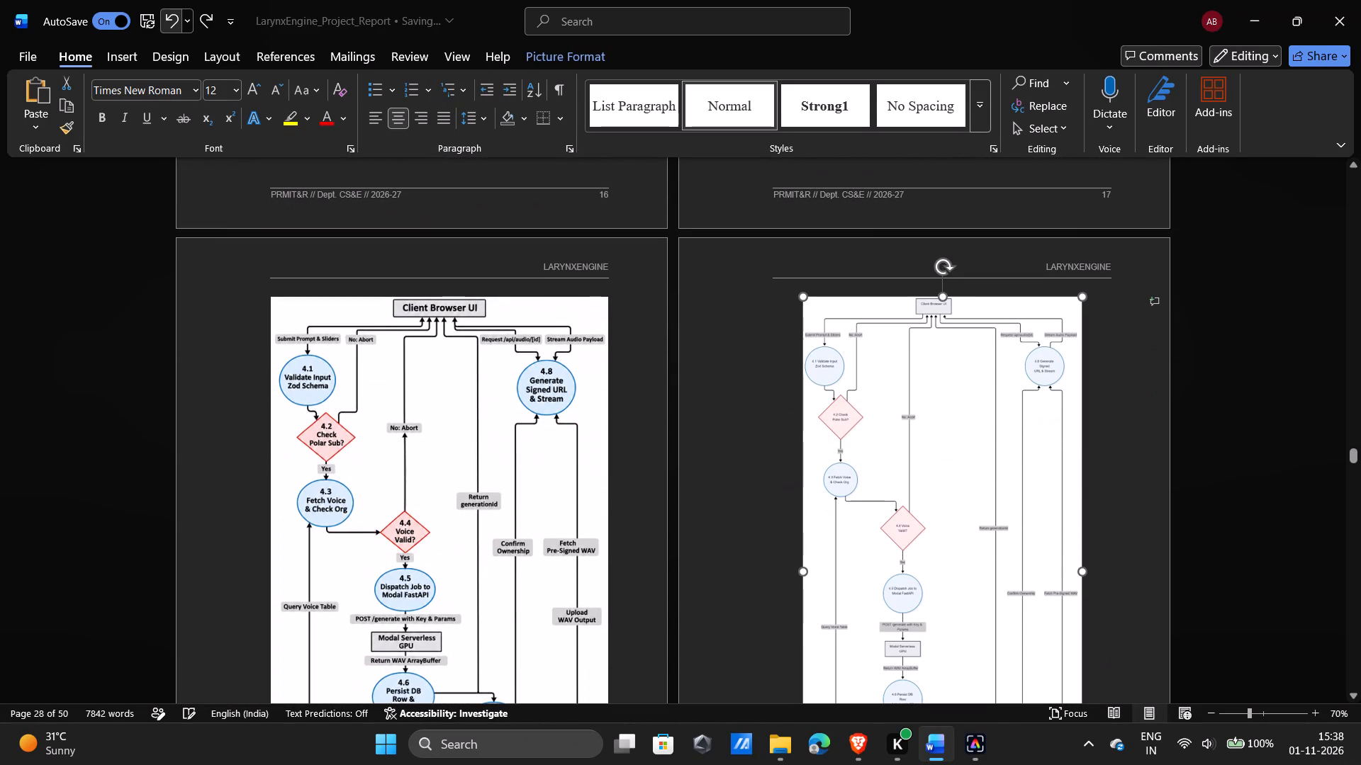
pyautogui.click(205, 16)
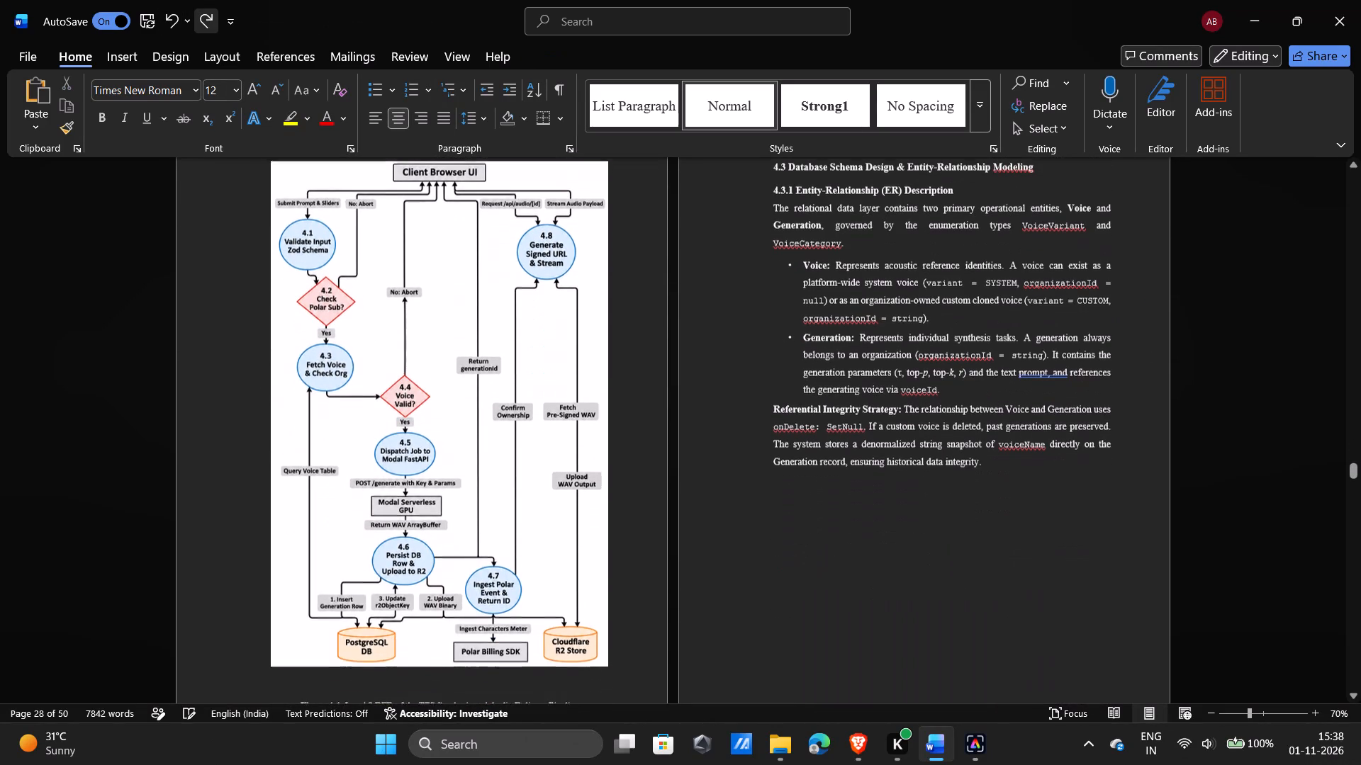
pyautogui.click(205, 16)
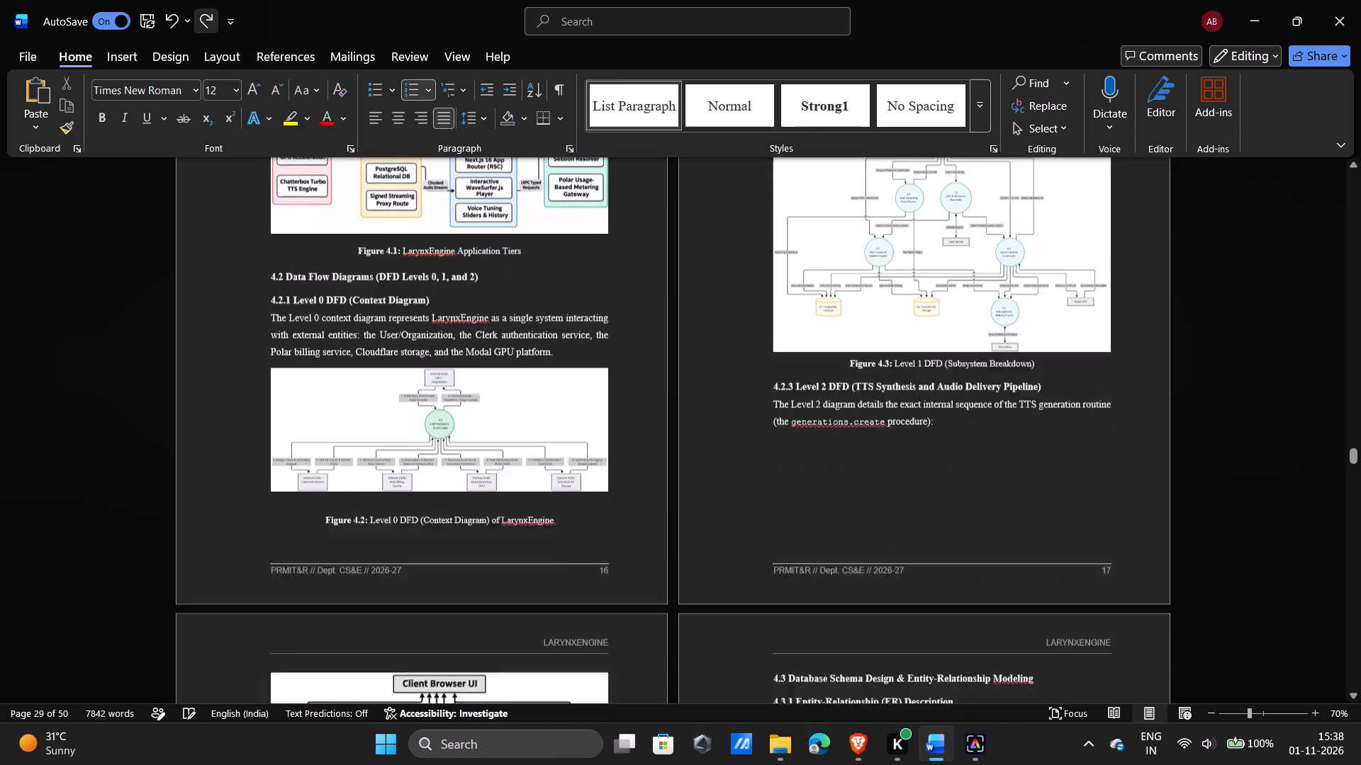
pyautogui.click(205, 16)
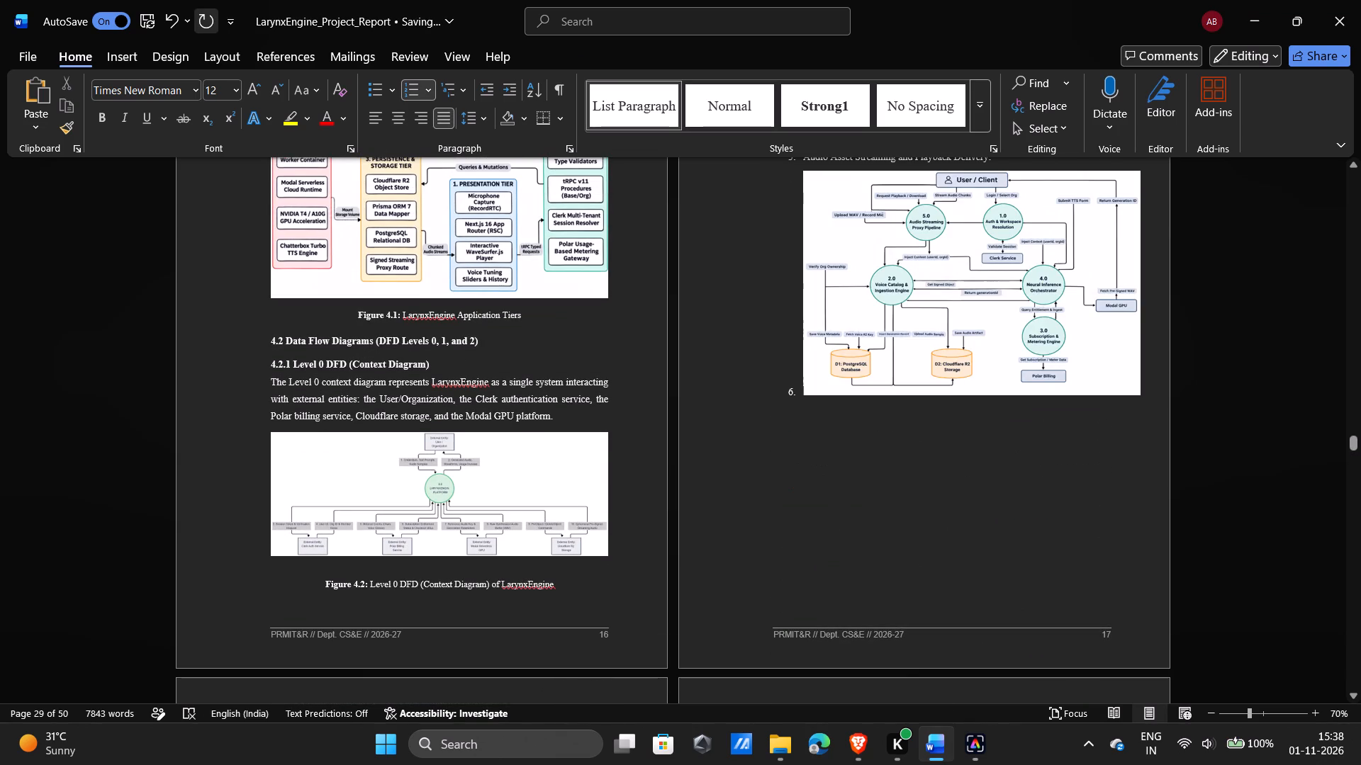
# Undo the pasted new diagram and delete the old Level 1 DFD picture above the Figure 4.3 caption.
pyautogui.click(166, 22)
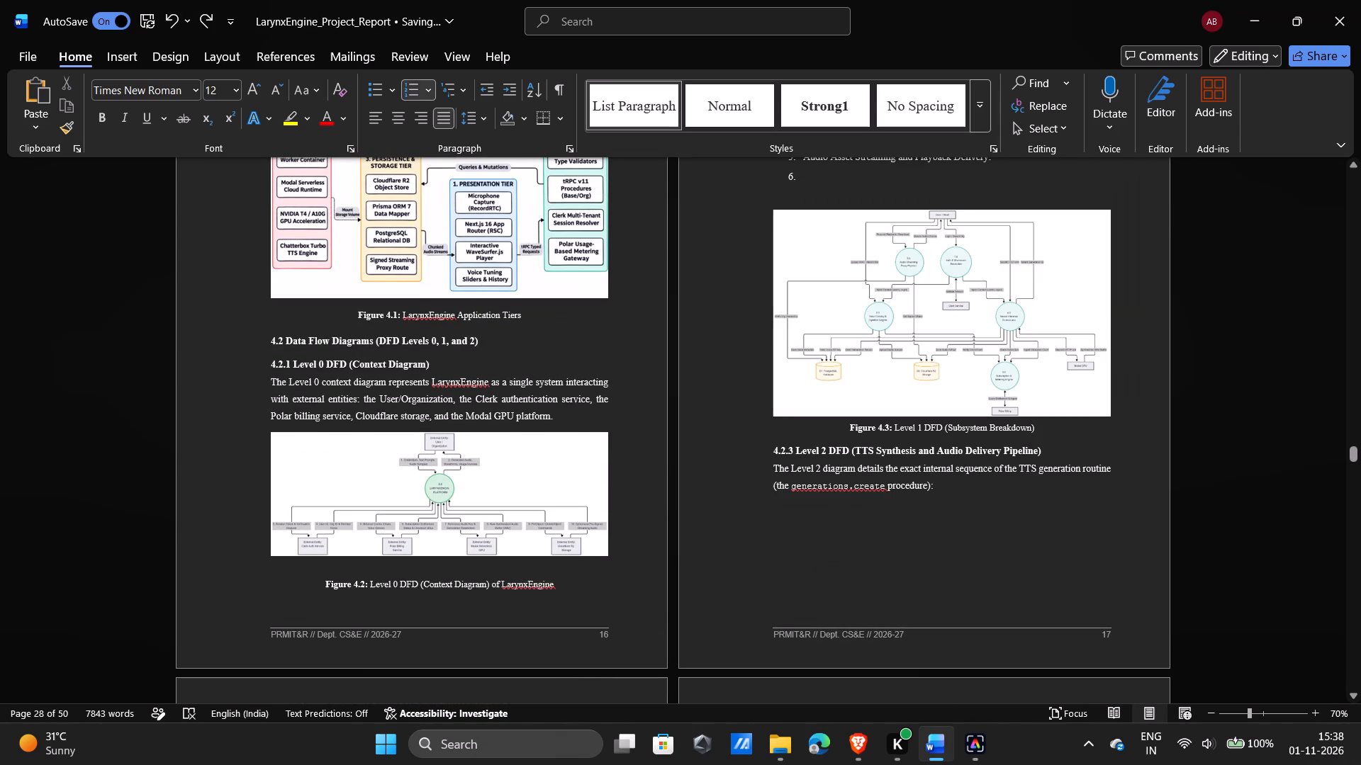
pyautogui.click(1050, 393)
pyautogui.press('Delete')
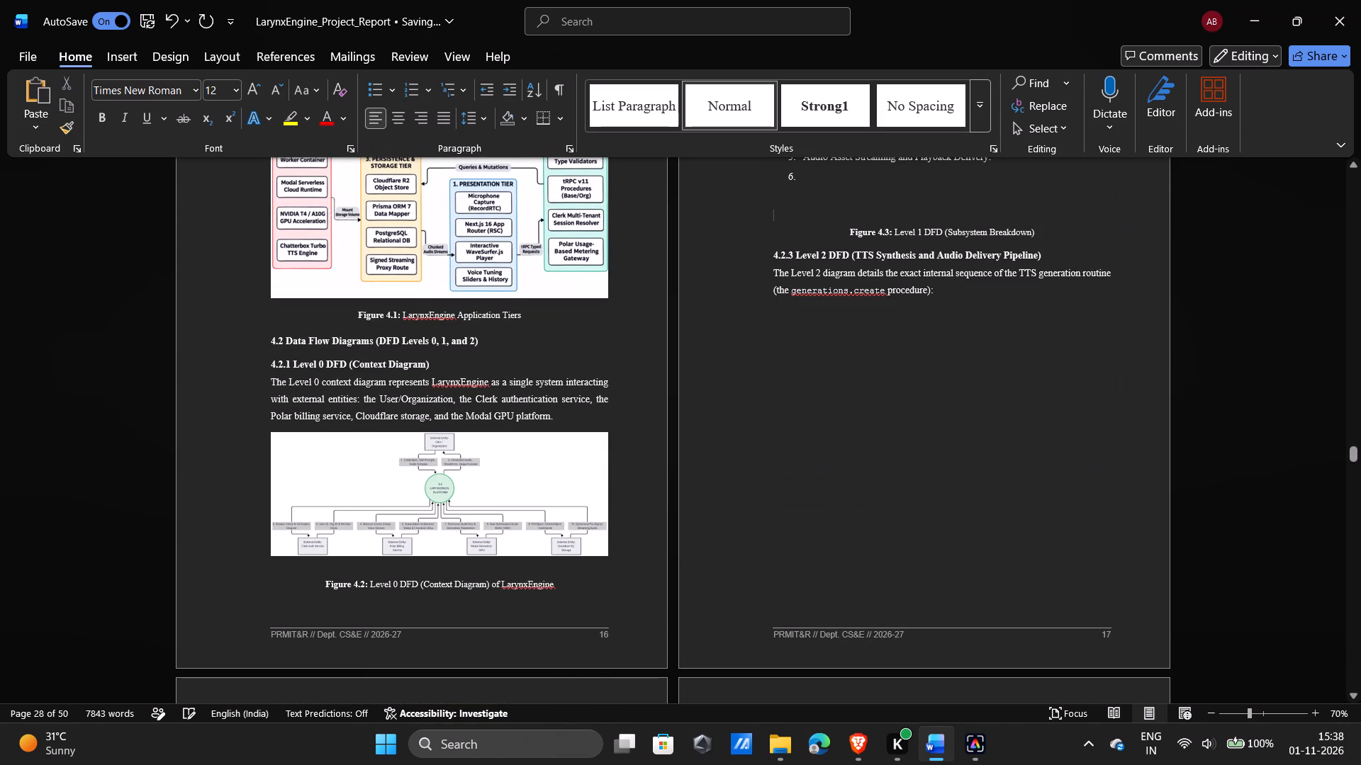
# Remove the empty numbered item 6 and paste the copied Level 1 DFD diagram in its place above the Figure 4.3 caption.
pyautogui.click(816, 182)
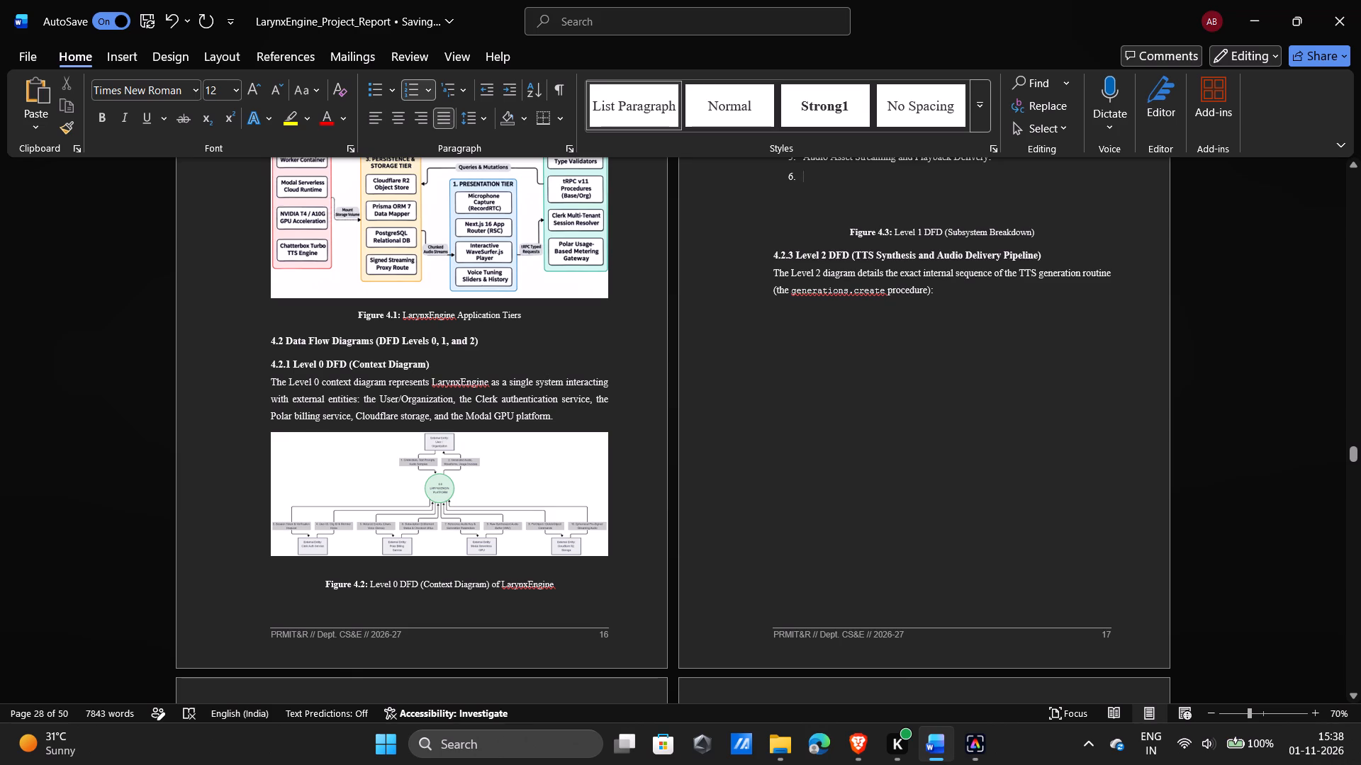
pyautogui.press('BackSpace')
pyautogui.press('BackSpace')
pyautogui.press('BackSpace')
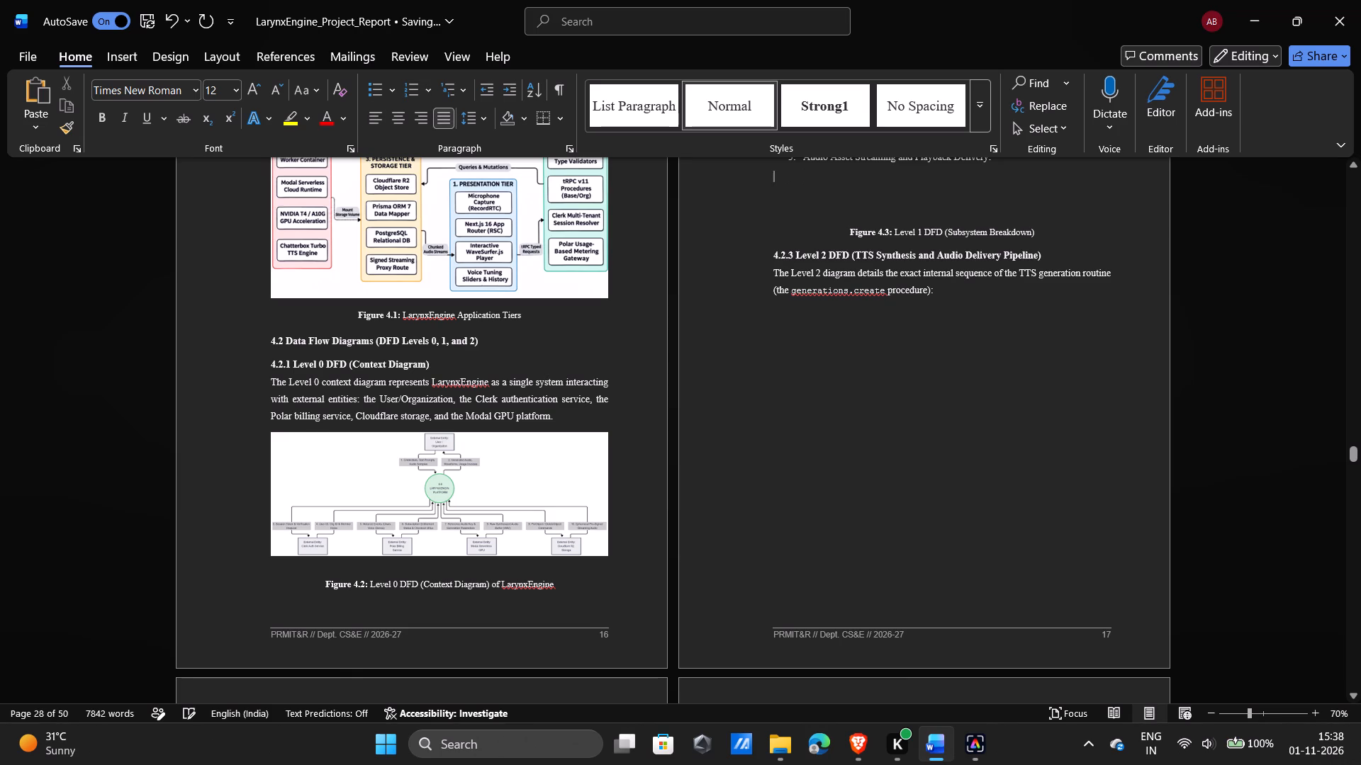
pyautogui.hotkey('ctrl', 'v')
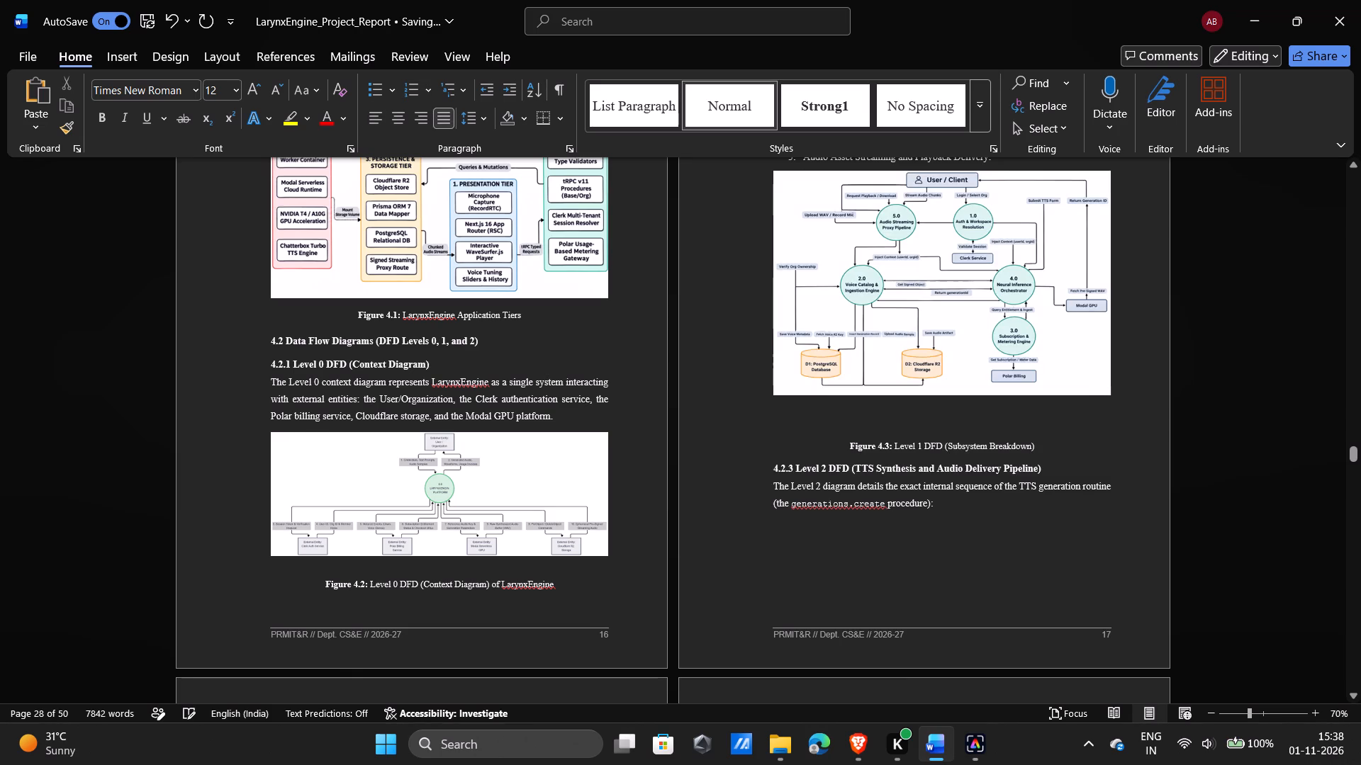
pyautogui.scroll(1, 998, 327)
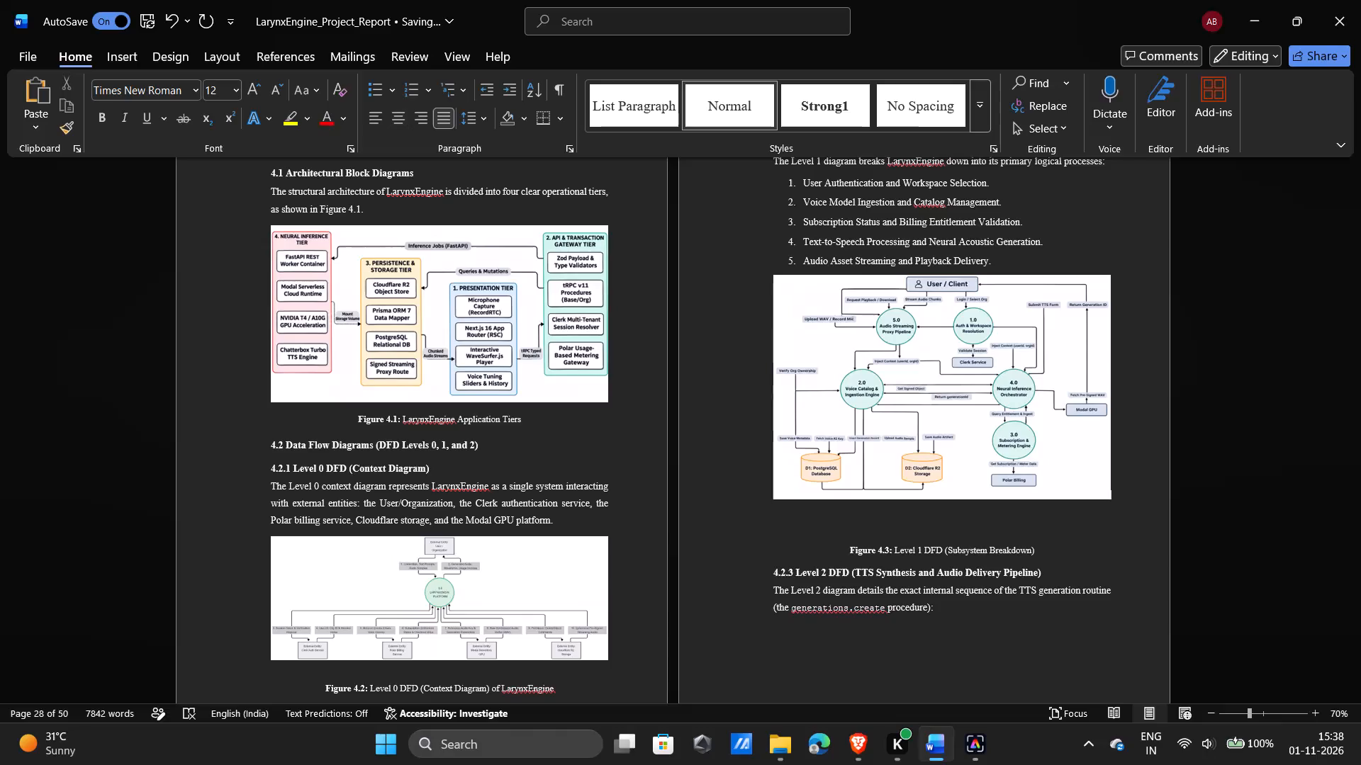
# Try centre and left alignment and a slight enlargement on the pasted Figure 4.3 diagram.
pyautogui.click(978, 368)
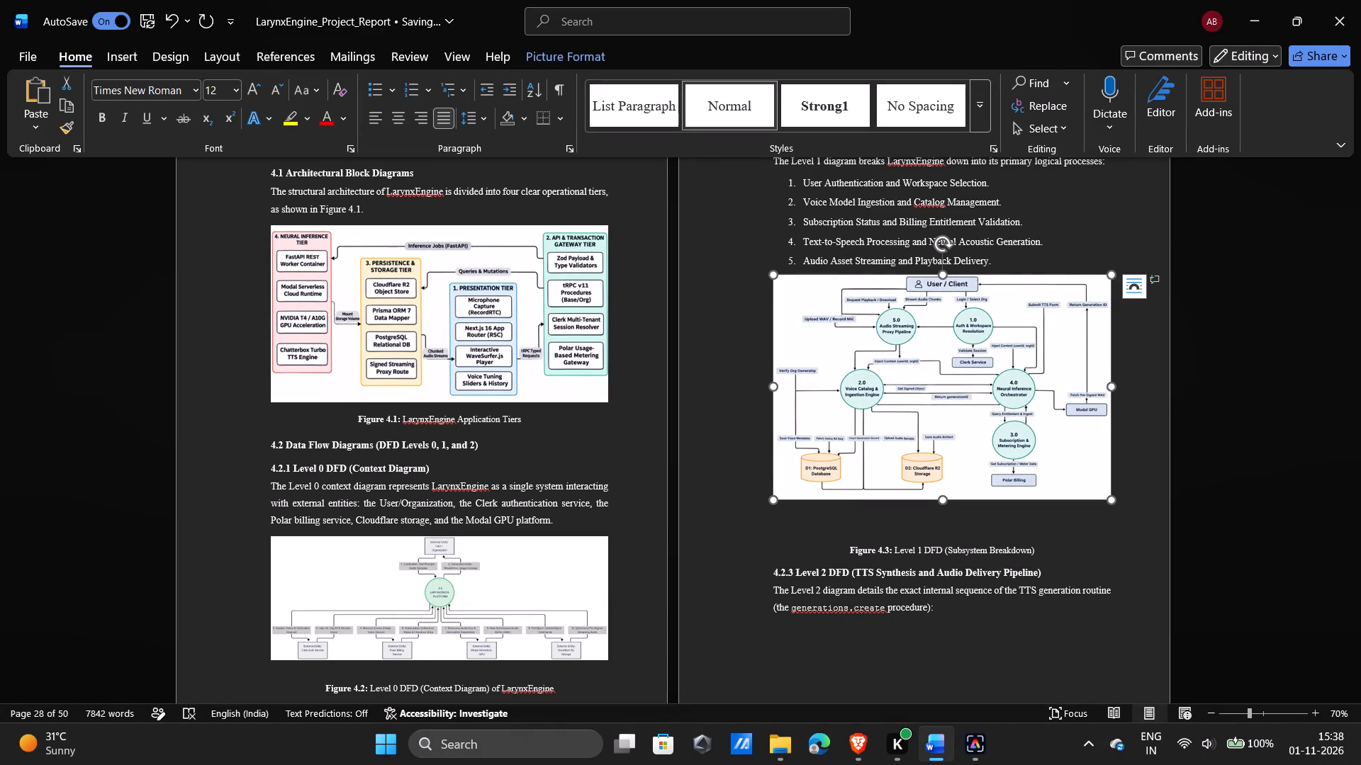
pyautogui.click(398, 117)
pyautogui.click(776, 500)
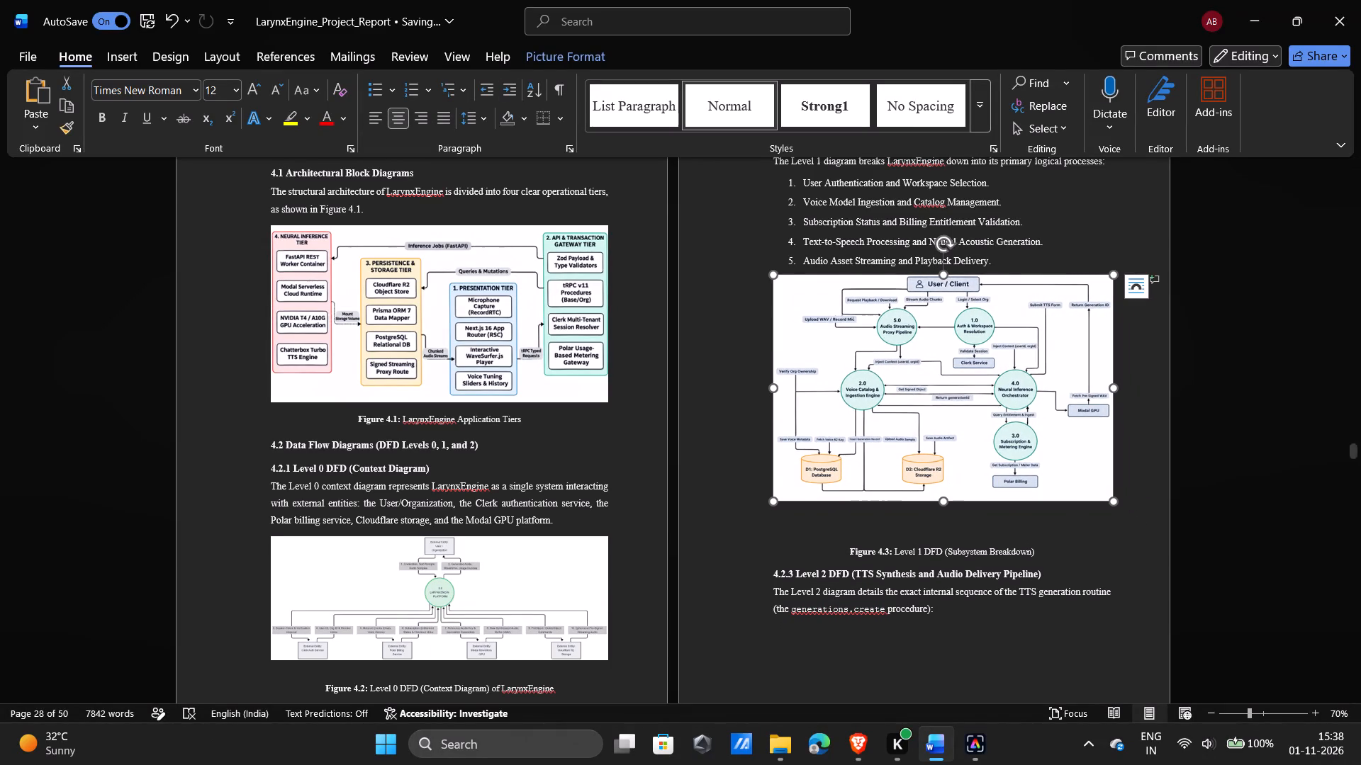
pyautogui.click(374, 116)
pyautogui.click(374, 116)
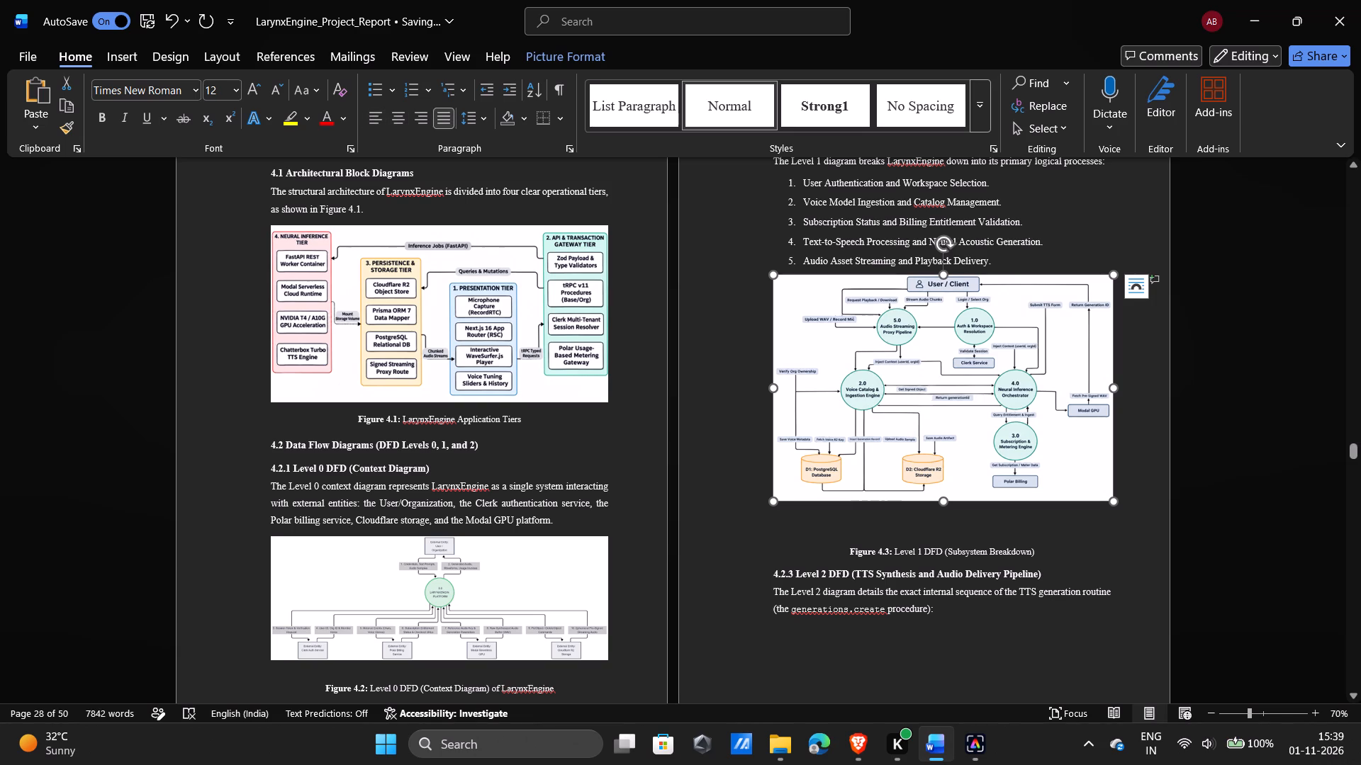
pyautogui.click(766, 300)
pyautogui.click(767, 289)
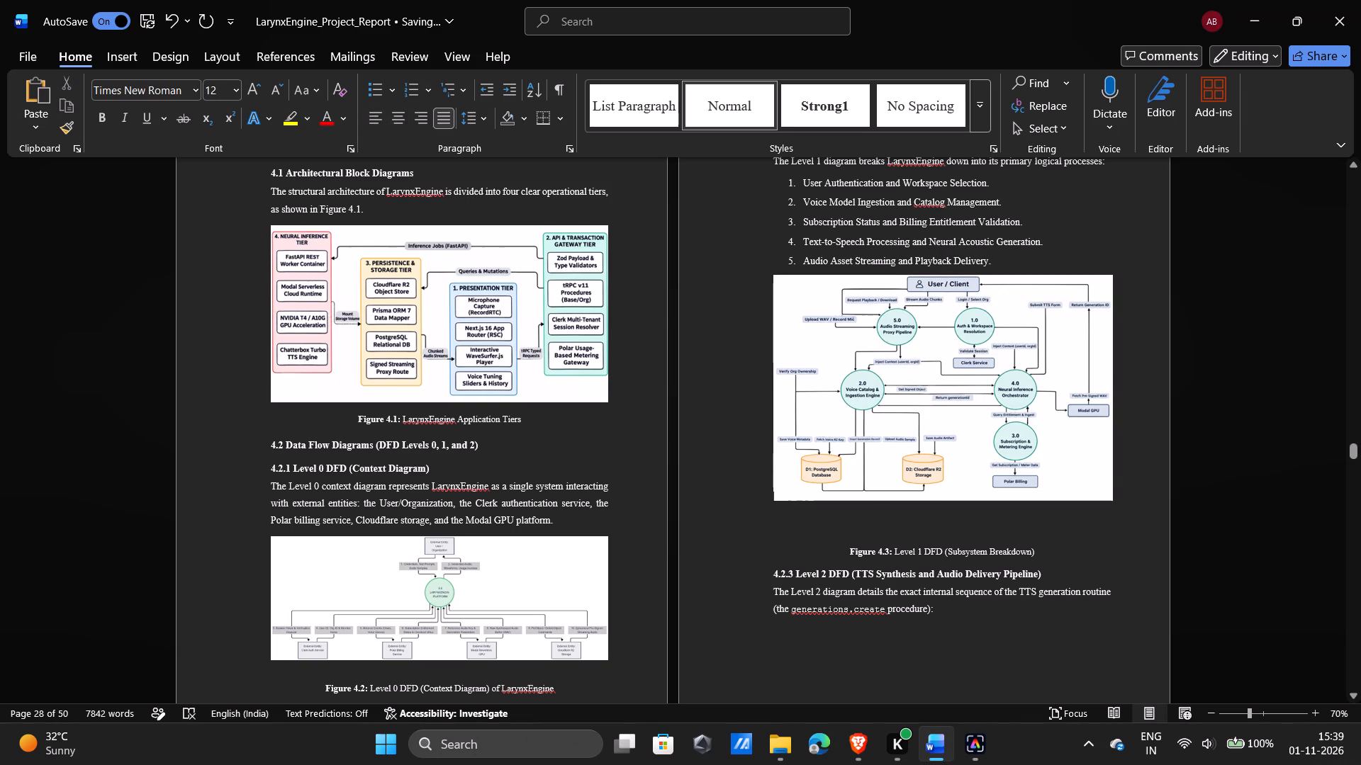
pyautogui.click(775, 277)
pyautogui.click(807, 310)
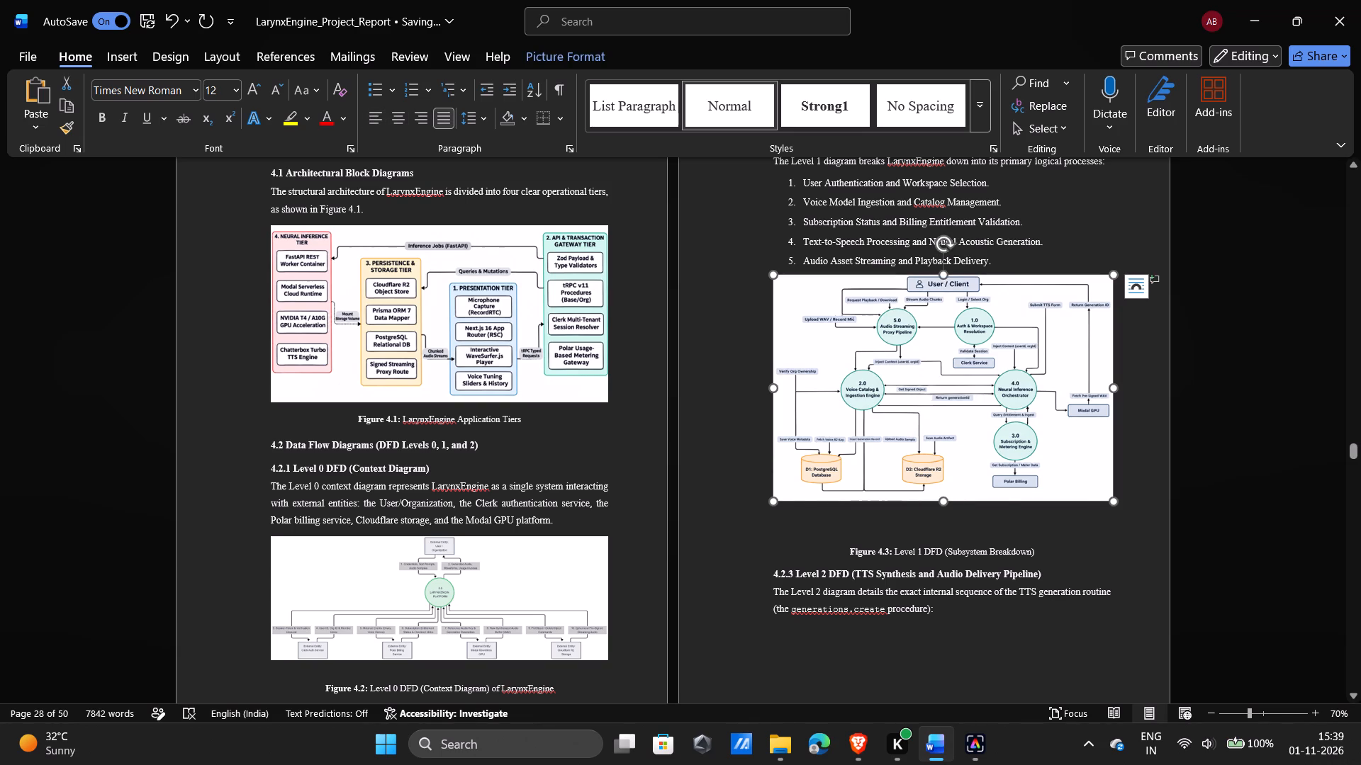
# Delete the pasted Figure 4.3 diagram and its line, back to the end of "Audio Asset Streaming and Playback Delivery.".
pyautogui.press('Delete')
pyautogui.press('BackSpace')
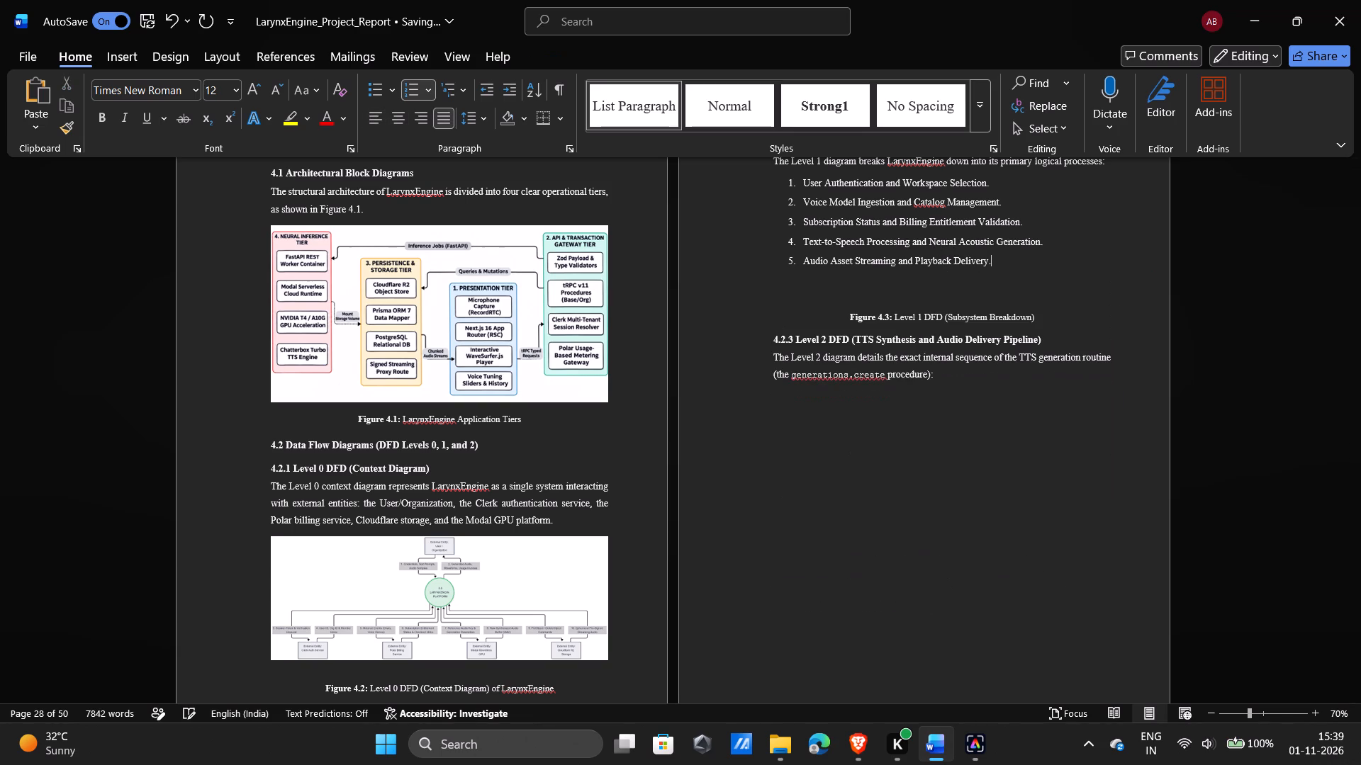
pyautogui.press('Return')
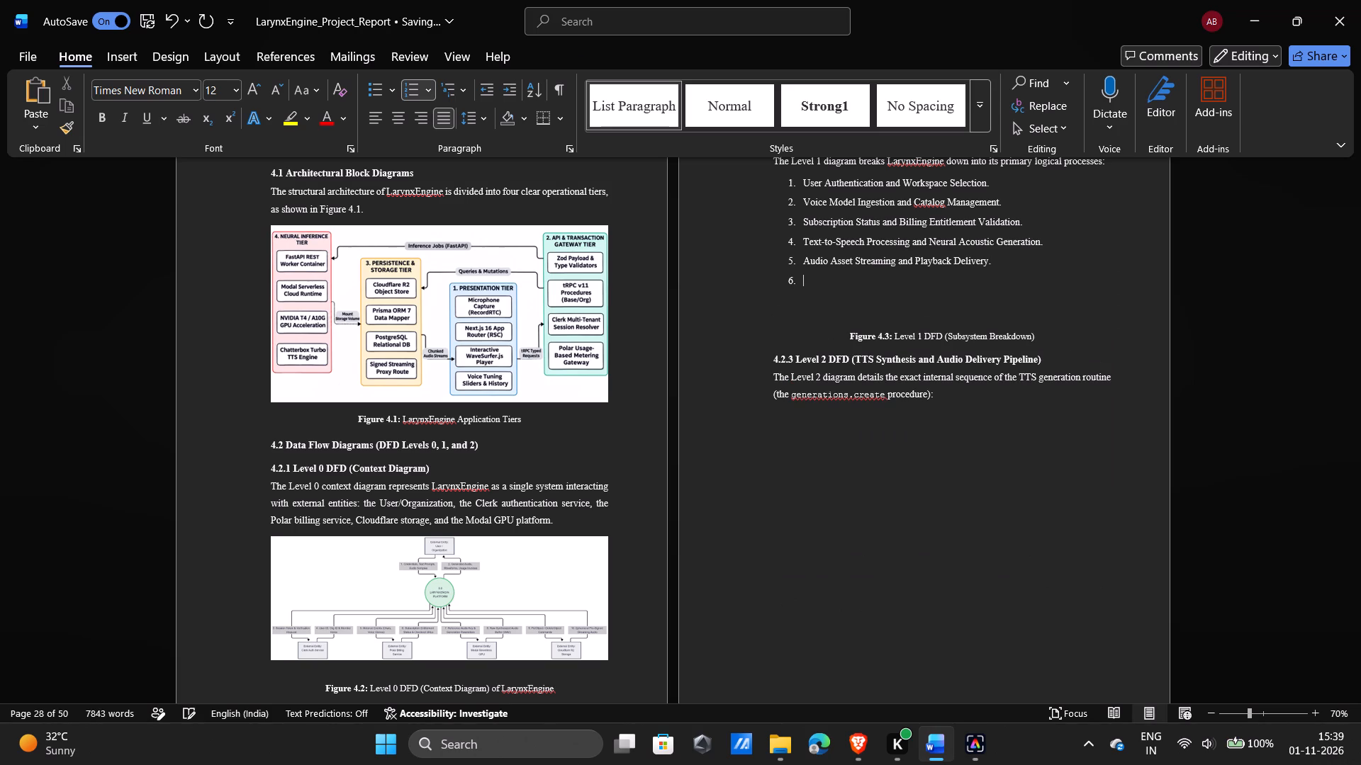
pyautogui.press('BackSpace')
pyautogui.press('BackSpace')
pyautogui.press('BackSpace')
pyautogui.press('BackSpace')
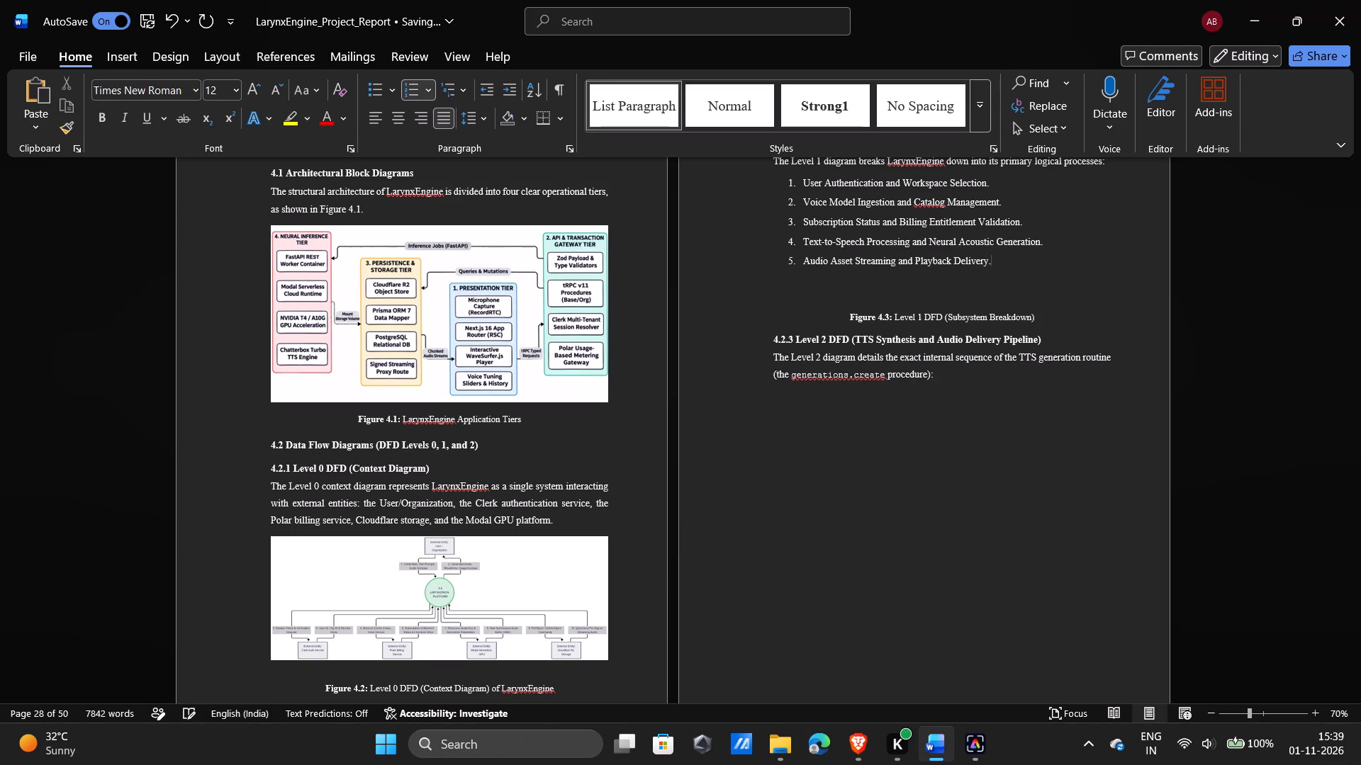
# Add an unnumbered, left-aligned line below "Audio Asset Streaming and Playback Delivery." and paste the copied Level 1 DFD diagram there.
pyautogui.press('Return')
pyautogui.press('BackSpace')
pyautogui.press('BackSpace')
pyautogui.press('BackSpace')
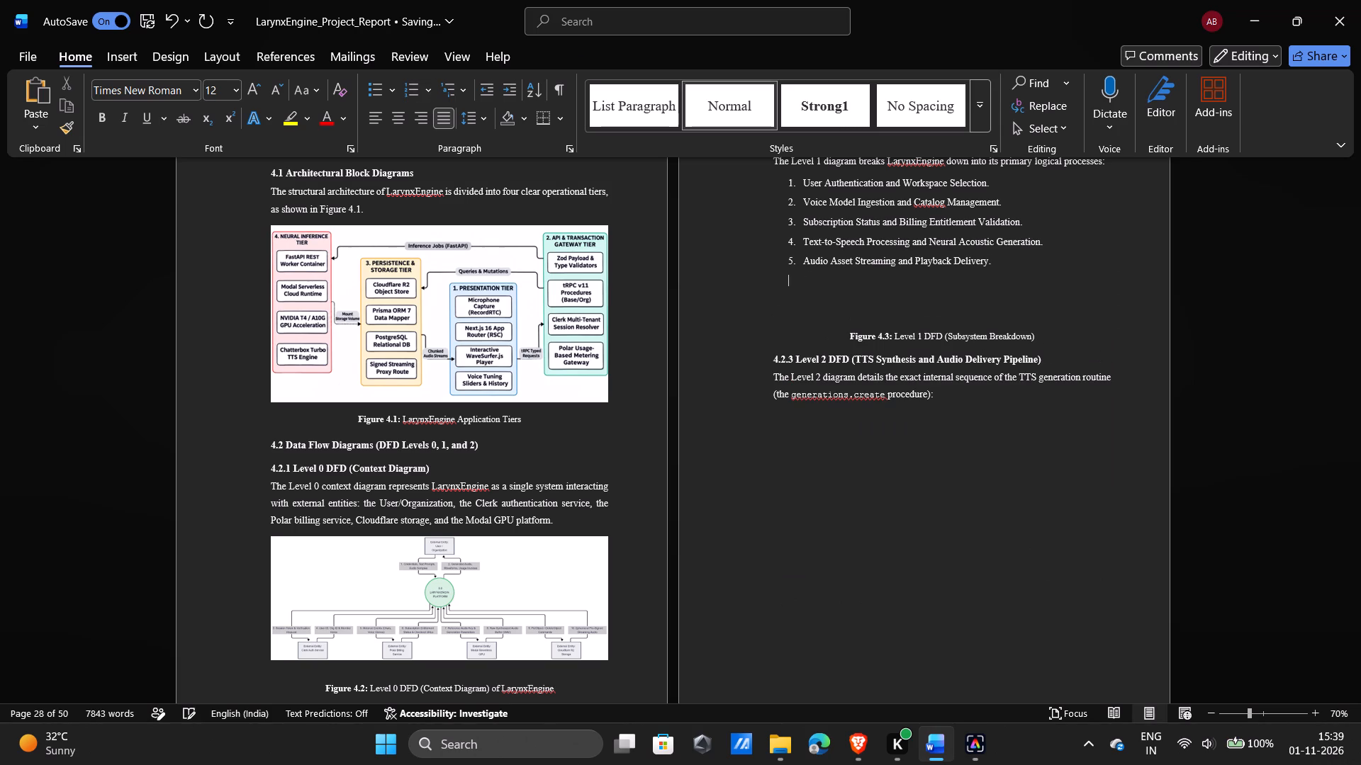
pyautogui.hotkey('ctrl', 'v')
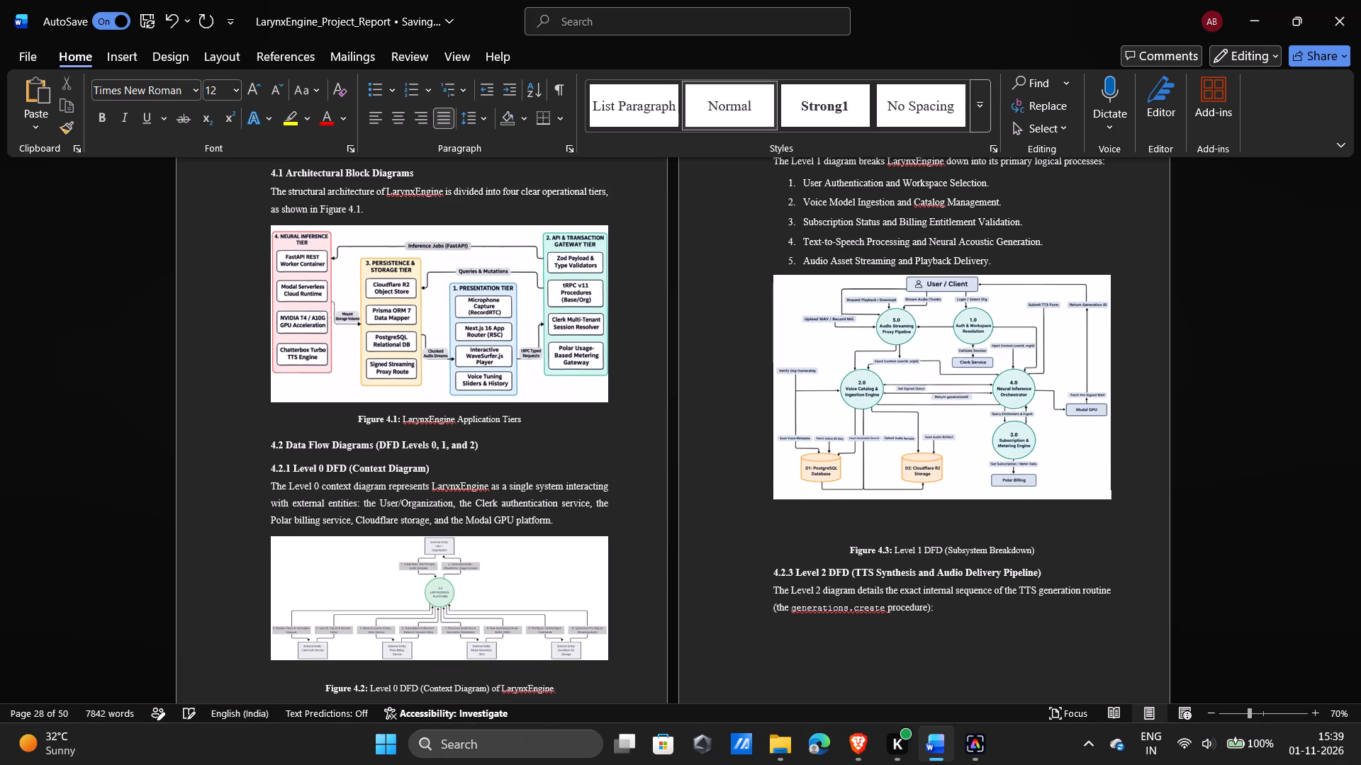
pyautogui.click(174, 12)
pyautogui.click(377, 125)
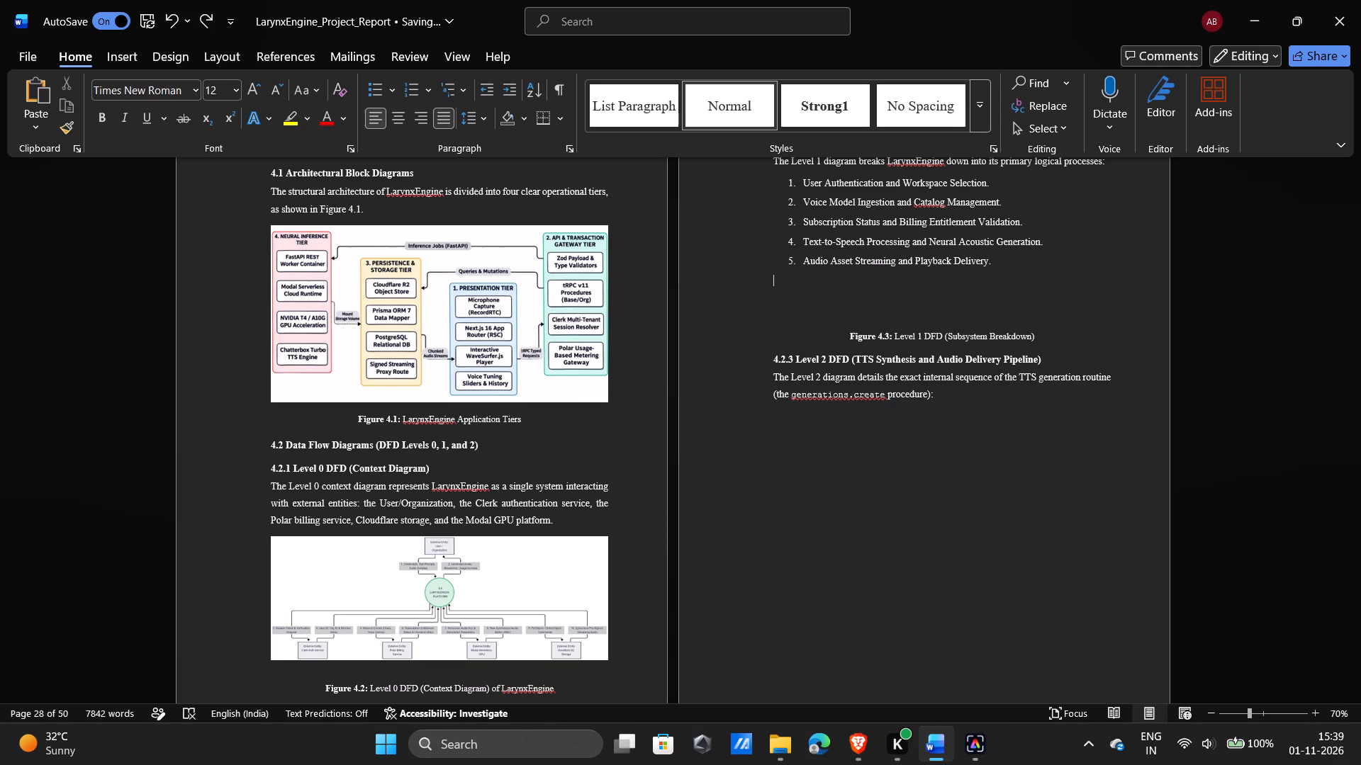
pyautogui.hotkey('ctrl', 'v')
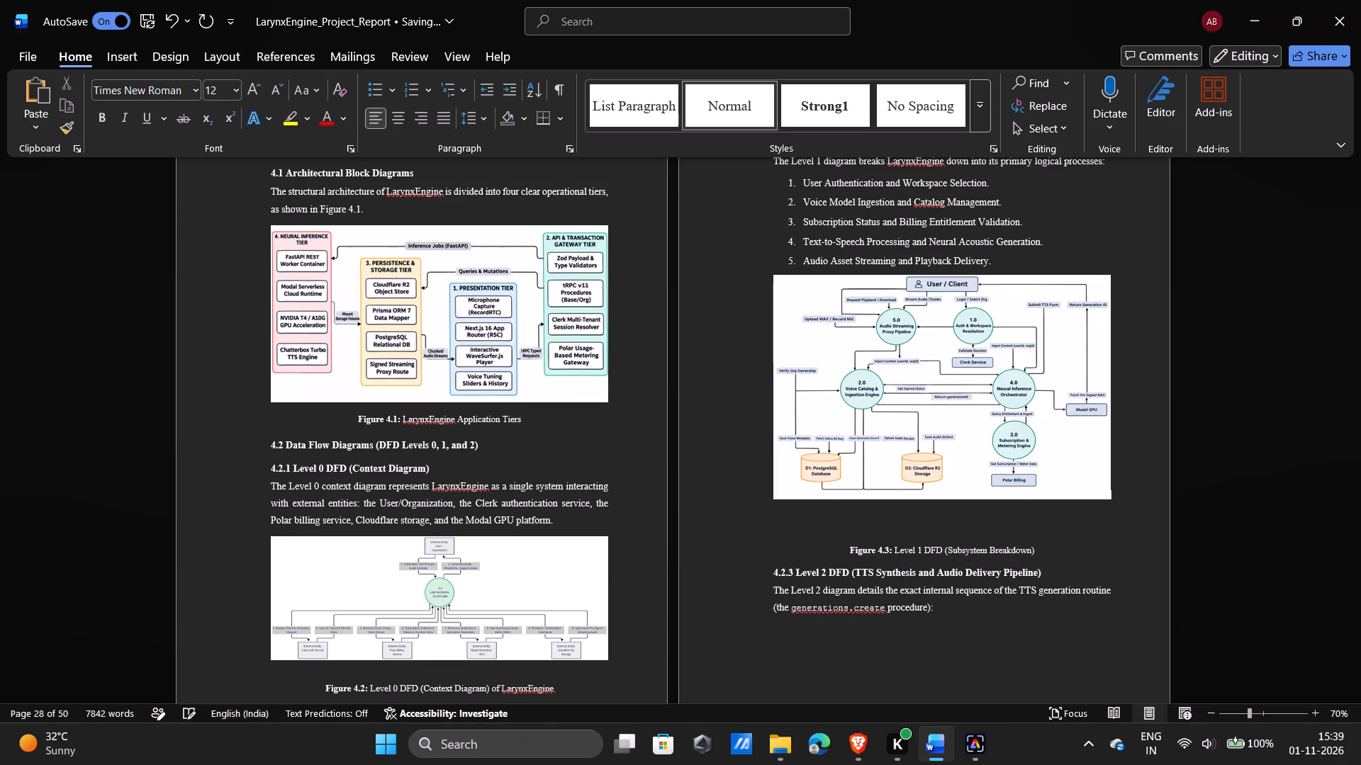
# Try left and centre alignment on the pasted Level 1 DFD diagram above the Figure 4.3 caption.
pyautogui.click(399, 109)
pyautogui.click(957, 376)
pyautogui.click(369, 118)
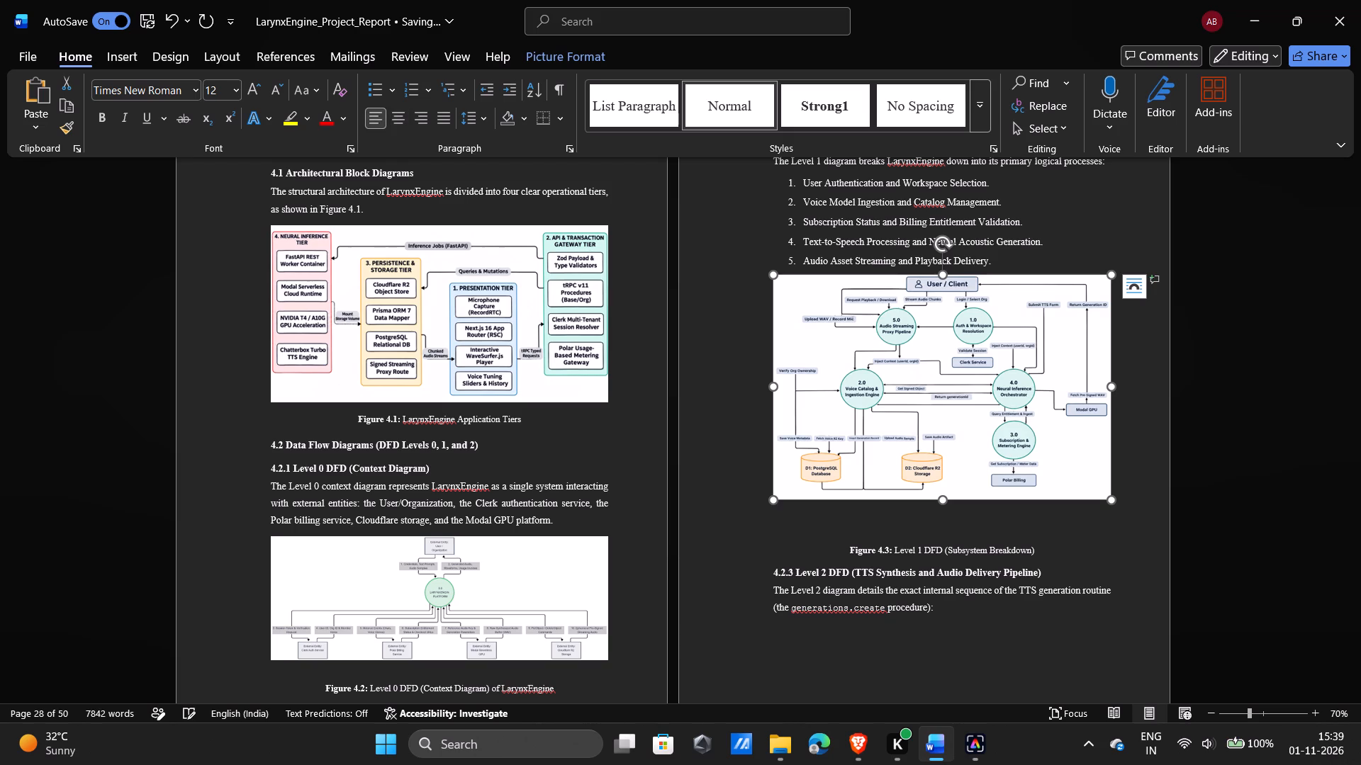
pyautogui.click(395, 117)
# Enlarge the Figure 4.3 diagram proportionally to about 15.1 cm wide and 10.1 cm high.
pyautogui.moveTo(774, 502); pyautogui.dragTo(774, 492)
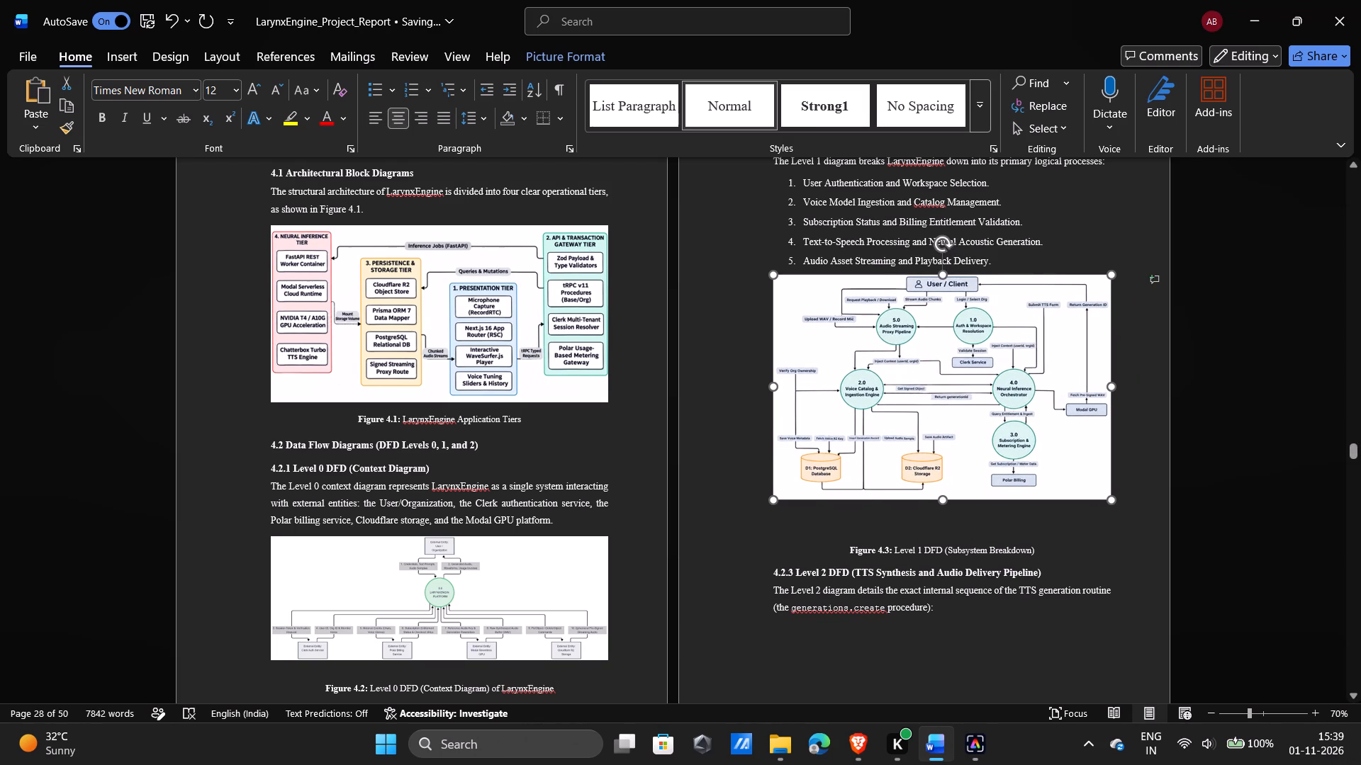
pyautogui.moveTo(774, 492); pyautogui.dragTo(764, 508)
pyautogui.click(1221, 379)
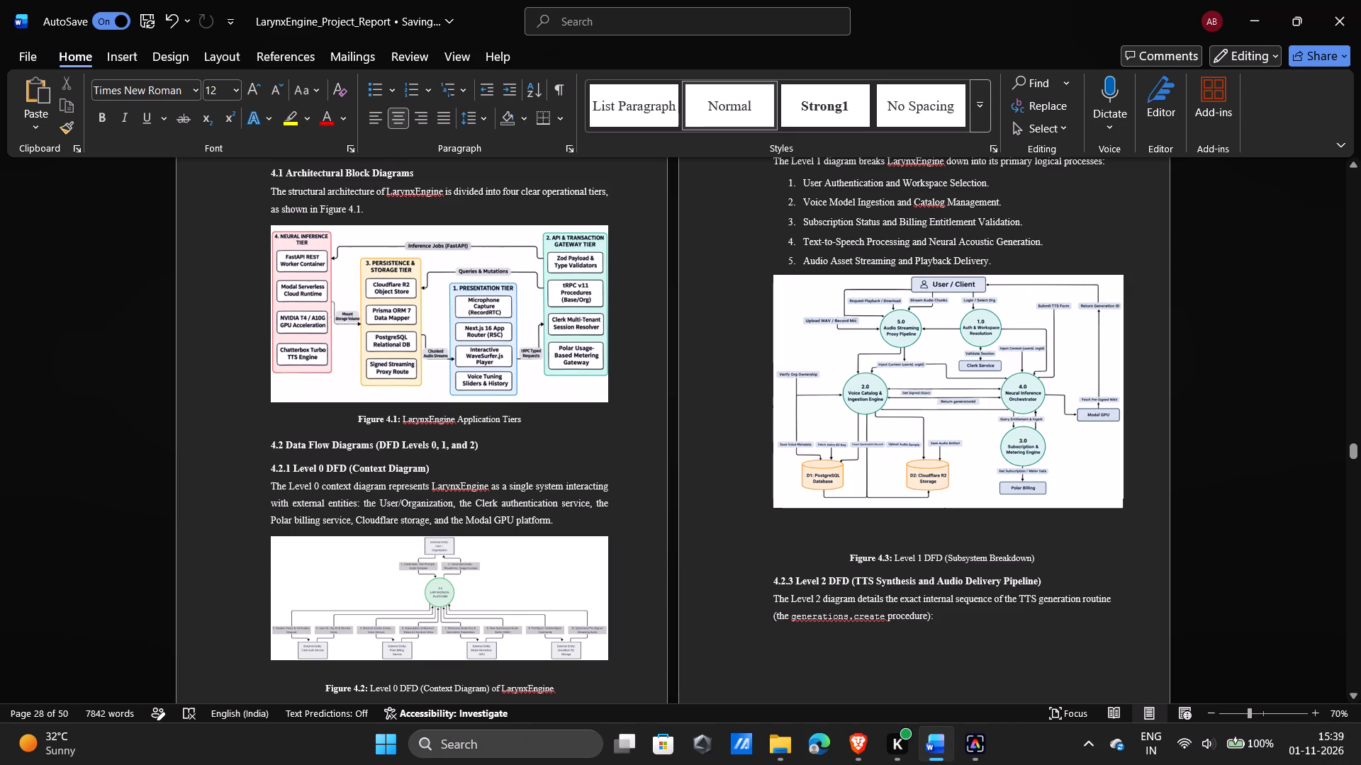
pyautogui.keyDown('ctrl'); pyautogui.scroll(4, 905, 433); pyautogui.keyUp('ctrl')
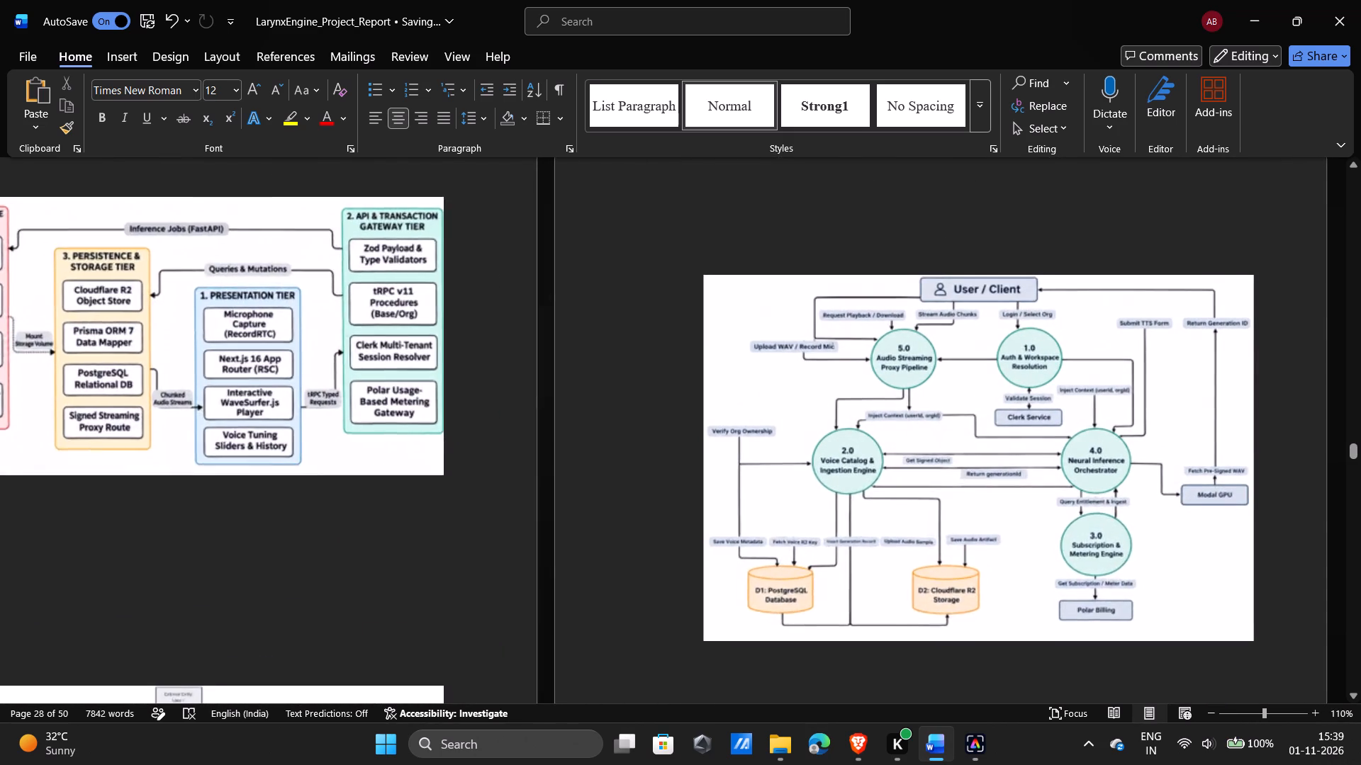
pyautogui.click(933, 341)
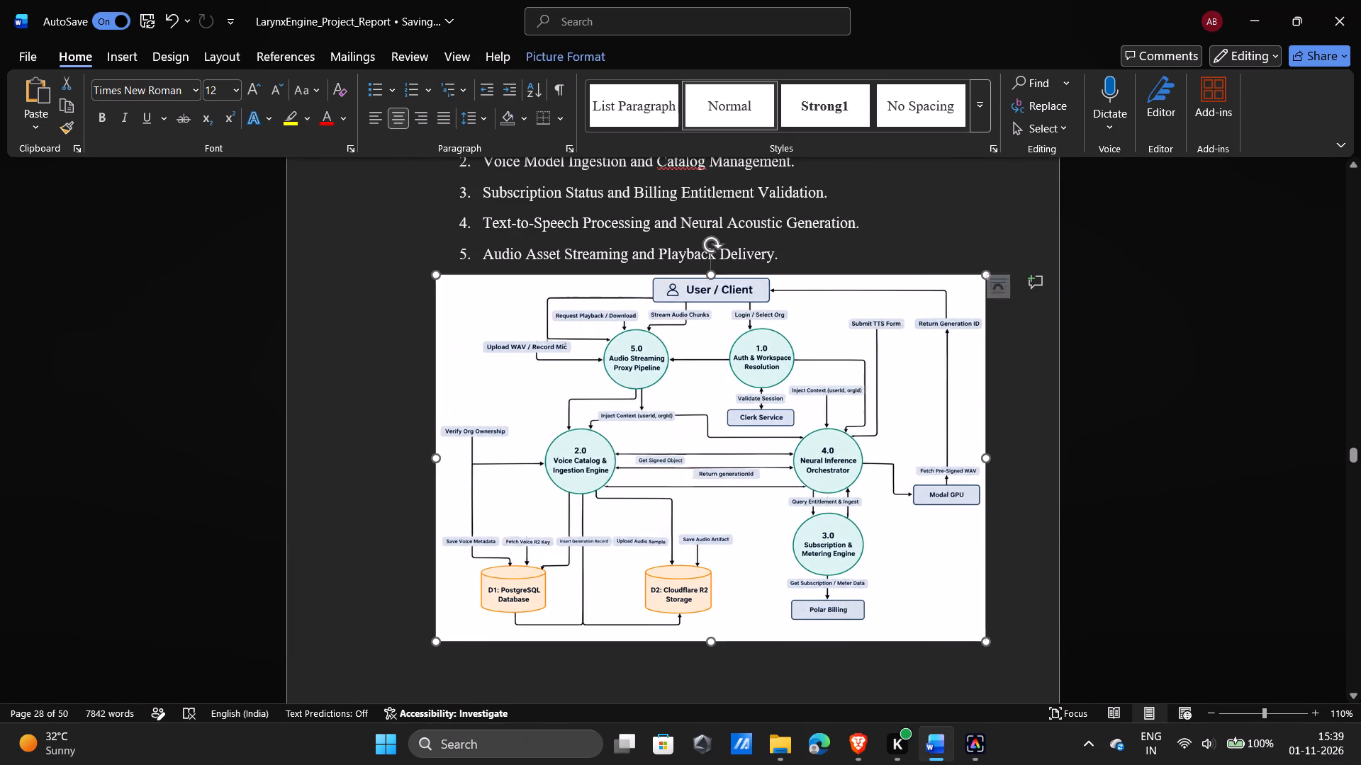
pyautogui.moveTo(986, 273); pyautogui.dragTo(978, 244)
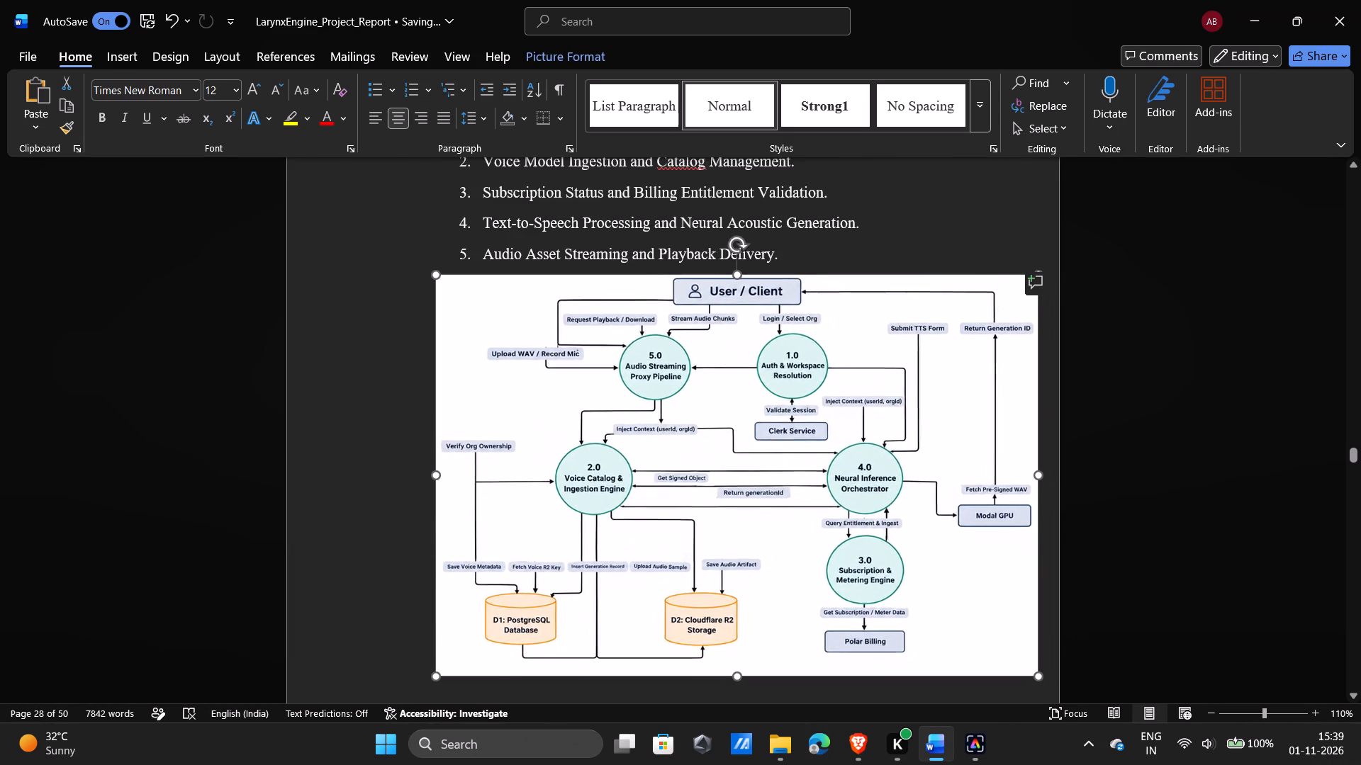
pyautogui.moveTo(978, 244); pyautogui.dragTo(941, 270)
pyautogui.moveTo(651, 418); pyautogui.dragTo(584, 431)
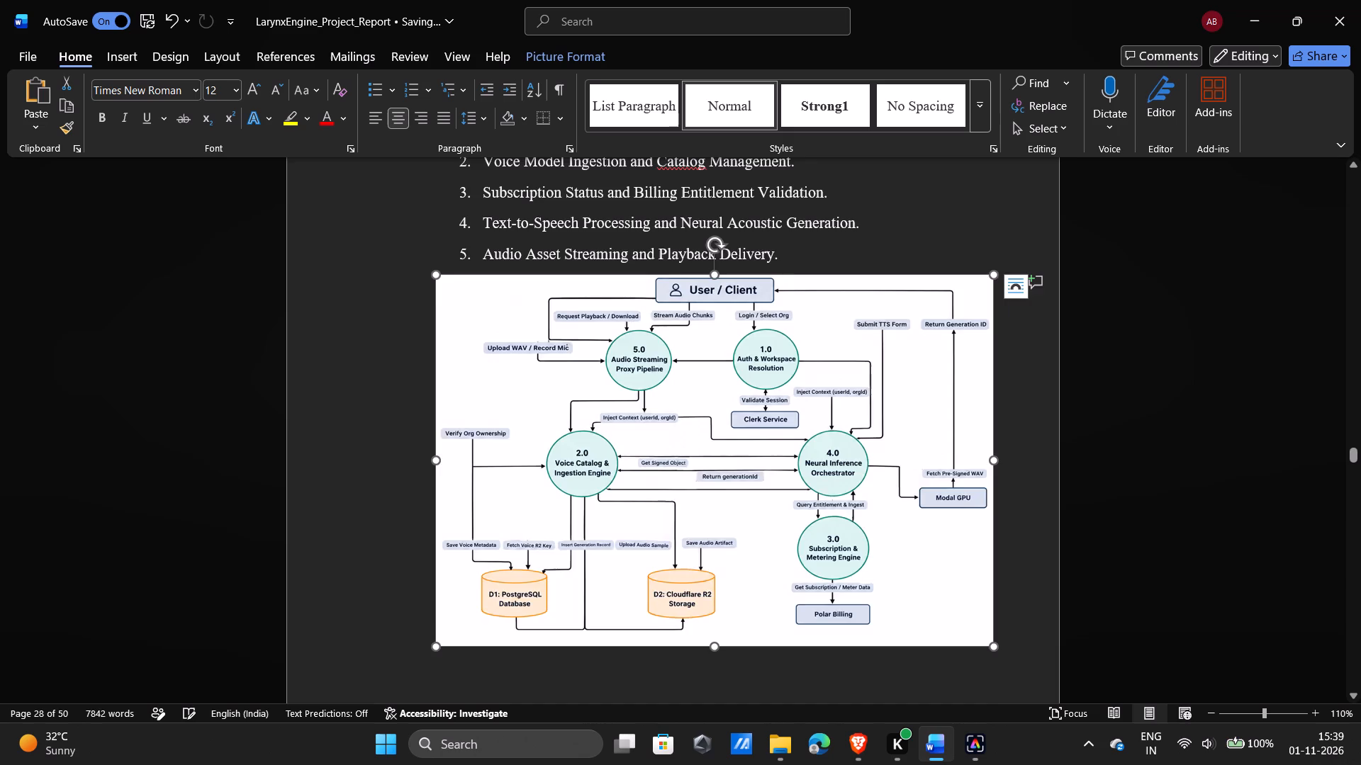
# Insert an unnumbered blank line between "Audio Asset Streaming and Playback Delivery." and the Figure 4.3 diagram.
pyautogui.scroll(1, 586, 431)
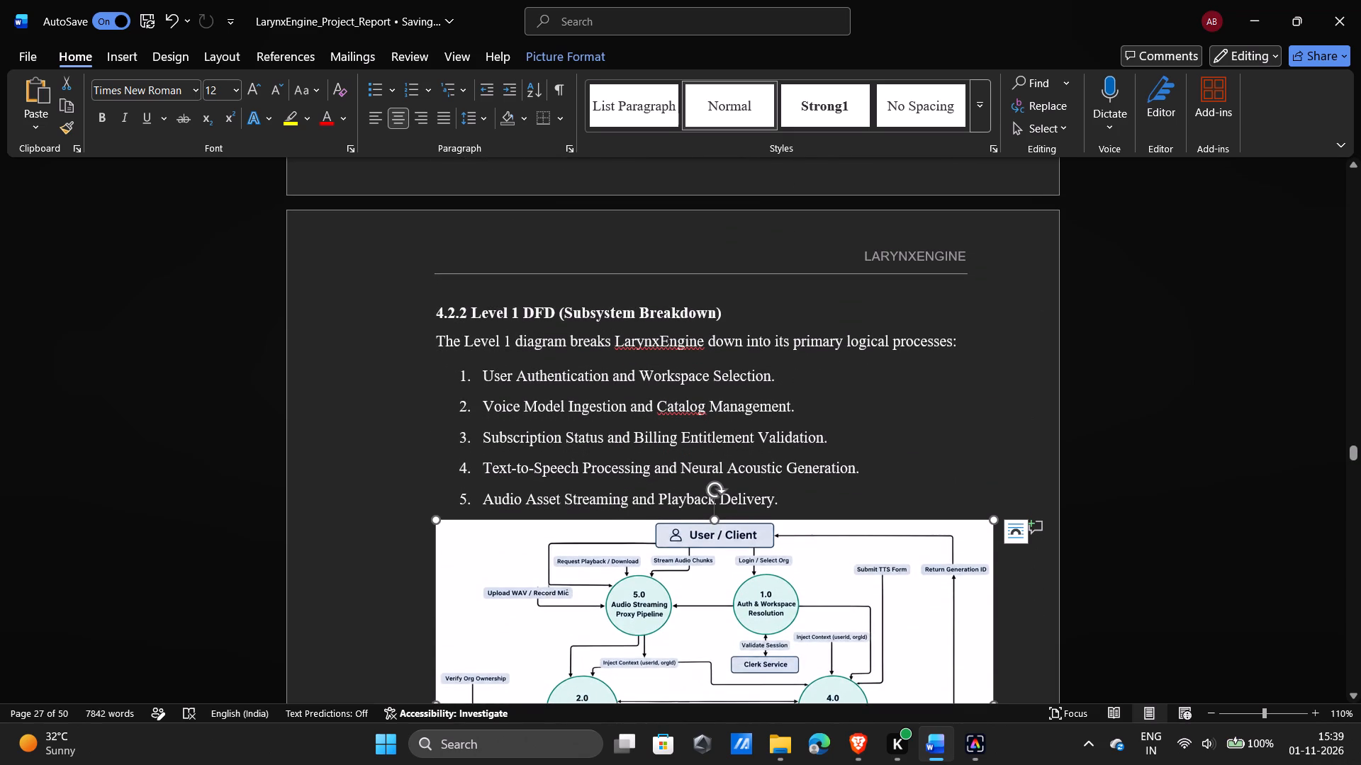
pyautogui.click(428, 531)
pyautogui.click(428, 531)
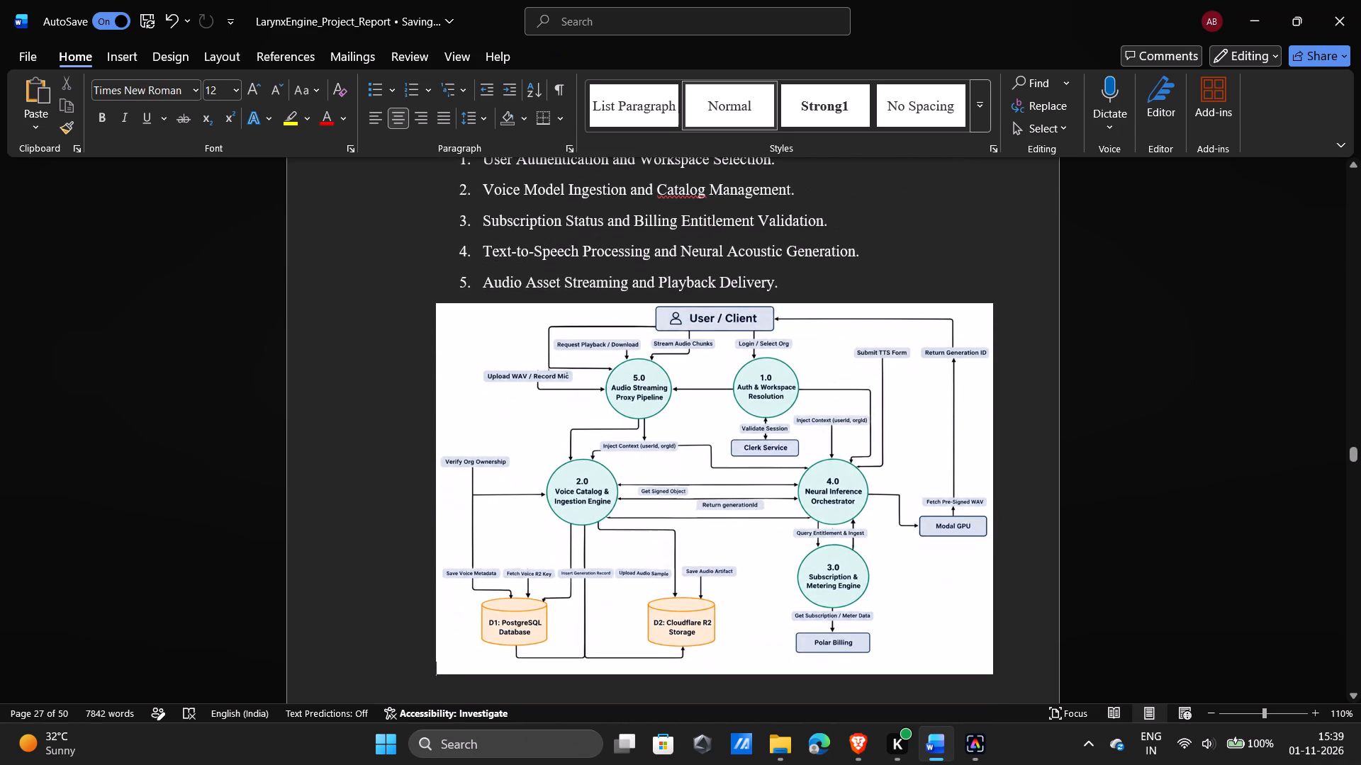
pyautogui.click(809, 280)
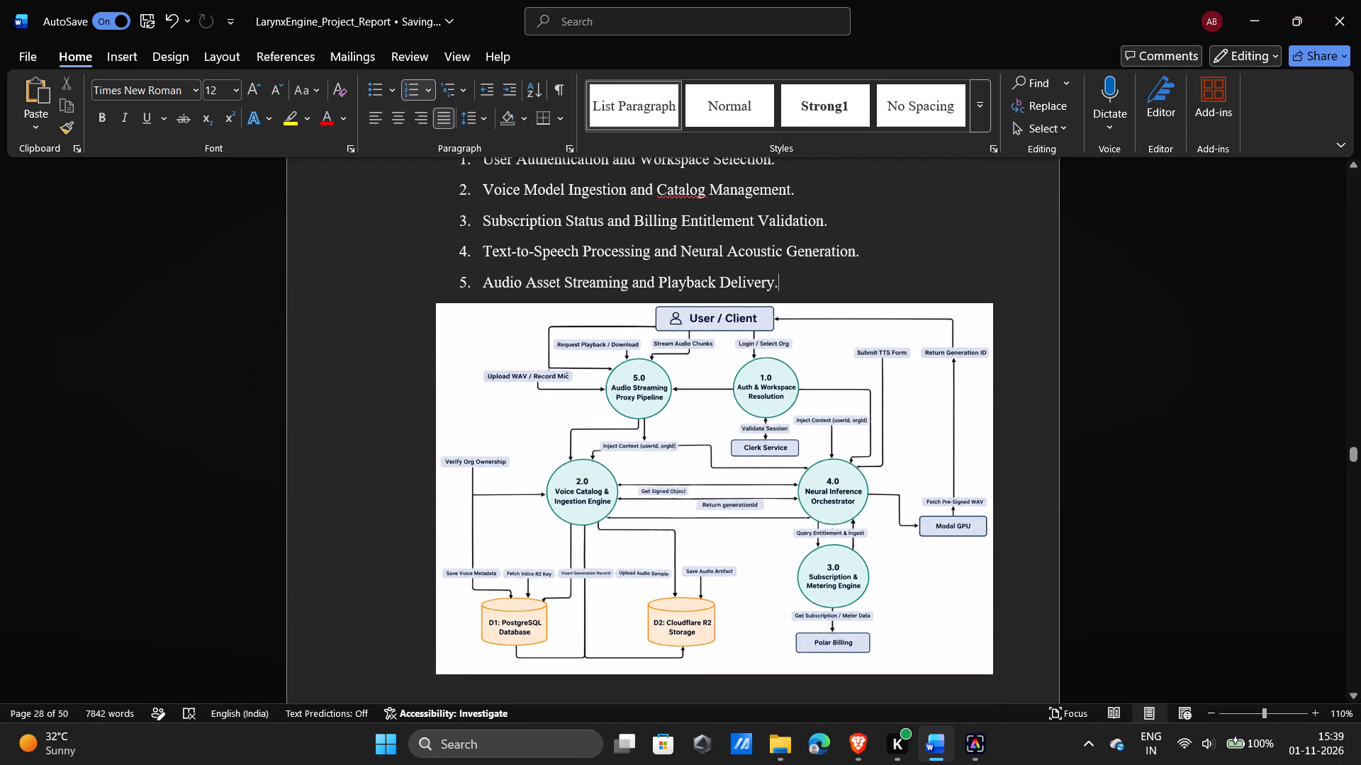
pyautogui.press('Return')
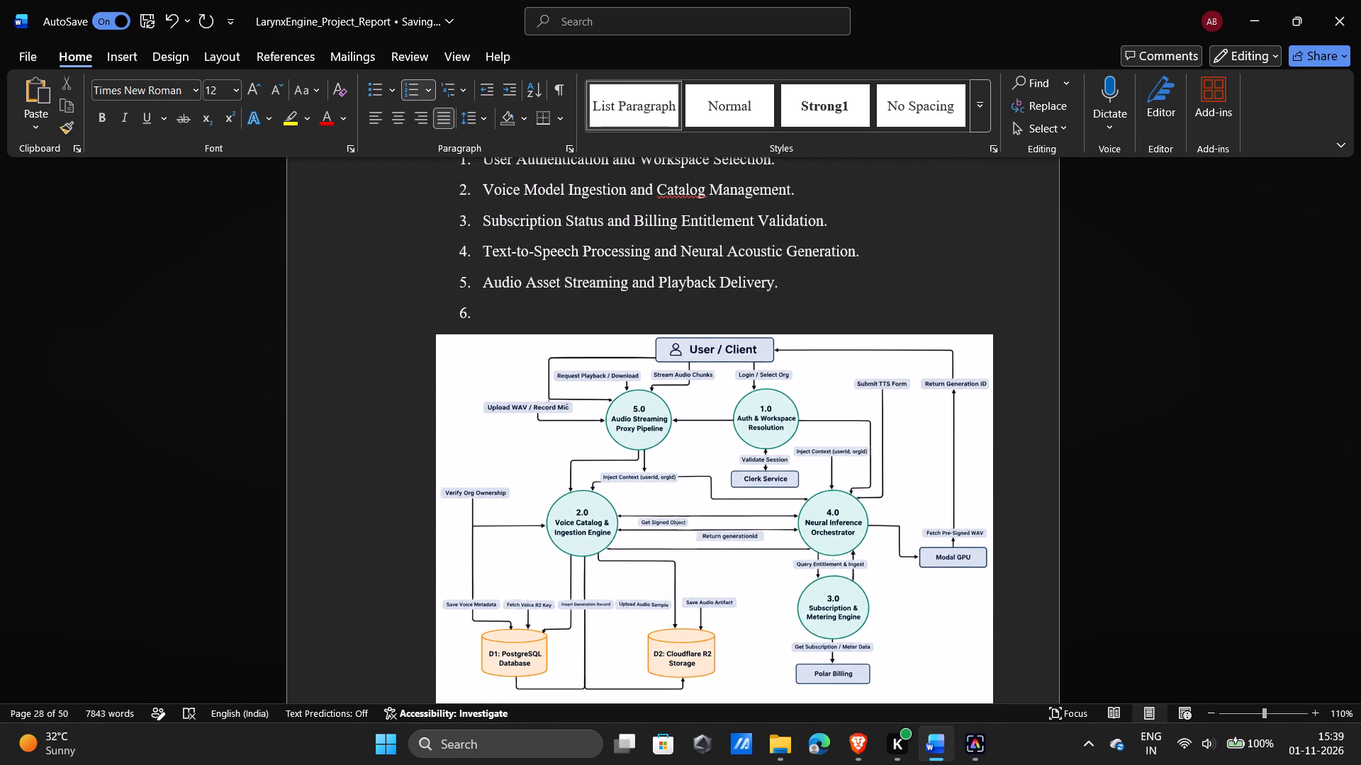
pyautogui.press('BackSpace')
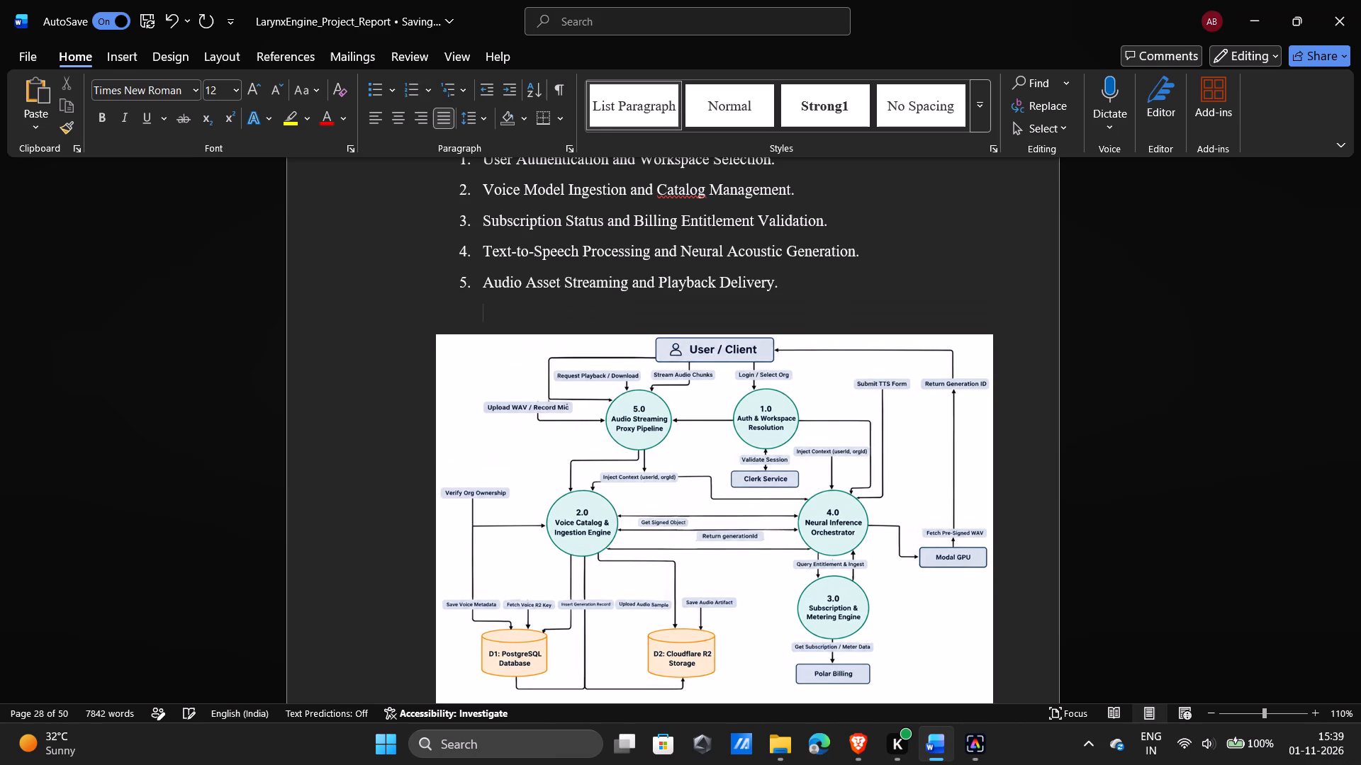
pyautogui.press('Left')
pyautogui.press('Down')
# Try left and centre alignment on the Figure 4.3 diagram, and settle on justified alignment.
pyautogui.doubleClick(687, 434)
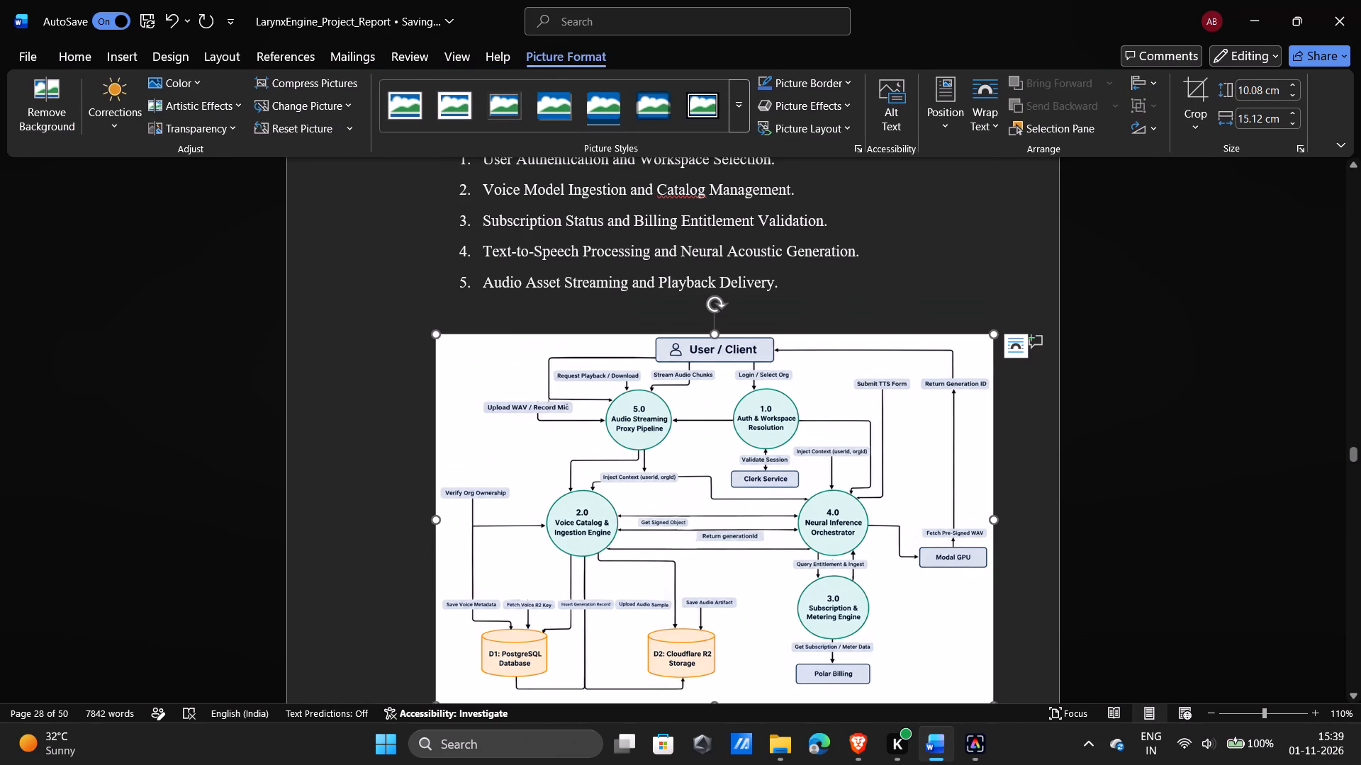
pyautogui.click(559, 380)
pyautogui.keyDown('ctrl'); pyautogui.scroll(-3, 340, 331); pyautogui.keyUp('ctrl')
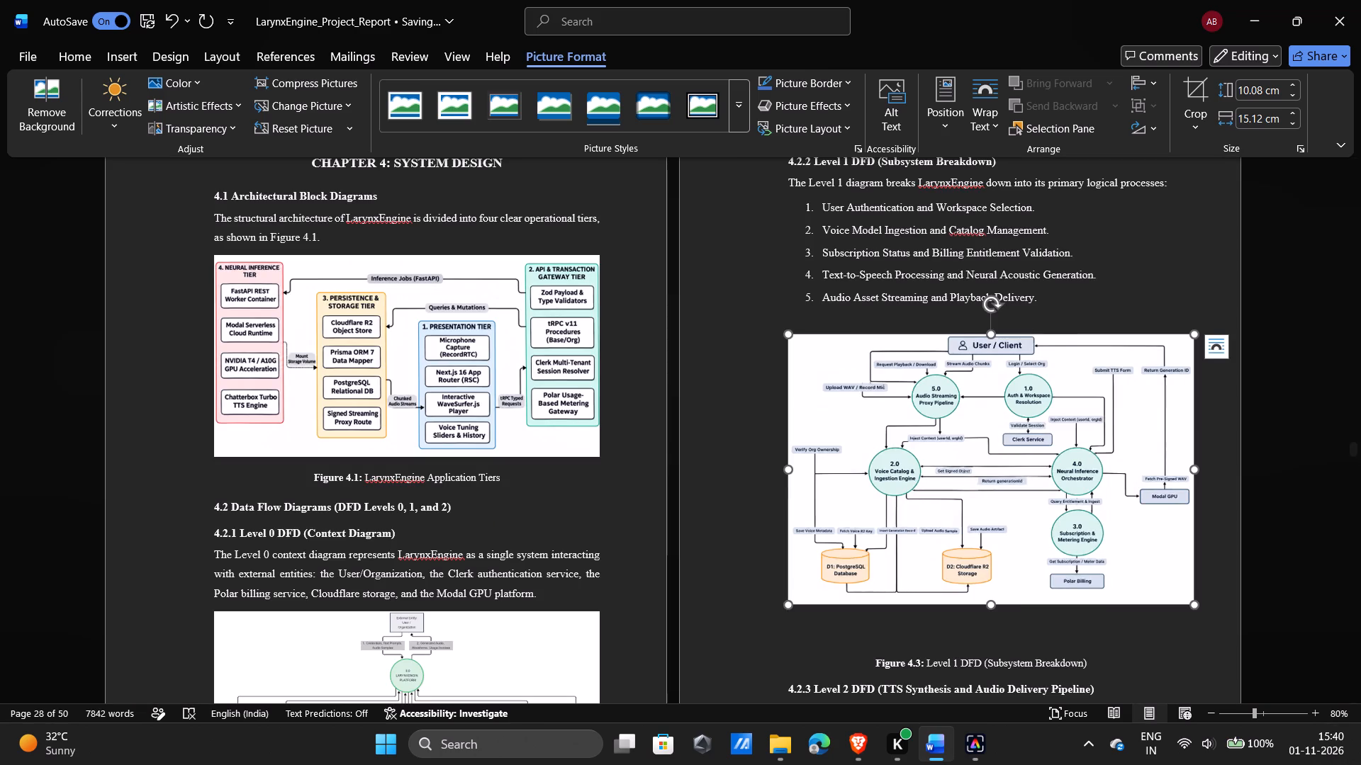
pyautogui.click(1318, 334)
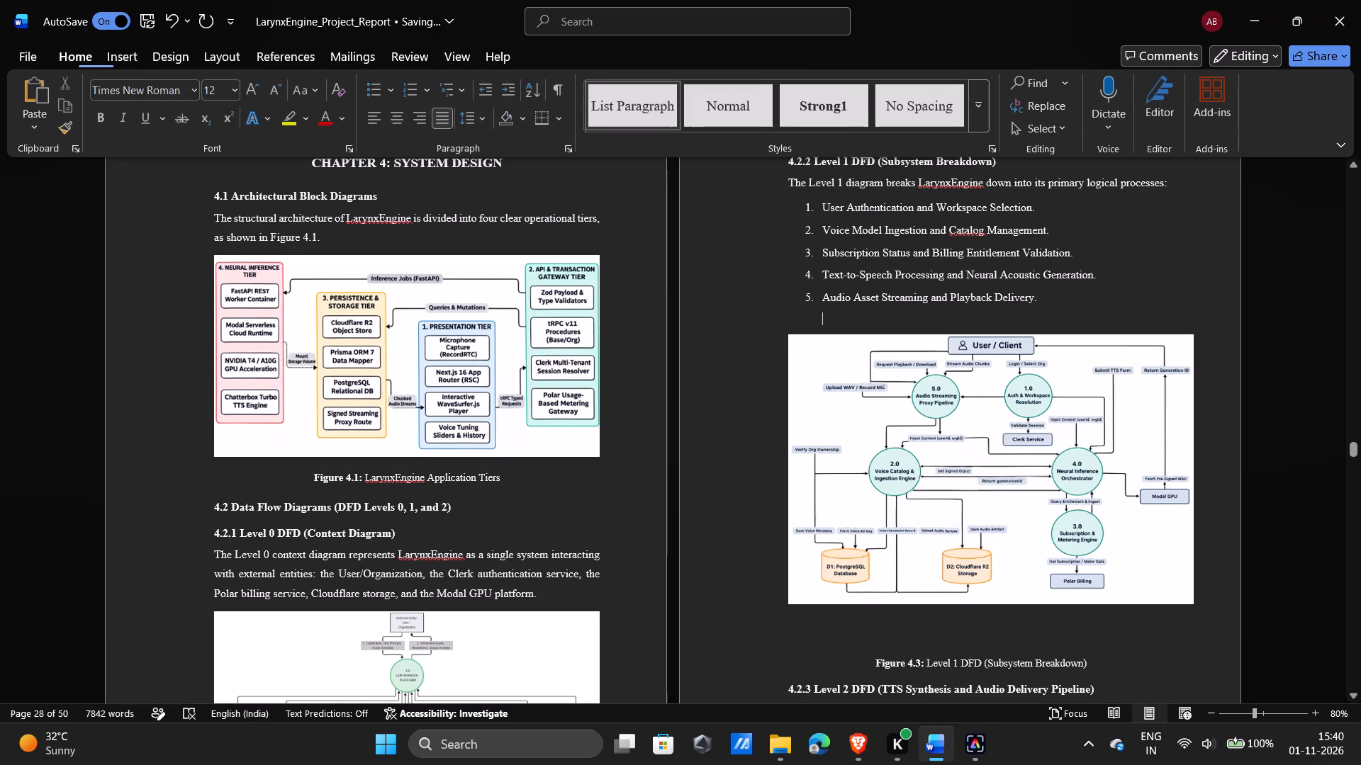
pyautogui.click(1017, 410)
pyautogui.click(972, 472)
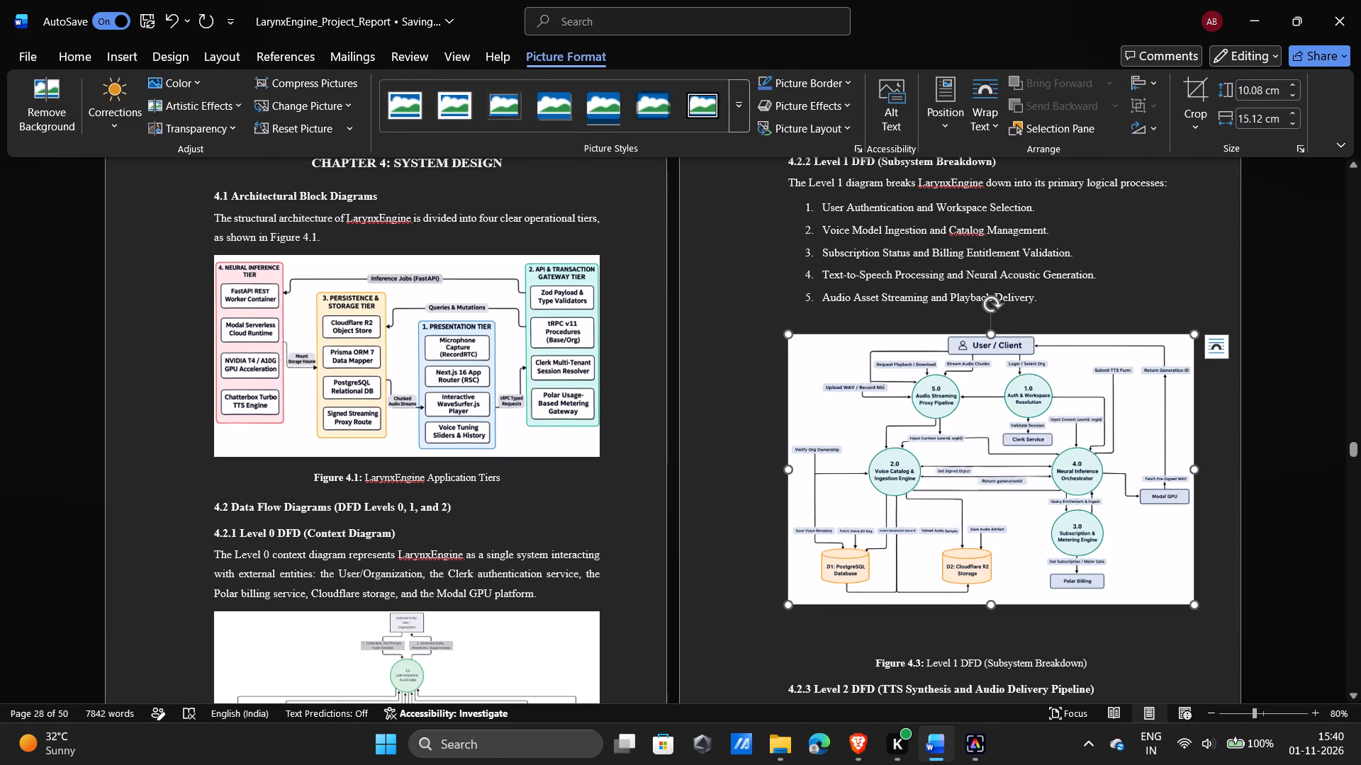
pyautogui.click(86, 61)
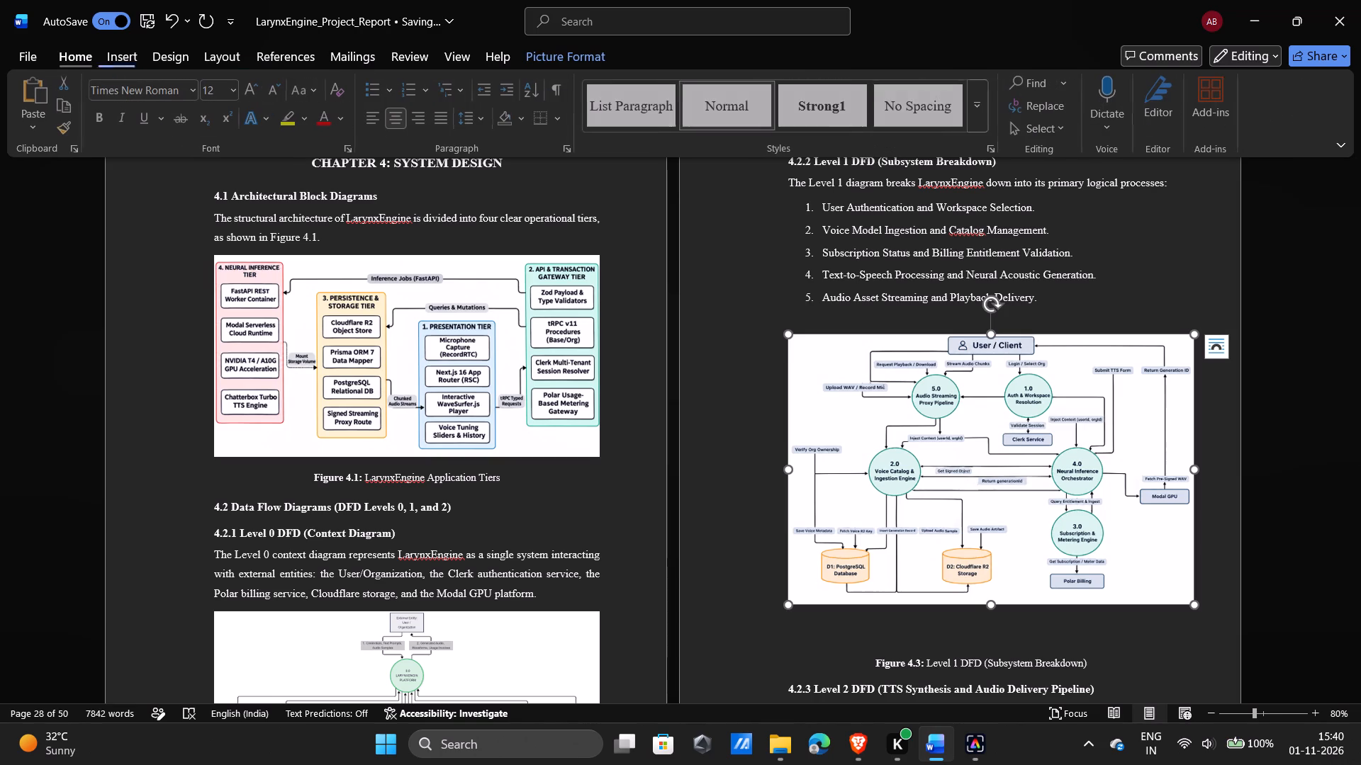
pyautogui.click(376, 118)
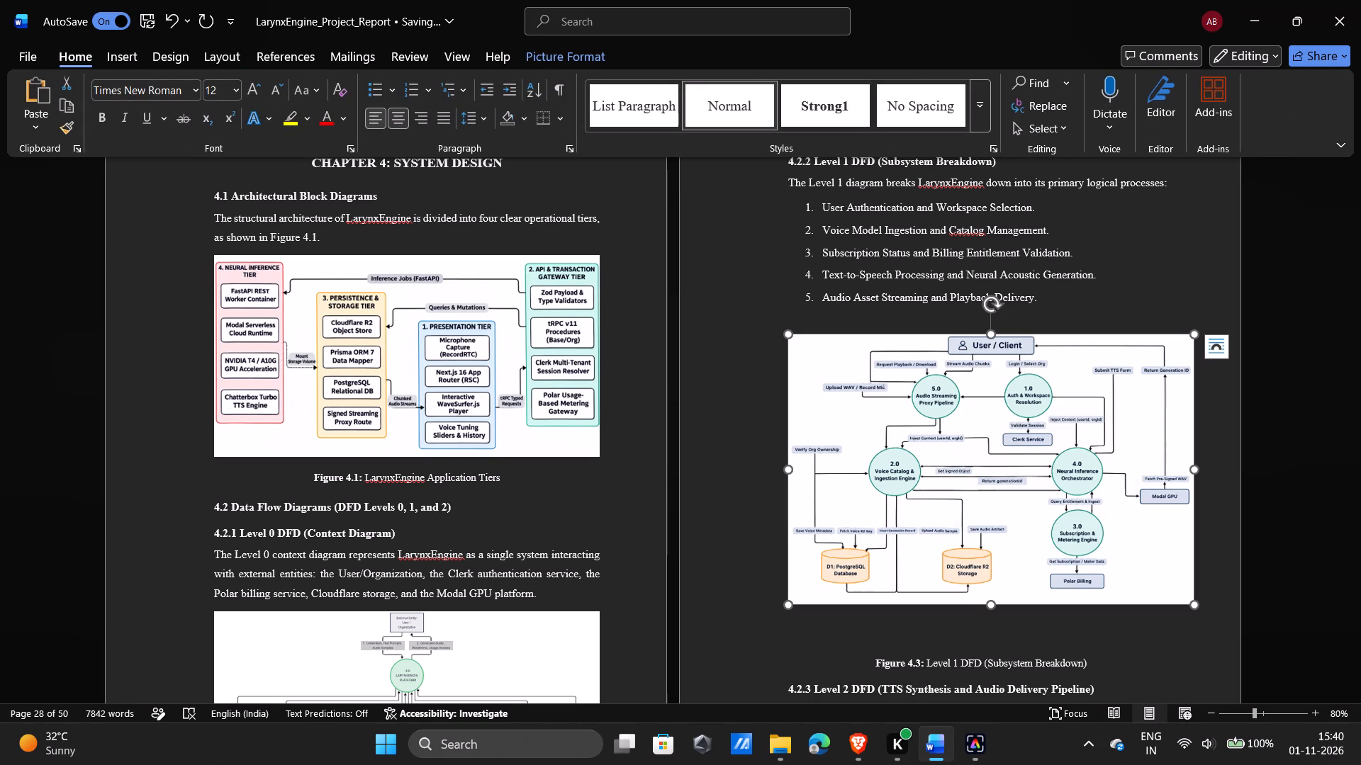
pyautogui.click(390, 118)
pyautogui.click(432, 120)
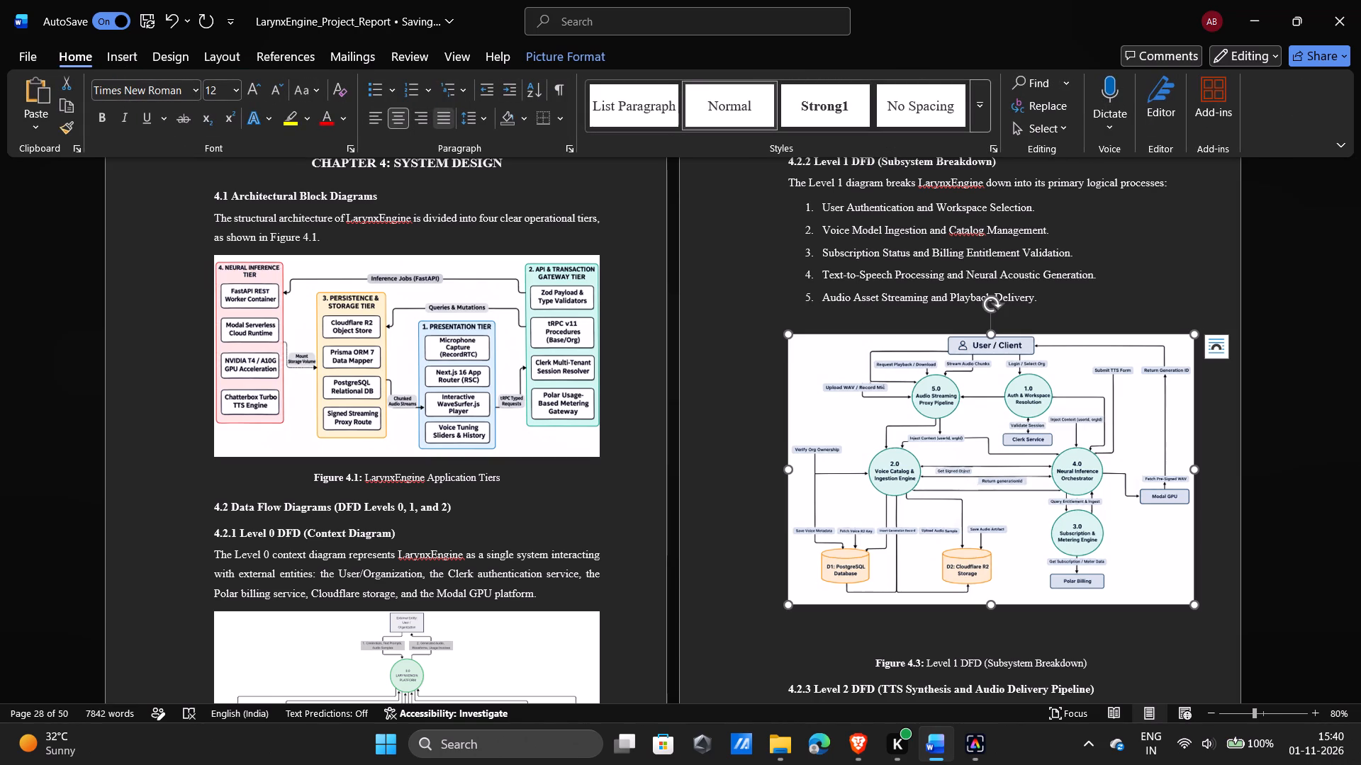
pyautogui.click(449, 120)
pyautogui.click(1304, 356)
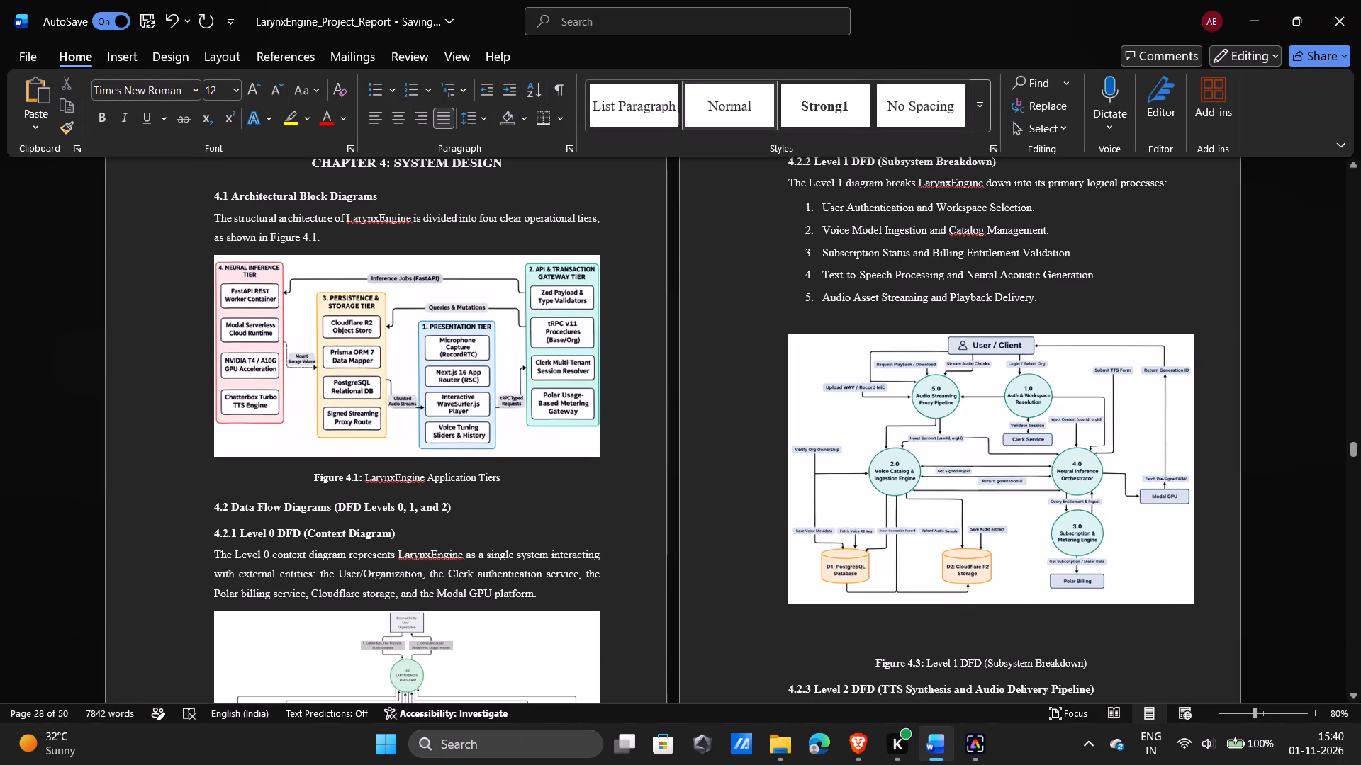
# Remove one blank line between the Level 1 DFD diagram and the Figure 4.3 caption.
pyautogui.scroll(-1, 1055, 405)
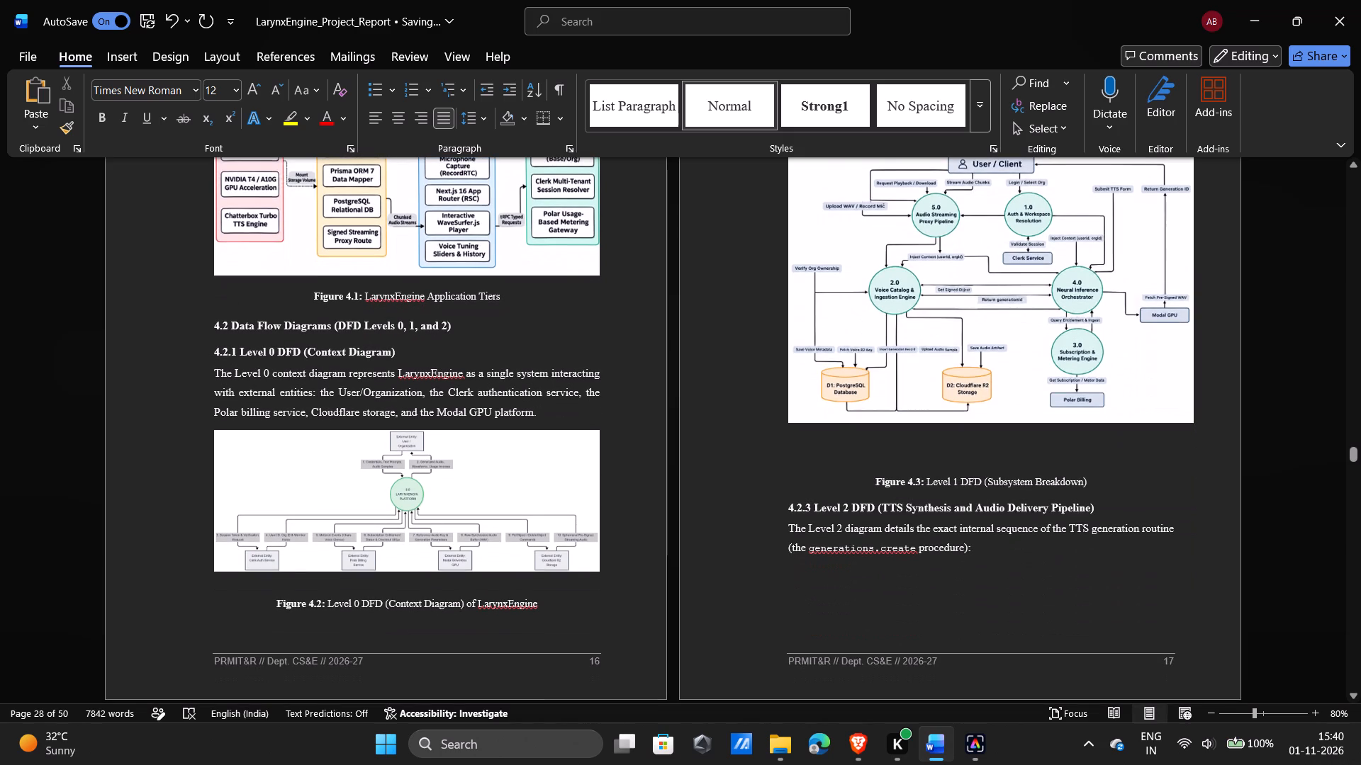
pyautogui.scroll(1, 982, 371)
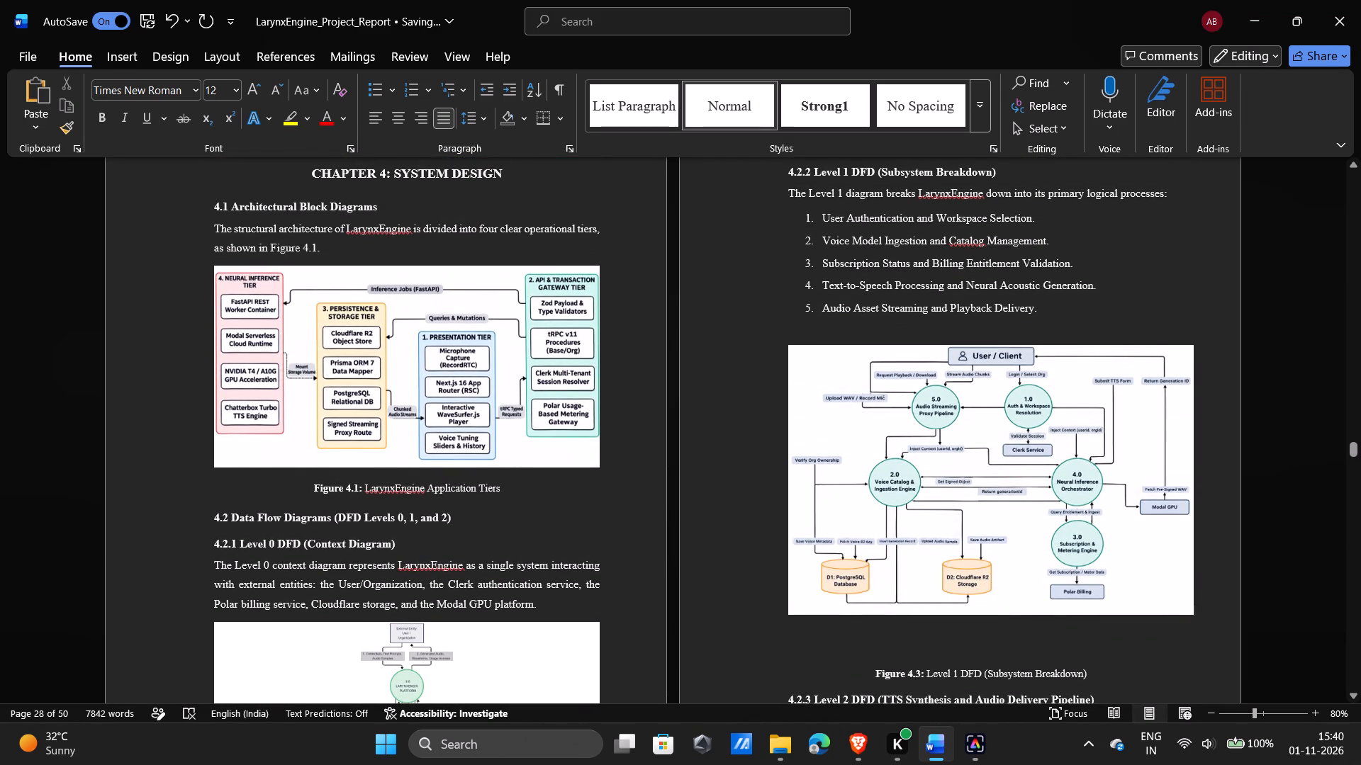
pyautogui.click(902, 640)
pyautogui.press('BackSpace')
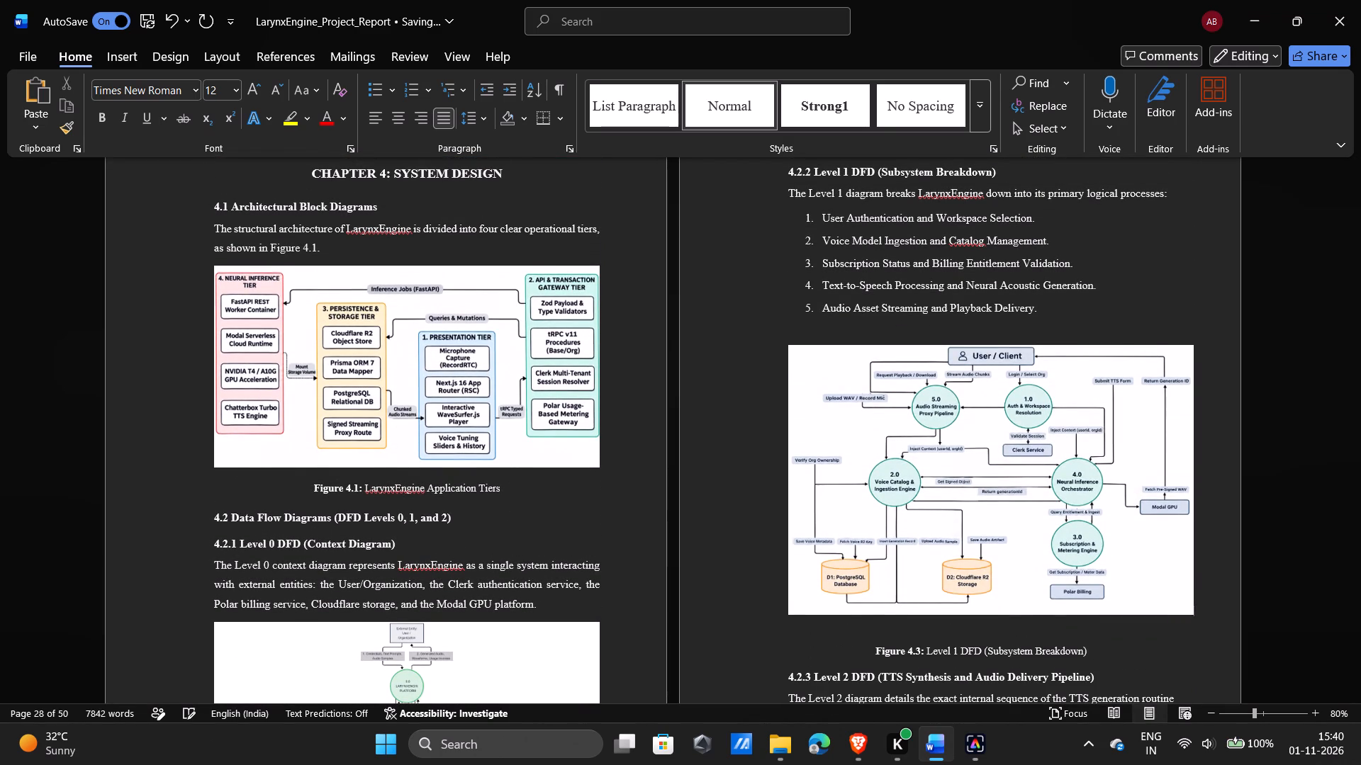
# Review the Figure 4.3 and Level 2 DFD pages, and view the "Voice AI Platform Architecture Diagram" image from Downloads in File Explorer for comparison.
pyautogui.scroll(-1, 838, 343)
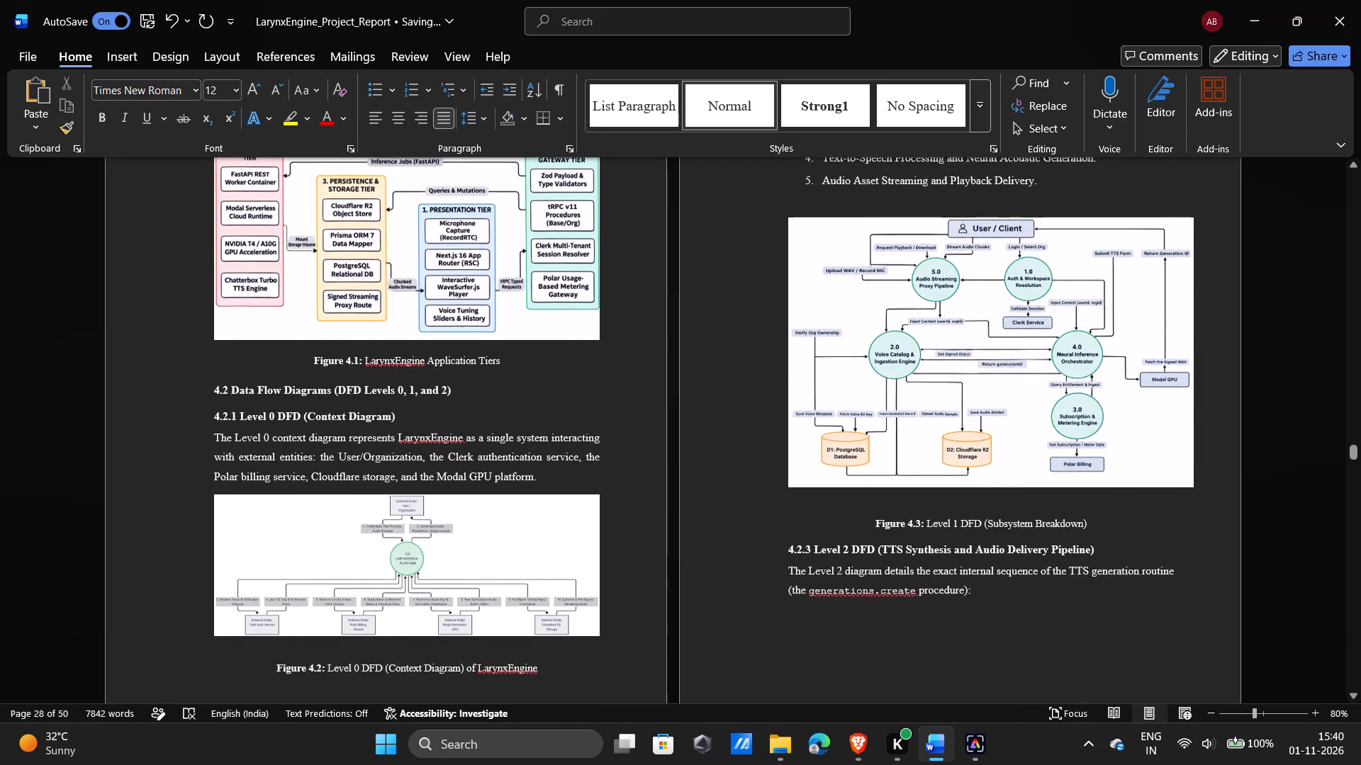
pyautogui.scroll(-2, 838, 343)
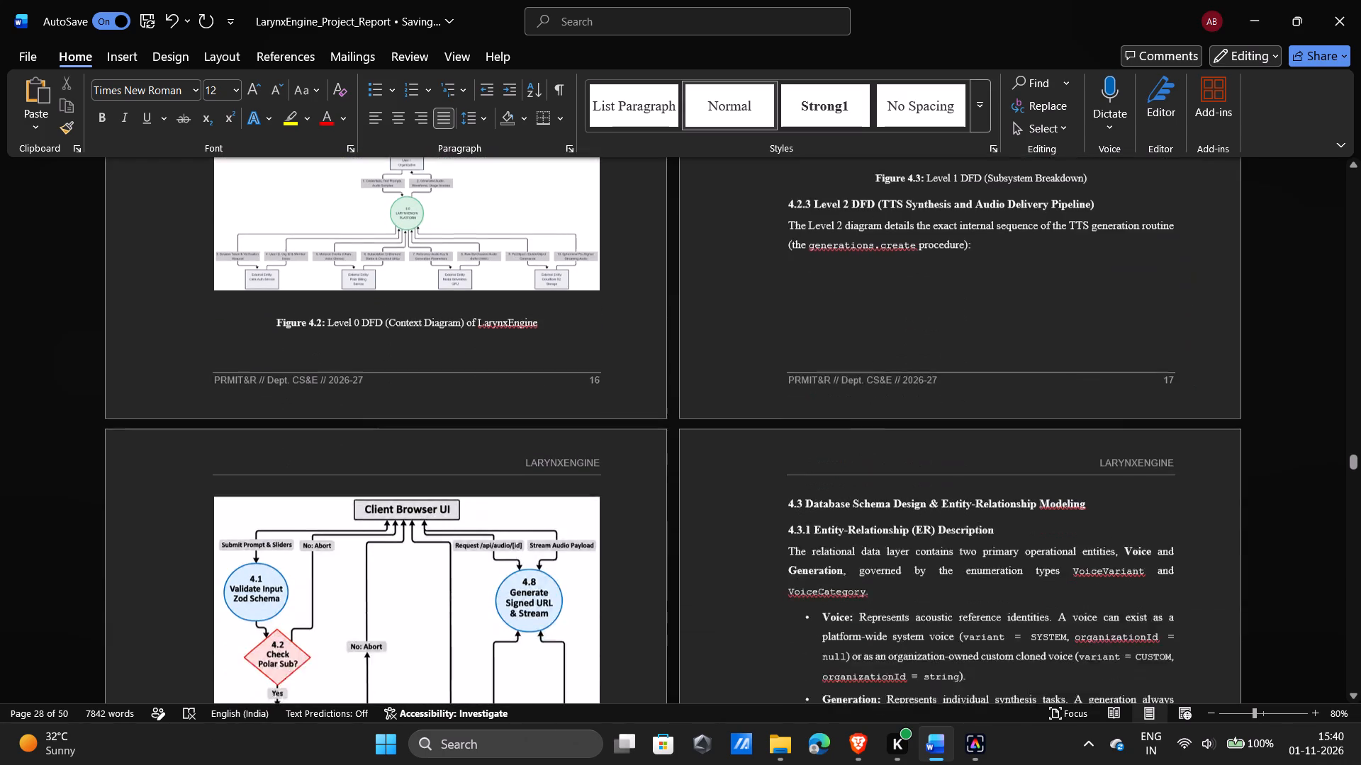
pyautogui.scroll(-1, 838, 343)
pyautogui.scroll(1, 838, 343)
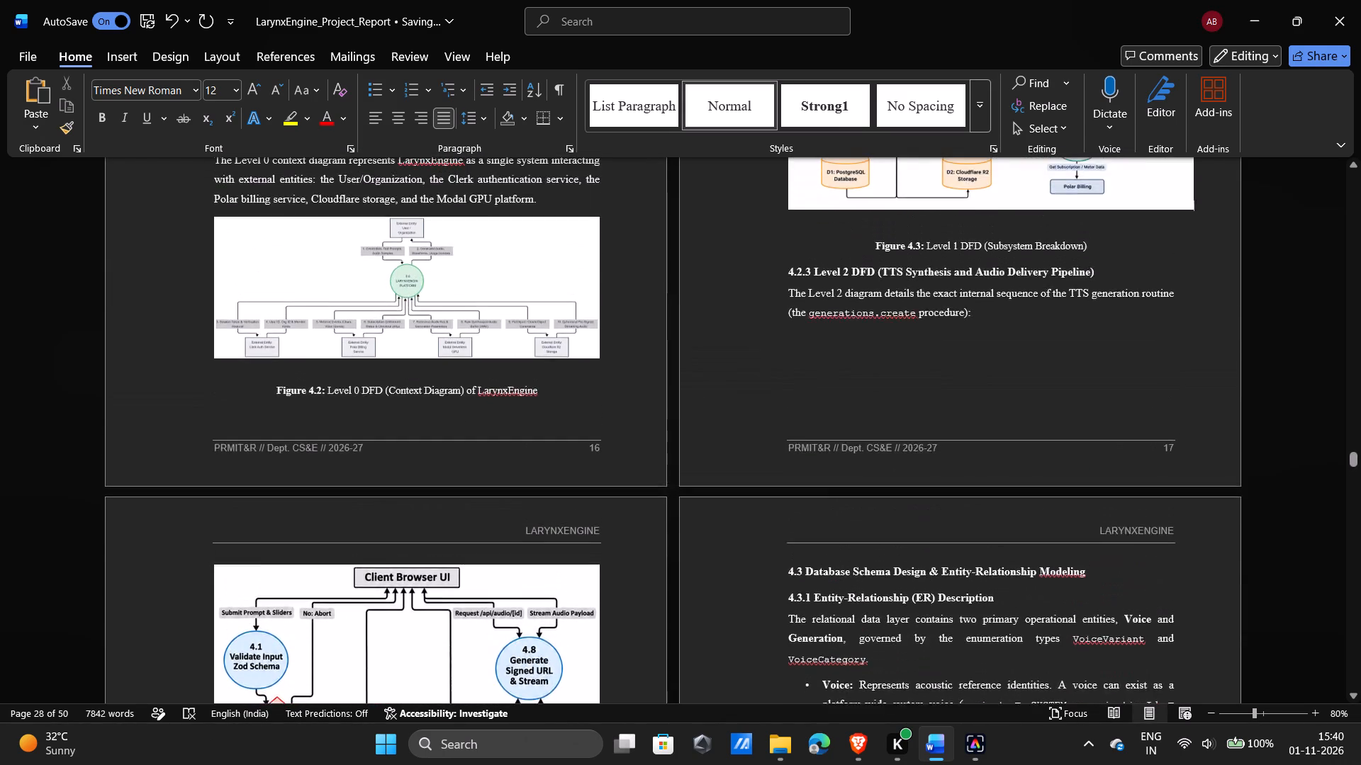
pyautogui.scroll(2, 838, 343)
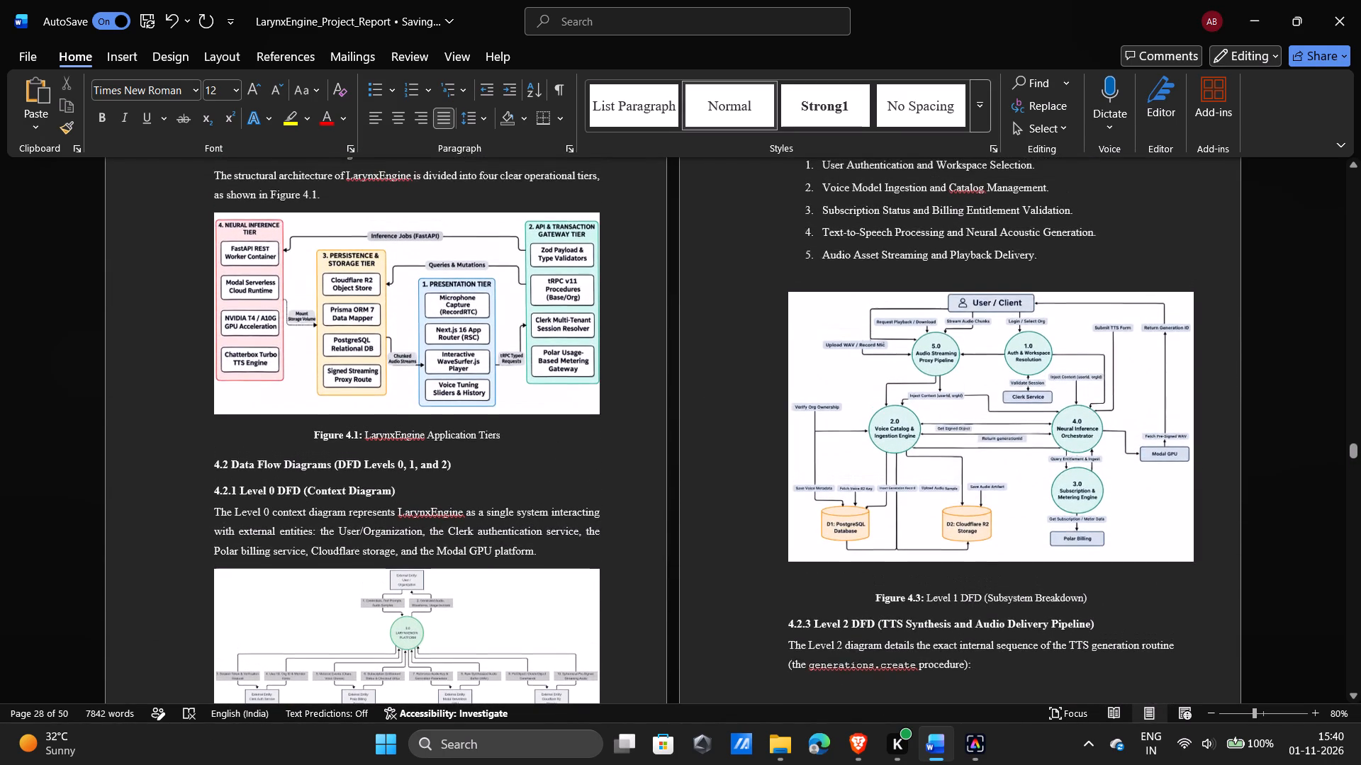
pyautogui.click(829, 149)
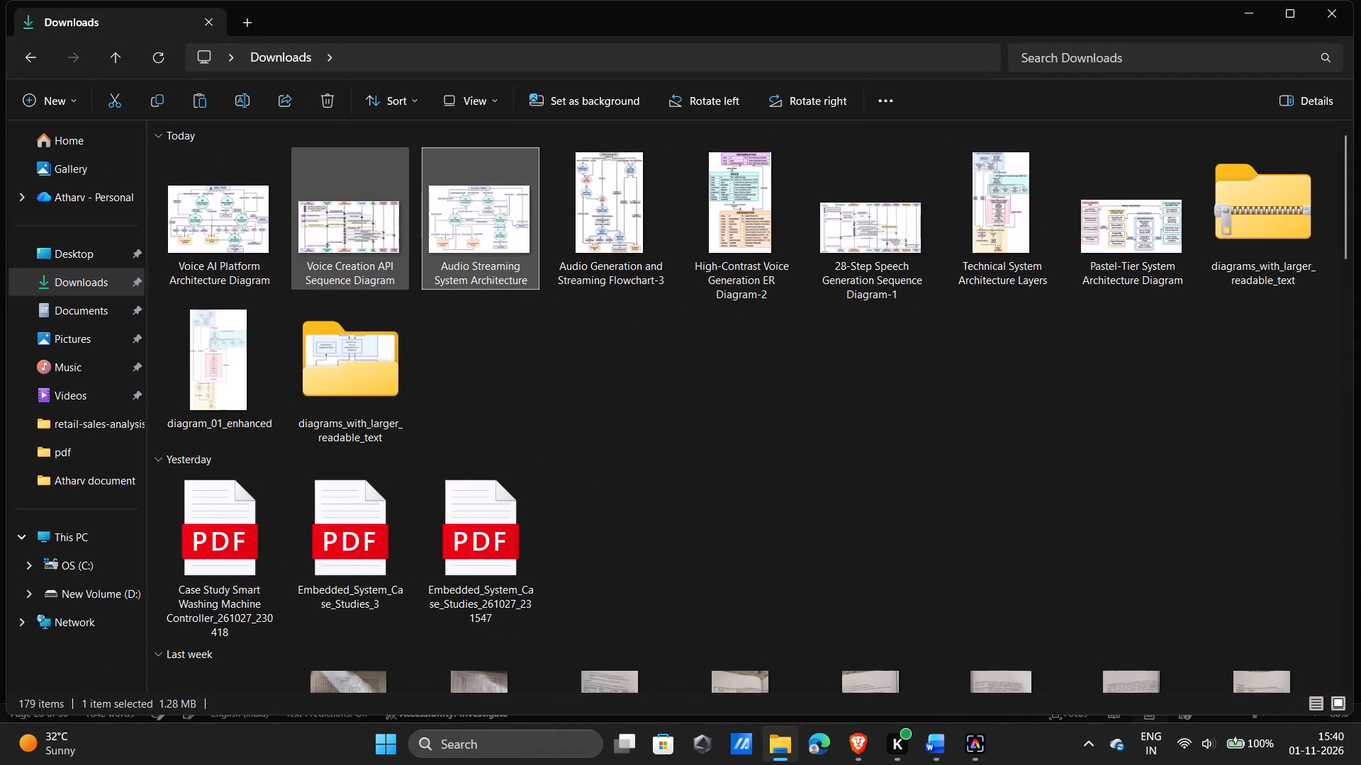
pyautogui.tripleClick(220, 221)
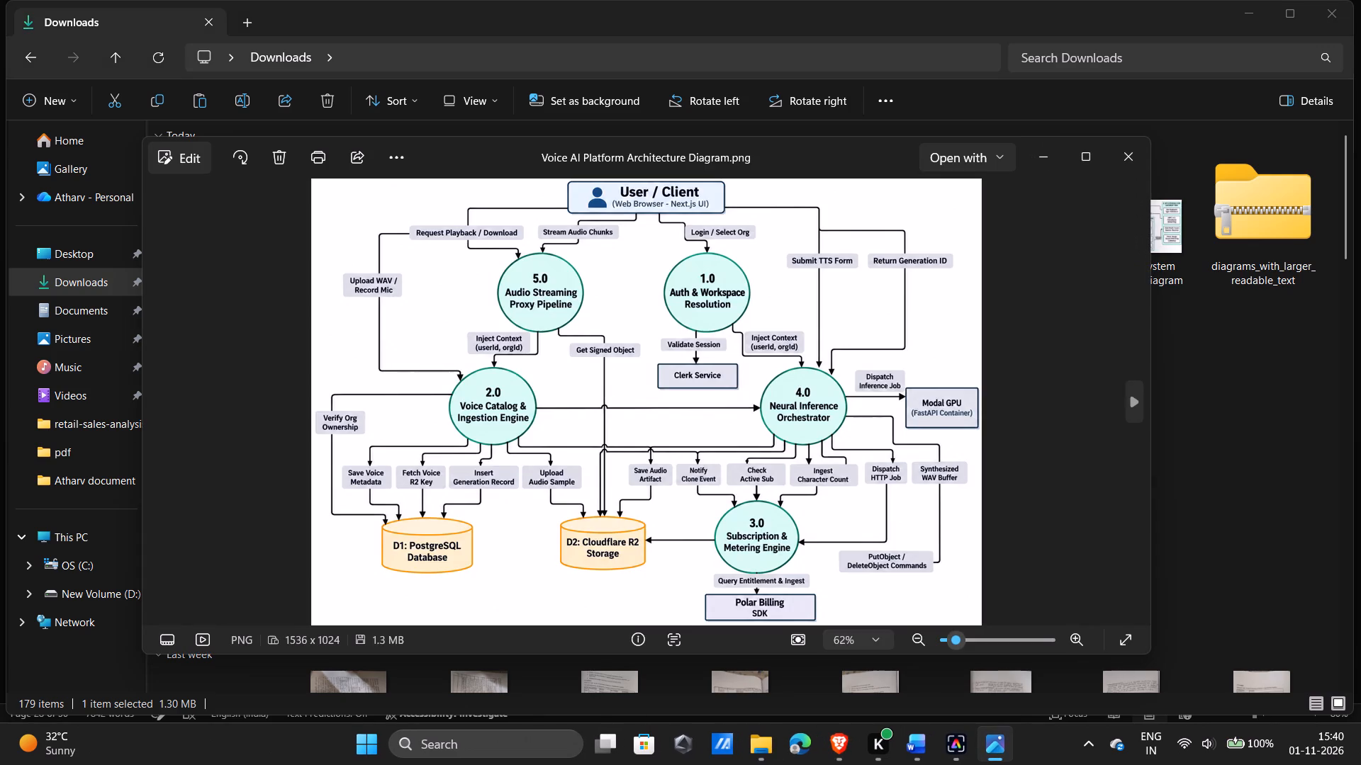
pyautogui.click(1128, 147)
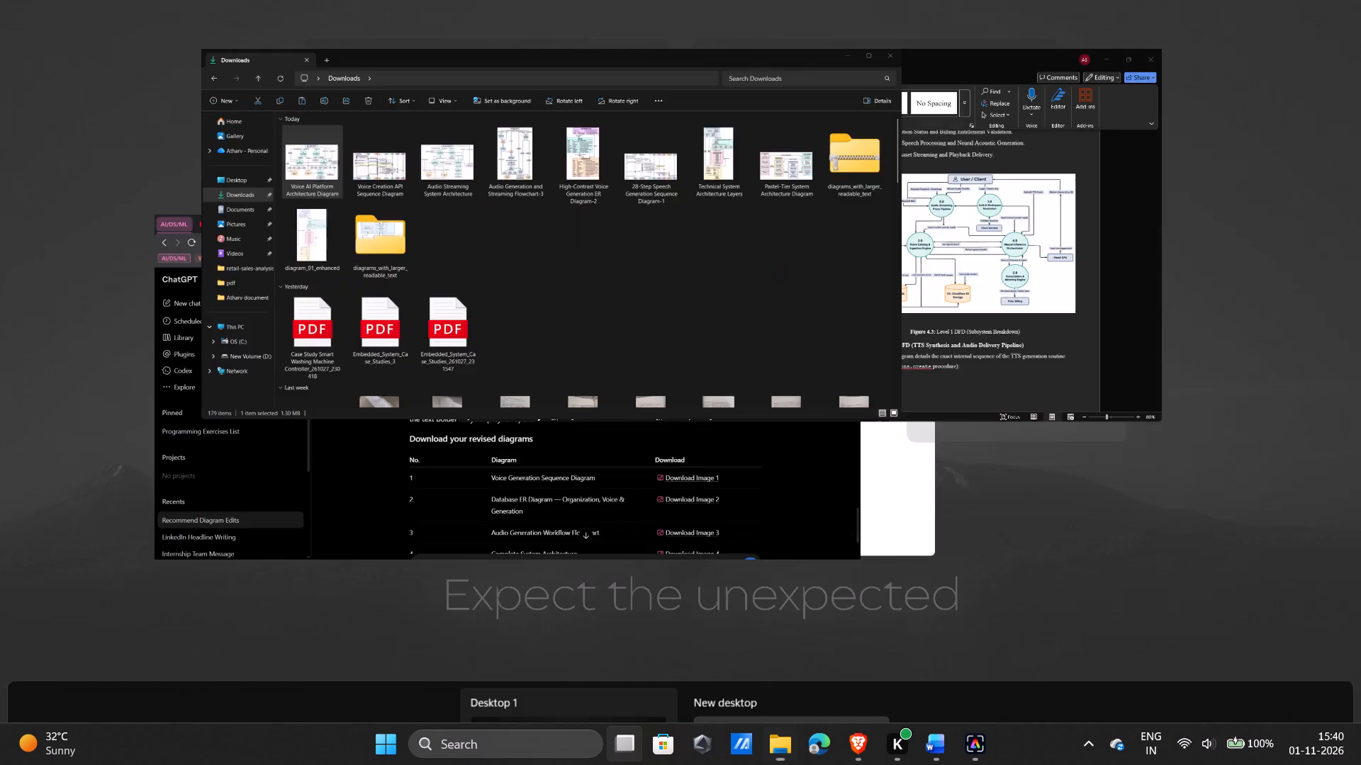
pyautogui.click(958, 149)
pyautogui.scroll(-1, 928, 419)
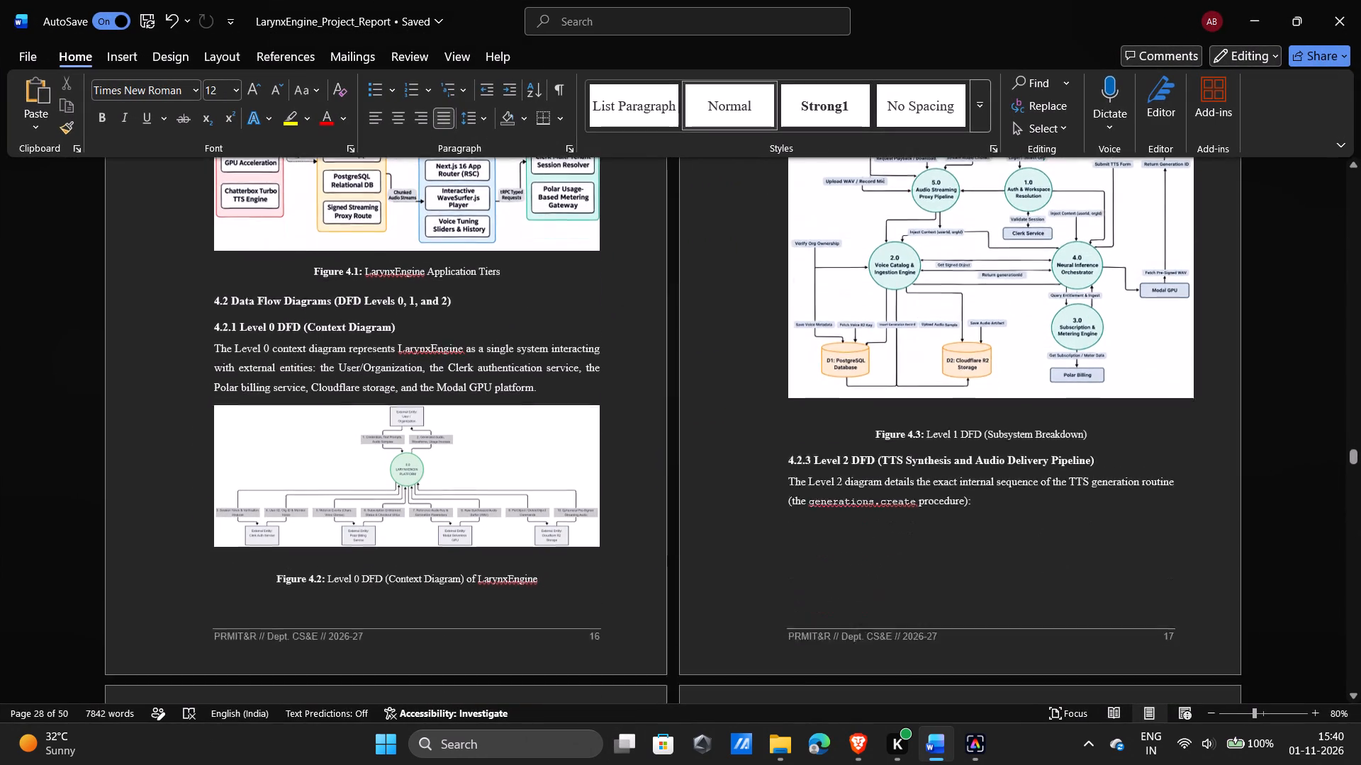
# Review the report's diagrams from Figure 4.1 through the Figure 4.7 sequence diagram, and return to the Figure 4.3 page.
pyautogui.scroll(-6, 928, 419)
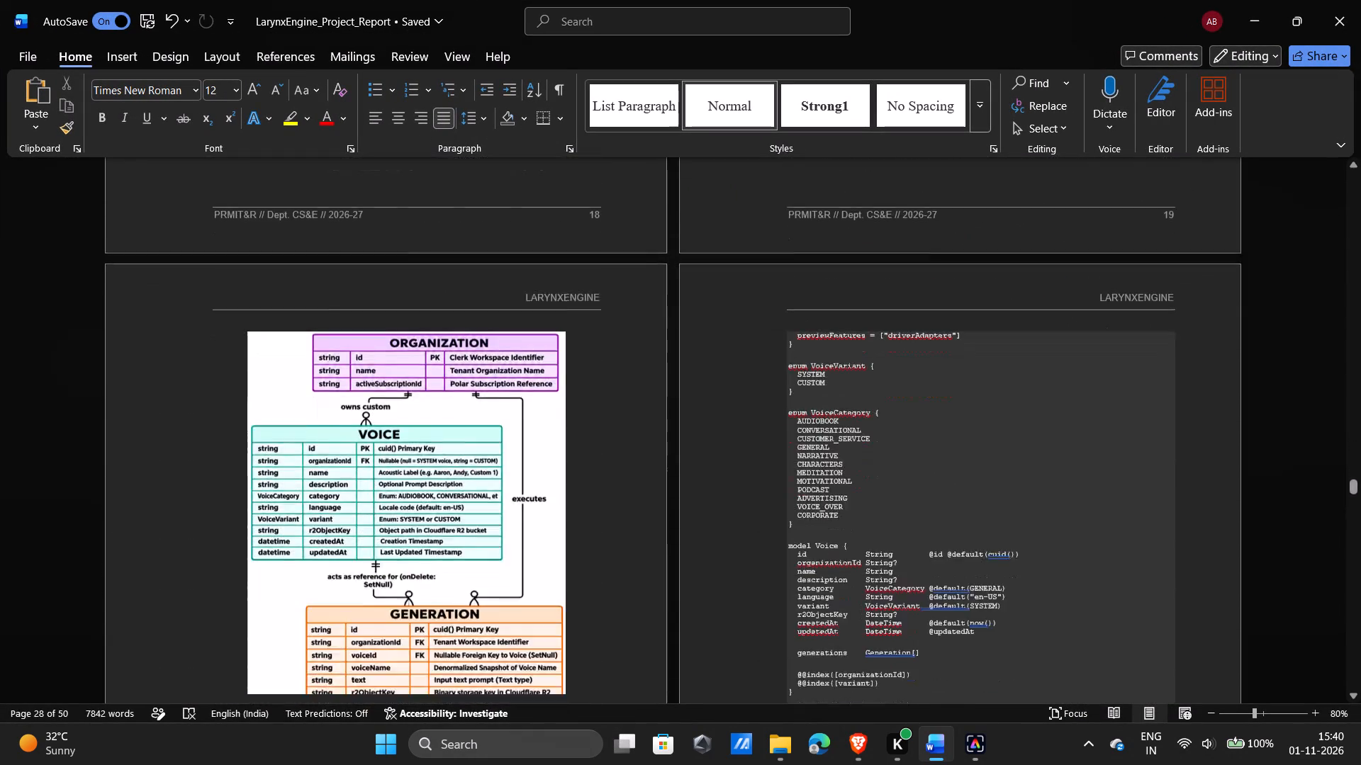
pyautogui.scroll(-6, 928, 419)
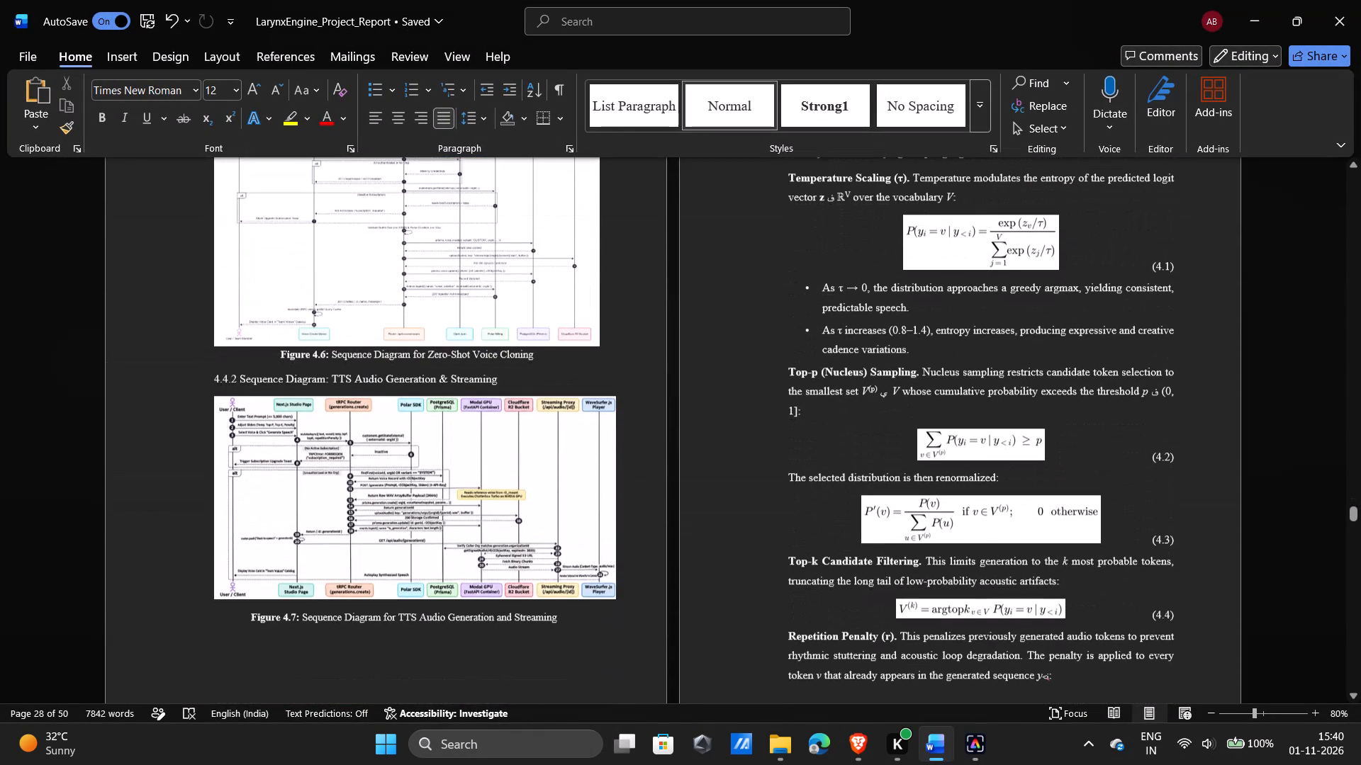
pyautogui.scroll(1, 928, 419)
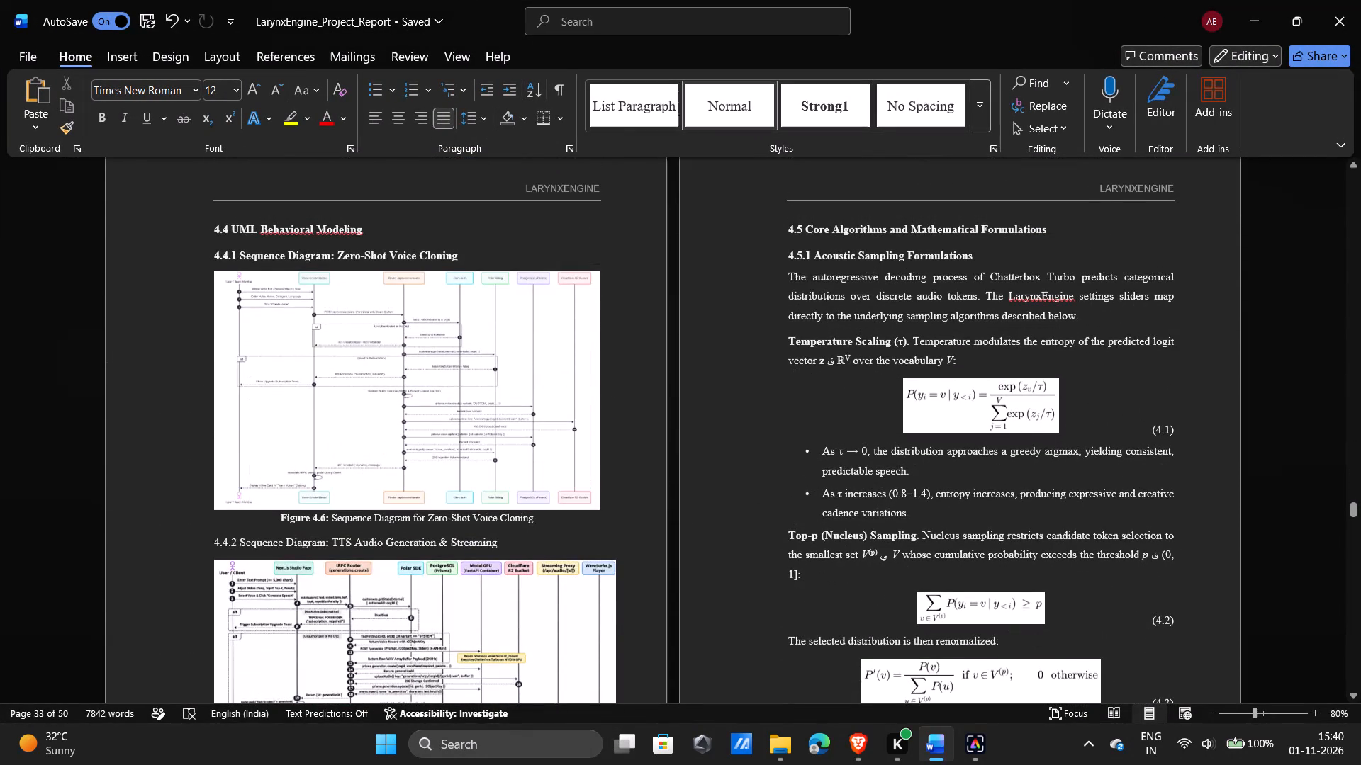
pyautogui.scroll(4, 928, 419)
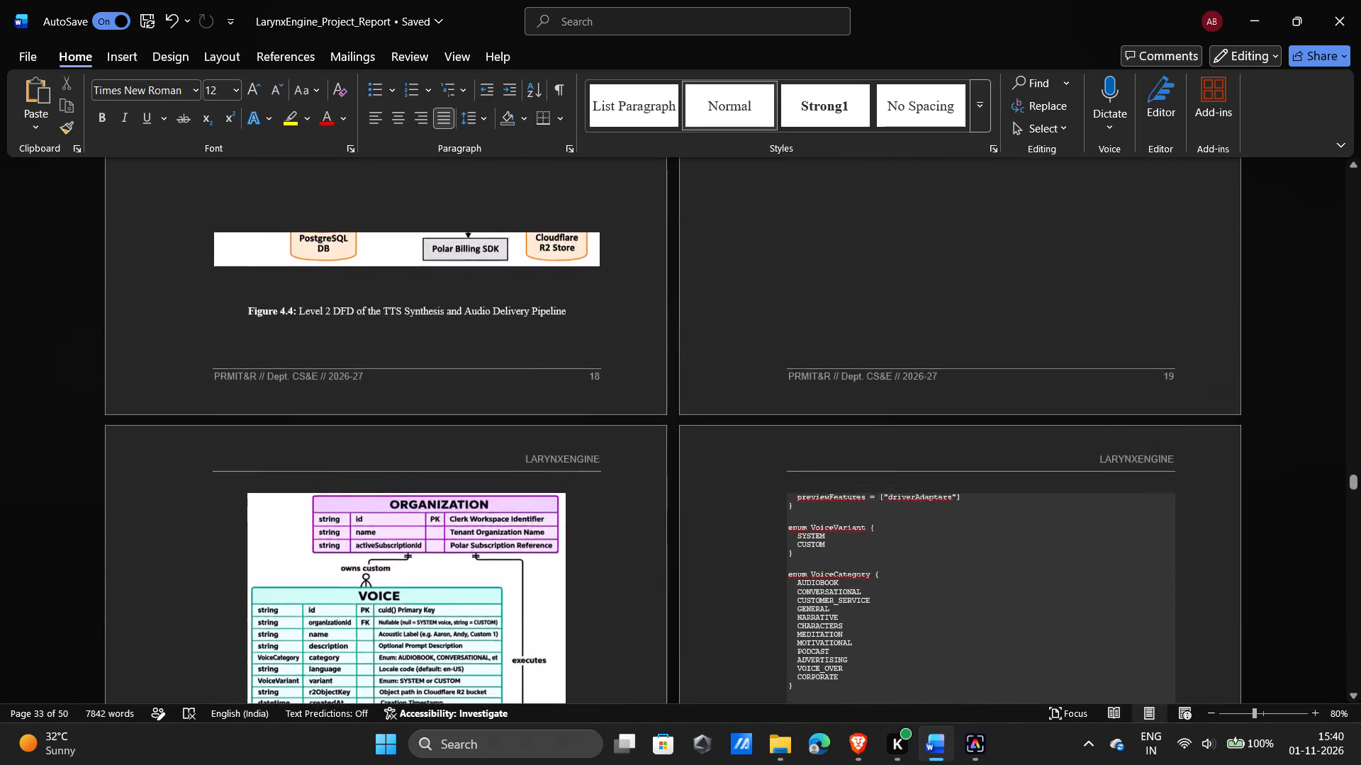
pyautogui.scroll(5, 928, 419)
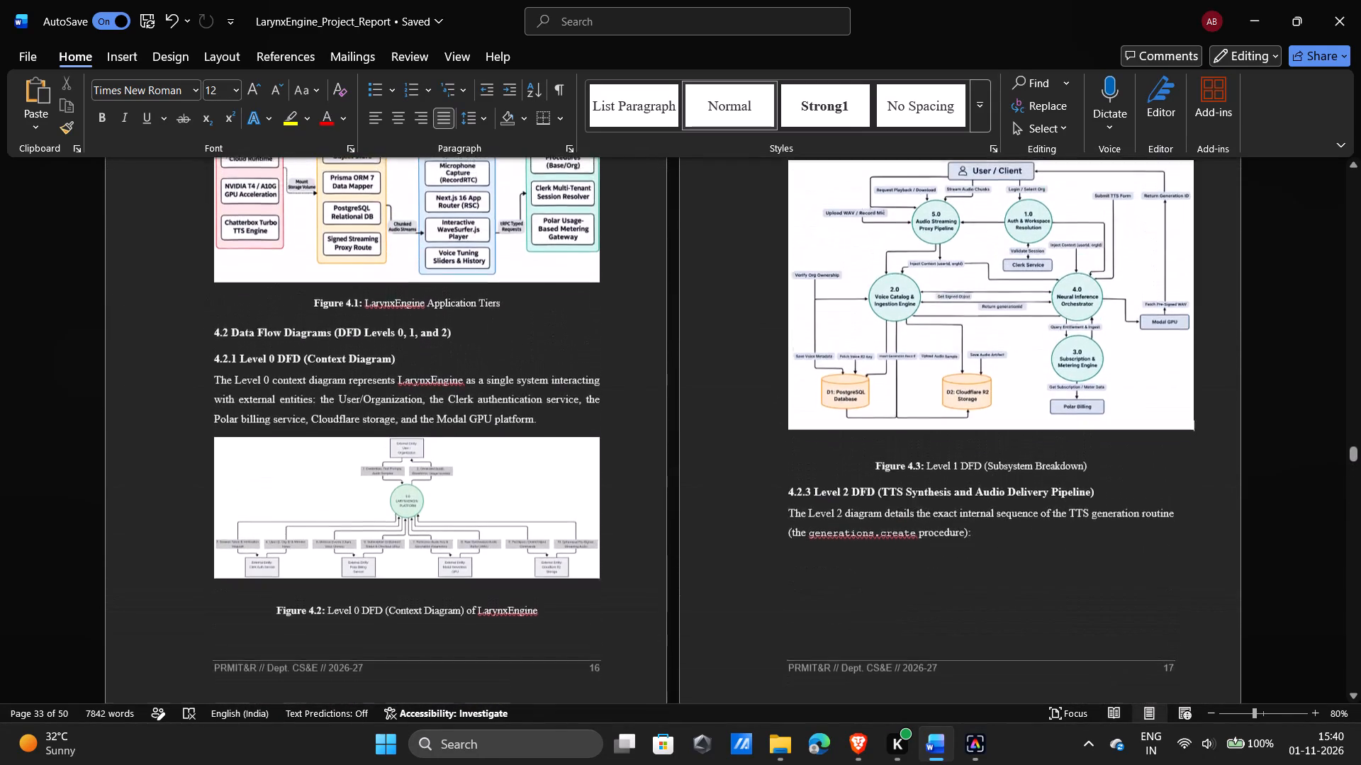
pyautogui.scroll(2, 928, 419)
pyautogui.scroll(-1, 928, 419)
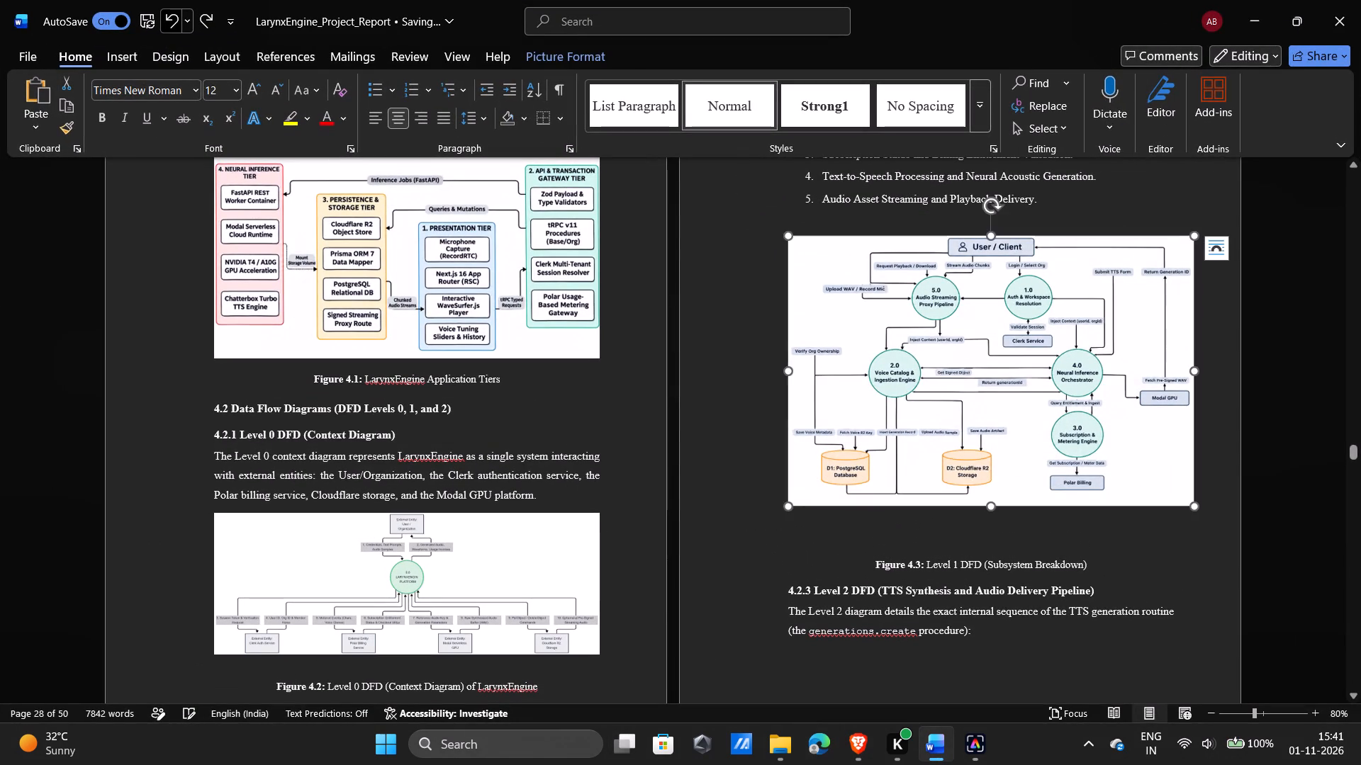
pyautogui.click(176, 16)
pyautogui.doubleClick(176, 16)
pyautogui.doubleClick(176, 16)
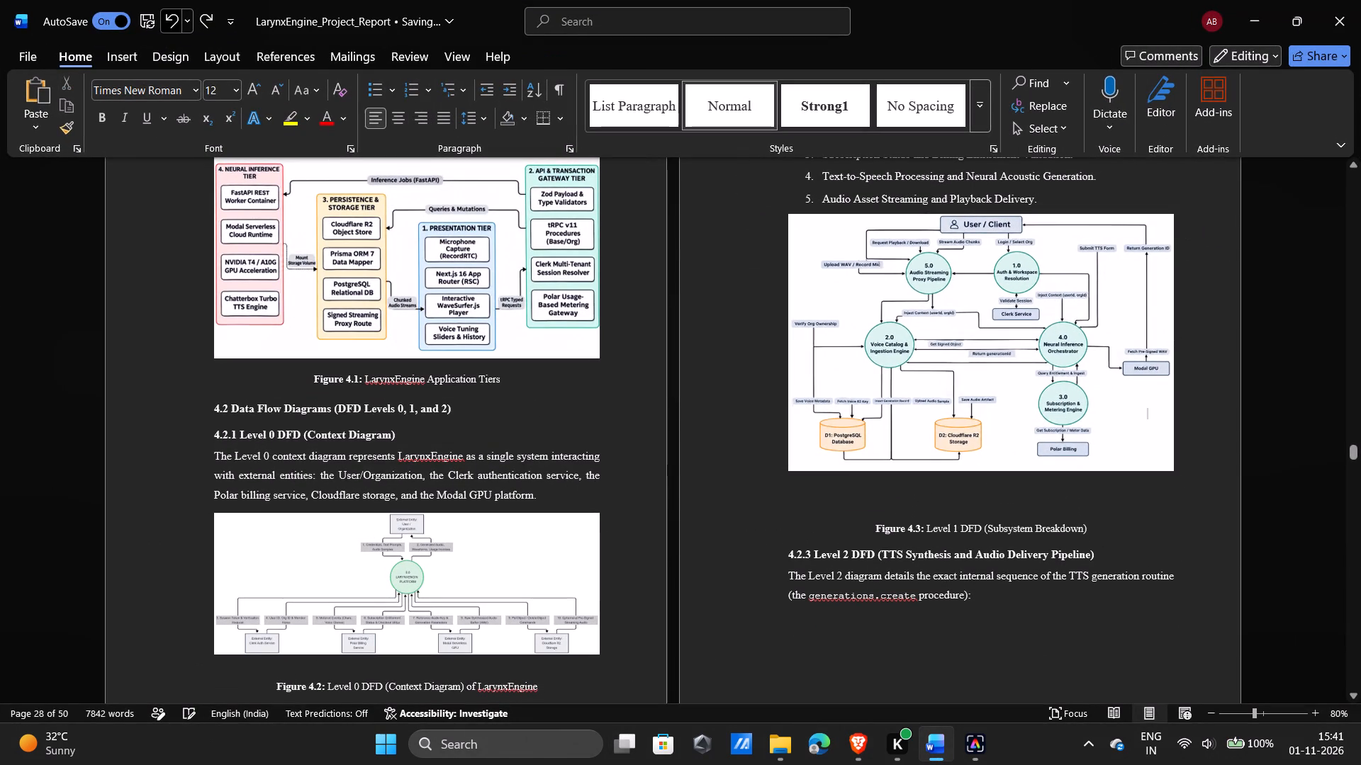
pyautogui.click(176, 16)
pyautogui.click(176, 16)
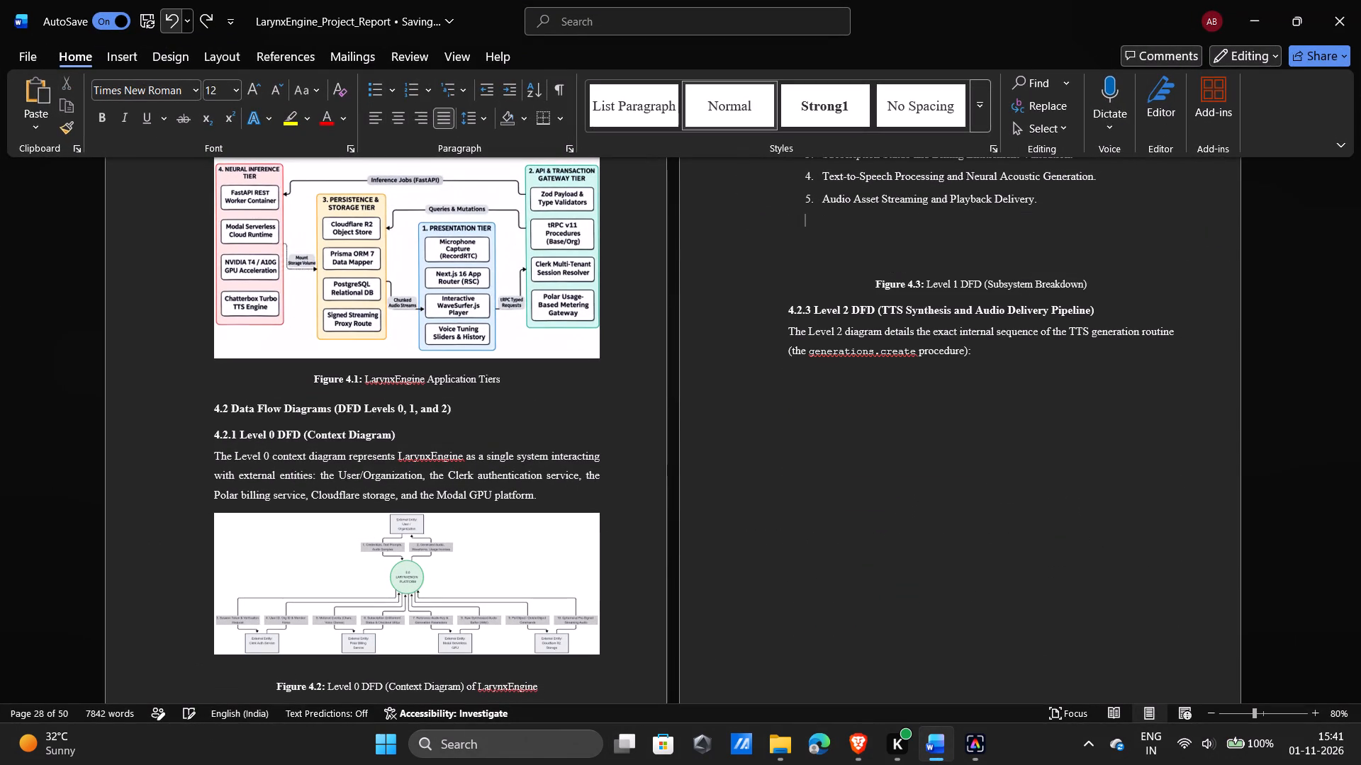
pyautogui.tripleClick(176, 16)
pyautogui.tripleClick(176, 16)
pyautogui.tripleClick(176, 16)
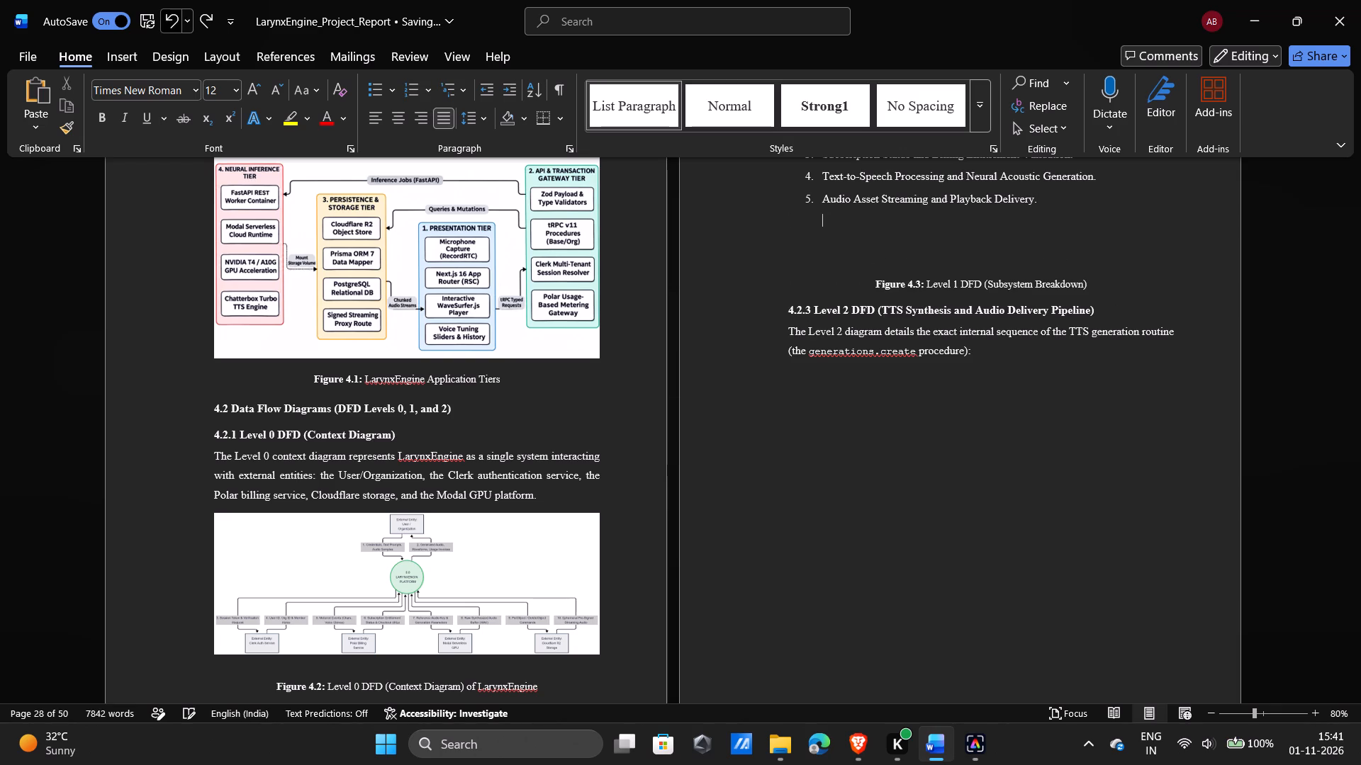
pyautogui.click(176, 16)
pyautogui.click(176, 16)
pyautogui.tripleClick(176, 16)
pyautogui.click(176, 16)
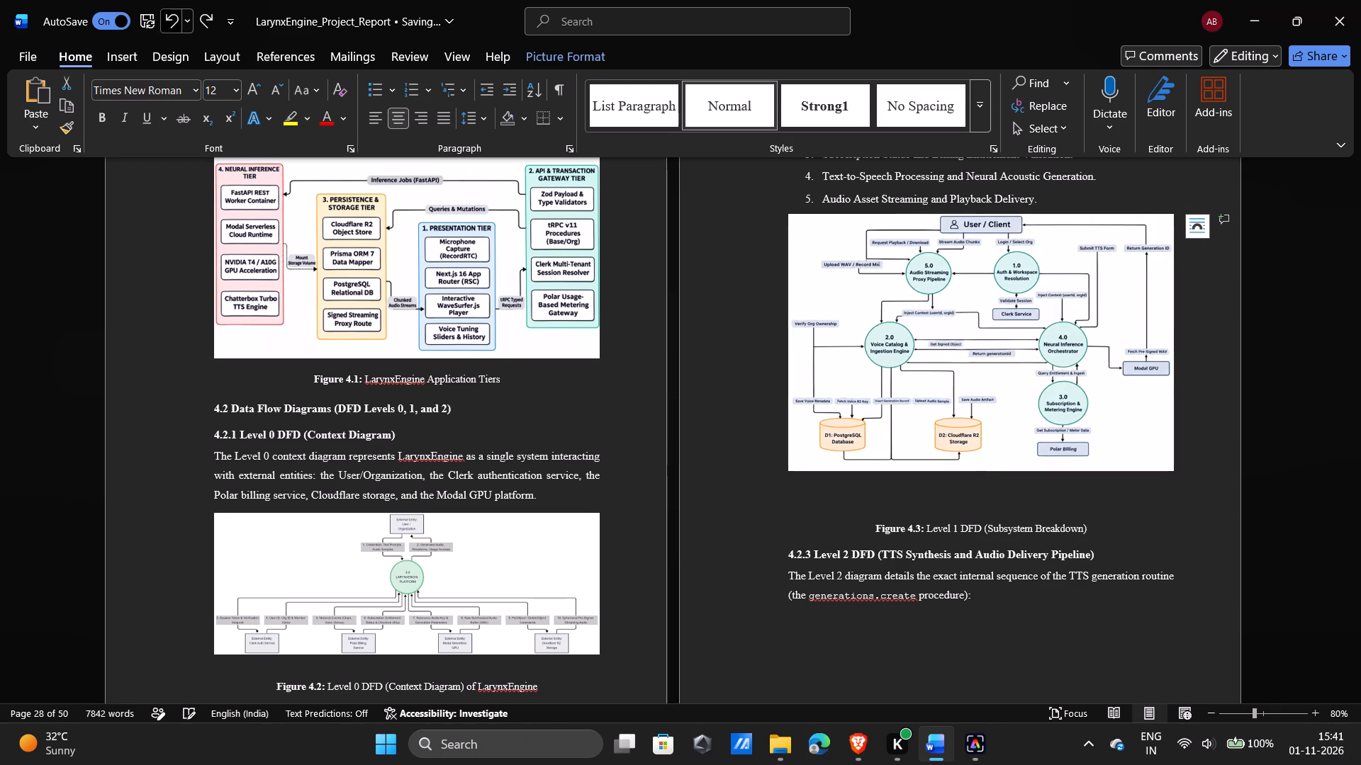
pyautogui.click(176, 16)
pyautogui.click(176, 16)
pyautogui.click(176, 16)
pyautogui.click(176, 16)
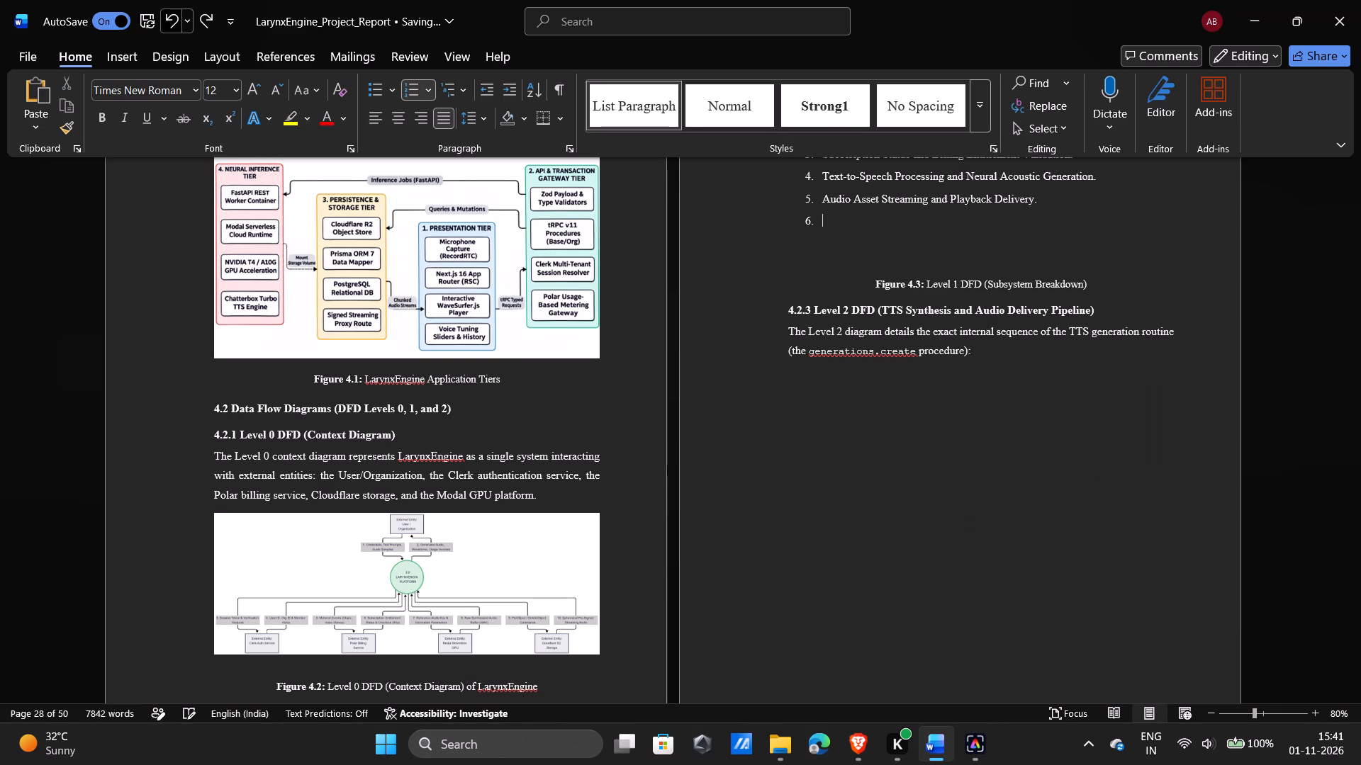
pyautogui.click(176, 16)
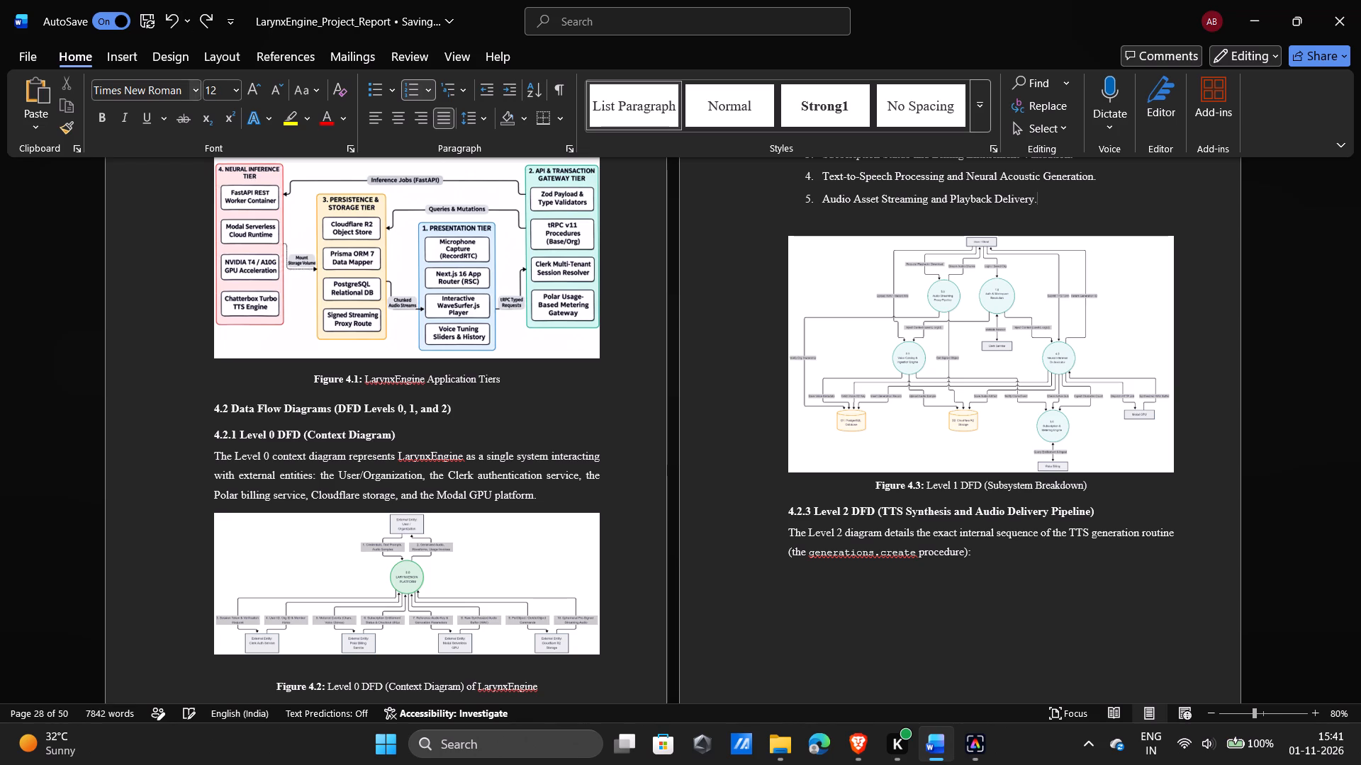
pyautogui.click(170, 25)
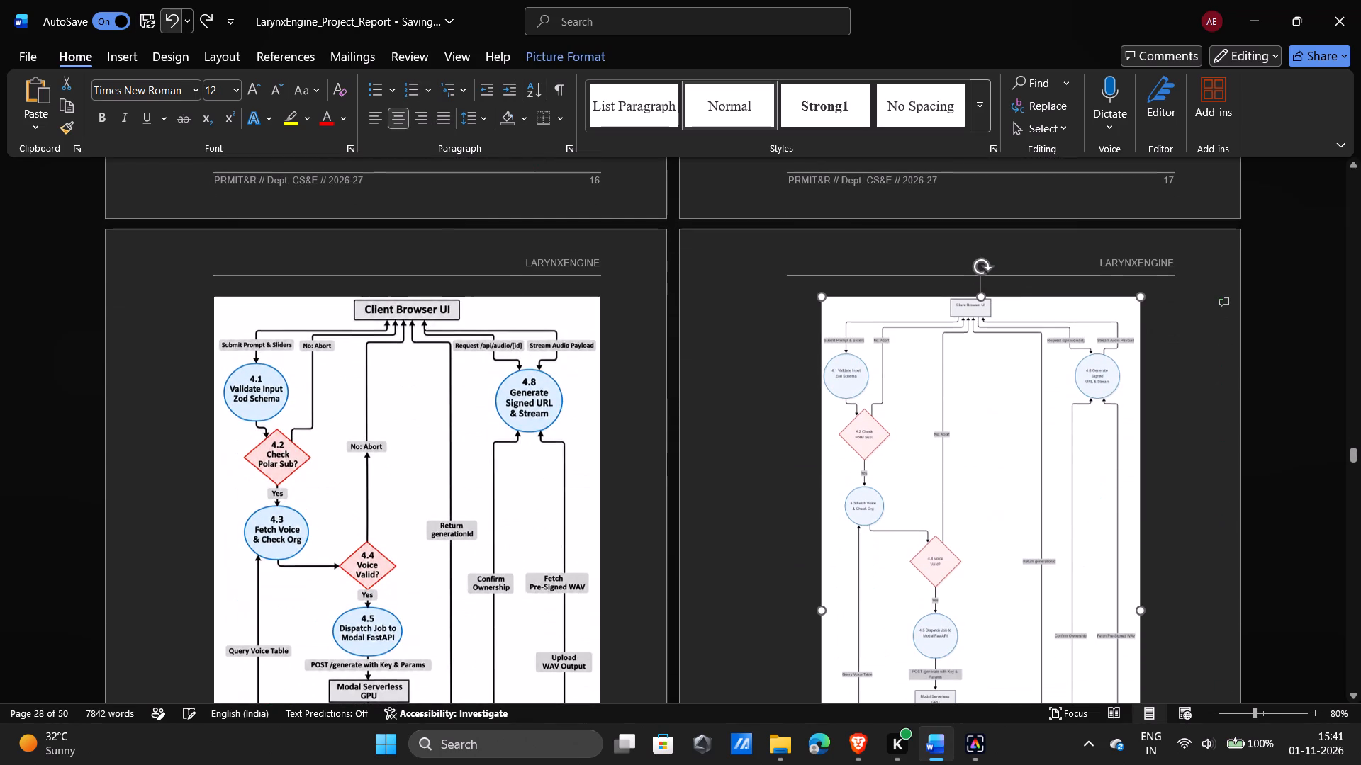
pyautogui.click(209, 23)
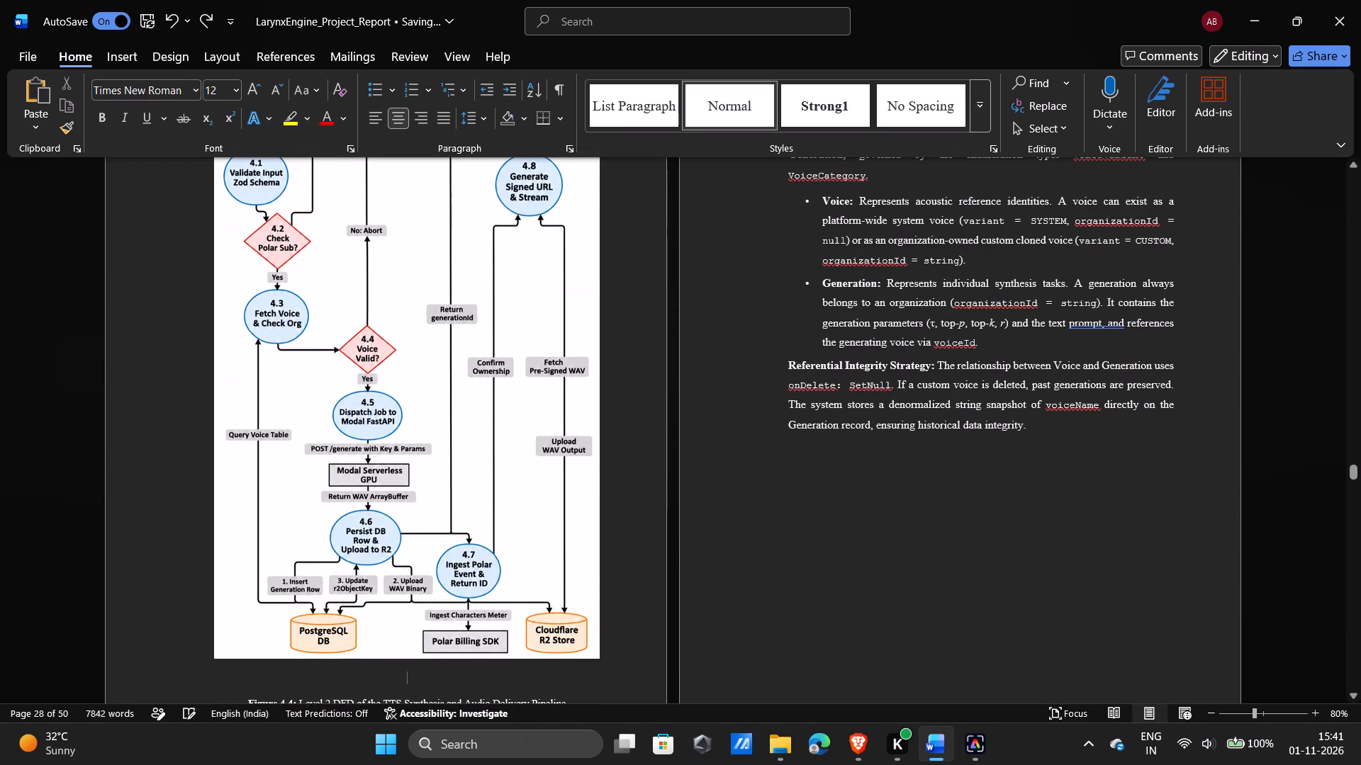
# Review the report pages from the Chapter 3 layered architecture diagram to Figure 4.4, checking the diagrams around Figure 4.3.
pyautogui.scroll(-2, 714, 334)
pyautogui.scroll(12, 714, 334)
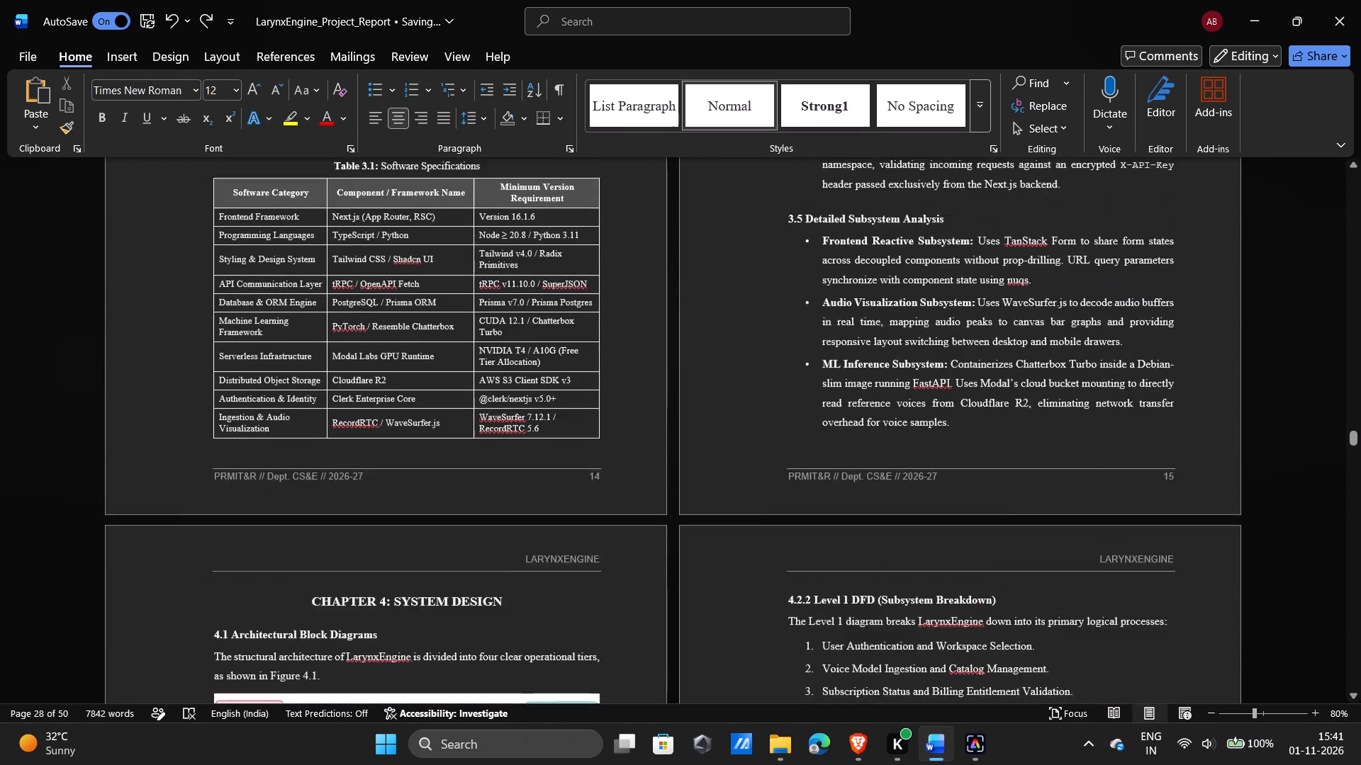
pyautogui.scroll(5, 714, 334)
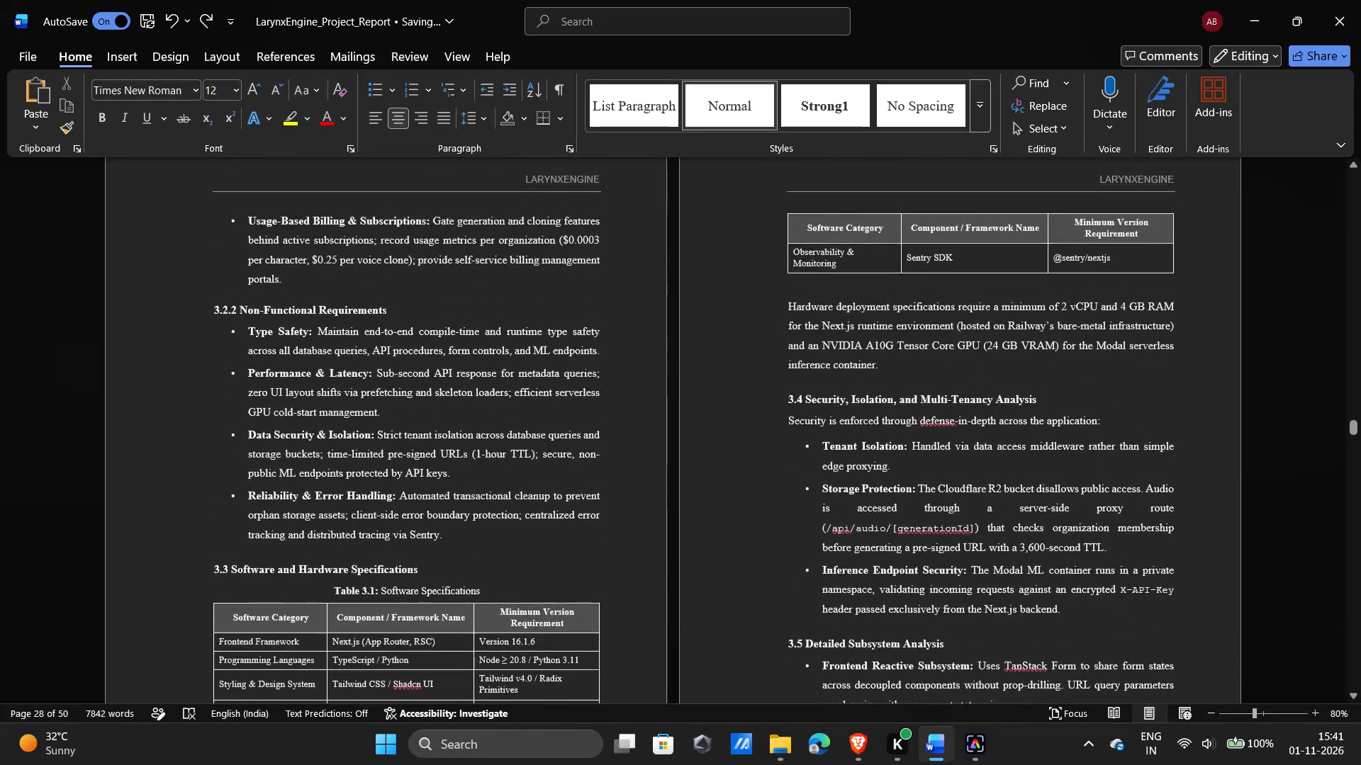
pyautogui.scroll(3, 714, 334)
pyautogui.scroll(-5, 714, 334)
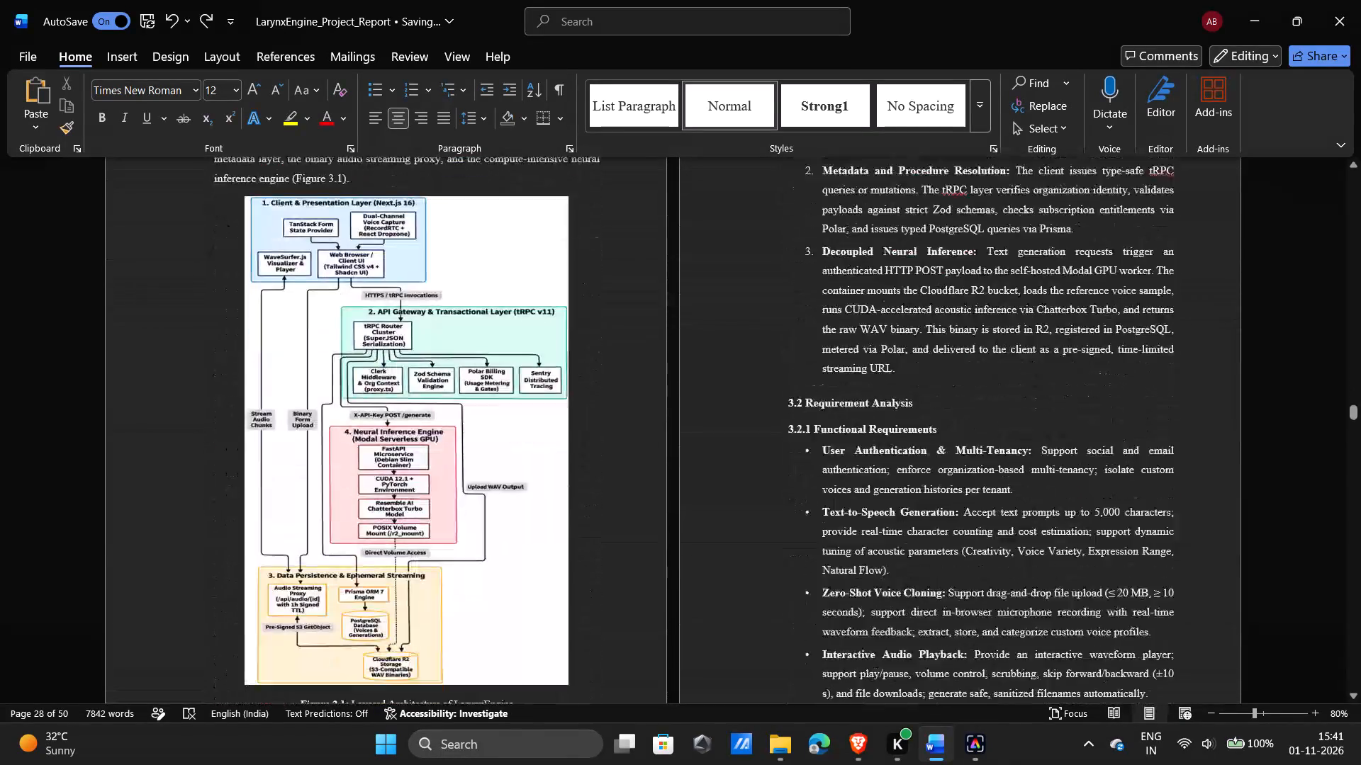
pyautogui.scroll(-4, 714, 334)
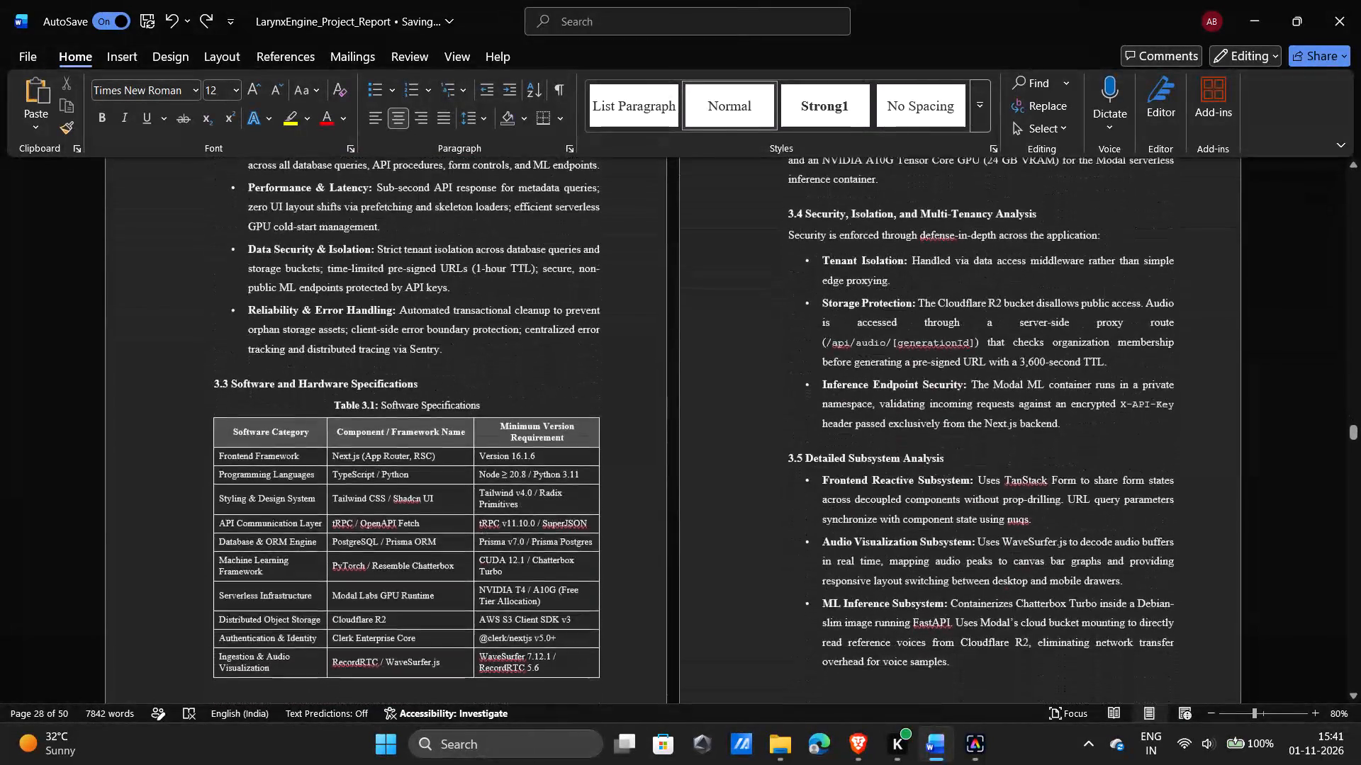
pyautogui.scroll(-5, 714, 334)
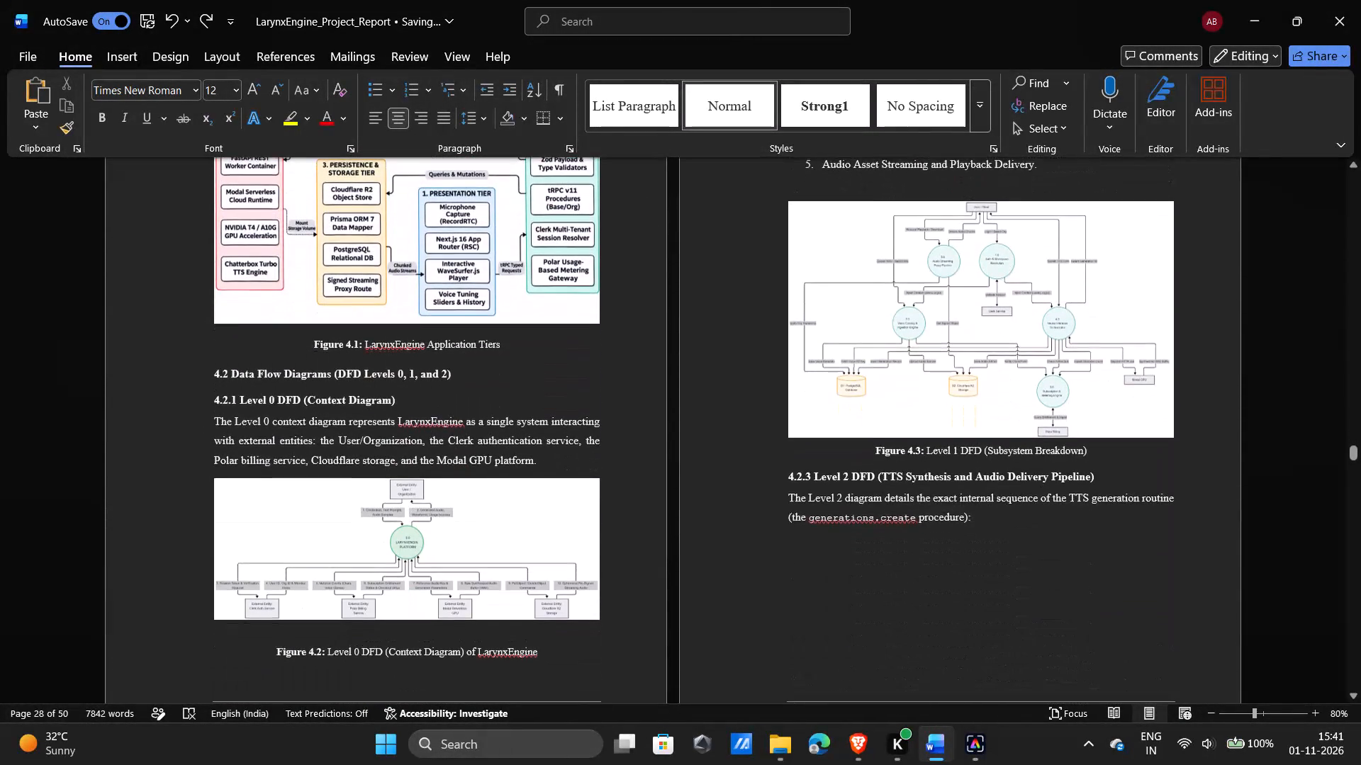
pyautogui.scroll(2, 714, 334)
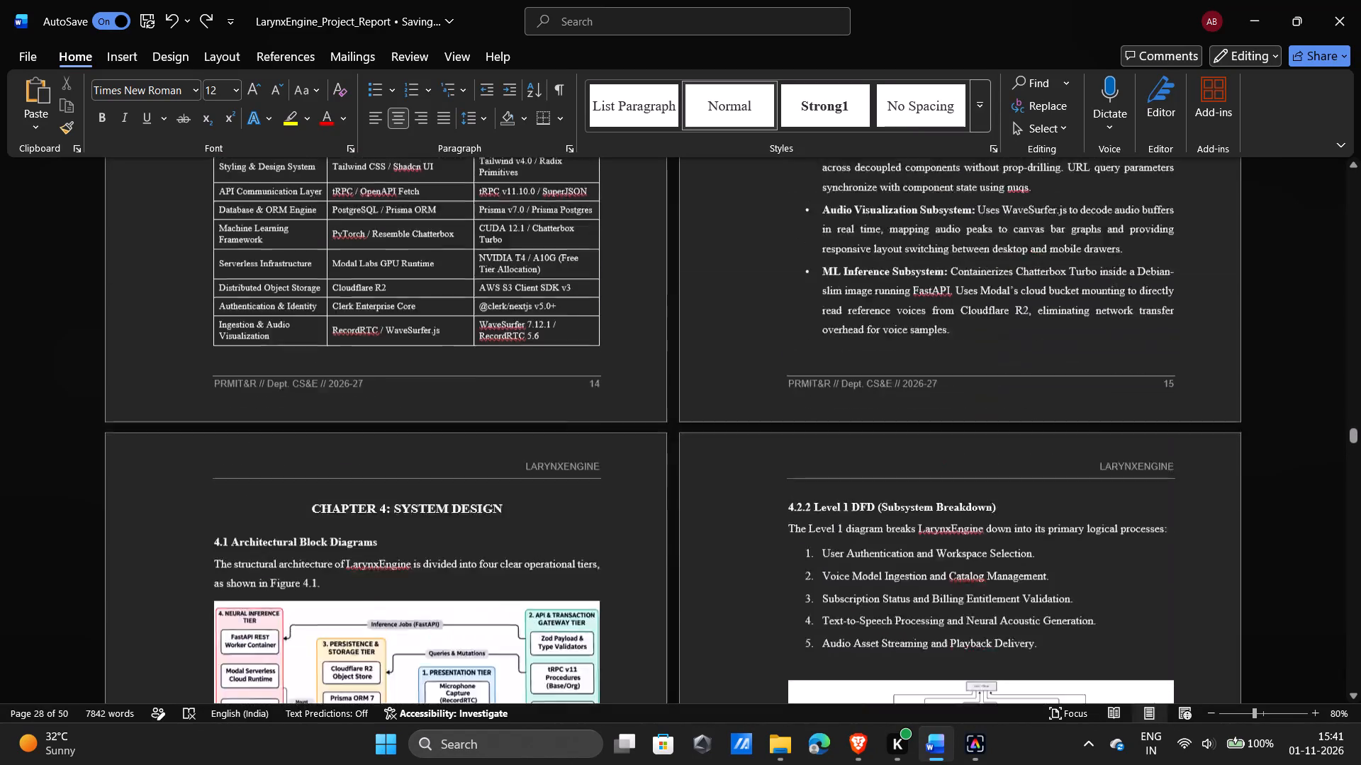
pyautogui.scroll(1, 714, 334)
pyautogui.scroll(-5, 714, 334)
pyautogui.scroll(1, 714, 334)
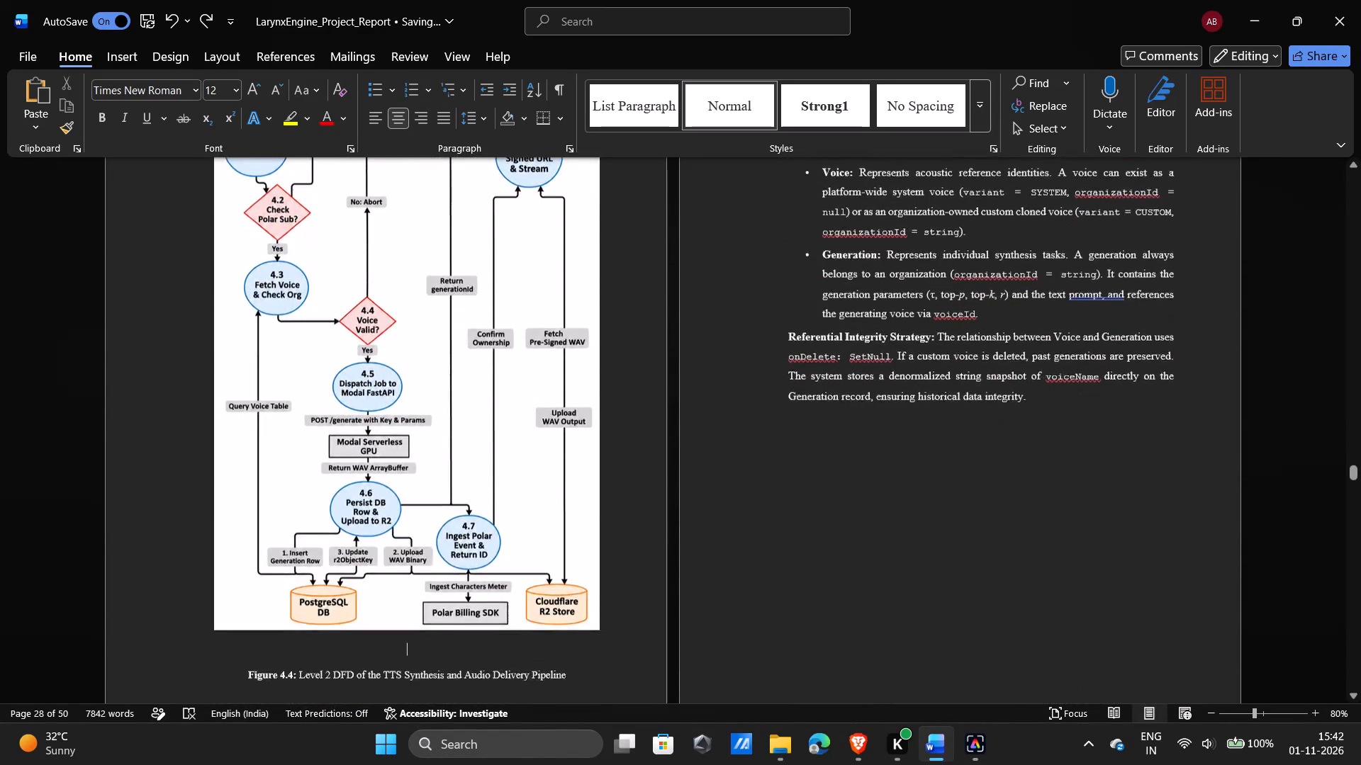
pyautogui.scroll(2, 714, 334)
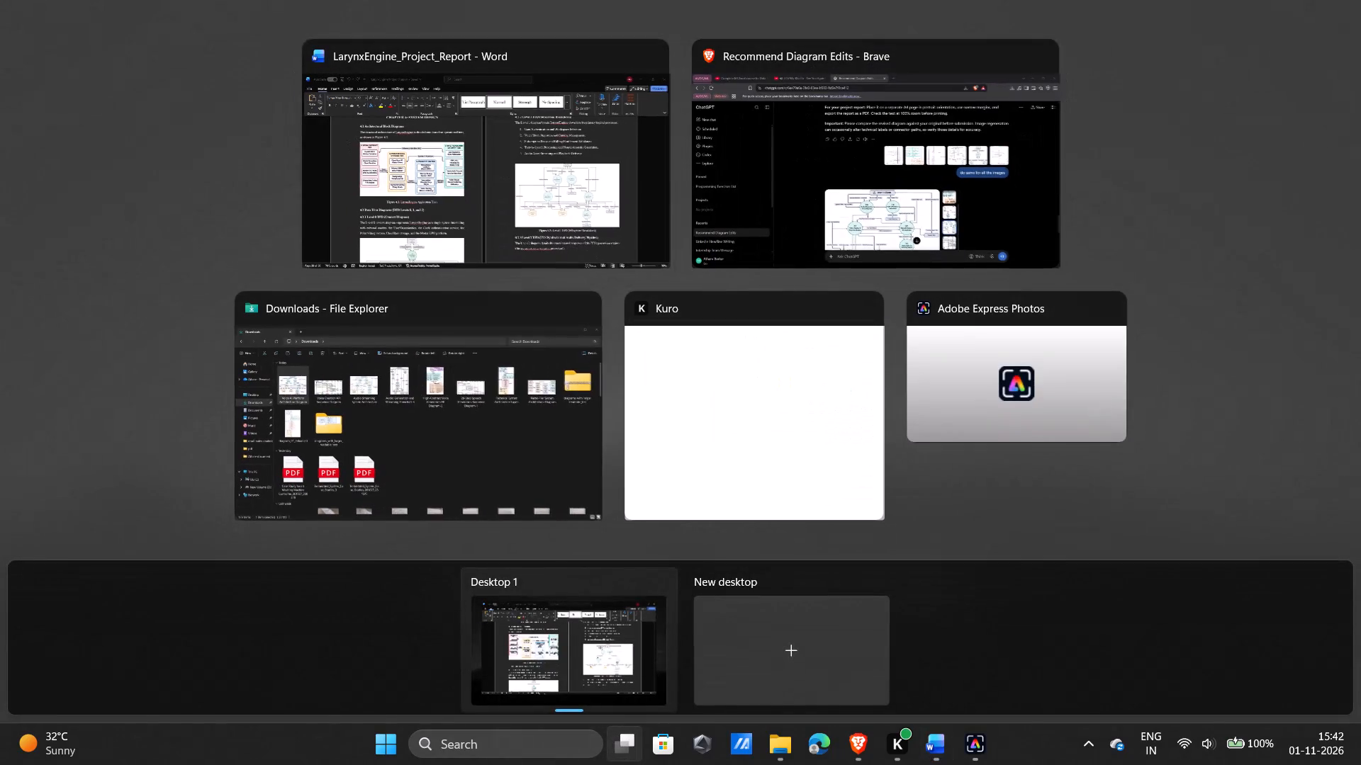
# Review the report's diagrams from Figure 4.1 through the Figure 4.7 sequence diagram, examining Figures 4.6 and 4.7 up close.
pyautogui.scroll(1, 642, 182)
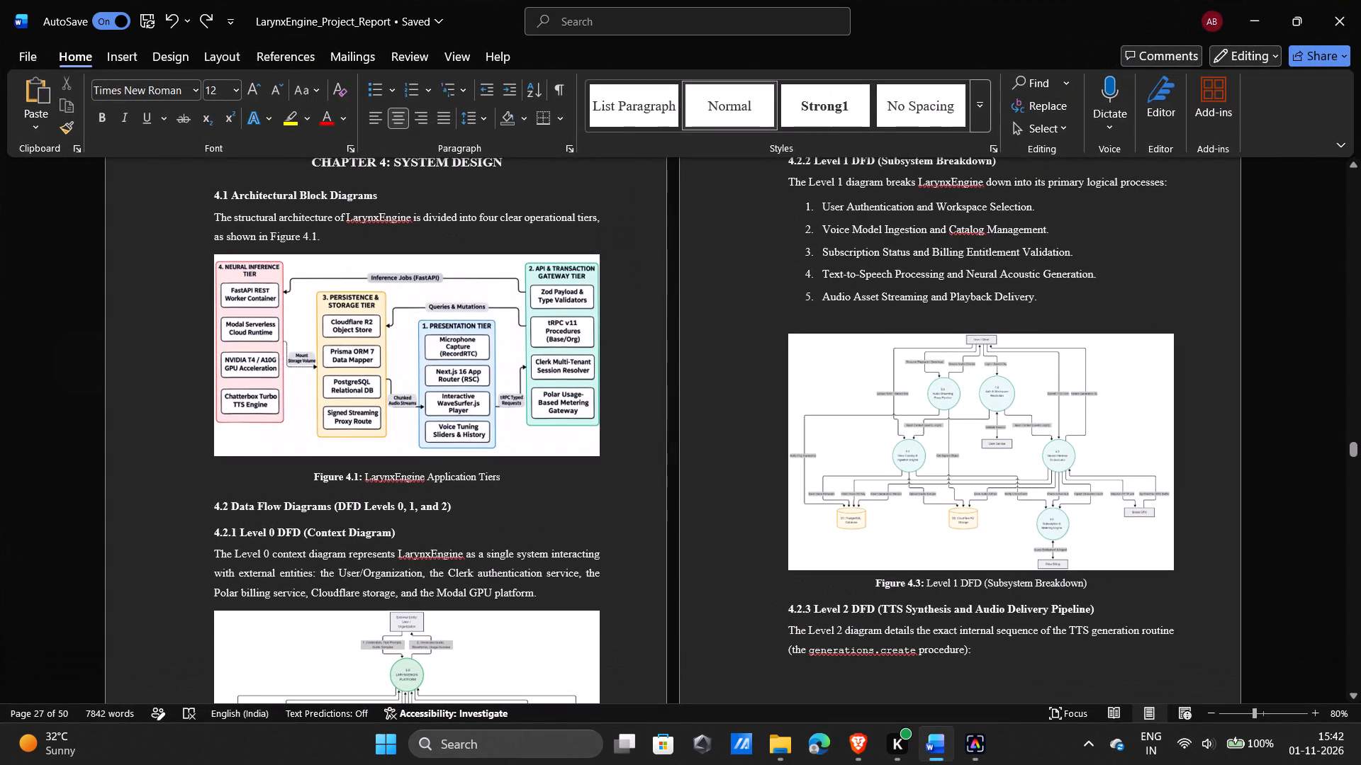
pyautogui.scroll(-4, 774, 295)
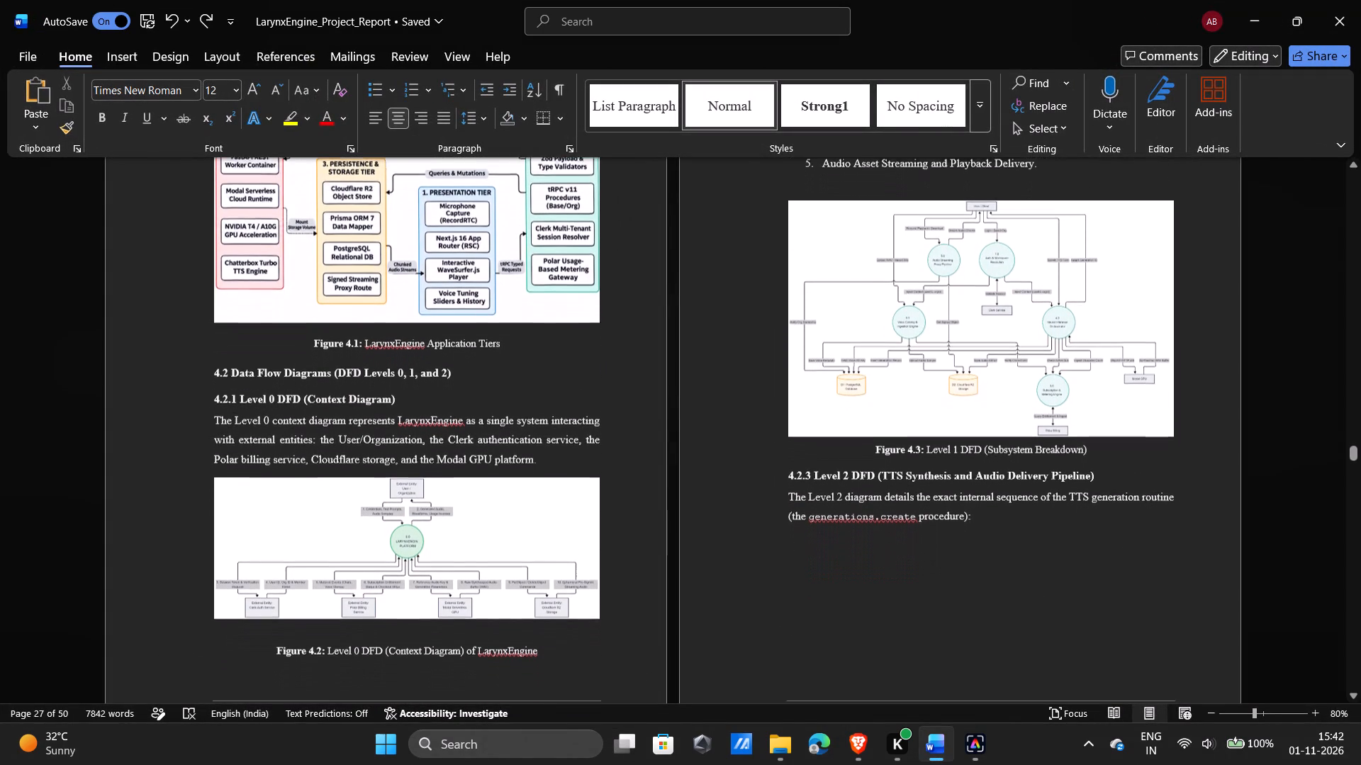
pyautogui.scroll(-6, 774, 295)
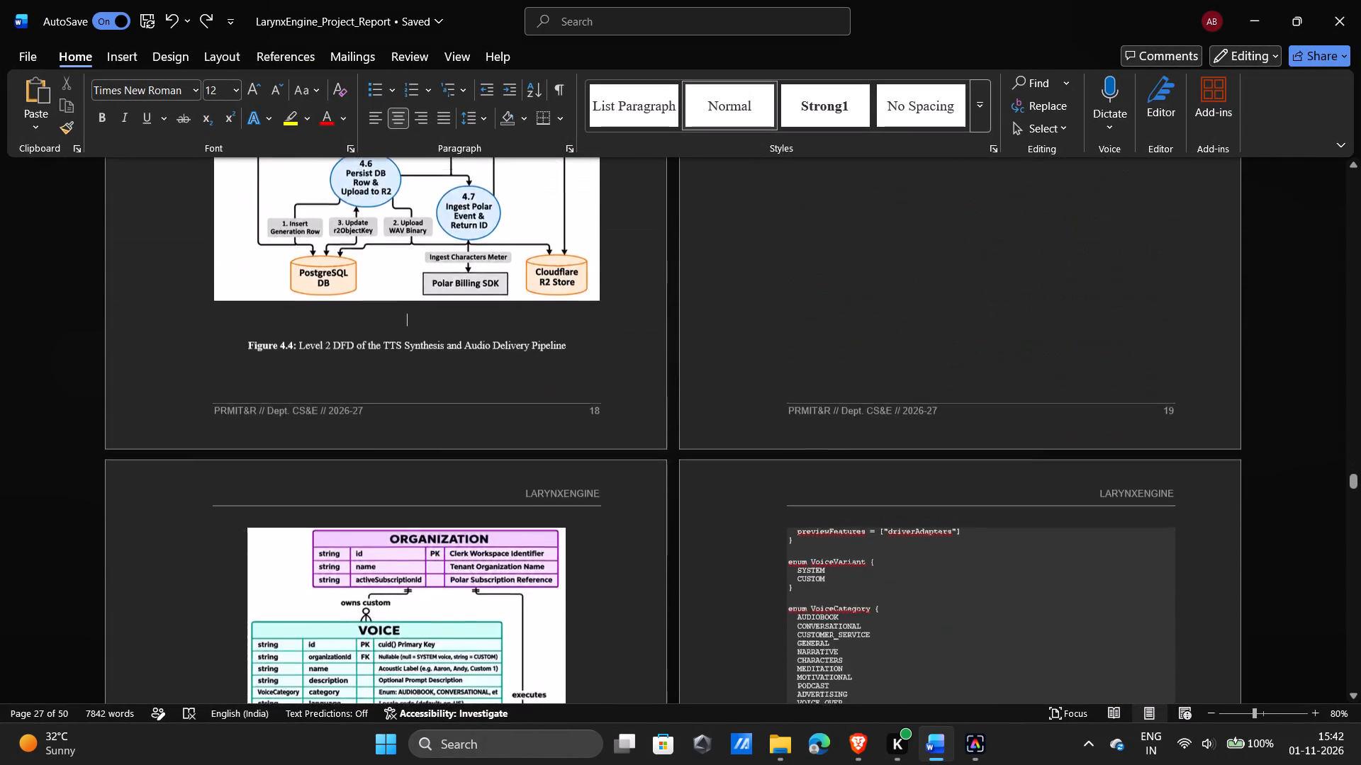
pyautogui.scroll(-7, 774, 295)
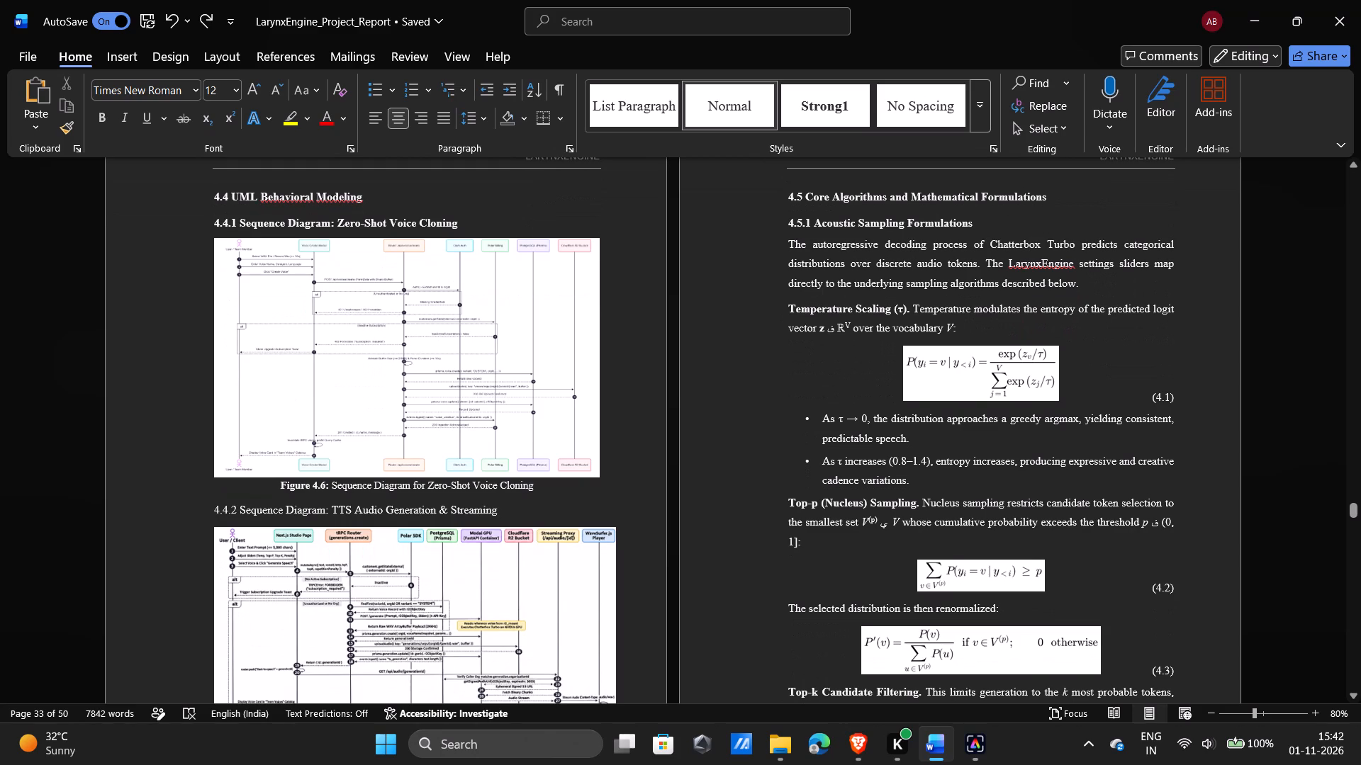
pyautogui.scroll(-1, 774, 295)
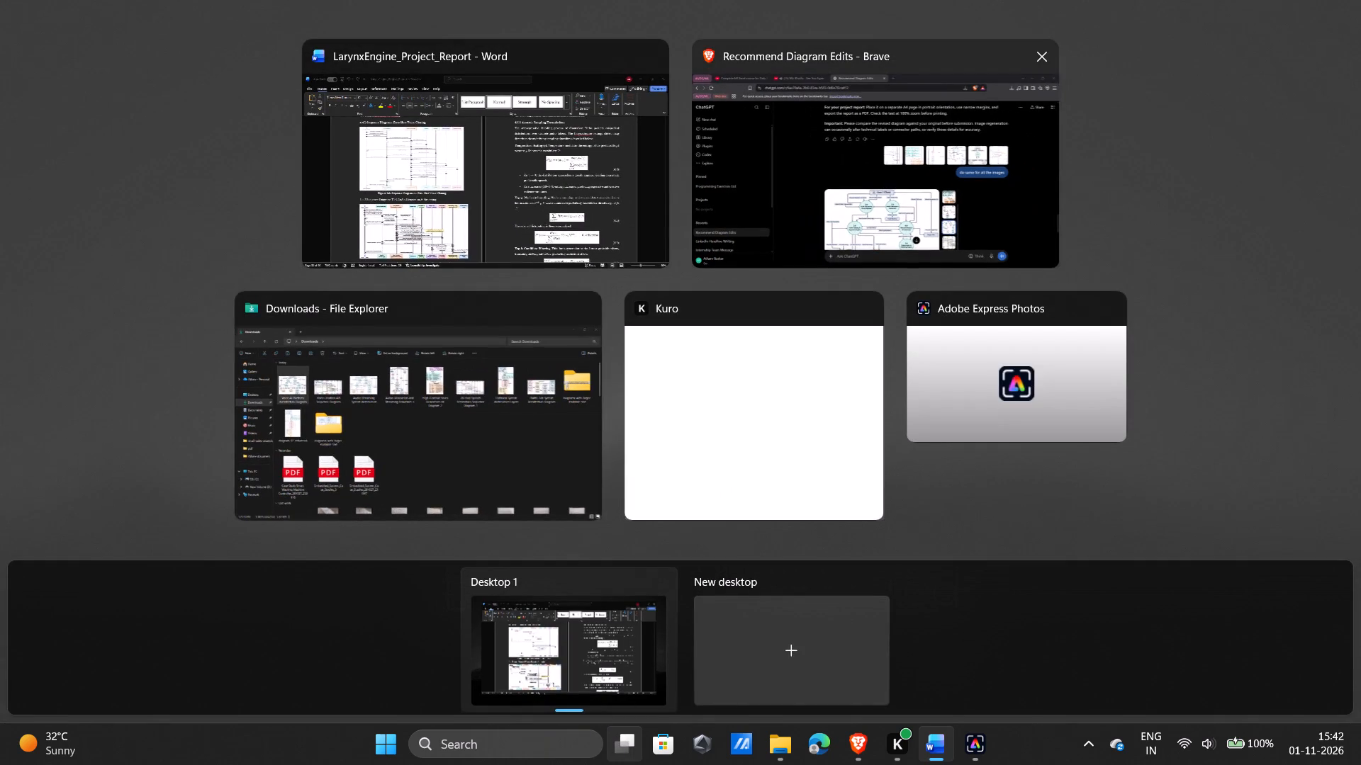
pyautogui.click(491, 370)
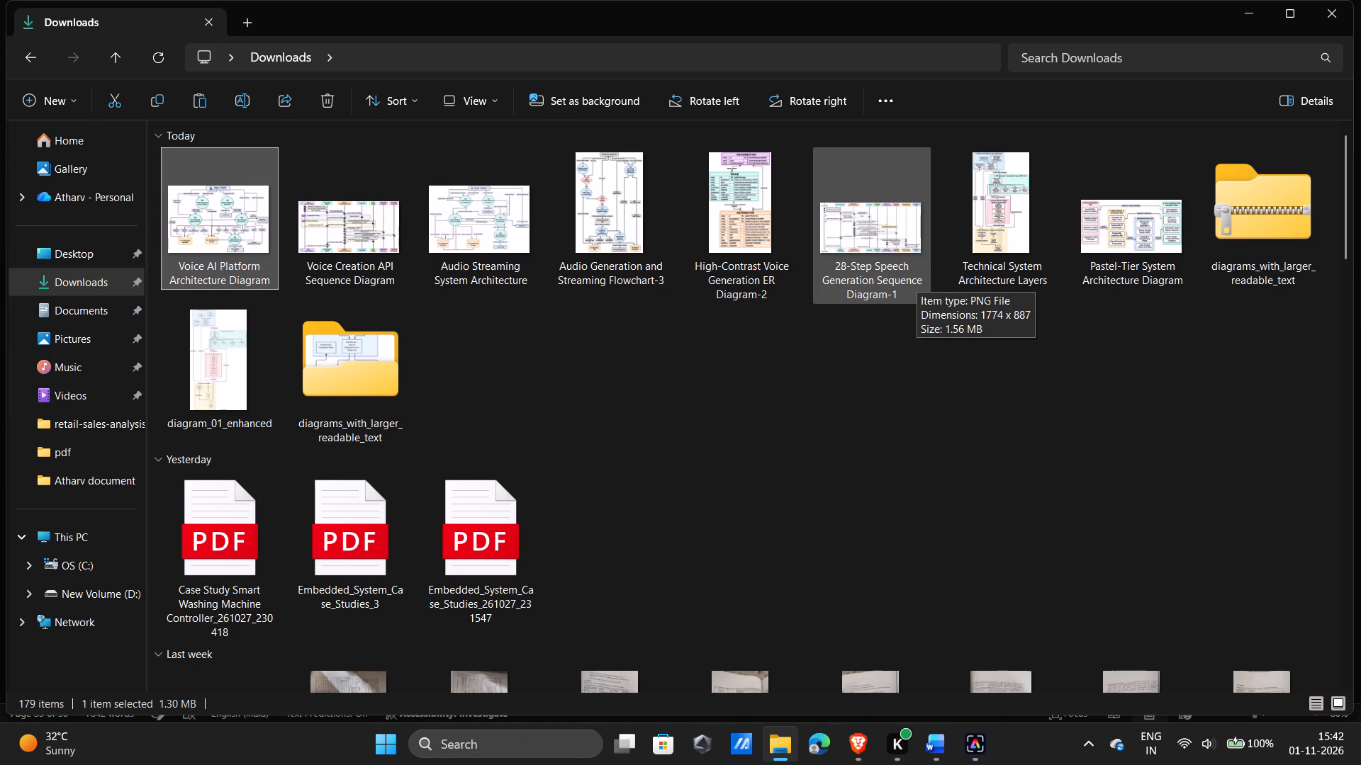
pyautogui.click(835, 152)
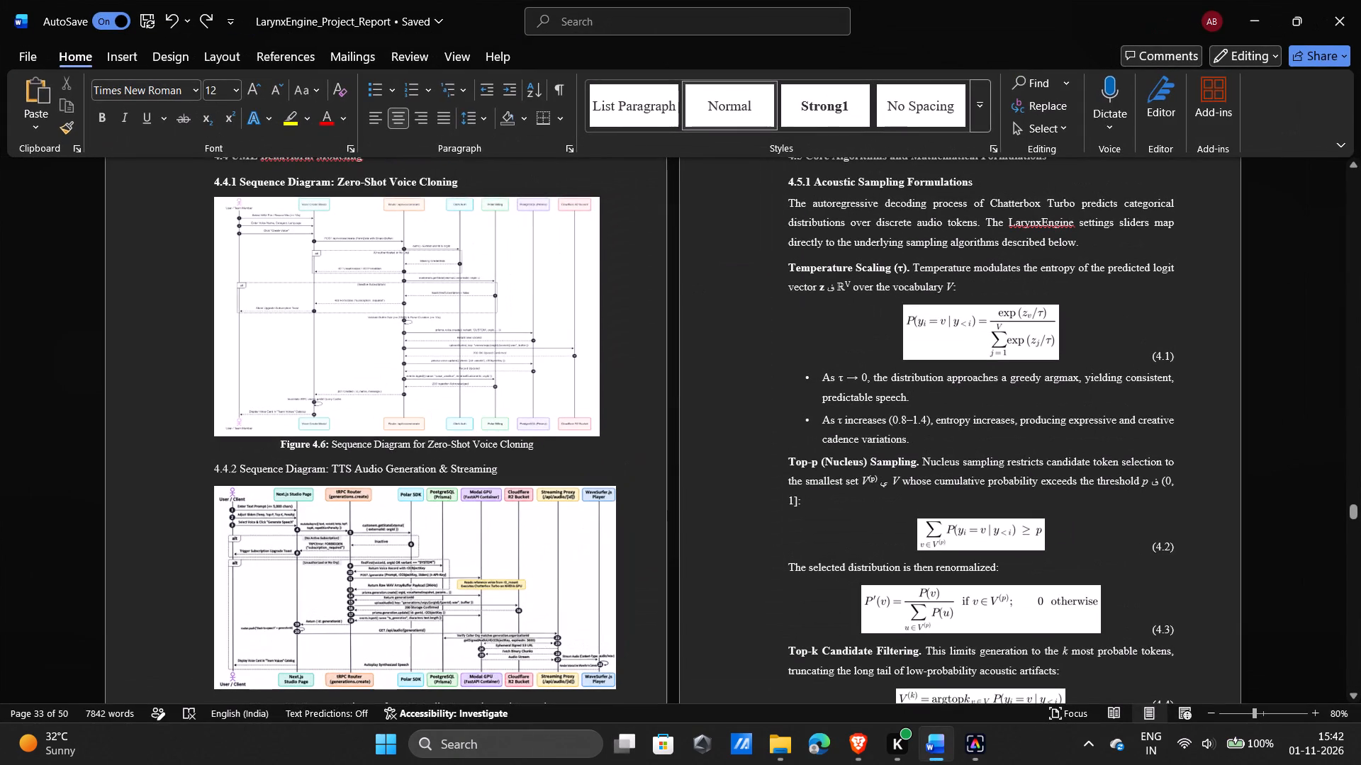
pyautogui.scroll(-1, 595, 368)
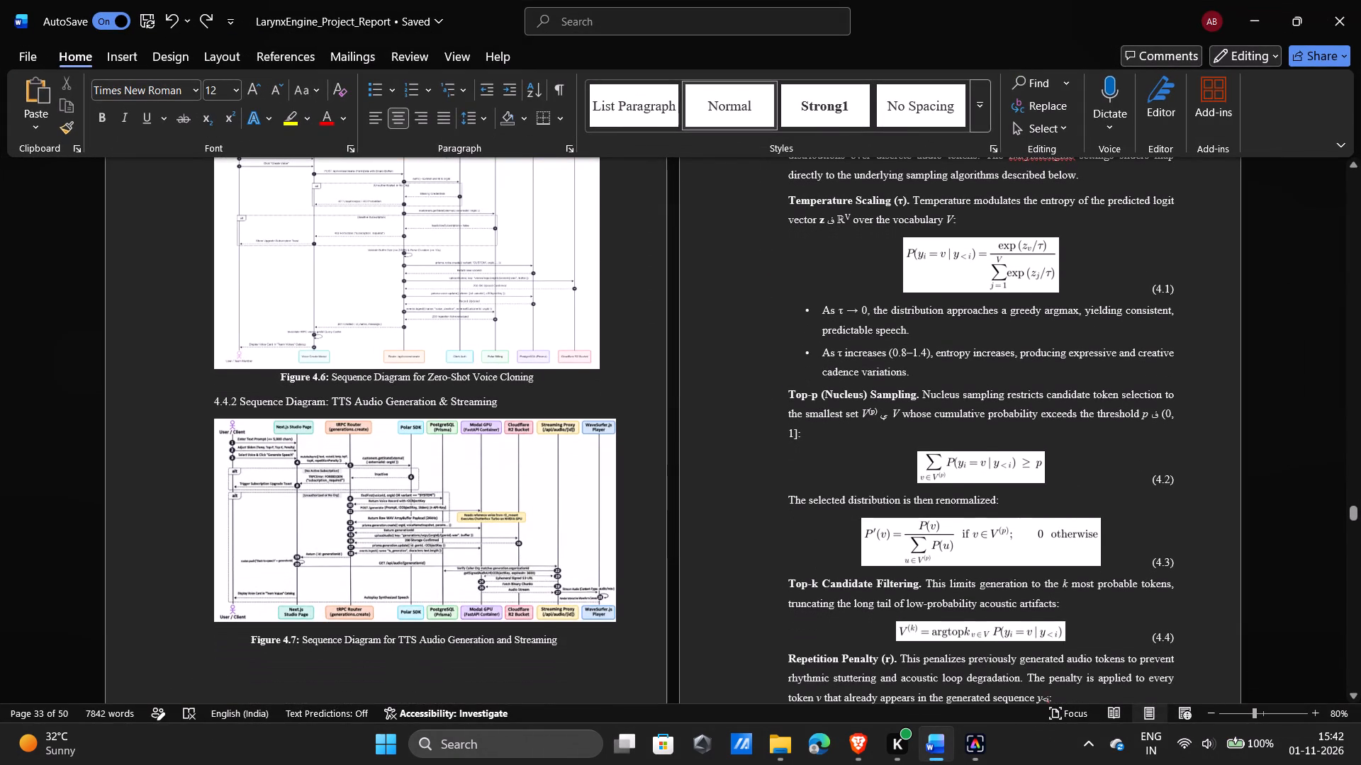
pyautogui.keyDown('ctrl'); pyautogui.scroll(3, 595, 368); pyautogui.keyUp('ctrl')
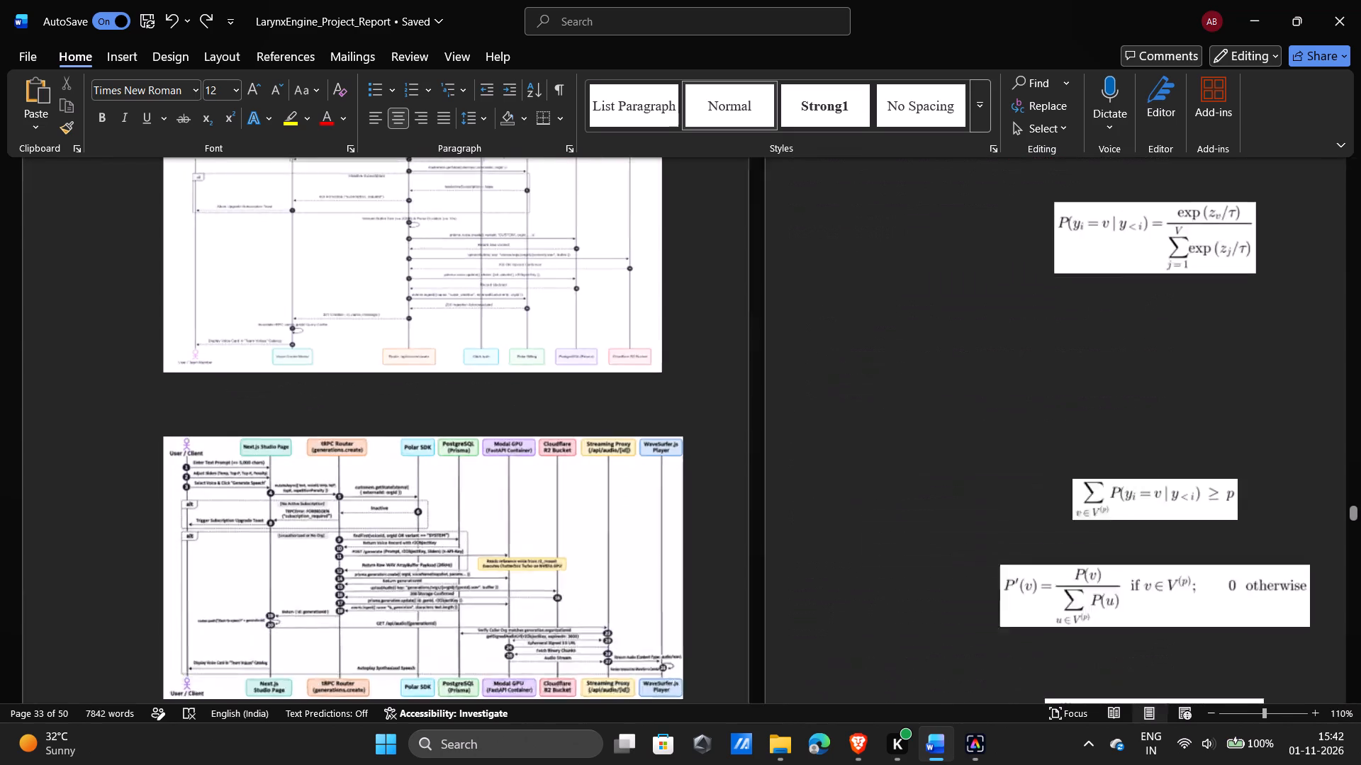
pyautogui.keyDown('ctrl'); pyautogui.scroll(1, 595, 368); pyautogui.keyUp('ctrl')
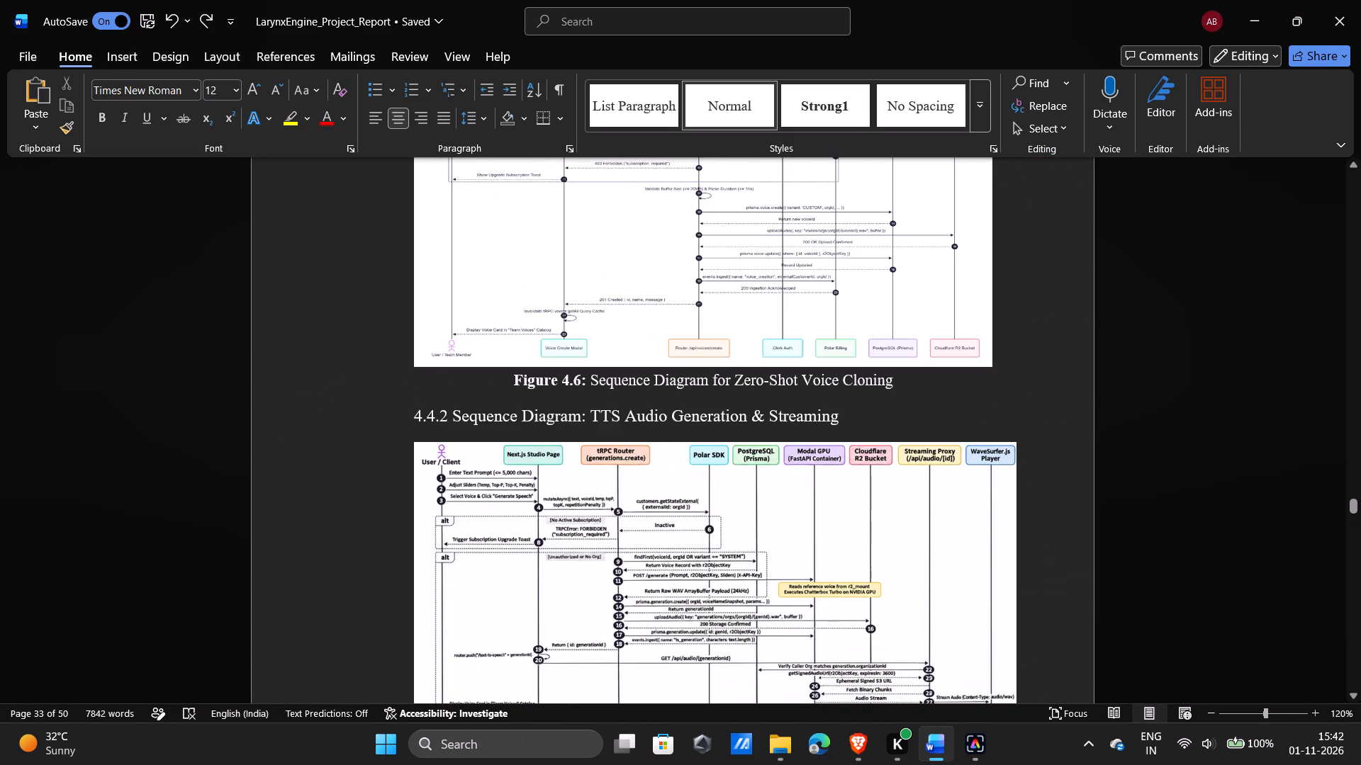
pyautogui.scroll(-1, 595, 368)
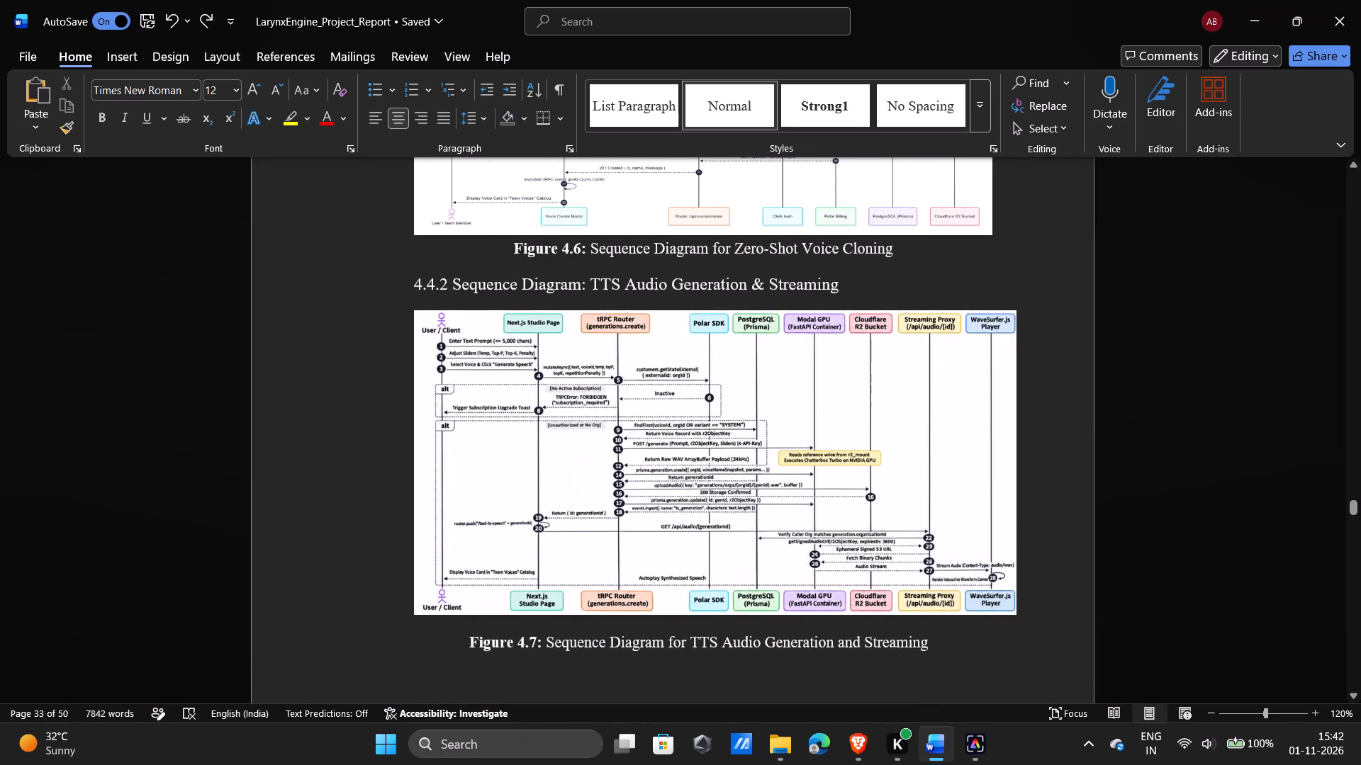
# In Downloads, preview the 28-Step Speech Generation and Voice Creation API sequence diagrams, copy the Voice Creation API image, and return to the Word report.
pyautogui.click(817, 163)
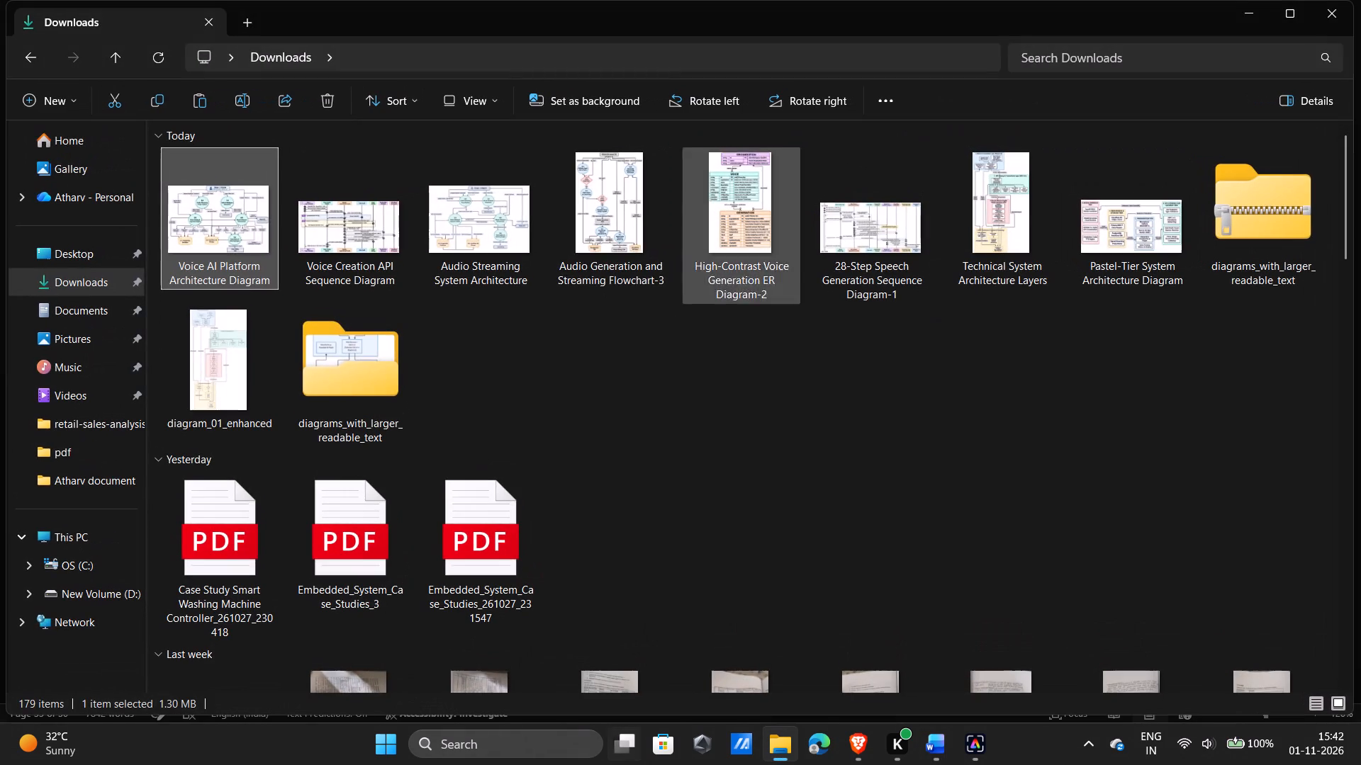
pyautogui.doubleClick(866, 225)
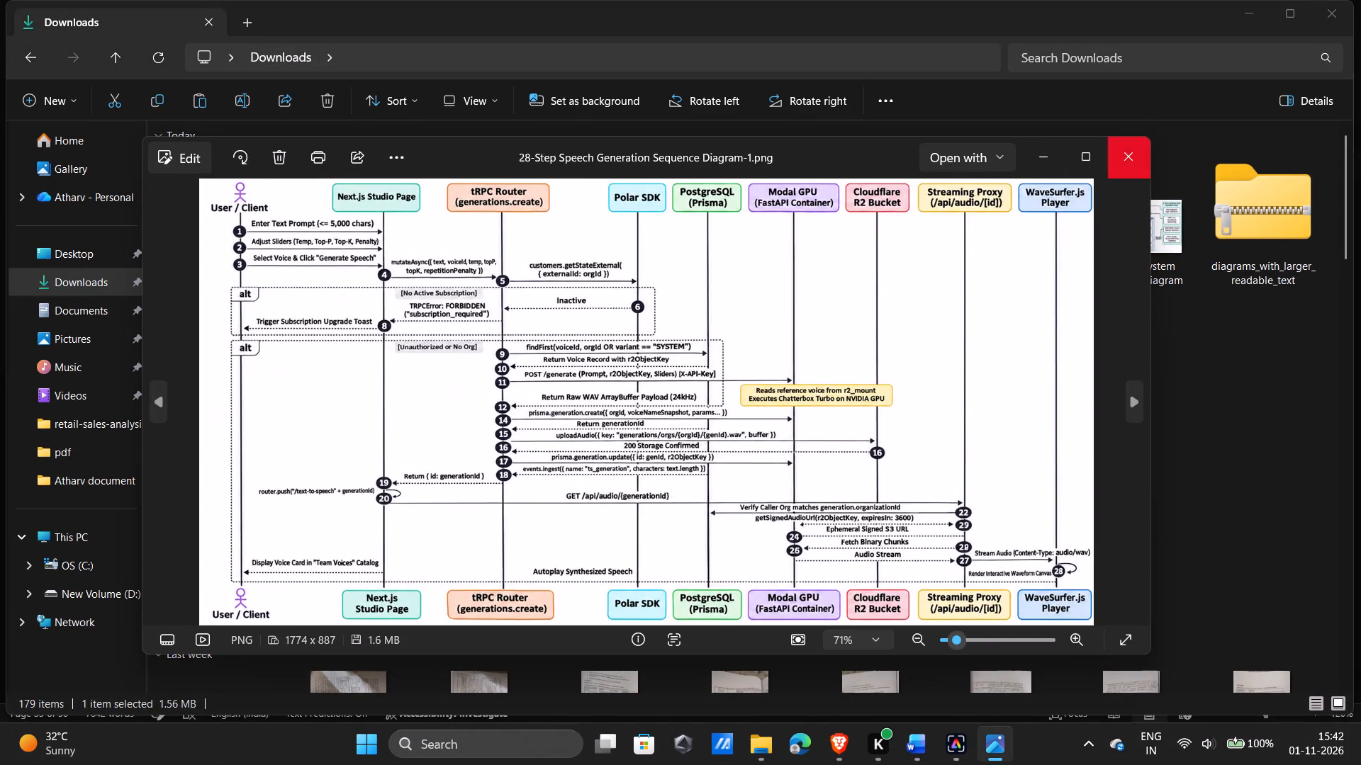
pyautogui.click(1129, 149)
pyautogui.doubleClick(310, 210)
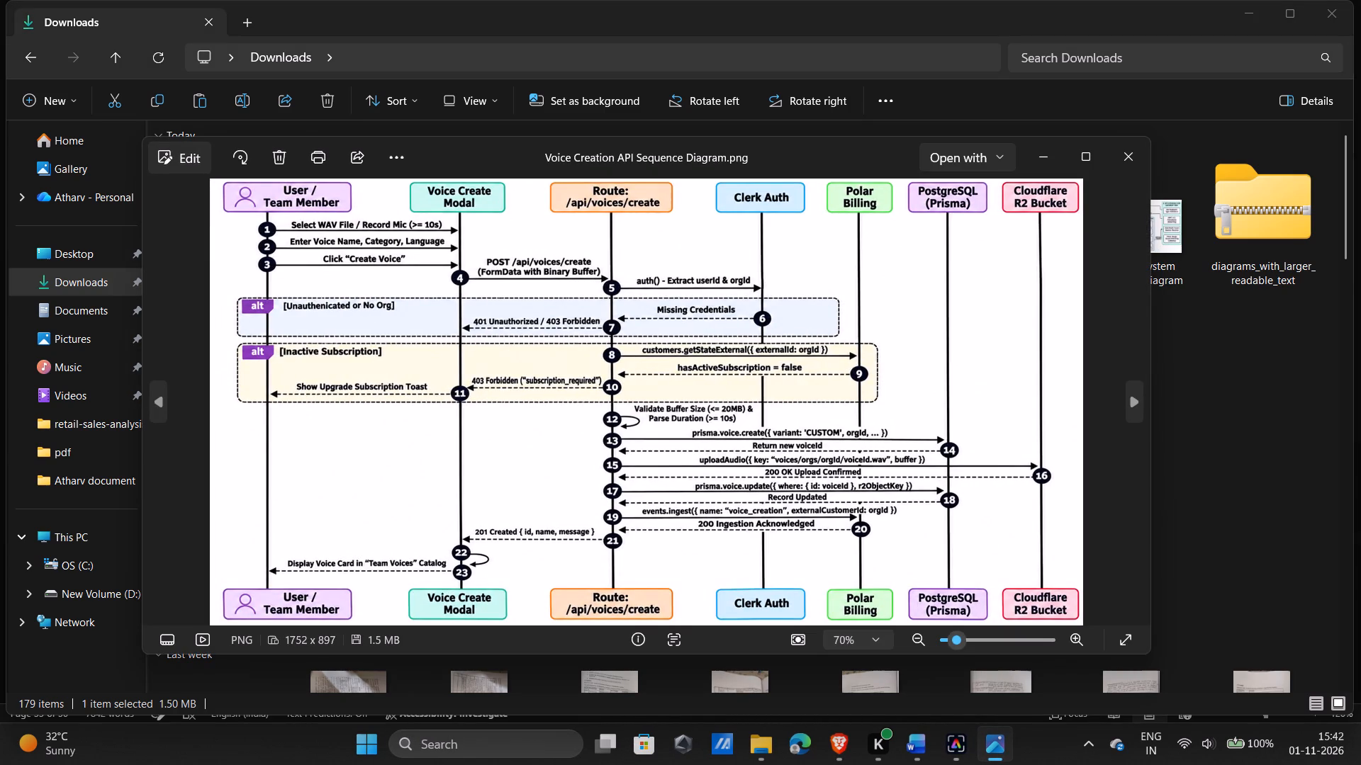
pyautogui.click(1126, 169)
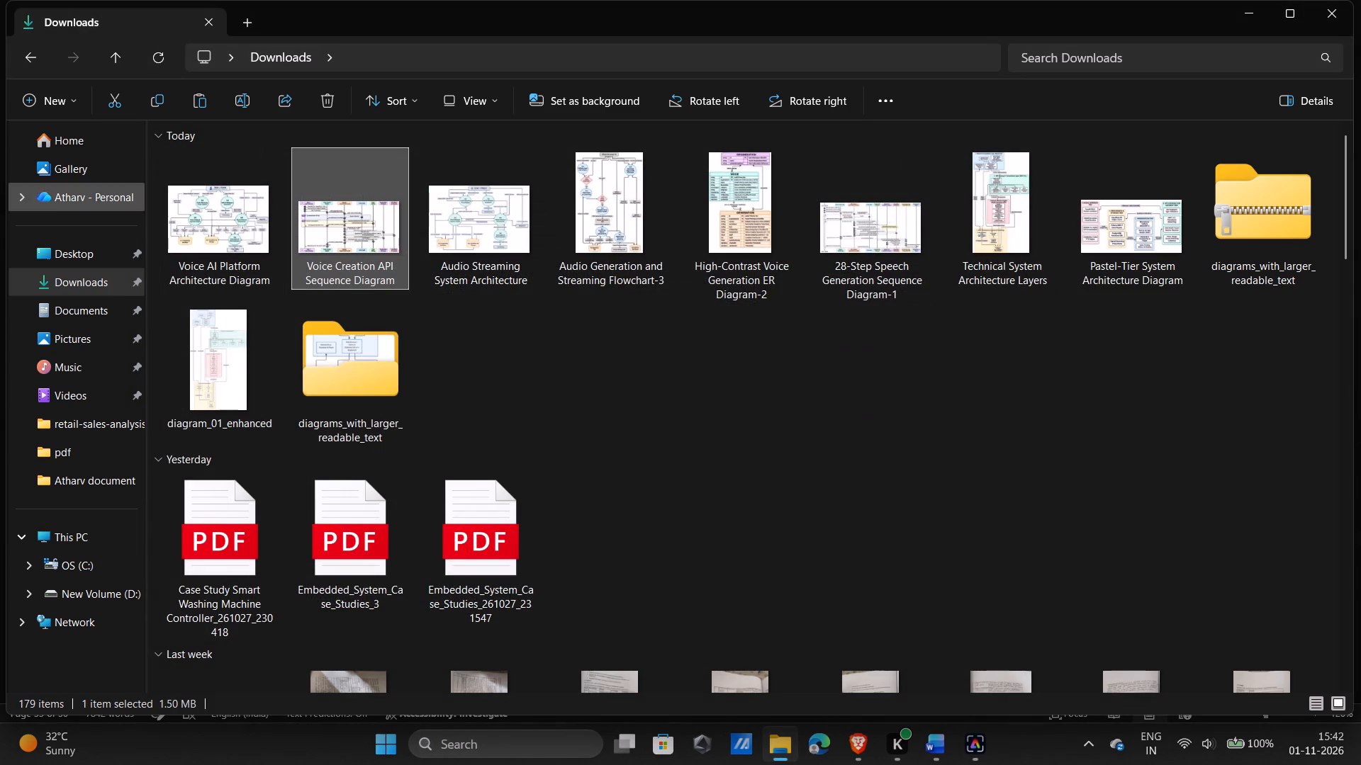
pyautogui.click(154, 103)
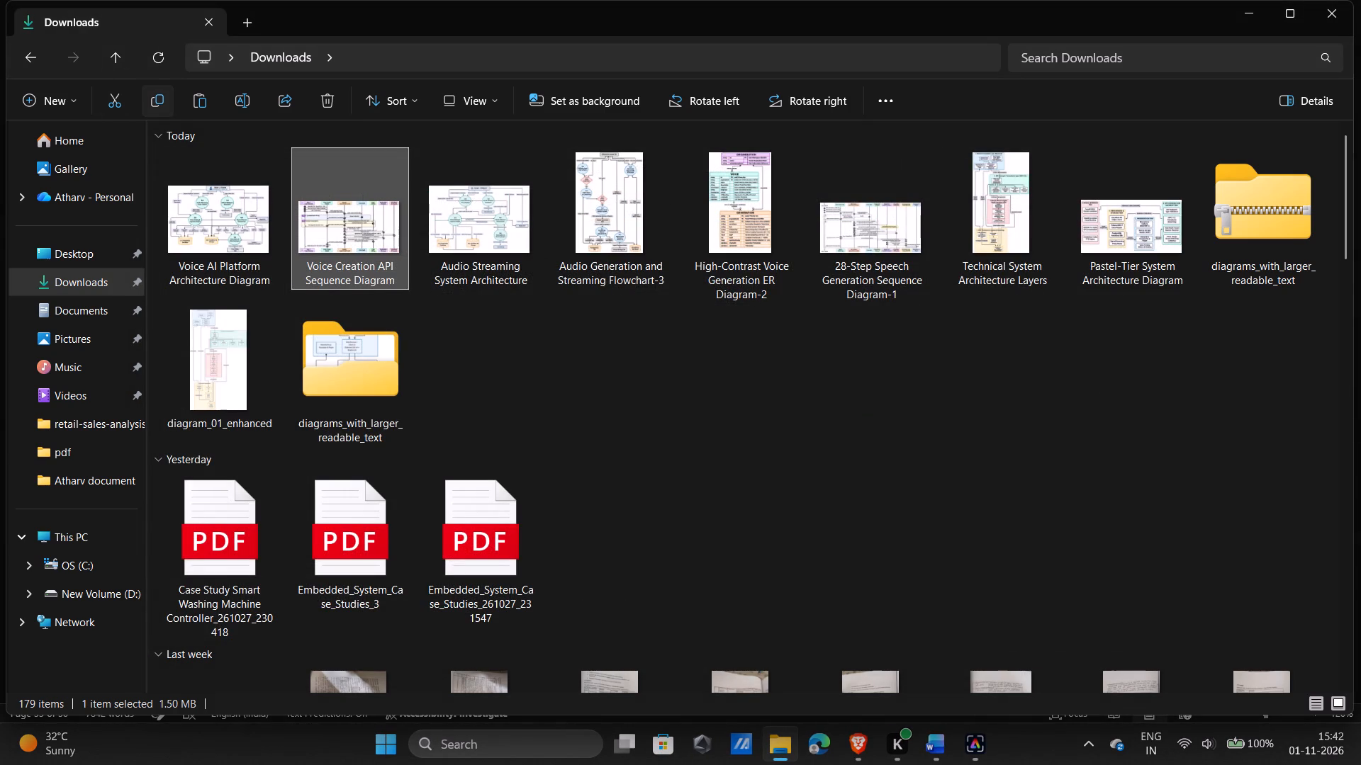
pyautogui.click(892, 140)
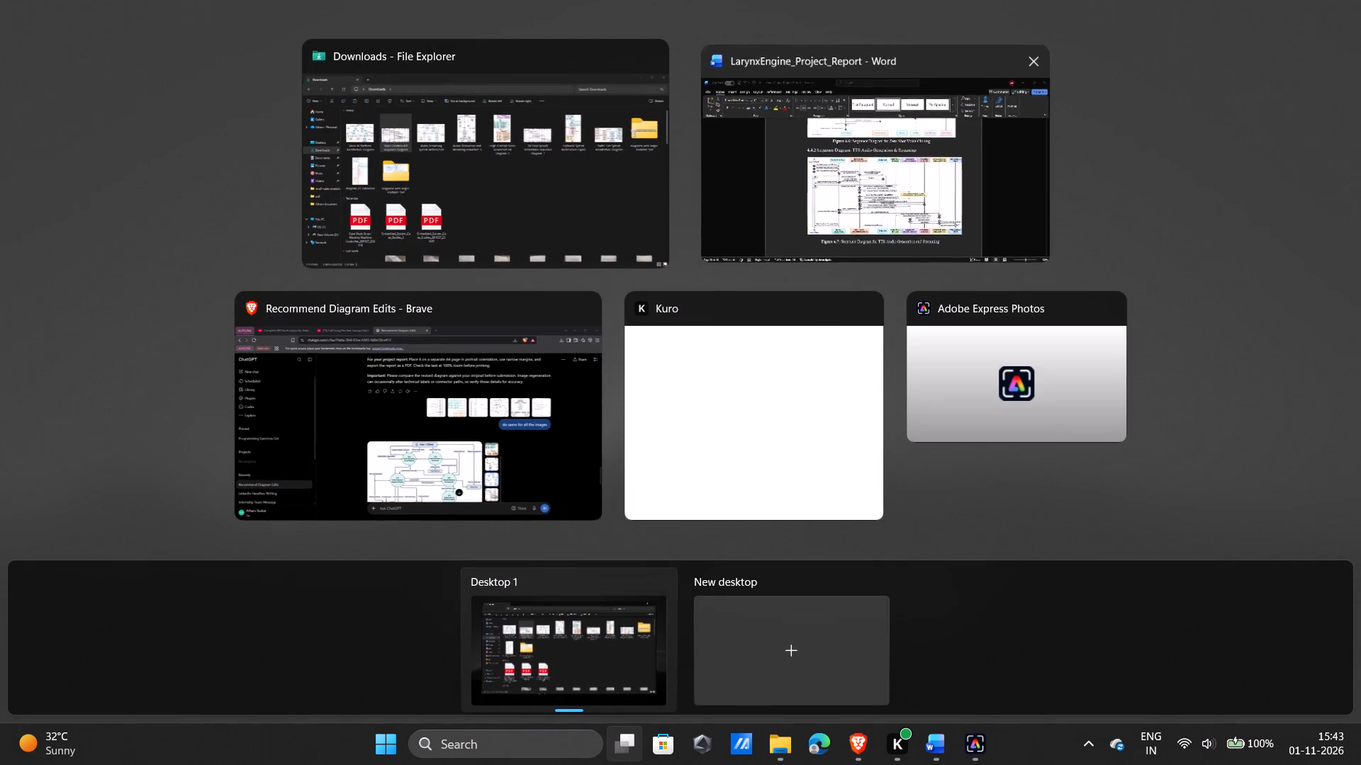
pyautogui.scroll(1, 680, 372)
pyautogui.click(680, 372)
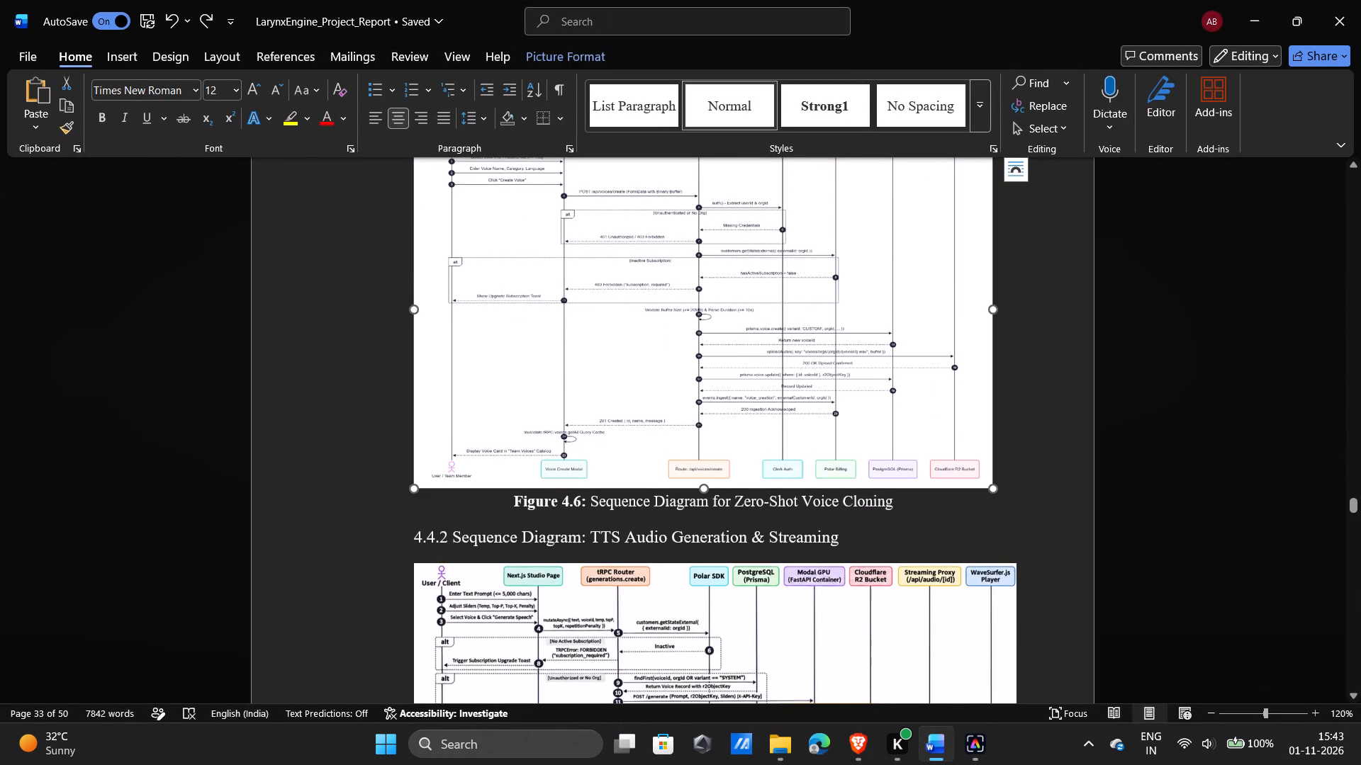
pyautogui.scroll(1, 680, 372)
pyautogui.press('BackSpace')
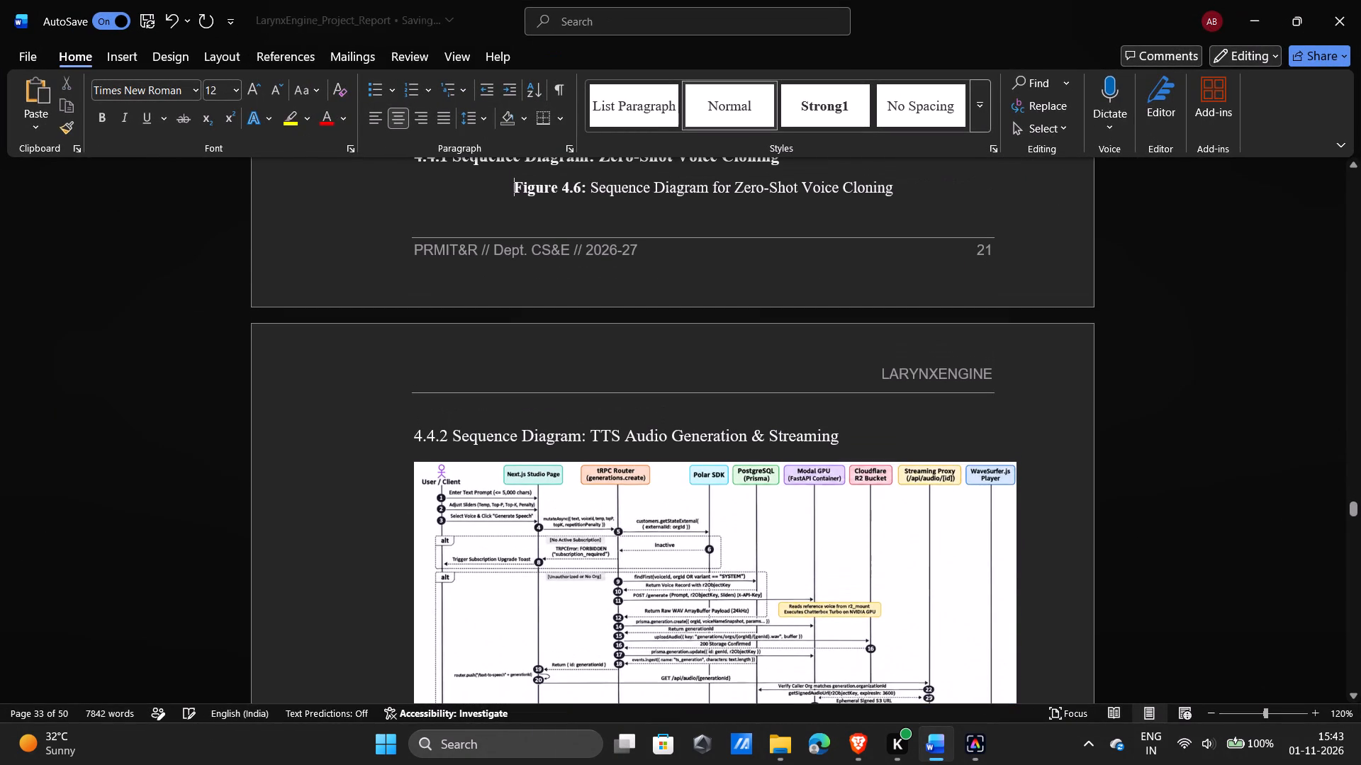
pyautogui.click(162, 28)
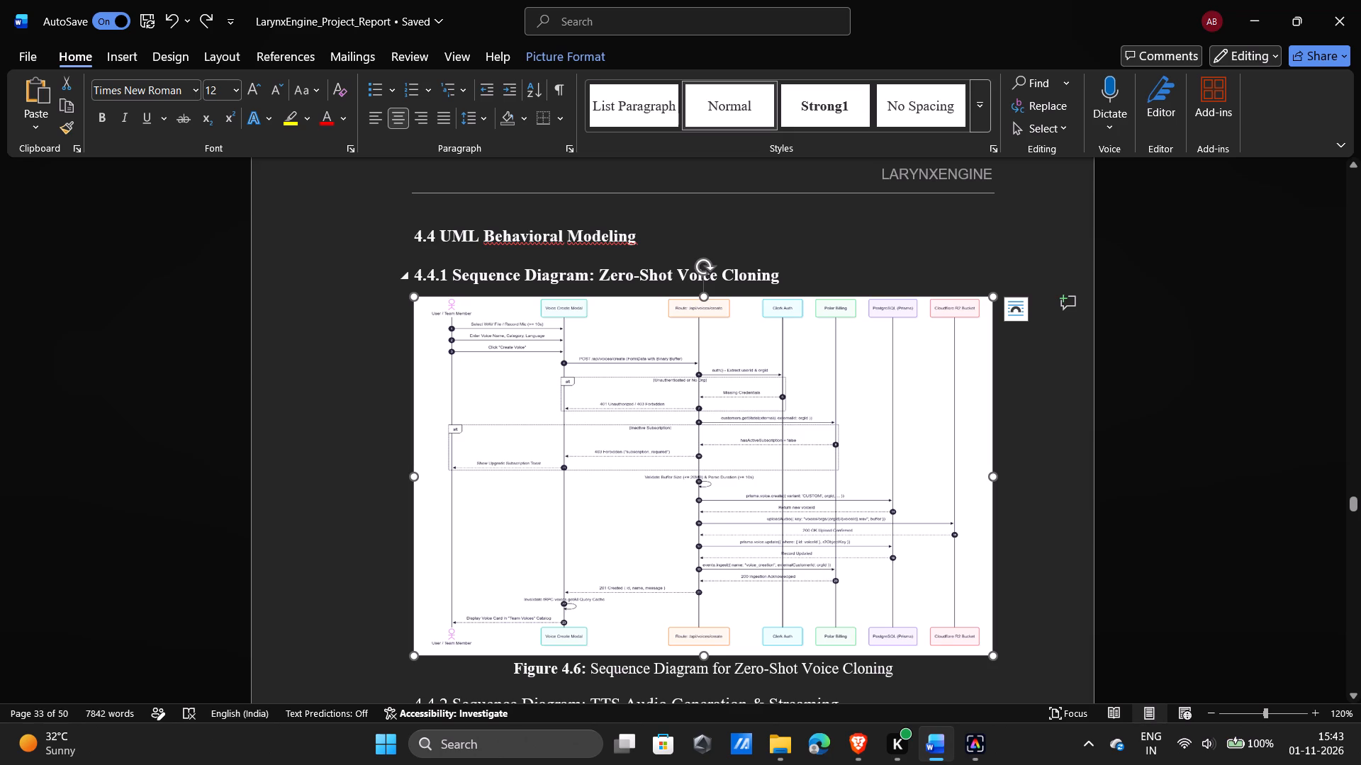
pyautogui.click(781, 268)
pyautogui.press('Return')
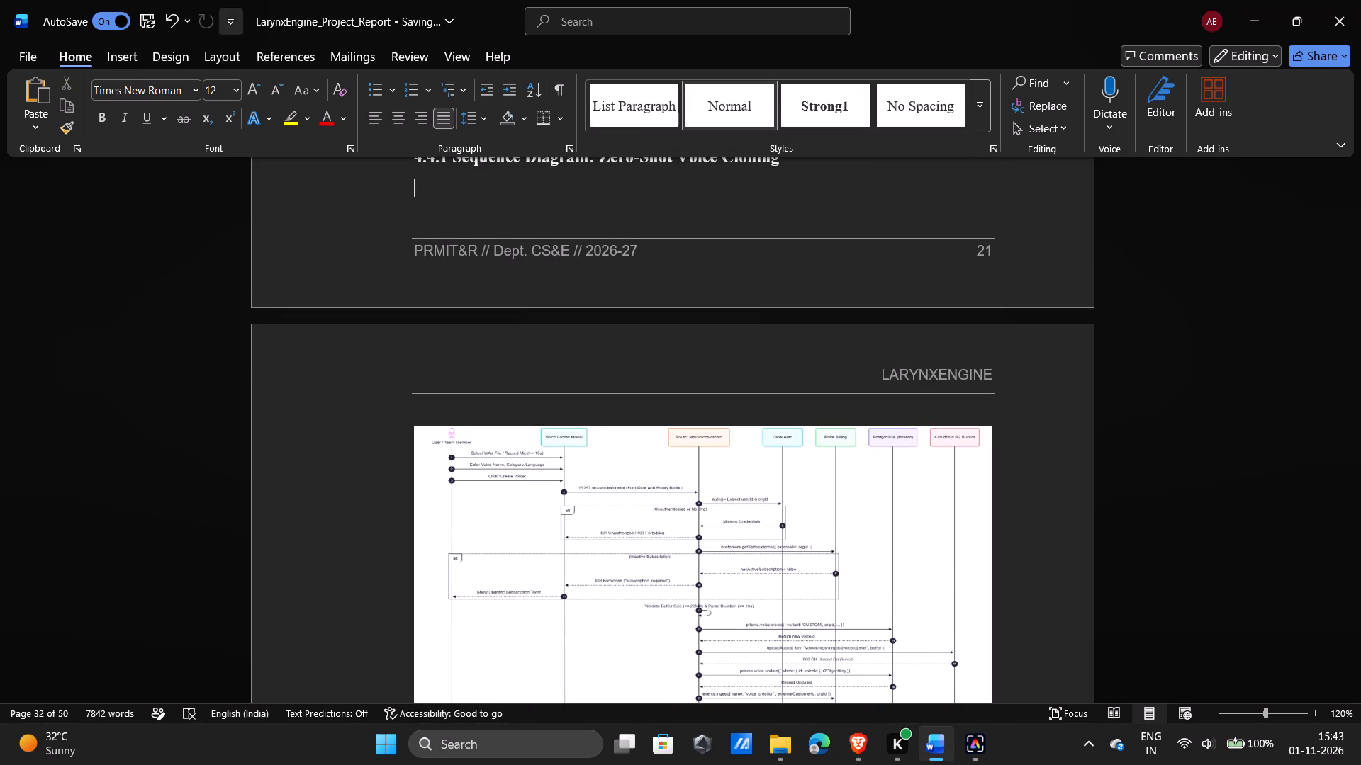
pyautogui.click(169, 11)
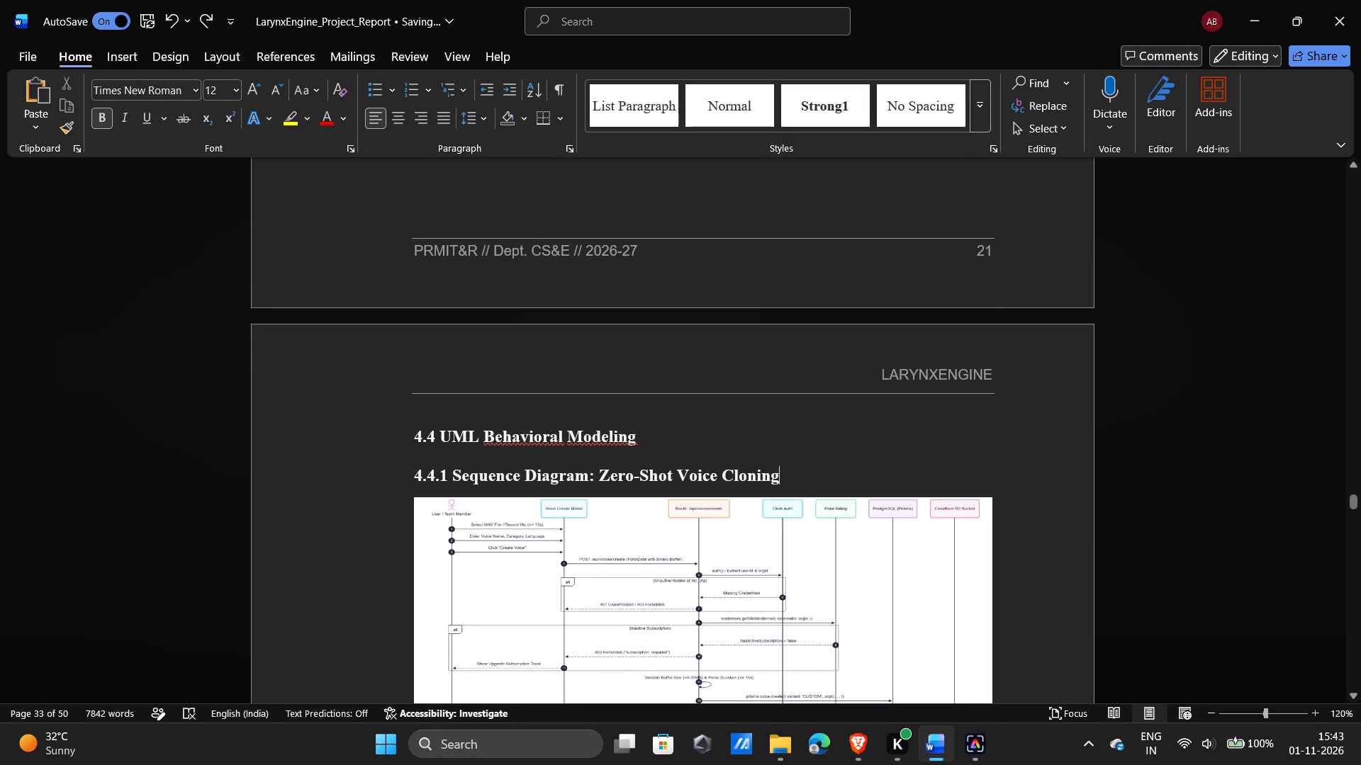
# Delete the old Figure 4.6 diagram and paste the copied Voice Creation API Sequence Diagram above the Figure 4.6 caption.
pyautogui.click(639, 565)
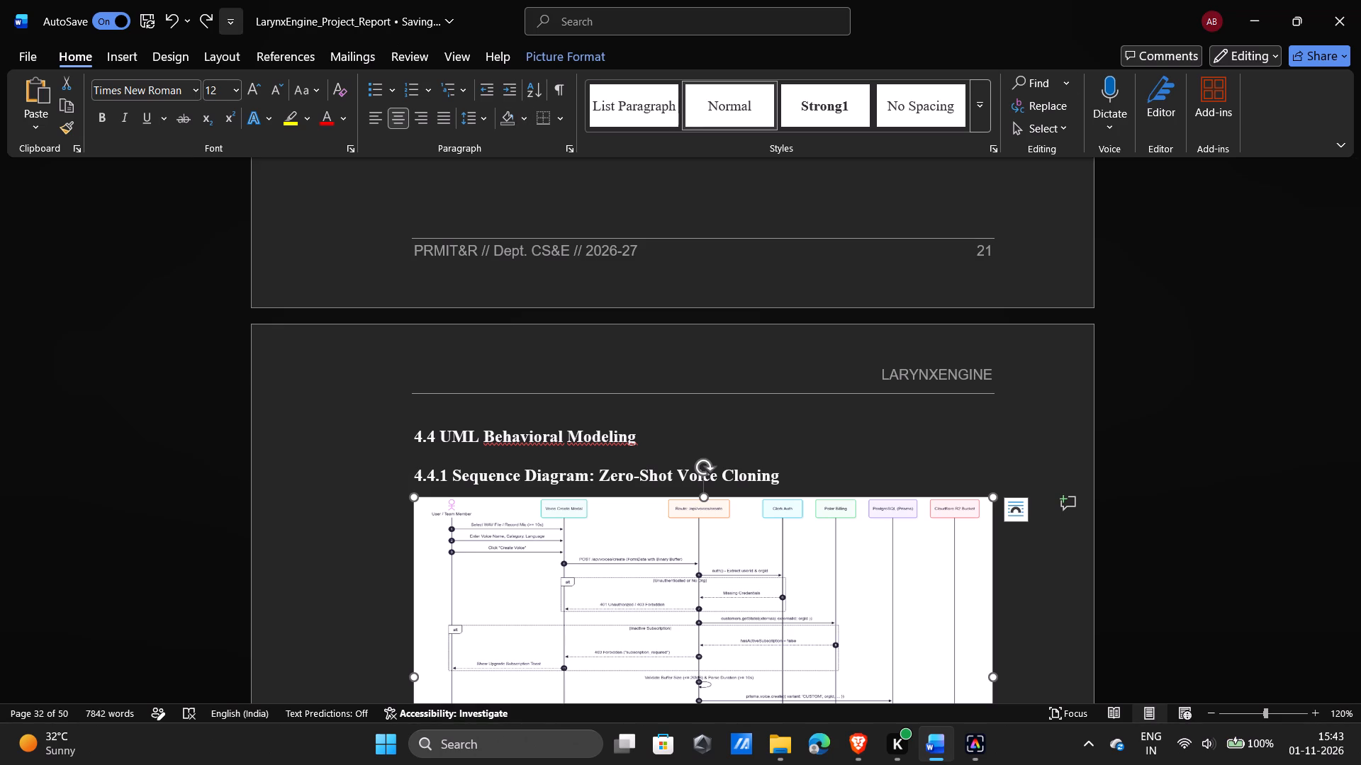
pyautogui.press('Delete')
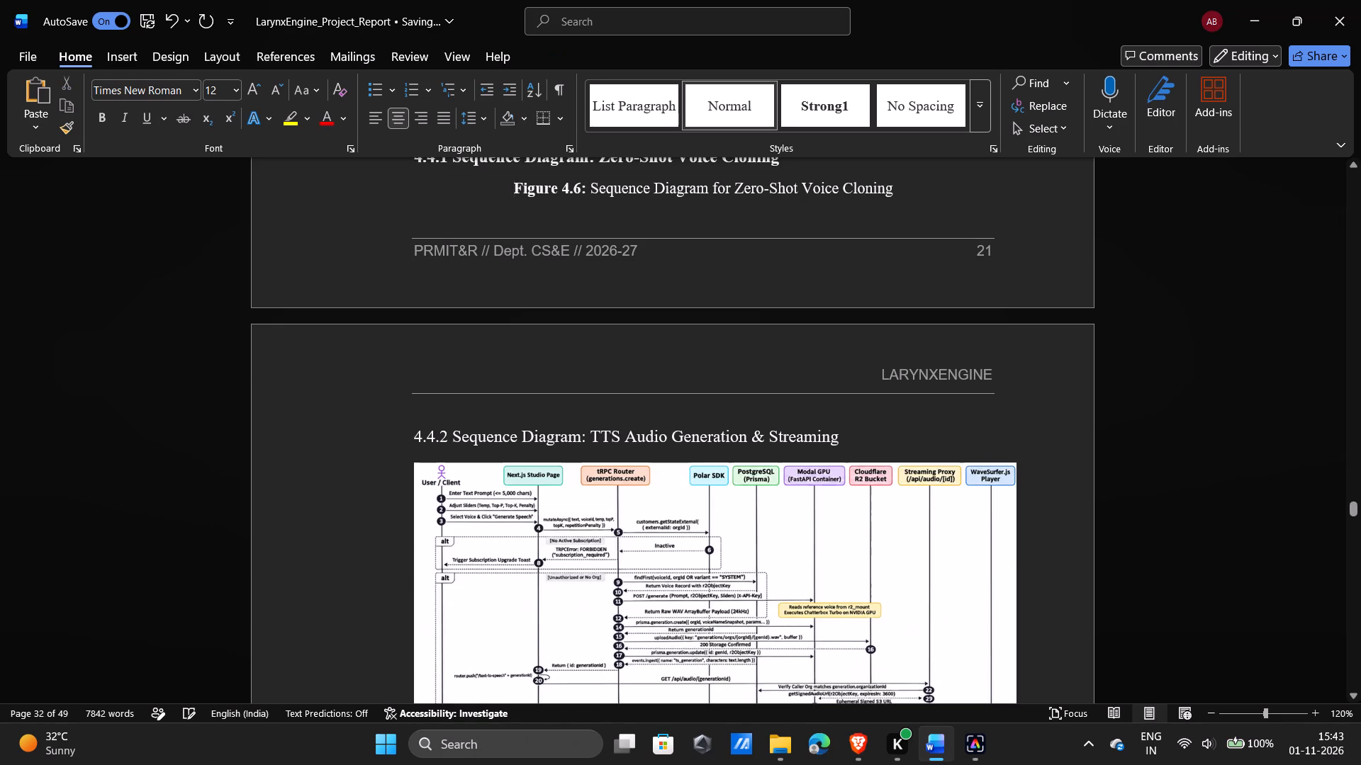
pyautogui.scroll(1, 781, 421)
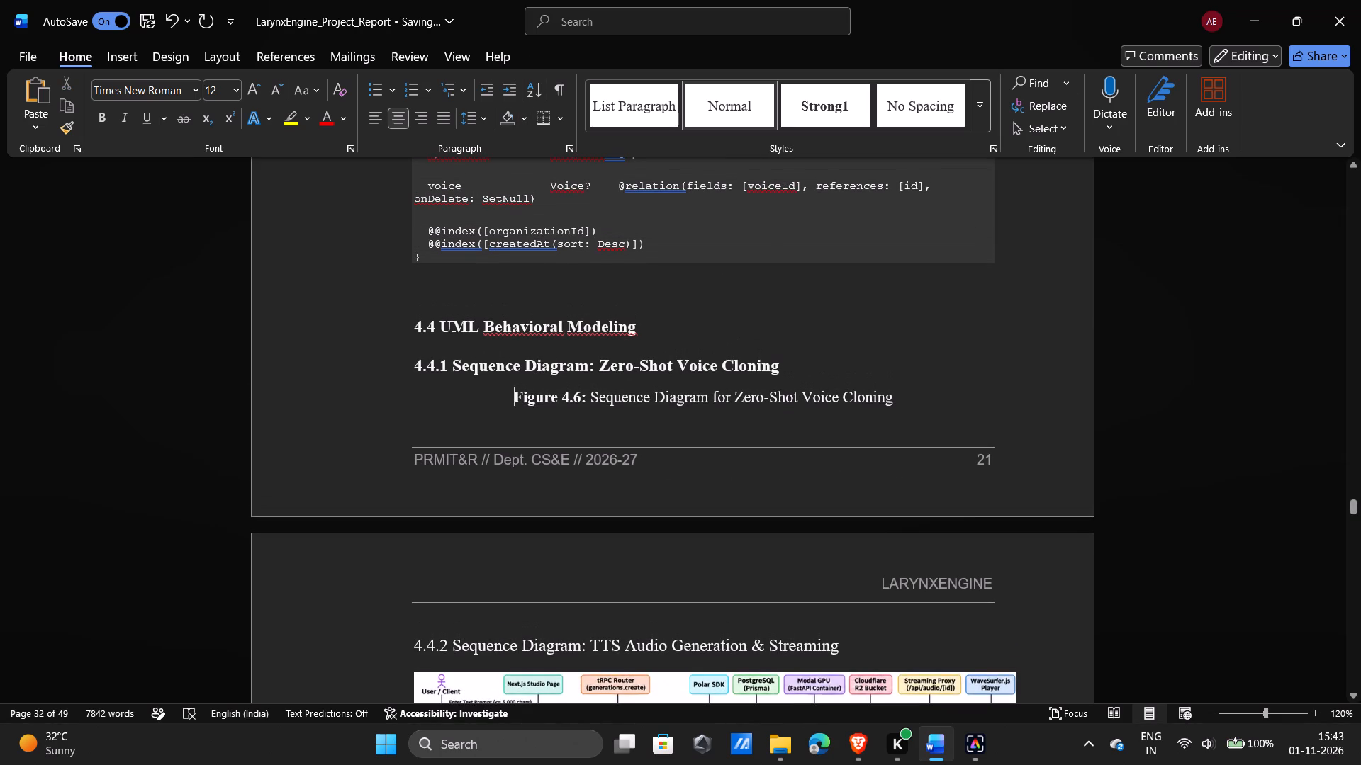
pyautogui.hotkey('ctrl', 'v')
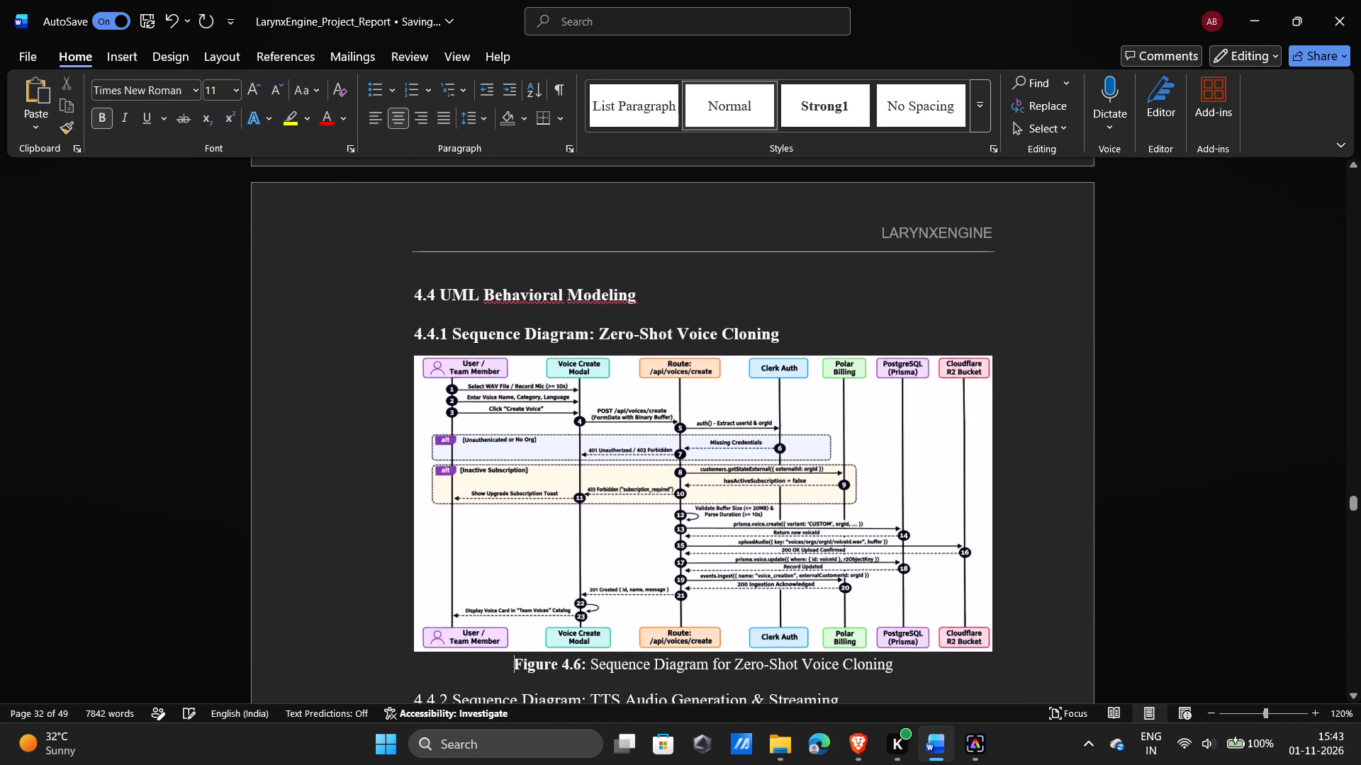
# Check the layout of the pages around the Figure 4.6 and Figure 4.7 sequence diagrams.
pyautogui.scroll(1, 781, 421)
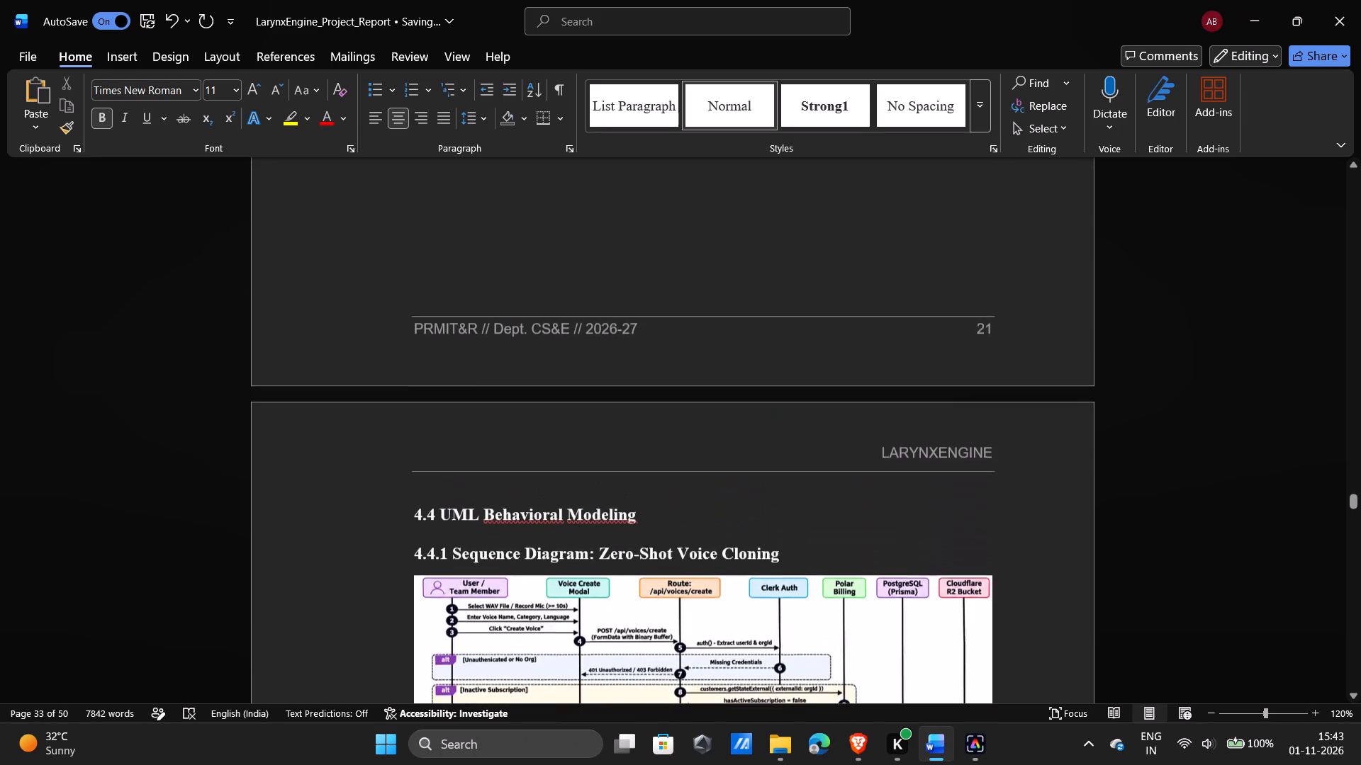
pyautogui.scroll(1, 781, 421)
pyautogui.scroll(-3, 781, 421)
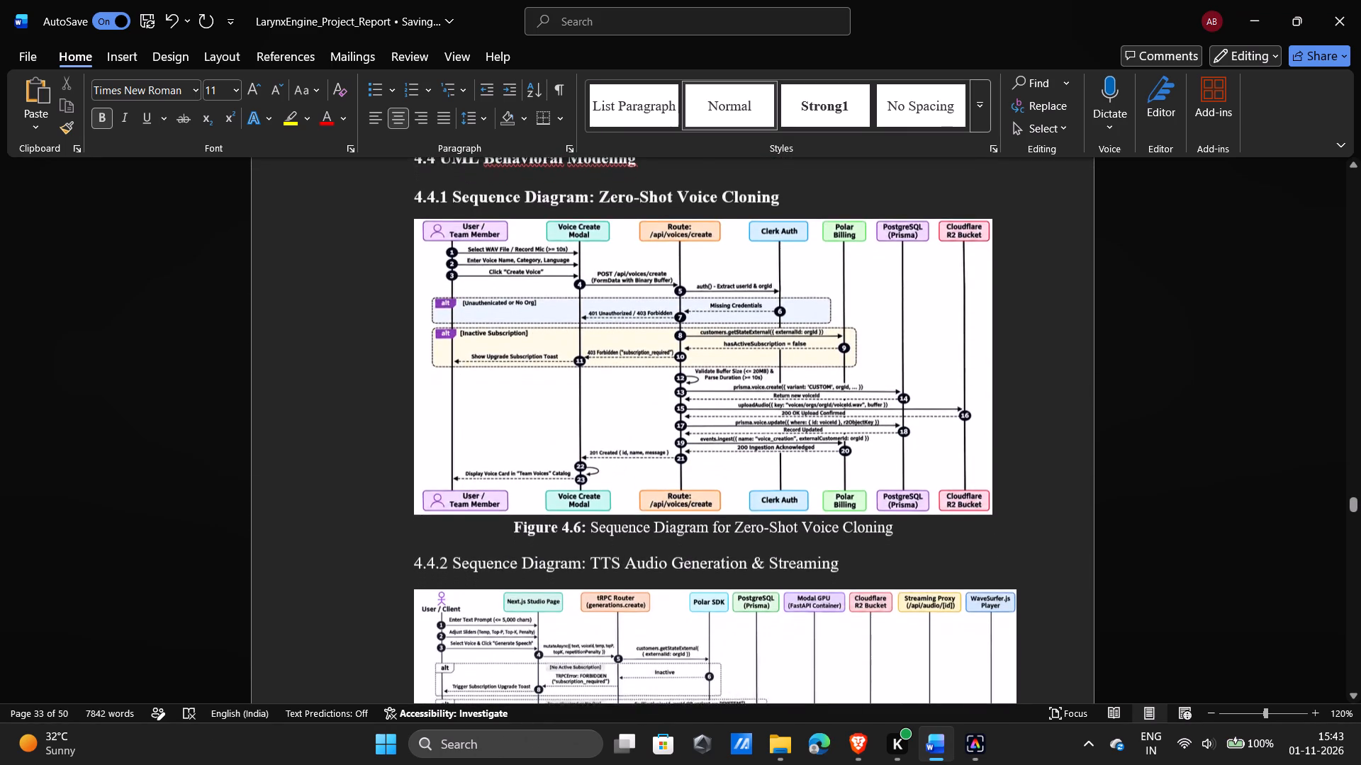
pyautogui.scroll(-1, 781, 421)
pyautogui.keyDown('ctrl'); pyautogui.scroll(-3, 781, 421); pyautogui.keyUp('ctrl')
pyautogui.scroll(-2, 781, 421)
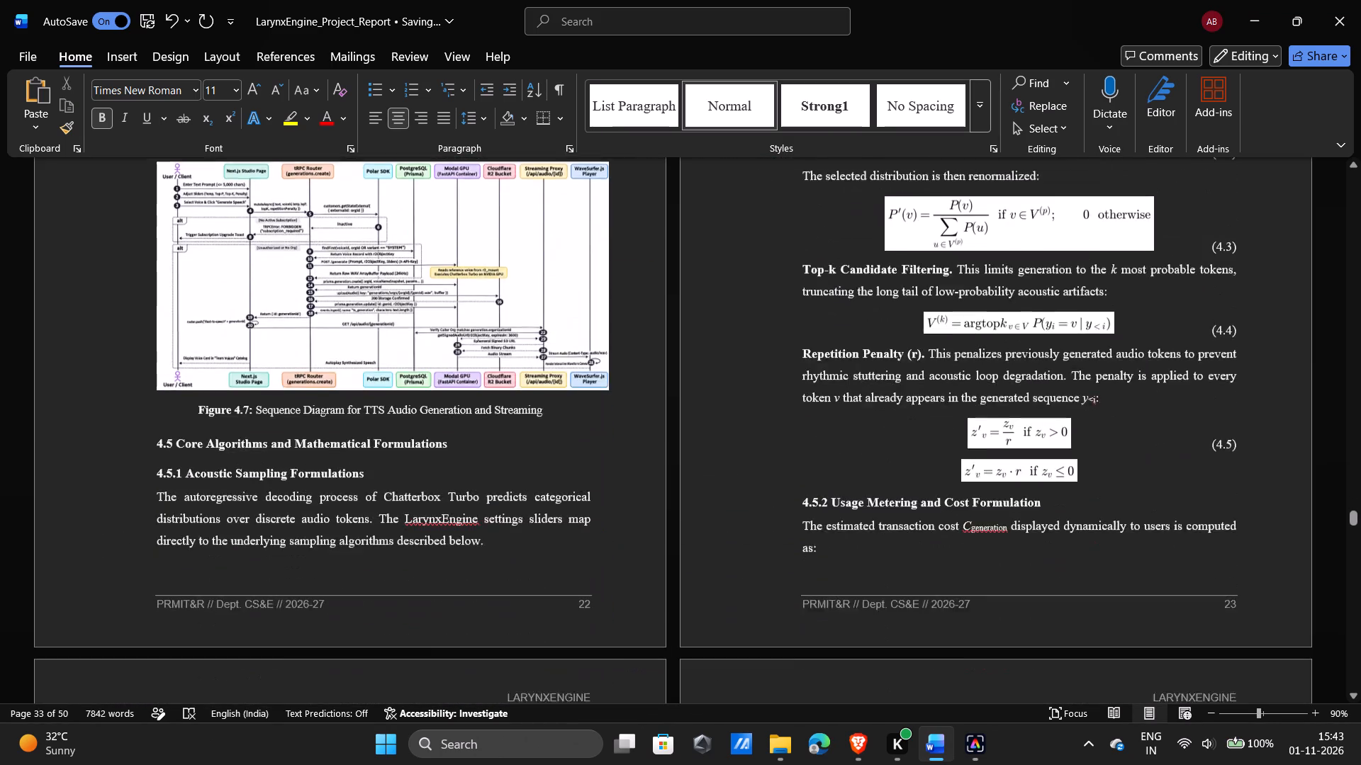
pyautogui.scroll(1, 781, 421)
pyautogui.scroll(1, 529, 260)
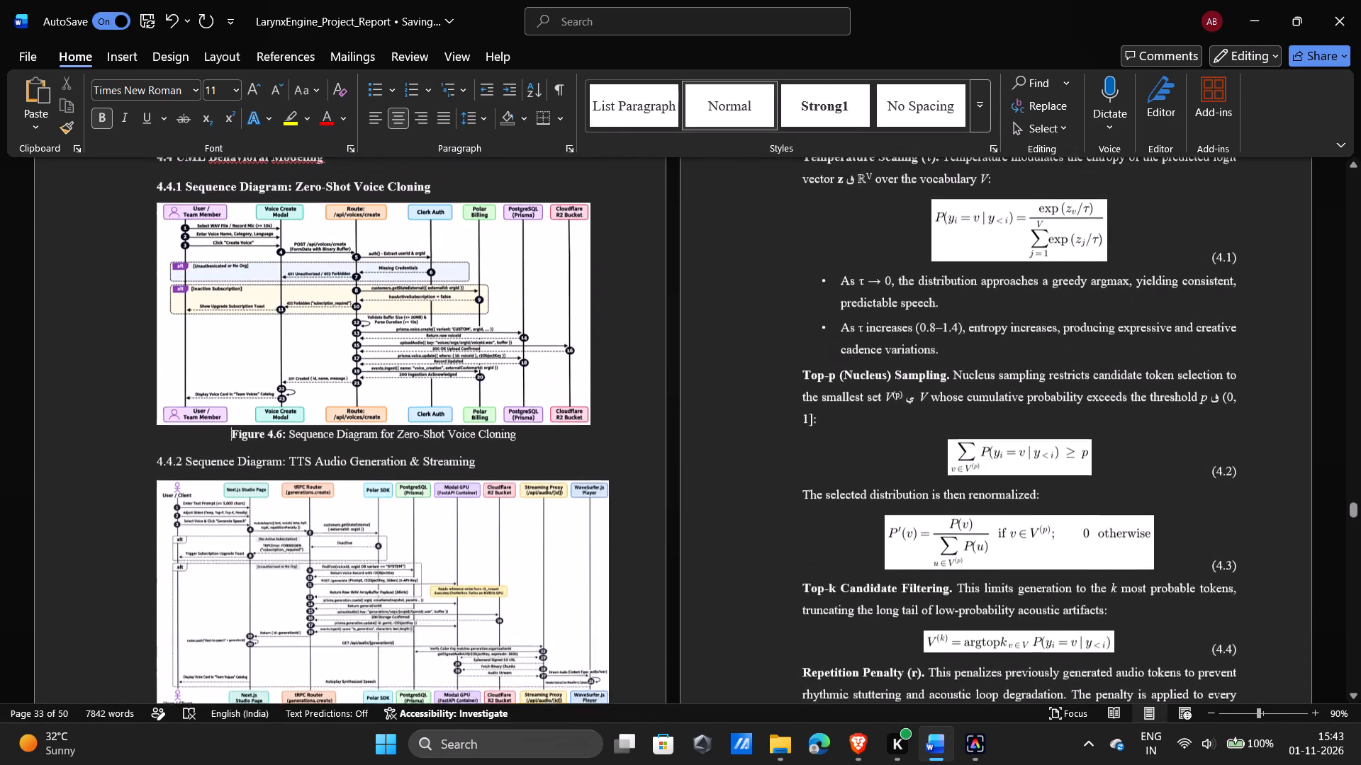
# Enlarge the Figure 4.6 sequence diagram, stretching it taller and extending it slightly wider than the Figure 4.7 diagram.
pyautogui.scroll(1, 529, 260)
pyautogui.click(442, 307)
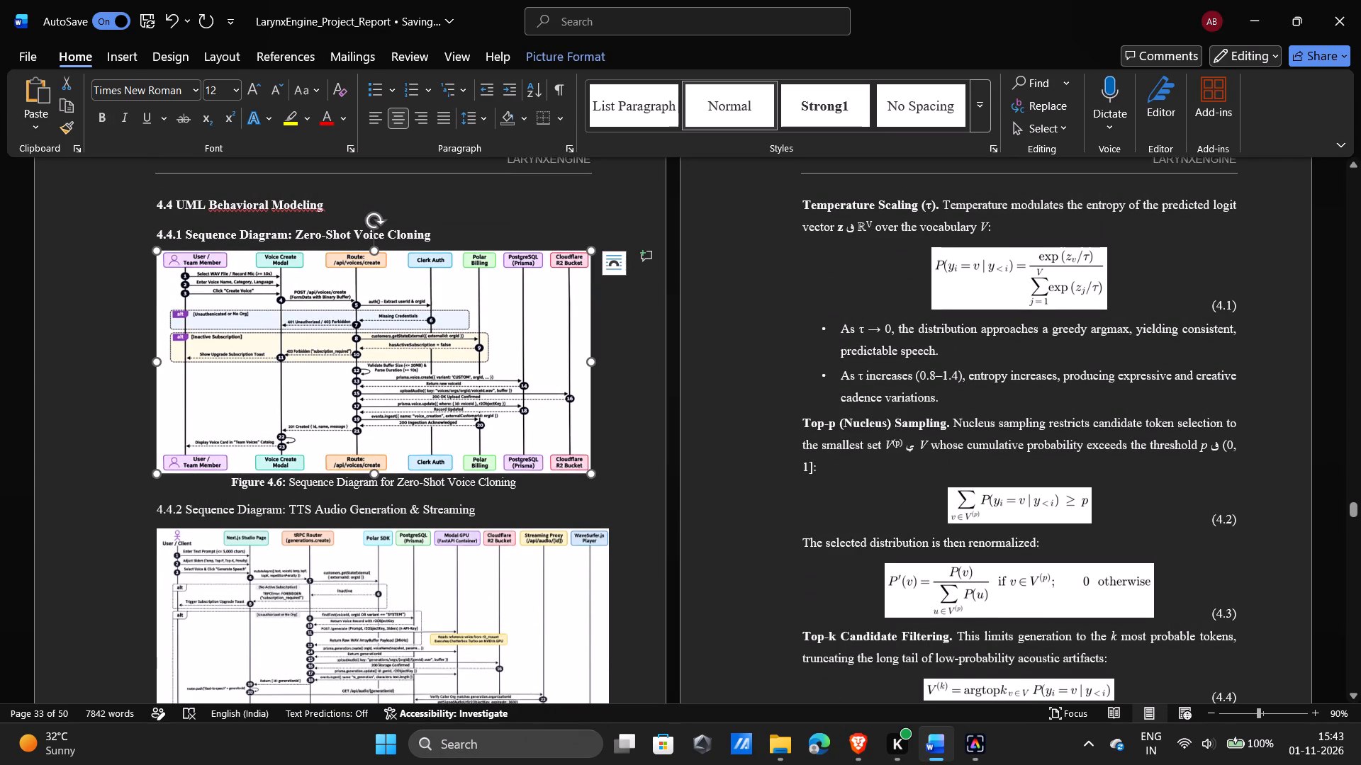
pyautogui.moveTo(587, 474); pyautogui.dragTo(570, 482)
pyautogui.moveTo(383, 481); pyautogui.dragTo(383, 485)
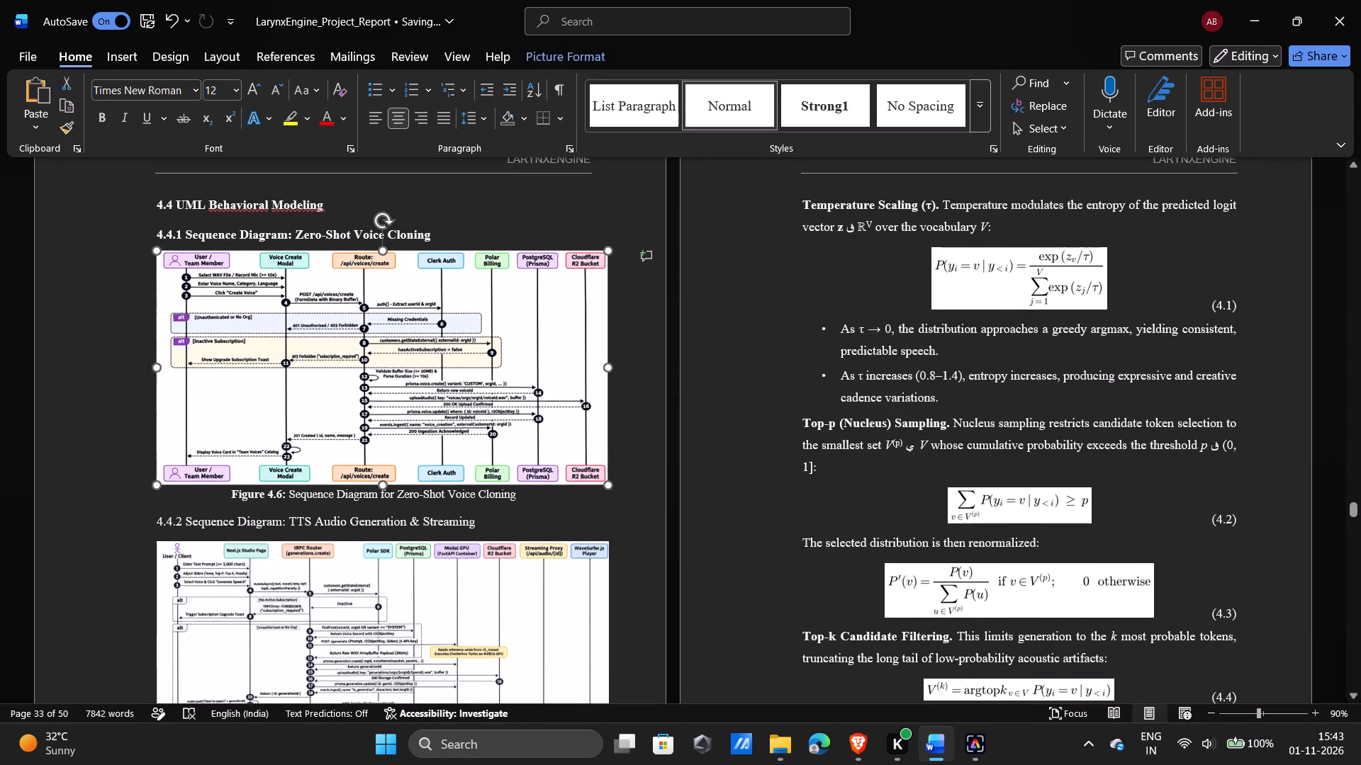
pyautogui.moveTo(383, 485); pyautogui.dragTo(377, 528)
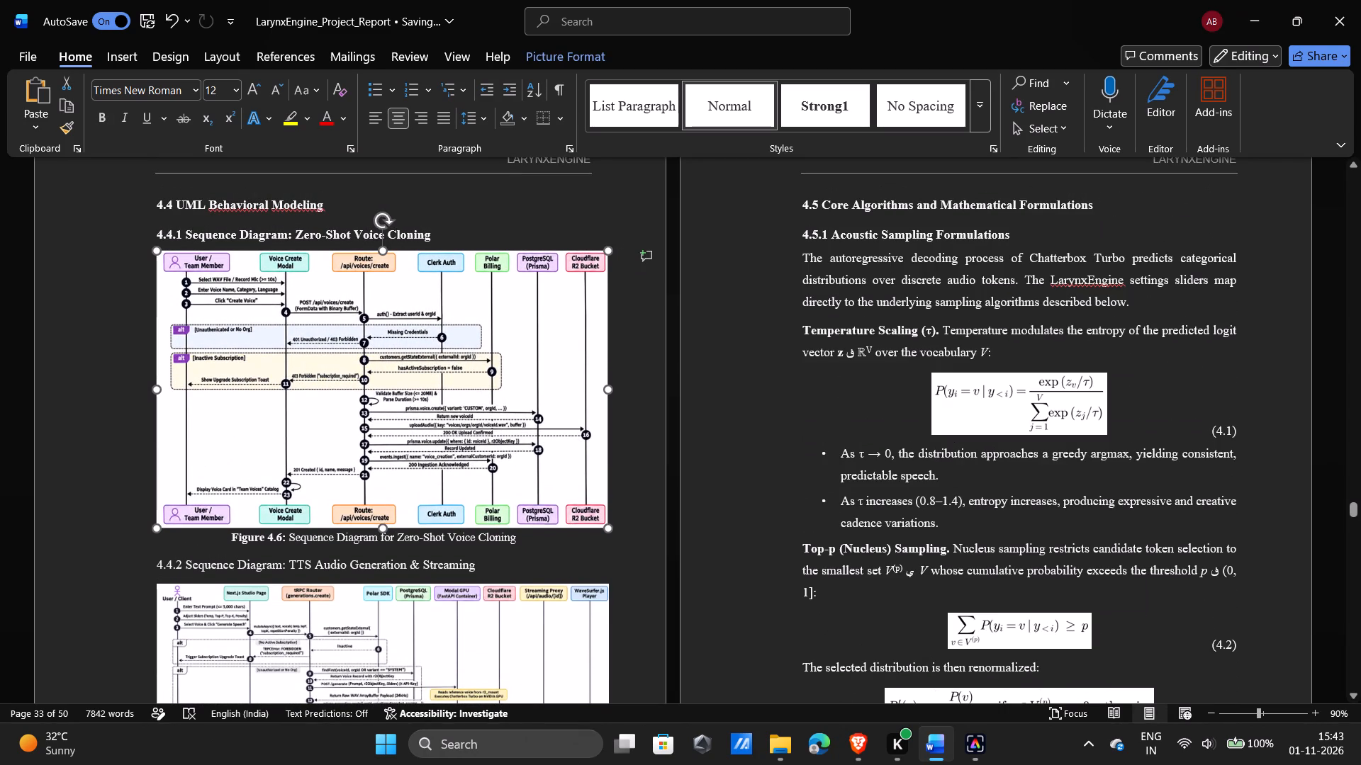
pyautogui.moveTo(607, 251); pyautogui.dragTo(612, 235)
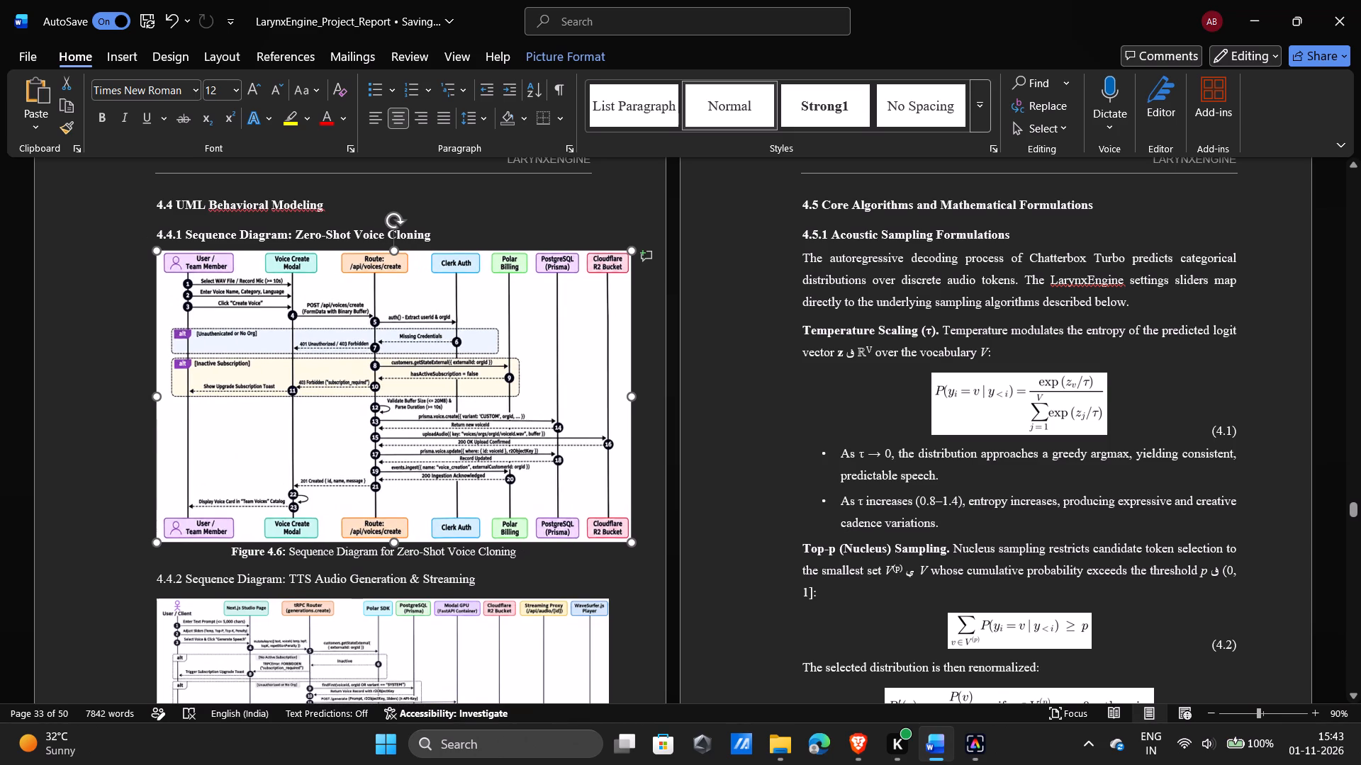
pyautogui.moveTo(612, 235); pyautogui.dragTo(602, 242)
pyautogui.click(569, 223)
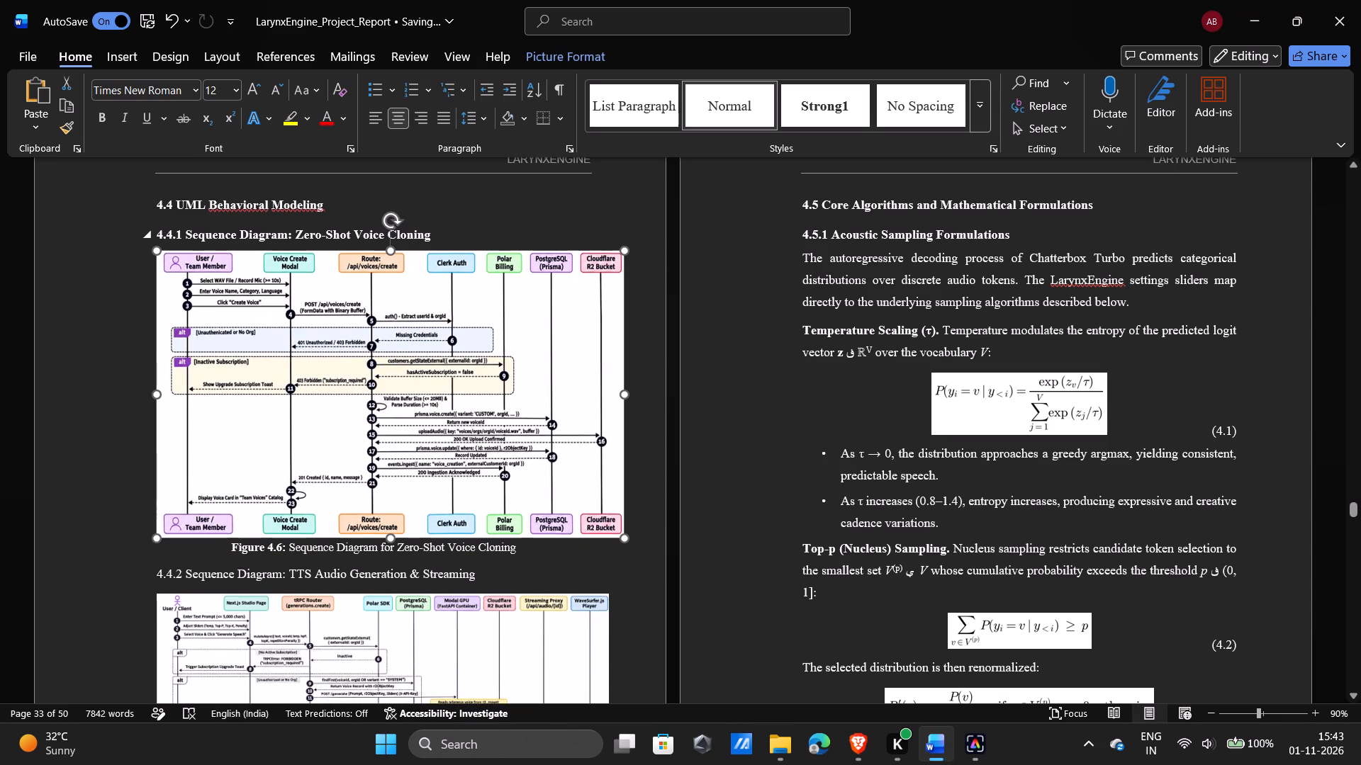
# Select the Figure 4.7 sequence diagram for TTS Audio Generation and Streaming.
pyautogui.scroll(-3, 569, 223)
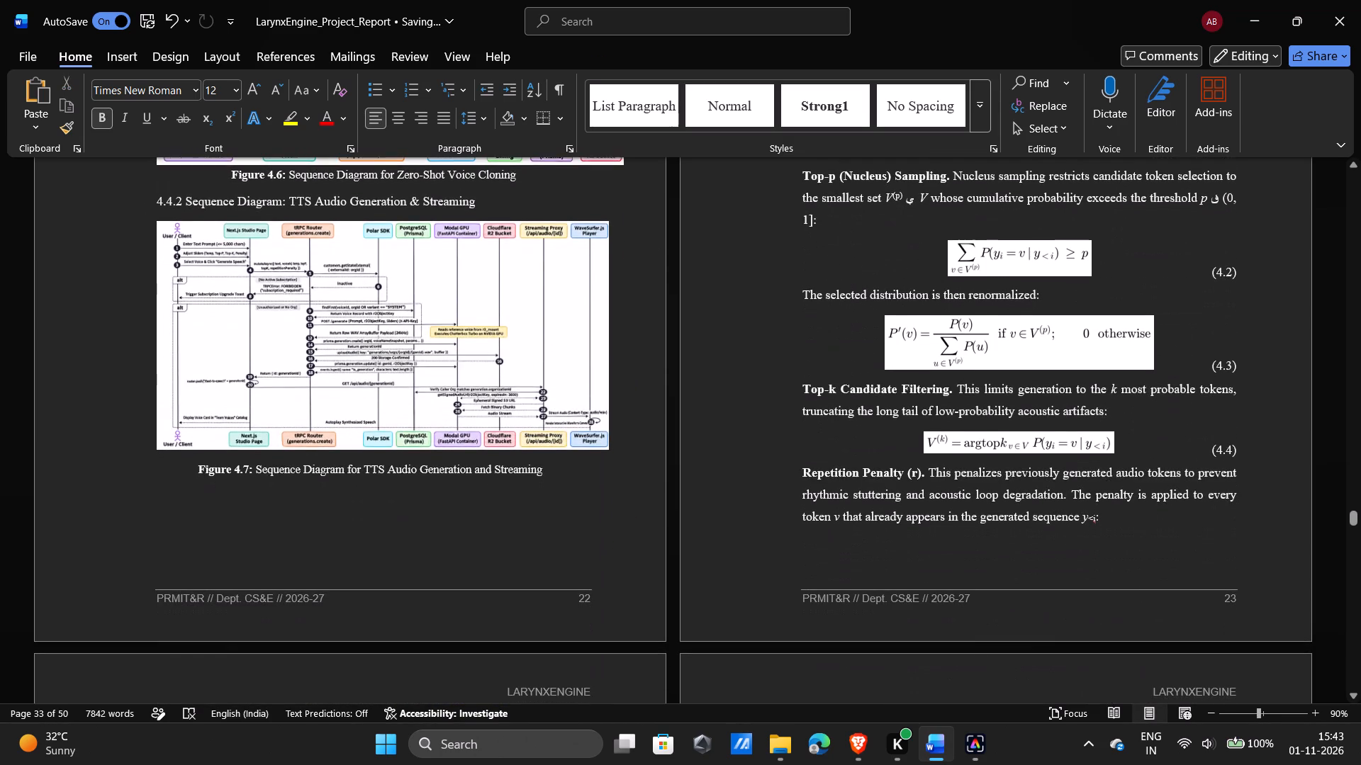
pyautogui.click(437, 359)
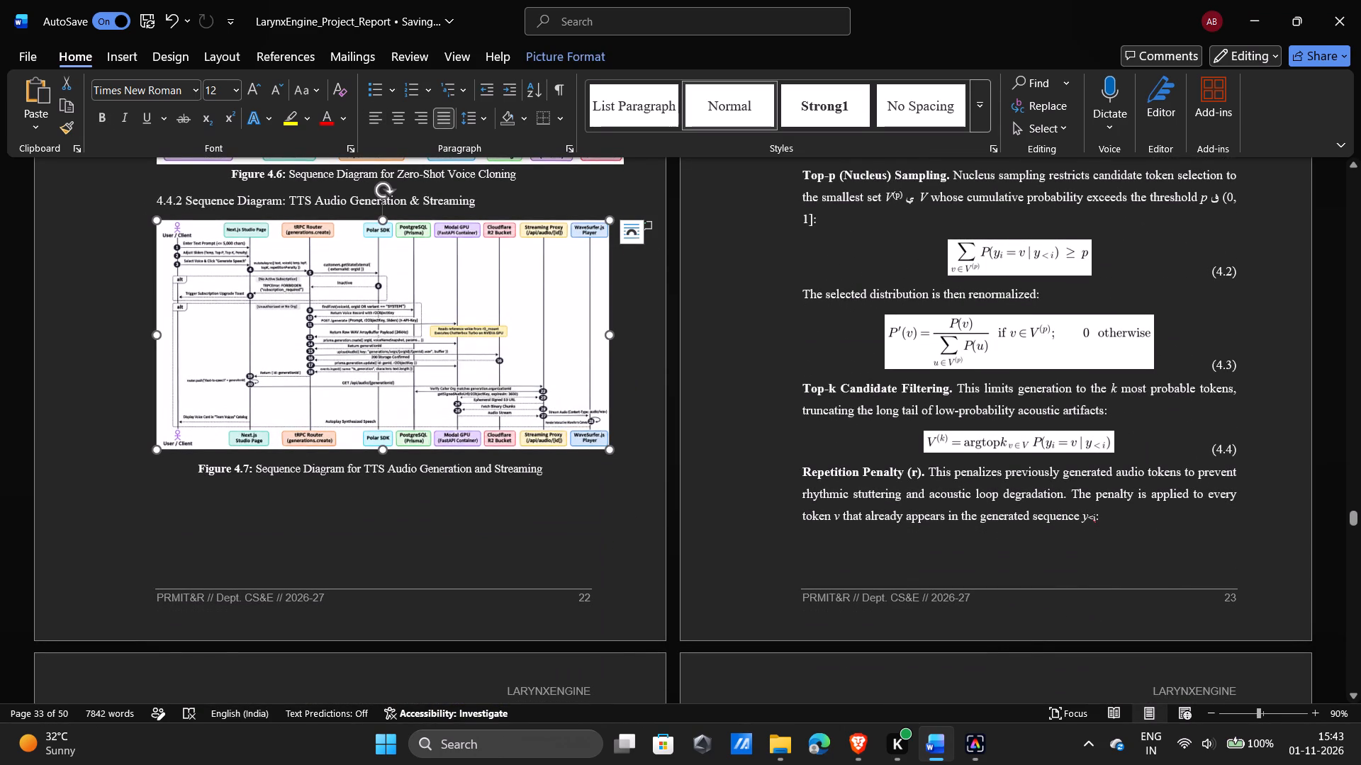
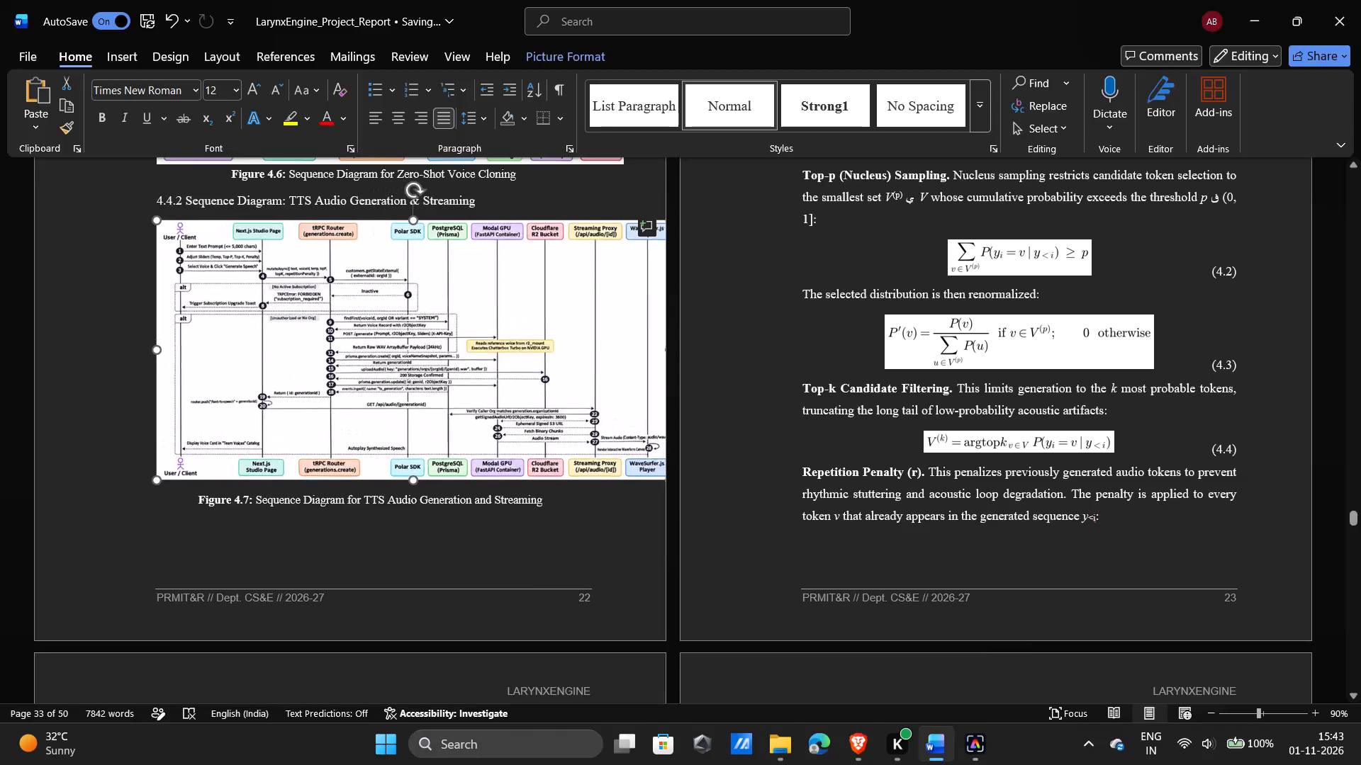
# Resize the Figure 4.7 sequence diagram to fit inside the page, stretching it taller and making it slightly wider than the Figure 4.6 diagram.
pyautogui.click(147, 449)
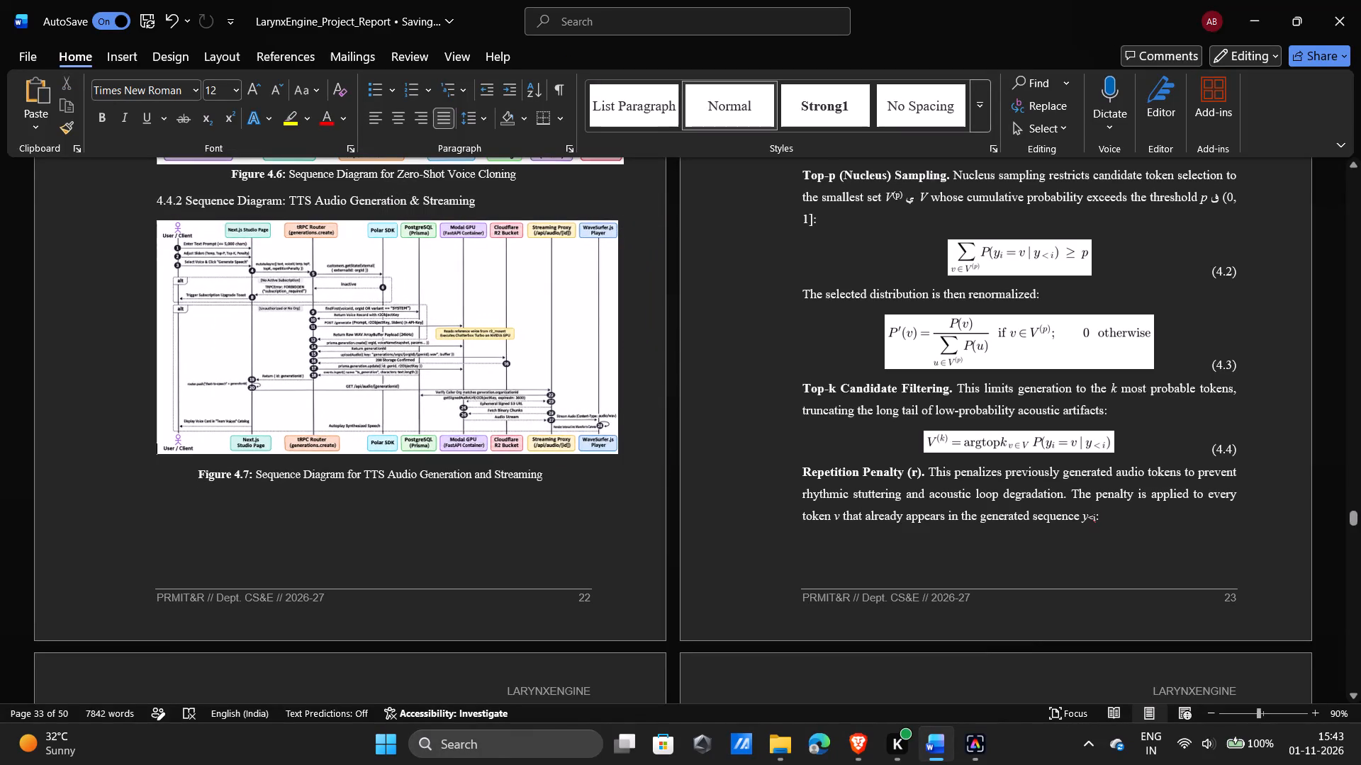
pyautogui.click(380, 433)
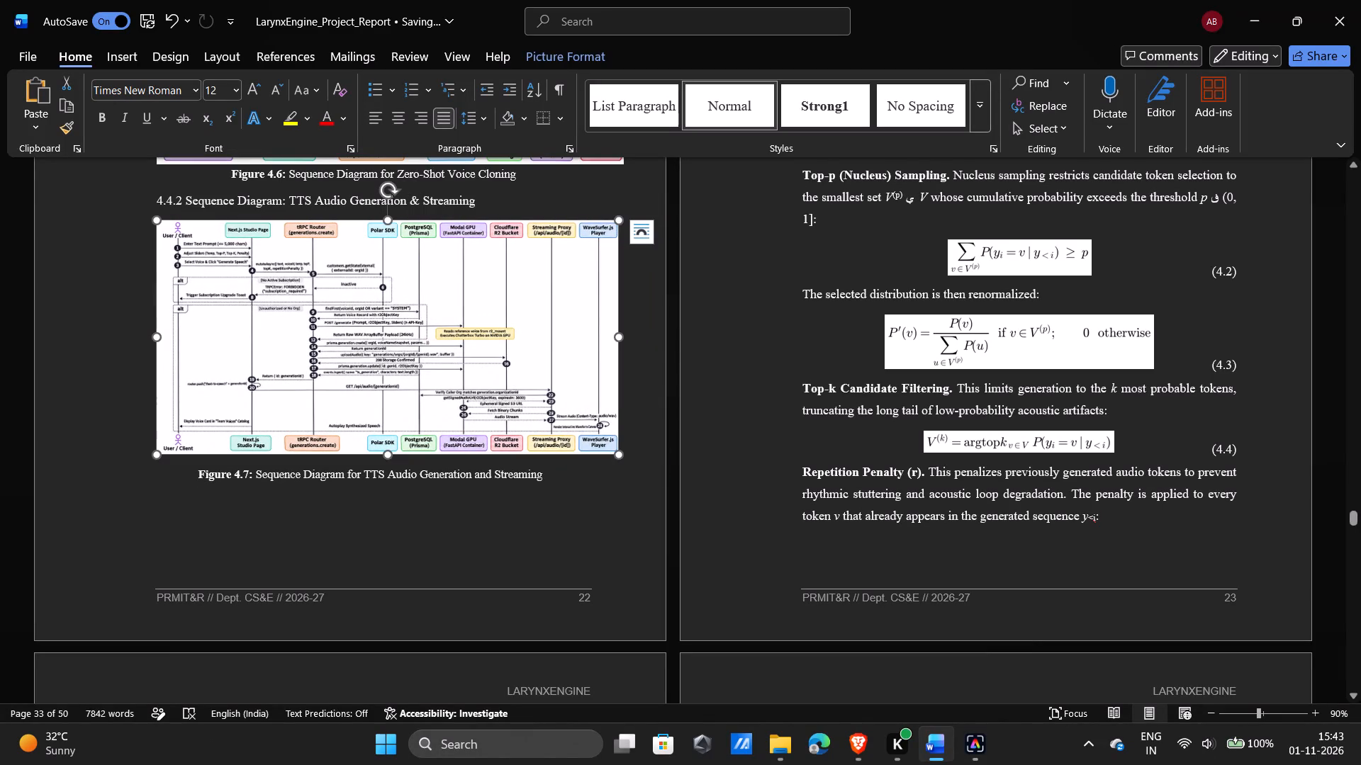
pyautogui.moveTo(389, 458); pyautogui.dragTo(385, 489)
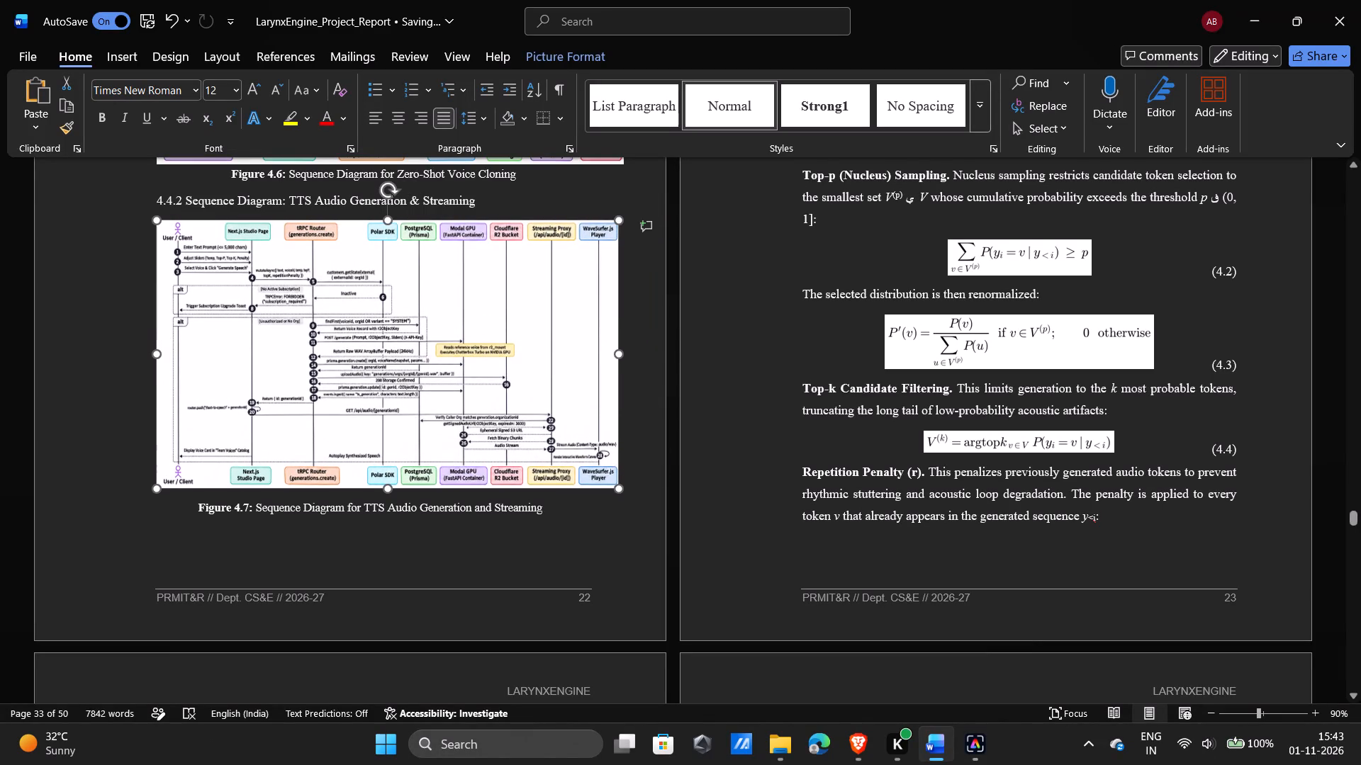
pyautogui.click(618, 220)
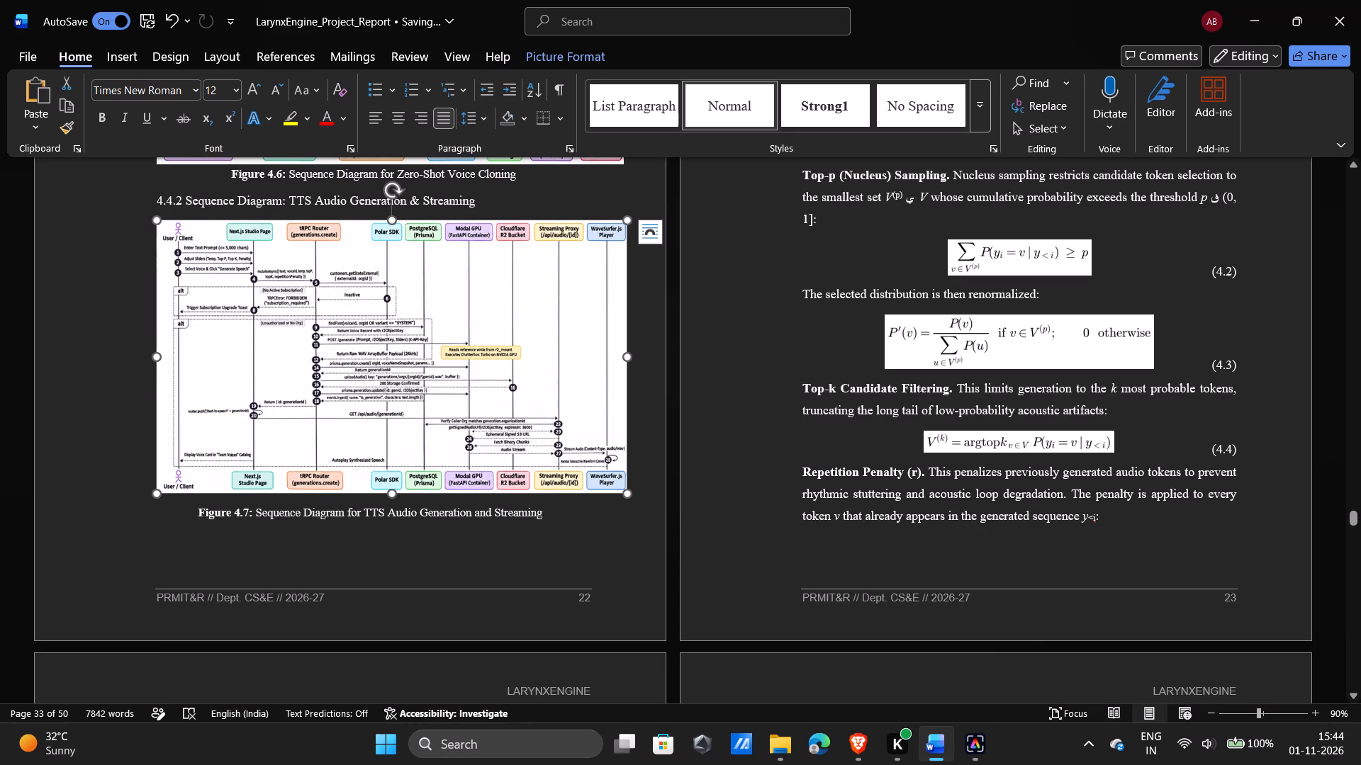
pyautogui.click(625, 200)
pyautogui.scroll(1, 625, 200)
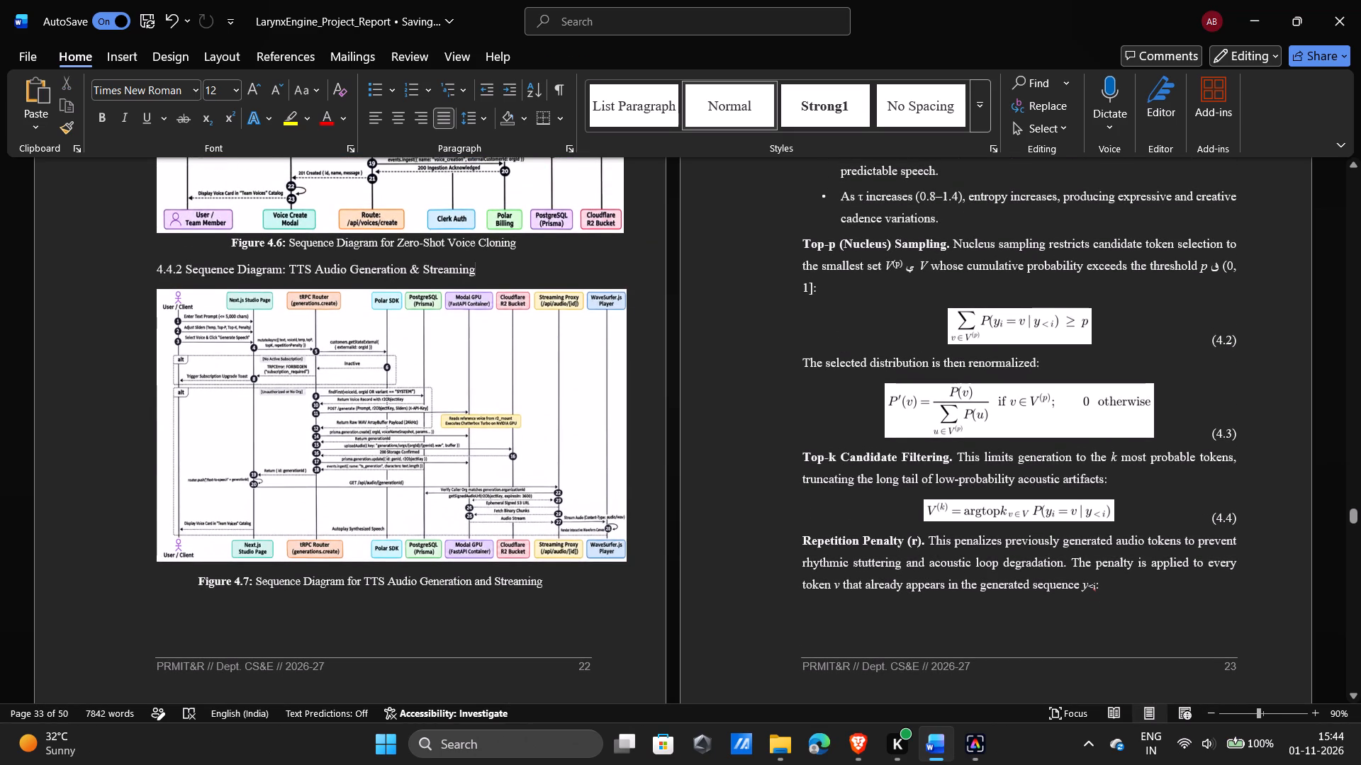
pyautogui.scroll(2, 381, 387)
pyautogui.scroll(-1, 381, 407)
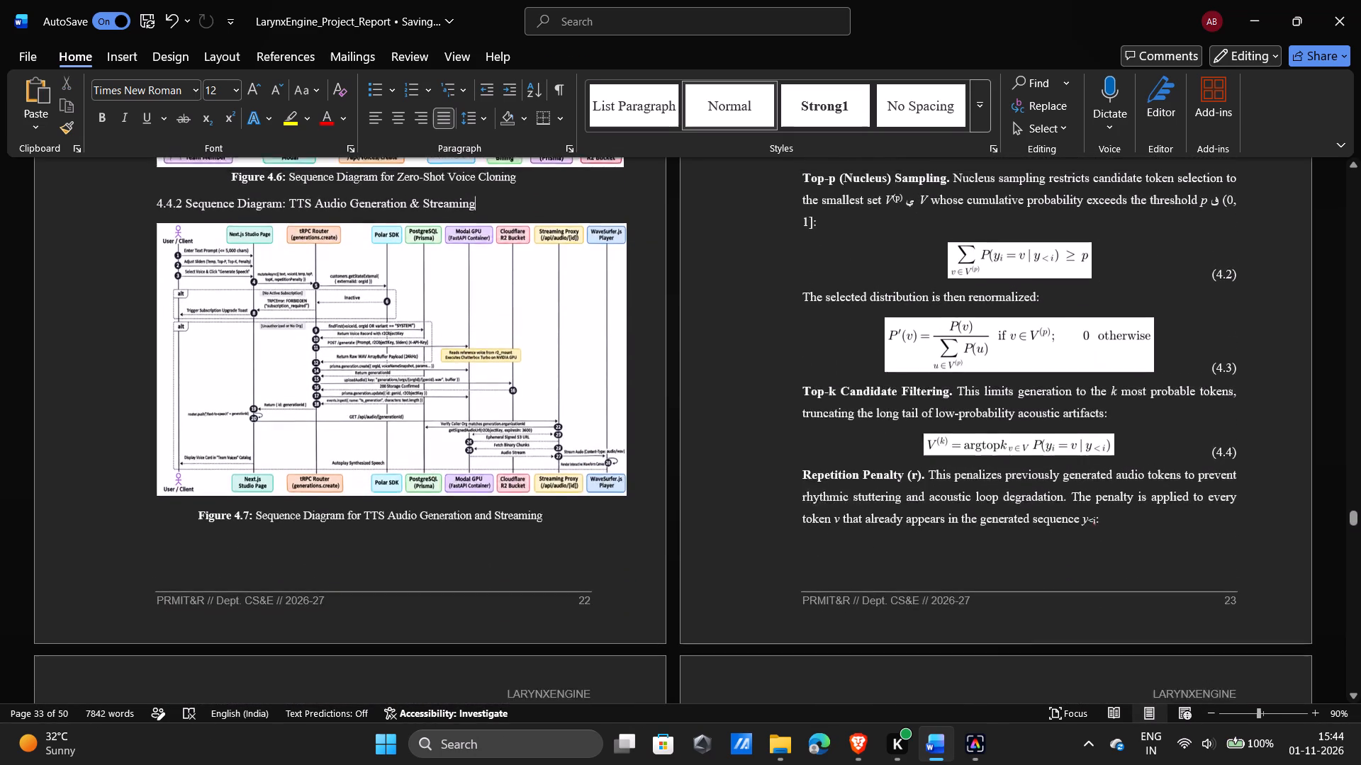
pyautogui.scroll(2, 293, 395)
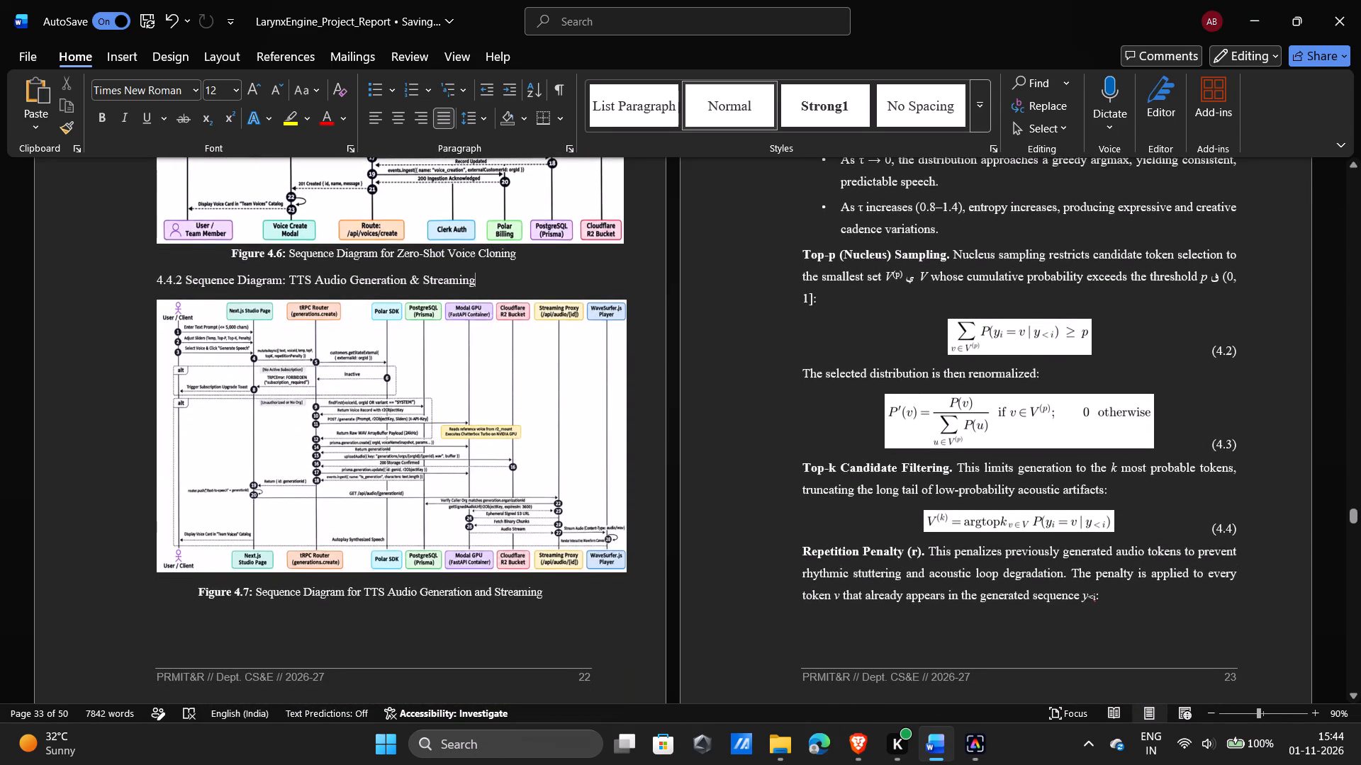
pyautogui.click(262, 421)
pyautogui.click(158, 574)
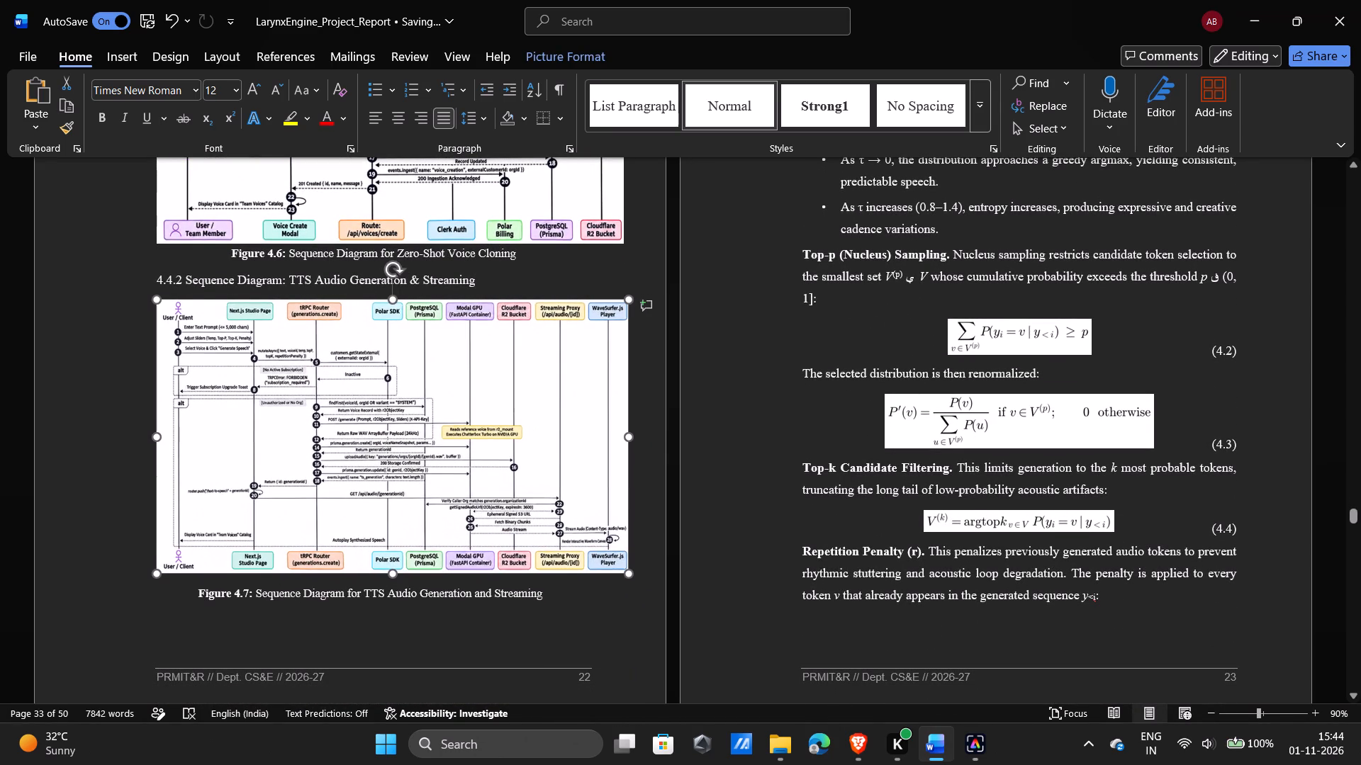
# Try centre and right alignment on the Figure 4.7 diagram's paragraph, and settle on left alignment.
pyautogui.click(394, 124)
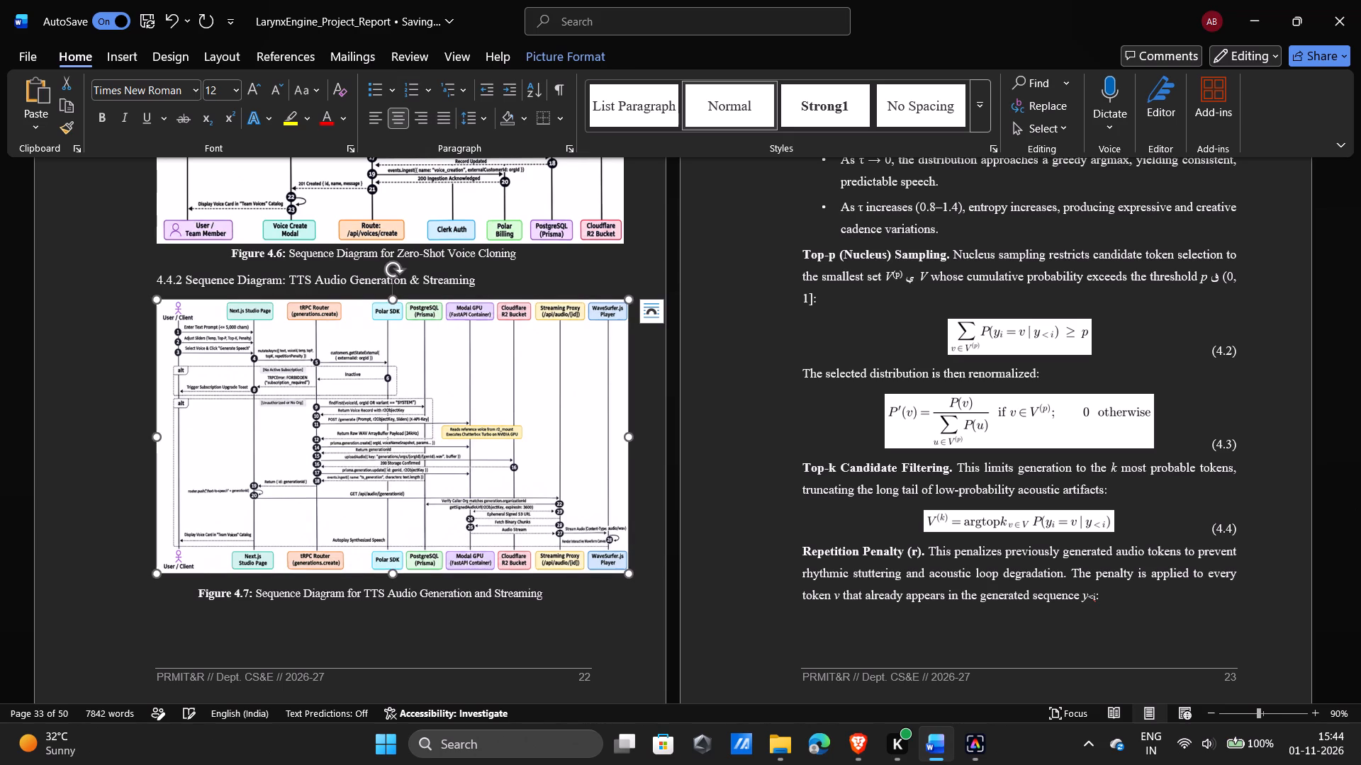
pyautogui.click(369, 116)
pyautogui.click(466, 577)
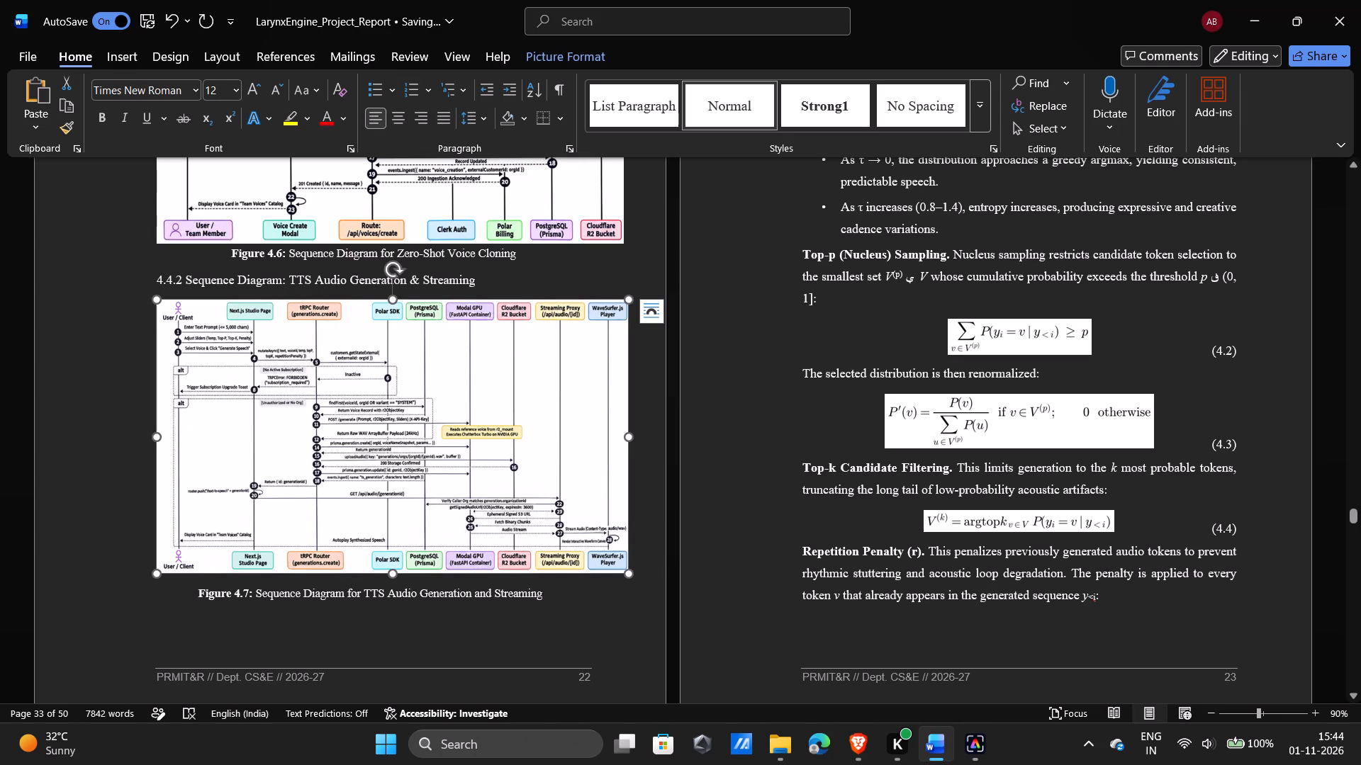
pyautogui.click(471, 654)
pyautogui.click(447, 528)
pyautogui.click(420, 118)
pyautogui.click(402, 120)
pyautogui.tripleClick(380, 116)
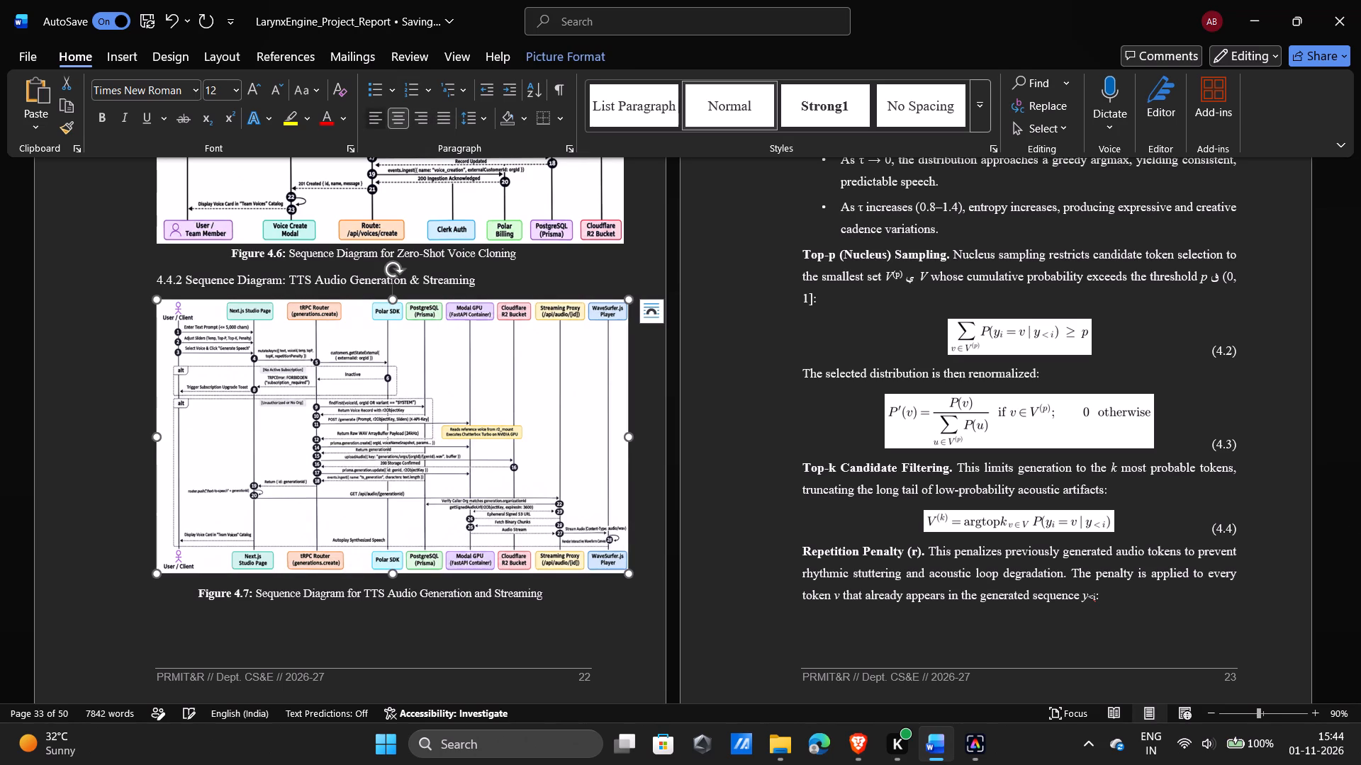
pyautogui.doubleClick(378, 116)
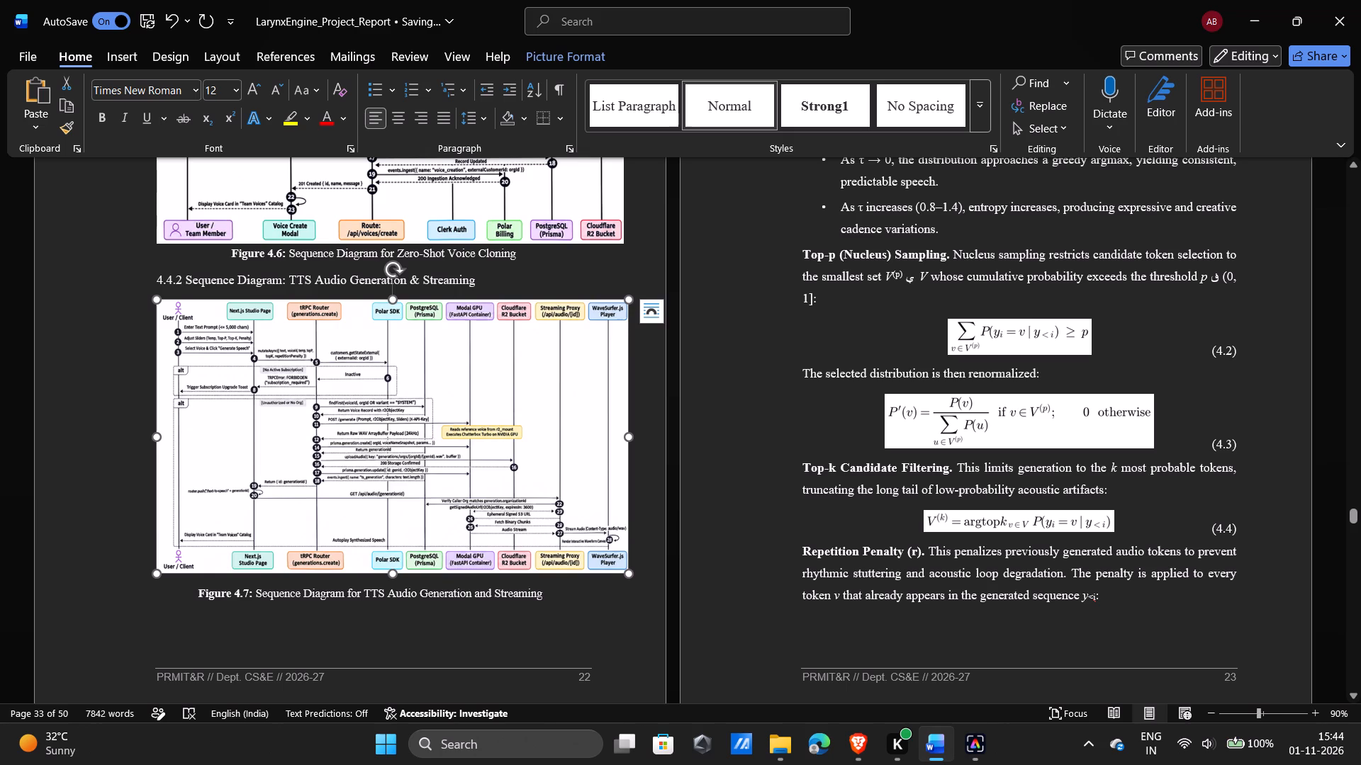
# Examine the size and placement of the Figure 4.6 and Figure 4.7 diagrams and the layout of the neighbouring pages.
pyautogui.scroll(1, 396, 408)
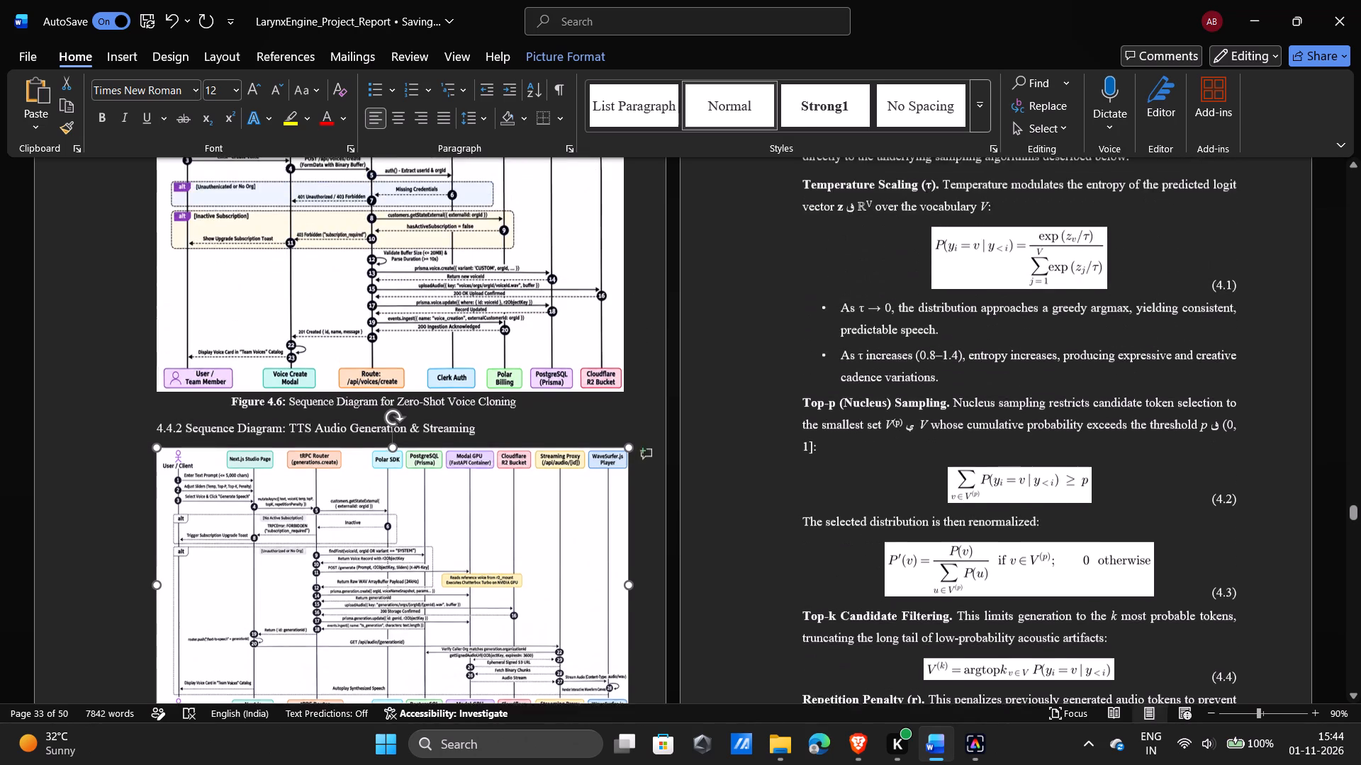
pyautogui.scroll(1, 396, 408)
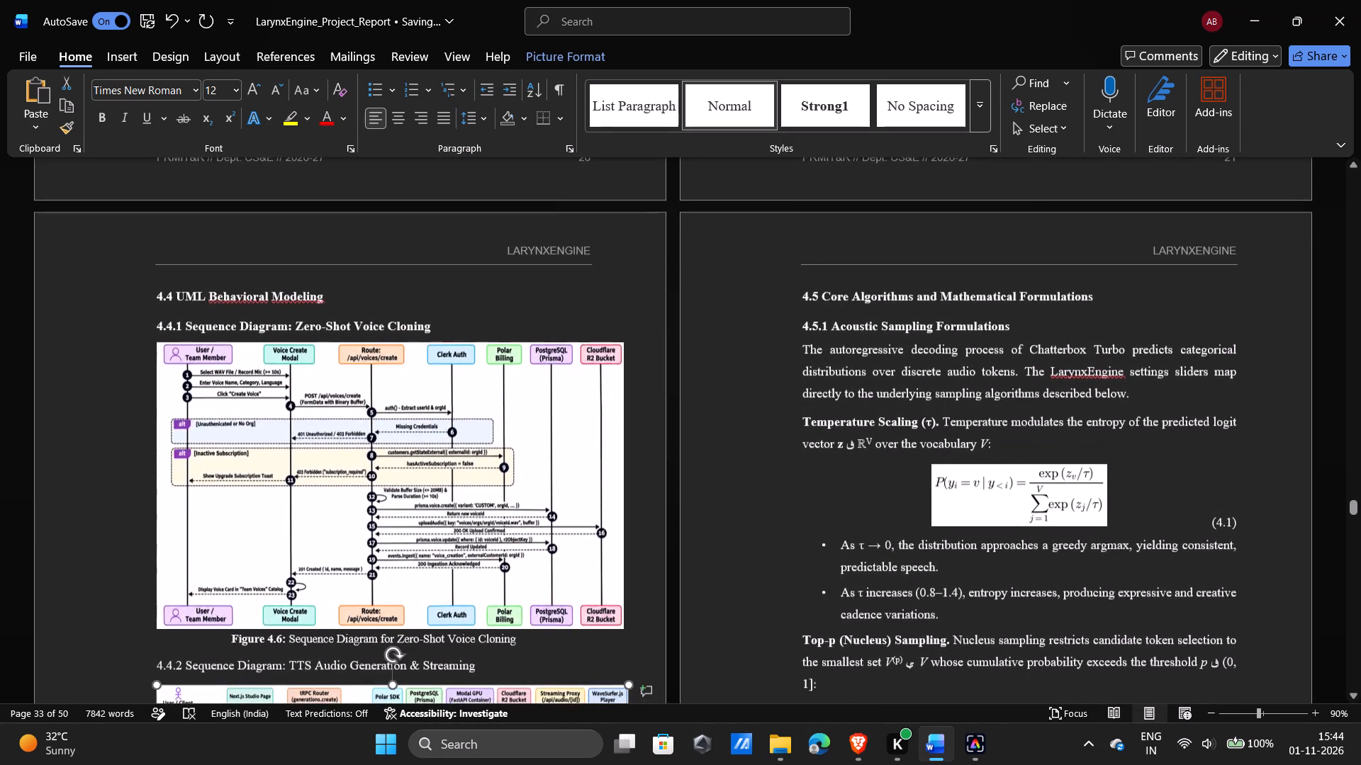
pyautogui.scroll(1, 396, 408)
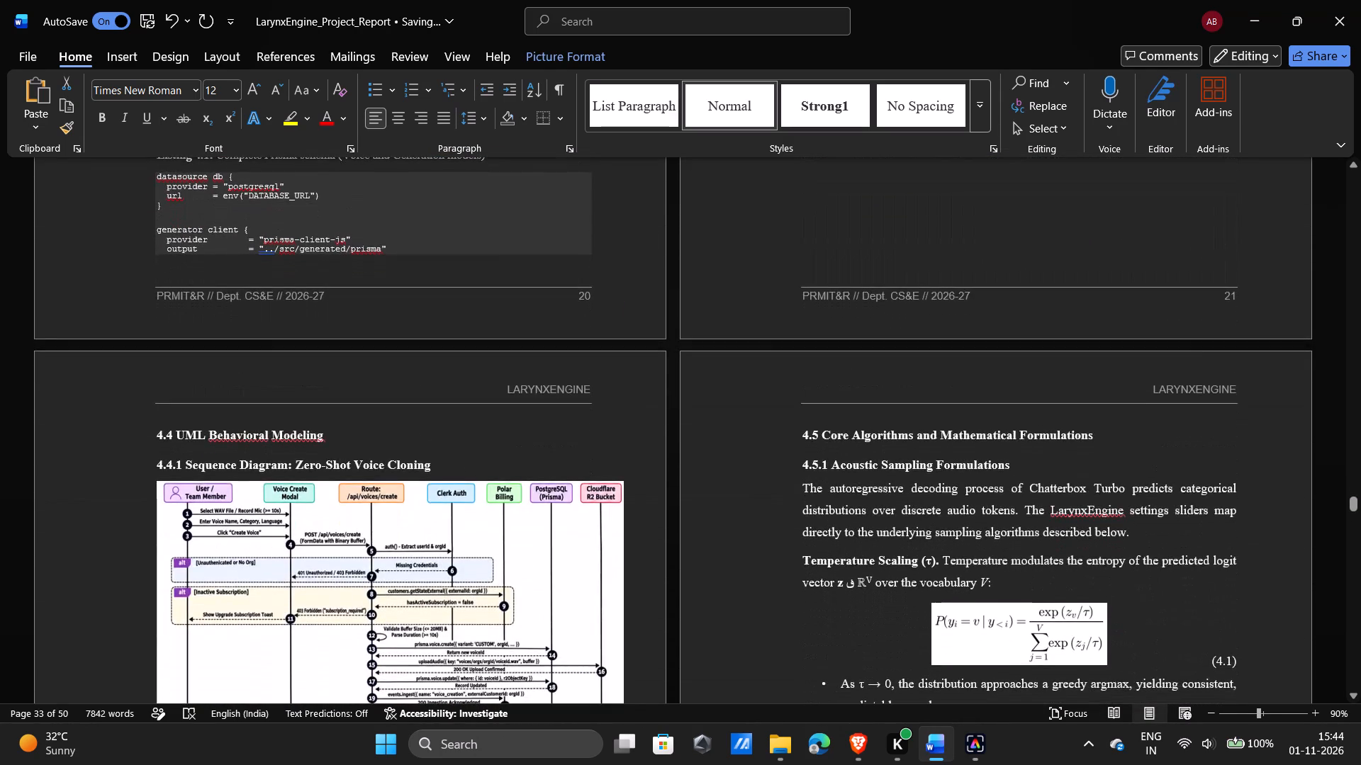
pyautogui.scroll(-1, 396, 408)
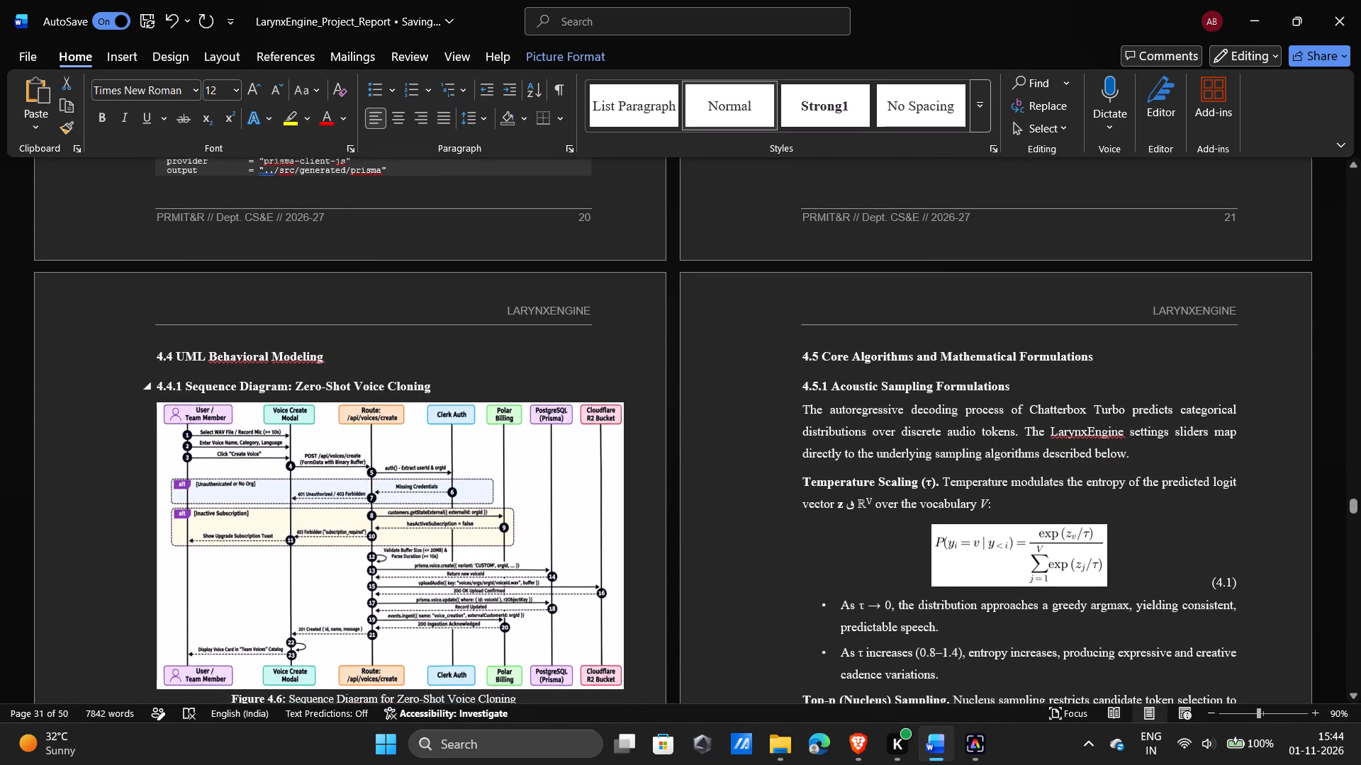
pyautogui.scroll(-1, 376, 416)
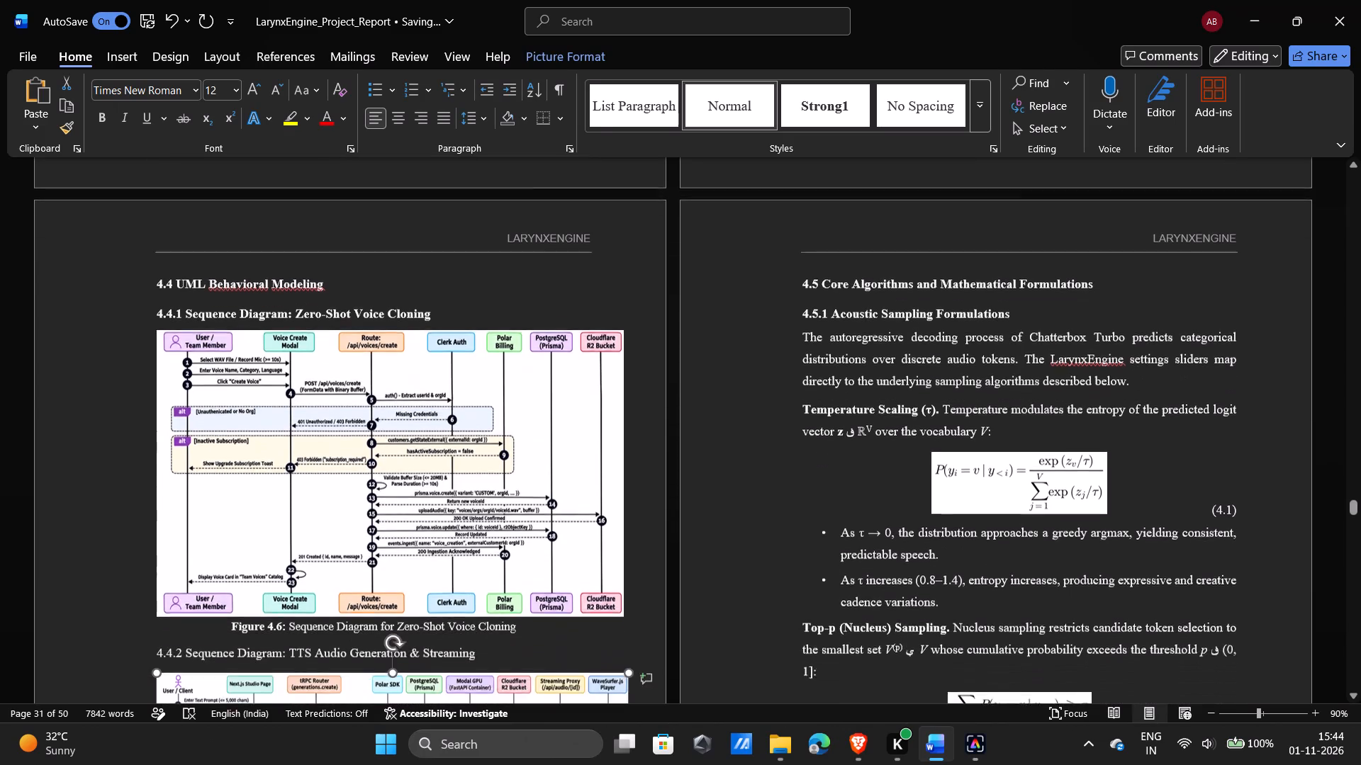
pyautogui.scroll(-1, 376, 416)
pyautogui.keyDown('ctrl'); pyautogui.scroll(-3, 376, 416); pyautogui.keyUp('ctrl')
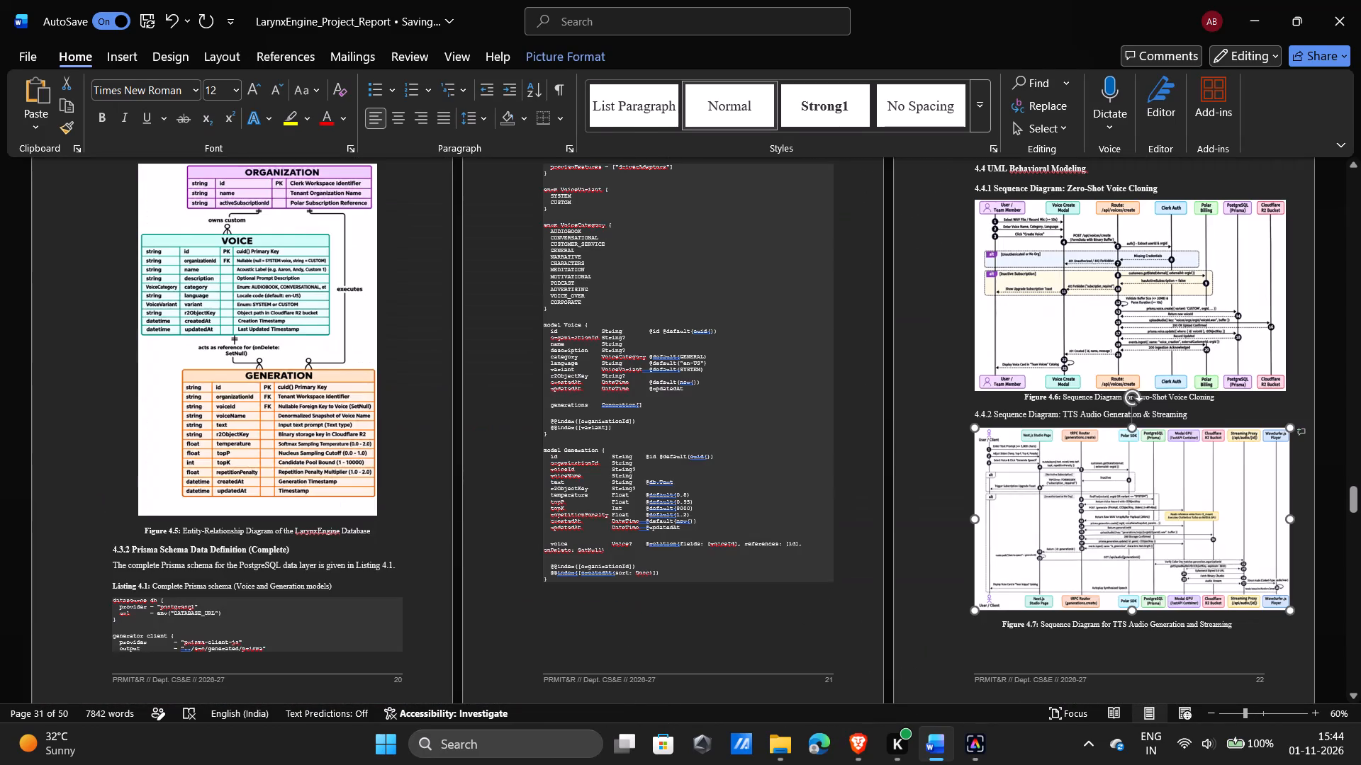
pyautogui.scroll(1, 376, 416)
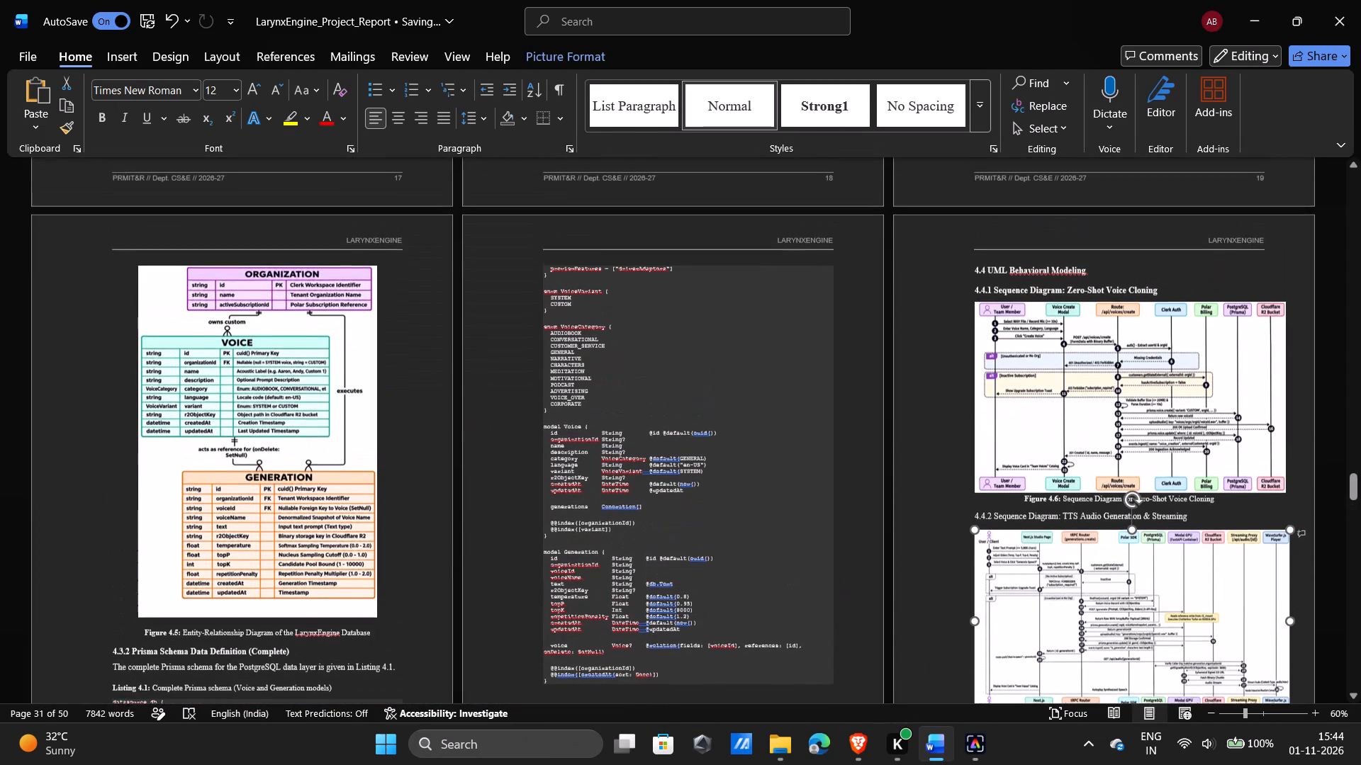
pyautogui.scroll(-1, 376, 416)
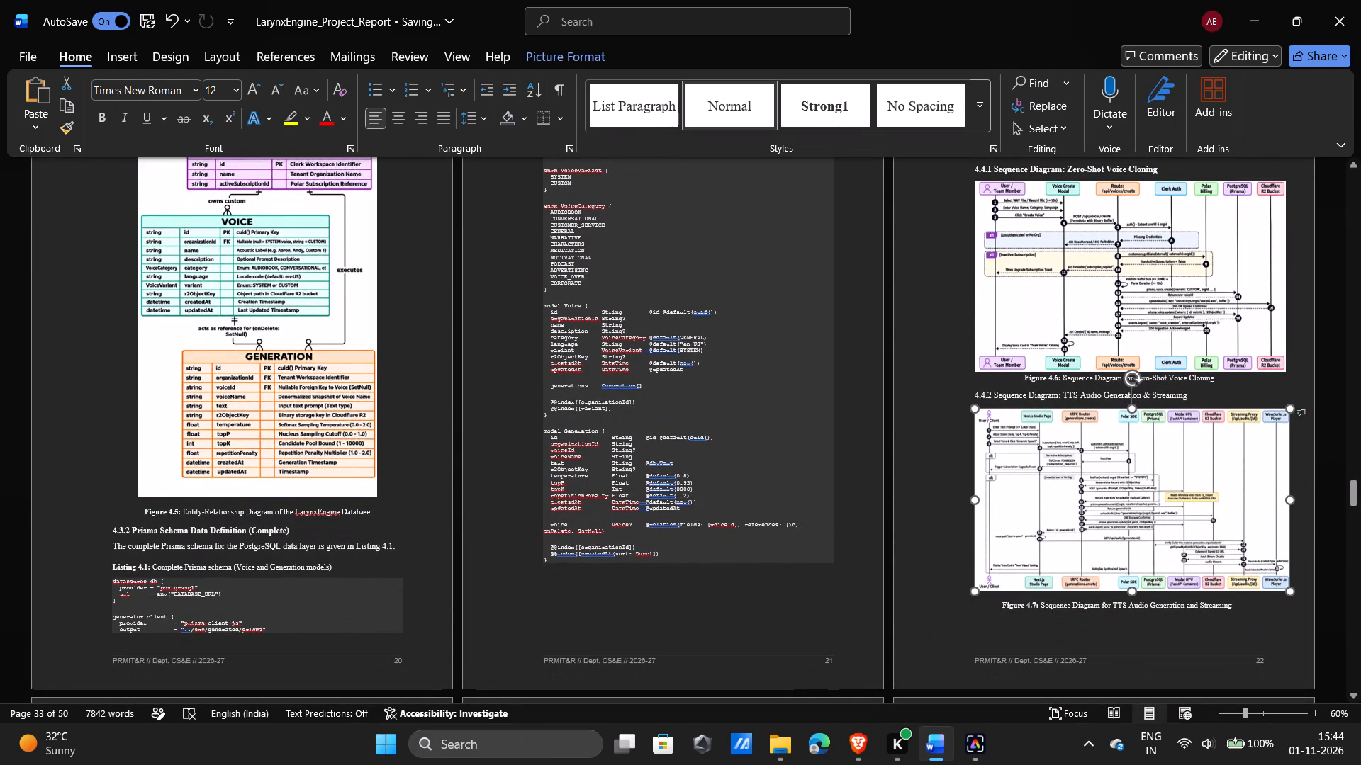
# Shrink the Figure 4.7 diagram slightly so its width matches the Figure 4.6 diagram.
pyautogui.scroll(-1, 466, 460)
pyautogui.keyDown('ctrl'); pyautogui.scroll(4, 466, 460); pyautogui.keyUp('ctrl')
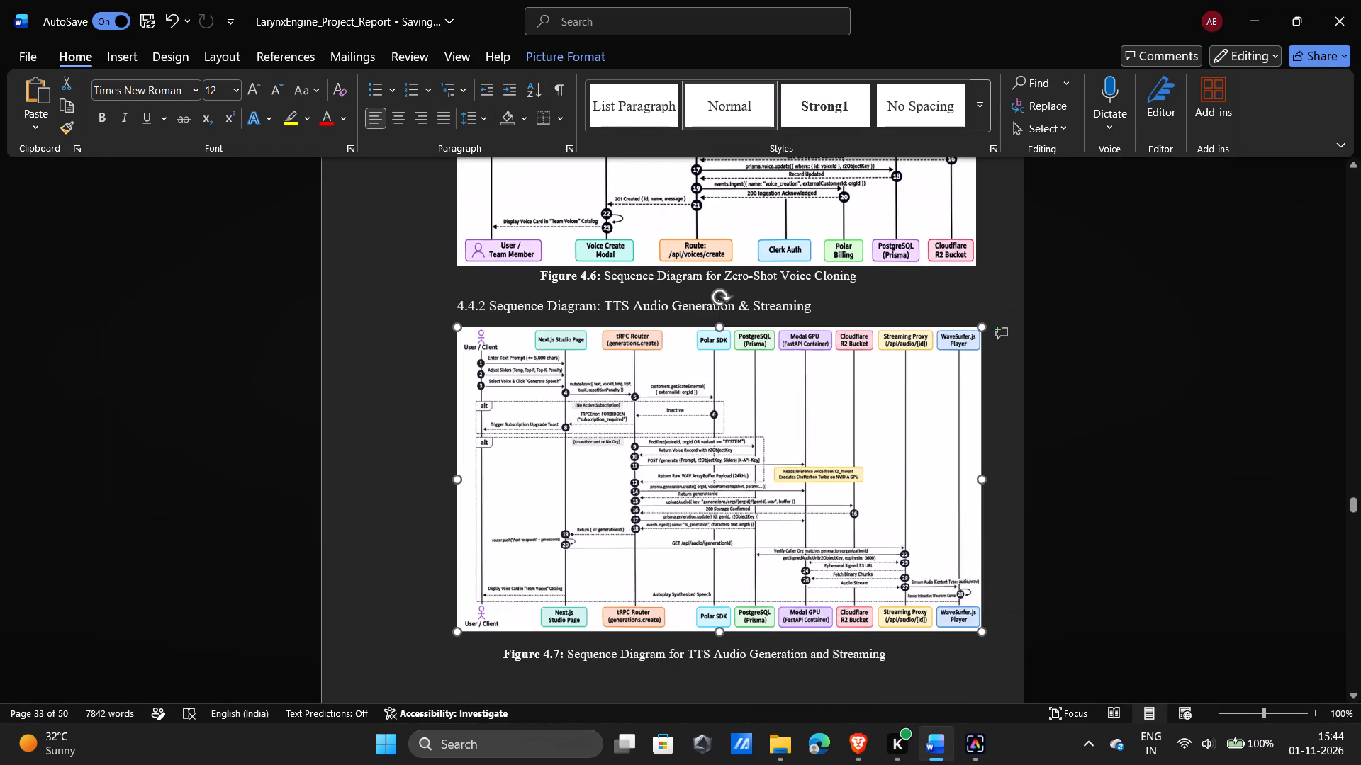
pyautogui.scroll(1, 466, 460)
pyautogui.scroll(-1, 466, 460)
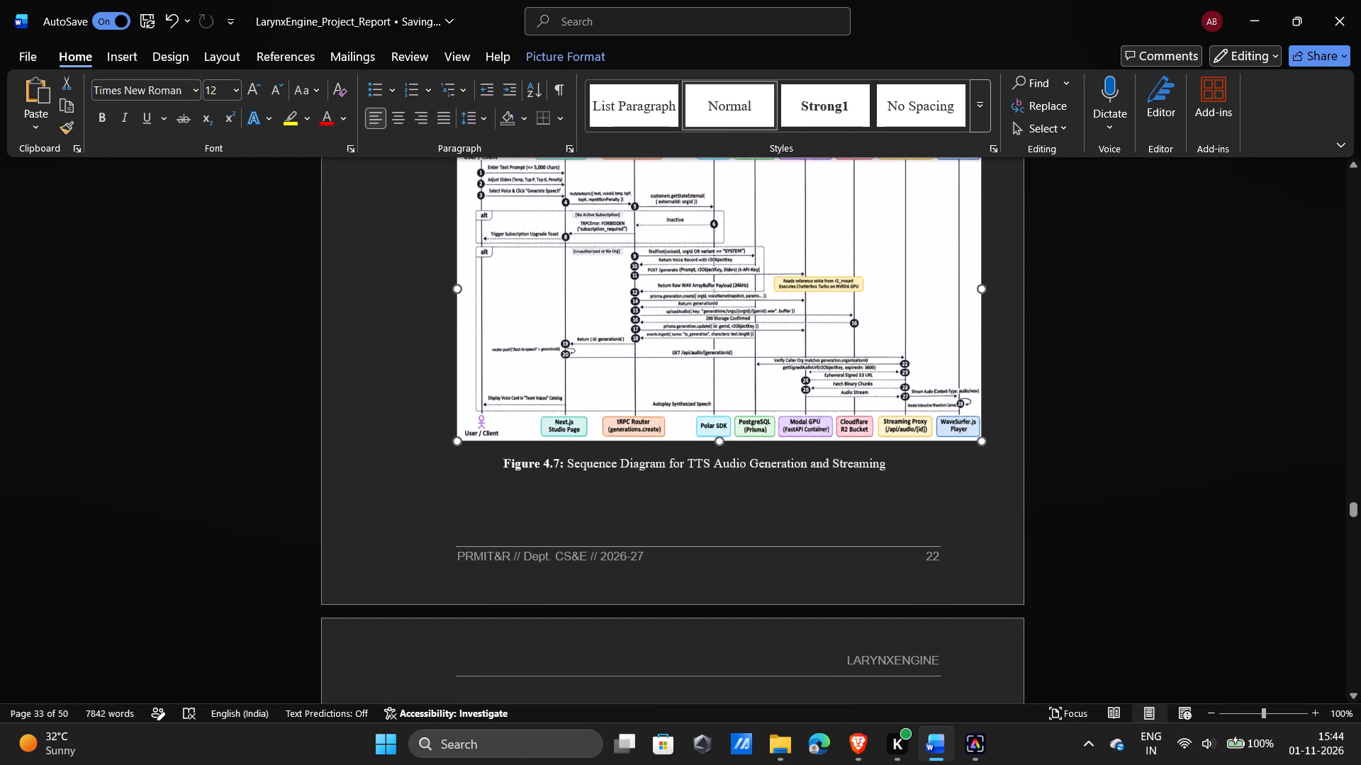
pyautogui.click(457, 439)
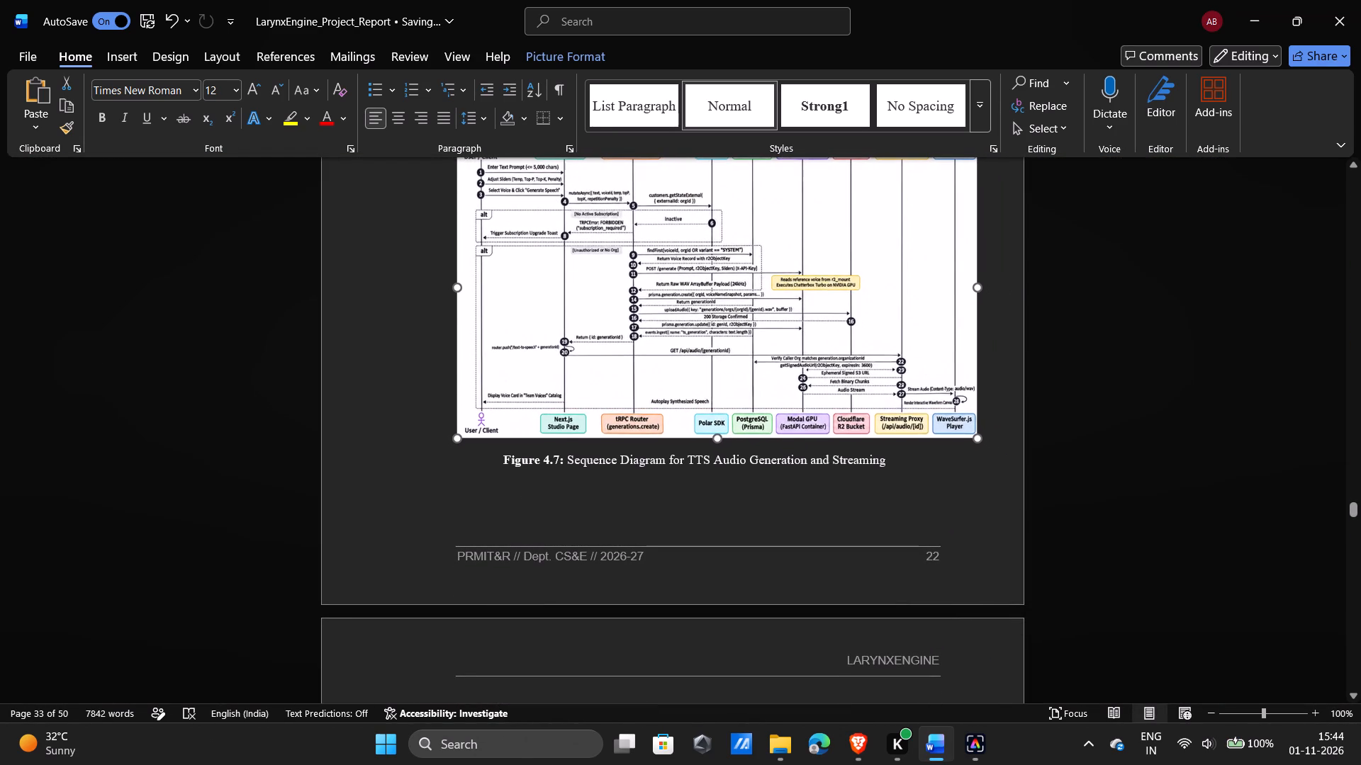
pyautogui.scroll(1, 668, 344)
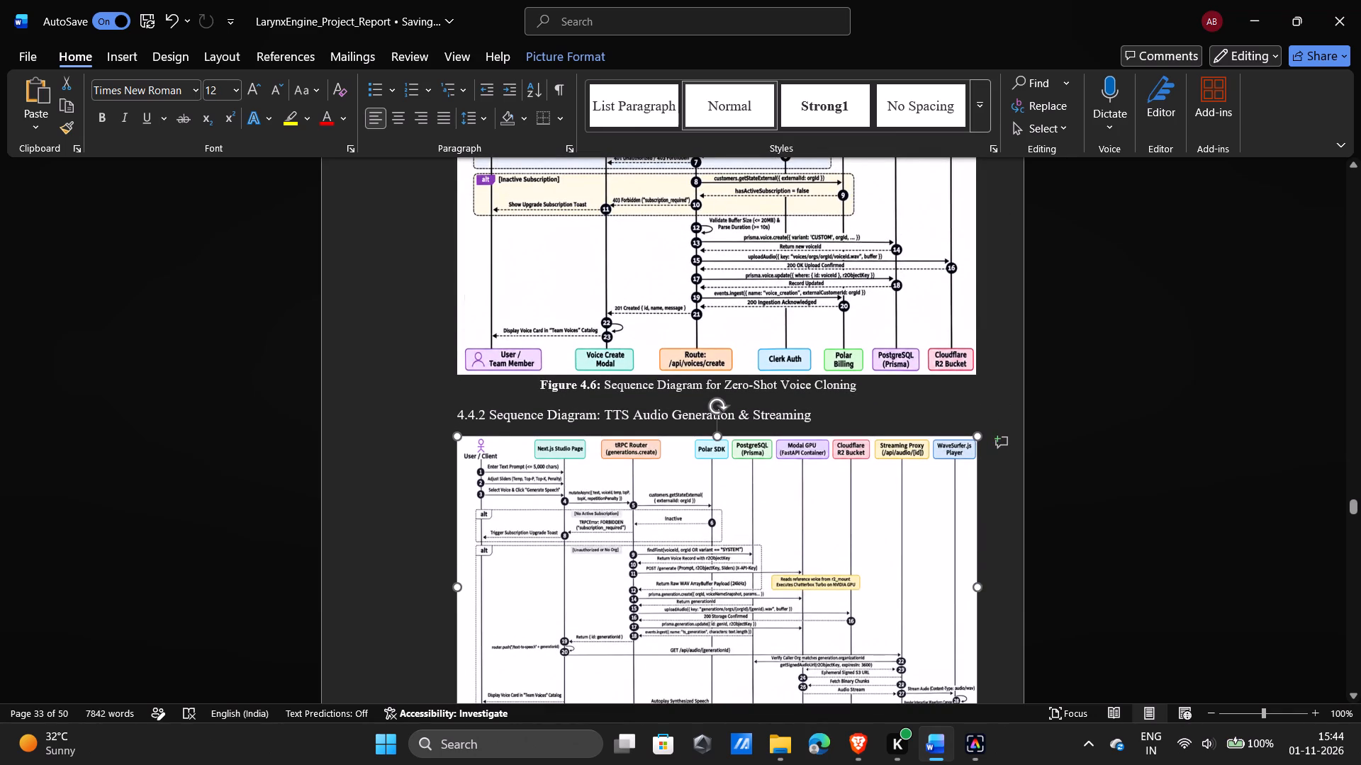
pyautogui.click(1001, 304)
# Insert a paragraph break before the Figure 4.6 caption to separate it from the diagram above.
pyautogui.keyDown('ctrl'); pyautogui.scroll(-3, 1146, 310); pyautogui.keyUp('ctrl')
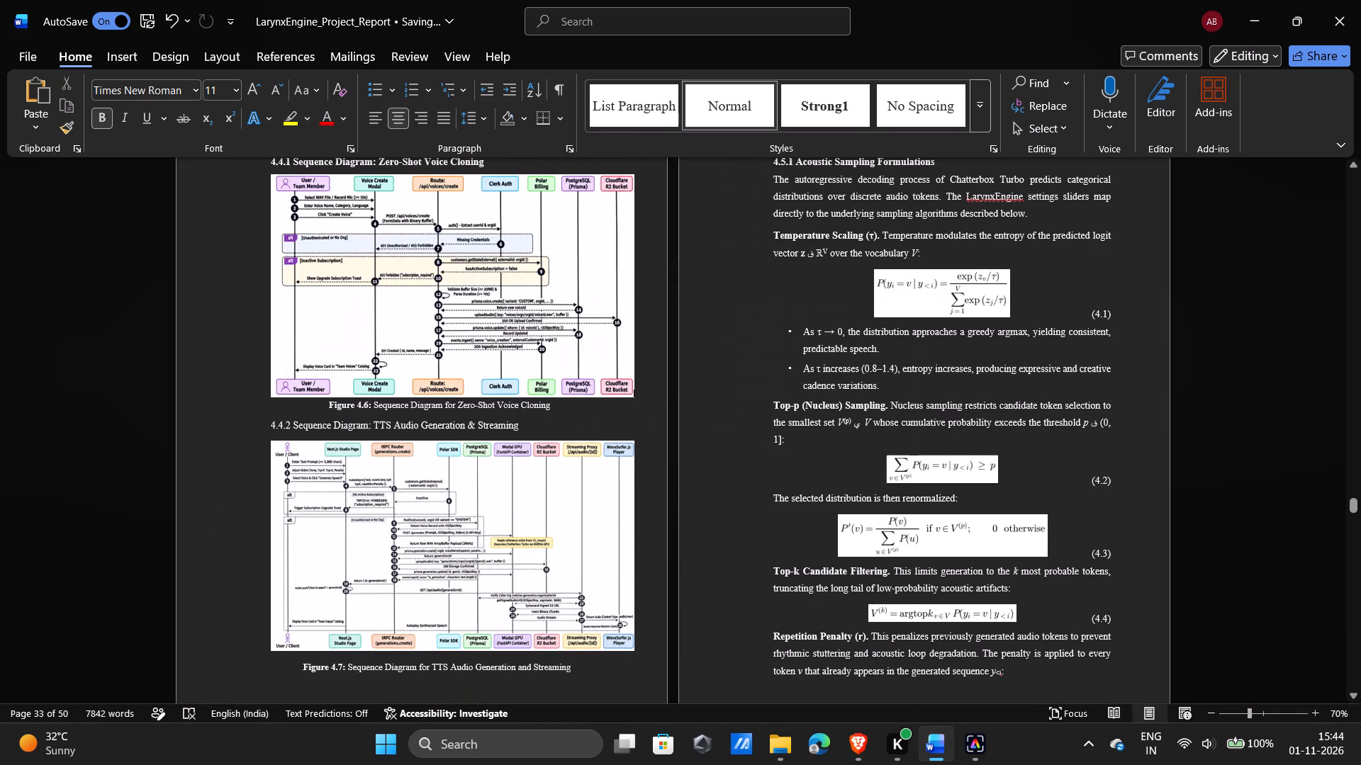
pyautogui.scroll(1, 968, 341)
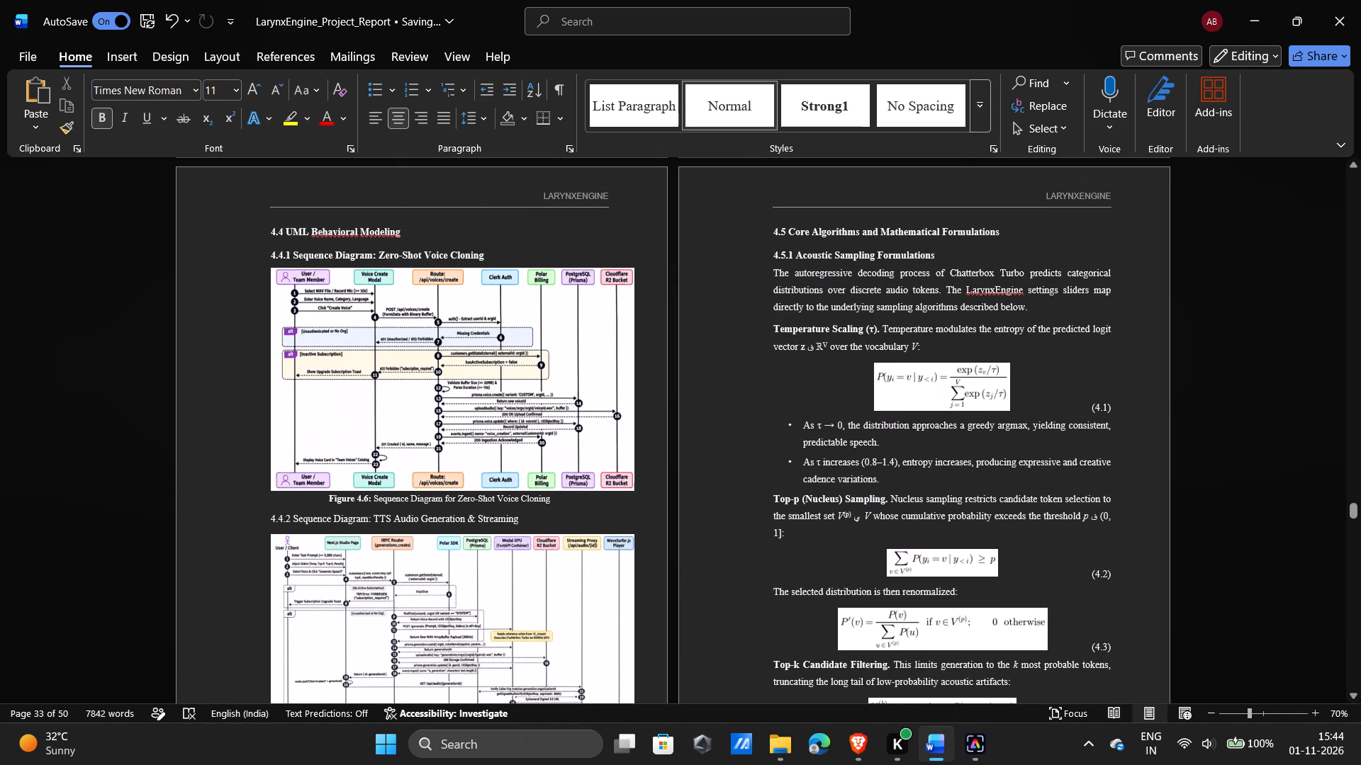
pyautogui.scroll(-1, 968, 341)
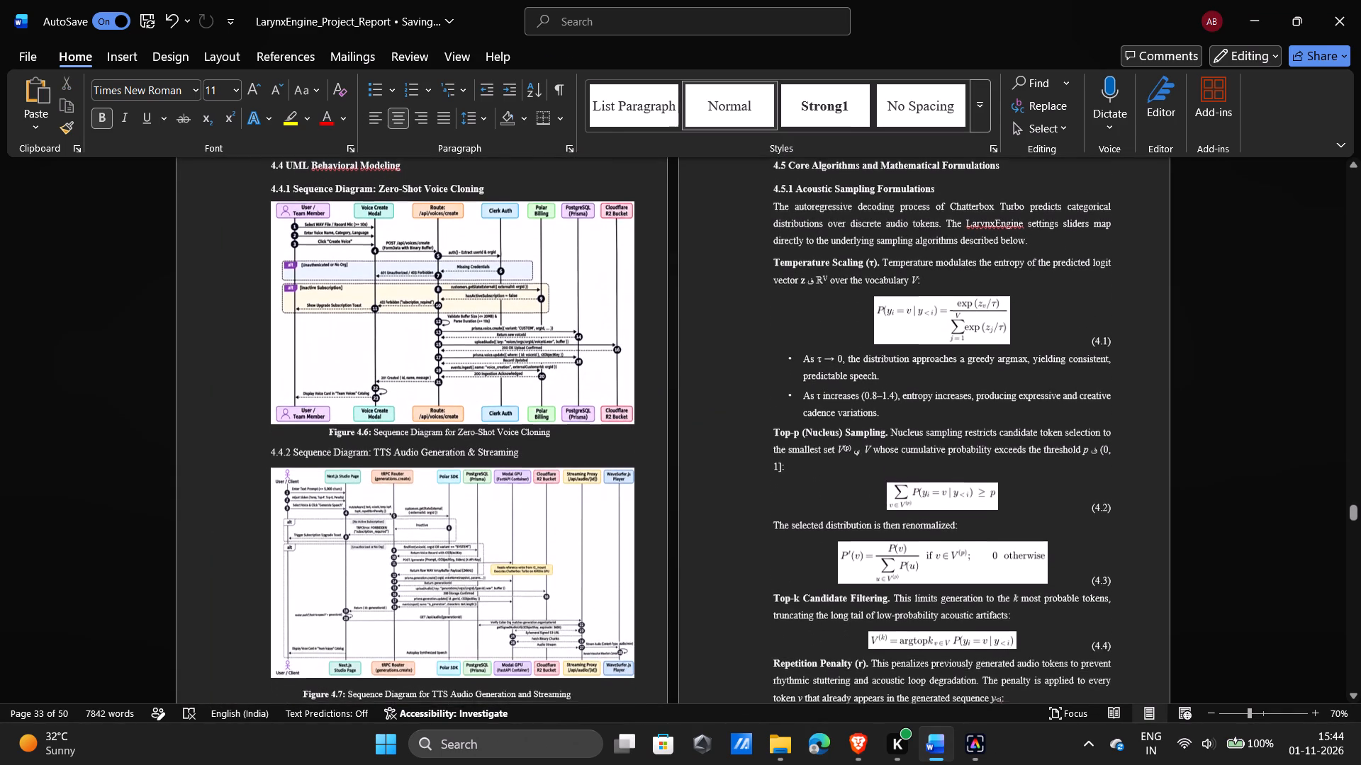
pyautogui.scroll(-1, 968, 341)
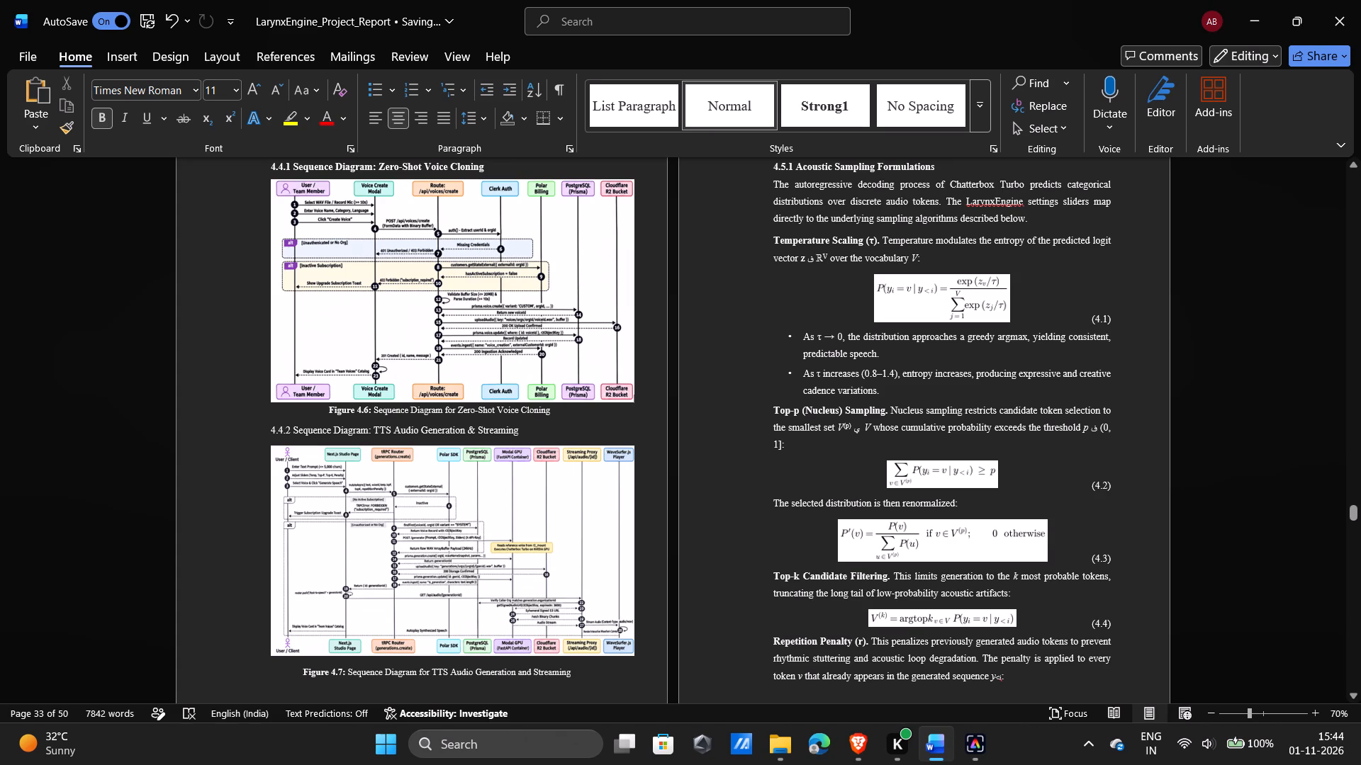
pyautogui.click(327, 409)
pyautogui.press('Return')
# Compare the caption spacing and diagram layout of Figure 4.6 and Figure 4.7 on the sequence diagram page.
pyautogui.scroll(-1, 327, 409)
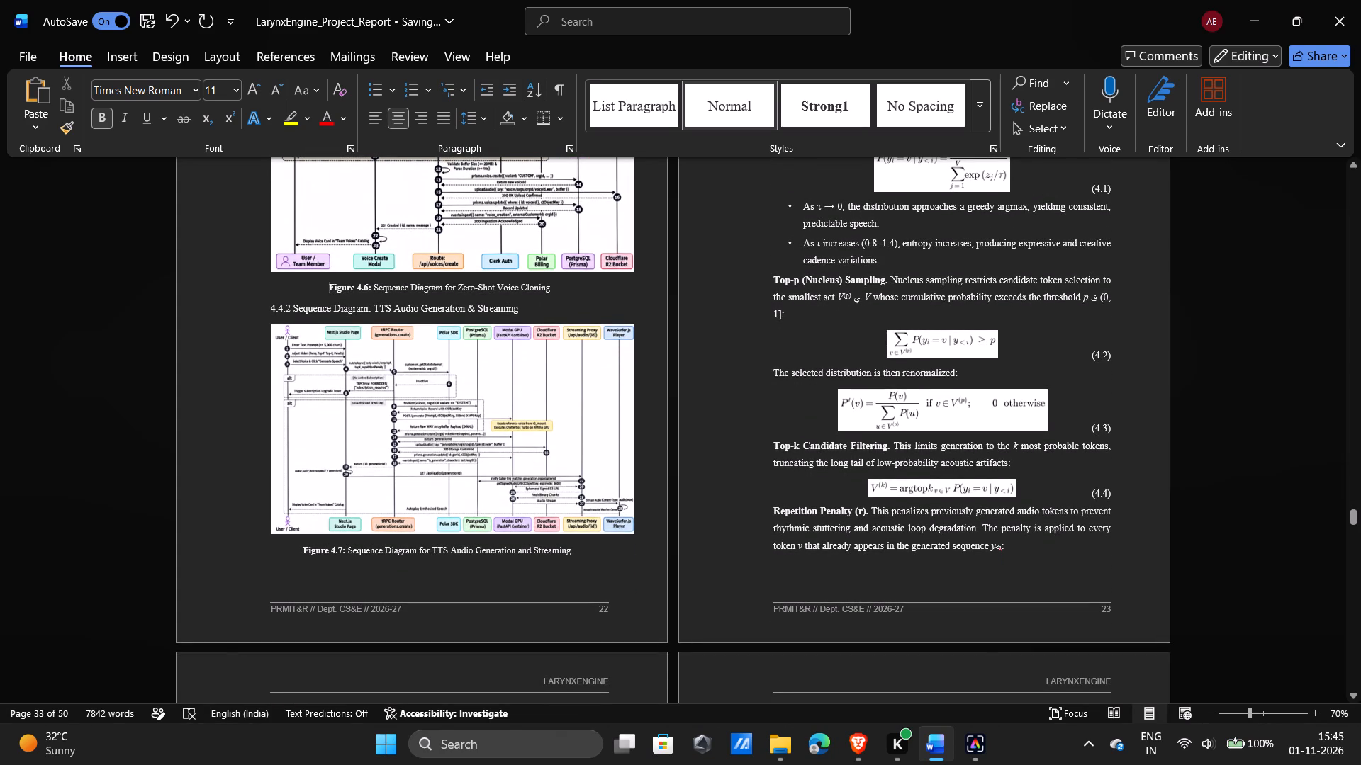
pyautogui.click(303, 552)
pyautogui.scroll(1, 543, 355)
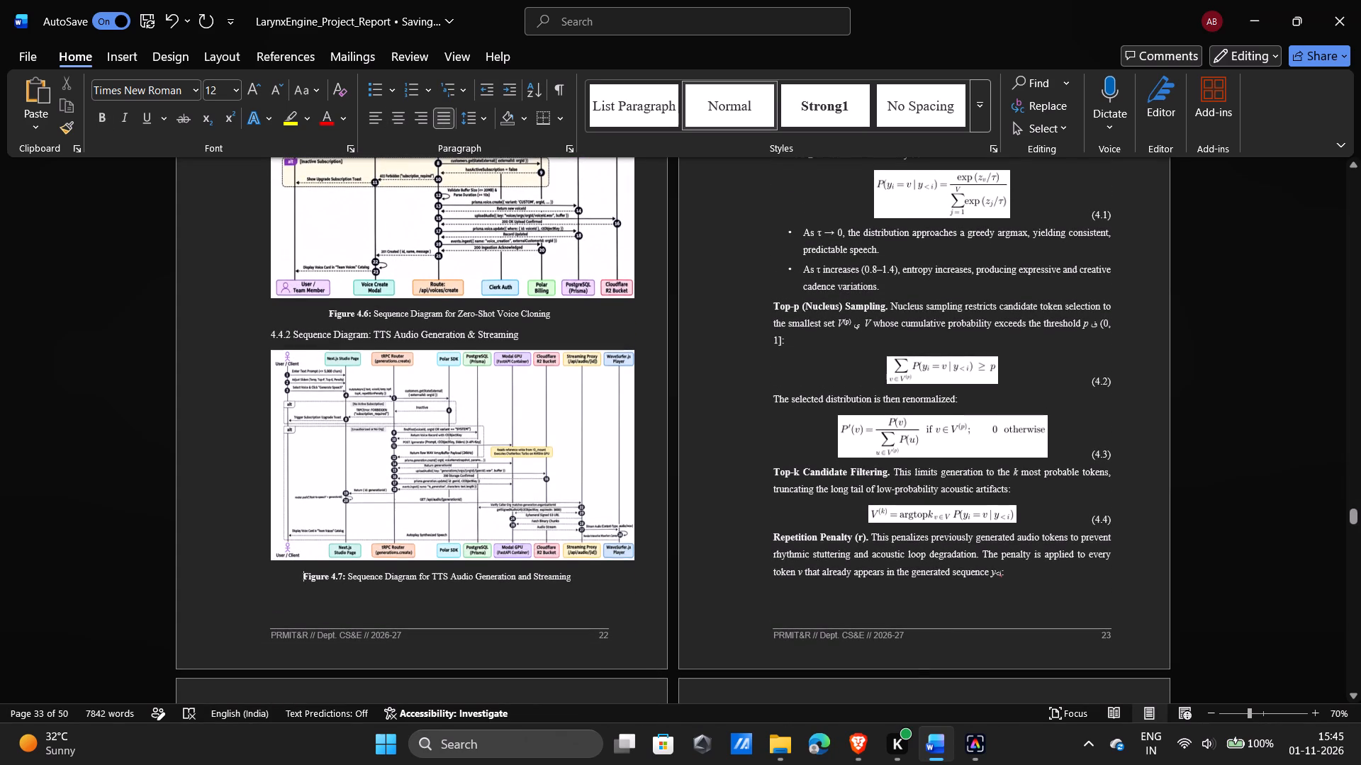
pyautogui.rightClick(543, 355)
pyautogui.click(304, 582)
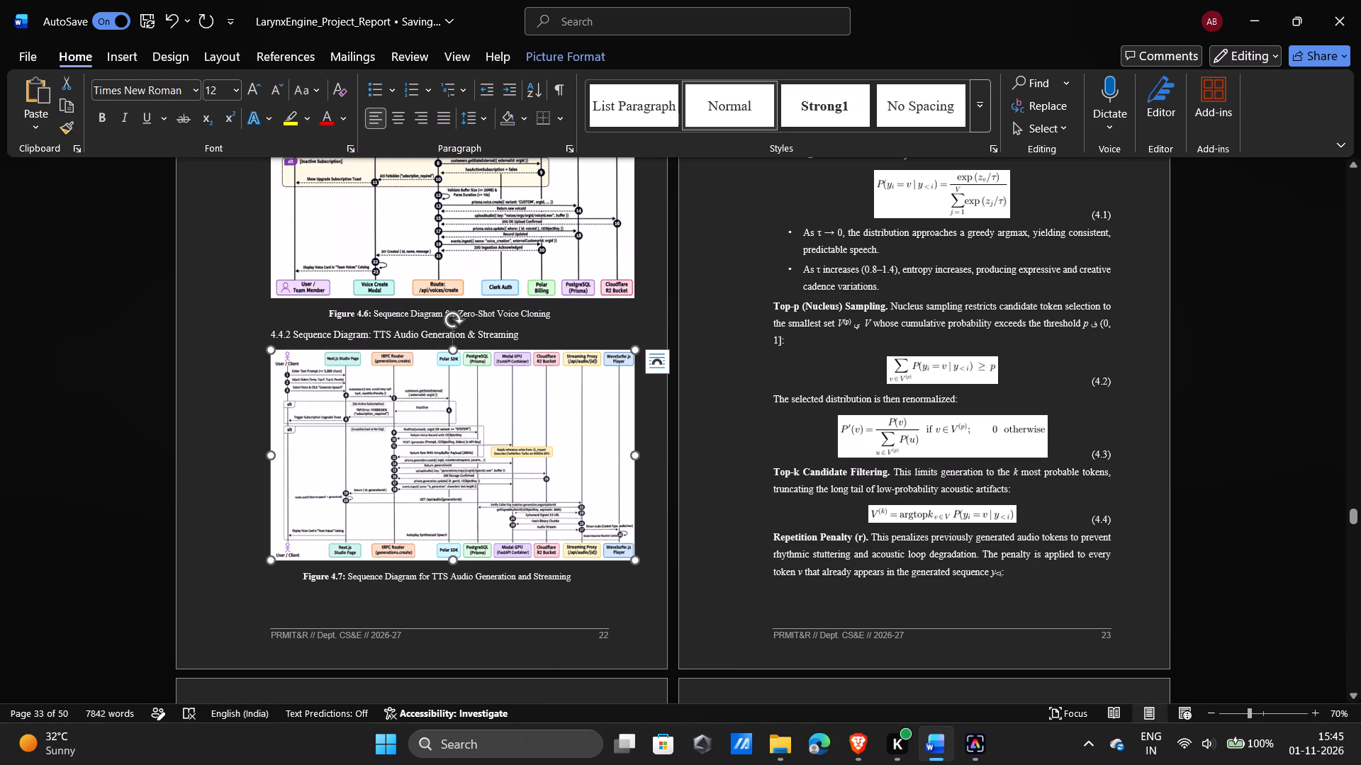
pyautogui.click(337, 571)
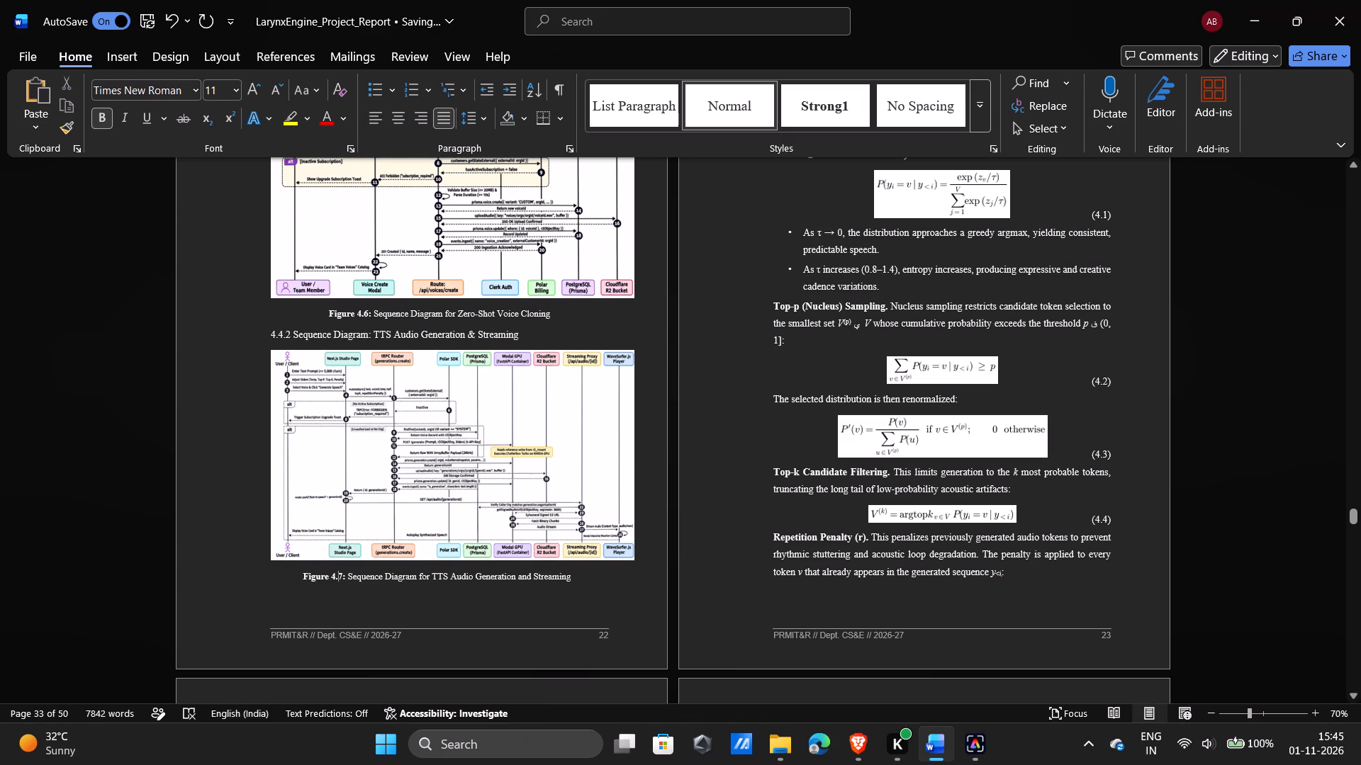
pyautogui.scroll(1, 573, 432)
pyautogui.scroll(-1, 573, 432)
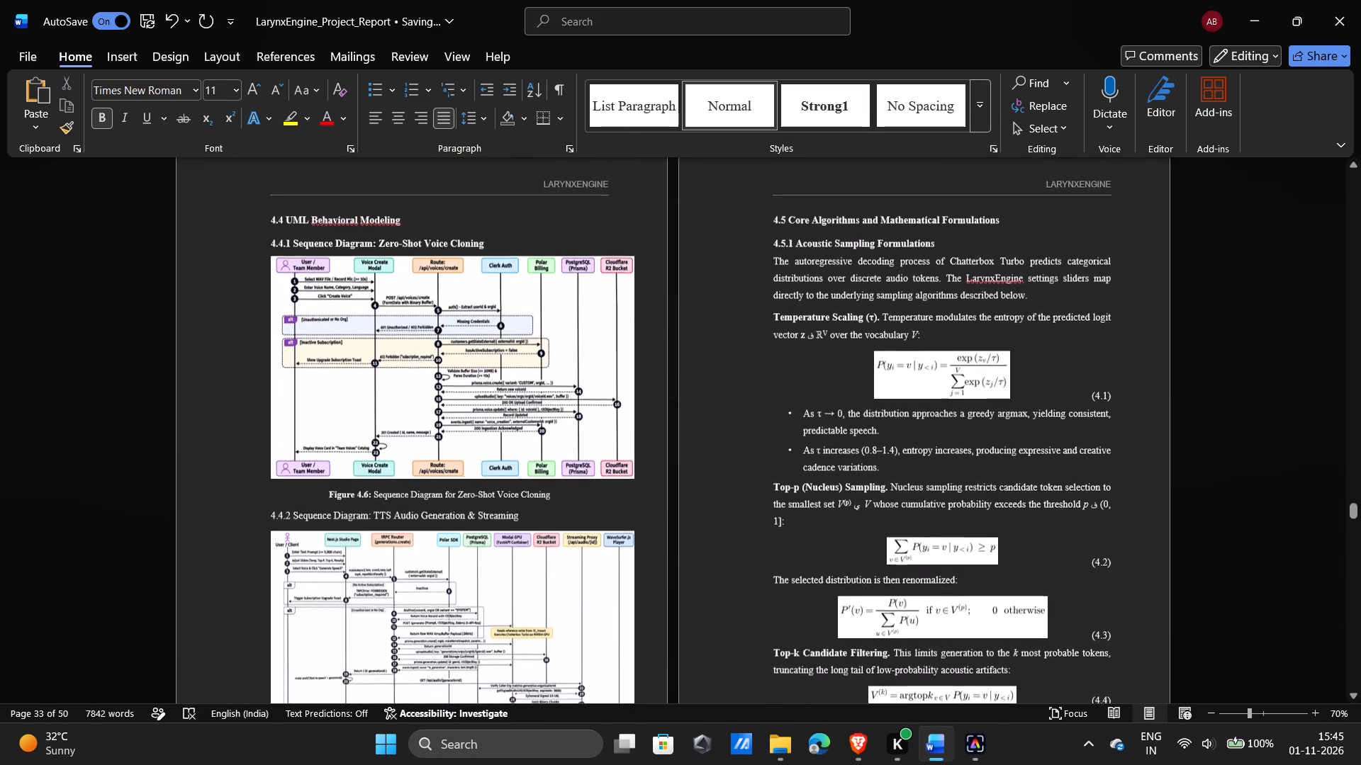
# Review the Chapter 4 diagrams from the sequence diagrams back to Figure 4.1, checking which still use small text.
pyautogui.scroll(-1, 573, 432)
pyautogui.scroll(1, 573, 432)
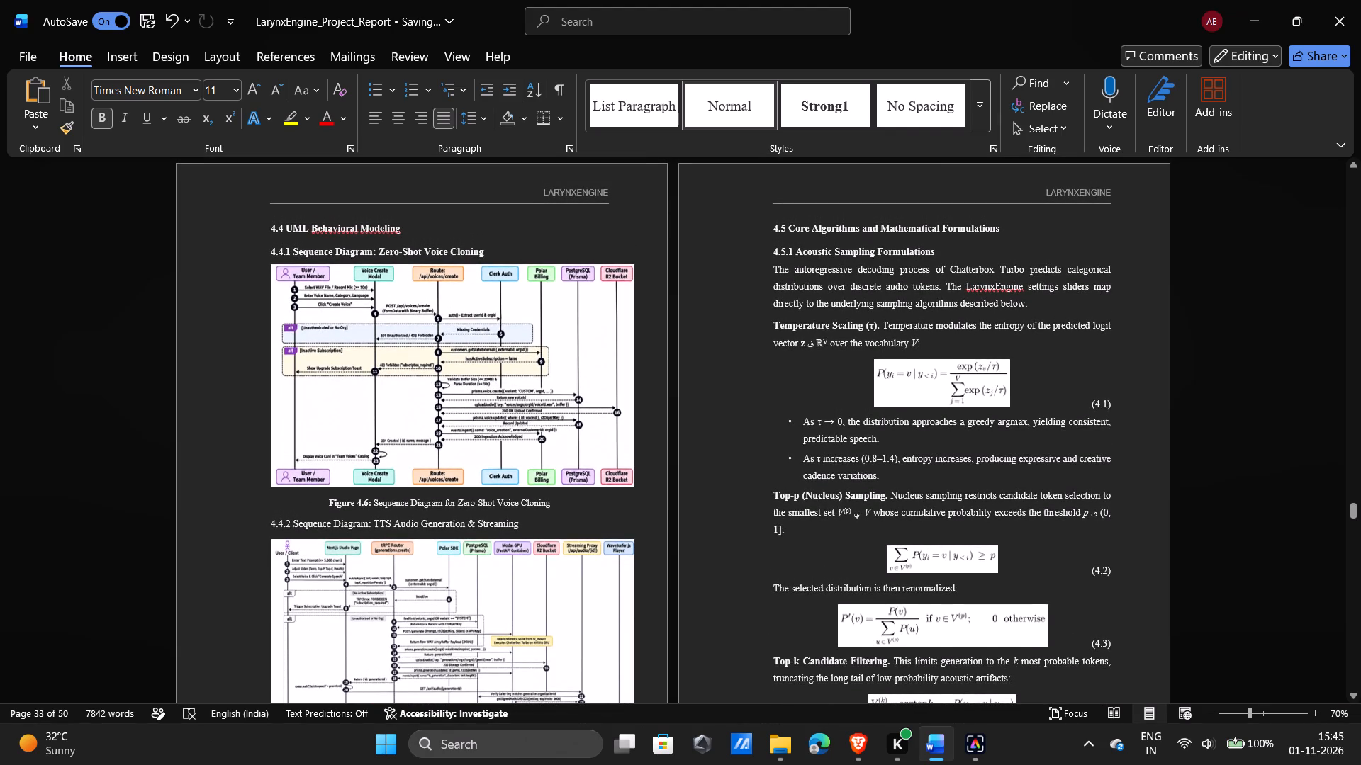
pyautogui.keyDown('ctrl'); pyautogui.scroll(2, 573, 432); pyautogui.keyUp('ctrl')
pyautogui.scroll(-1, 573, 432)
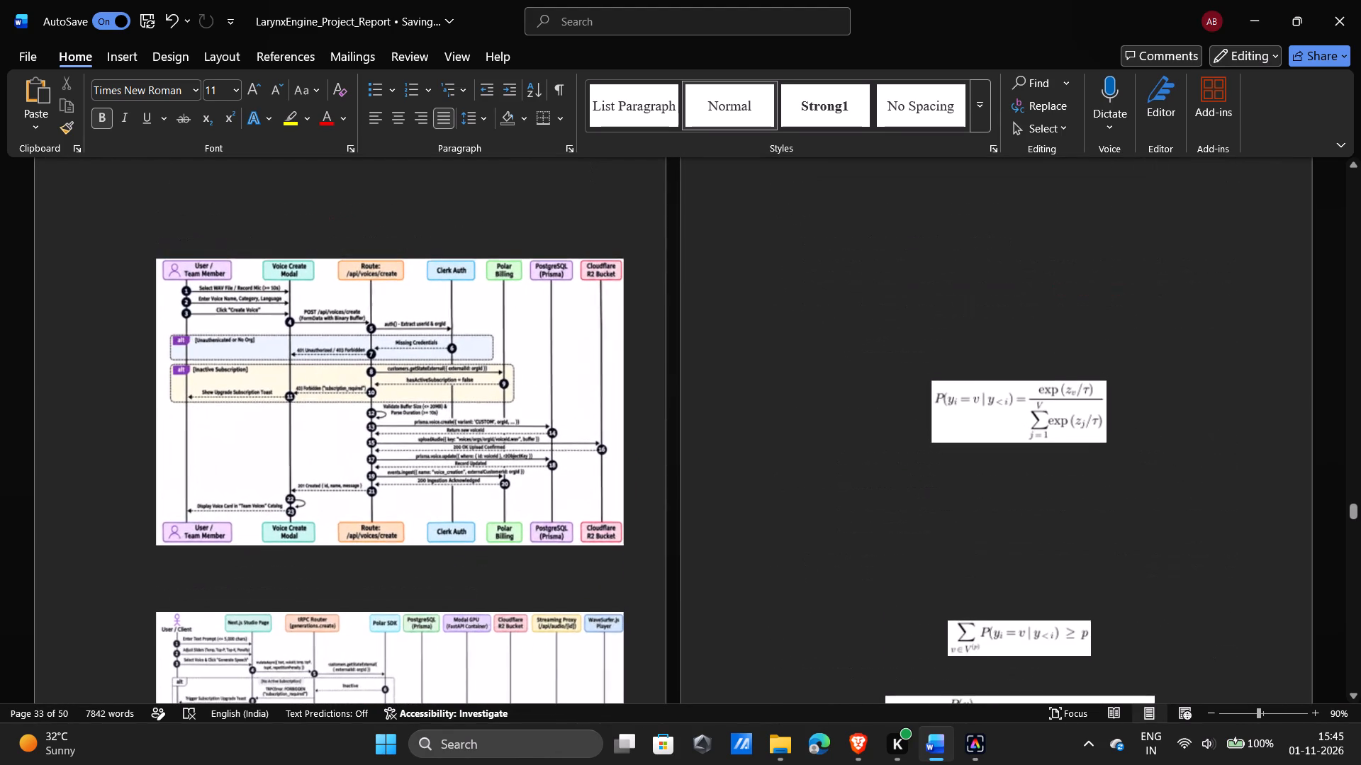
pyautogui.keyDown('ctrl'); pyautogui.scroll(5, 573, 432); pyautogui.keyUp('ctrl')
pyautogui.keyDown('ctrl'); pyautogui.scroll(-1, 573, 432); pyautogui.keyUp('ctrl')
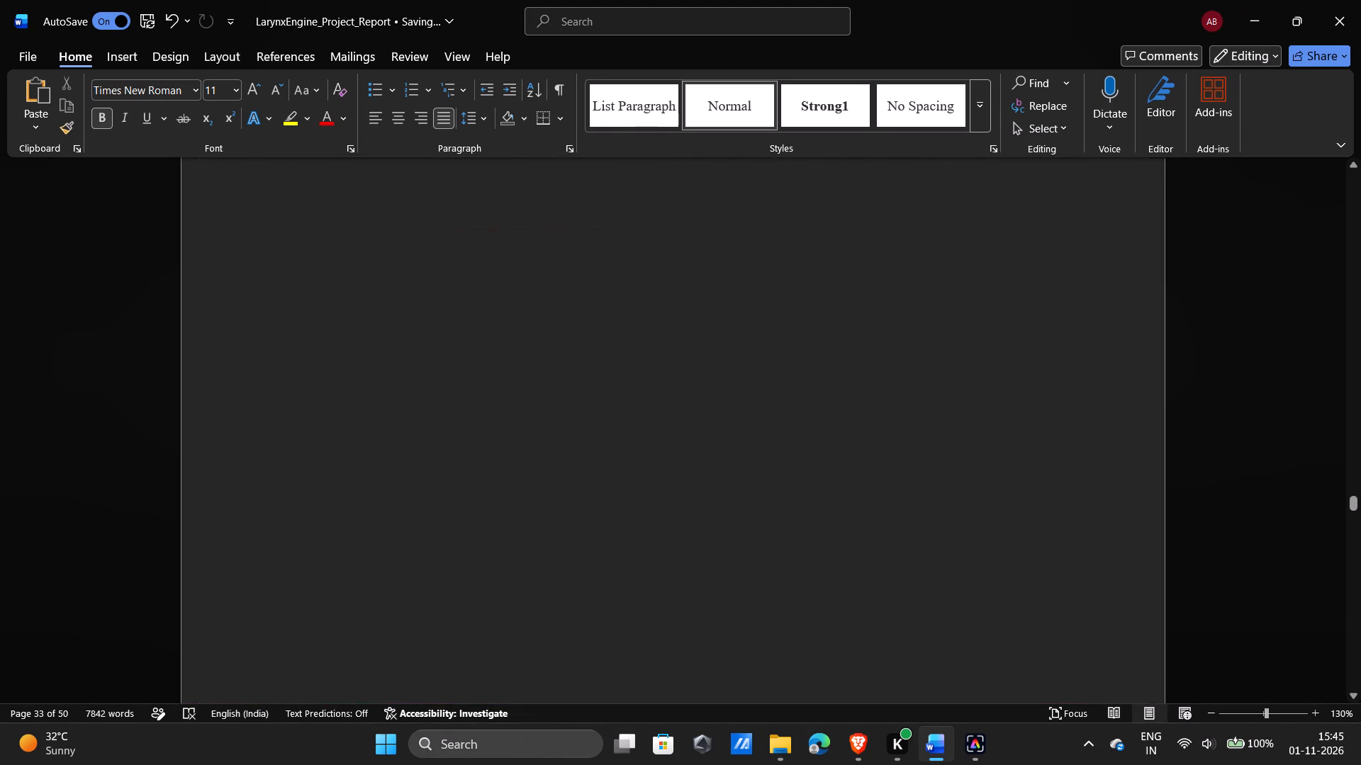
pyautogui.keyDown('ctrl'); pyautogui.scroll(-5, 573, 432); pyautogui.keyUp('ctrl')
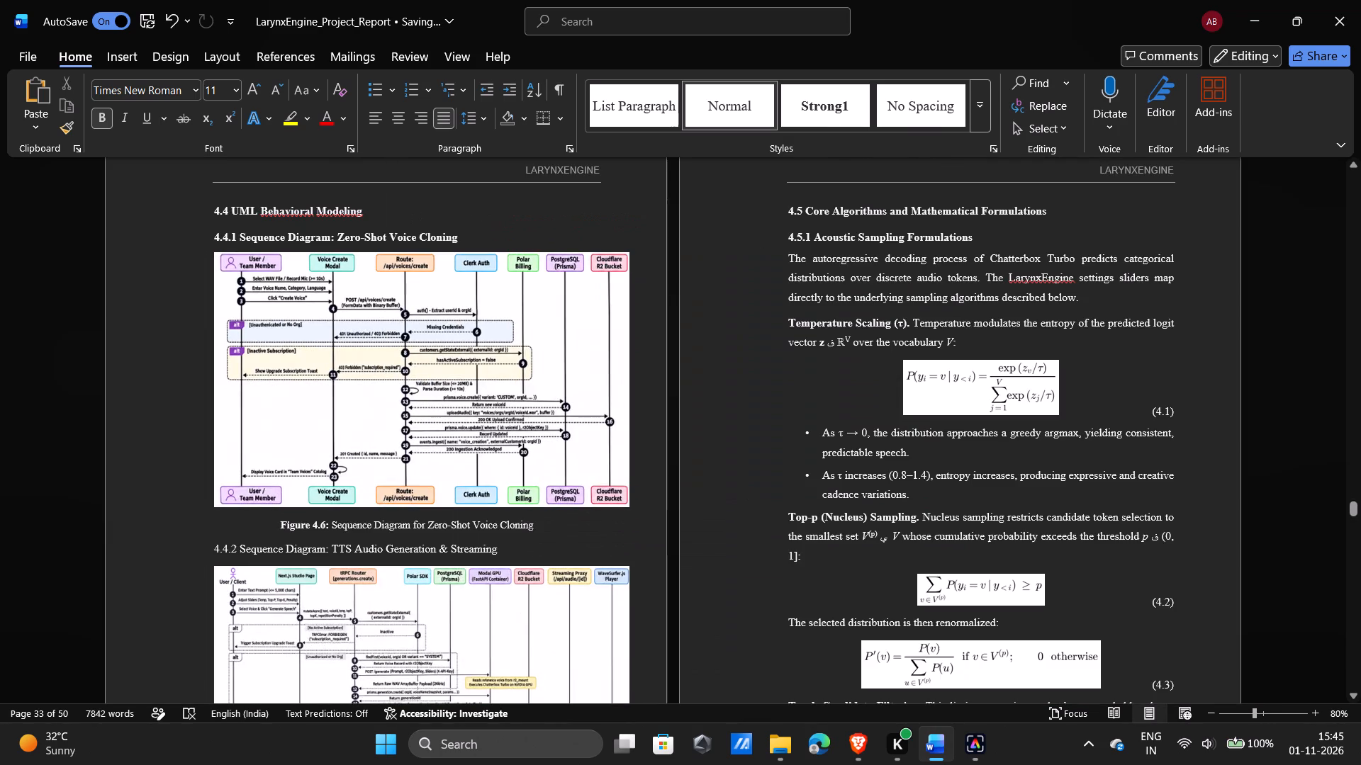
pyautogui.scroll(4, 573, 432)
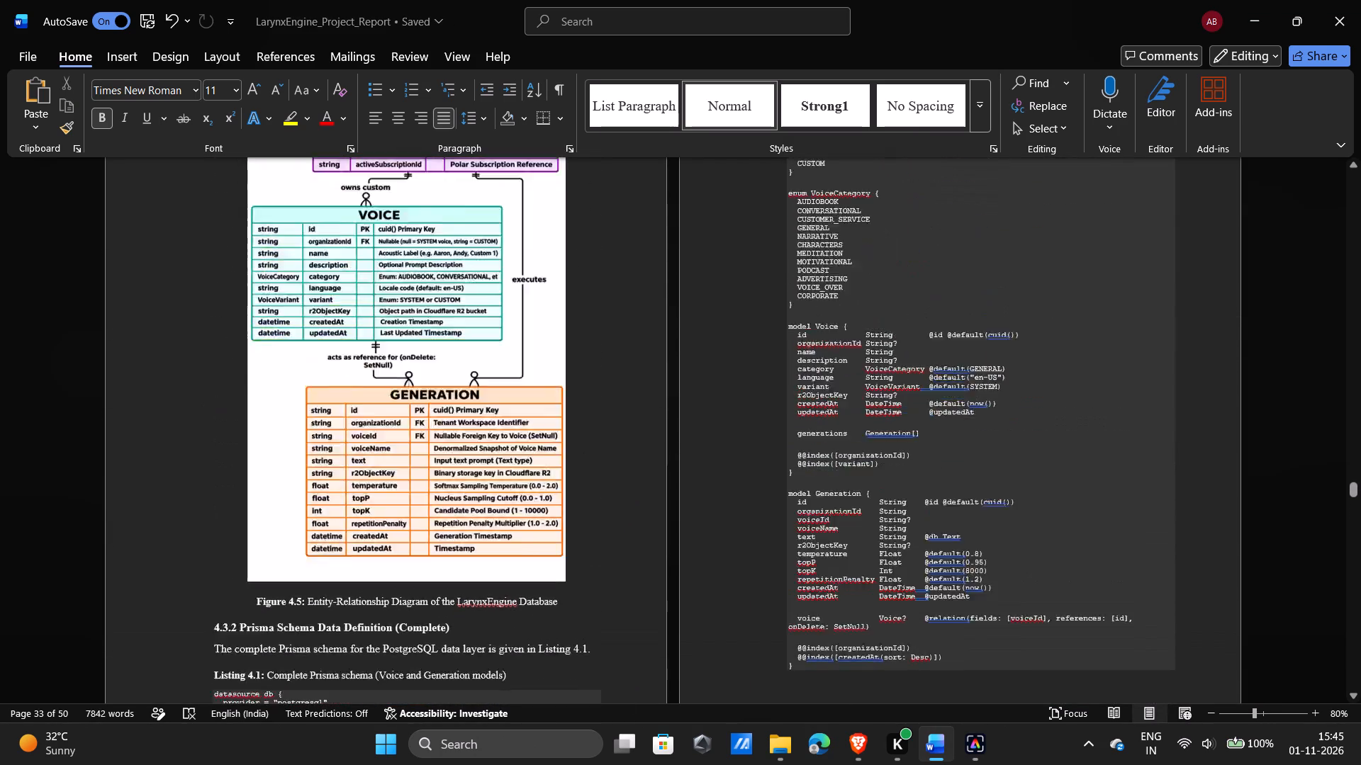
pyautogui.scroll(6, 573, 432)
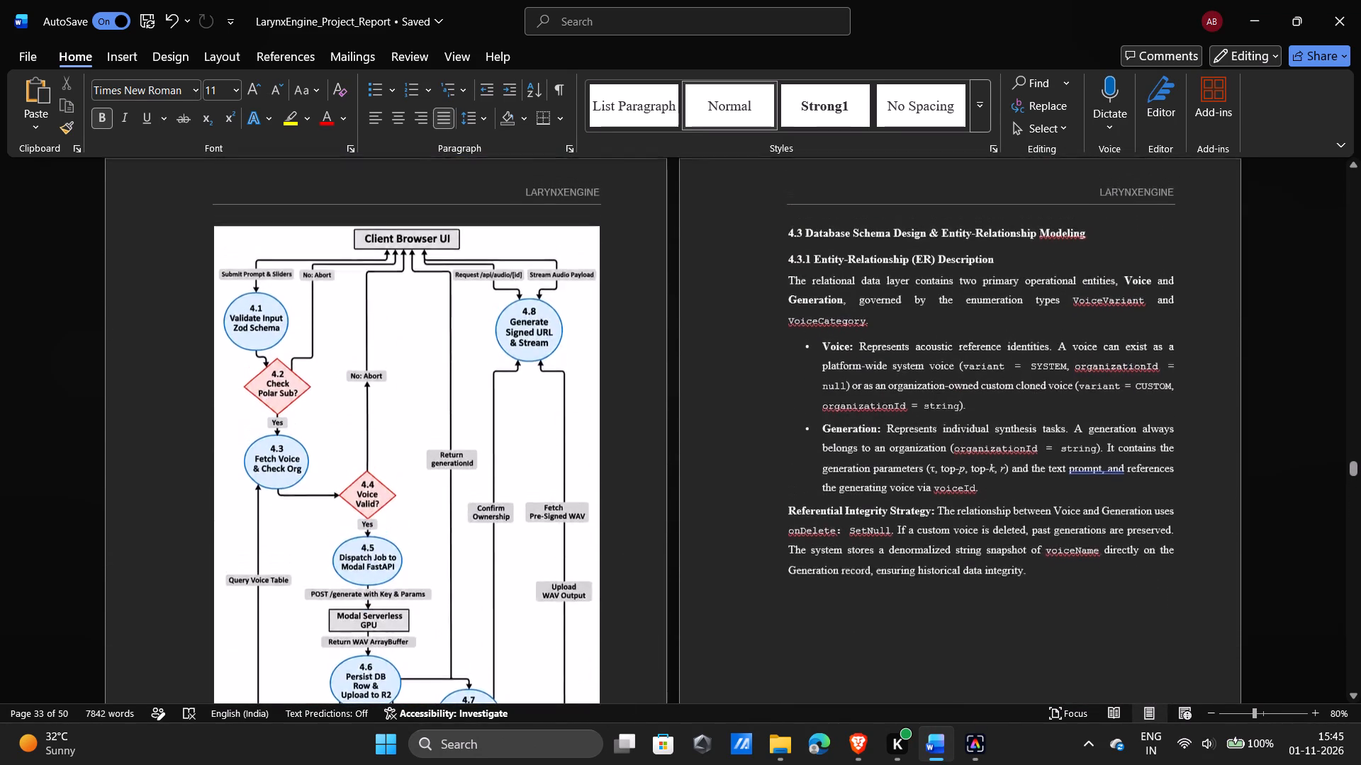
pyautogui.scroll(3, 573, 432)
pyautogui.scroll(-1, 573, 432)
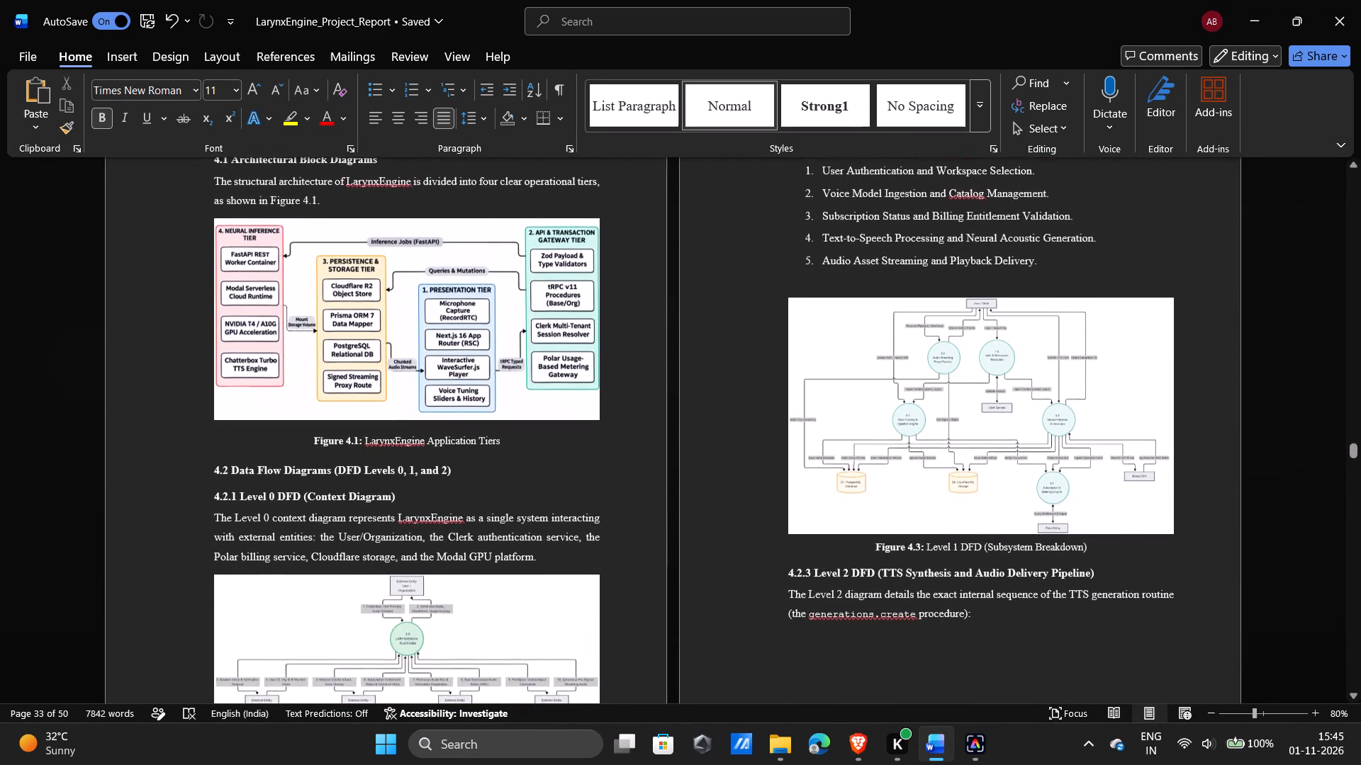
pyautogui.scroll(-1, 573, 432)
pyautogui.scroll(1, 573, 432)
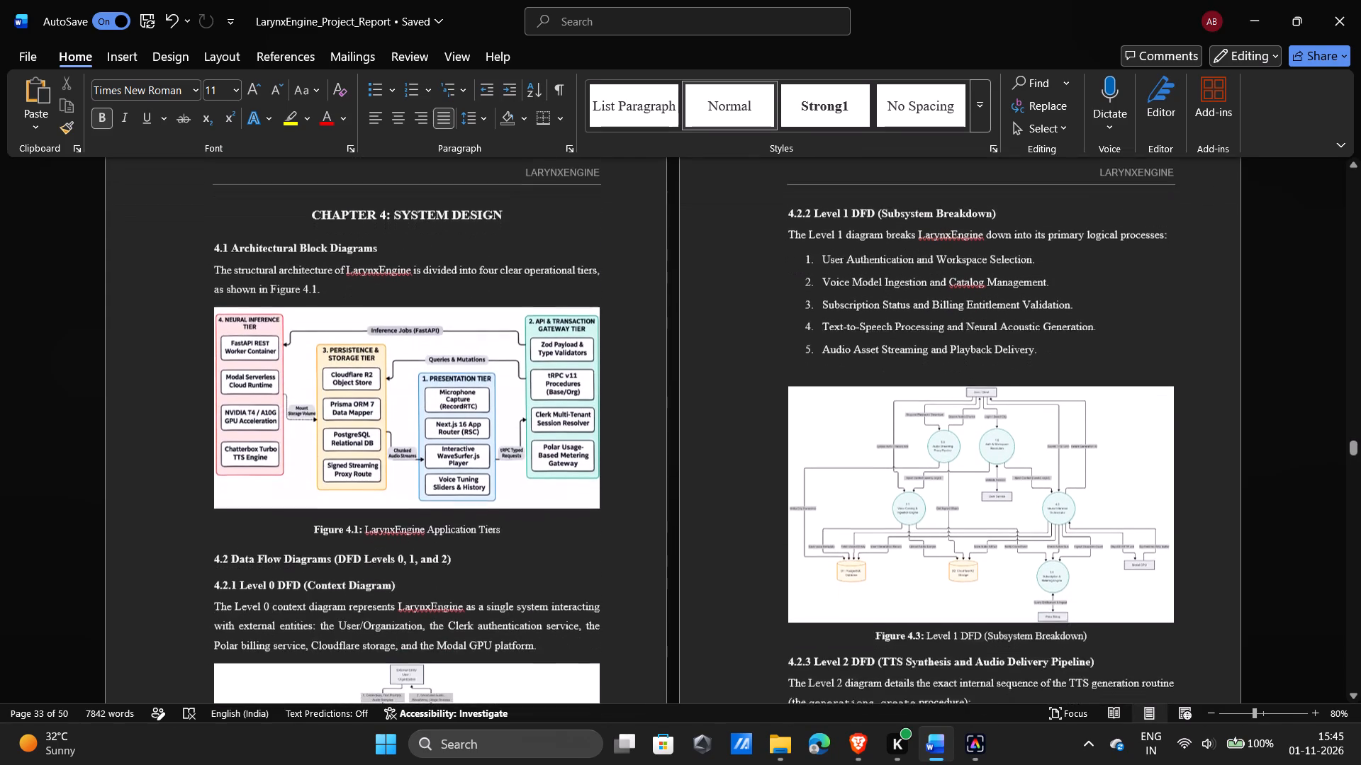
pyautogui.click(522, 361)
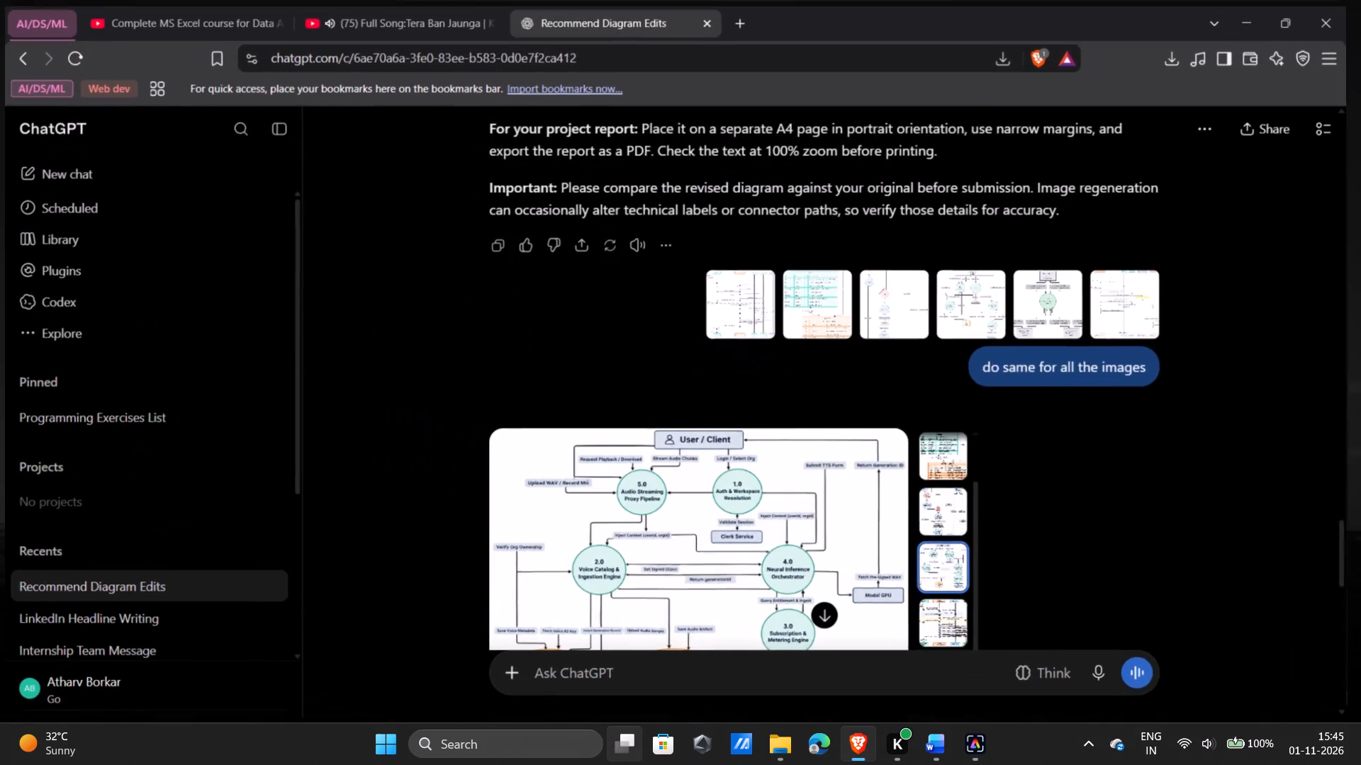
pyautogui.scroll(-7, 698, 484)
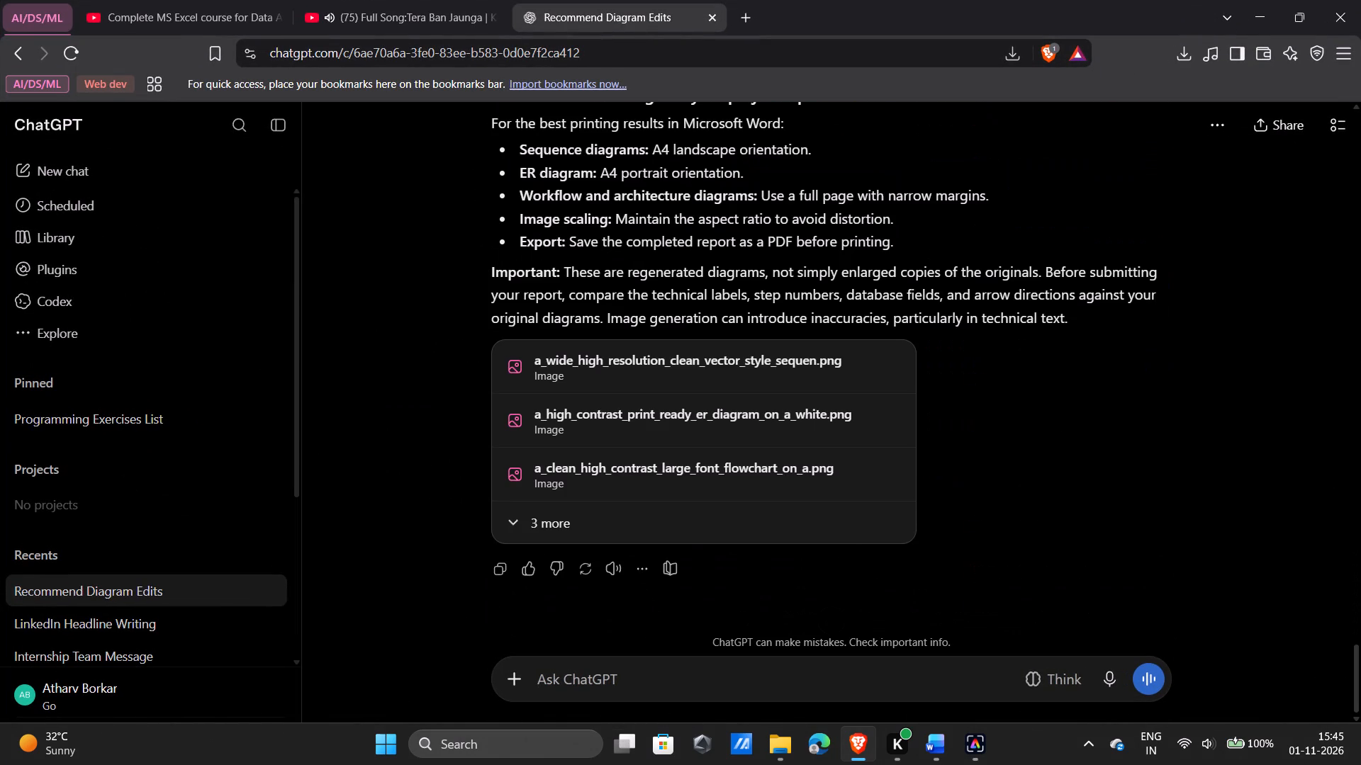
pyautogui.click(517, 681)
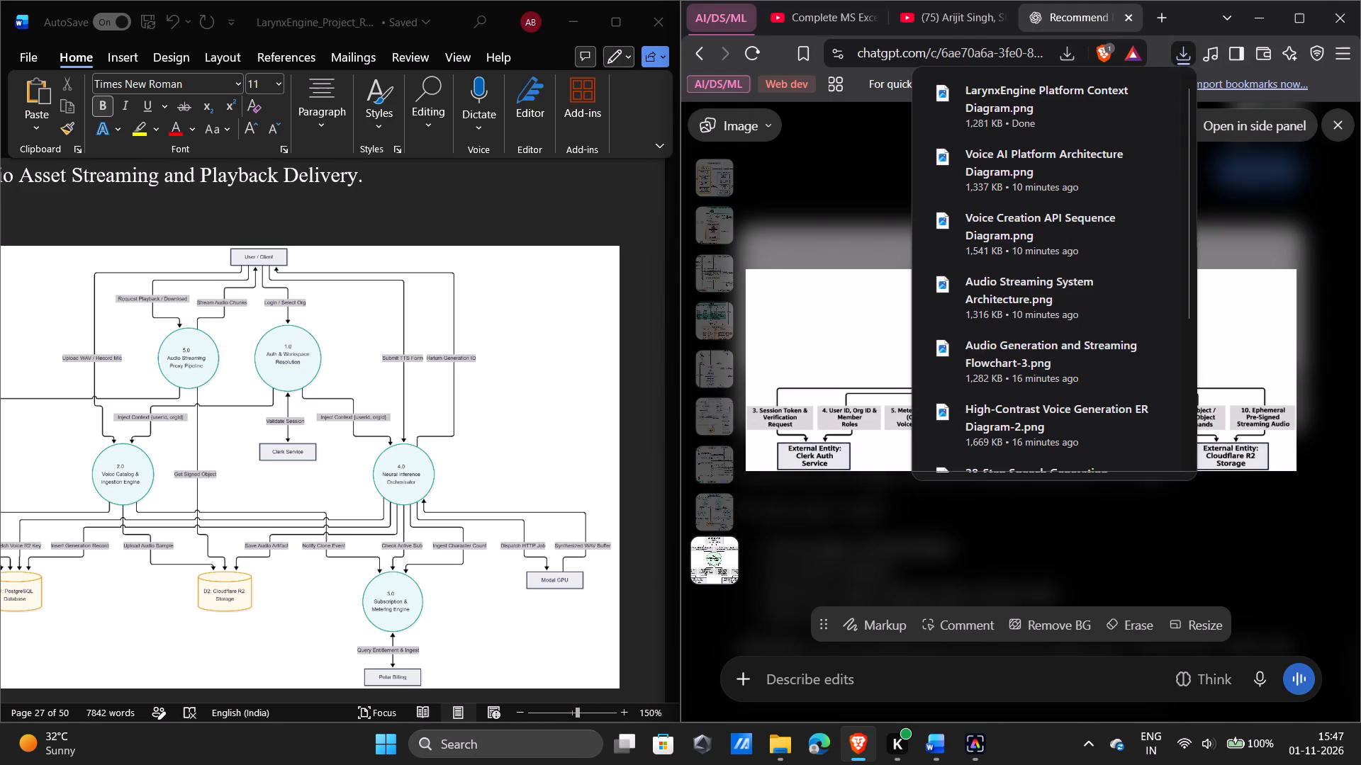
# Minimize the browser and bring the Word report back to full screen near the Figure 4.2 Level 0 DFD.
pyautogui.click(1270, 15)
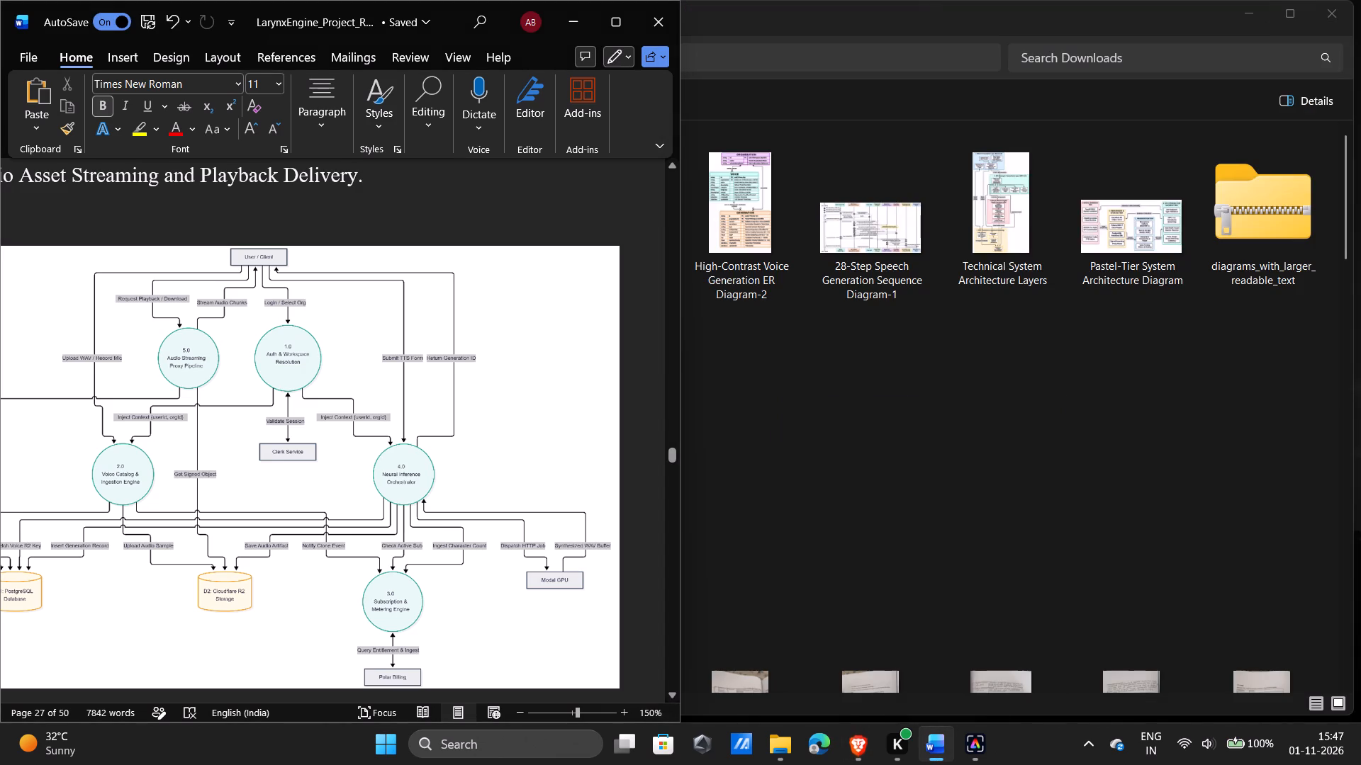
pyautogui.click(622, 25)
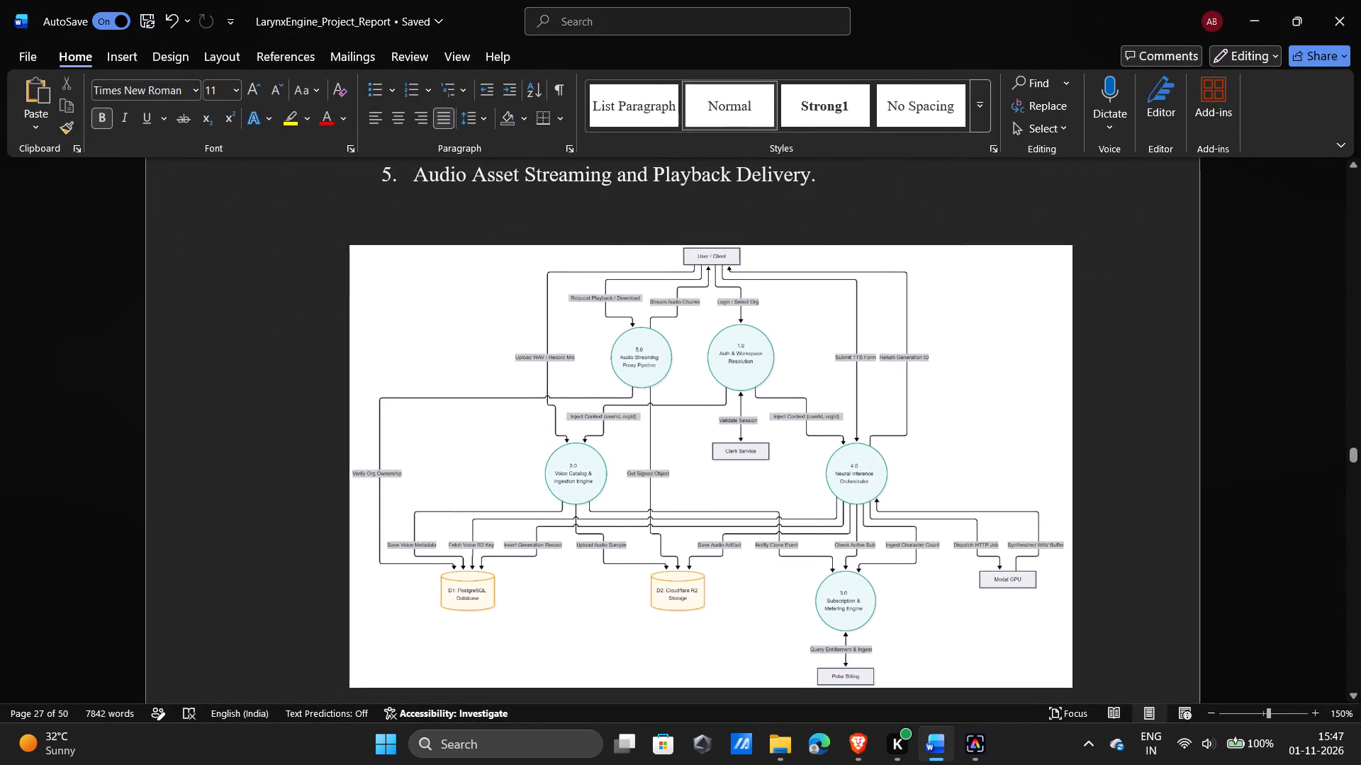
pyautogui.keyDown('ctrl'); pyautogui.scroll(-4, 758, 384); pyautogui.keyUp('ctrl')
pyautogui.scroll(3, 758, 384)
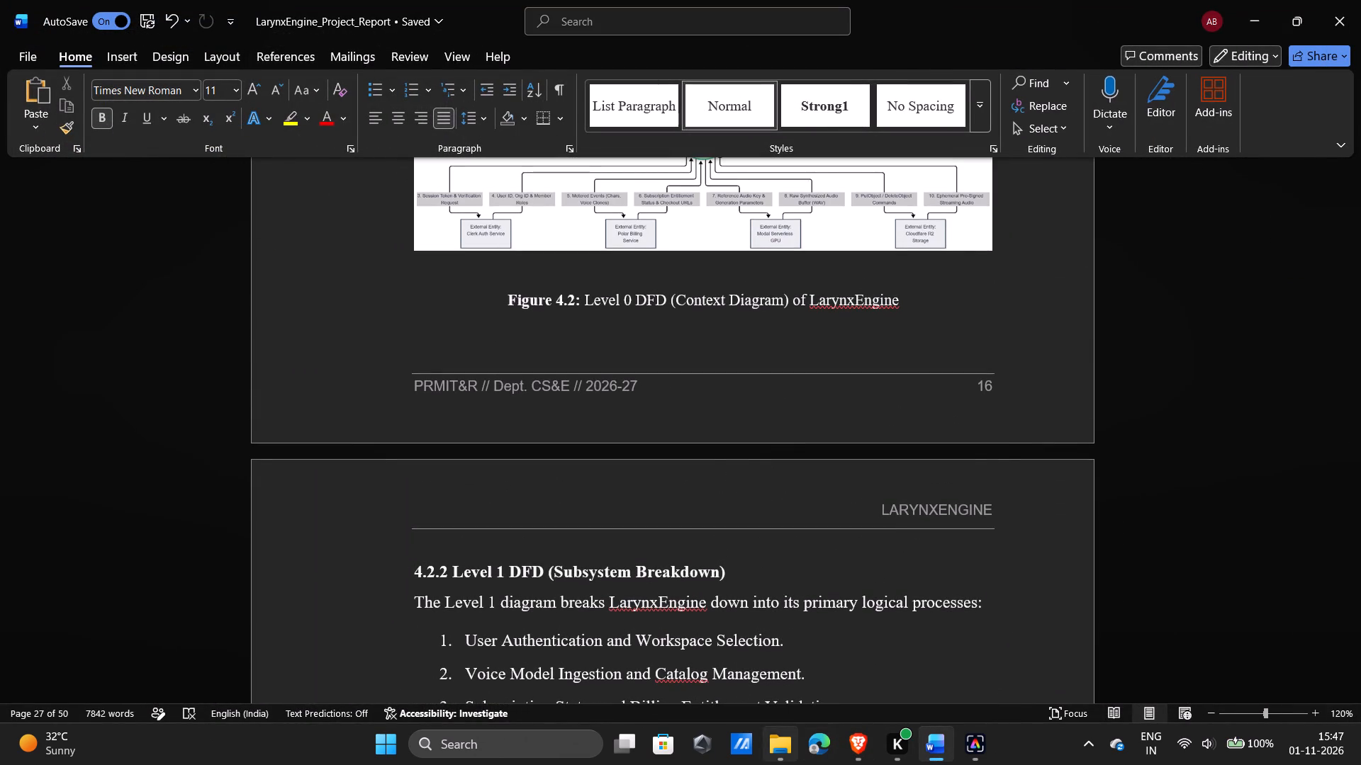
# Switch to File Explorer, refresh the Downloads folder, and copy the LarynxEngine Platform Context Diagram image.
pyautogui.click(773, 745)
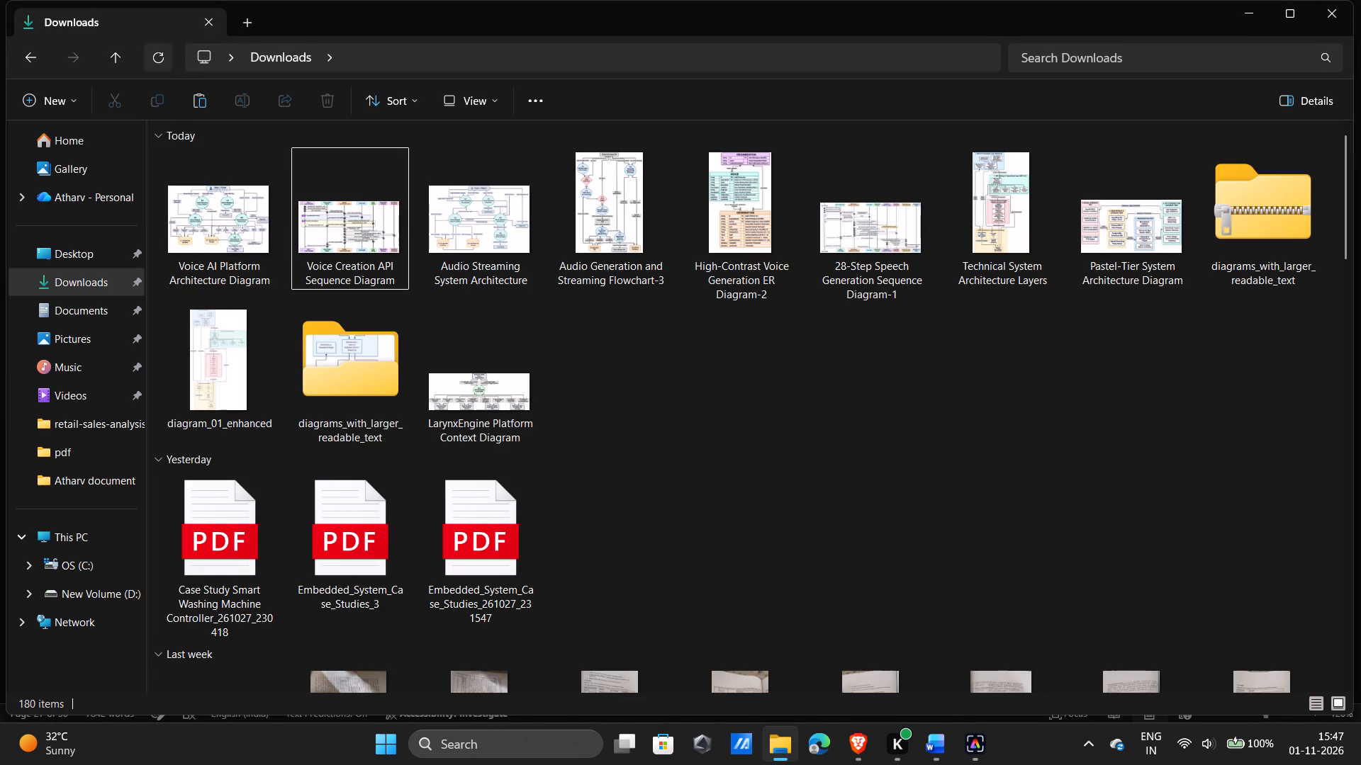
pyautogui.click(157, 58)
pyautogui.click(217, 206)
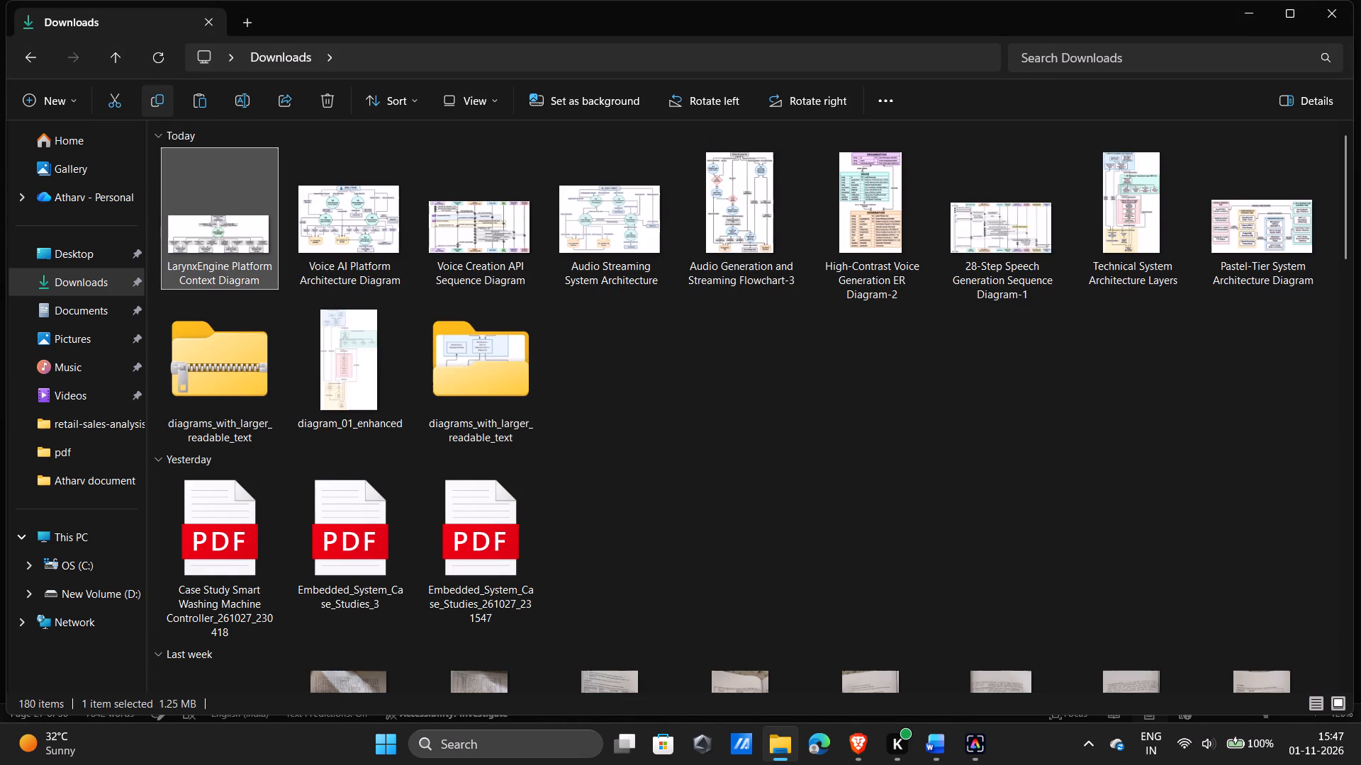
pyautogui.click(147, 103)
pyautogui.tripleClick(147, 103)
# Switch back to the Word report and replace the old Figure 4.2 Level 0 DFD image with the copied diagram.
pyautogui.click(938, 756)
pyautogui.scroll(1, 739, 378)
pyautogui.click(739, 378)
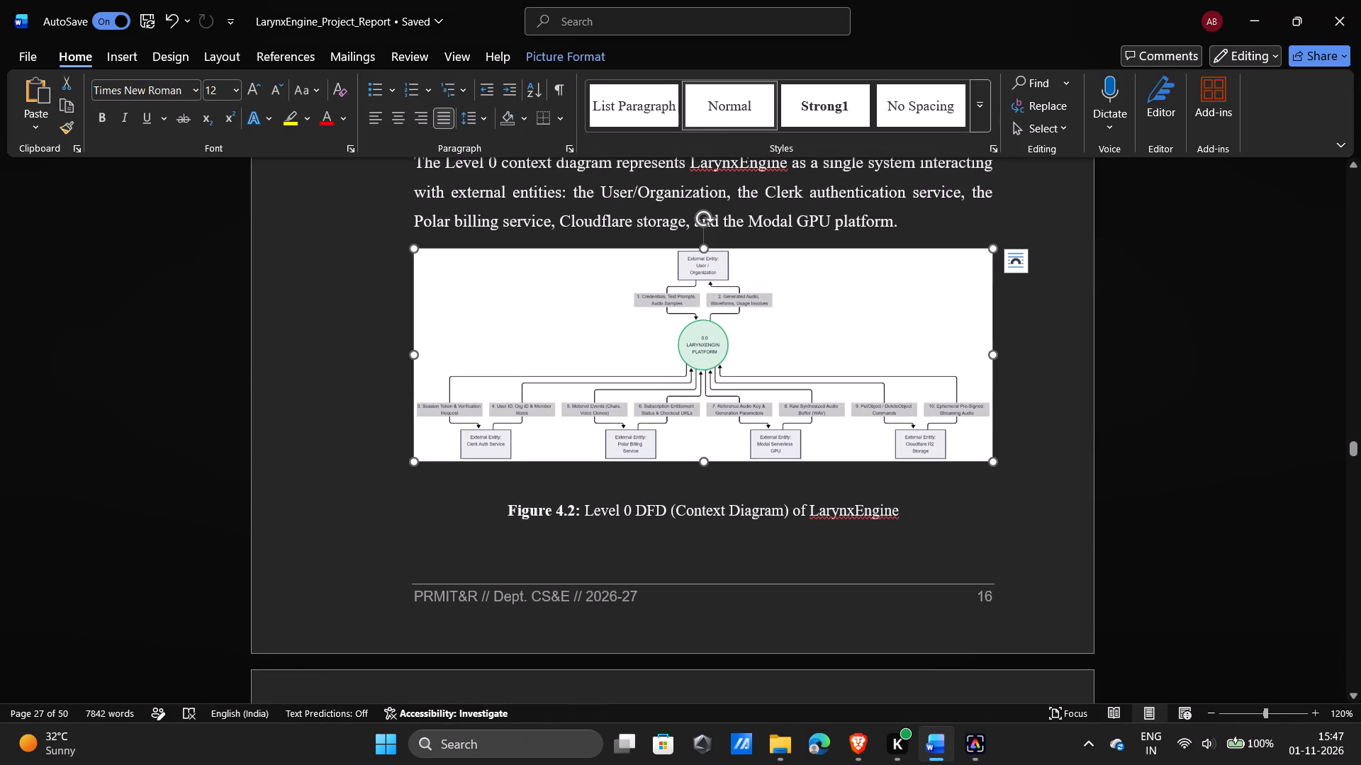
pyautogui.press('Delete')
pyautogui.hotkey('ctrl', 'v')
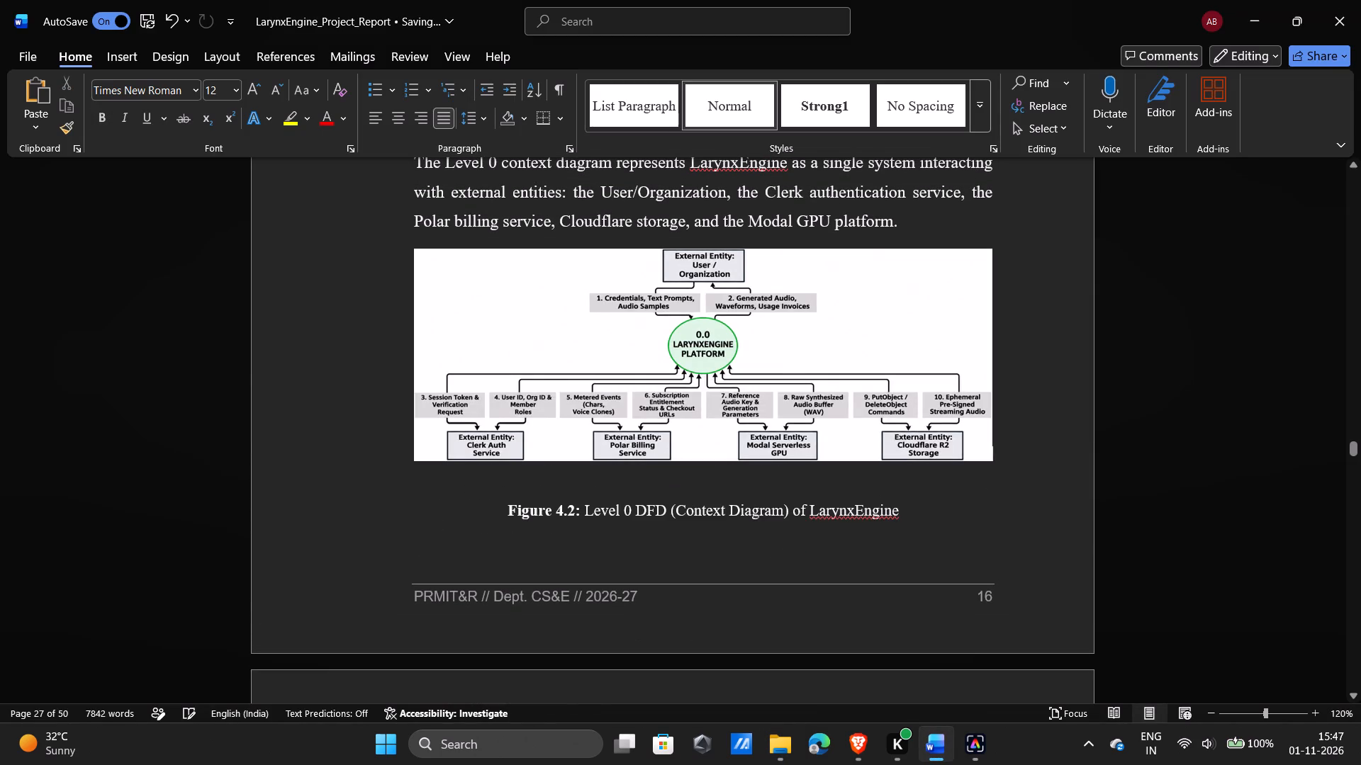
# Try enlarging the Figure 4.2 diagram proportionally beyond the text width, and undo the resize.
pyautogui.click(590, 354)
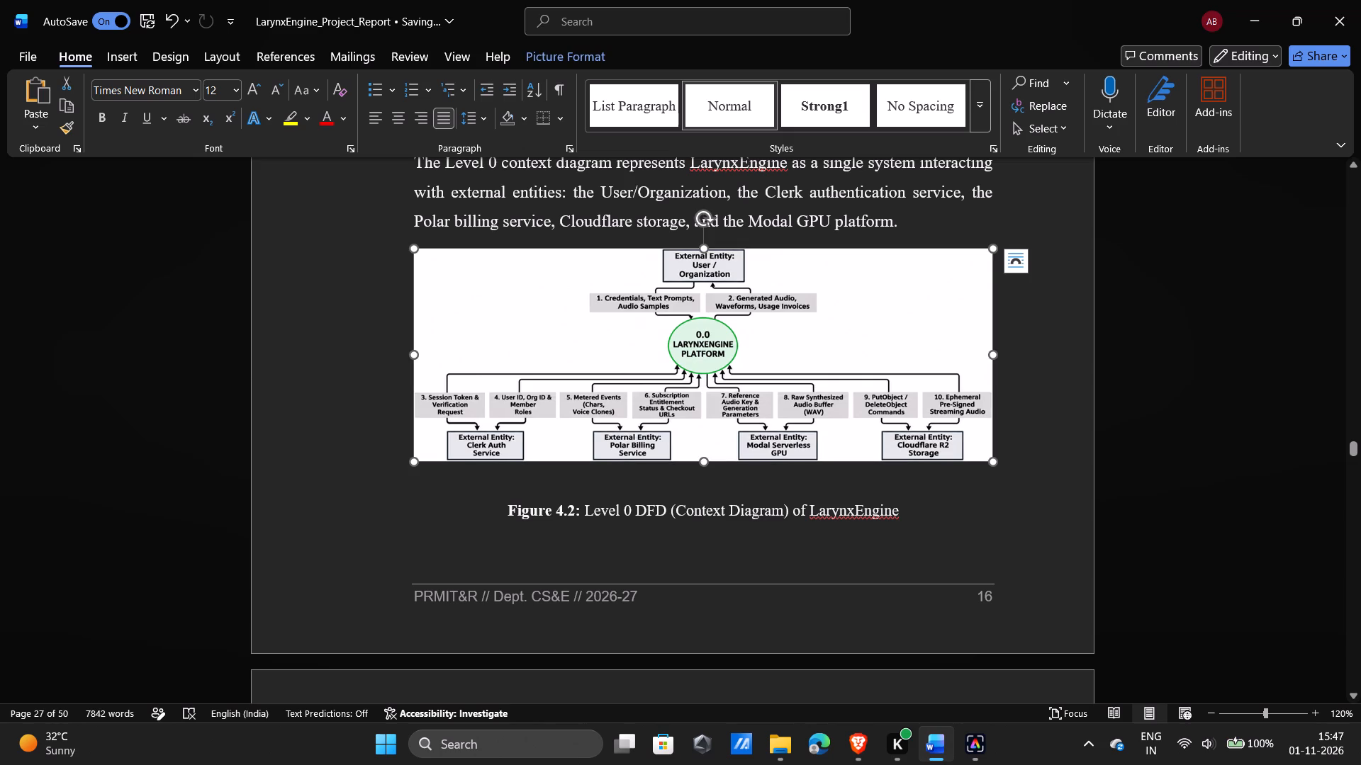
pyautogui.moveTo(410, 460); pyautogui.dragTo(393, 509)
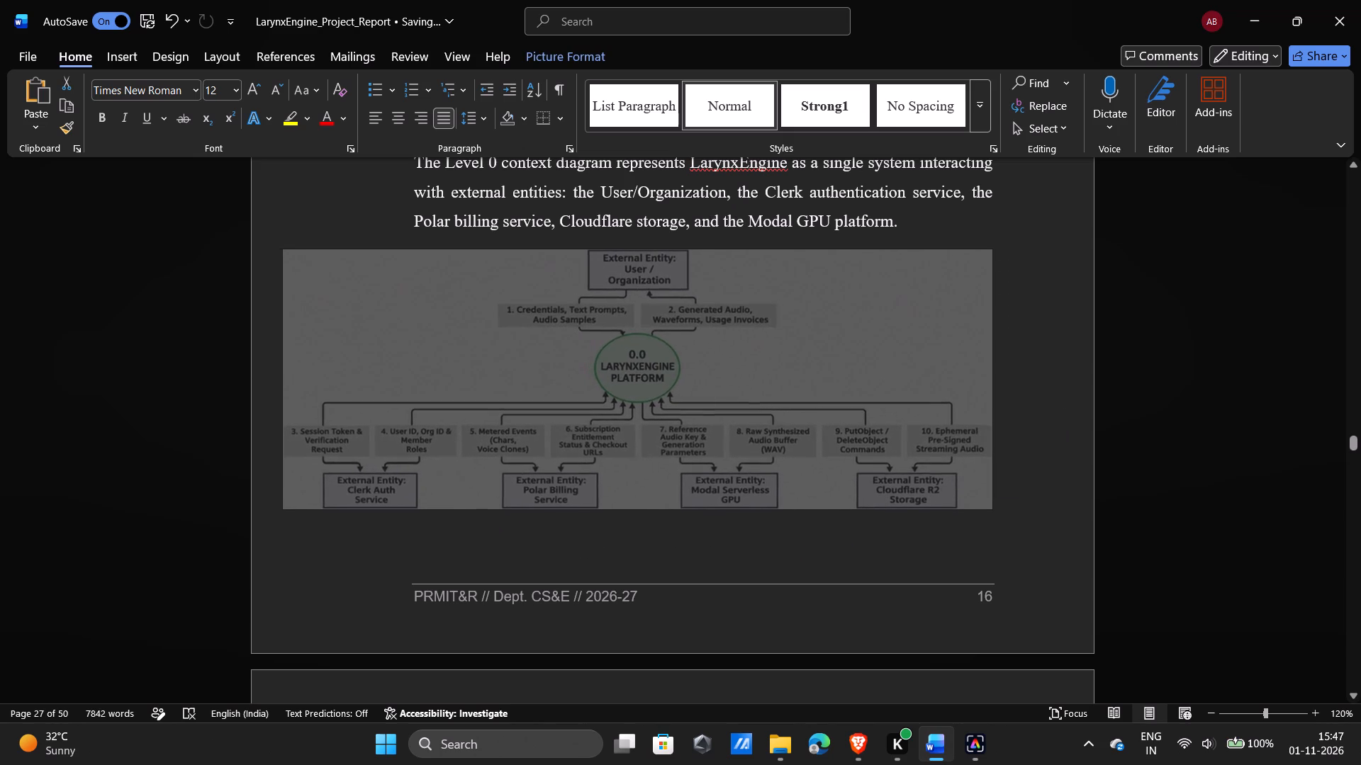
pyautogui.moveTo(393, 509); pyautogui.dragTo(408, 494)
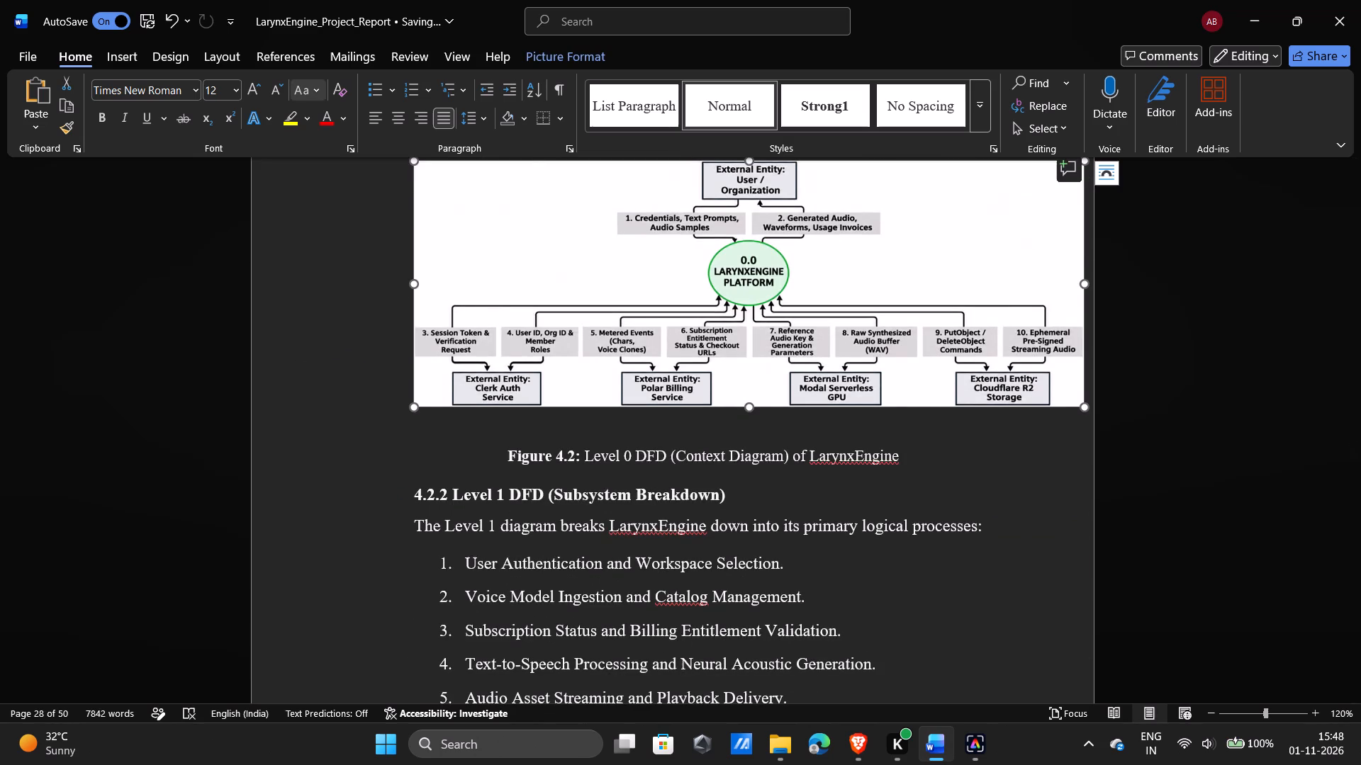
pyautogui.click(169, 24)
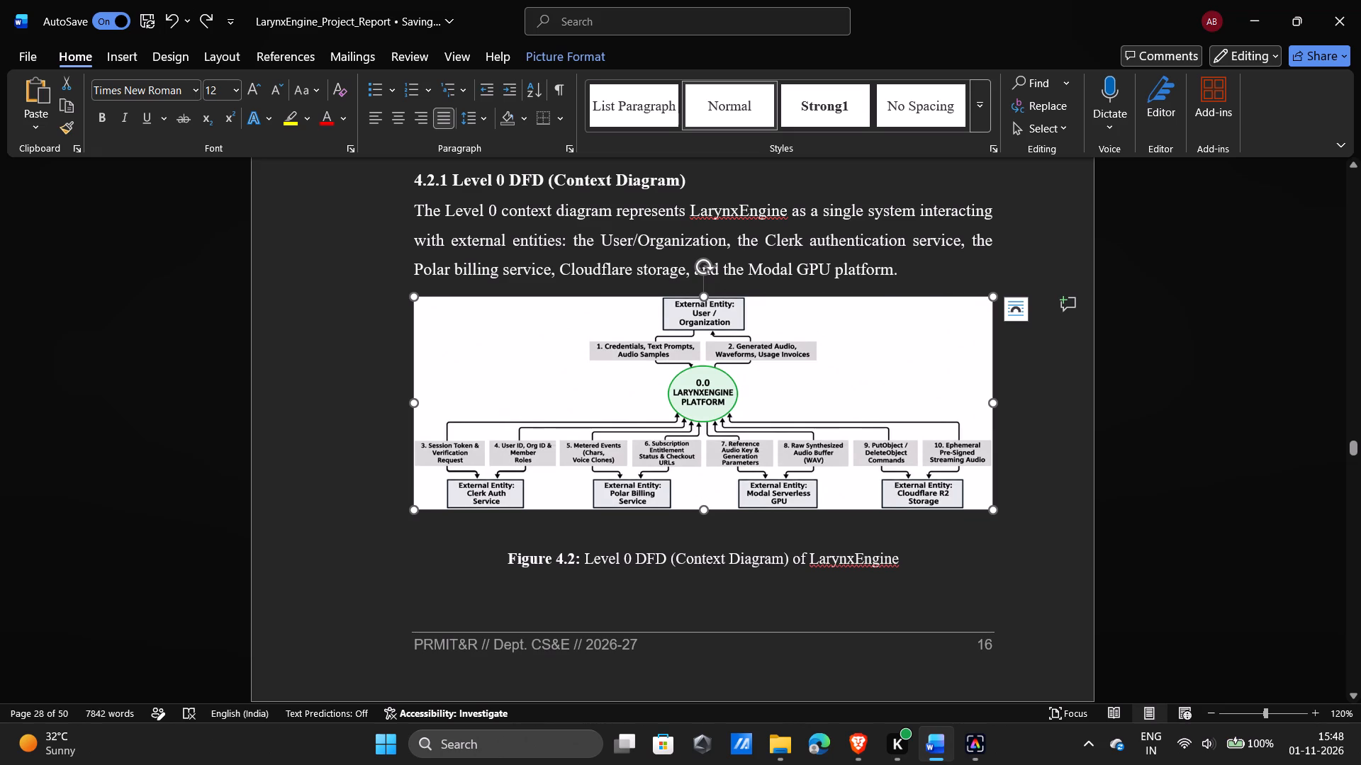
# Stretch the Figure 4.2 diagram slightly taller while keeping its width.
pyautogui.moveTo(698, 510); pyautogui.dragTo(700, 511)
pyautogui.moveTo(700, 511); pyautogui.dragTo(701, 537)
# Delete the blank spaces and the empty line between the Figure 4.2 diagram and its caption.
pyautogui.click(662, 560)
pyautogui.press('BackSpace')
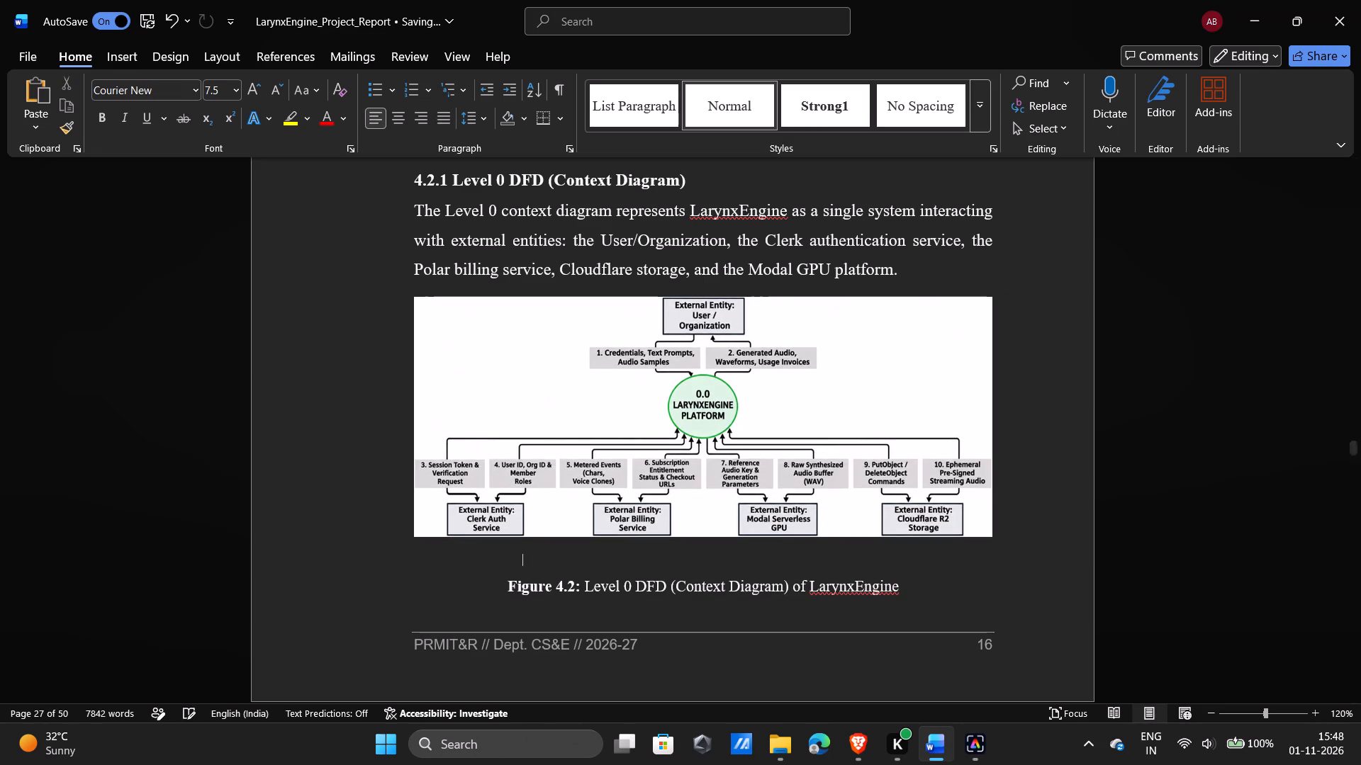
pyautogui.press('BackSpace')
pyautogui.press('BackSpace')
pyautogui.press('BackSpace')
pyautogui.press('BackSpace')
pyautogui.press('BackSpace')
pyautogui.press('BackSpace')
pyautogui.press('BackSpace')
pyautogui.press('BackSpace')
pyautogui.press('BackSpace')
pyautogui.press('BackSpace')
pyautogui.press('BackSpace')
pyautogui.press('BackSpace')
pyautogui.press('BackSpace')
pyautogui.press('BackSpace')
pyautogui.press('BackSpace')
pyautogui.press('BackSpace')
pyautogui.press('BackSpace')
pyautogui.press('BackSpace')
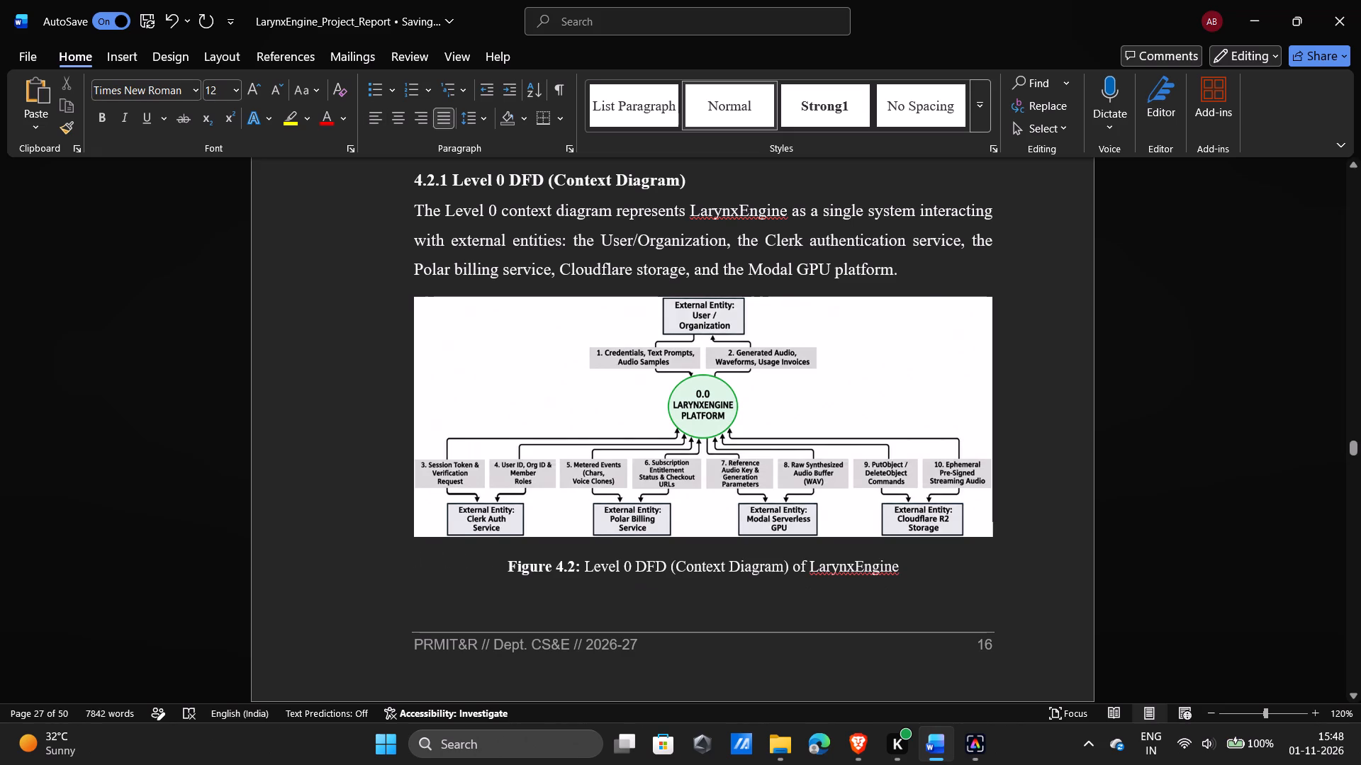
# Enlarge the Figure 4.2 Level 0 DFD proportionally so it extends slightly past the text margin, keeping its caption on the same page.
pyautogui.click(715, 444)
pyautogui.moveTo(417, 536); pyautogui.dragTo(416, 538)
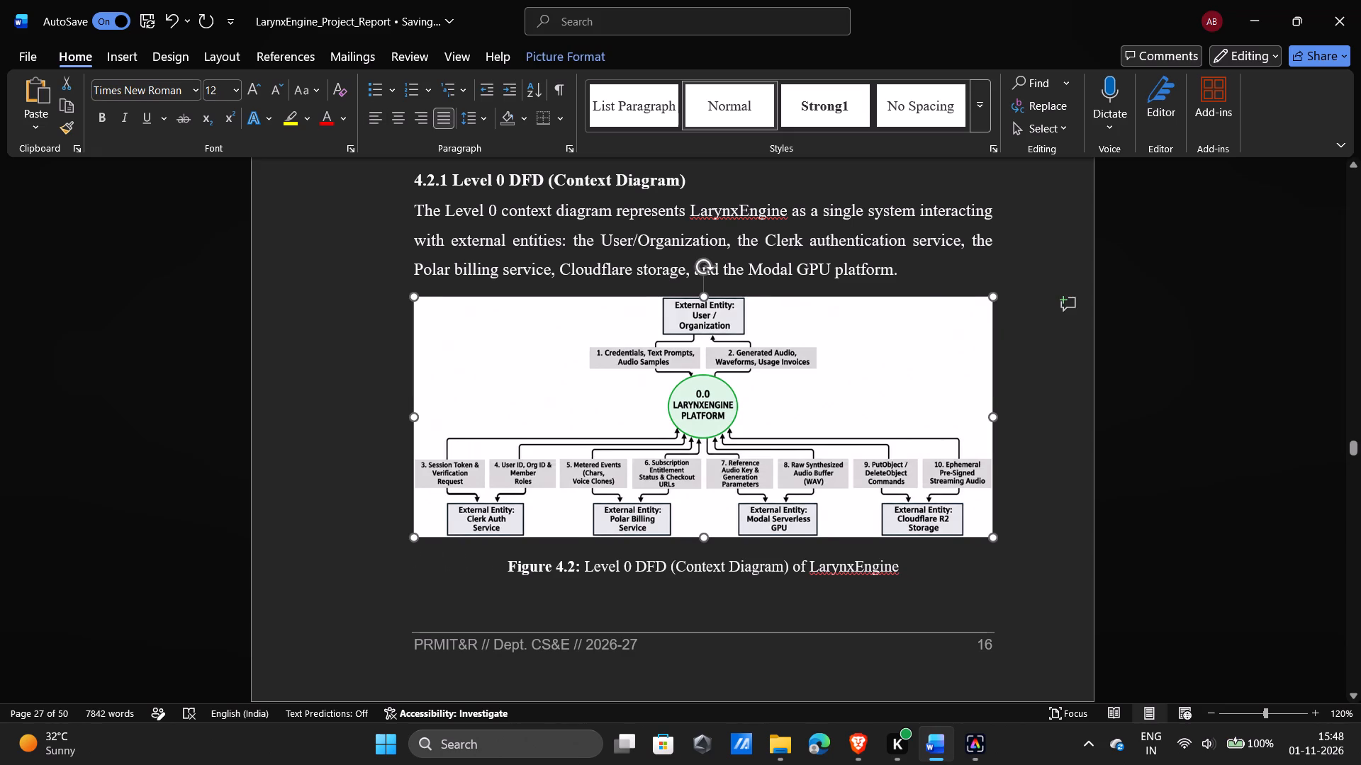
pyautogui.moveTo(416, 538); pyautogui.dragTo(404, 558)
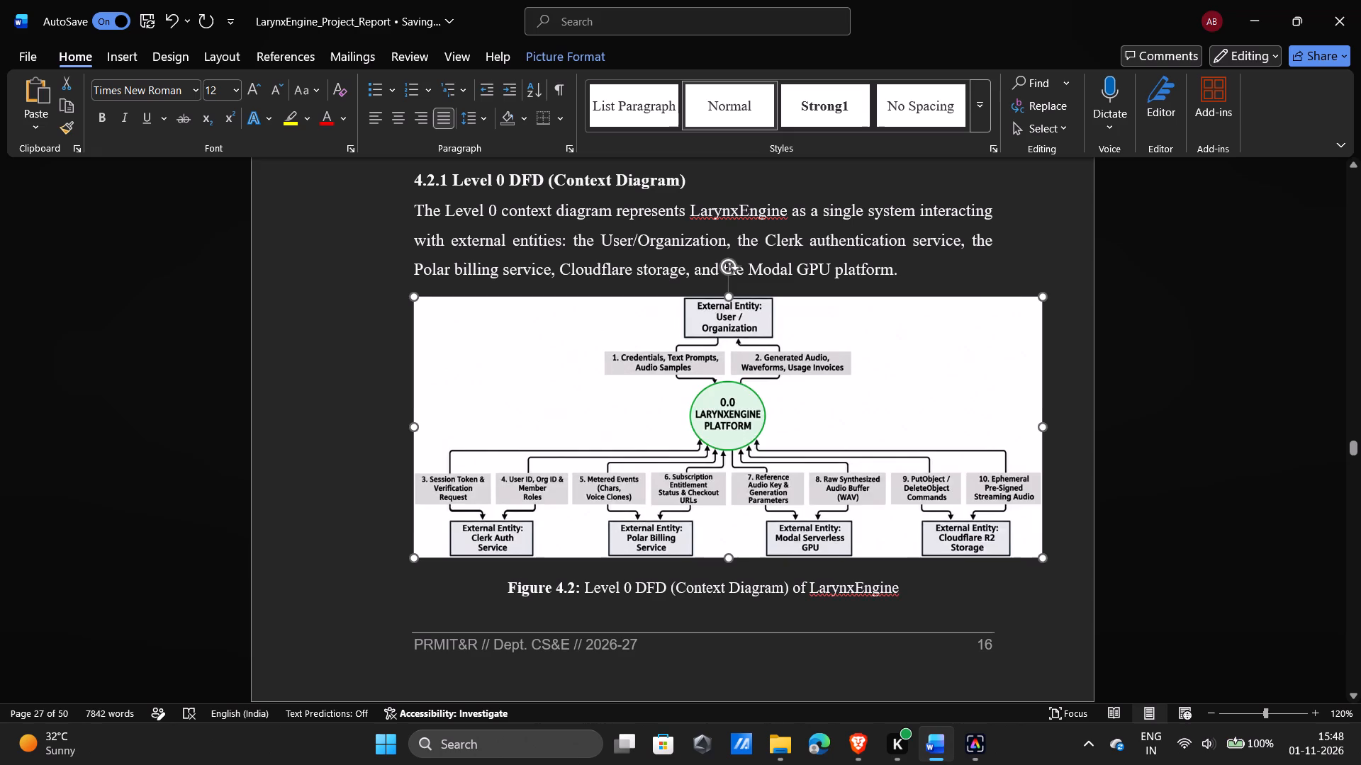
pyautogui.moveTo(404, 558); pyautogui.dragTo(408, 559)
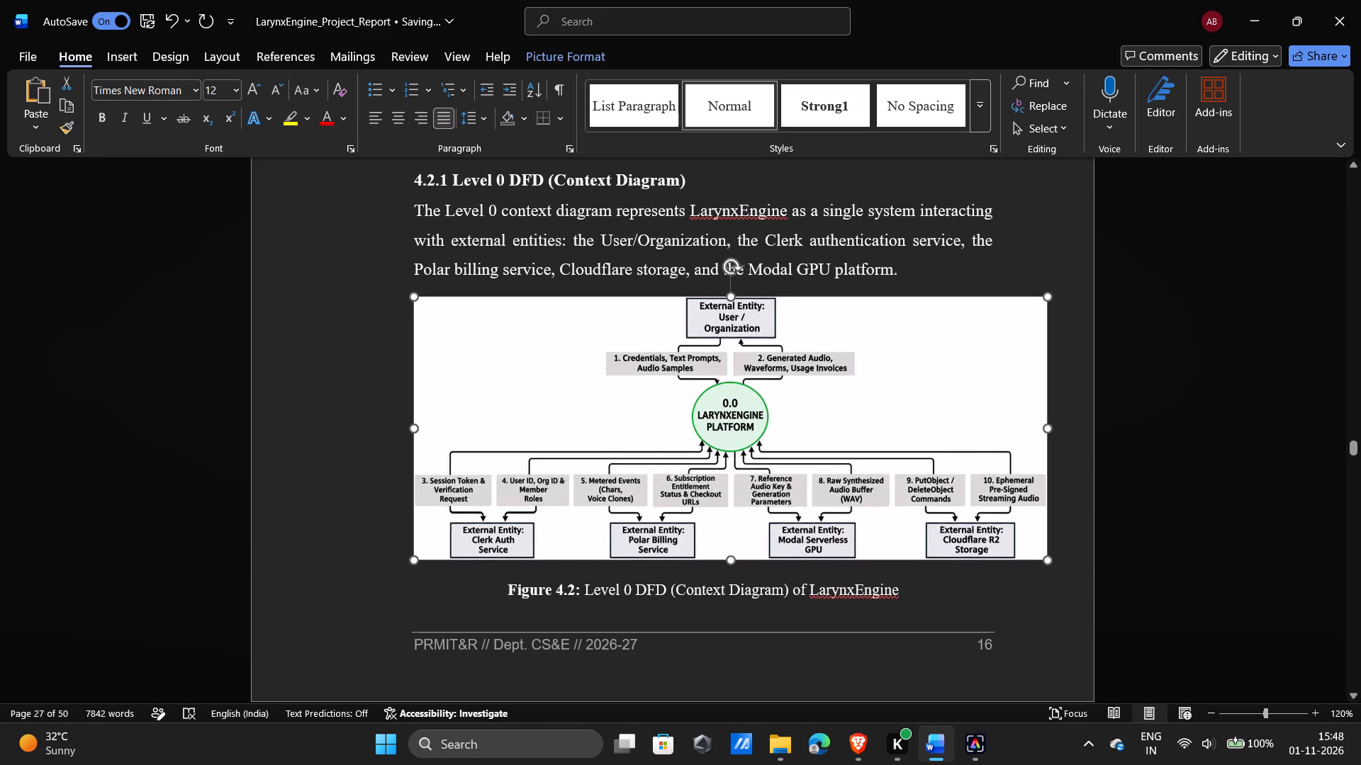
pyautogui.moveTo(408, 559); pyautogui.dragTo(408, 557)
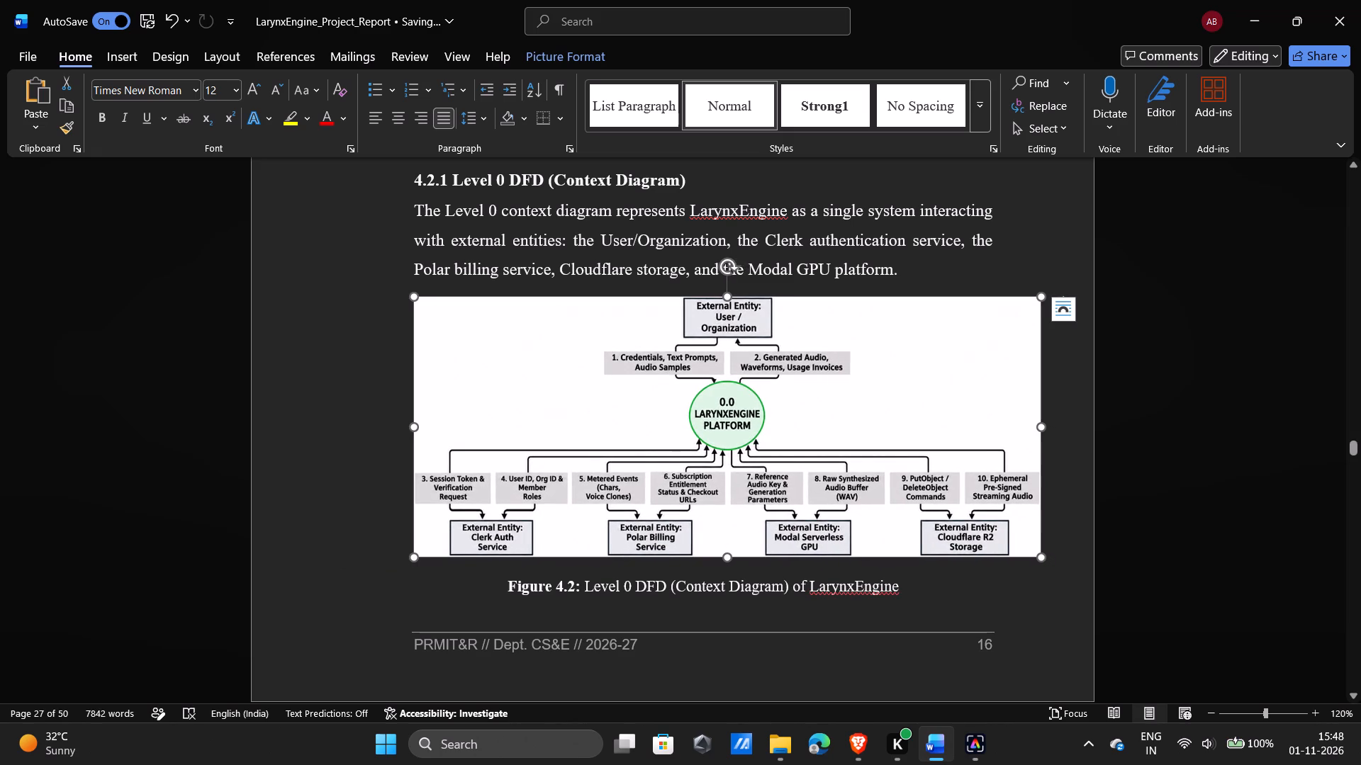
pyautogui.click(1175, 458)
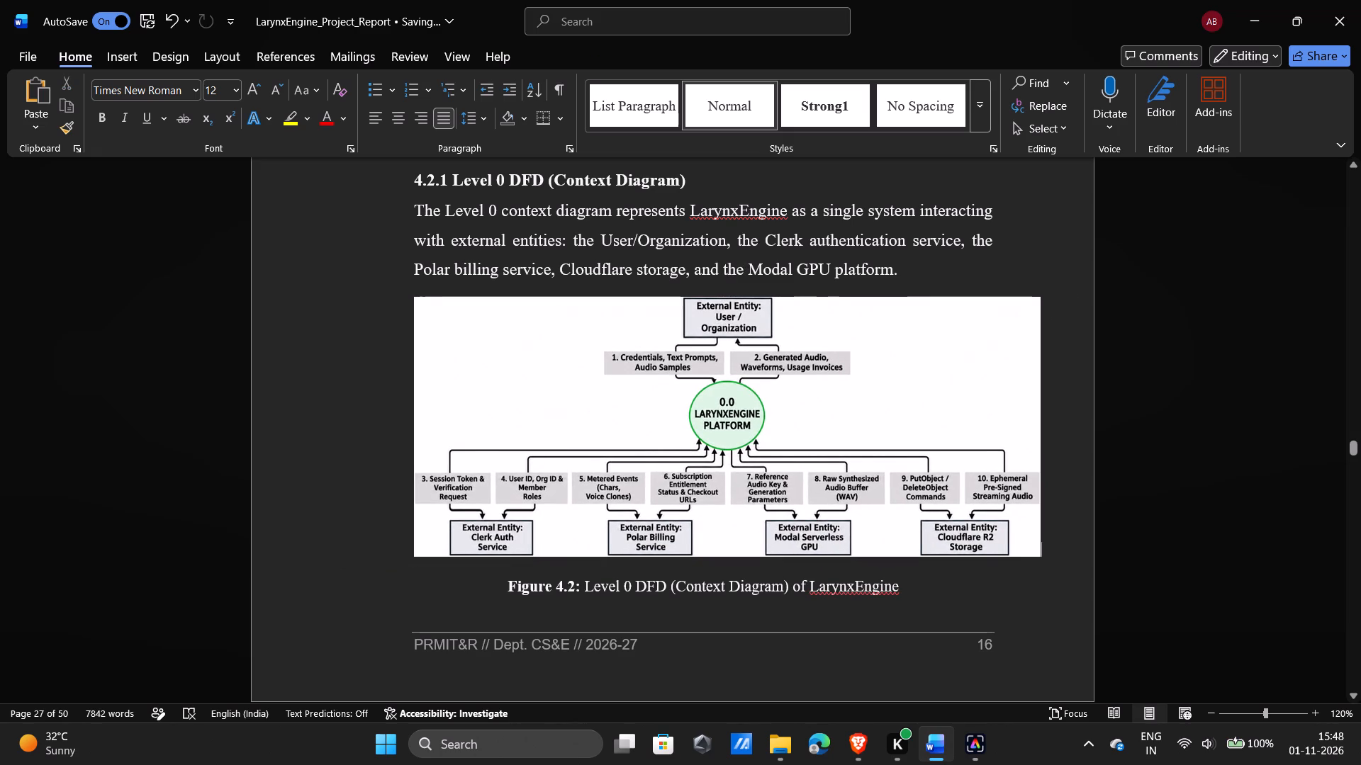
# Review the pages after Figure 4.2 and examine the Figure 4.3 Level 1 DFD.
pyautogui.scroll(-1, 831, 239)
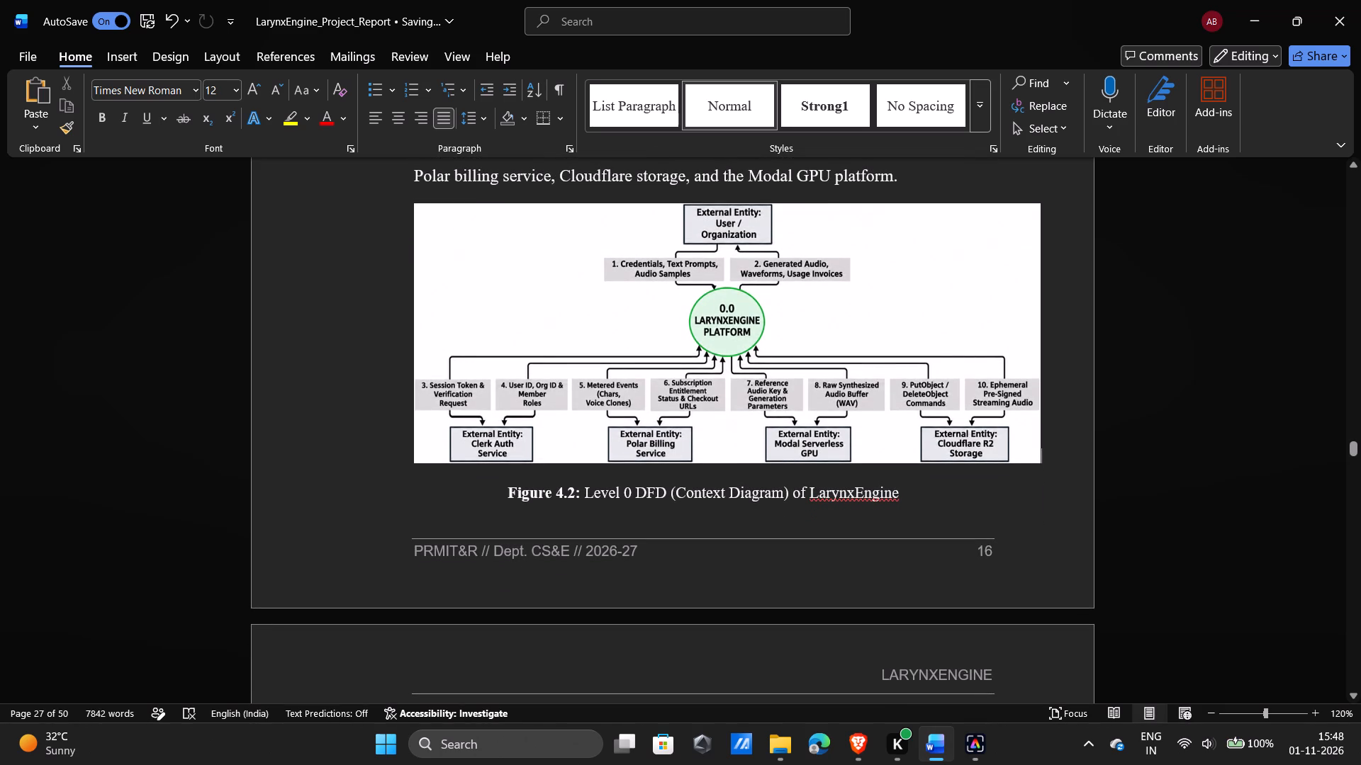
pyautogui.scroll(-1, 1085, 313)
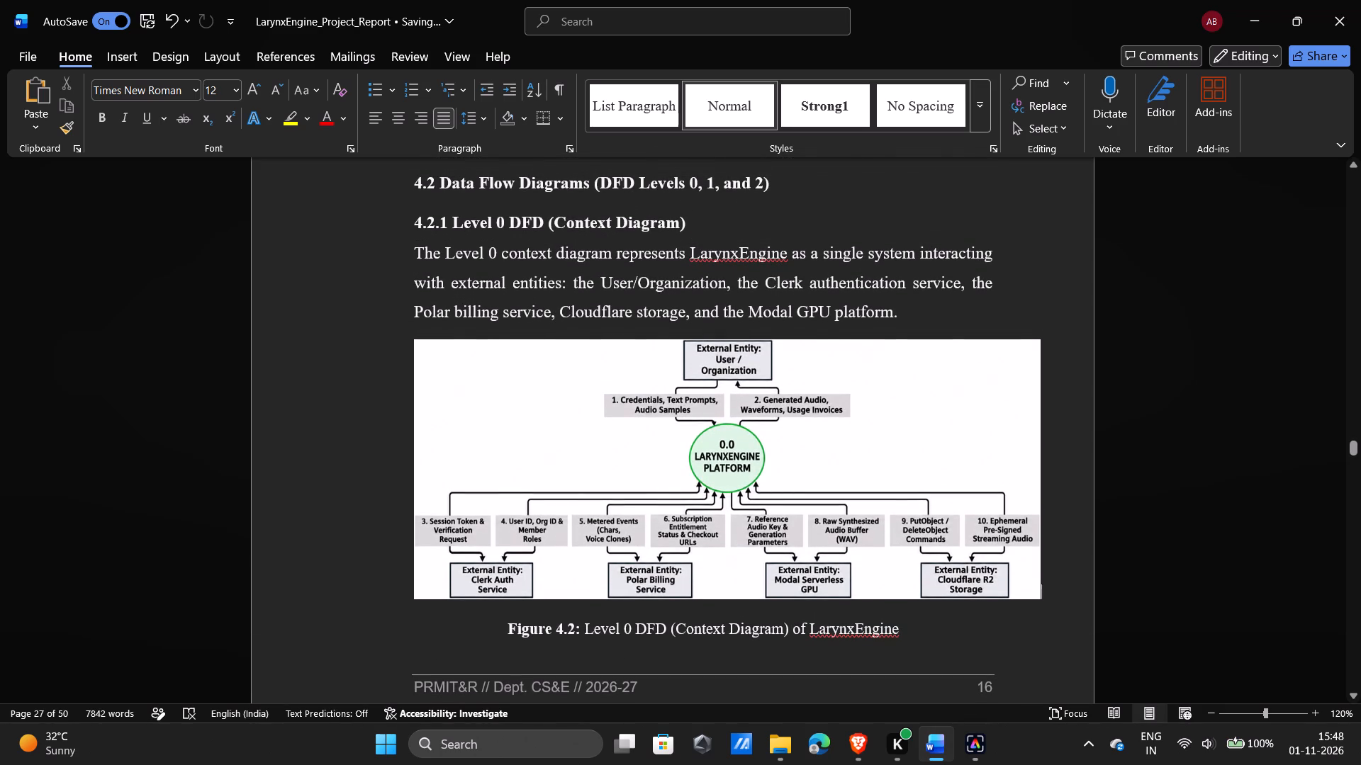
pyautogui.scroll(-1, 1085, 313)
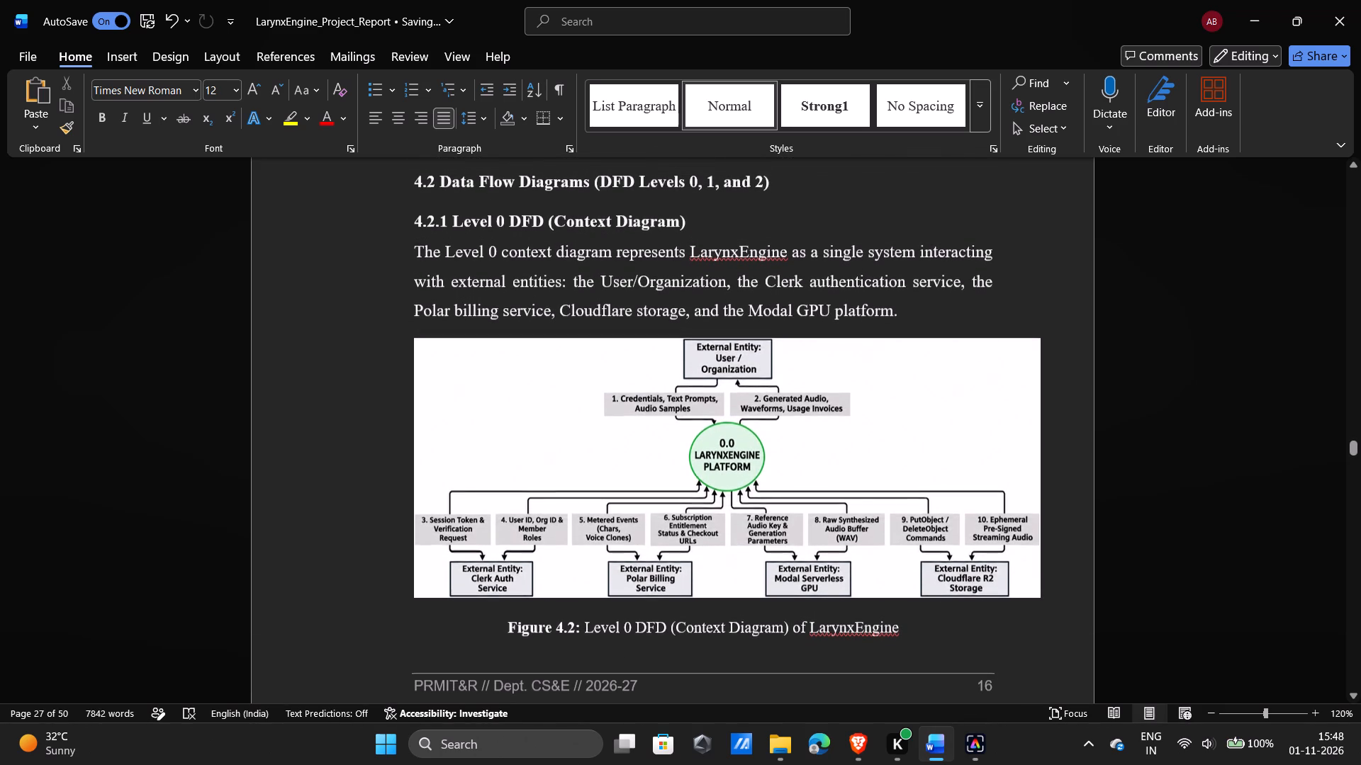
pyautogui.scroll(-1, 1085, 313)
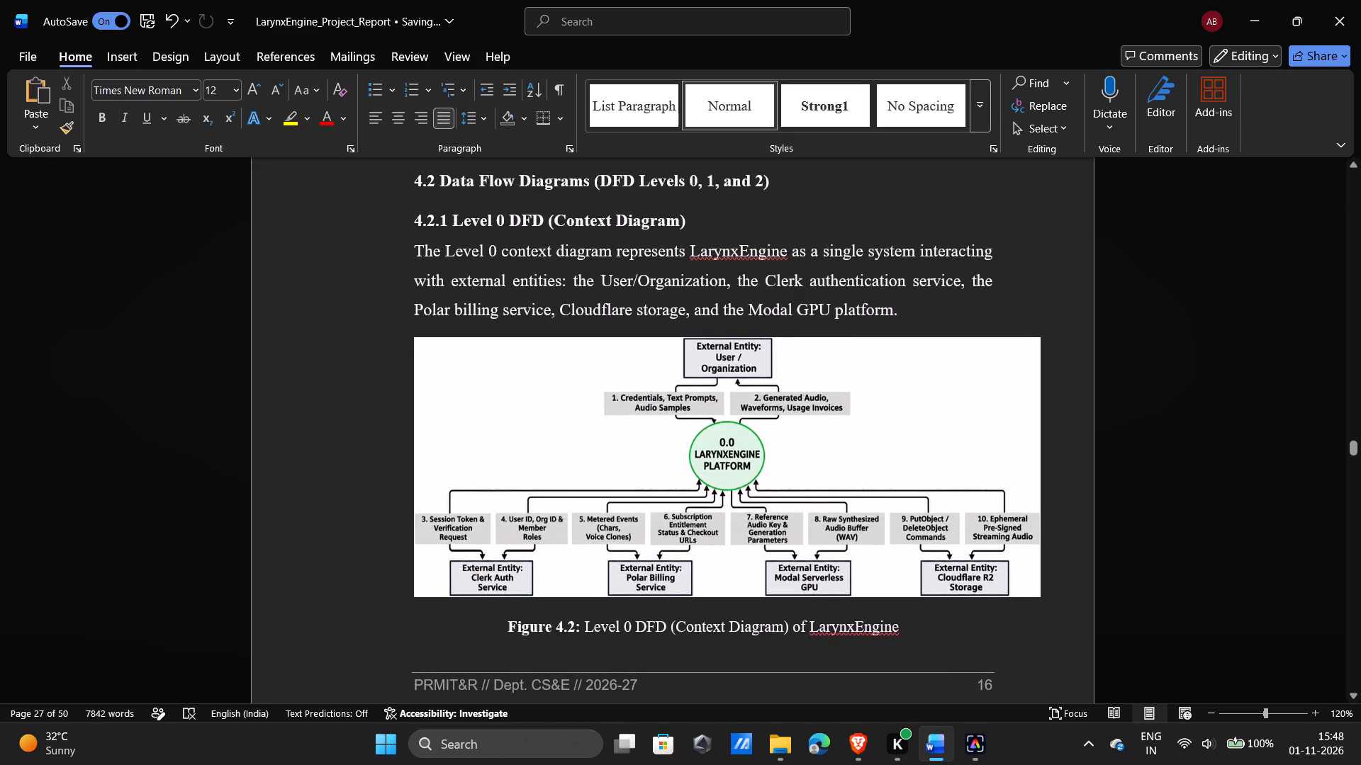
pyautogui.scroll(-2, 1085, 313)
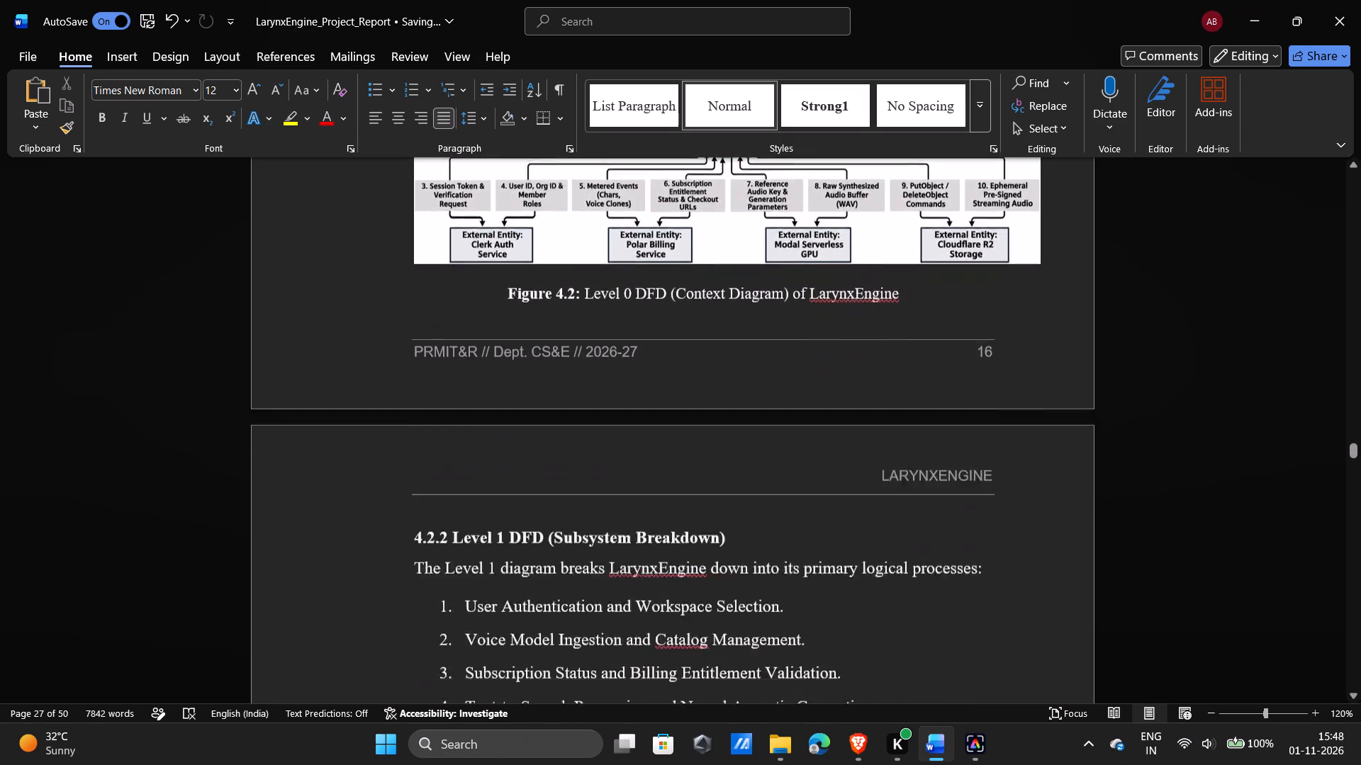
pyautogui.scroll(-2, 1085, 313)
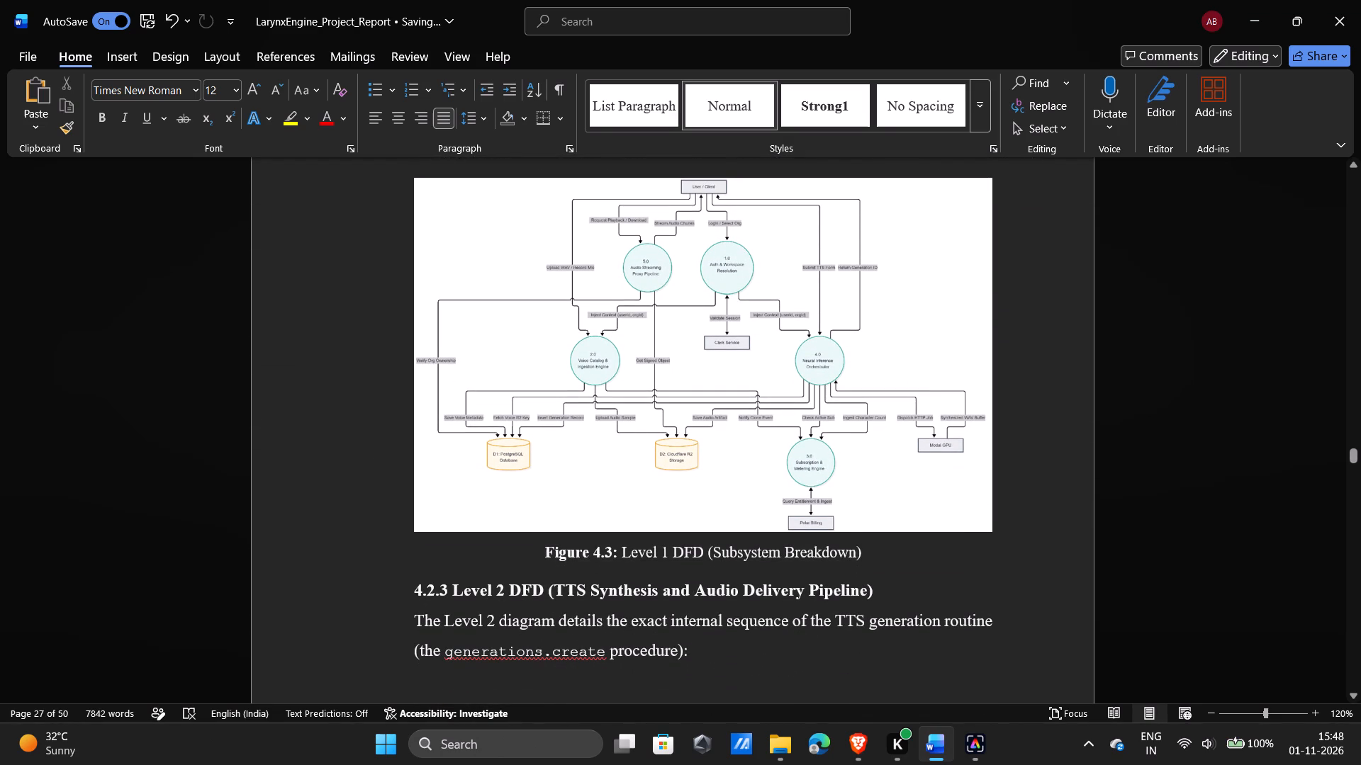
pyautogui.scroll(-1, 1085, 313)
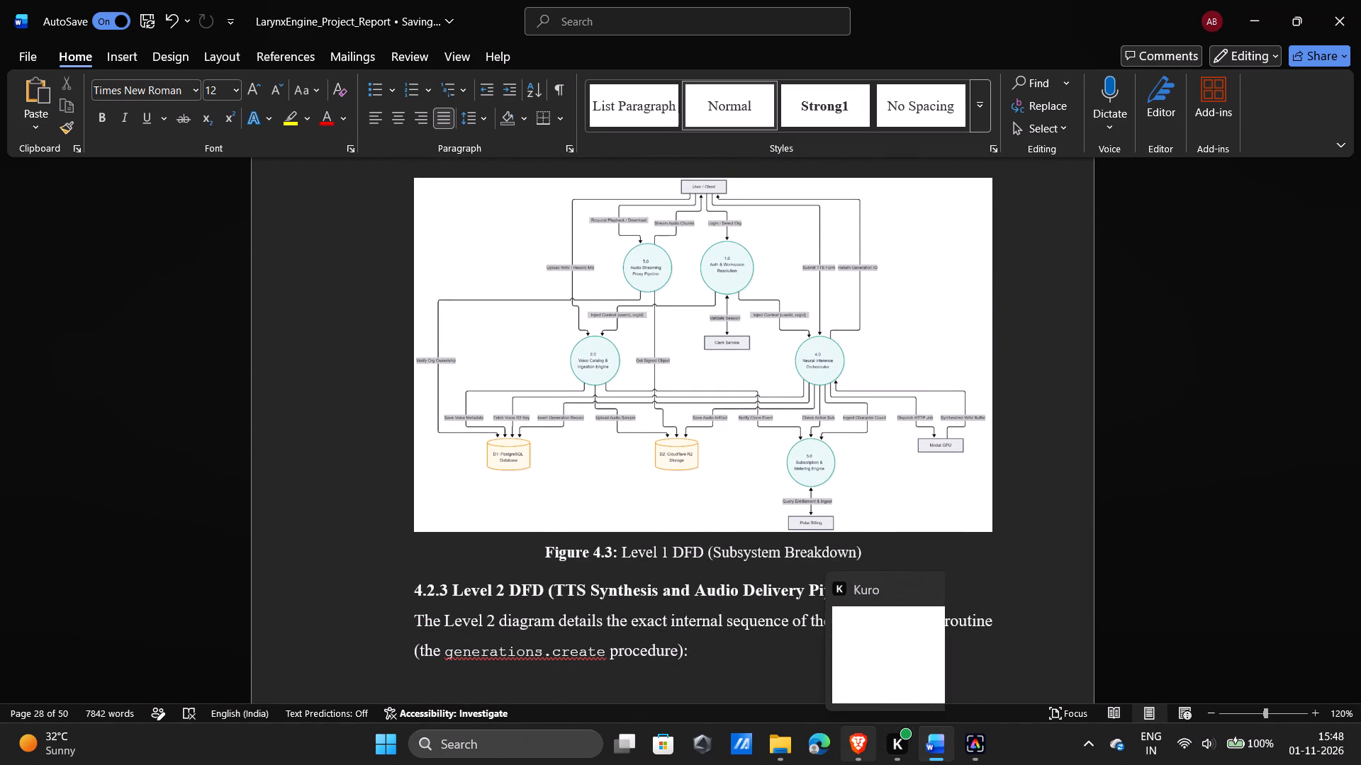
# Switch to the ChatGPT conversation in Brave, maximize the window and close the enlarged diagram view.
pyautogui.click(865, 748)
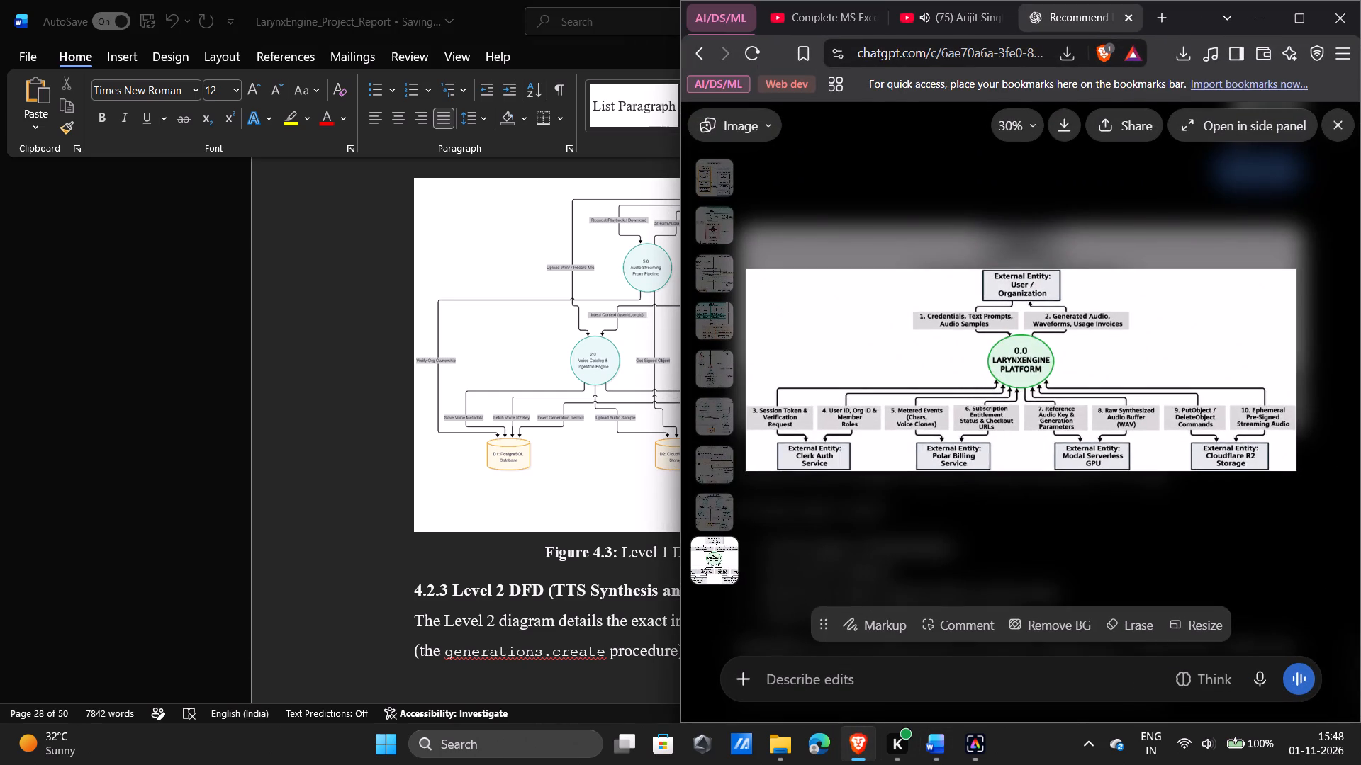
pyautogui.click(1295, 31)
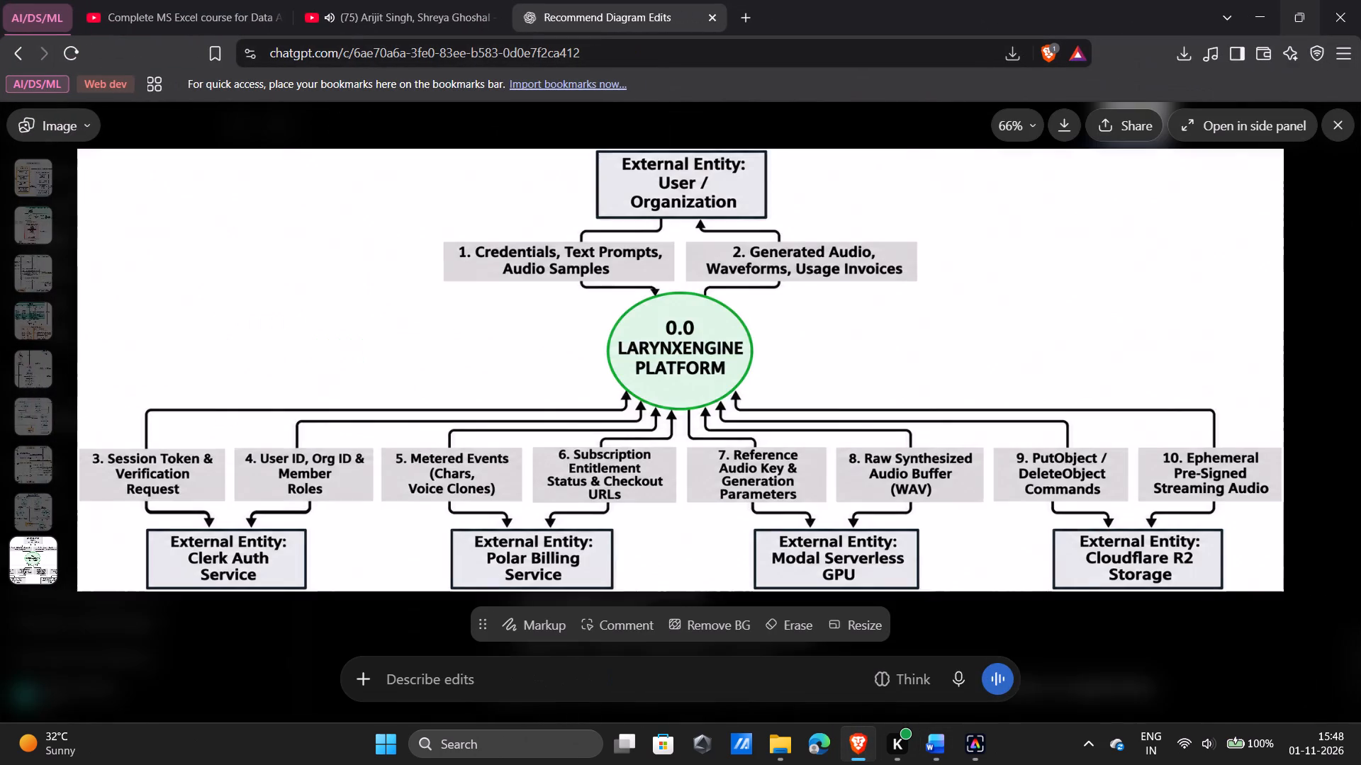
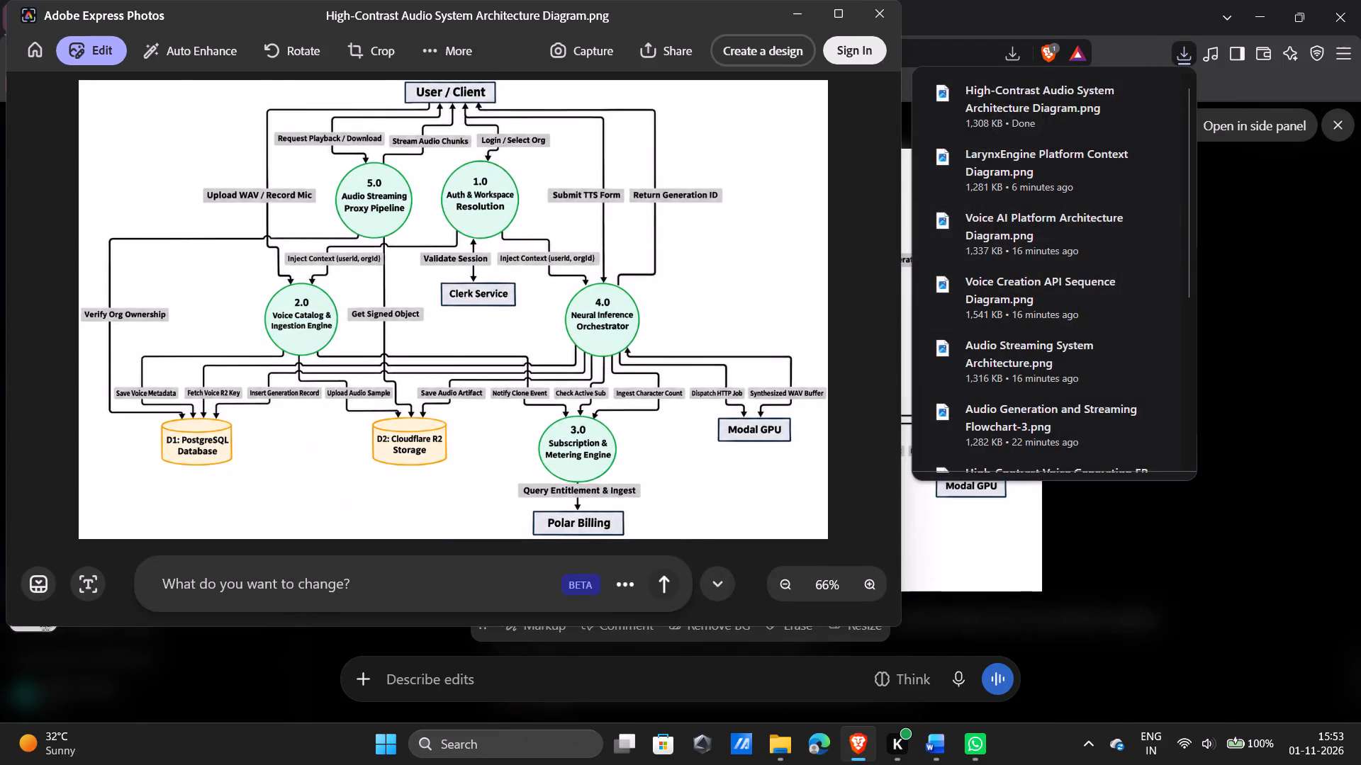
pyautogui.click(974, 548)
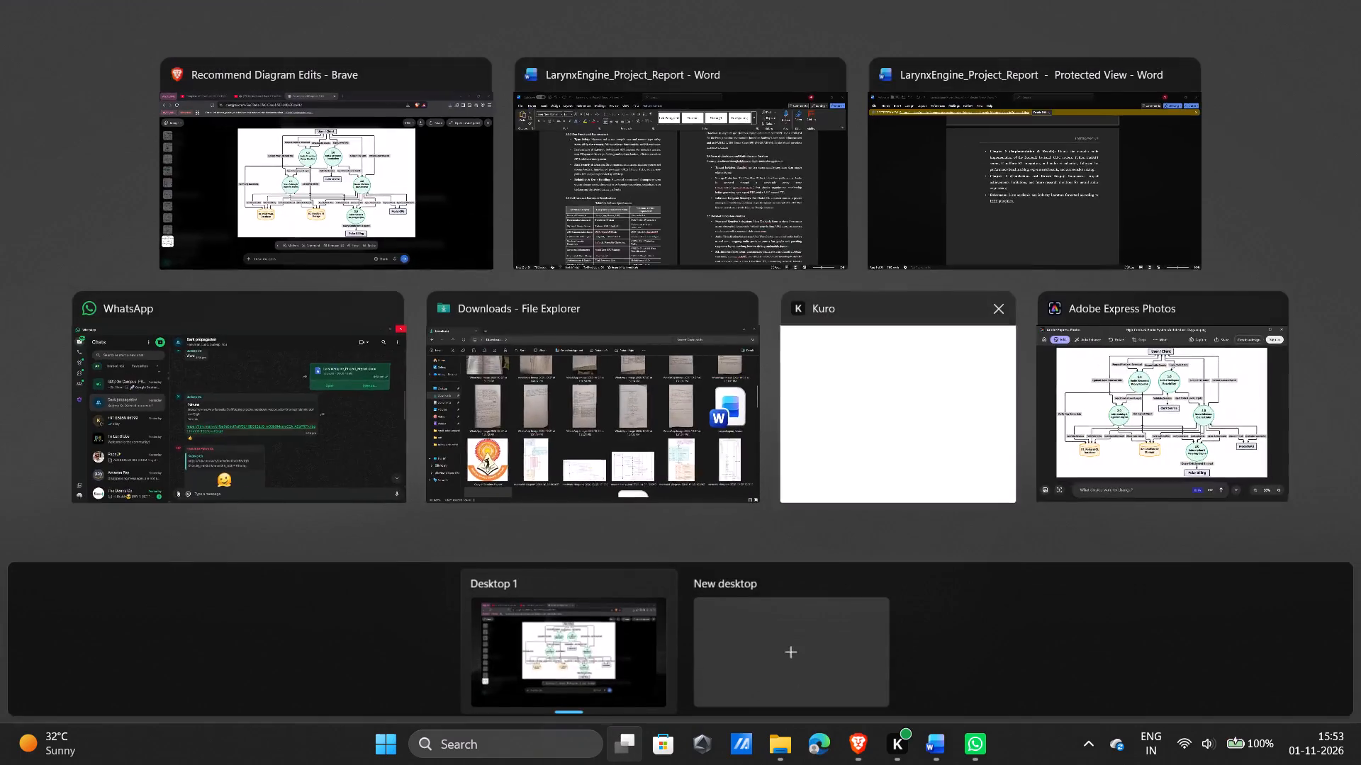
# Locate Figure 4.3 in the editable Word report, and copy the High-Contrast Audio System Architecture Diagram image from the Downloads folder.
pyautogui.click(724, 210)
pyautogui.scroll(-4, 774, 392)
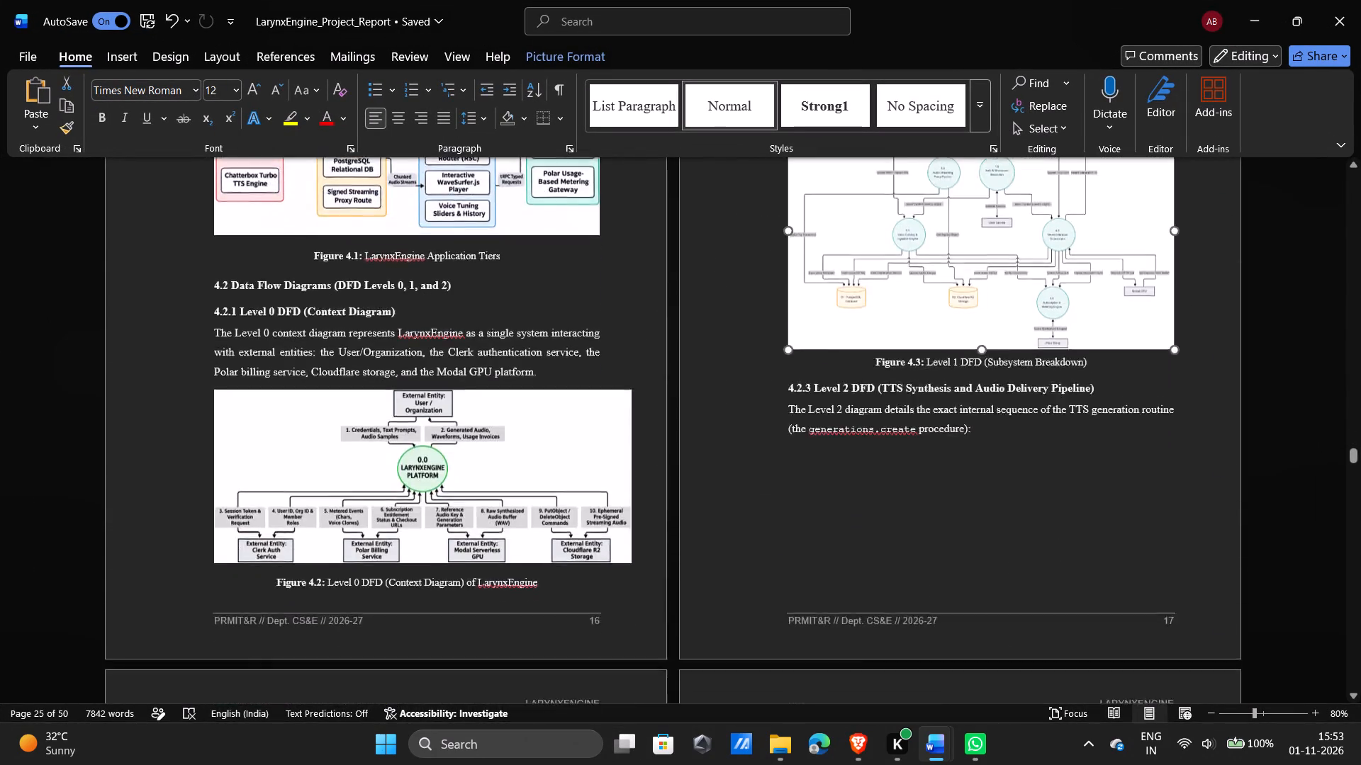
pyautogui.scroll(-1, 774, 392)
pyautogui.click(782, 747)
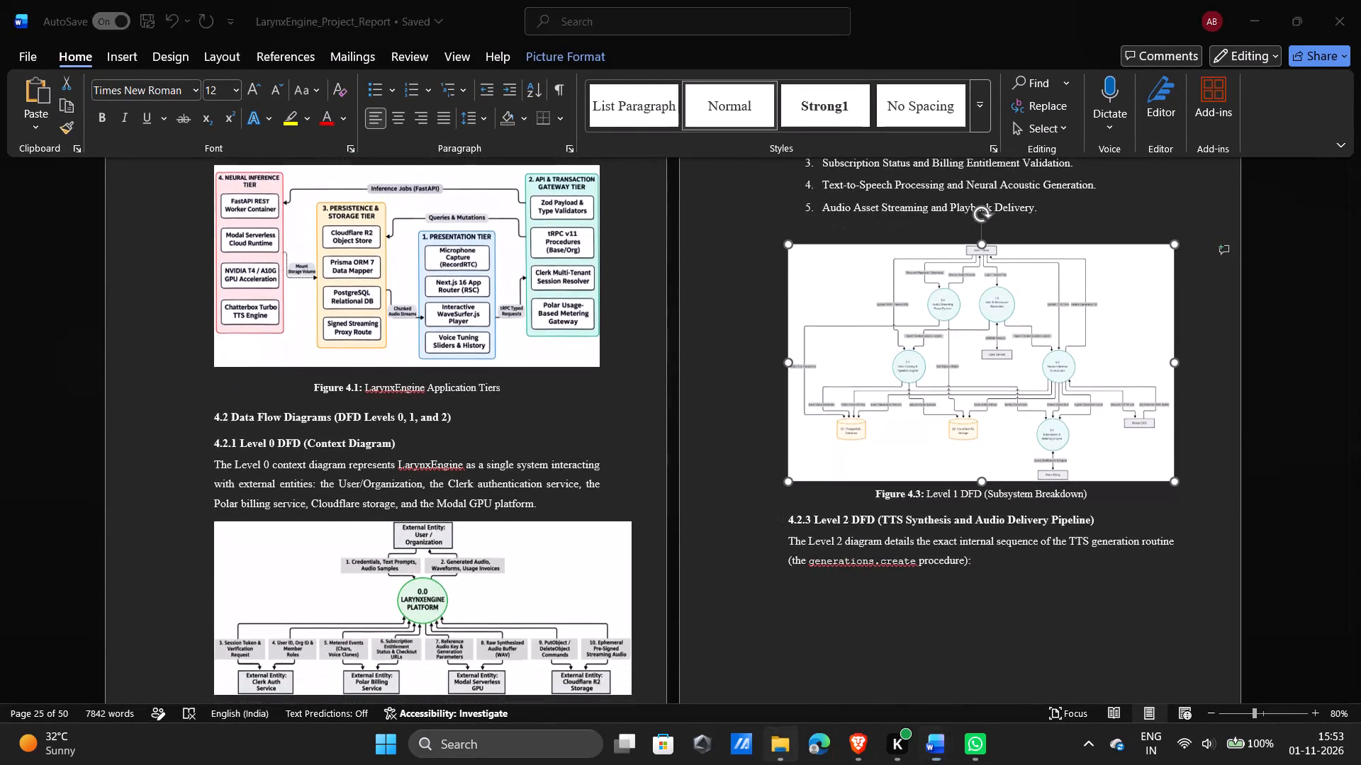
pyautogui.click(148, 59)
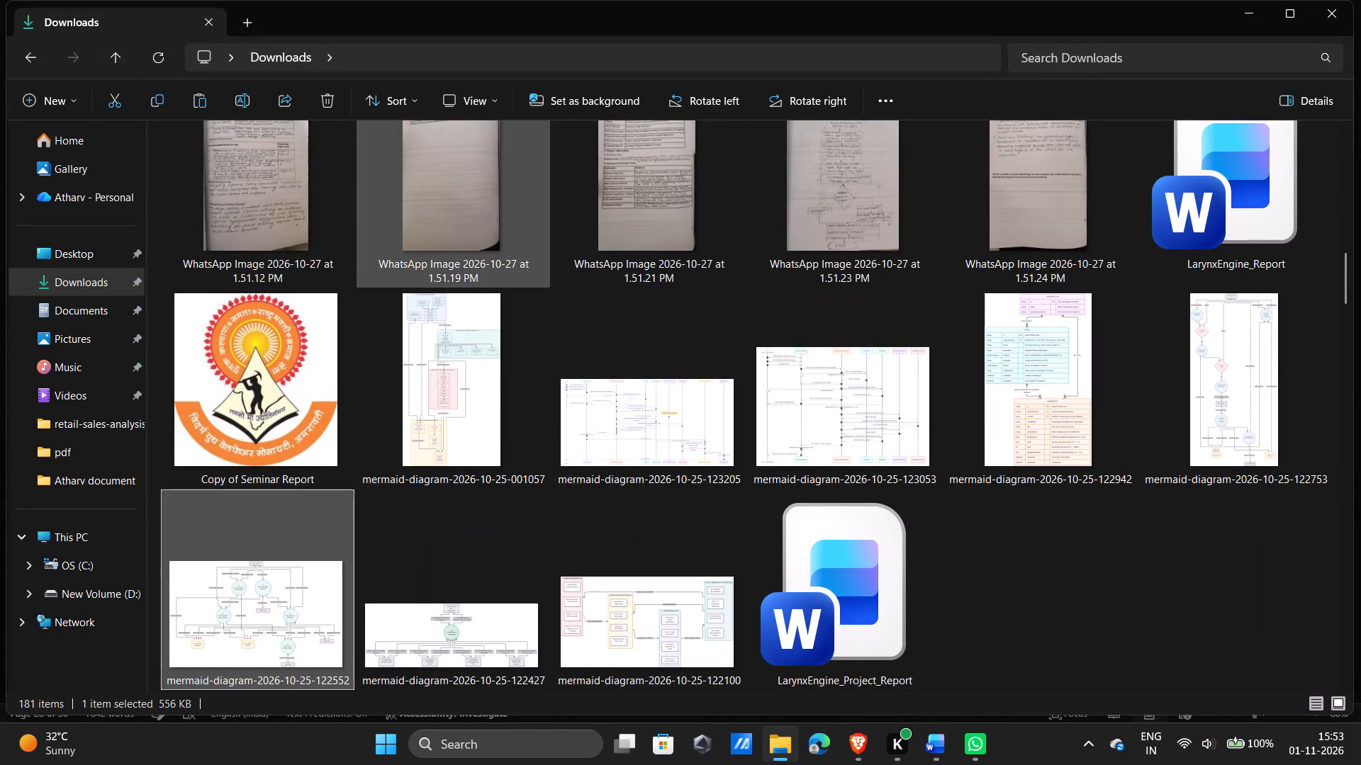
pyautogui.scroll(10, 477, 217)
pyautogui.keyDown('ctrl'); pyautogui.scroll(-2, 477, 217); pyautogui.keyUp('ctrl')
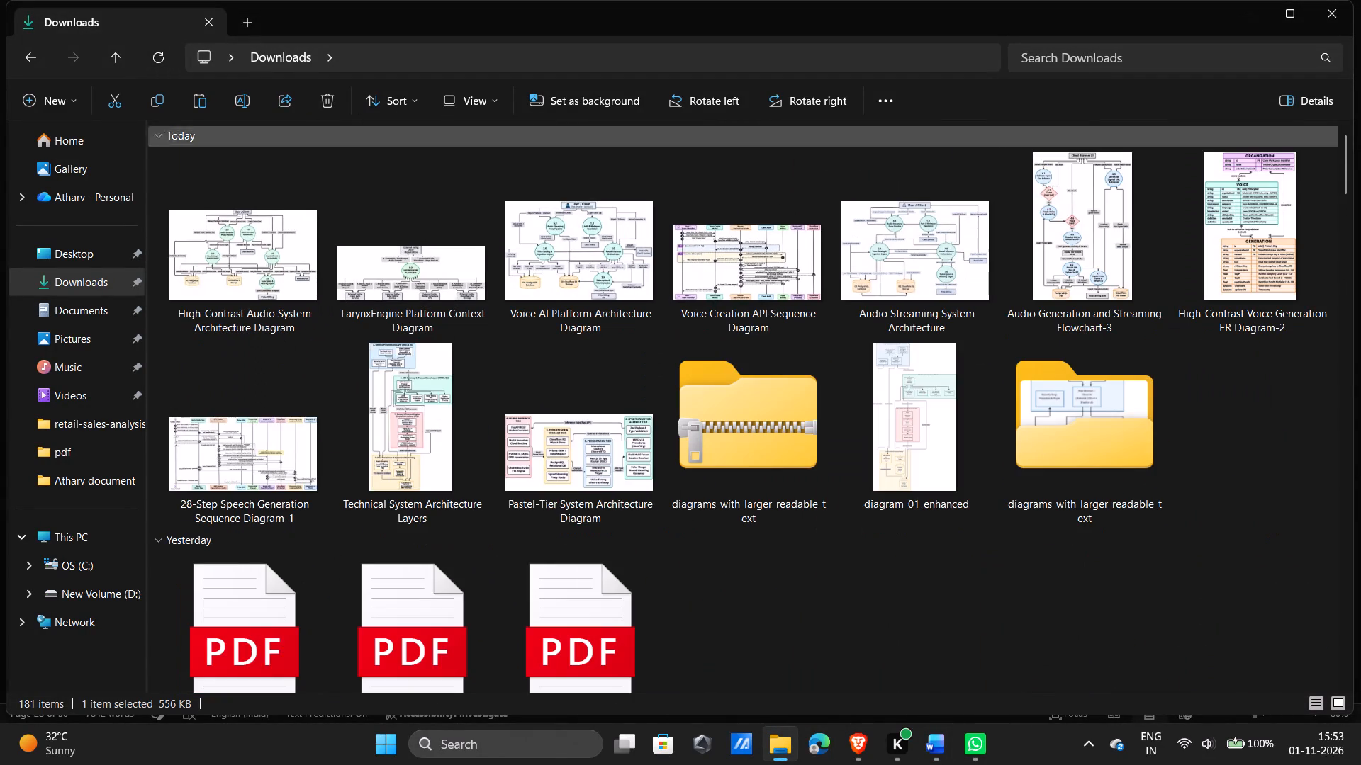
pyautogui.click(151, 61)
pyautogui.scroll(6, 222, 212)
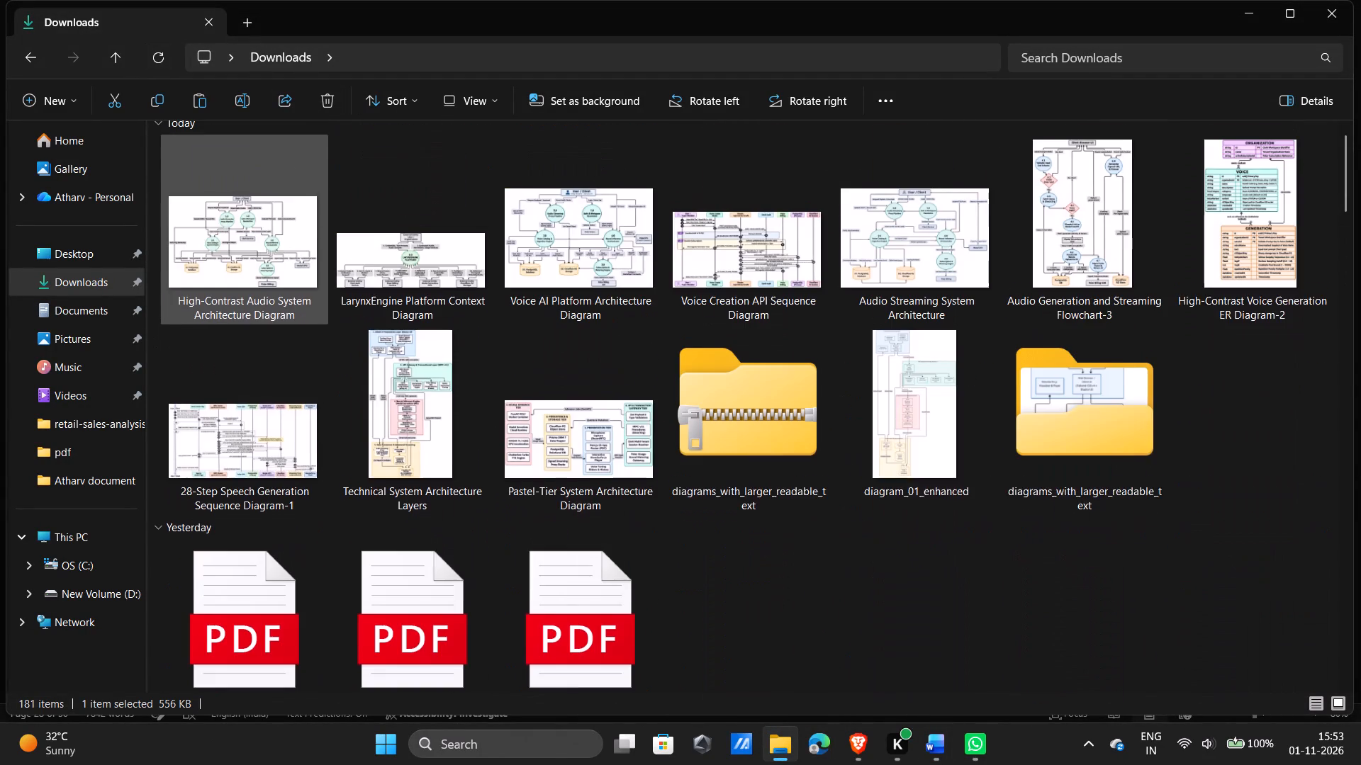
pyautogui.scroll(1, 222, 212)
pyautogui.click(222, 212)
pyautogui.click(152, 89)
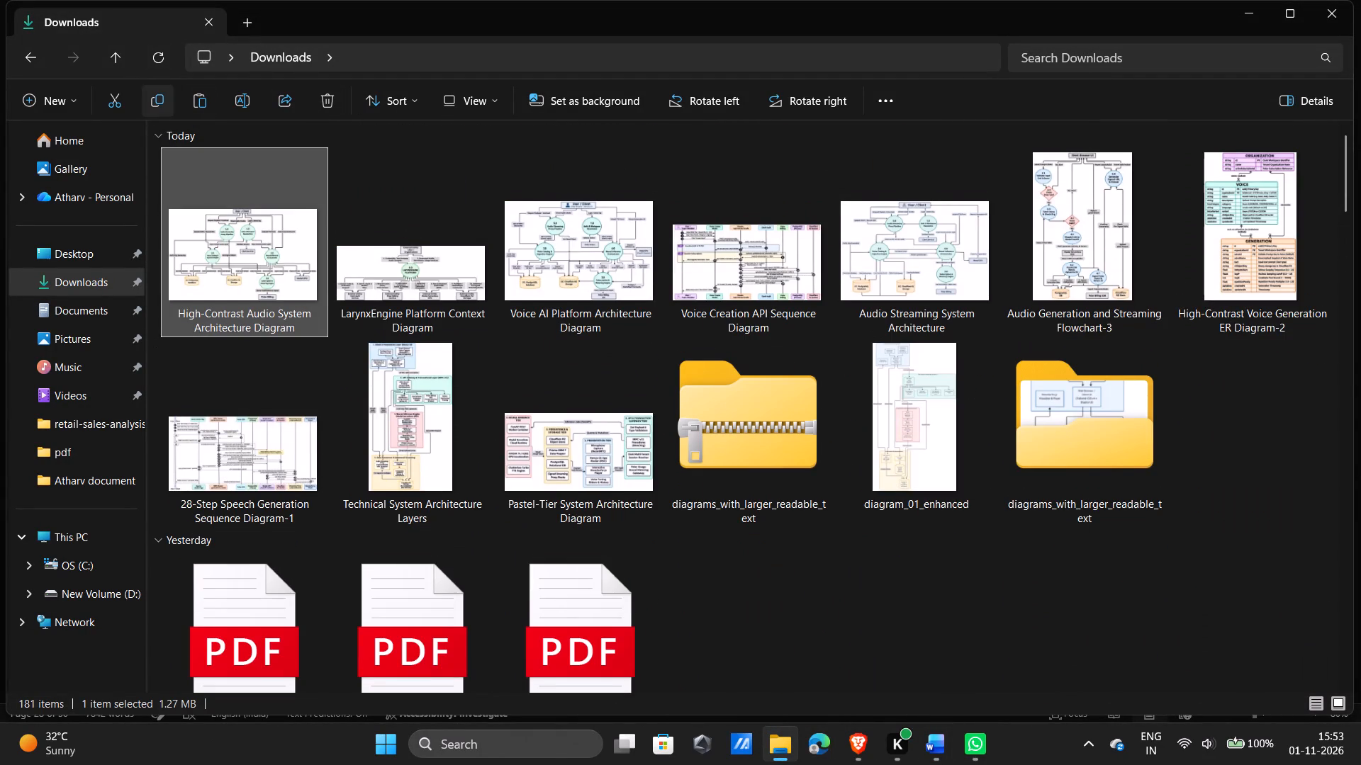
# Replace the Figure 4.3 Level 1 DFD picture in the editable Word report with the copied high-contrast diagram.
pyautogui.click(753, 176)
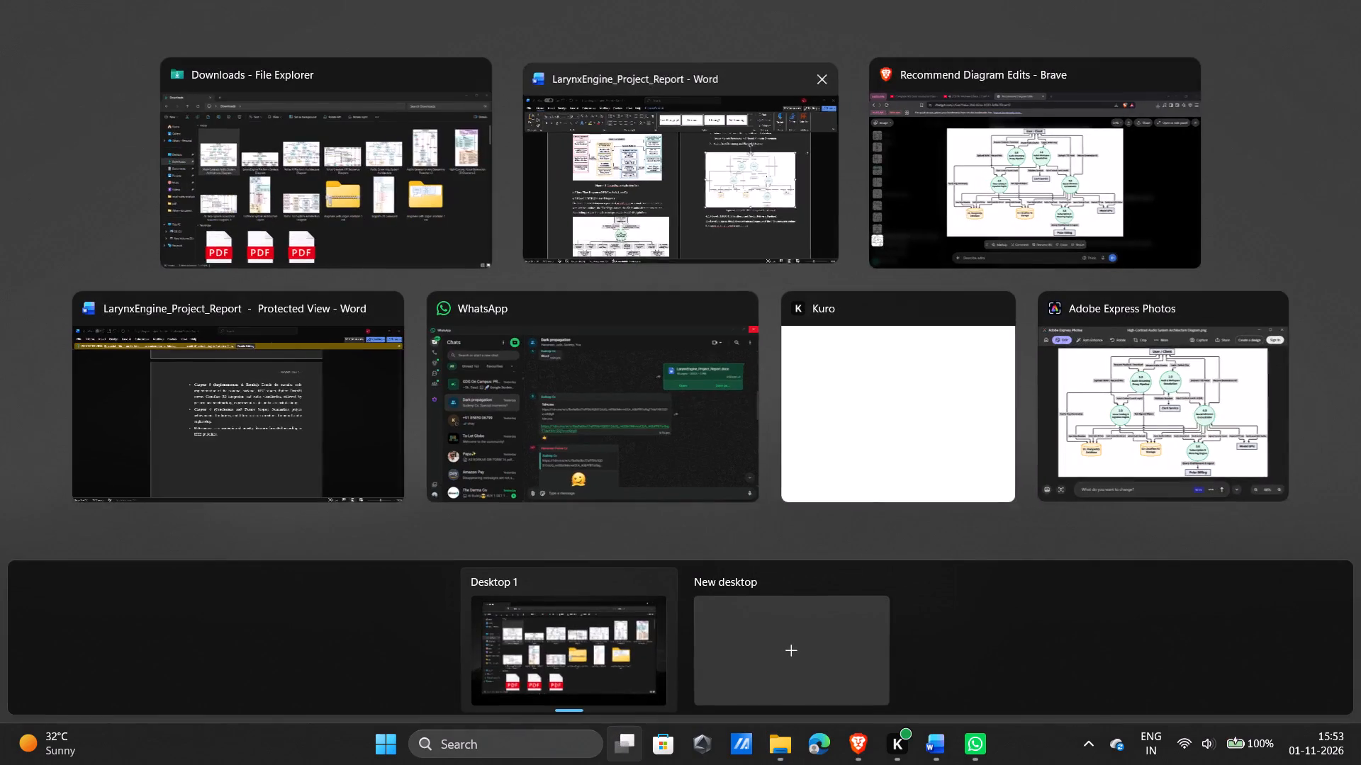
pyautogui.scroll(-1, 682, 278)
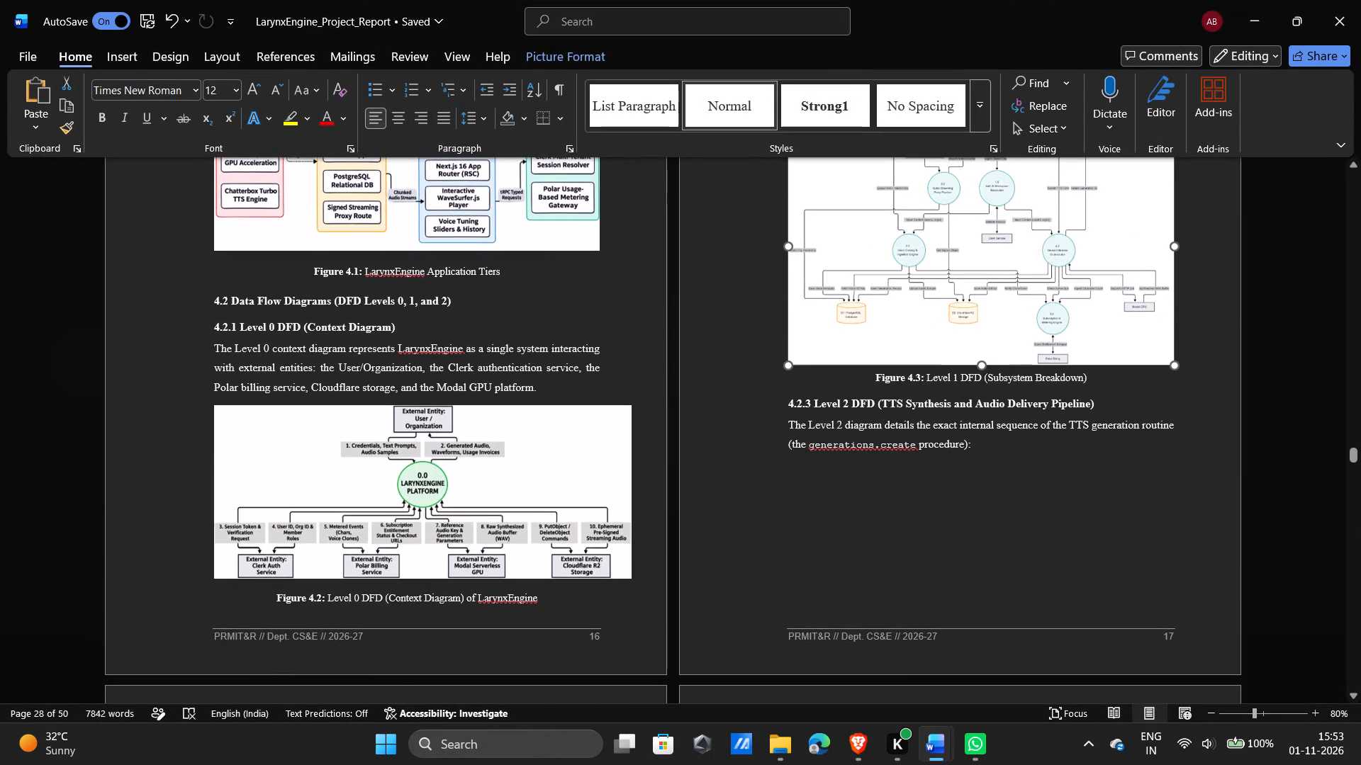
pyautogui.scroll(1, 942, 252)
pyautogui.click(956, 407)
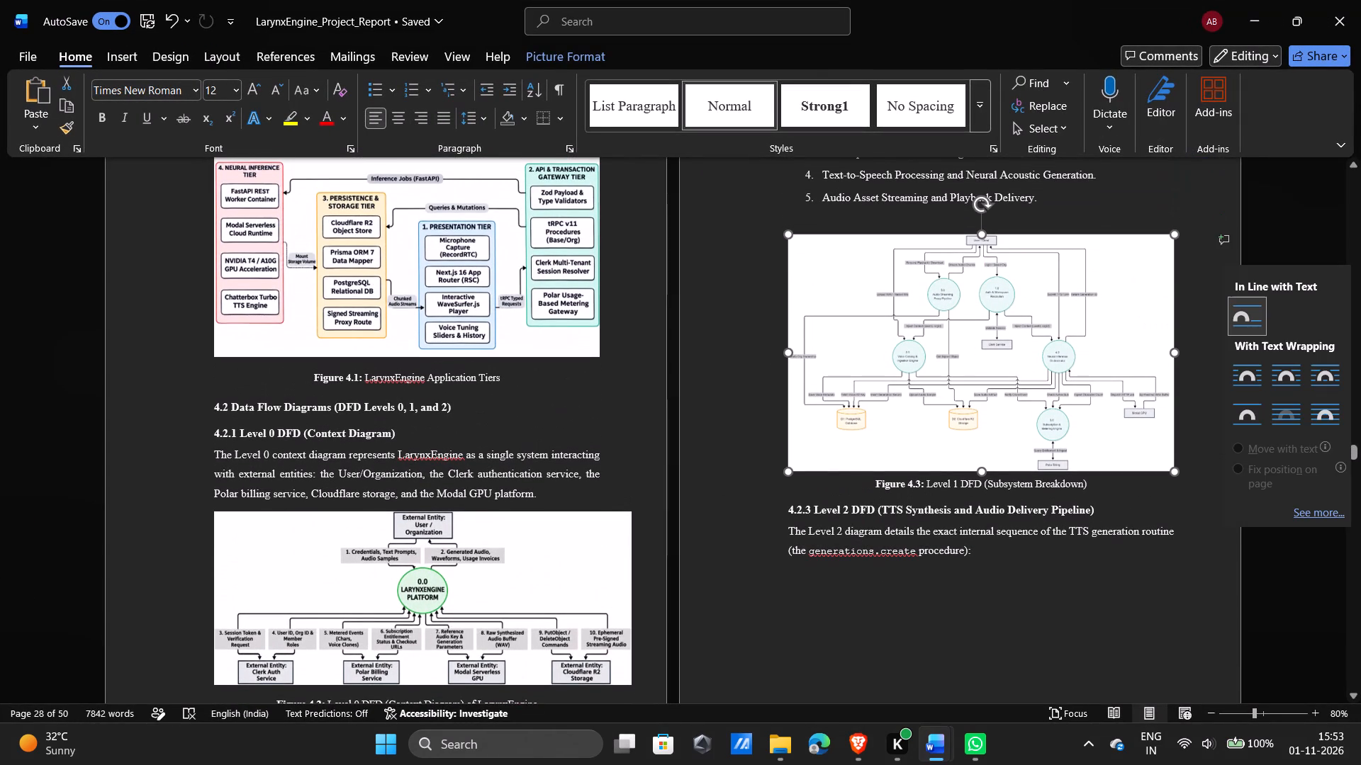
pyautogui.press('Delete')
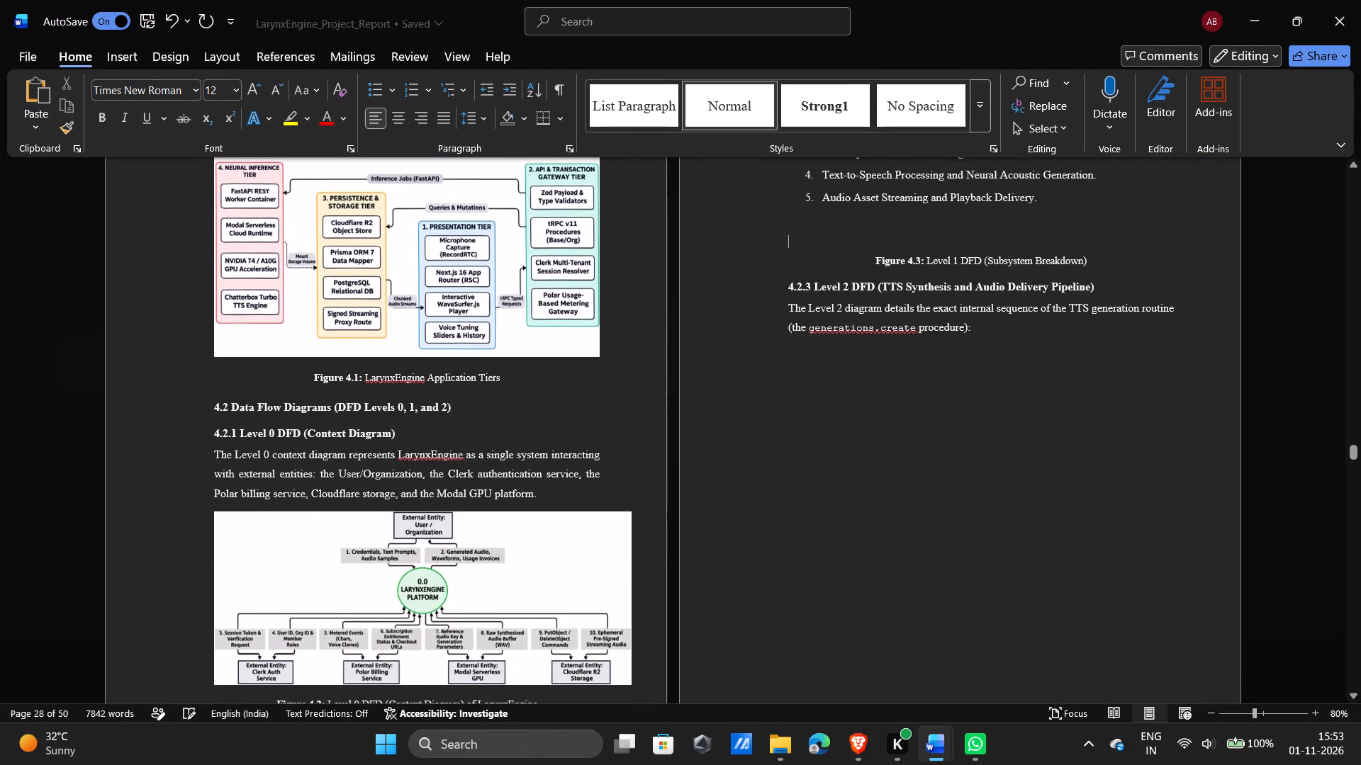
pyautogui.hotkey('ctrl', 'v')
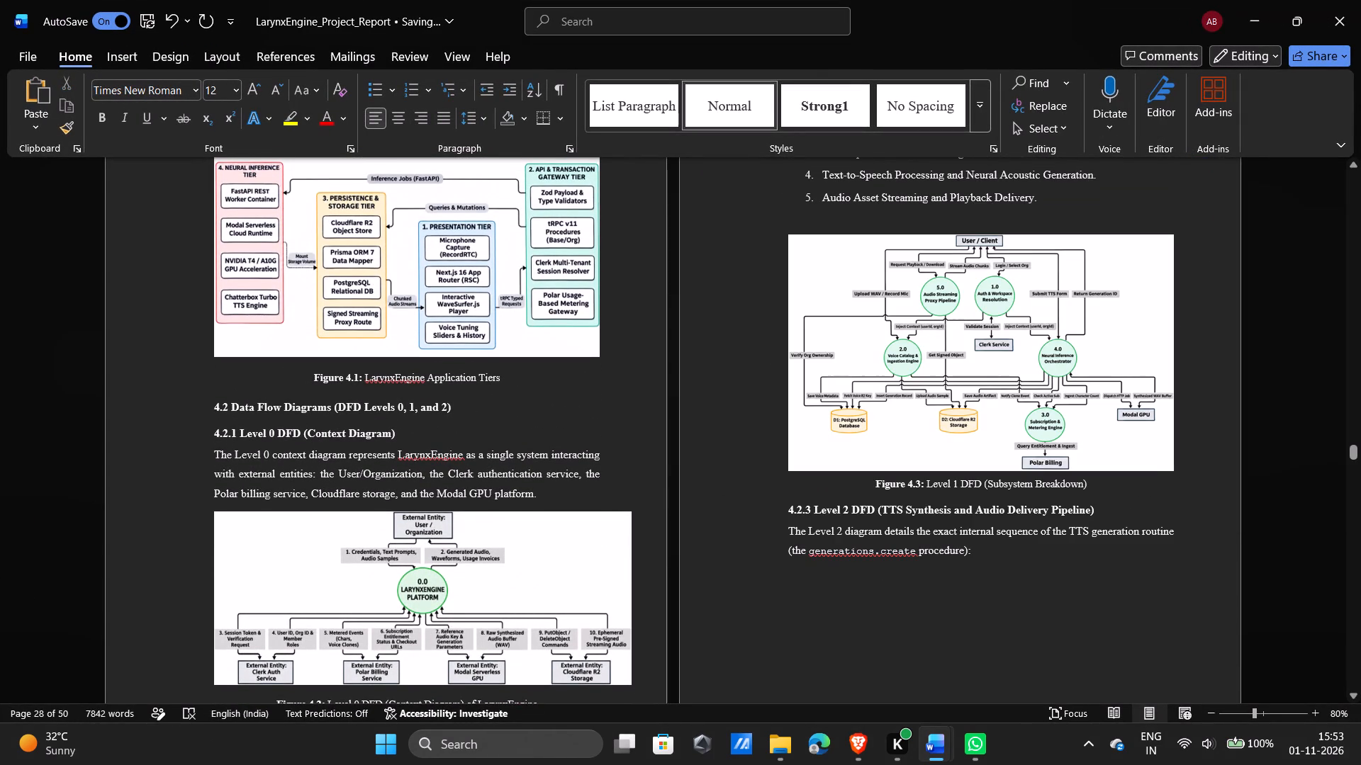
pyautogui.click(1216, 310)
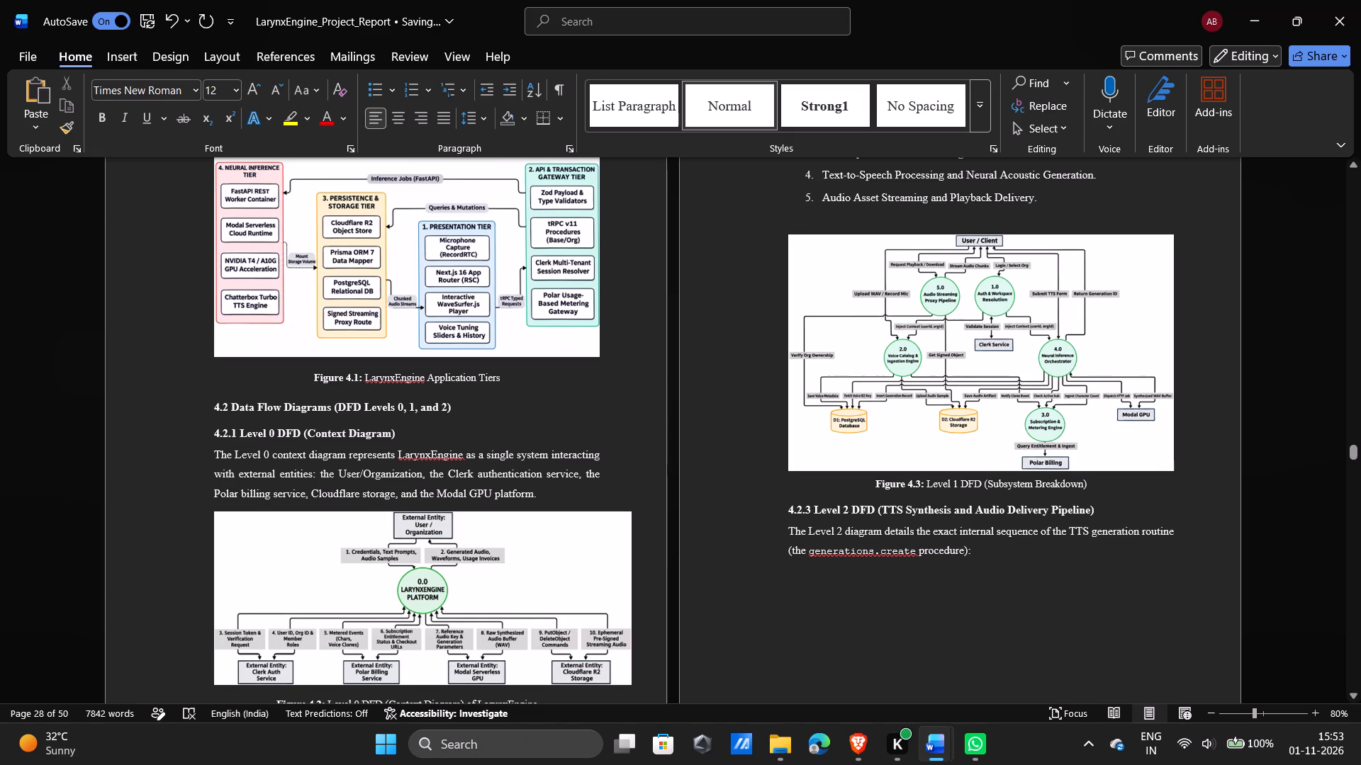
pyautogui.click(1041, 338)
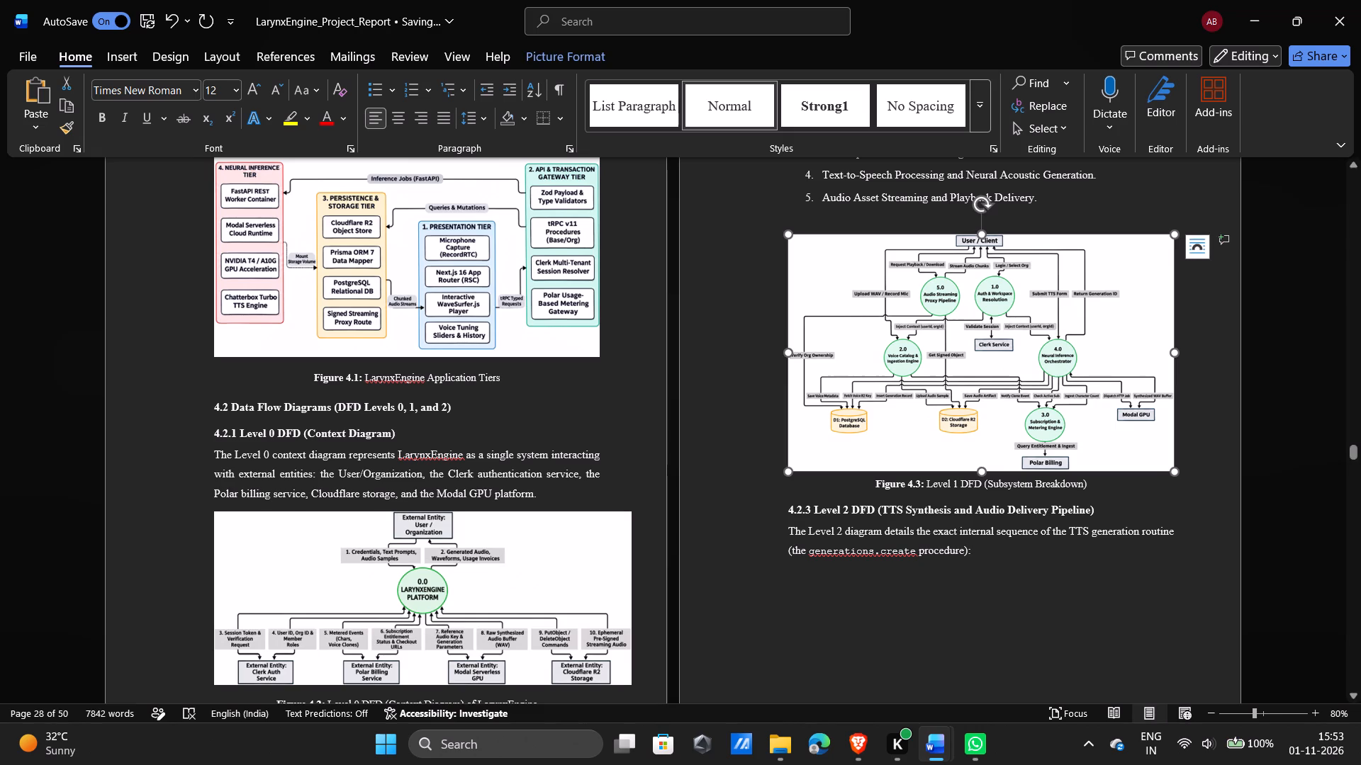
# Centre the Figure 4.3 Level 1 DFD picture and enlarge it proportionally to slightly wider than the text column.
pyautogui.click(401, 119)
pyautogui.moveTo(790, 467); pyautogui.dragTo(773, 488)
# Delete the blank line between the five-item process list in section 4.2.2 and the Figure 4.3 picture.
pyautogui.click(884, 217)
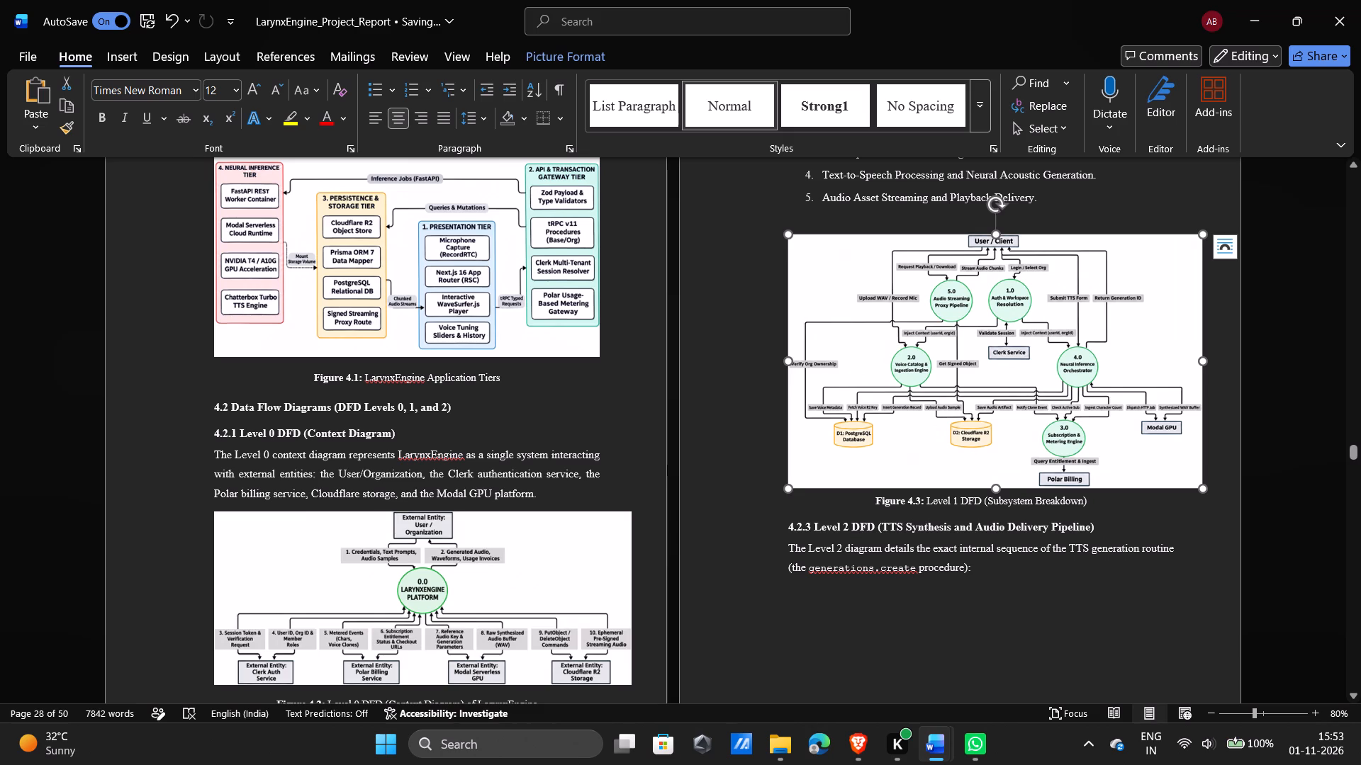
pyautogui.press('BackSpace')
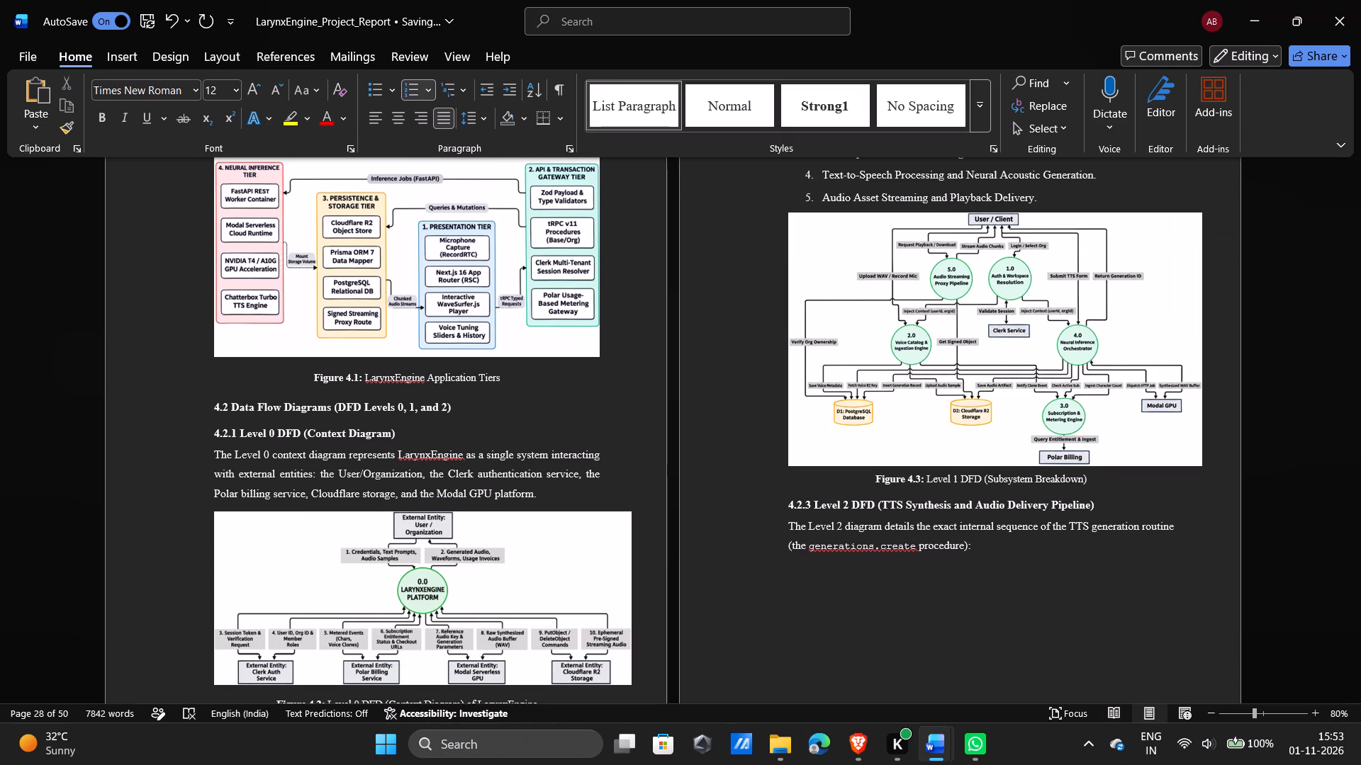
# Examine the Figure 4.3 diagram's legibility up close and its placement in a multi-page overview.
pyautogui.scroll(1, 928, 297)
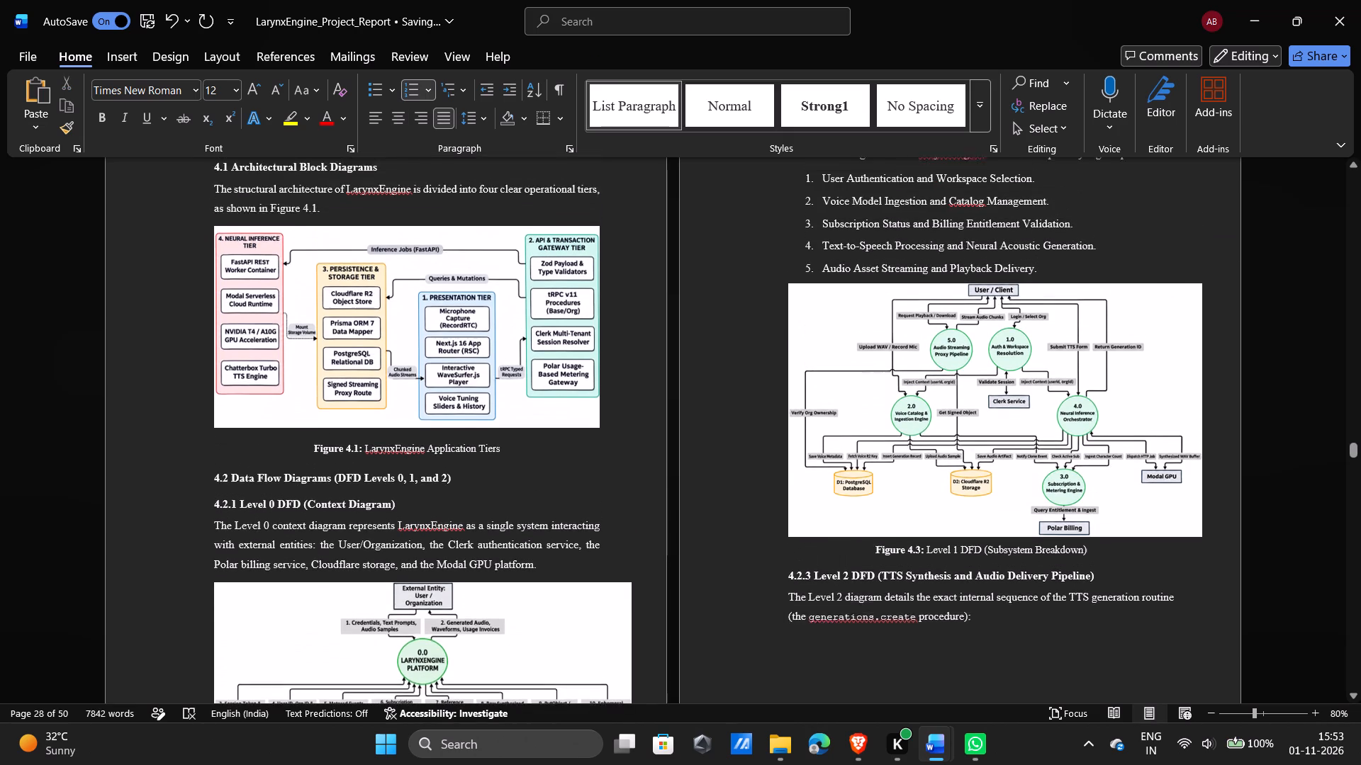
pyautogui.scroll(1, 928, 297)
pyautogui.click(1275, 324)
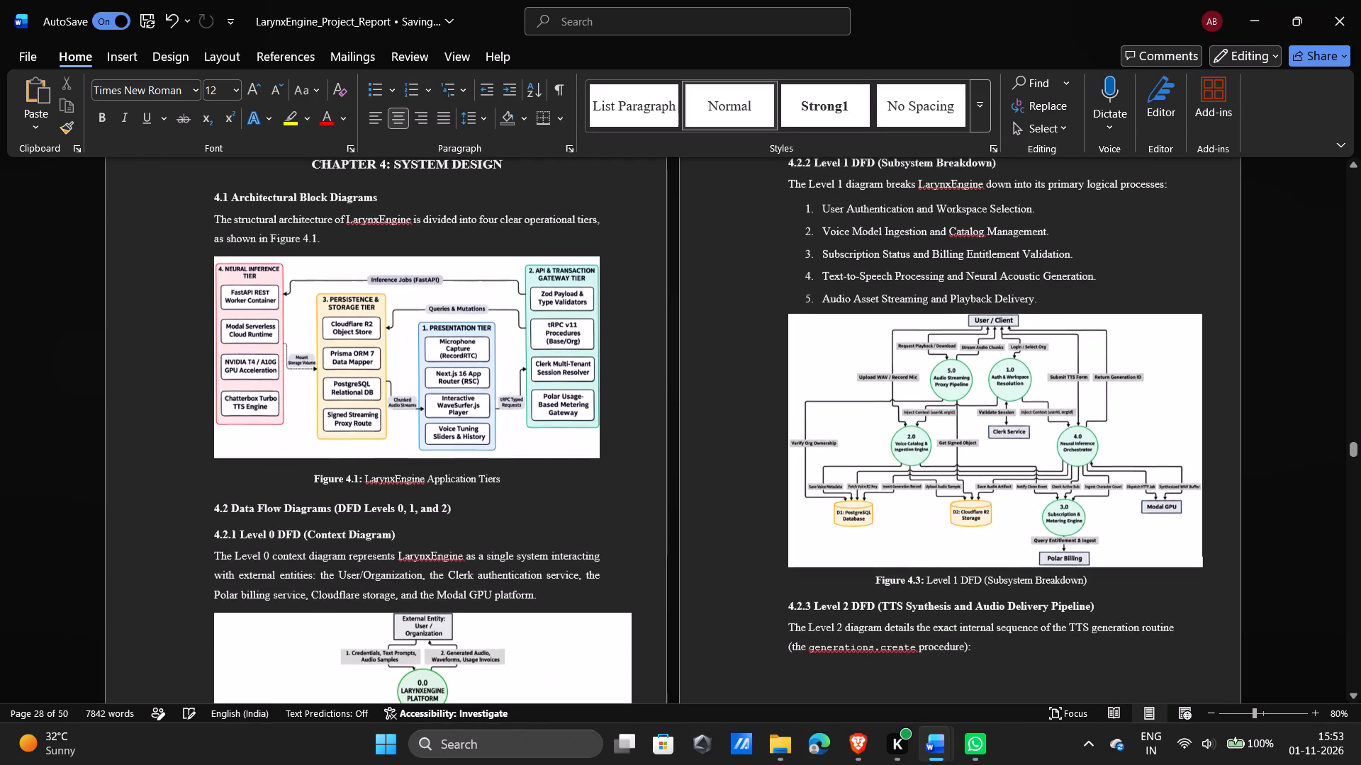
pyautogui.keyDown('ctrl'); pyautogui.scroll(5, 1028, 382); pyautogui.keyUp('ctrl')
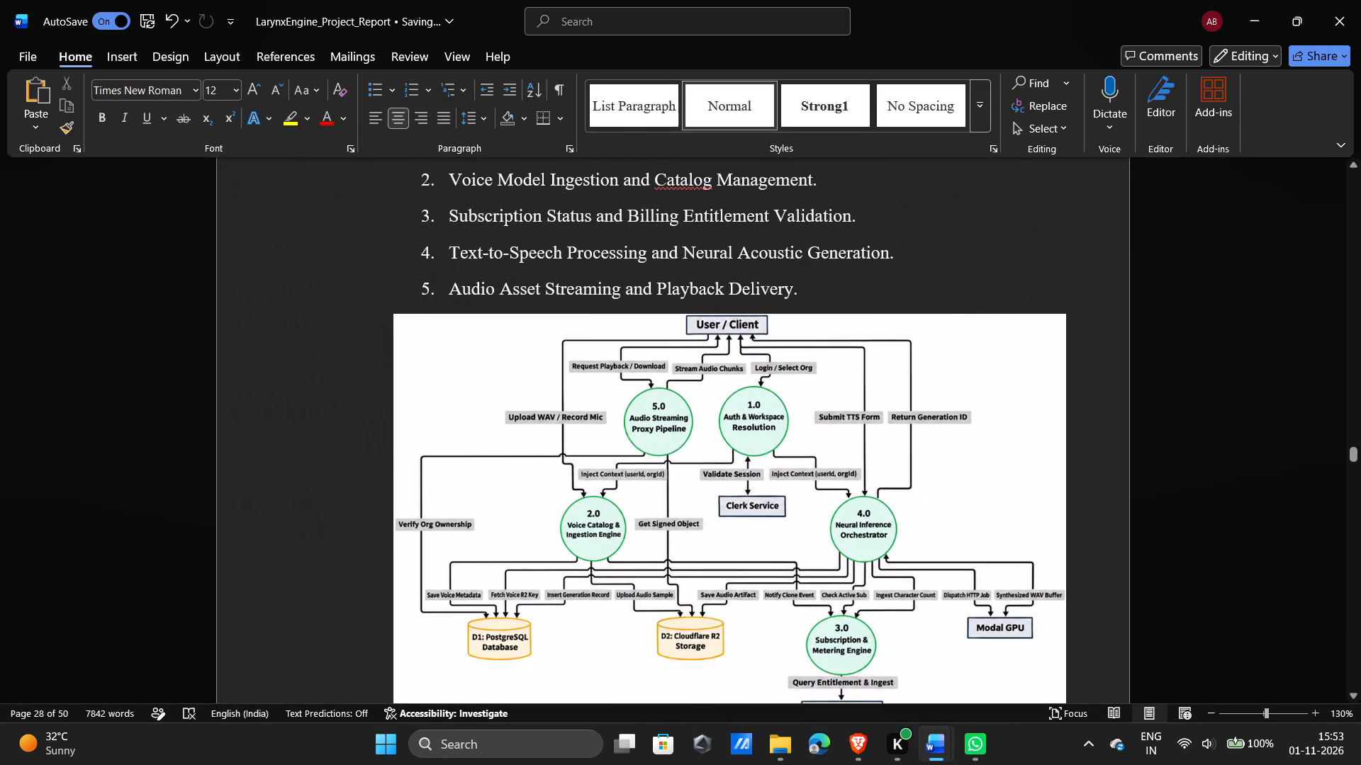
pyautogui.keyDown('ctrl'); pyautogui.scroll(3, 1028, 382); pyautogui.keyUp('ctrl')
pyautogui.scroll(-1, 1028, 382)
pyautogui.scroll(1, 1028, 382)
pyautogui.keyDown('ctrl'); pyautogui.scroll(-4, 1027, 406); pyautogui.keyUp('ctrl')
pyautogui.scroll(3, 1027, 406)
pyautogui.keyDown('ctrl'); pyautogui.scroll(-9, 1027, 406); pyautogui.keyUp('ctrl')
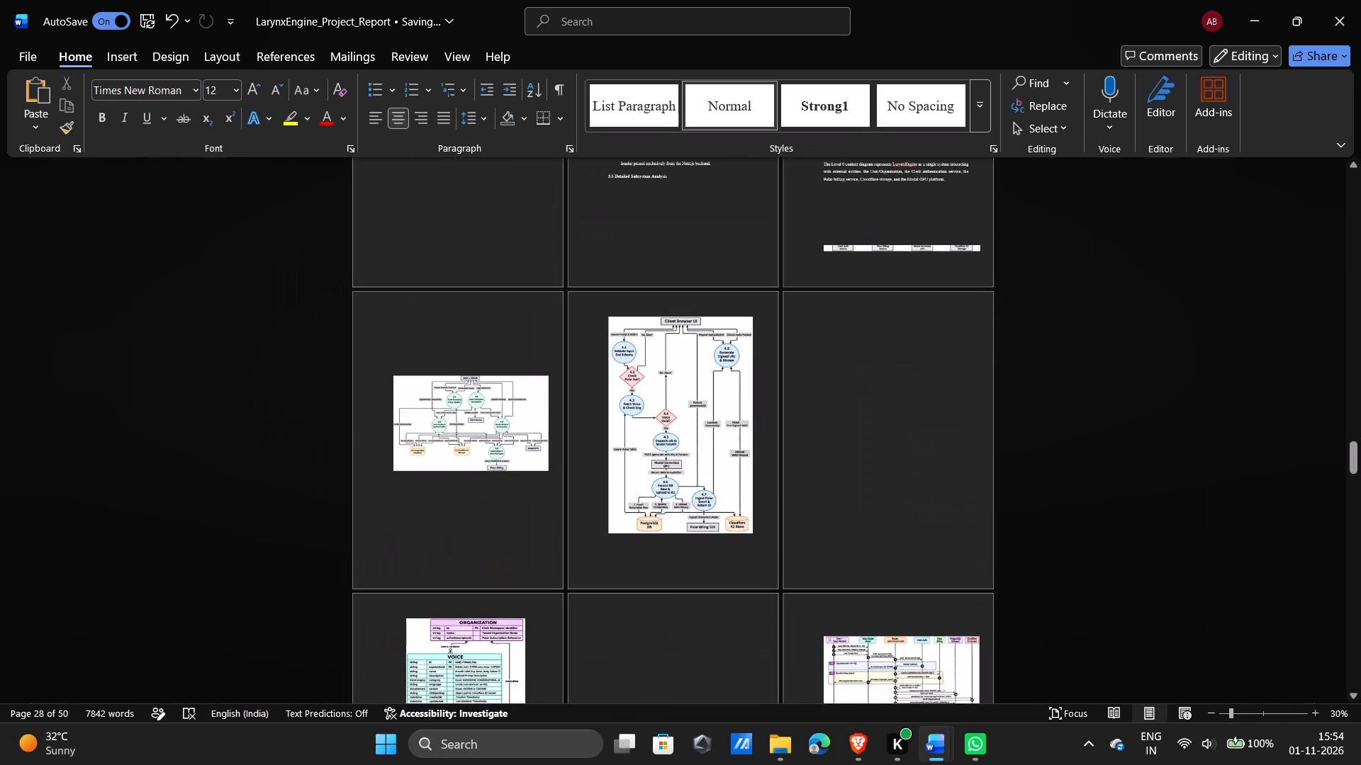
# Return to the start of the report and review the front matter from the title page through the List of Abbreviations.
pyautogui.scroll(7, 1027, 406)
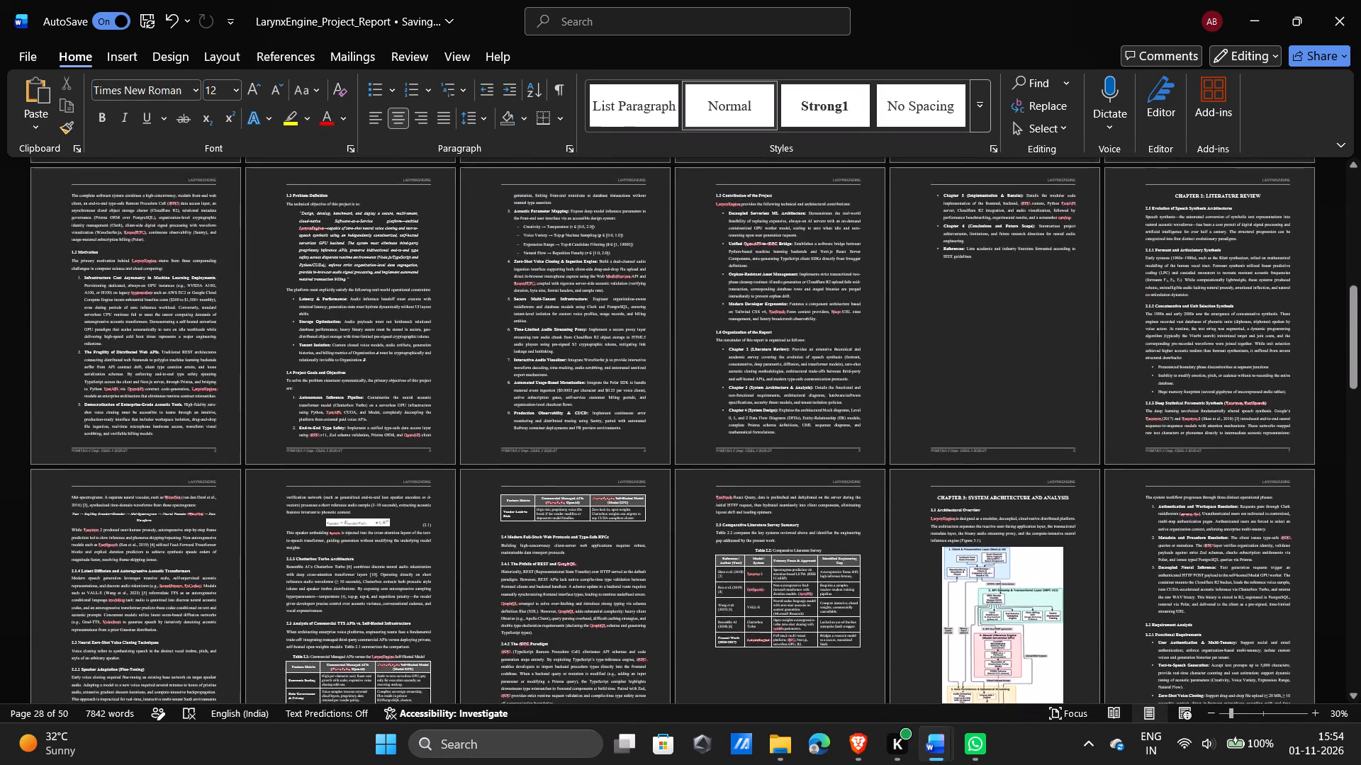
pyautogui.scroll(4, 1027, 406)
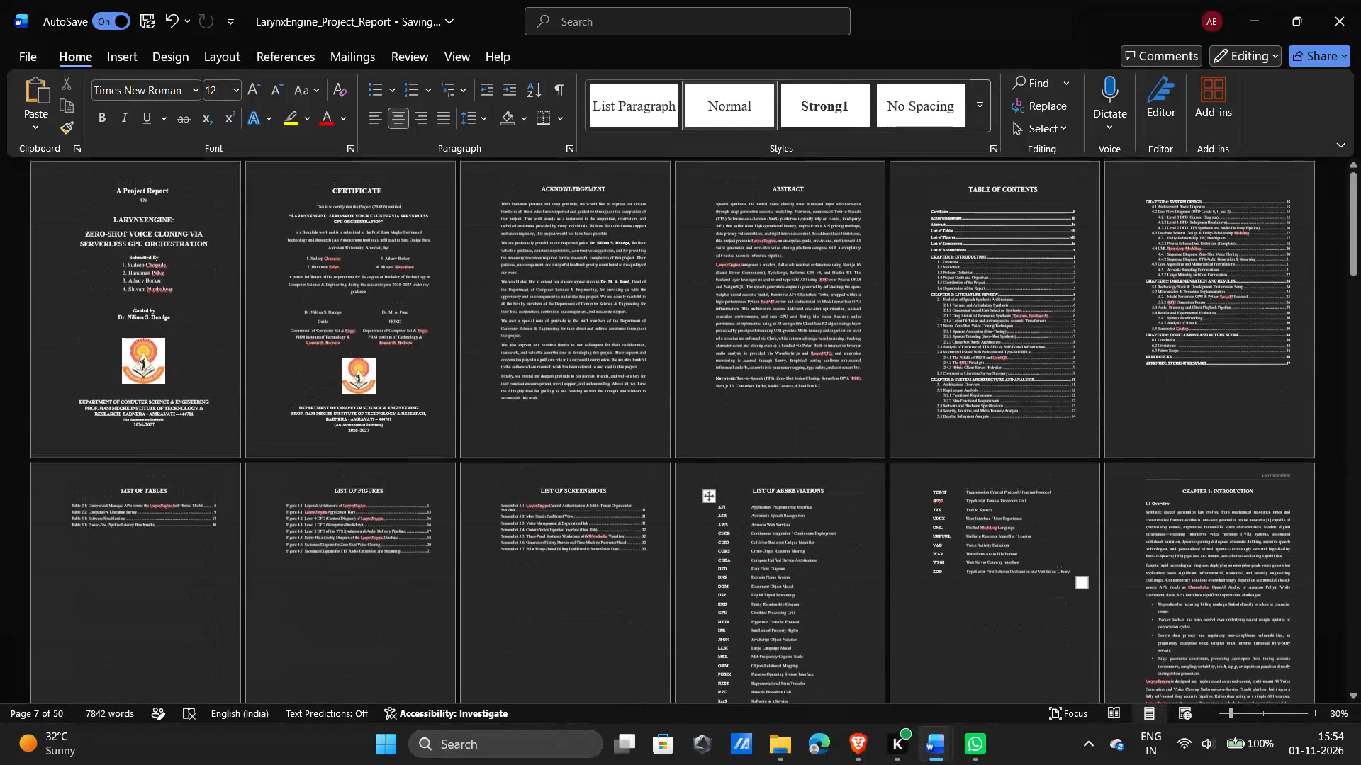
pyautogui.scroll(-1, 1027, 406)
pyautogui.keyDown('ctrl'); pyautogui.scroll(5, 1027, 406); pyautogui.keyUp('ctrl')
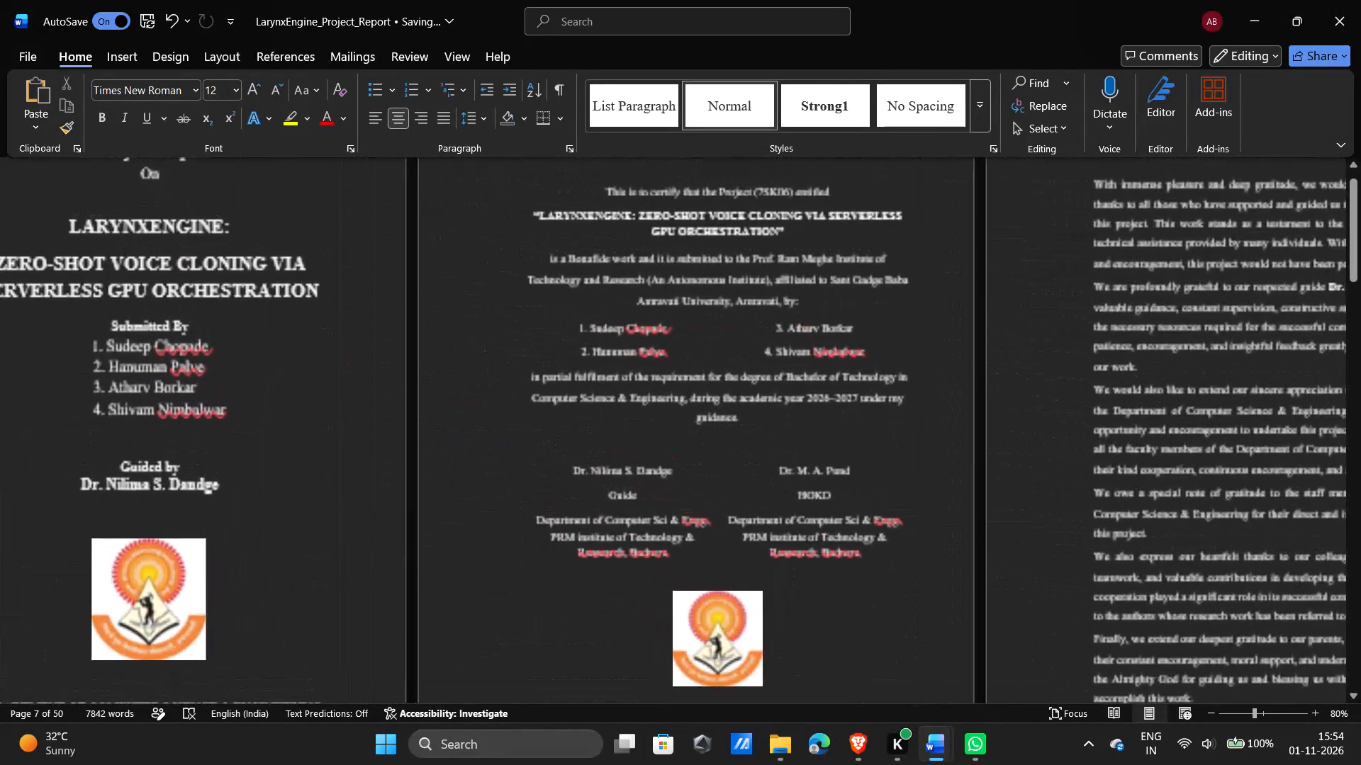
pyautogui.scroll(-2, 1027, 406)
pyautogui.keyDown('ctrl'); pyautogui.scroll(-2, 1027, 406); pyautogui.keyUp('ctrl')
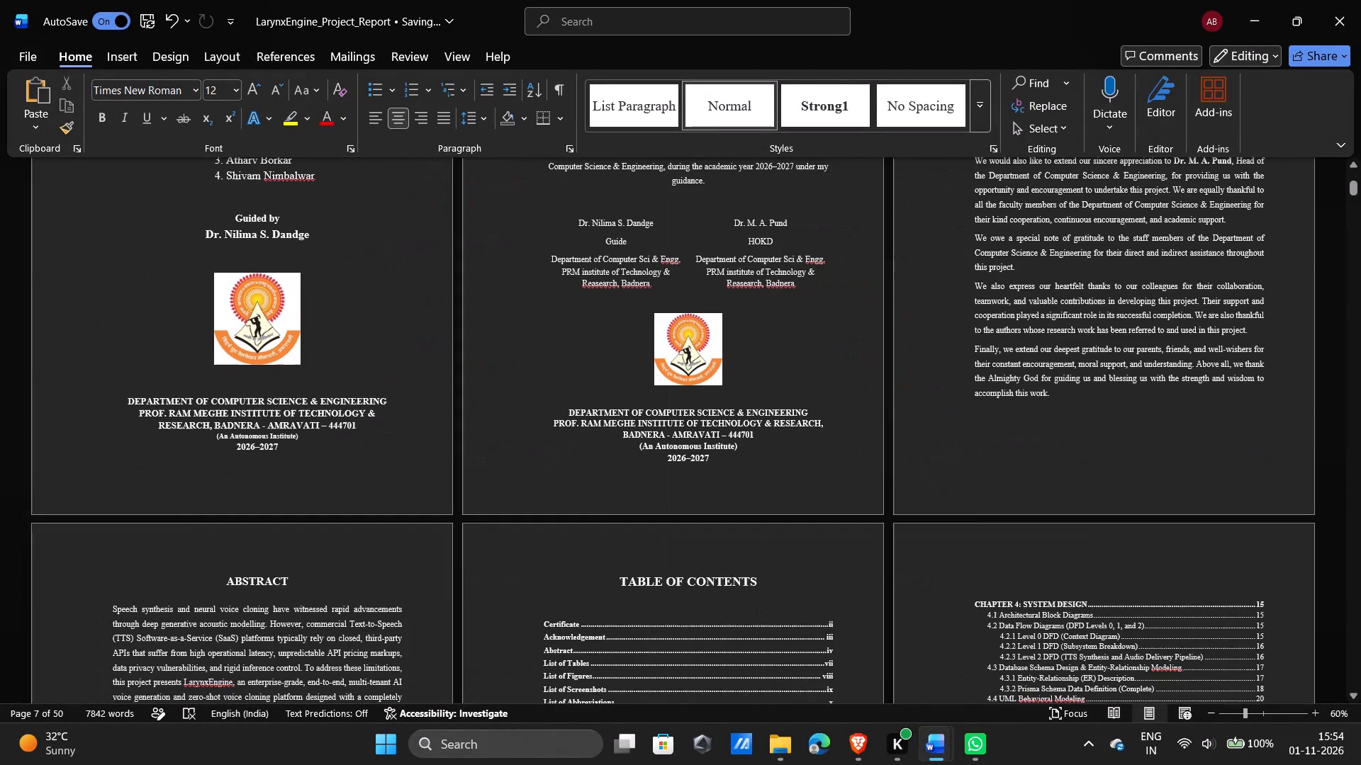
pyautogui.scroll(-5, 1027, 406)
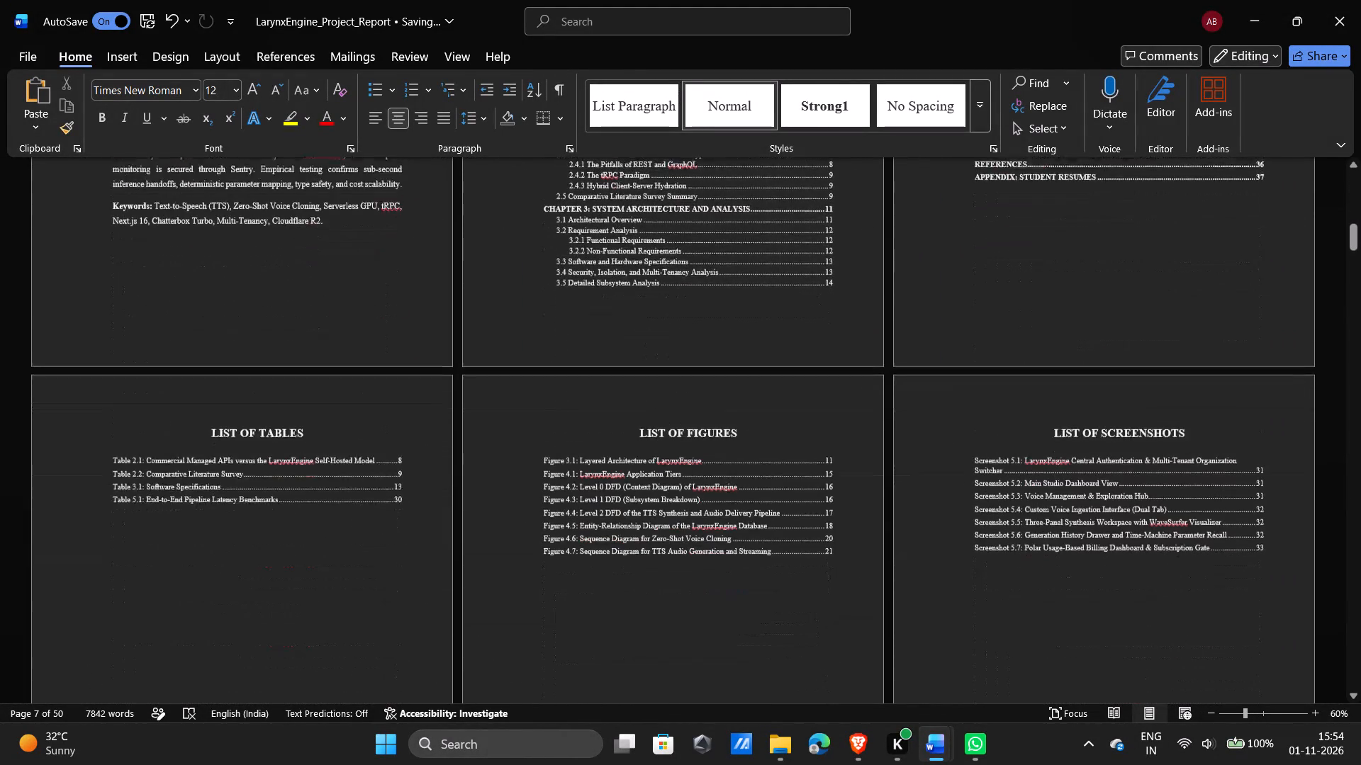
pyautogui.scroll(-6, 1027, 406)
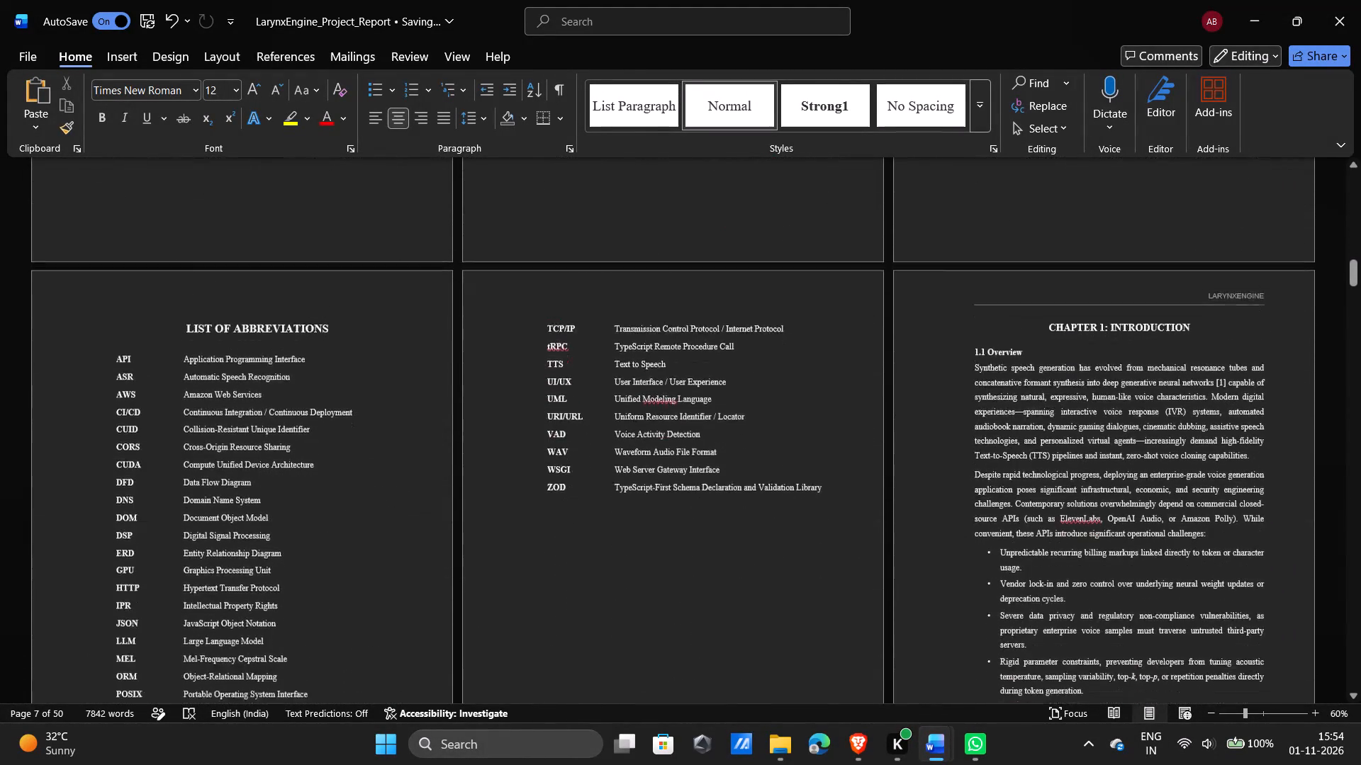
pyautogui.scroll(-6, 1027, 406)
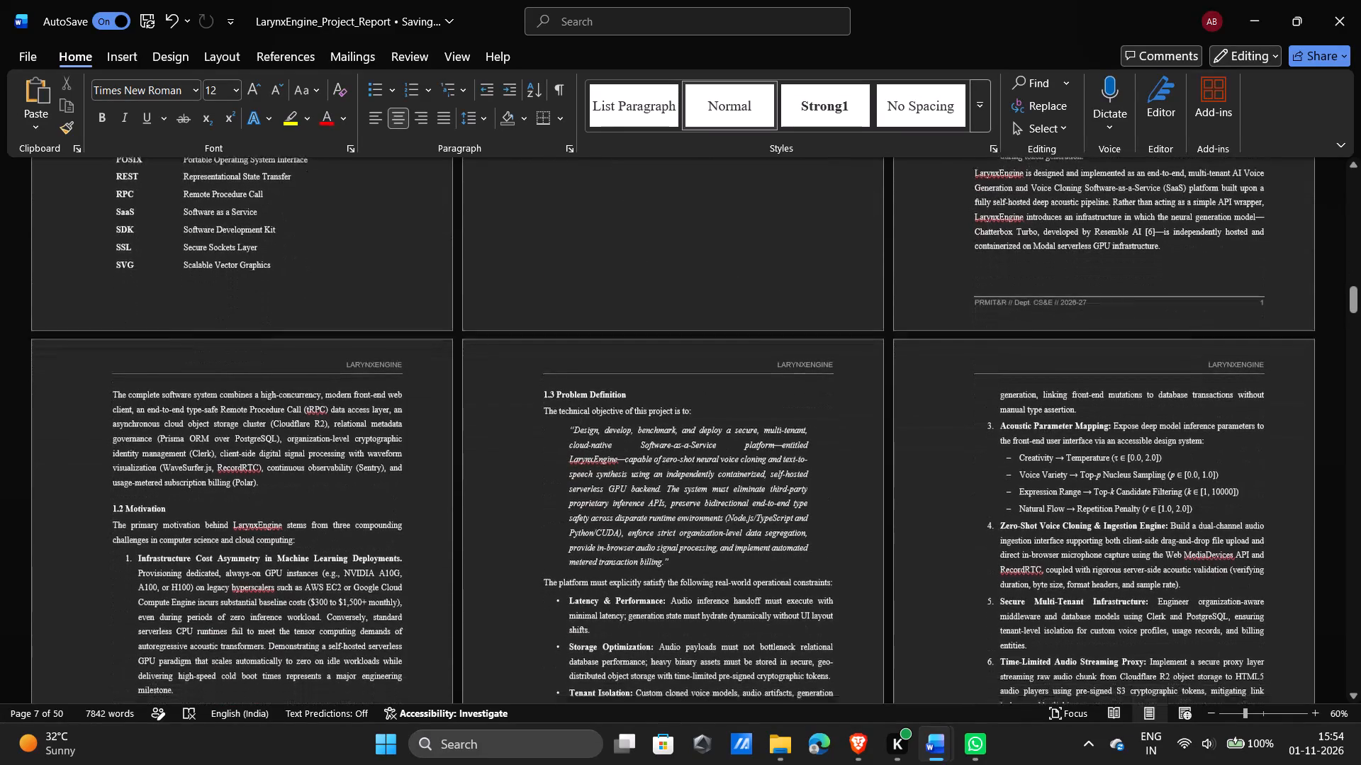
# Review the page layout and text of Chapter 1: Introduction and Chapter 2: Literature Review.
pyautogui.scroll(-3, 1027, 406)
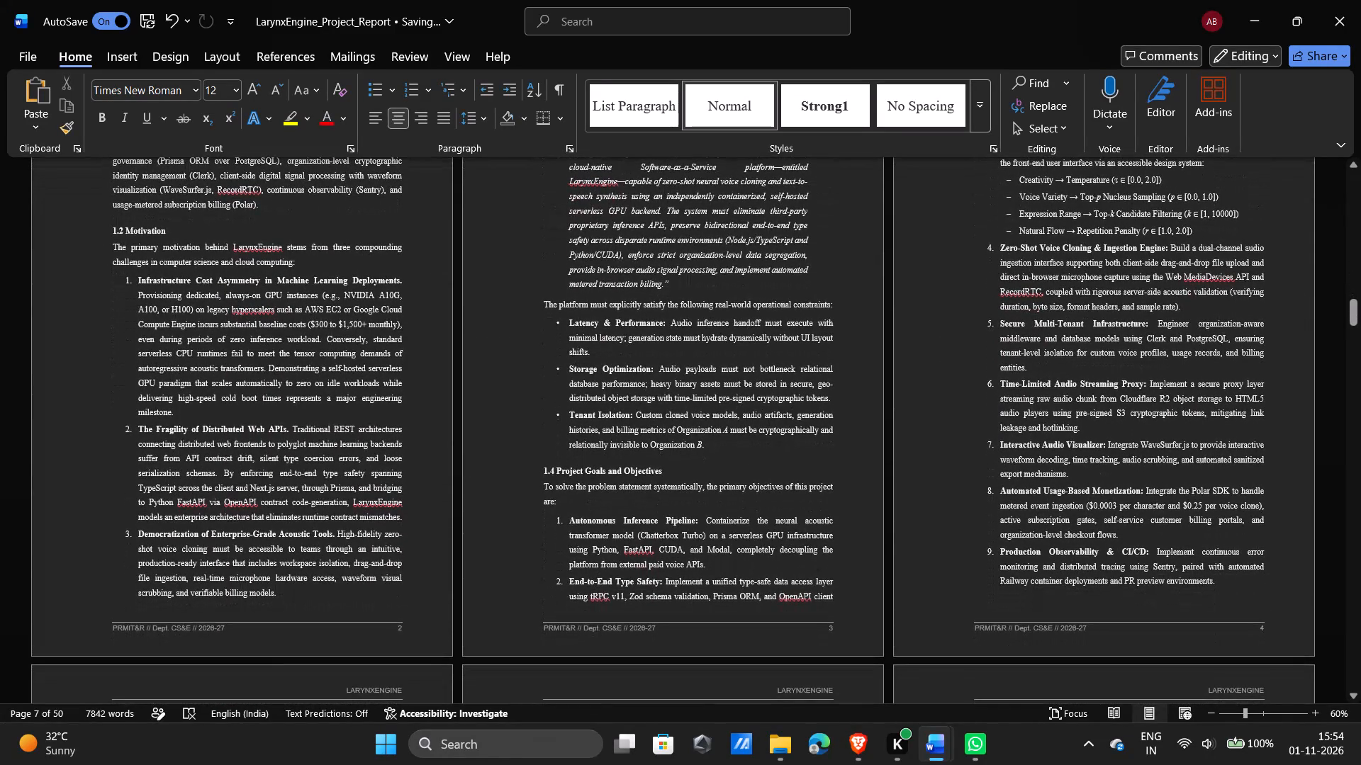
pyautogui.scroll(-1, 1027, 406)
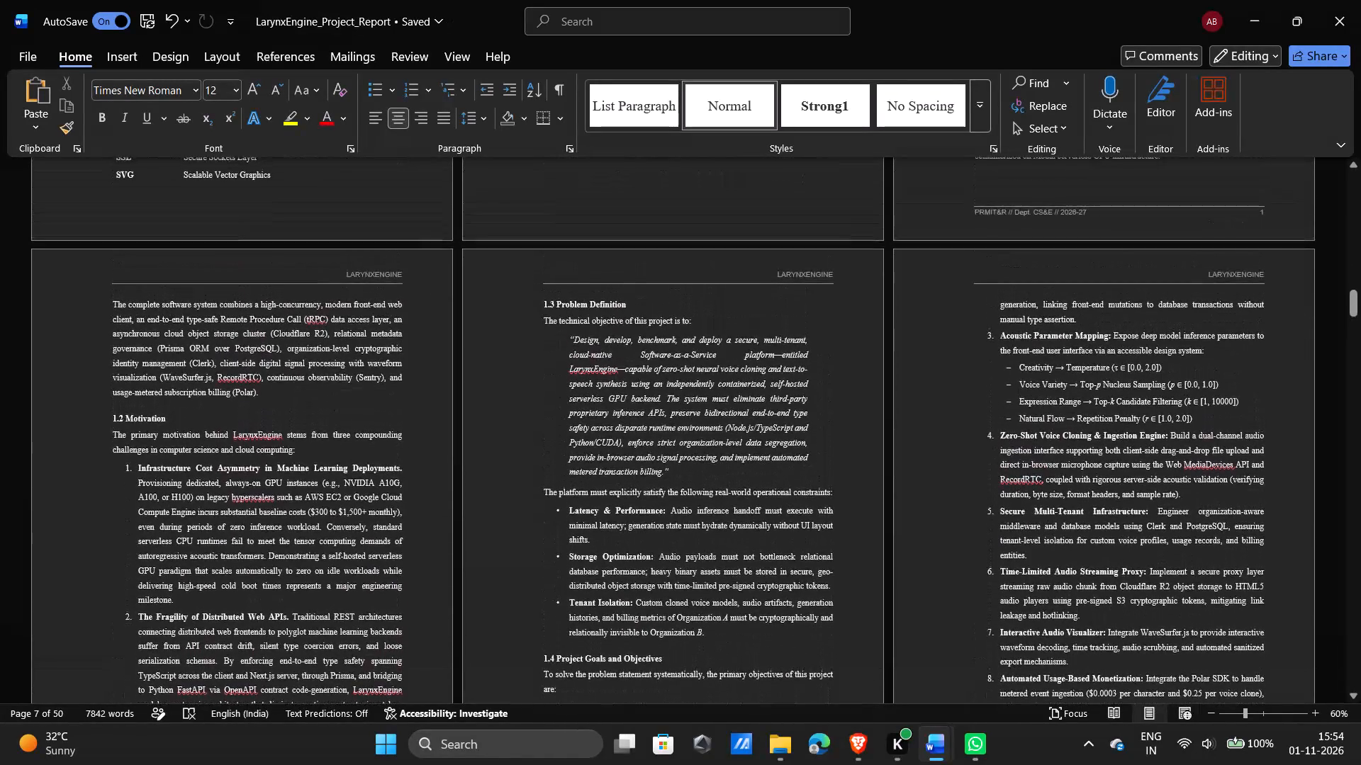
pyautogui.scroll(-1, 1027, 406)
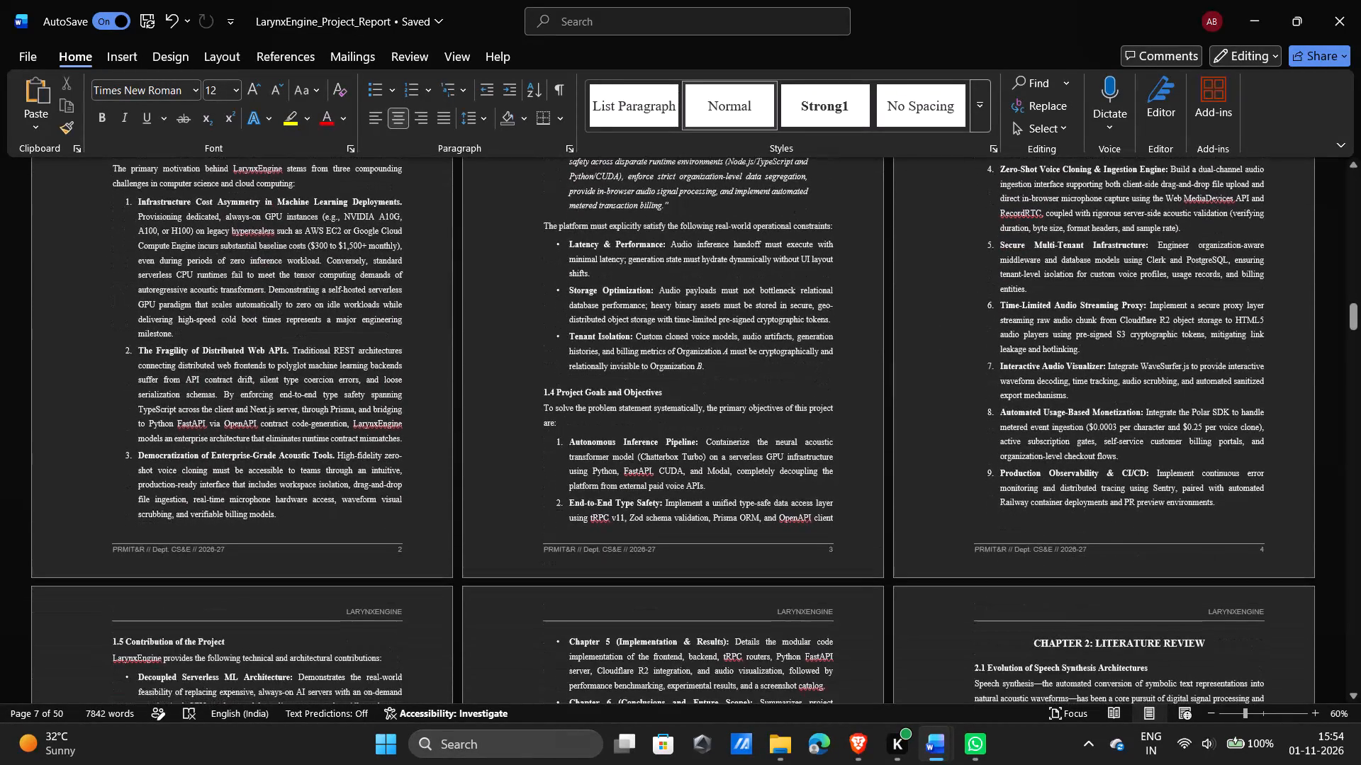
pyautogui.scroll(-1, 1027, 406)
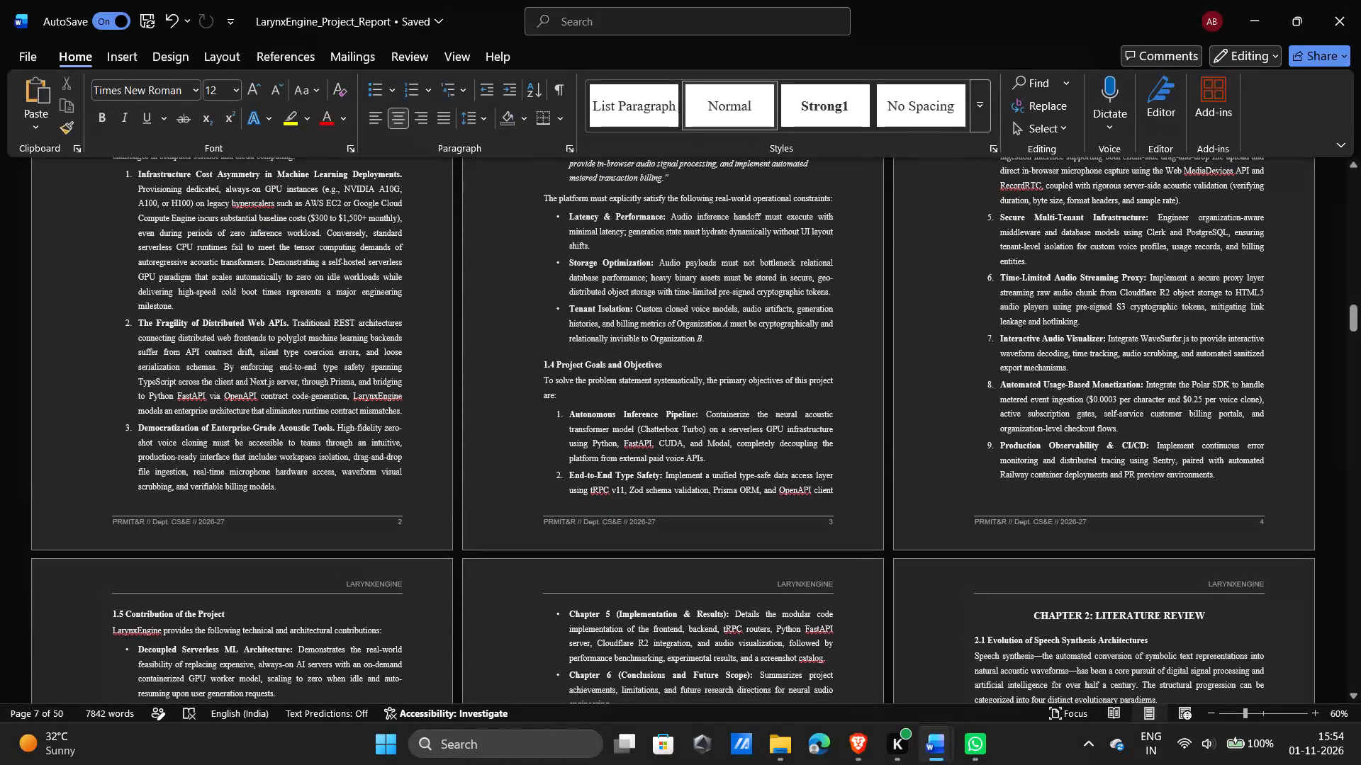
pyautogui.scroll(3, 1027, 406)
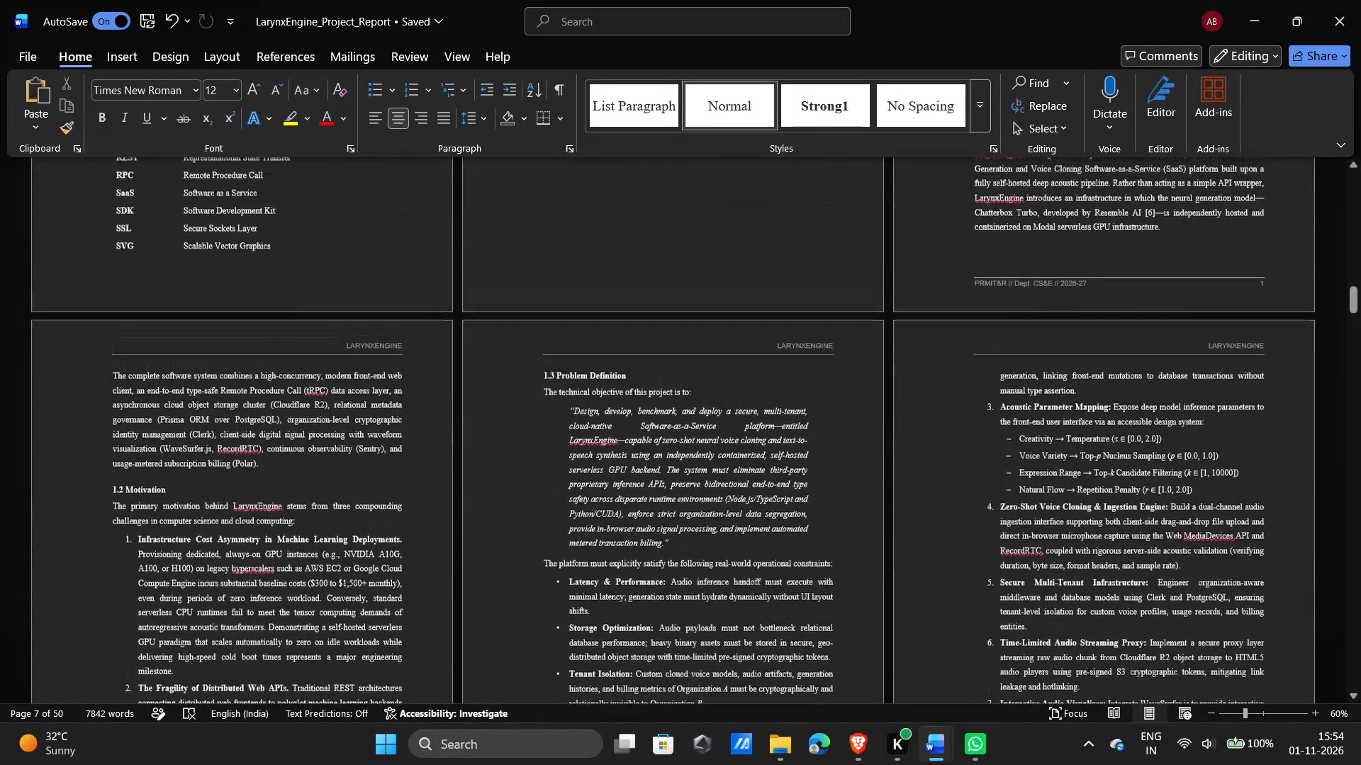
pyautogui.scroll(-4, 1027, 406)
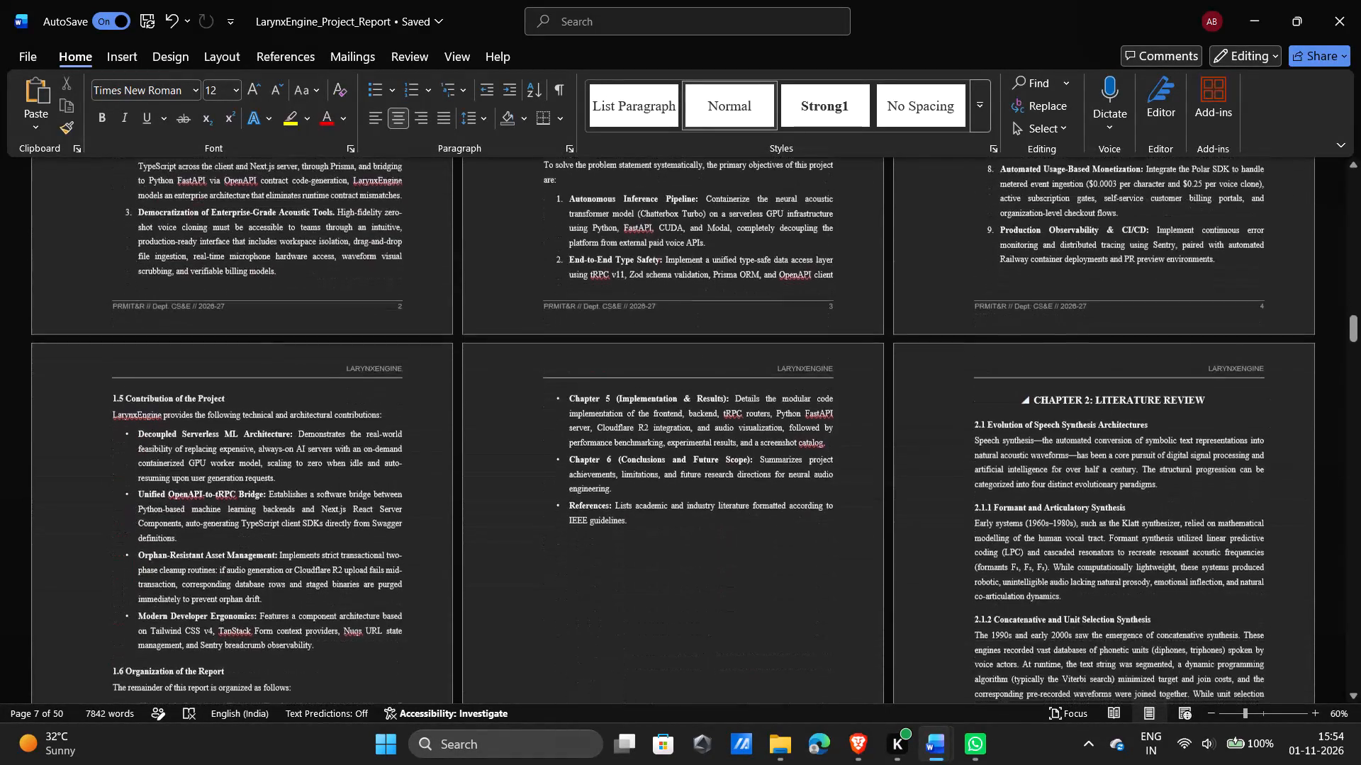
pyautogui.scroll(-3, 1027, 406)
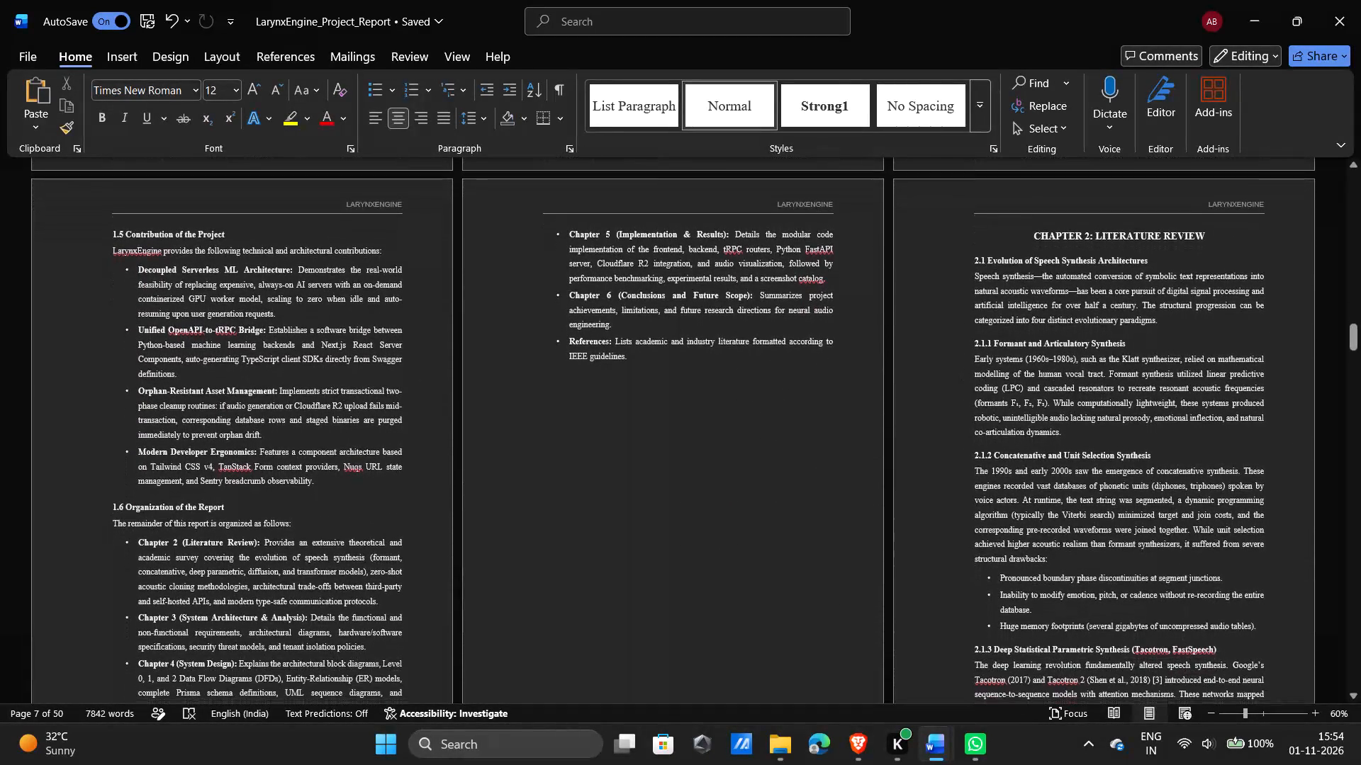
pyautogui.scroll(-5, 1027, 406)
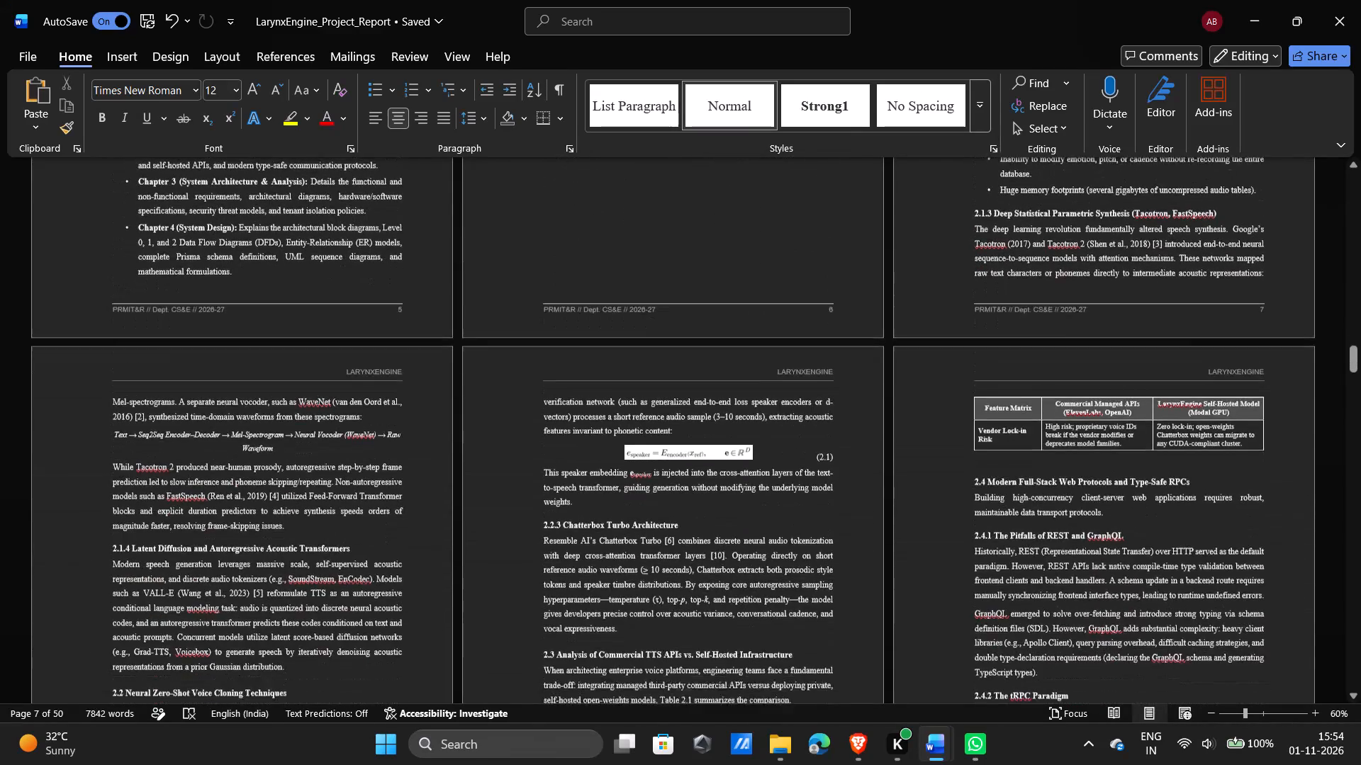
# Review the Chapter 3 pages, including the Figure 3.1 layered architecture diagram and the software specifications table.
pyautogui.scroll(-6, 1027, 406)
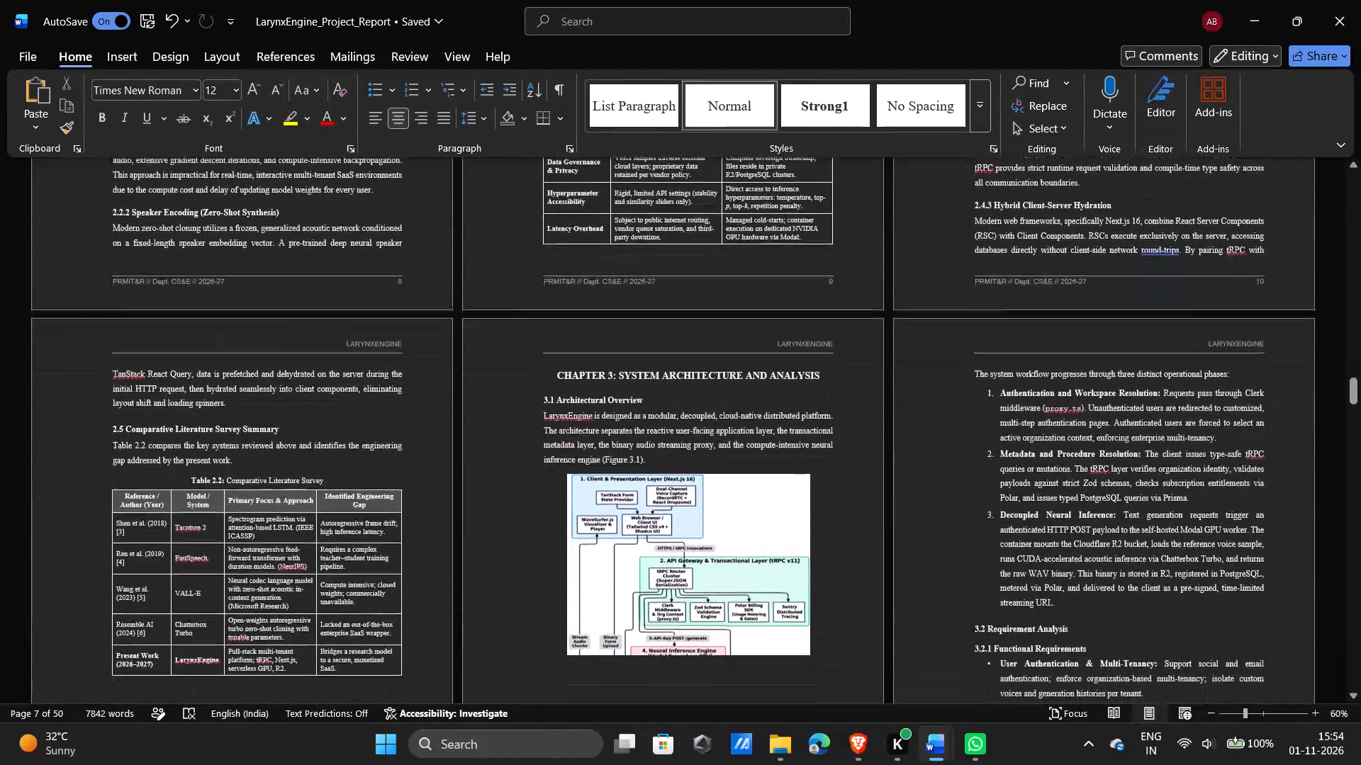
pyautogui.scroll(-4, 1027, 406)
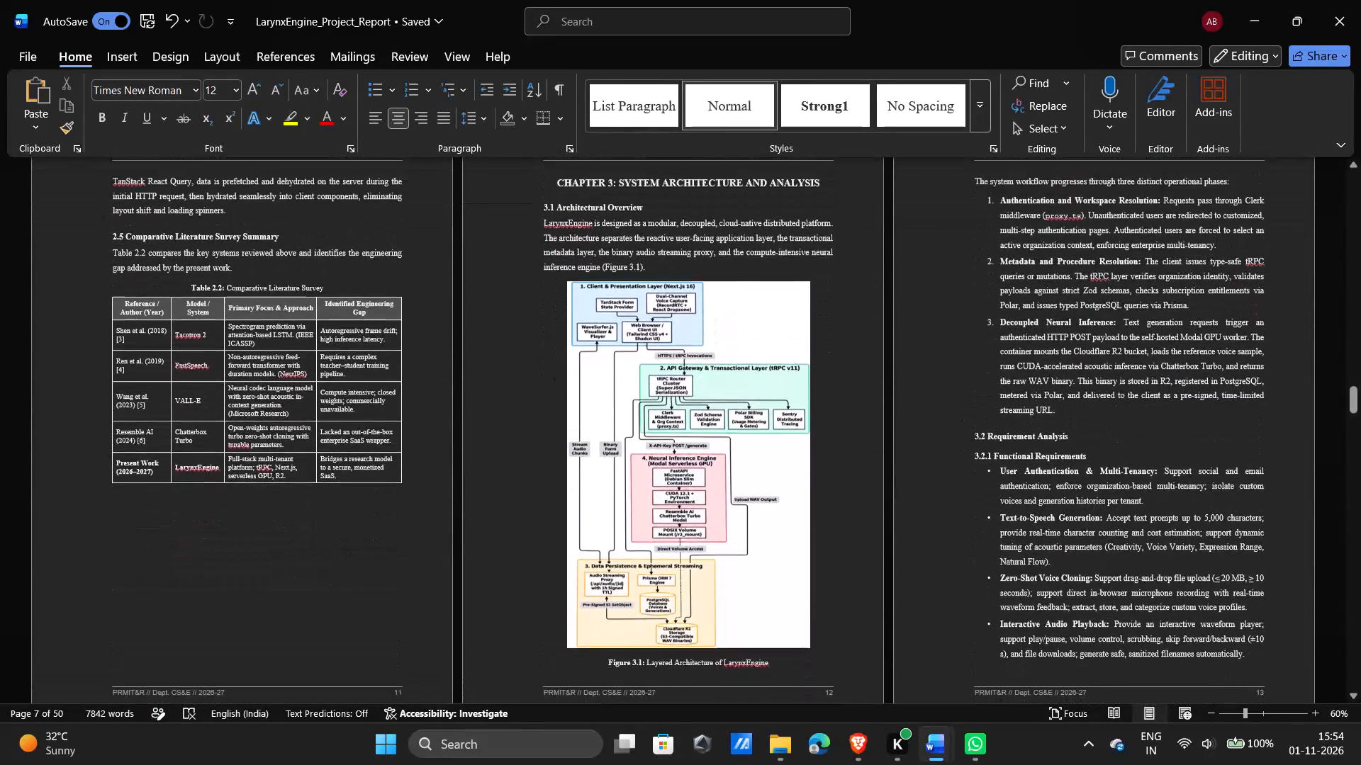
pyautogui.scroll(-1, 1027, 406)
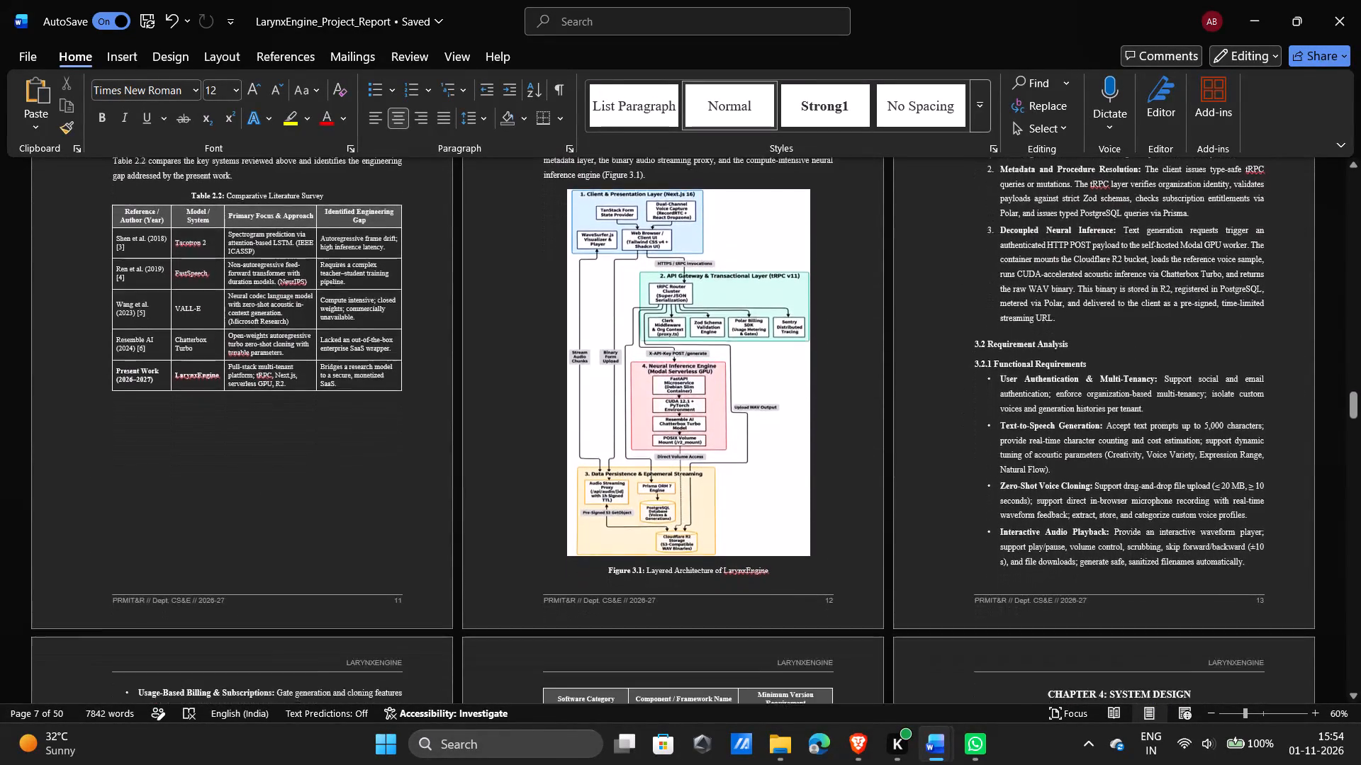
pyautogui.scroll(-4, 1027, 406)
pyautogui.scroll(1, 1027, 406)
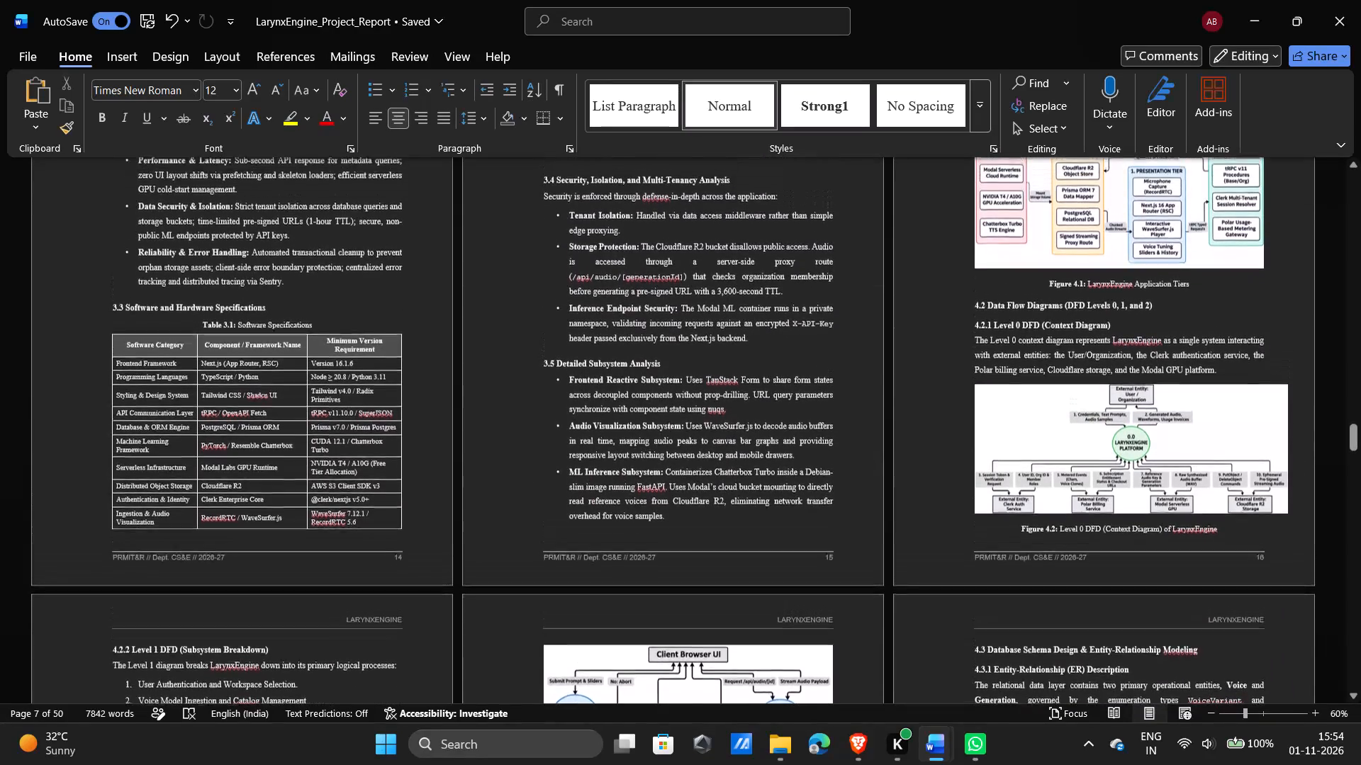
pyautogui.scroll(2, 1027, 406)
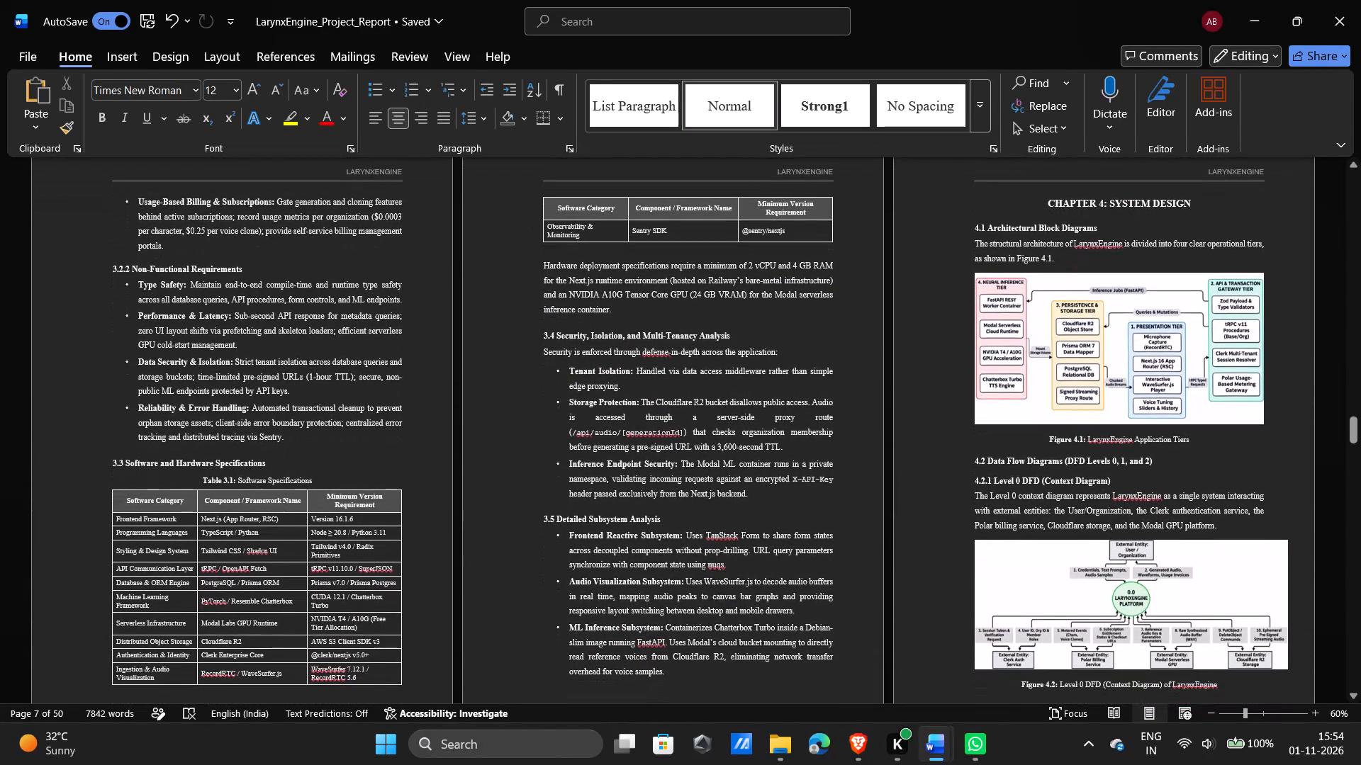
pyautogui.scroll(1, 1027, 406)
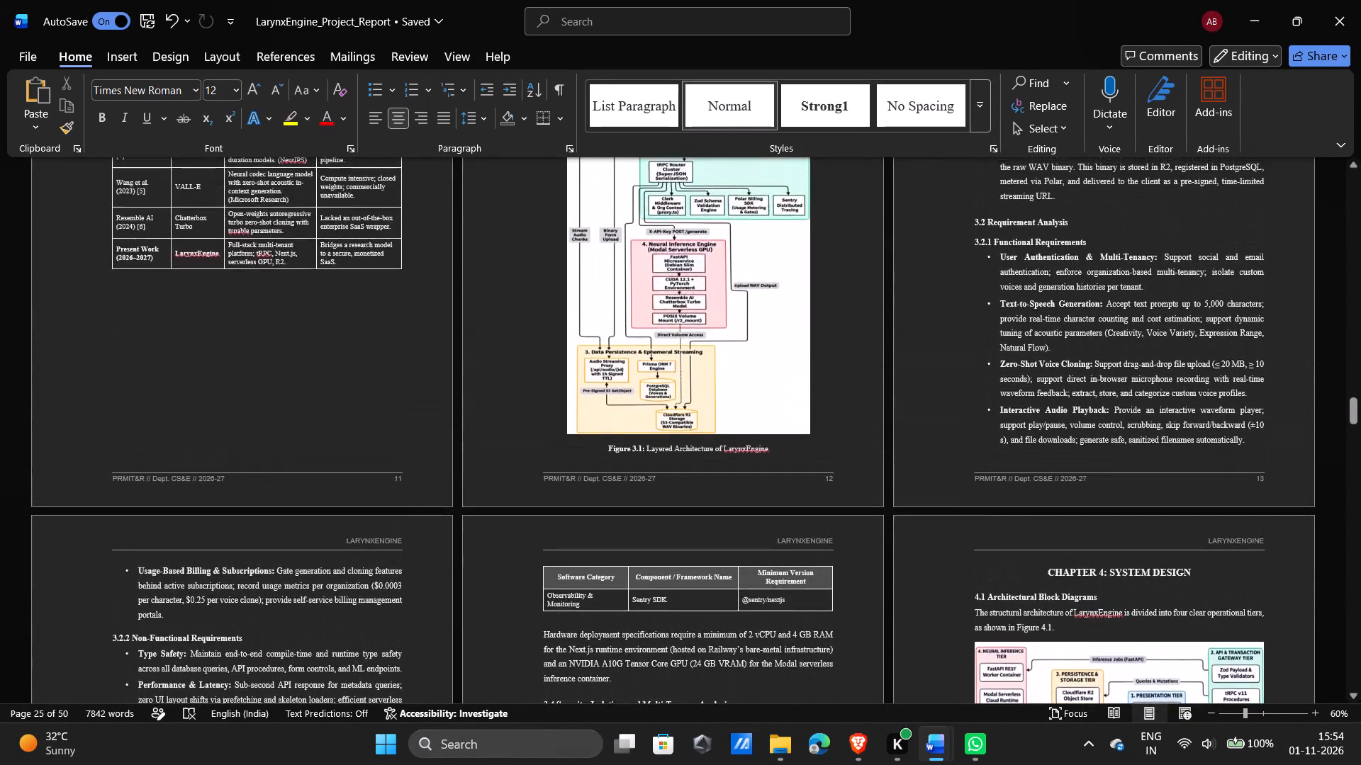
# Compare the Chapter 4 diagrams, Figures 4.1 to 4.4, for readability and placement on their pages.
pyautogui.scroll(-2, 1027, 406)
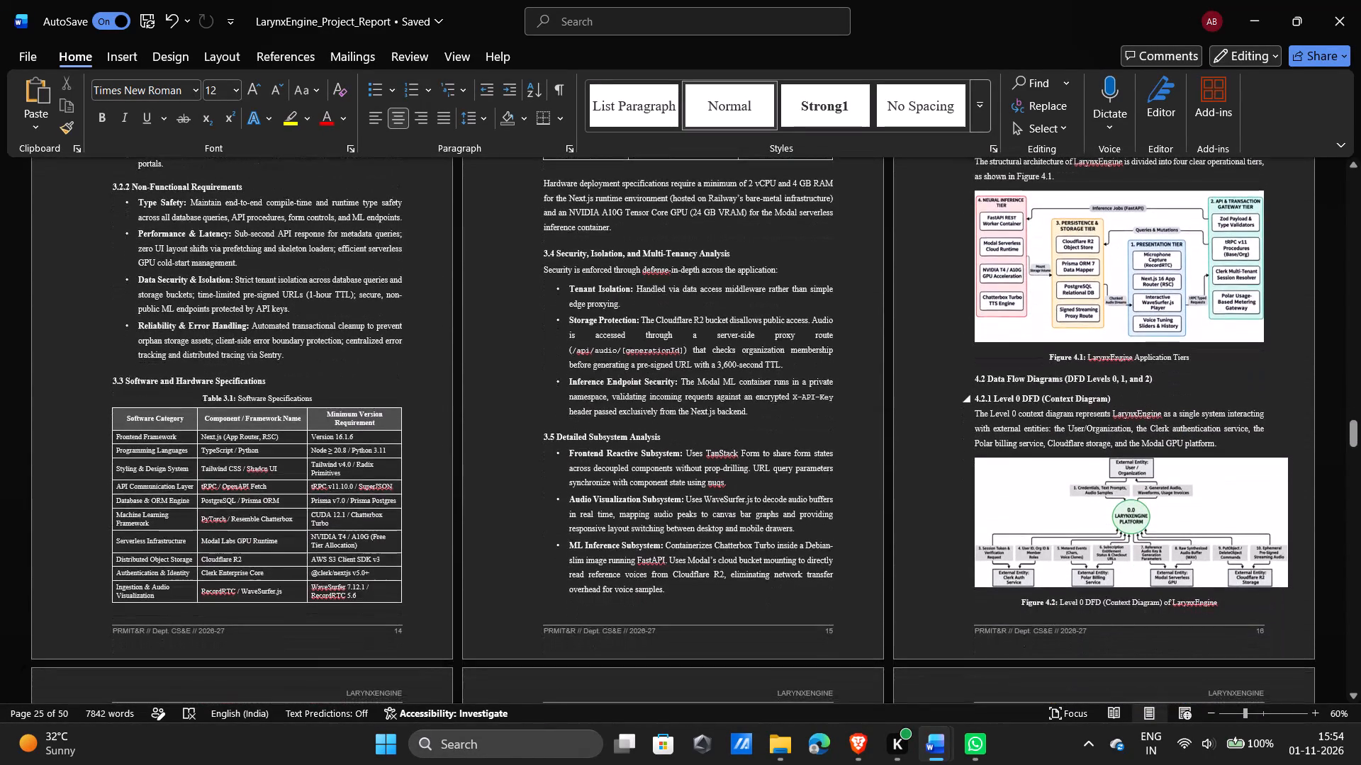
pyautogui.scroll(-3, 1027, 406)
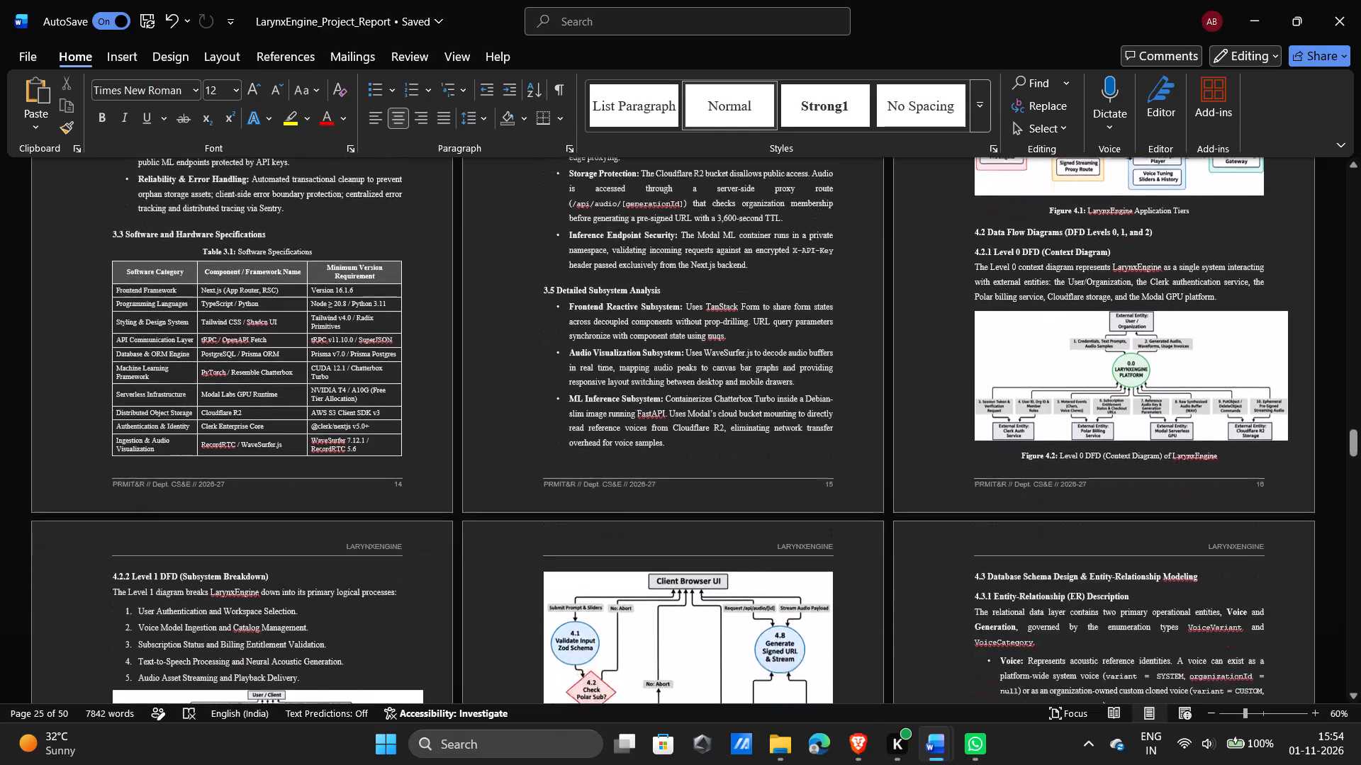
pyautogui.scroll(-6, 1027, 406)
pyautogui.scroll(2, 1027, 406)
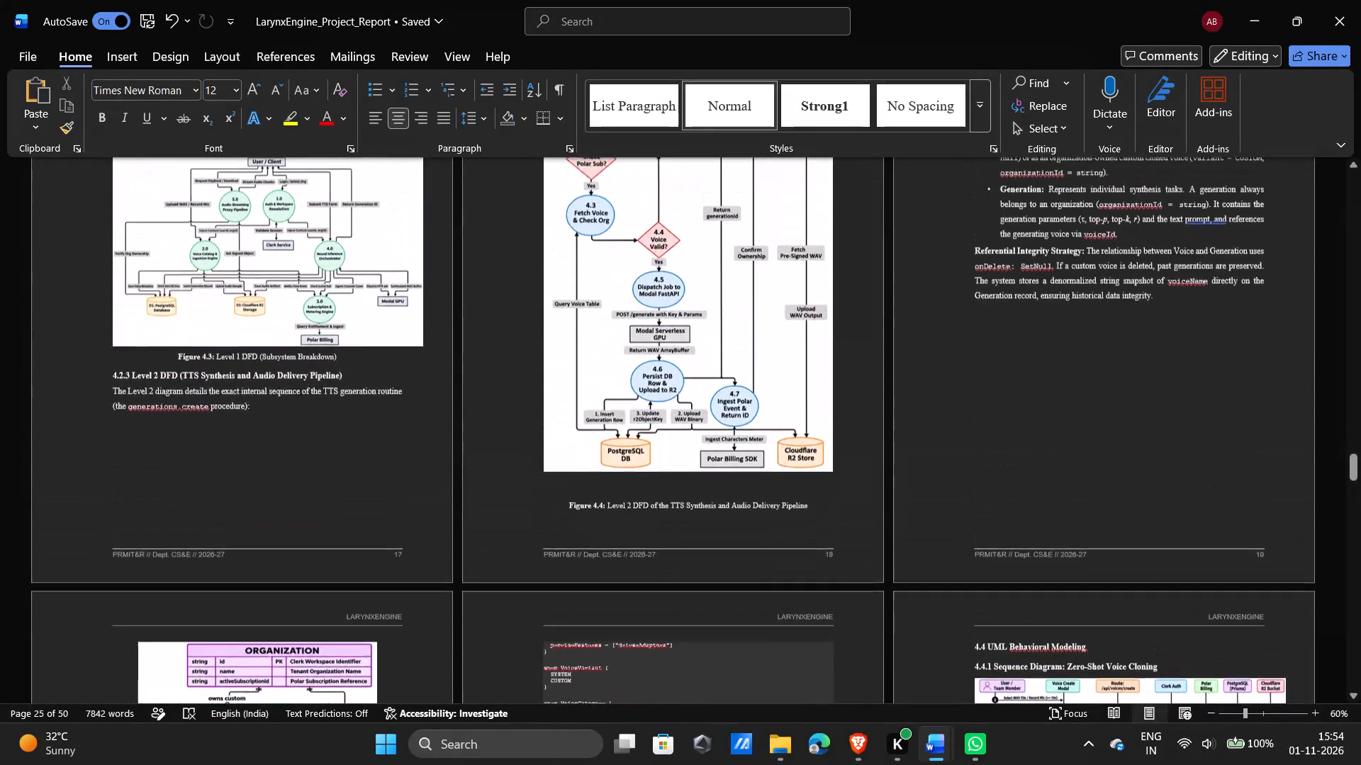
pyautogui.scroll(3, 1027, 406)
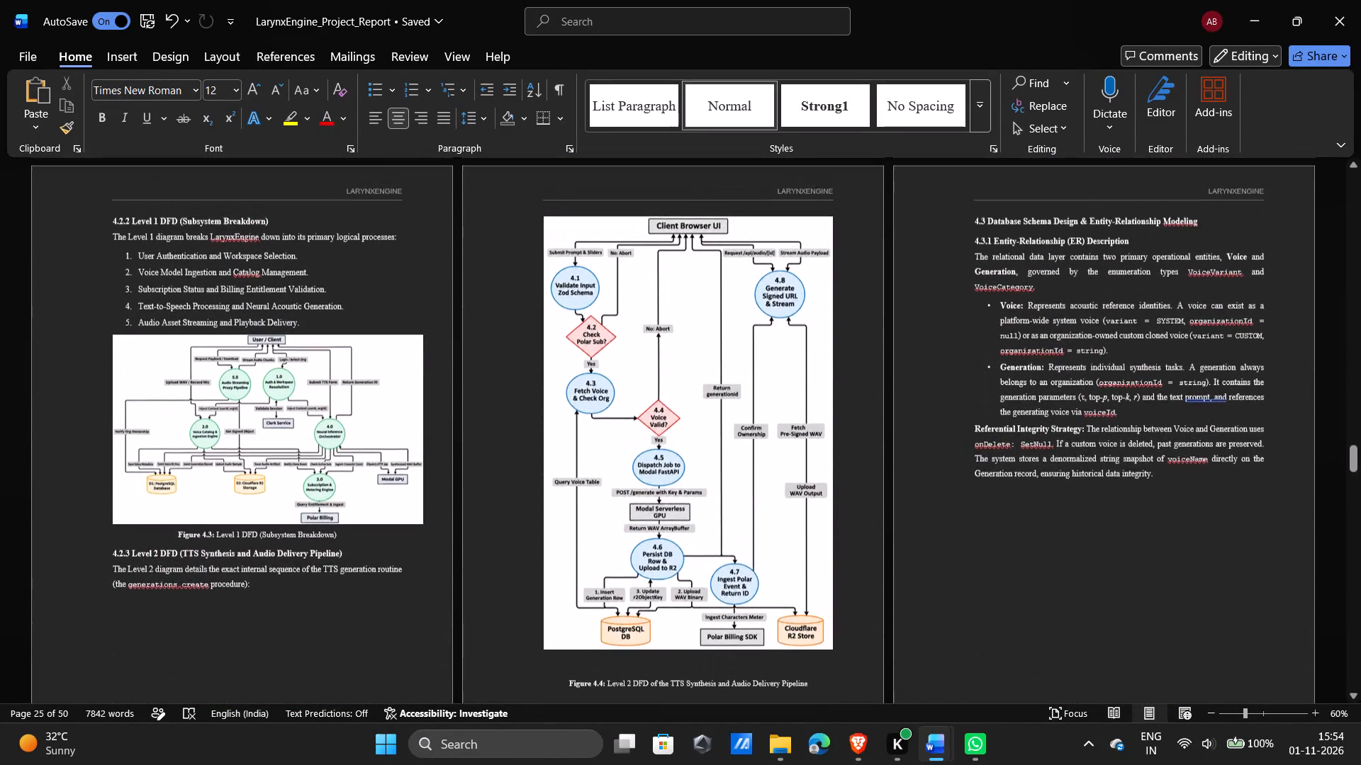
pyautogui.scroll(5, 1027, 406)
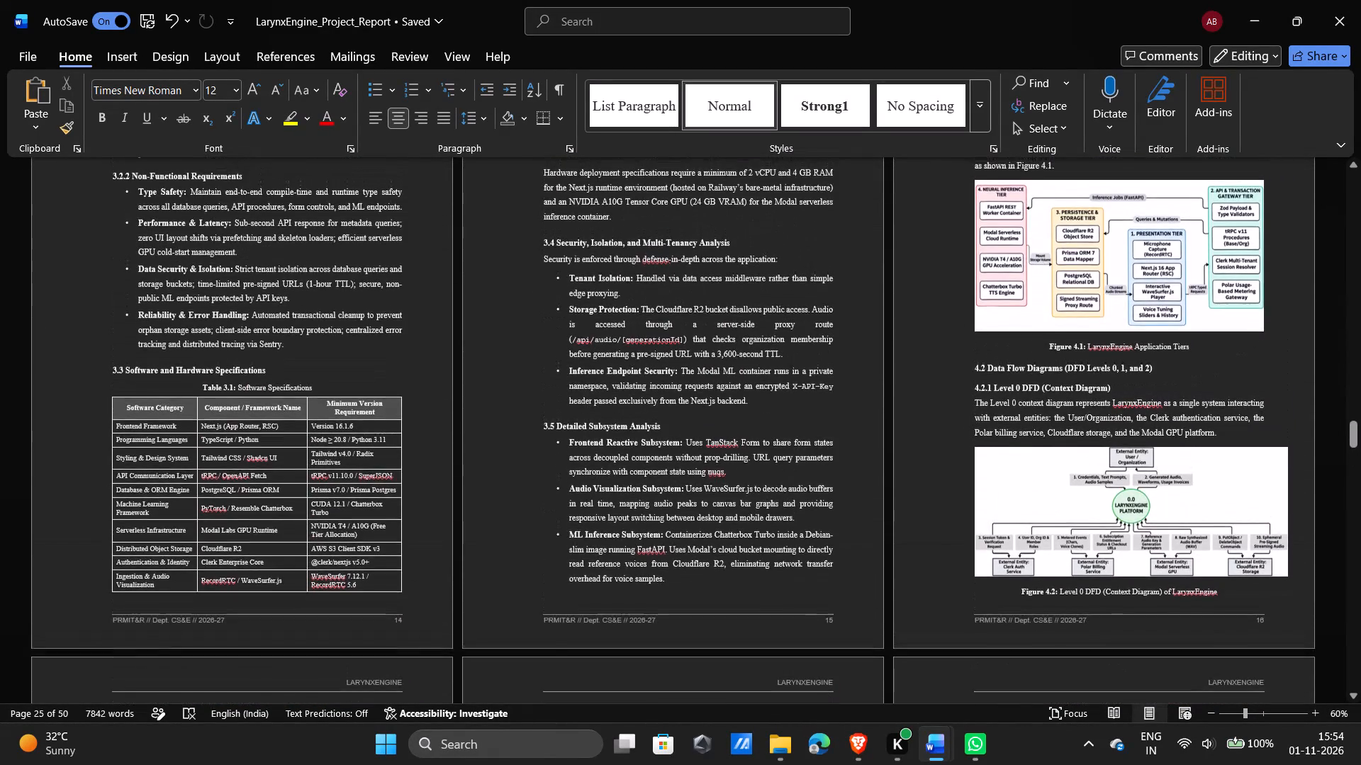
pyautogui.scroll(-2, 1027, 406)
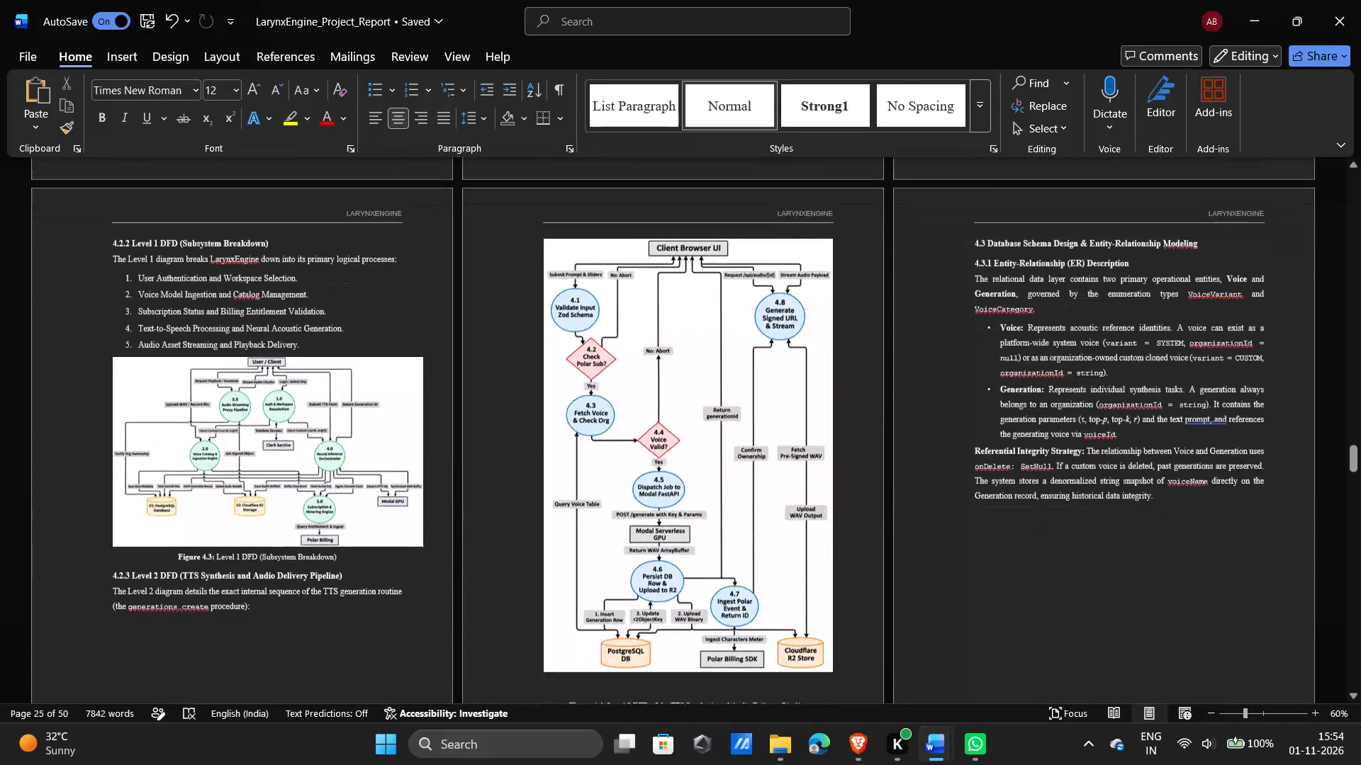
pyautogui.scroll(-2, 1027, 406)
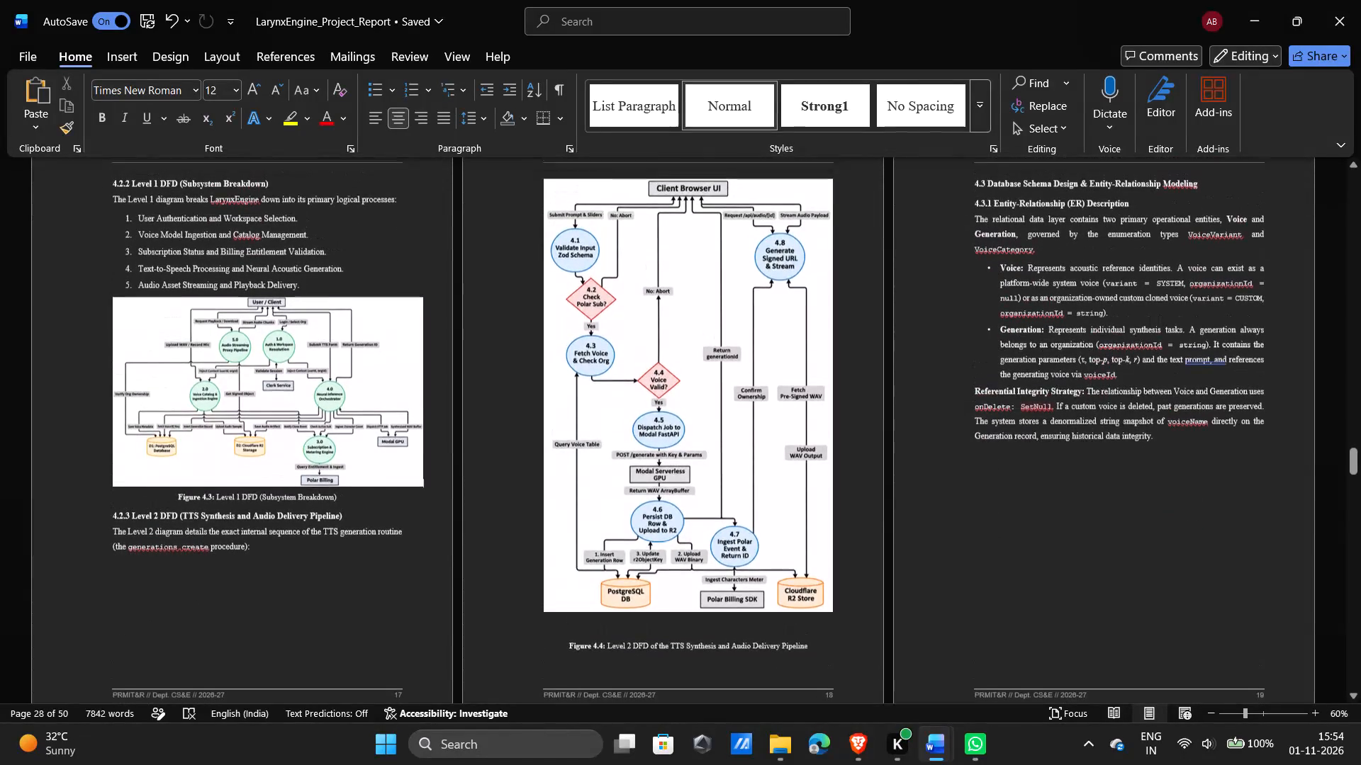
# Review Sections 4.3 and 4.4, including the entity-relationship diagram, the Prisma schema listing and the sequence diagrams in Figures 4.6 and 4.7.
pyautogui.scroll(-1, 1027, 406)
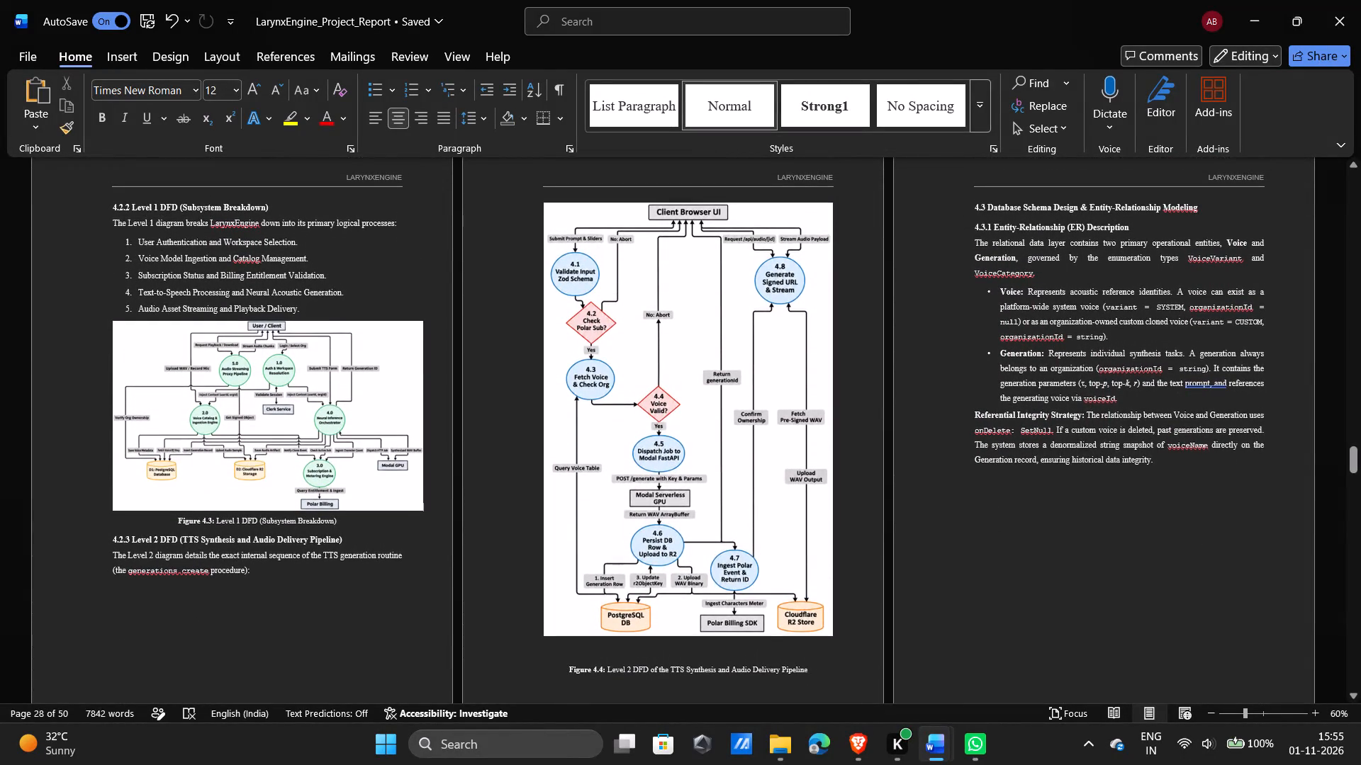
pyautogui.scroll(-1, 1027, 406)
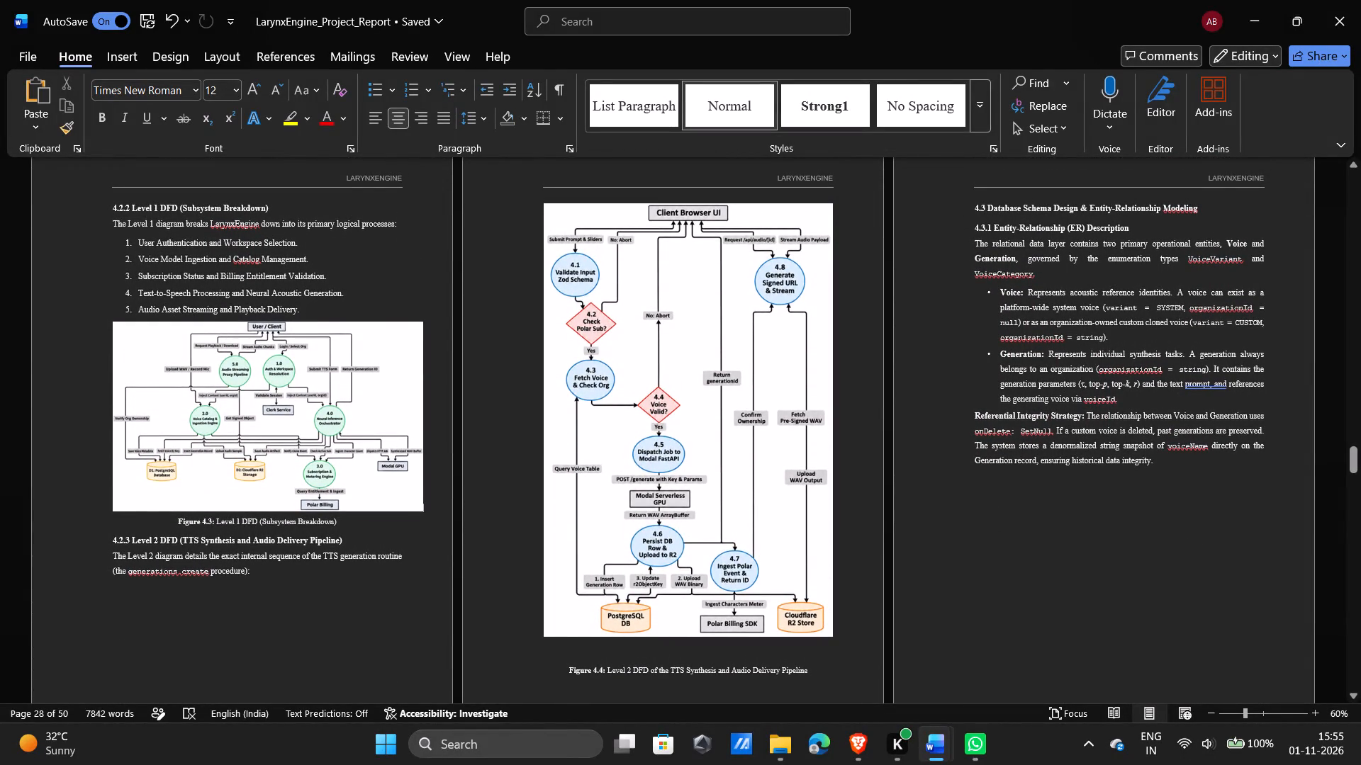
pyautogui.scroll(-2, 1027, 406)
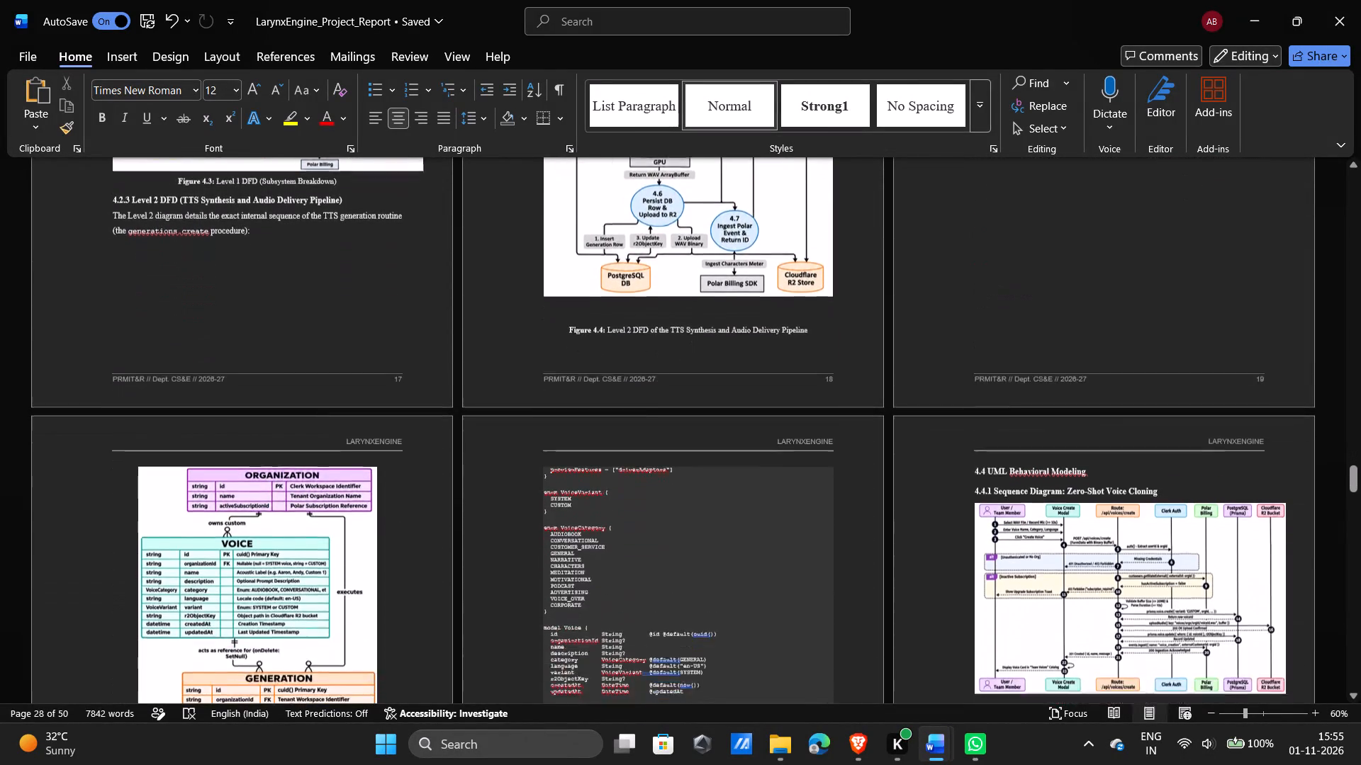
pyautogui.scroll(-1, 1027, 406)
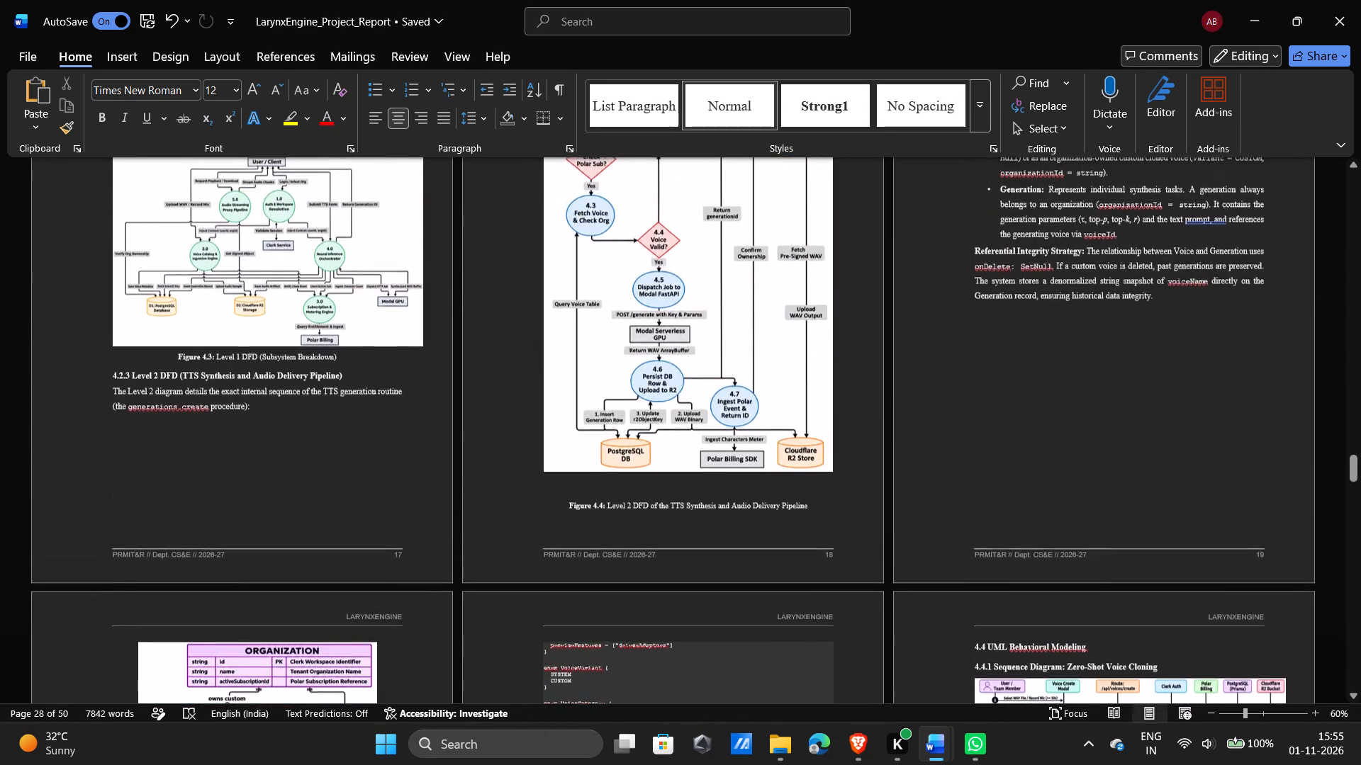
pyautogui.scroll(-2, 1027, 406)
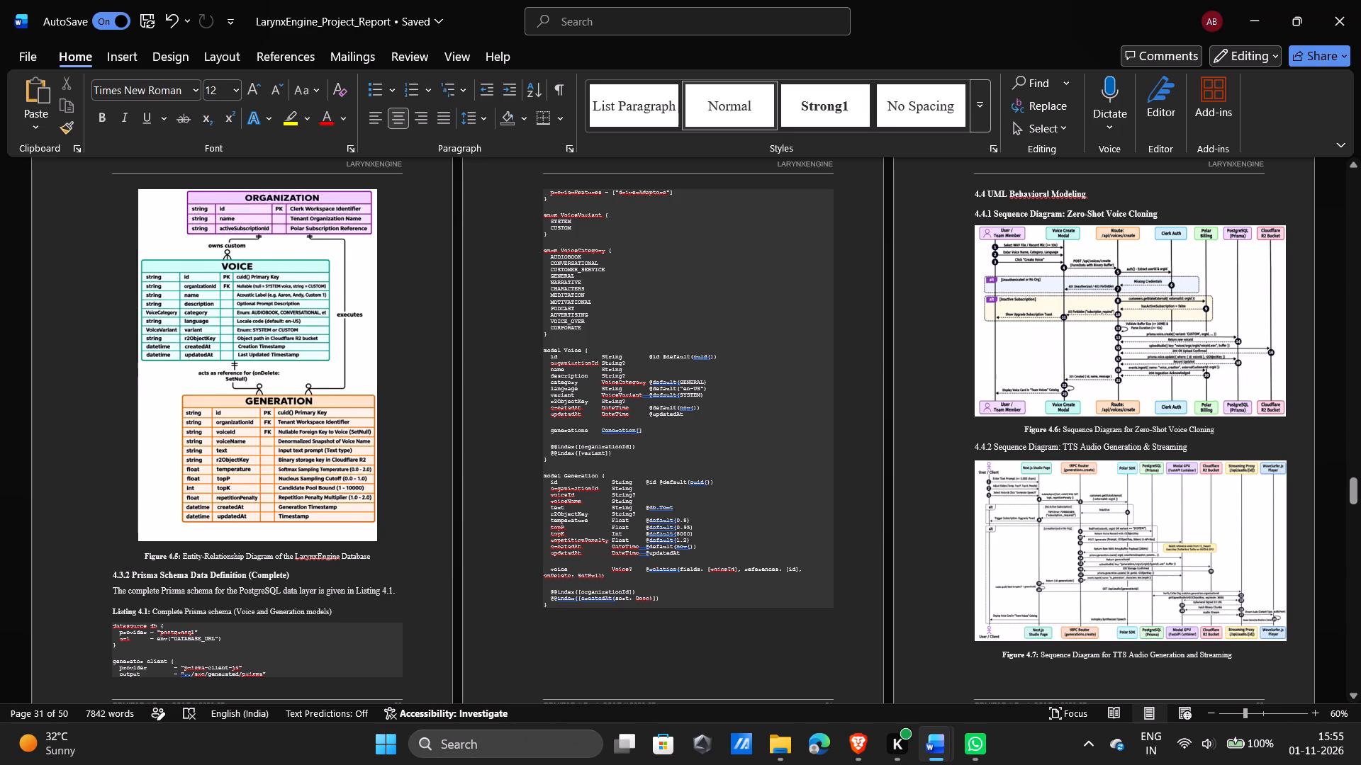
pyautogui.scroll(-1, 693, 470)
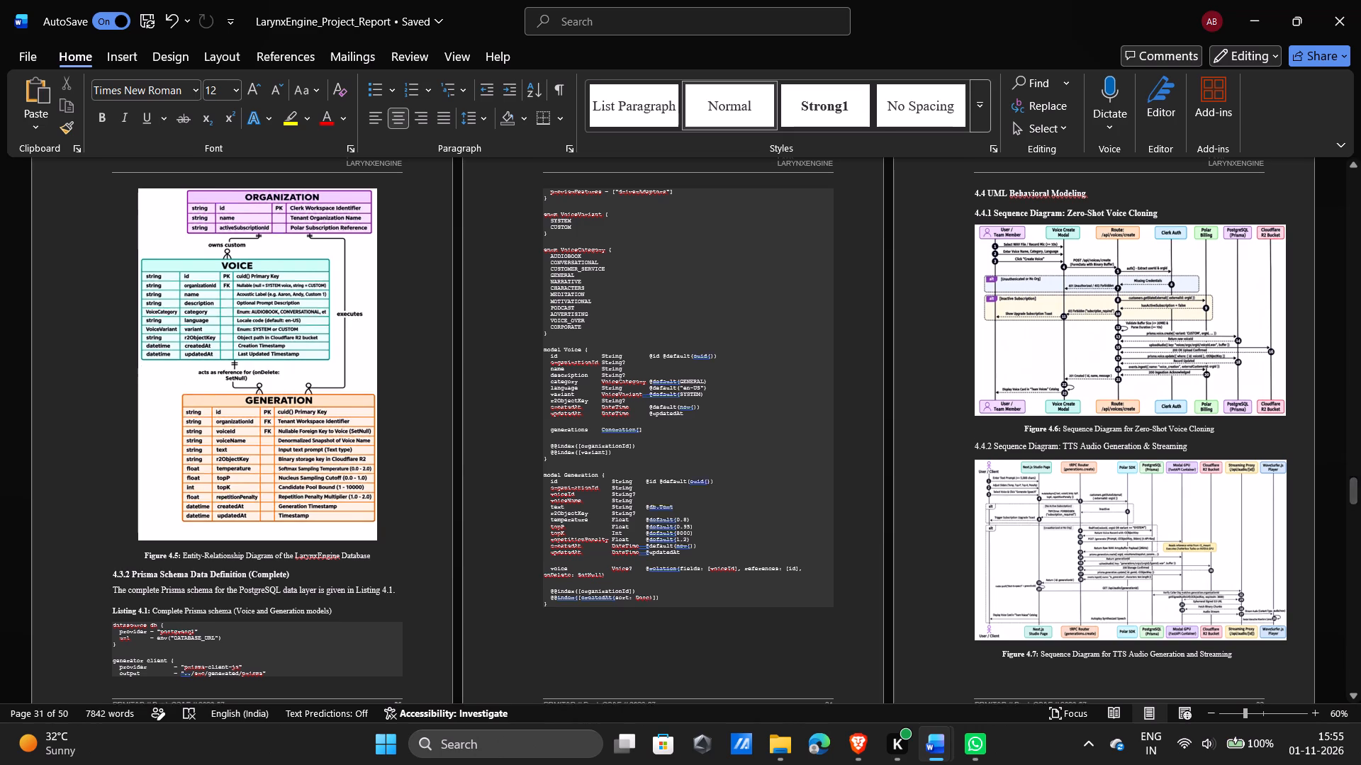
# Review the equations in Section 4.5 Core Algorithms and Mathematical Formulations and the opening page of Chapter 5 with Listing 5.1.
pyautogui.scroll(-4, 693, 470)
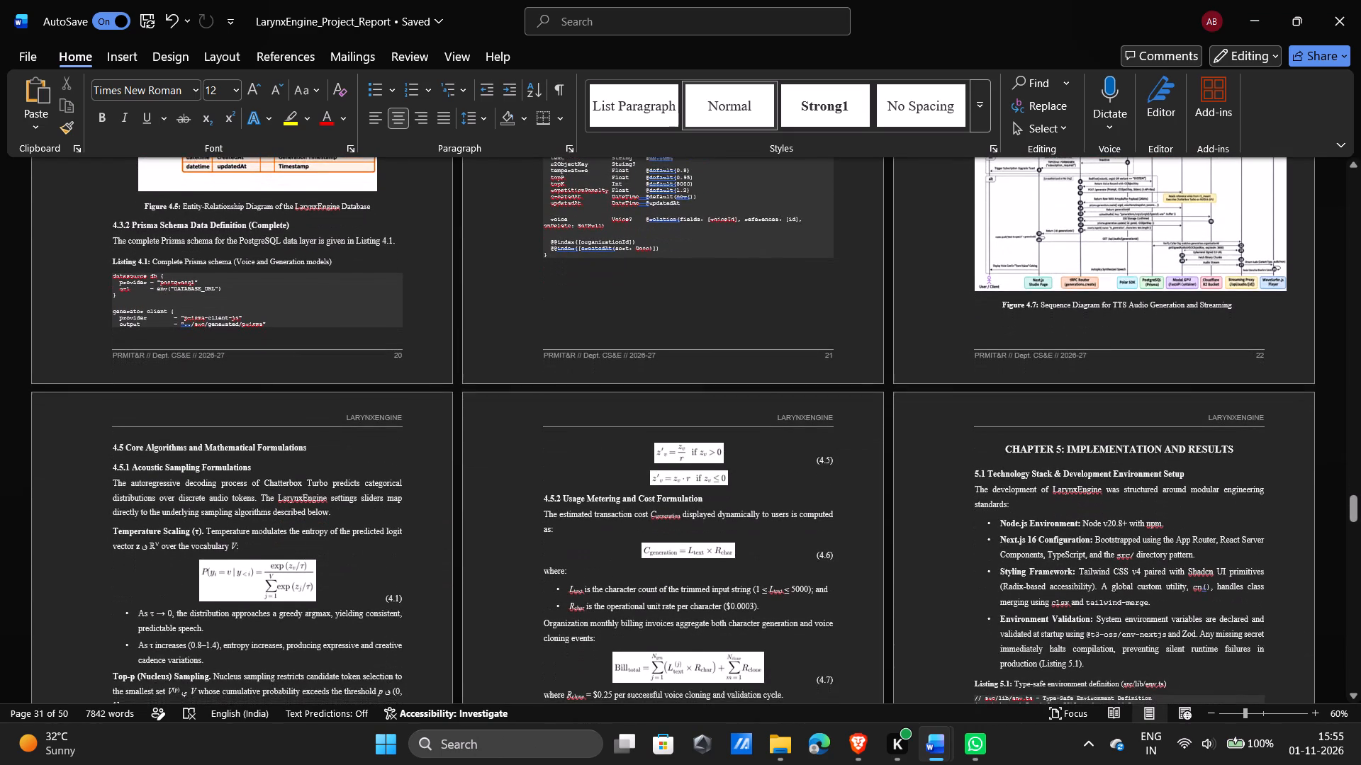
pyautogui.scroll(-4, 693, 470)
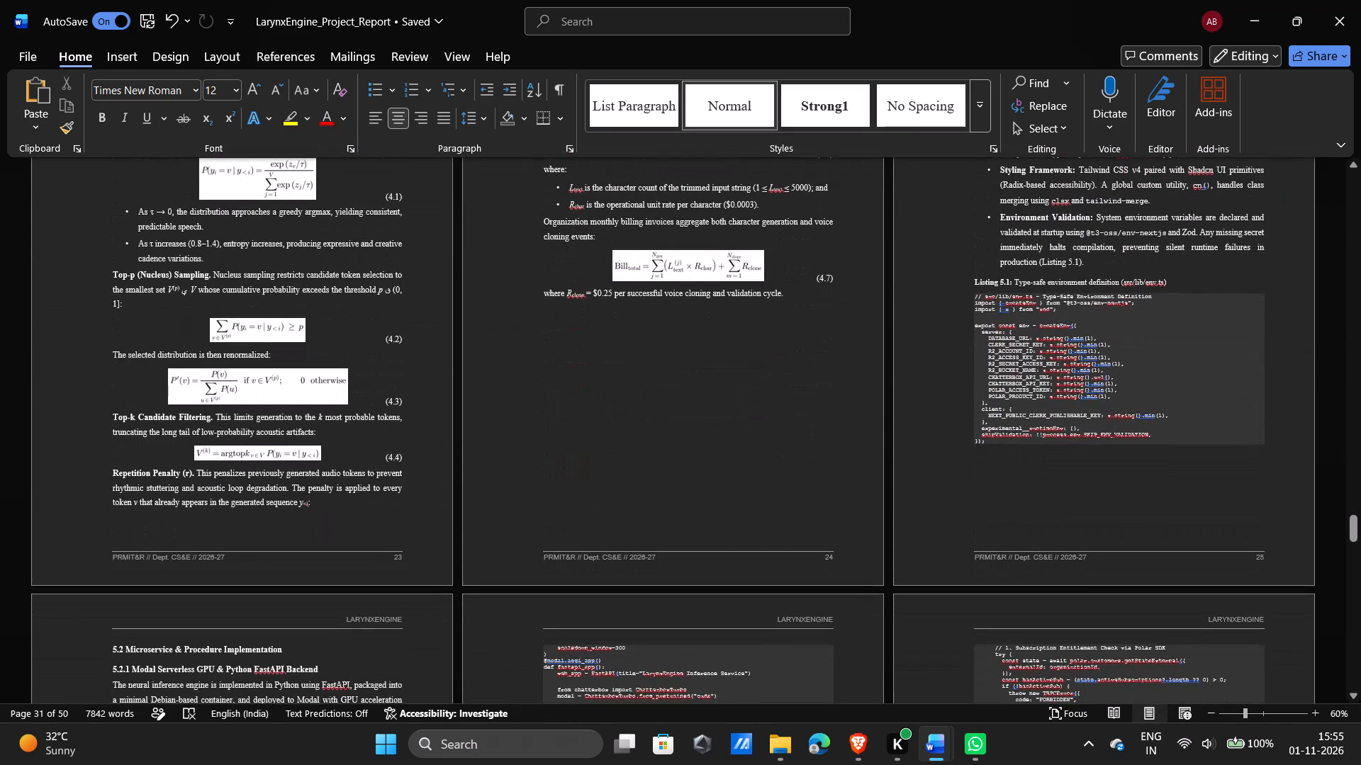
pyautogui.scroll(2, 693, 470)
pyautogui.hscroll(1, 693, 470)
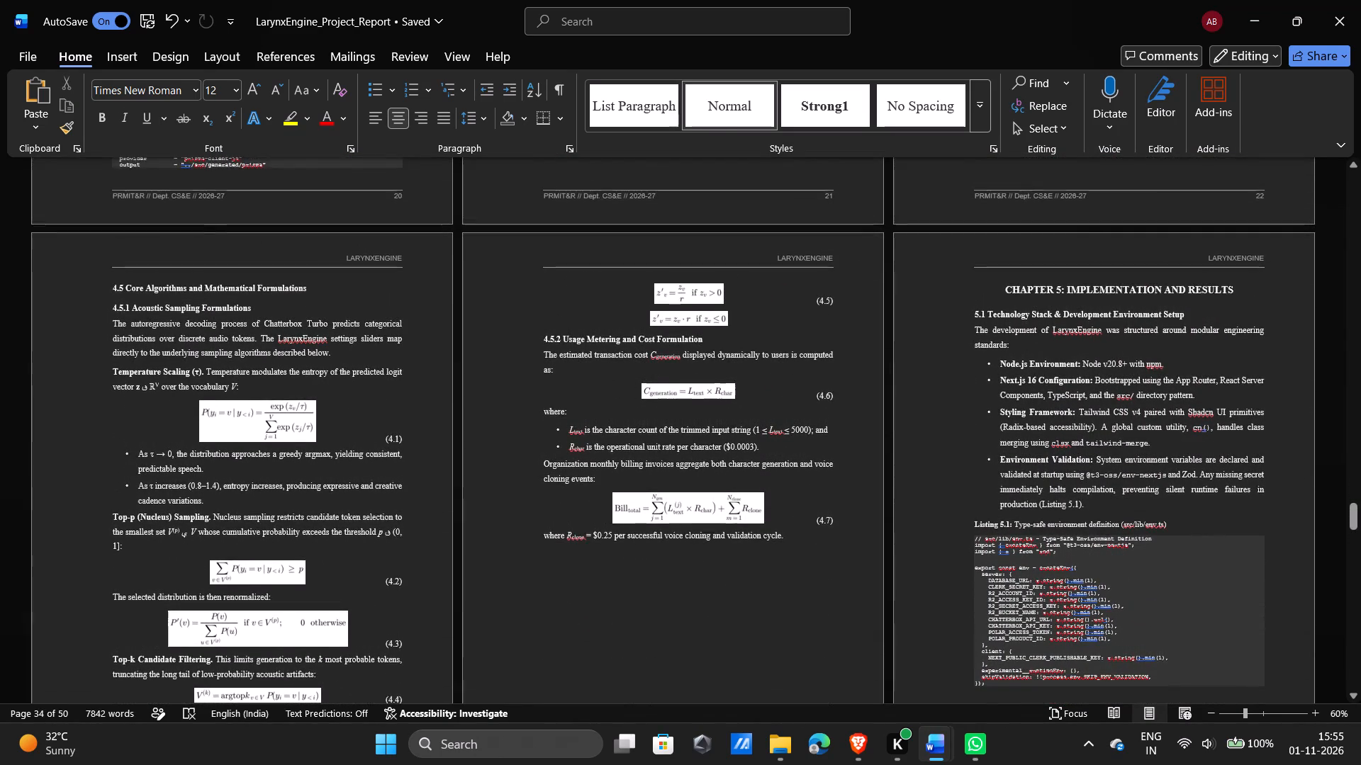
pyautogui.hscroll(1, 693, 470)
pyautogui.scroll(-1, 693, 470)
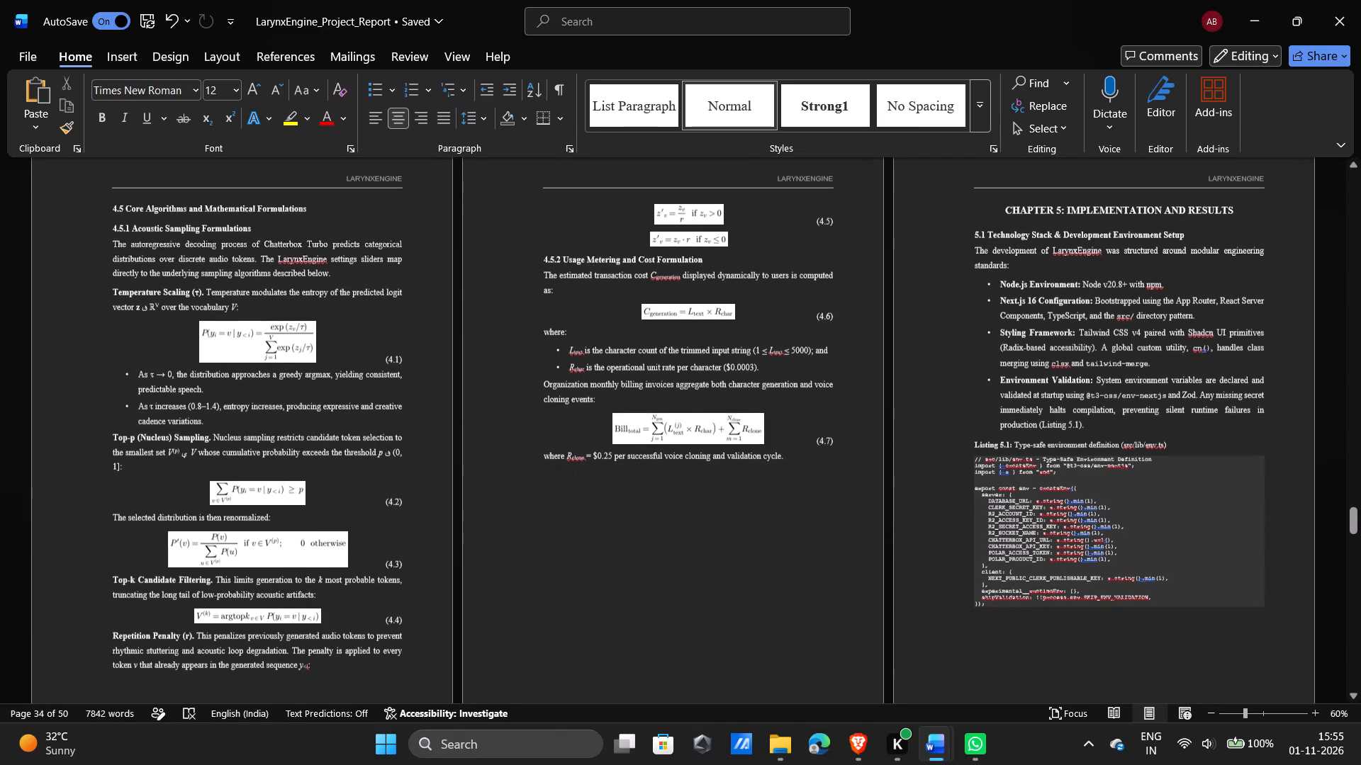
pyautogui.scroll(-2, 693, 470)
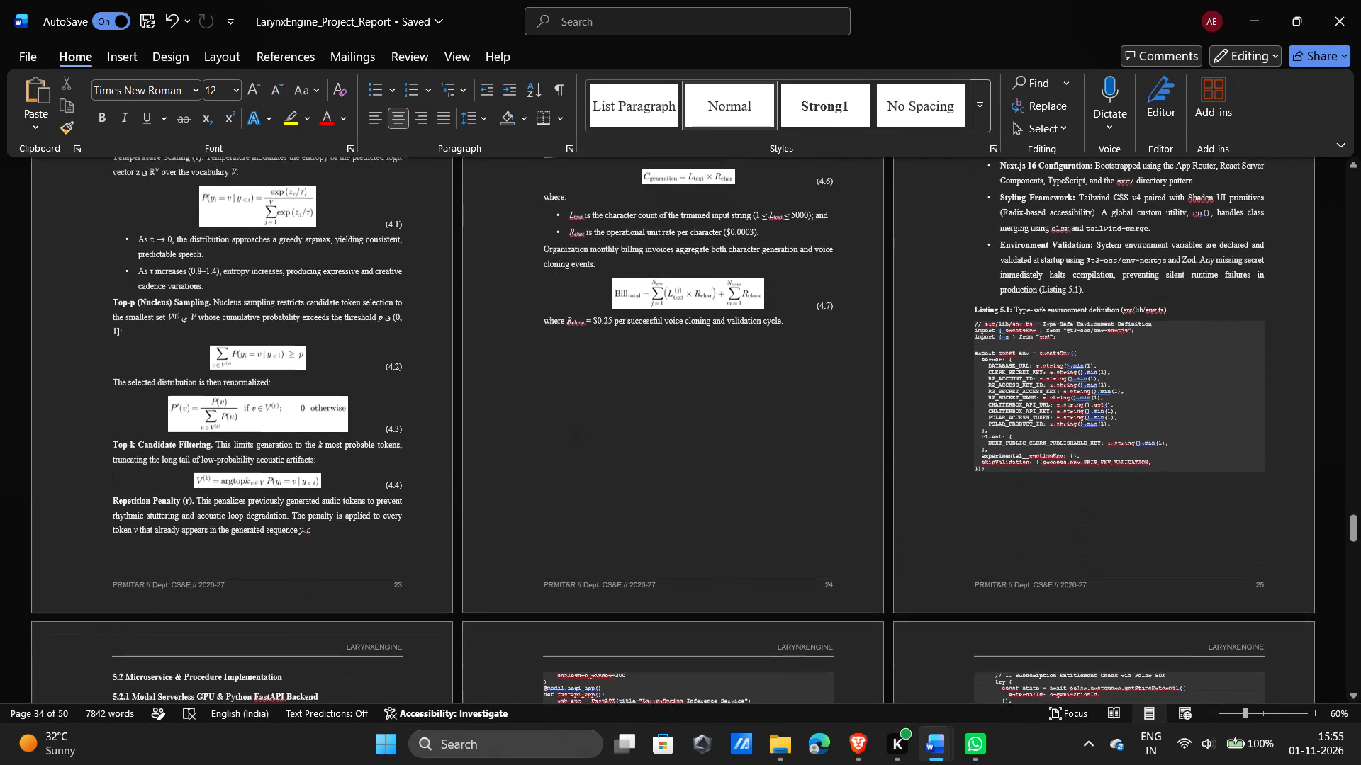
# Review Section 5.2 Microservice & Procedure Implementation, checking the layout of its code listings across the pages.
pyautogui.scroll(-2, 693, 470)
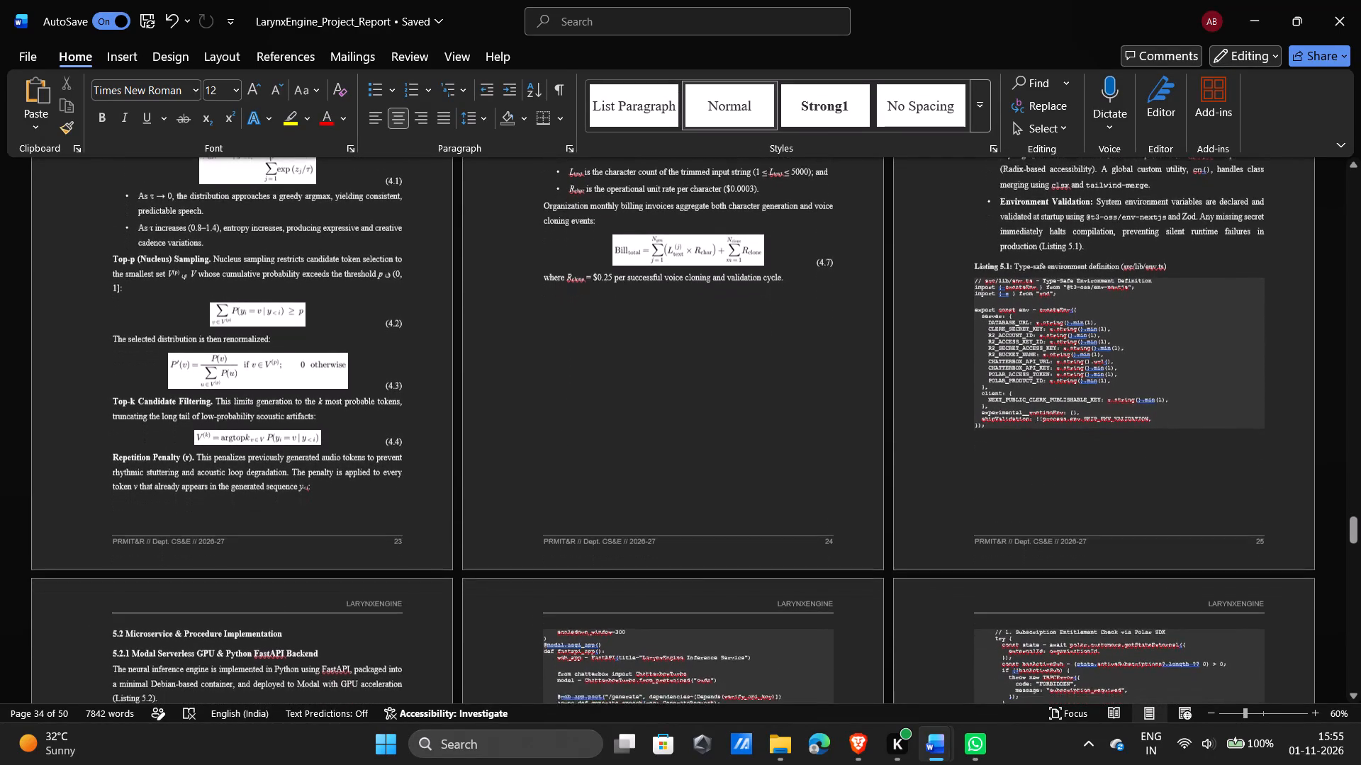
pyautogui.scroll(-2, 693, 470)
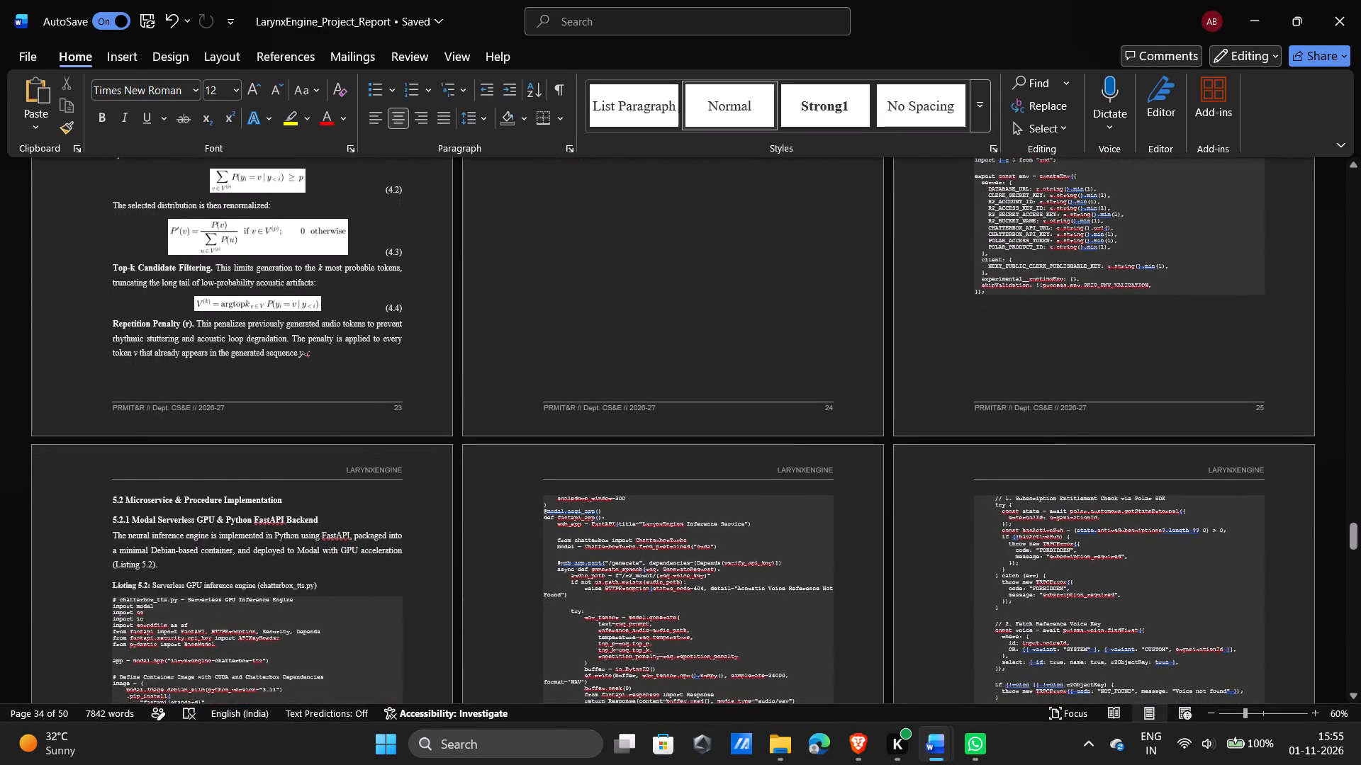
pyautogui.scroll(-3, 693, 470)
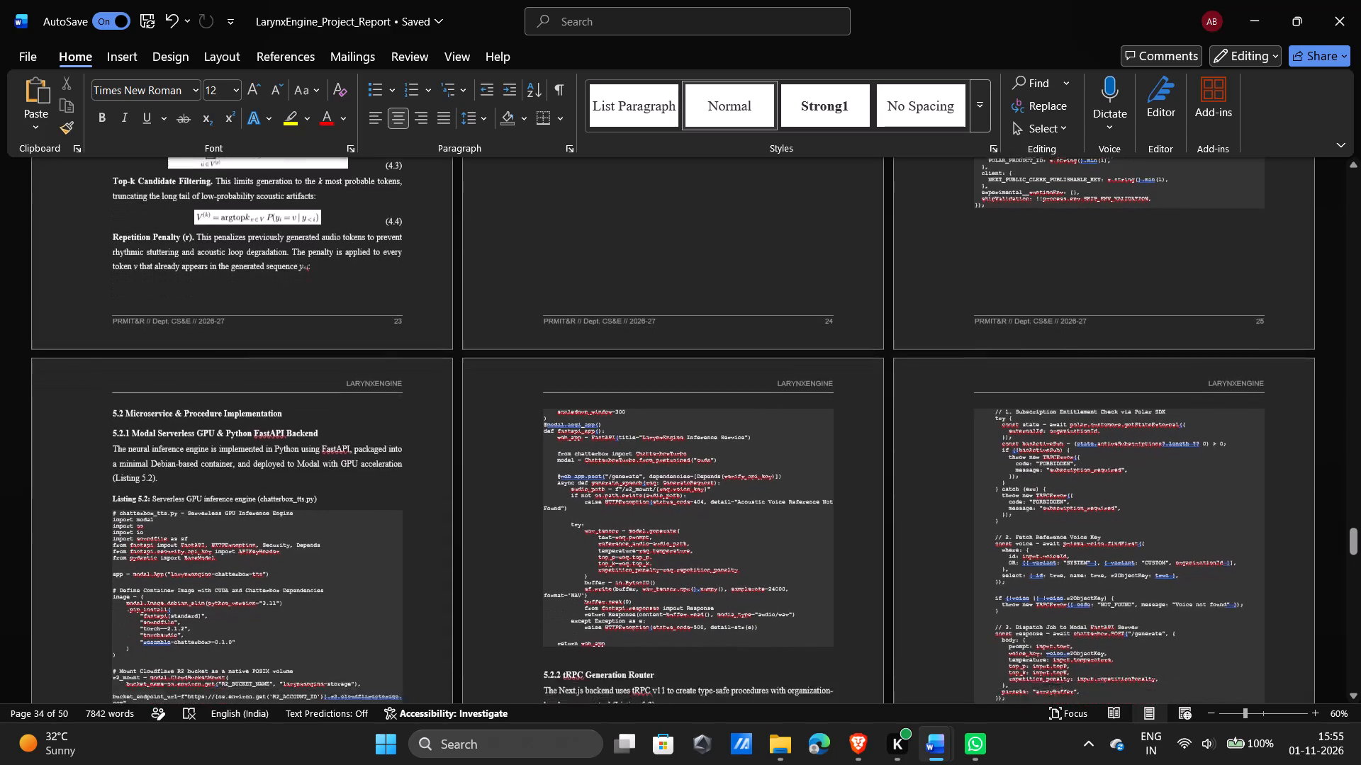
# Review the rest of Chapter 5, from the Section 5.2 code listings through Table 5.1 to the Section 5.5 screenshots, for page layout.
pyautogui.scroll(-2, 693, 470)
pyautogui.scroll(3, 693, 470)
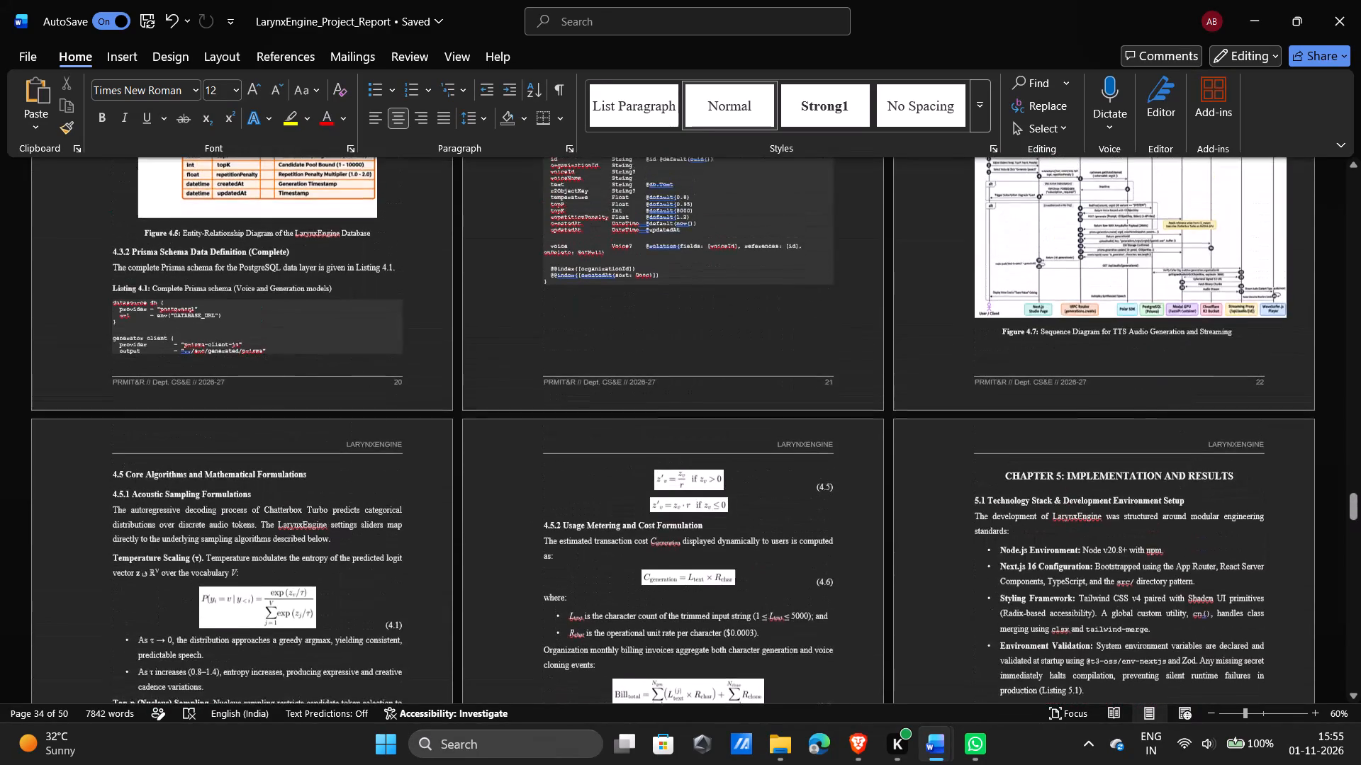
pyautogui.scroll(-4, 693, 470)
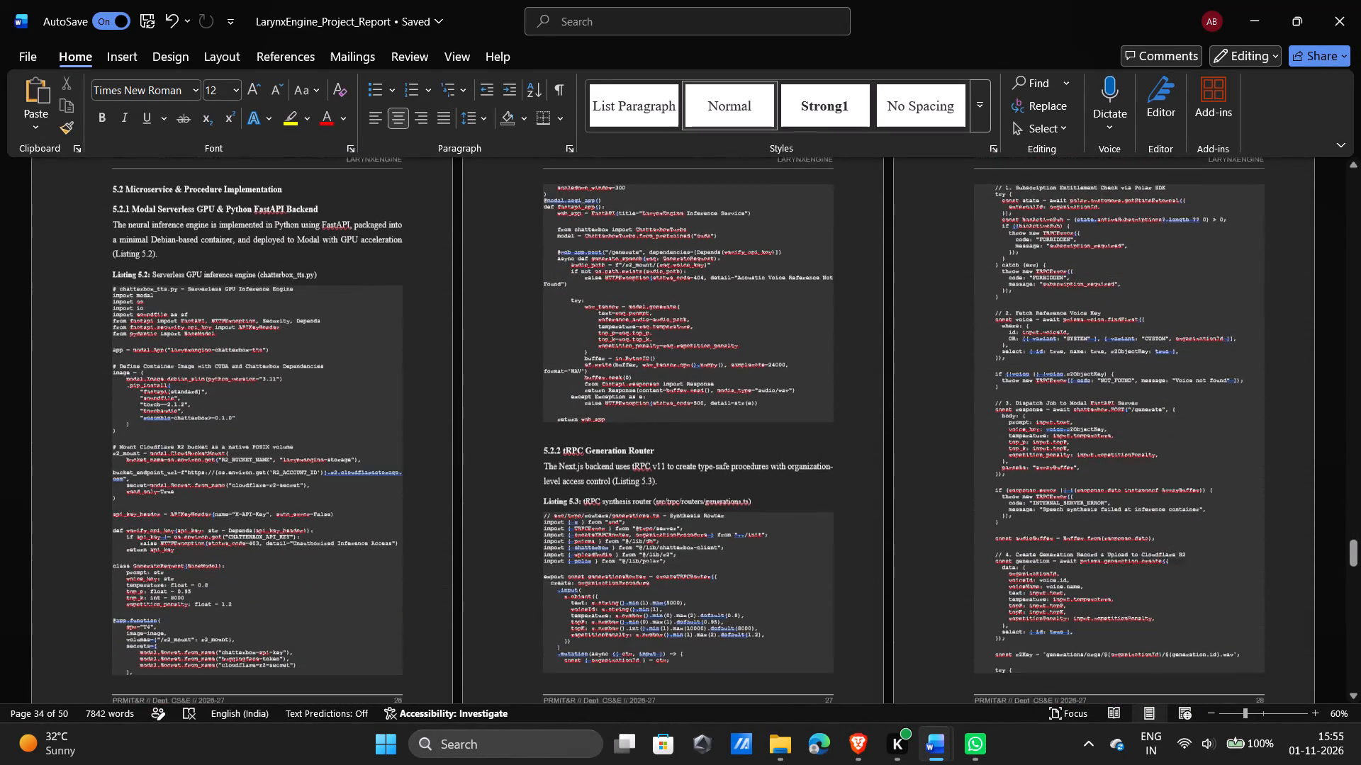
pyautogui.scroll(-4, 693, 470)
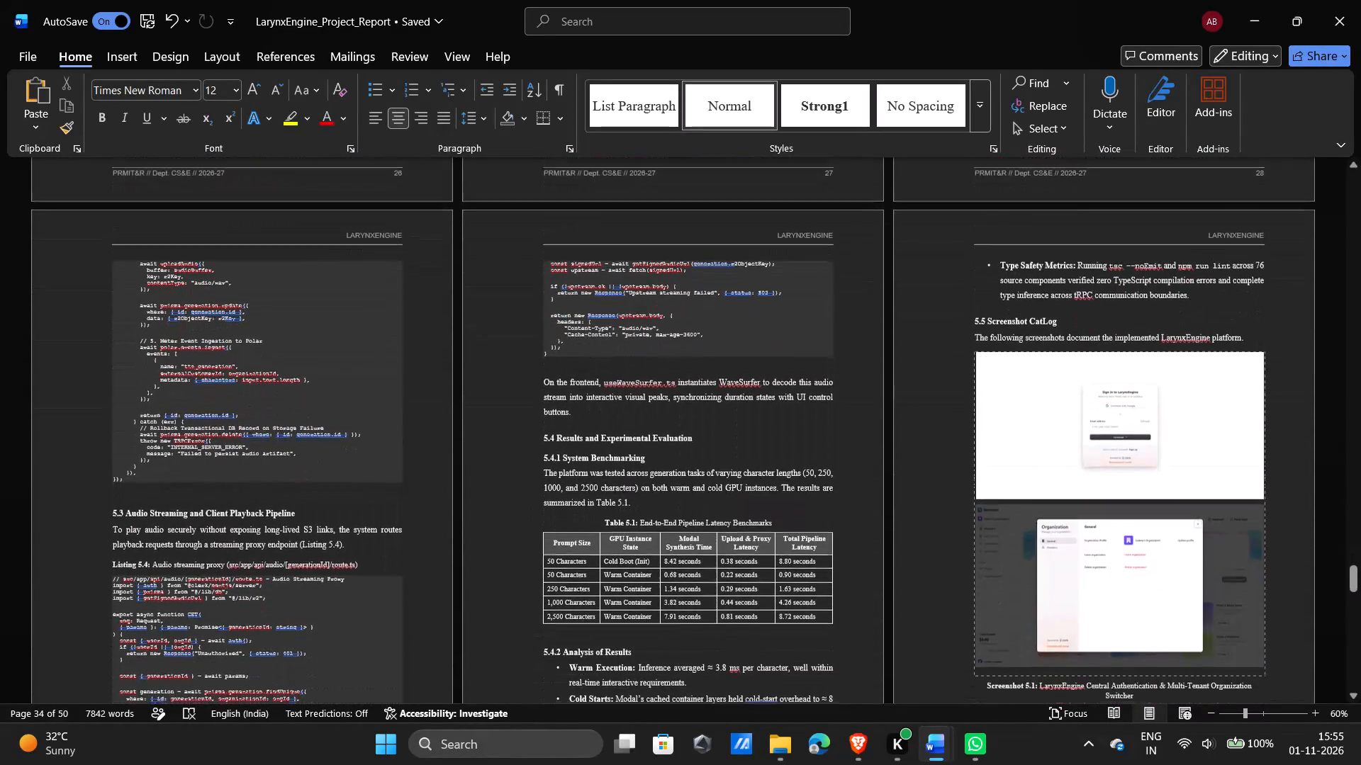
pyautogui.scroll(-5, 693, 470)
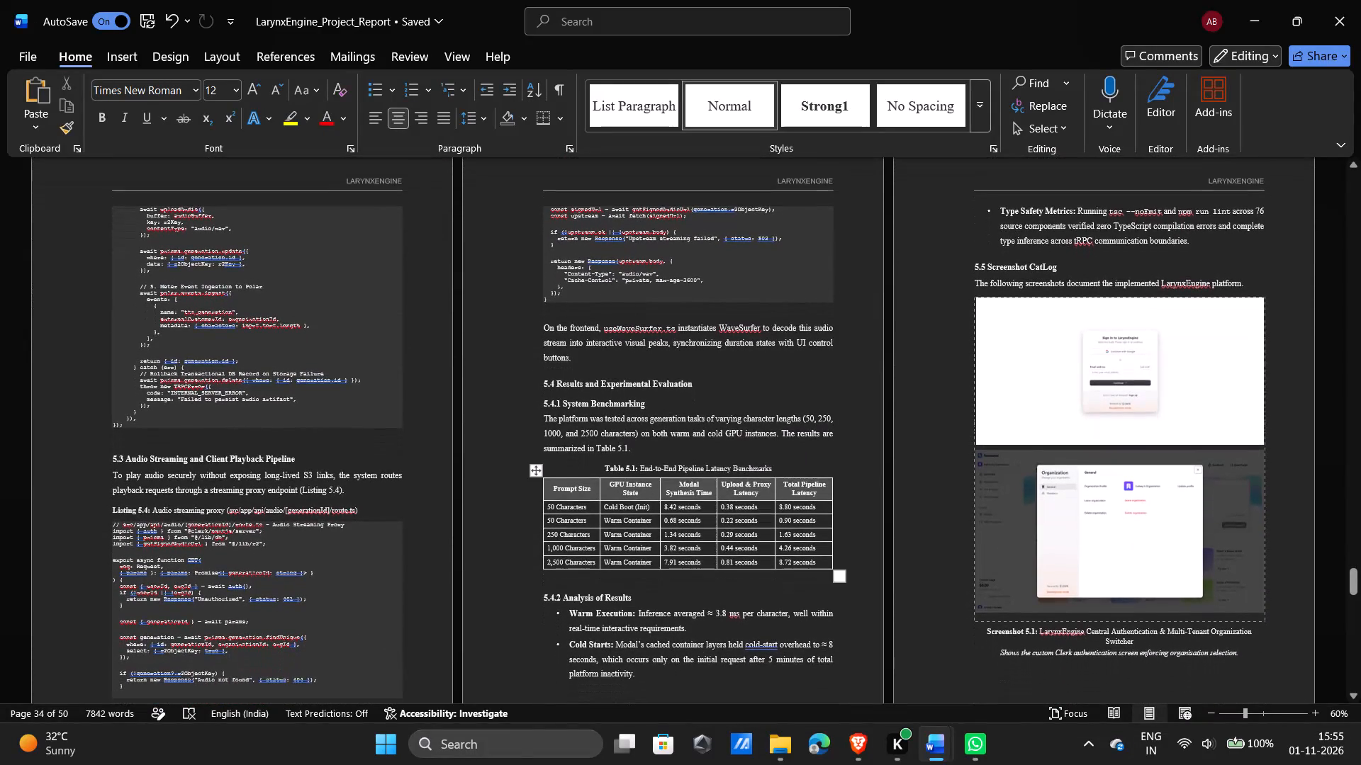
pyautogui.scroll(-1, 693, 470)
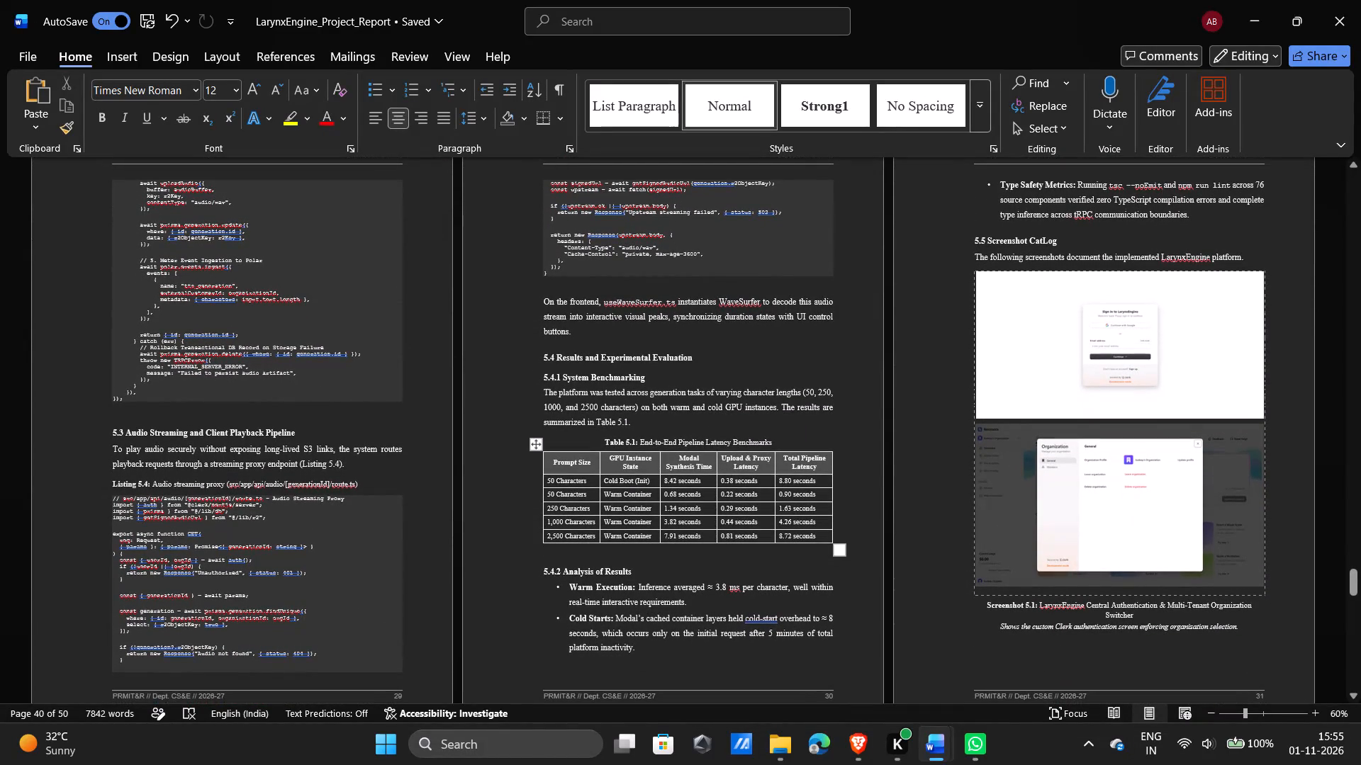
pyautogui.scroll(-5, 693, 470)
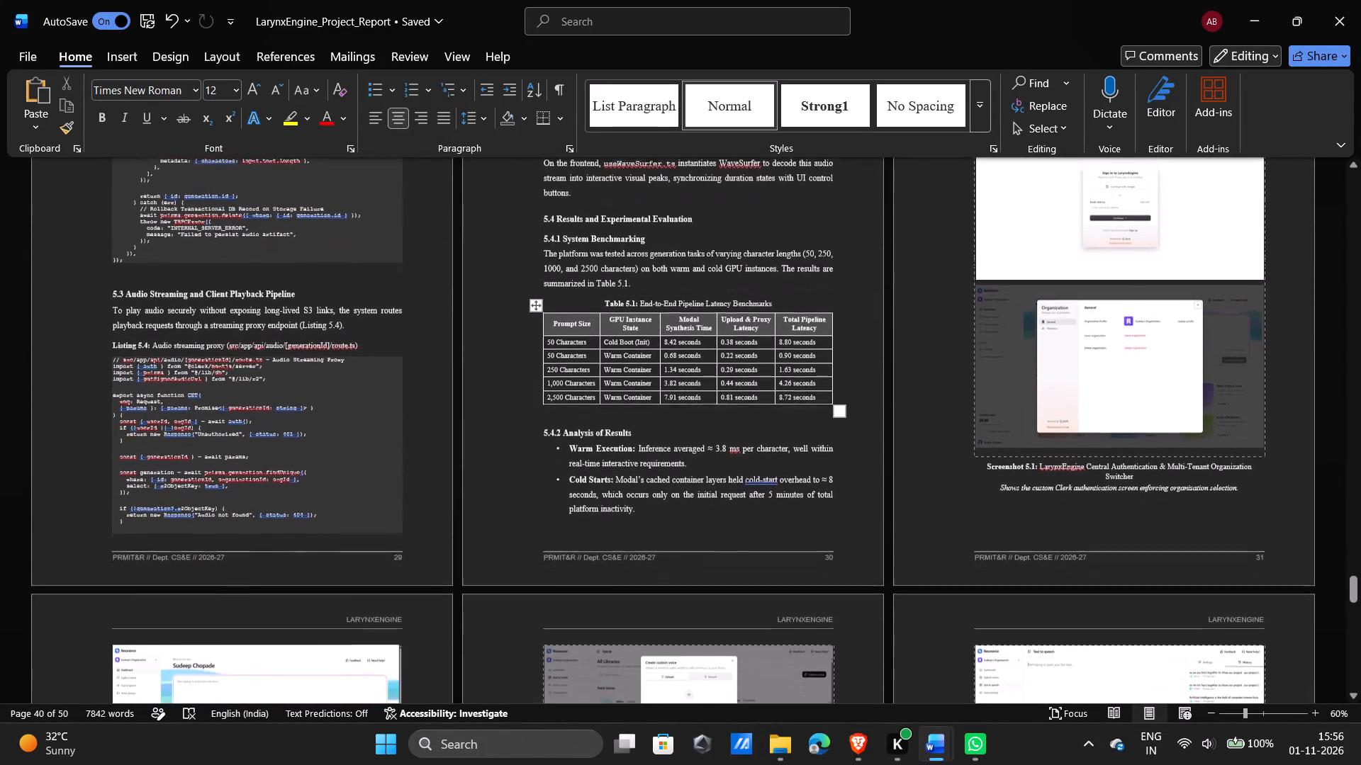
pyautogui.scroll(-1, 693, 470)
pyautogui.scroll(1, 693, 470)
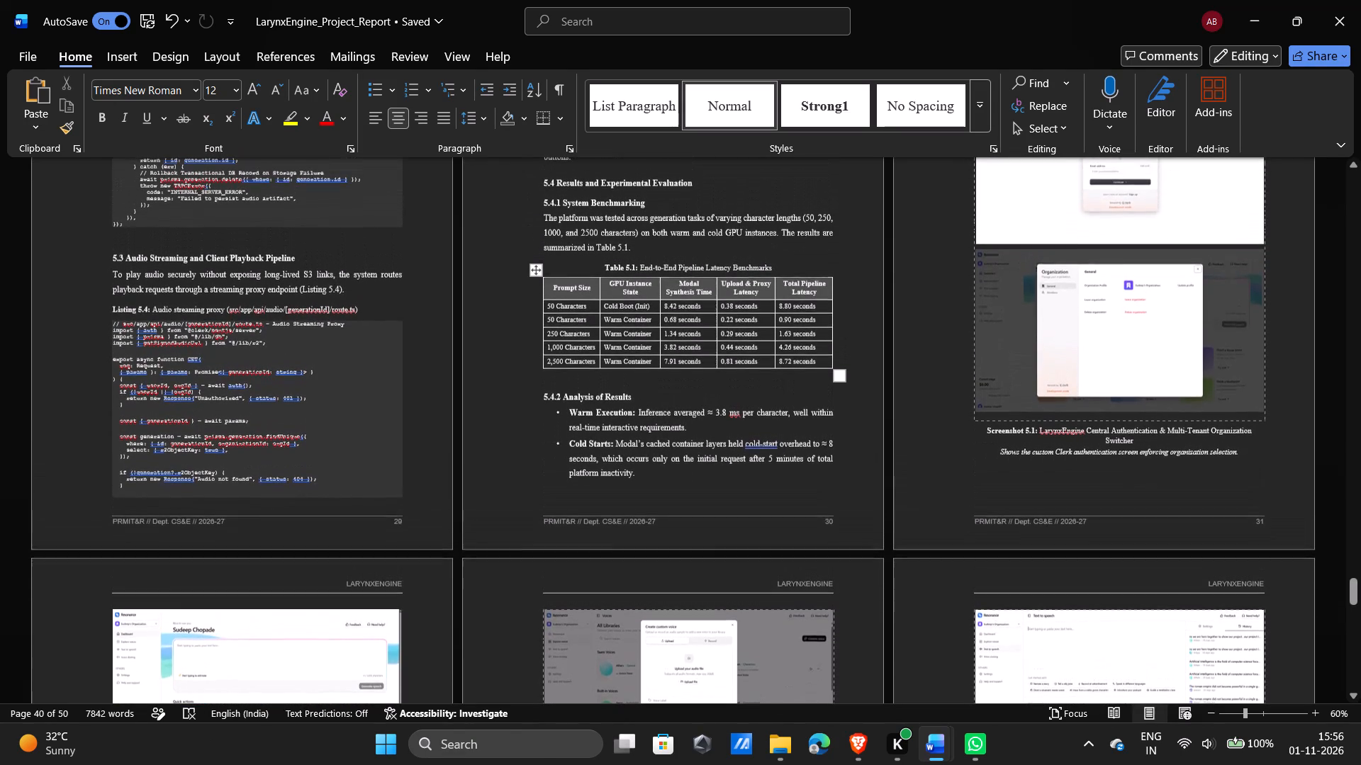
pyautogui.scroll(1, 693, 470)
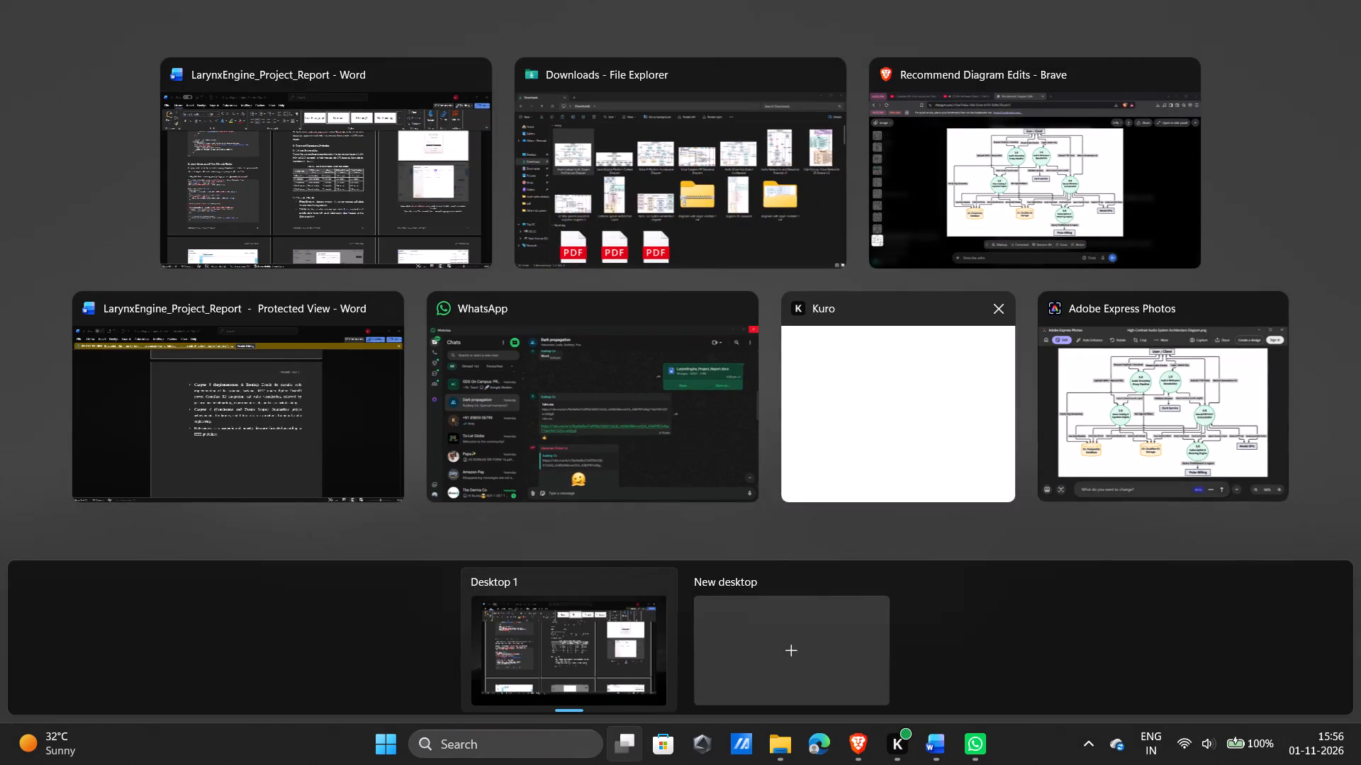
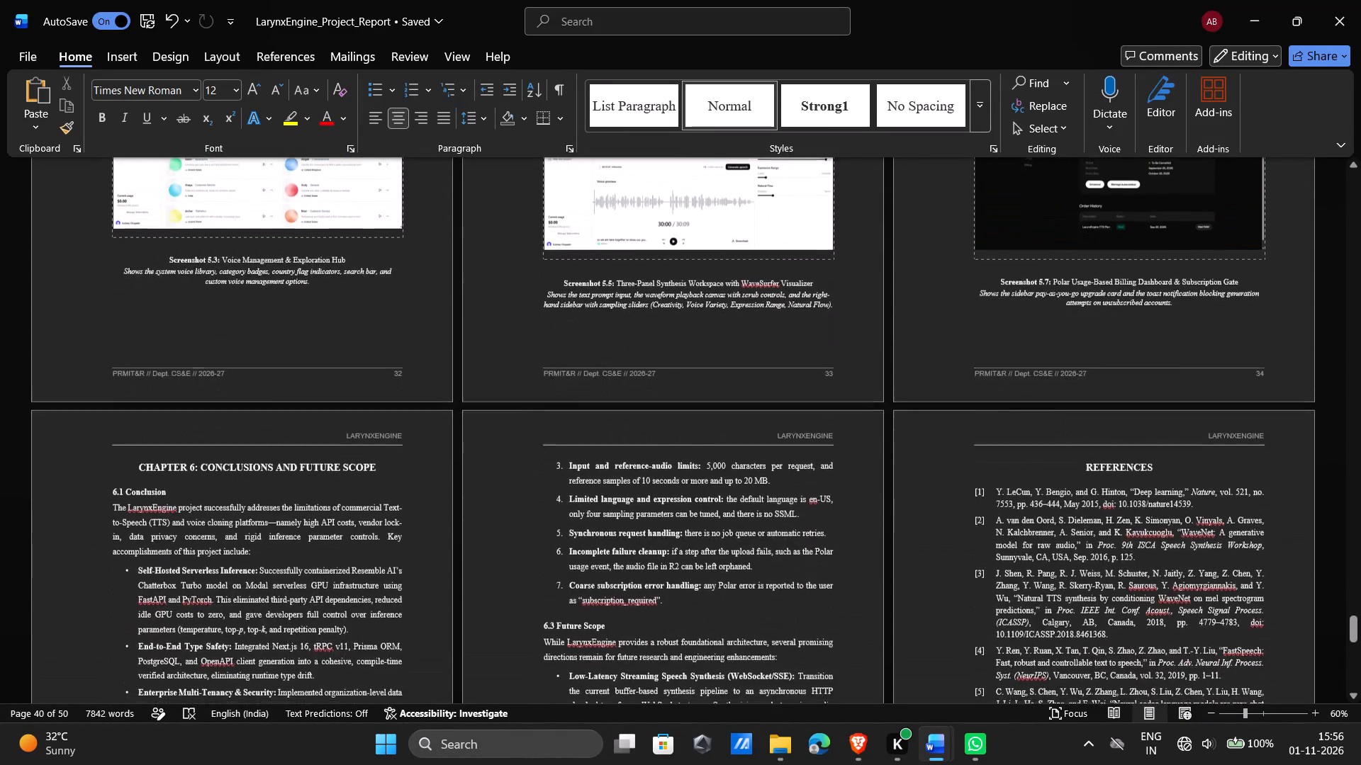
# Recheck the Chapter 5 pages from the Section 5.2 code listings through Sections 5.3 and 5.4 to the start of the Section 5.5 screenshots.
pyautogui.scroll(5, 739, 375)
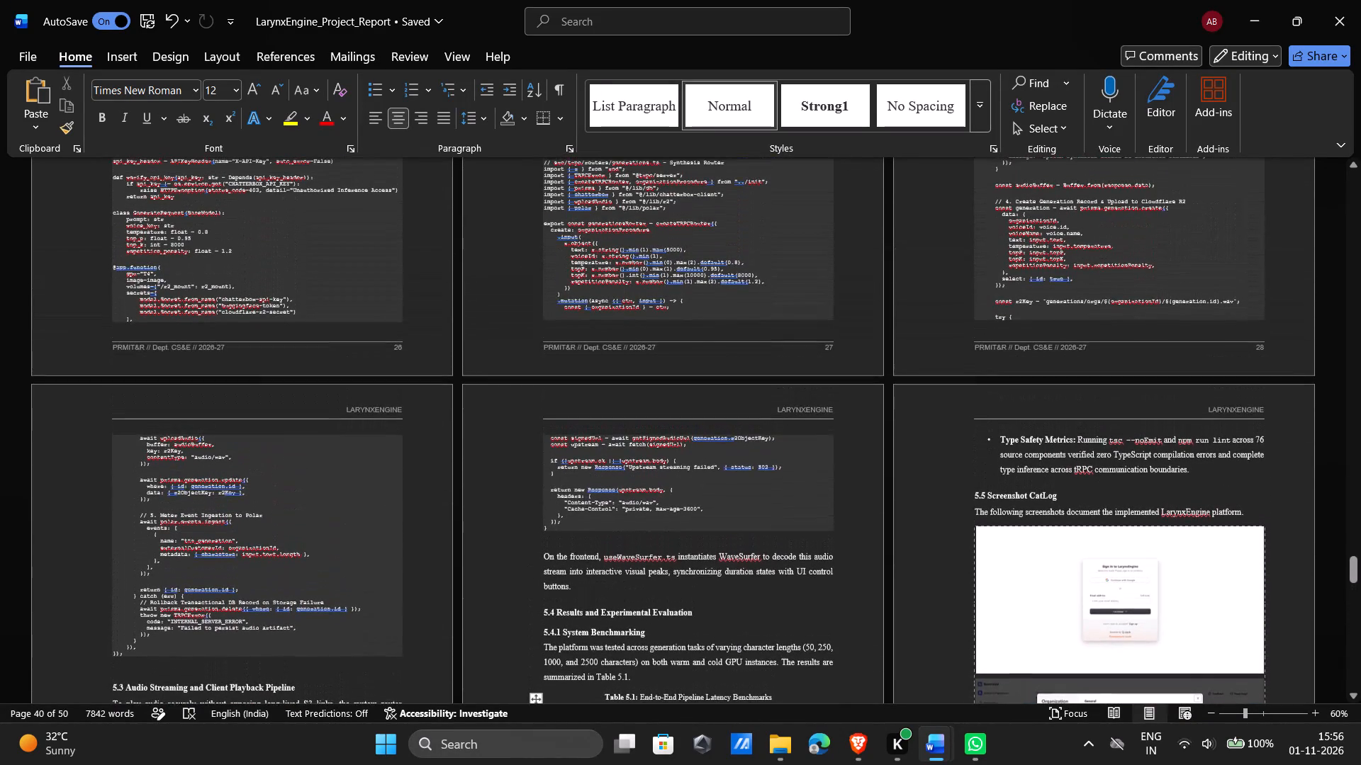
pyautogui.scroll(2, 739, 375)
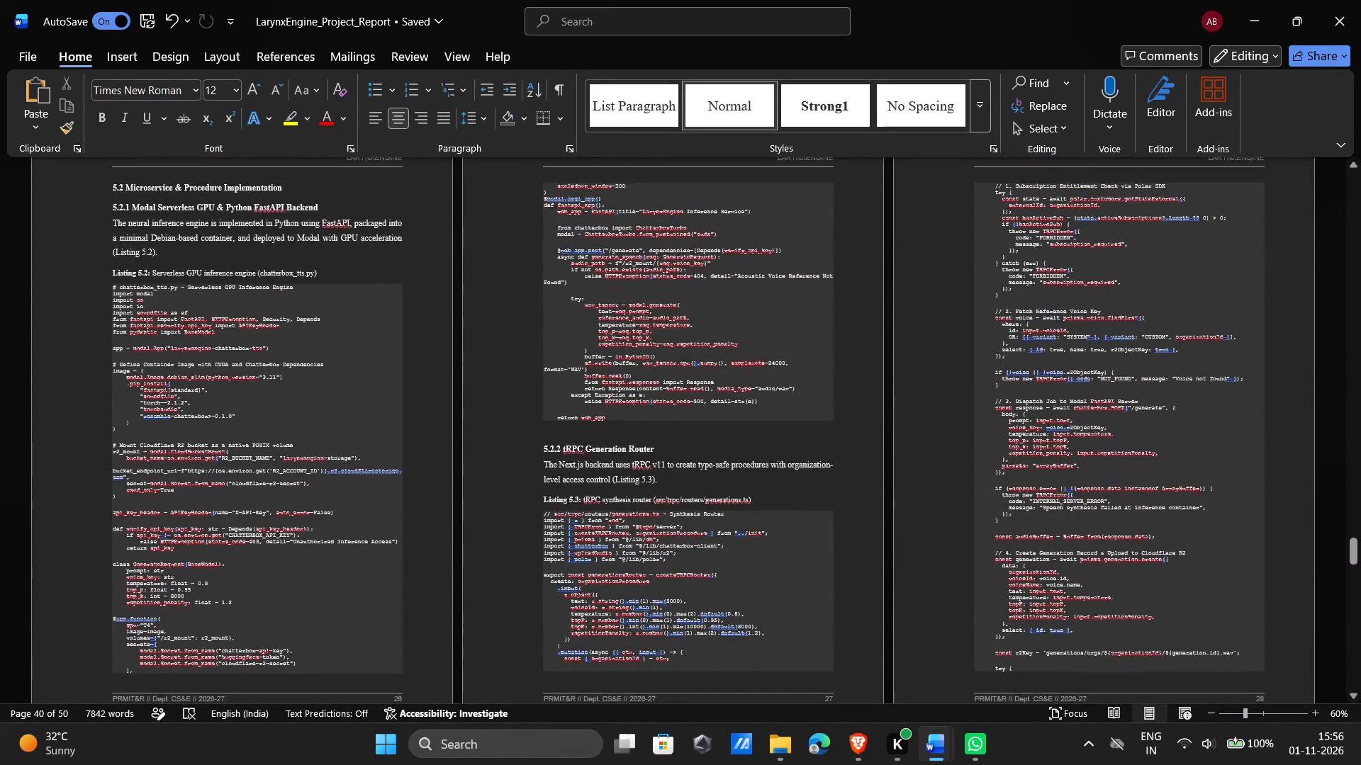
pyautogui.scroll(1, 739, 375)
pyautogui.scroll(-3, 739, 375)
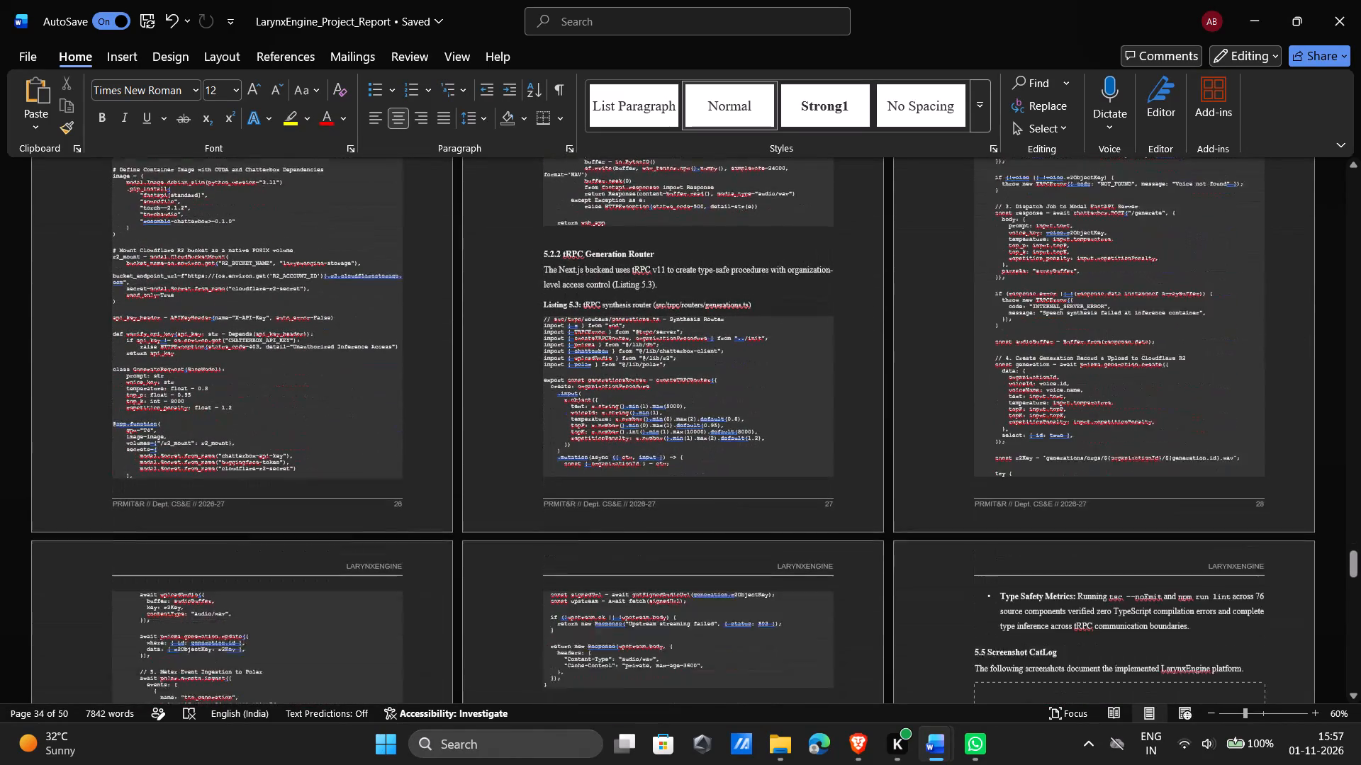
pyautogui.scroll(-2, 739, 375)
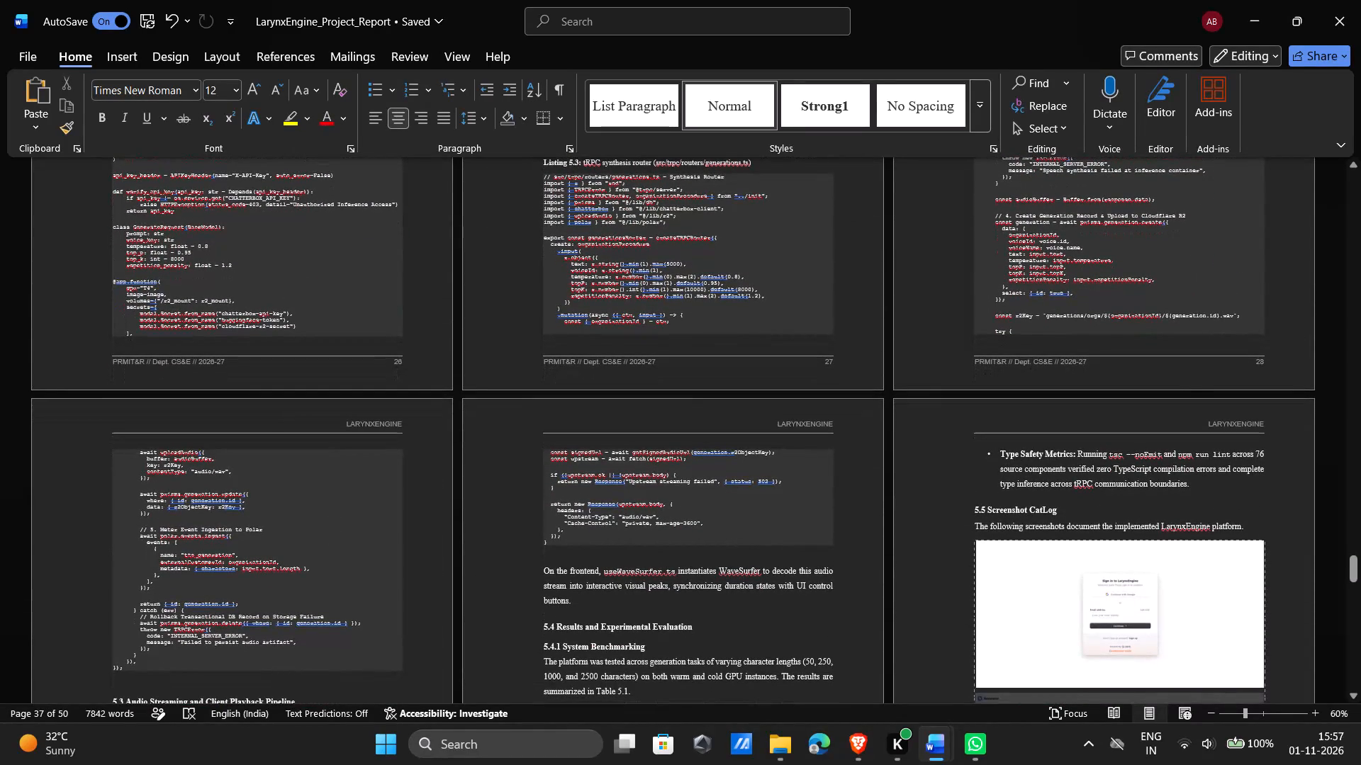
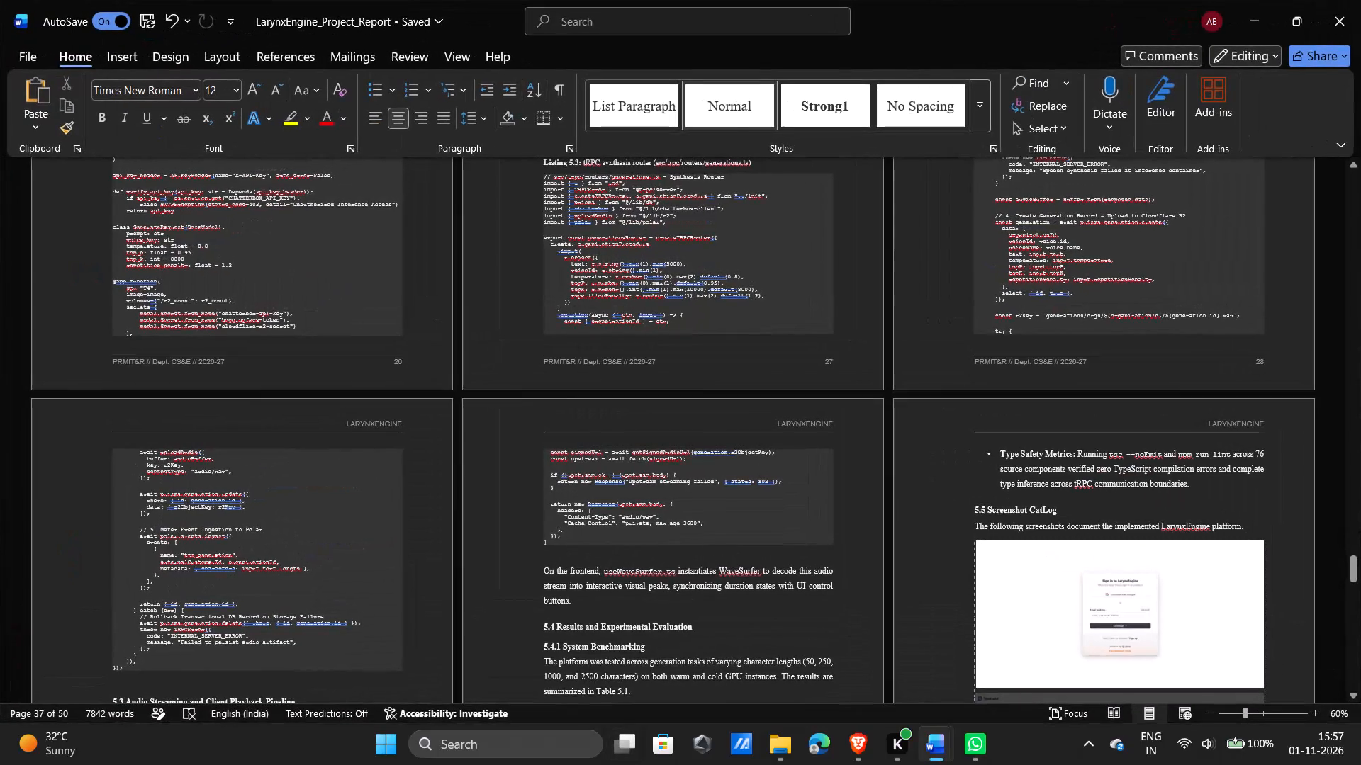
# Go back to the Chapter 4 entity-relationship diagram and the sequence diagrams in Figures 4.6 and 4.7 to recheck them.
pyautogui.scroll(5, 687, 324)
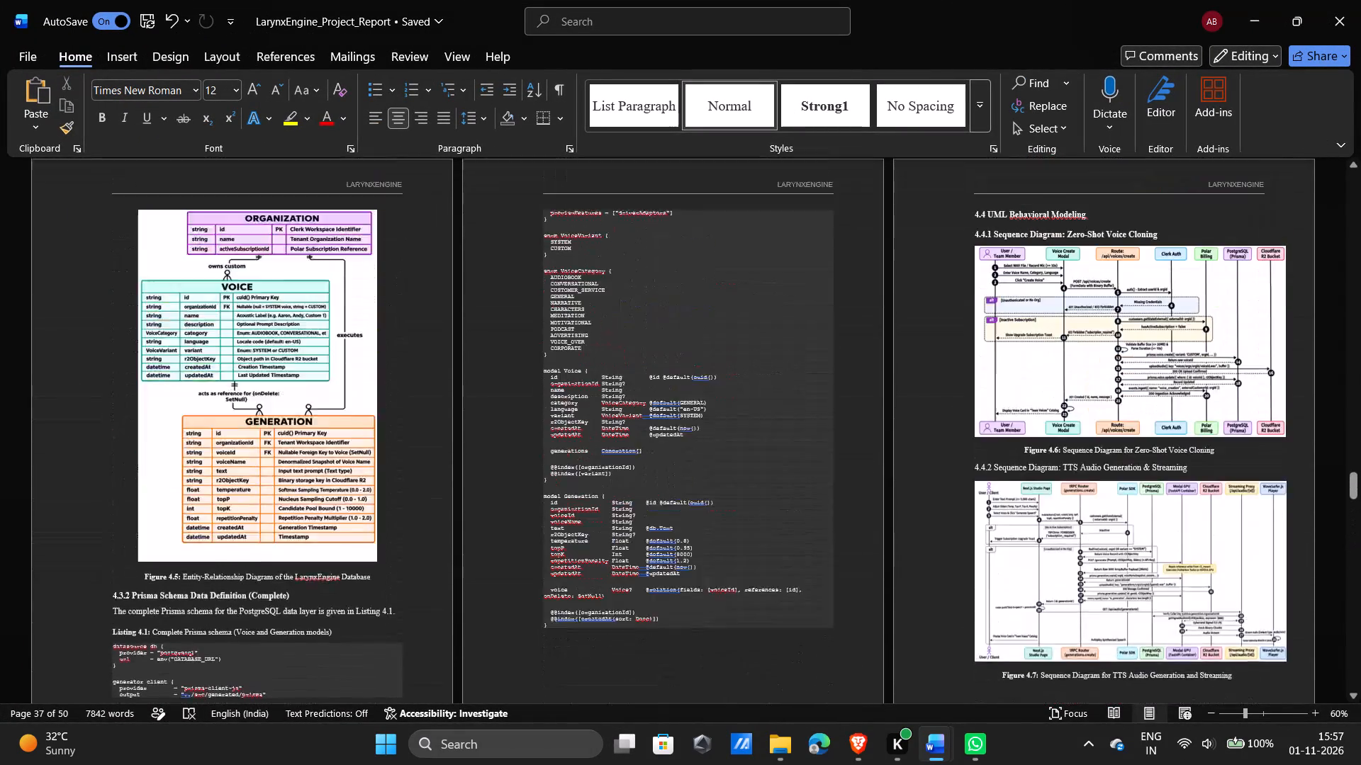
pyautogui.scroll(1, 687, 324)
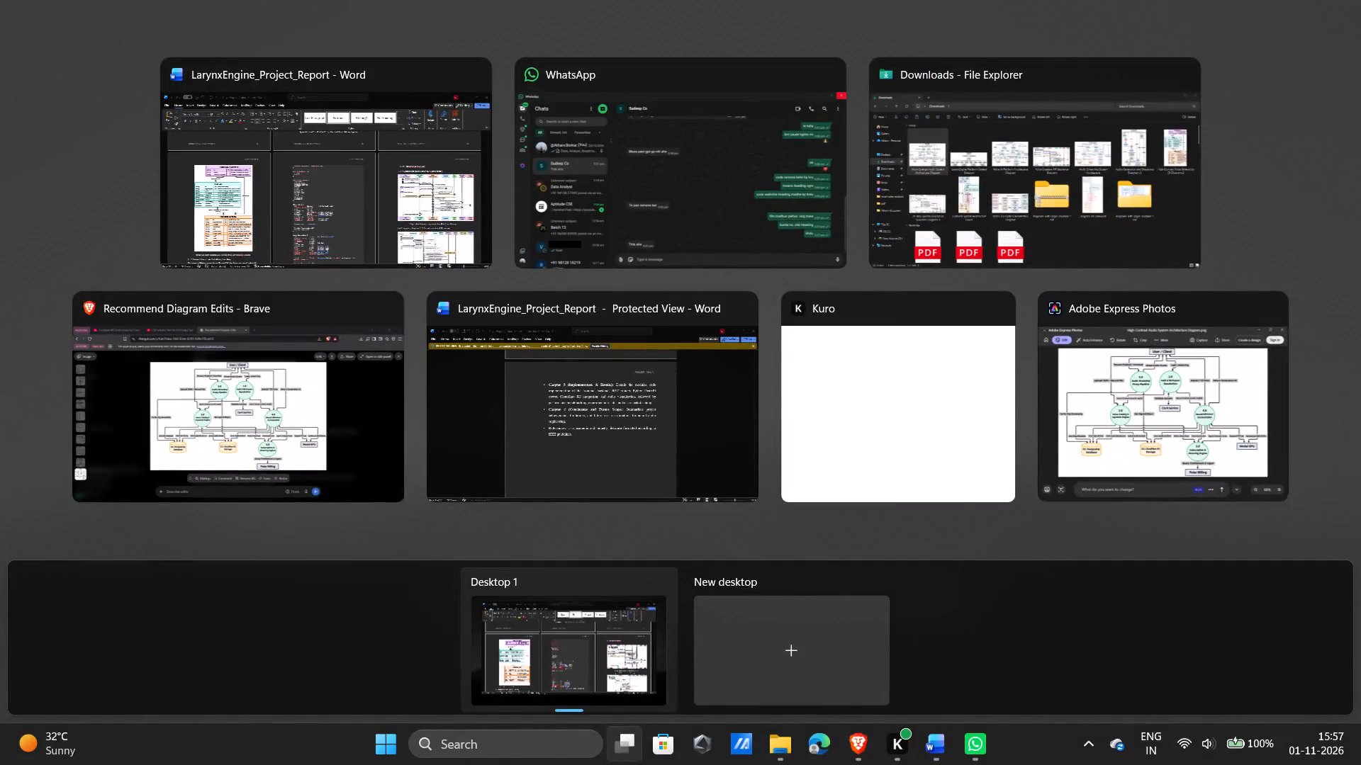
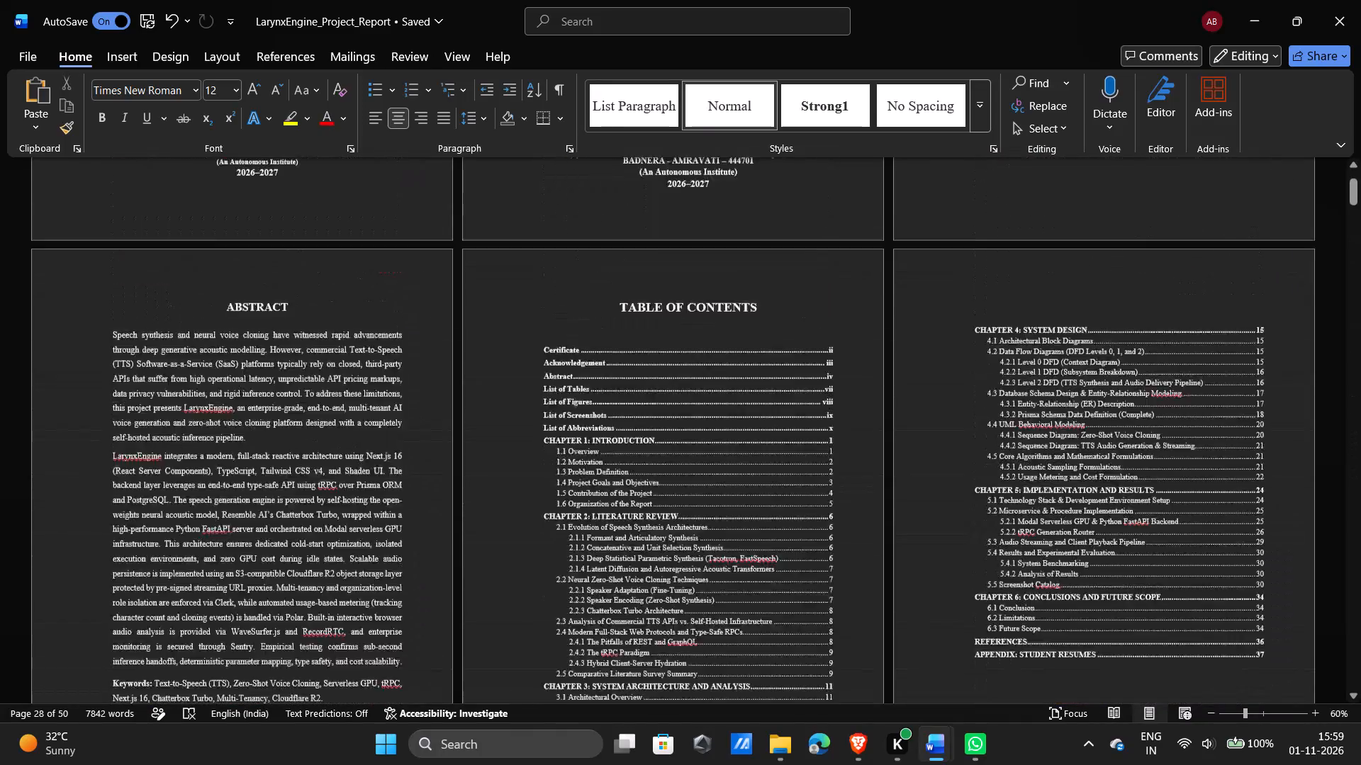
# Skim the abstract, table of contents, front-matter lists and Chapters 1 and 2 of the report, checking the page layout.
pyautogui.scroll(-8, 88, 288)
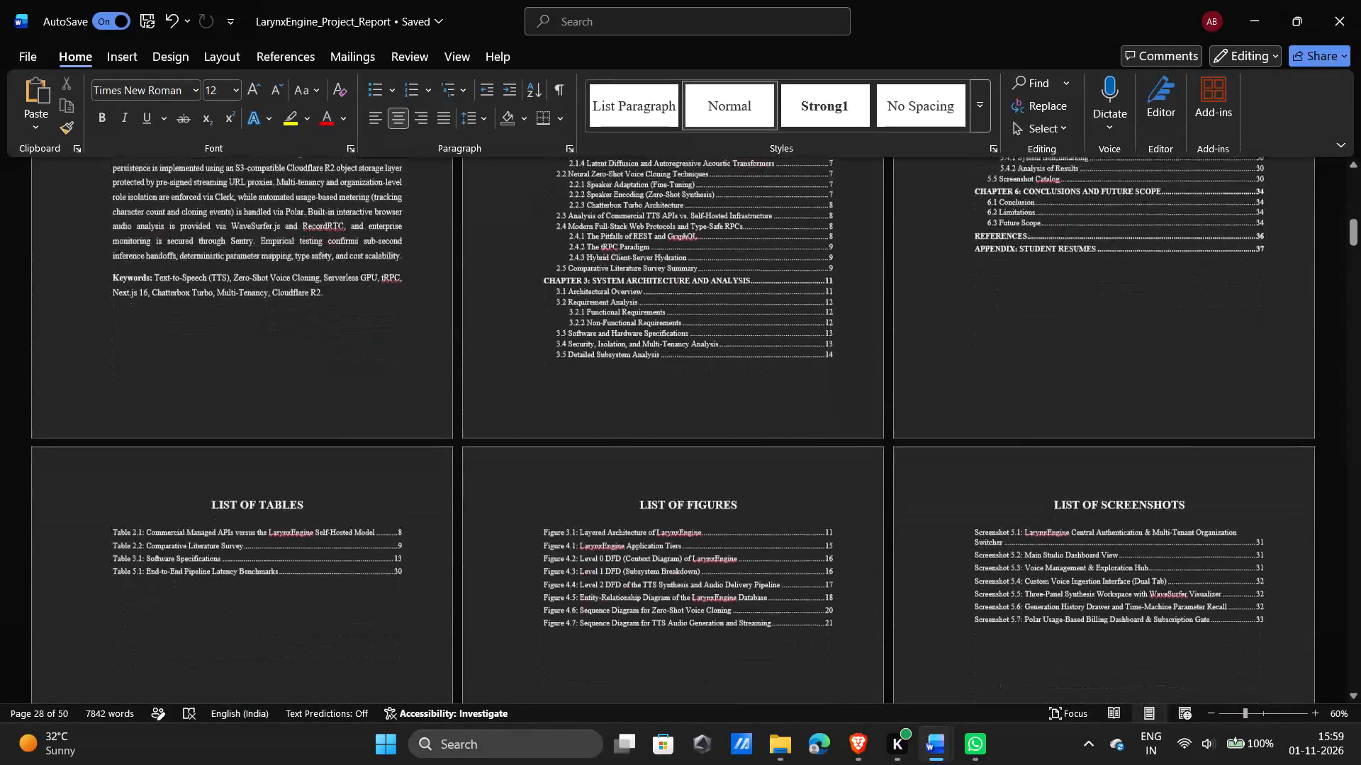
pyautogui.scroll(-8, 88, 288)
pyautogui.scroll(1, 88, 288)
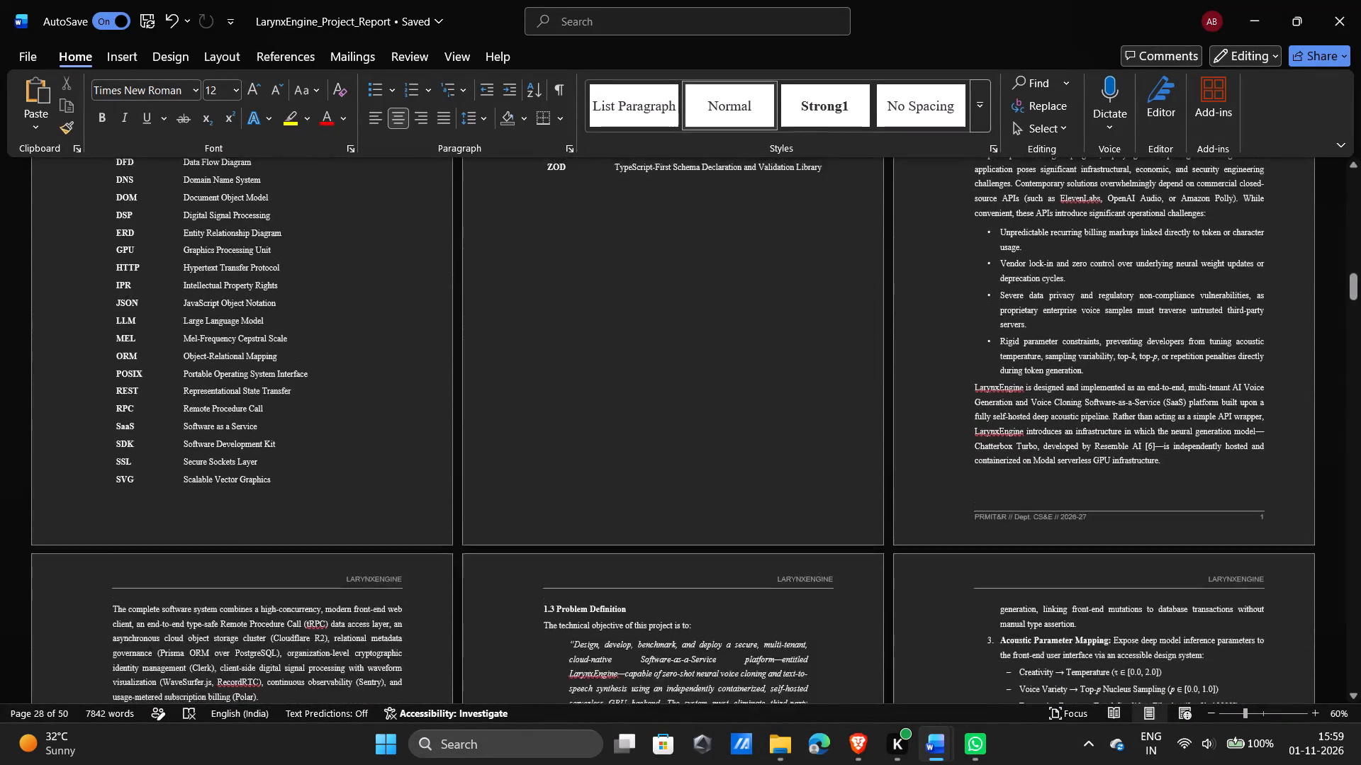
pyautogui.scroll(1, 88, 288)
pyautogui.scroll(-2, 88, 288)
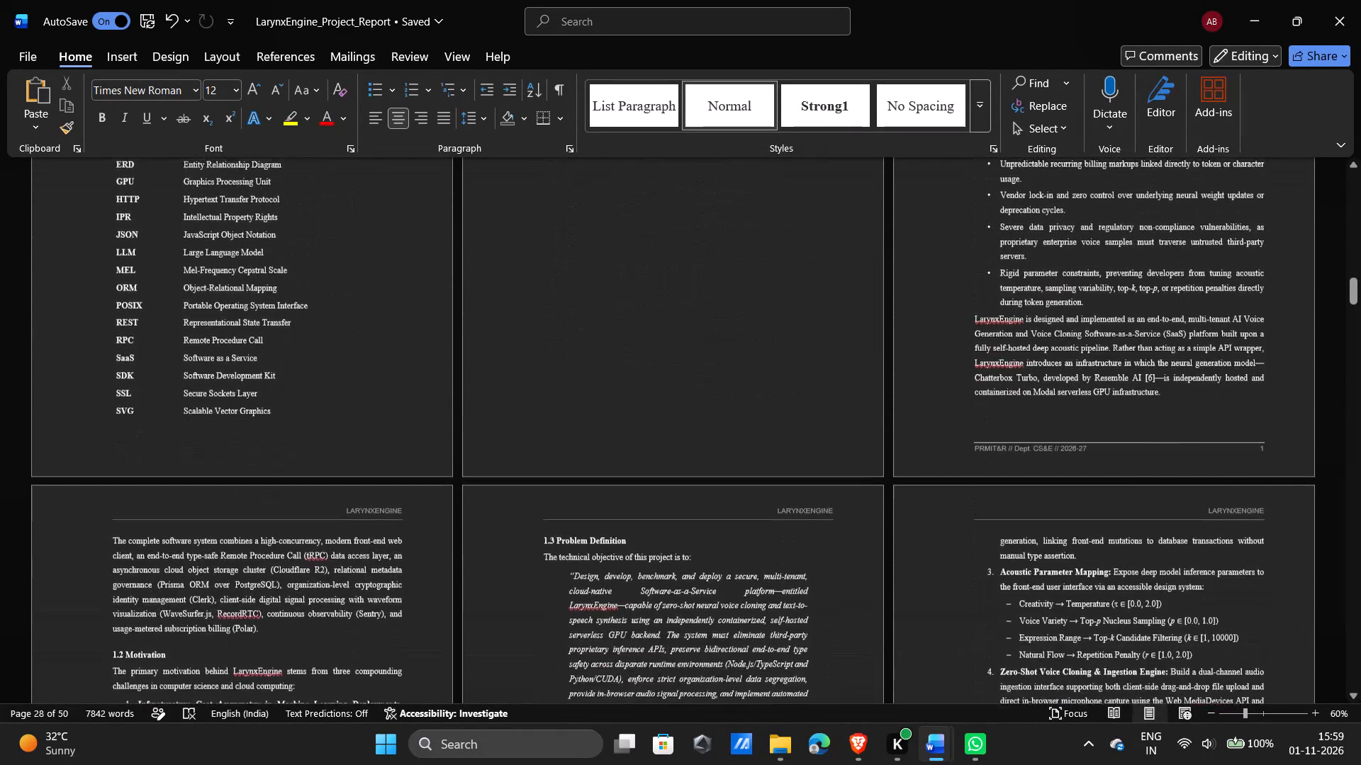
pyautogui.scroll(-4, 88, 288)
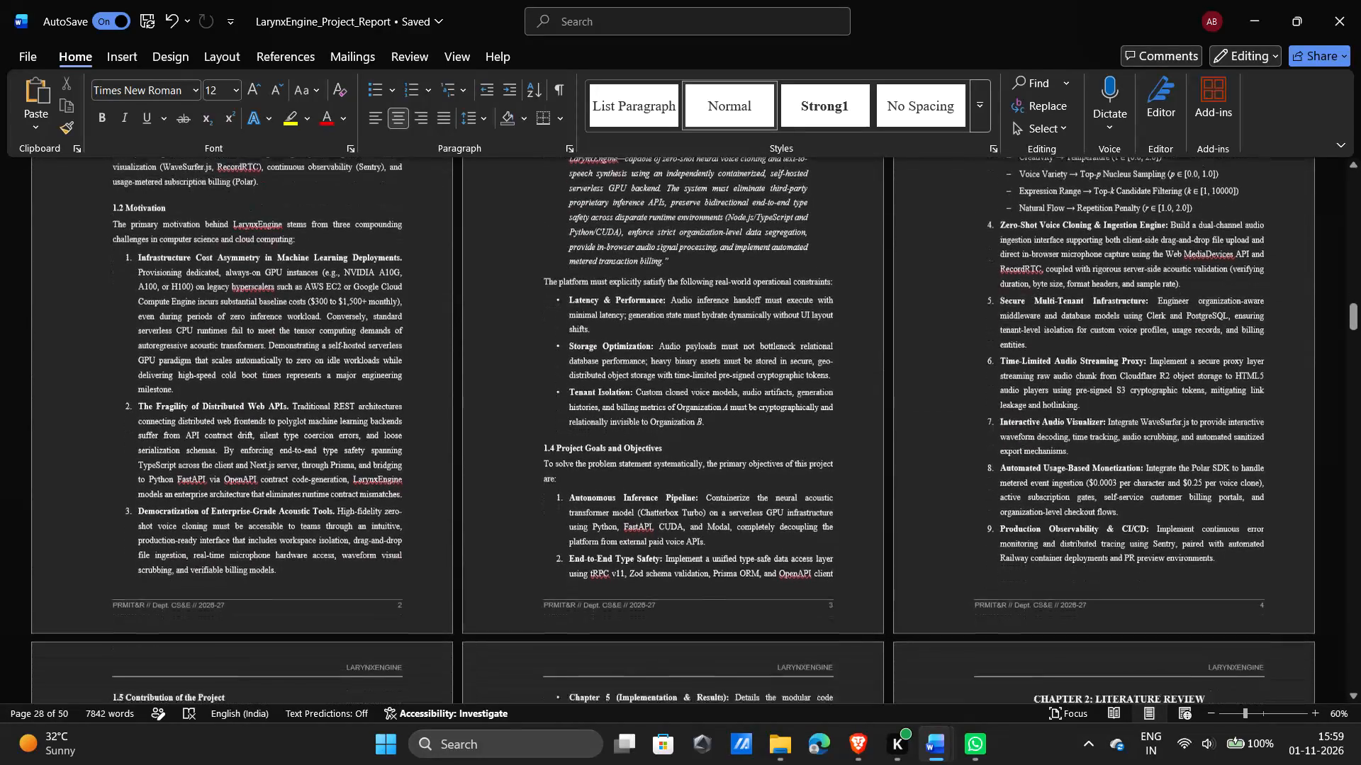
pyautogui.scroll(-6, 88, 288)
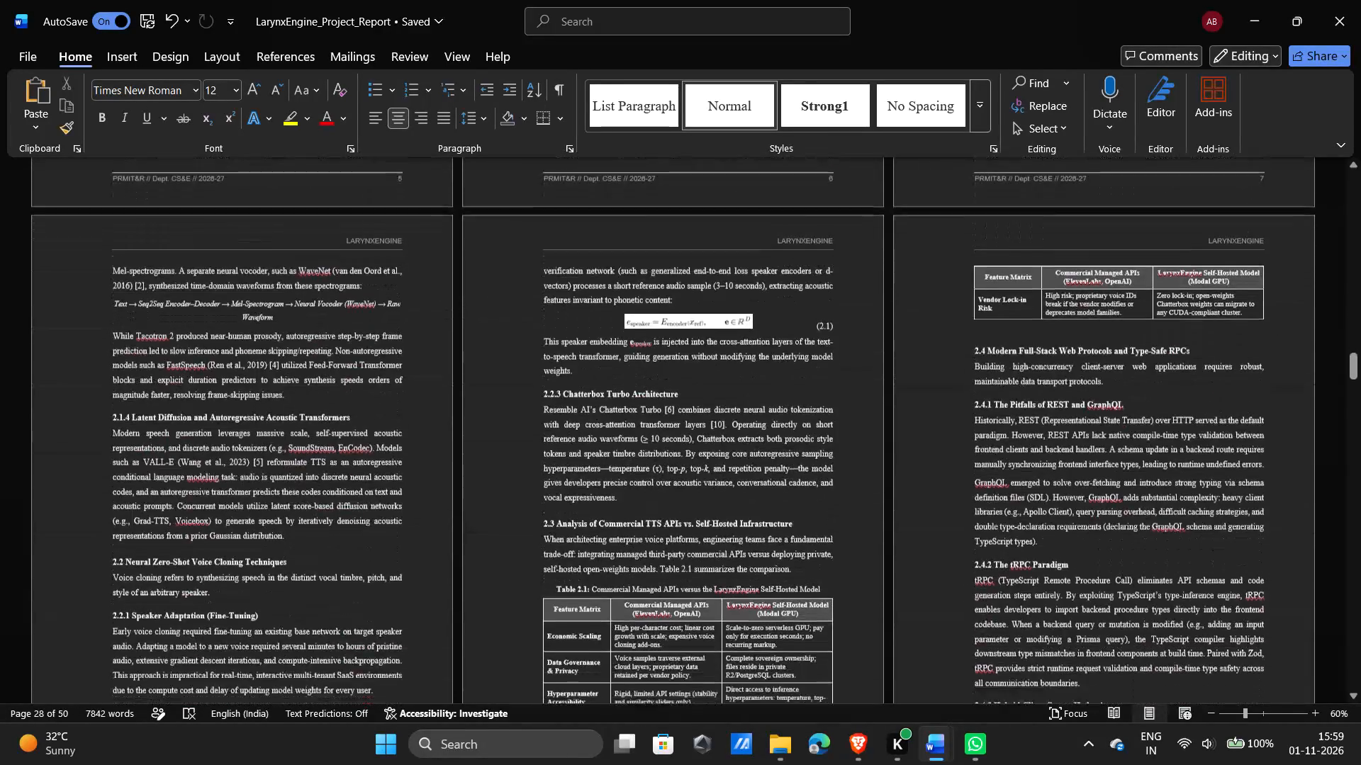
pyautogui.scroll(-6, 88, 288)
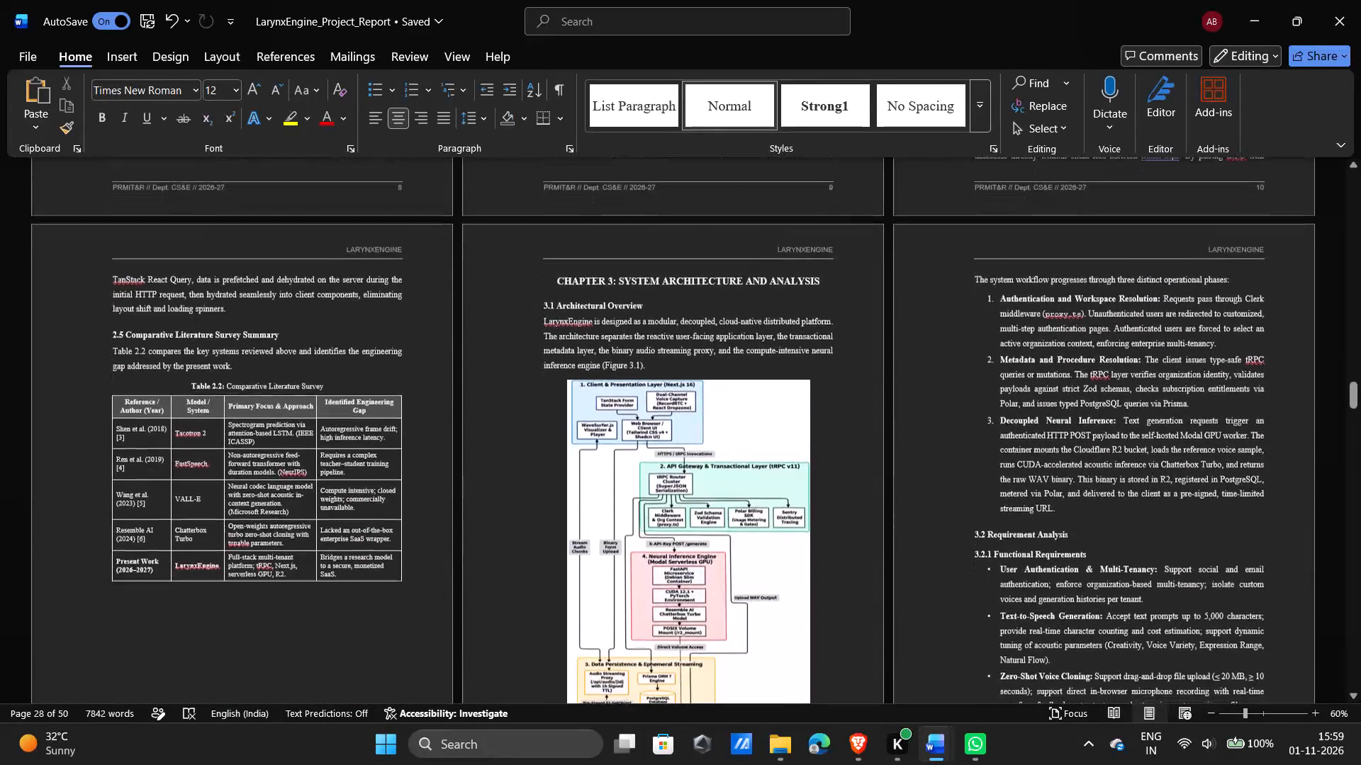
# Examine the Chapter 3 and Chapter 4 pages, checking the placement of the software table, data flow diagrams, ER diagram and sequence diagrams.
pyautogui.scroll(-6, 88, 288)
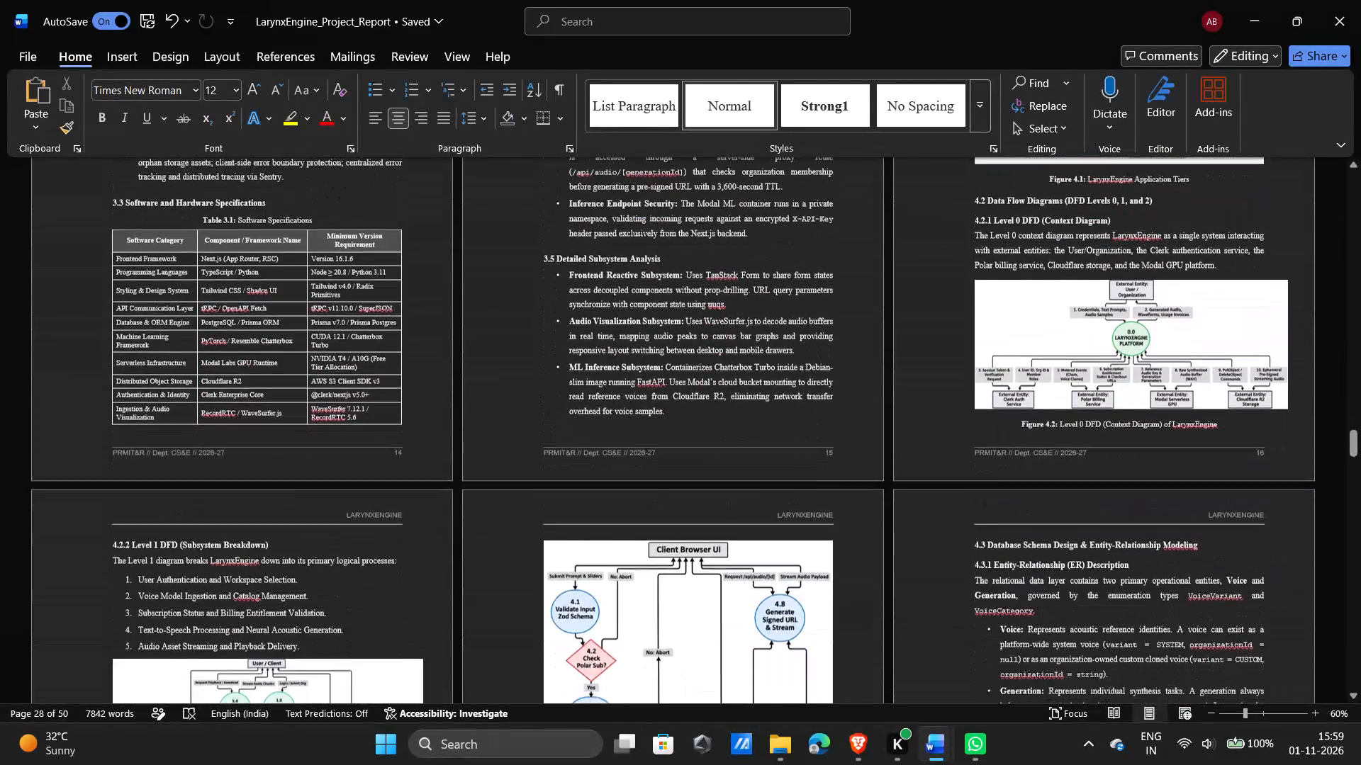
pyautogui.scroll(-6, 88, 288)
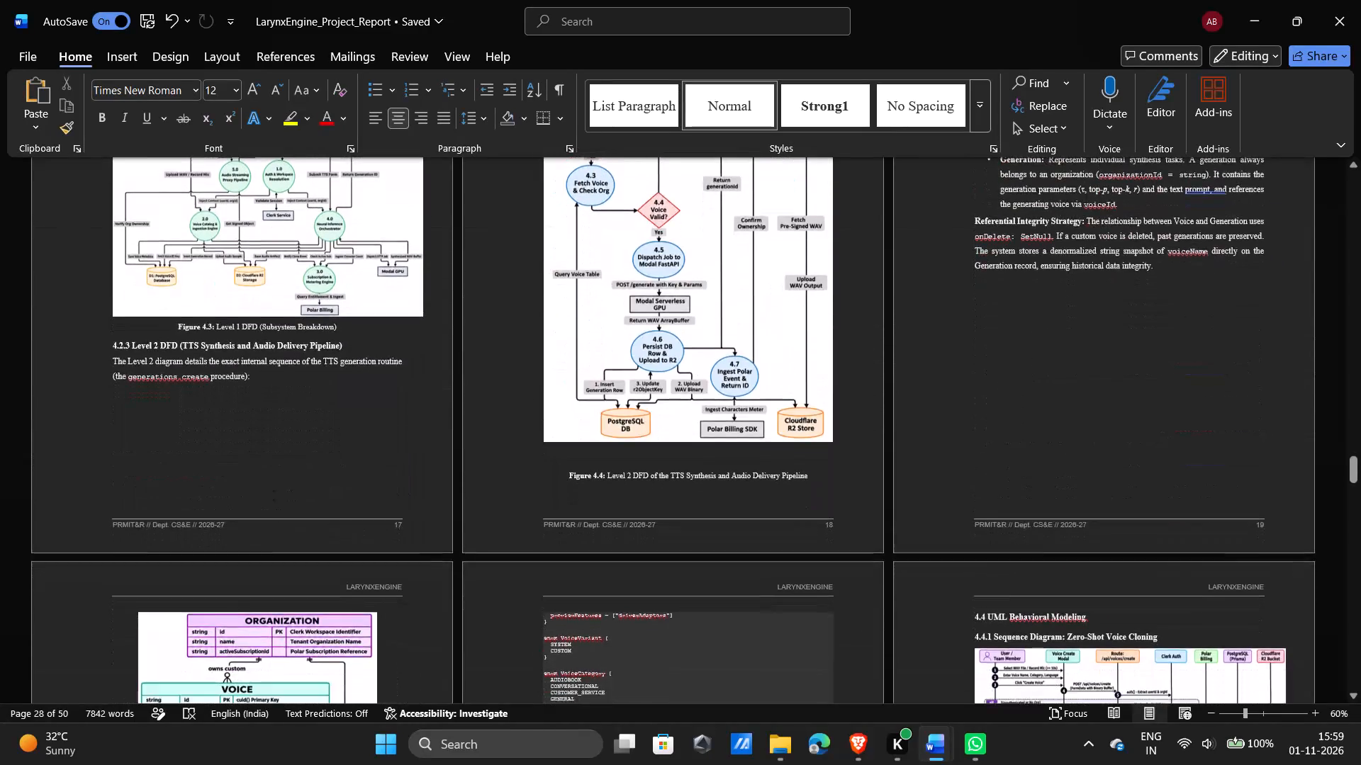
pyautogui.scroll(-2, 88, 288)
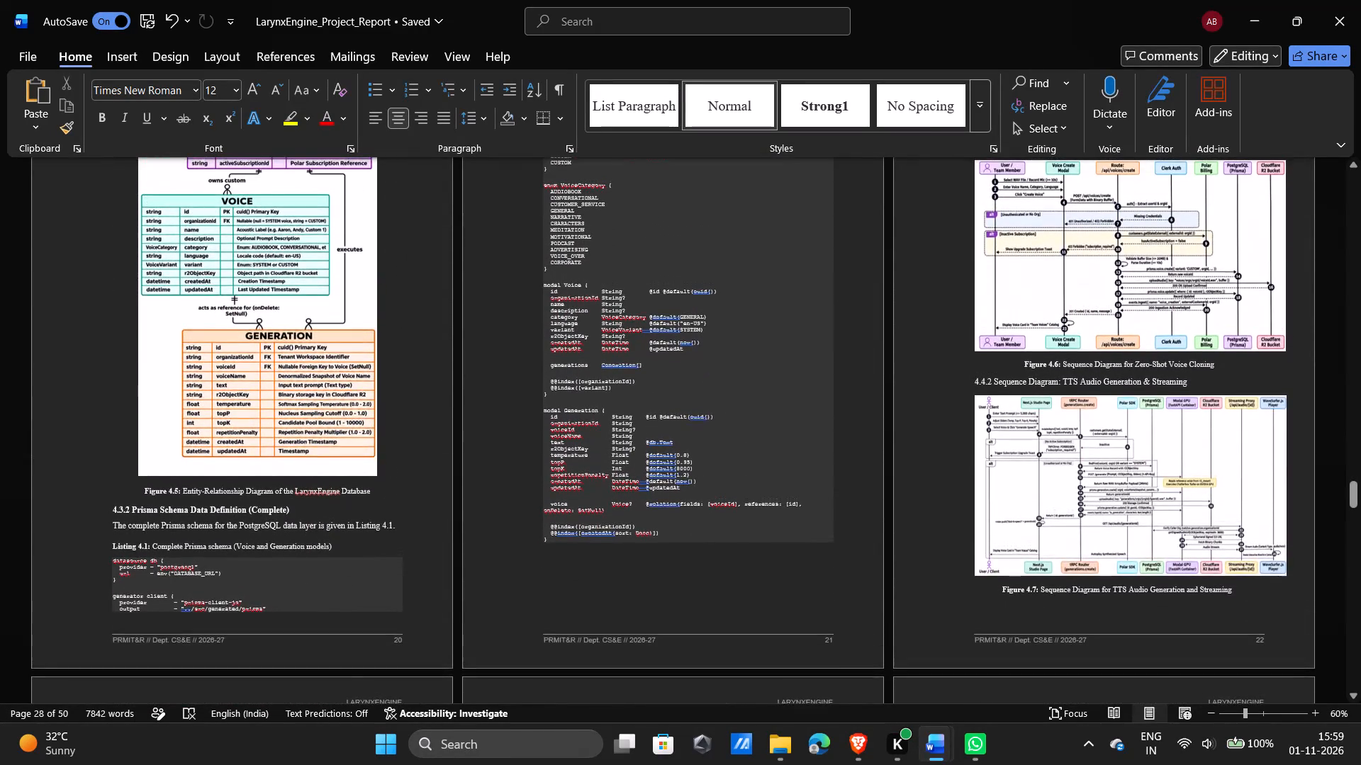
pyautogui.scroll(8, 88, 288)
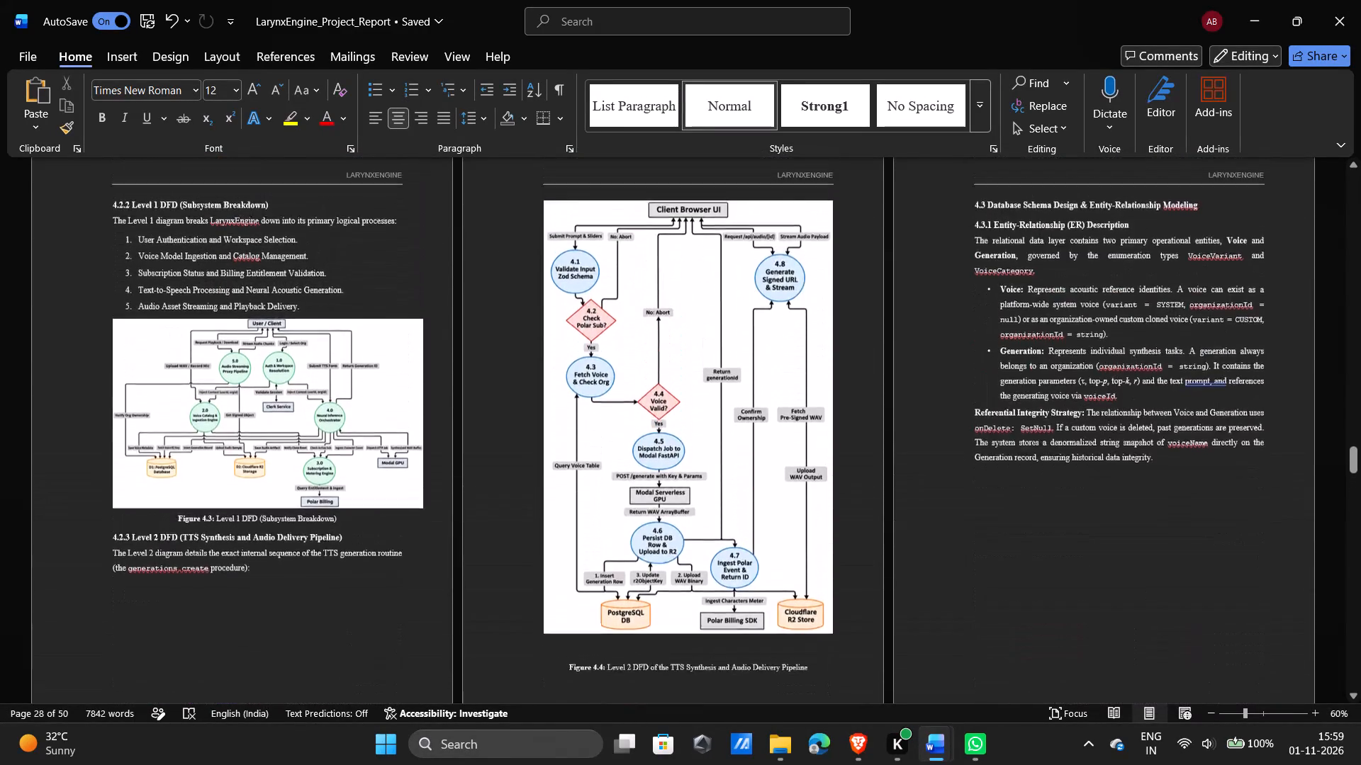
pyautogui.scroll(9, 88, 288)
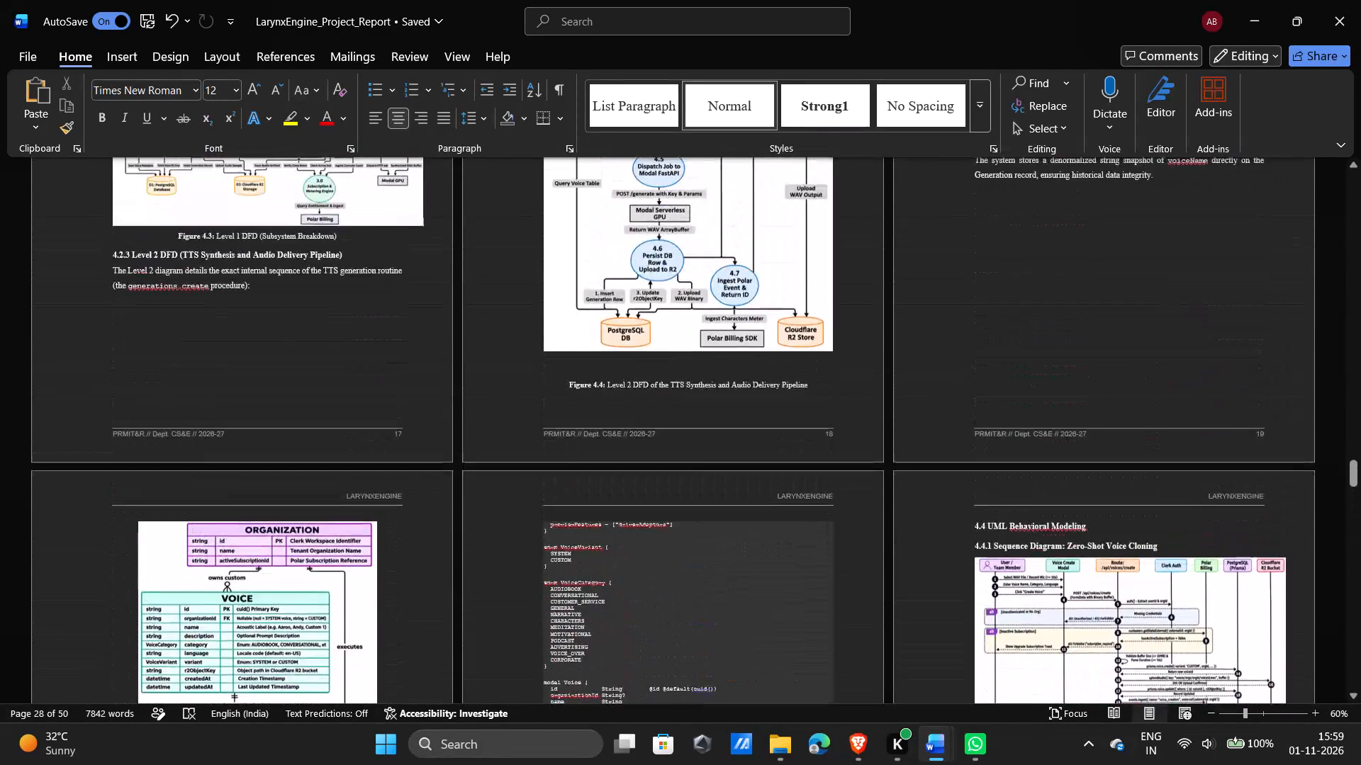
pyautogui.scroll(3, 88, 288)
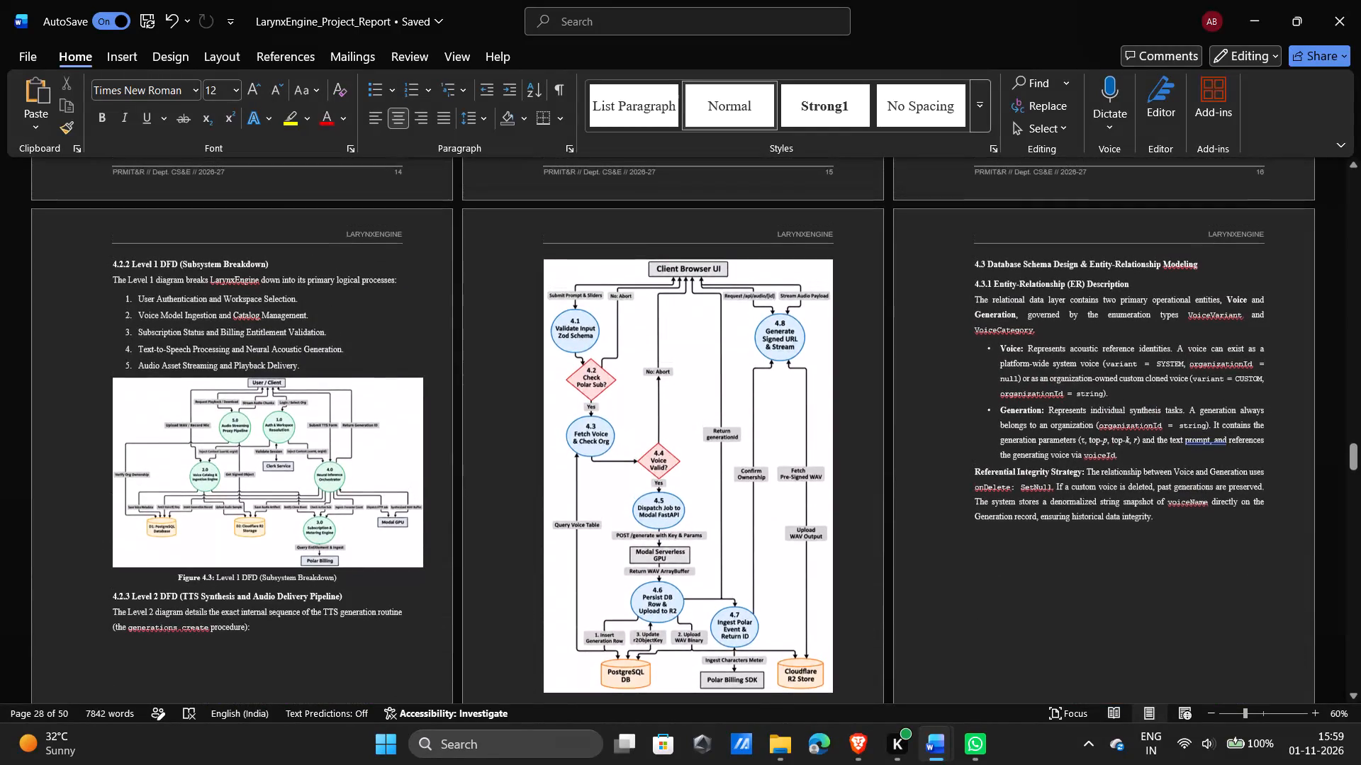
pyautogui.scroll(3, 88, 288)
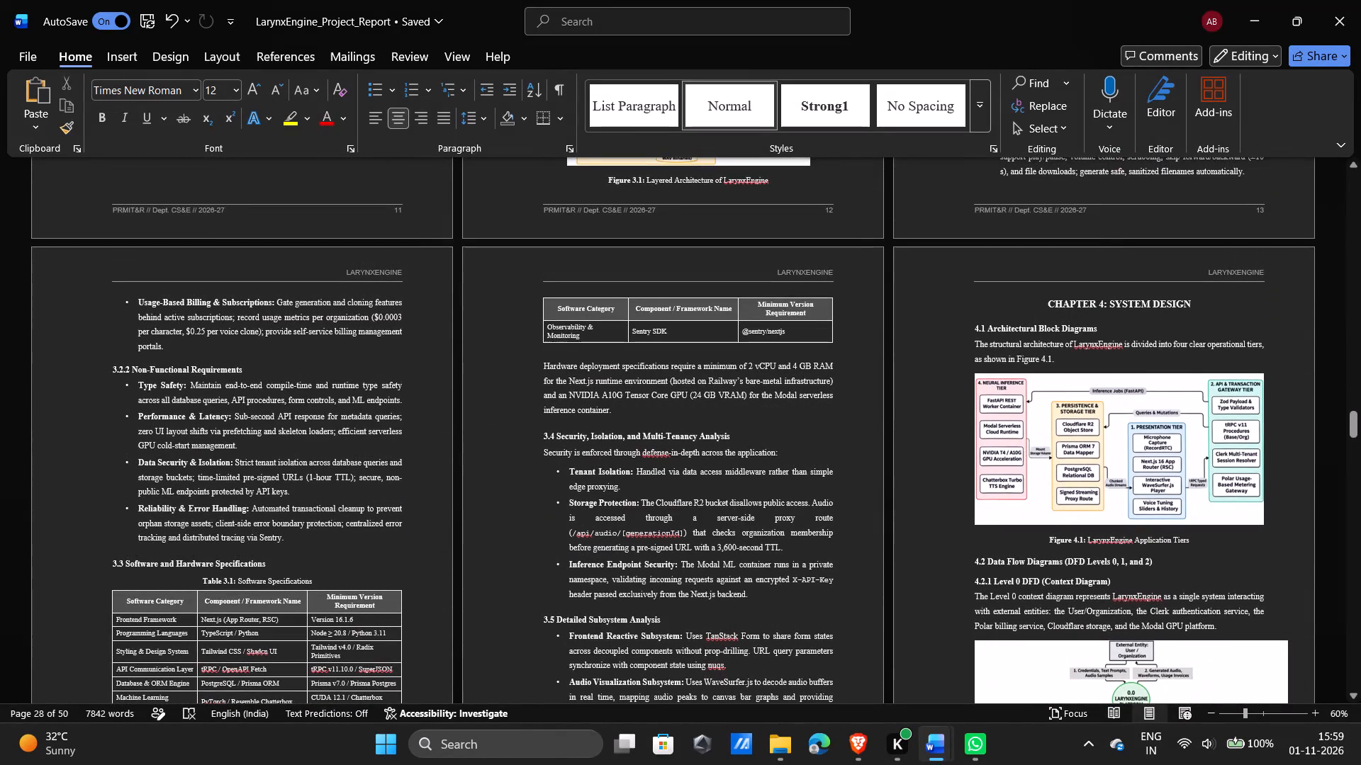
# Return to the front matter and review the pages from the contents and List of Abbreviations through Chapter 1 to the Chapter 2 opening.
pyautogui.scroll(10, 325, 224)
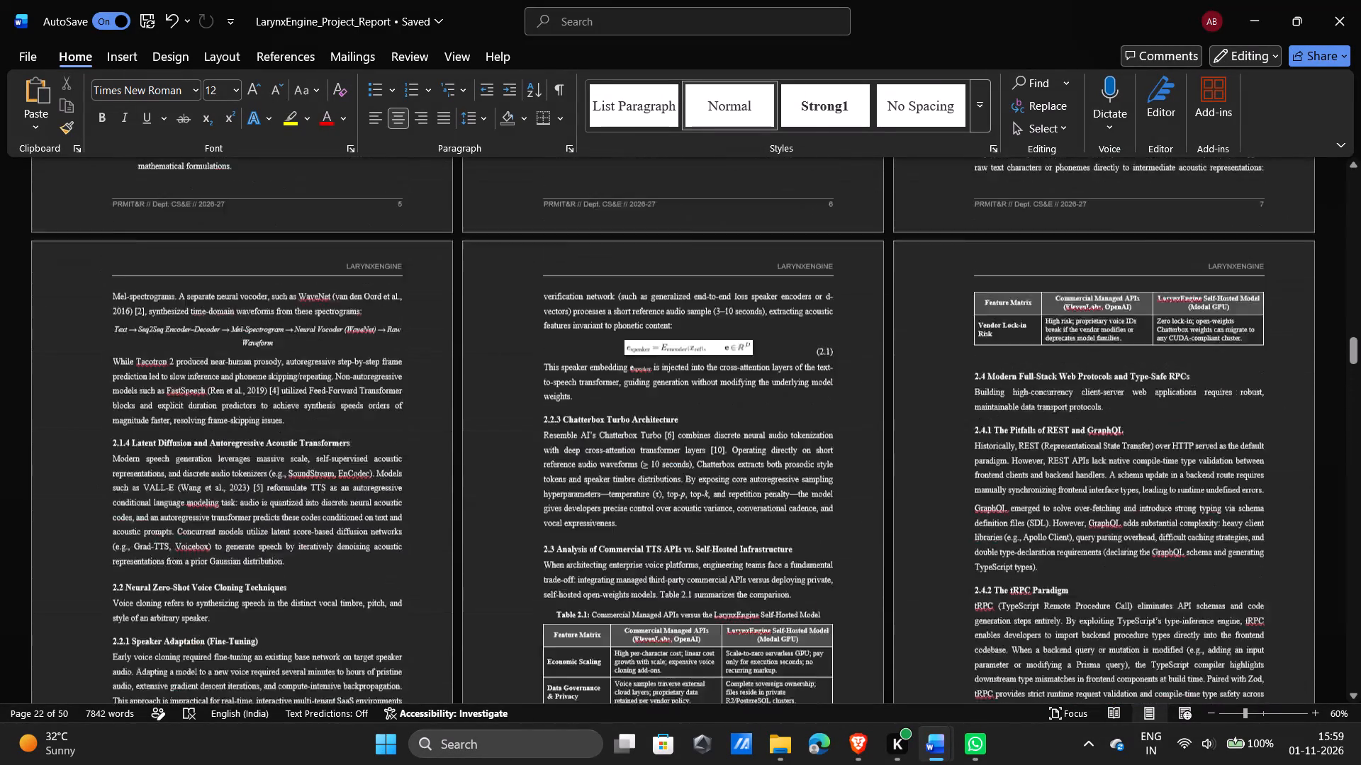
pyautogui.scroll(11, 325, 224)
pyautogui.scroll(-2, 712, 271)
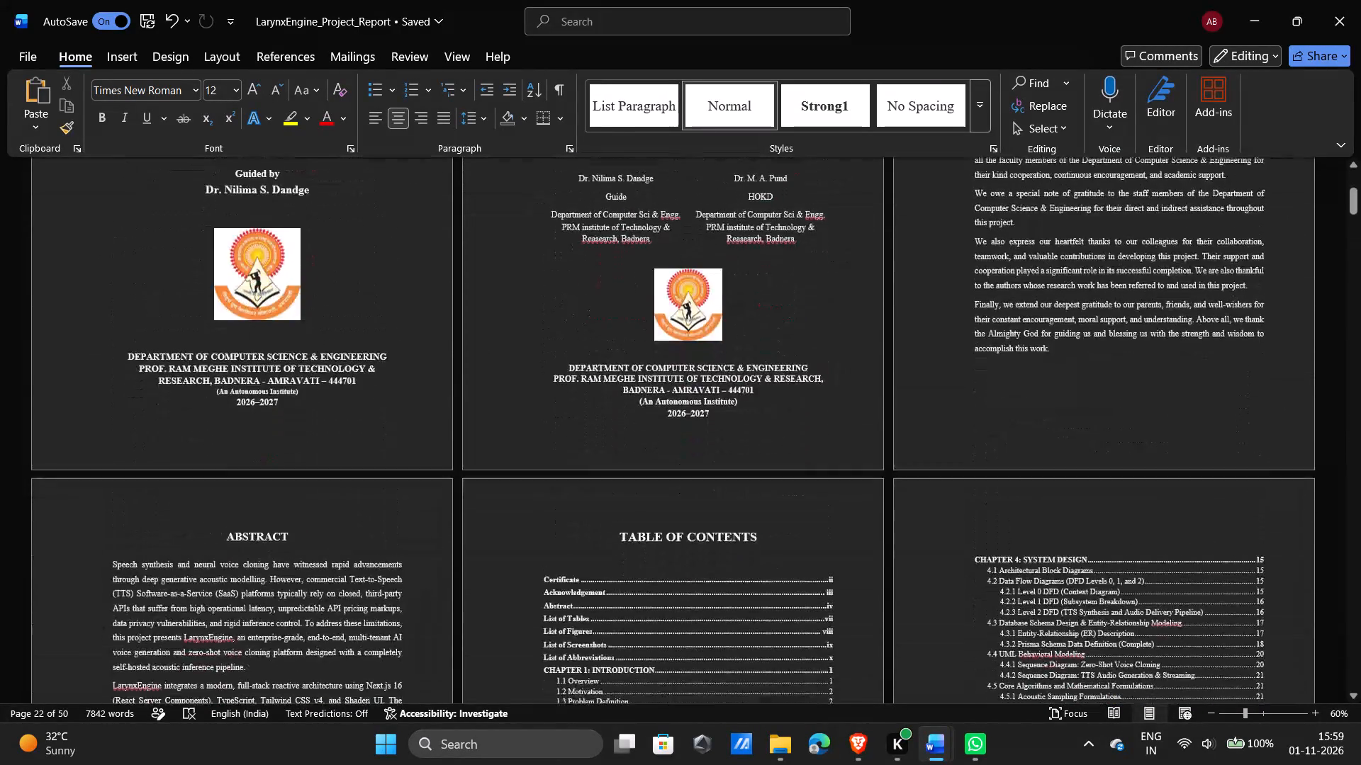
pyautogui.scroll(-7, 712, 271)
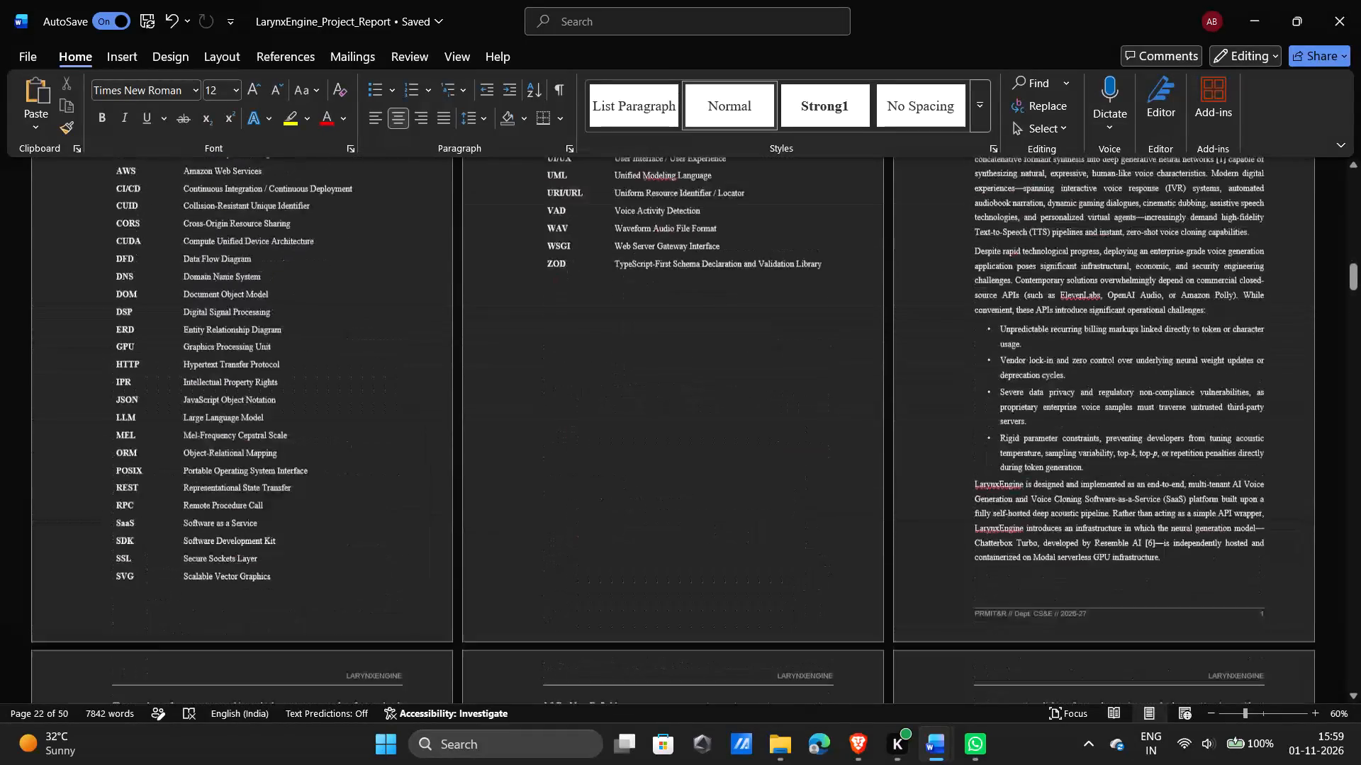
pyautogui.scroll(-1, 712, 271)
pyautogui.scroll(-5, 886, 298)
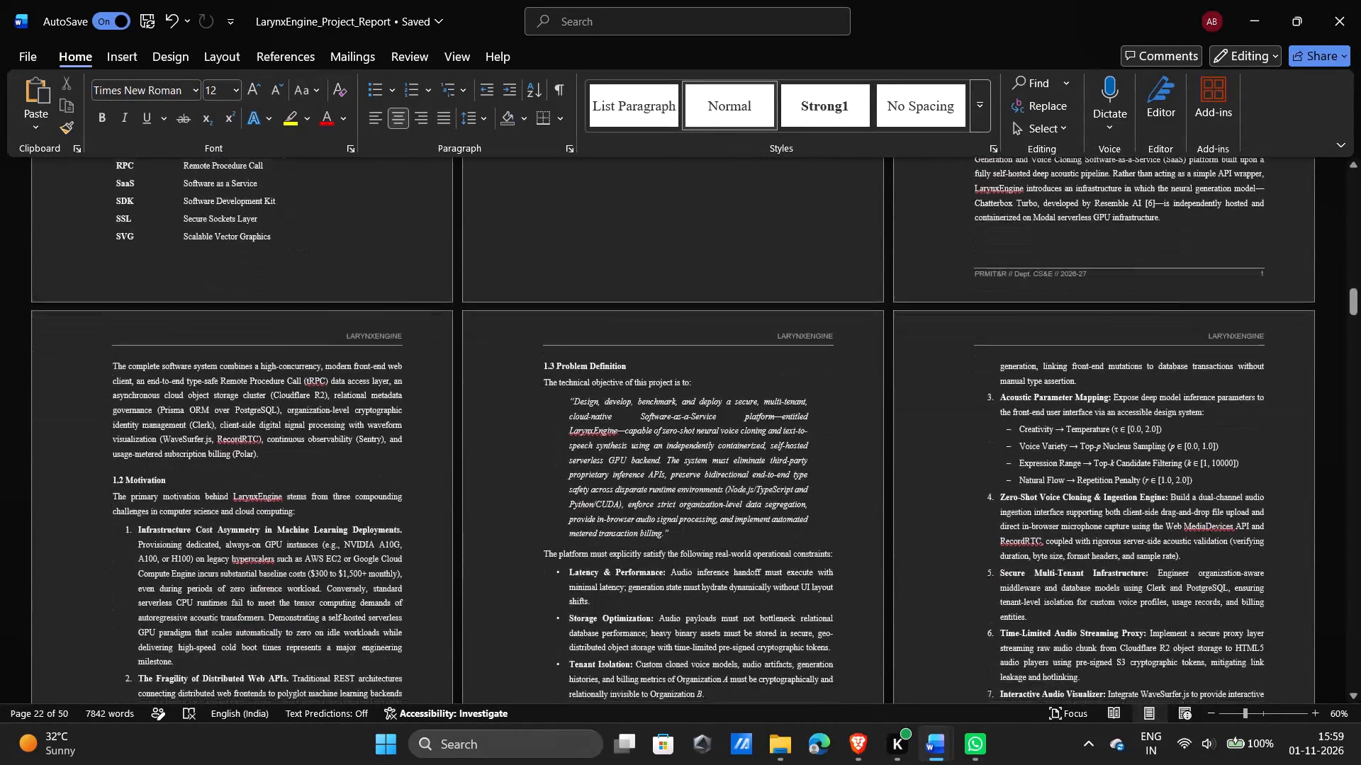
pyautogui.scroll(-8, 886, 298)
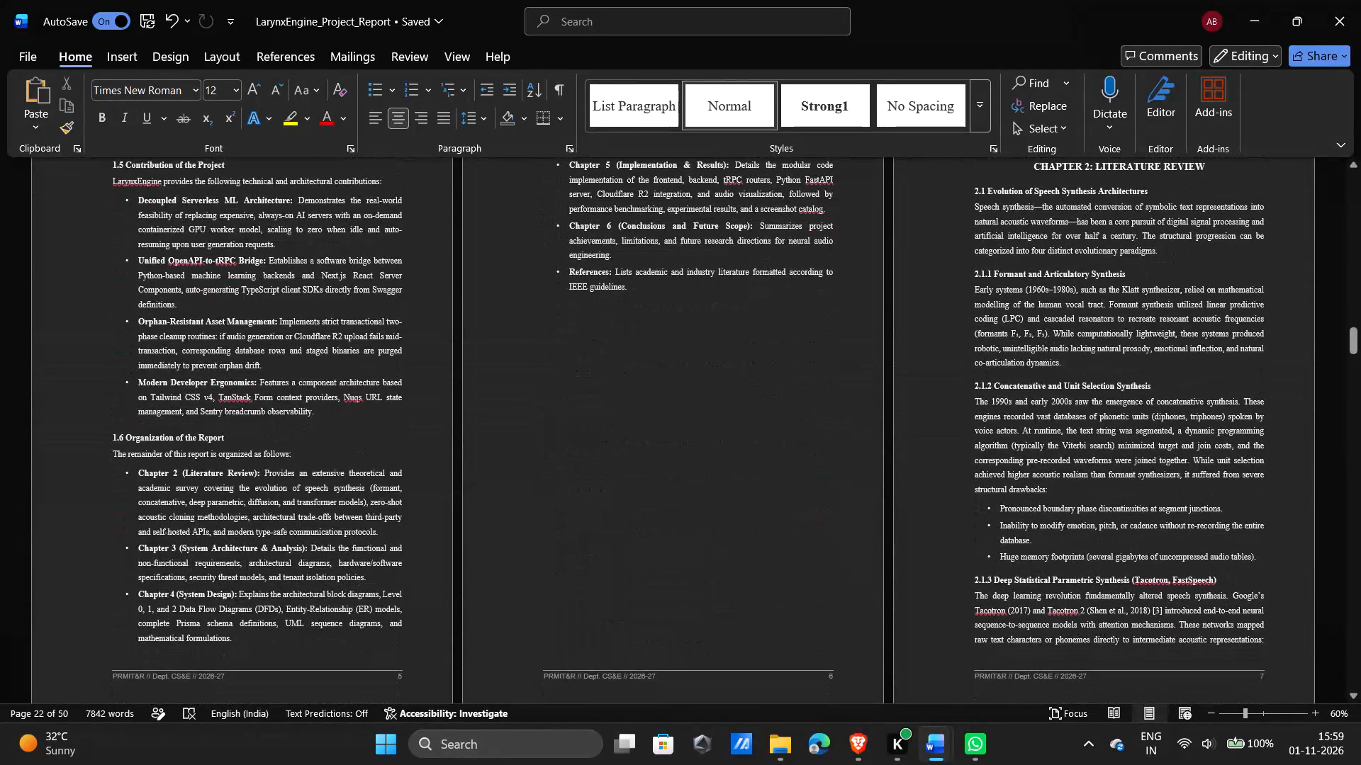
pyautogui.scroll(-1, 886, 298)
# Review the report from the title page through the contents and front-matter lists, then Chapter 1 and the opening page of Chapter 2.
pyautogui.scroll(18, 886, 298)
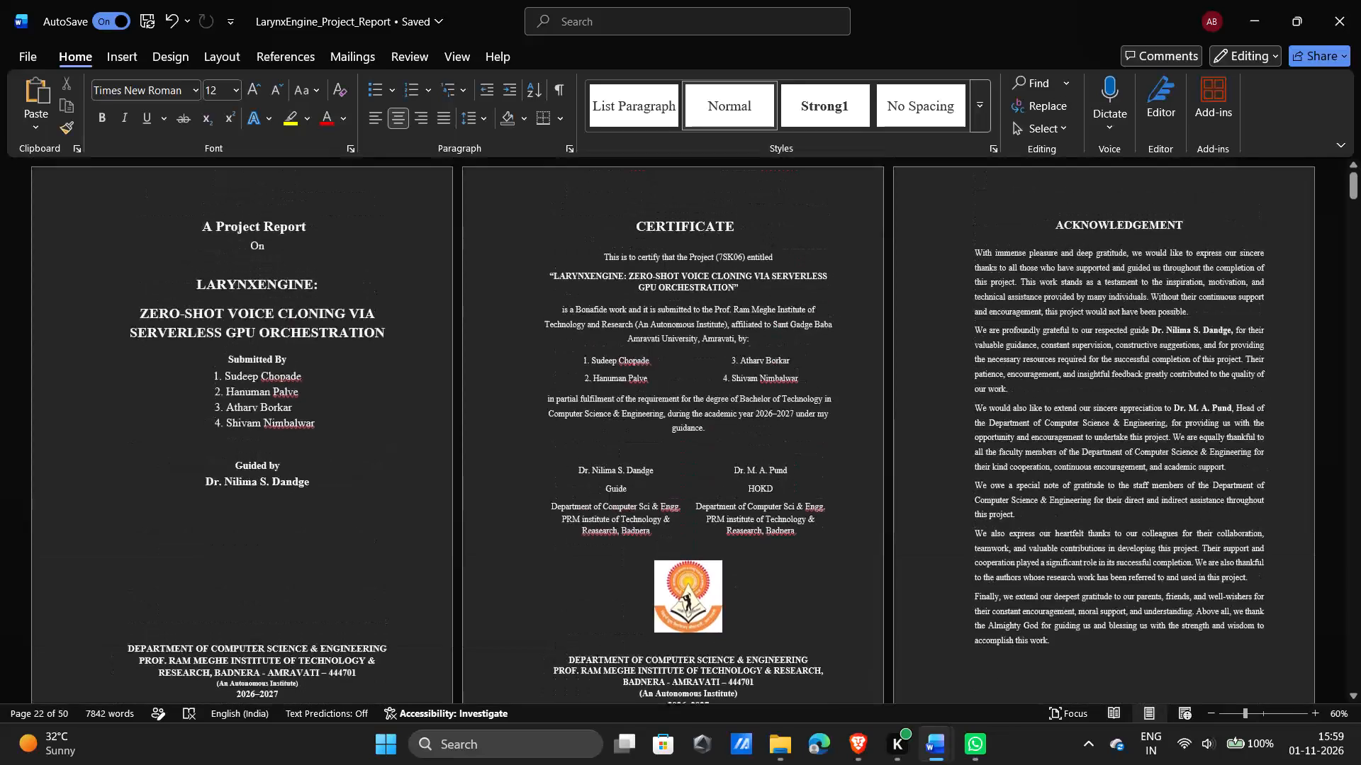
pyautogui.scroll(-3, 771, 423)
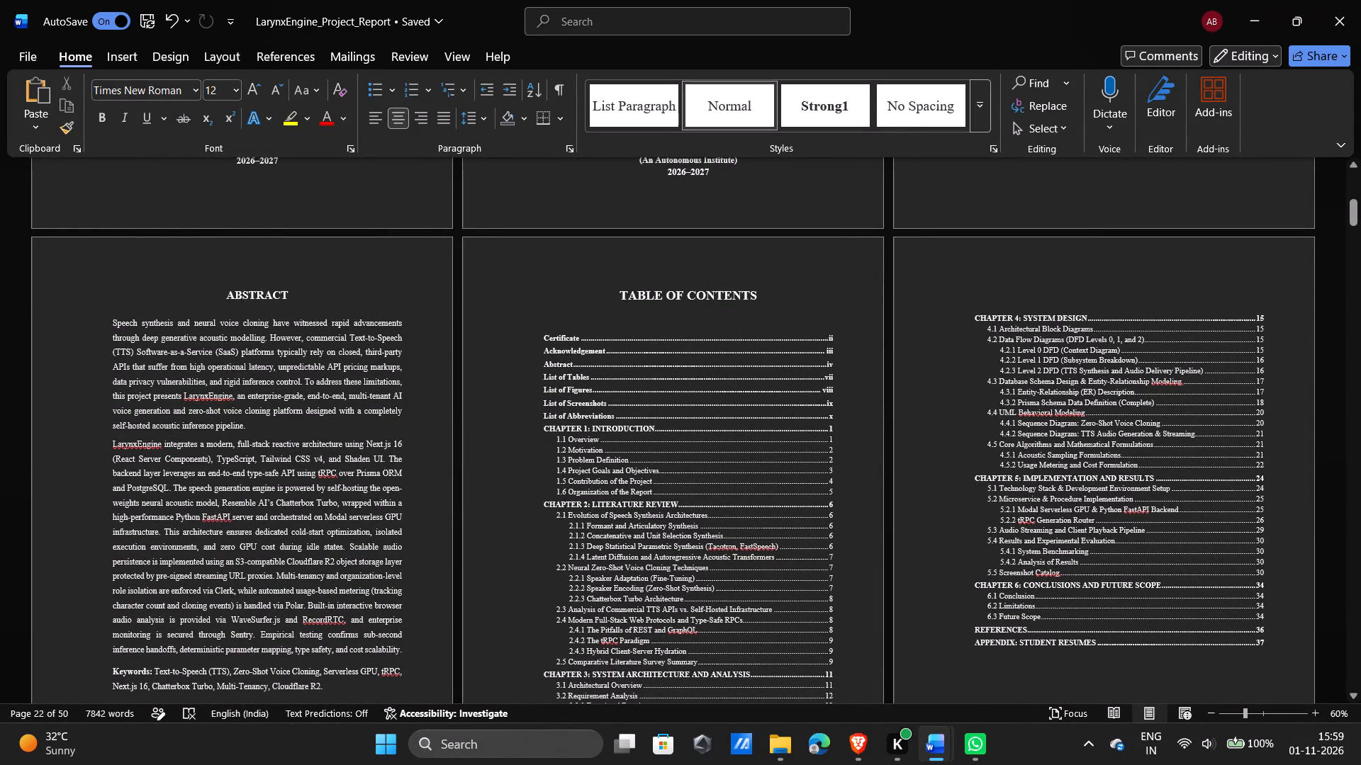
pyautogui.scroll(-2, 834, 493)
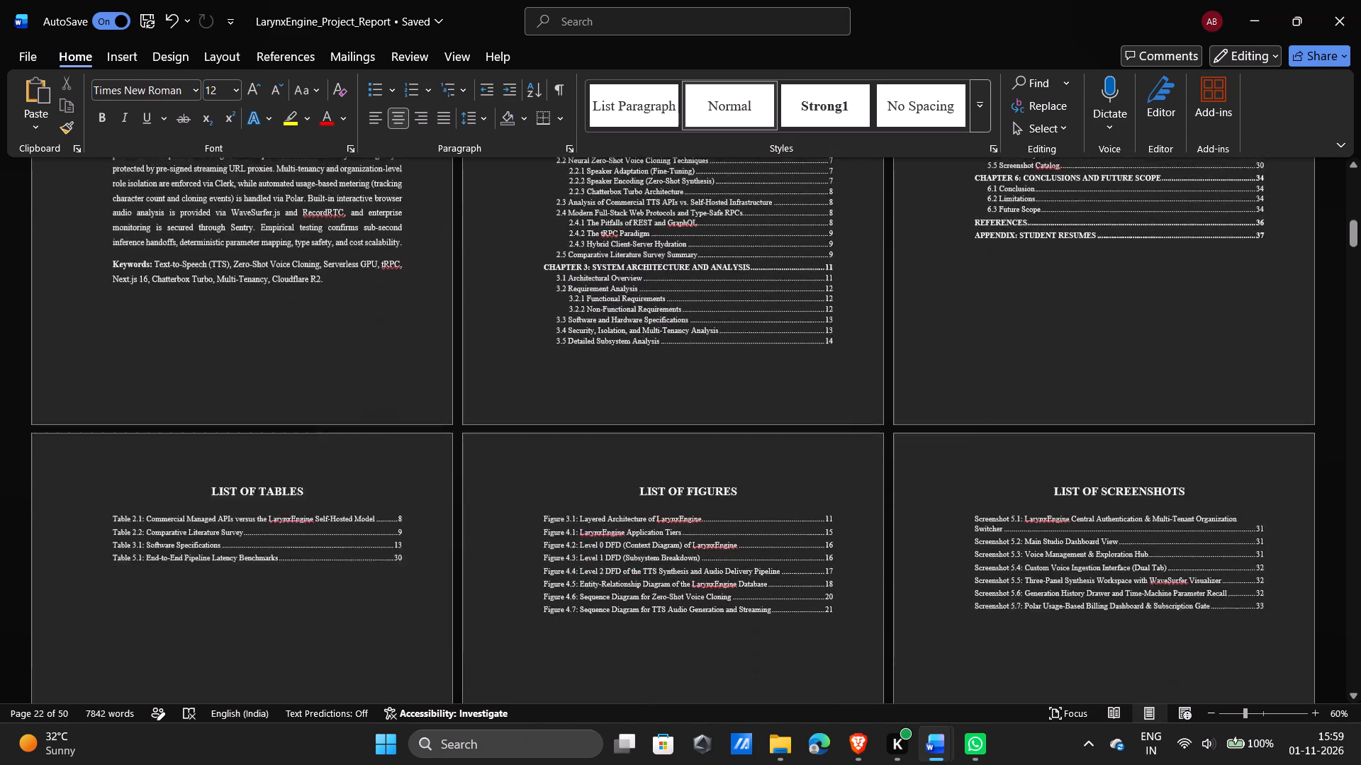
pyautogui.scroll(-10, 834, 493)
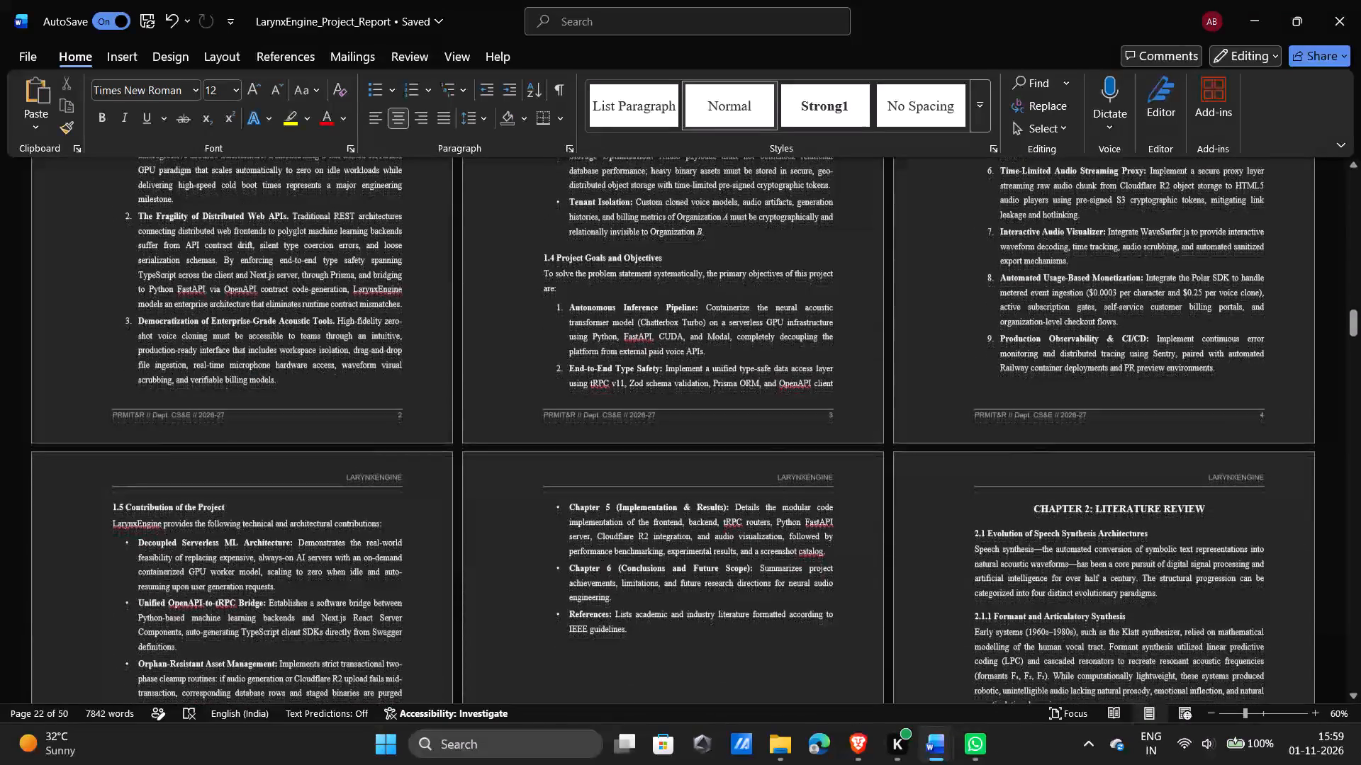
pyautogui.scroll(-2, 834, 493)
pyautogui.scroll(1, 834, 493)
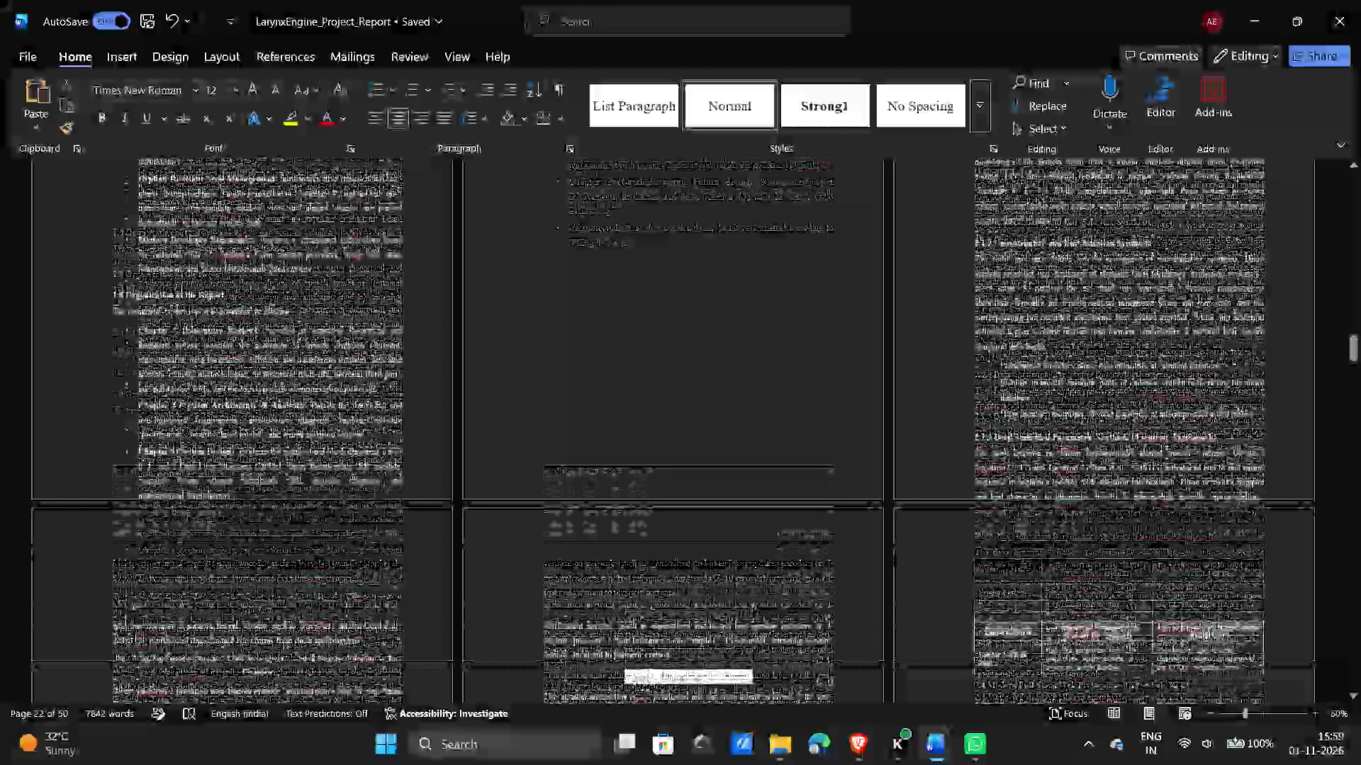
pyautogui.scroll(1, 761, 327)
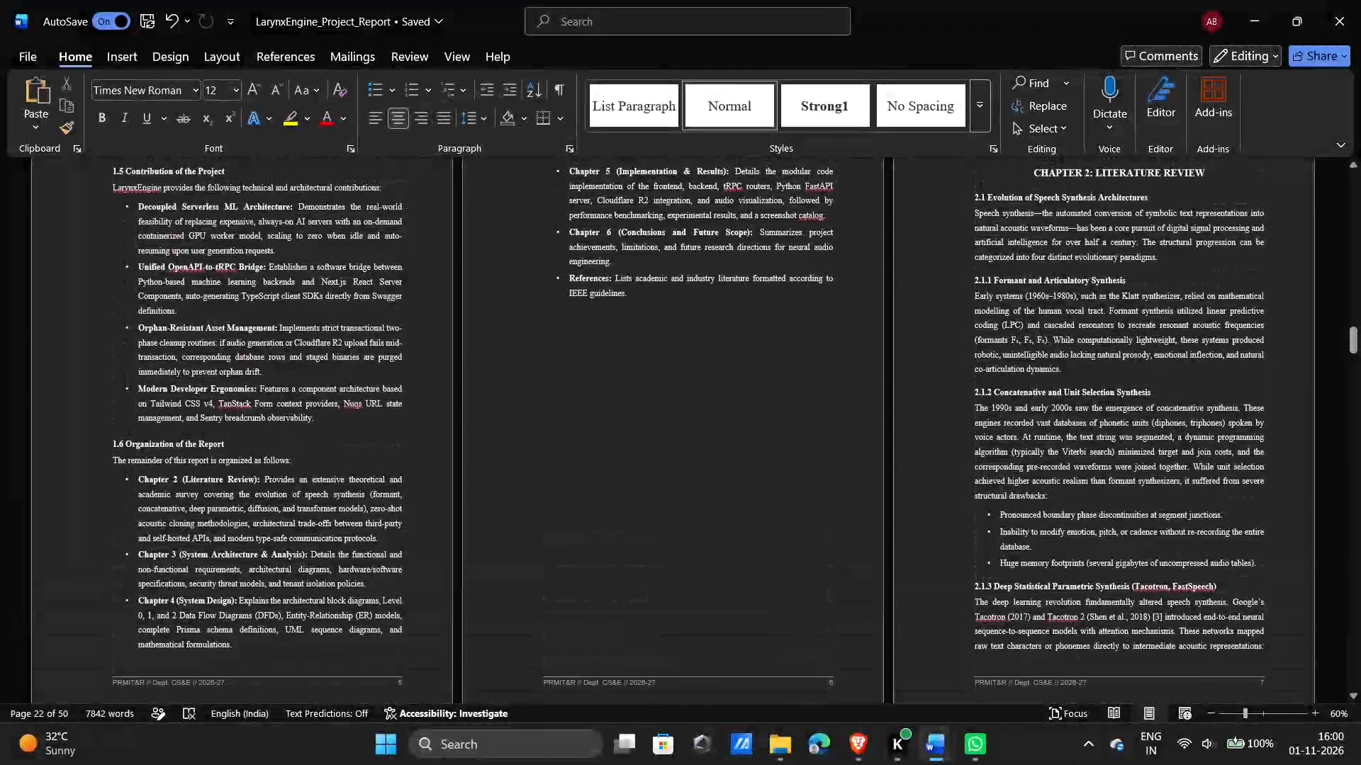
pyautogui.scroll(1, 737, 324)
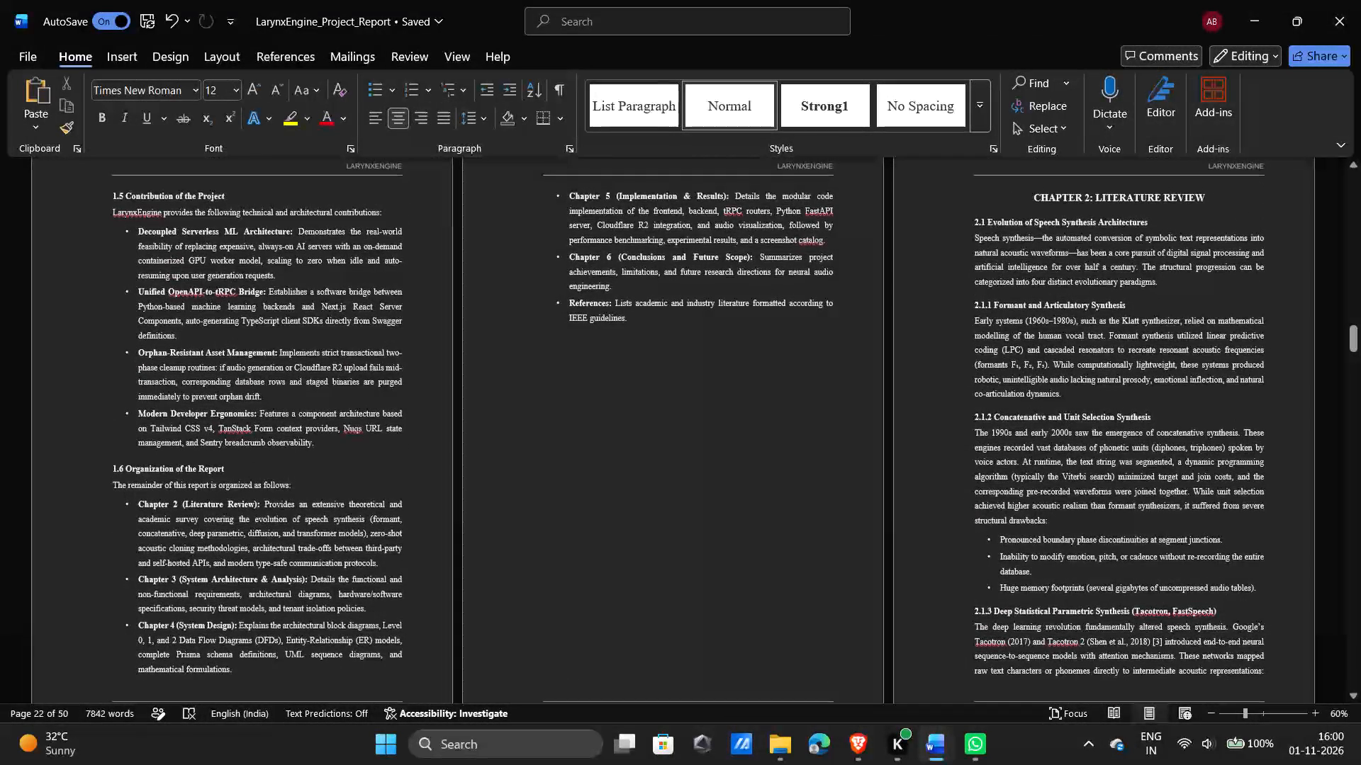
pyautogui.scroll(1, 737, 324)
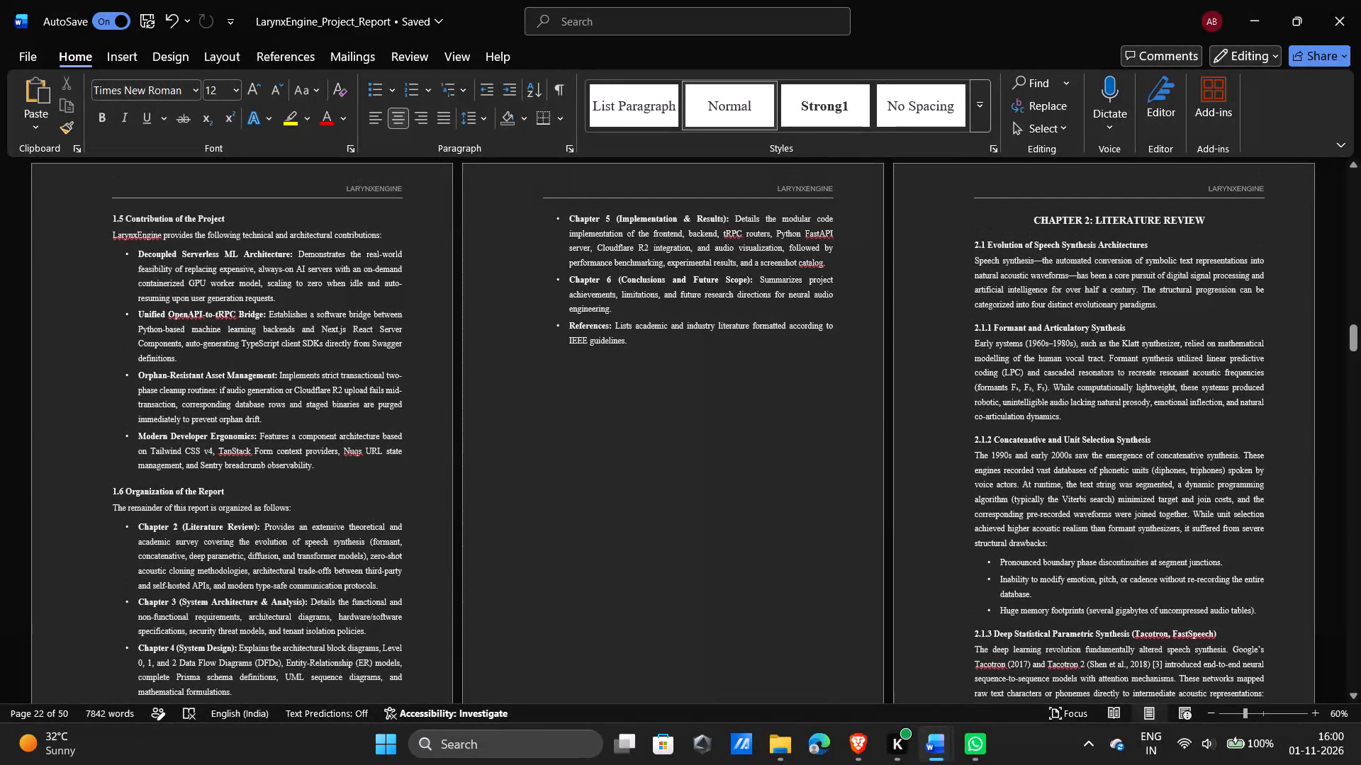
pyautogui.scroll(3, 737, 324)
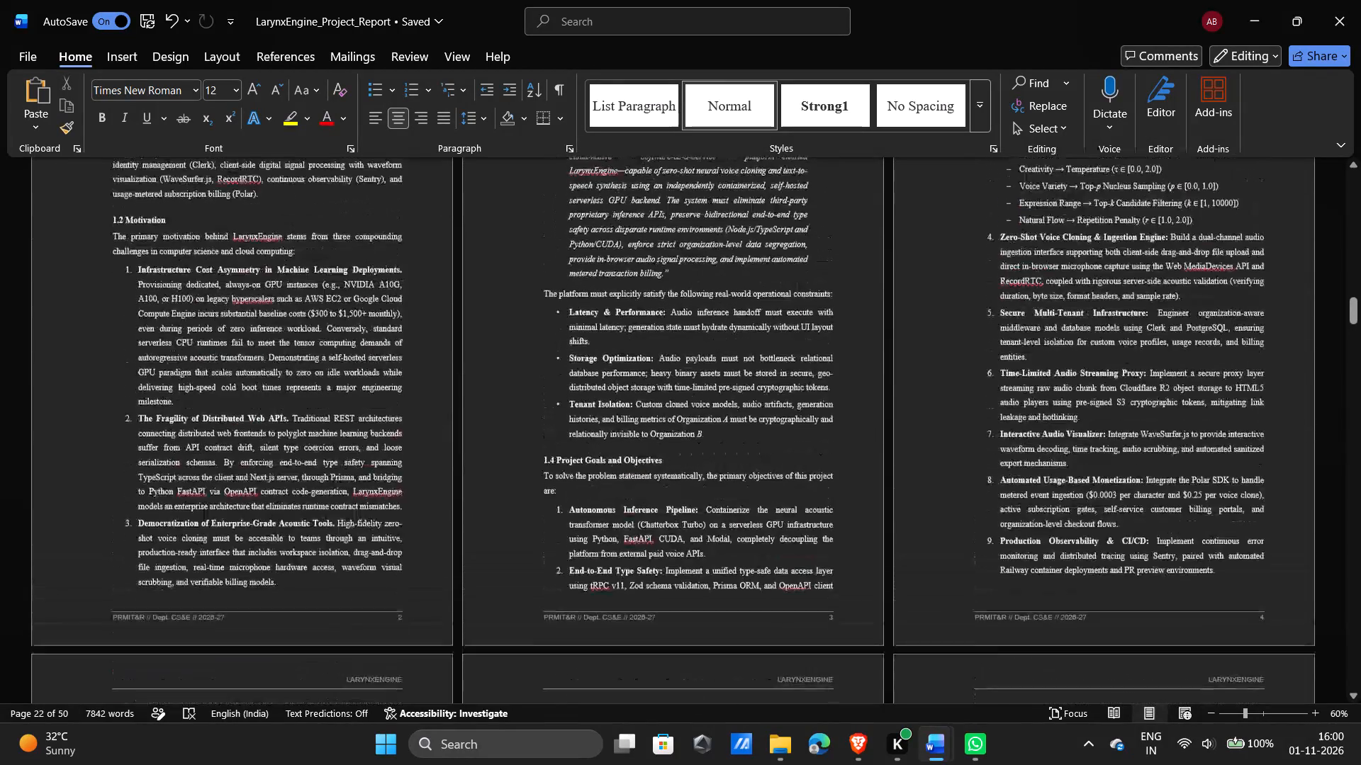
pyautogui.scroll(5, 737, 324)
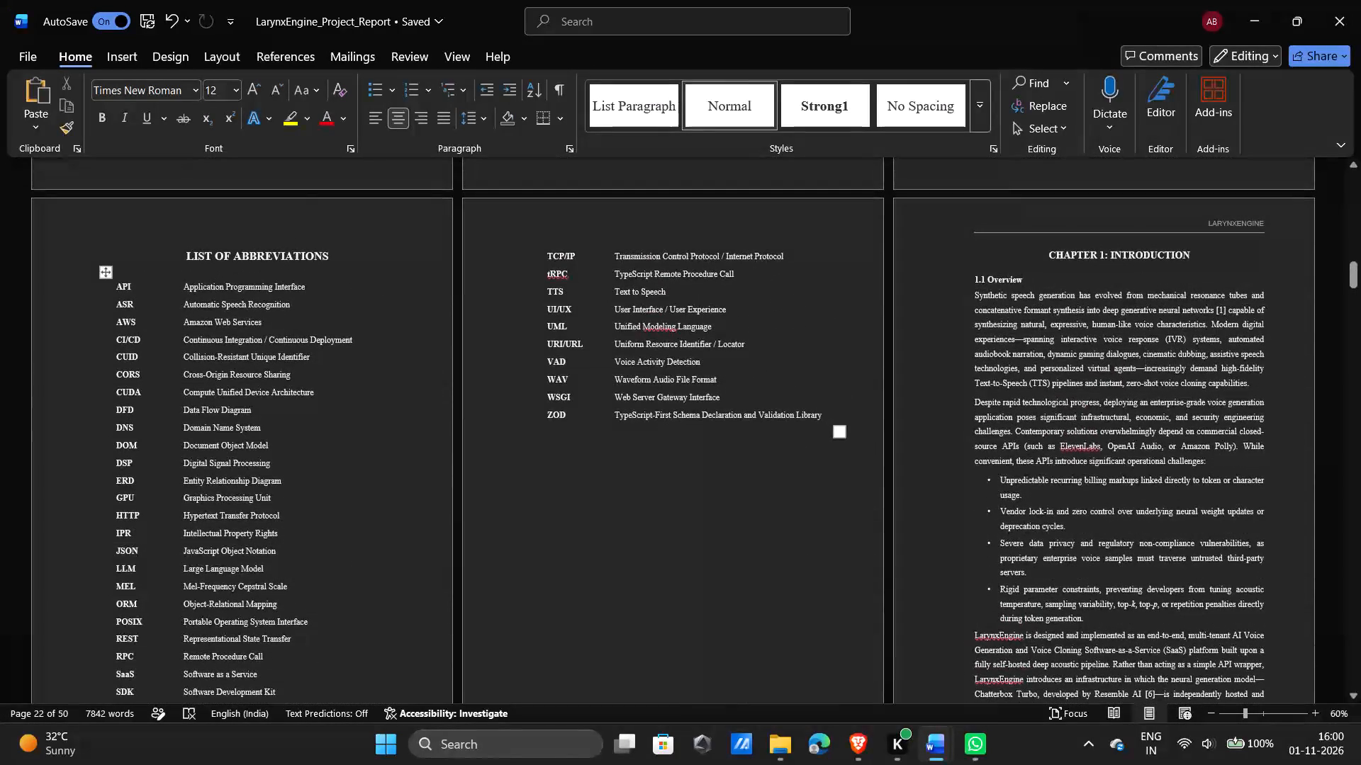
pyautogui.scroll(-4, 737, 324)
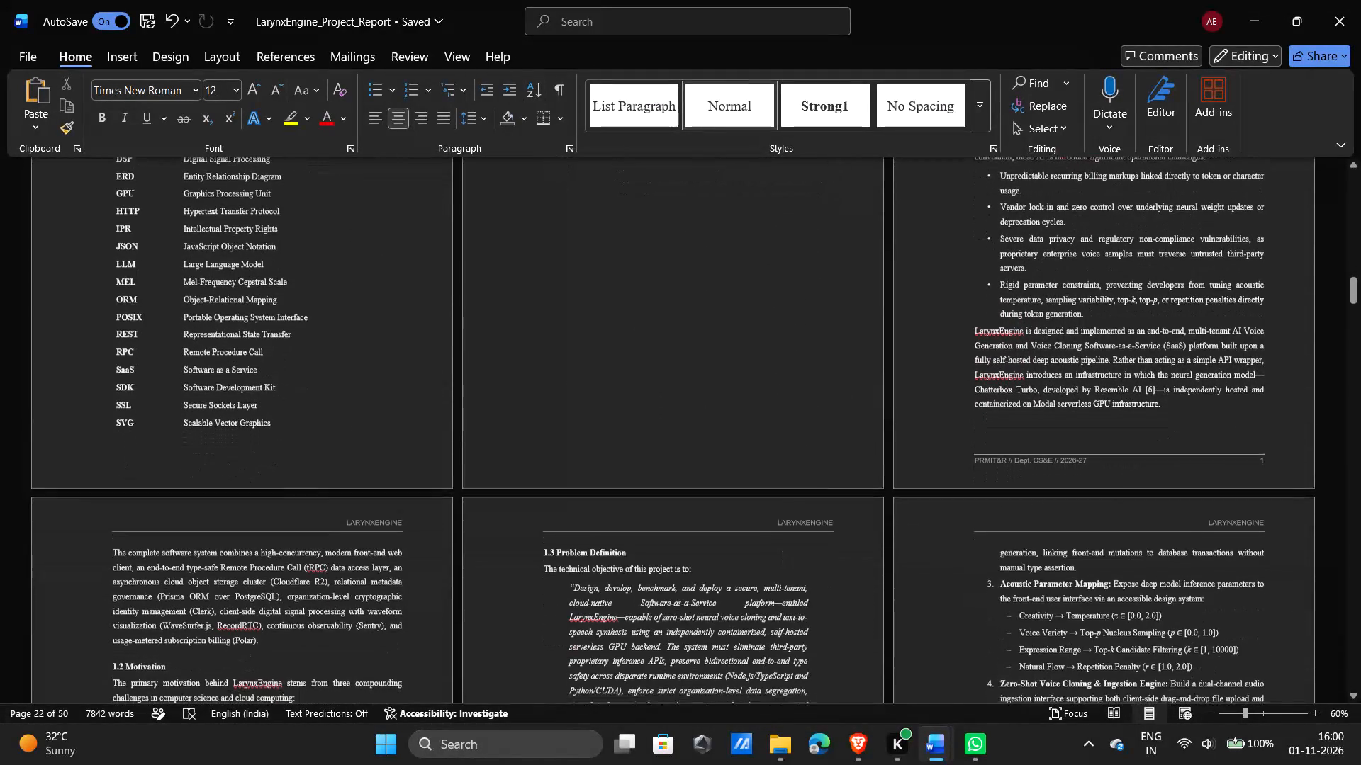
pyautogui.scroll(-2, 737, 324)
pyautogui.scroll(1, 737, 324)
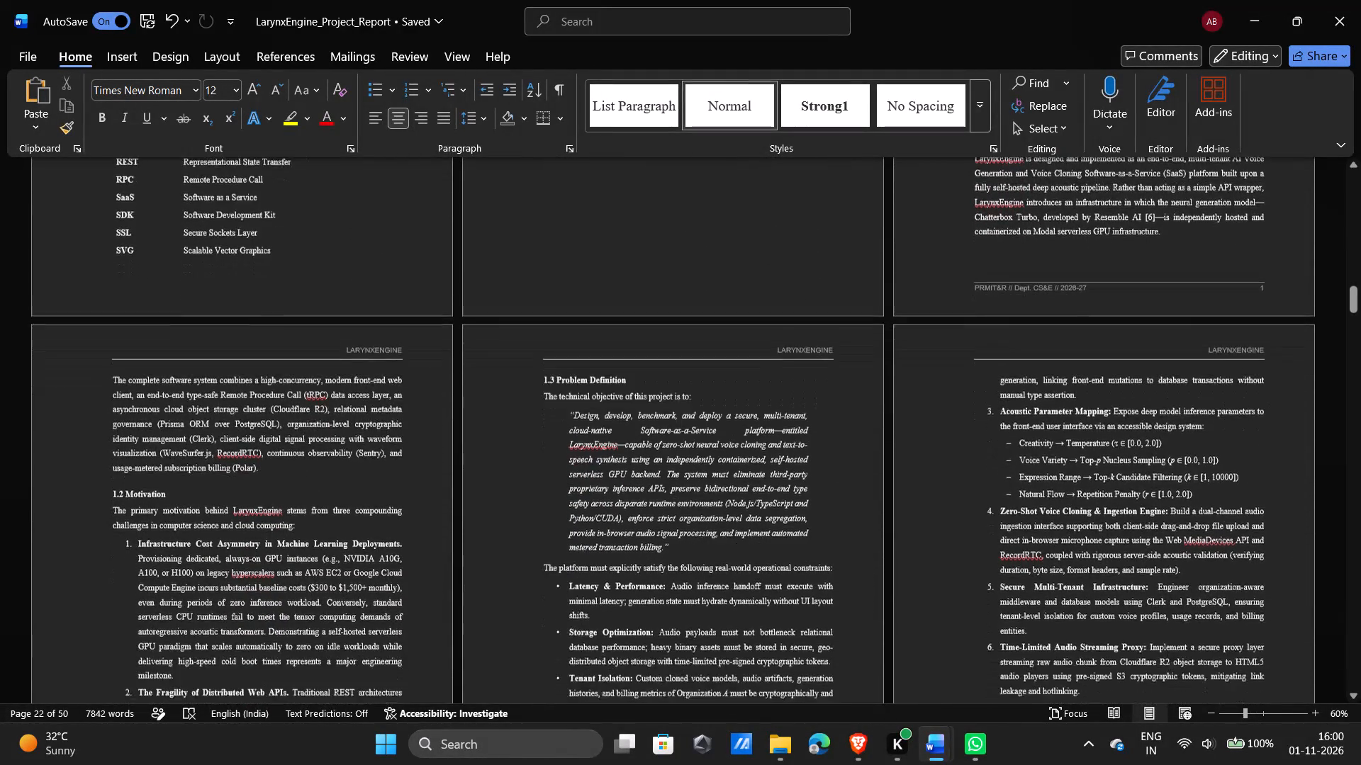
# Recheck the table of contents and List of Abbreviations, then examine the page layout of Chapter 1, Sections 1.1 to 1.4.
pyautogui.scroll(4, 737, 324)
pyautogui.scroll(-2, 737, 324)
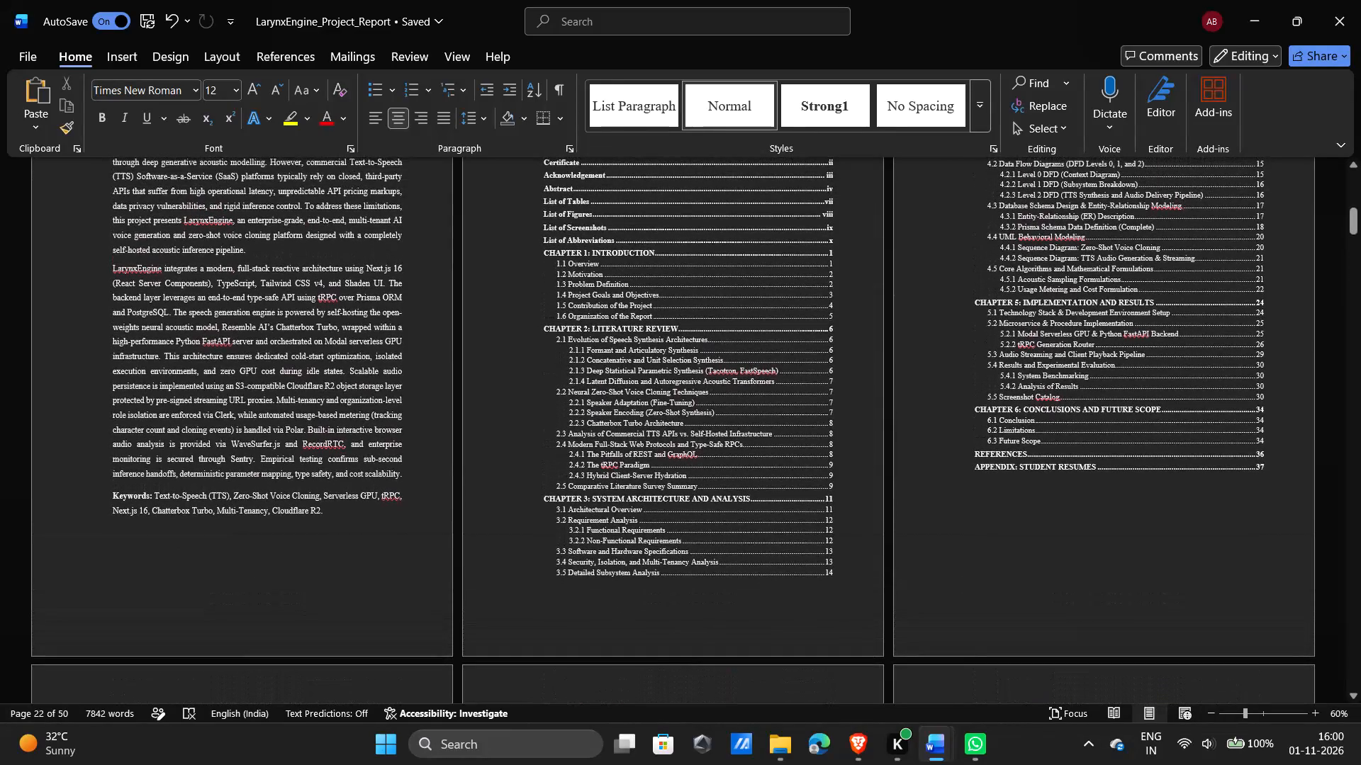
pyautogui.scroll(-5, 737, 324)
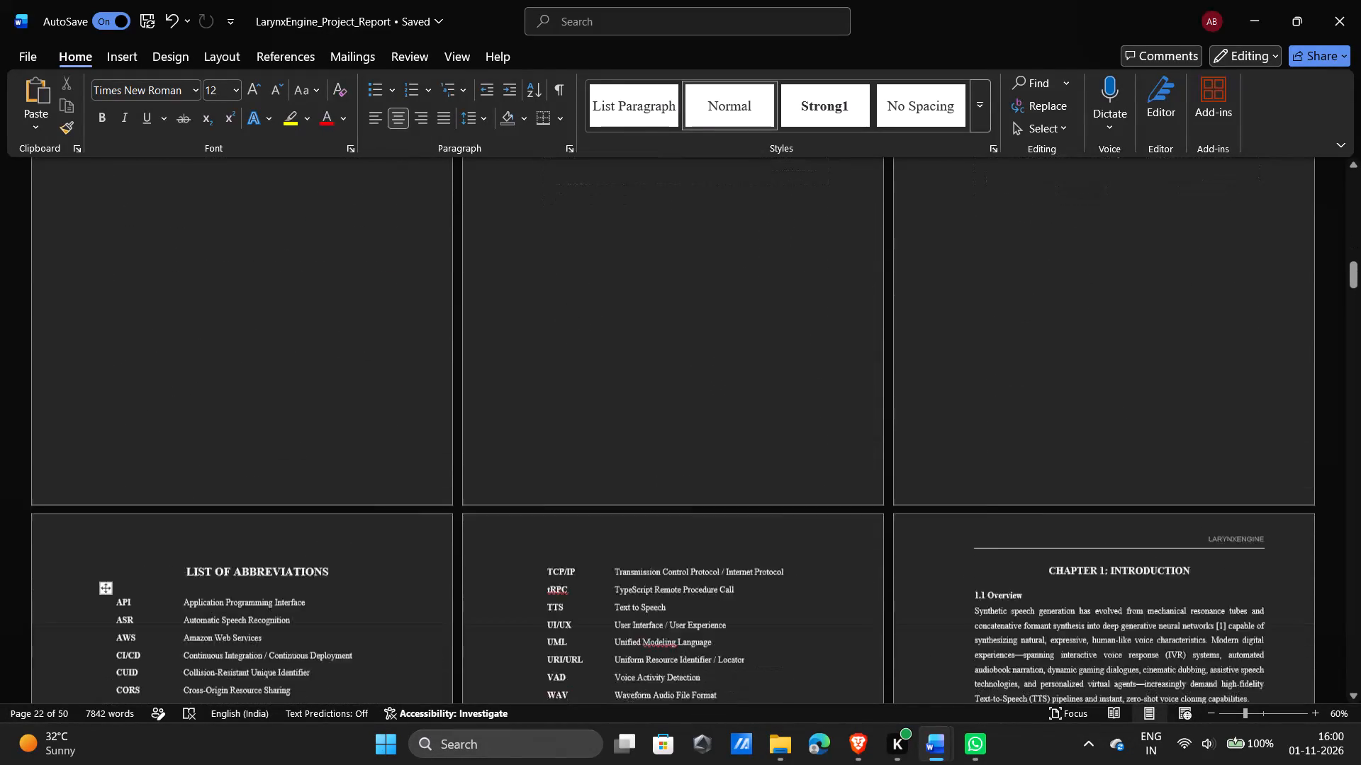
pyautogui.scroll(-3, 737, 324)
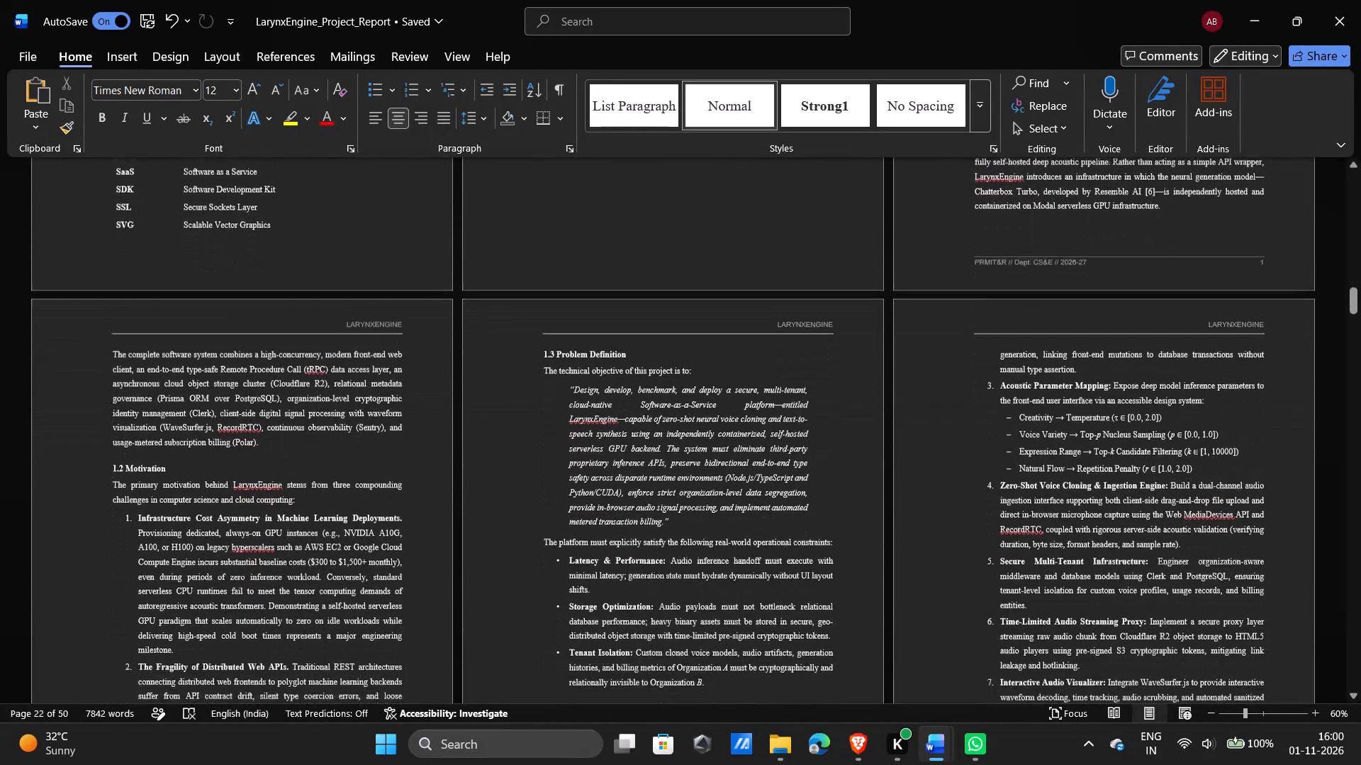
pyautogui.scroll(-3, 737, 324)
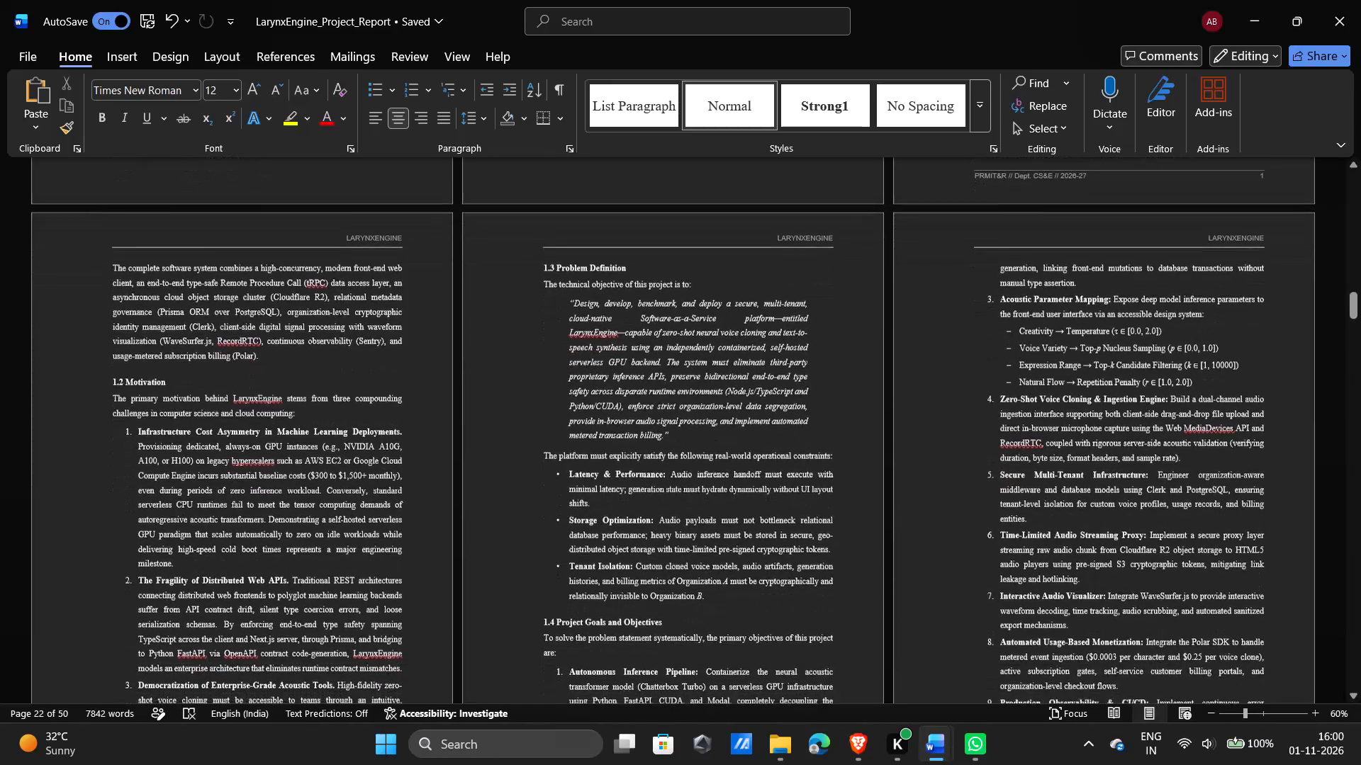
pyautogui.scroll(-2, 737, 324)
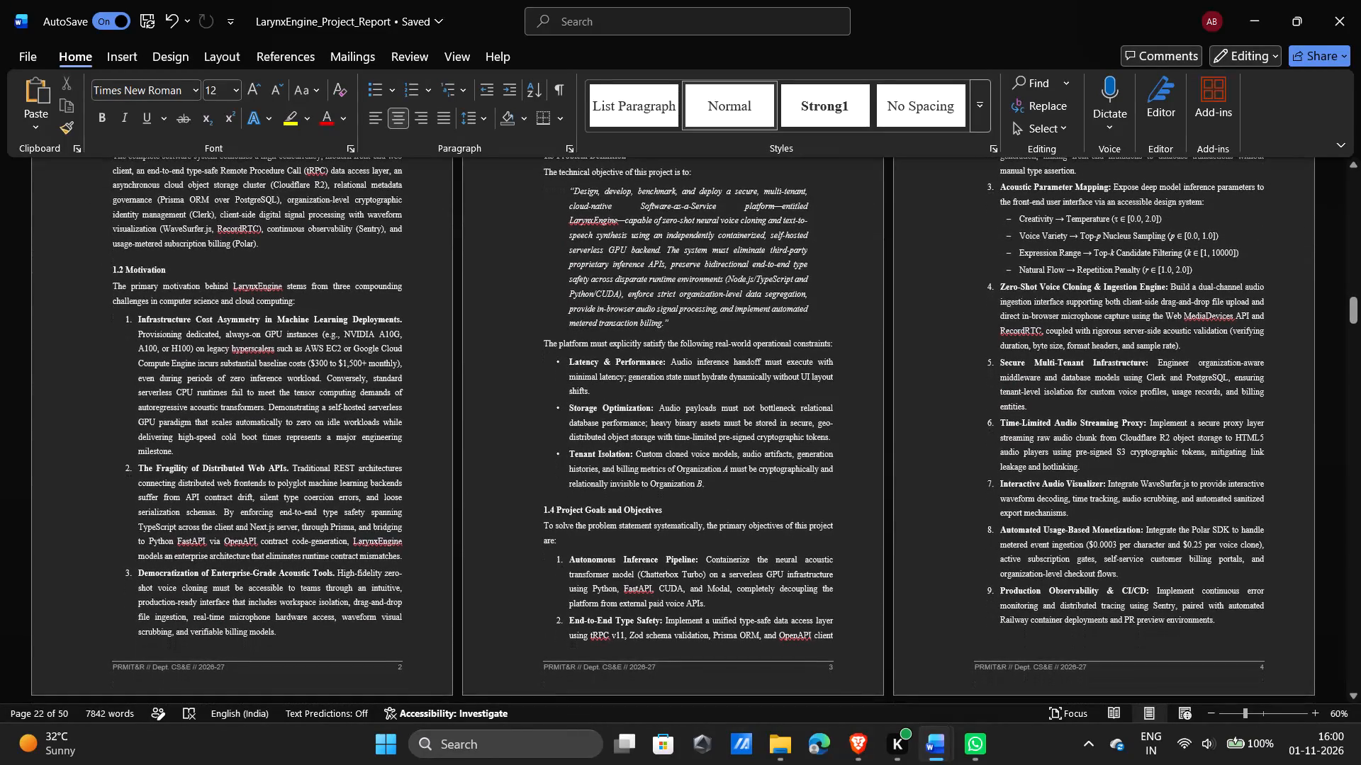
# Set the page number of the 1.3 Problem Definition entry in the table of contents to 3.
pyautogui.scroll(2, 737, 324)
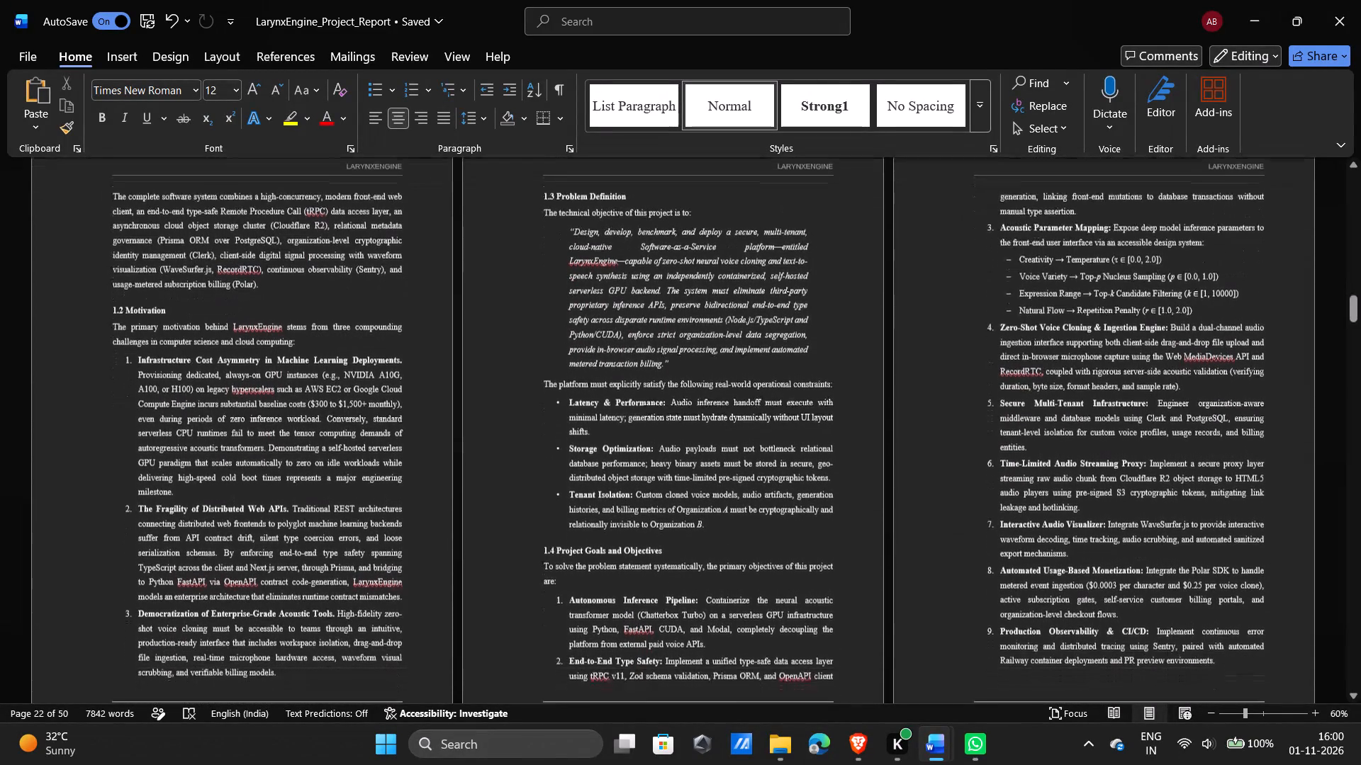
pyautogui.scroll(2, 737, 324)
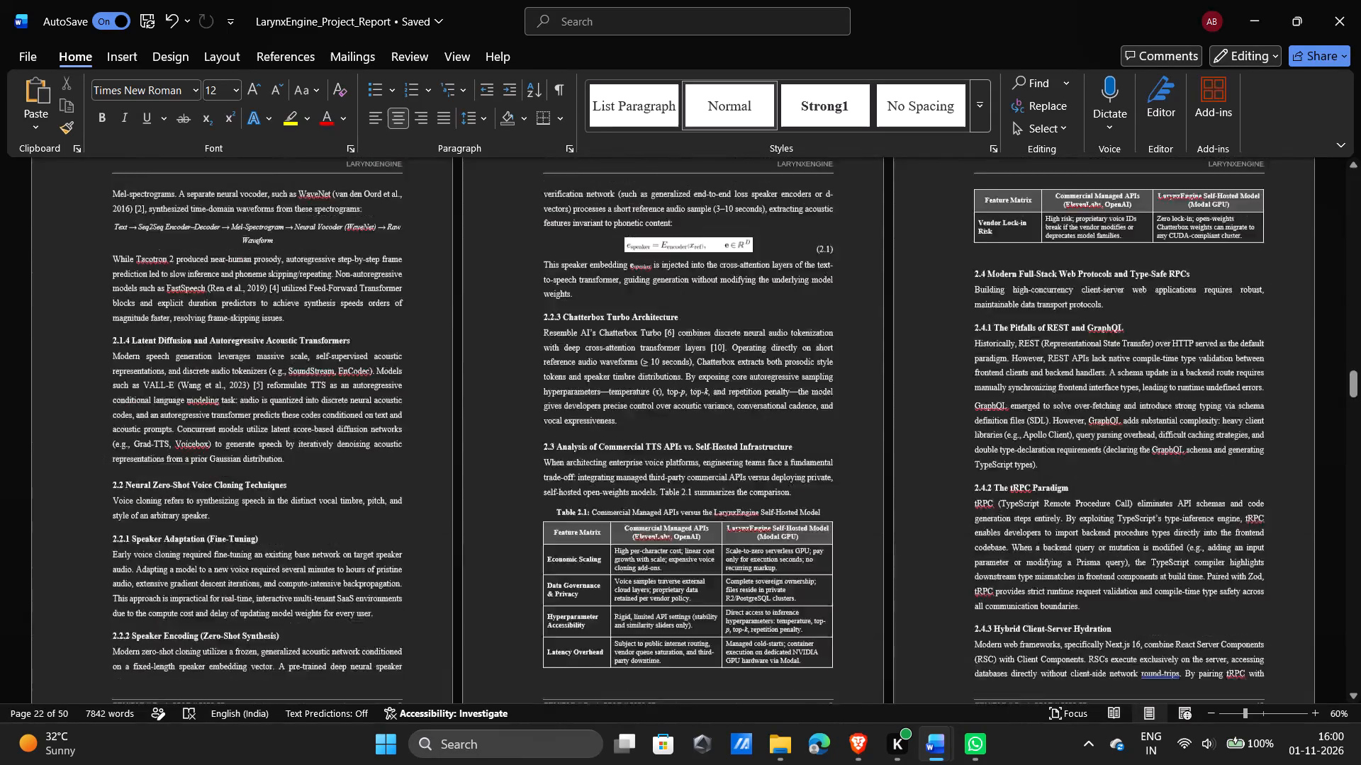
pyautogui.scroll(4, 737, 324)
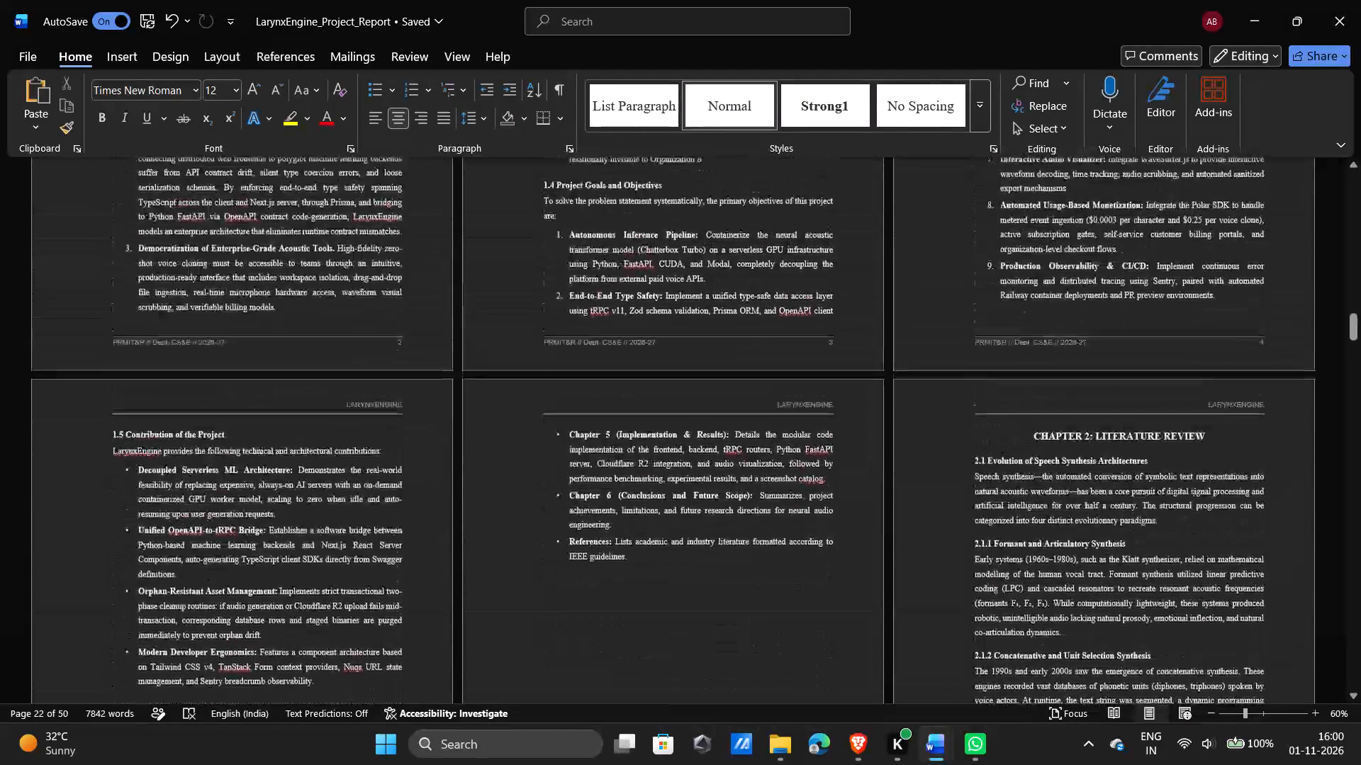
pyautogui.scroll(2, 737, 324)
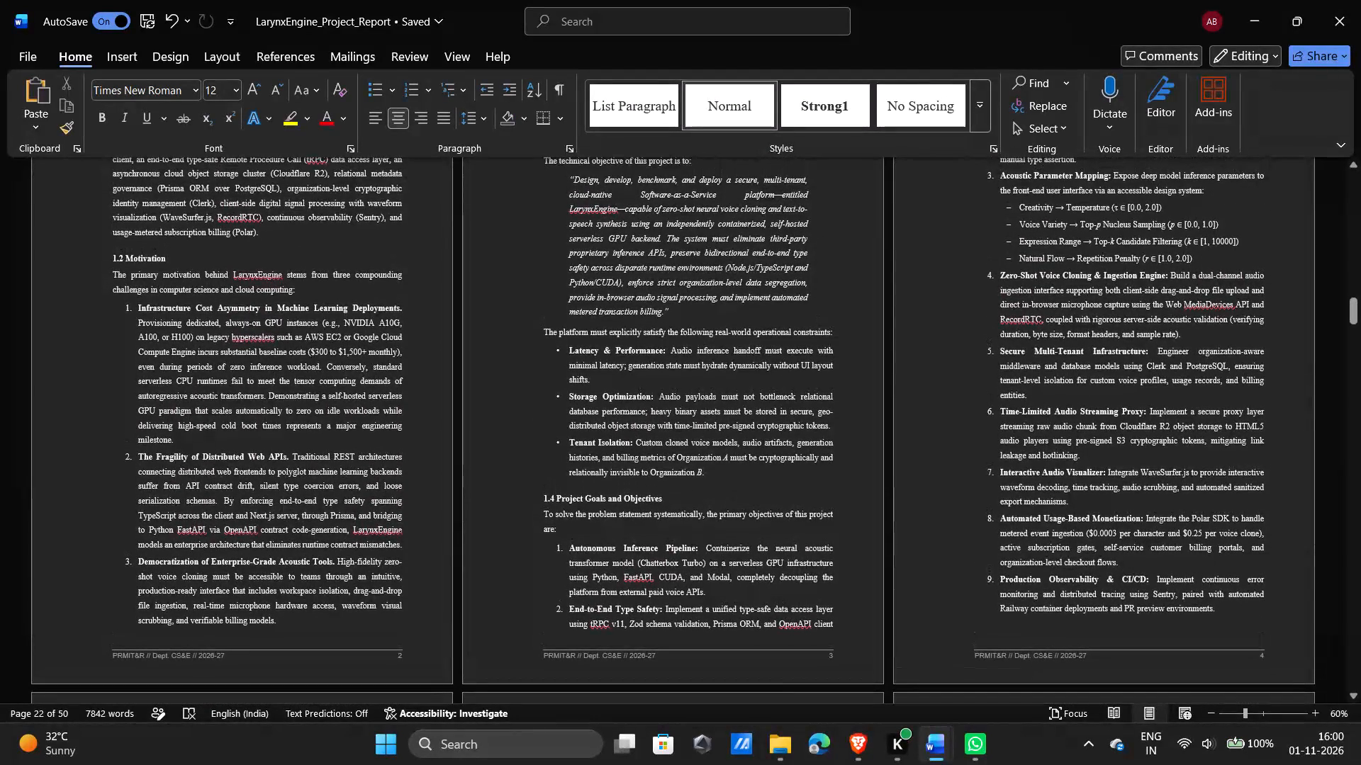
pyautogui.scroll(1, 737, 324)
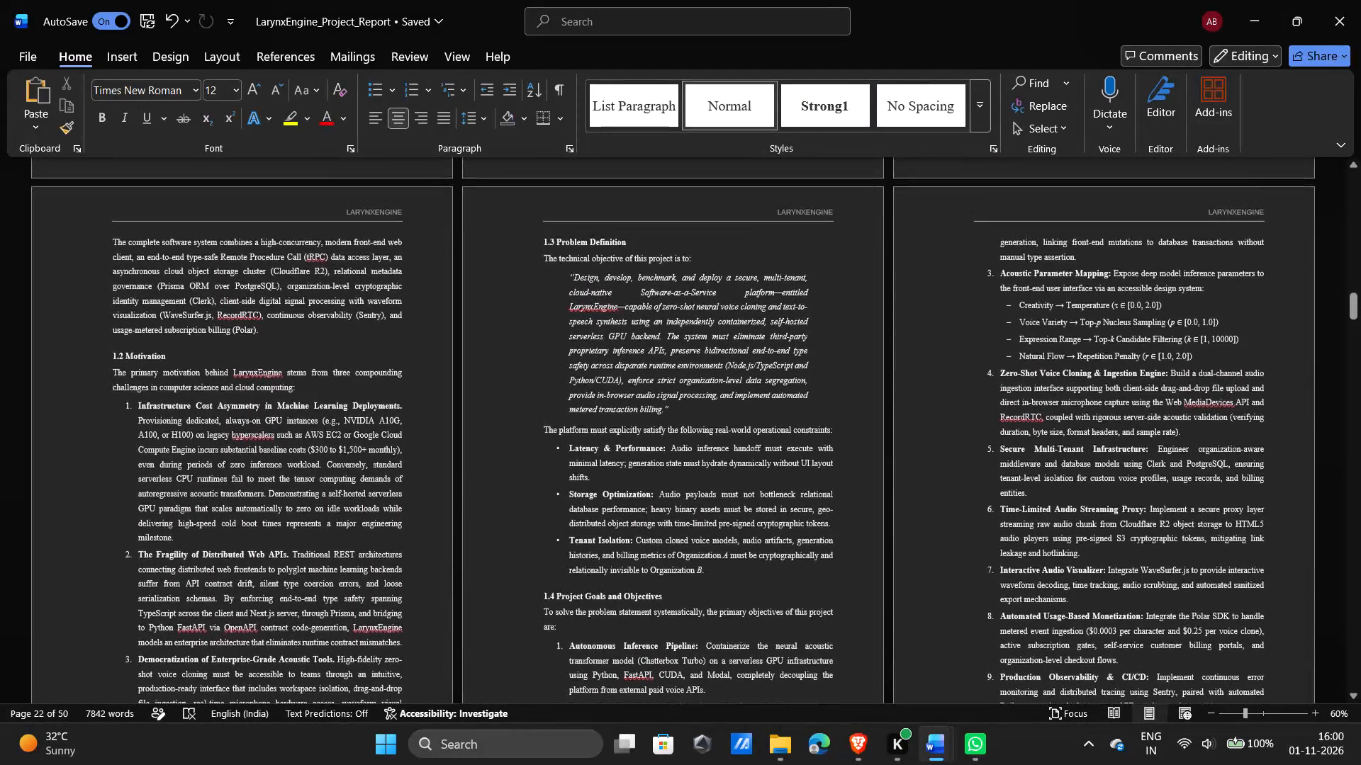
pyautogui.scroll(-1, 737, 324)
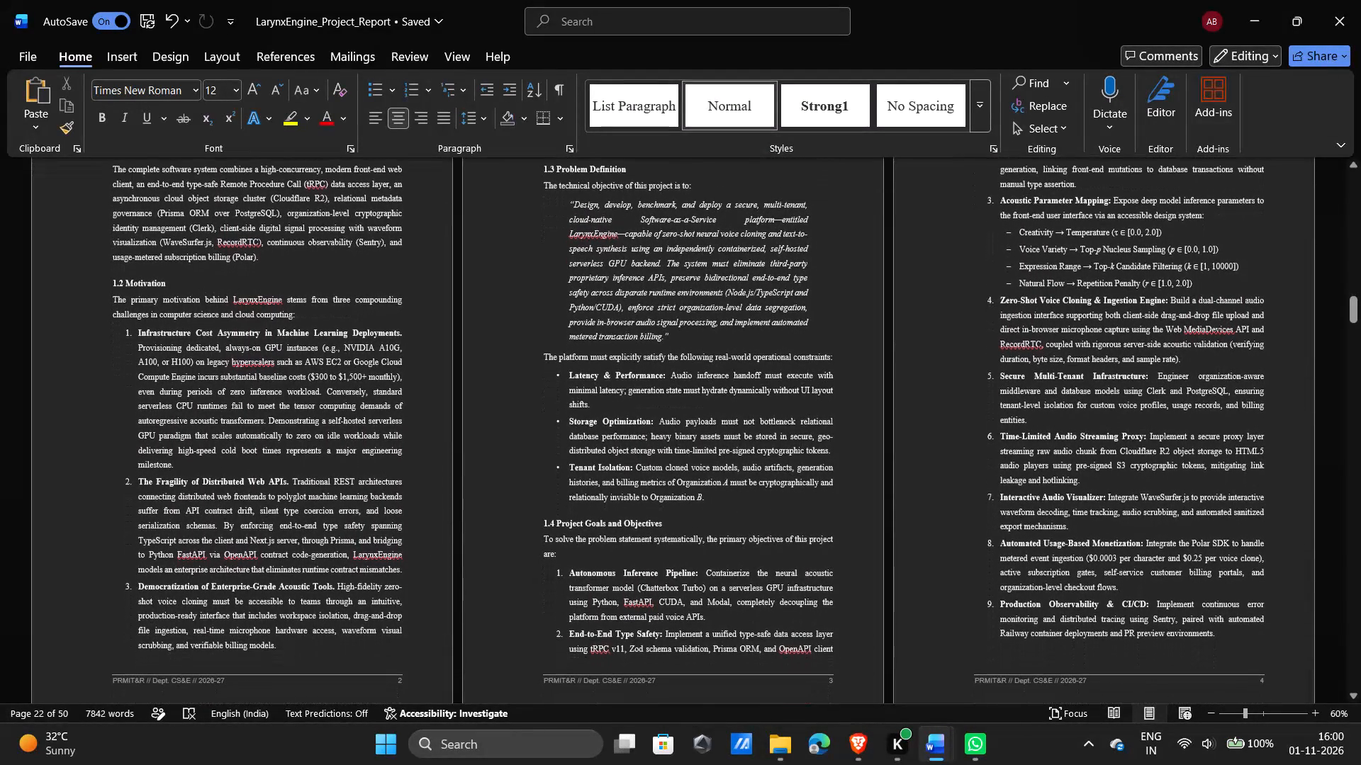
pyautogui.scroll(7, 737, 324)
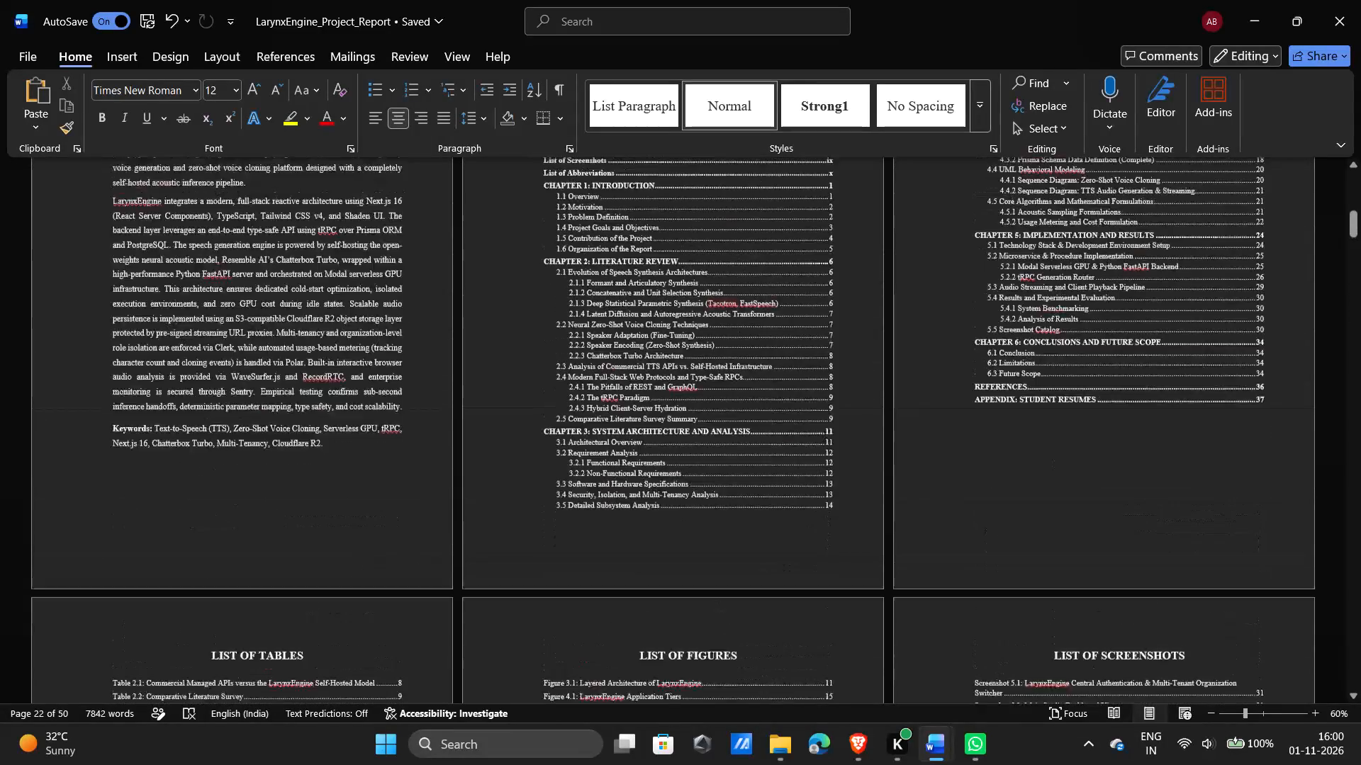
pyautogui.scroll(1, 737, 324)
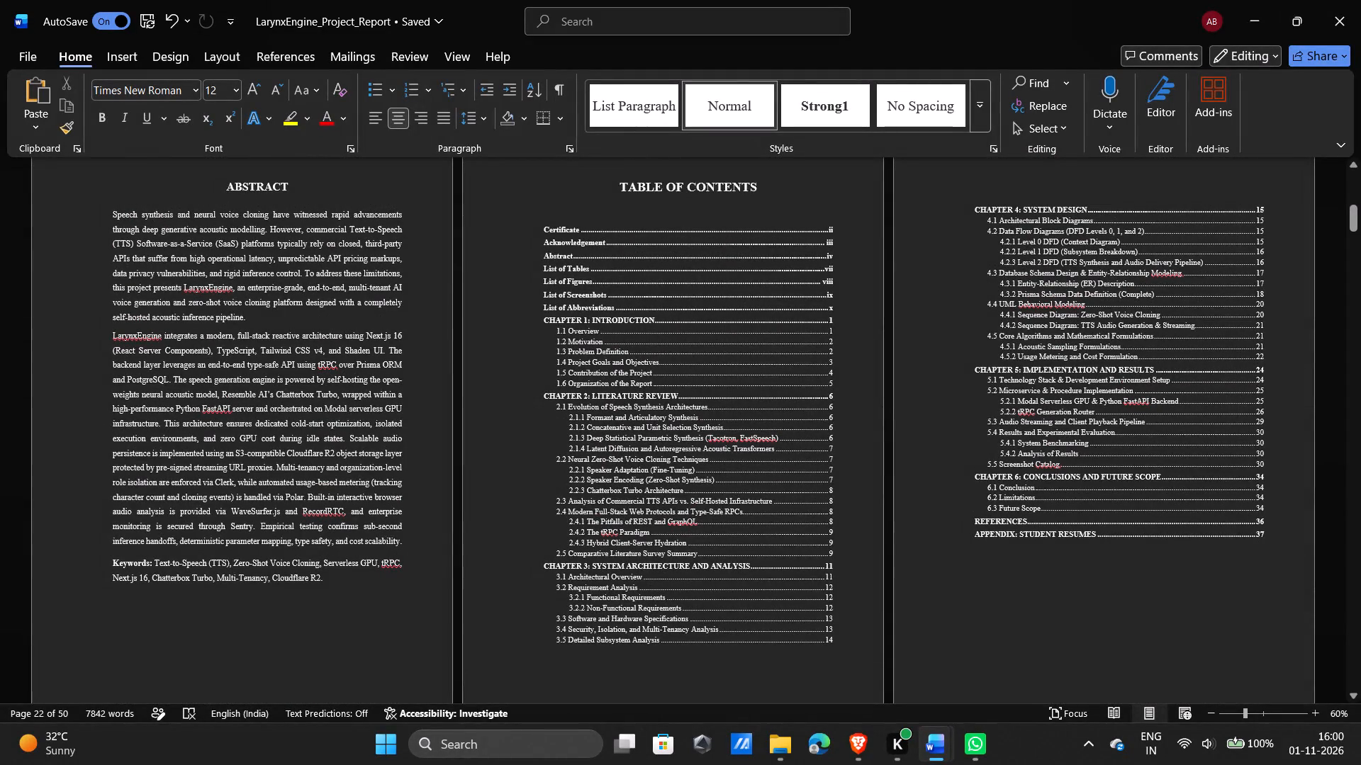
pyautogui.click(834, 352)
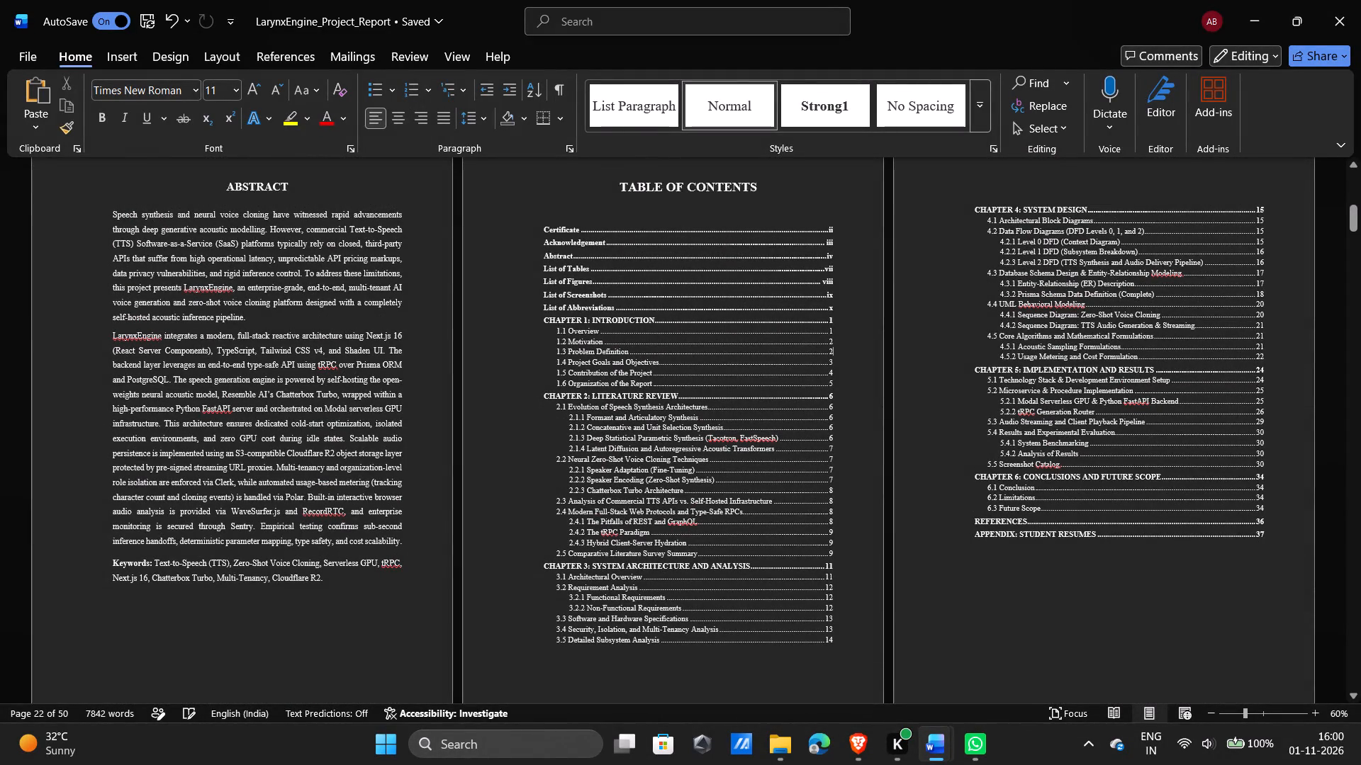
pyautogui.click(834, 352)
pyautogui.press('BackSpace')
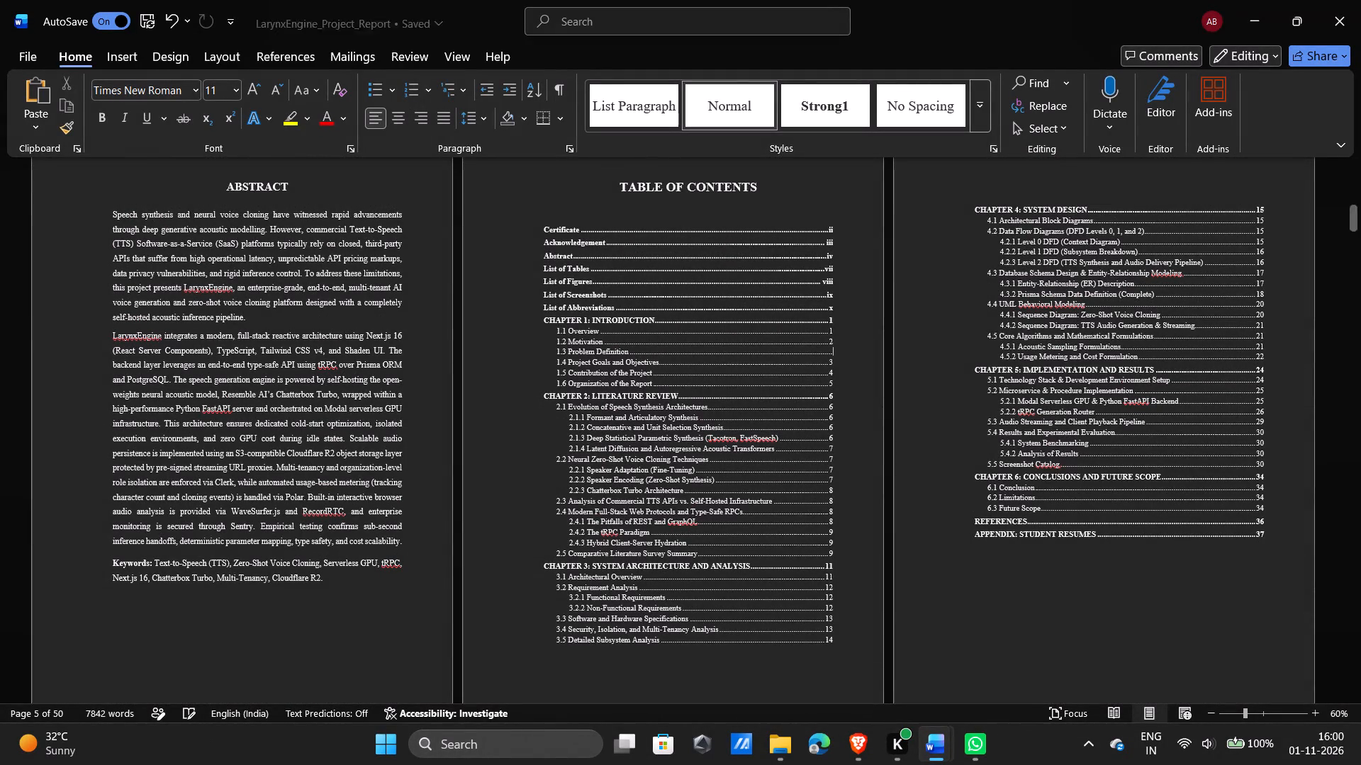
pyautogui.press('3')
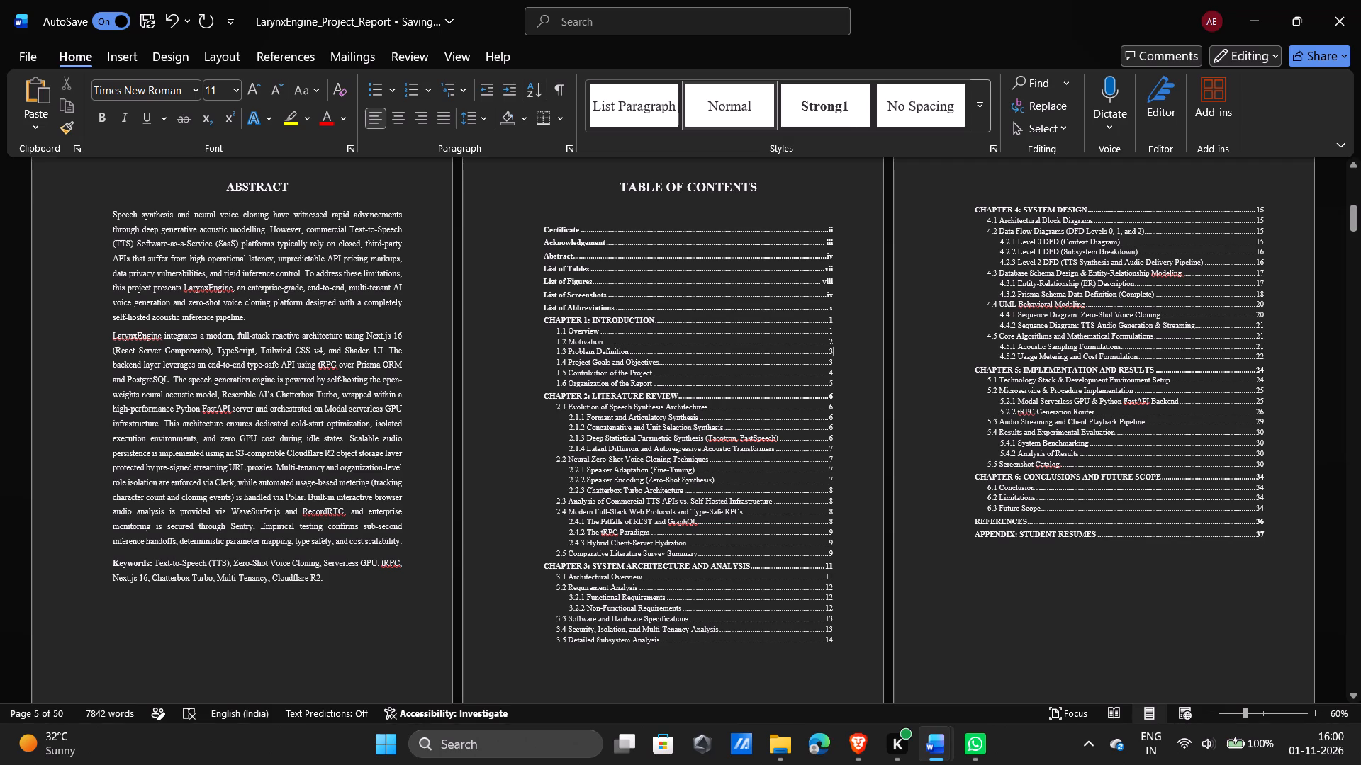
# Check which pages Sections 1.3 to 1.6 and the Chapter 2 opening fall on, using the footer page numbers.
pyautogui.scroll(-4, 839, 373)
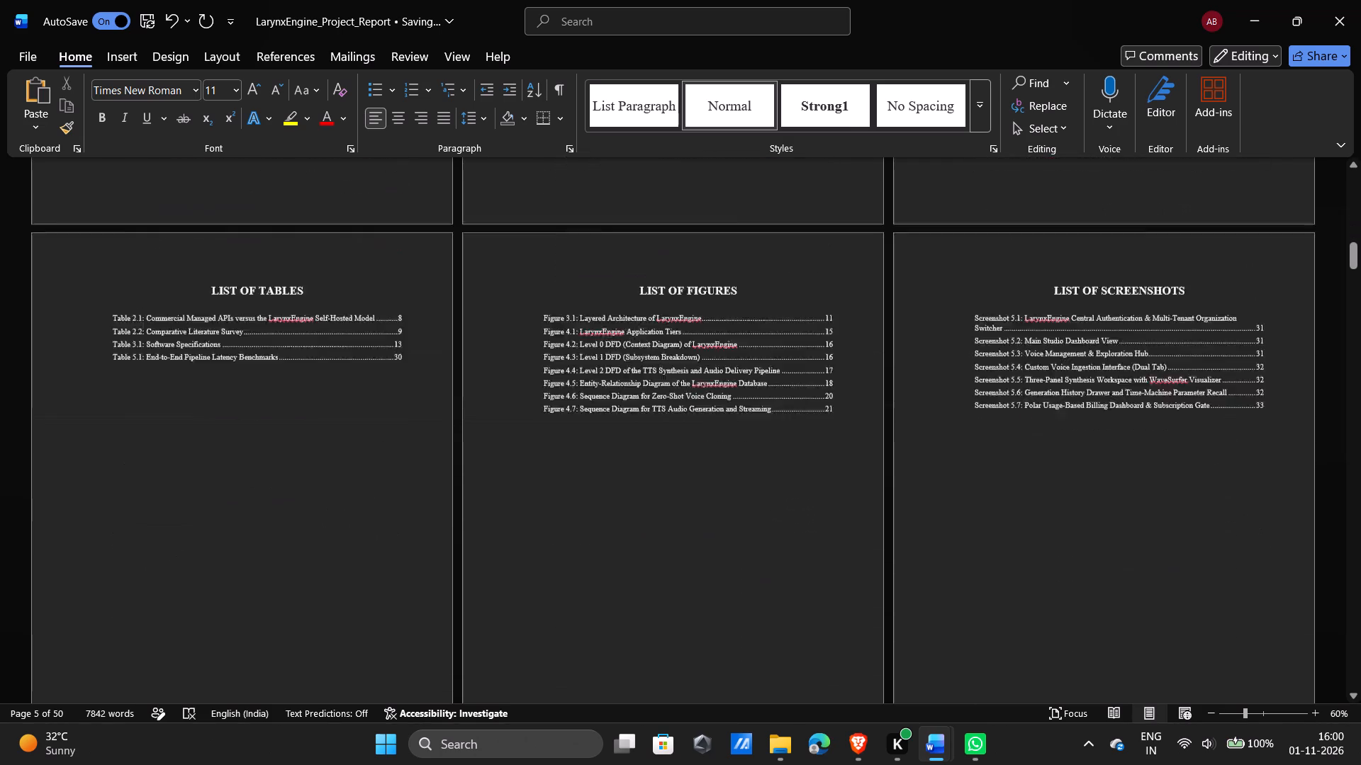
pyautogui.scroll(-4, 839, 373)
pyautogui.scroll(2, 839, 373)
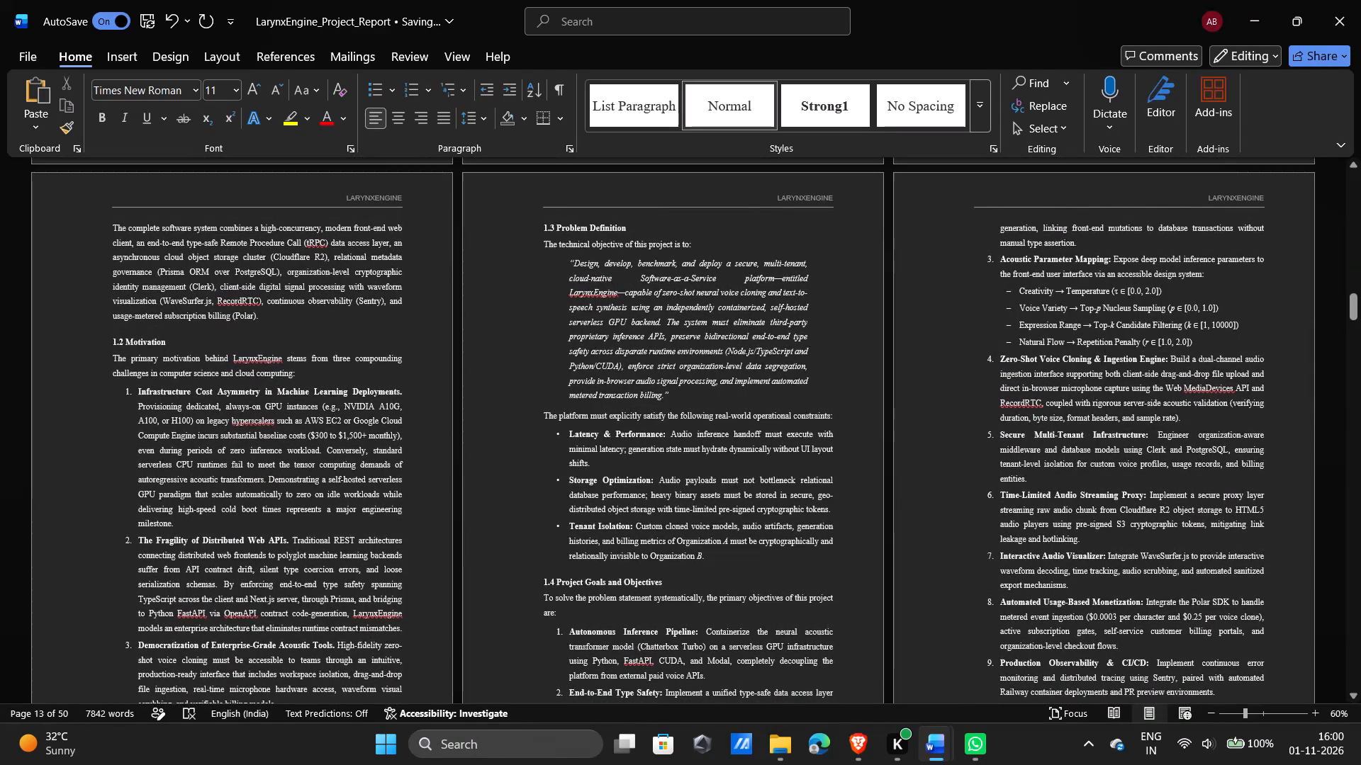
pyautogui.scroll(-2, 839, 373)
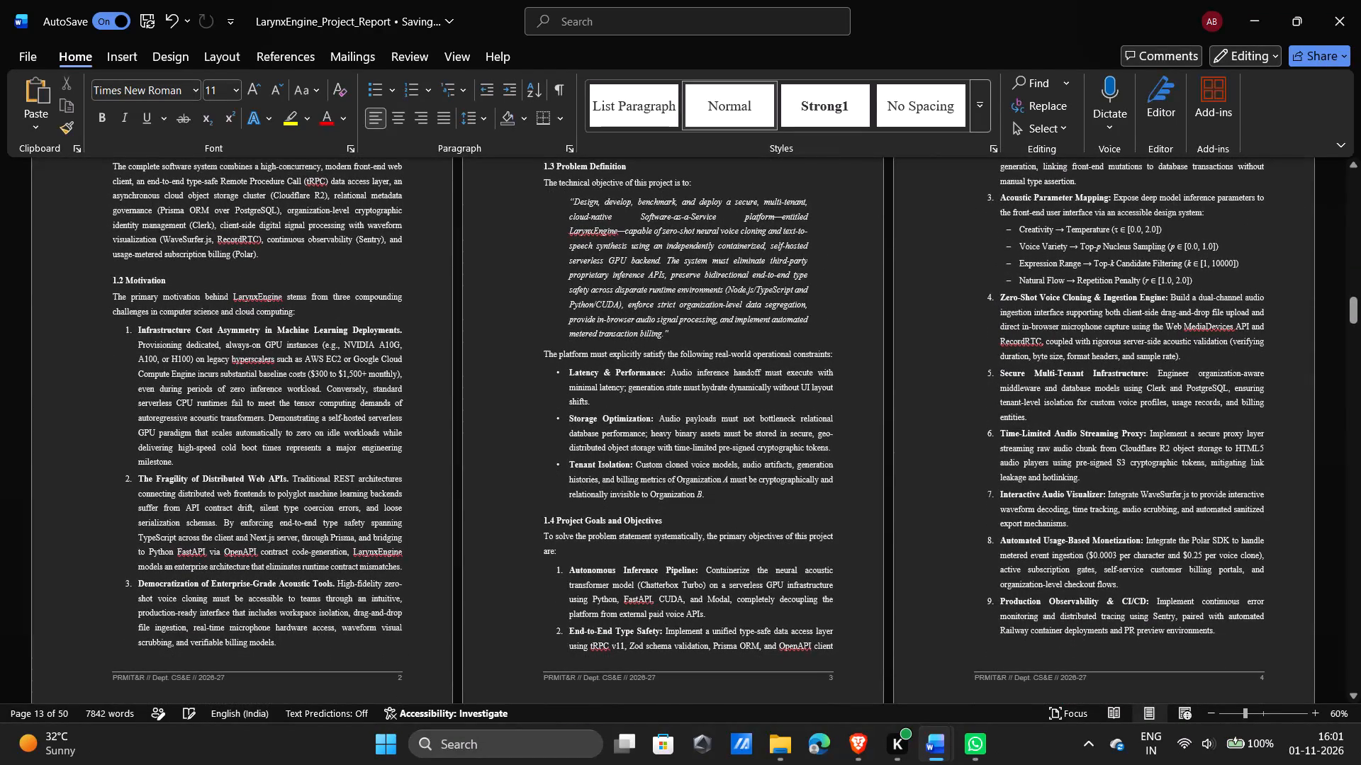
pyautogui.scroll(-1, 839, 373)
pyautogui.scroll(1, 839, 373)
pyautogui.scroll(-1, 839, 373)
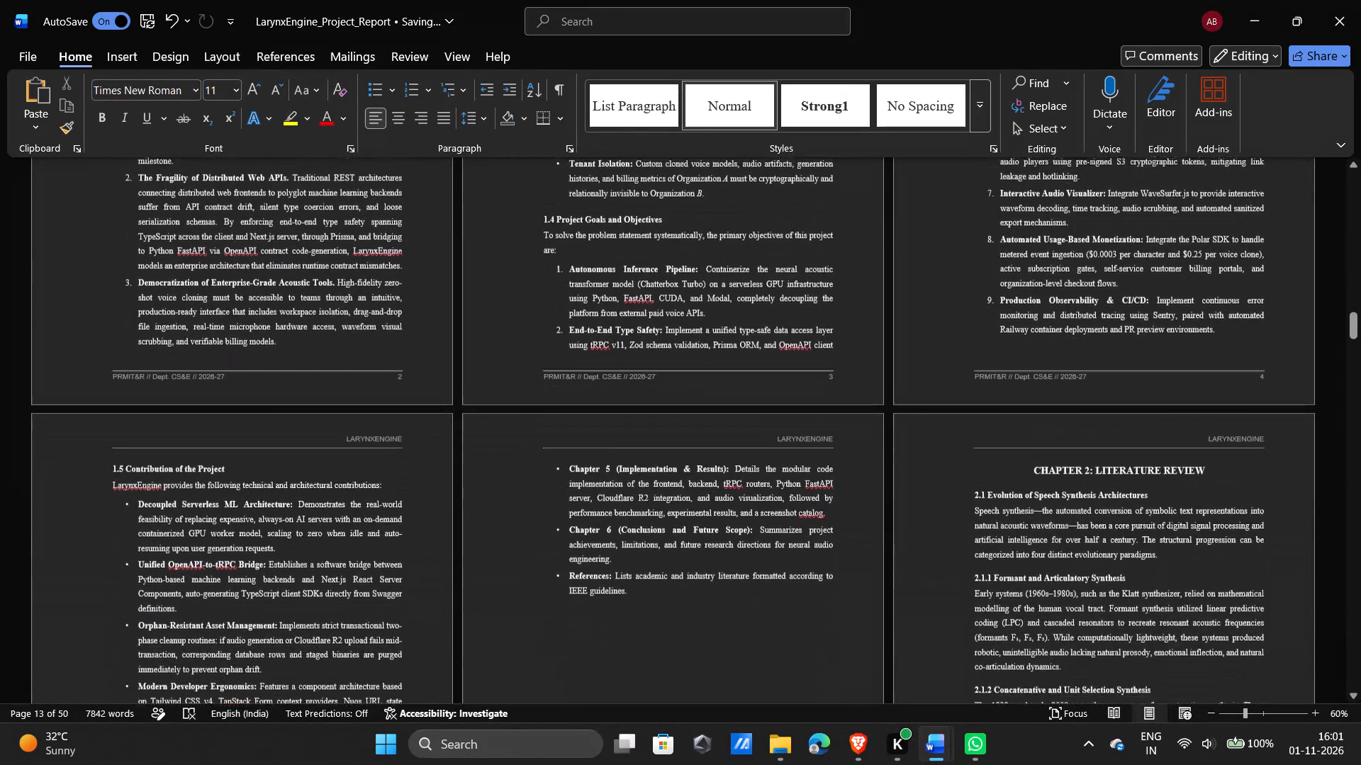
pyautogui.scroll(-2, 839, 373)
pyautogui.scroll(4, 839, 373)
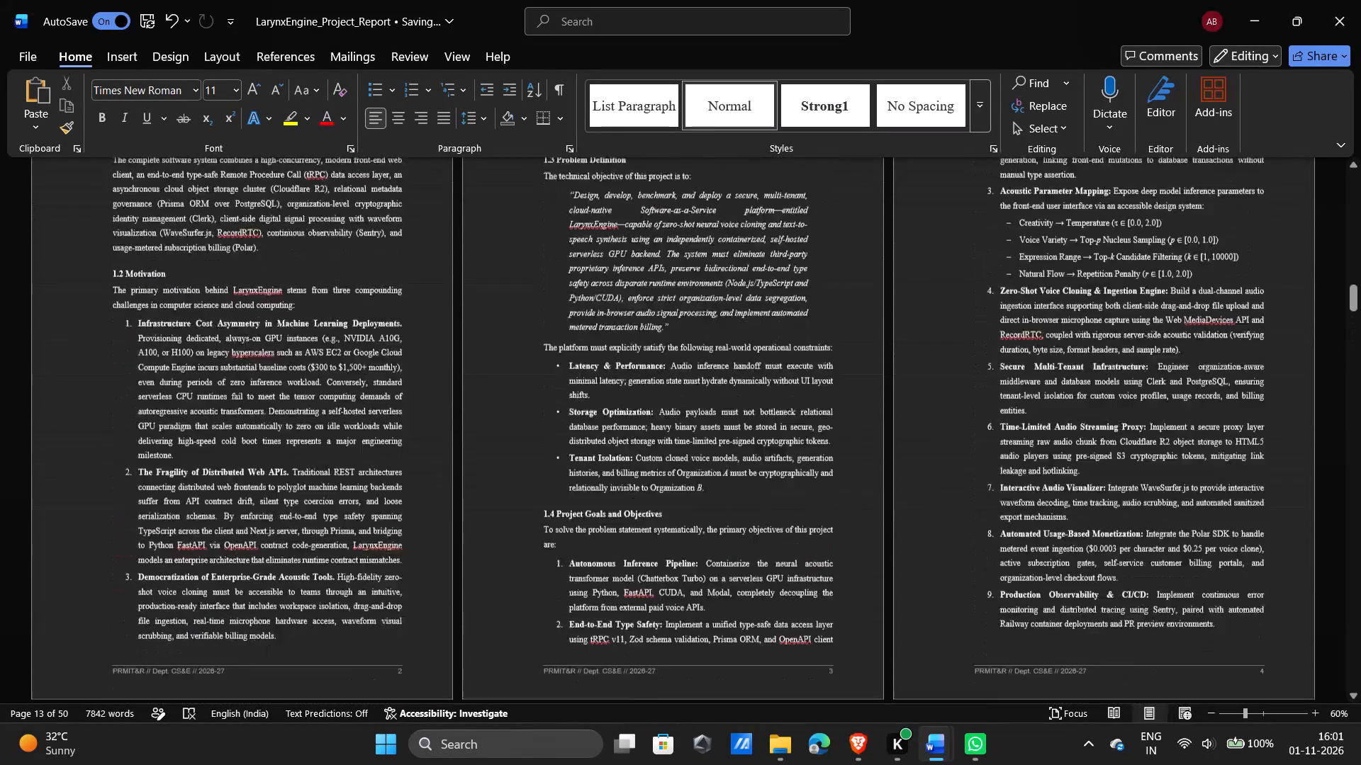
# Set the page number of the 1.5 Contribution of the Project entry in the table of contents to 5.
pyautogui.scroll(5, 839, 373)
pyautogui.scroll(-2, 839, 373)
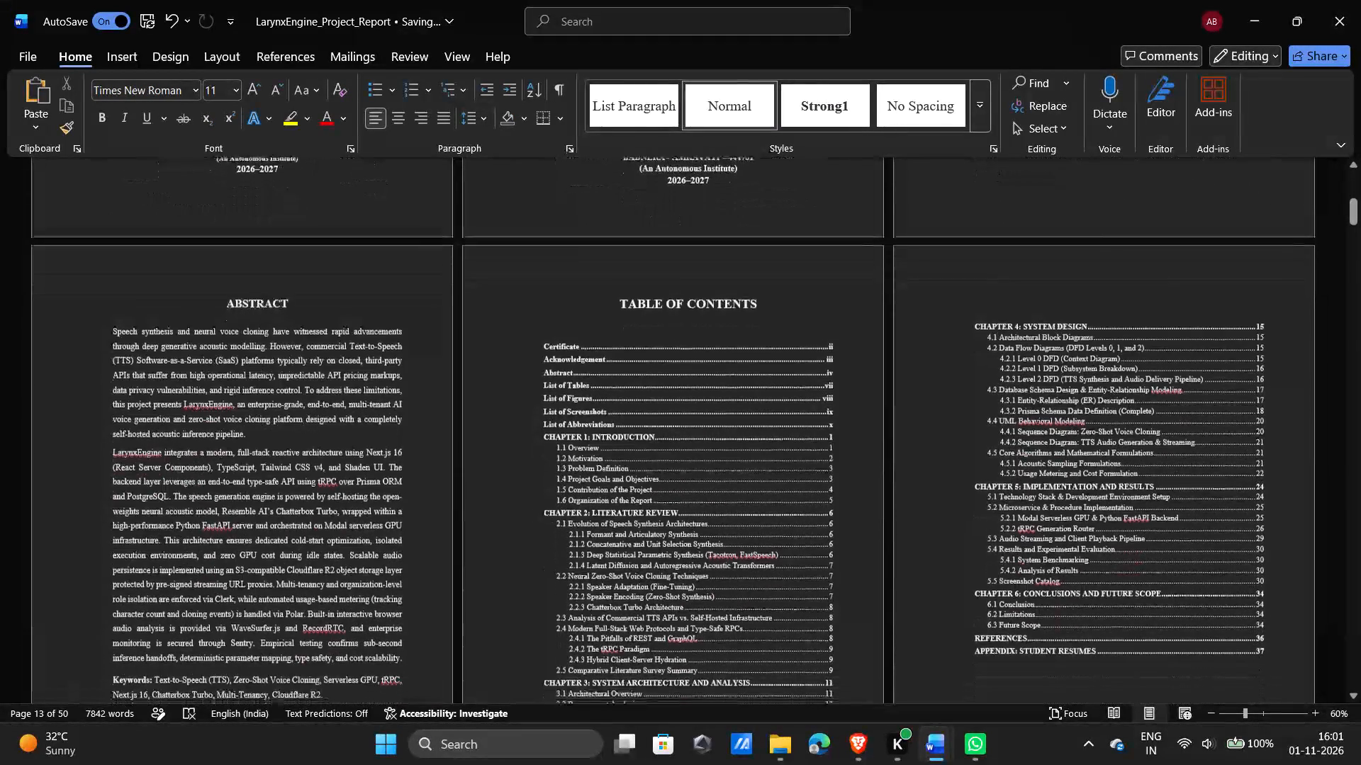
pyautogui.scroll(-2, 839, 373)
pyautogui.keyDown('ctrl'); pyautogui.scroll(5, 839, 373); pyautogui.keyUp('ctrl')
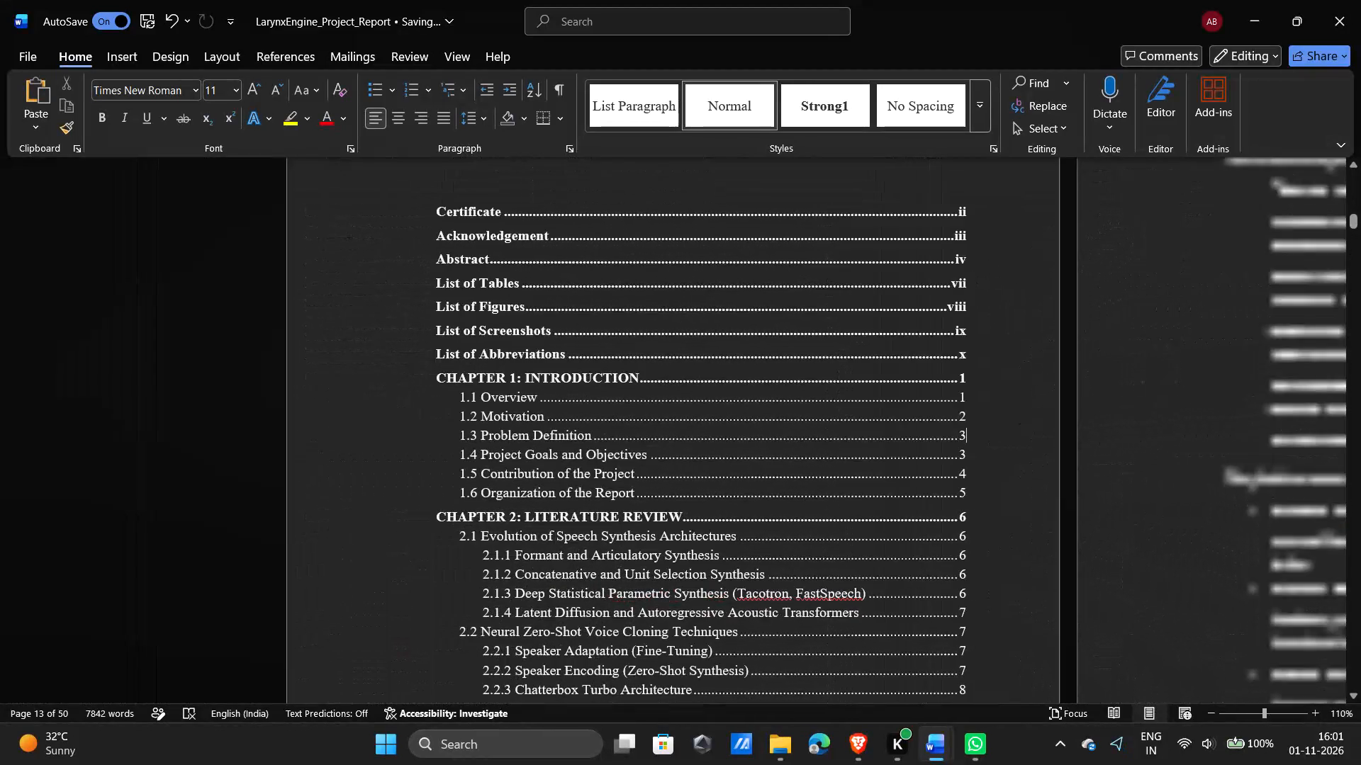
pyautogui.click(967, 477)
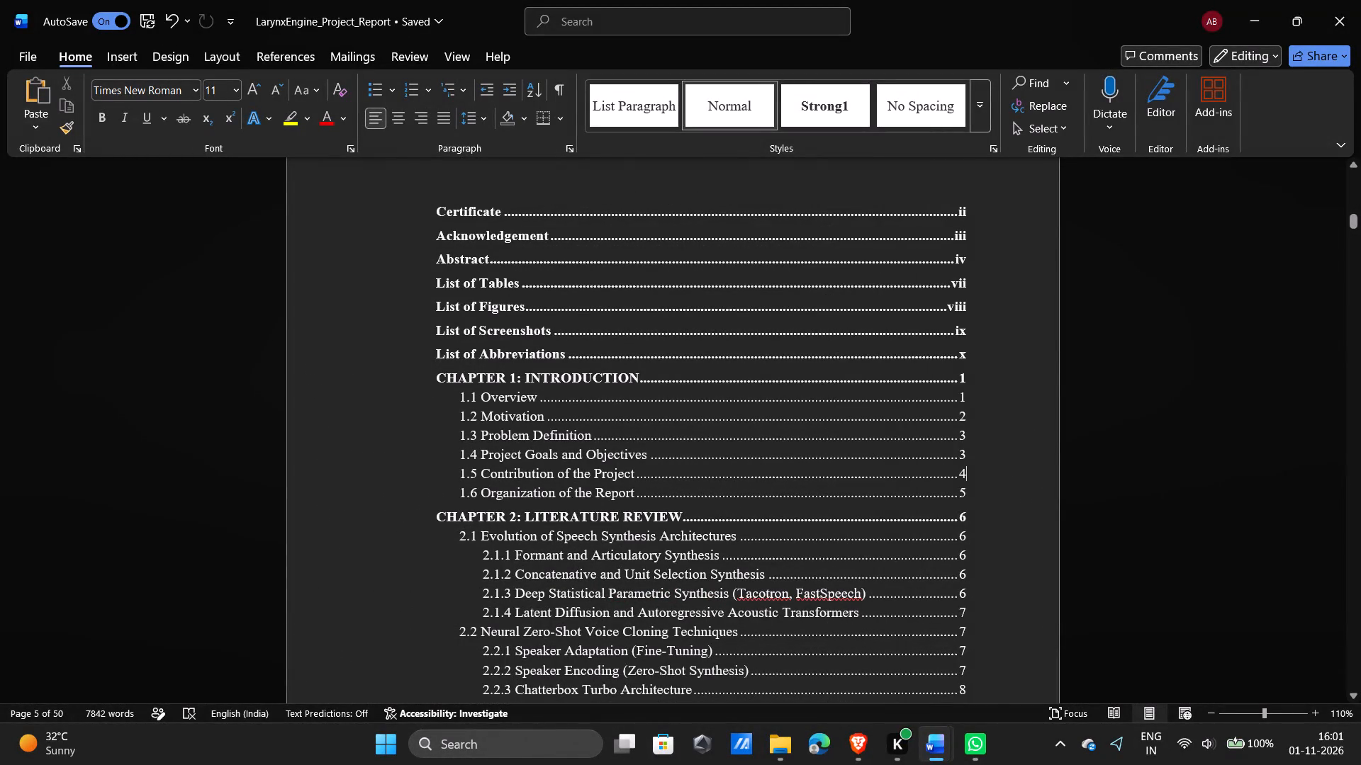
pyautogui.press('BackSpace')
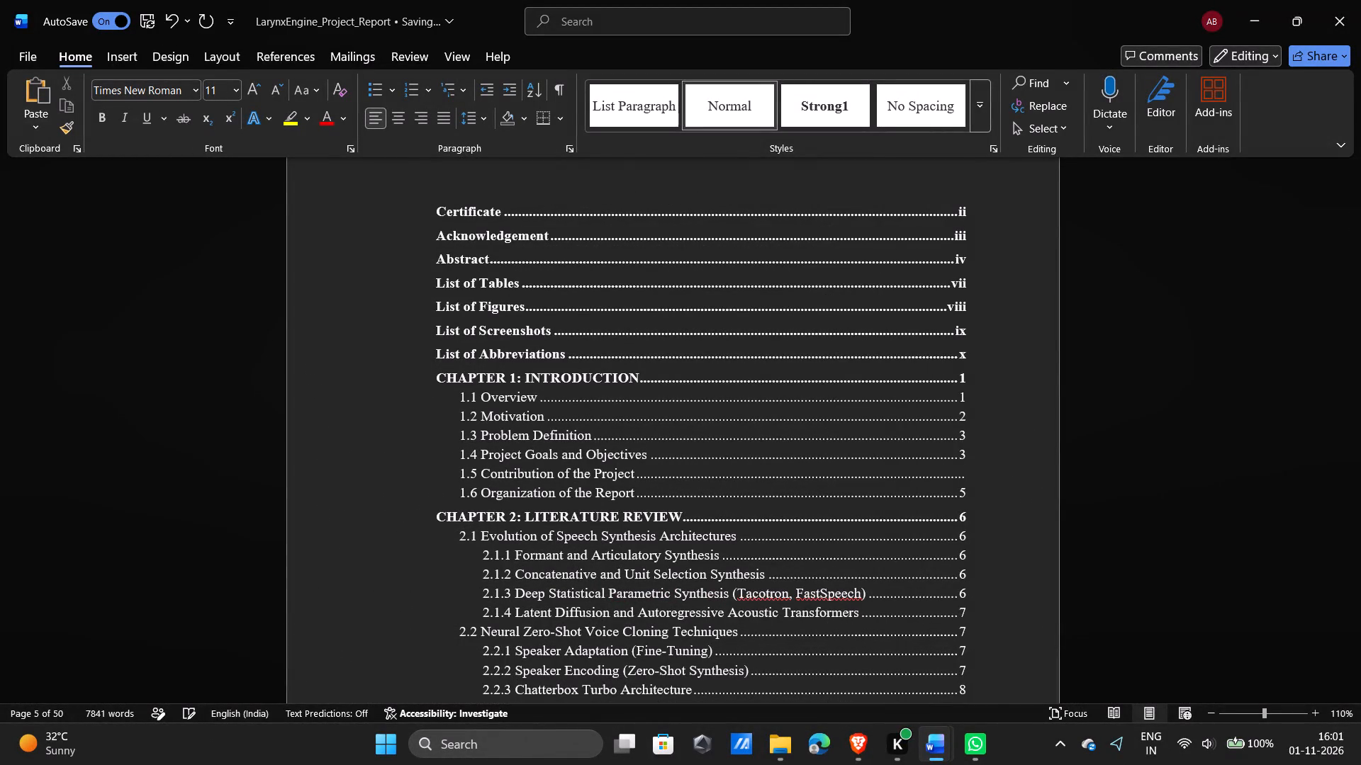
pyautogui.press('5')
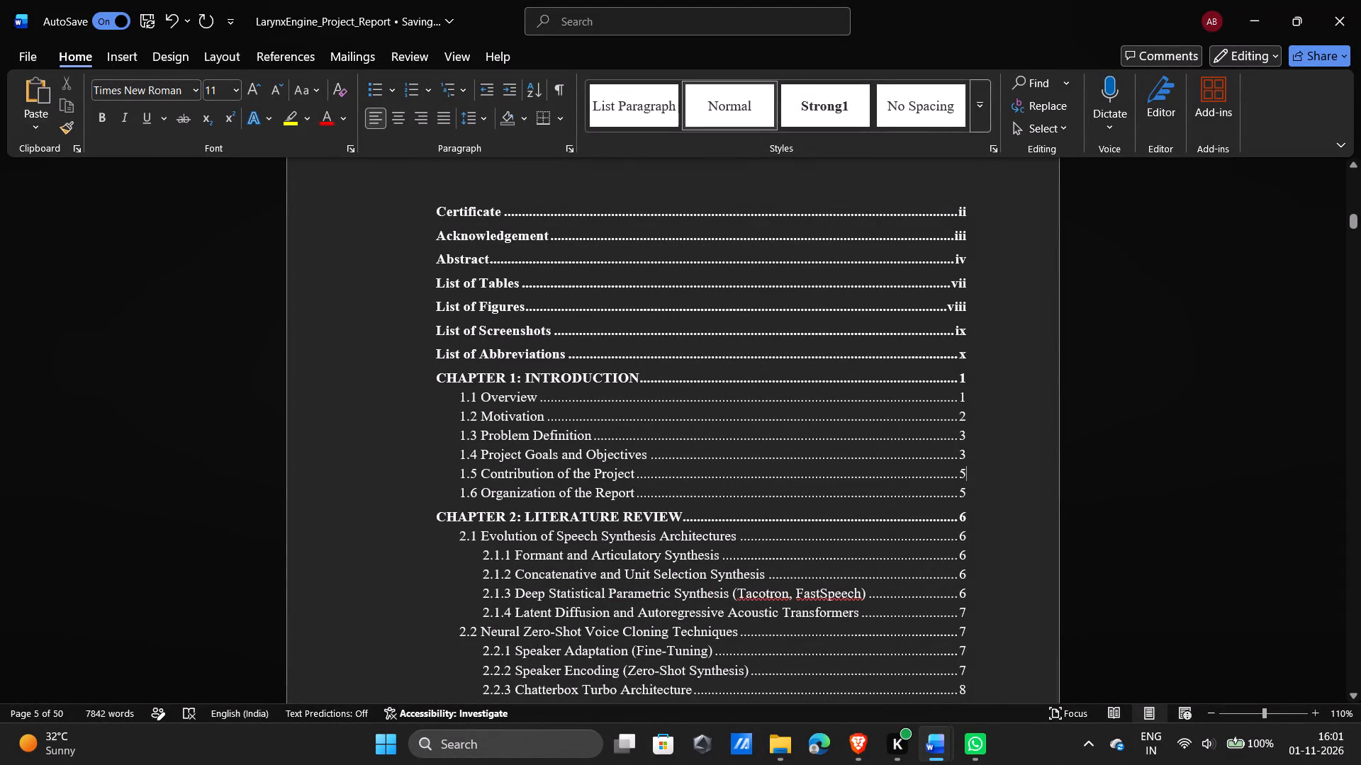
# Set the page number of the Chapter 2: Literature Review entry in the table of contents to 7.
pyautogui.click(970, 518)
pyautogui.press('BackSpace')
pyautogui.press('7')
# Review the front-matter lists, Chapter 1 and the first Chapter 2 pages in a multi-page view, checking where each section starts.
pyautogui.keyDown('ctrl'); pyautogui.scroll(-4, 970, 518); pyautogui.keyUp('ctrl')
pyautogui.scroll(-4, 970, 518)
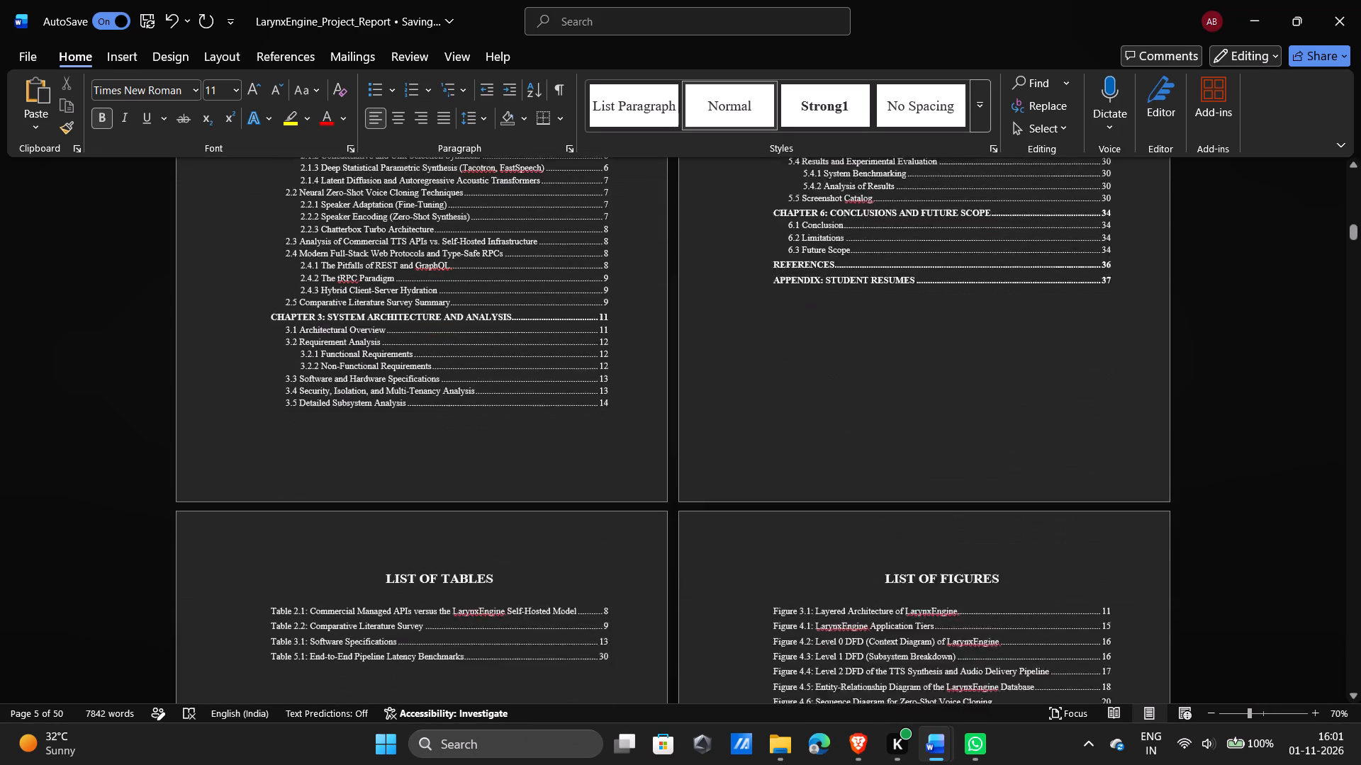
pyautogui.scroll(-6, 970, 518)
pyautogui.keyDown('ctrl'); pyautogui.scroll(-3, 970, 518); pyautogui.keyUp('ctrl')
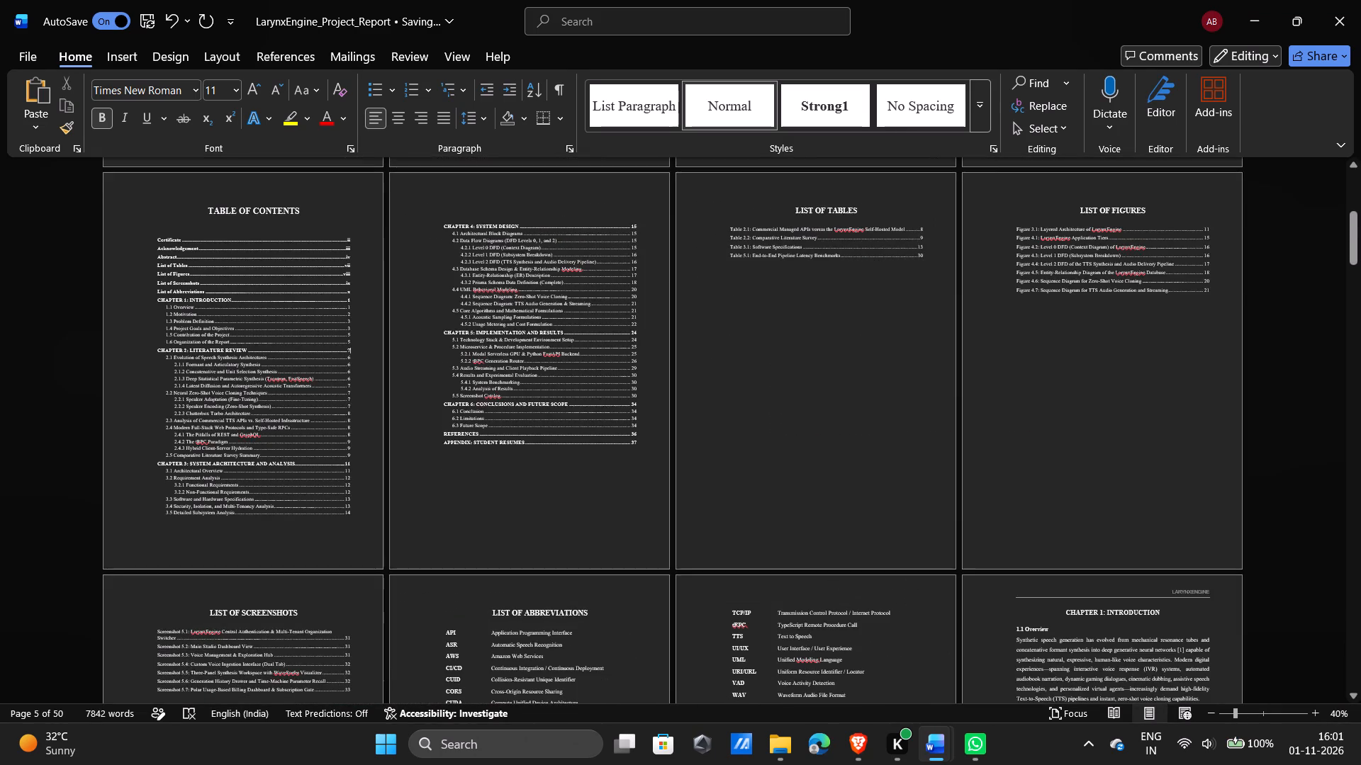
pyautogui.scroll(-5, 970, 518)
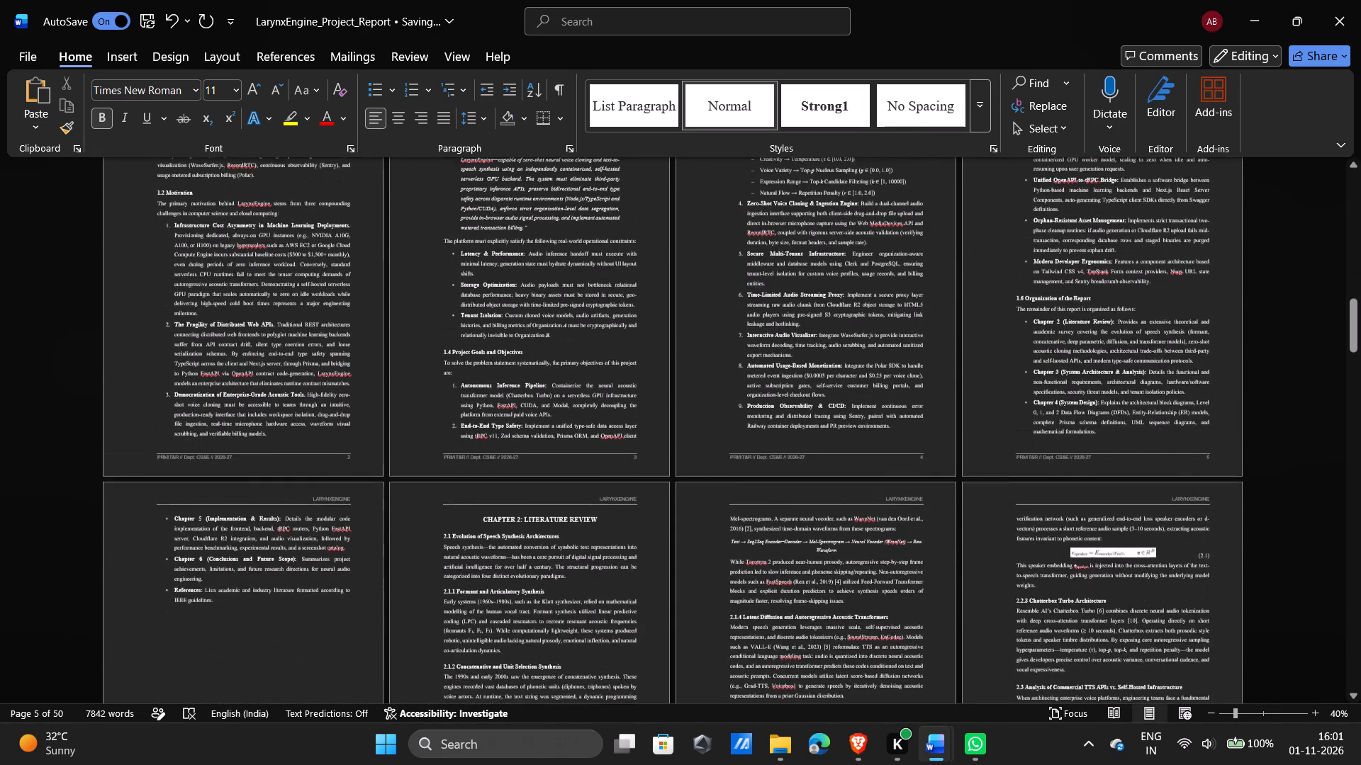
pyautogui.scroll(1, 970, 518)
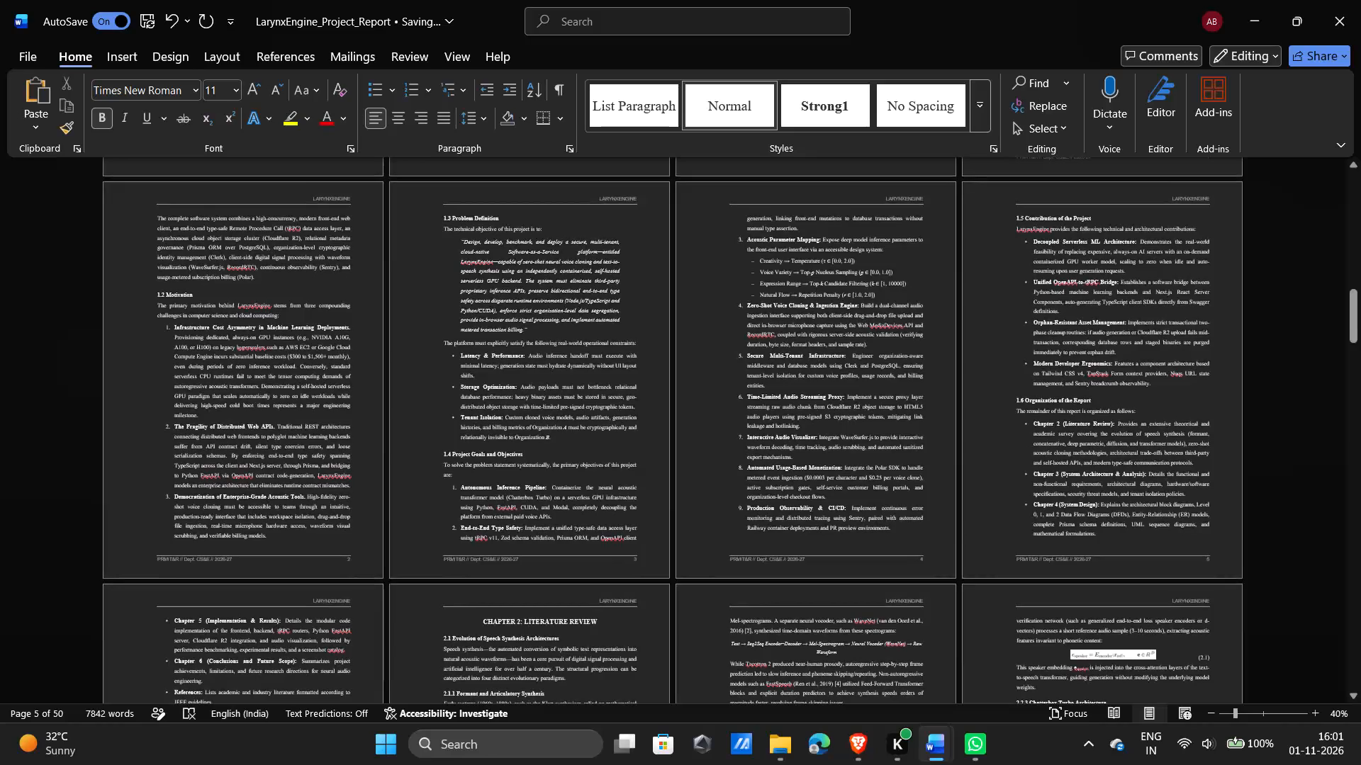
pyautogui.scroll(-3, 970, 518)
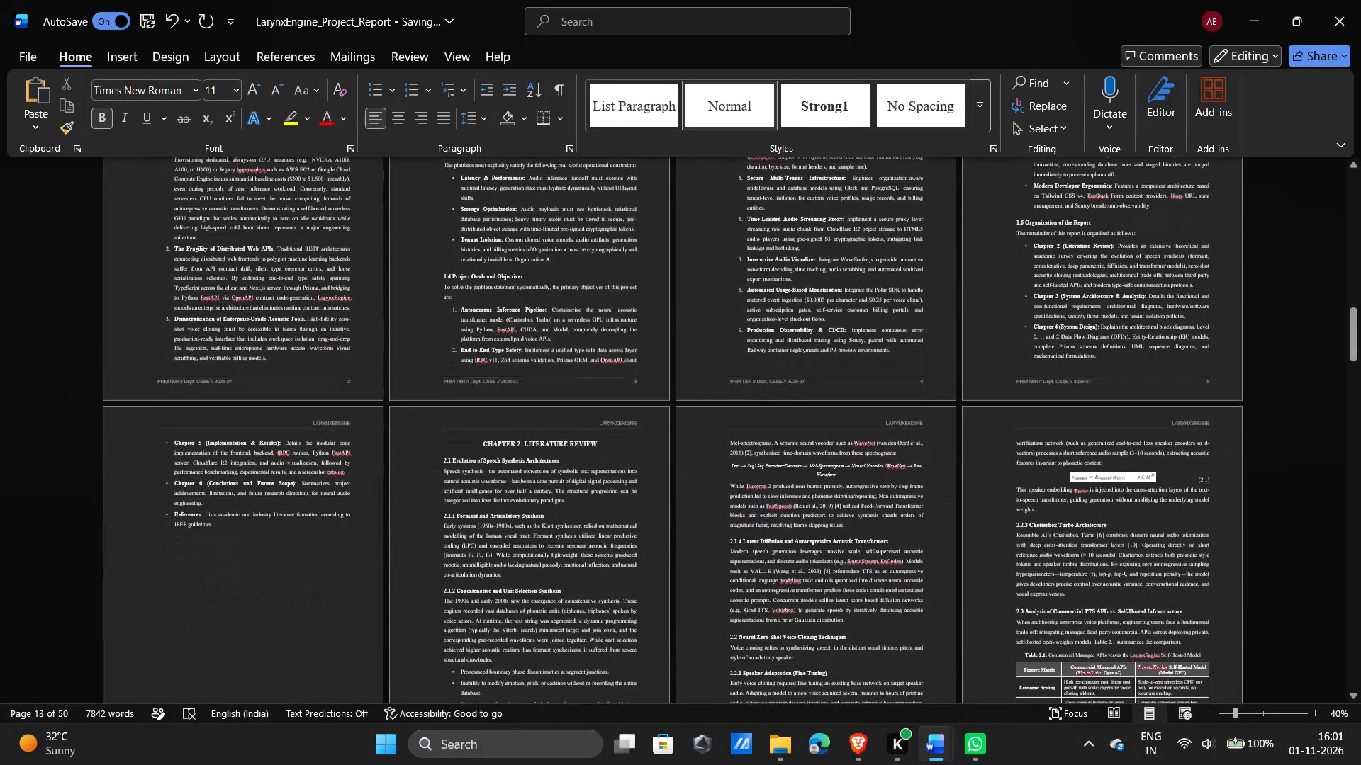
pyautogui.scroll(-1, 970, 518)
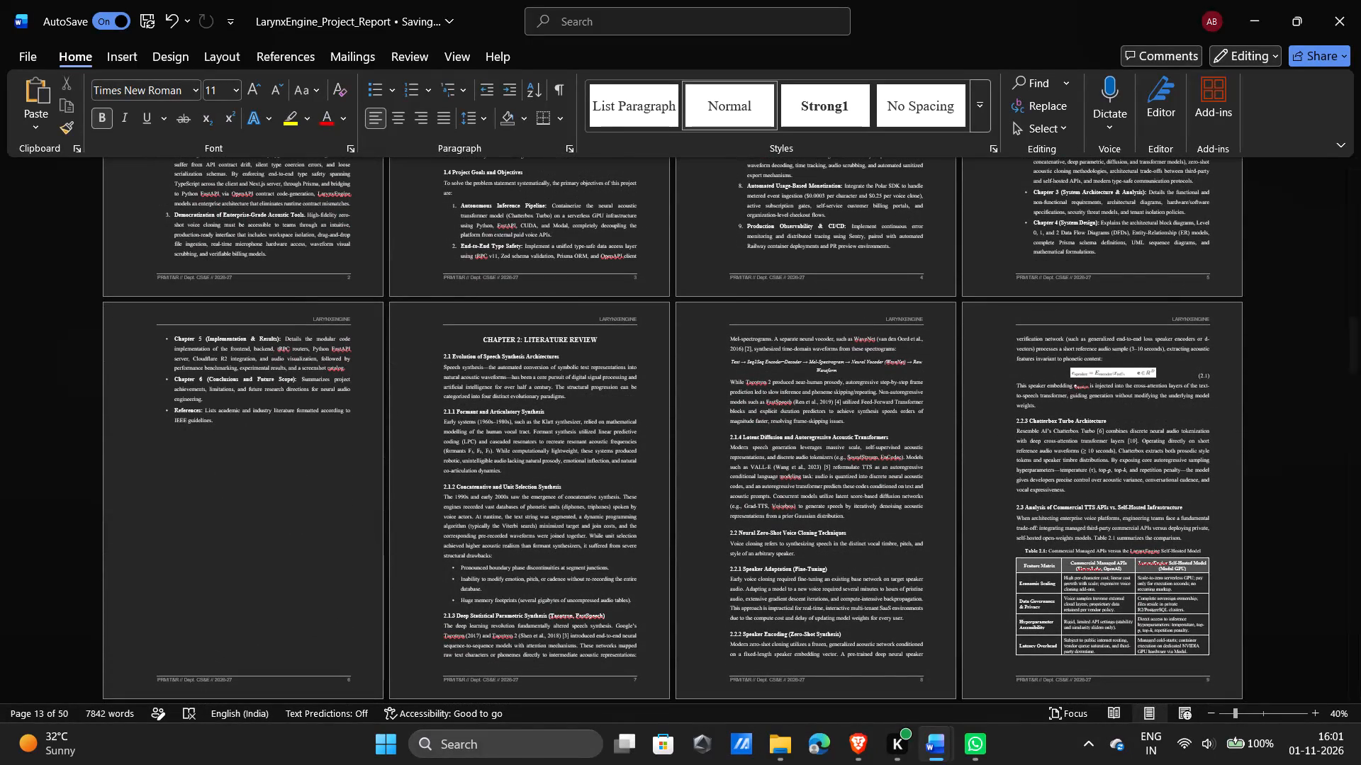
# Check which pages Sections 2.1 to 2.3 of the Literature Review fall on, using the footer page numbers.
pyautogui.keyDown('ctrl'); pyautogui.scroll(4, 970, 518); pyautogui.keyUp('ctrl')
pyautogui.scroll(-6, 970, 518)
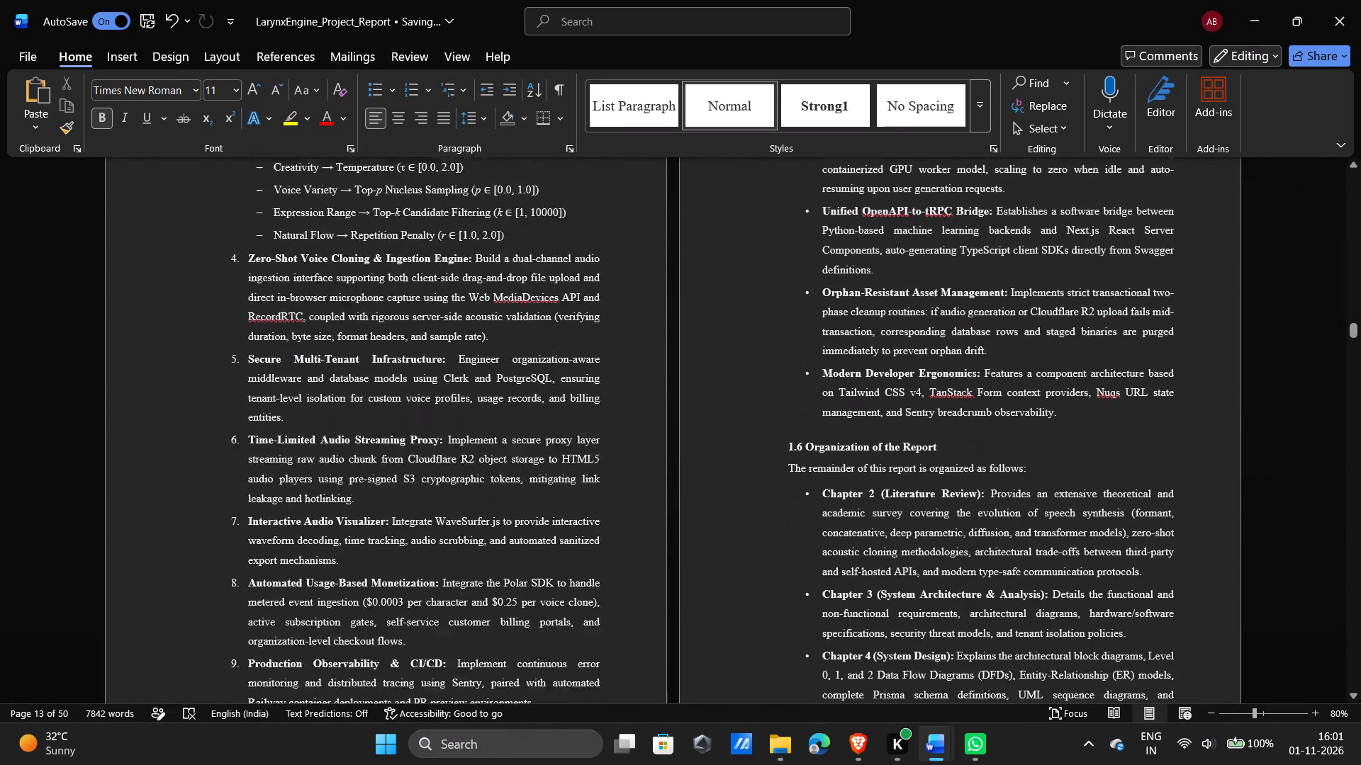
pyautogui.scroll(-3, 970, 518)
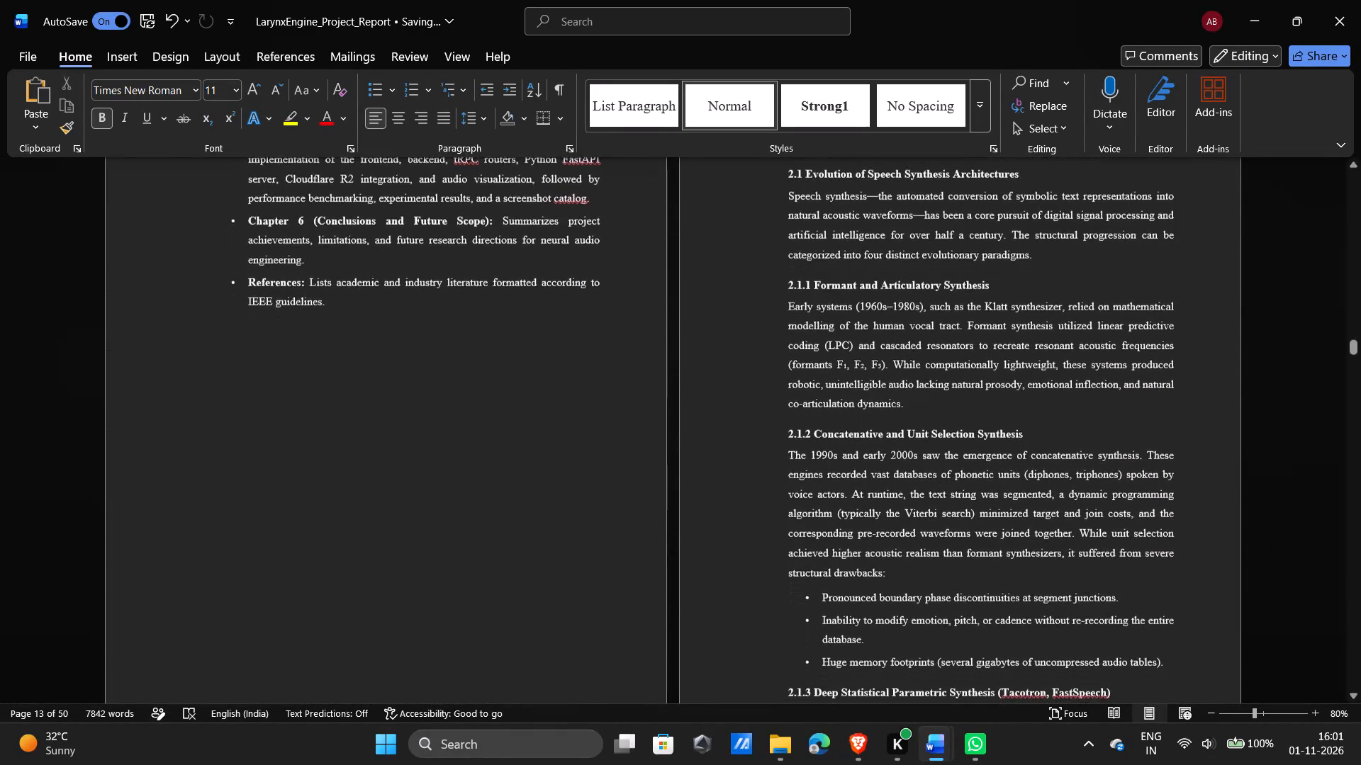
pyautogui.scroll(-2, 970, 518)
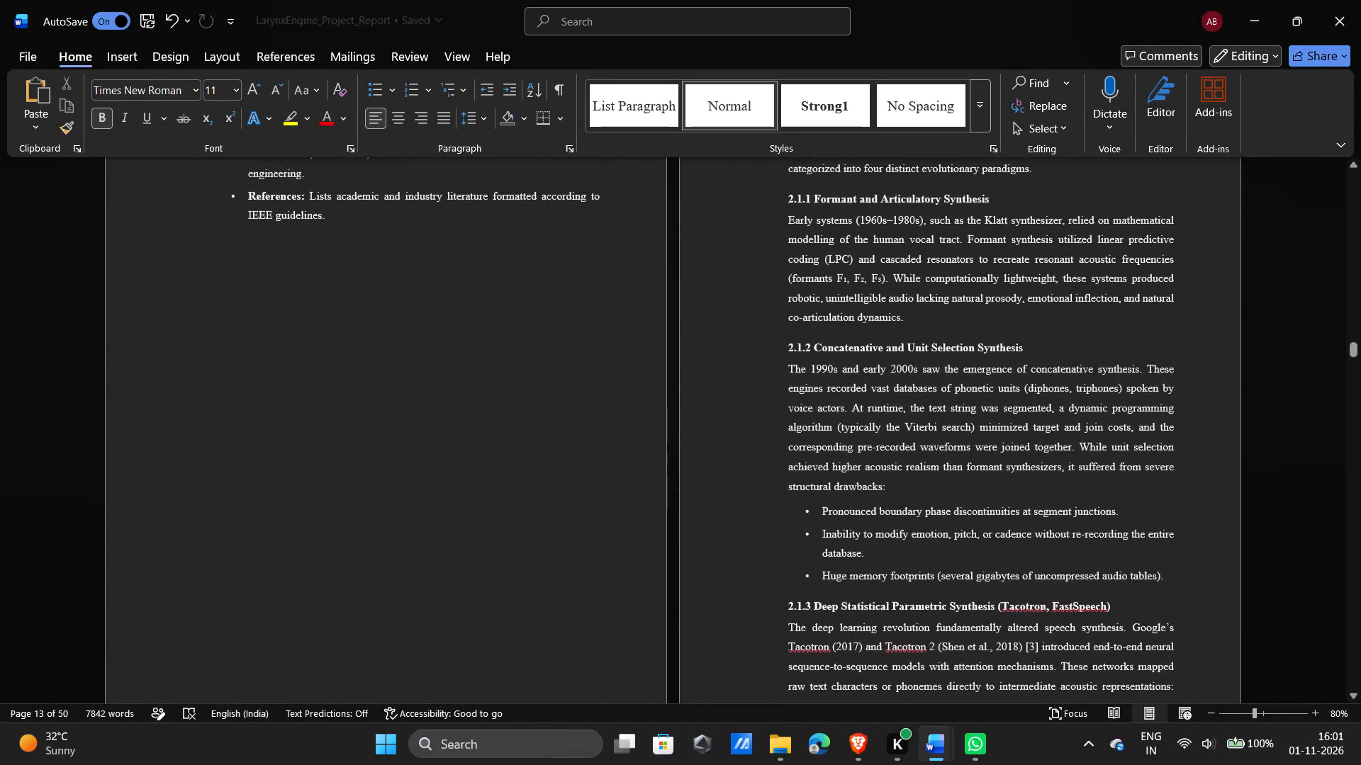
pyautogui.scroll(-6, 970, 518)
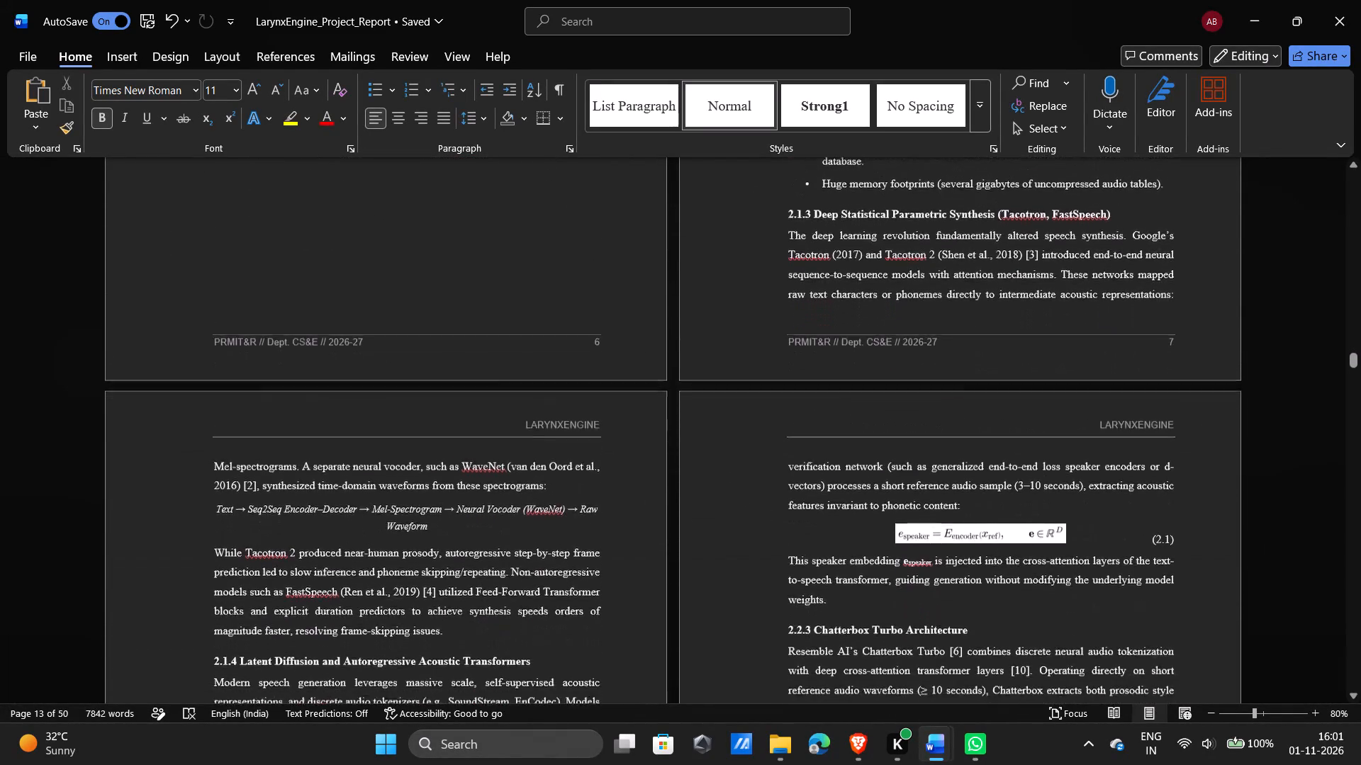
pyautogui.scroll(-2, 970, 518)
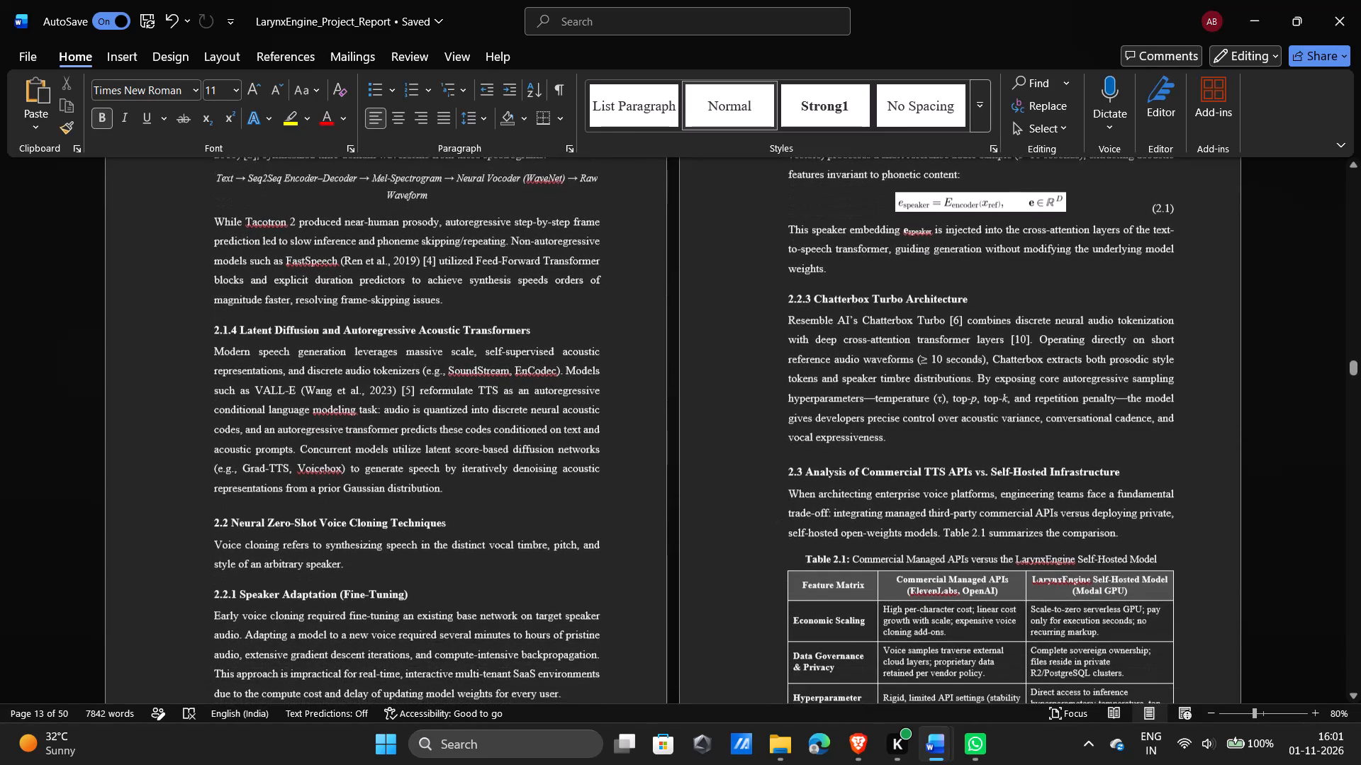
pyautogui.scroll(-1, 970, 518)
pyautogui.scroll(-1, 516, 397)
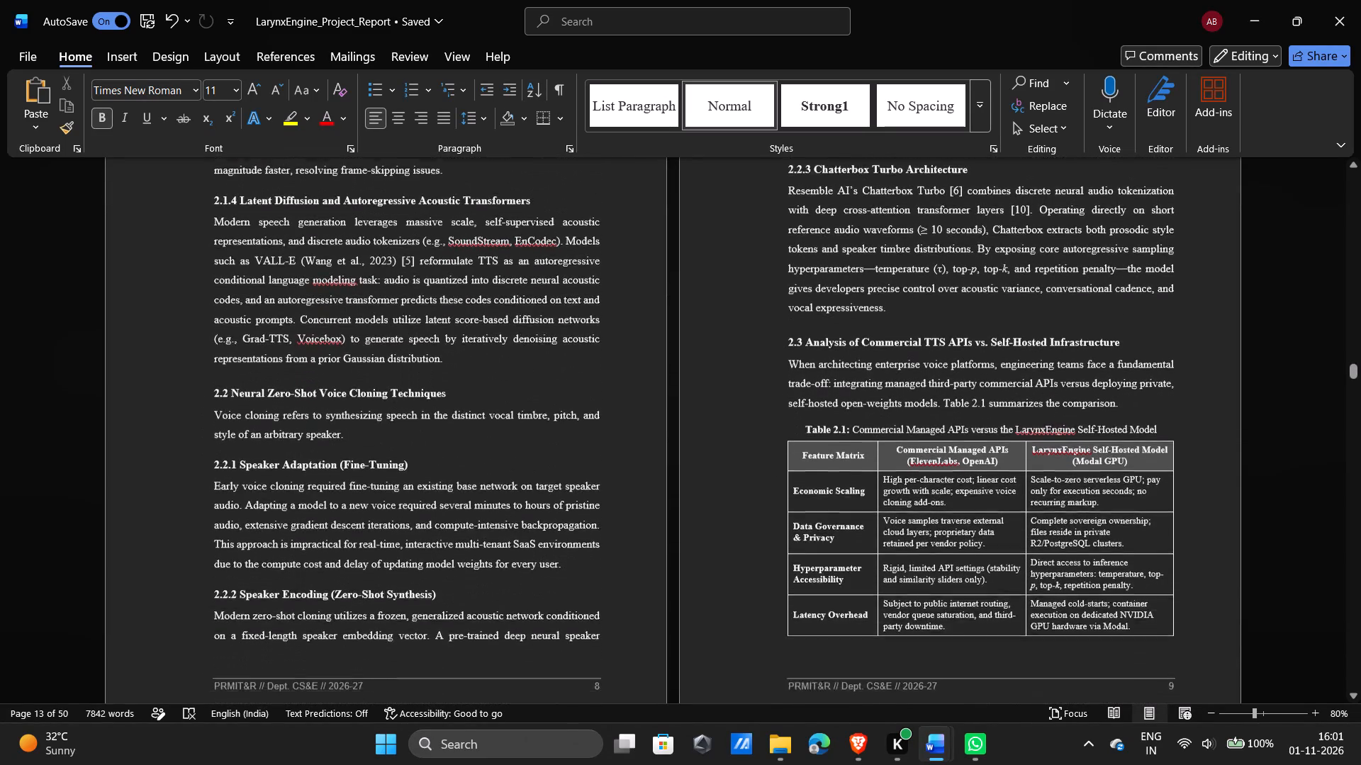
pyautogui.scroll(-1, 516, 397)
# Set the page numbers of the 2.1, 2.1.1, 2.1.2 and 2.1.3 entries in the table of contents to 7.
pyautogui.scroll(8, 516, 397)
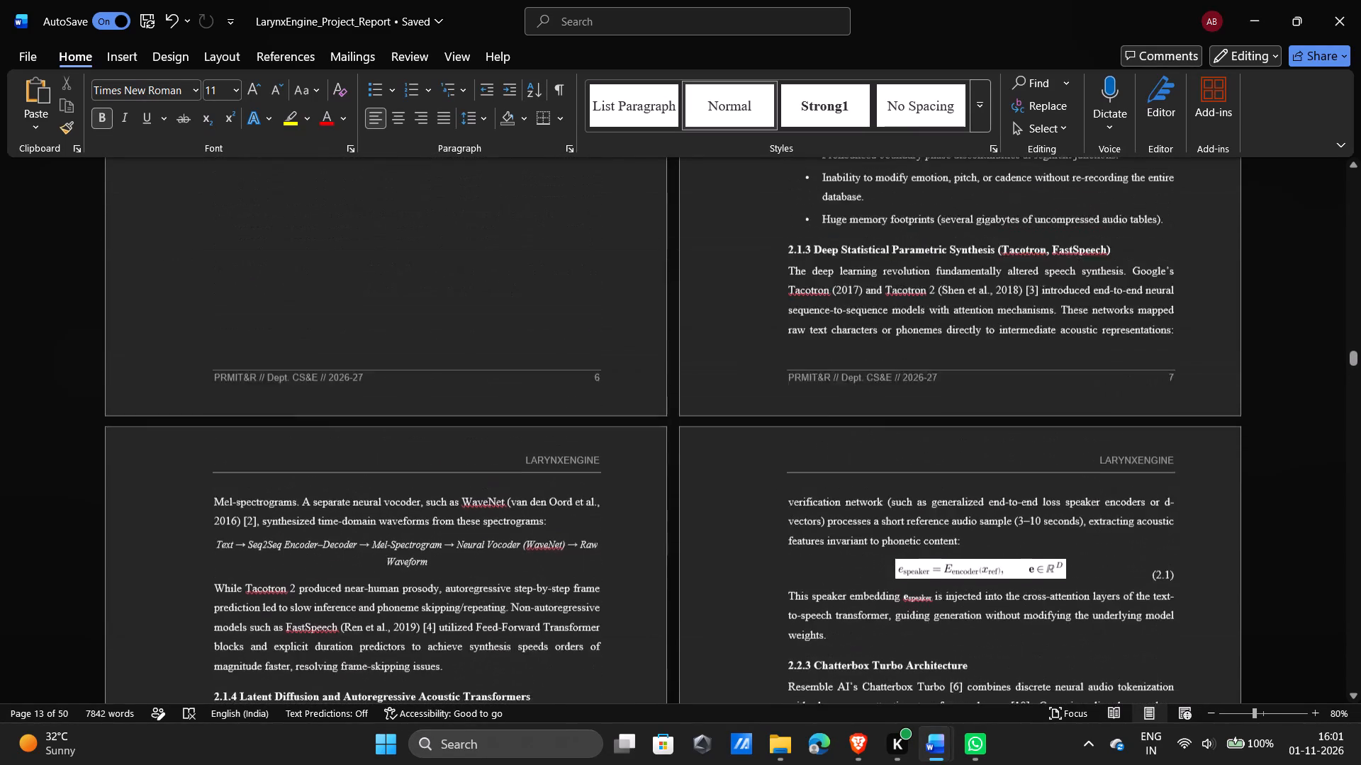
pyautogui.scroll(11, 516, 397)
pyautogui.scroll(-3, 516, 397)
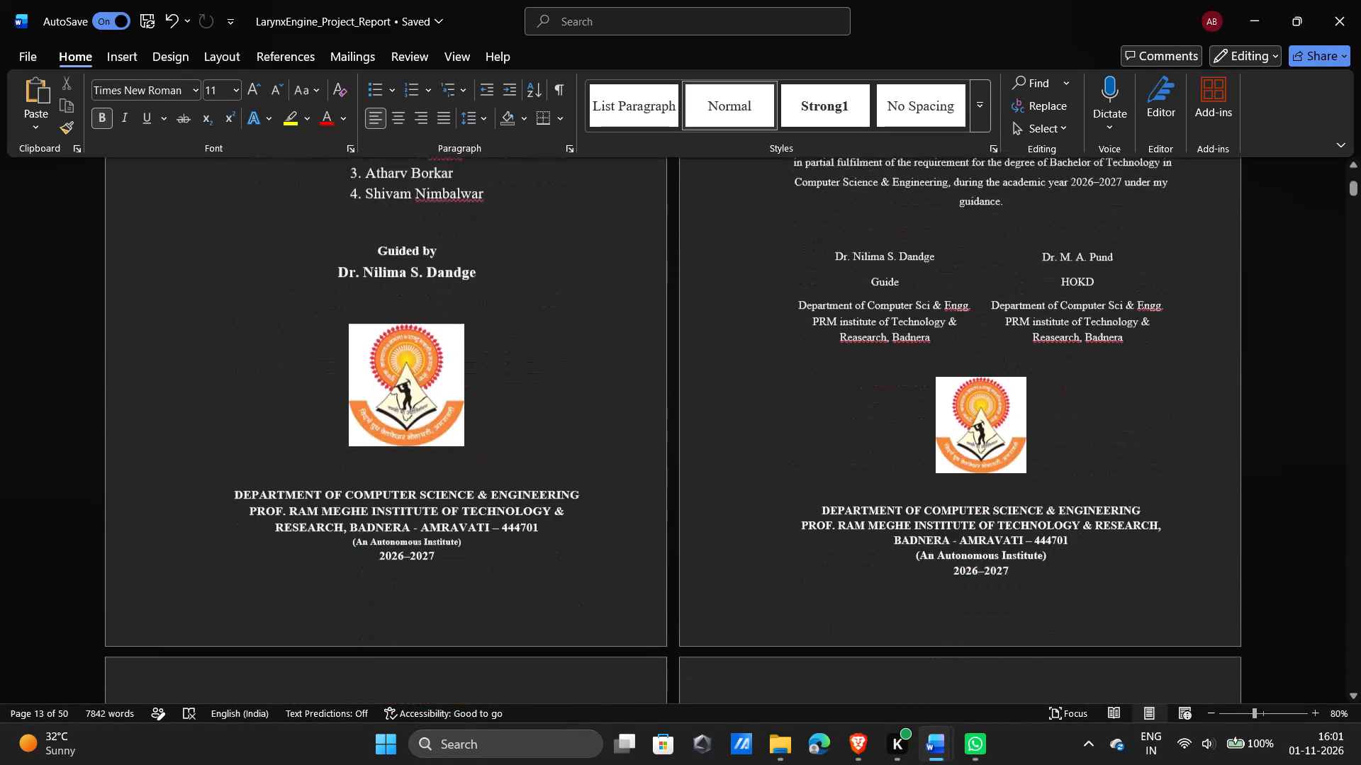
pyautogui.scroll(-6, 516, 397)
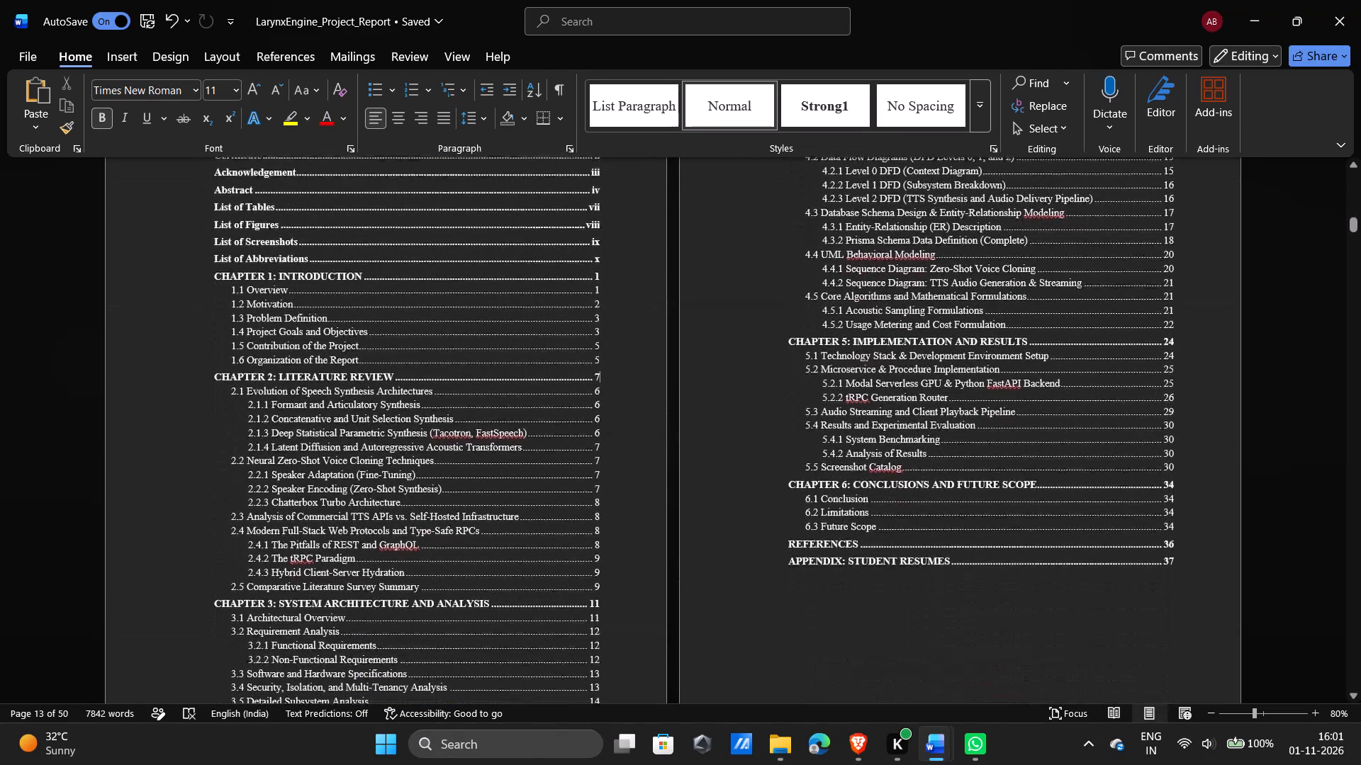
pyautogui.click(600, 391)
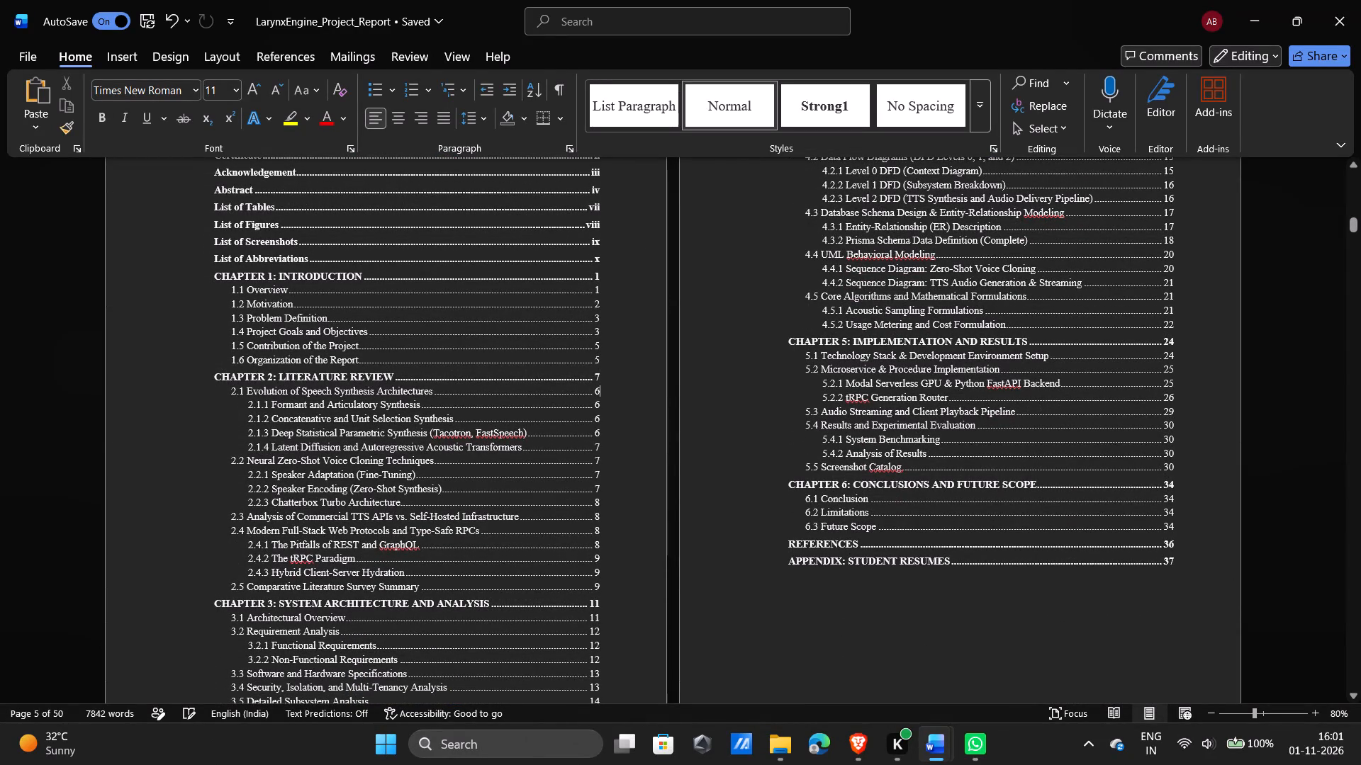
pyautogui.press('BackSpace')
pyautogui.press('7')
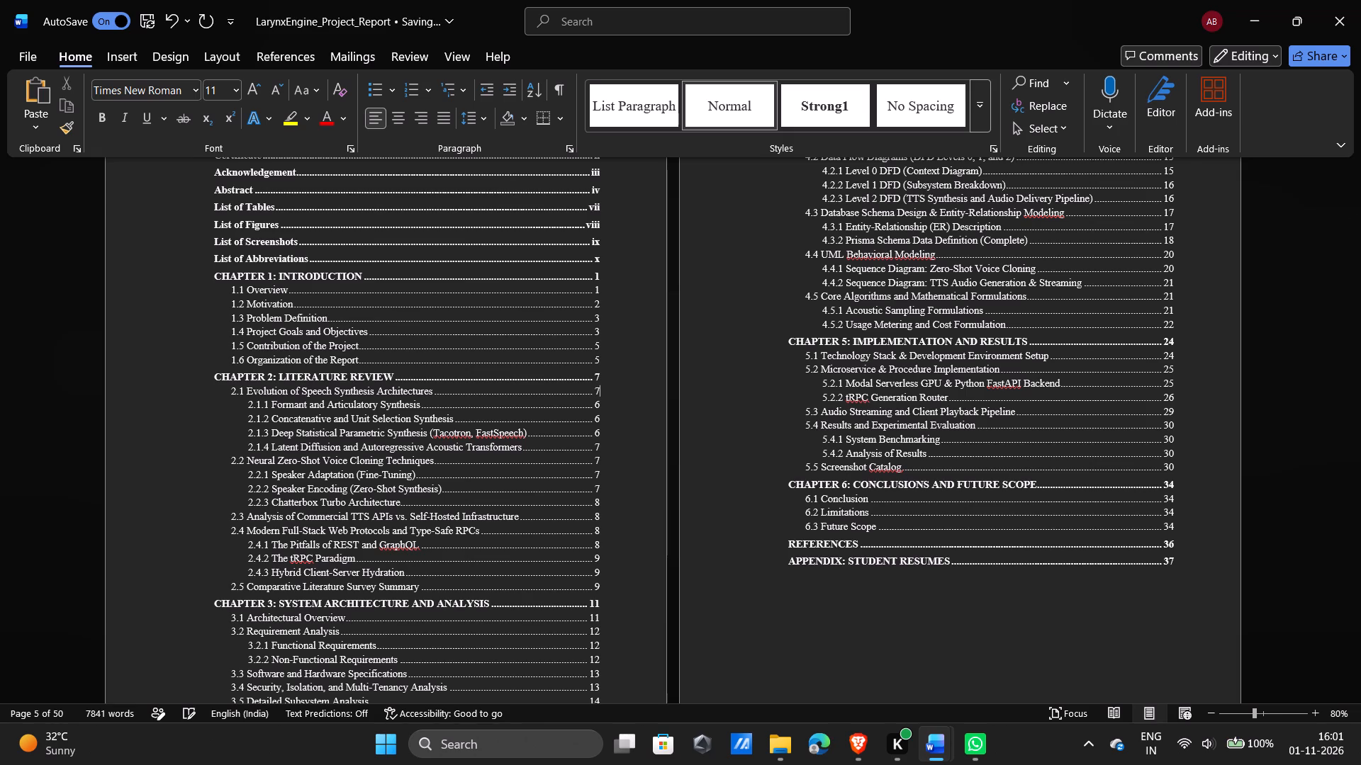
pyautogui.press('Down')
pyautogui.press('BackSpace')
pyautogui.press('7')
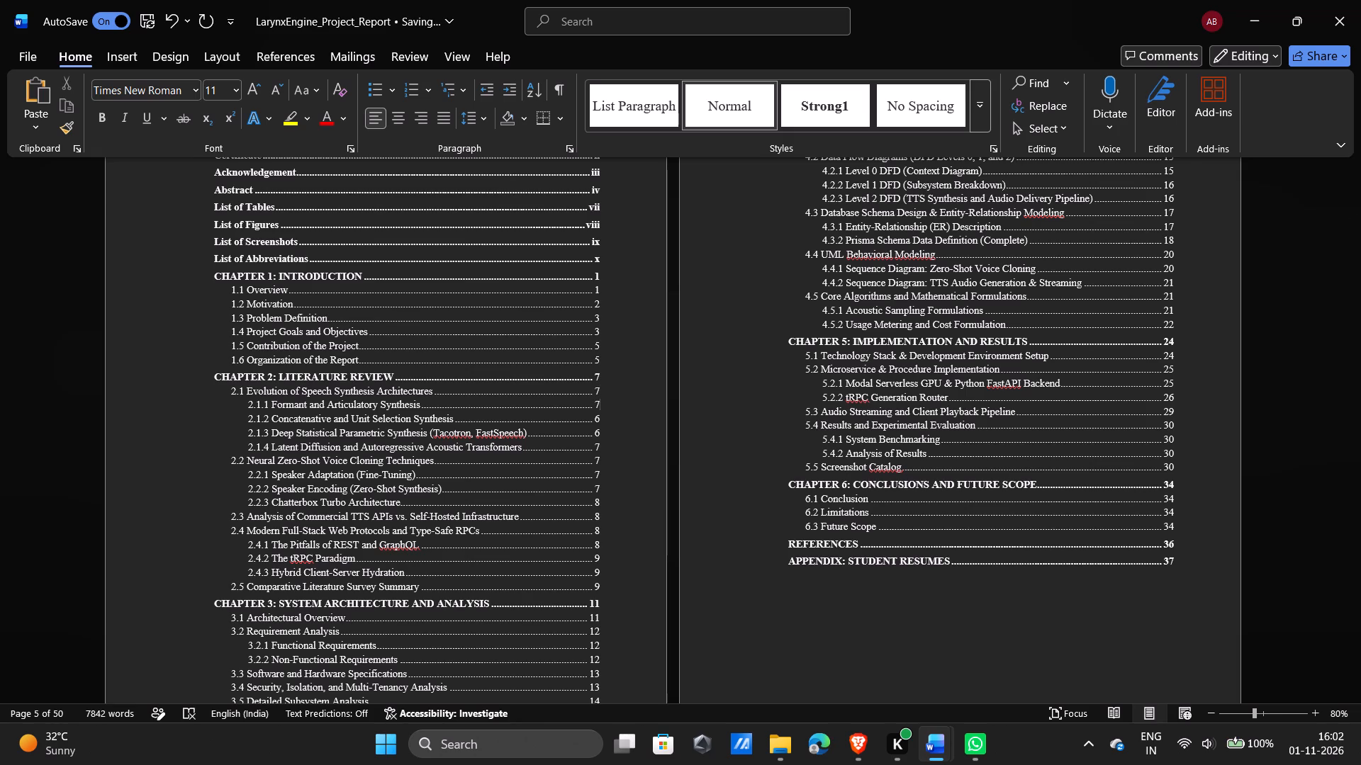
pyautogui.press('Down')
pyautogui.press('BackSpace')
pyautogui.press('7')
pyautogui.press('Down')
pyautogui.press('BackSpace')
pyautogui.press('7')
pyautogui.press('Down')
pyautogui.press('Down')
# Check which pages Sections 2.1.3 to 2.3 fall on, comparing their headings with the footer page numbers.
pyautogui.scroll(-19, 600, 391)
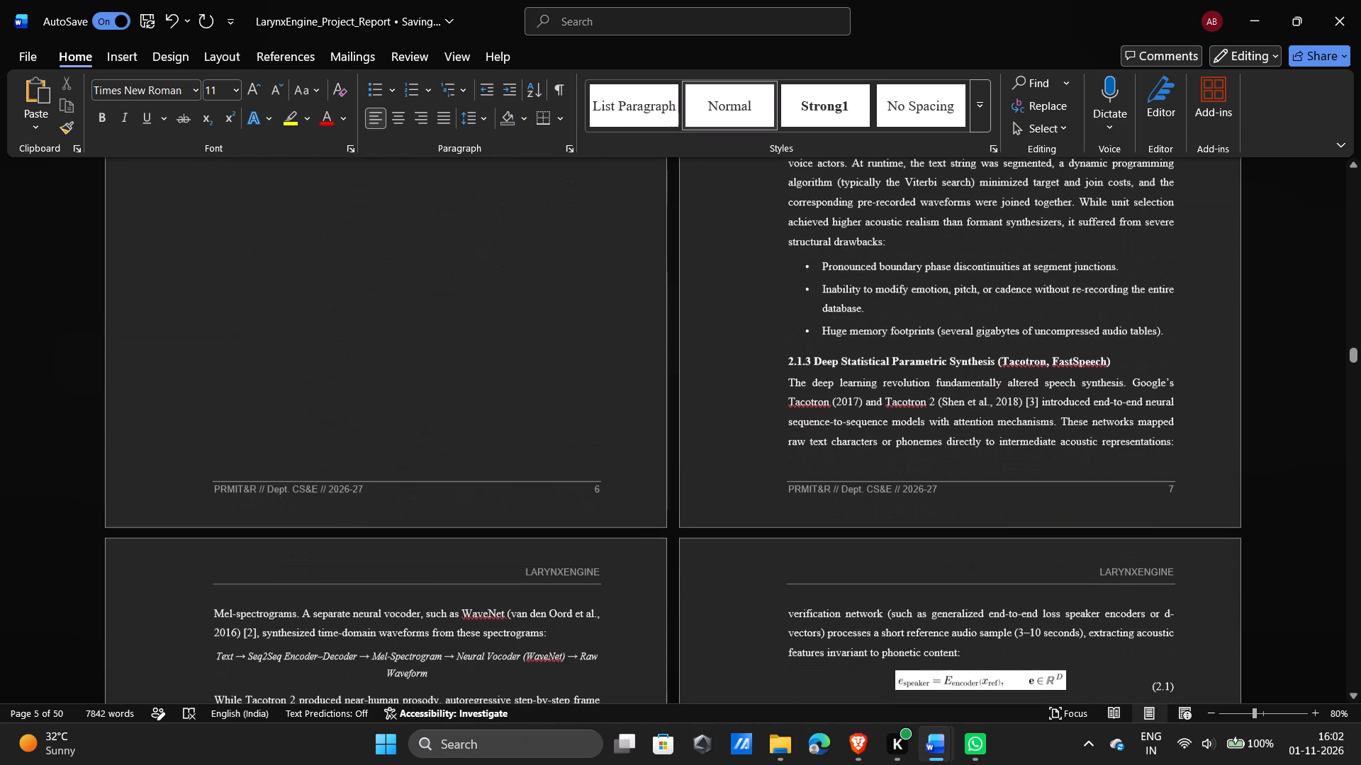
pyautogui.scroll(1, 600, 391)
pyautogui.scroll(-1, 600, 391)
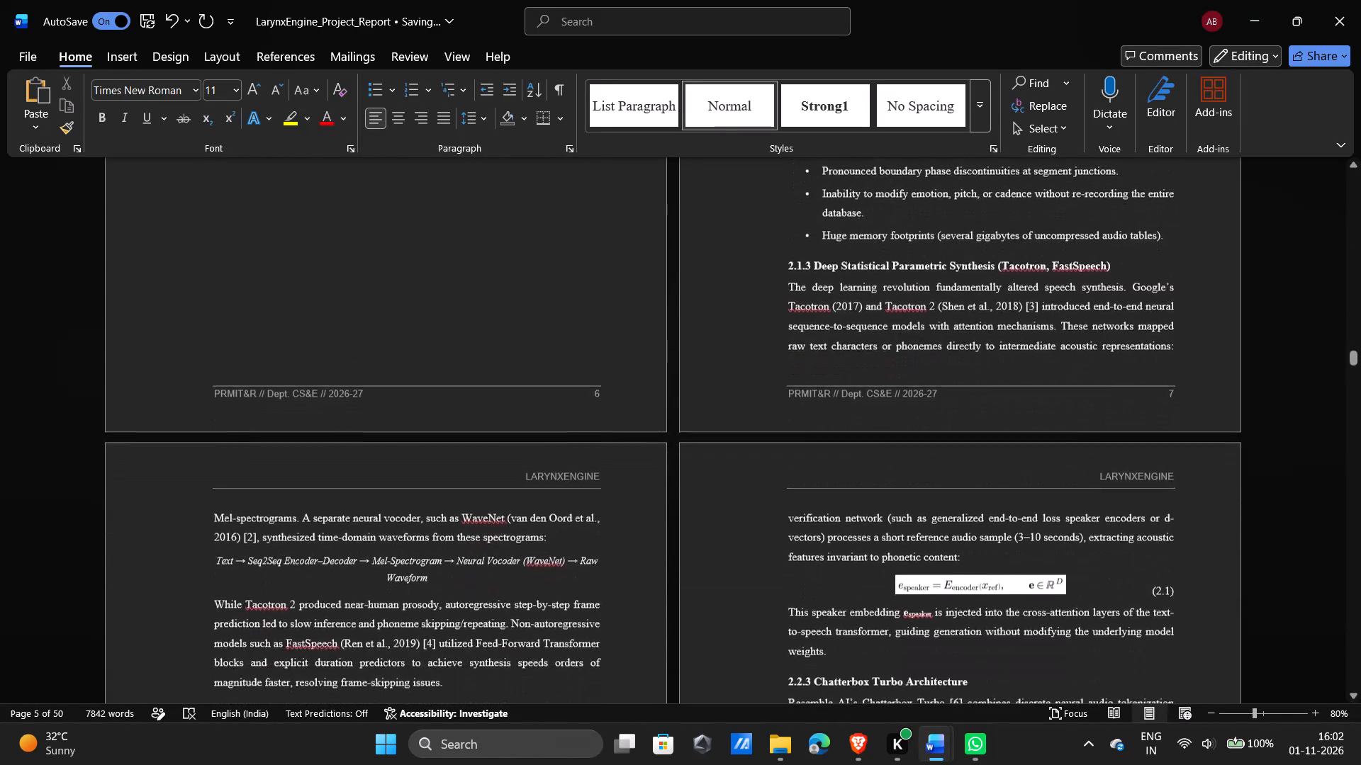
pyautogui.scroll(-3, 600, 391)
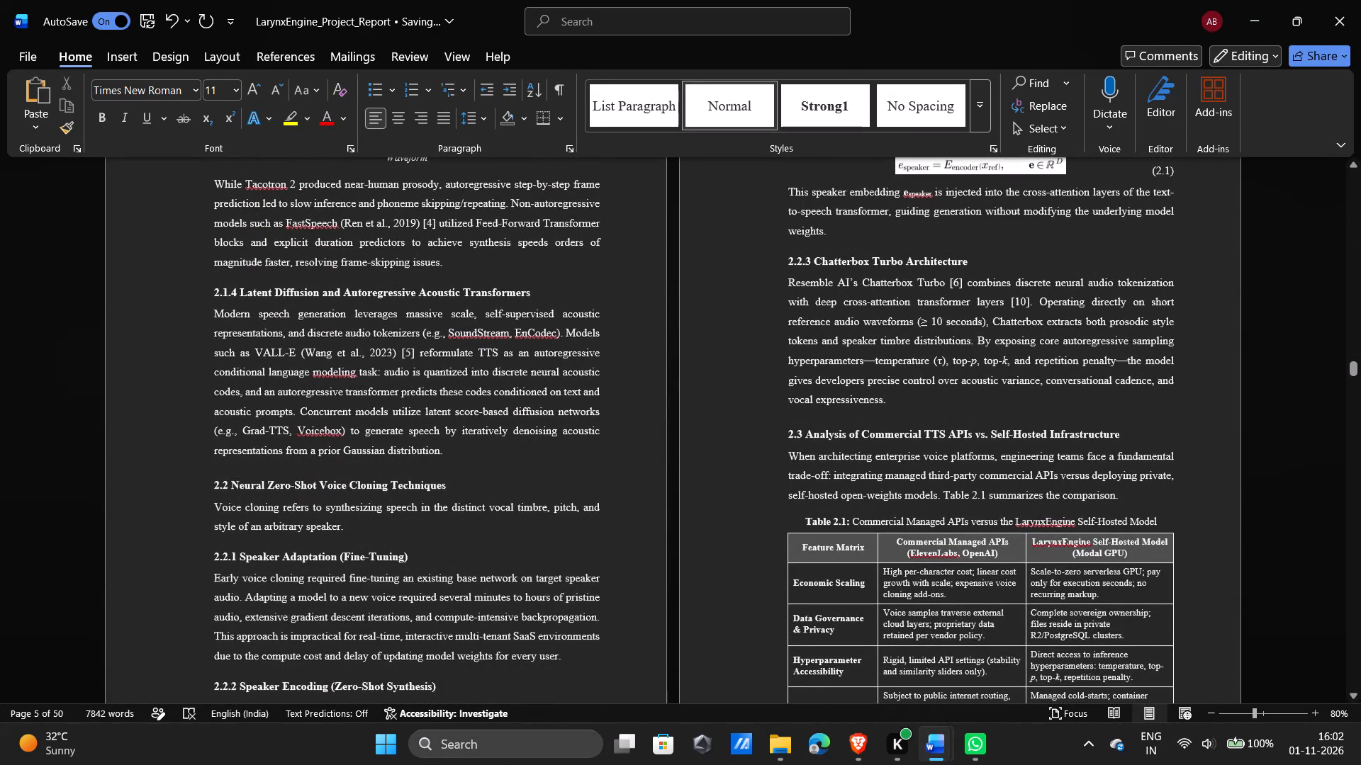
pyautogui.scroll(-1, 600, 391)
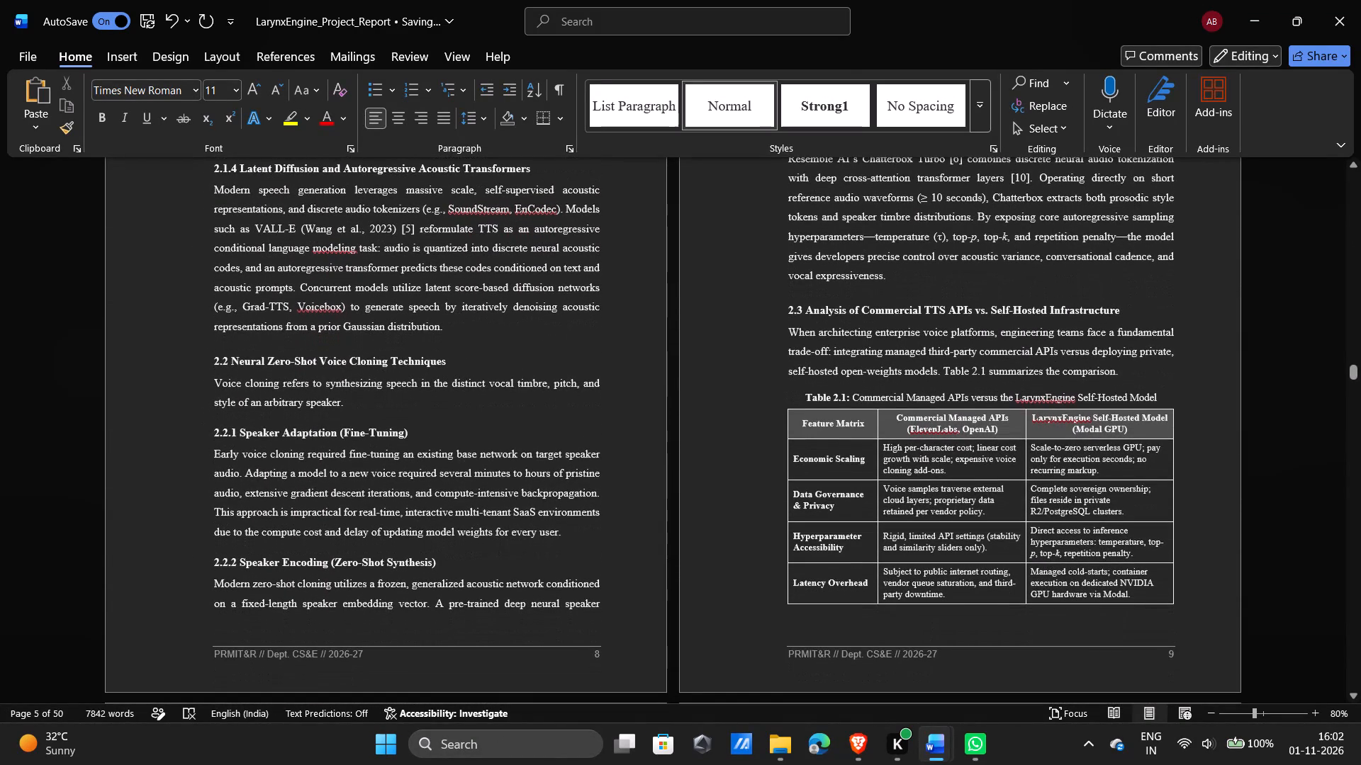
pyautogui.scroll(-2, 600, 391)
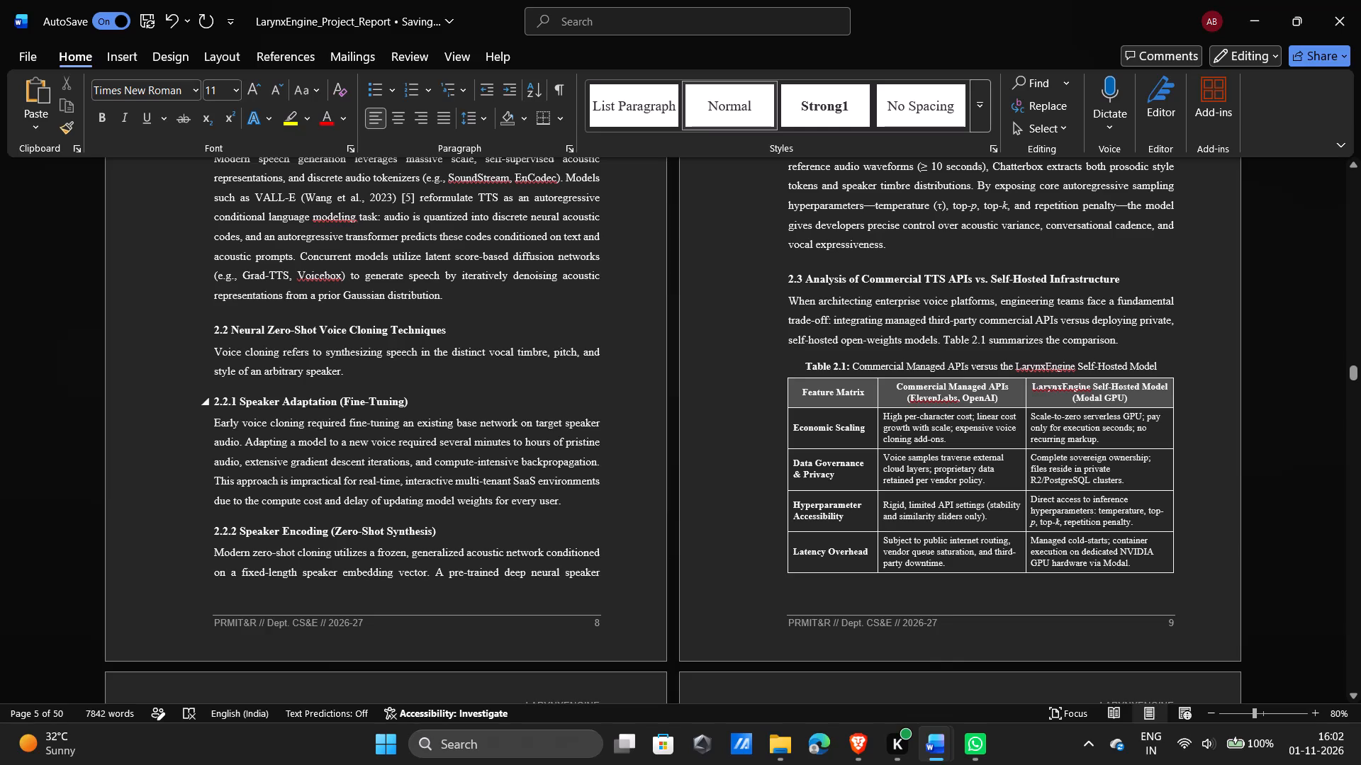
pyautogui.scroll(2, 419, 412)
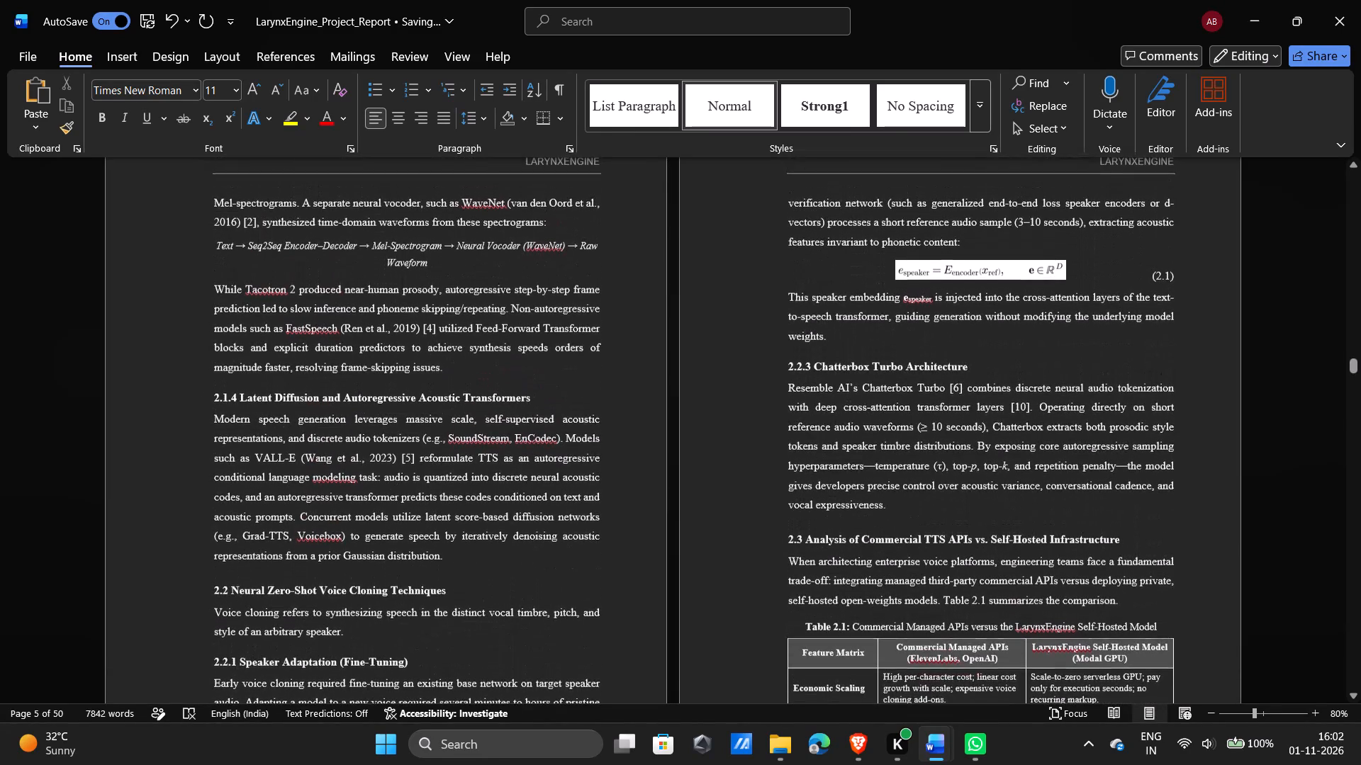
pyautogui.scroll(1, 419, 412)
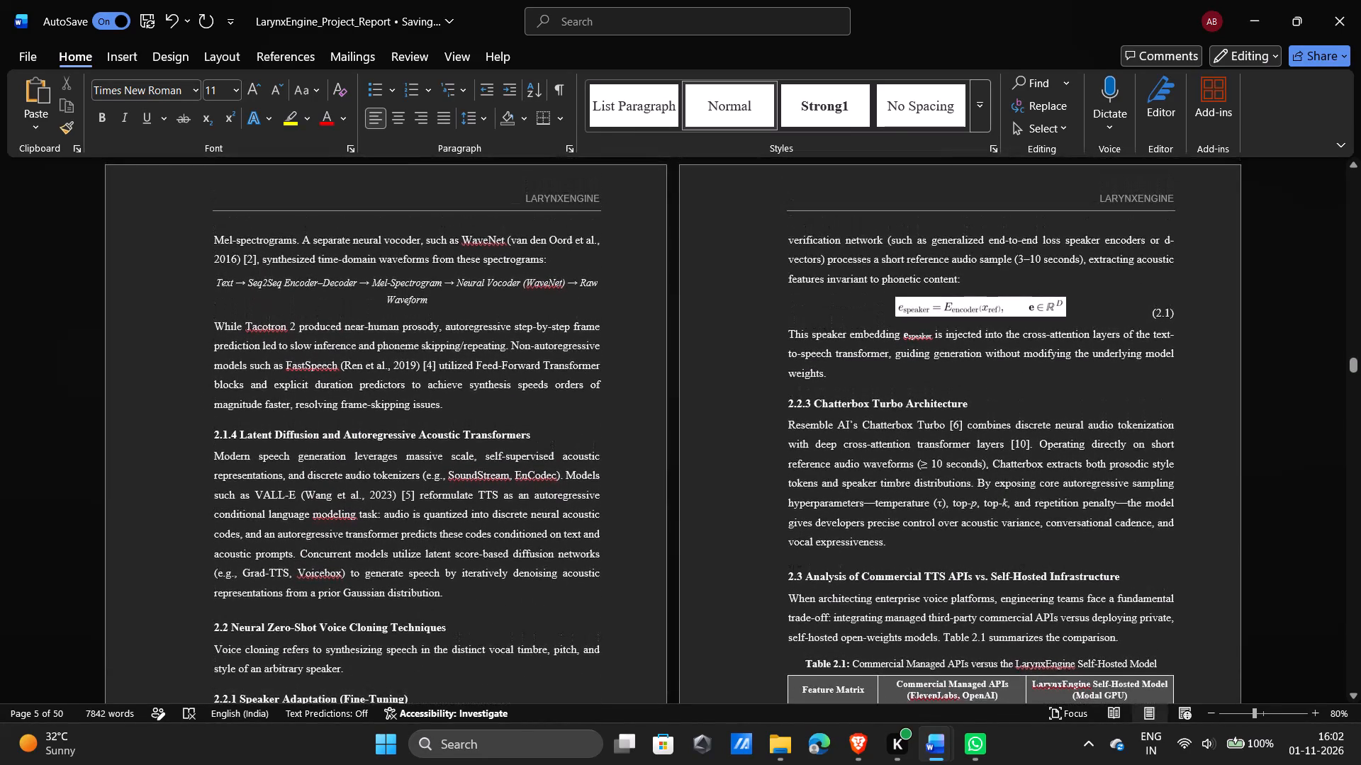
pyautogui.scroll(-1, 419, 412)
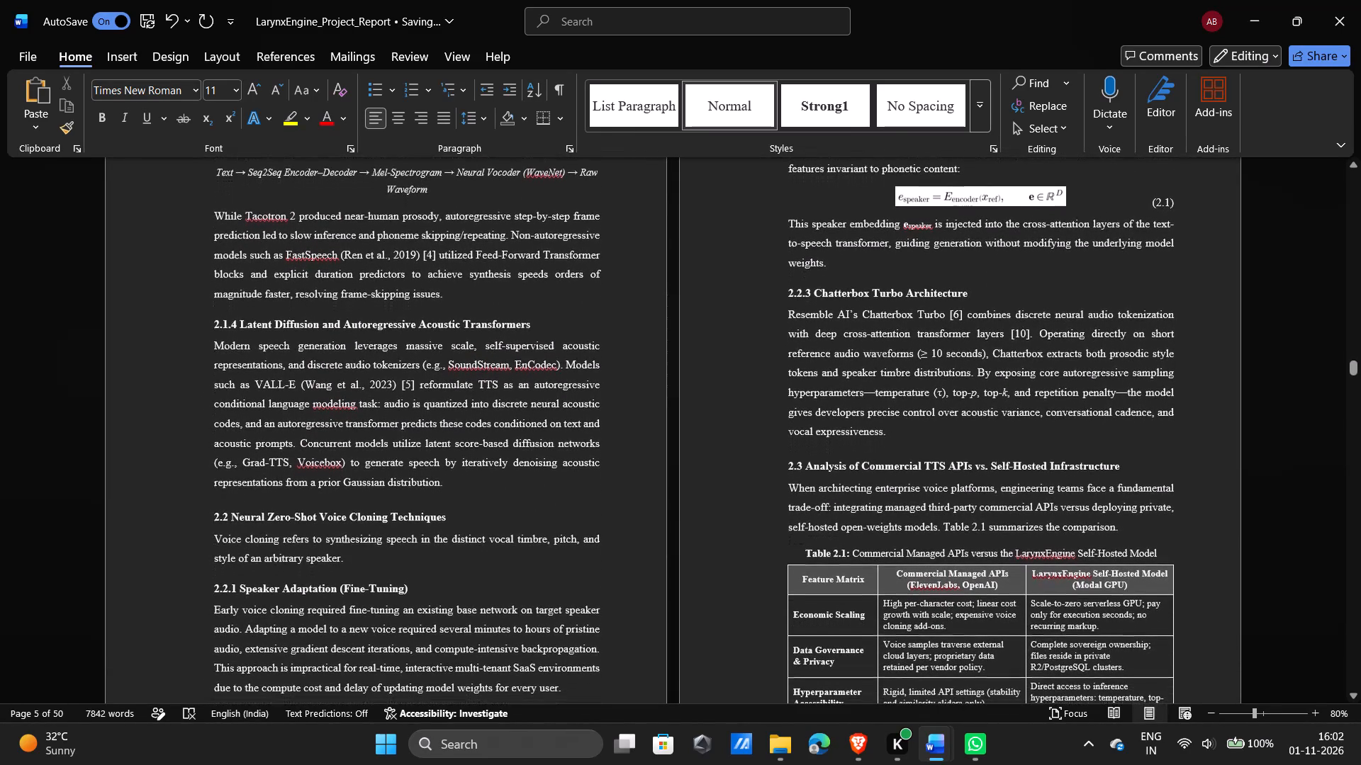
pyautogui.scroll(-1, 419, 412)
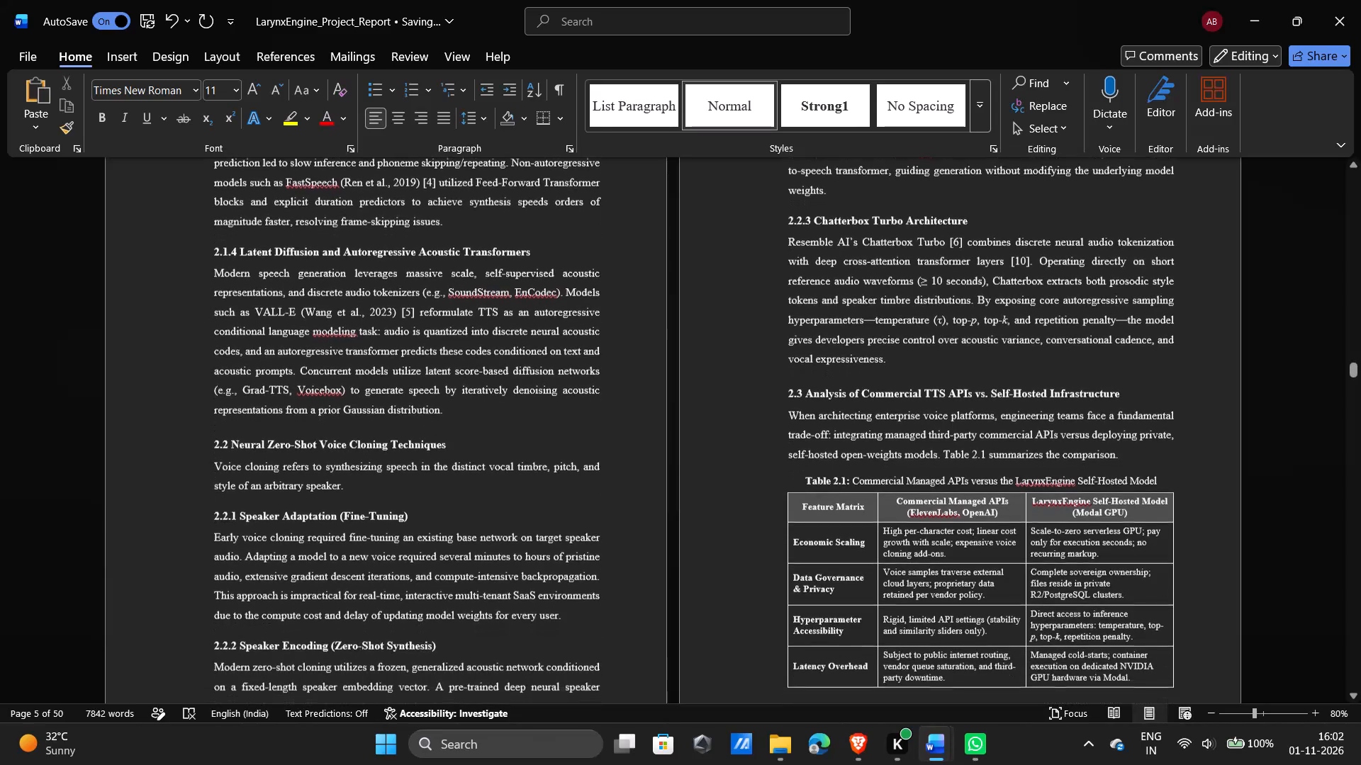
pyautogui.scroll(-1, 419, 412)
# Set the page numbers of the 2.1.4, 2.2, 2.2.1 and 2.2.2 entries in the table of contents to 8.
pyautogui.scroll(3, 419, 412)
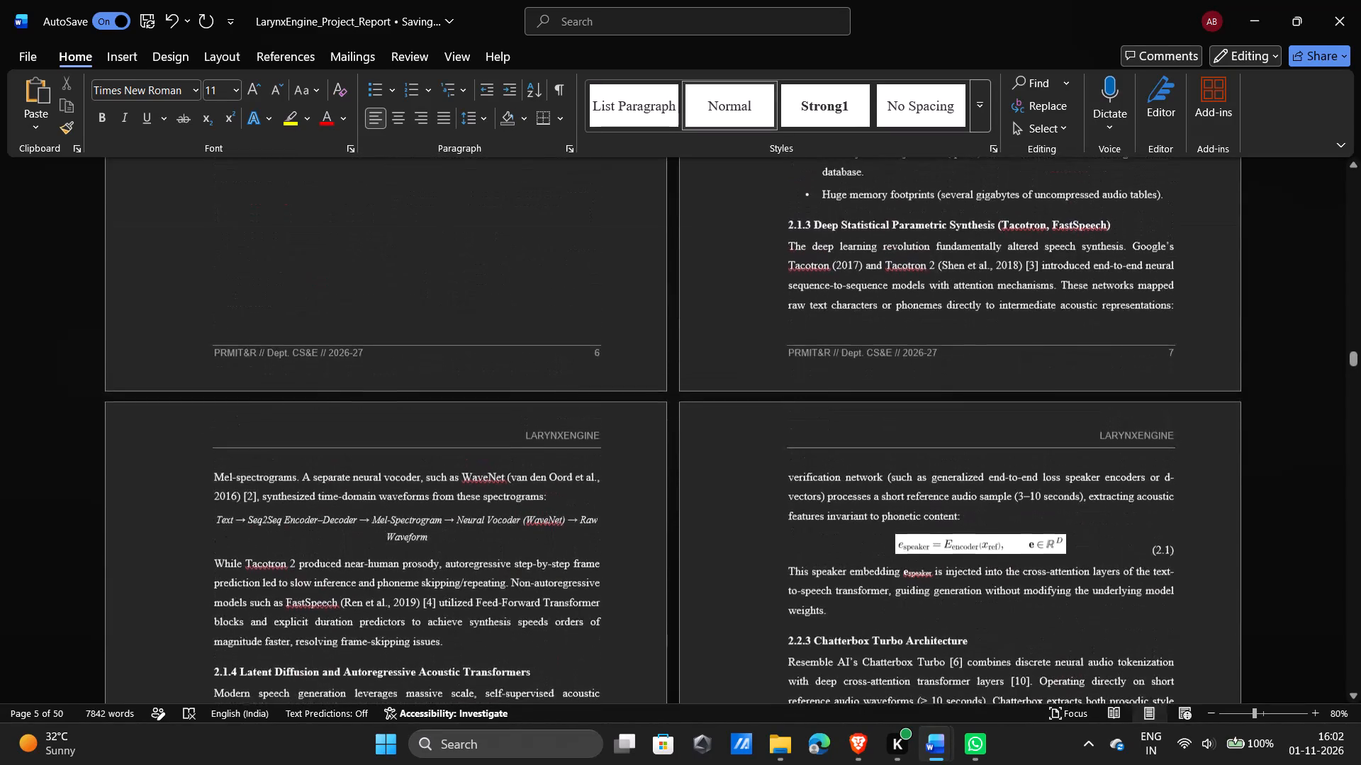
pyautogui.scroll(8, 419, 412)
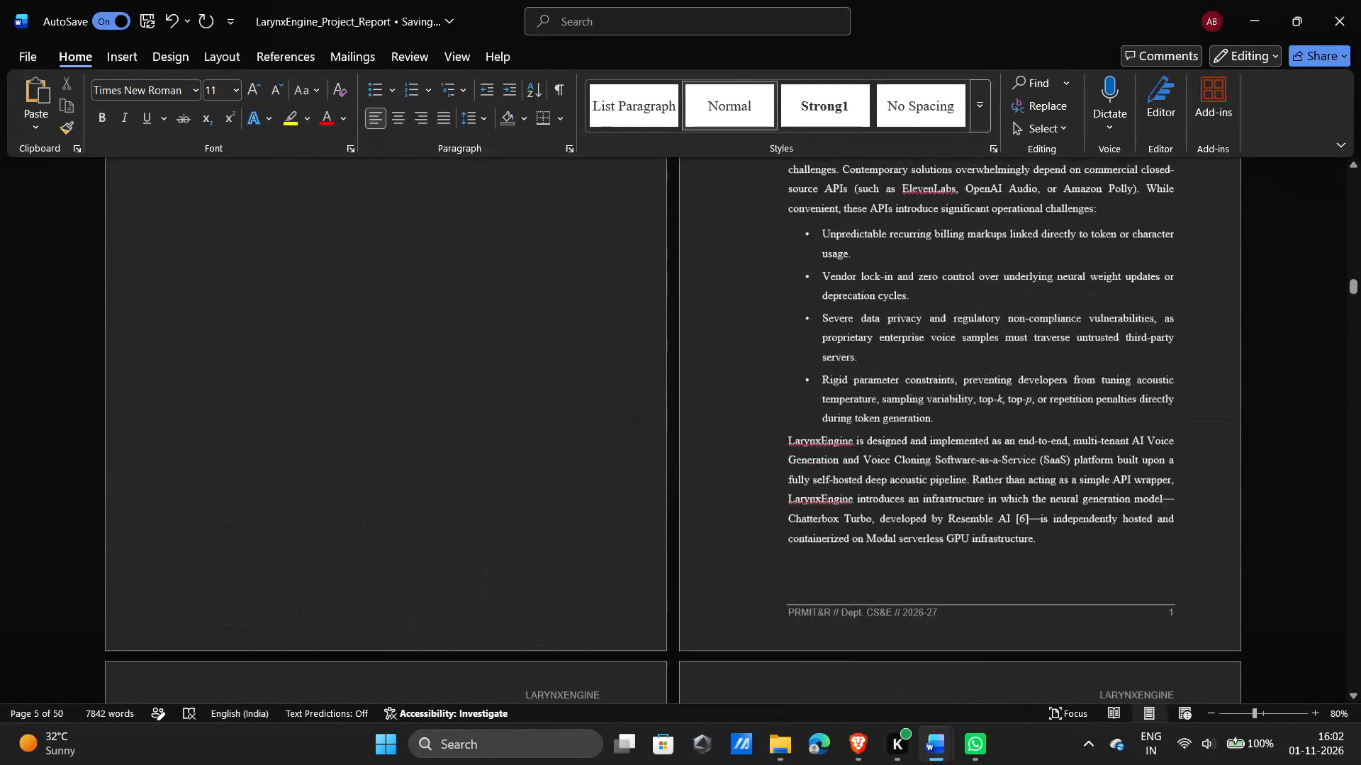
pyautogui.scroll(4, 419, 412)
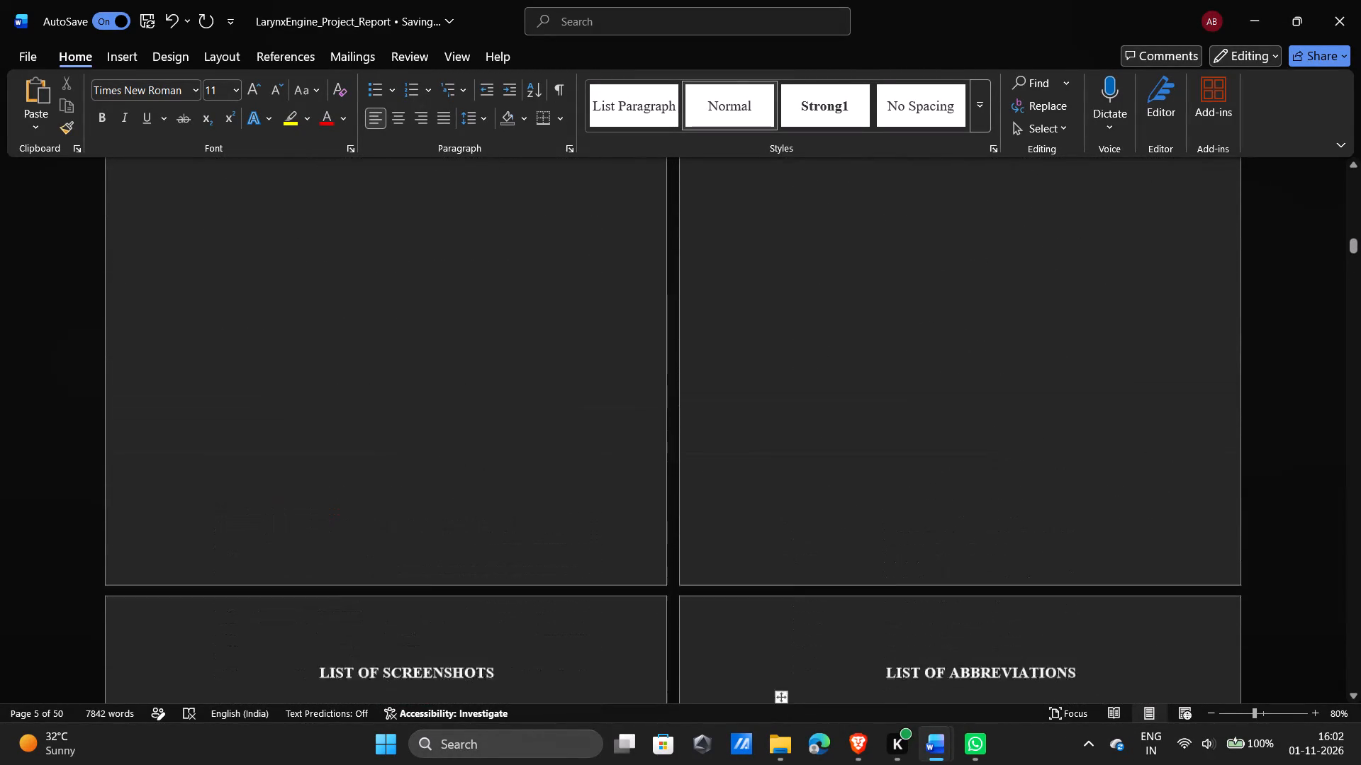
pyautogui.scroll(2, 419, 412)
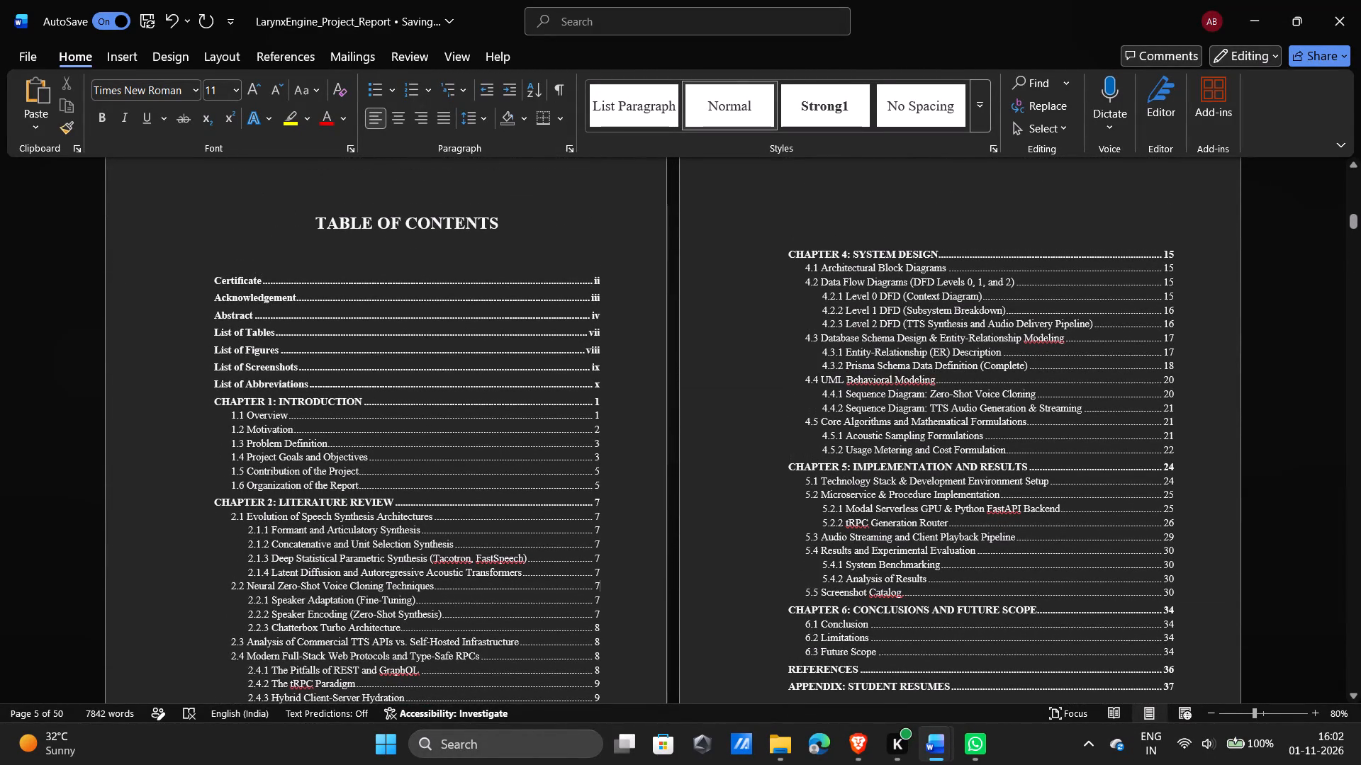
pyautogui.scroll(-1, 496, 515)
pyautogui.click(603, 616)
pyautogui.press('BackSpace')
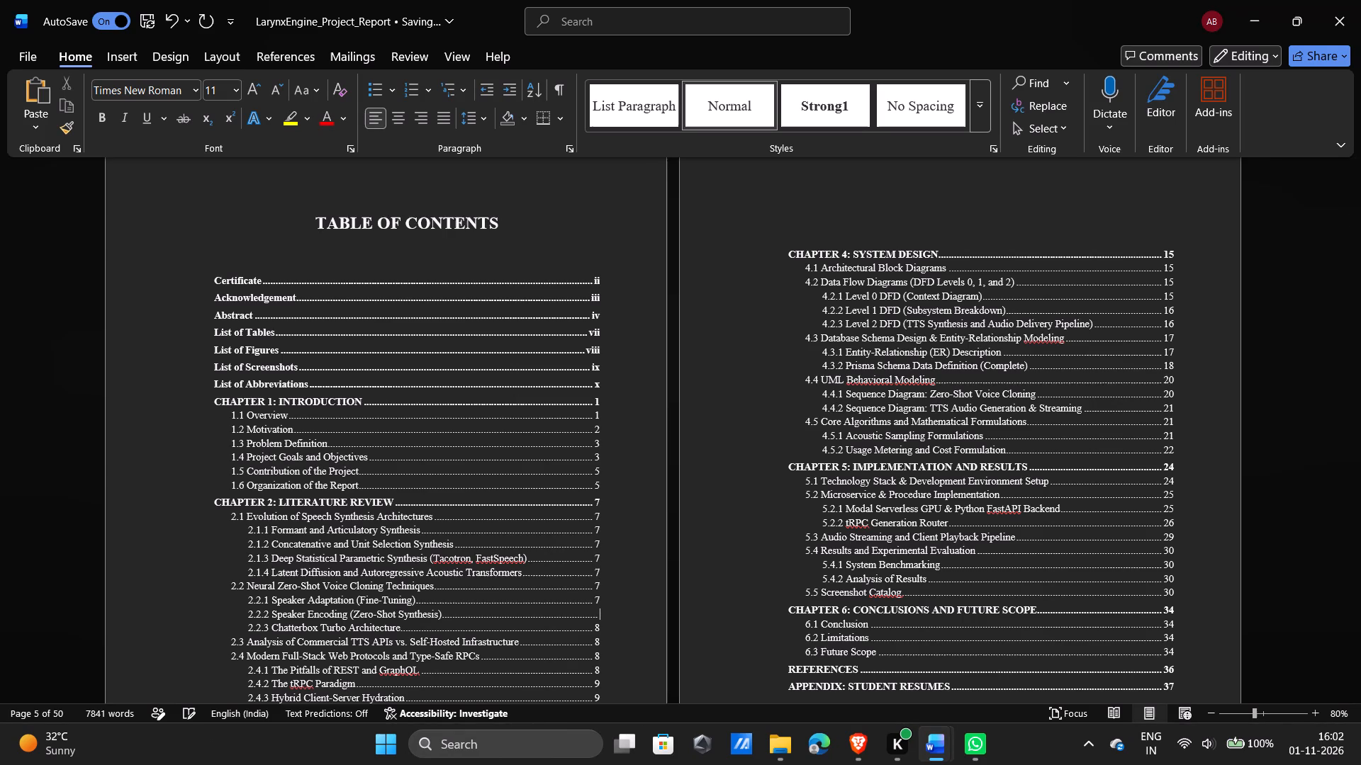
pyautogui.press('8')
pyautogui.press('Up')
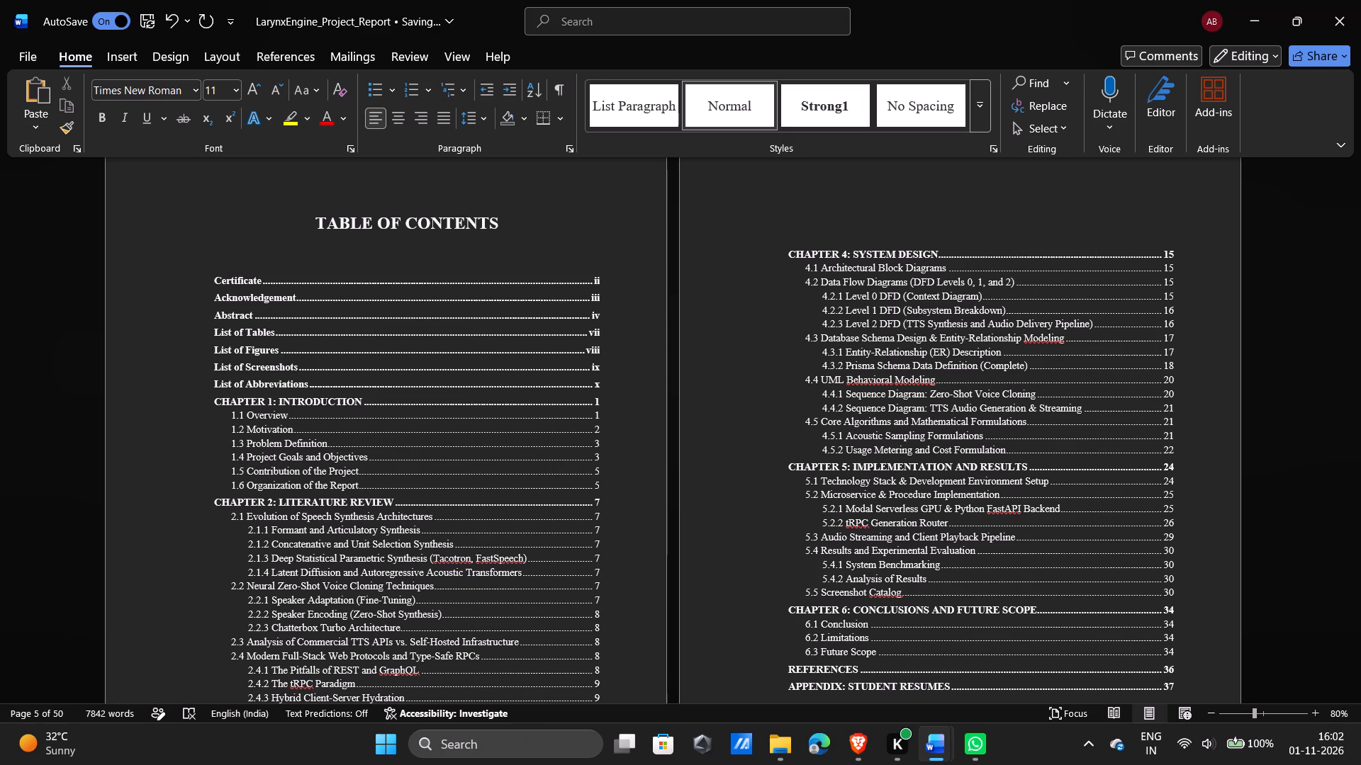
pyautogui.press('BackSpace')
pyautogui.press('8')
pyautogui.press('Up')
pyautogui.press('BackSpace')
pyautogui.press('8')
pyautogui.press('Up')
pyautogui.press('BackSpace')
pyautogui.press('8')
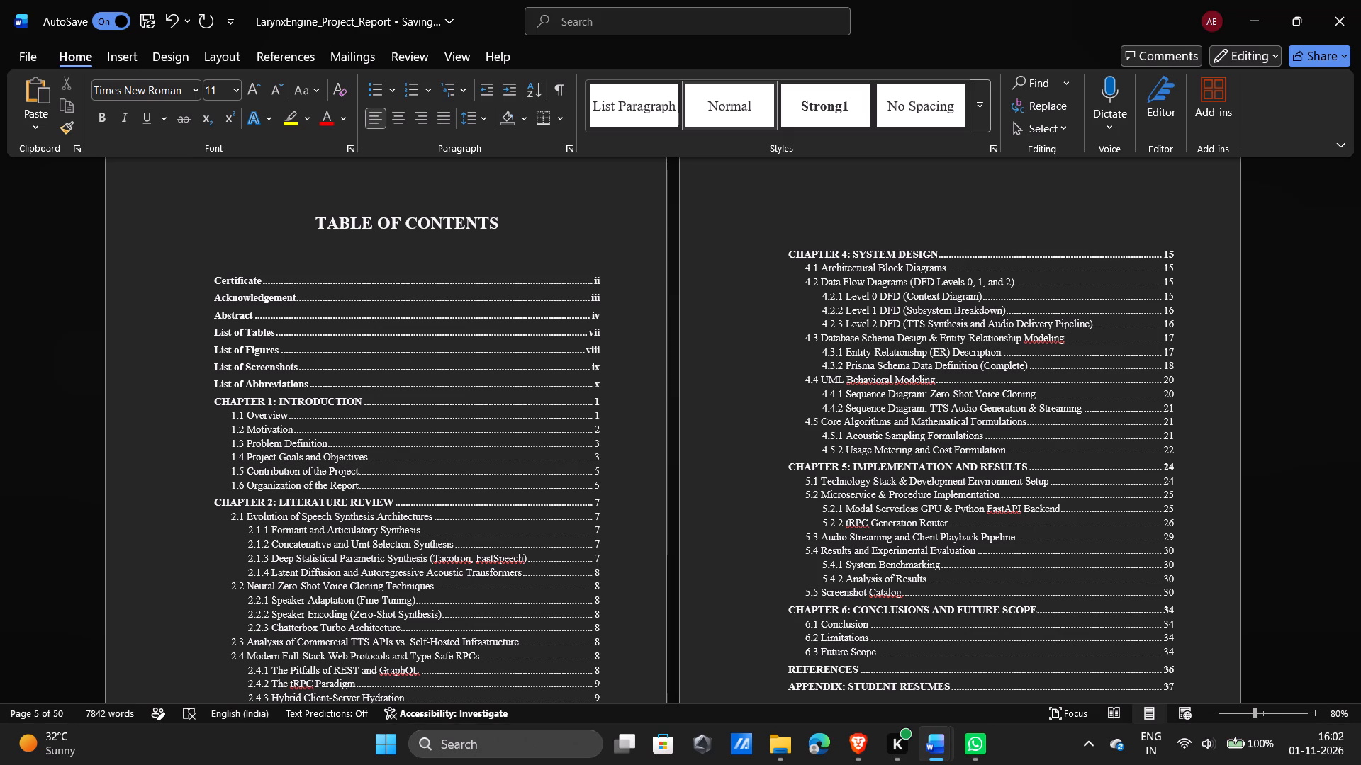
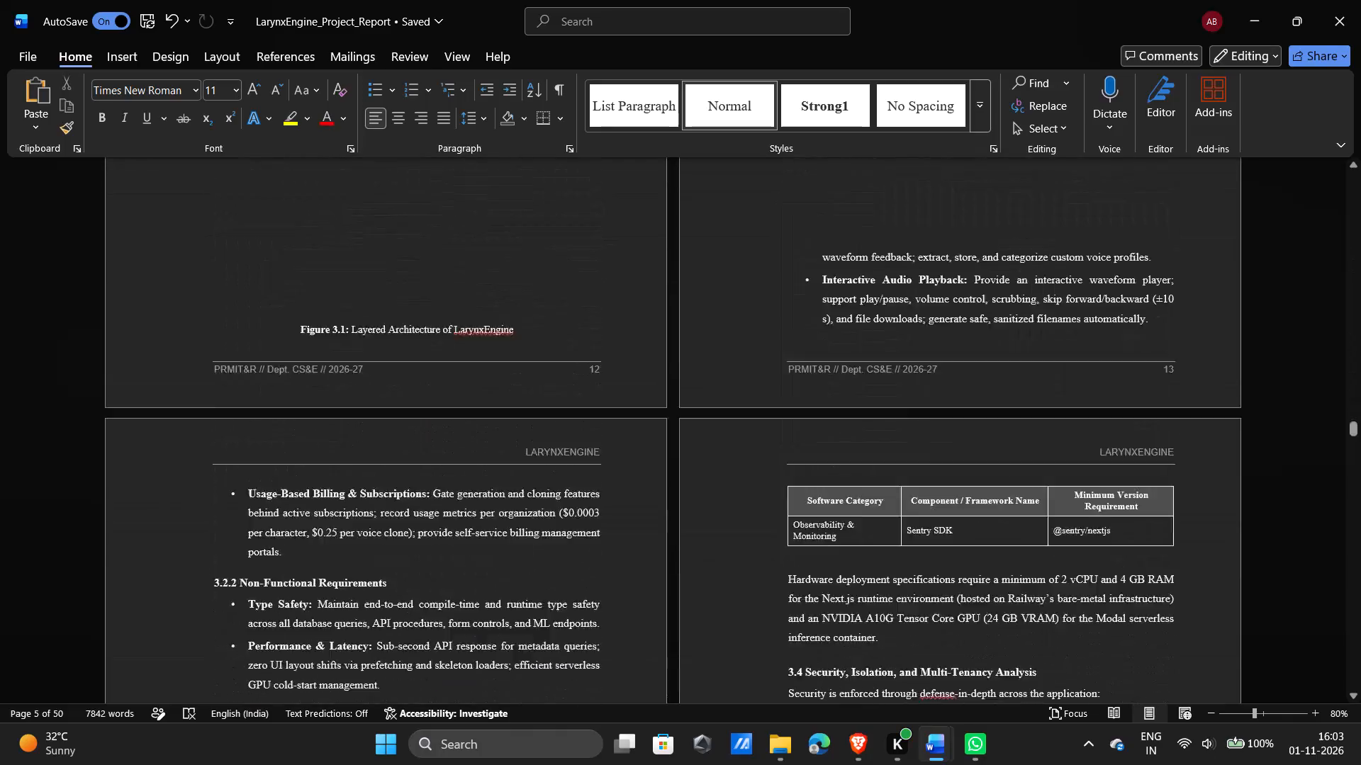
# Skim the report from Chapter 3 through the references and student resumes appendix, then review the page layout back through Chapter 5.
pyautogui.keyDown('ctrl'); pyautogui.scroll(-2, 620, 402); pyautogui.keyUp('ctrl')
pyautogui.scroll(-4, 620, 402)
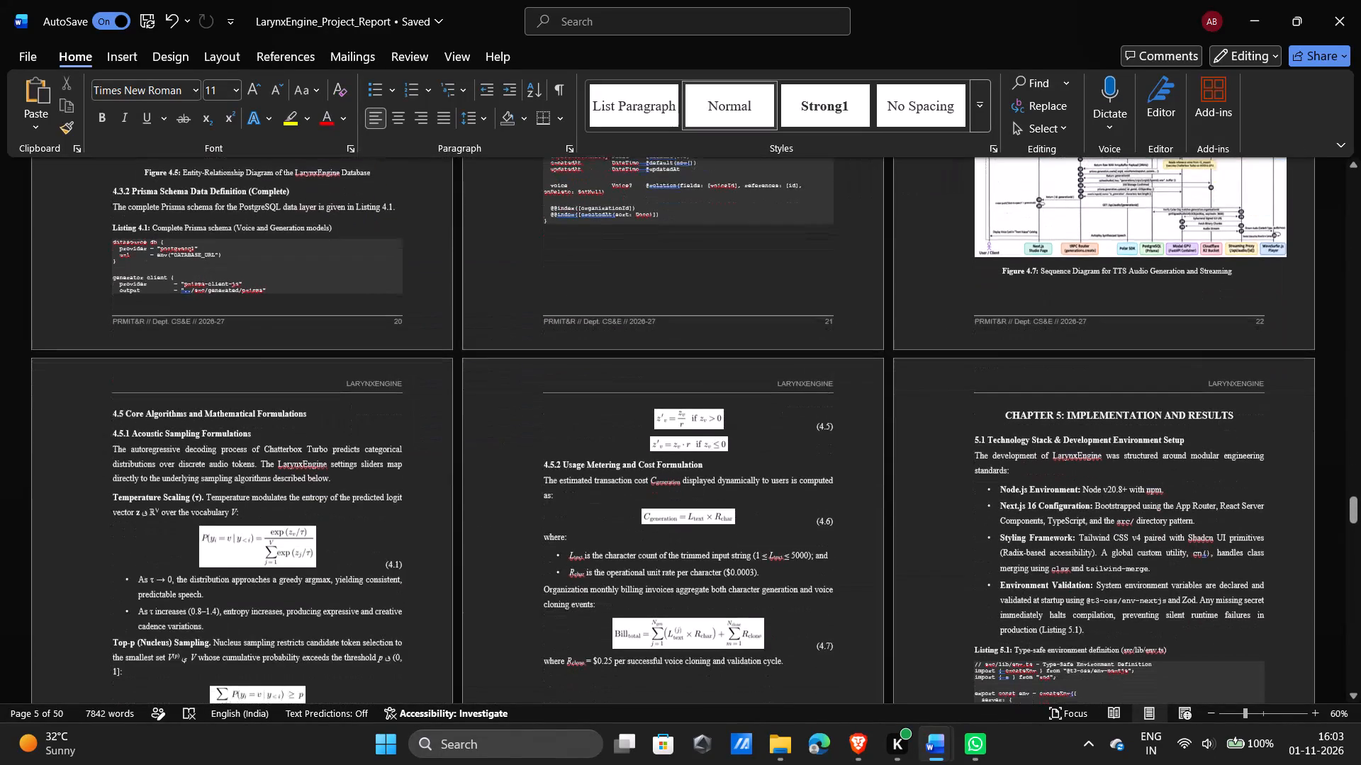
pyautogui.scroll(-11, 620, 402)
pyautogui.scroll(2, 620, 402)
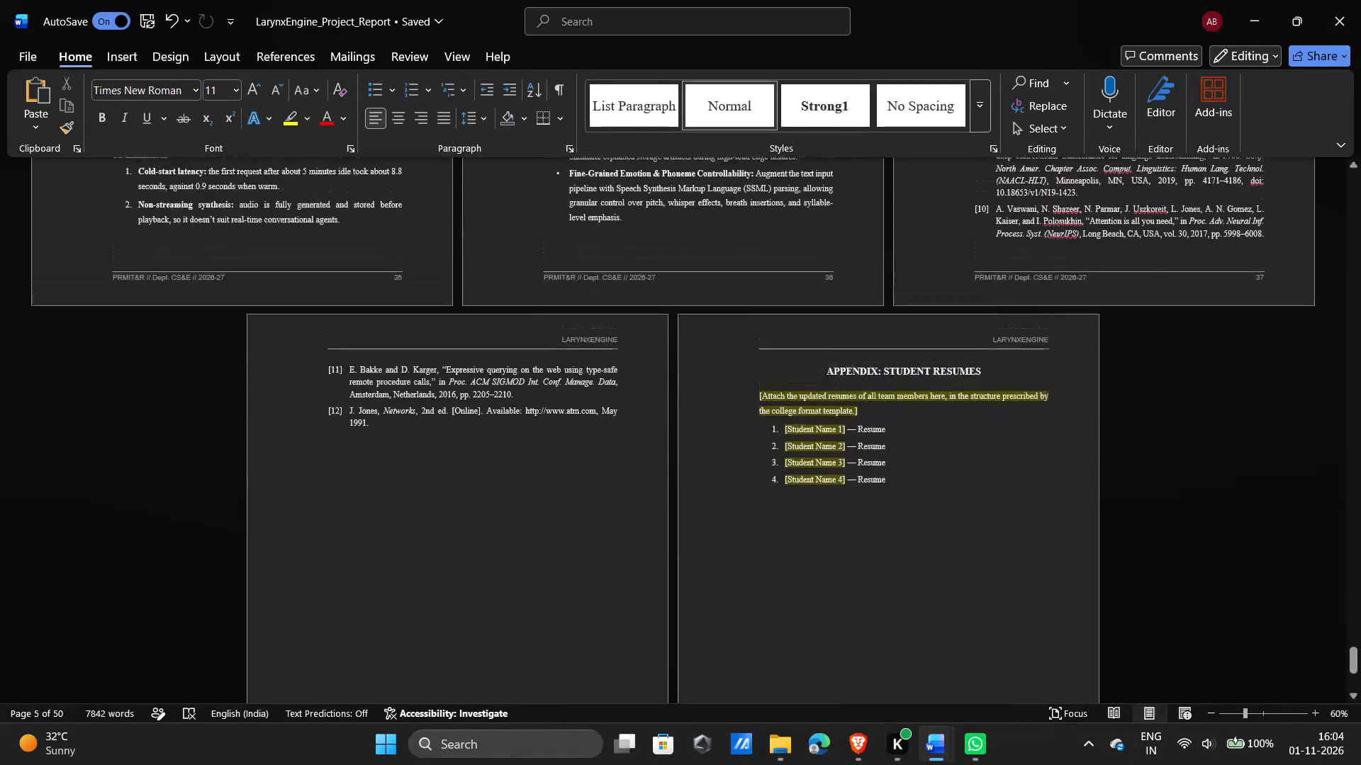
pyautogui.scroll(5, 620, 402)
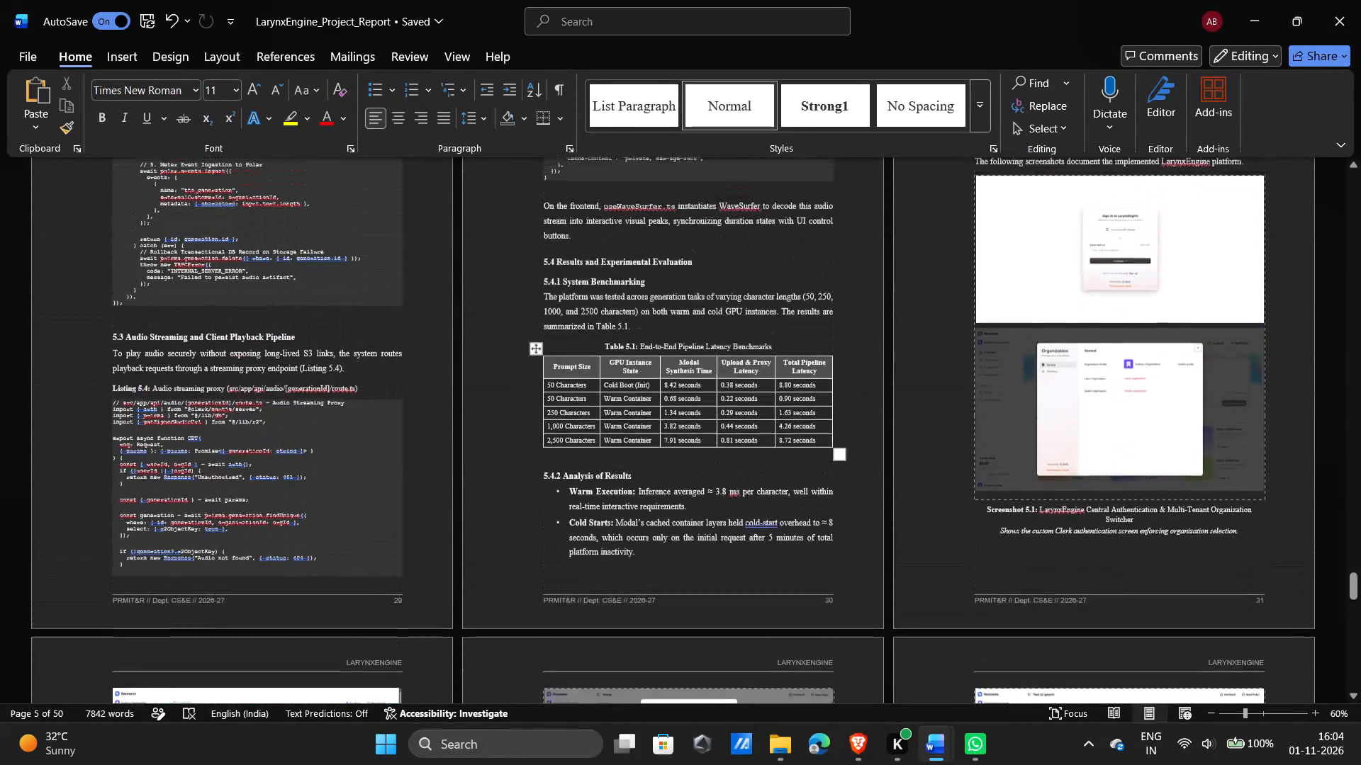
pyautogui.scroll(3, 620, 402)
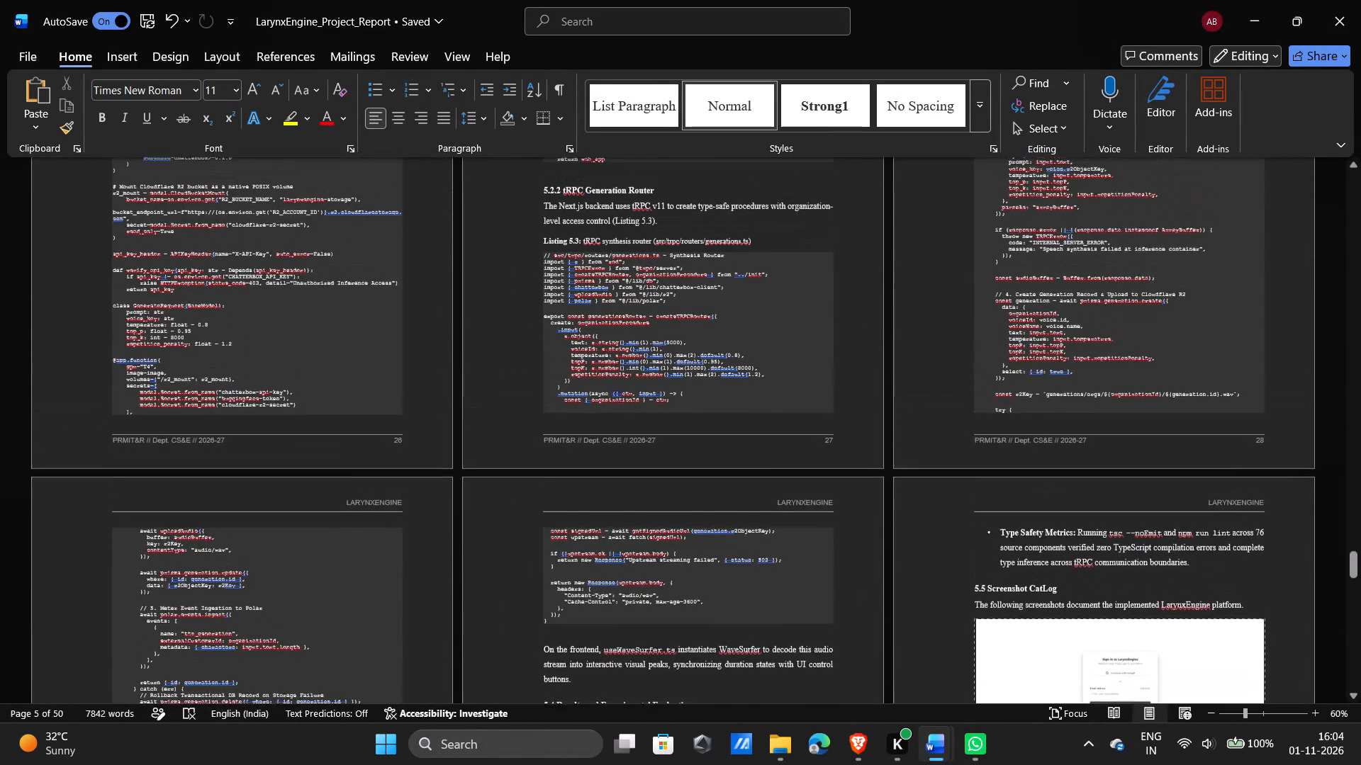
# Examine the page layout and footer page numbers of Sections 4.5 to 5.2.2, including equations and code listings.
pyautogui.scroll(3, 620, 402)
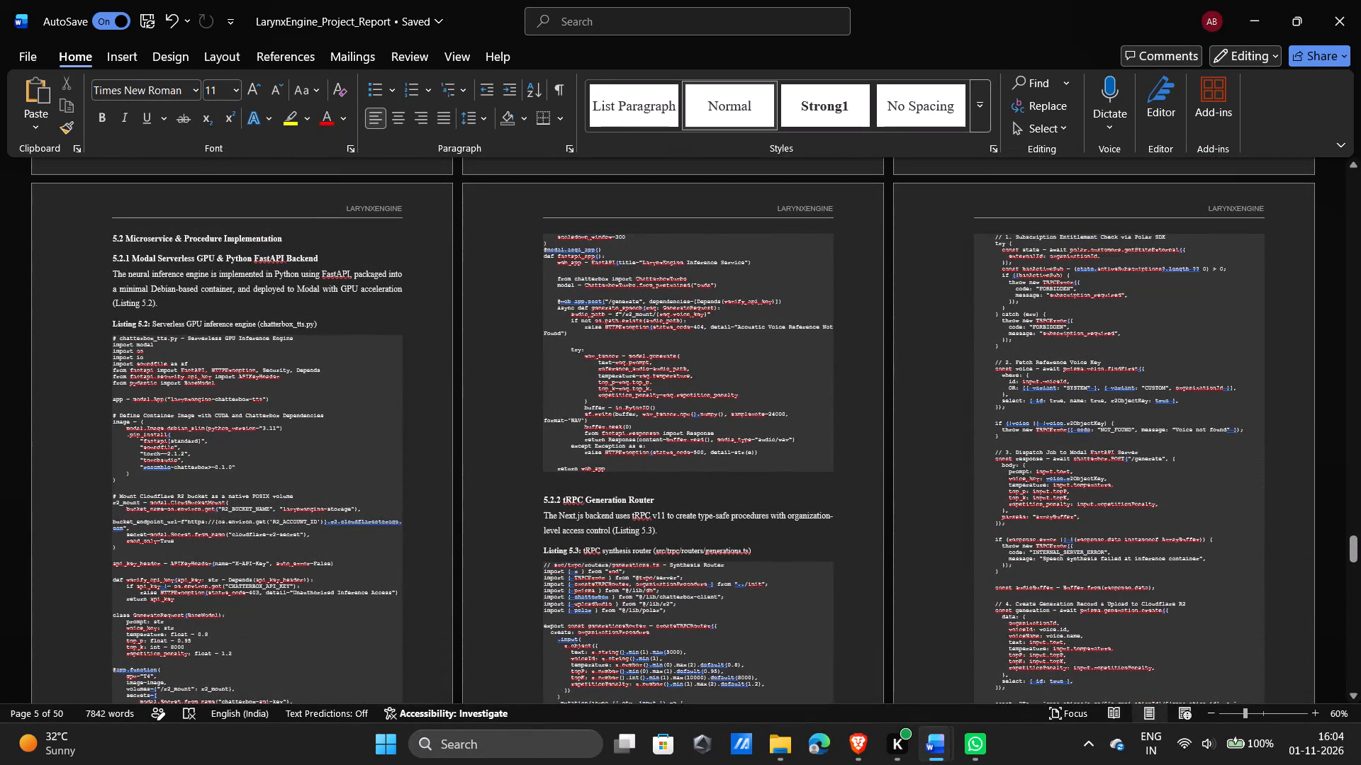
pyautogui.scroll(1, 620, 402)
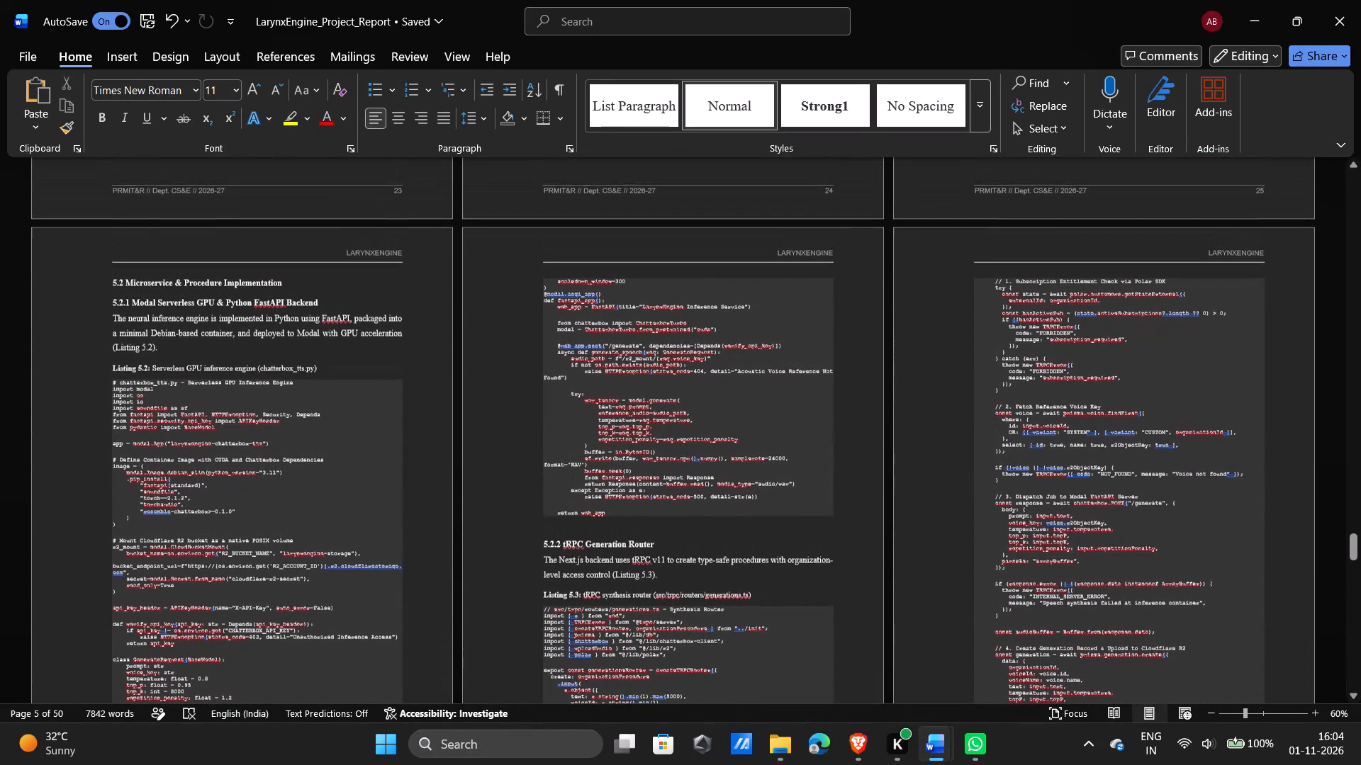
pyautogui.scroll(2, 620, 402)
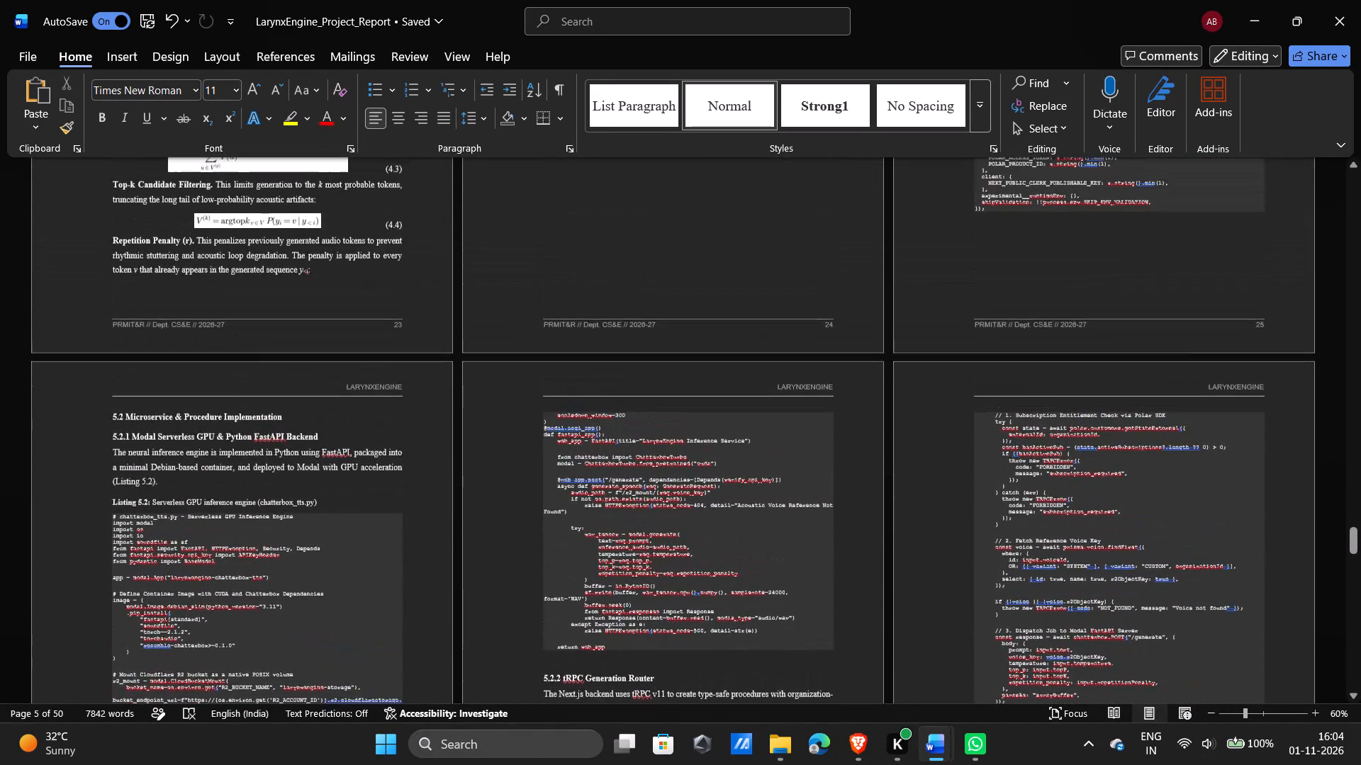
pyautogui.scroll(3, 620, 402)
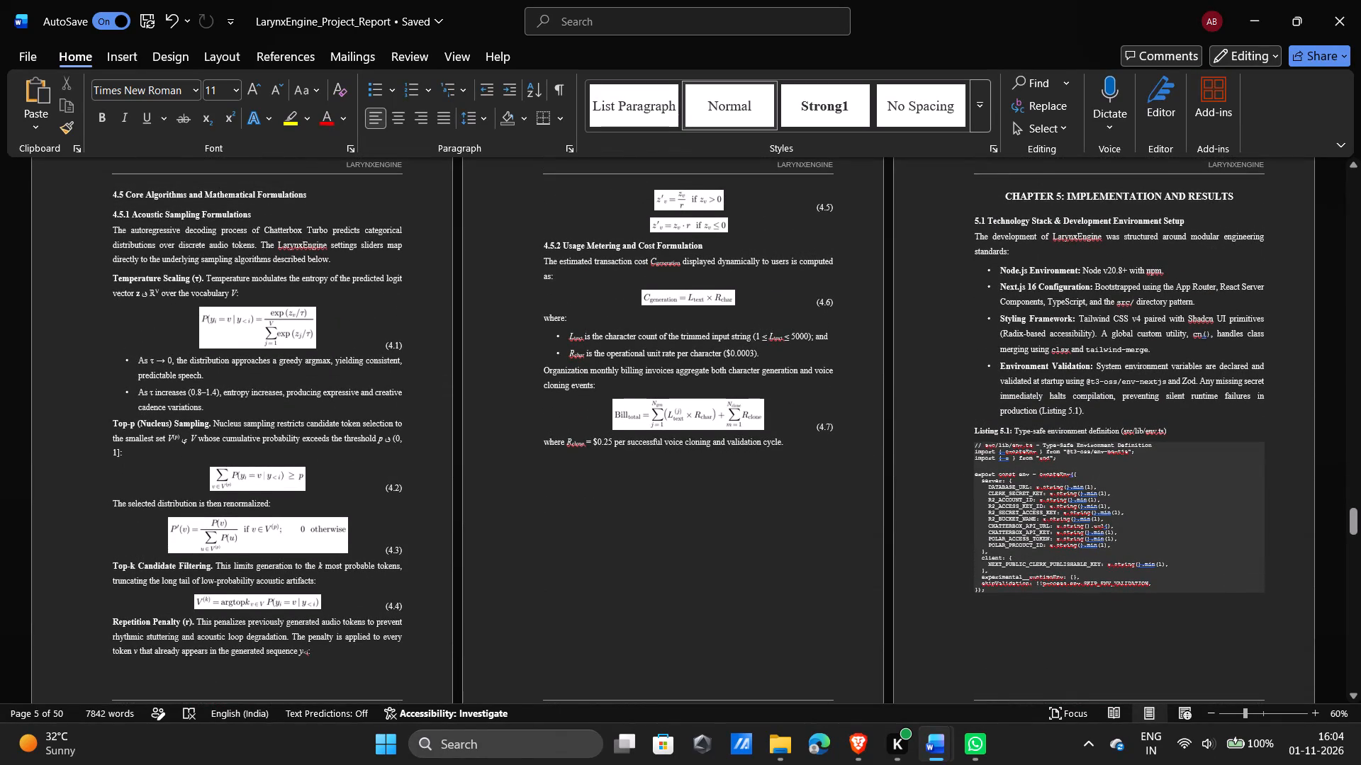
pyautogui.scroll(-3, 867, 499)
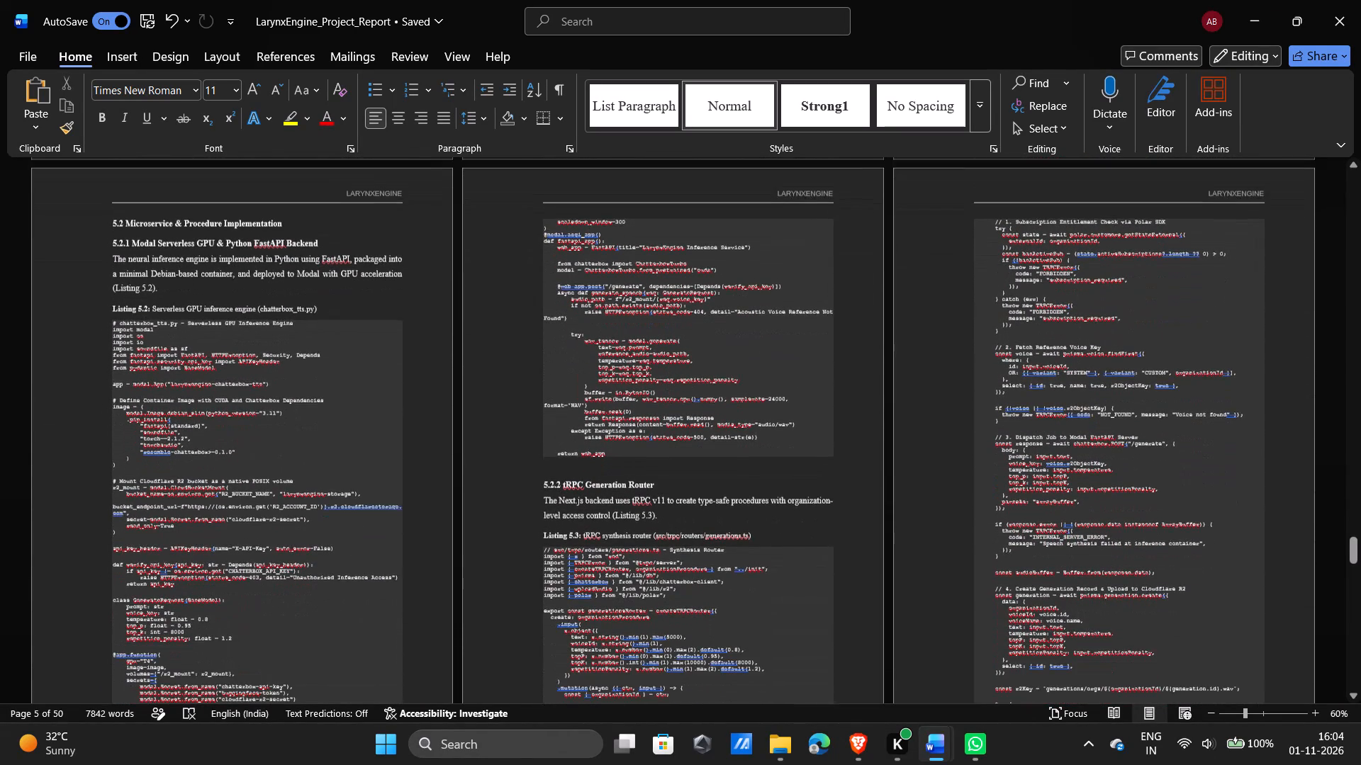
pyautogui.scroll(-1, 867, 499)
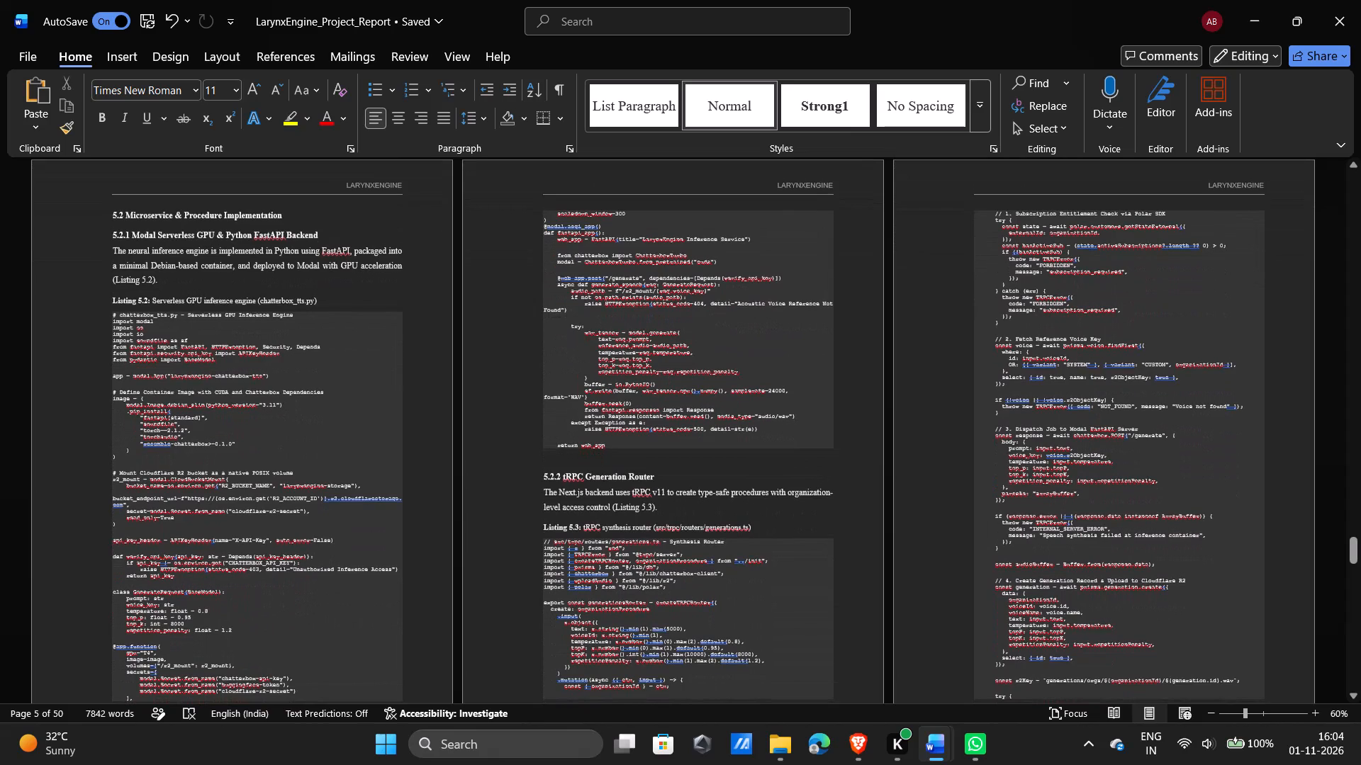
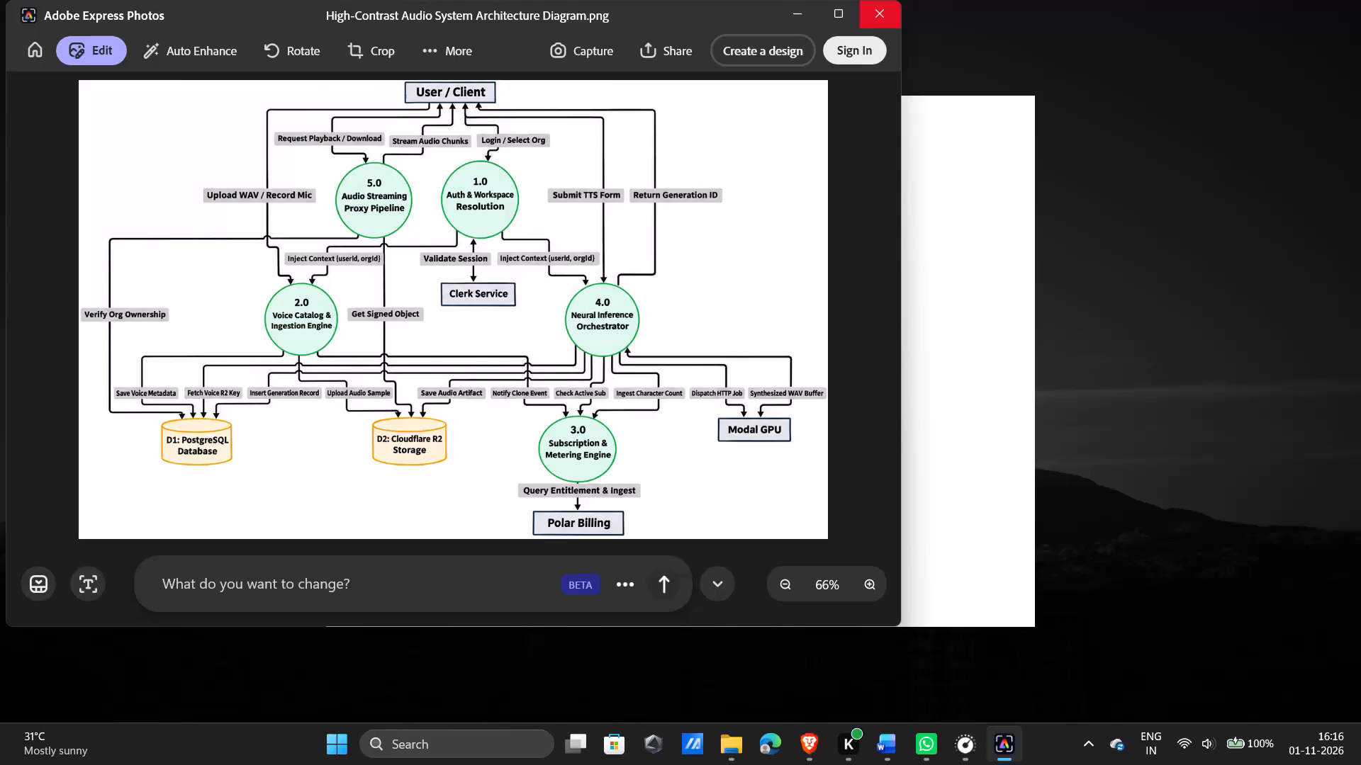
# Close the Realtek Audio Console and force the unresponsive Adobe Express Photos program to close.
pyautogui.click(971, 735)
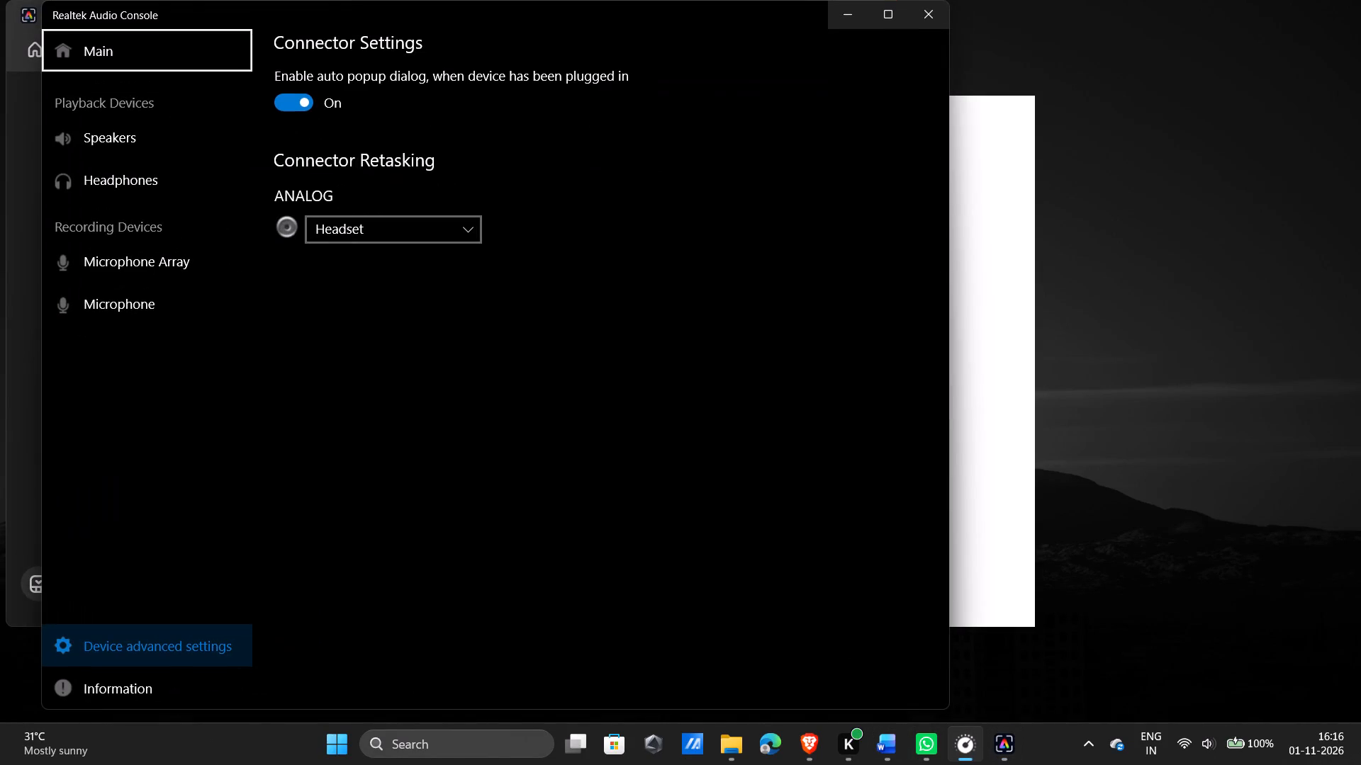
pyautogui.click(914, 6)
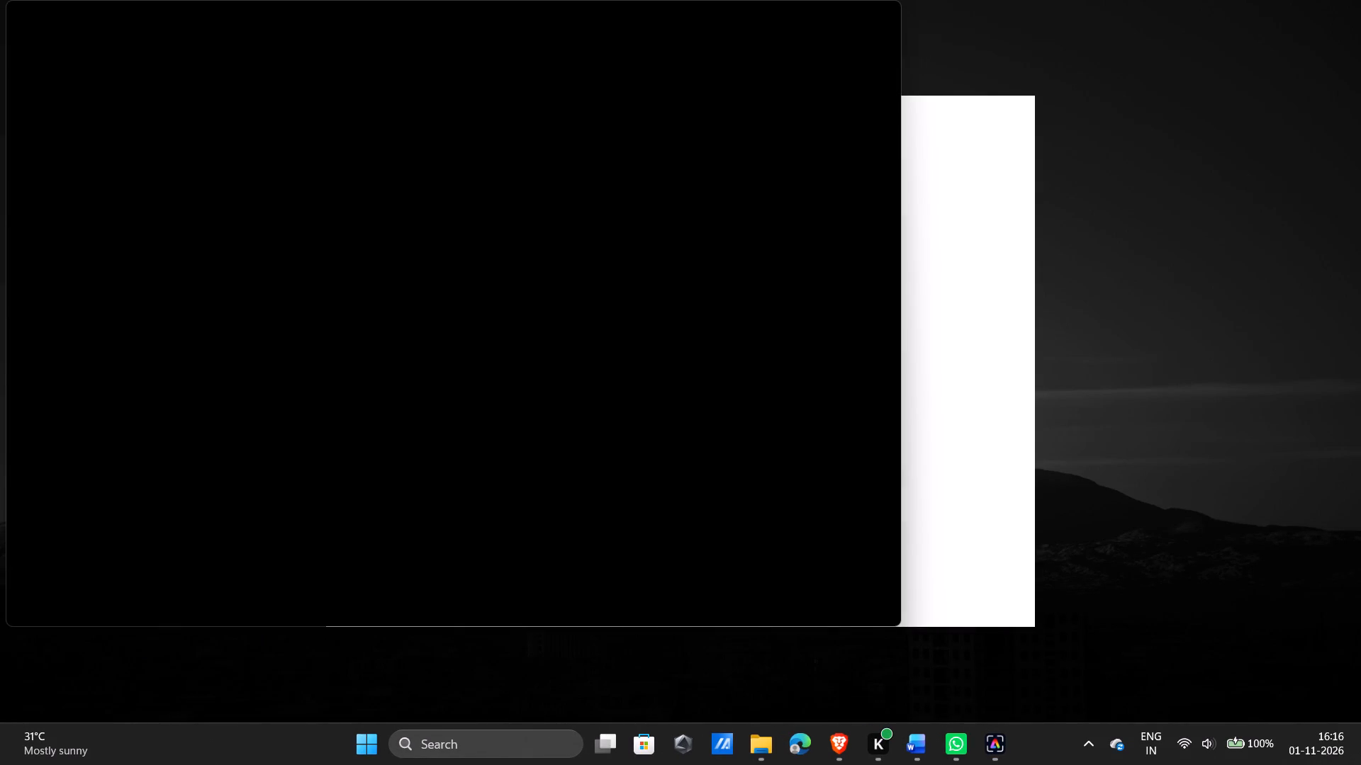
pyautogui.click(980, 764)
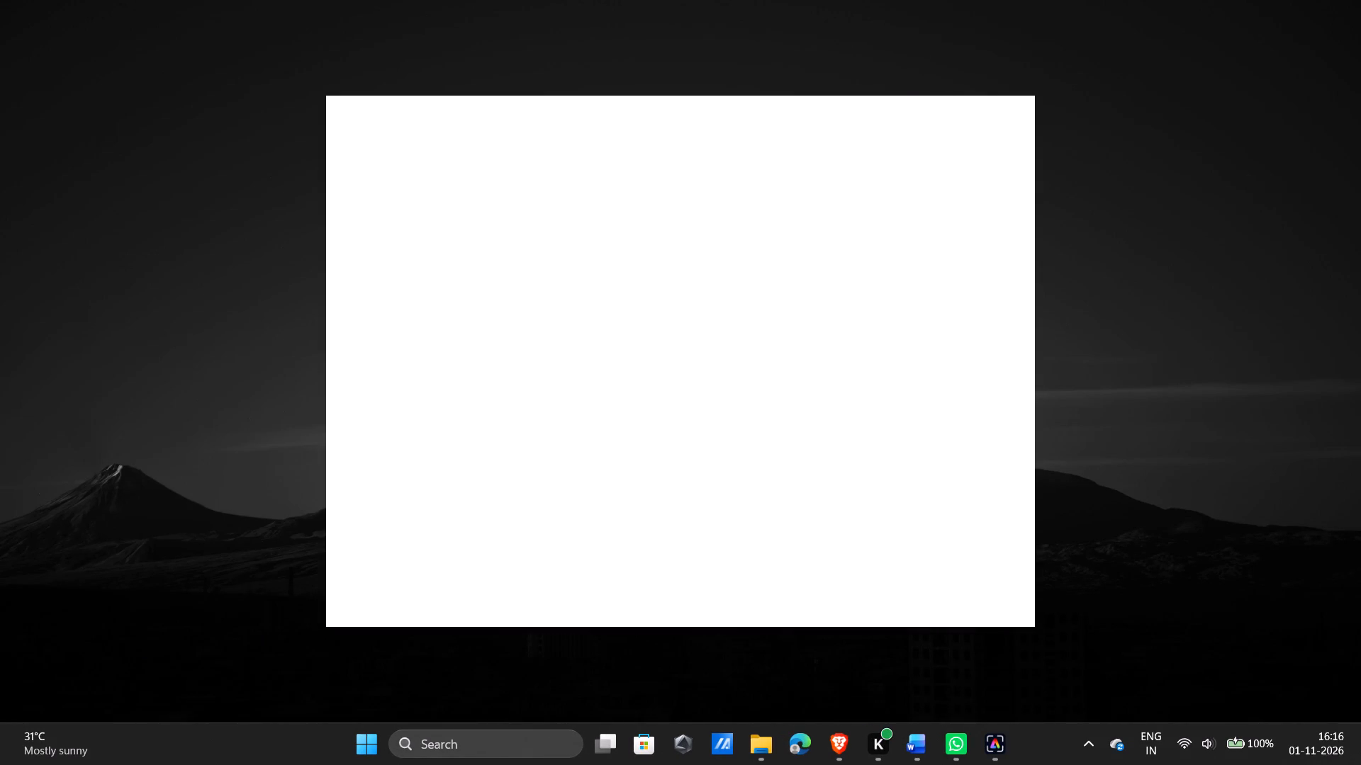
pyautogui.click(999, 756)
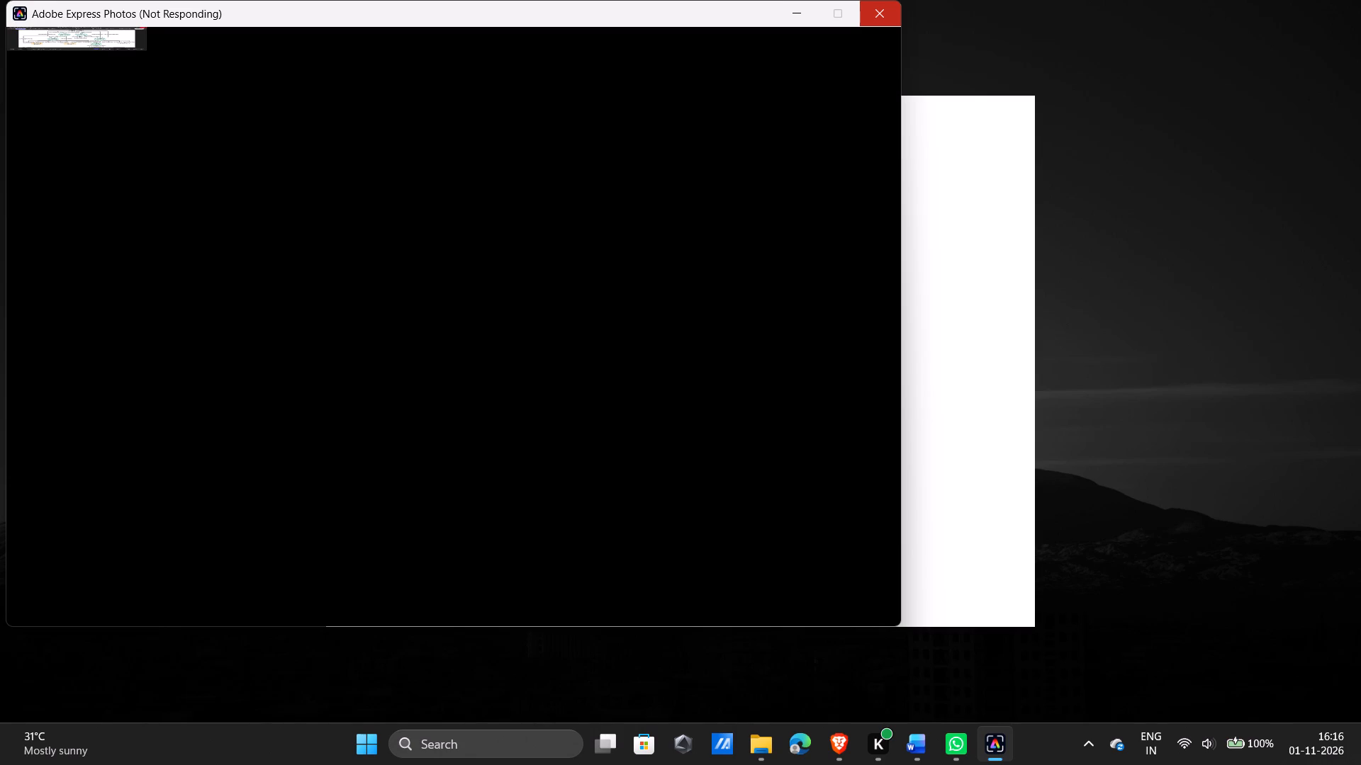
pyautogui.click(911, 756)
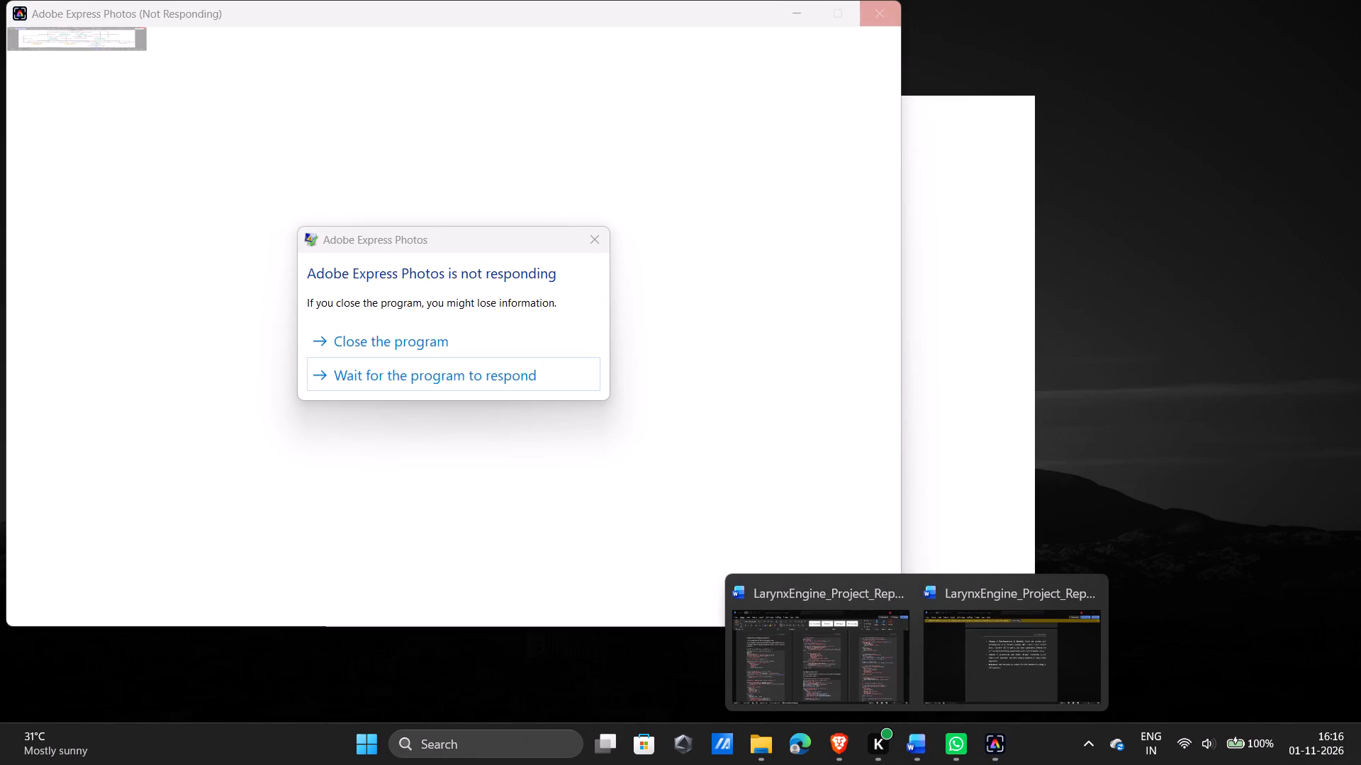
pyautogui.click(483, 346)
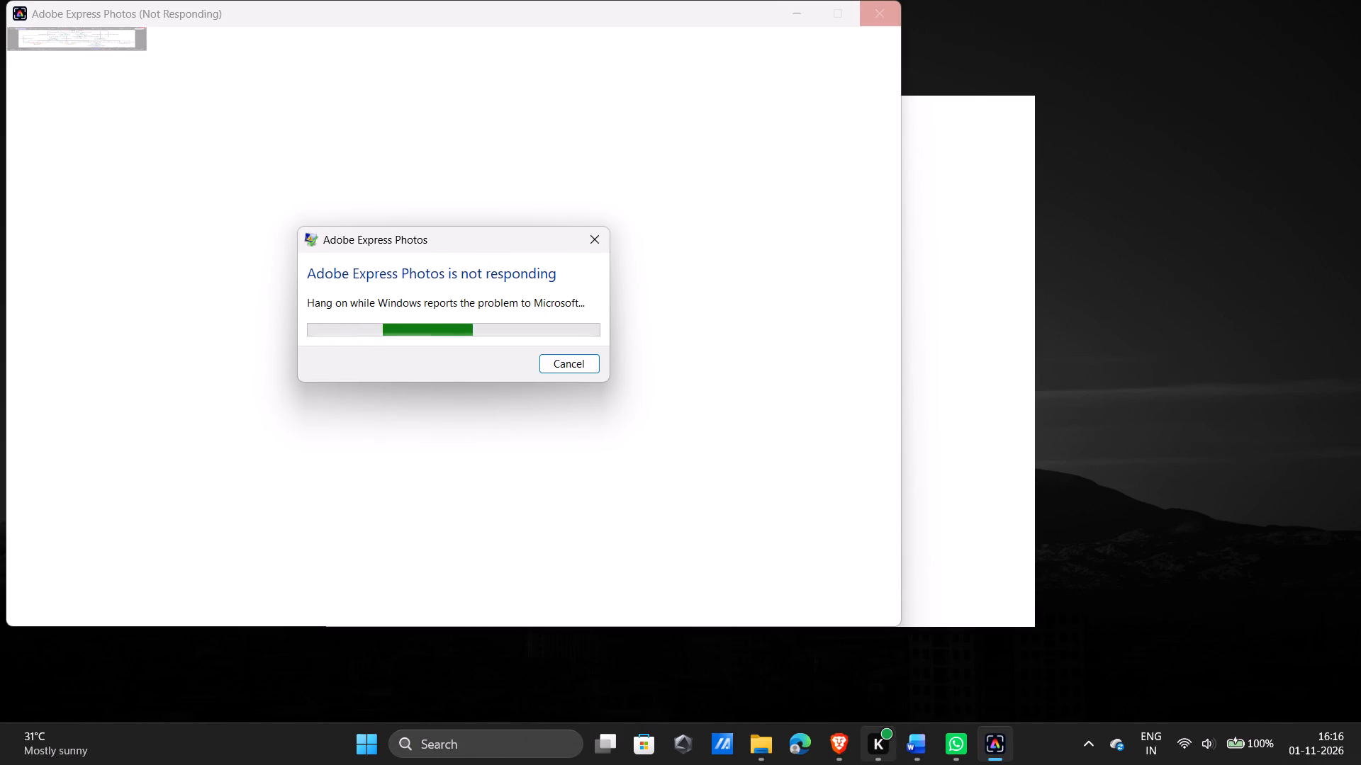
# Switch to the LarynxEngine_Project_Report document in Word.
pyautogui.click(934, 756)
pyautogui.click(881, 665)
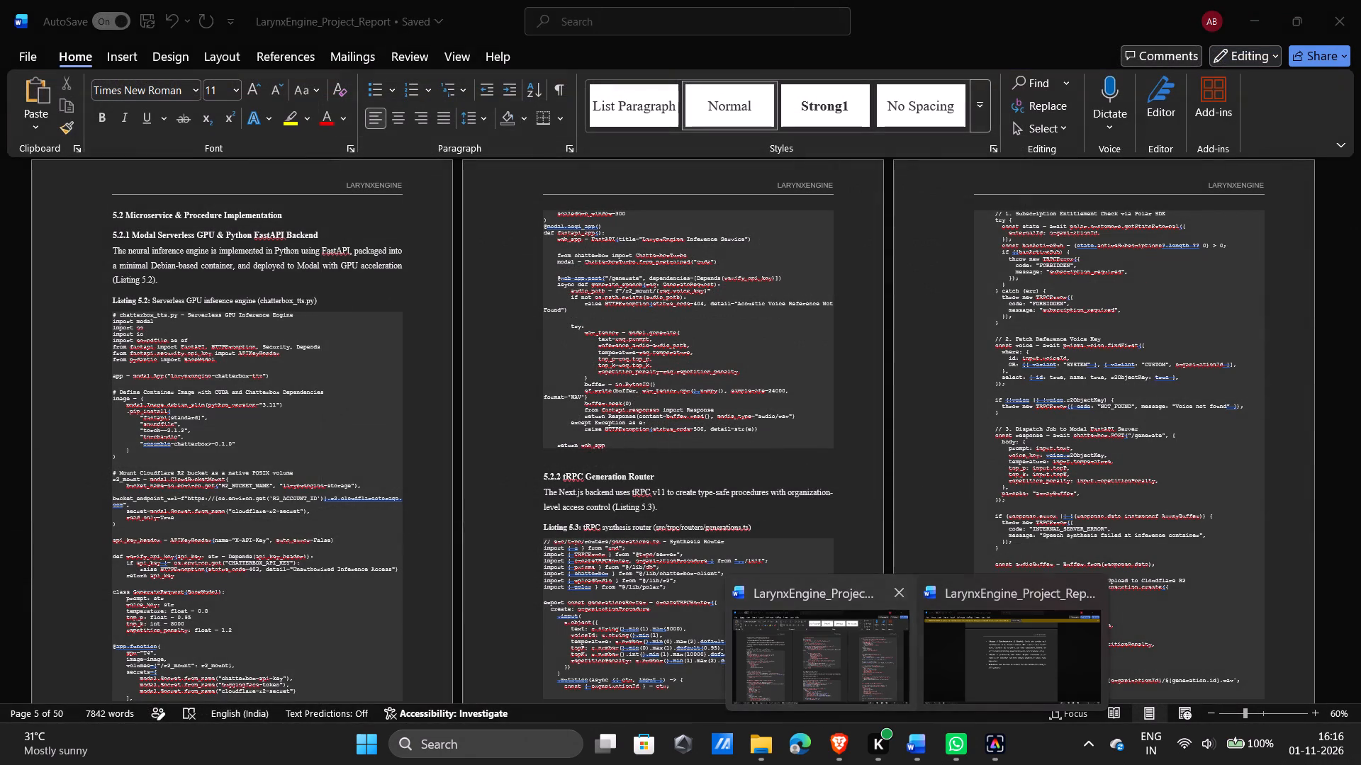
pyautogui.scroll(3, 679, 390)
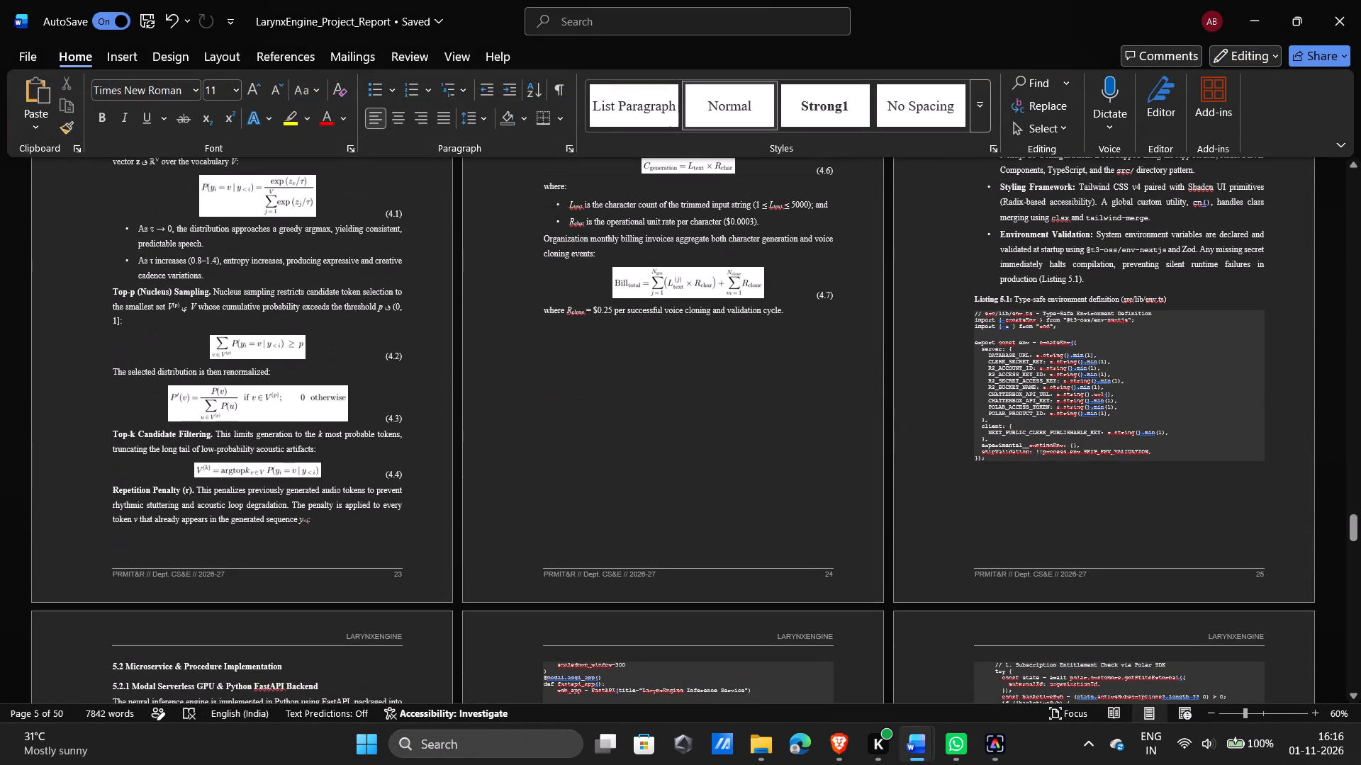
pyautogui.keyDown('ctrl'); pyautogui.scroll(1, 855, 401); pyautogui.keyUp('ctrl')
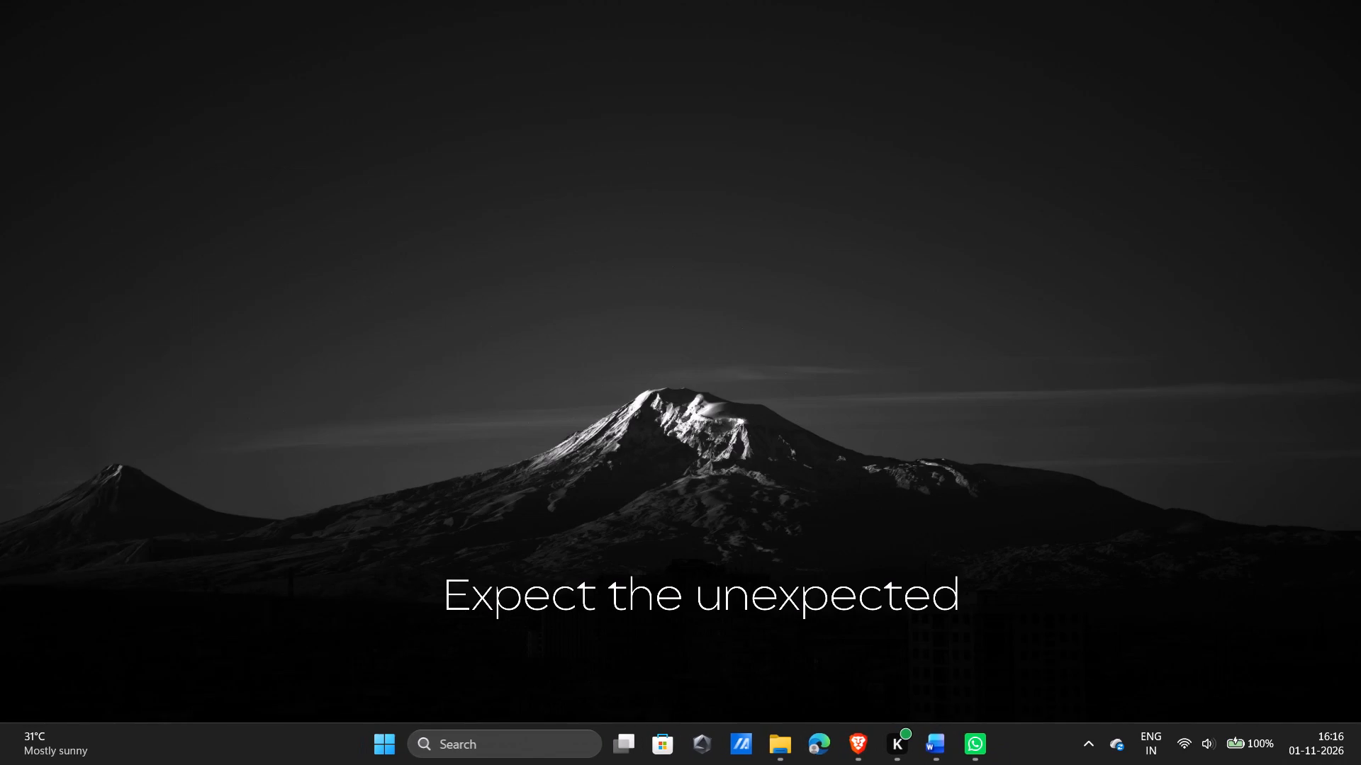
pyautogui.click(929, 764)
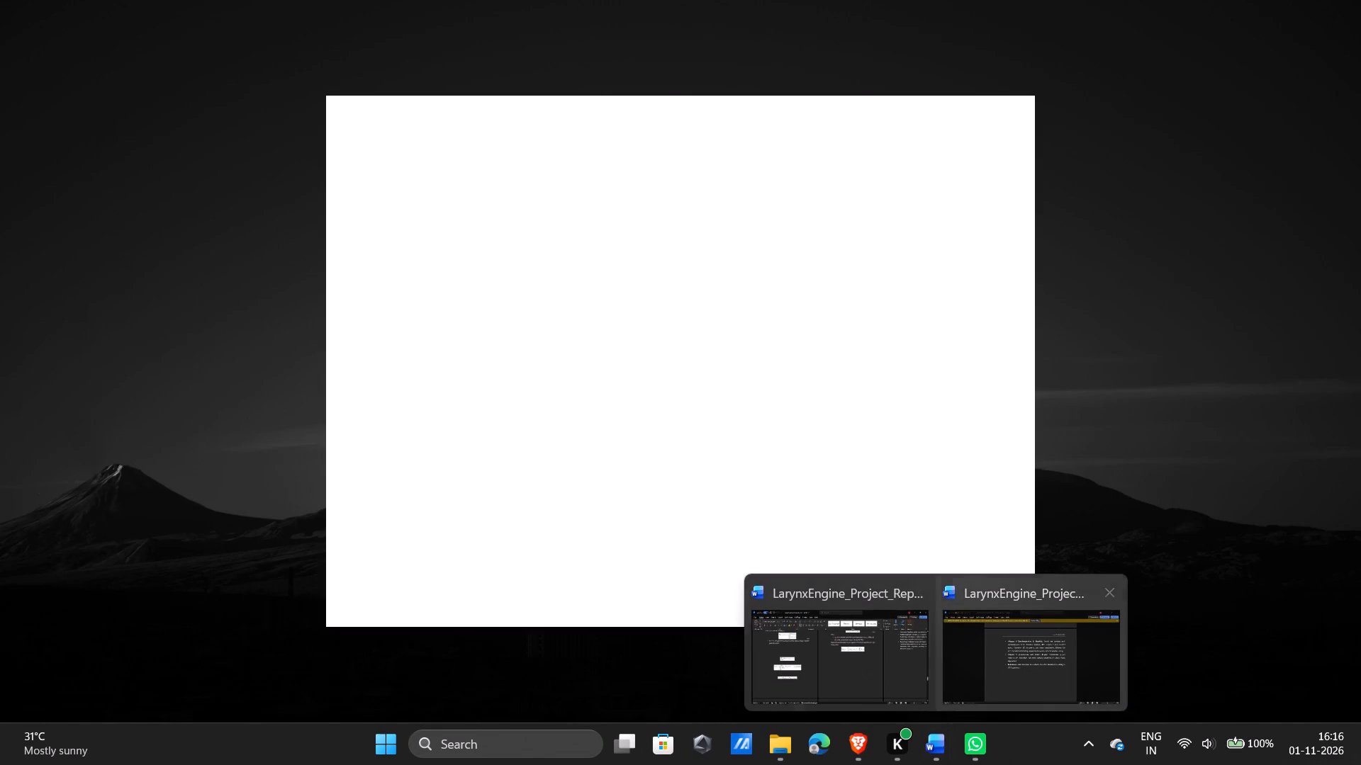
pyautogui.click(893, 637)
# Delete Listing 5.1 in section 5.1, including its caption, the environment definition code and the empty line left behind.
pyautogui.scroll(2, 952, 412)
pyautogui.scroll(-1, 952, 412)
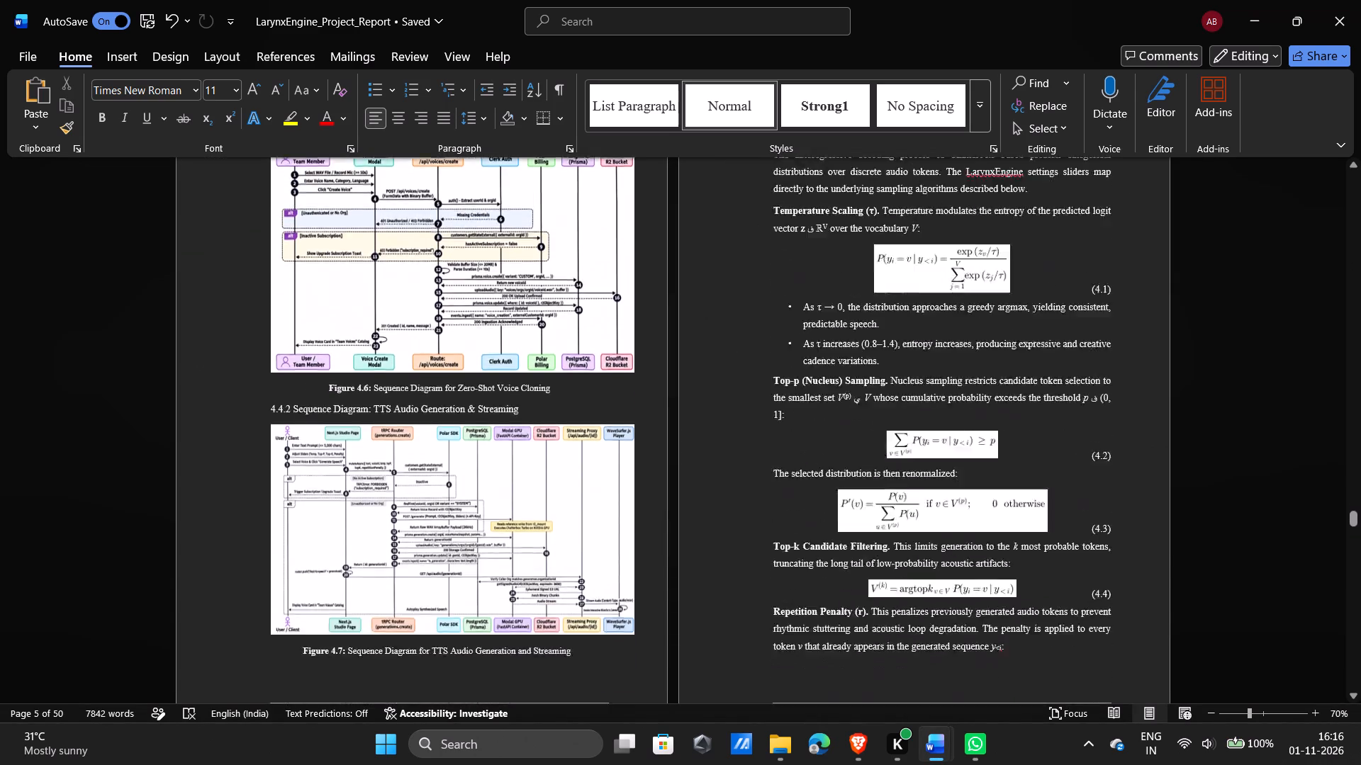
pyautogui.scroll(-4, 952, 412)
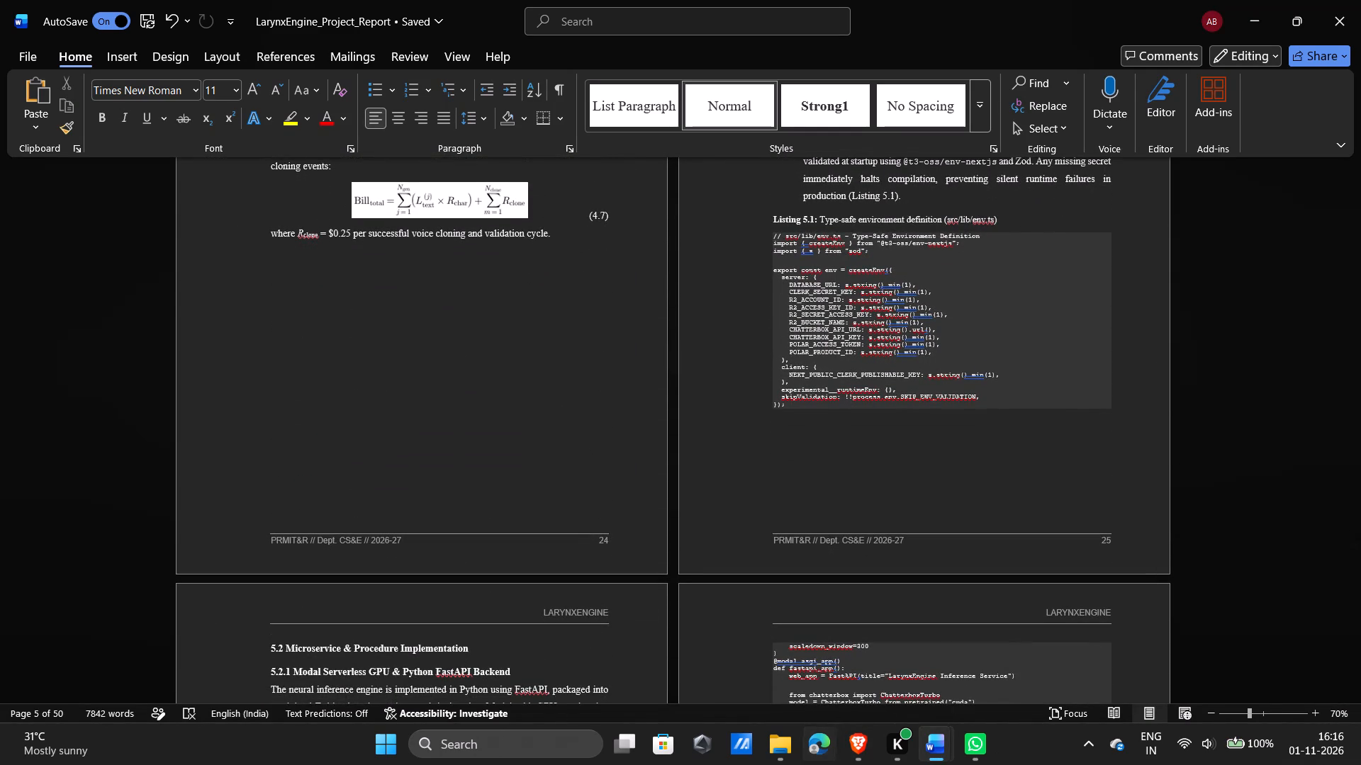
pyautogui.scroll(2, 865, 514)
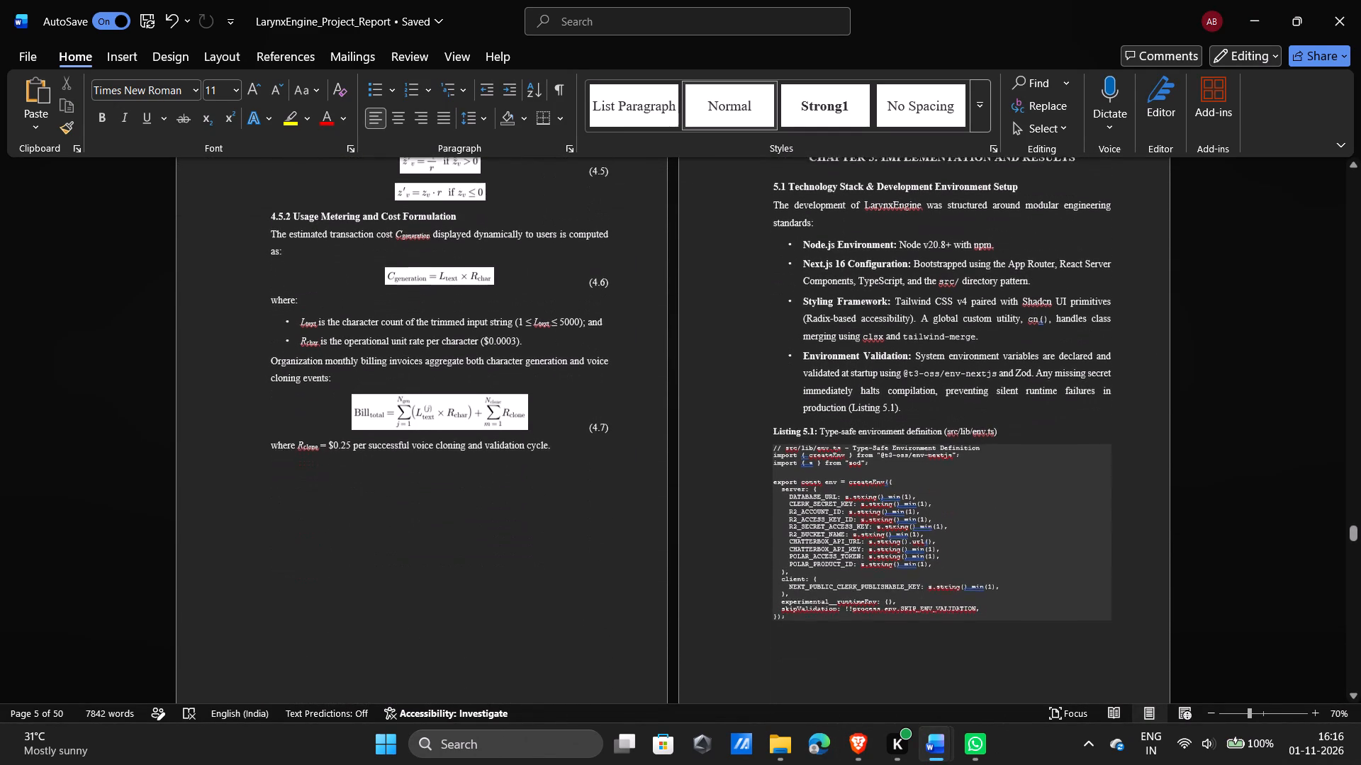
pyautogui.moveTo(769, 420); pyautogui.dragTo(941, 596)
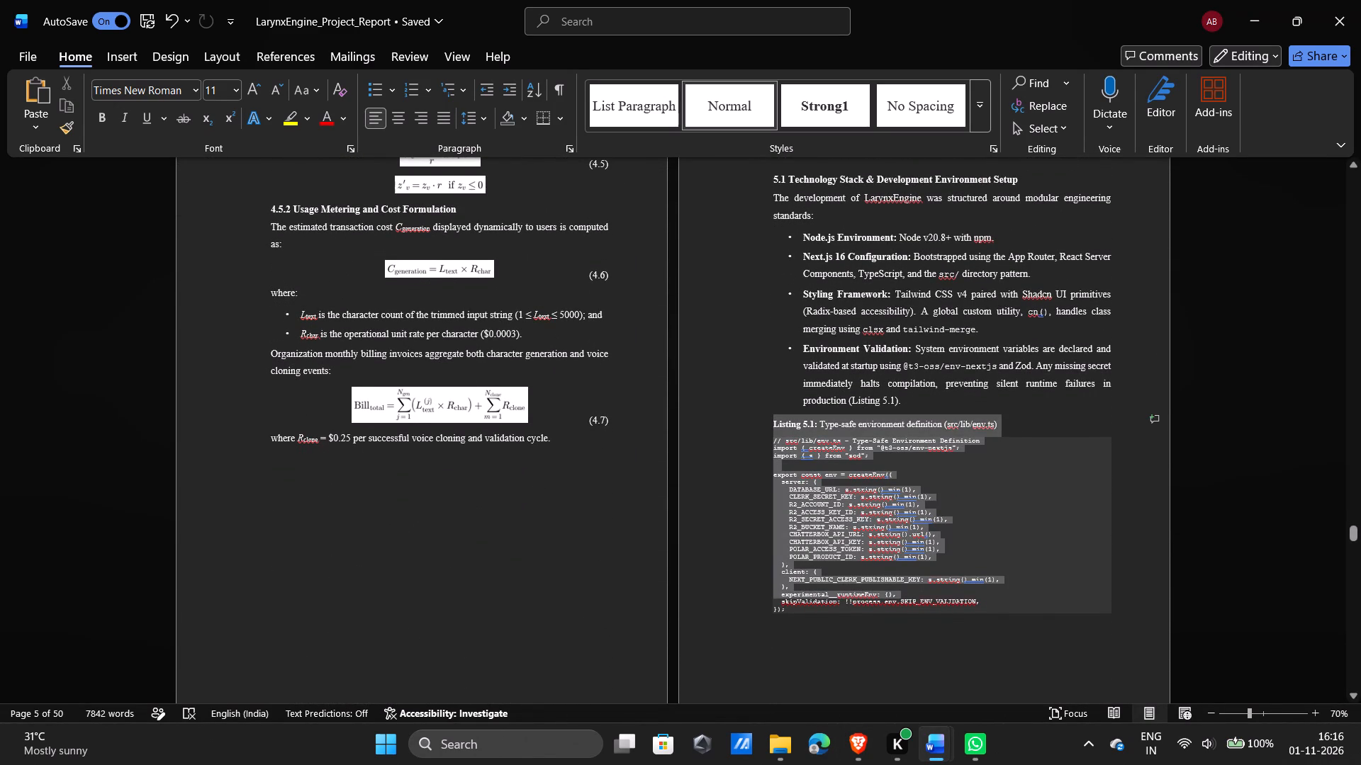
pyautogui.moveTo(941, 596); pyautogui.dragTo(967, 606)
pyautogui.press('BackSpace')
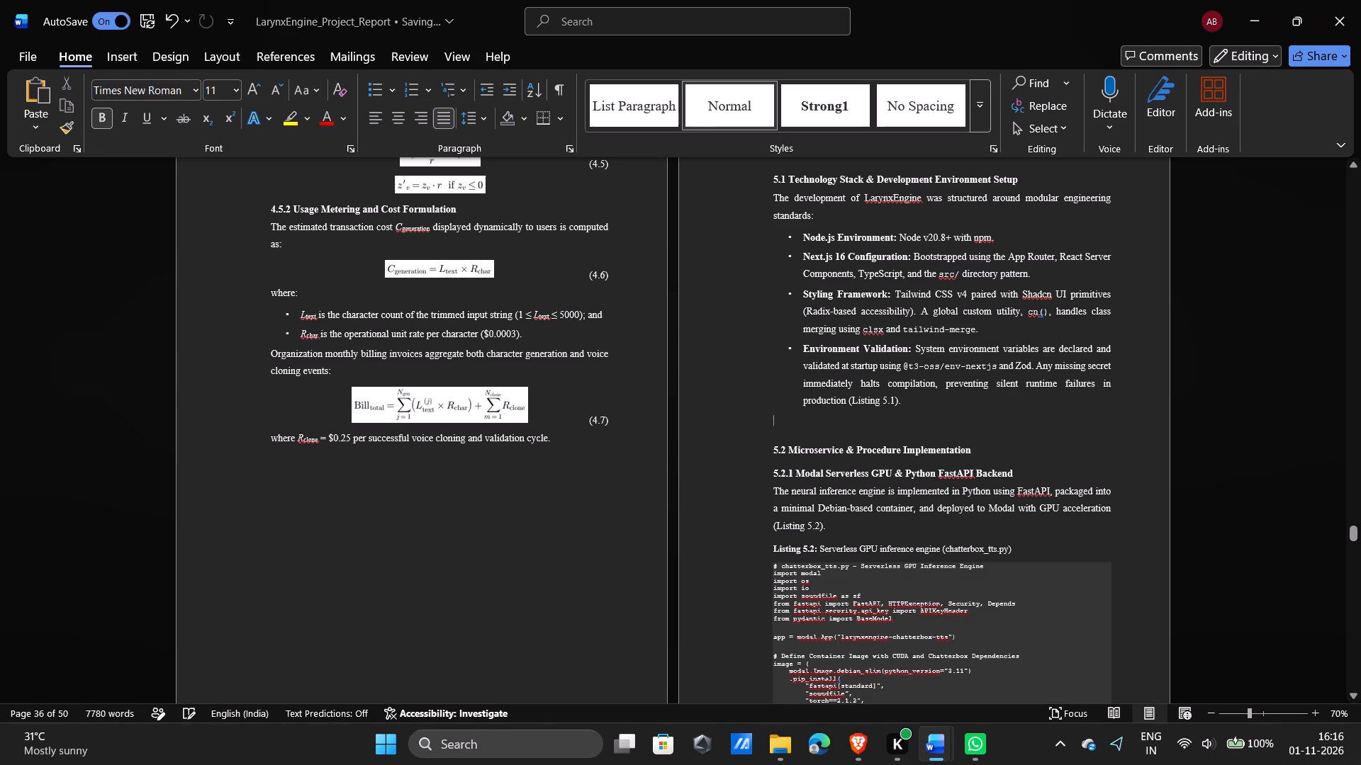
pyautogui.press('BackSpace')
# Delete the Listing 5.2 caption and the first part of its code, through the container image definition, in section 5.2.1.
pyautogui.scroll(-1, 967, 606)
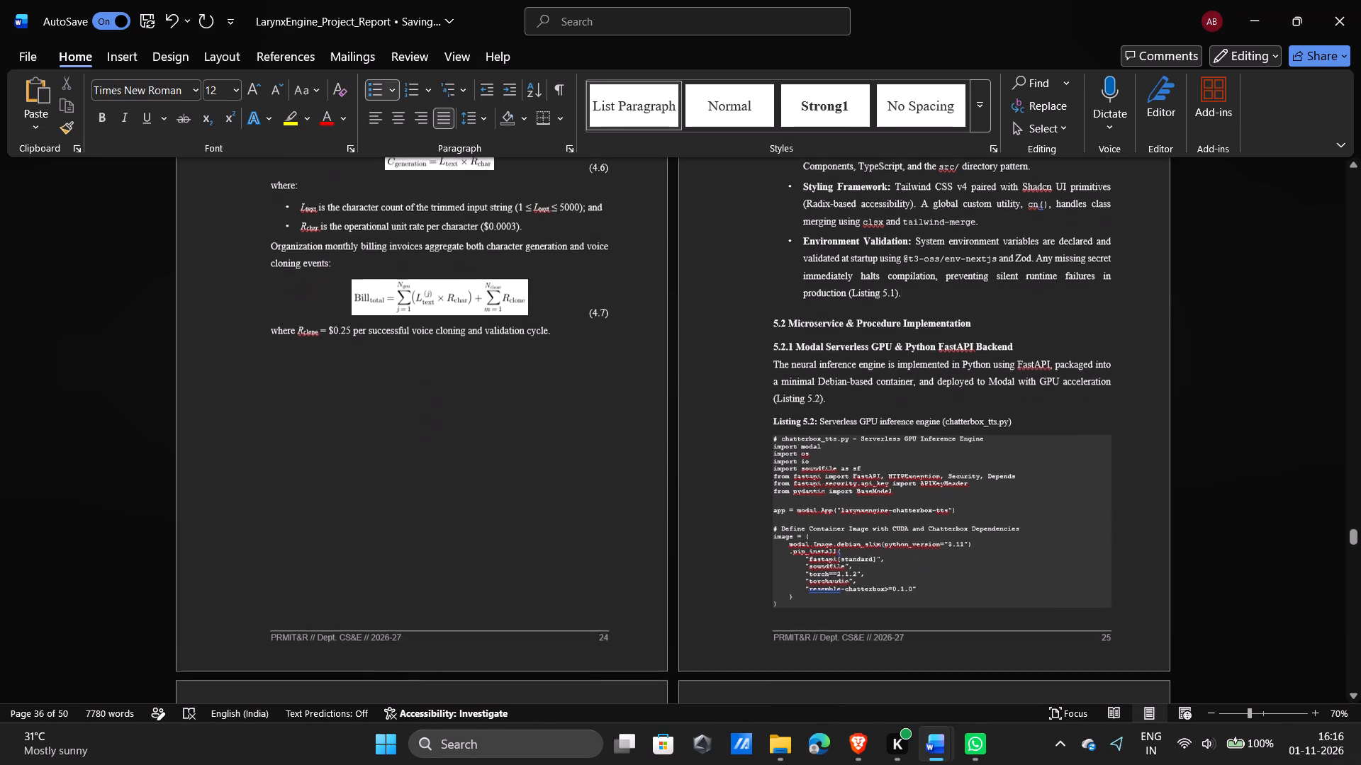
pyautogui.moveTo(768, 416); pyautogui.dragTo(806, 591)
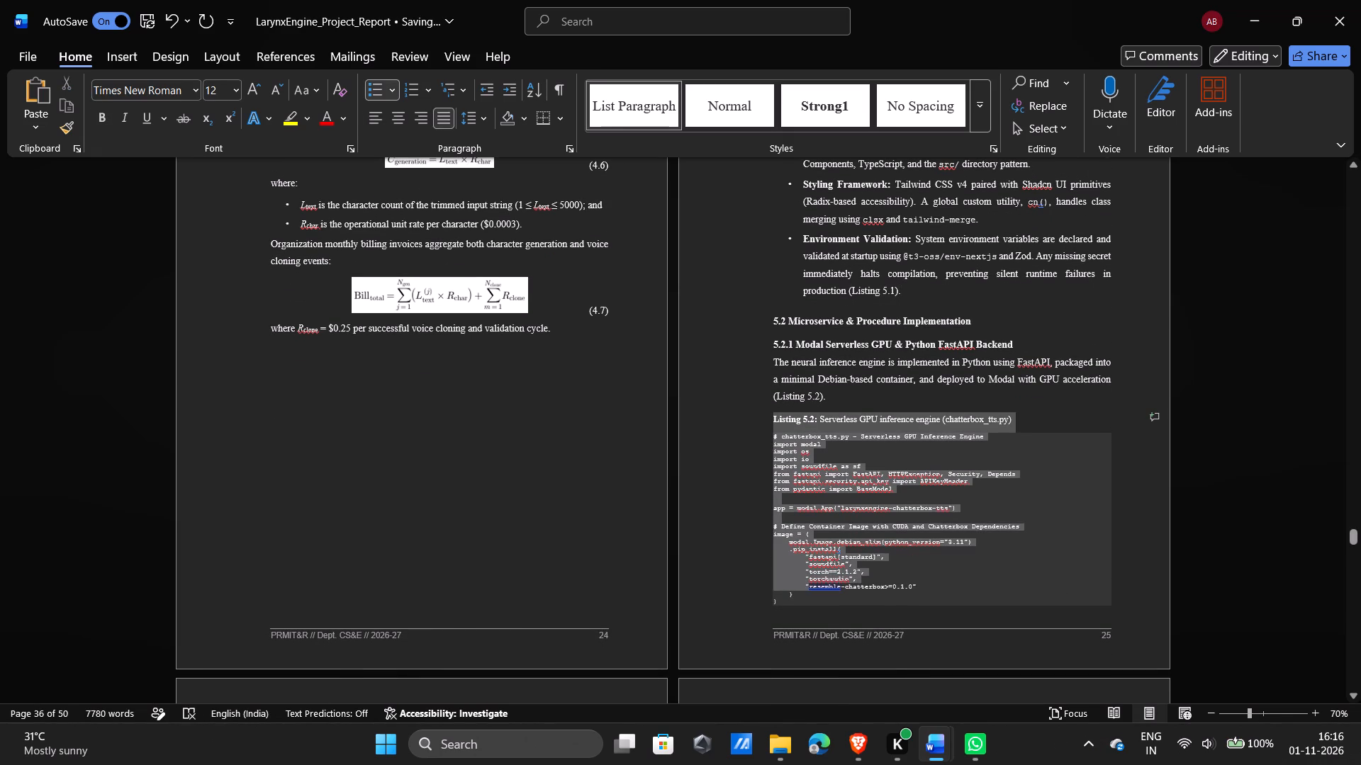
pyautogui.moveTo(806, 591); pyautogui.dragTo(790, 606)
pyautogui.press('BackSpace')
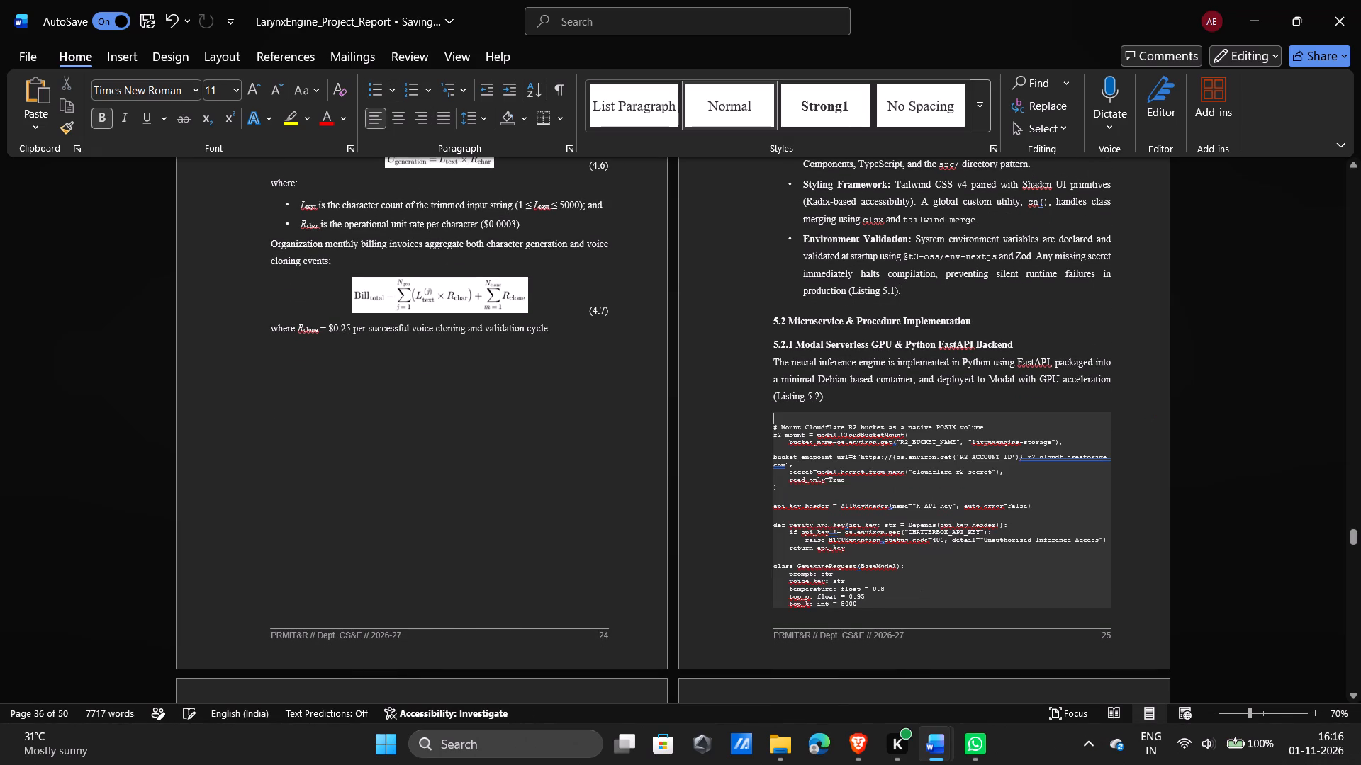
# Remove the "(Listing 5.2)." reference from the end of the section 5.2.1 paragraph.
pyautogui.moveTo(770, 409); pyautogui.dragTo(810, 471)
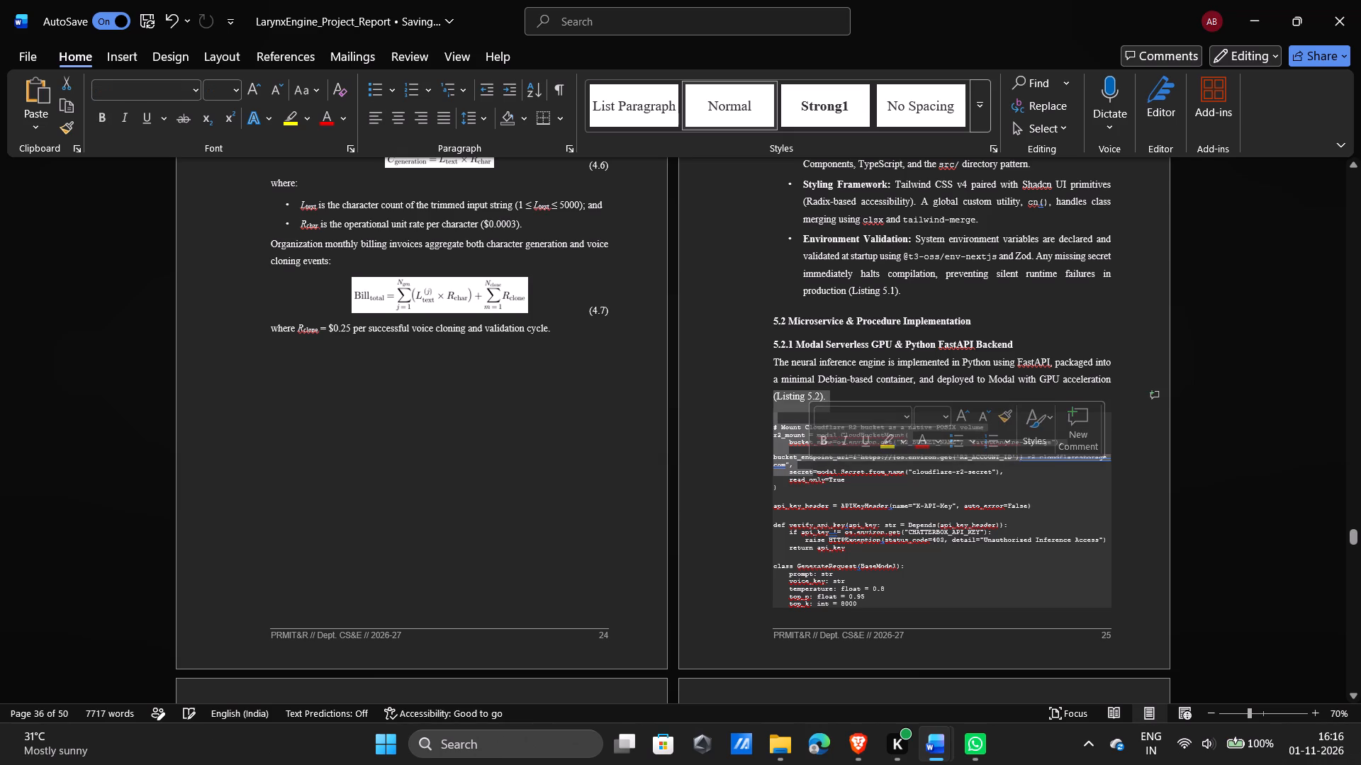
pyautogui.click(768, 435)
pyautogui.moveTo(829, 397); pyautogui.dragTo(806, 403)
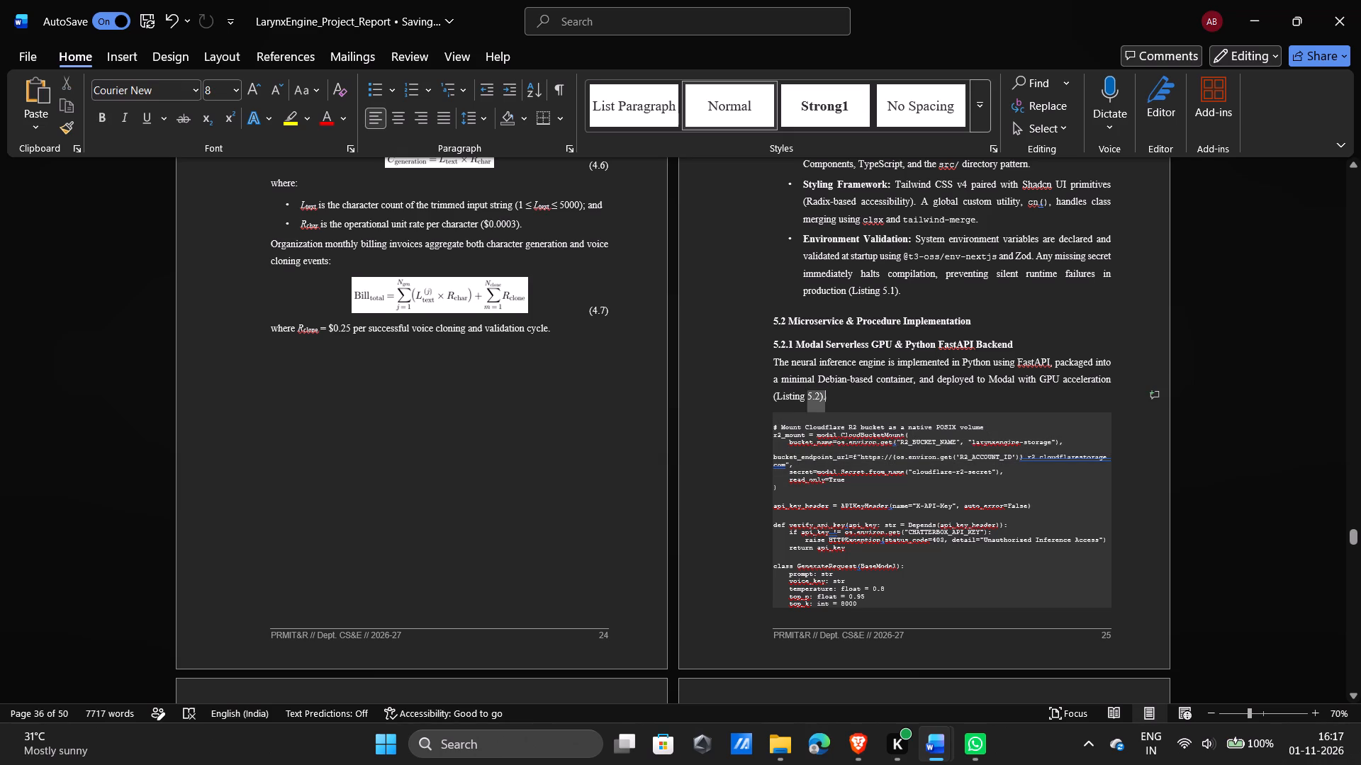
pyautogui.moveTo(806, 403); pyautogui.dragTo(775, 402)
pyautogui.press('BackSpace')
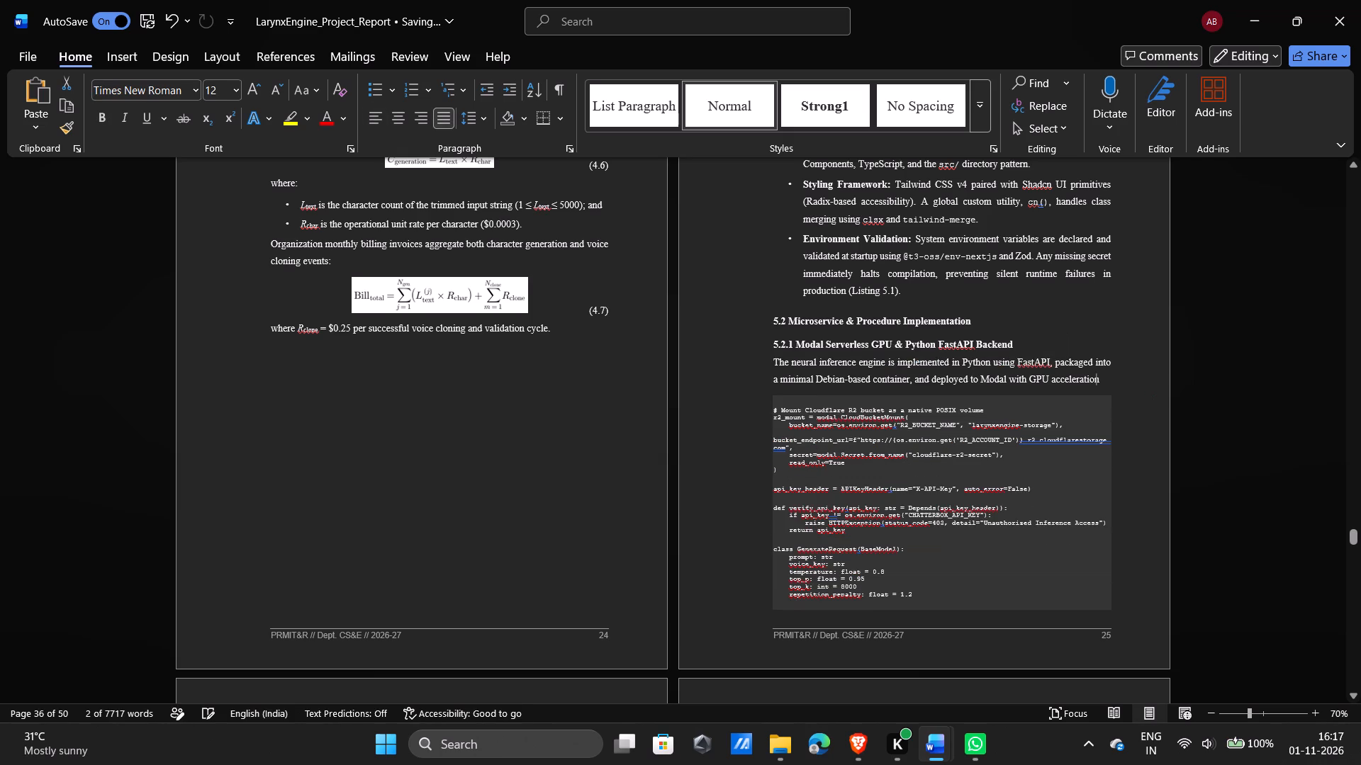
# Delete all the remaining inference engine code under section 5.2.1, along with the empty line before heading 5.2.2.
pyautogui.moveTo(775, 402); pyautogui.dragTo(897, 616)
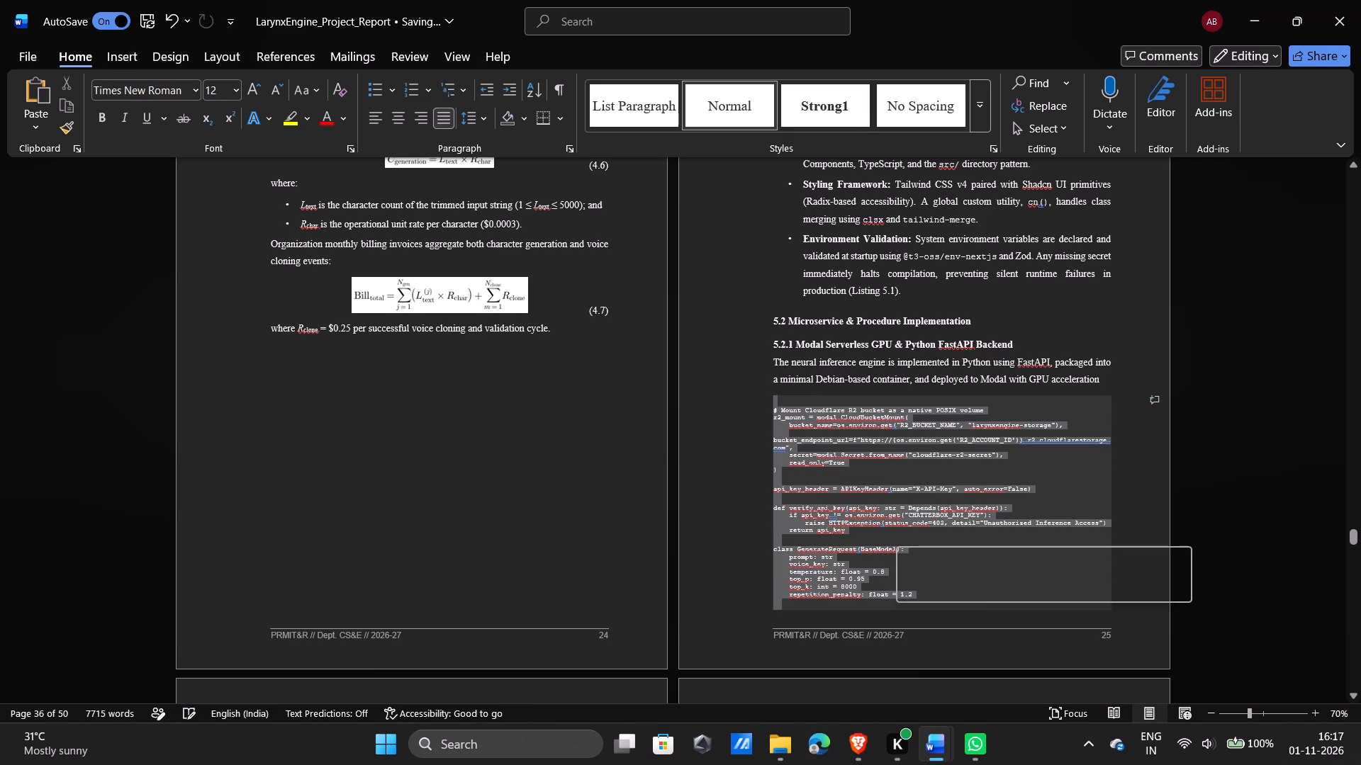
pyautogui.press('BackSpace')
pyautogui.moveTo(935, 604); pyautogui.dragTo(934, 604)
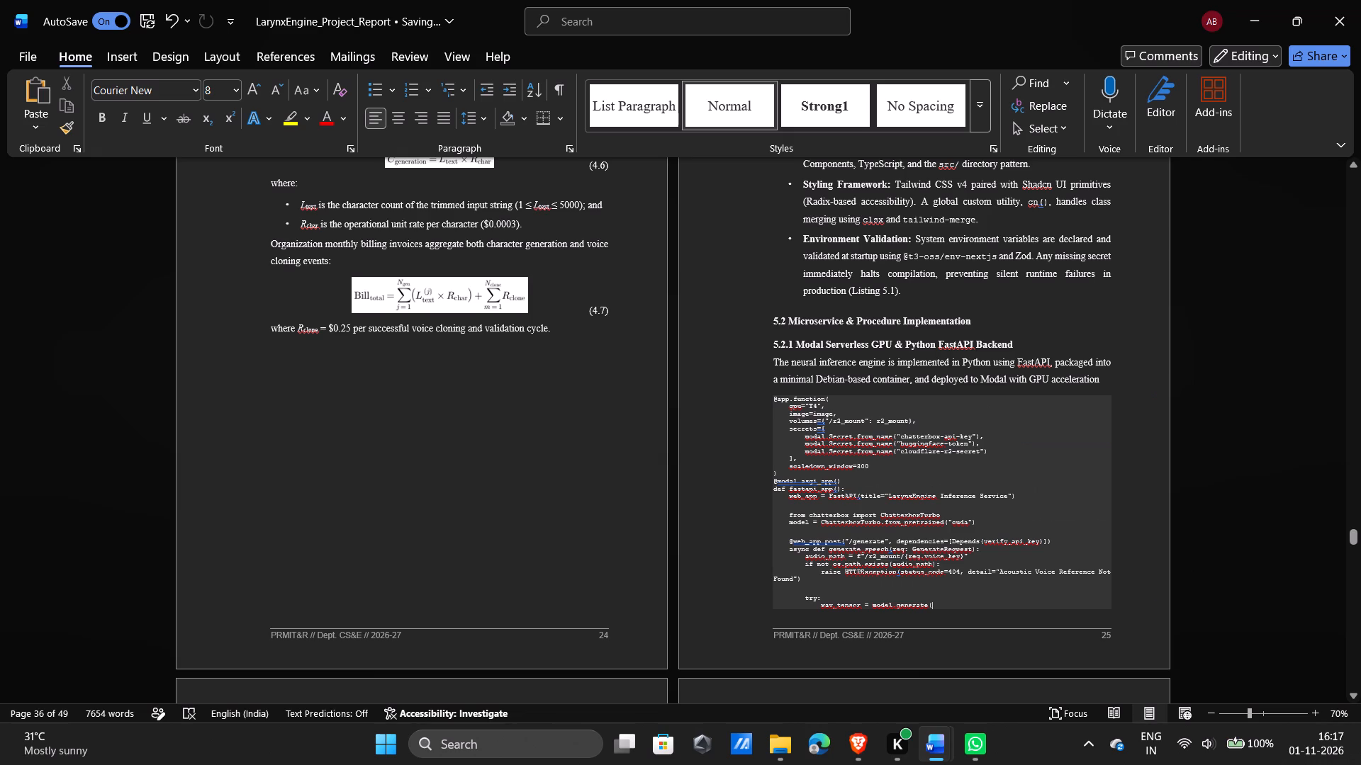
pyautogui.moveTo(934, 604); pyautogui.dragTo(773, 397)
pyautogui.press('BackSpace')
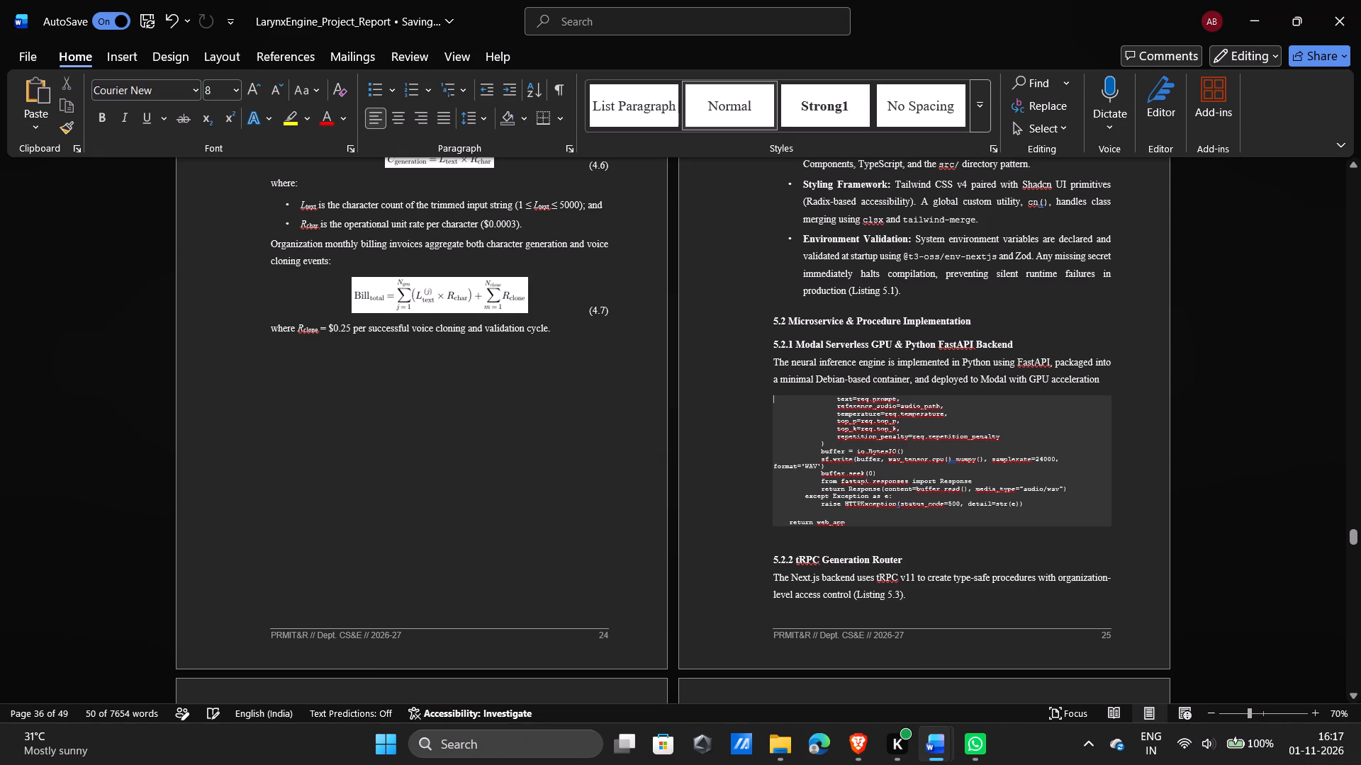
pyautogui.moveTo(860, 524); pyautogui.dragTo(776, 405)
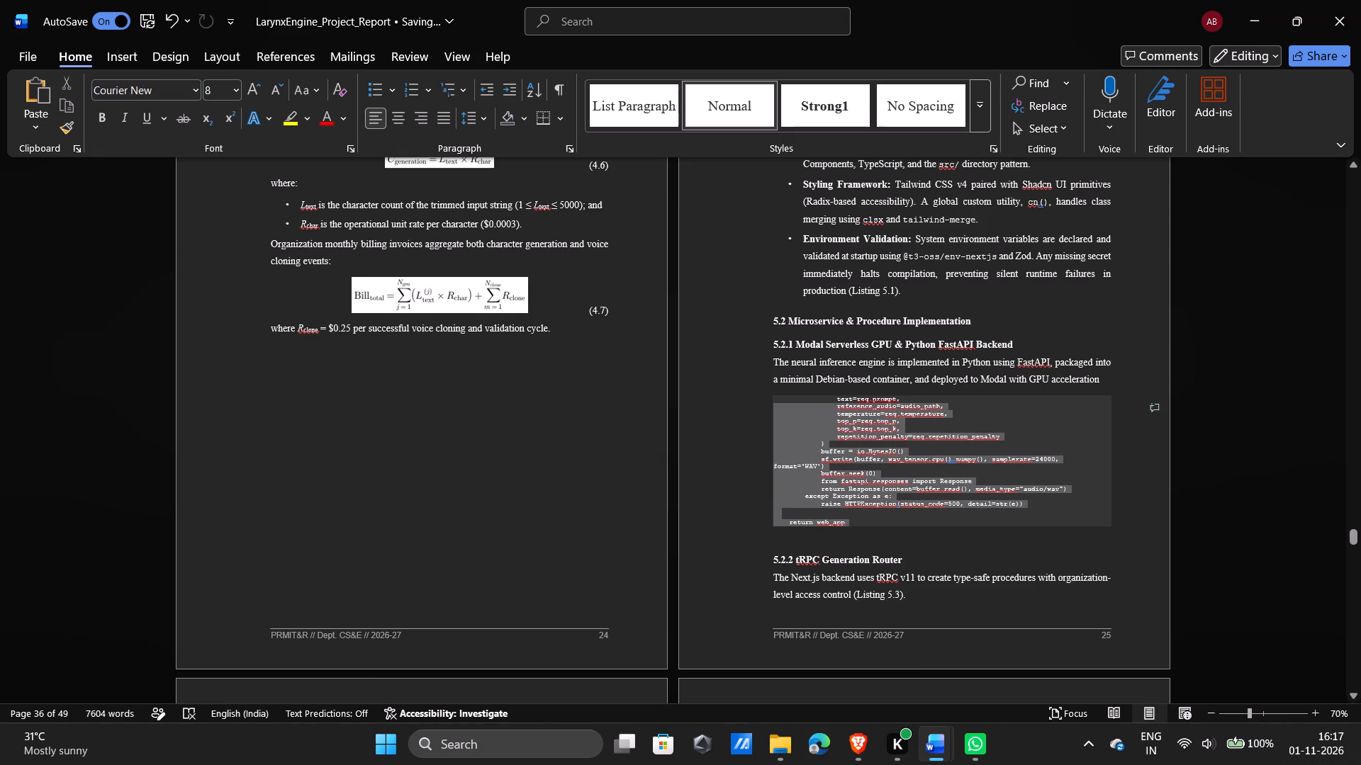
pyautogui.moveTo(776, 405); pyautogui.dragTo(775, 396)
pyautogui.press('BackSpace')
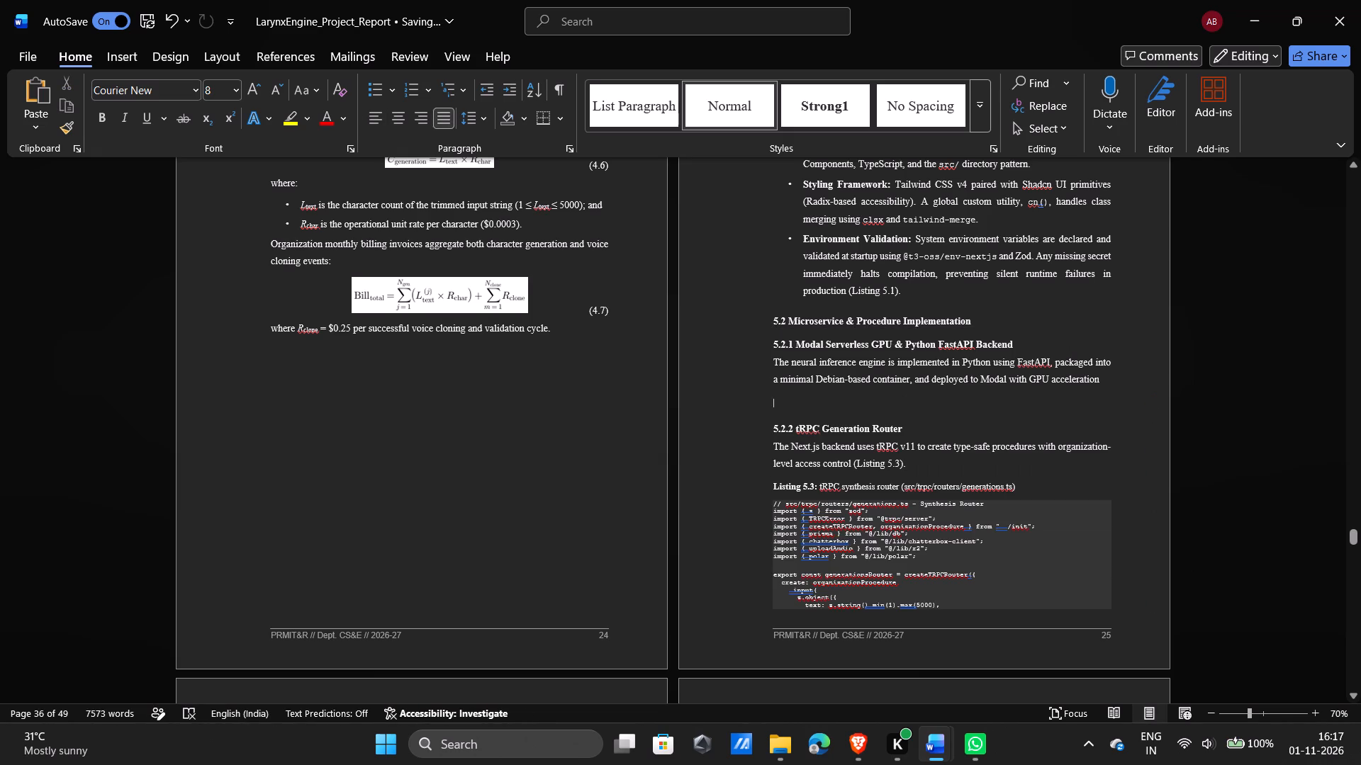
pyautogui.press('BackSpace')
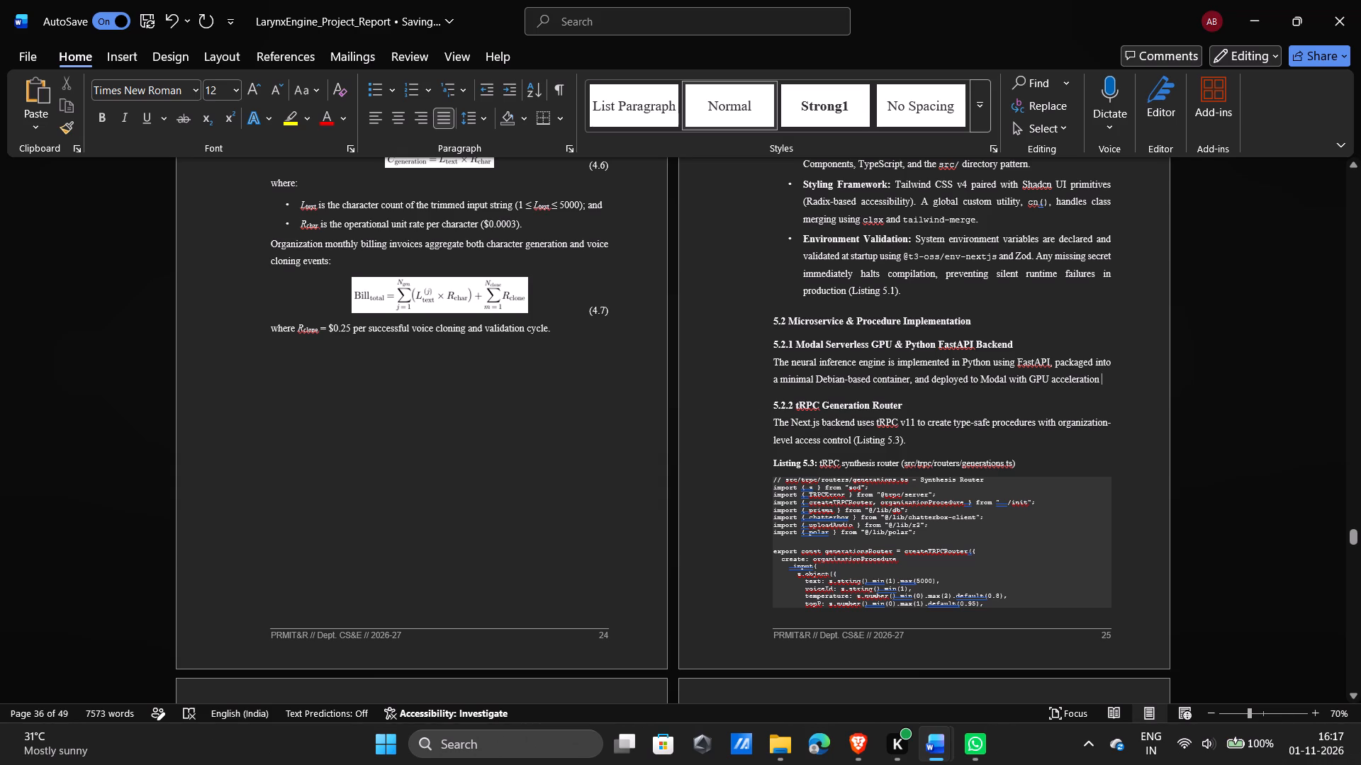
# Remove the "(Listing 5.3)" reference from the section 5.2.2 paragraph, keeping the closing full stop.
pyautogui.moveTo(909, 440); pyautogui.dragTo(851, 438)
pyautogui.moveTo(851, 438); pyautogui.dragTo(860, 437)
pyautogui.click(934, 448)
pyautogui.moveTo(901, 441); pyautogui.dragTo(882, 441)
pyautogui.press('BackSpace')
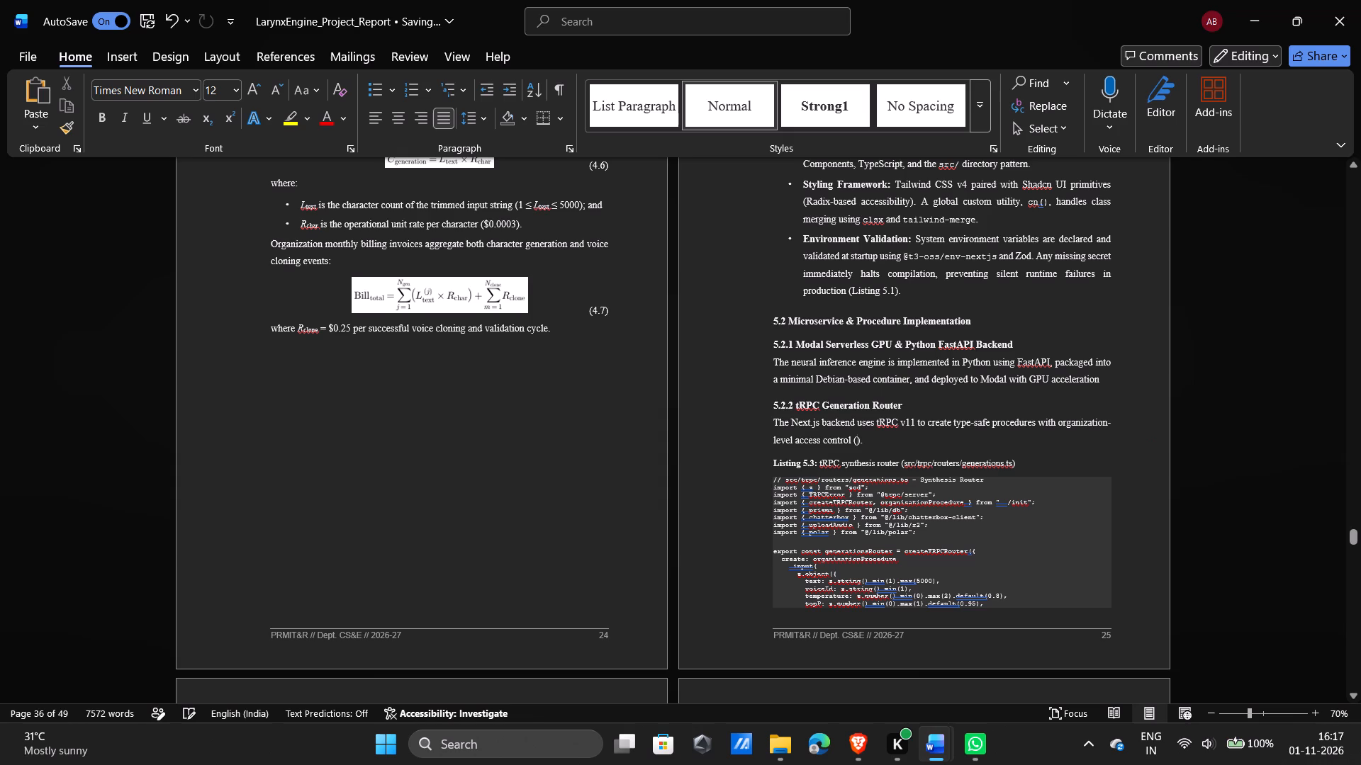
pyautogui.press('Right')
pyautogui.press('BackSpace')
pyautogui.press('BackSpace')
# Delete the Listing 5.3 caption and its entire tRPC synthesis router code, up to heading 5.3.
pyautogui.moveTo(774, 458); pyautogui.dragTo(871, 675)
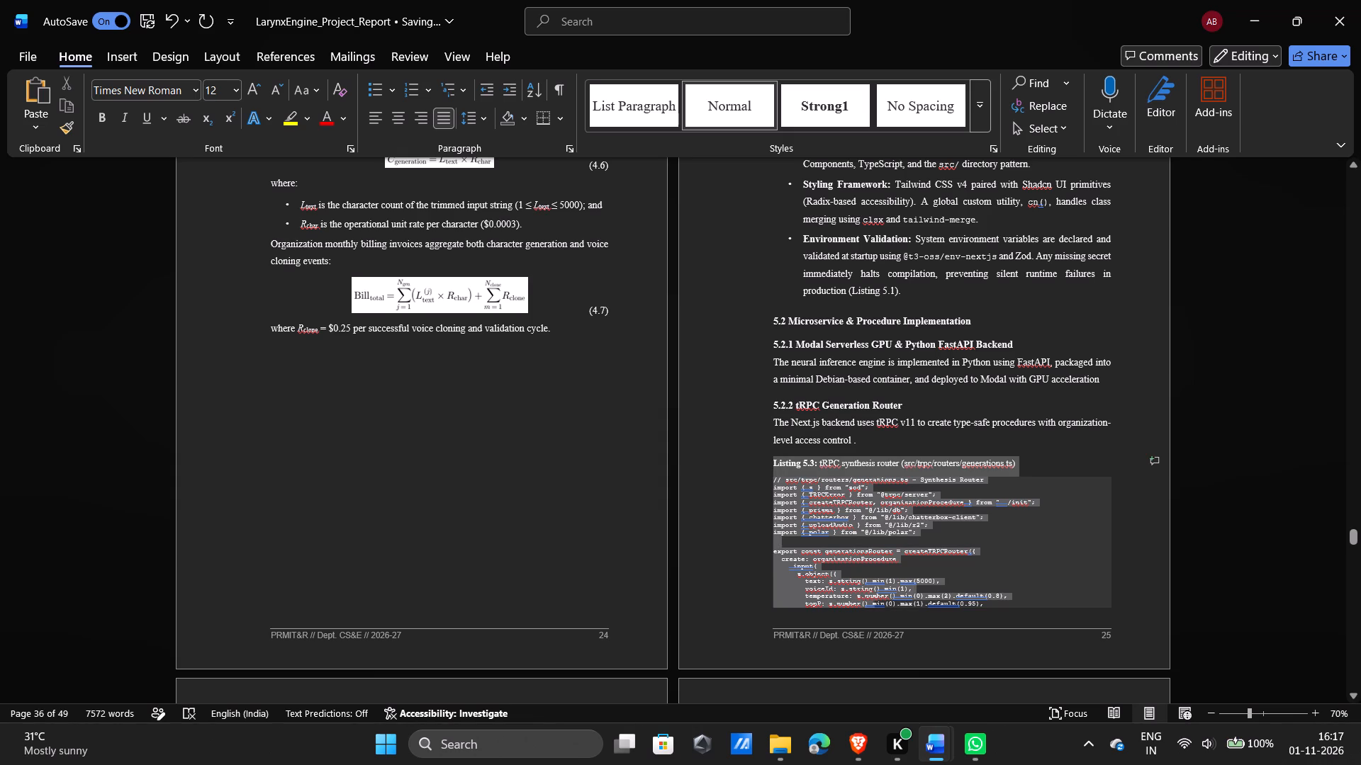
pyautogui.moveTo(871, 675); pyautogui.dragTo(513, 687)
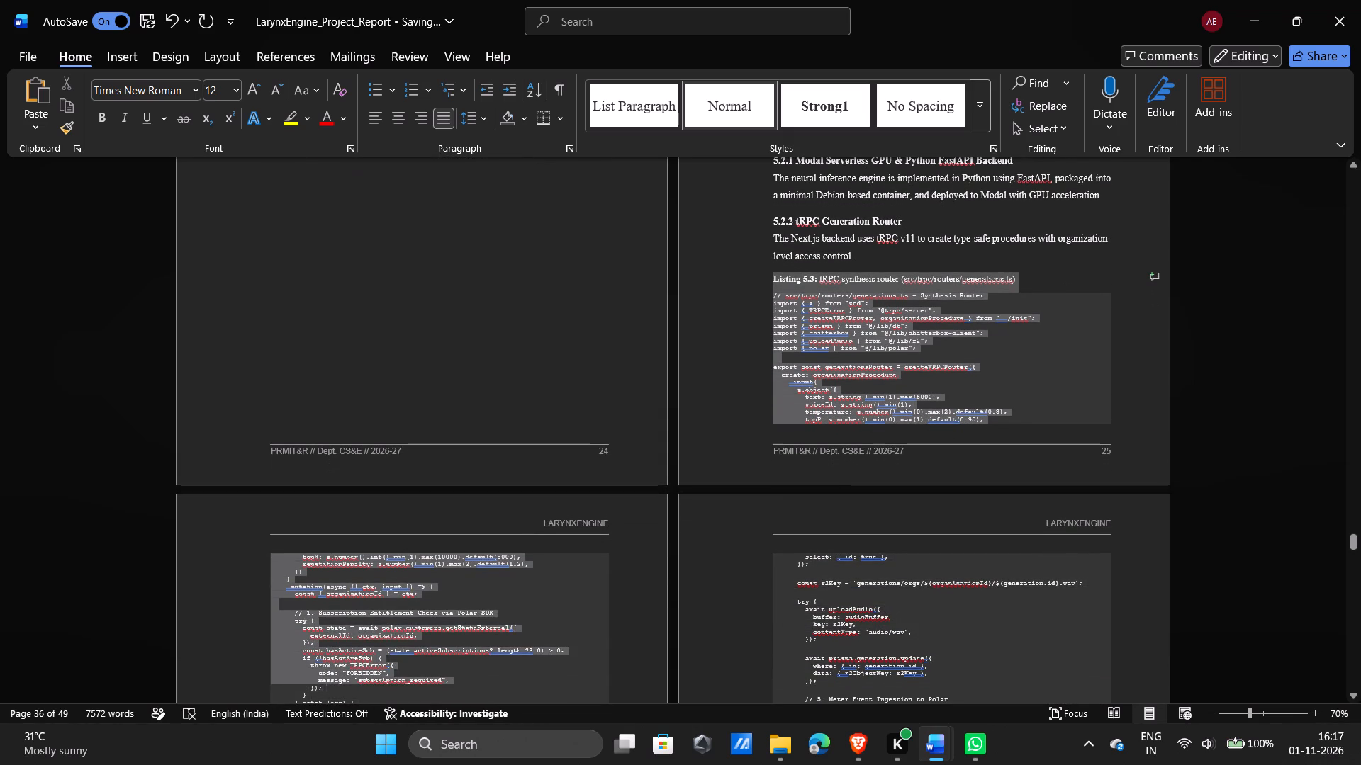
pyautogui.moveTo(513, 687); pyautogui.dragTo(831, 352)
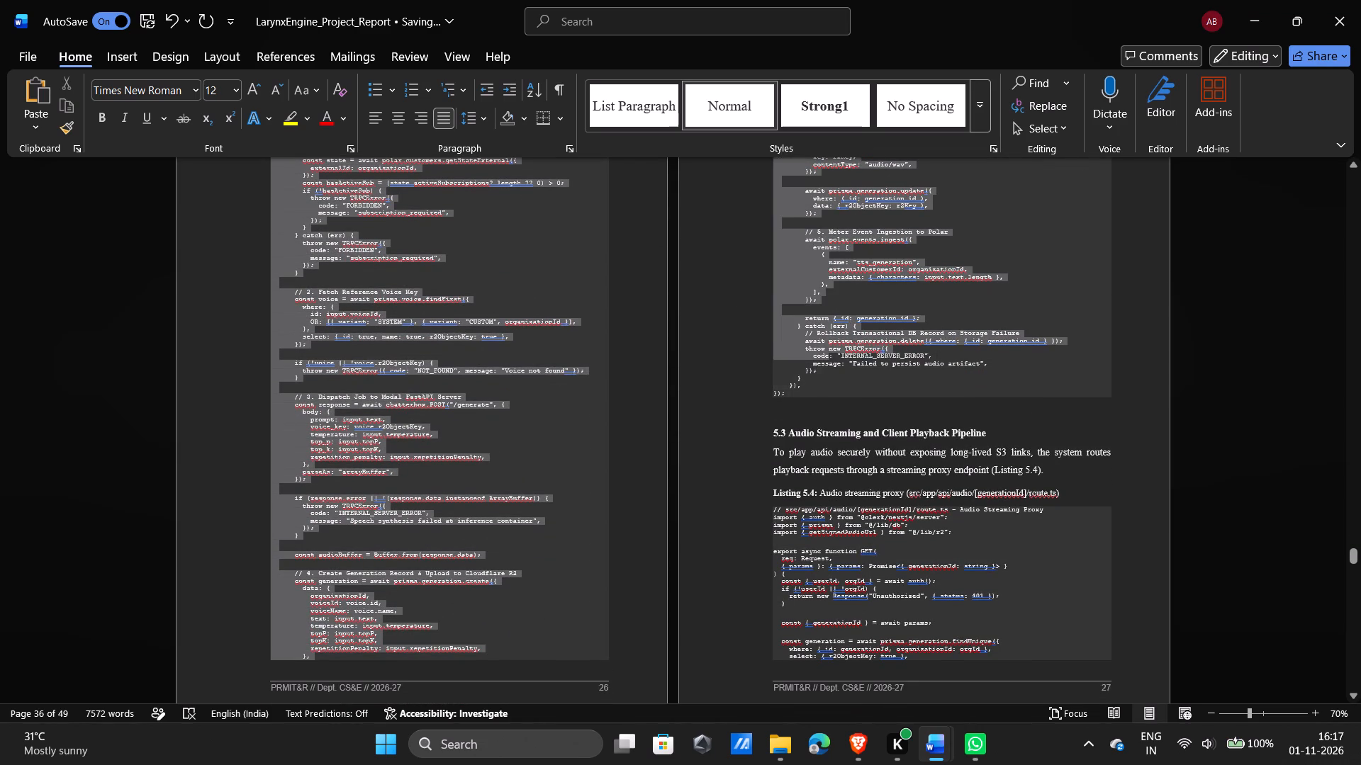
pyautogui.moveTo(831, 352); pyautogui.dragTo(794, 394)
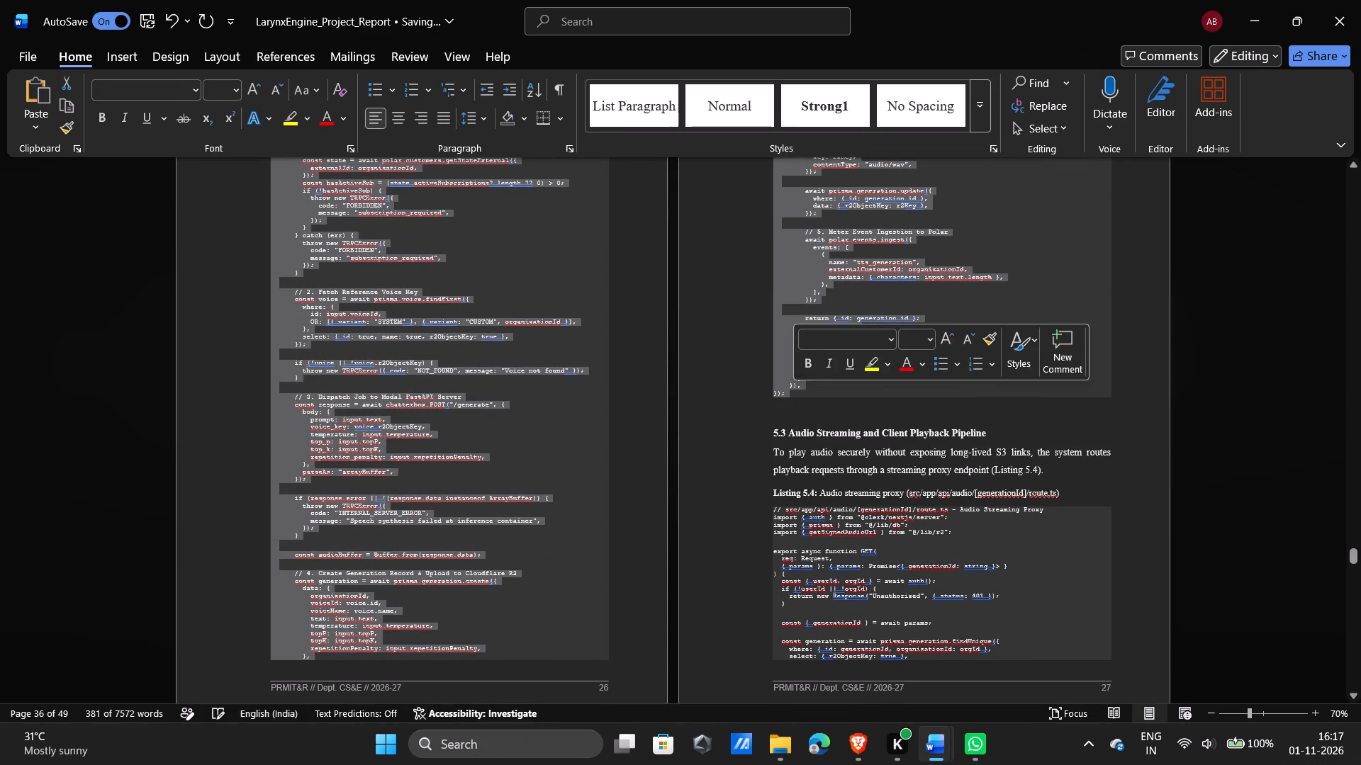
pyautogui.press('BackSpace')
pyautogui.scroll(1, 794, 394)
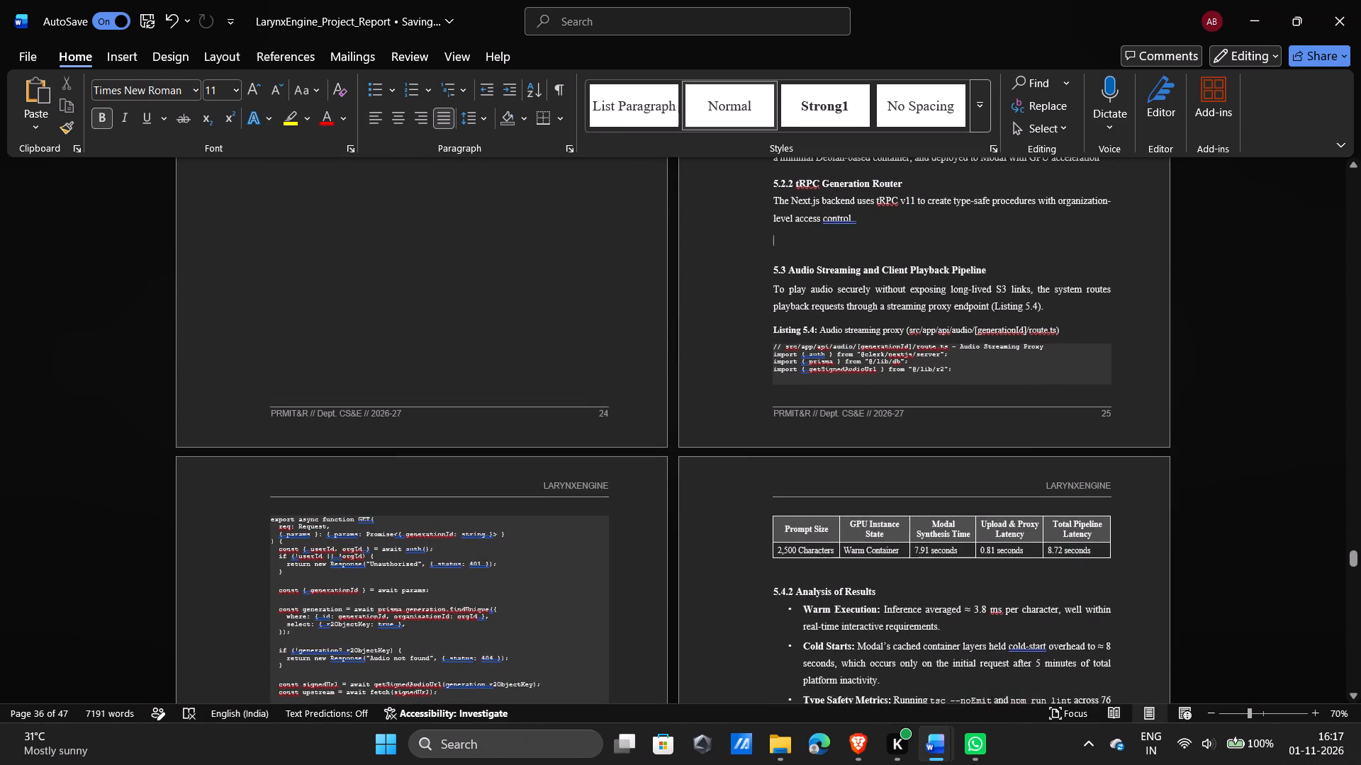
# Remove the empty line between the section 5.2.2 paragraph and heading 5.3.
pyautogui.scroll(1, 794, 394)
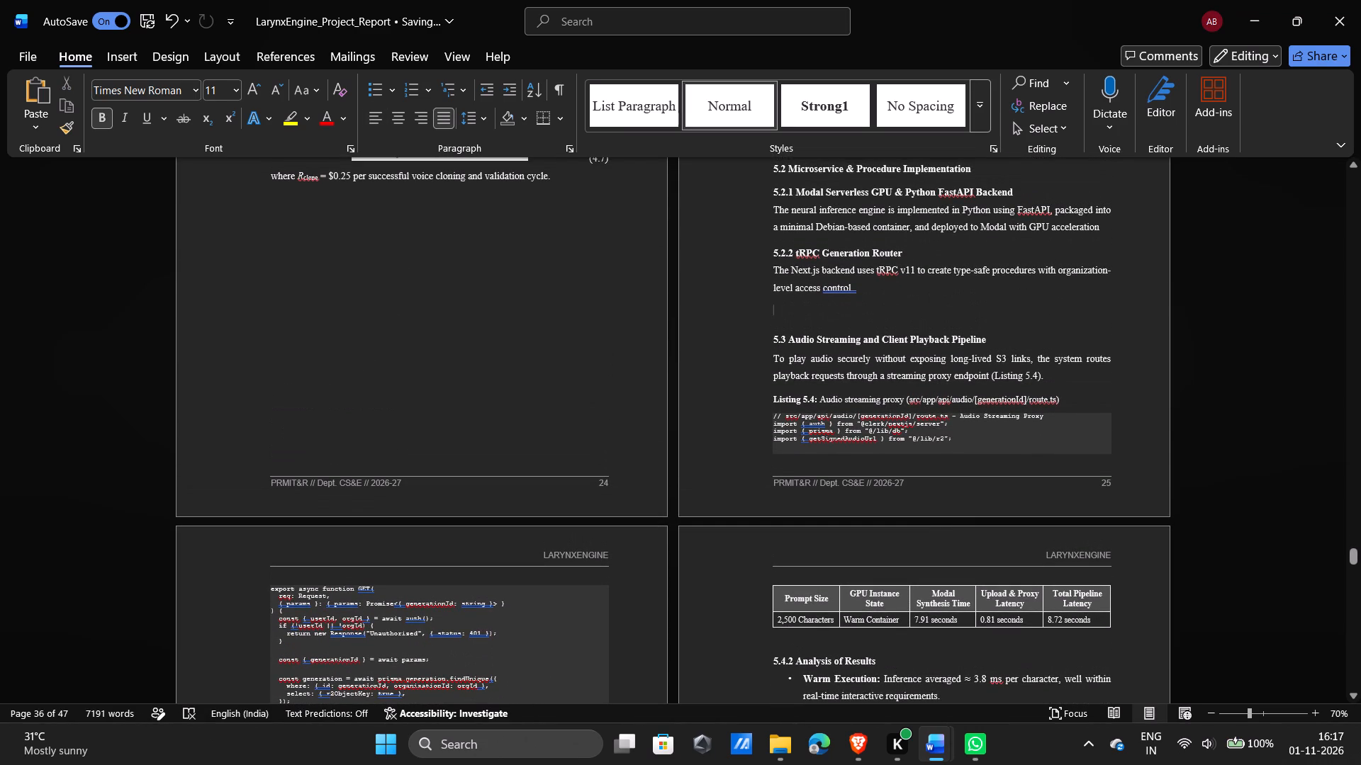
pyautogui.press('BackSpace')
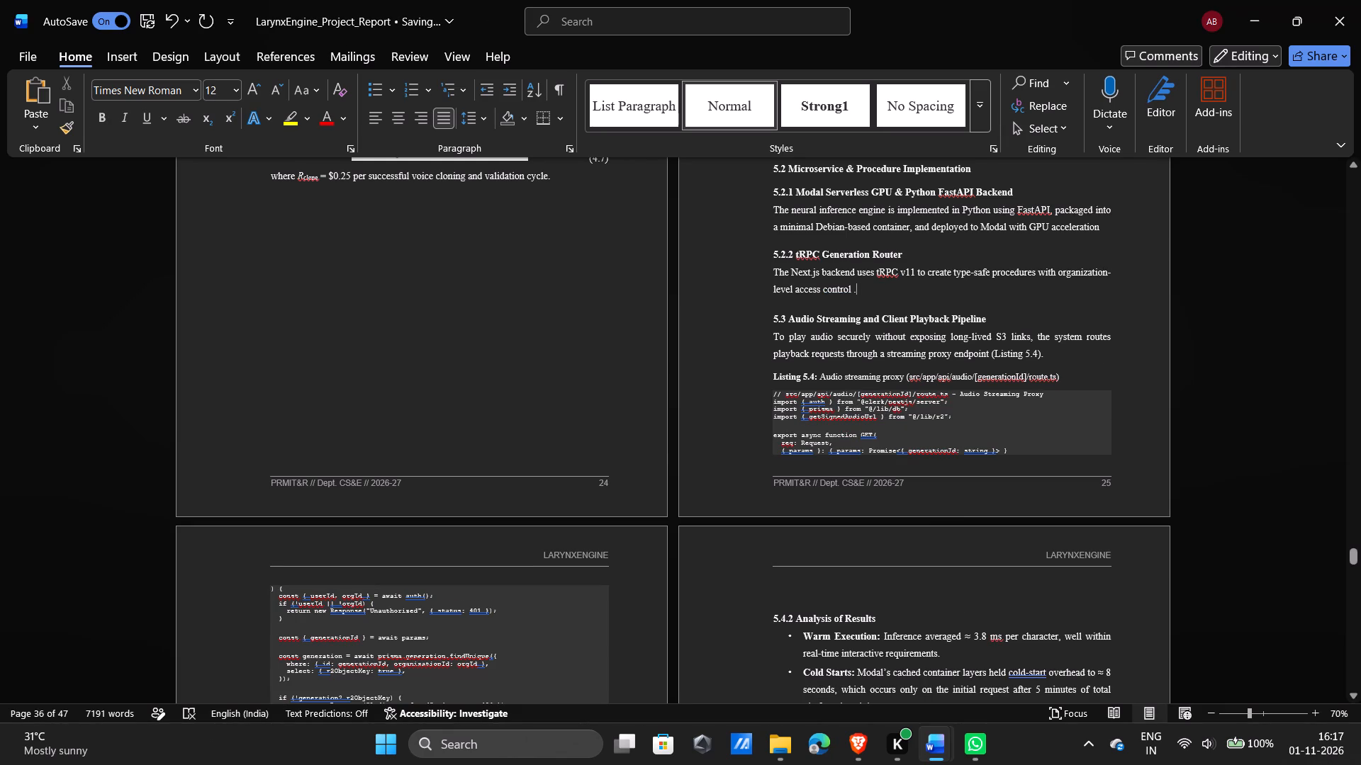
# Delete the "(Listing 5.4)." reference, the Listing 5.4 caption, its audio streaming proxy code and the empty line before the useWaveSurfer.ts paragraph.
pyautogui.moveTo(992, 356); pyautogui.dragTo(553, 737)
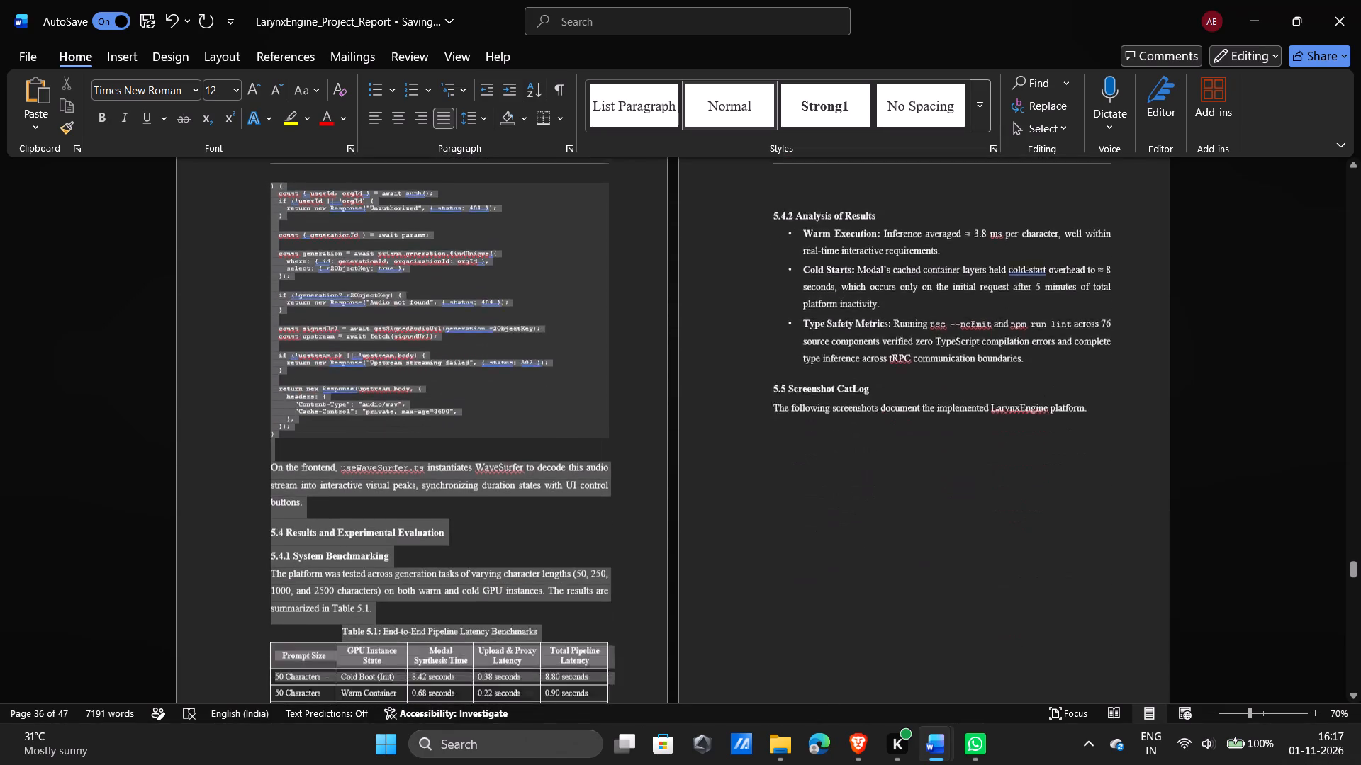
pyautogui.moveTo(553, 737); pyautogui.dragTo(278, 217)
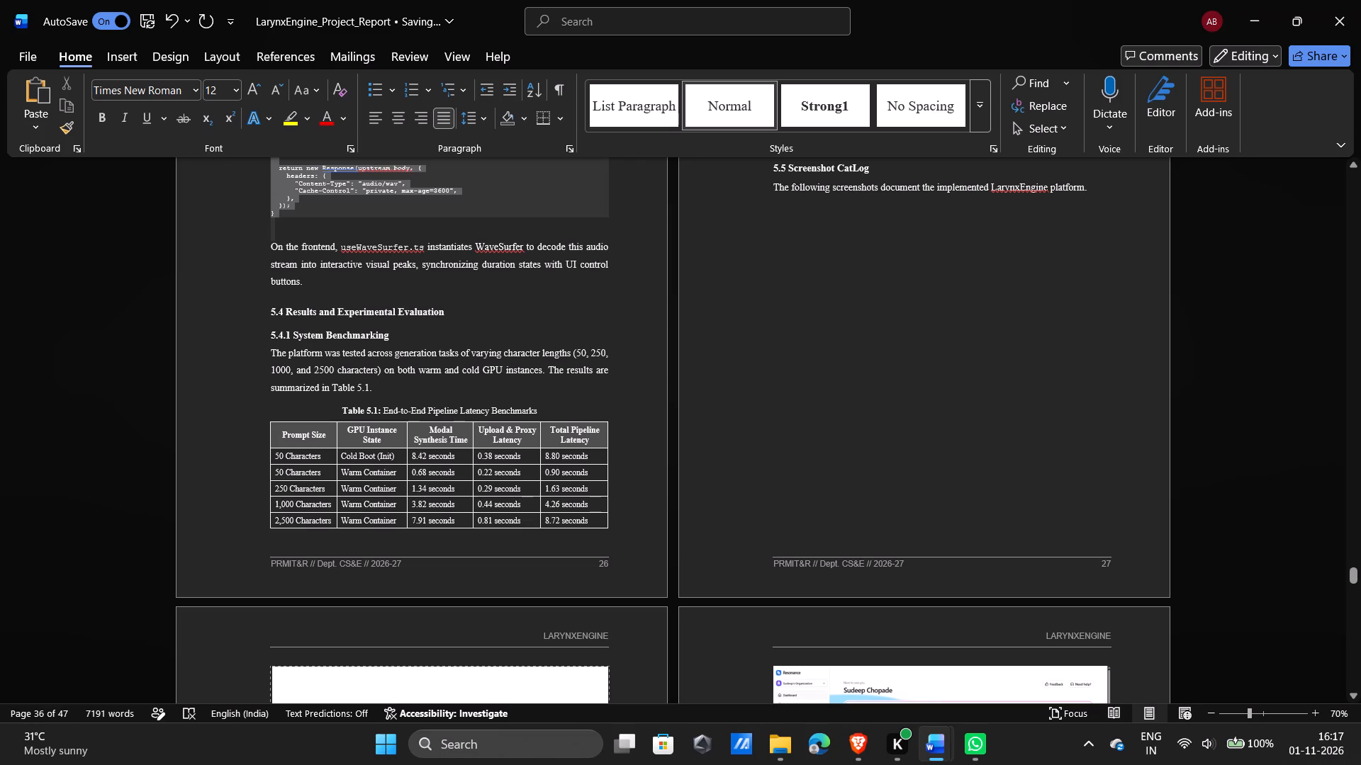
pyautogui.moveTo(278, 217); pyautogui.dragTo(277, 215)
pyautogui.press('BackSpace')
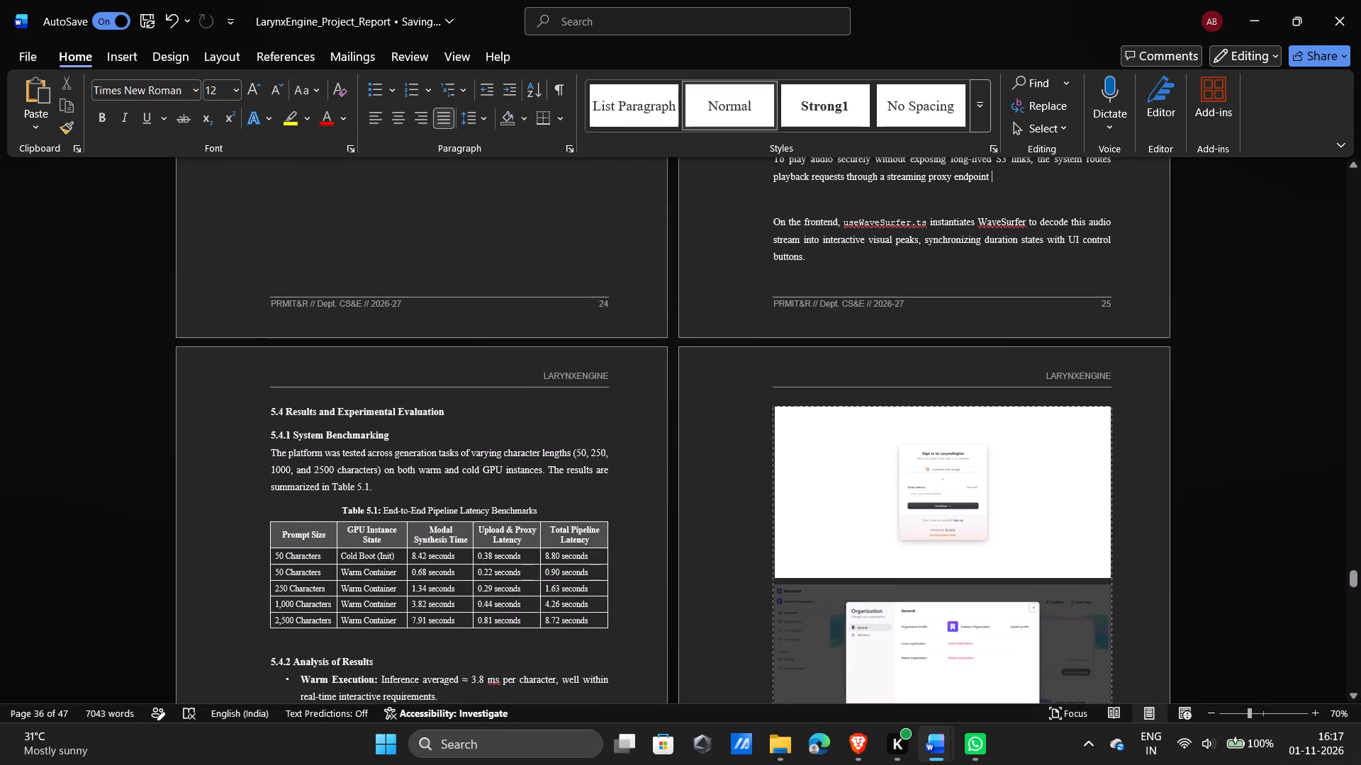
pyautogui.scroll(1, 746, 431)
pyautogui.click(789, 445)
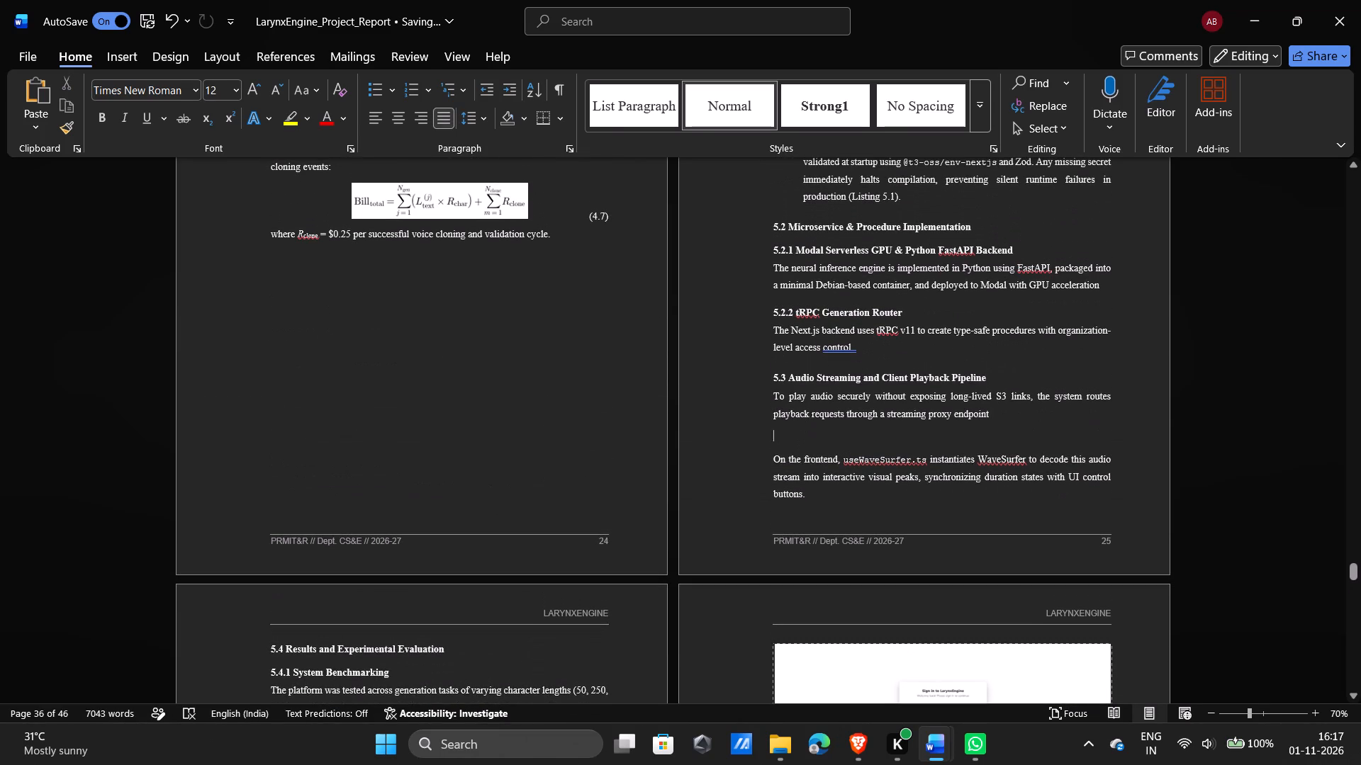
pyautogui.press('BackSpace')
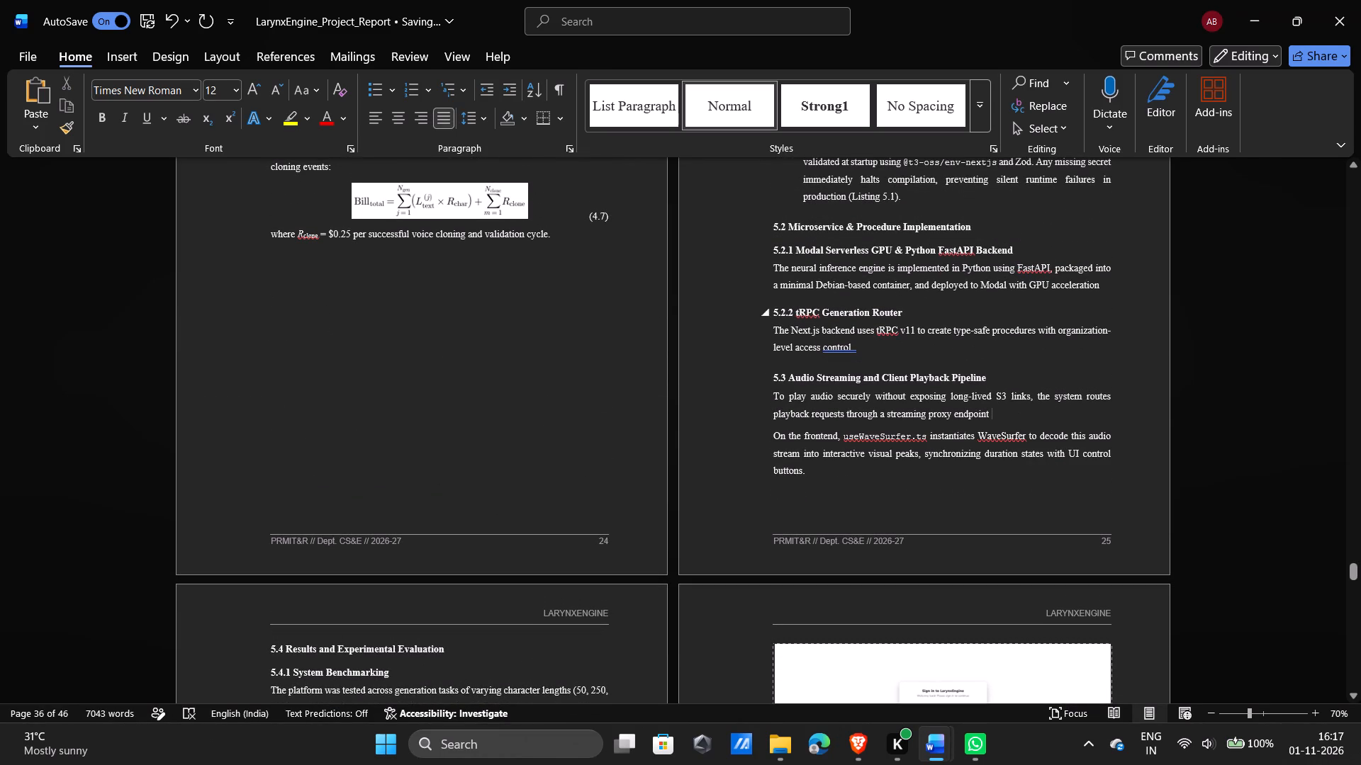
# Remove the stray space before the full stop after "control" in the section 5.2.2 paragraph.
pyautogui.click(848, 348)
pyautogui.click(853, 414)
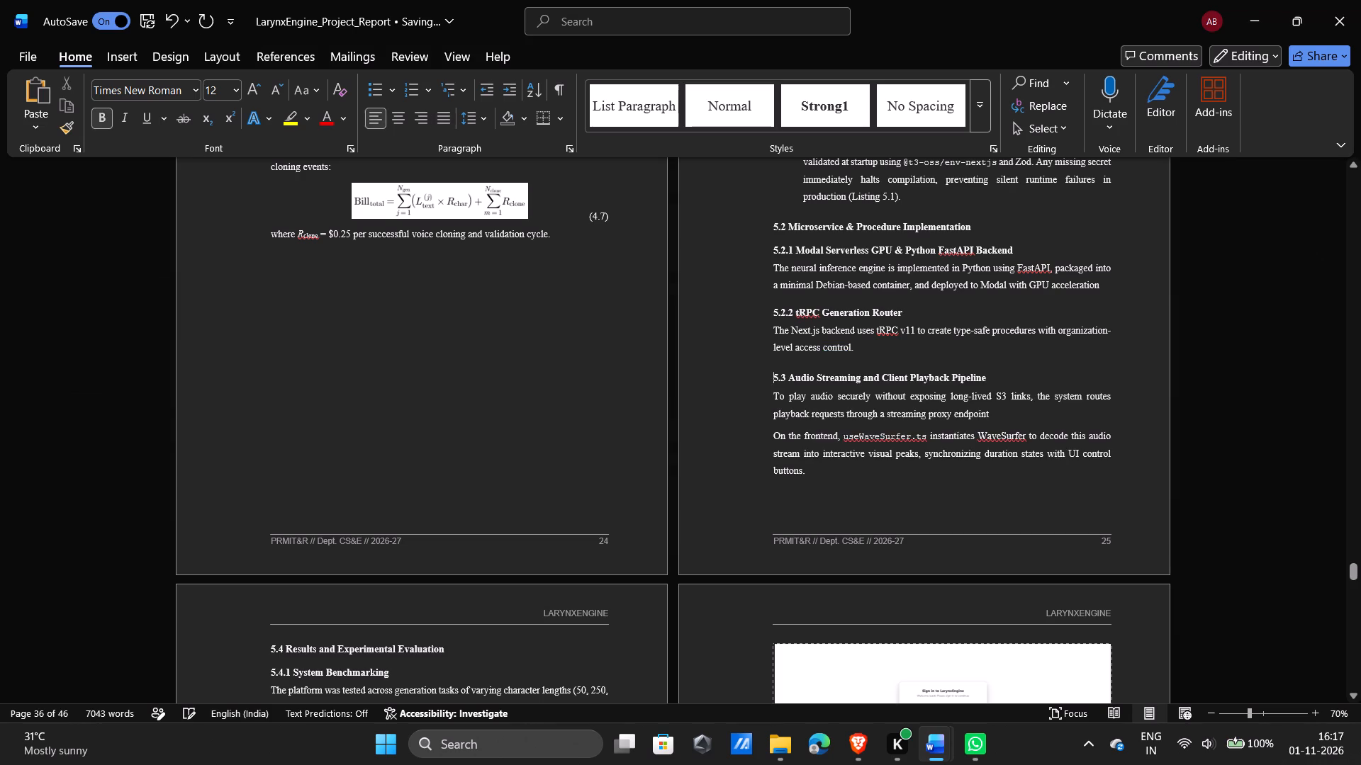
# Crop the sign-in image above the Screenshot 5.1 caption closely around its sign-in card, at about 7.21 cm high by 8.53 cm wide.
pyautogui.scroll(1, 853, 413)
pyautogui.scroll(1, 581, 364)
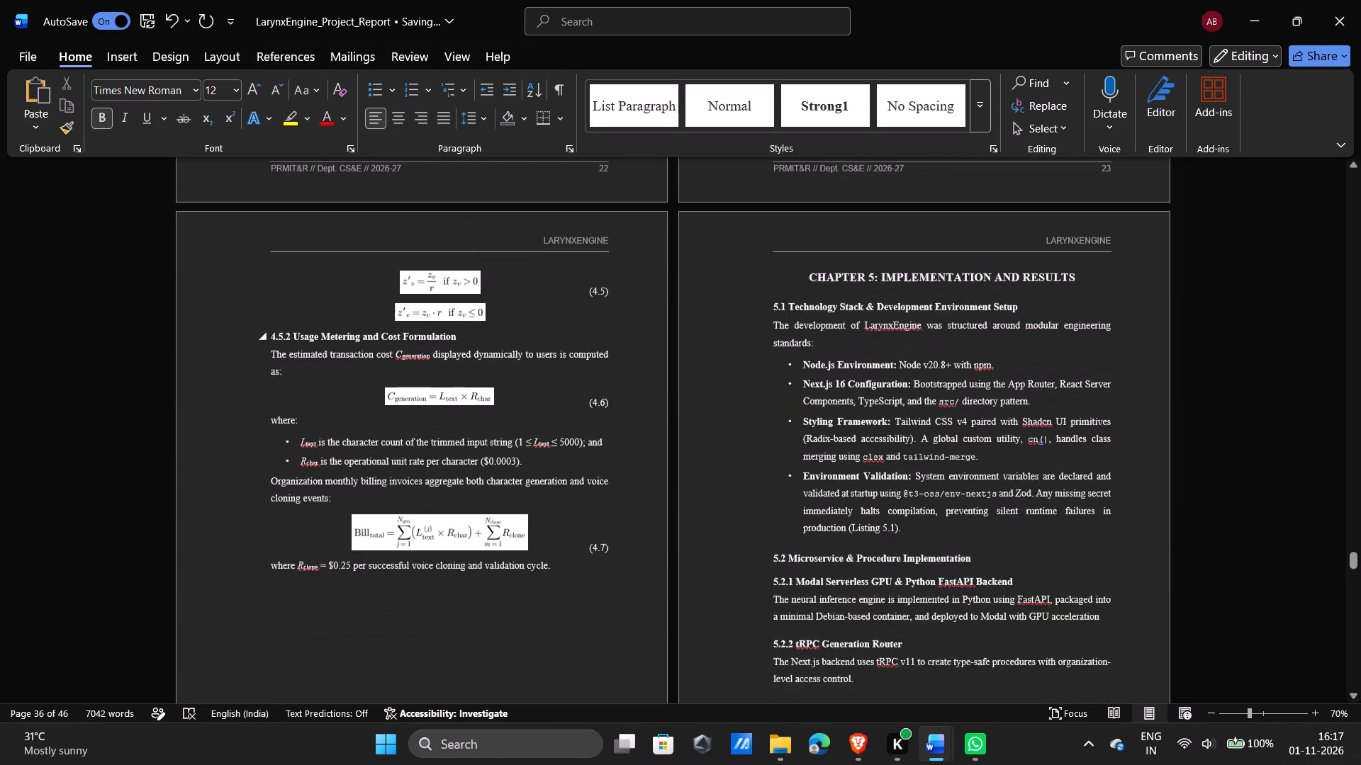
pyautogui.scroll(1, 581, 364)
pyautogui.scroll(-4, 581, 364)
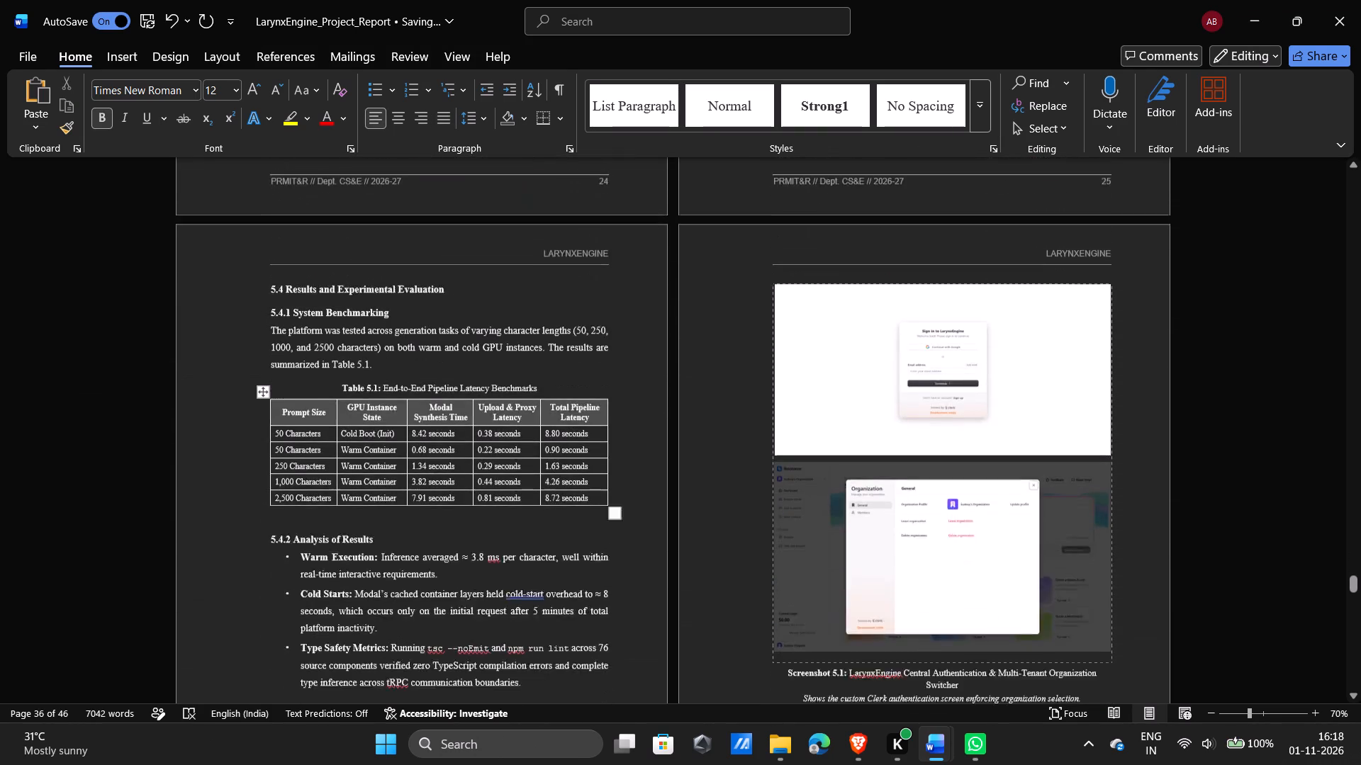
pyautogui.scroll(-1, 581, 364)
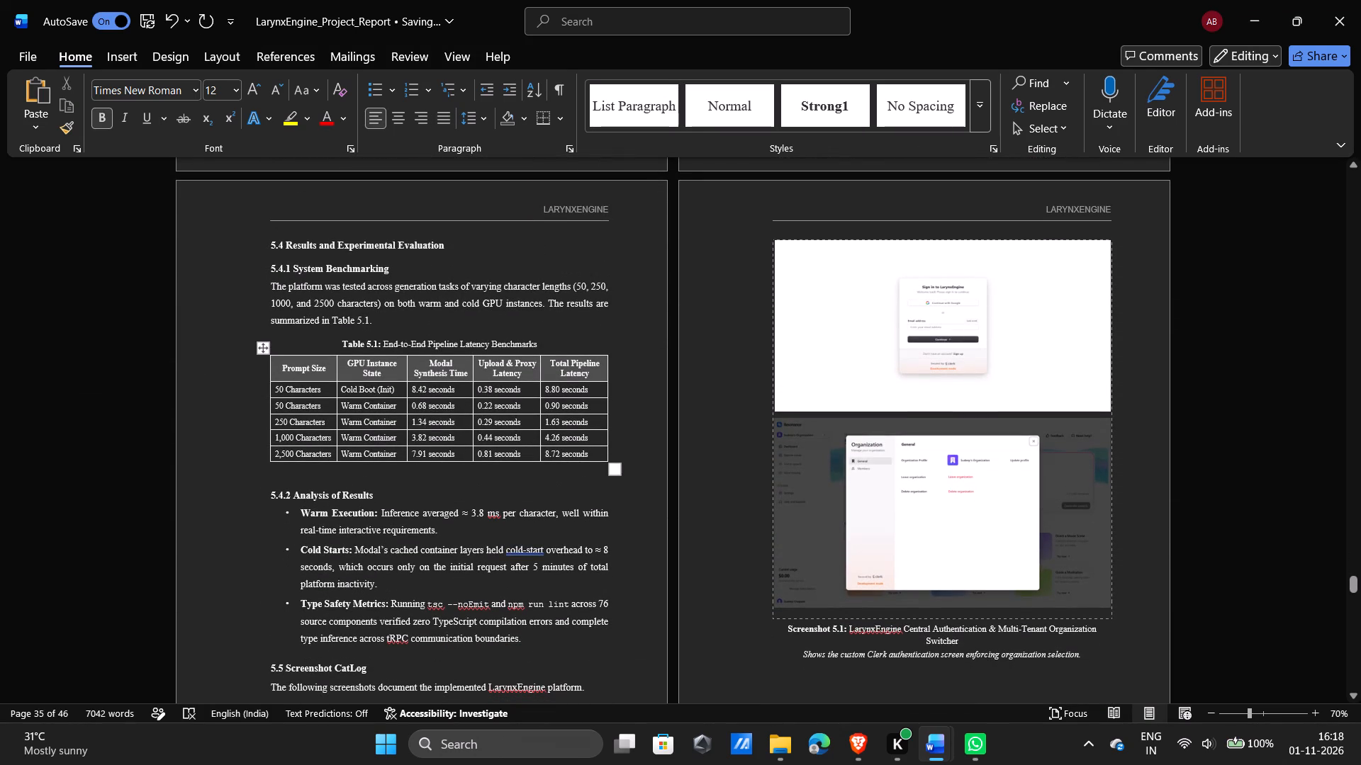
pyautogui.scroll(1, 622, 404)
pyautogui.click(943, 431)
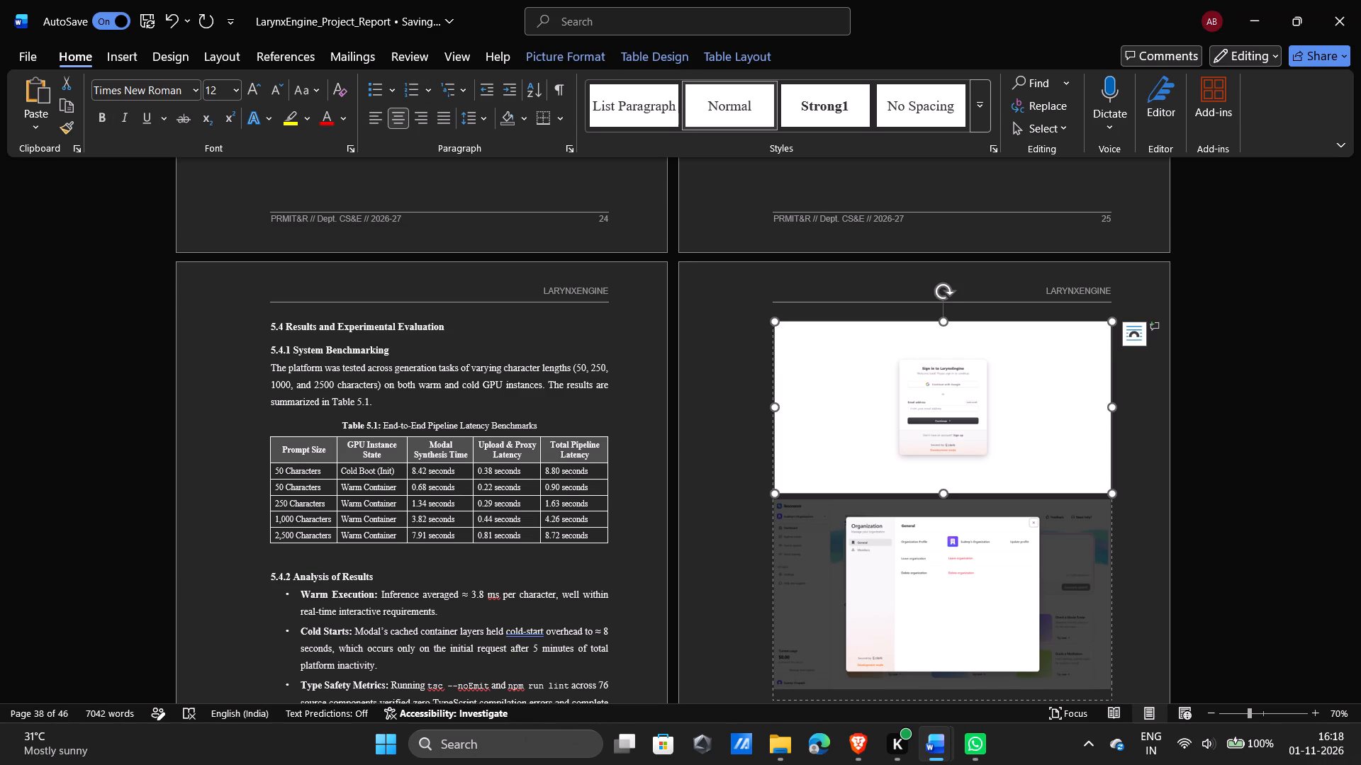
pyautogui.doubleClick(897, 340)
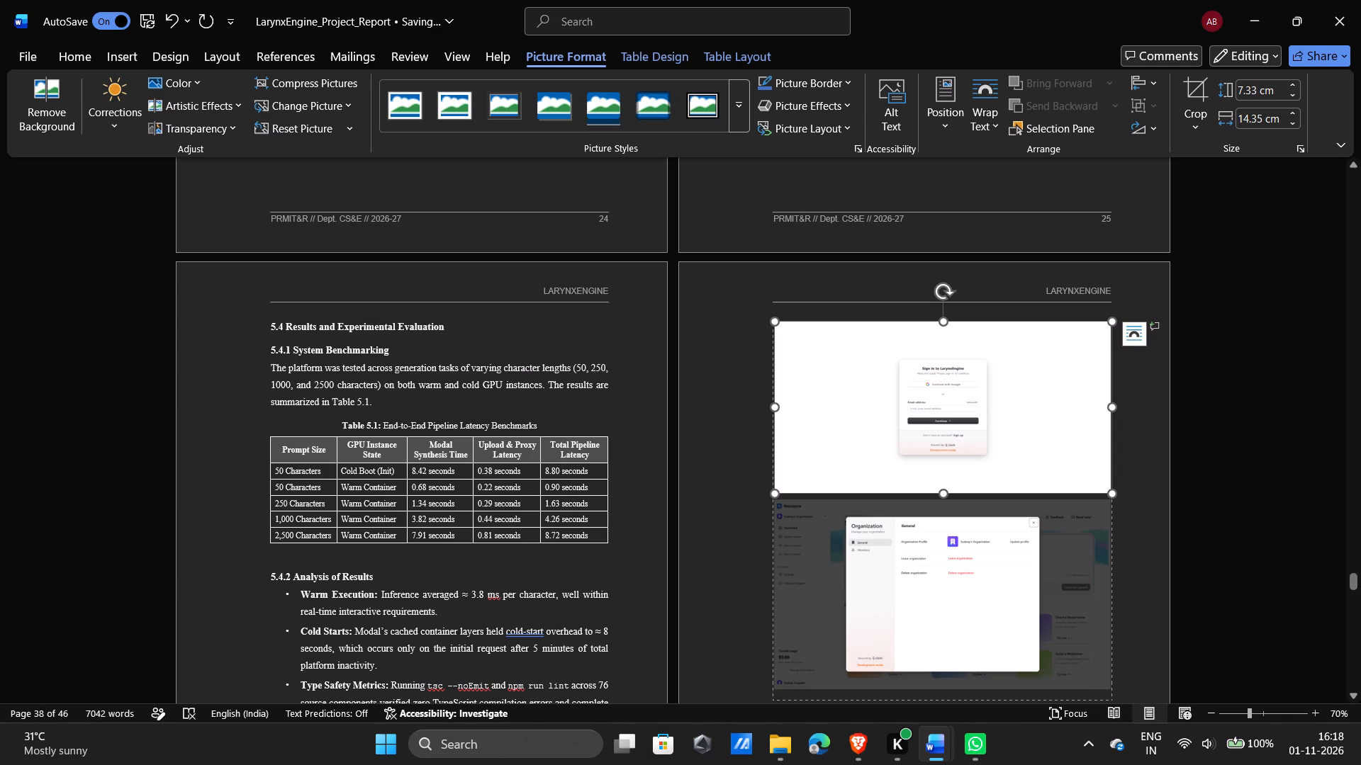
pyautogui.click(861, 758)
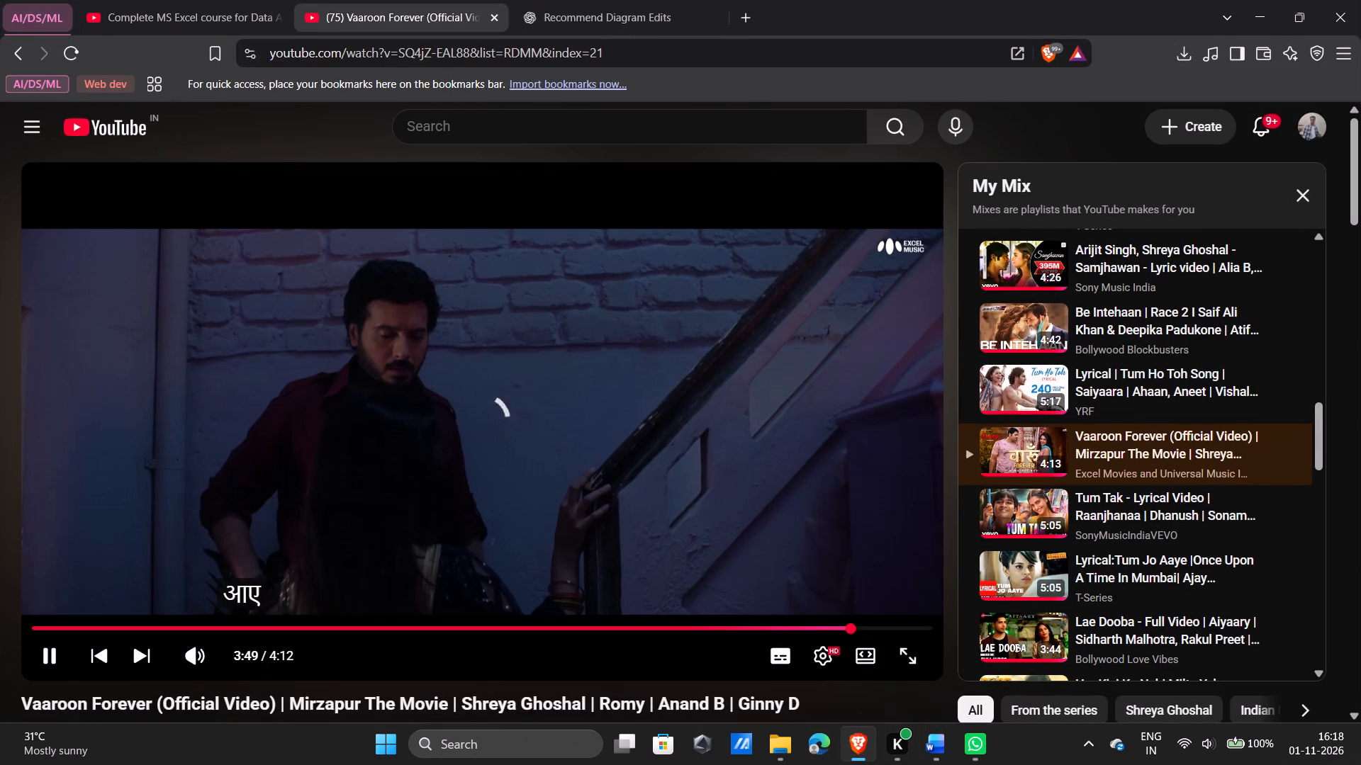
# Start the "Tum Tak - Lyrical Video" from the My Mix playlist and return to the report in Word.
pyautogui.click(1022, 518)
pyautogui.click(1246, 0)
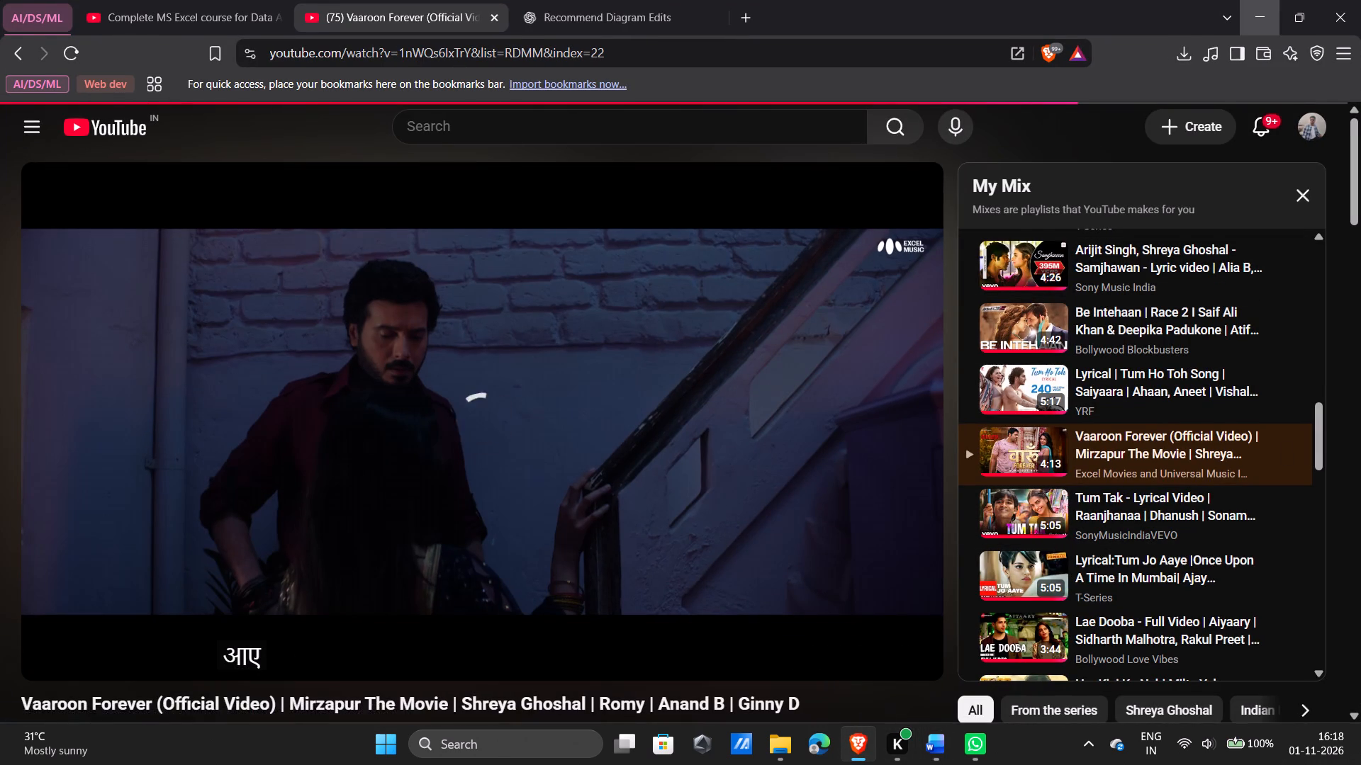
# Connect the computer to the "realme 9 Pro+" Wi-Fi network.
pyautogui.click(1182, 764)
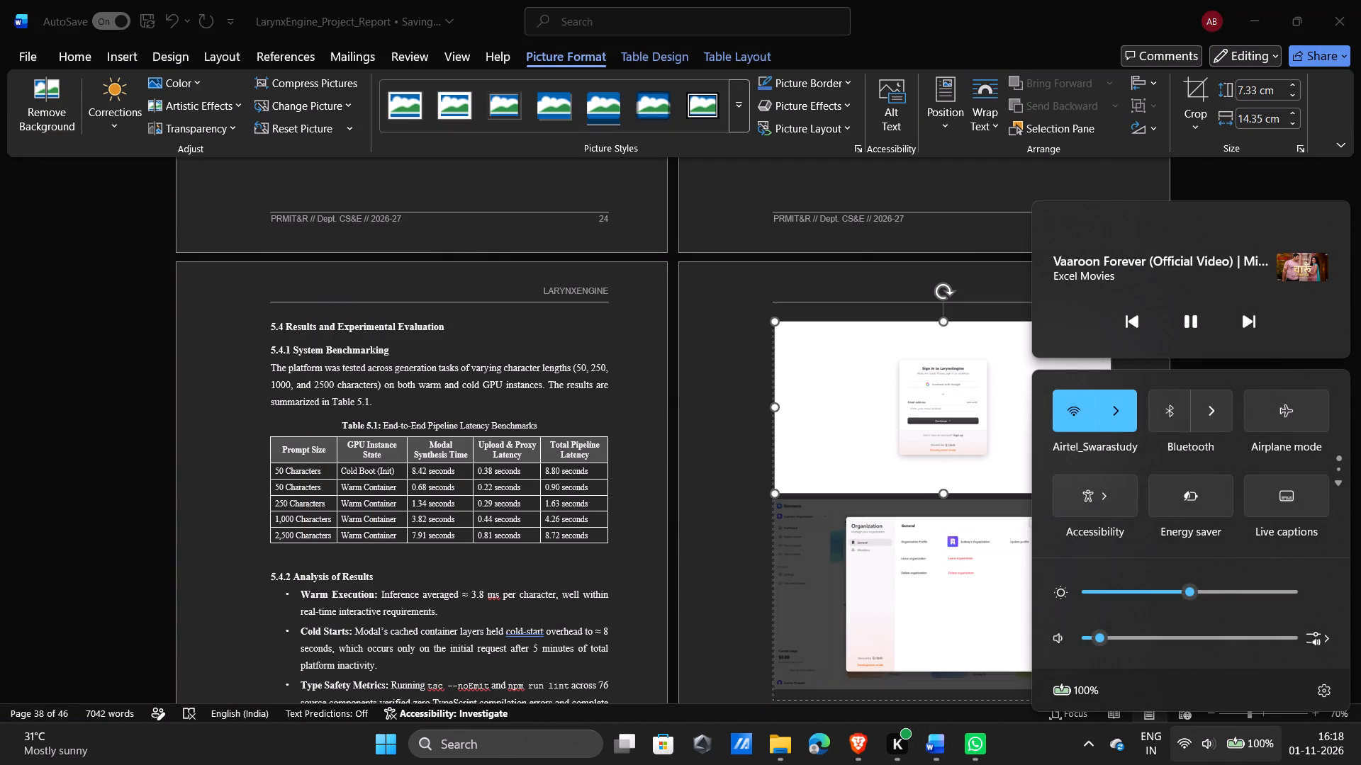
pyautogui.click(1117, 403)
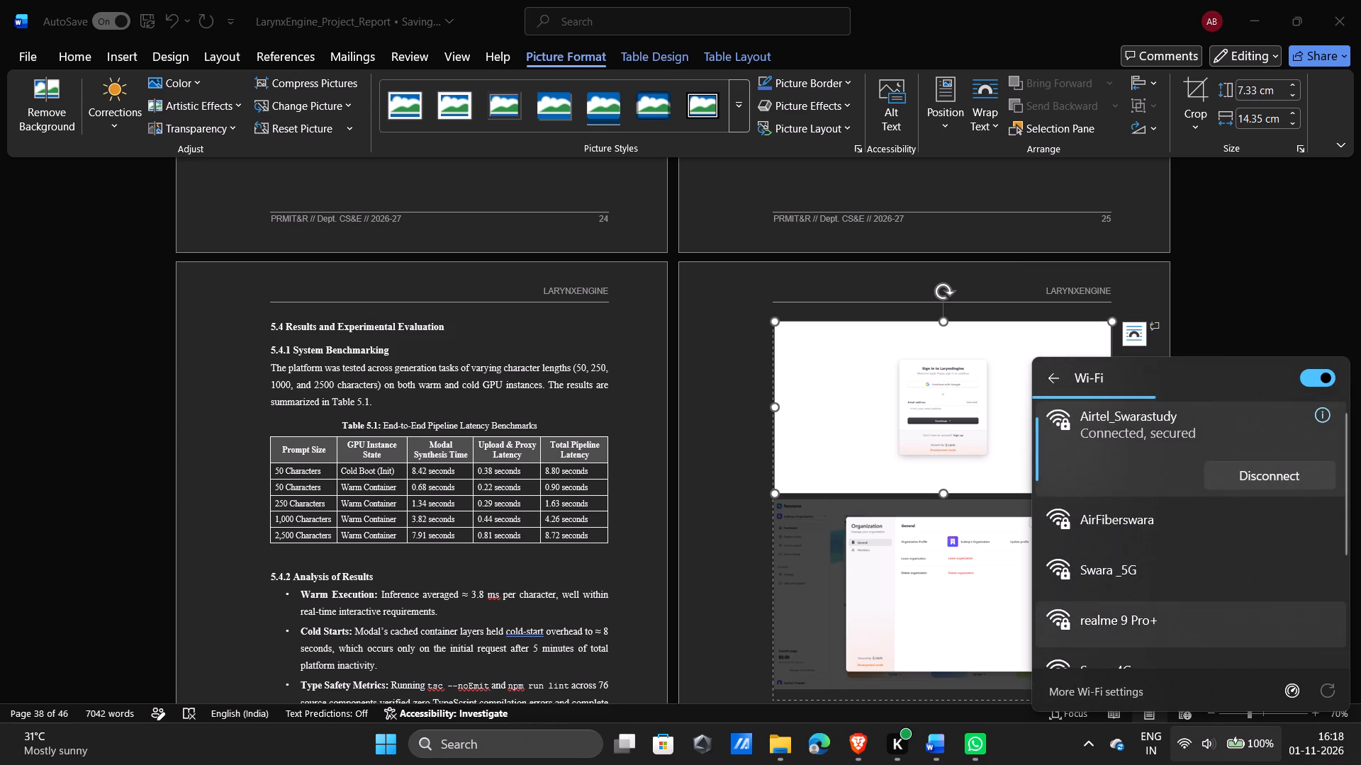
pyautogui.click(1131, 611)
pyautogui.click(1262, 640)
pyautogui.click(1258, 256)
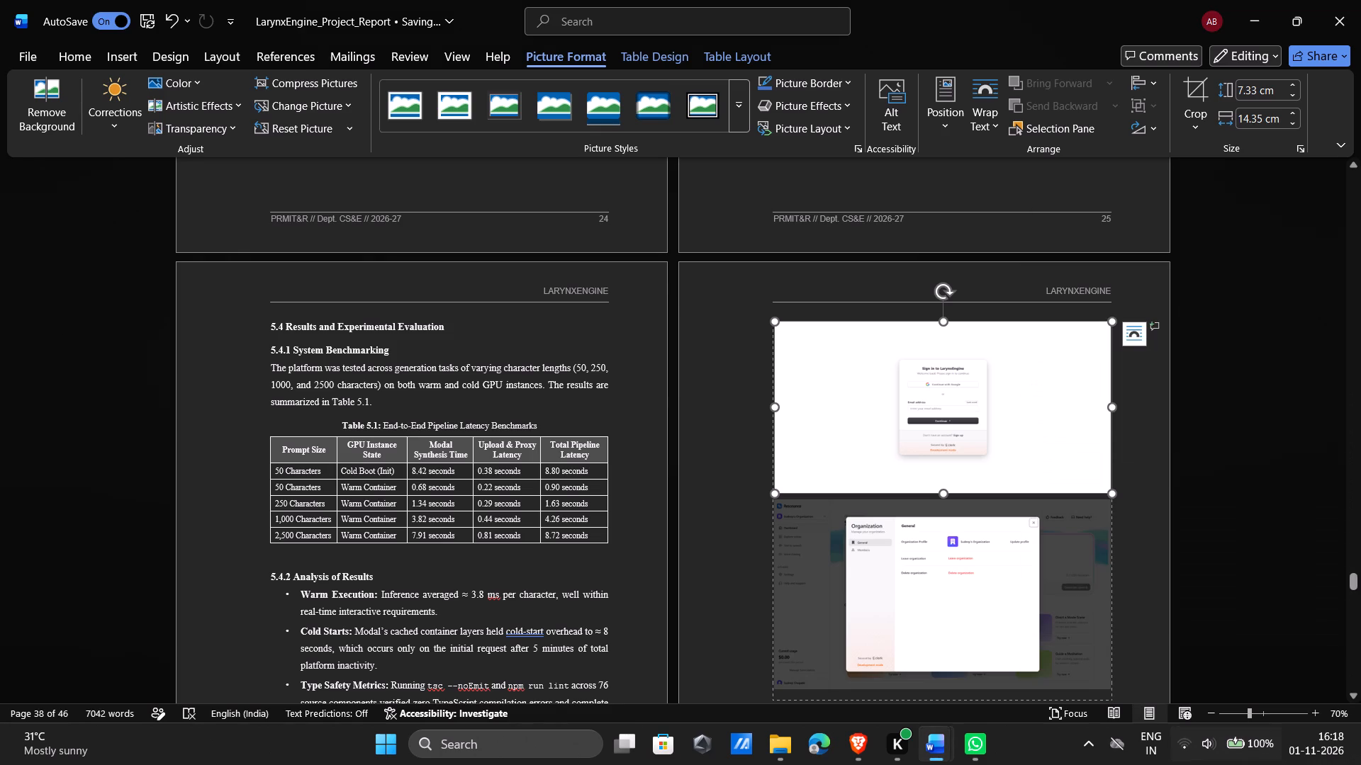
# Crop the sign-in image above the Organization screenshot closely around its sign-in card, to about 4.66 cm high by 5.5 cm wide.
pyautogui.click(1194, 100)
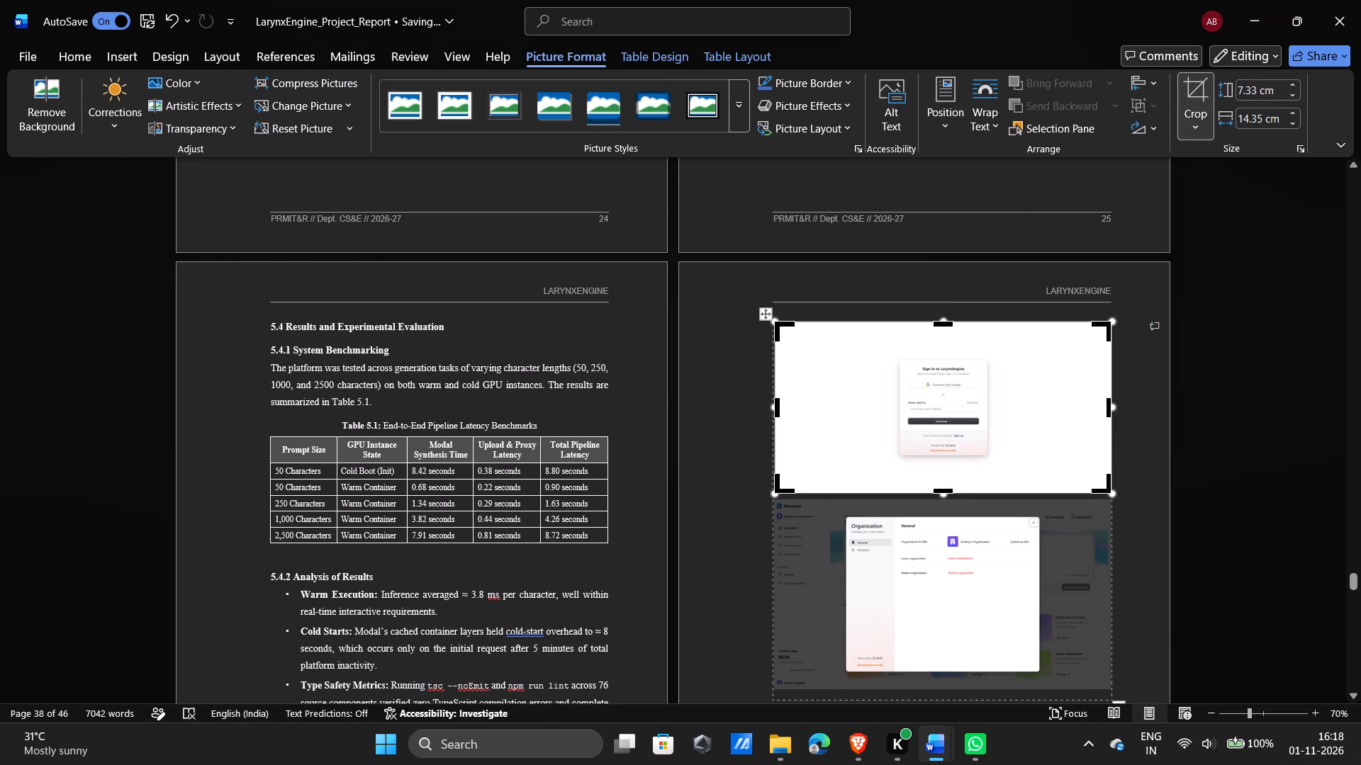
pyautogui.moveTo(778, 489); pyautogui.dragTo(822, 466)
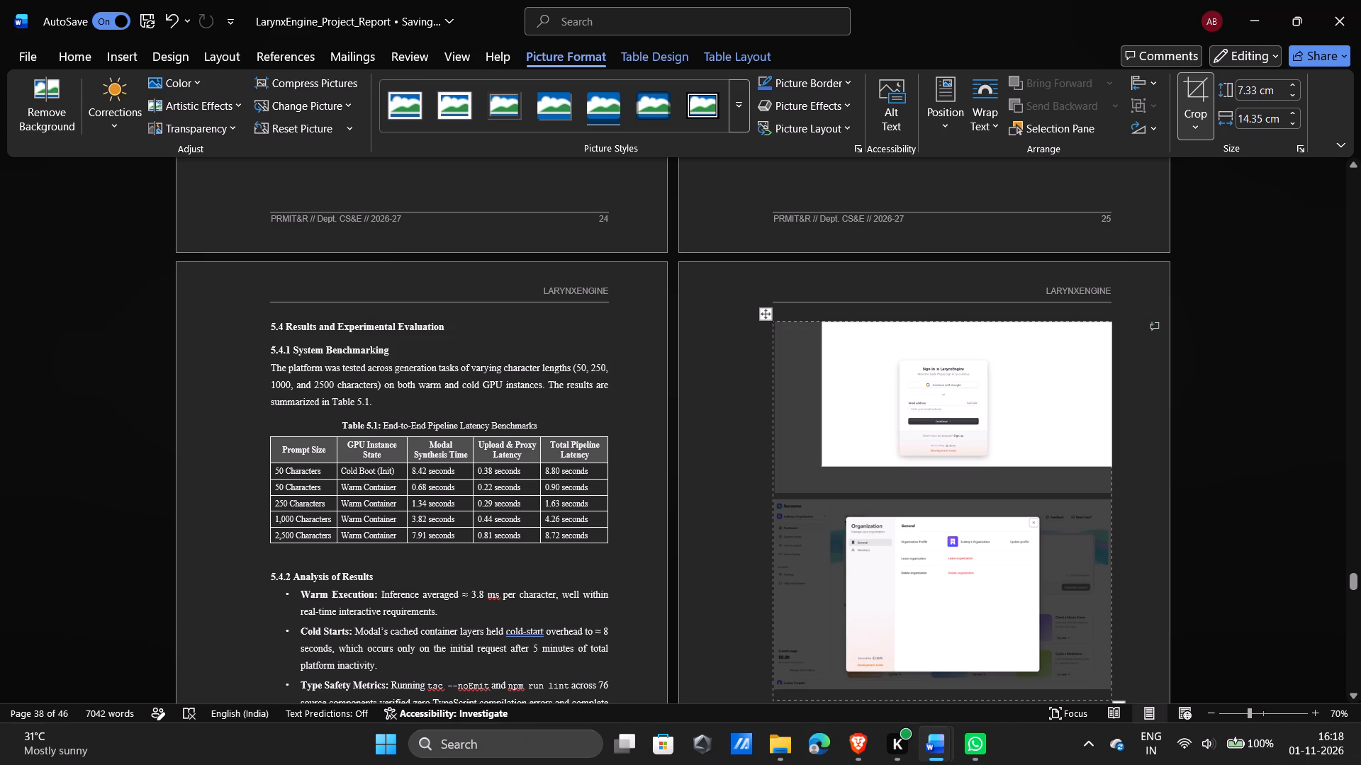
pyautogui.moveTo(822, 466); pyautogui.dragTo(877, 460)
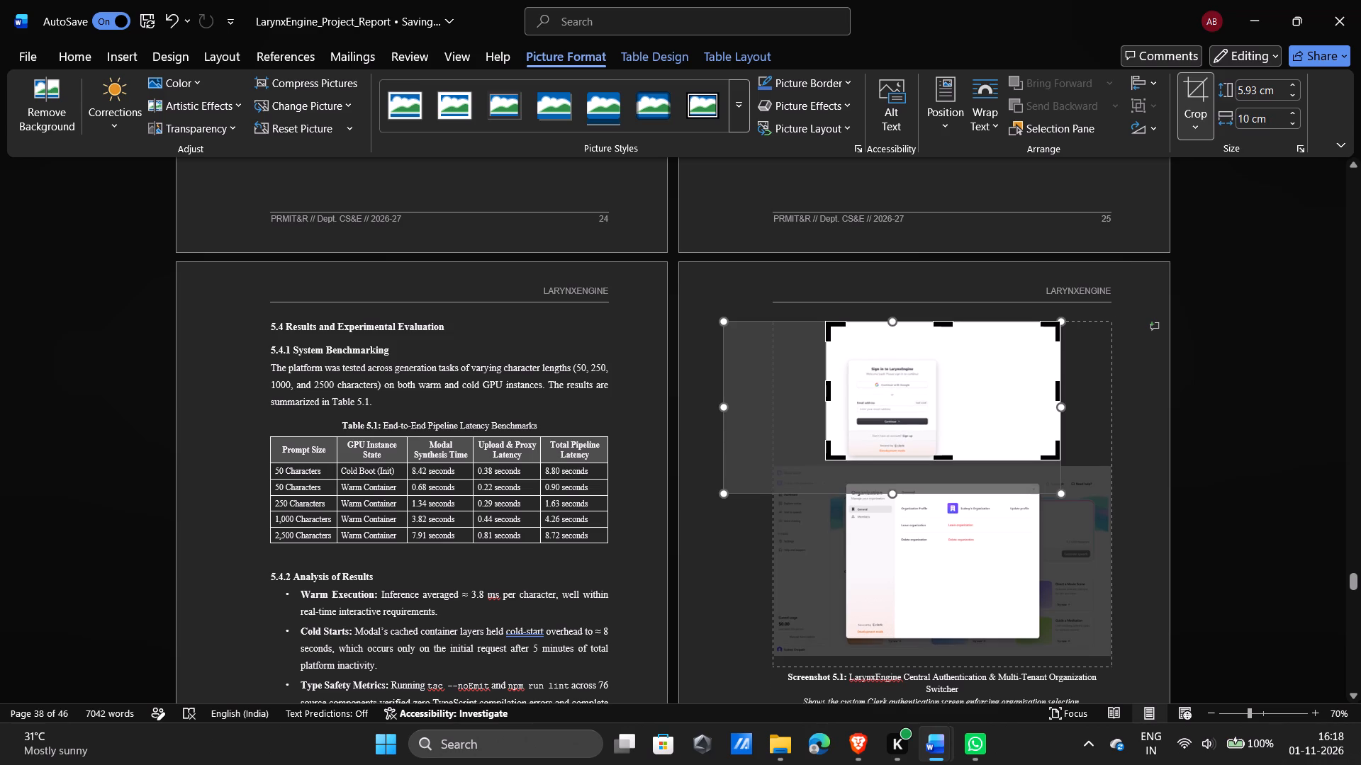
pyautogui.moveTo(1055, 324); pyautogui.dragTo(957, 352)
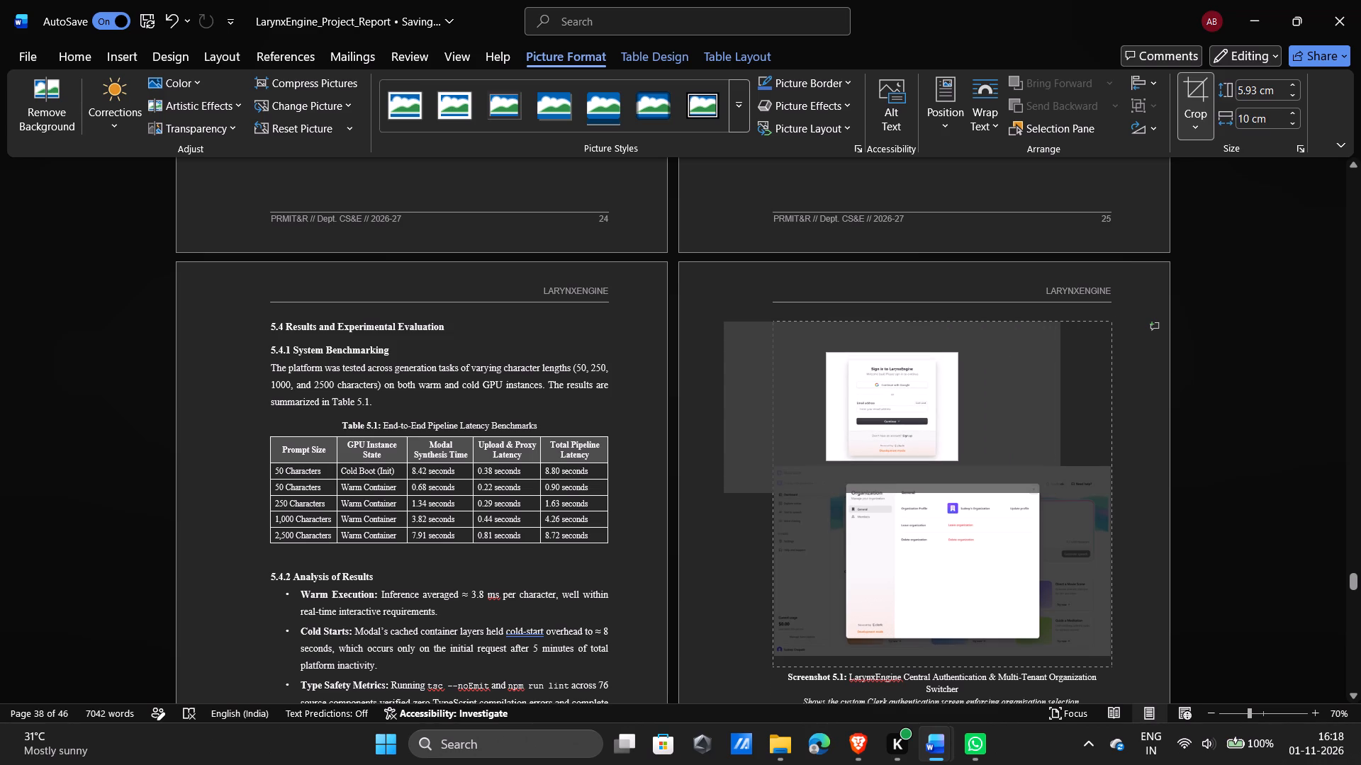
pyautogui.moveTo(957, 352); pyautogui.dragTo(955, 351)
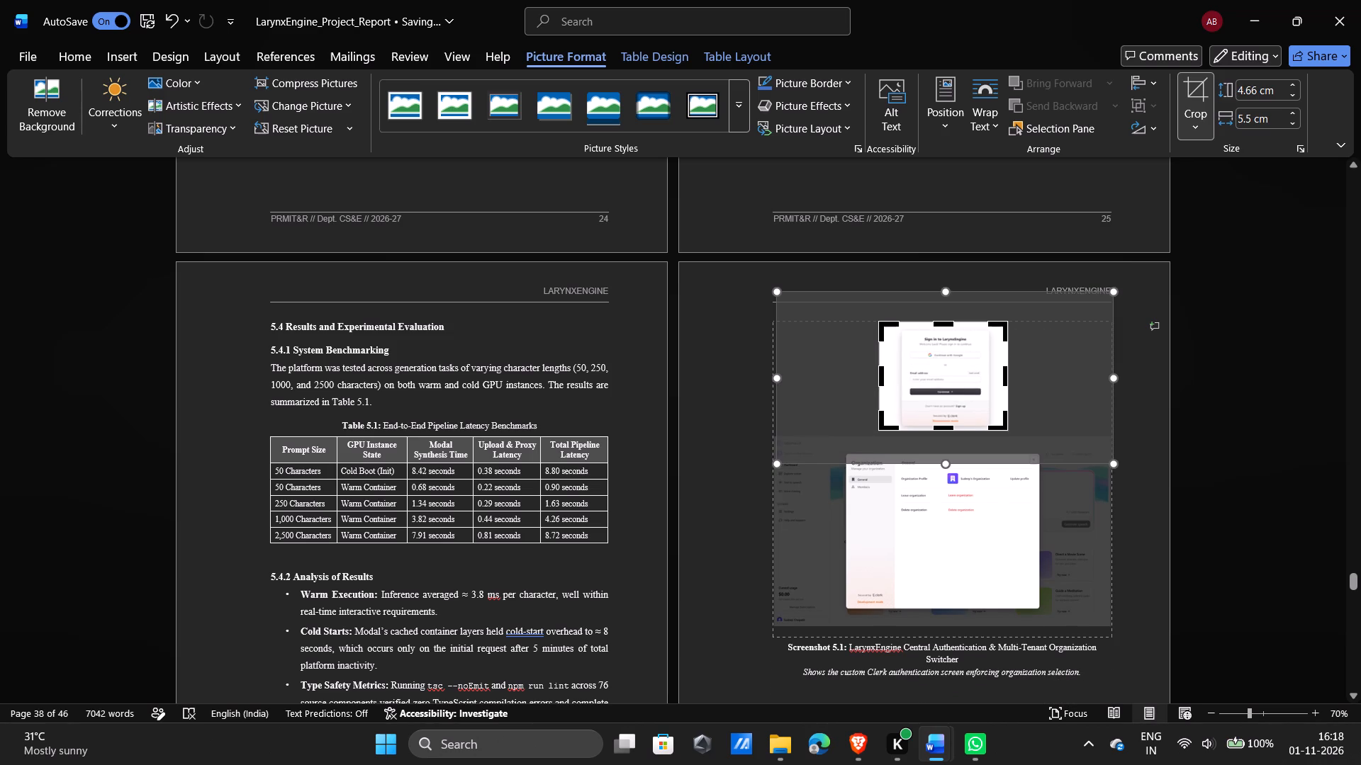
pyautogui.click(1231, 310)
# Enlarge the cropped sign-in image proportionally to about 7.21 cm high by 8.53 cm wide.
pyautogui.click(915, 390)
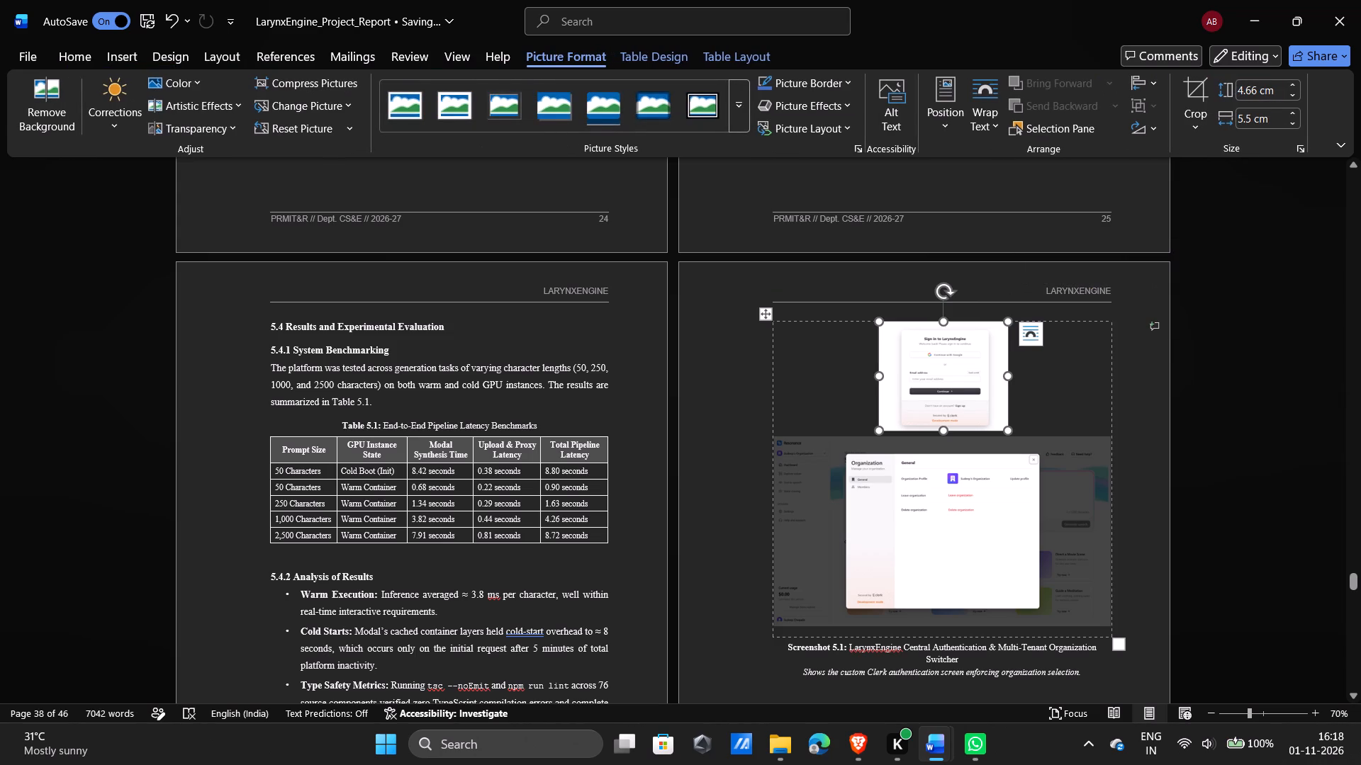
pyautogui.moveTo(878, 426); pyautogui.dragTo(812, 458)
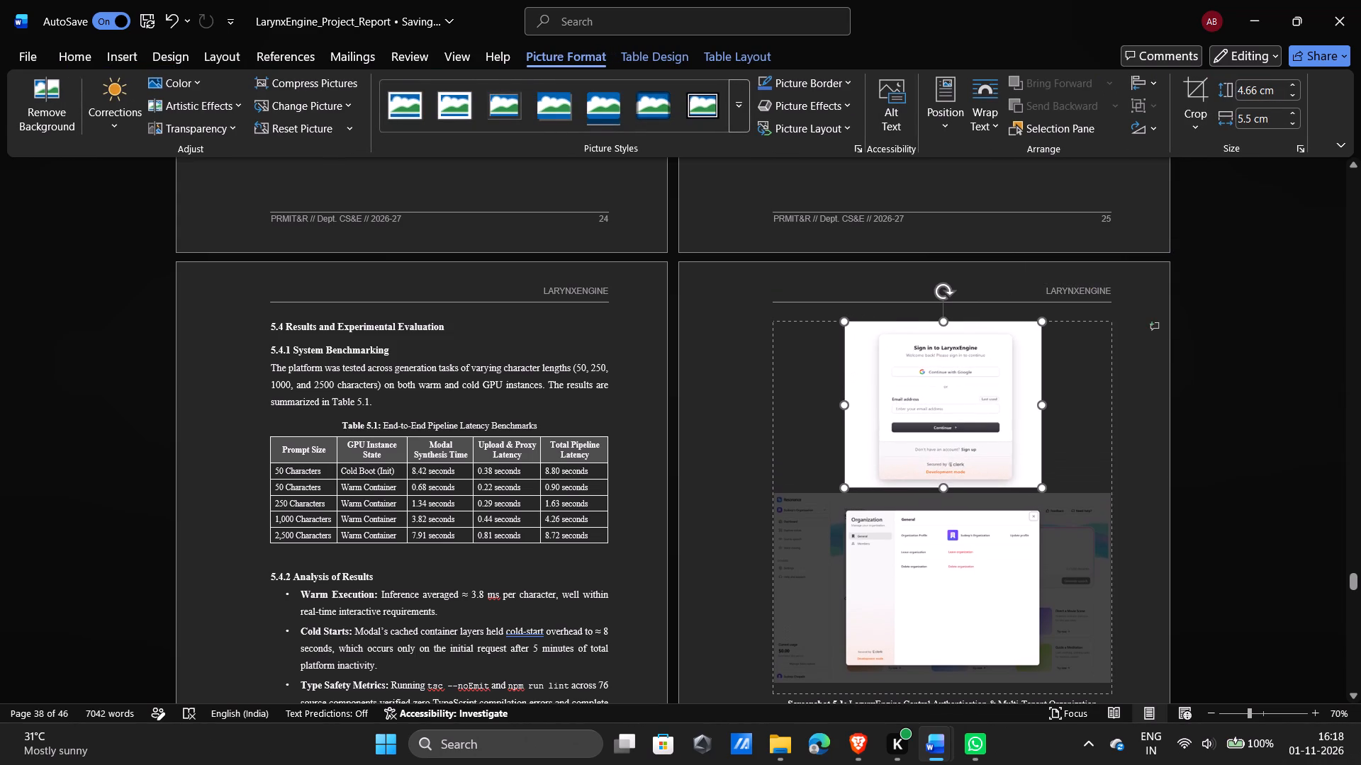
pyautogui.moveTo(812, 458); pyautogui.dragTo(808, 473)
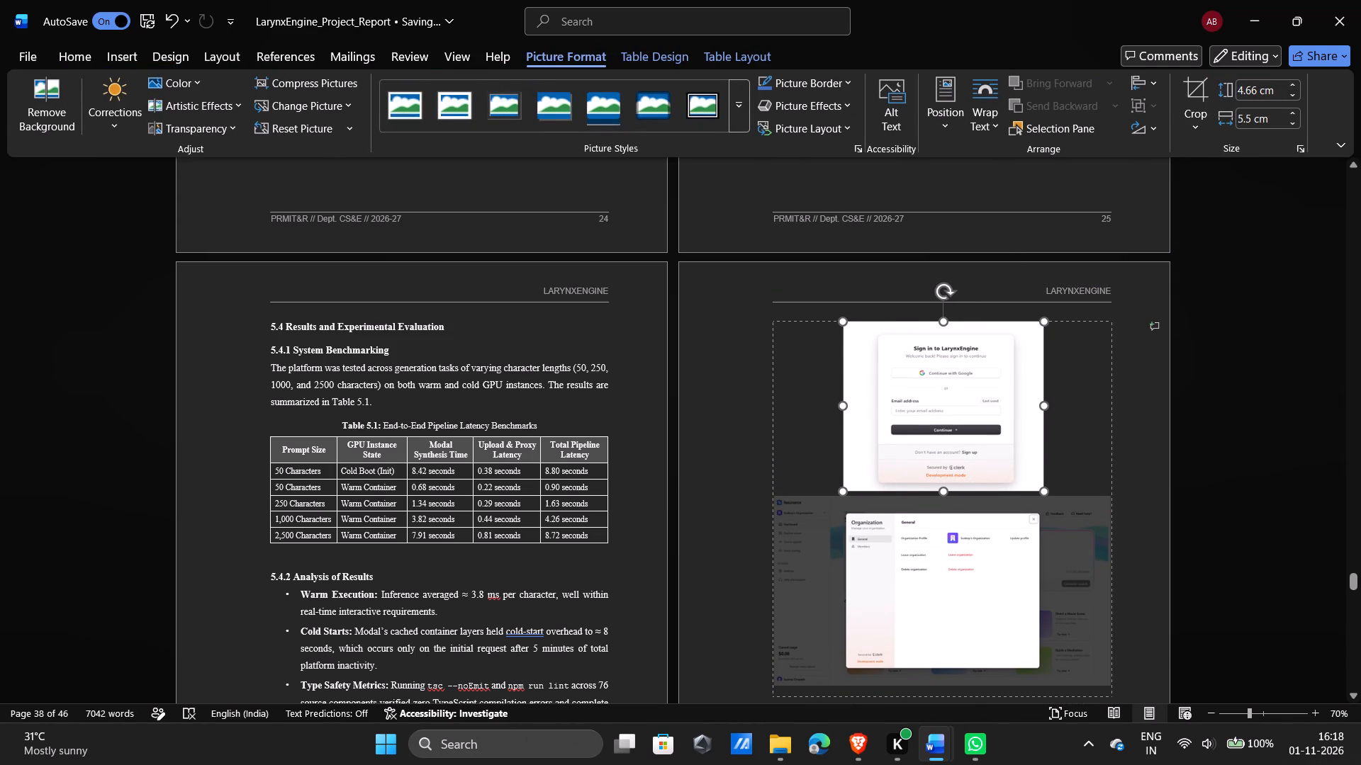
pyautogui.scroll(-2, 1203, 374)
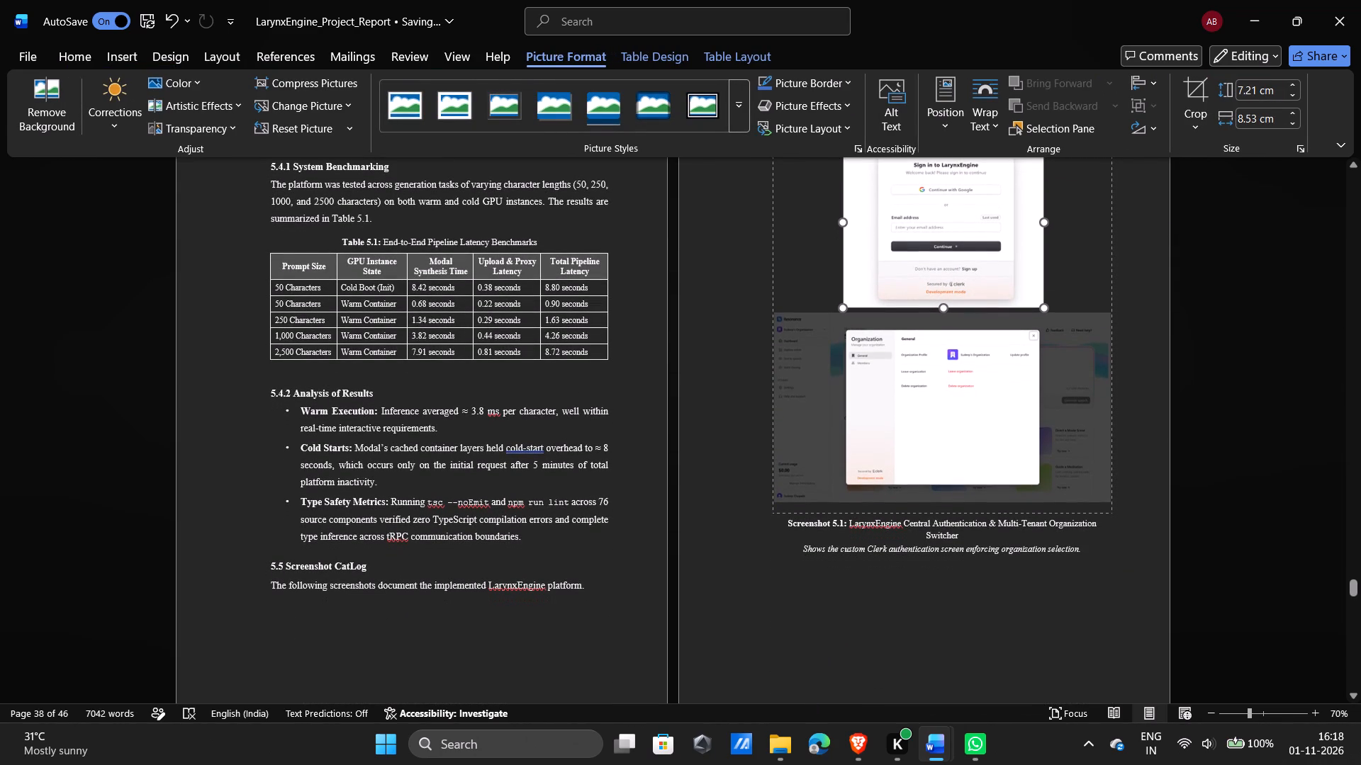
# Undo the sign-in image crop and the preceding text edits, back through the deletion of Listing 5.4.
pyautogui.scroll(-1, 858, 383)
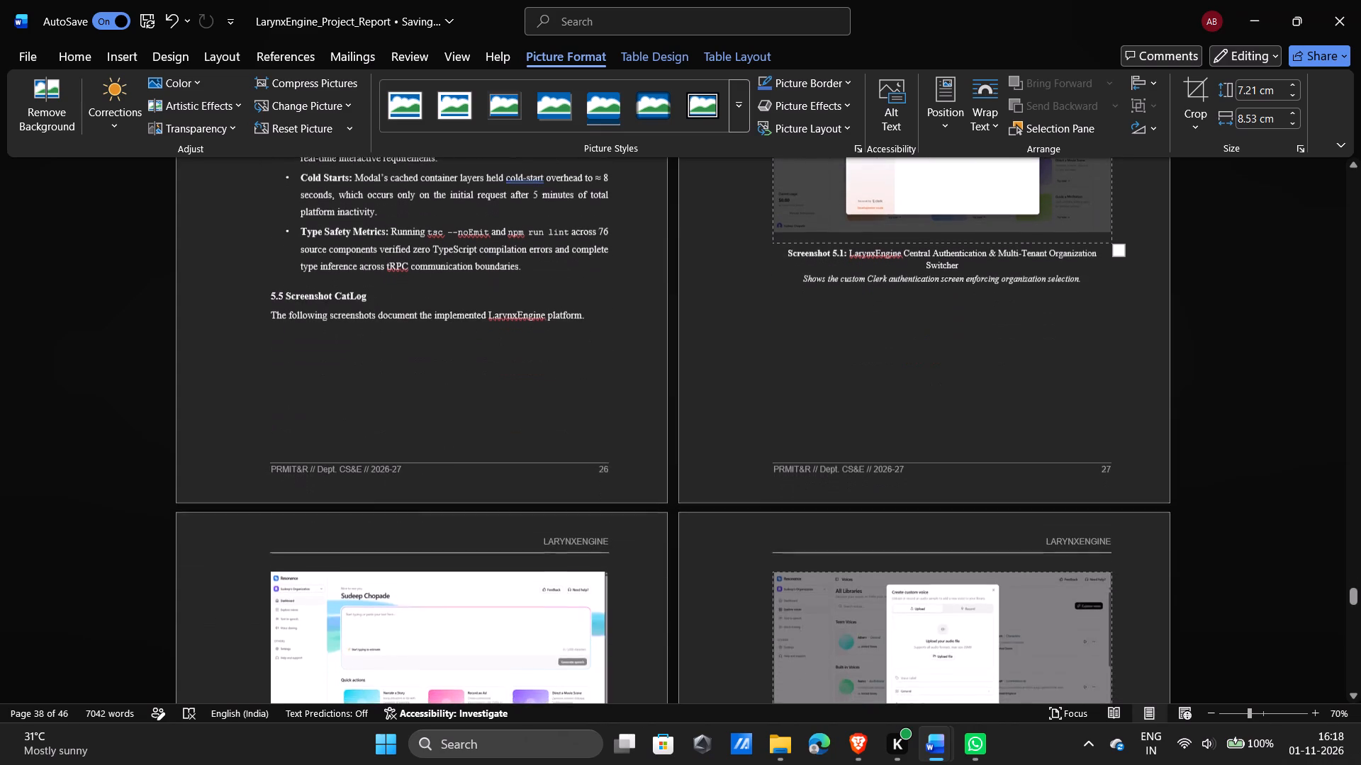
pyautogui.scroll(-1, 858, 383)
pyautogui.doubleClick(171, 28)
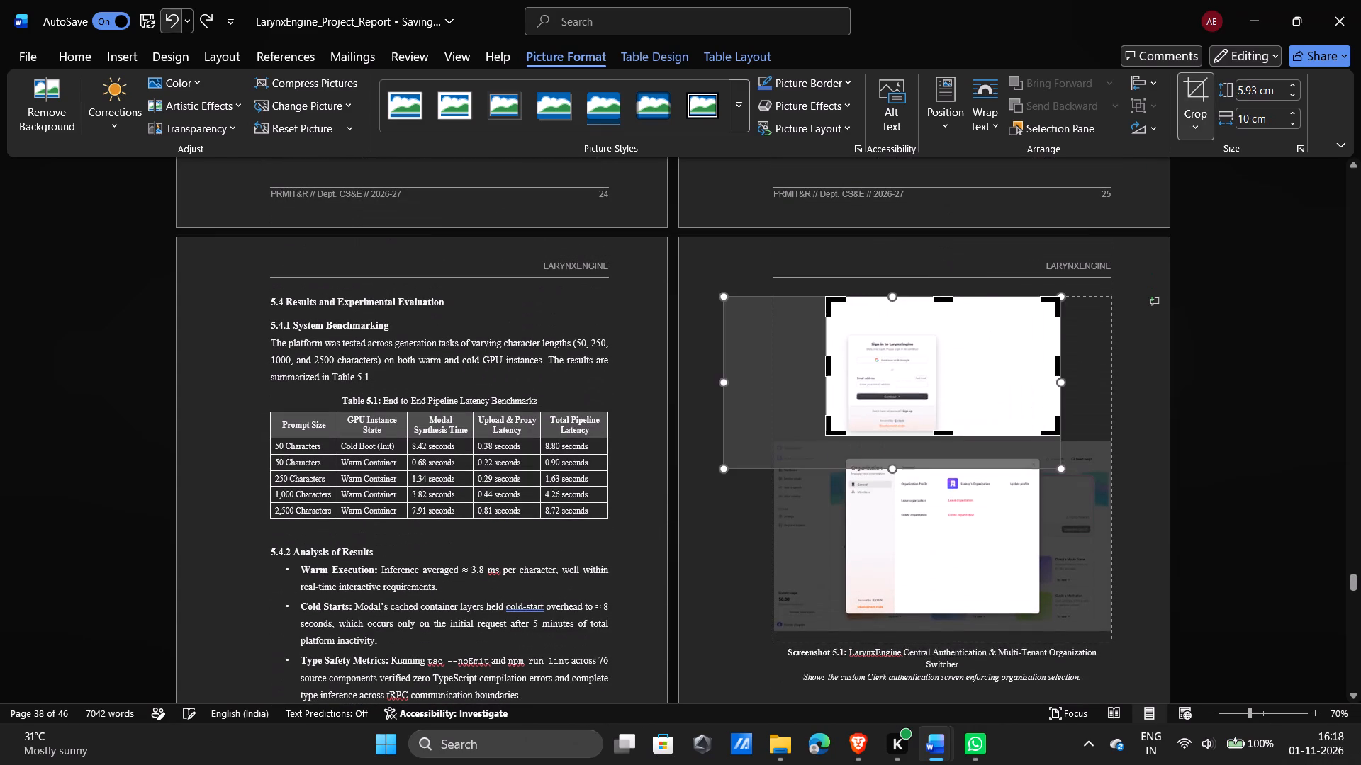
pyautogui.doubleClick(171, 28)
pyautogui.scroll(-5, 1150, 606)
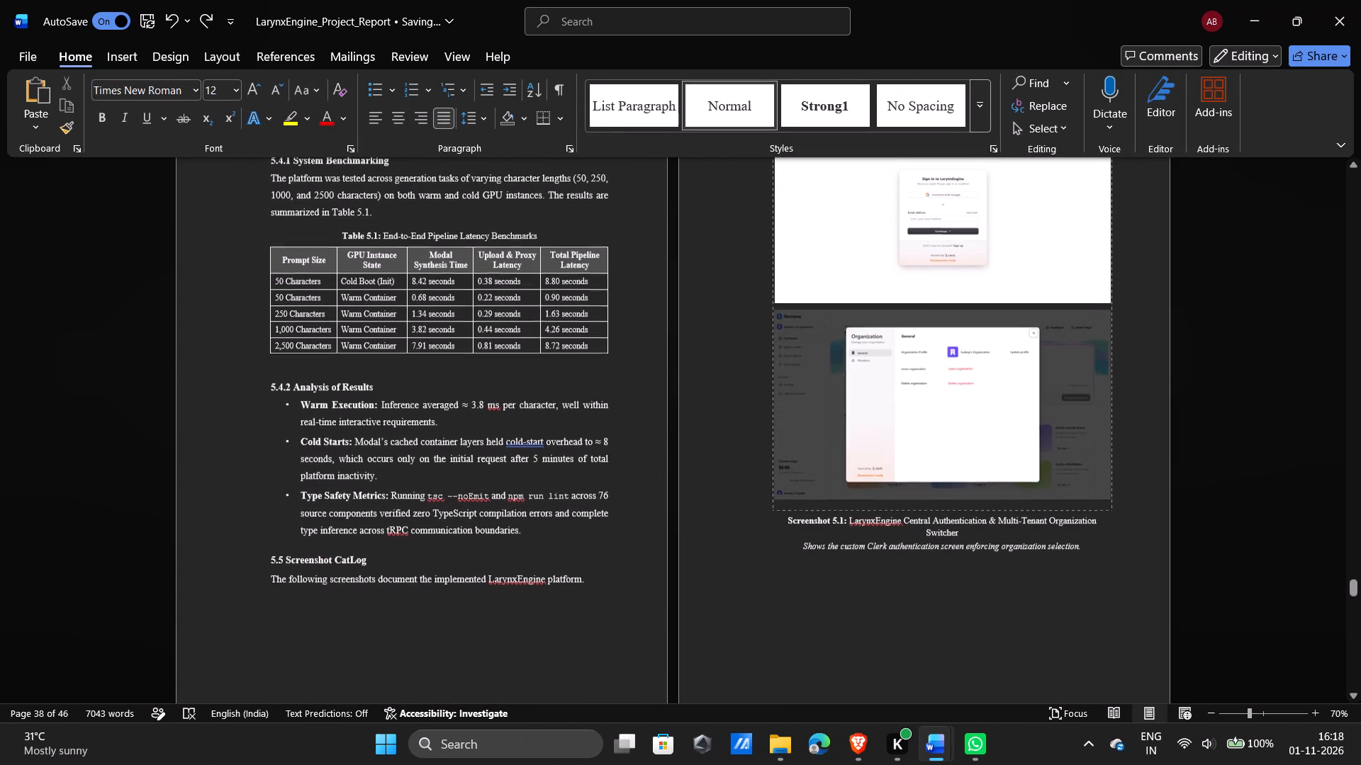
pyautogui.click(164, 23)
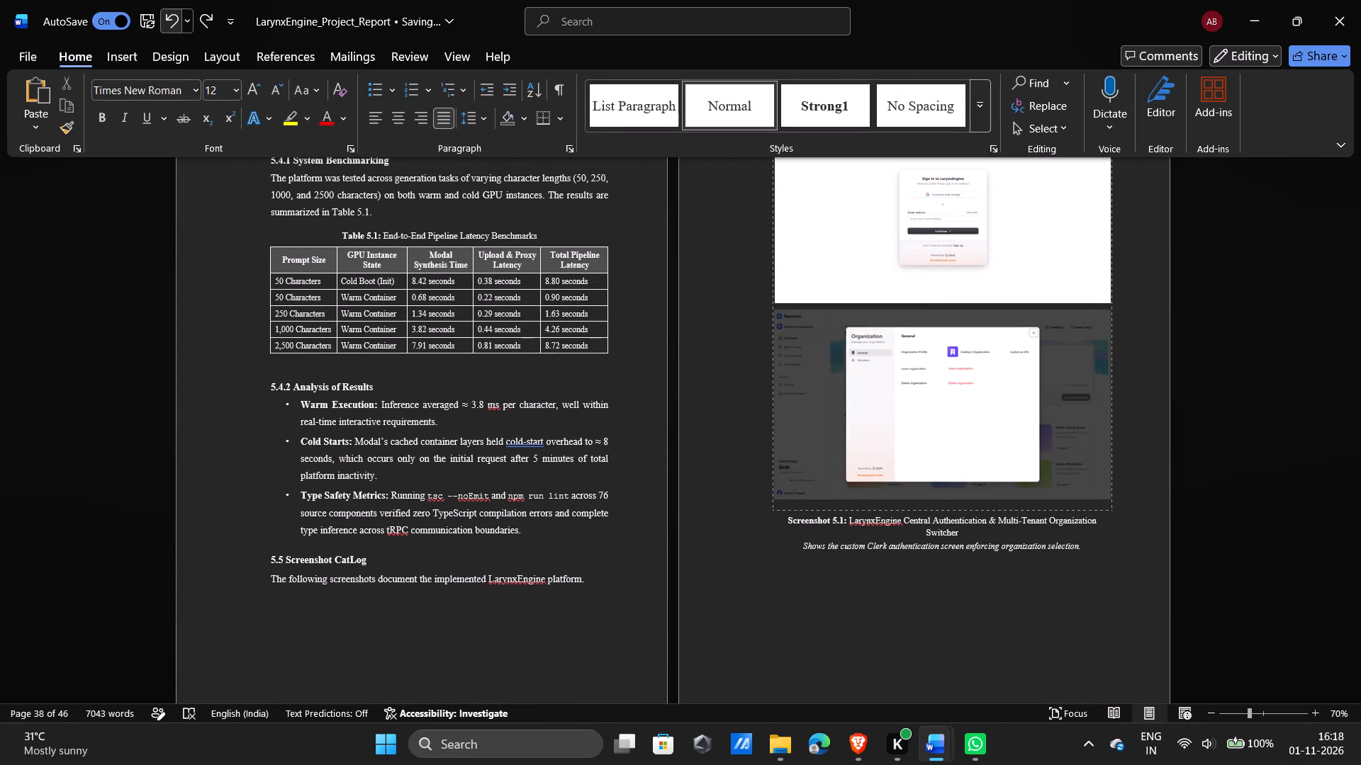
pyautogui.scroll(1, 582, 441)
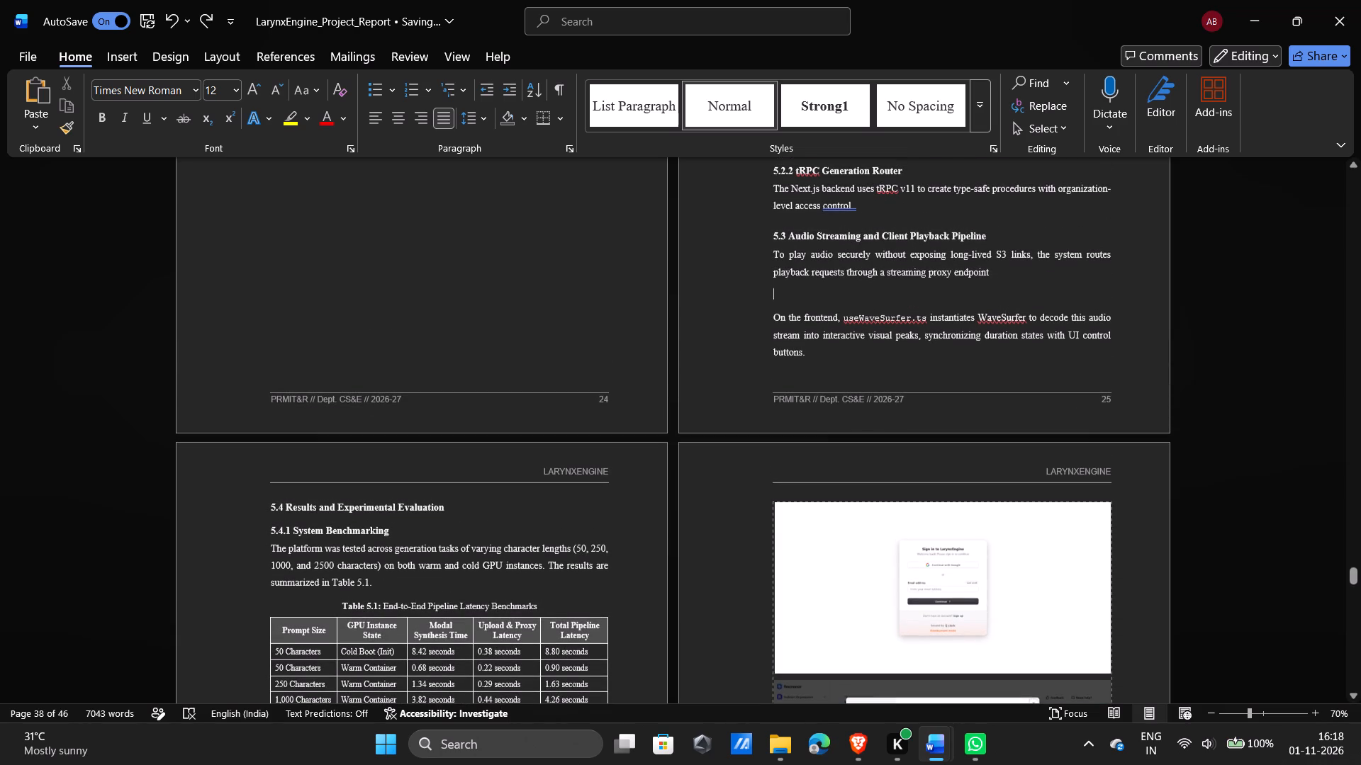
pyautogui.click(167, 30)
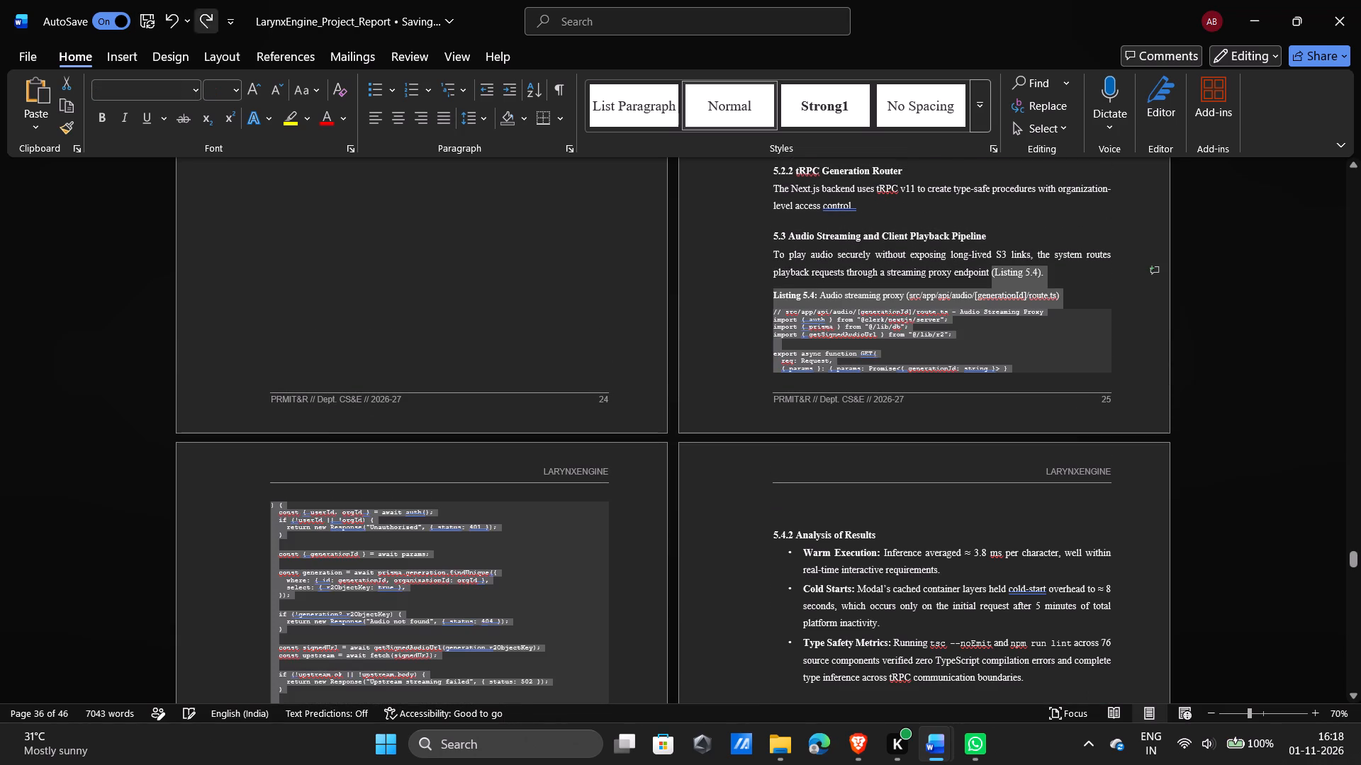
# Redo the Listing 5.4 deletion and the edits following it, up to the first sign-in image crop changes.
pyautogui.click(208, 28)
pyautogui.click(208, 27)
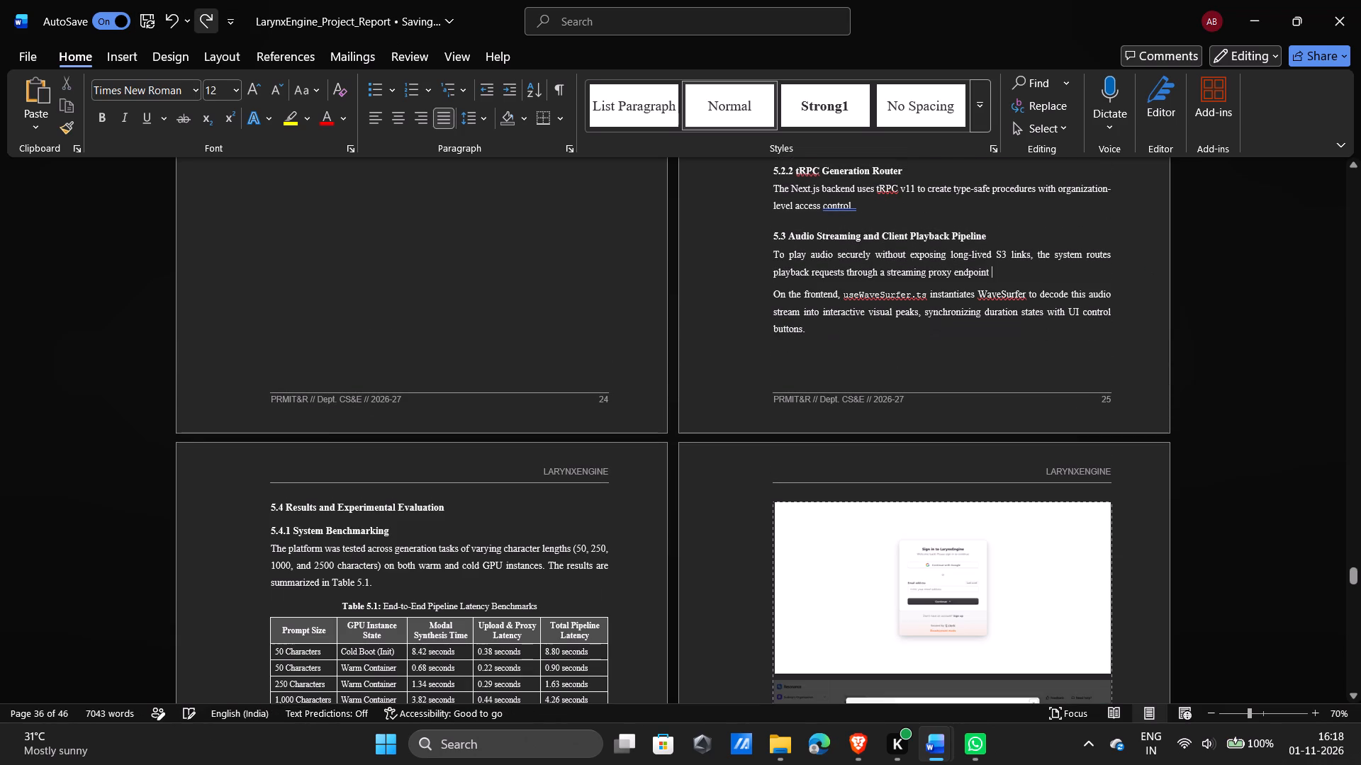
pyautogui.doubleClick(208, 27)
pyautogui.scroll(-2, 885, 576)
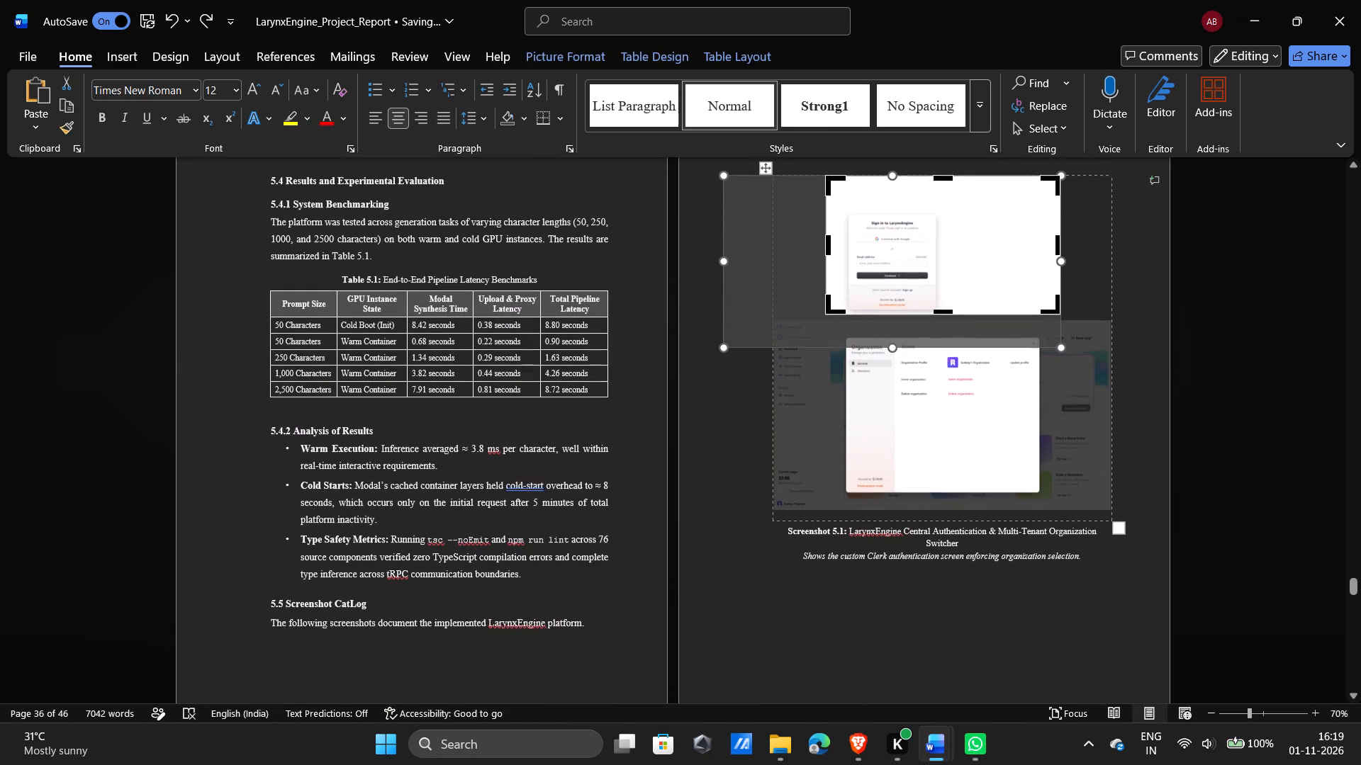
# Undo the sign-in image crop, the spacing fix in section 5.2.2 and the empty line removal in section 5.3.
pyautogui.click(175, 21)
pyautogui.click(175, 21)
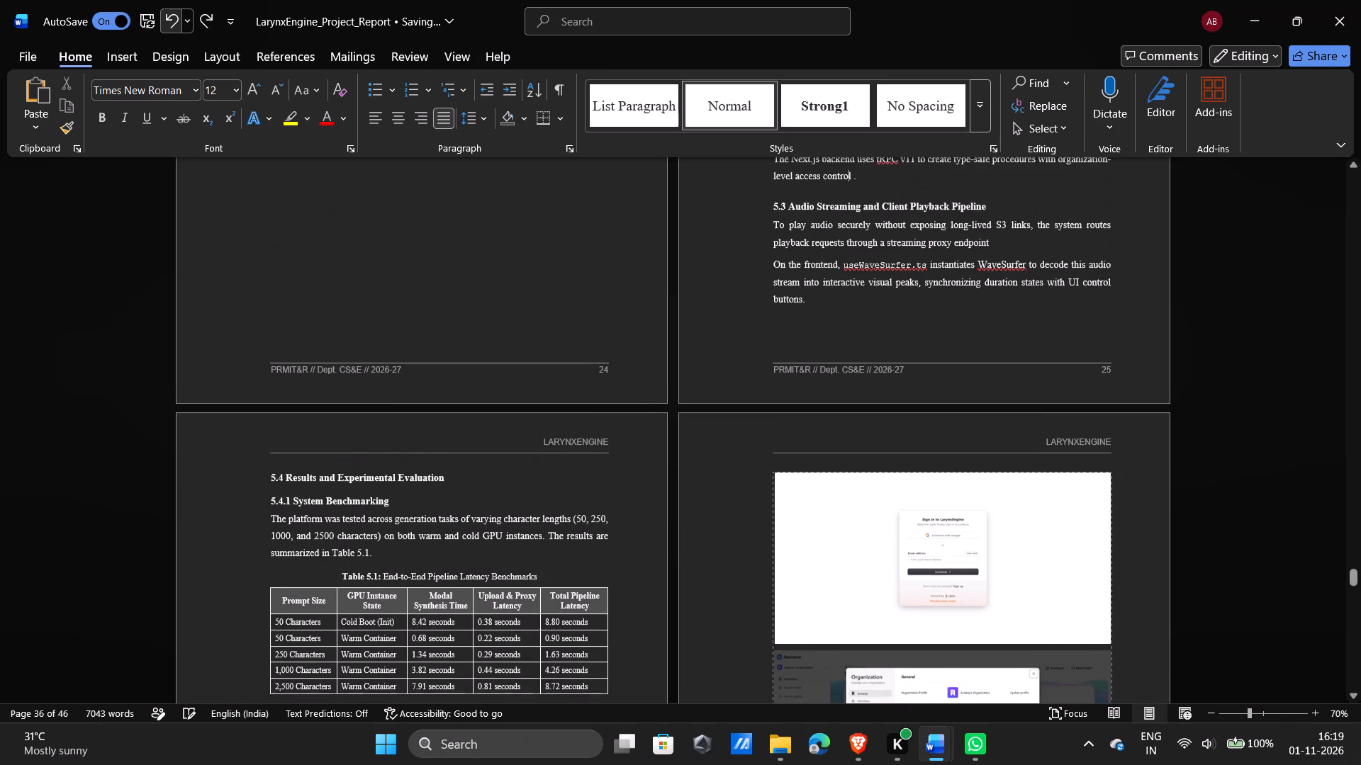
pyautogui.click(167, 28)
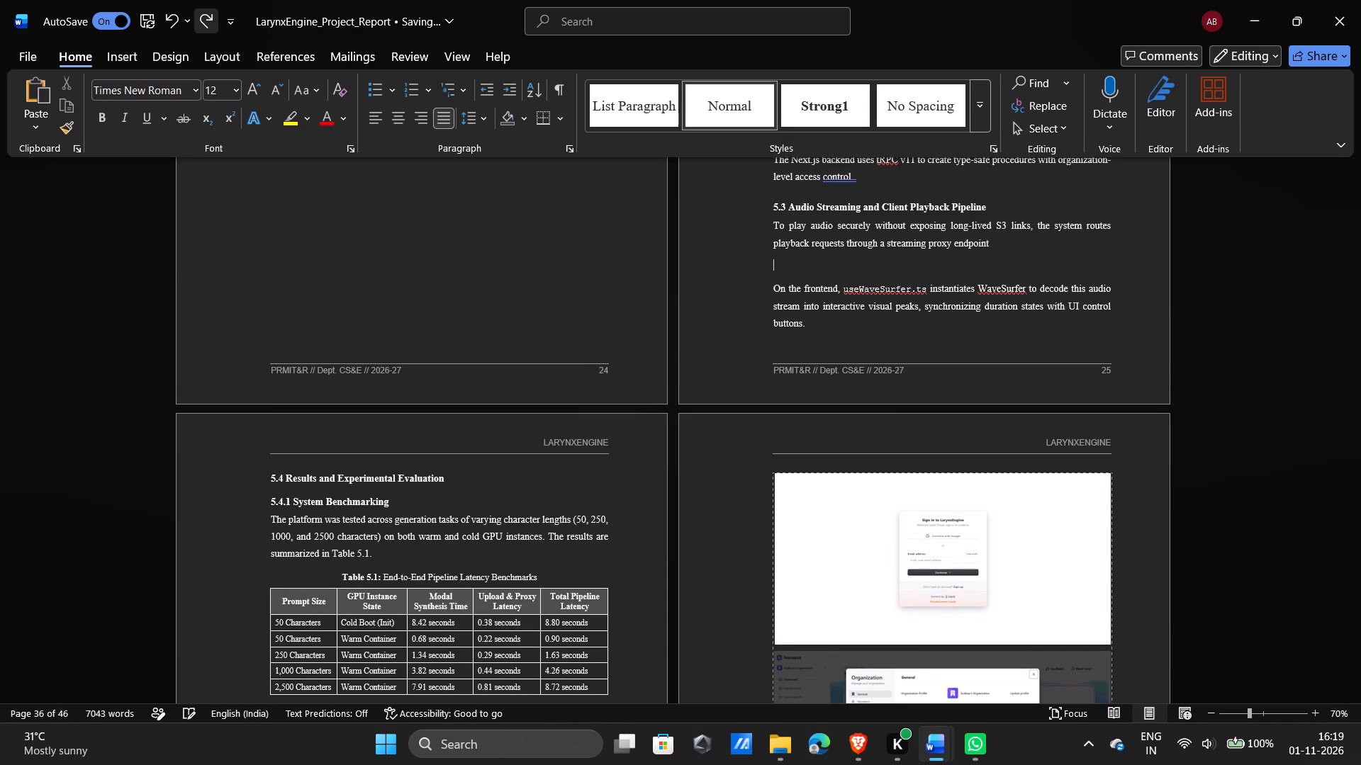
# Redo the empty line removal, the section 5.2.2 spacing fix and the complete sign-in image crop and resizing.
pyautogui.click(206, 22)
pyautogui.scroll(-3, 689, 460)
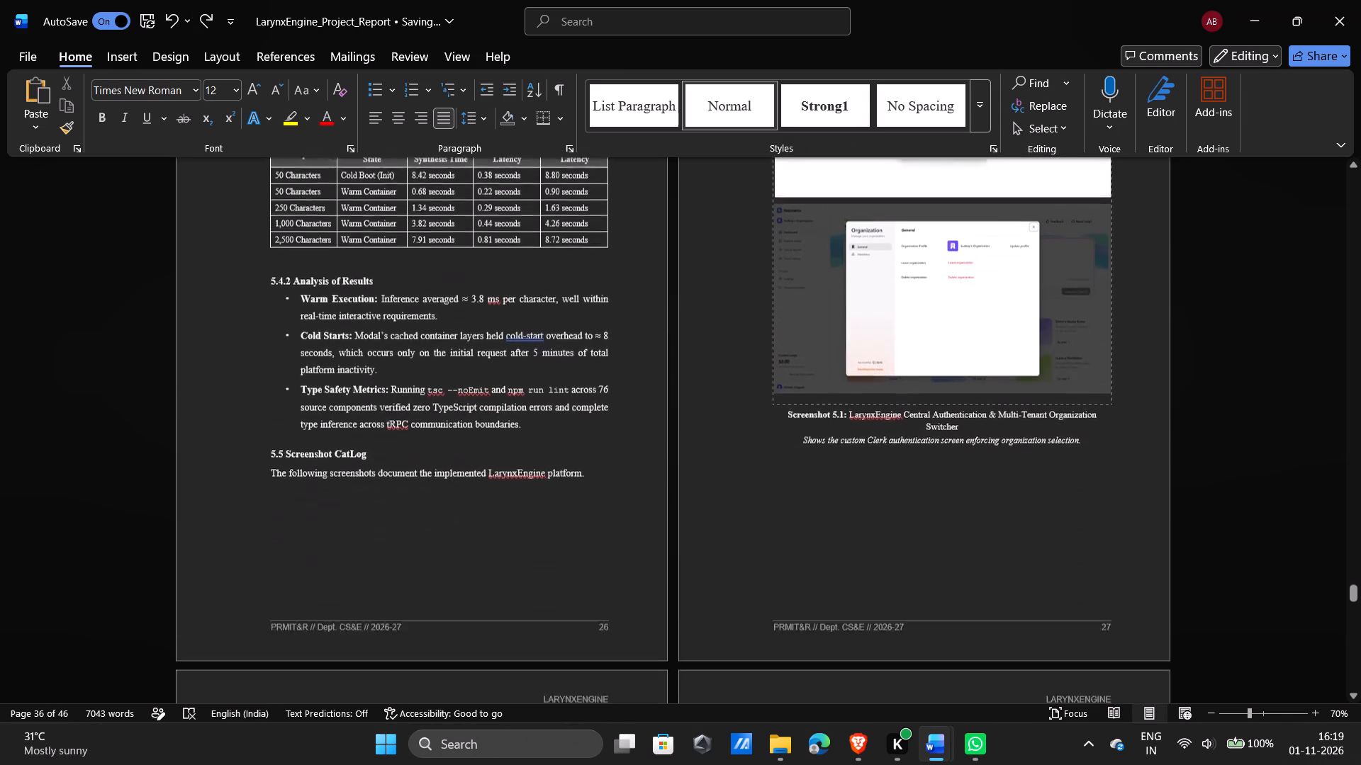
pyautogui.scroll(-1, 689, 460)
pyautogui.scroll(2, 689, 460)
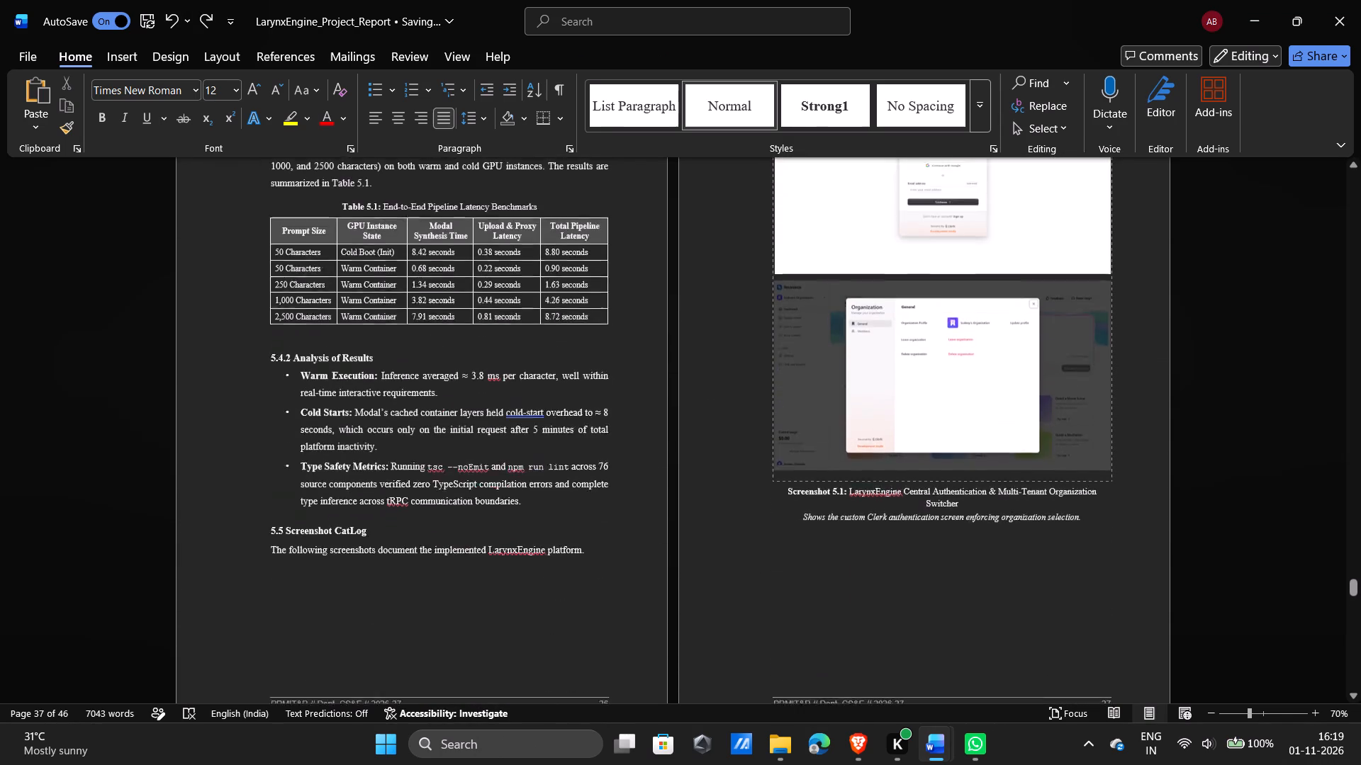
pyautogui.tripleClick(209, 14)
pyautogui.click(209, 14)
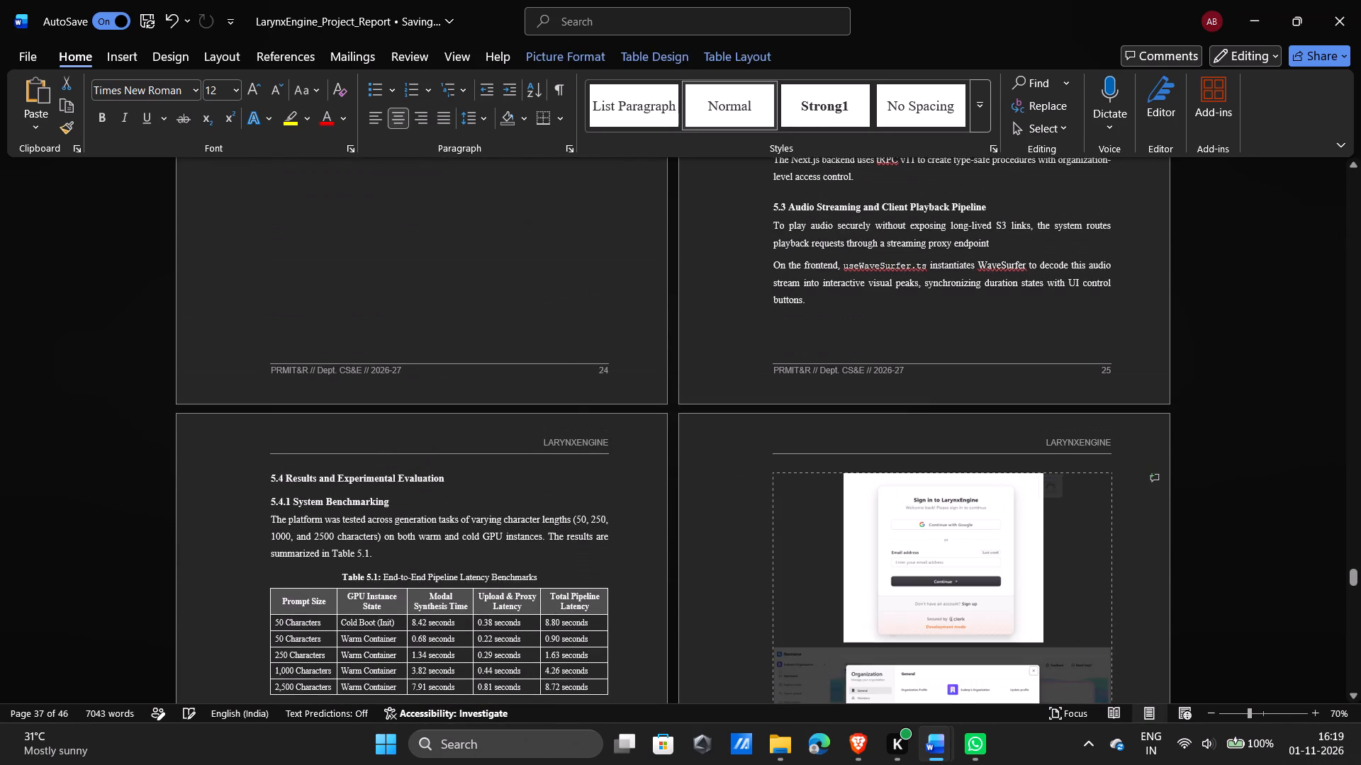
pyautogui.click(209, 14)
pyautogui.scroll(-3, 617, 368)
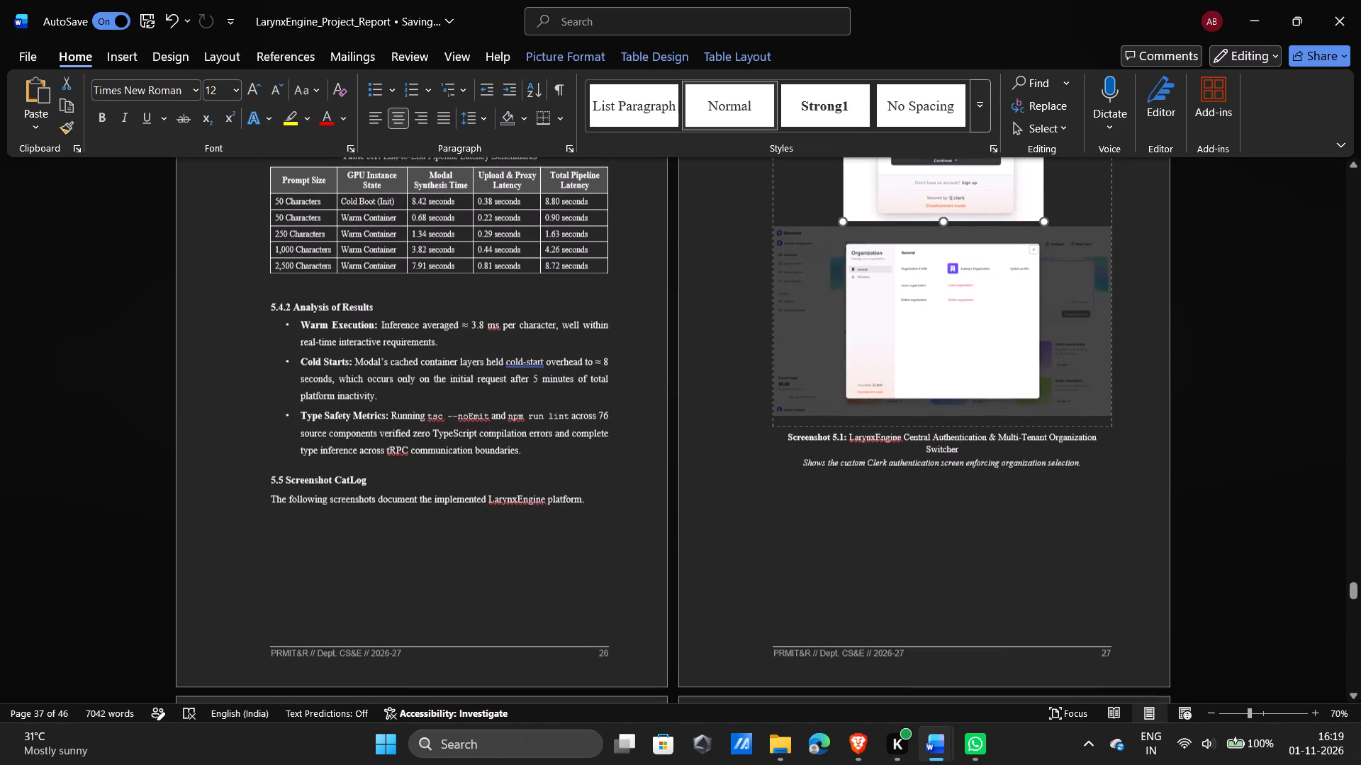
# Enlarge the cropped sign-in image proportionally so it fills more of the width of its frame.
pyautogui.click(1258, 475)
pyautogui.scroll(1, 1024, 310)
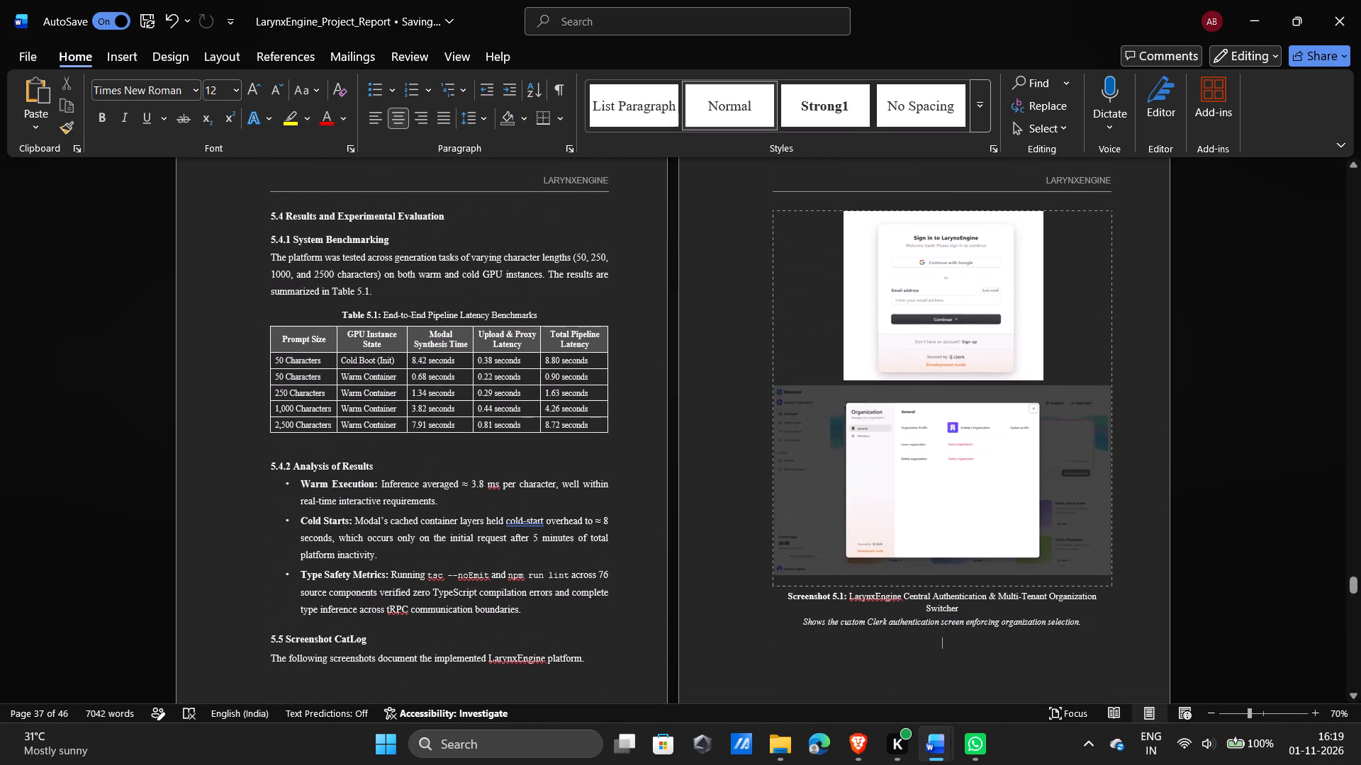
pyautogui.click(946, 305)
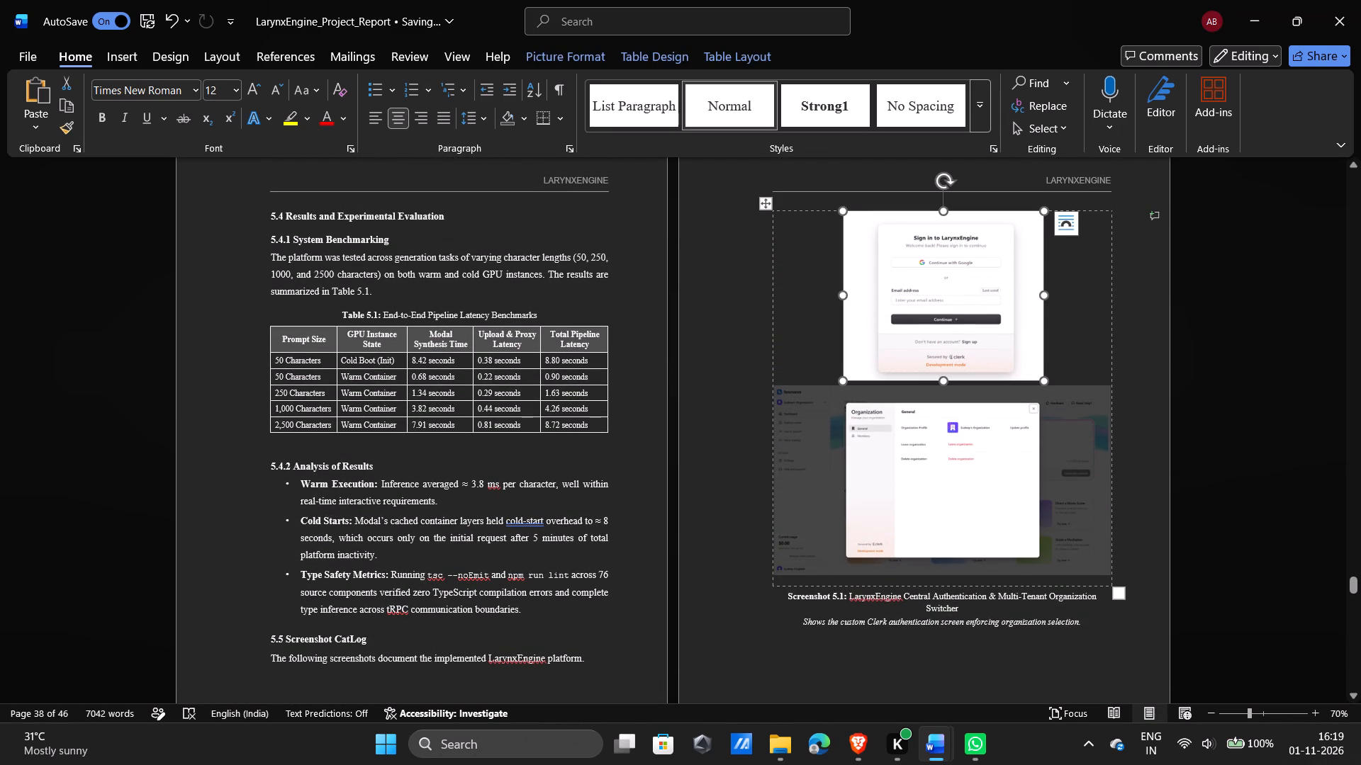
pyautogui.moveTo(843, 382); pyautogui.dragTo(806, 446)
pyautogui.click(1207, 428)
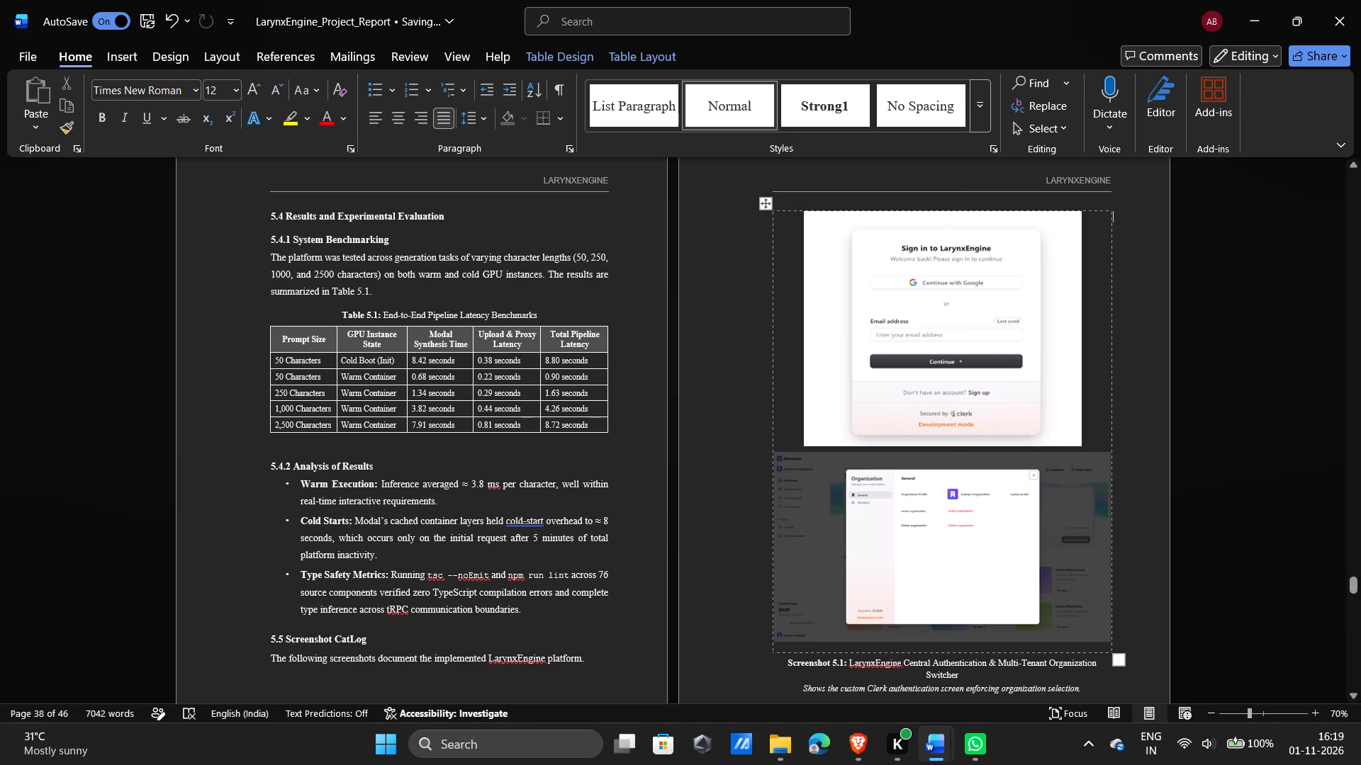
pyautogui.click(1210, 373)
# Crop the organization settings image in Screenshot 5.1 on all sides to about 7.27 cm by 10.47 cm, tightly framing the dialog.
pyautogui.keyDown('ctrl'); pyautogui.scroll(4, 985, 322); pyautogui.keyUp('ctrl')
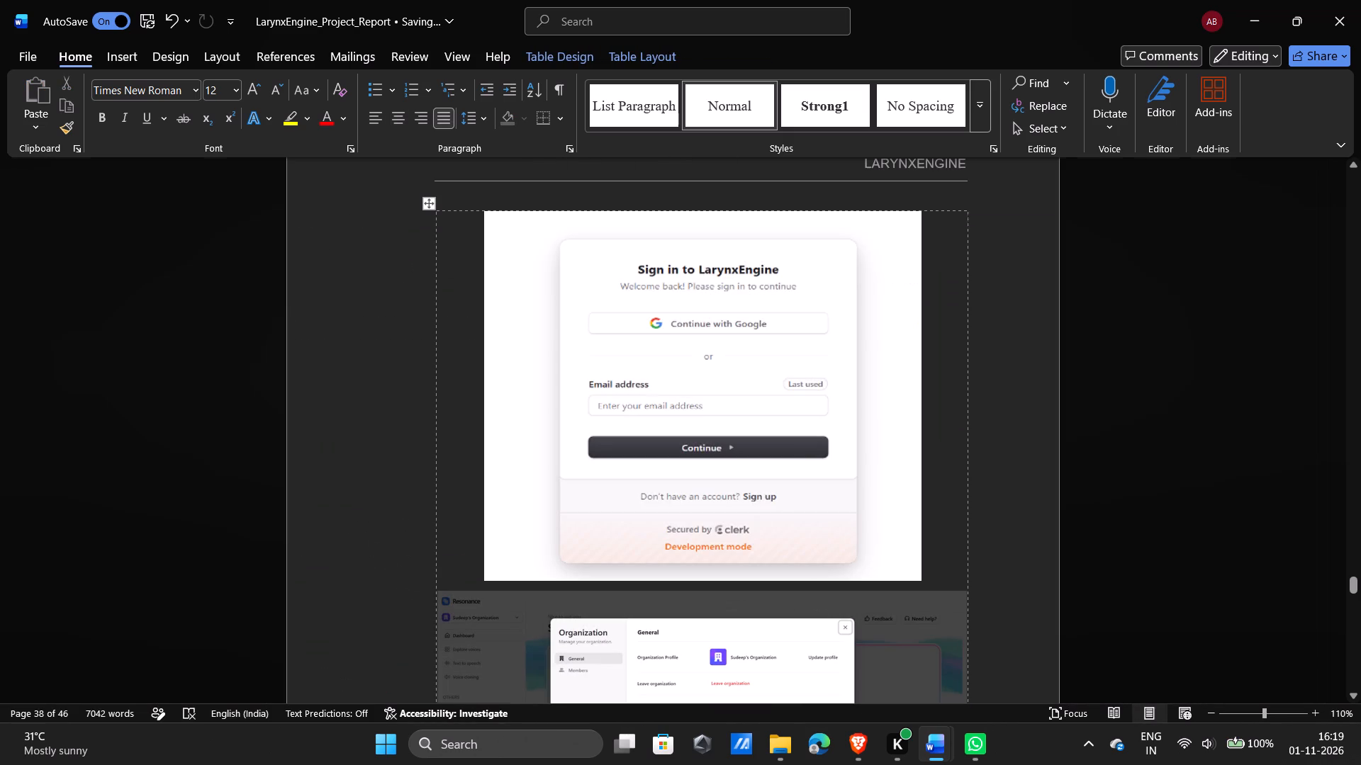
pyautogui.scroll(-2, 985, 322)
pyautogui.click(680, 327)
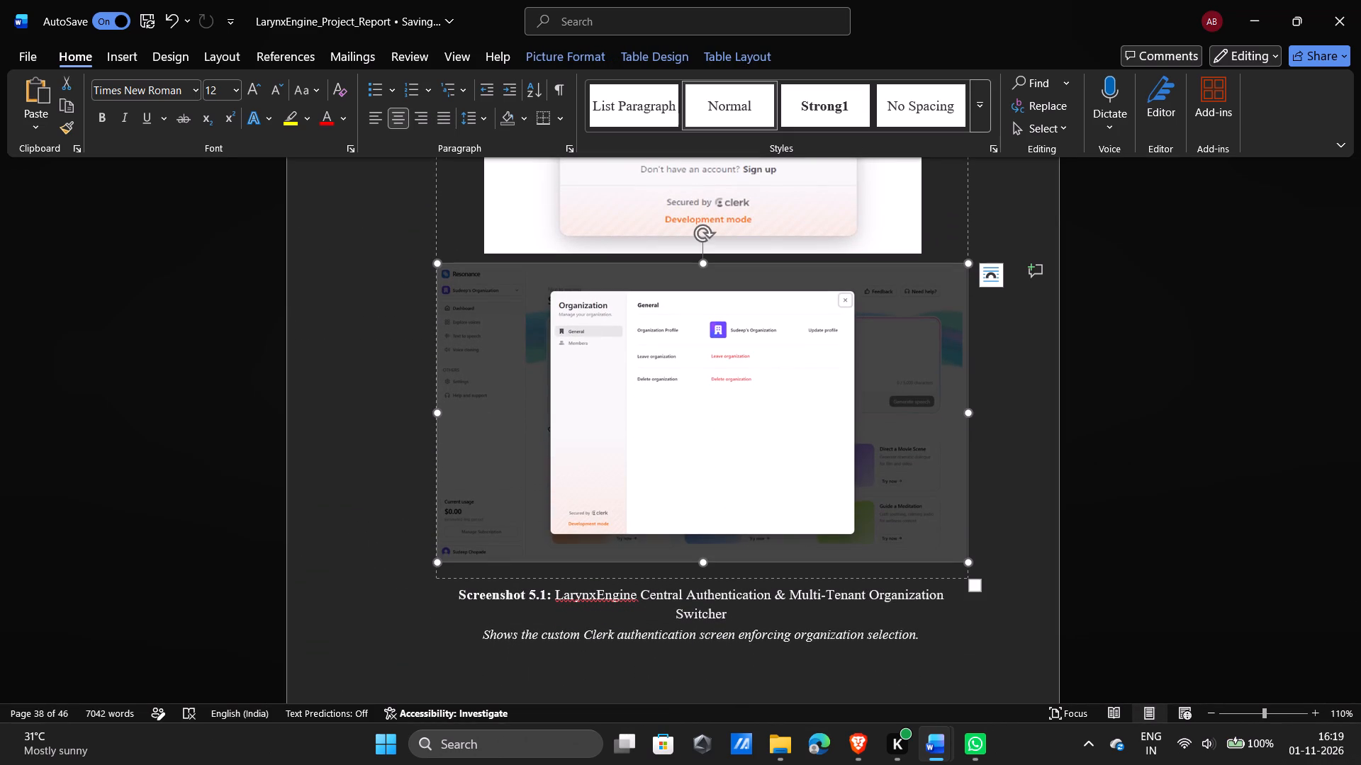
pyautogui.doubleClick(685, 460)
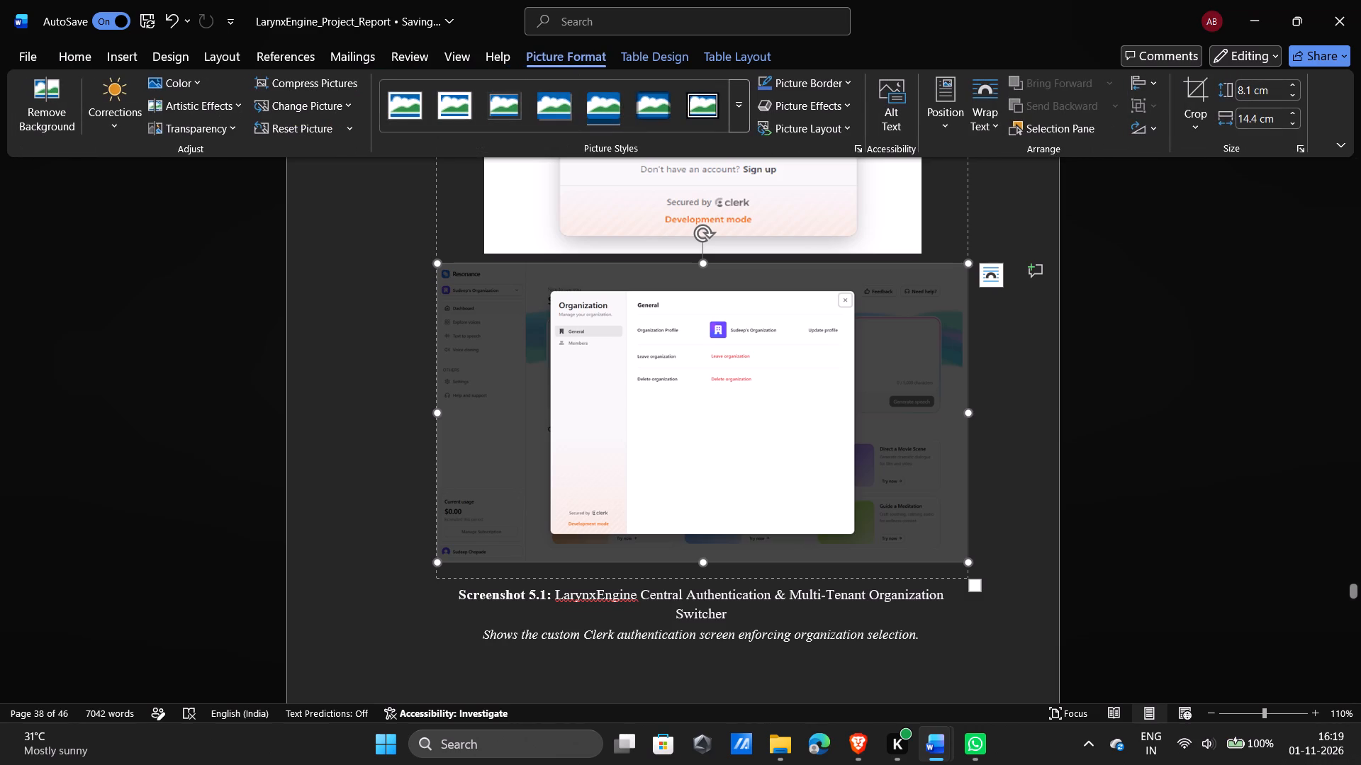
pyautogui.click(1202, 105)
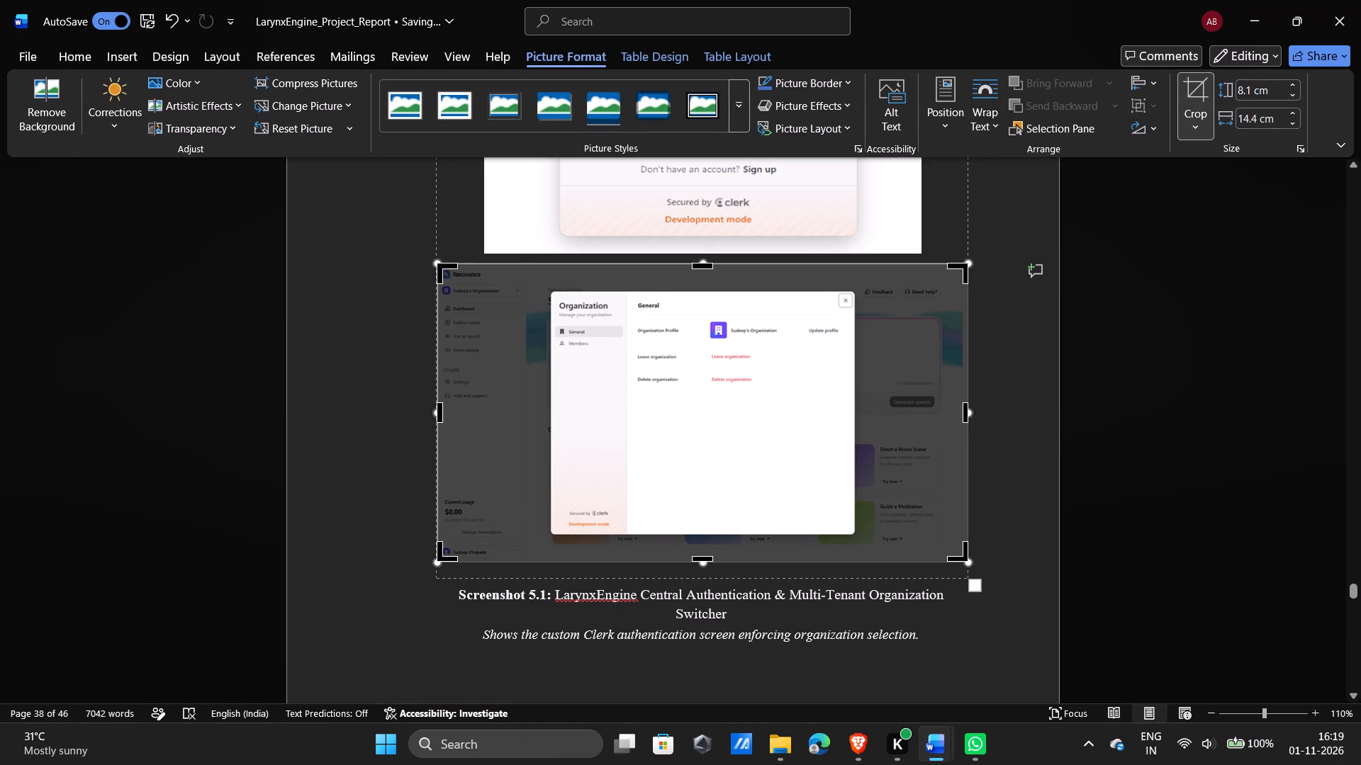
pyautogui.moveTo(441, 559); pyautogui.dragTo(484, 550)
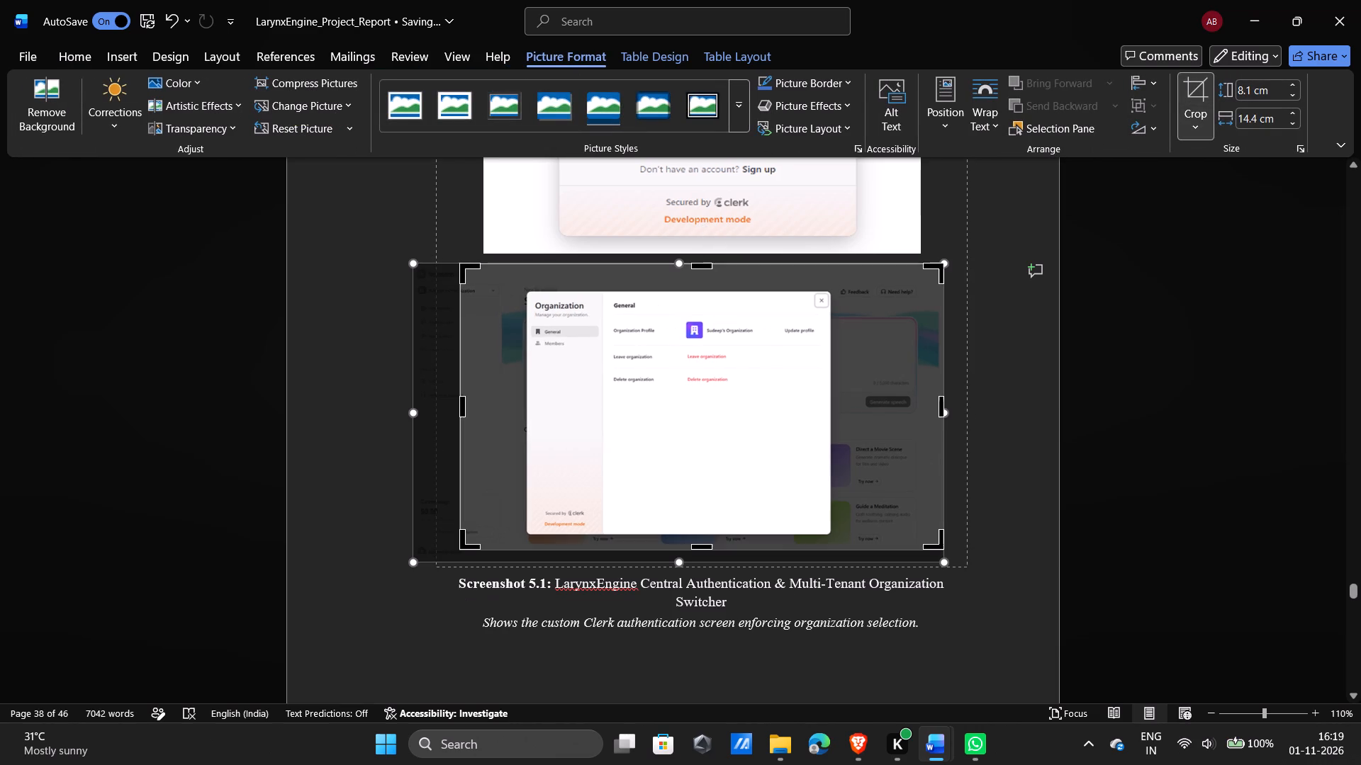
pyautogui.moveTo(943, 266); pyautogui.dragTo(895, 276)
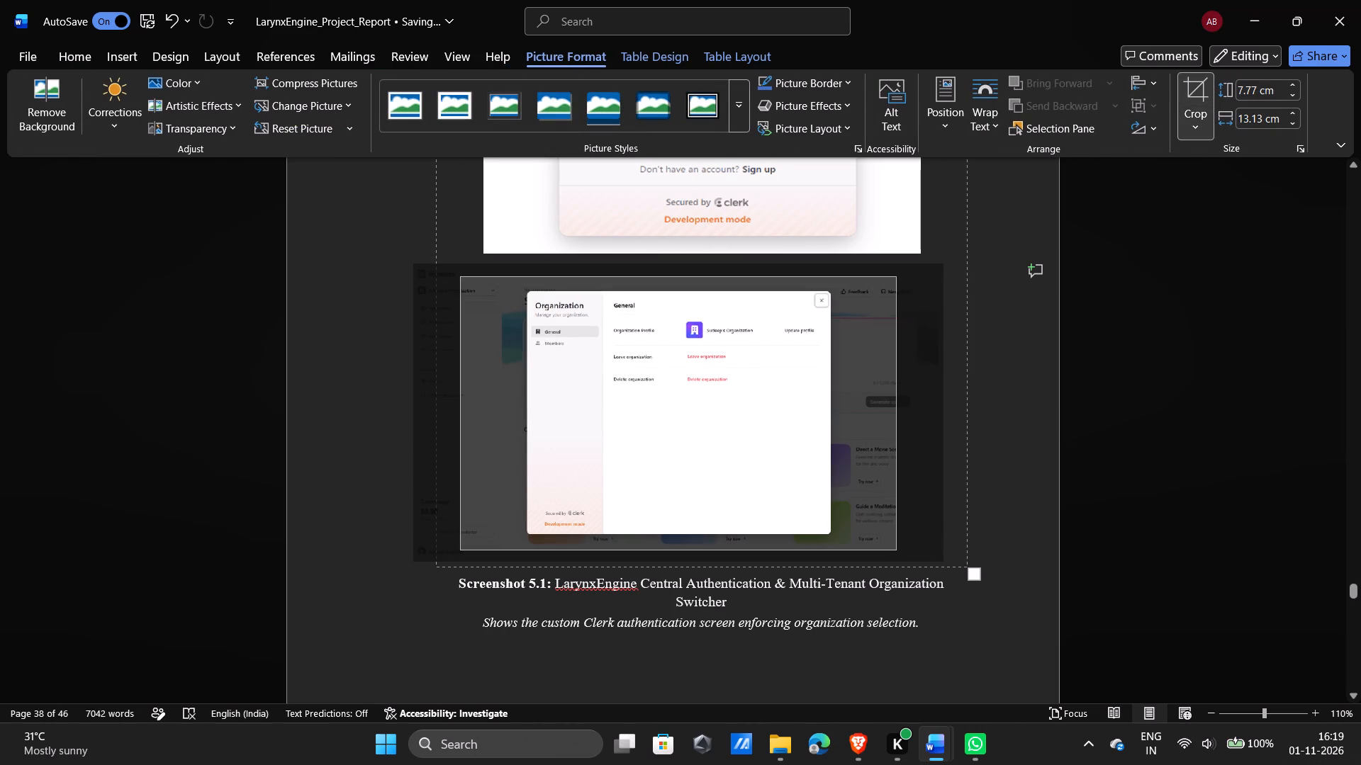
pyautogui.moveTo(895, 276); pyautogui.dragTo(872, 276)
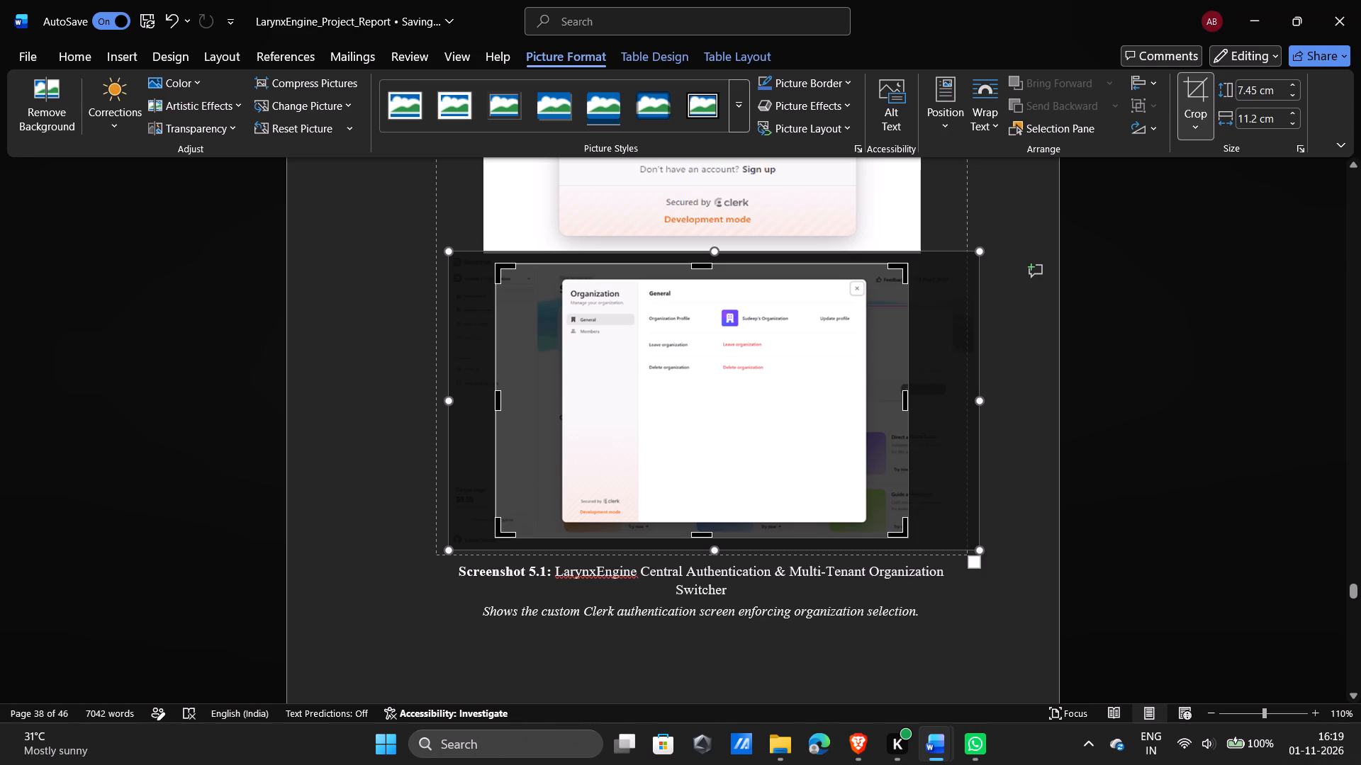
pyautogui.moveTo(499, 537); pyautogui.dragTo(522, 531)
pyautogui.click(1198, 404)
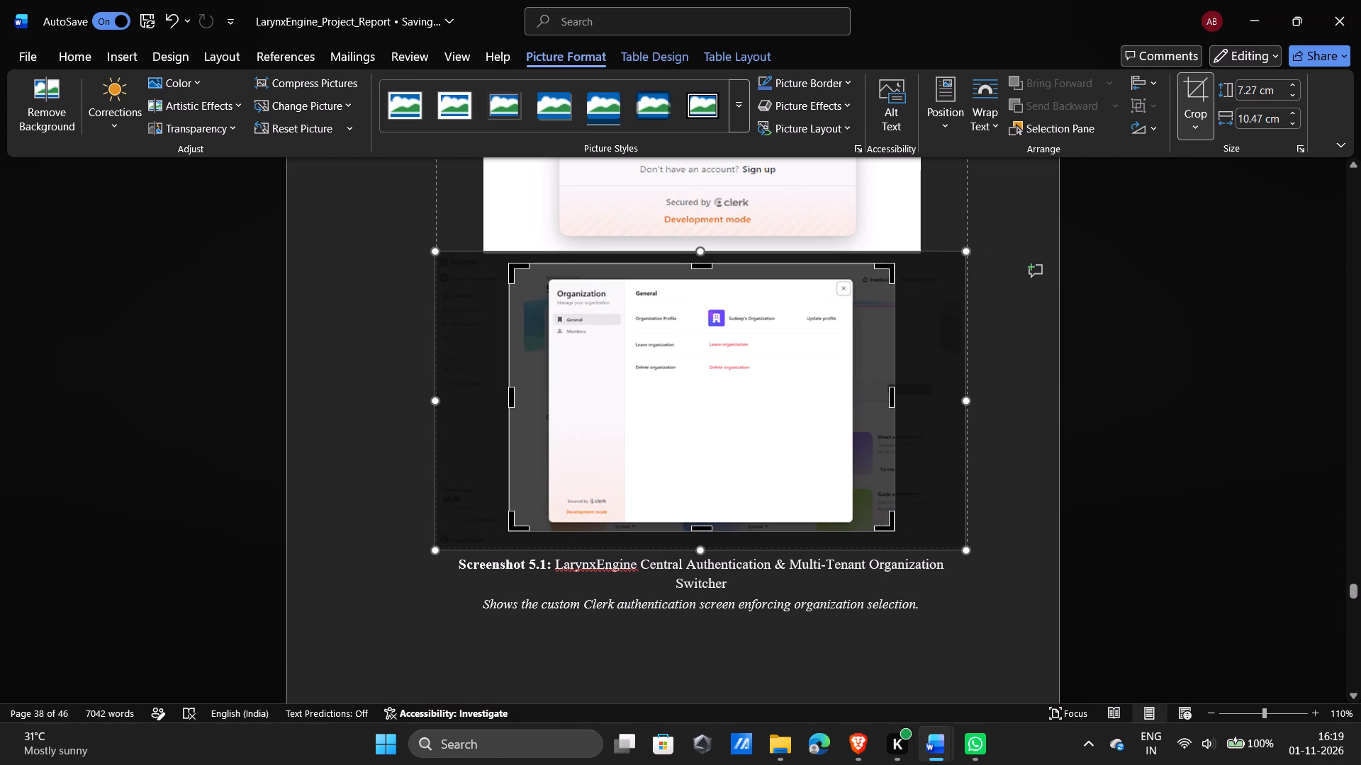
# Enlarge the cropped organization settings image proportionally so it fills the width of its frame.
pyautogui.click(732, 351)
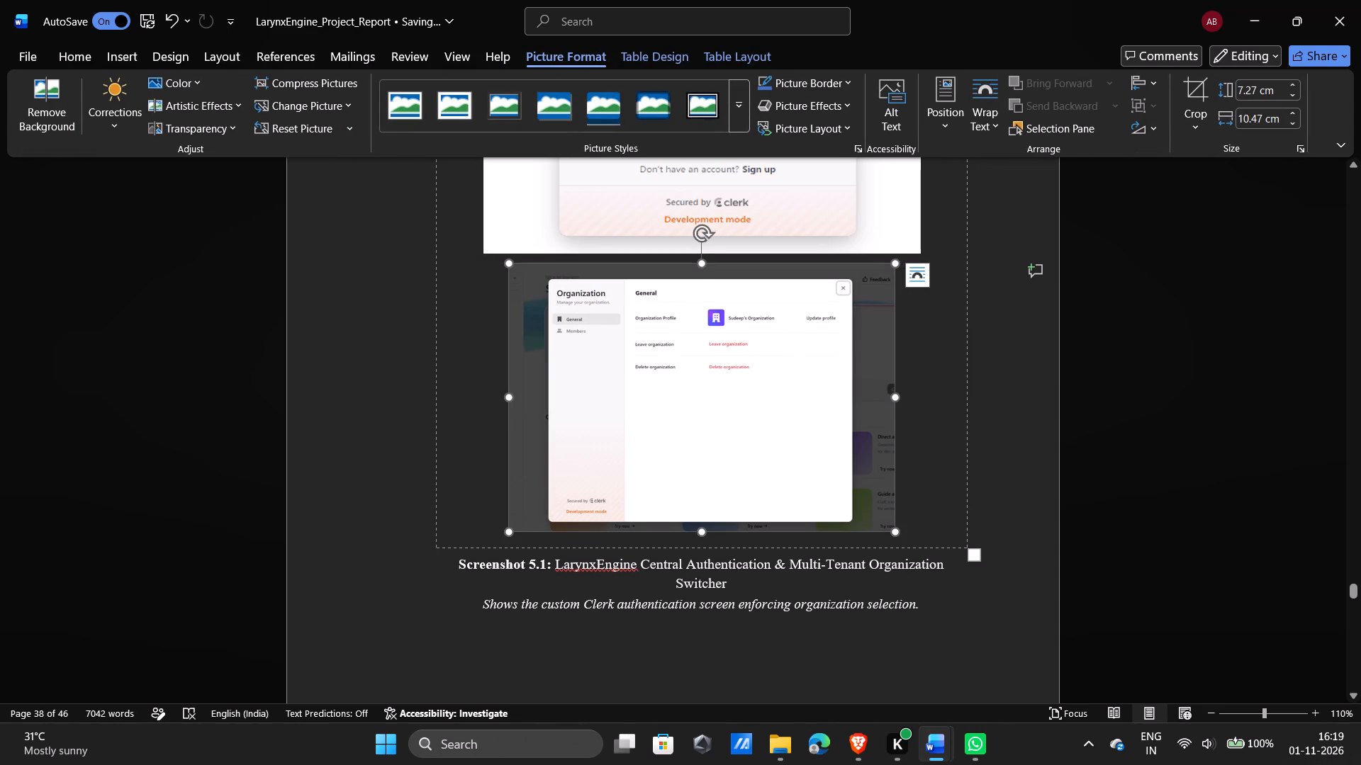
pyautogui.moveTo(510, 535); pyautogui.dragTo(435, 624)
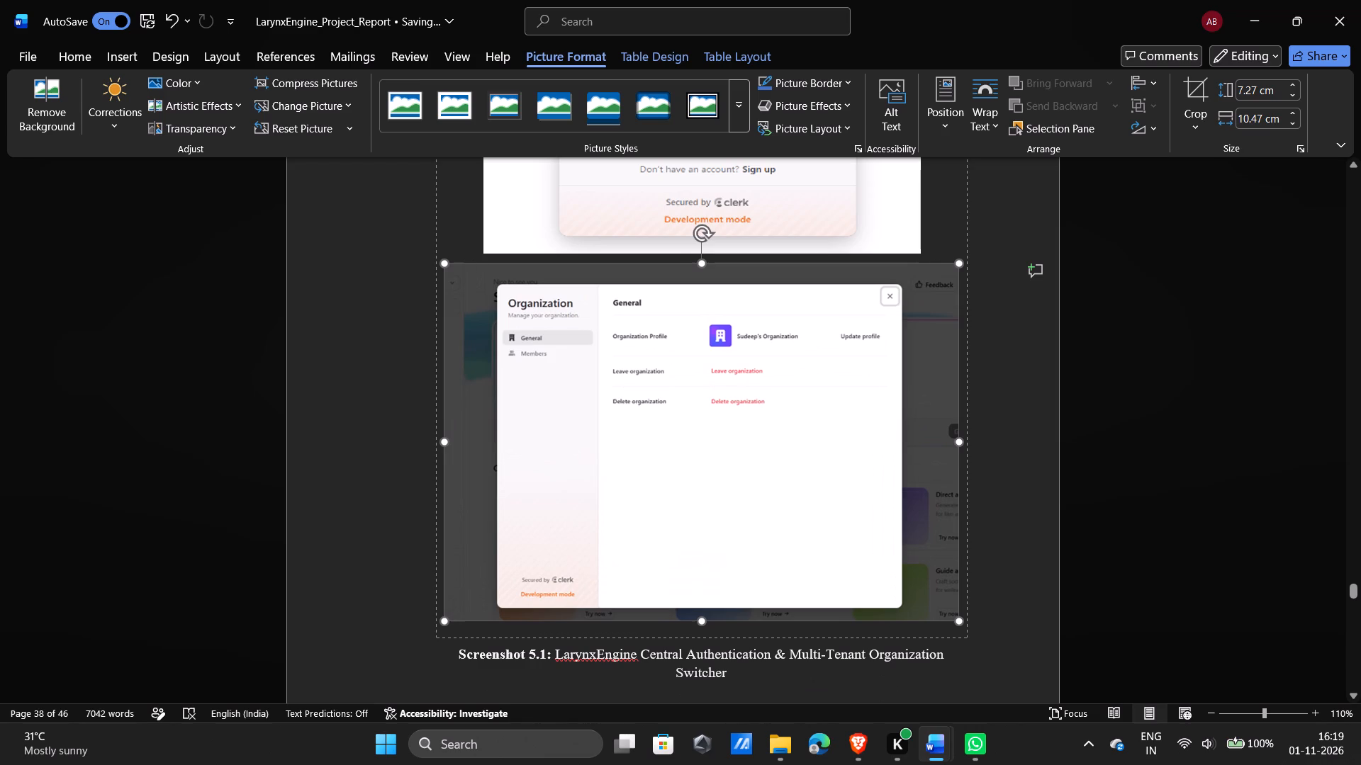
pyautogui.moveTo(435, 624); pyautogui.dragTo(430, 636)
pyautogui.click(1157, 343)
# Enlarge the sign-in image above the organization settings image slightly, keeping its proportions.
pyautogui.keyDown('ctrl'); pyautogui.scroll(-2, 1157, 343); pyautogui.keyUp('ctrl')
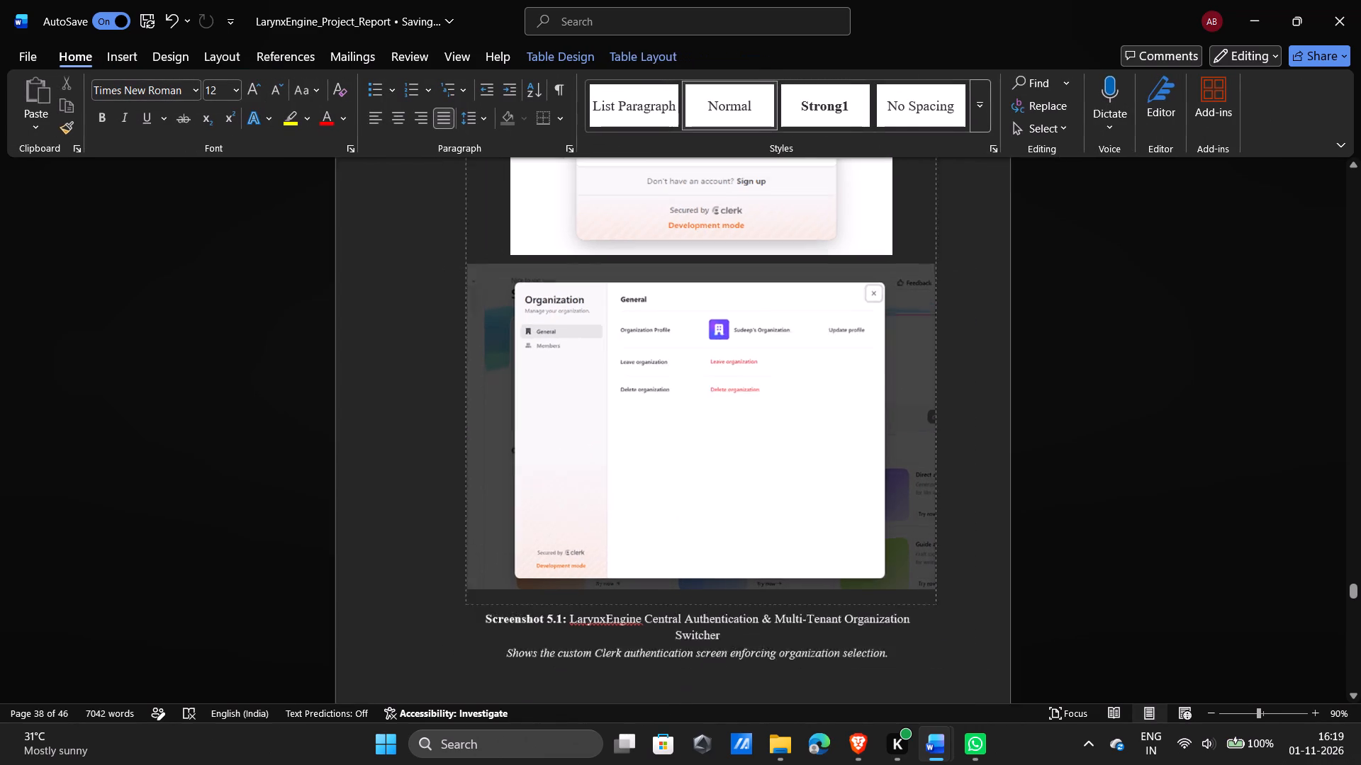
pyautogui.keyDown('ctrl'); pyautogui.scroll(-1, 1157, 343); pyautogui.keyUp('ctrl')
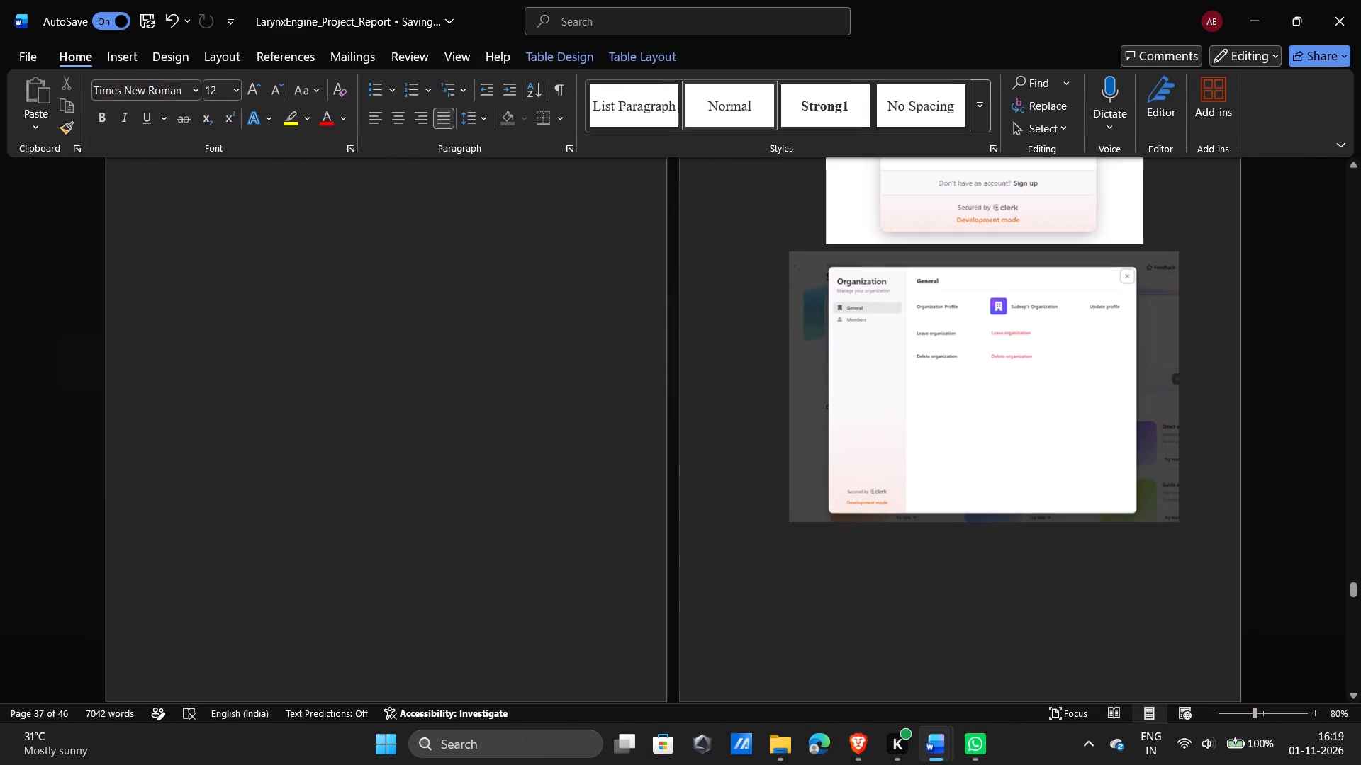
pyautogui.scroll(1, 1157, 343)
pyautogui.click(1000, 287)
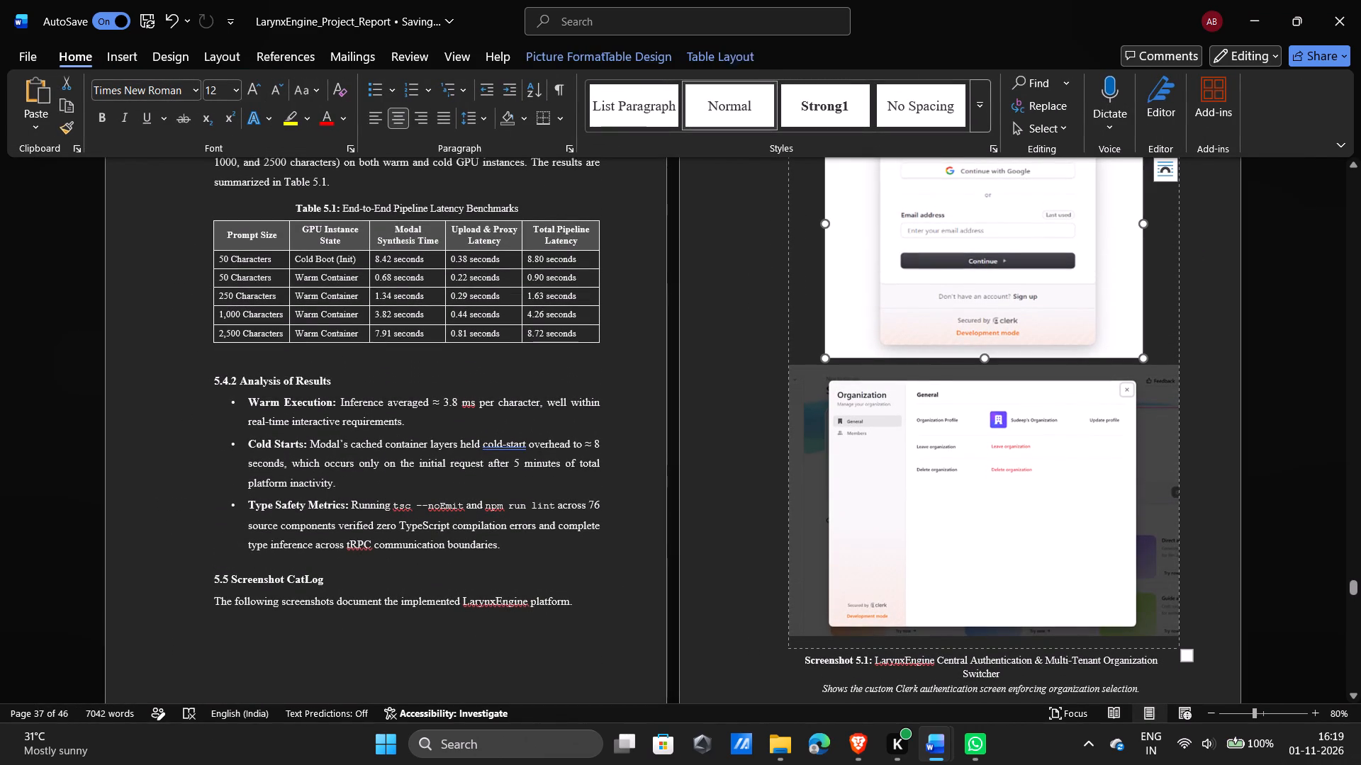
pyautogui.moveTo(822, 358); pyautogui.dragTo(809, 379)
pyautogui.click(1309, 296)
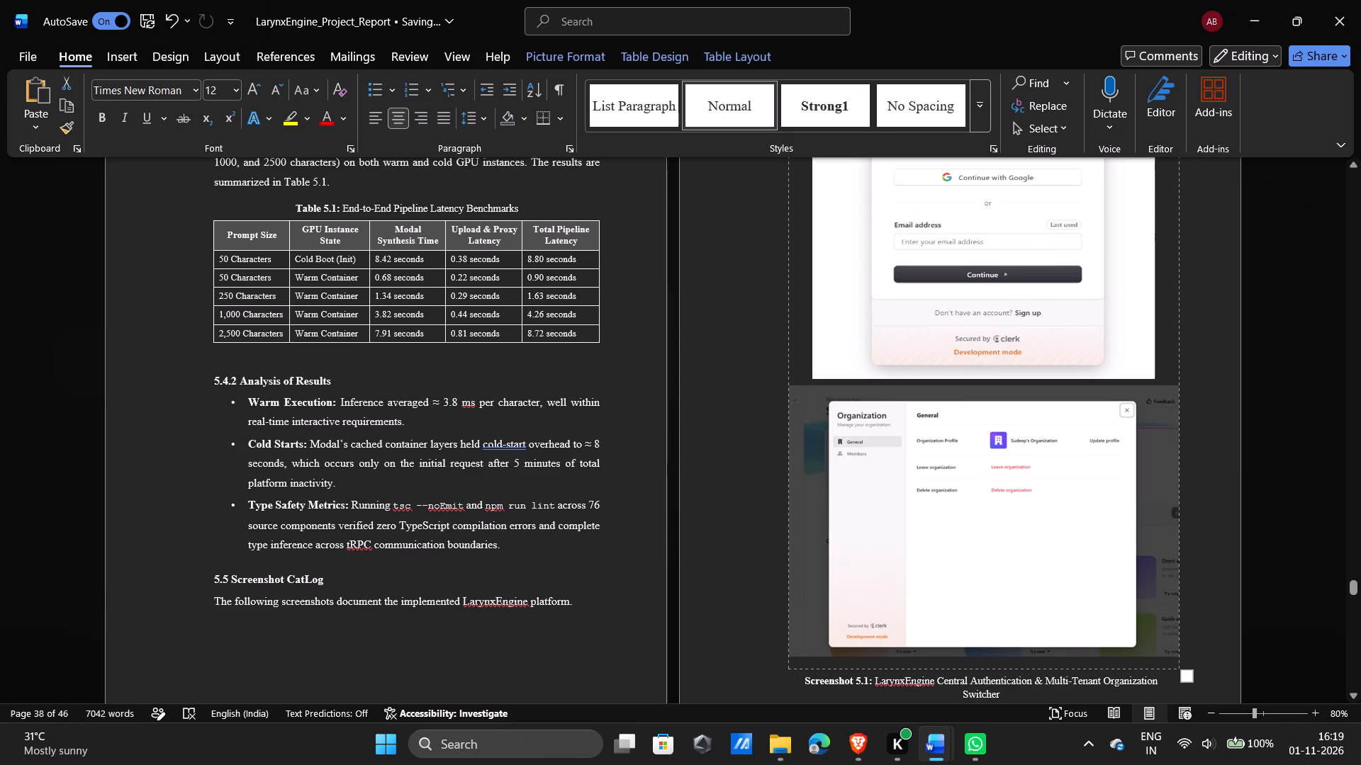
# Open the review of the report's conflicting recent edits as tracked changes.
pyautogui.scroll(1, 1076, 311)
pyautogui.scroll(-1, 1076, 311)
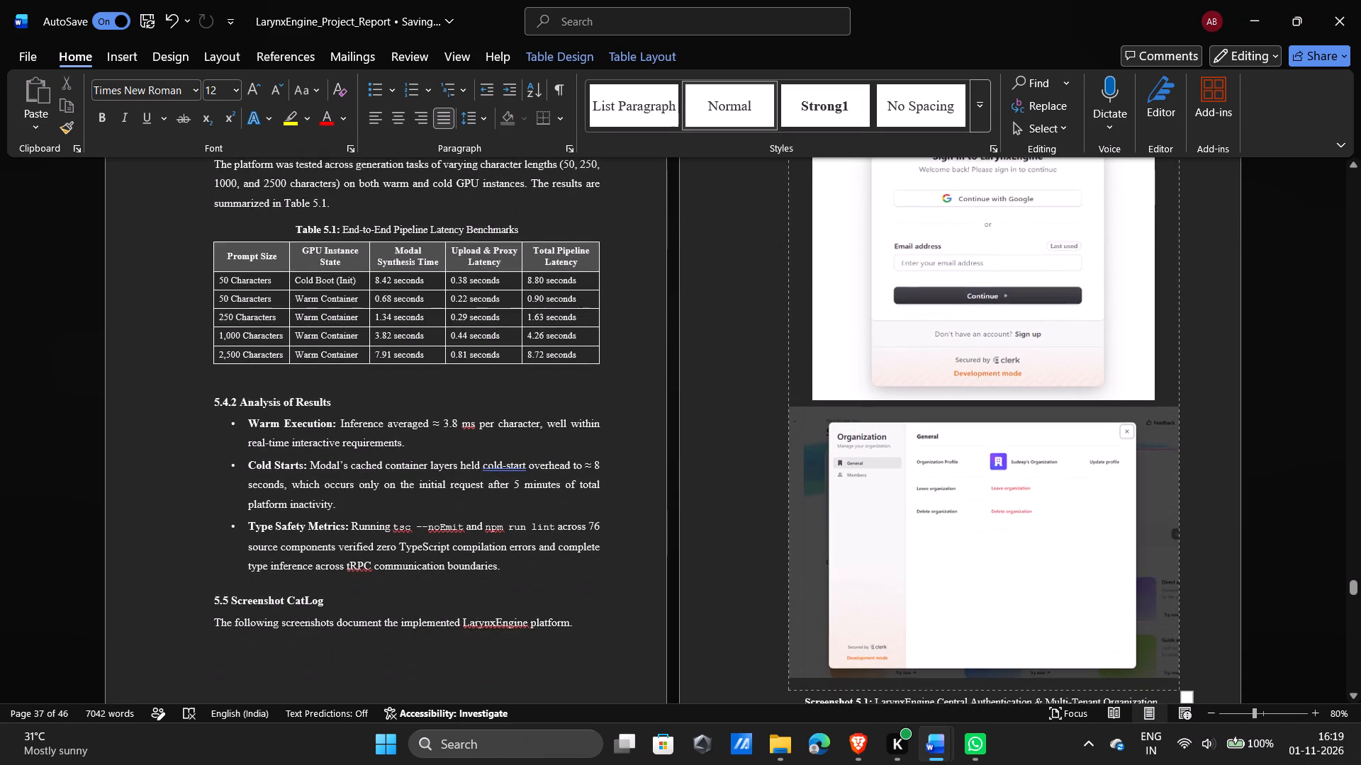
pyautogui.scroll(-3, 1076, 311)
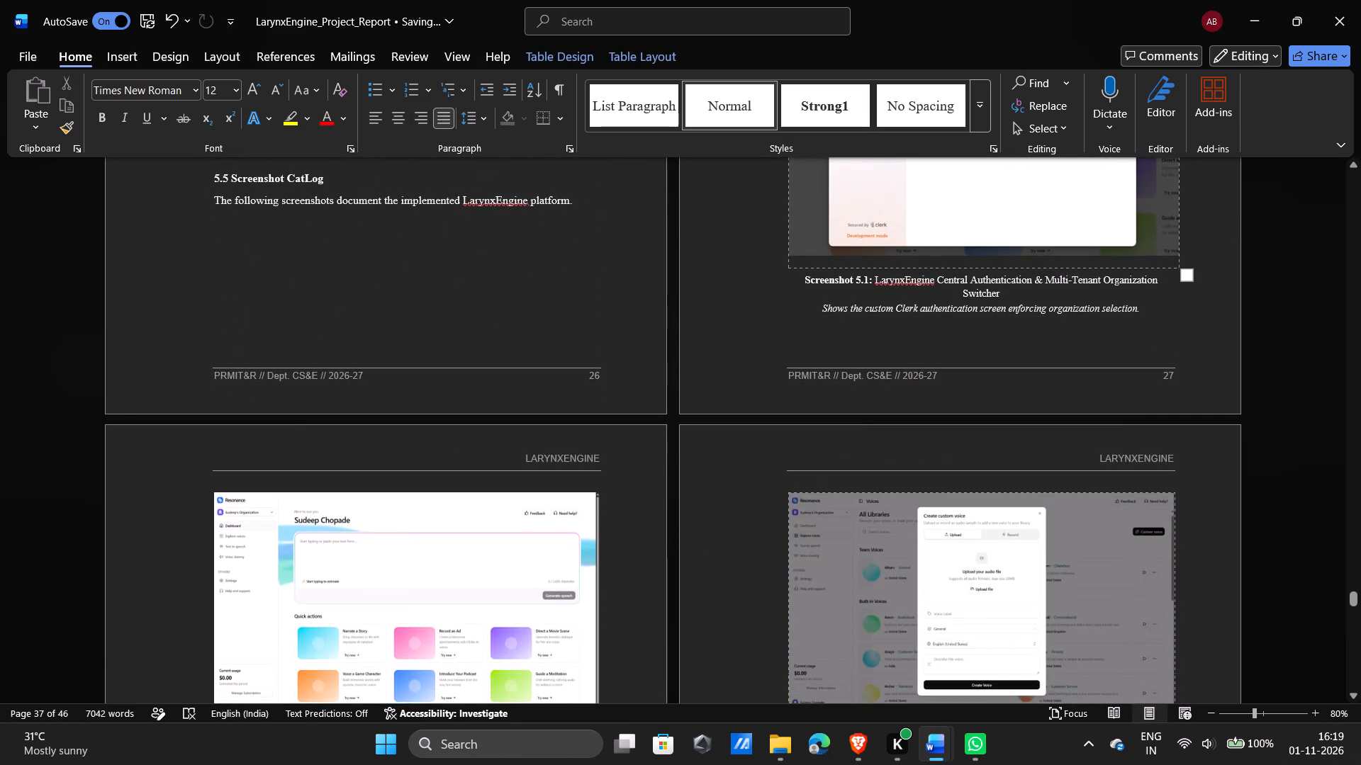
pyautogui.scroll(-2, 1076, 311)
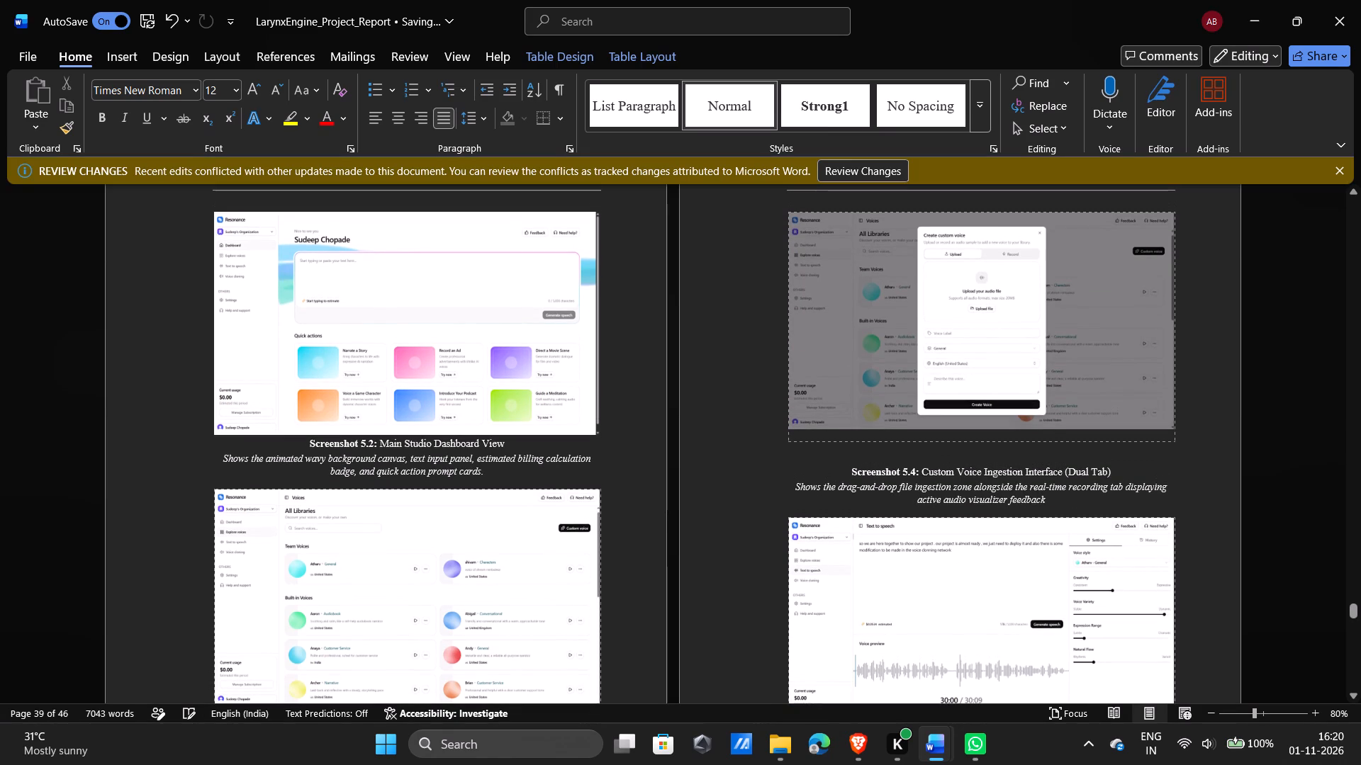
pyautogui.click(873, 169)
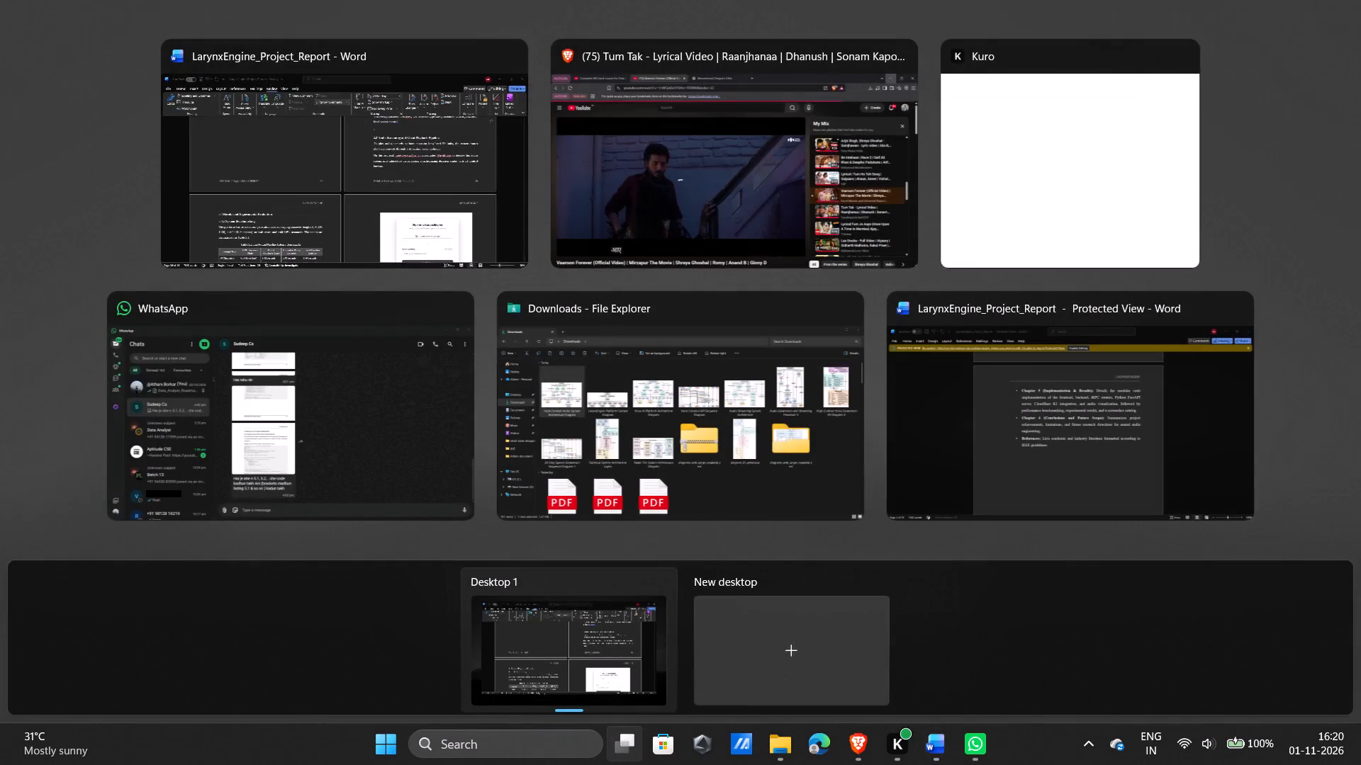
# Close the Protected View copy of the LarynxEngine project report.
pyautogui.click(1240, 305)
# Apply the grammar suggestion "control." in section 5.2.2 tRPC Generation Router to remove the space before the full stop.
pyautogui.scroll(1, 617, 381)
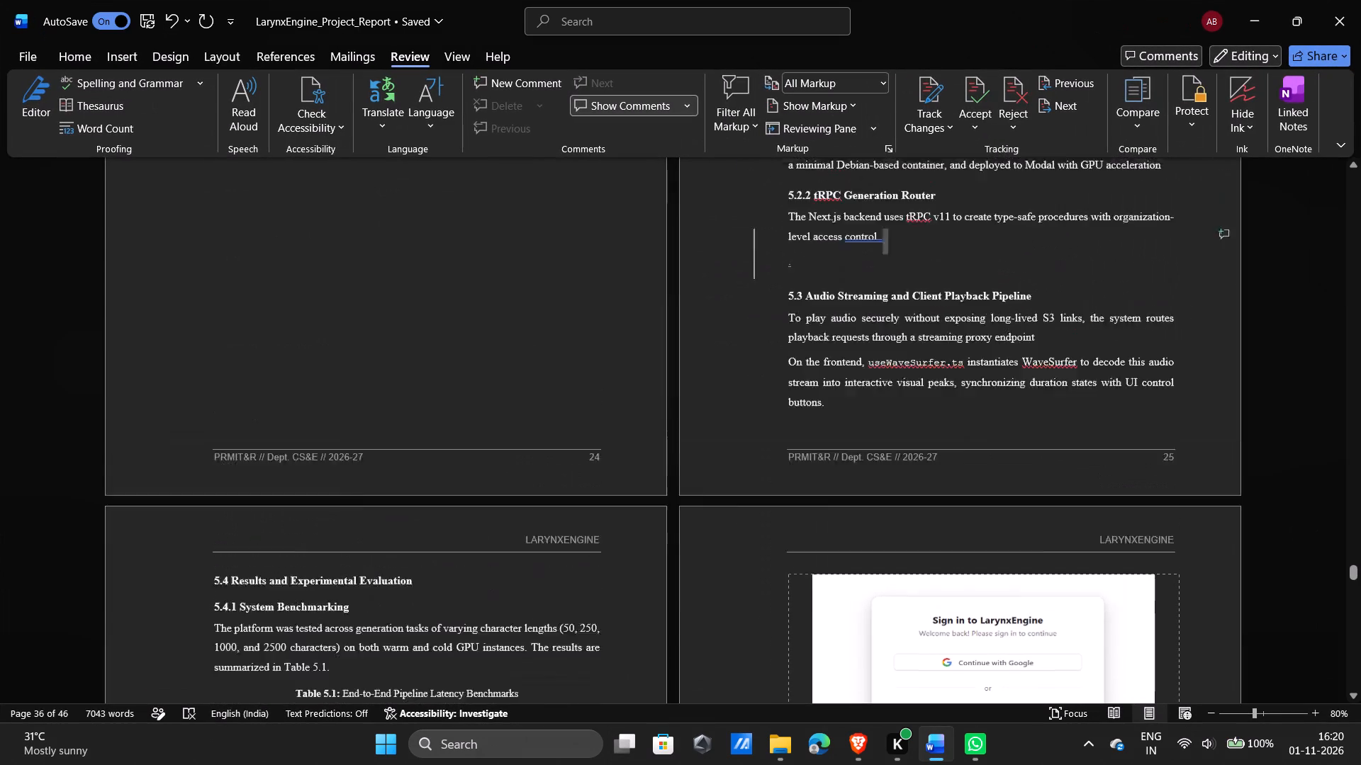
pyautogui.scroll(1, 617, 381)
pyautogui.scroll(-10, 617, 381)
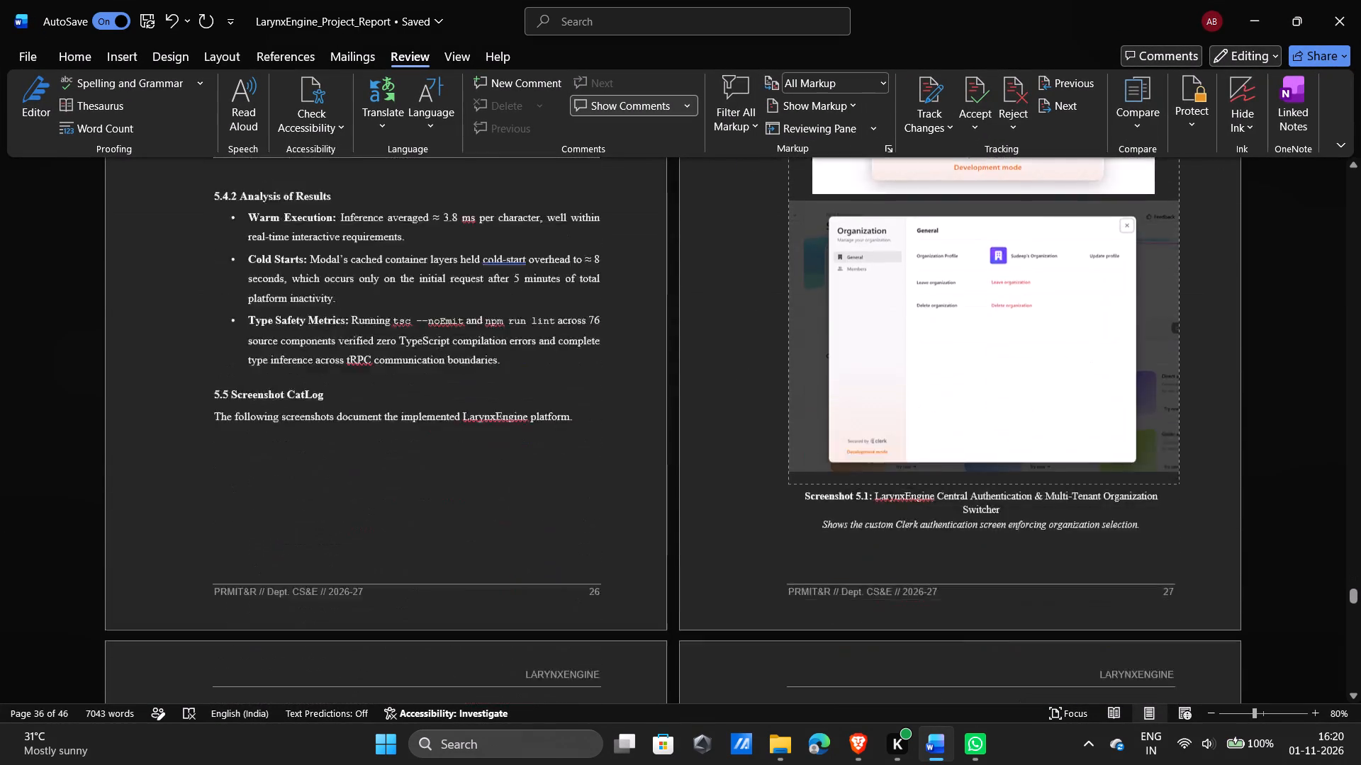
pyautogui.scroll(-3, 617, 381)
pyautogui.scroll(20, 617, 381)
pyautogui.scroll(6, 617, 381)
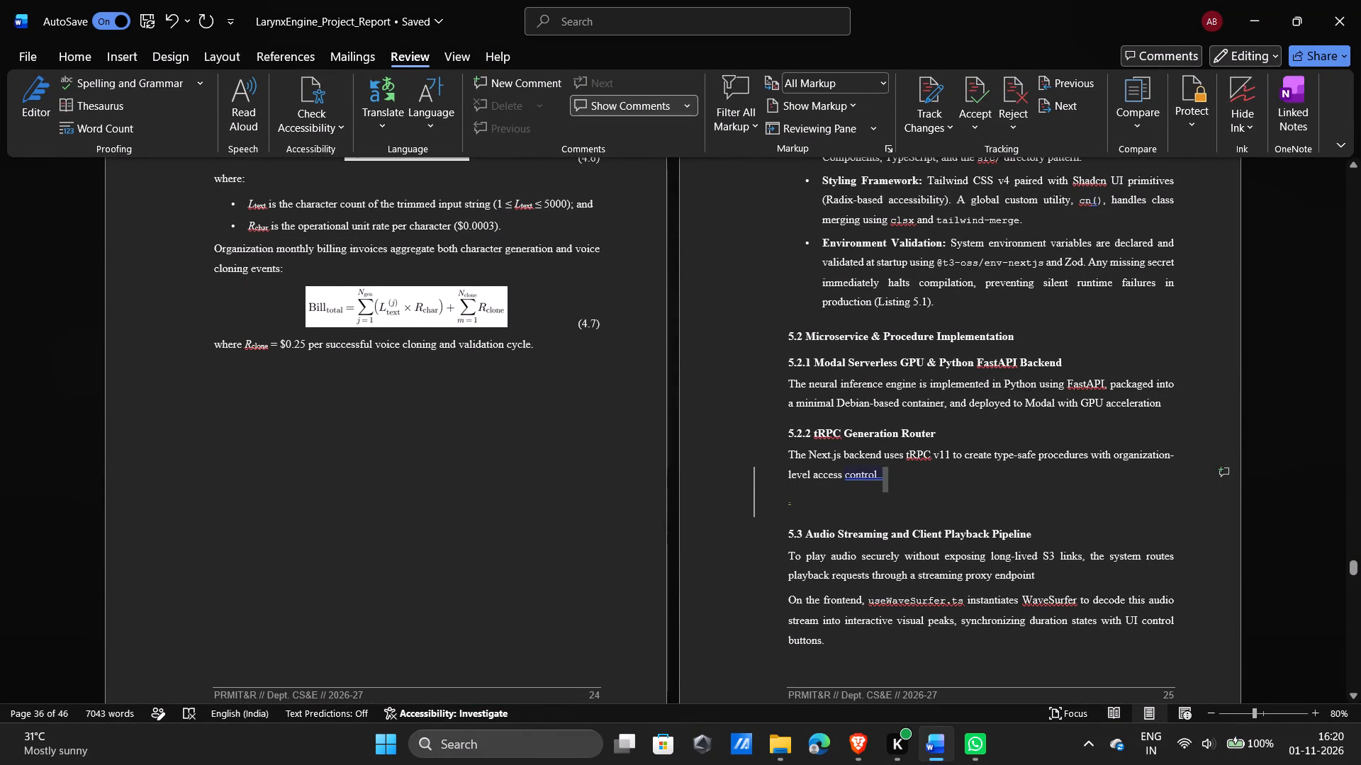
pyautogui.click(880, 475)
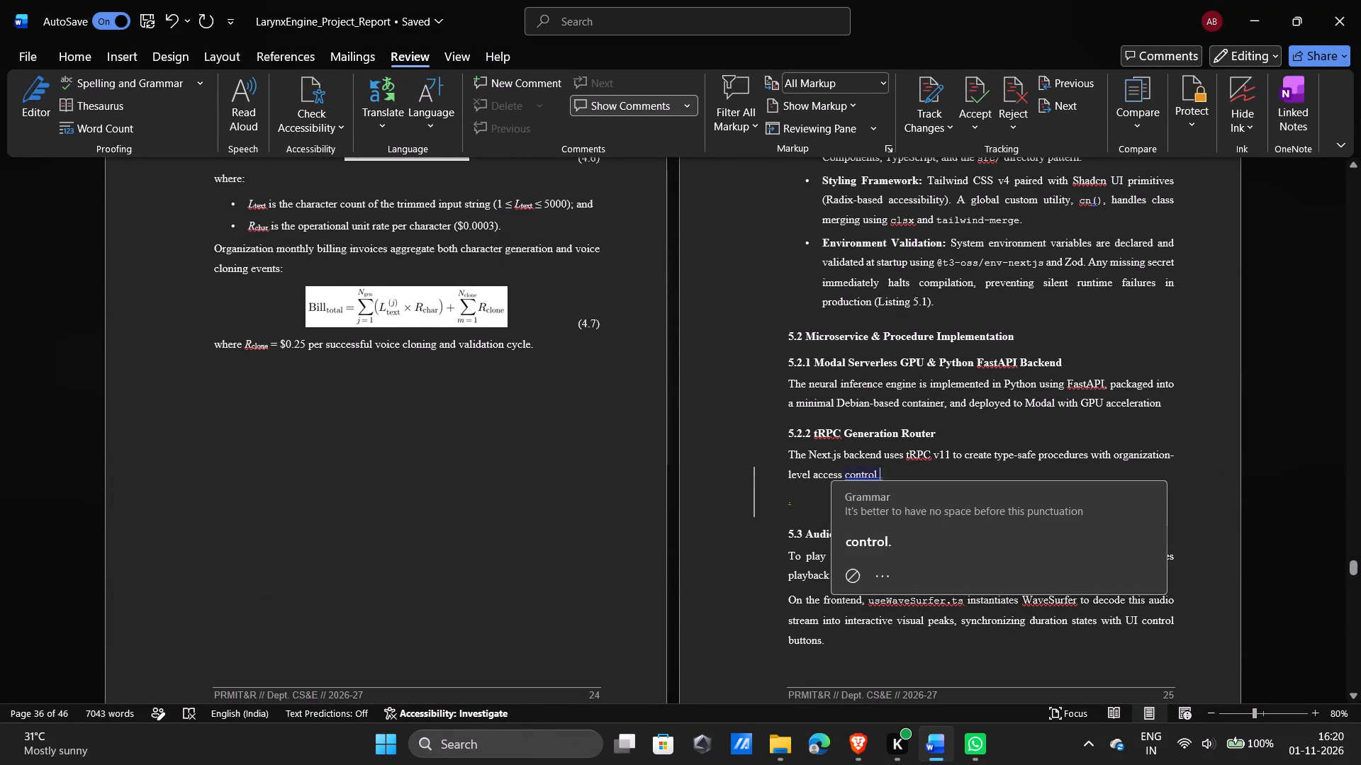
pyautogui.click(873, 551)
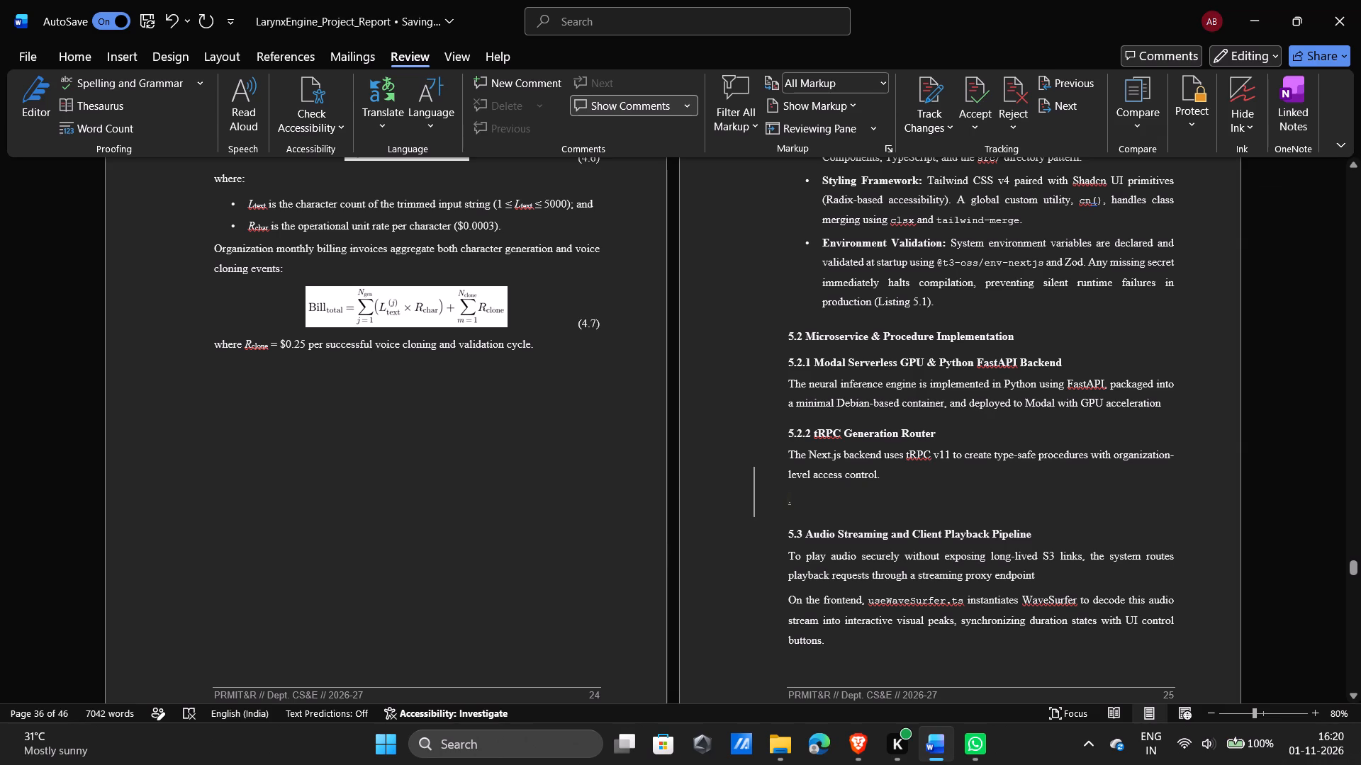
# Remove the empty line between the section 5.2.2 paragraph and the 5.3 Audio Streaming and Client Playback Pipeline heading.
pyautogui.press('BackSpace')
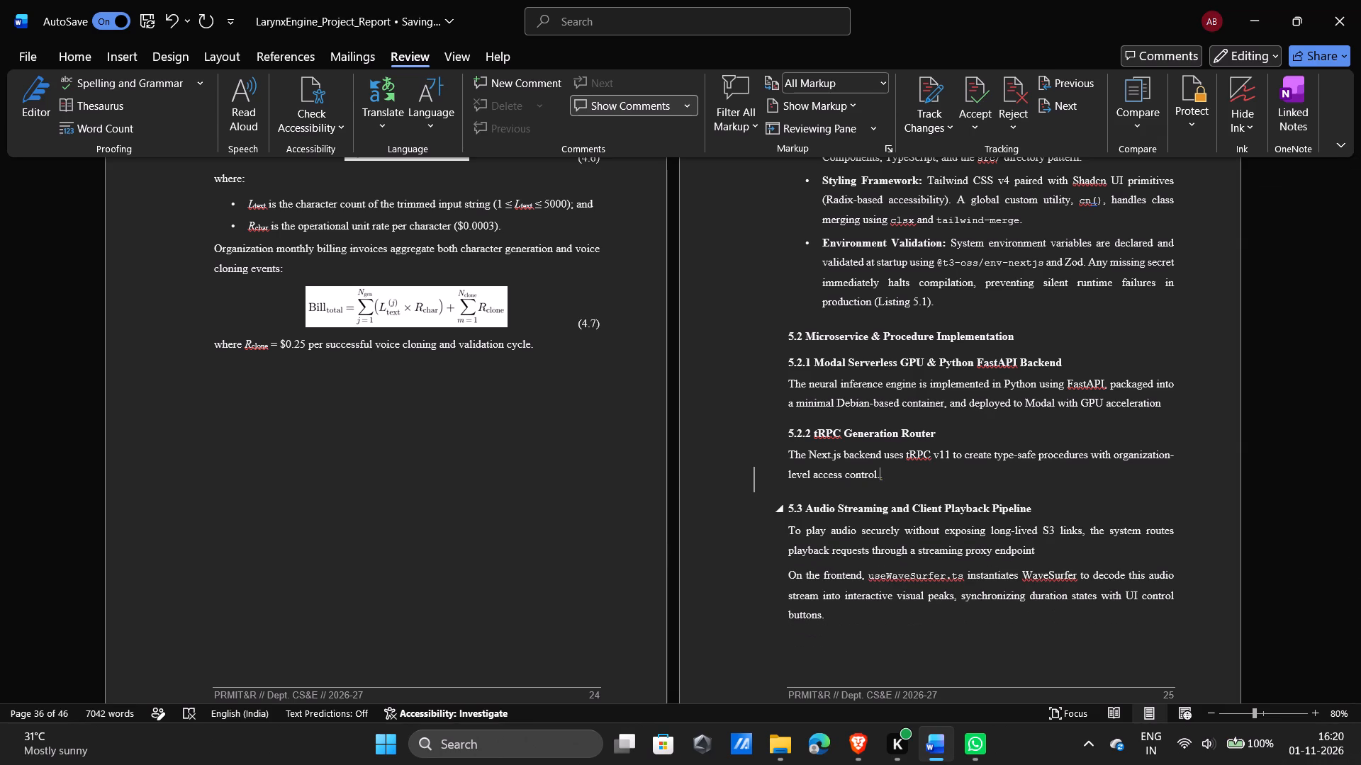
pyautogui.press('Right')
pyautogui.press('BackSpace')
pyautogui.press('Down')
# Examine the layout of the Chapter 5 pages, including the section 5.4 results and the Screenshot 5.1 images.
pyautogui.scroll(-4, 815, 499)
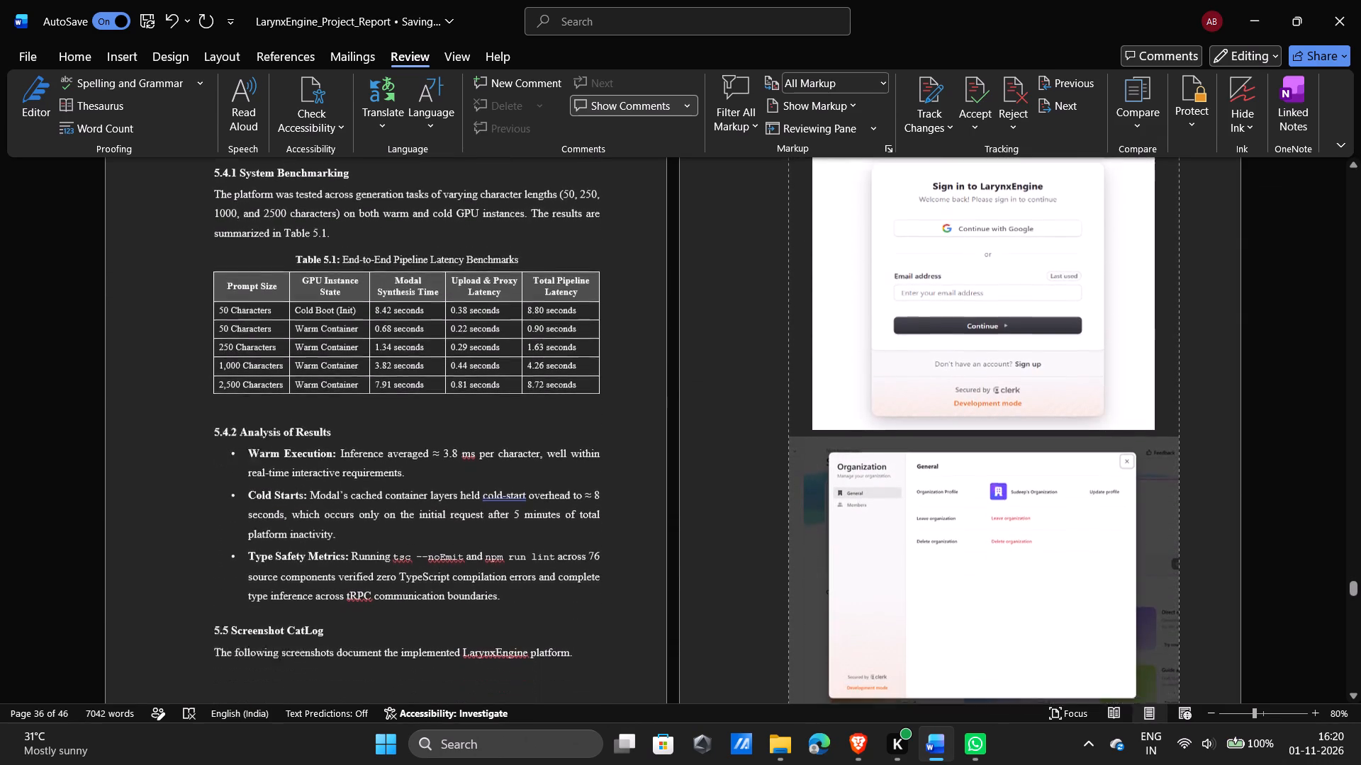
pyautogui.scroll(-1, 815, 499)
pyautogui.keyDown('ctrl'); pyautogui.scroll(2, 975, 467); pyautogui.keyUp('ctrl')
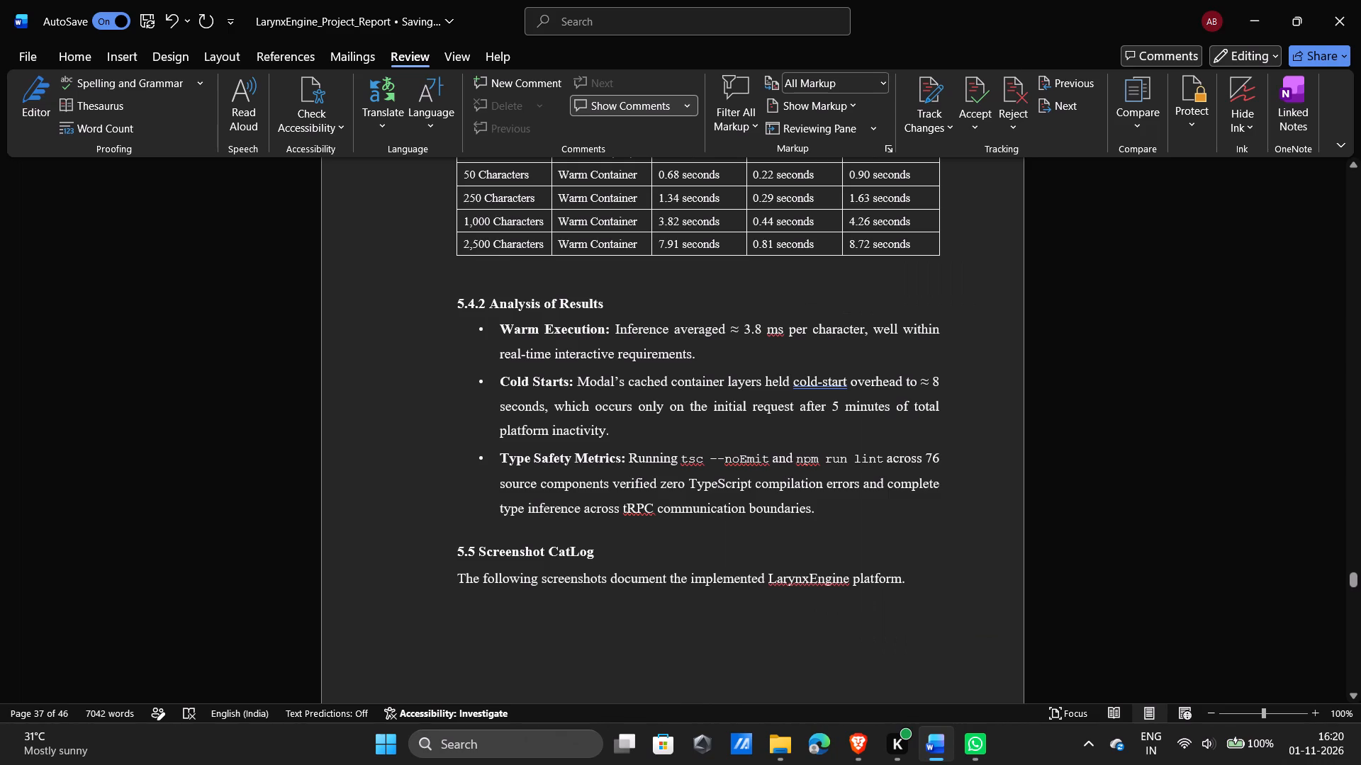
pyautogui.scroll(-4, 975, 467)
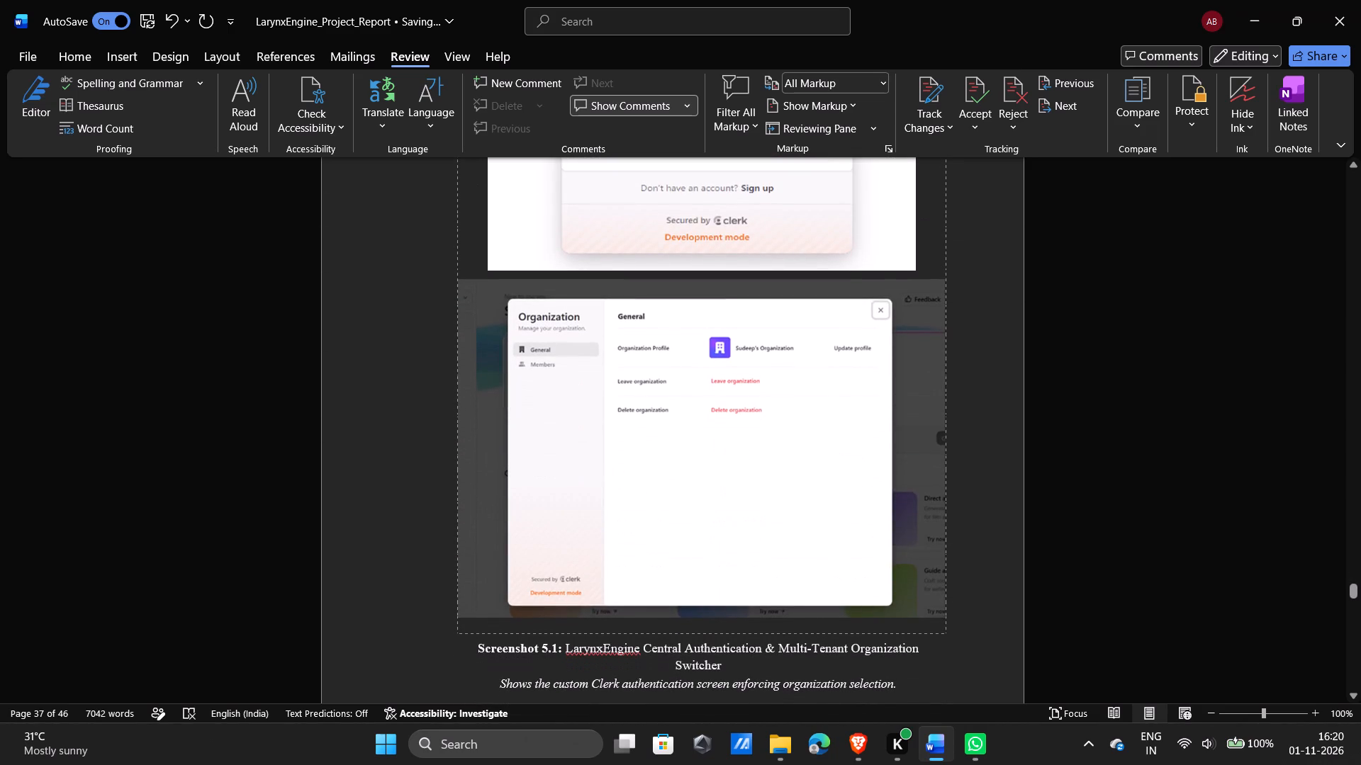
pyautogui.keyDown('ctrl'); pyautogui.scroll(-3, 975, 467); pyautogui.keyUp('ctrl')
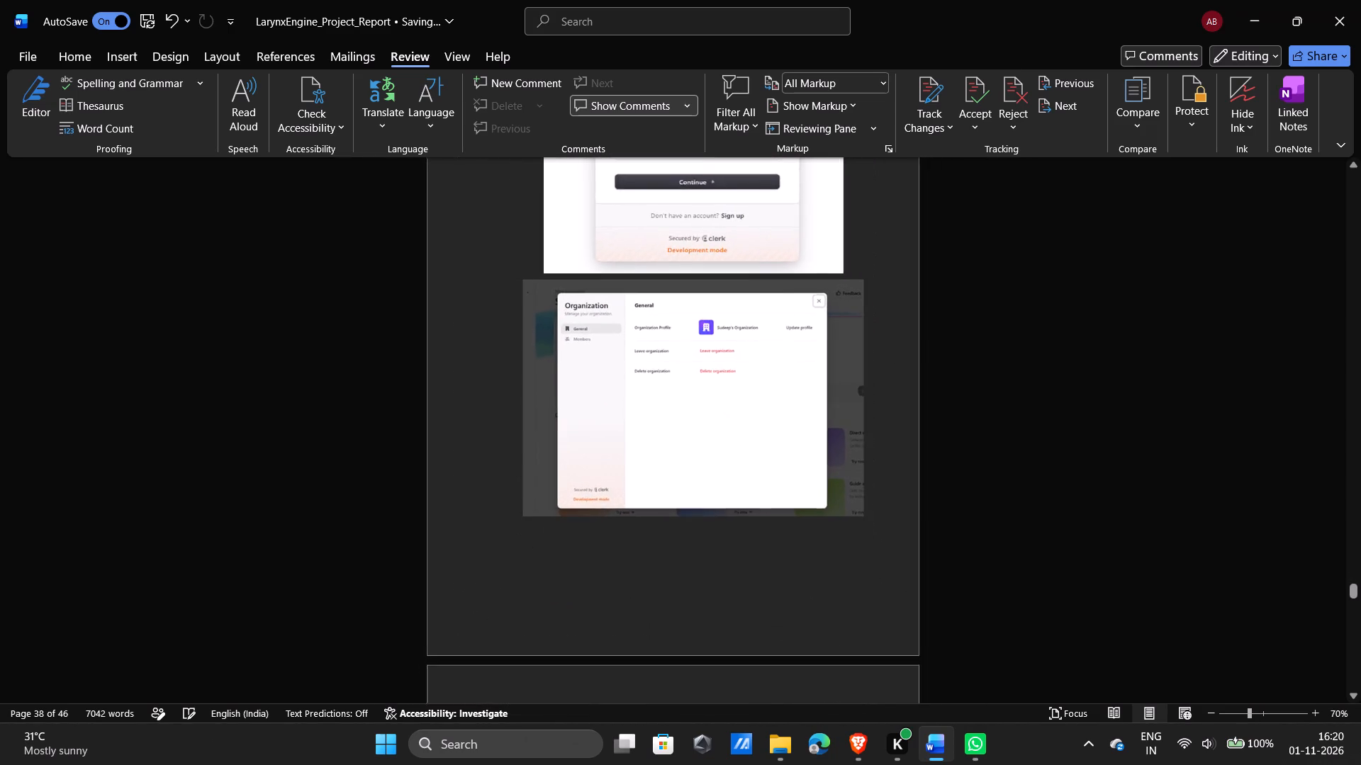
pyautogui.scroll(1, 975, 467)
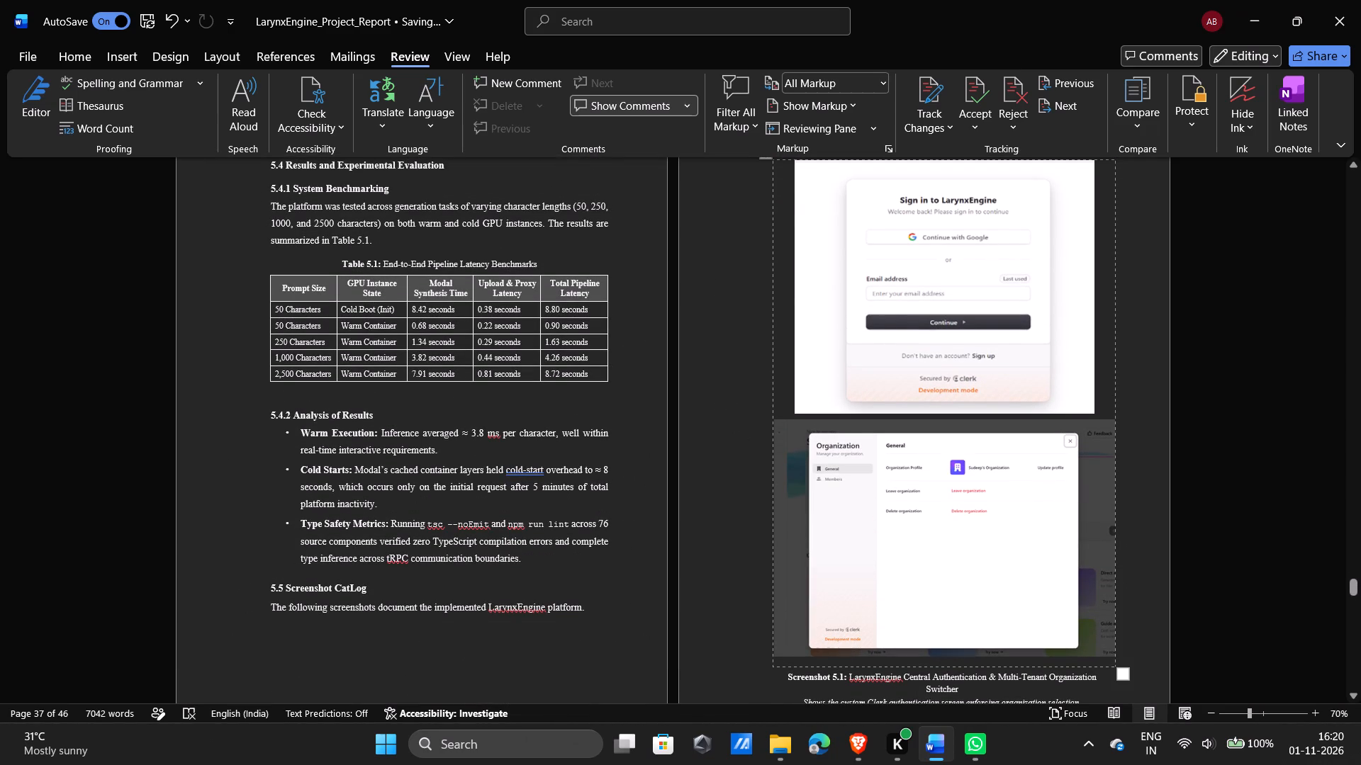
pyautogui.scroll(-2, 952, 305)
pyautogui.scroll(6, 952, 305)
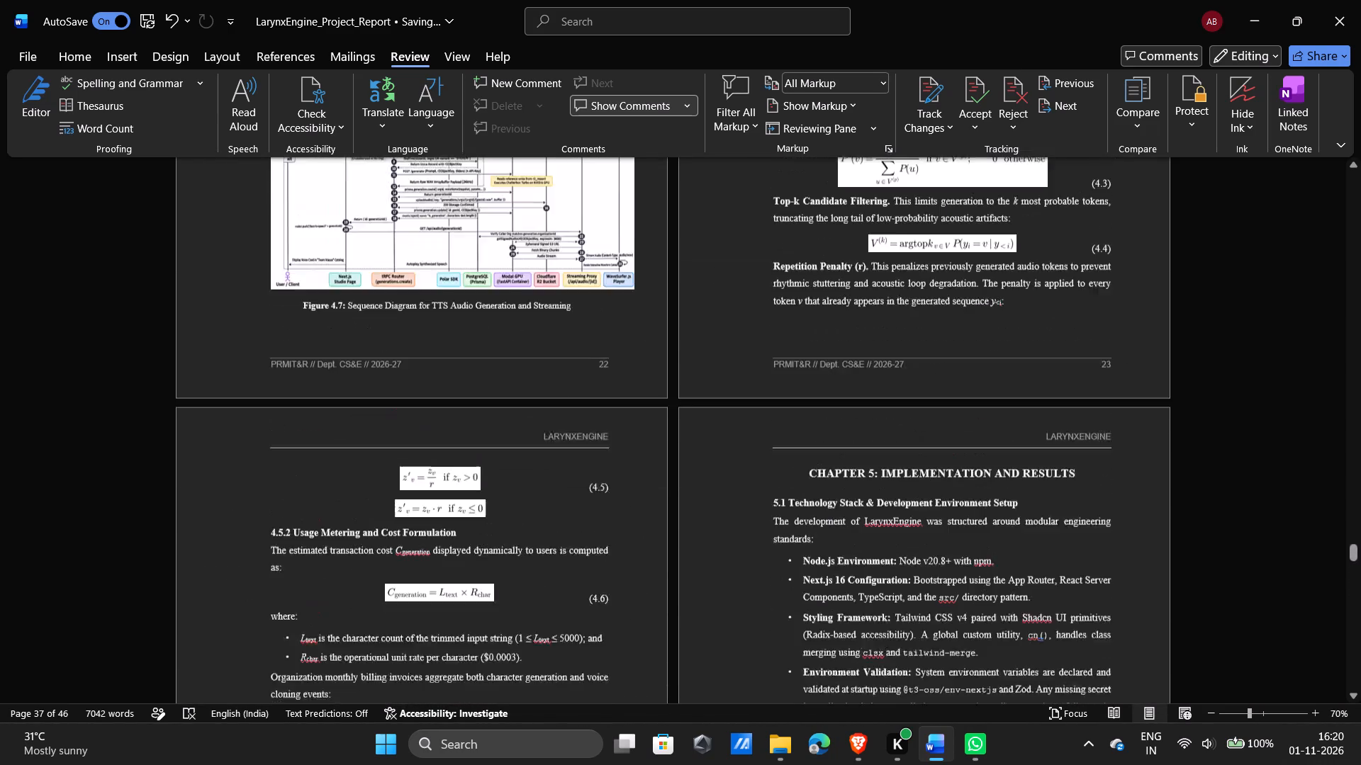
pyautogui.scroll(-2, 952, 305)
pyautogui.scroll(2, 952, 305)
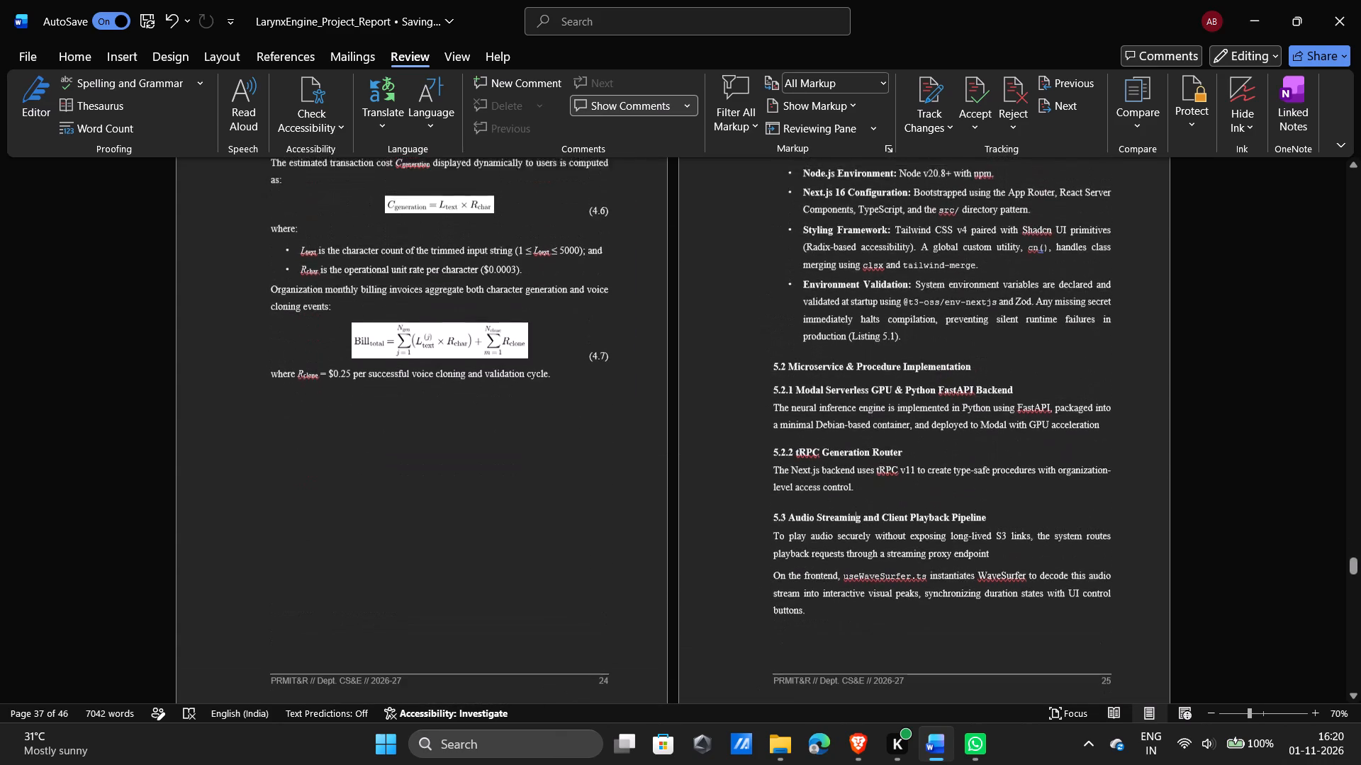
# Examine the Chapter 4 pages, checking the placement of the diagrams, Prisma schema listing, equations and blank space.
pyautogui.scroll(3, 952, 305)
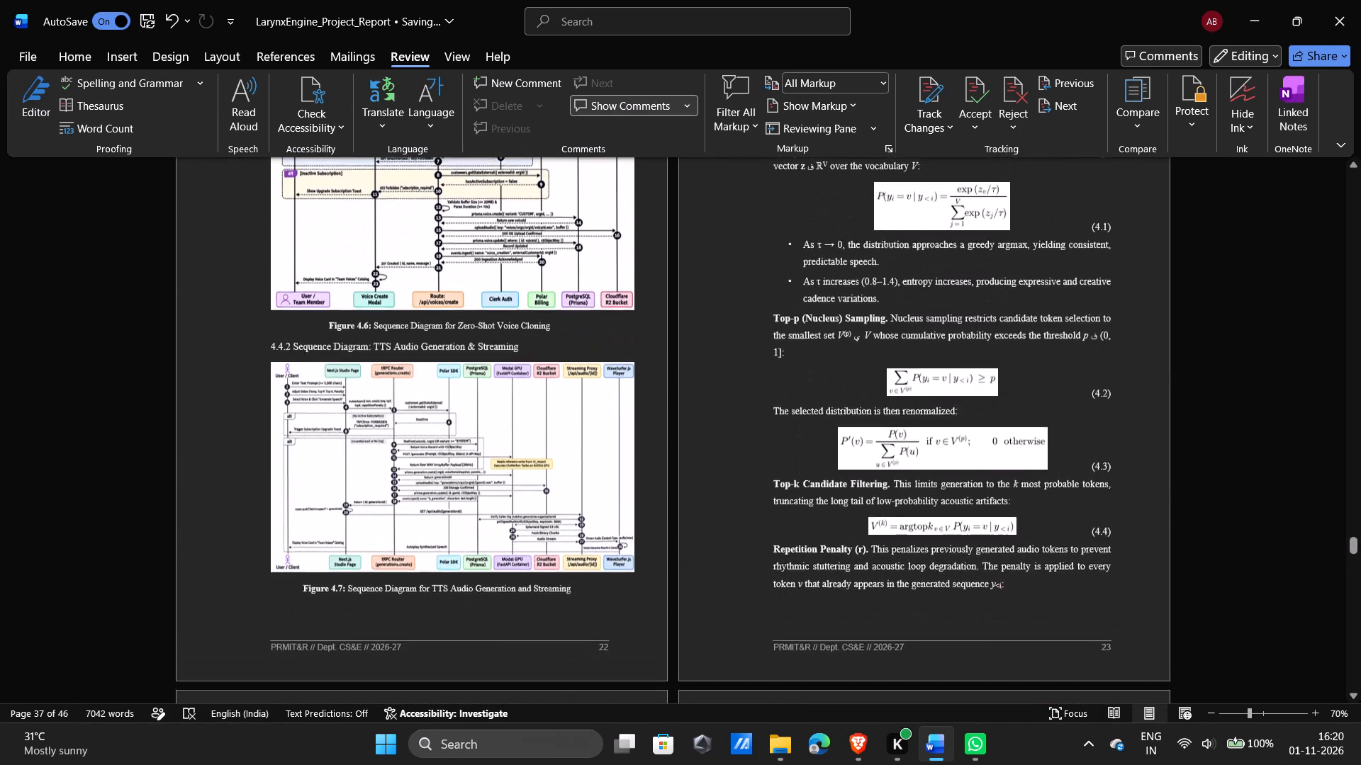
pyautogui.scroll(1, 952, 305)
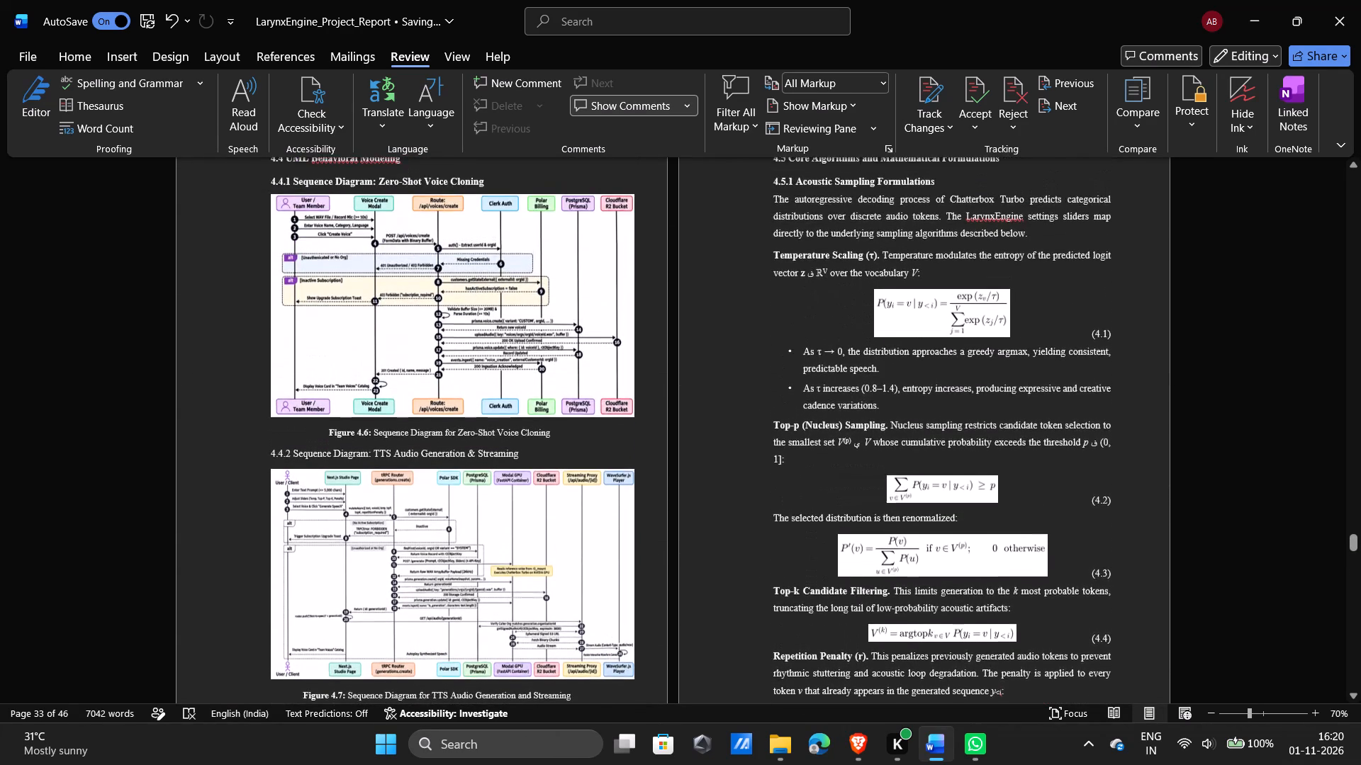
pyautogui.scroll(3, 952, 305)
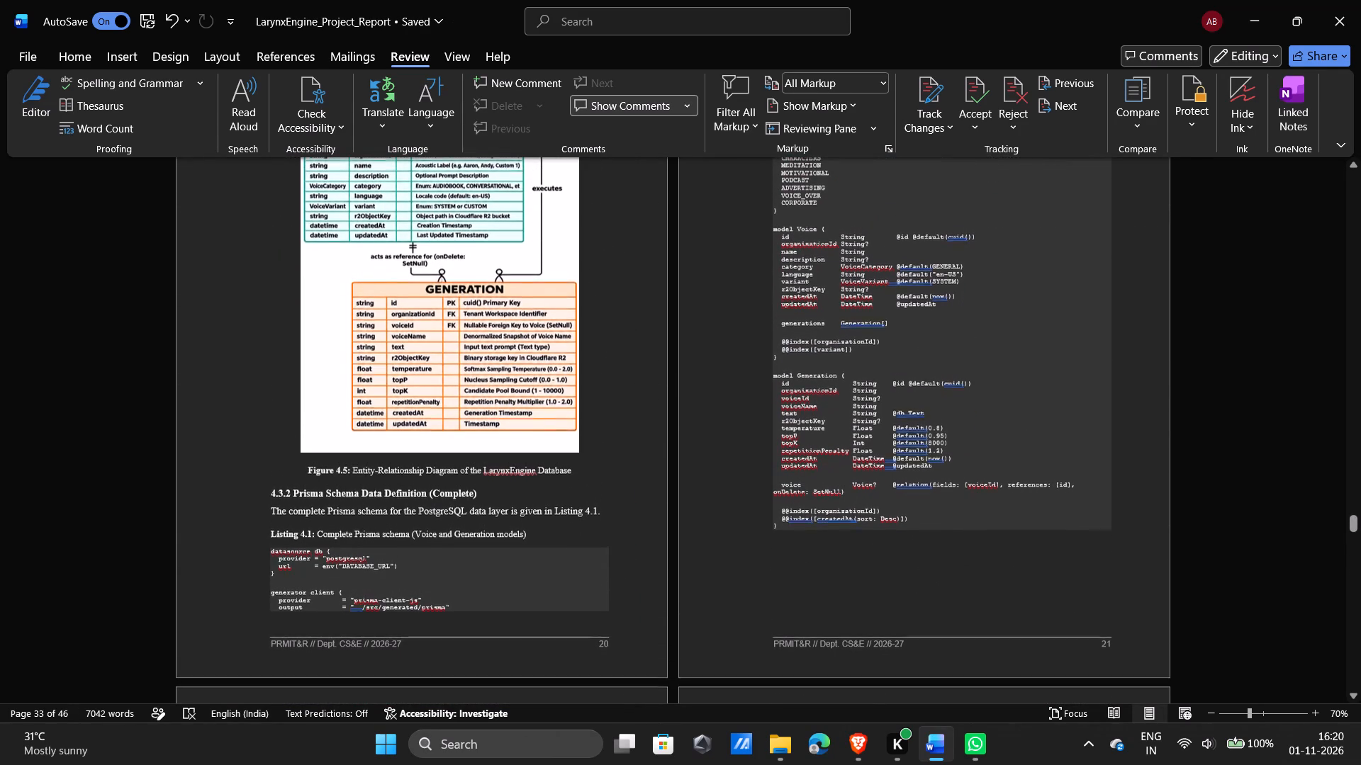
pyautogui.scroll(3, 952, 305)
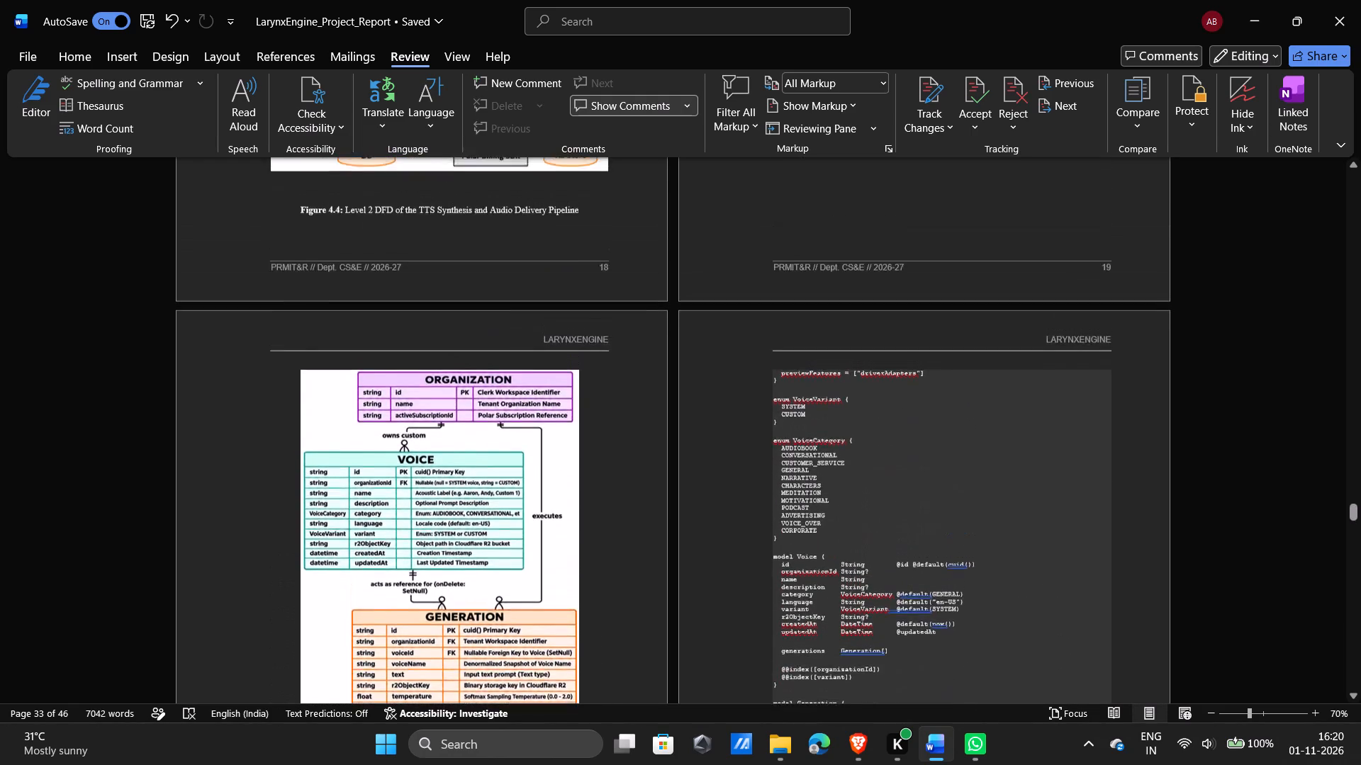
pyautogui.scroll(3, 952, 305)
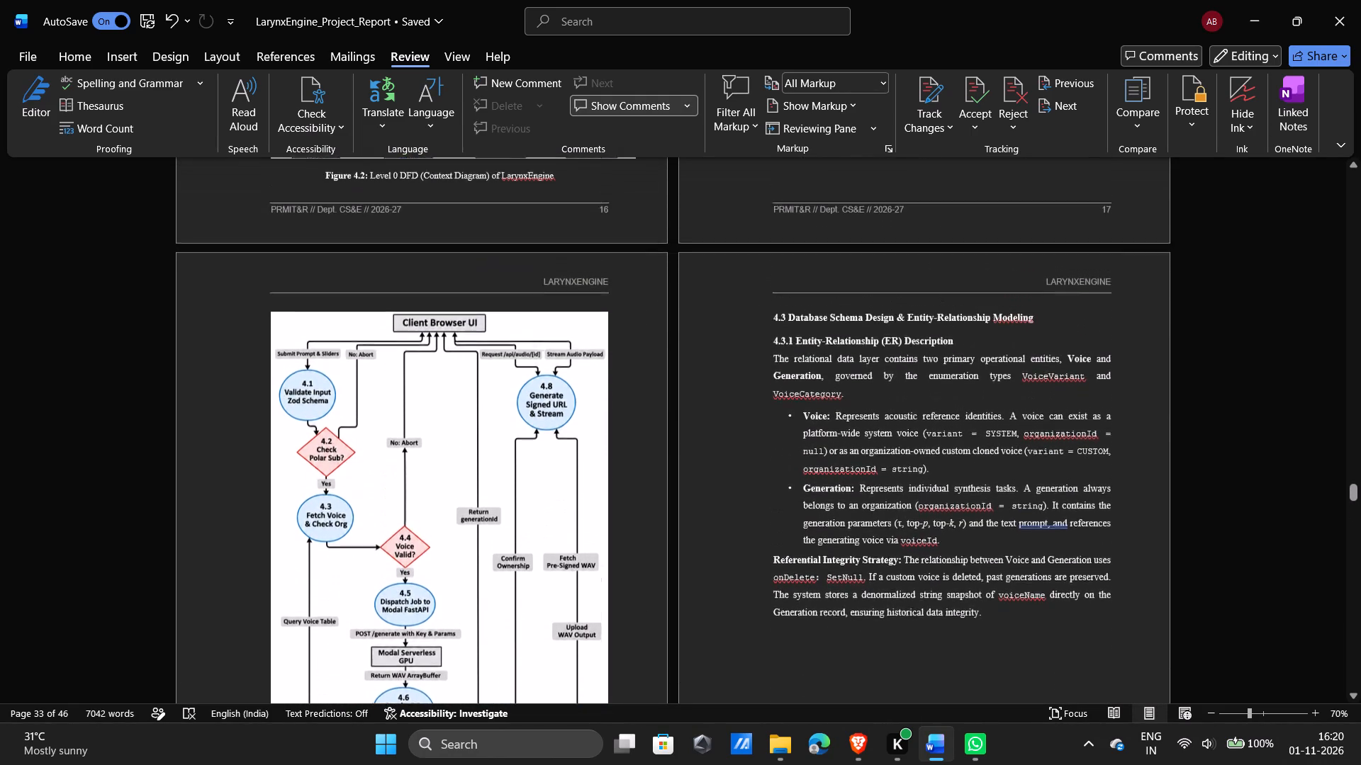
pyautogui.scroll(-1, 952, 305)
pyautogui.scroll(2, 952, 305)
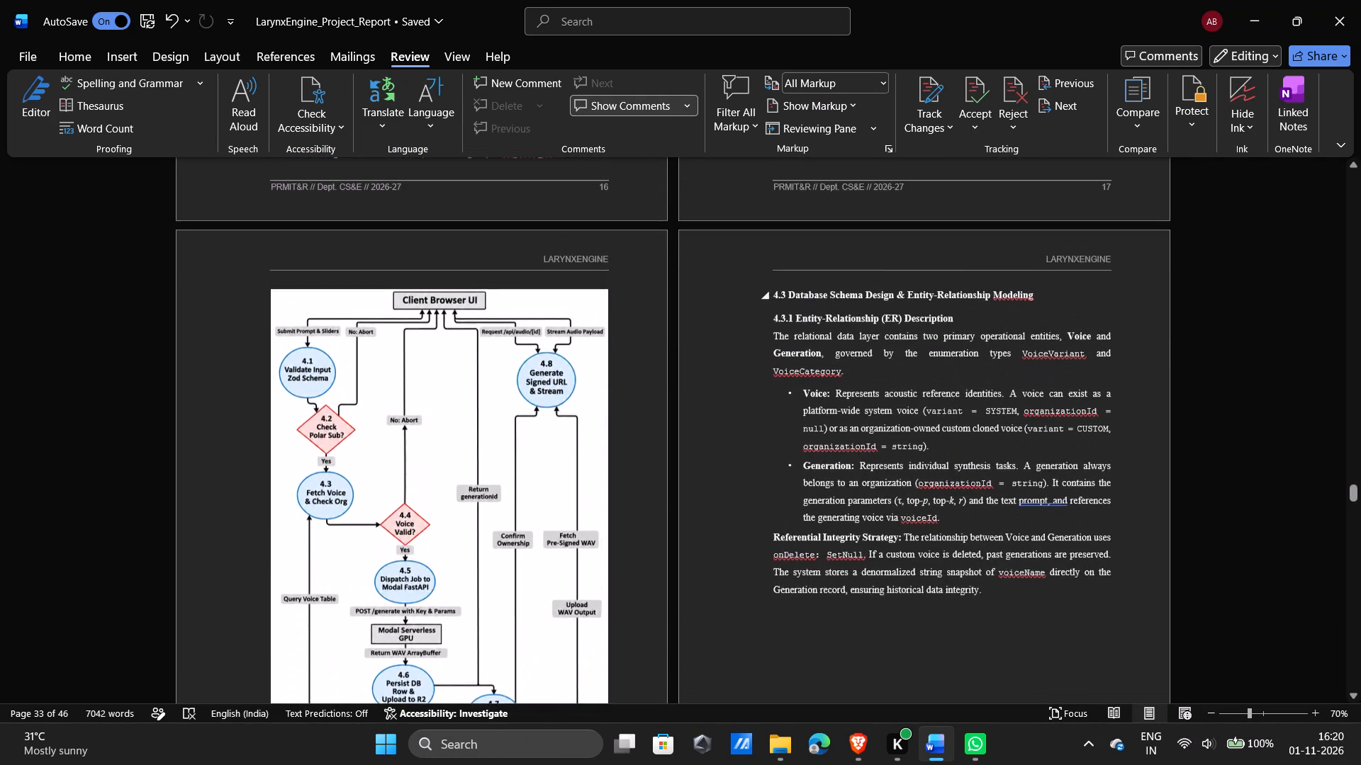
pyautogui.scroll(3, 952, 305)
pyautogui.scroll(-1, 952, 305)
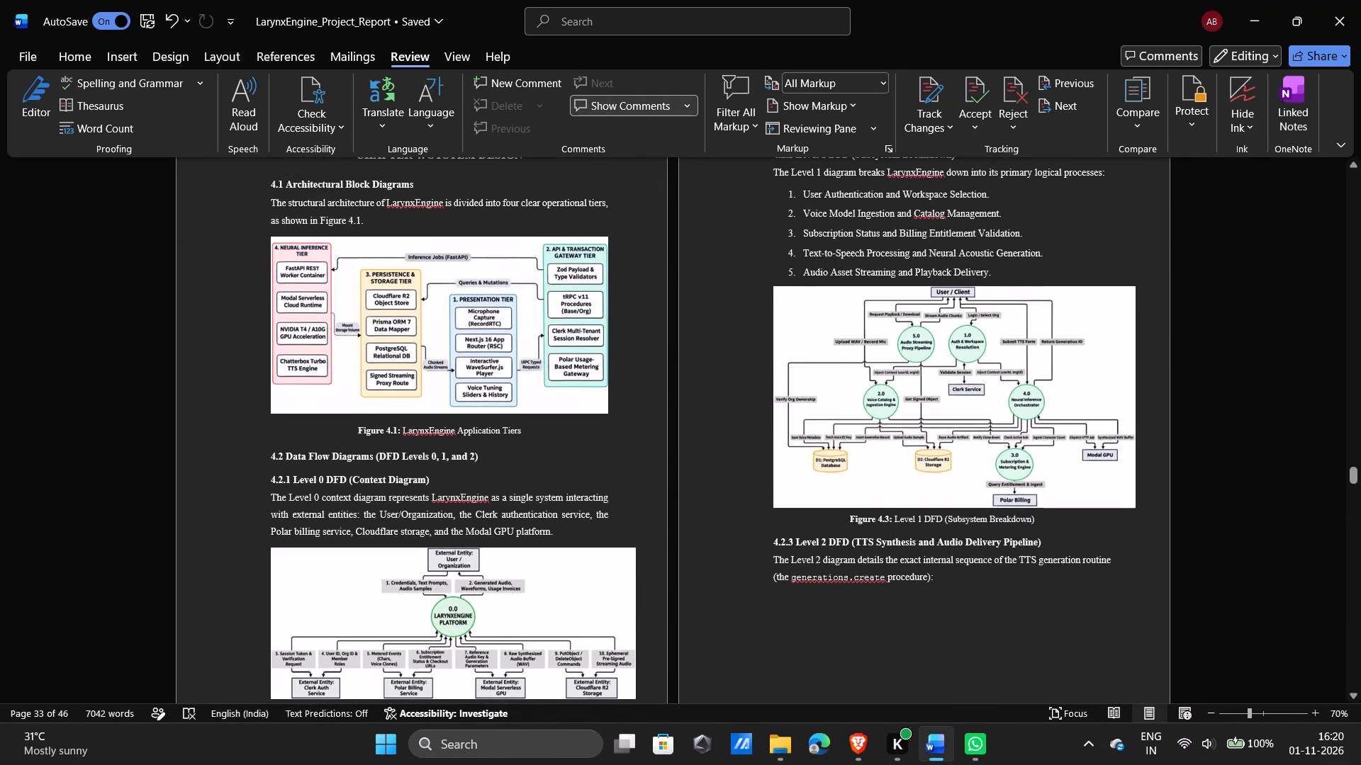
pyautogui.scroll(-7, 952, 305)
pyautogui.scroll(1, 952, 305)
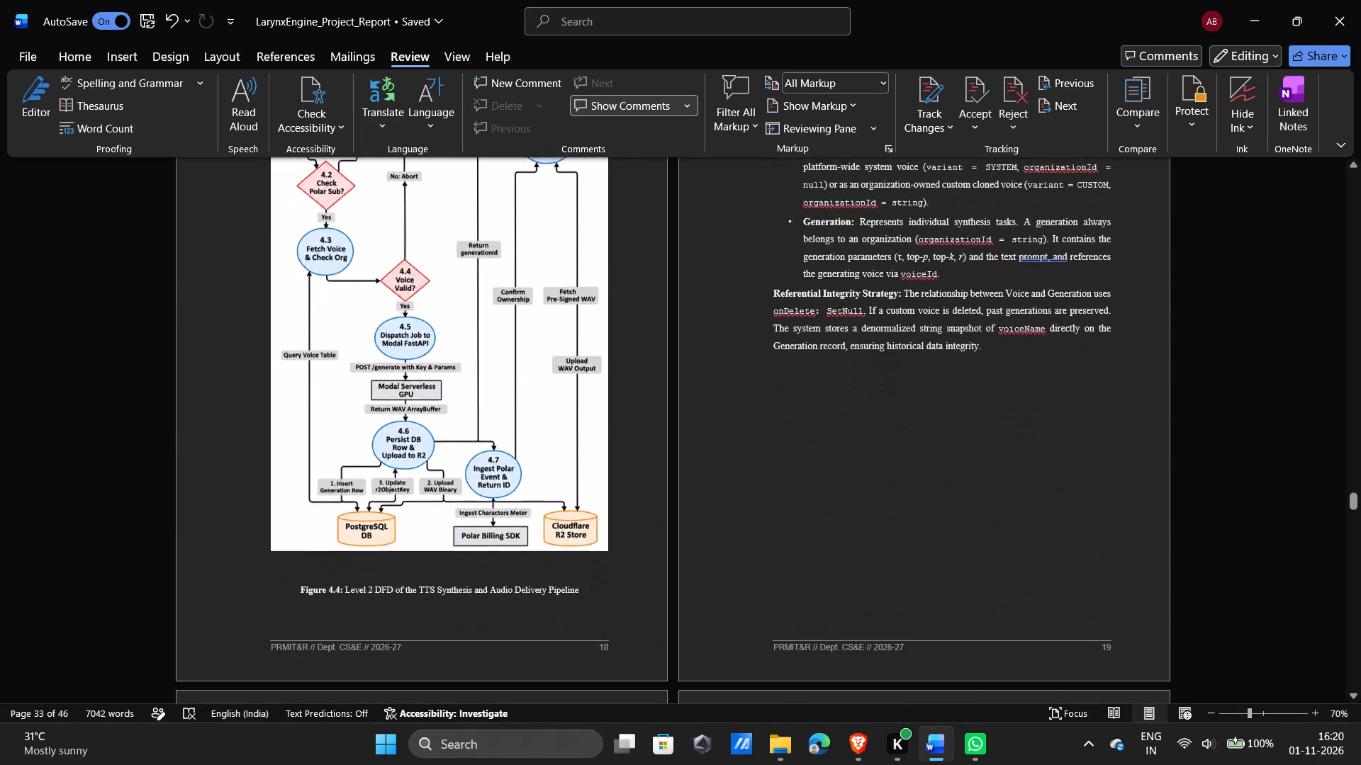
pyautogui.scroll(3, 952, 305)
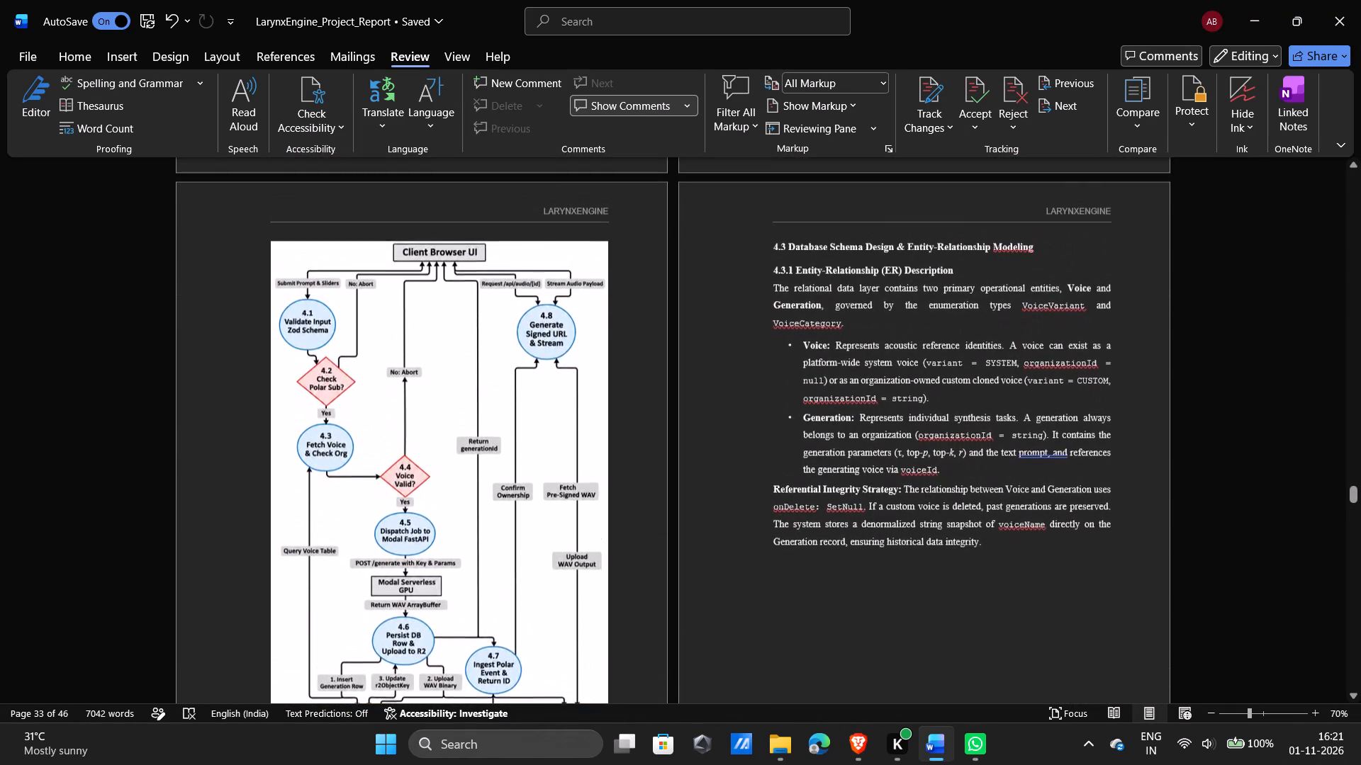
pyautogui.scroll(2, 952, 305)
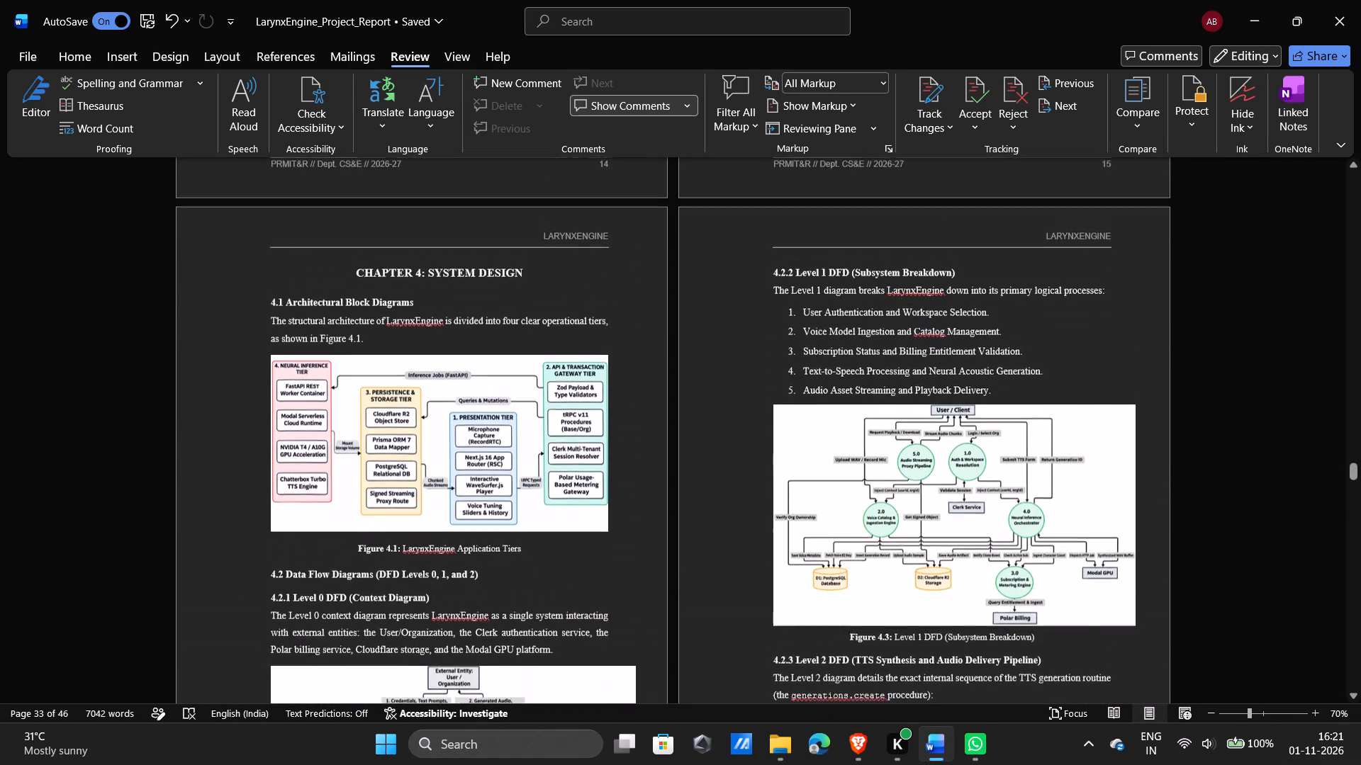
pyautogui.scroll(-1, 952, 305)
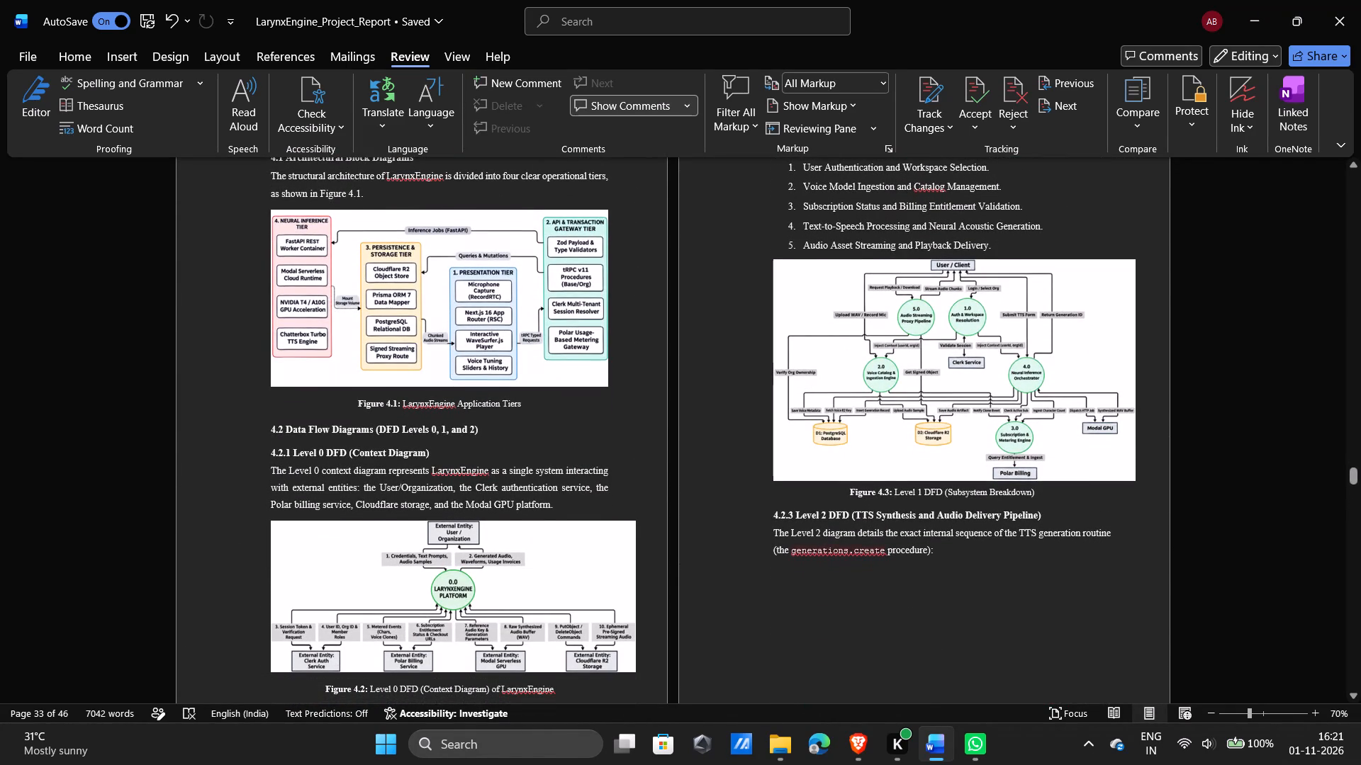
pyautogui.scroll(-4, 681, 467)
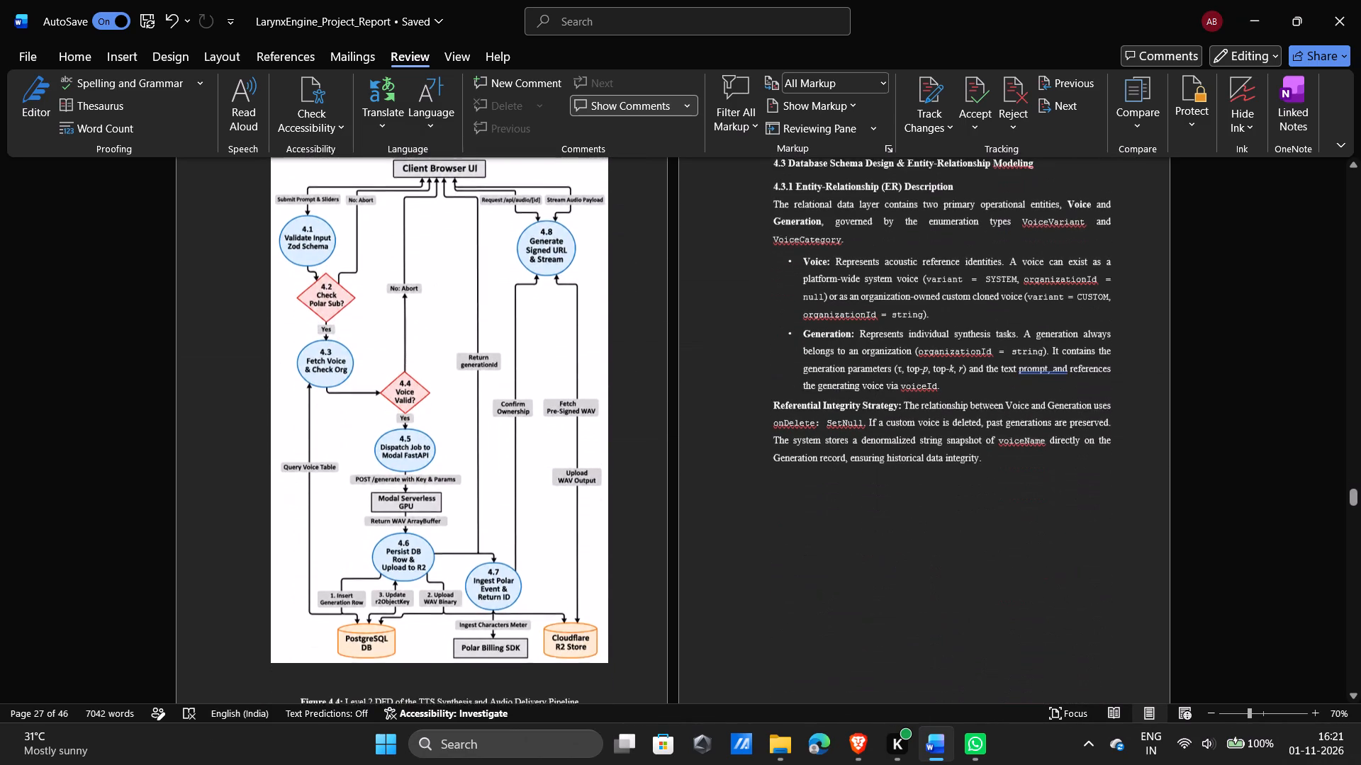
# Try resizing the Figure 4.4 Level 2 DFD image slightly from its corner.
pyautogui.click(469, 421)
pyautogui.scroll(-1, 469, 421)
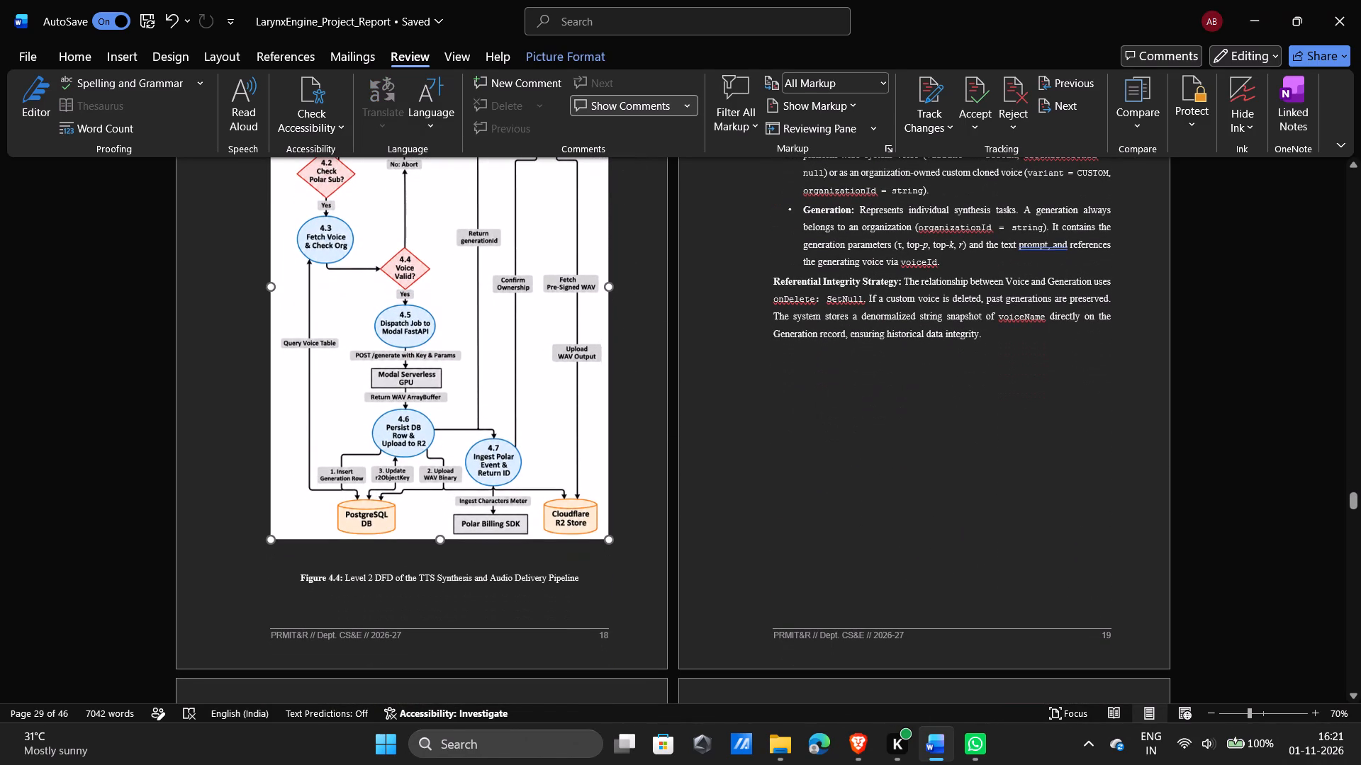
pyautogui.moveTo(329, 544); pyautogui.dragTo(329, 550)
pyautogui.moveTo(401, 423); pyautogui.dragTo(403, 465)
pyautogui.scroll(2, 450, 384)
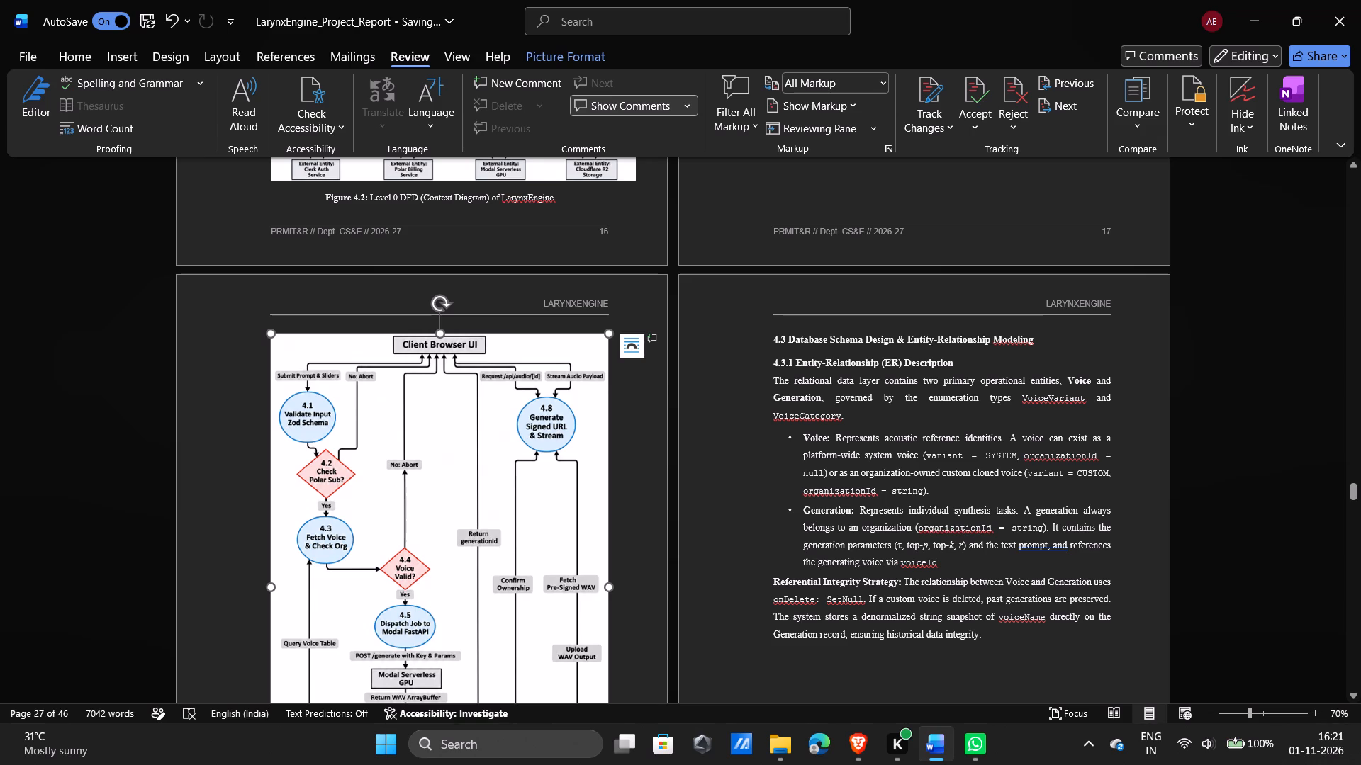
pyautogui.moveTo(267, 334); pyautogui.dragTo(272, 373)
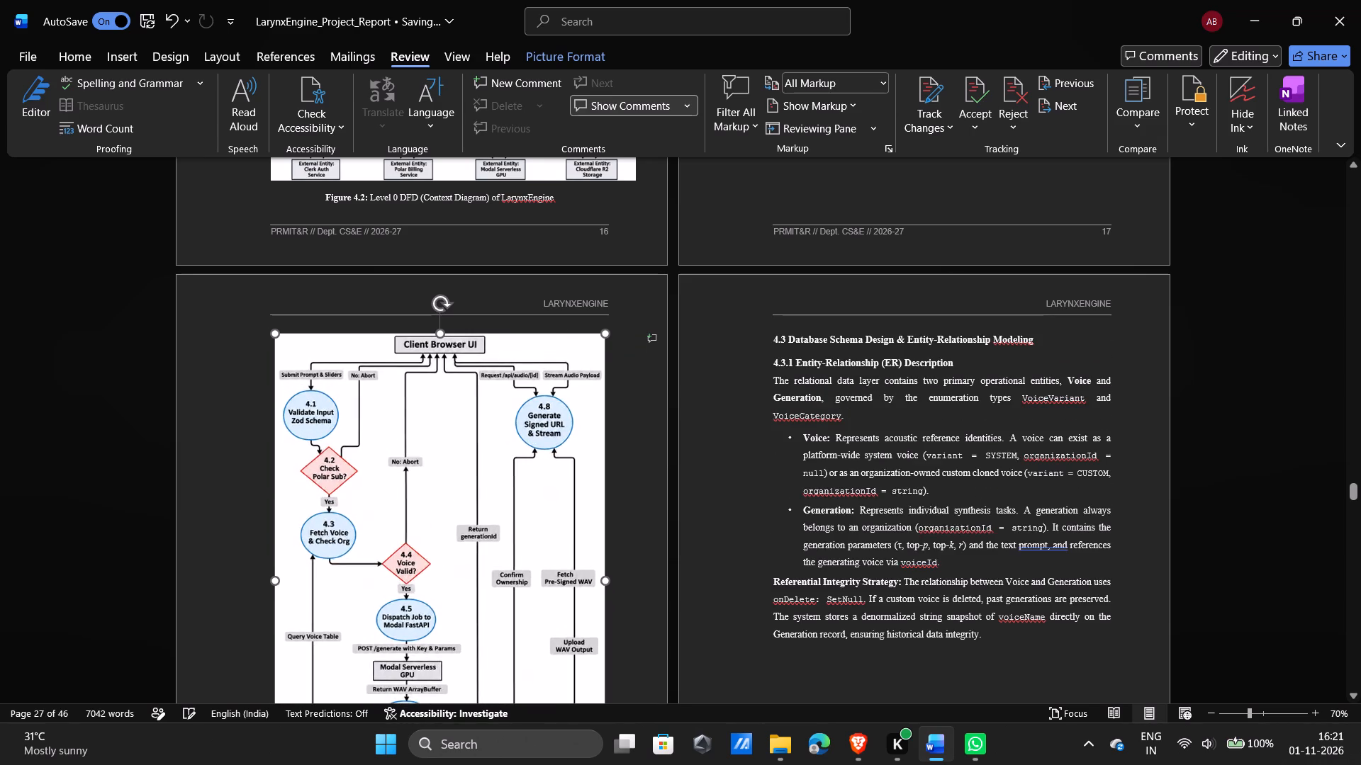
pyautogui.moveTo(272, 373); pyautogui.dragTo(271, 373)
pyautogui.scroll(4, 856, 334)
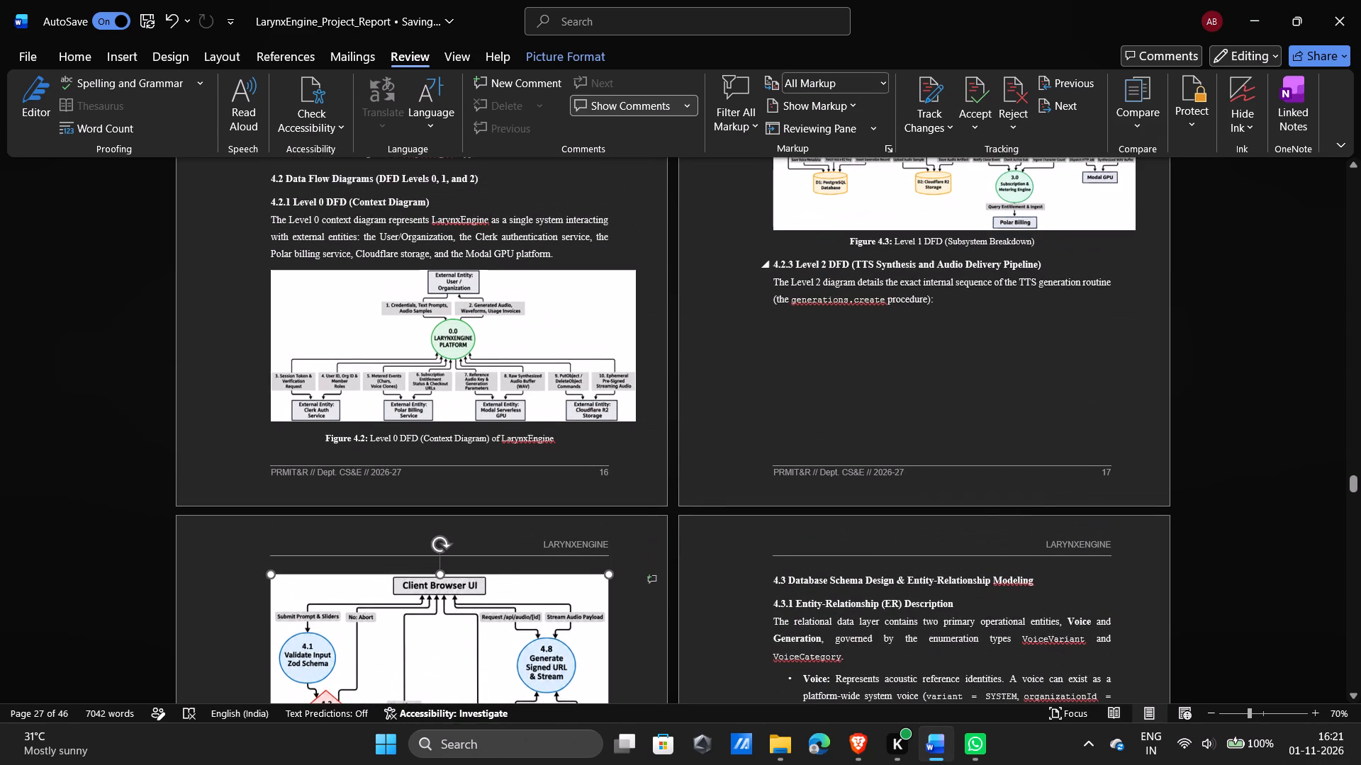
# Insert seven empty lines below the Figure 4.3 caption to push the 4.2.3 Level 2 DFD section onto the following page.
pyautogui.click(773, 248)
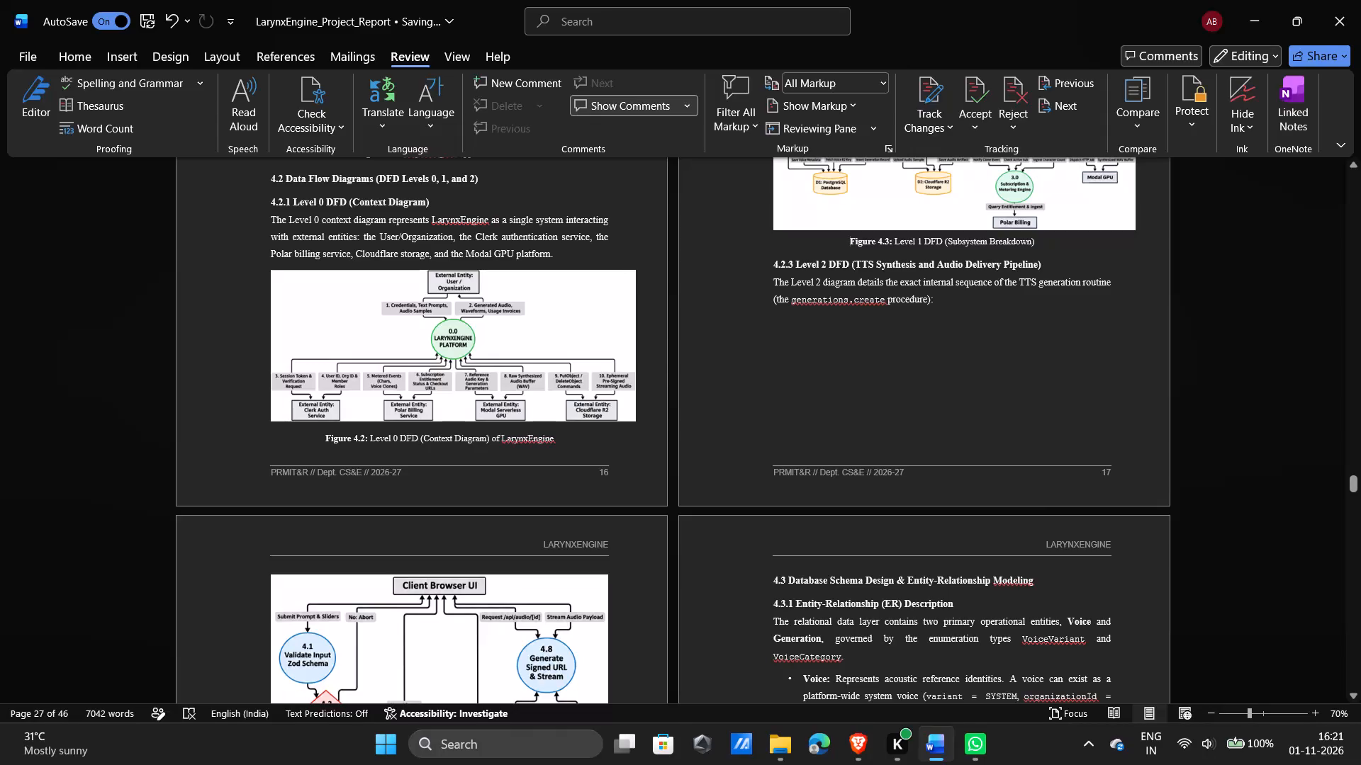
pyautogui.click(1045, 246)
pyautogui.press('Return')
pyautogui.press('Return')
pyautogui.press('Return')
pyautogui.press('Return')
pyautogui.press('Return')
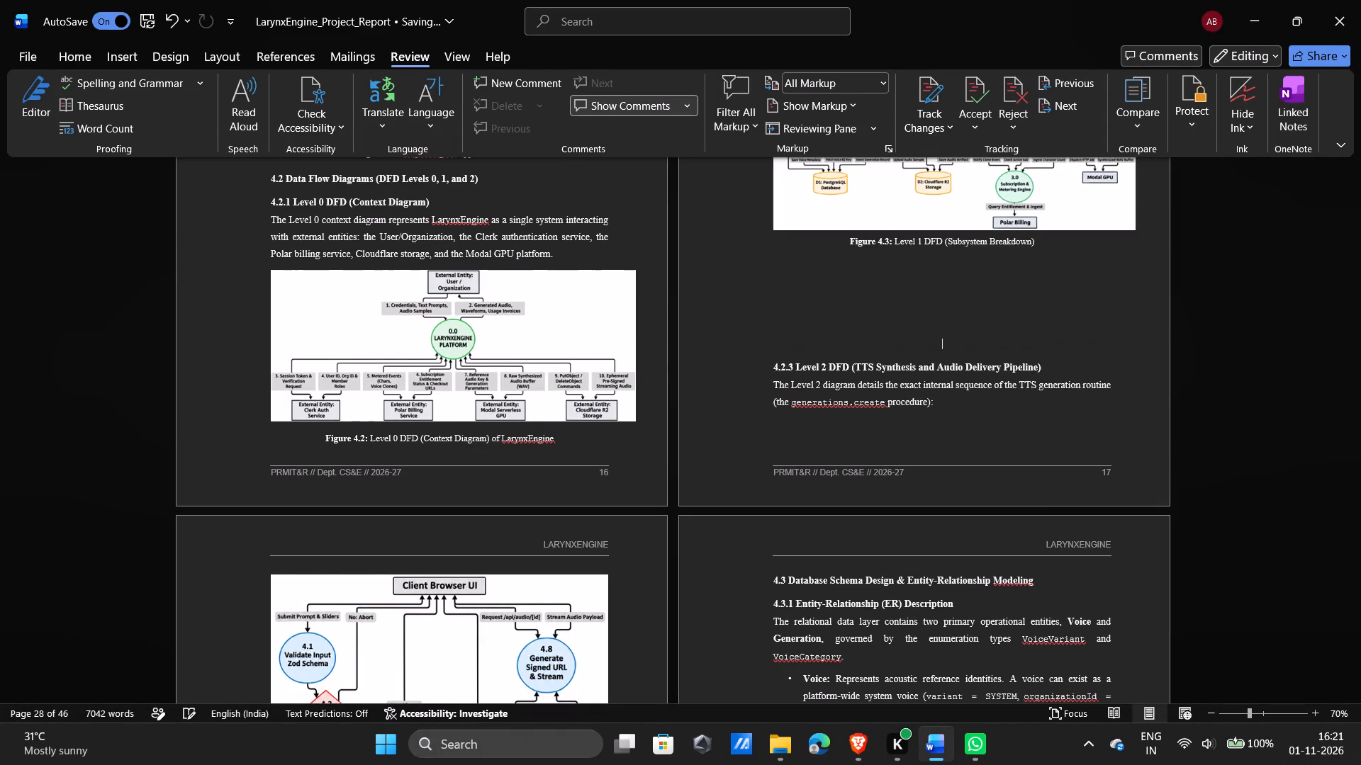
pyautogui.press('Return')
pyautogui.press('Return')
# Shrink the Figure 4.4 image proportionally until it fits with its caption below the 4.2.3 paragraph on the same page.
pyautogui.scroll(-2, 572, 363)
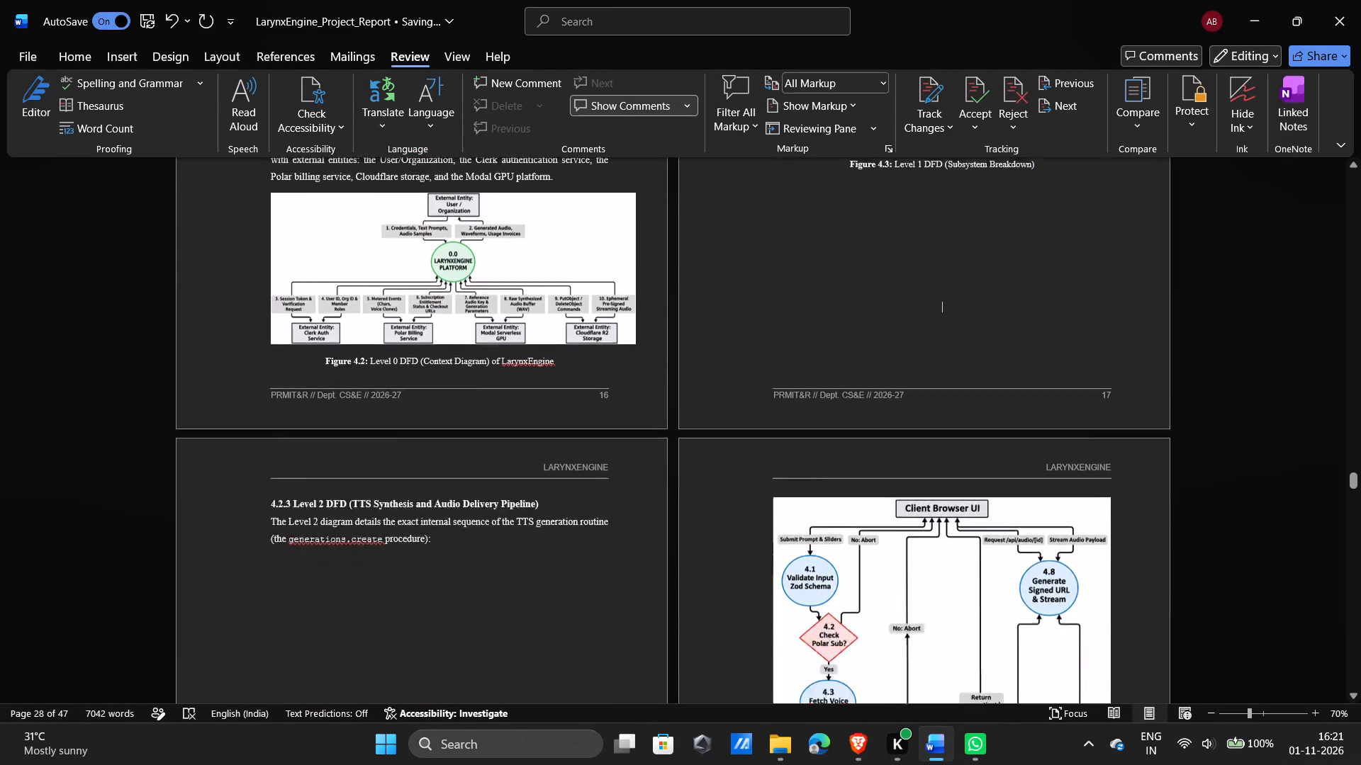
pyautogui.scroll(-2, 572, 363)
pyautogui.click(1044, 511)
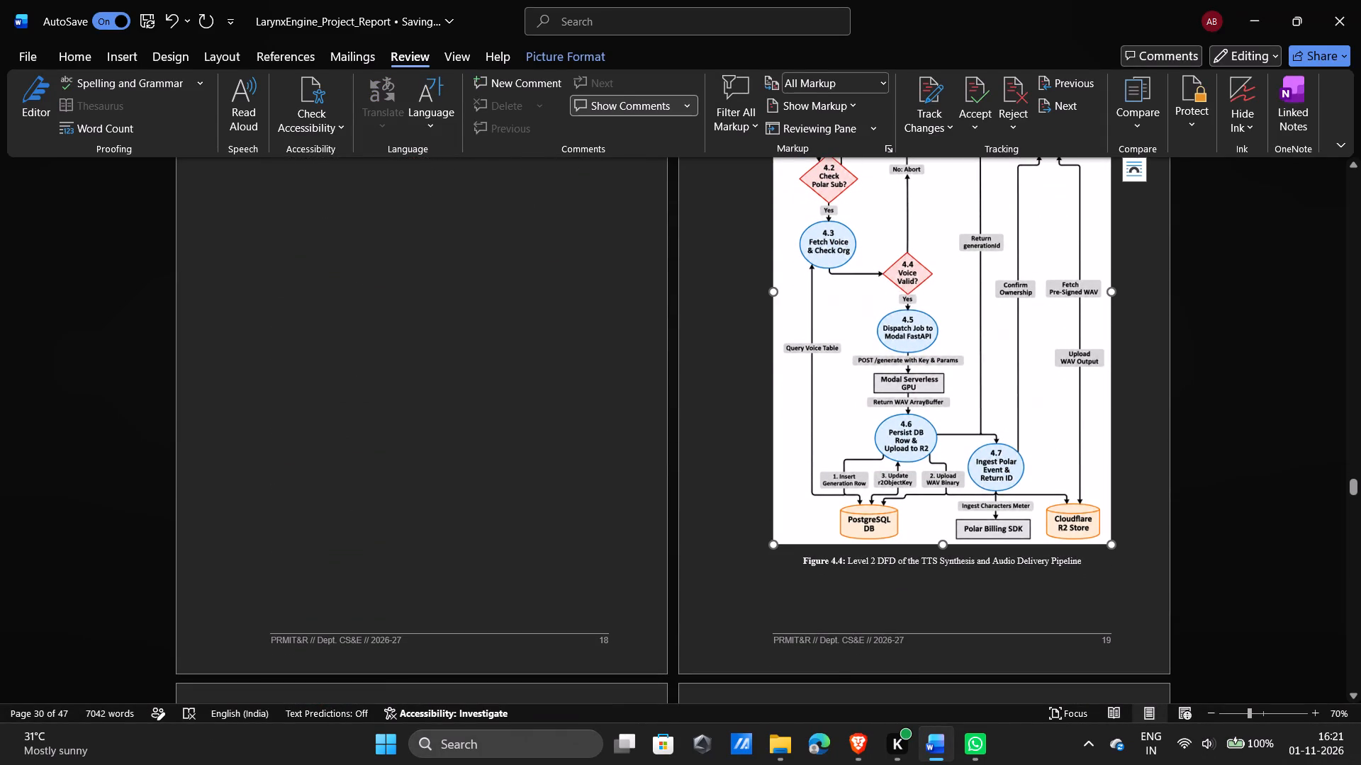
pyautogui.moveTo(1109, 543); pyautogui.dragTo(997, 432)
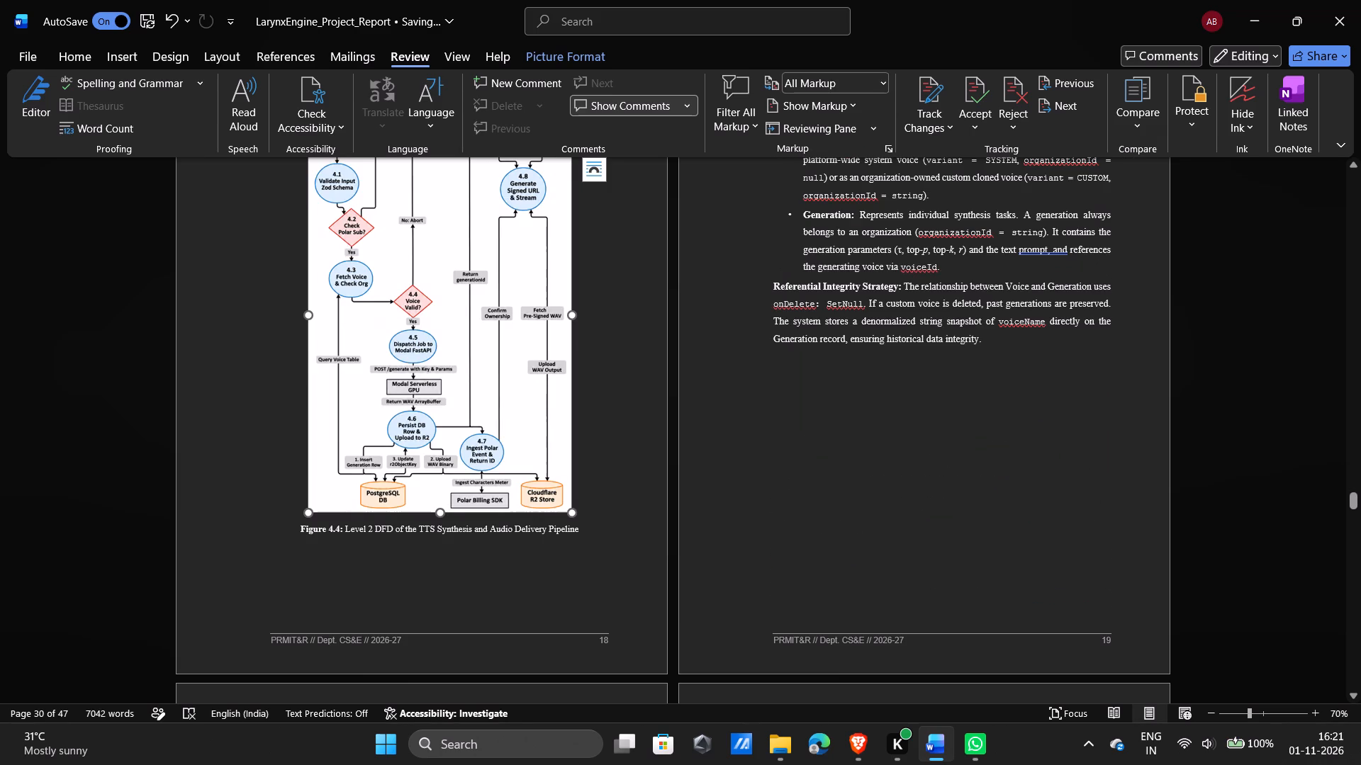
pyautogui.moveTo(571, 514); pyautogui.dragTo(613, 553)
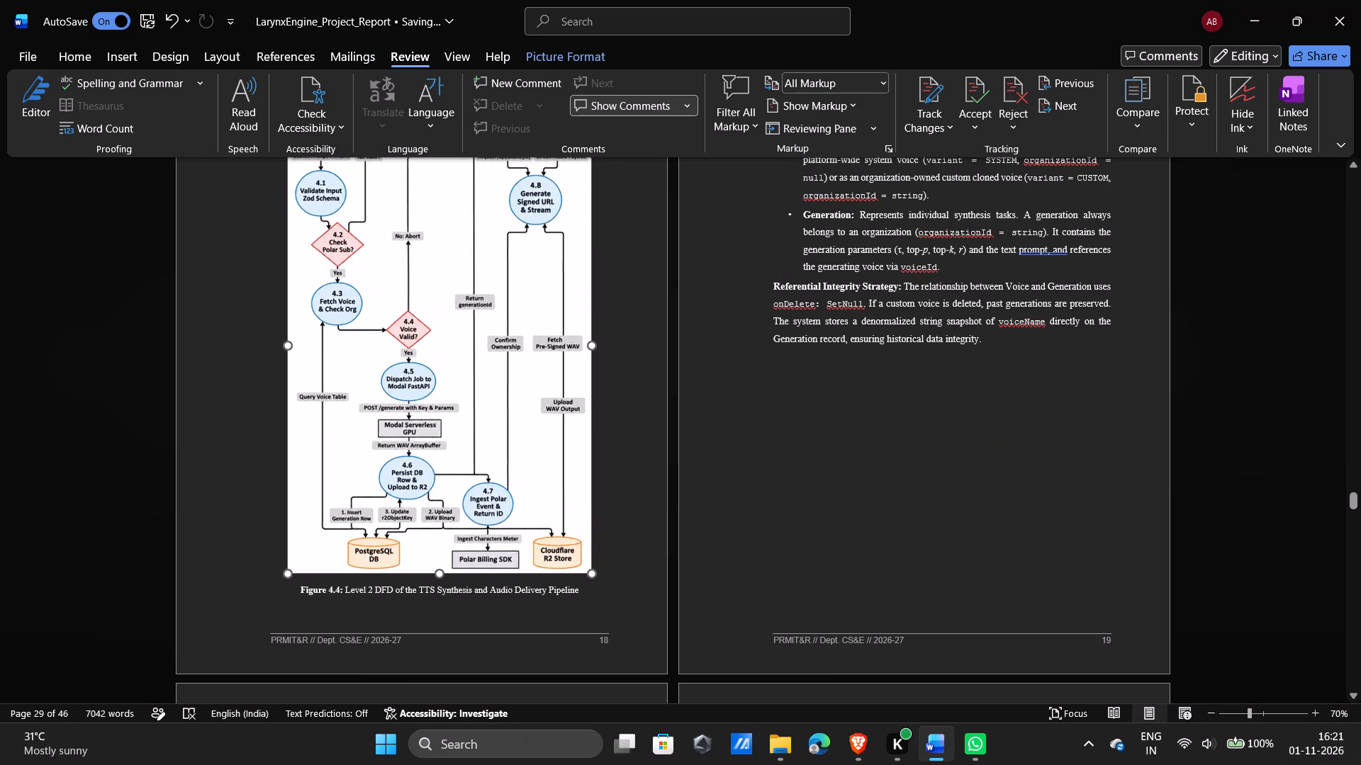
pyautogui.moveTo(613, 553); pyautogui.dragTo(620, 569)
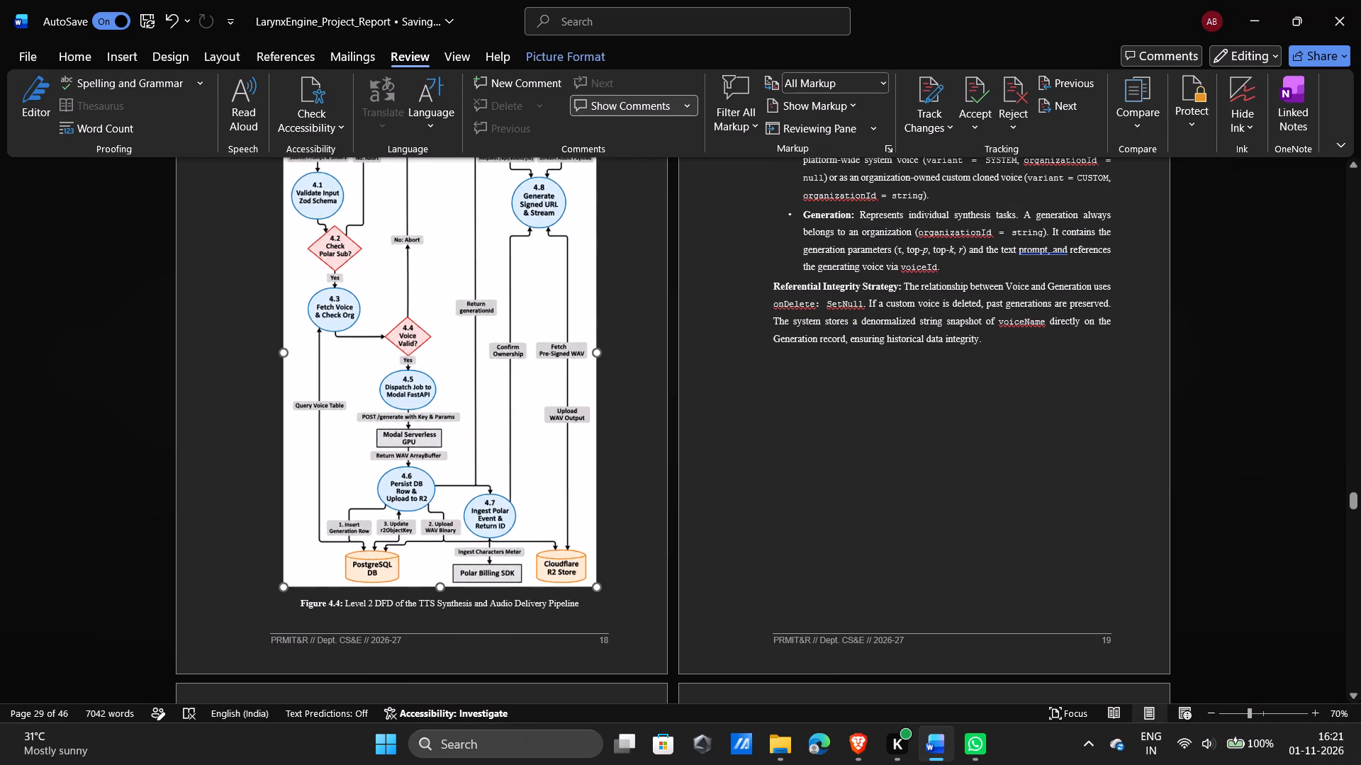
pyautogui.moveTo(620, 569); pyautogui.dragTo(623, 577)
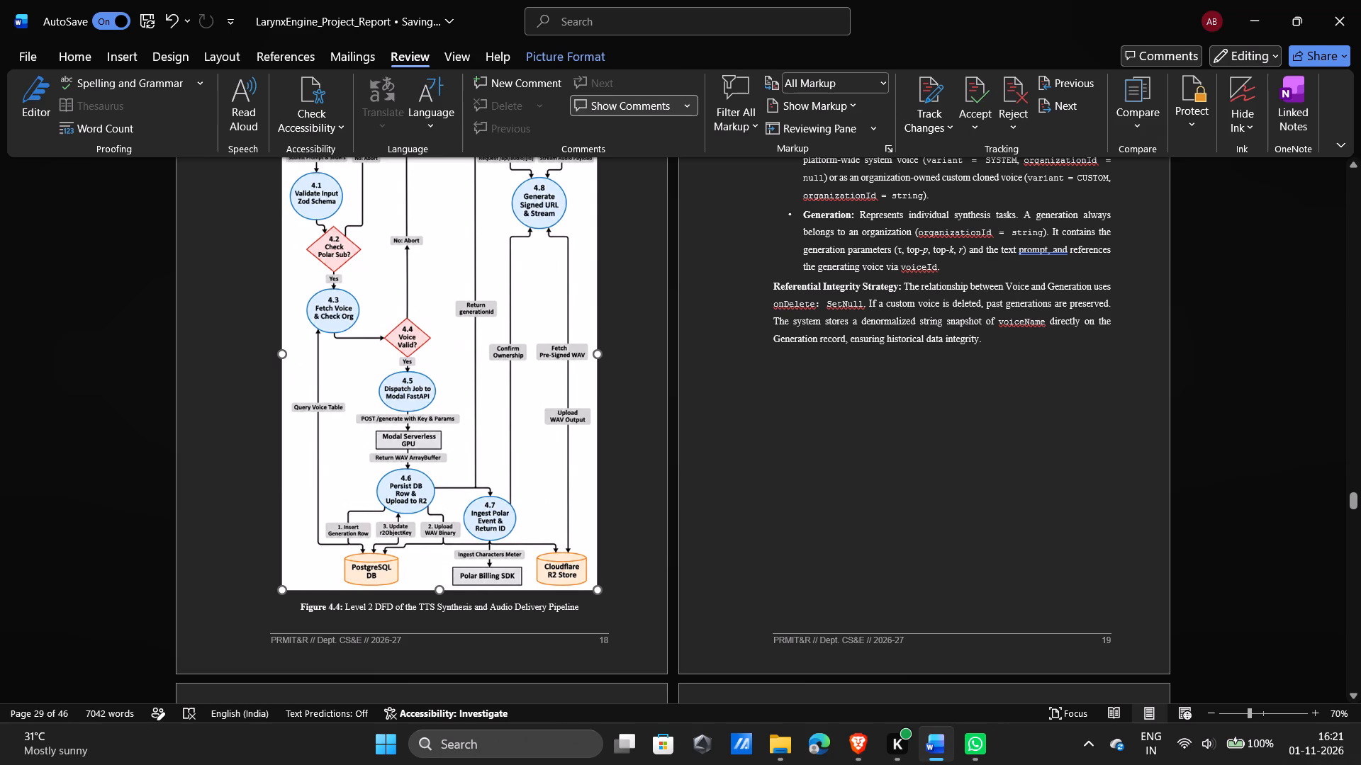
pyautogui.moveTo(623, 577); pyautogui.dragTo(626, 582)
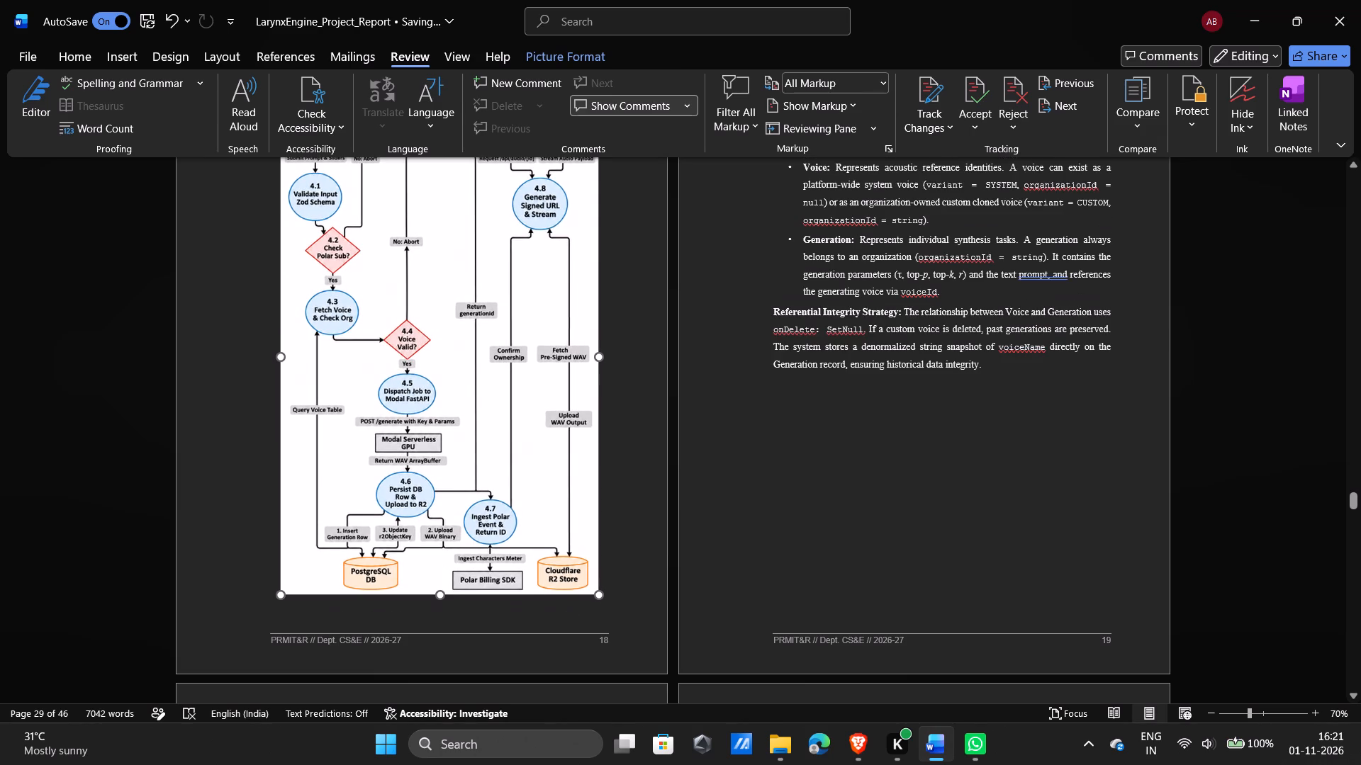
pyautogui.moveTo(626, 582); pyautogui.dragTo(624, 579)
pyautogui.scroll(1, 625, 564)
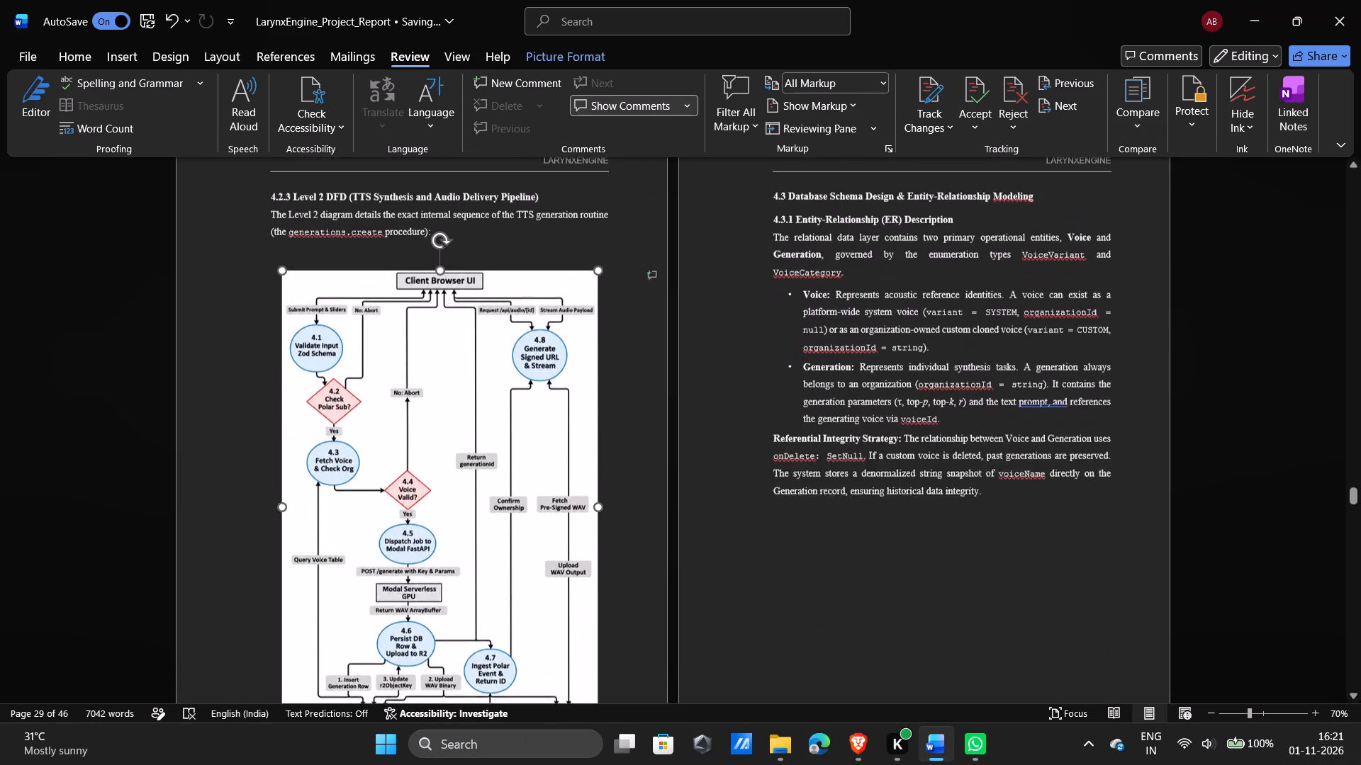
pyautogui.scroll(-2, 506, 516)
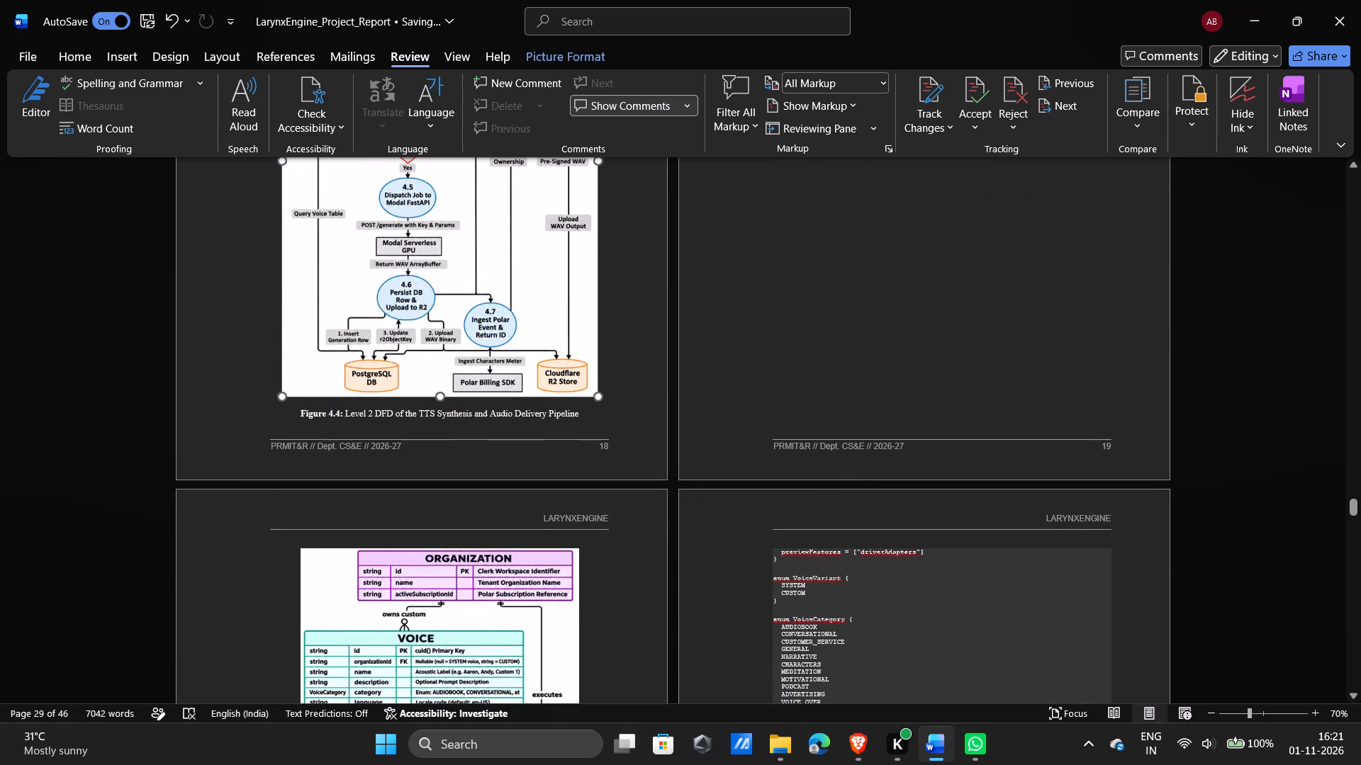
pyautogui.click(599, 397)
pyautogui.moveTo(603, 635); pyautogui.dragTo(603, 635)
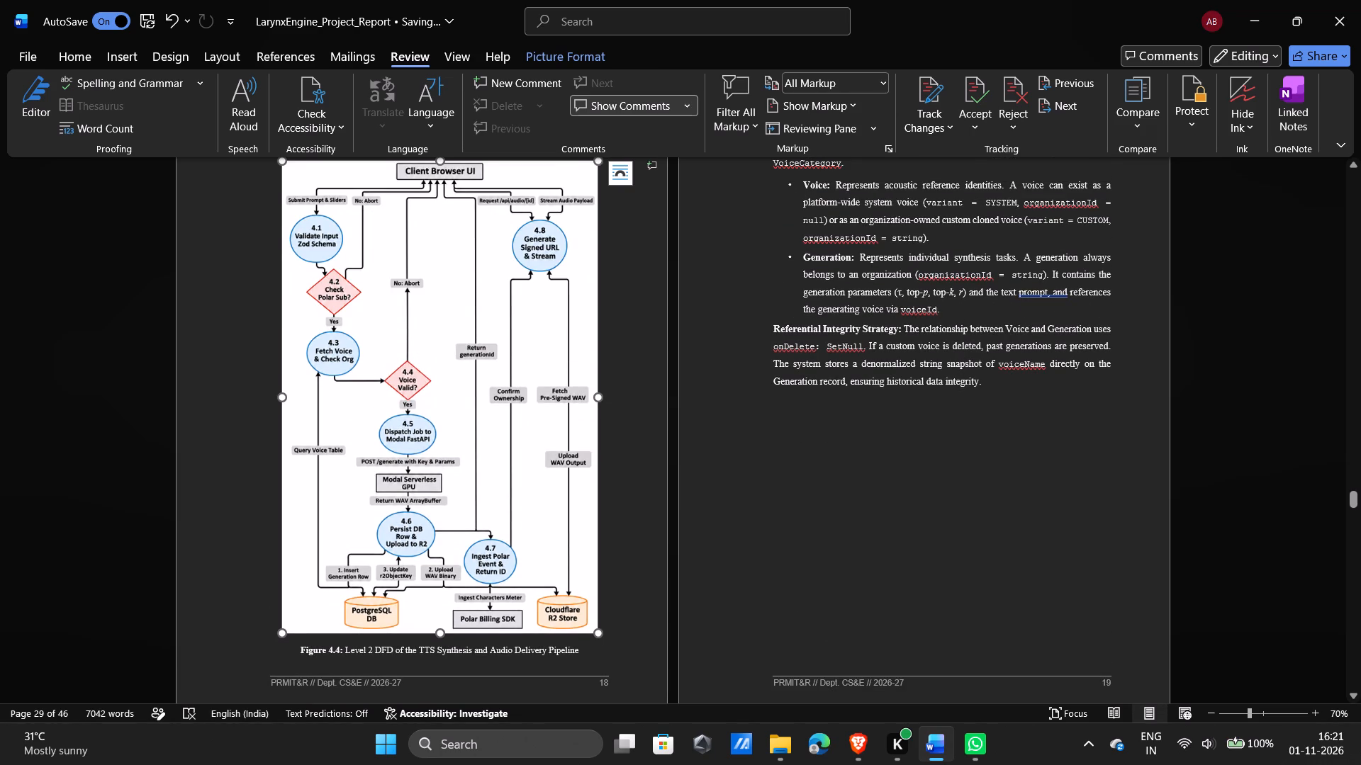
pyautogui.moveTo(603, 635); pyautogui.dragTo(591, 632)
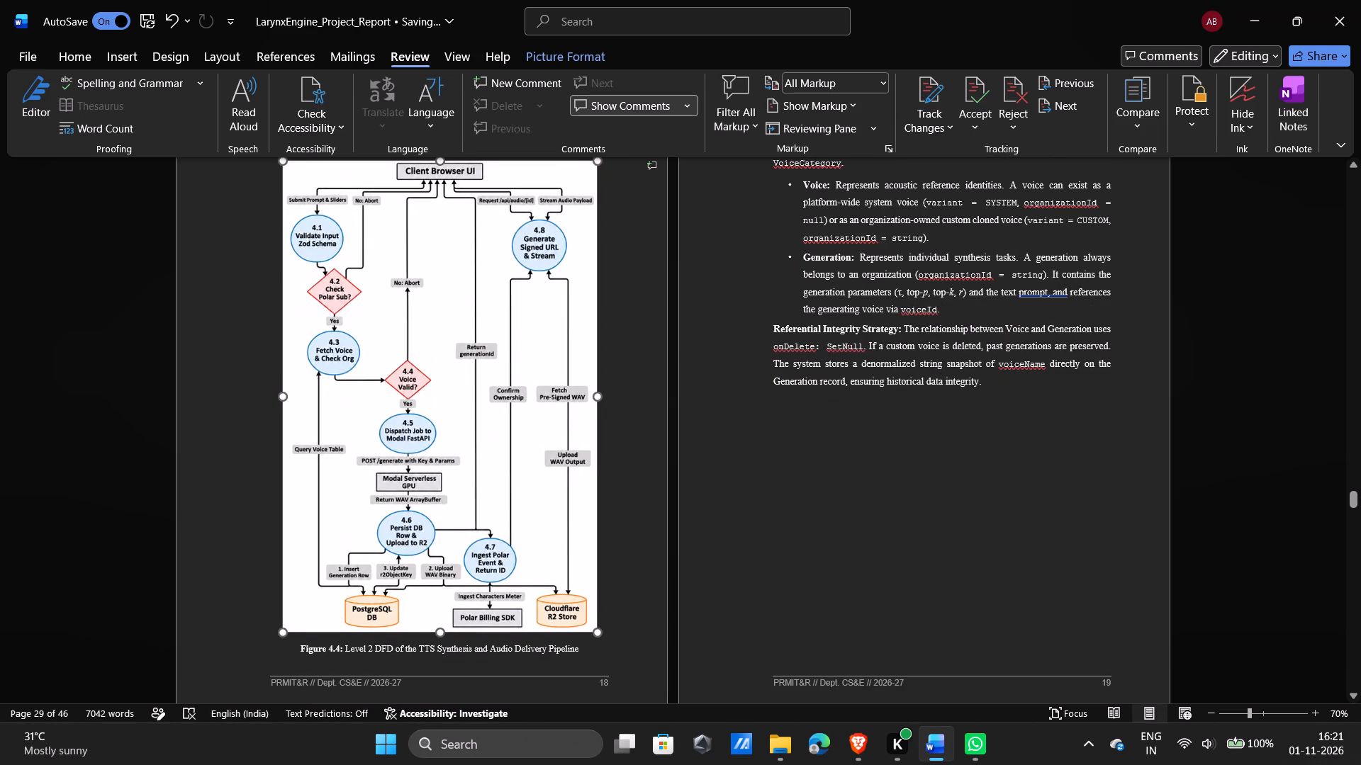
pyautogui.moveTo(591, 632); pyautogui.dragTo(595, 636)
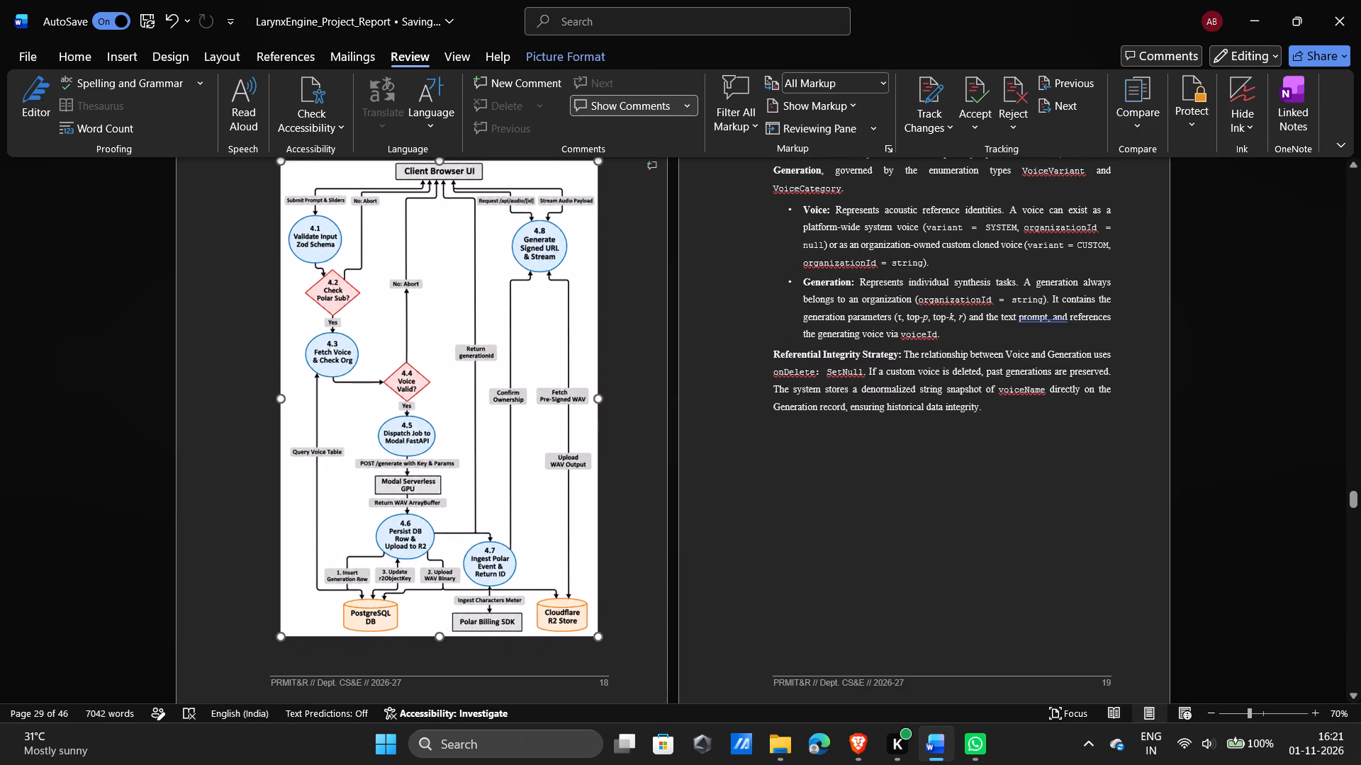
pyautogui.moveTo(595, 636); pyautogui.dragTo(594, 635)
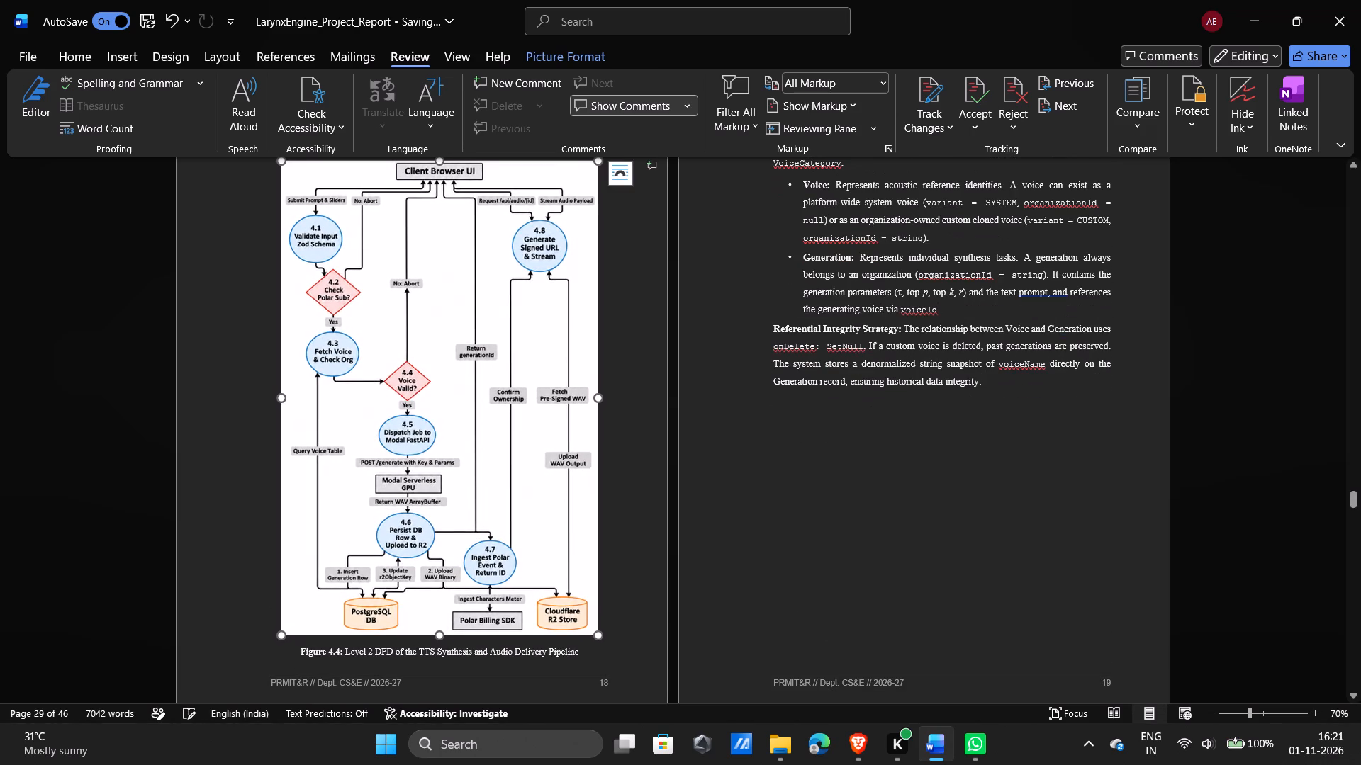
pyautogui.click(632, 593)
# Remove the empty line between the 4.2.3 paragraph and the Figure 4.4 image.
pyautogui.scroll(1, 632, 589)
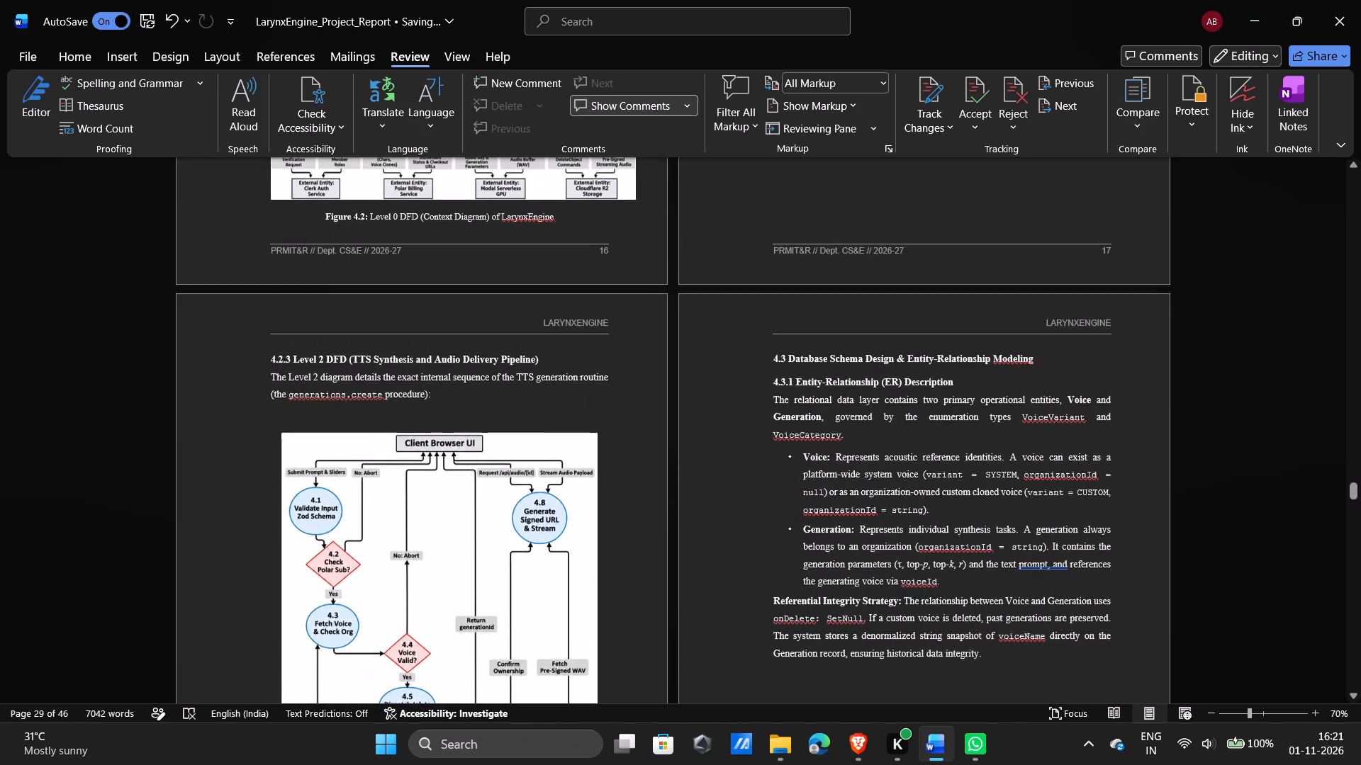
pyautogui.scroll(1, 632, 589)
pyautogui.click(313, 416)
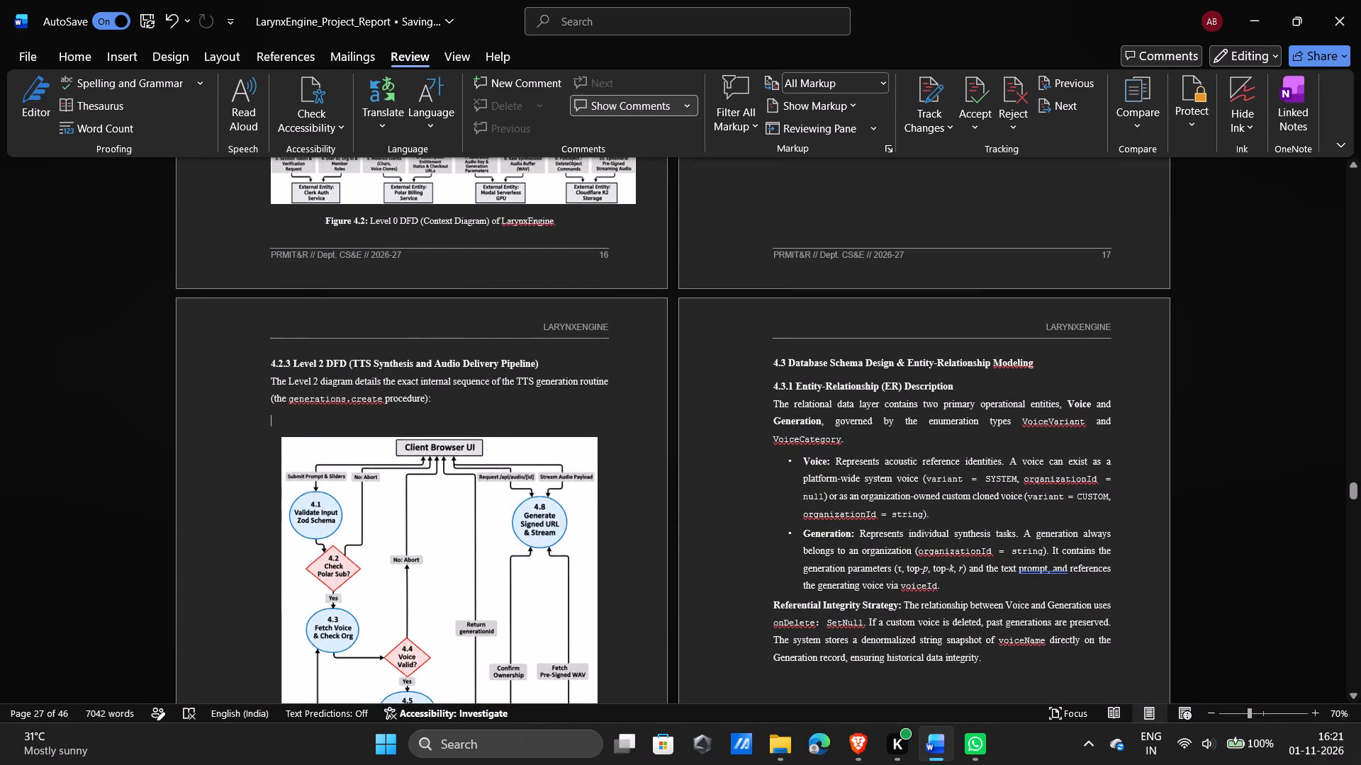
pyautogui.press('BackSpace')
# Enlarge the Figure 4.4 image proportionally to nearly the text width, keeping its caption on the same page.
pyautogui.scroll(-2, 313, 416)
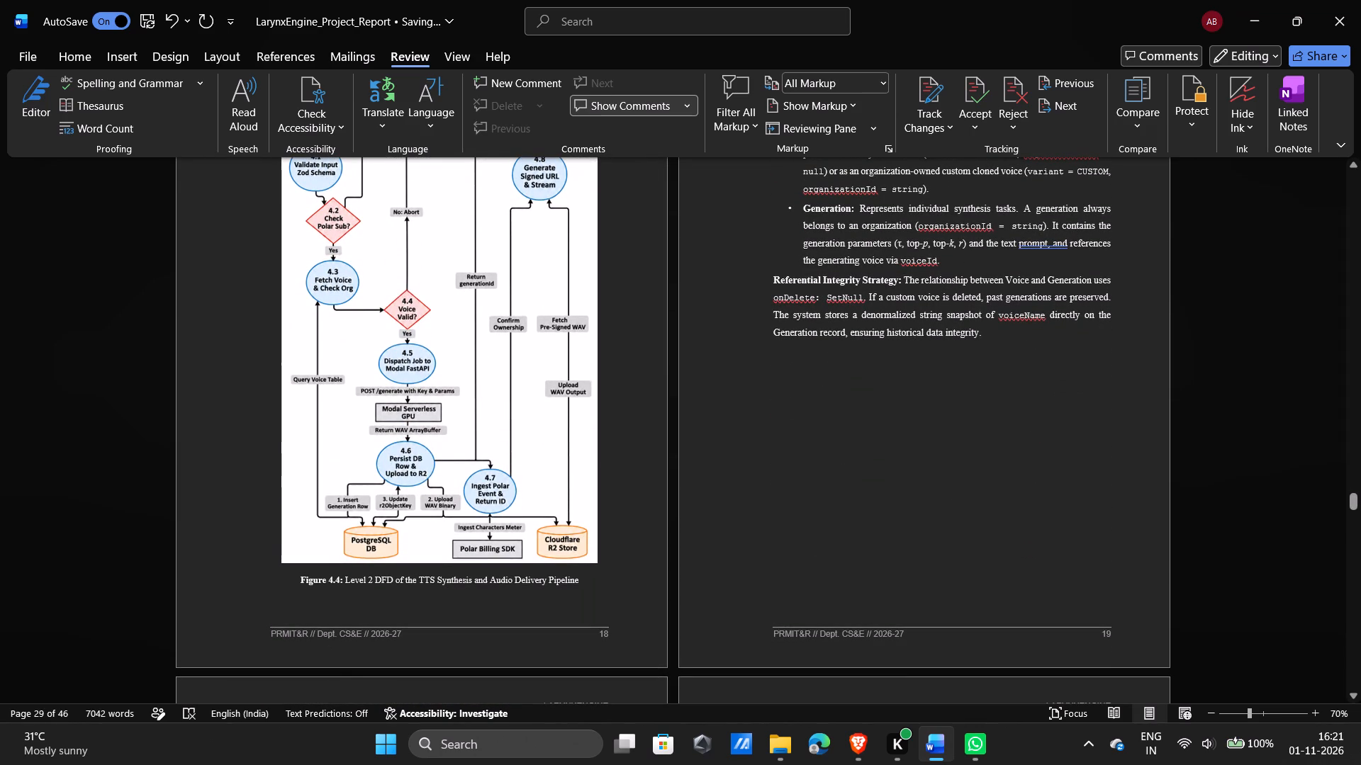
pyautogui.click(512, 517)
pyautogui.moveTo(595, 565); pyautogui.dragTo(595, 567)
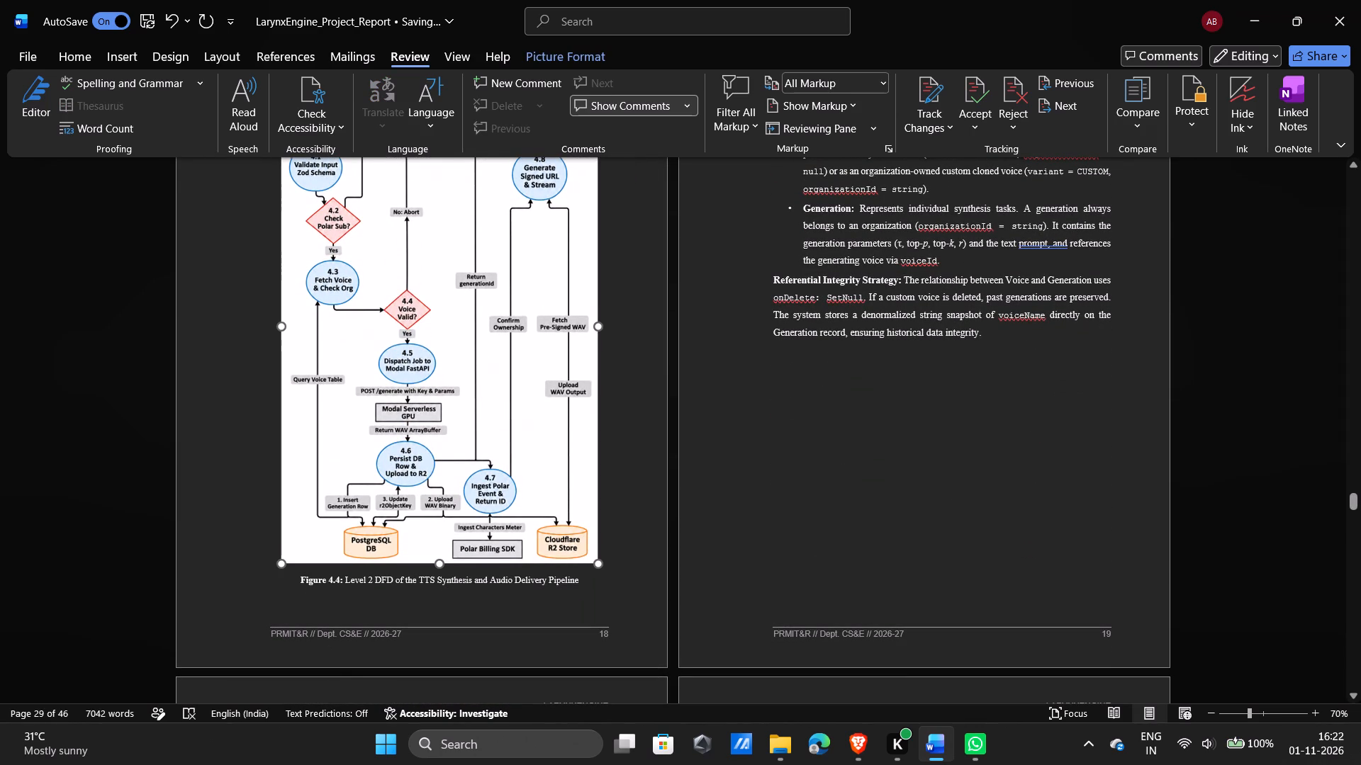
pyautogui.moveTo(595, 567); pyautogui.dragTo(615, 589)
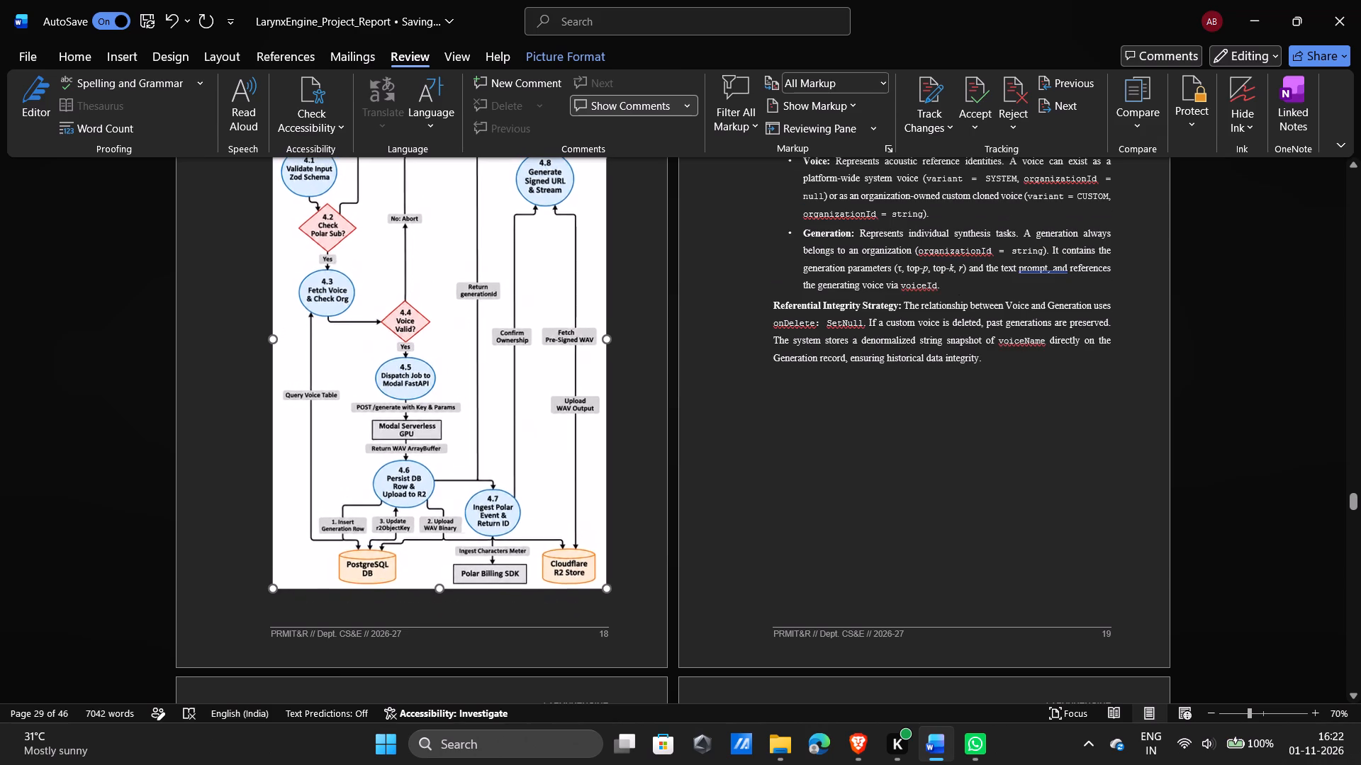
pyautogui.moveTo(615, 589); pyautogui.dragTo(607, 584)
pyautogui.click(625, 569)
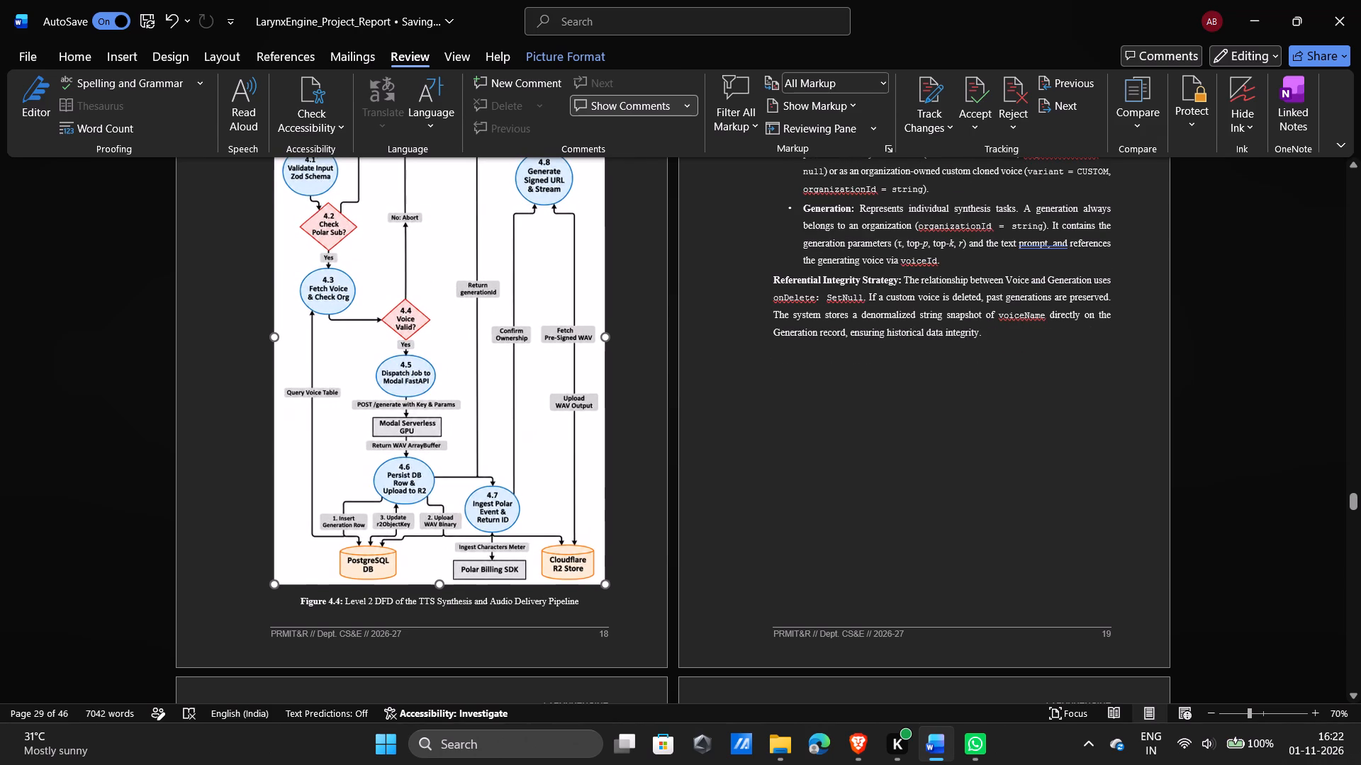
# Examine the Chapter 4 pages from section 4.1 to 4.3.1, checking diagram placement and blank space.
pyautogui.scroll(2, 625, 569)
pyautogui.scroll(4, 659, 442)
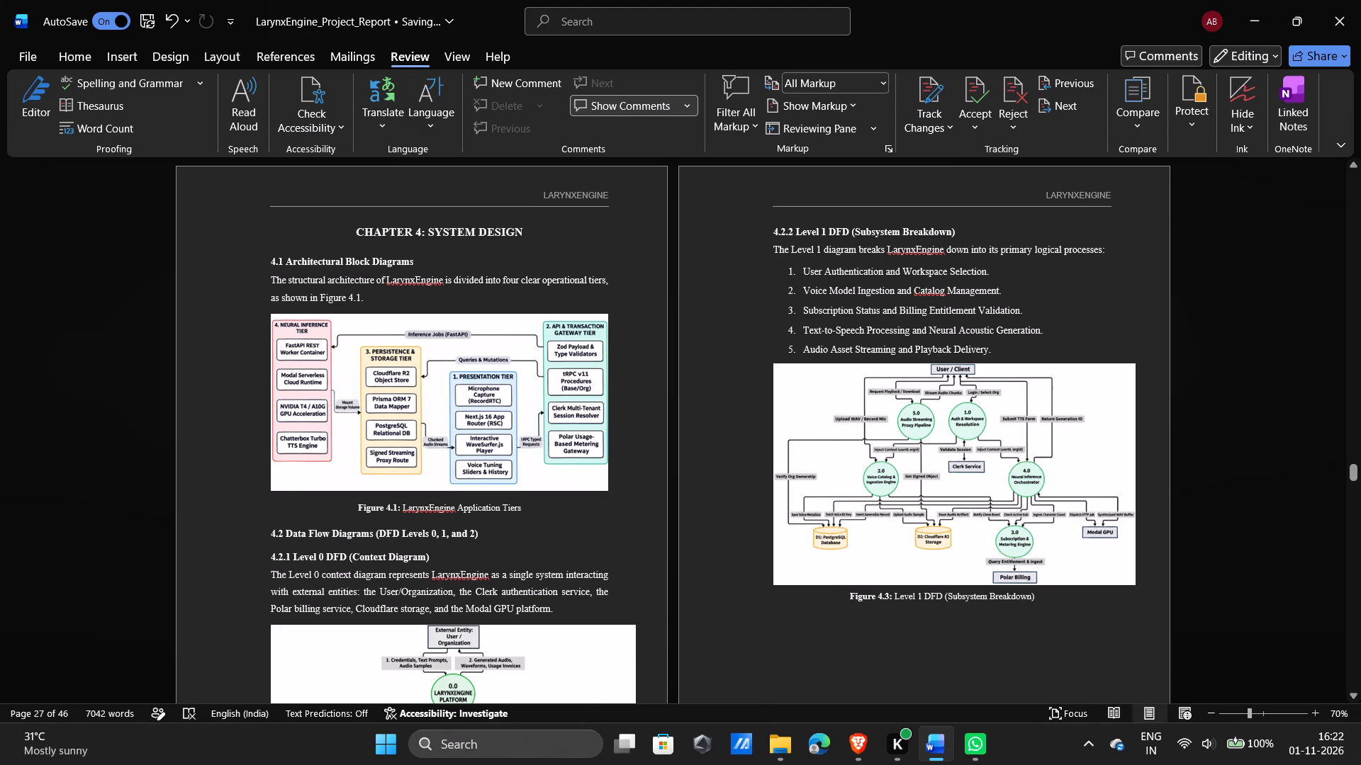
pyautogui.scroll(-3, 659, 442)
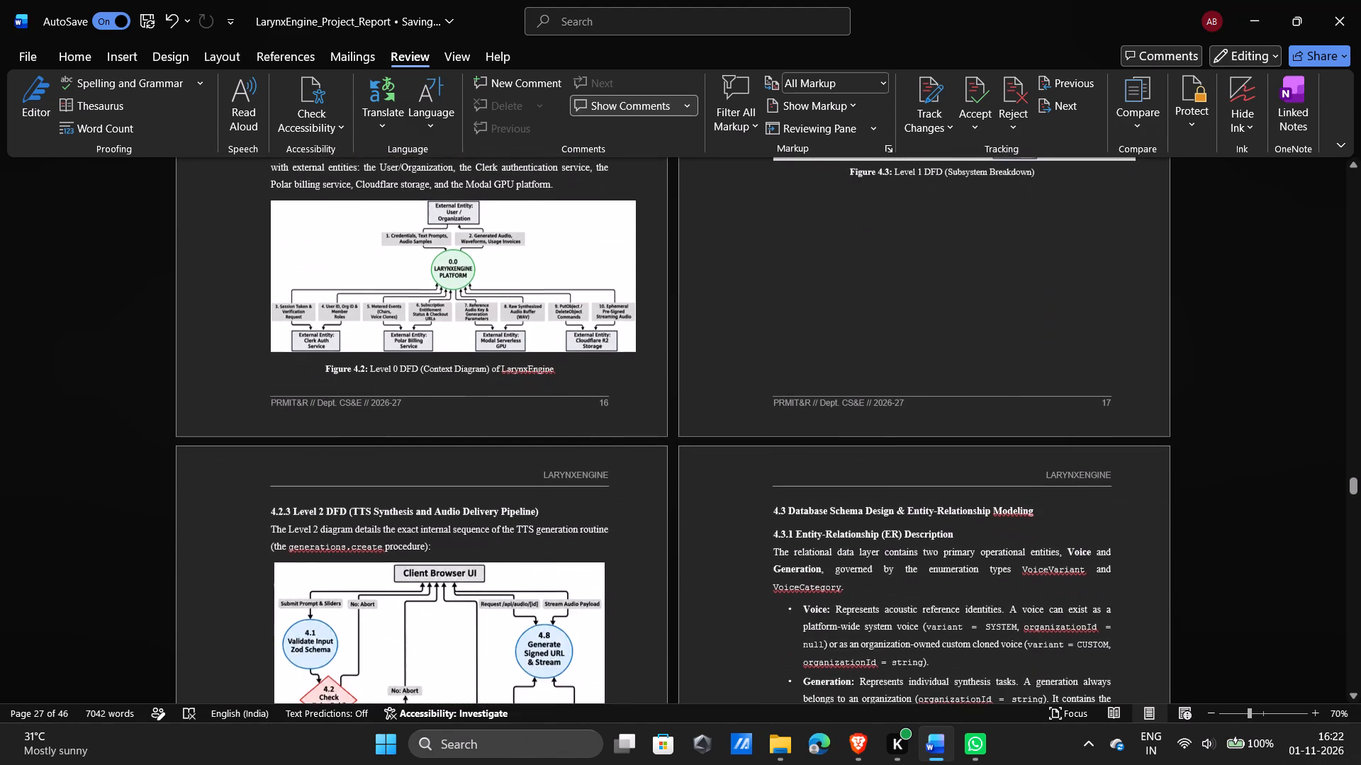
pyautogui.scroll(-2, 659, 442)
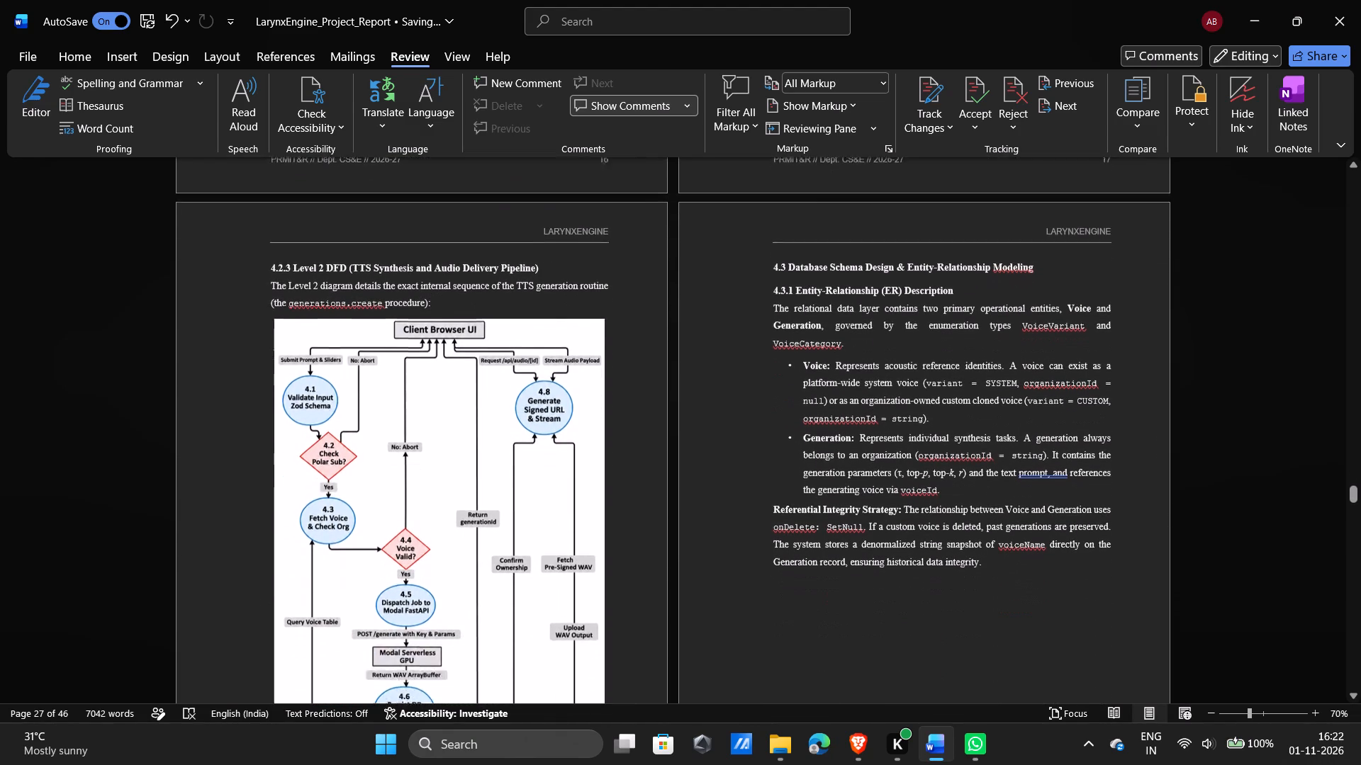
pyautogui.scroll(-3, 659, 442)
pyautogui.scroll(1, 659, 442)
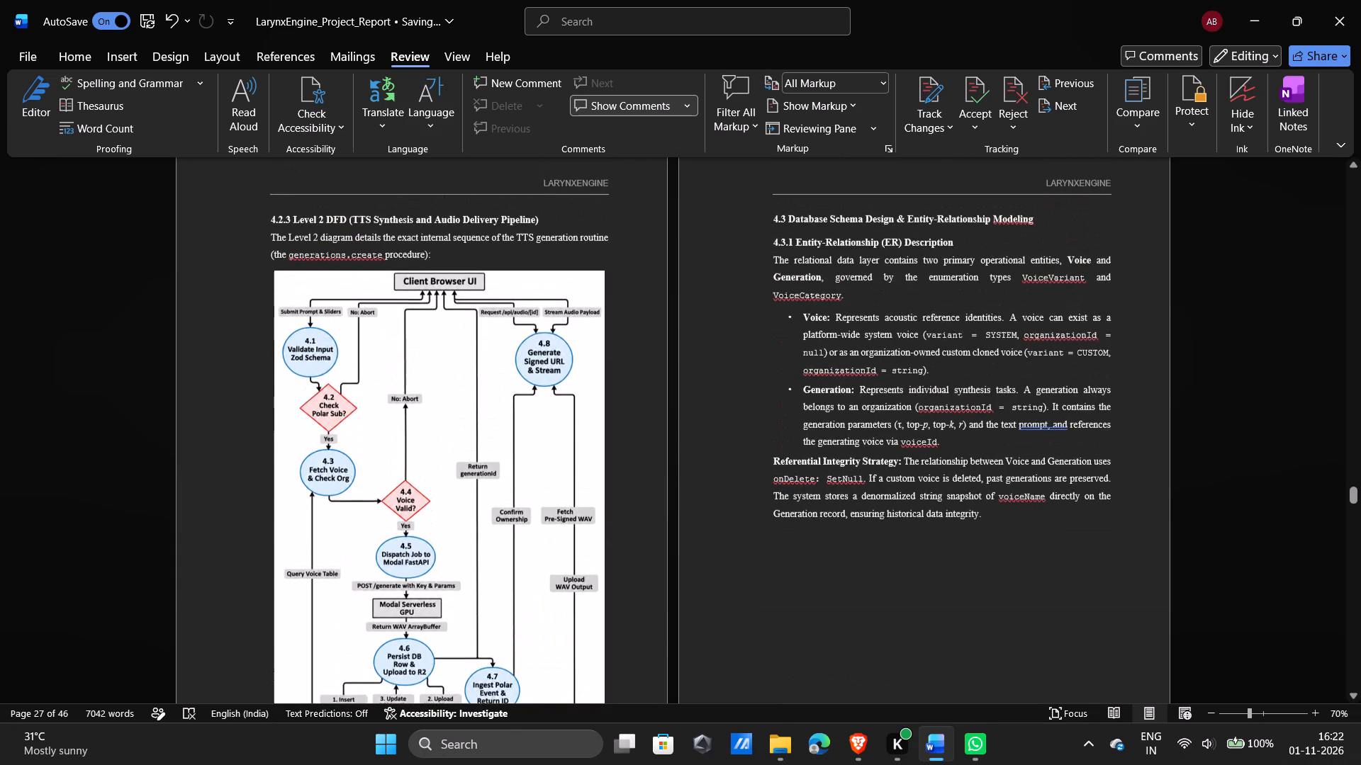
pyautogui.scroll(-2, 659, 442)
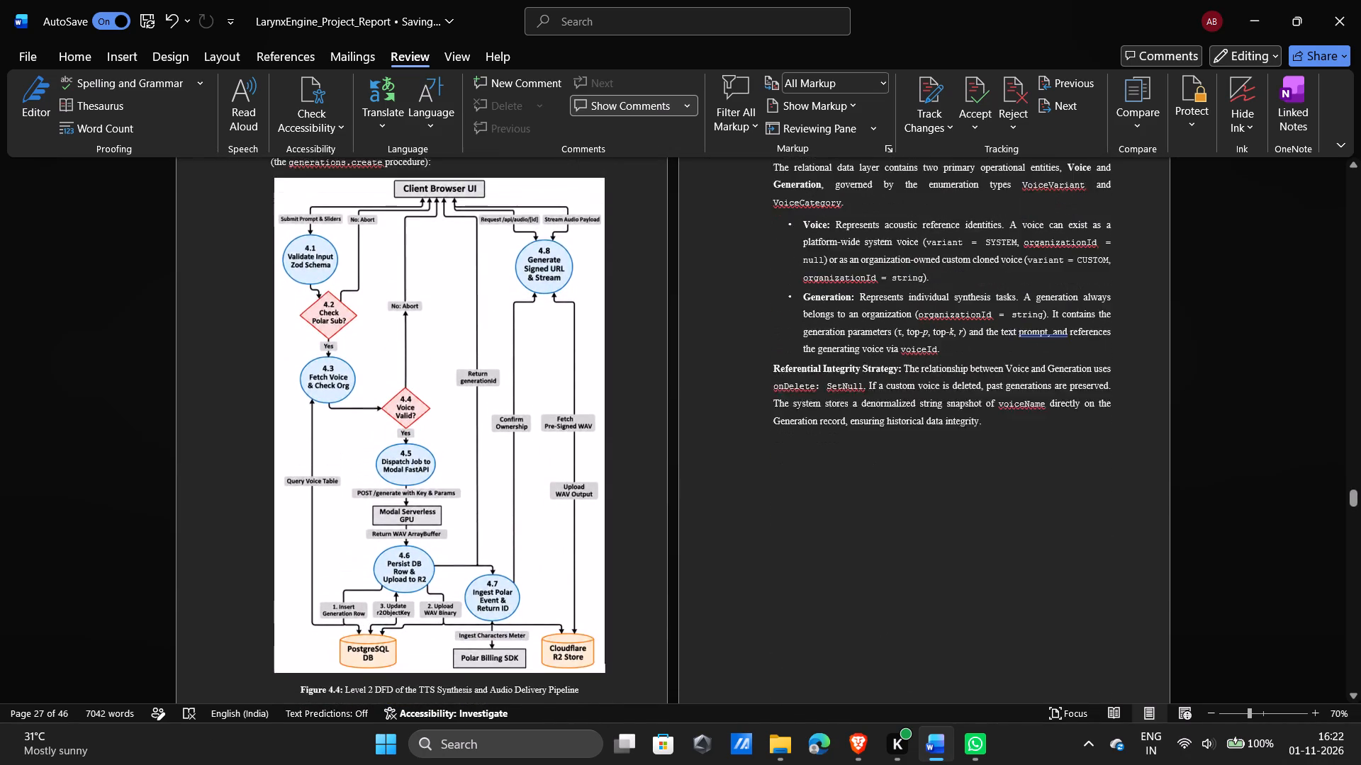
# Resize the Figure 4.5 entity-relationship diagram proportionally so it fits with its caption below the Referential Integrity Strategy paragraph.
pyautogui.scroll(-2, 659, 442)
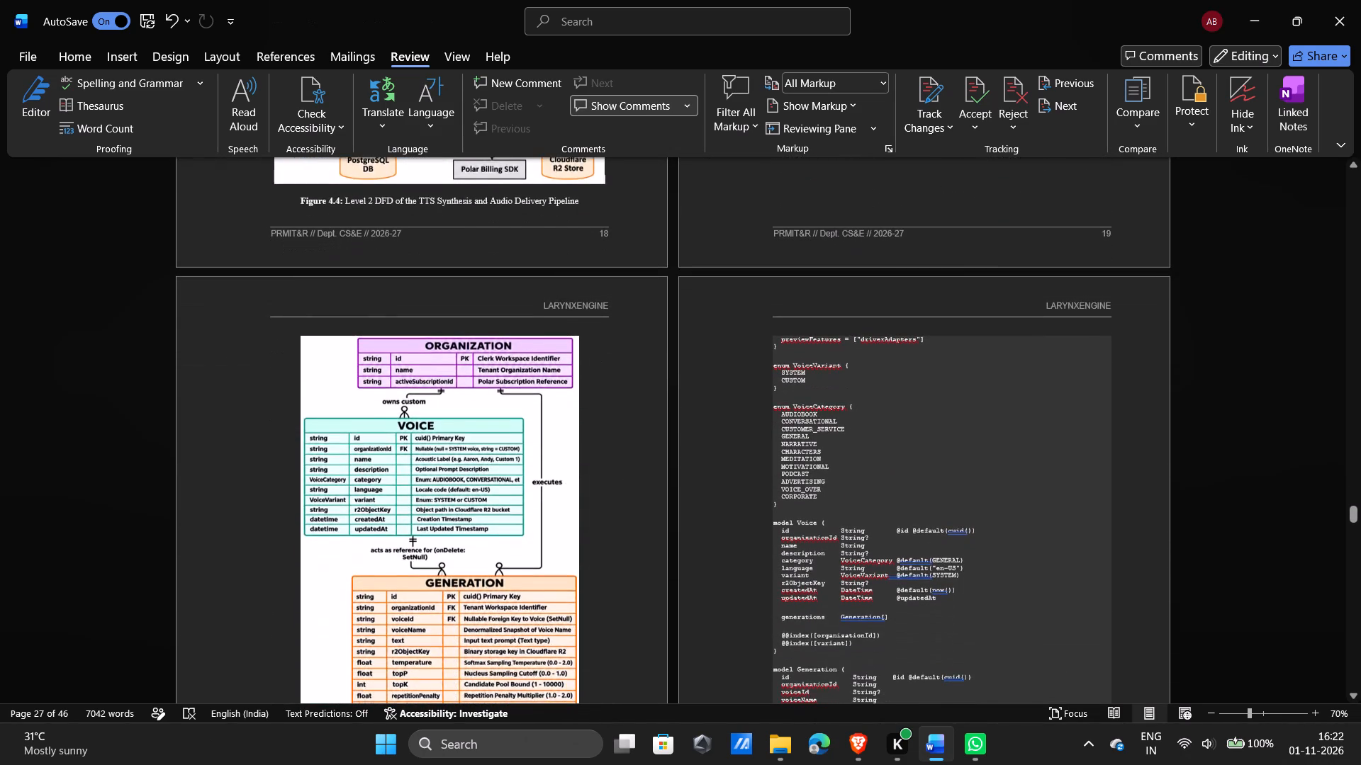
pyautogui.scroll(-2, 659, 442)
pyautogui.click(466, 458)
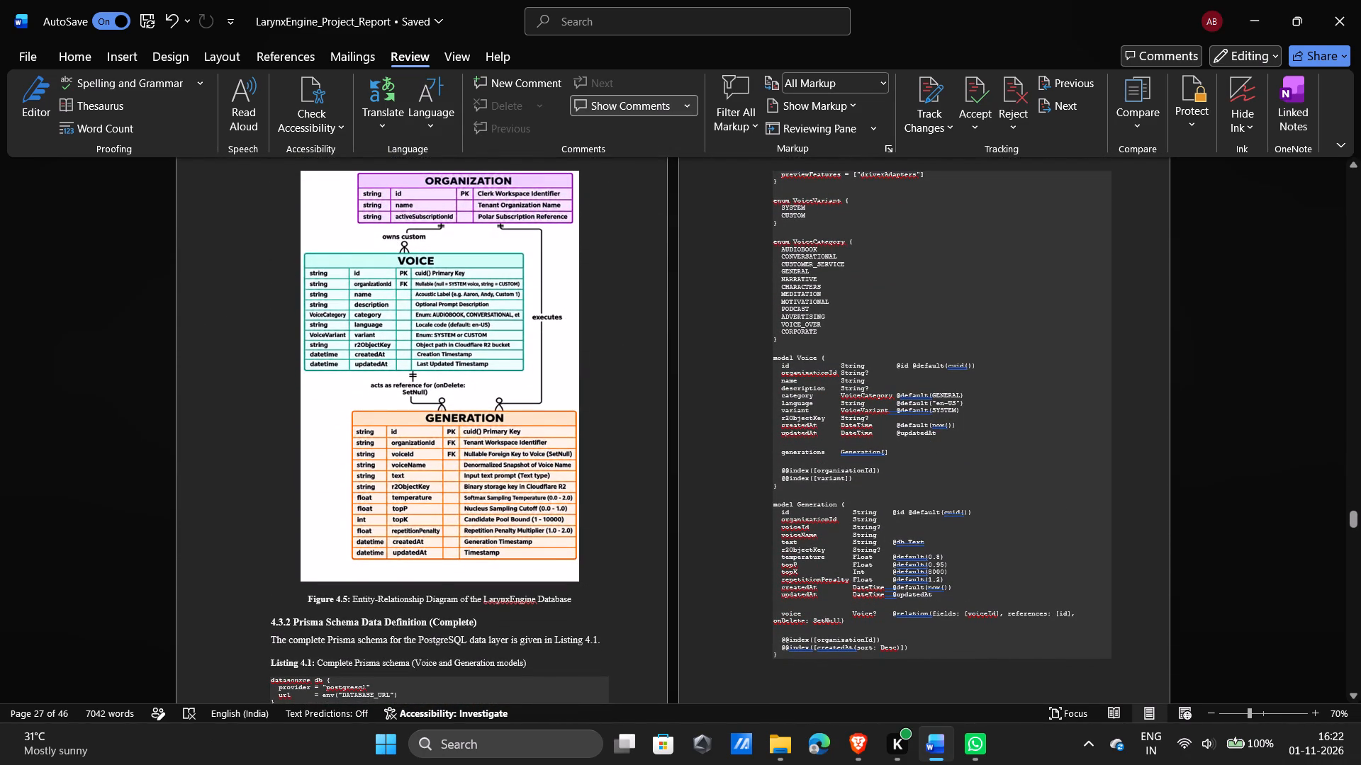
pyautogui.moveTo(578, 580); pyautogui.dragTo(503, 467)
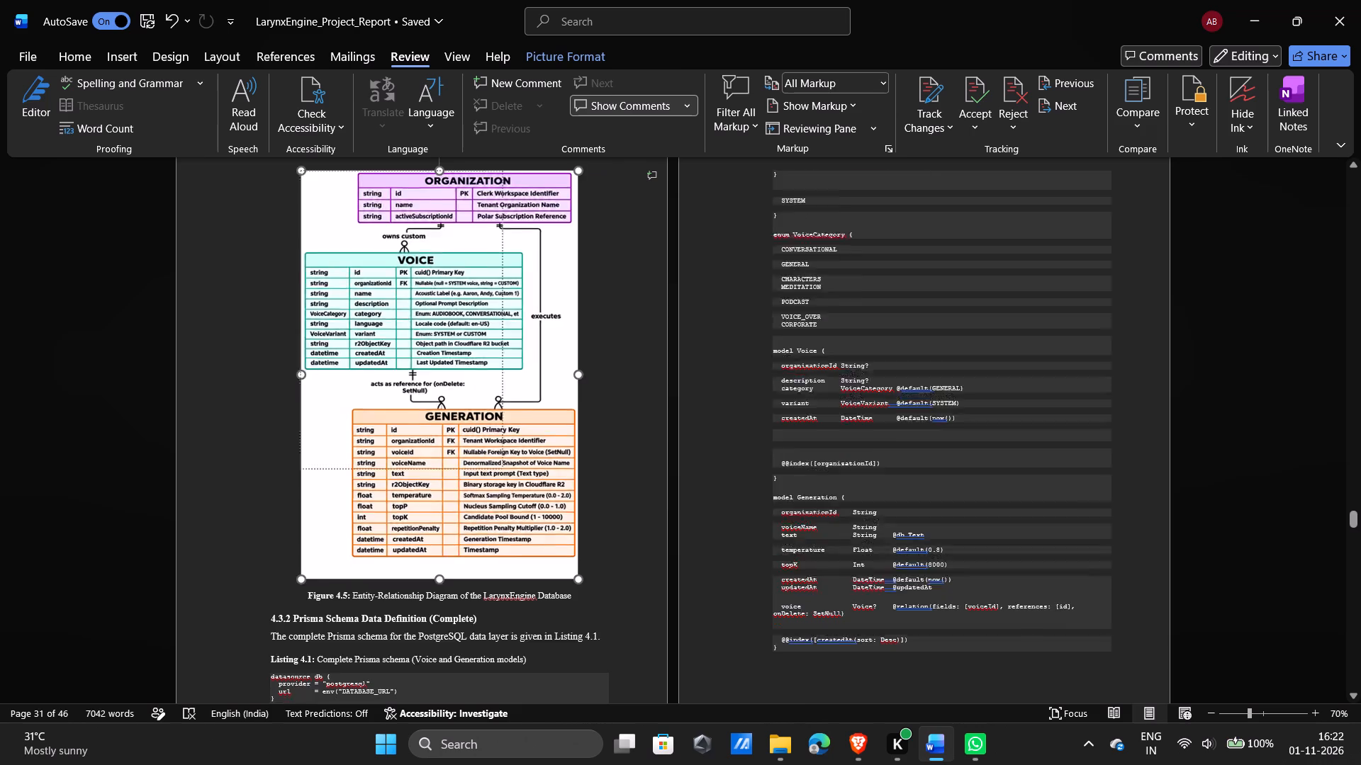
pyautogui.moveTo(503, 467); pyautogui.dragTo(432, 342)
pyautogui.scroll(2, 768, 404)
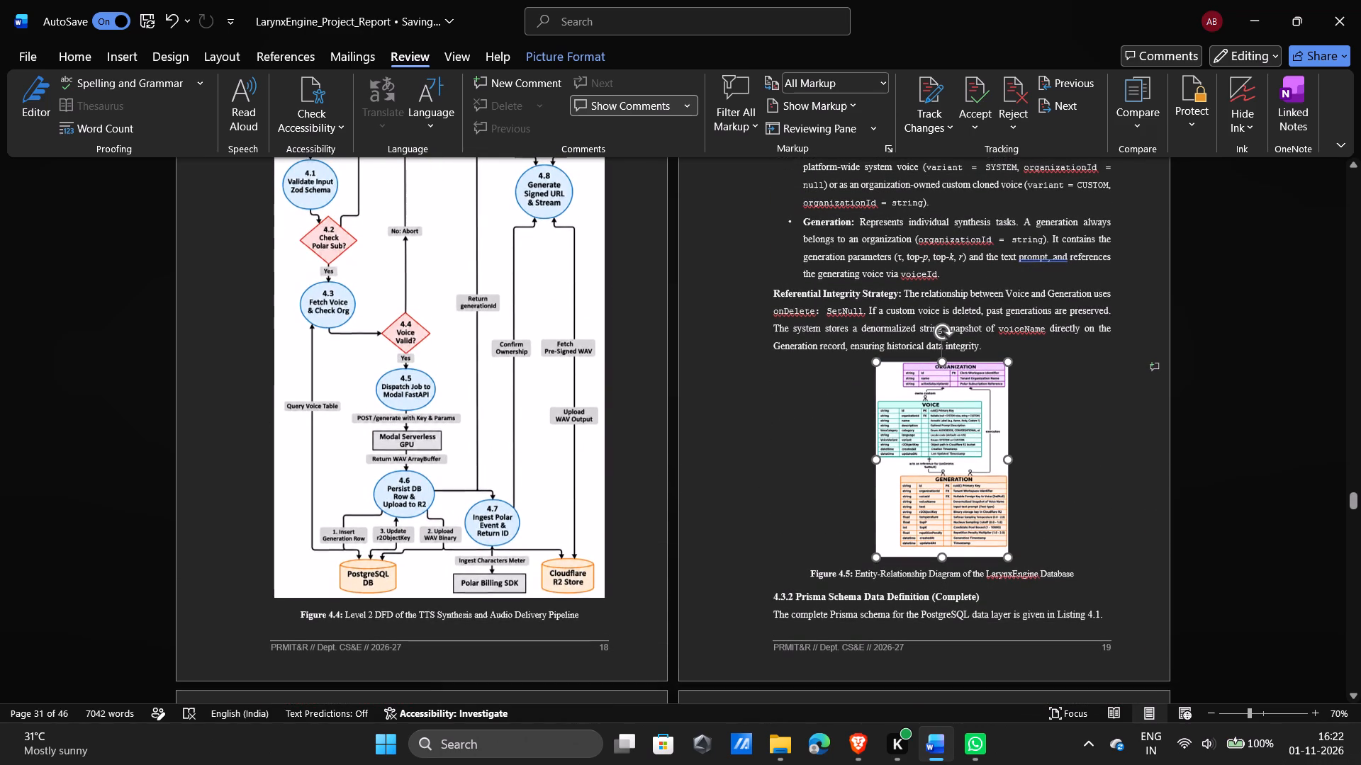
pyautogui.moveTo(874, 553); pyautogui.dragTo(873, 554)
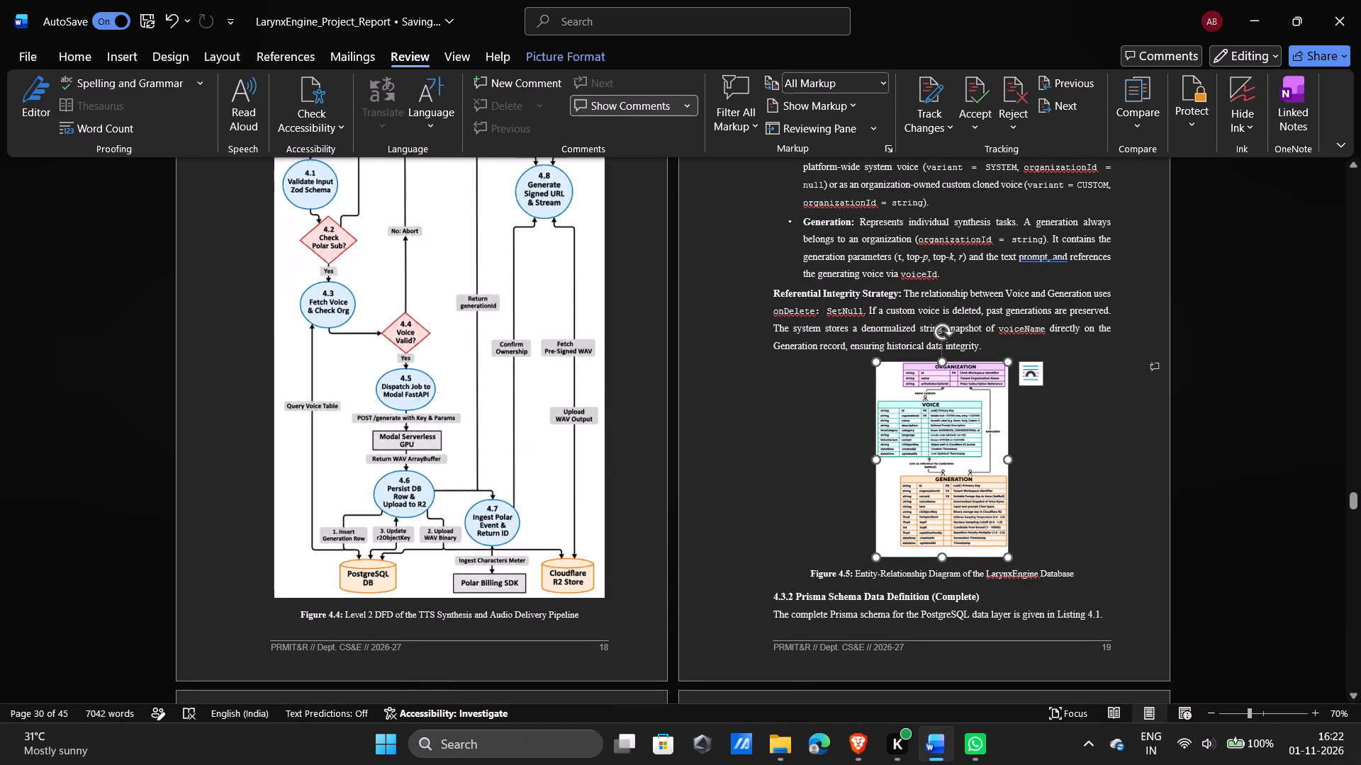
pyautogui.moveTo(873, 554); pyautogui.dragTo(859, 584)
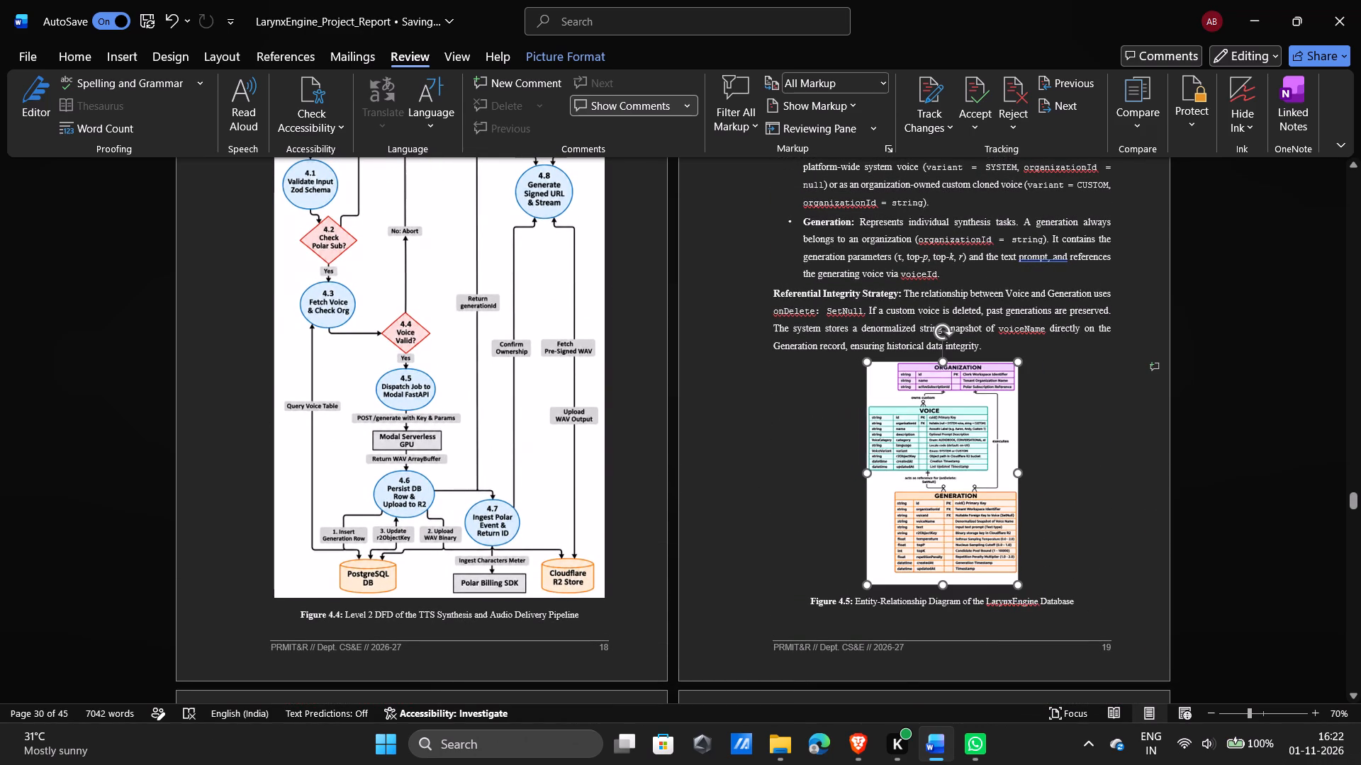
# Check how the resized Figure 4.5 diagram and the Figure 4.4 diagram sit on their pages with text and captions.
pyautogui.moveTo(859, 584); pyautogui.dragTo(860, 584)
pyautogui.click(1100, 400)
pyautogui.scroll(1, 1100, 400)
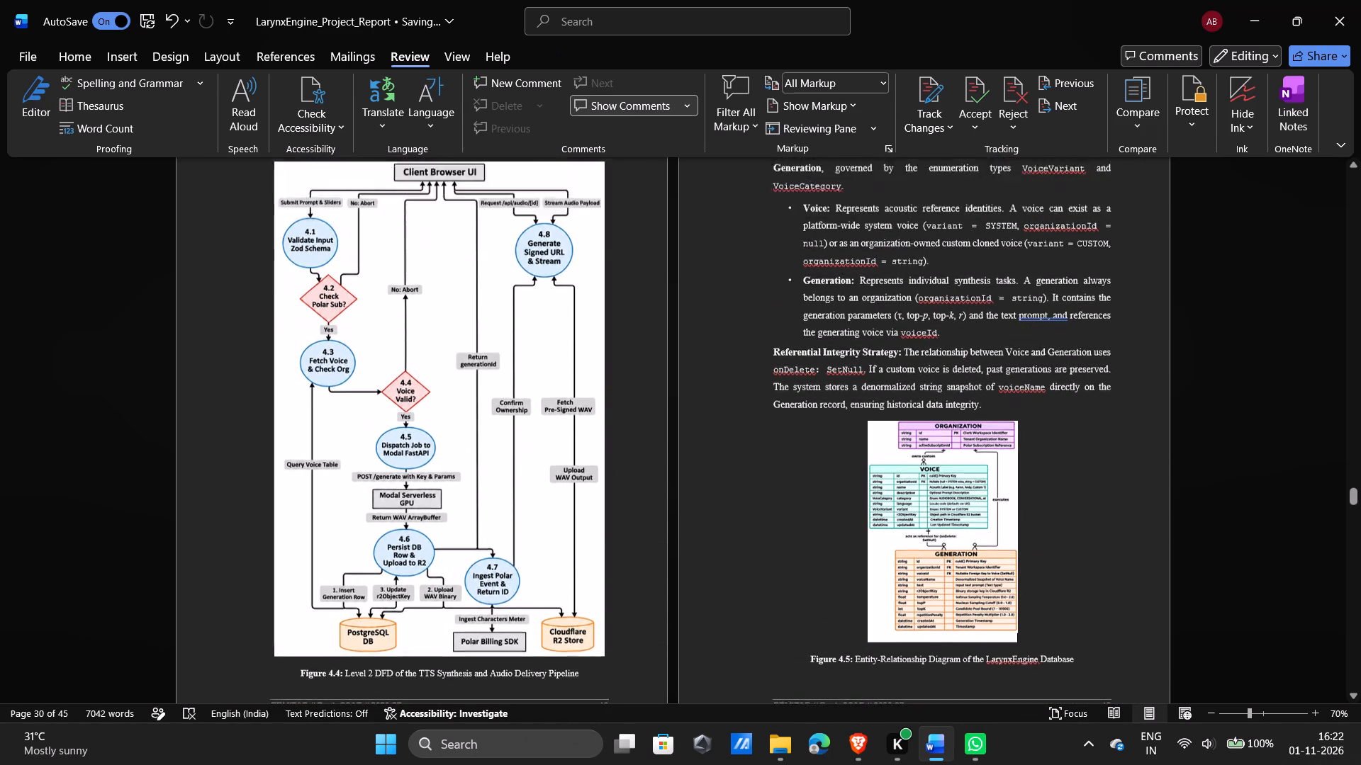
pyautogui.scroll(1, 1100, 400)
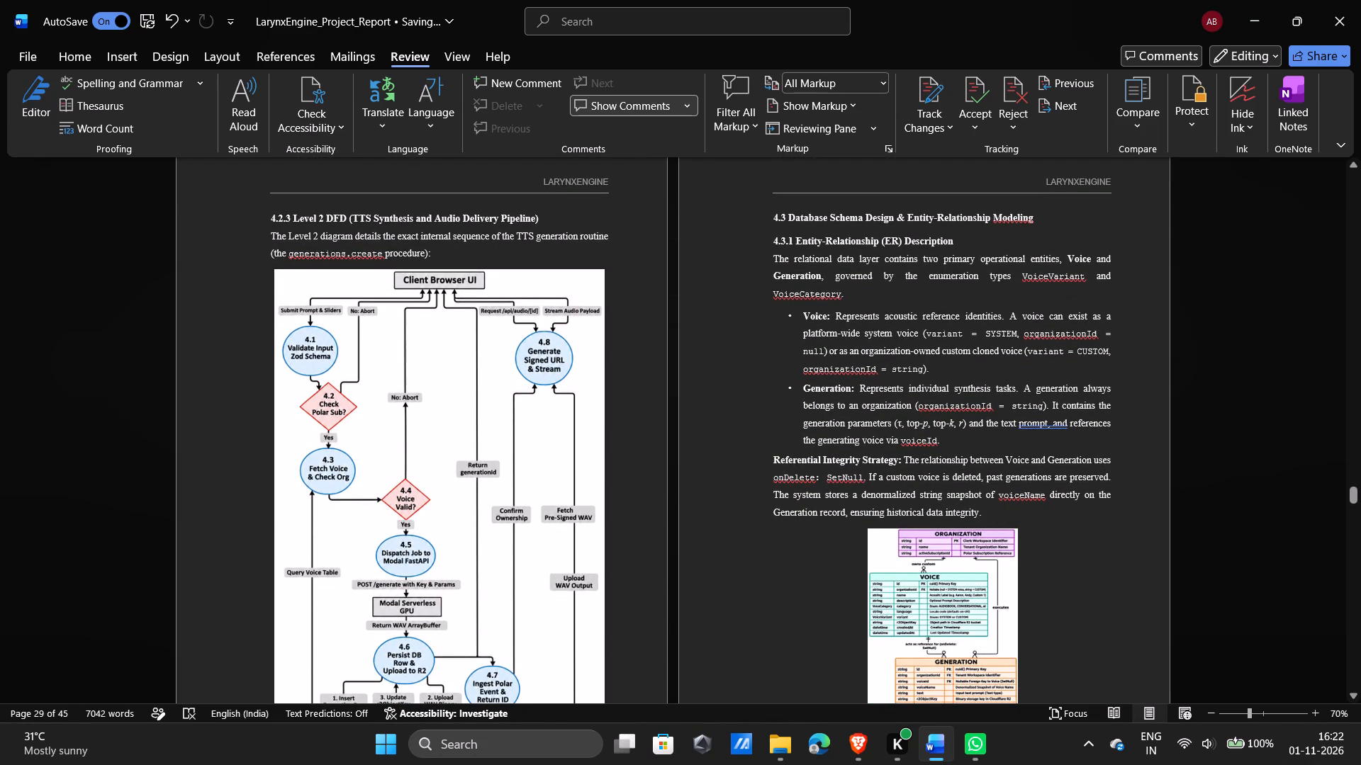
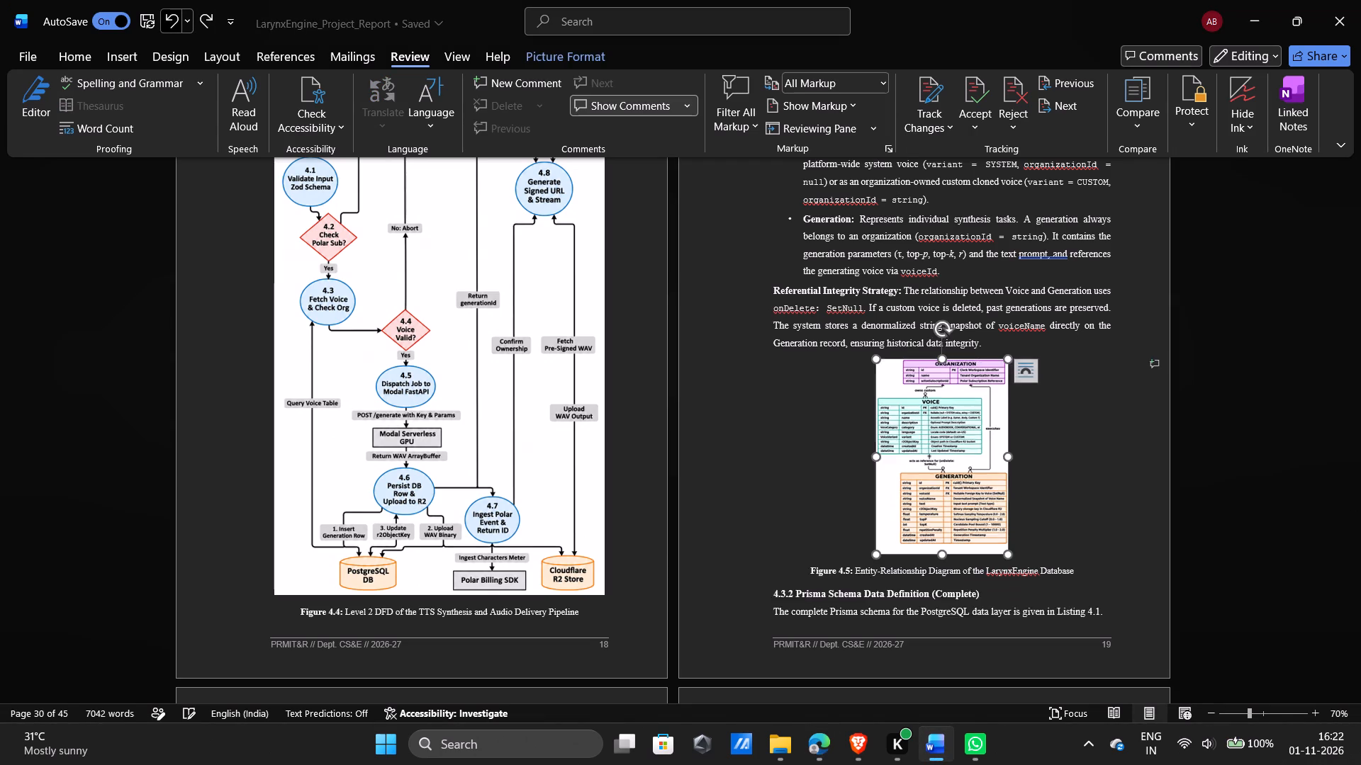
# Undo the recent image resize, and redo the Figure 4.4 and Figure 4.5 resizes to bring back the larger entity-relationship diagram.
pyautogui.click(172, 16)
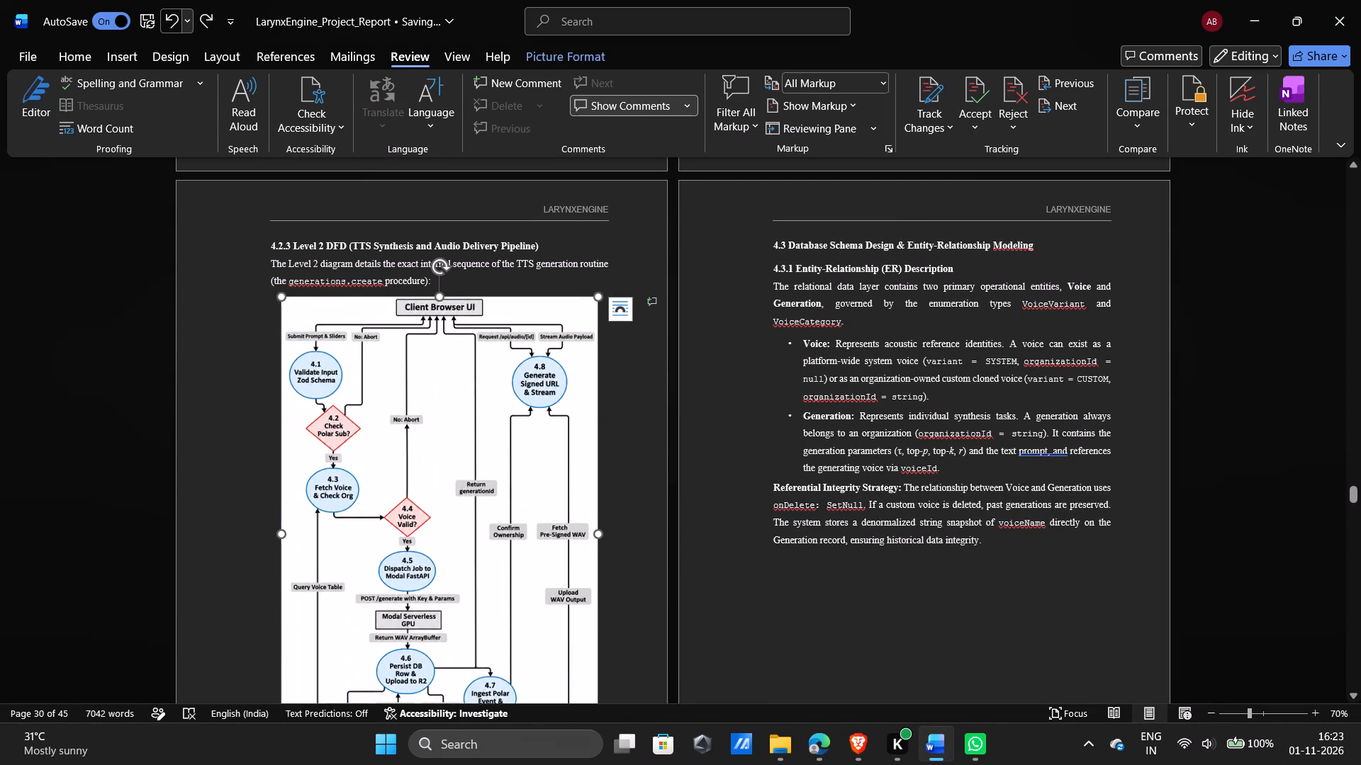
pyautogui.click(196, 23)
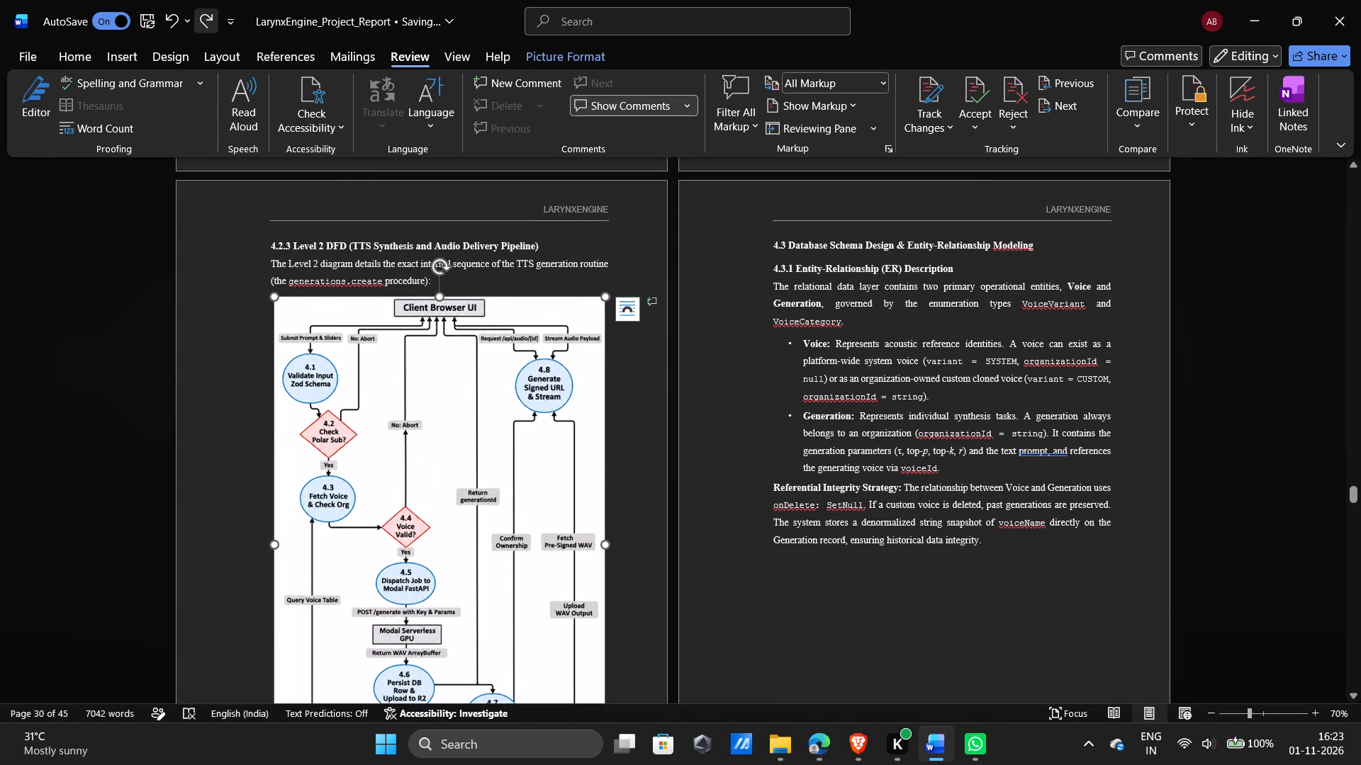
pyautogui.click(211, 19)
pyautogui.click(210, 28)
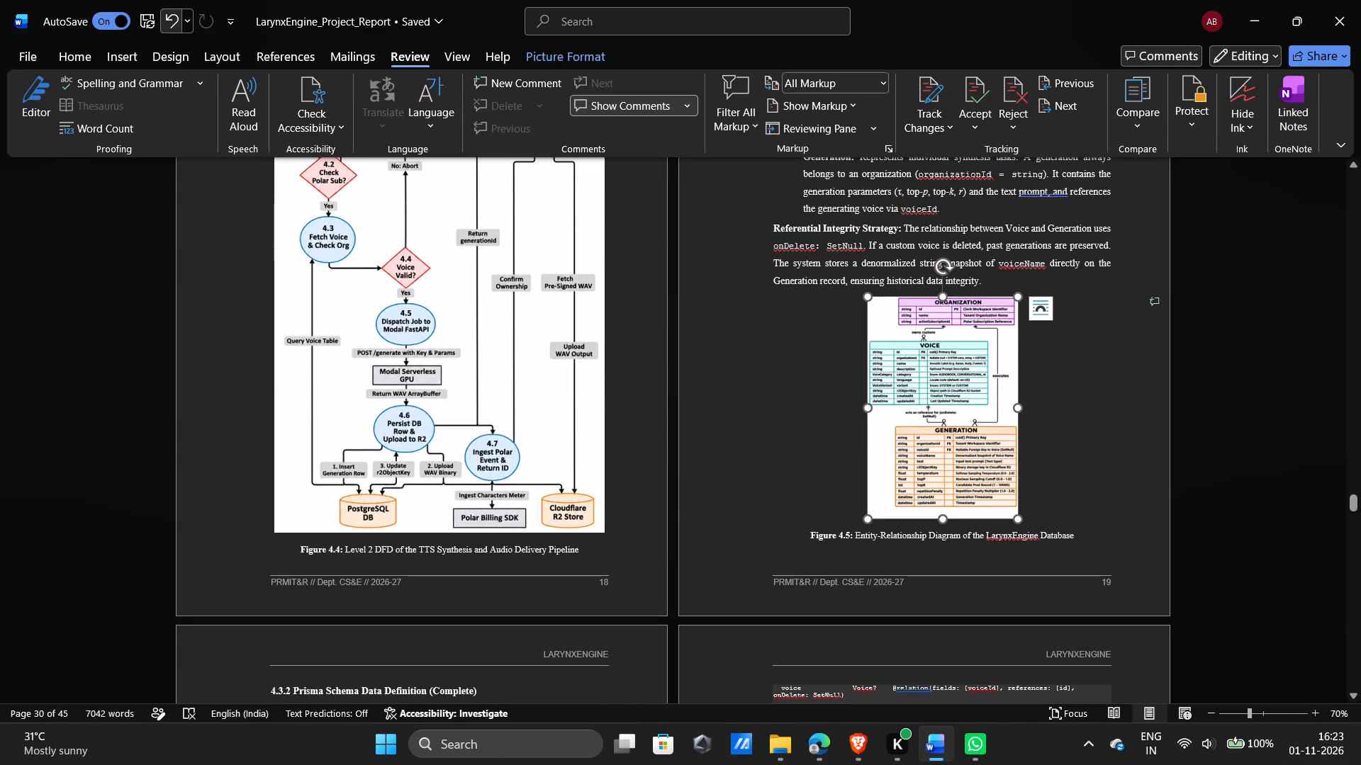
# Undo the recent resizing of the Figure 4.5 entity-relationship diagram to bring back its larger version.
pyautogui.click(172, 16)
pyautogui.click(172, 16)
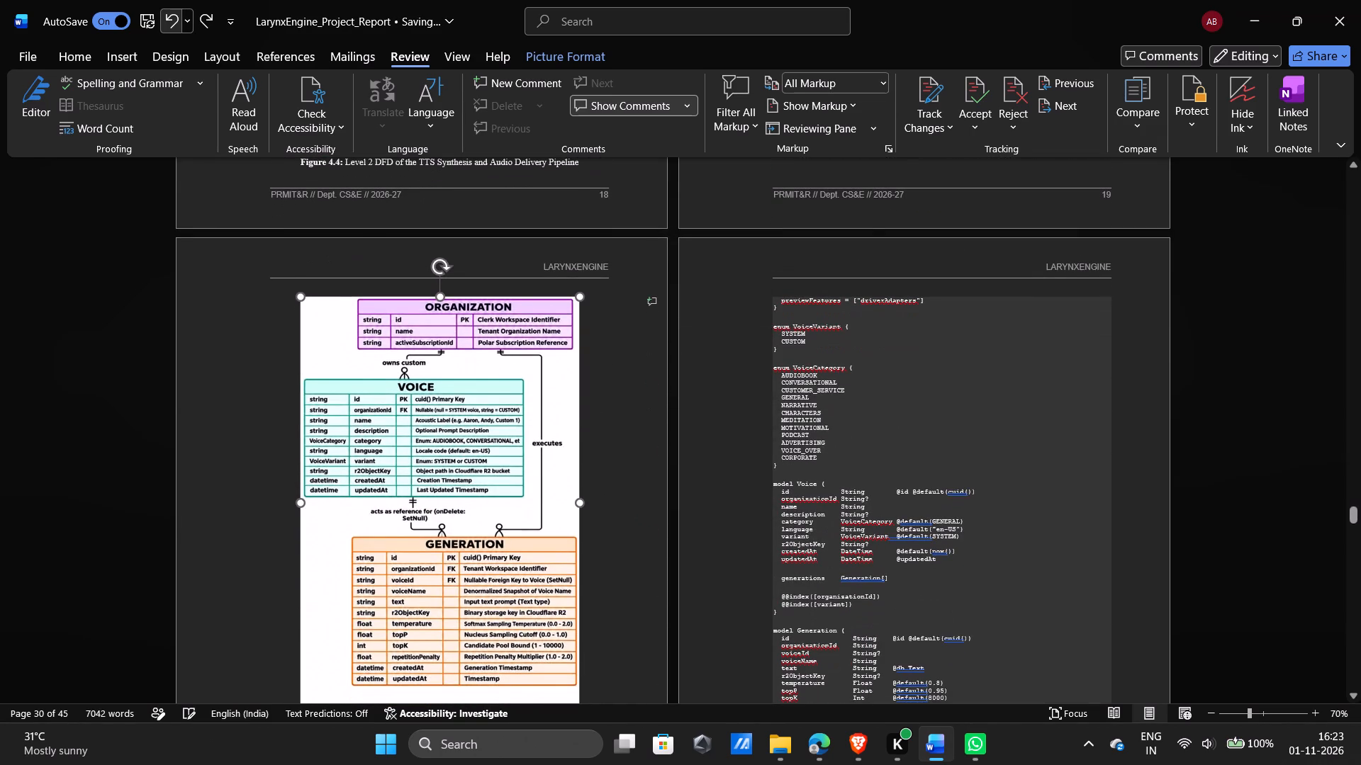
pyautogui.click(841, 261)
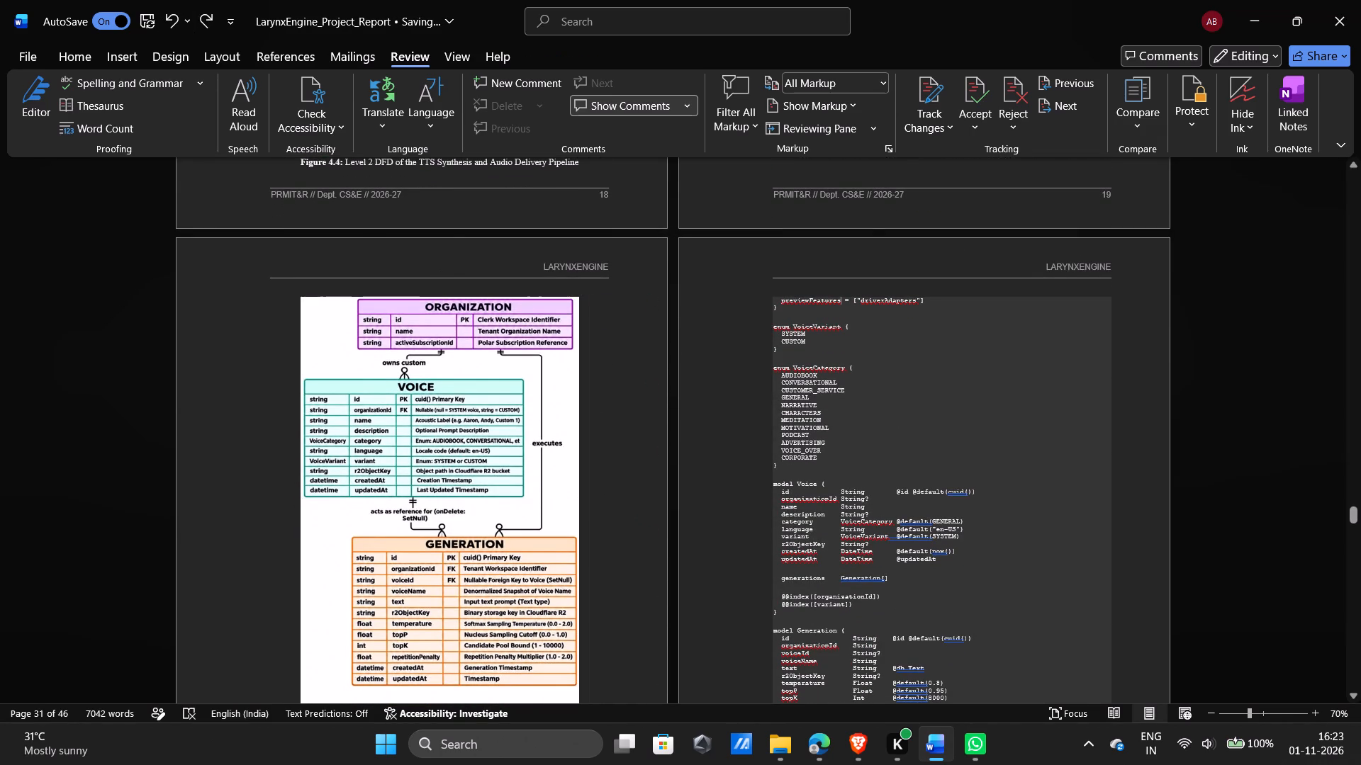
# Examine the Chapter 4 pages from section 4.1 to Listing 4.1, checking figure placement, blank space and page breaks.
pyautogui.scroll(4, 841, 261)
pyautogui.scroll(-5, 841, 261)
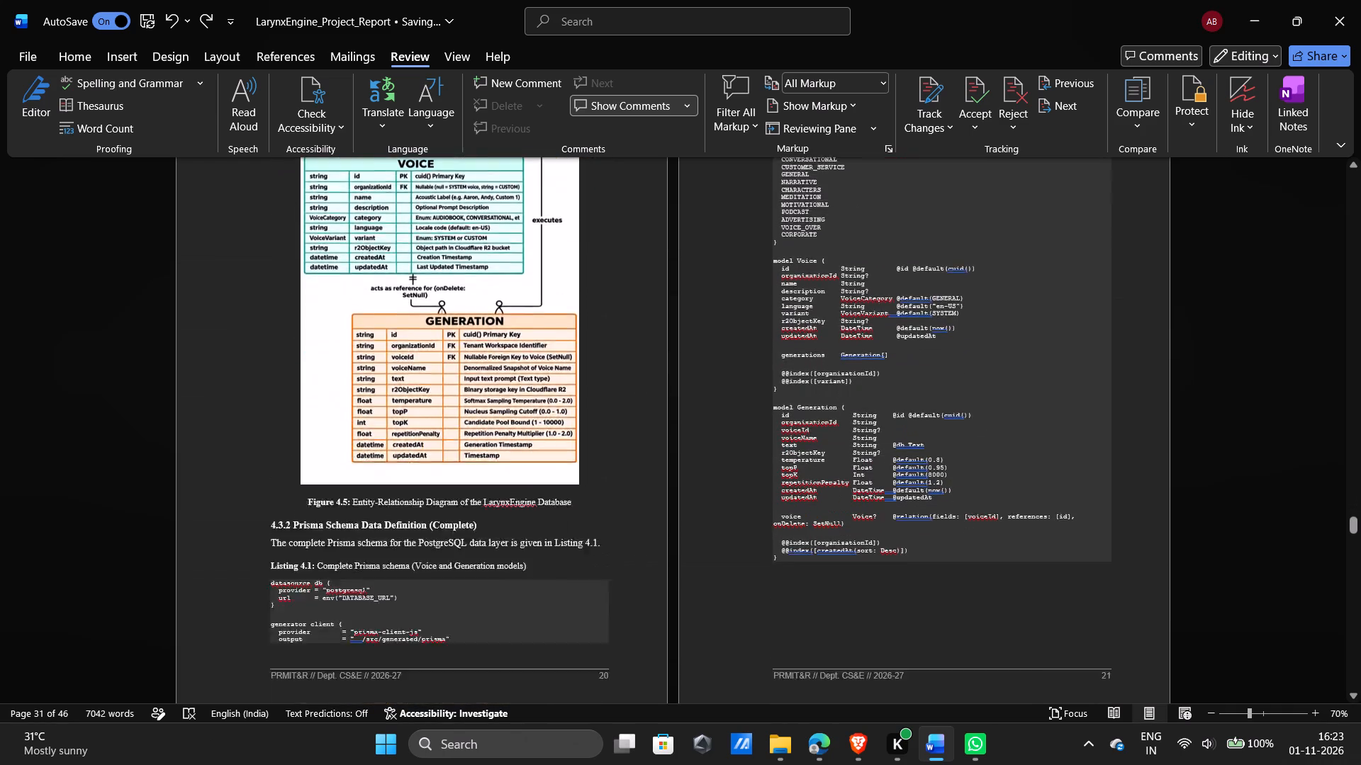
pyautogui.scroll(-1, 841, 261)
pyautogui.scroll(11, 841, 261)
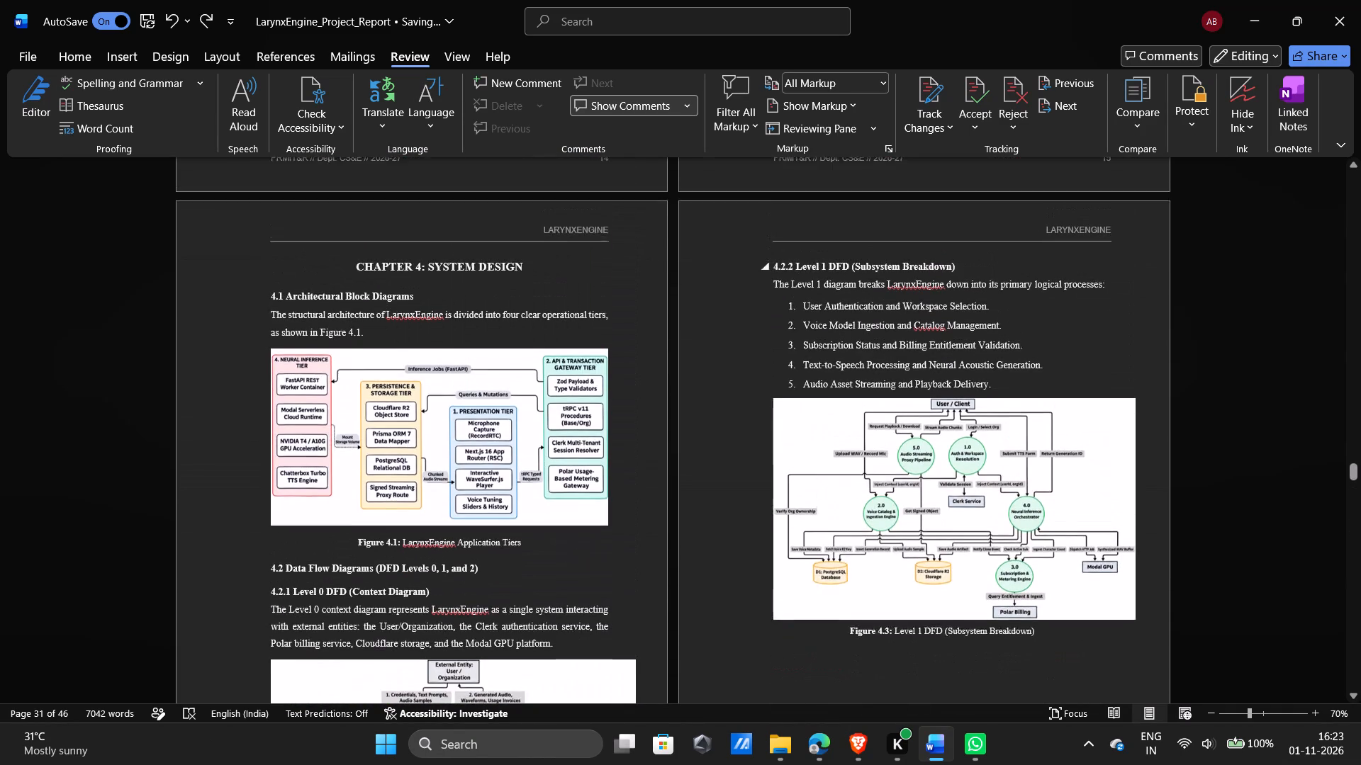
pyautogui.scroll(-5, 841, 261)
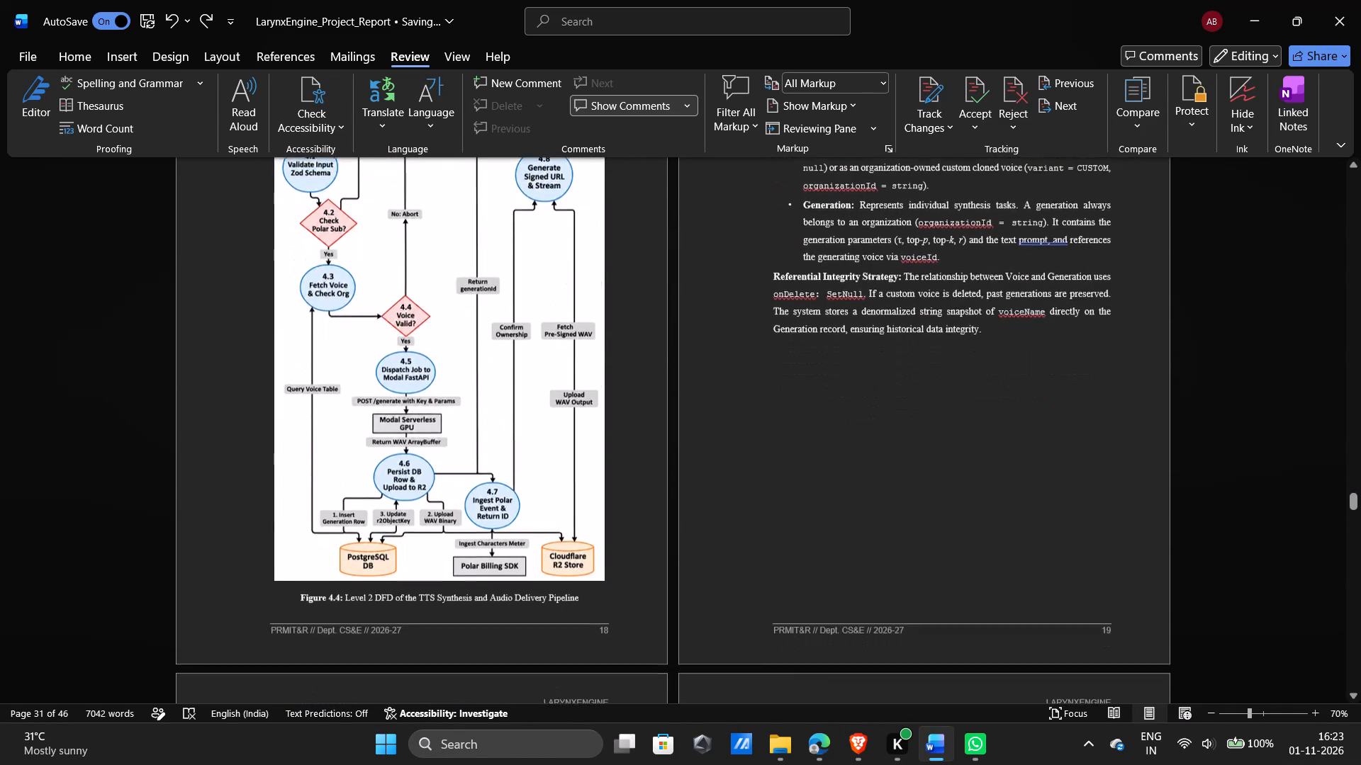
pyautogui.scroll(-3, 841, 261)
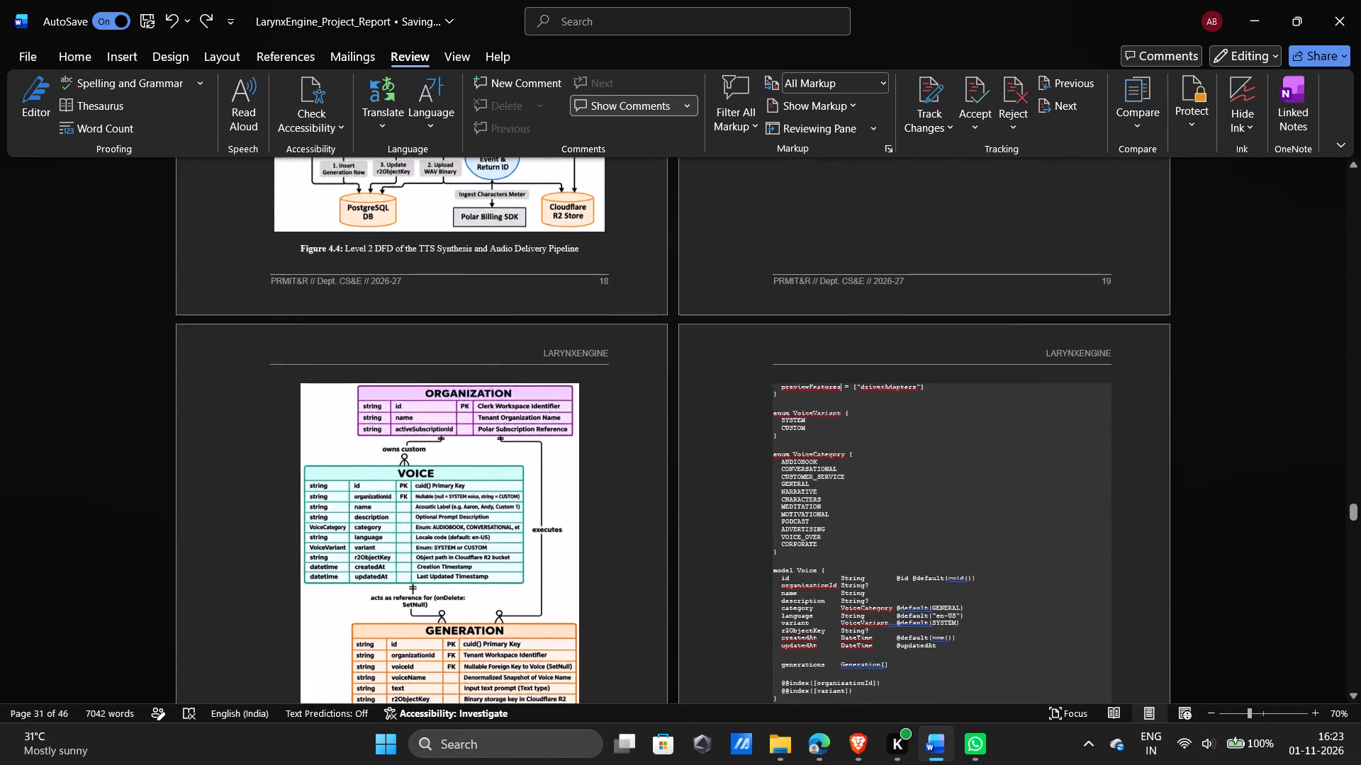
pyautogui.scroll(1, 841, 261)
pyautogui.scroll(-3, 841, 261)
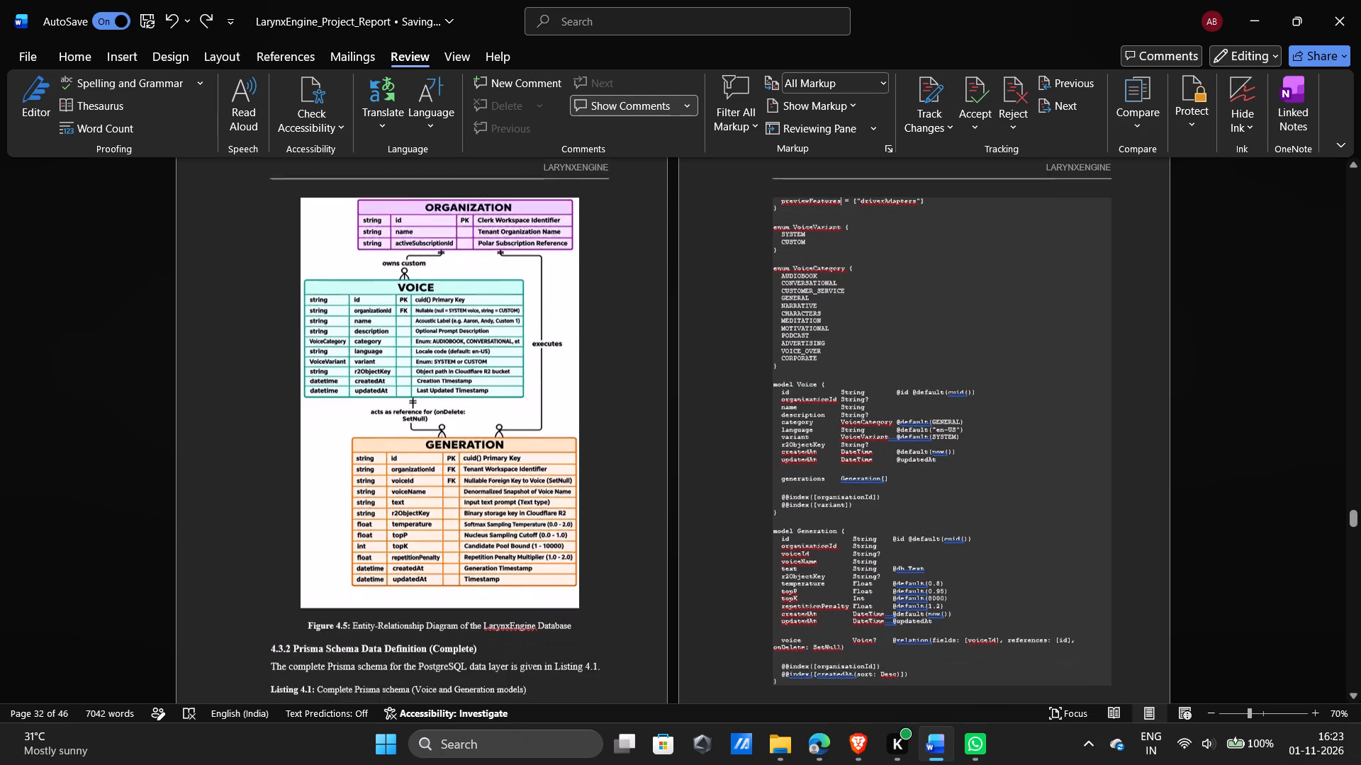
pyautogui.scroll(-1, 841, 261)
pyautogui.scroll(1, 841, 261)
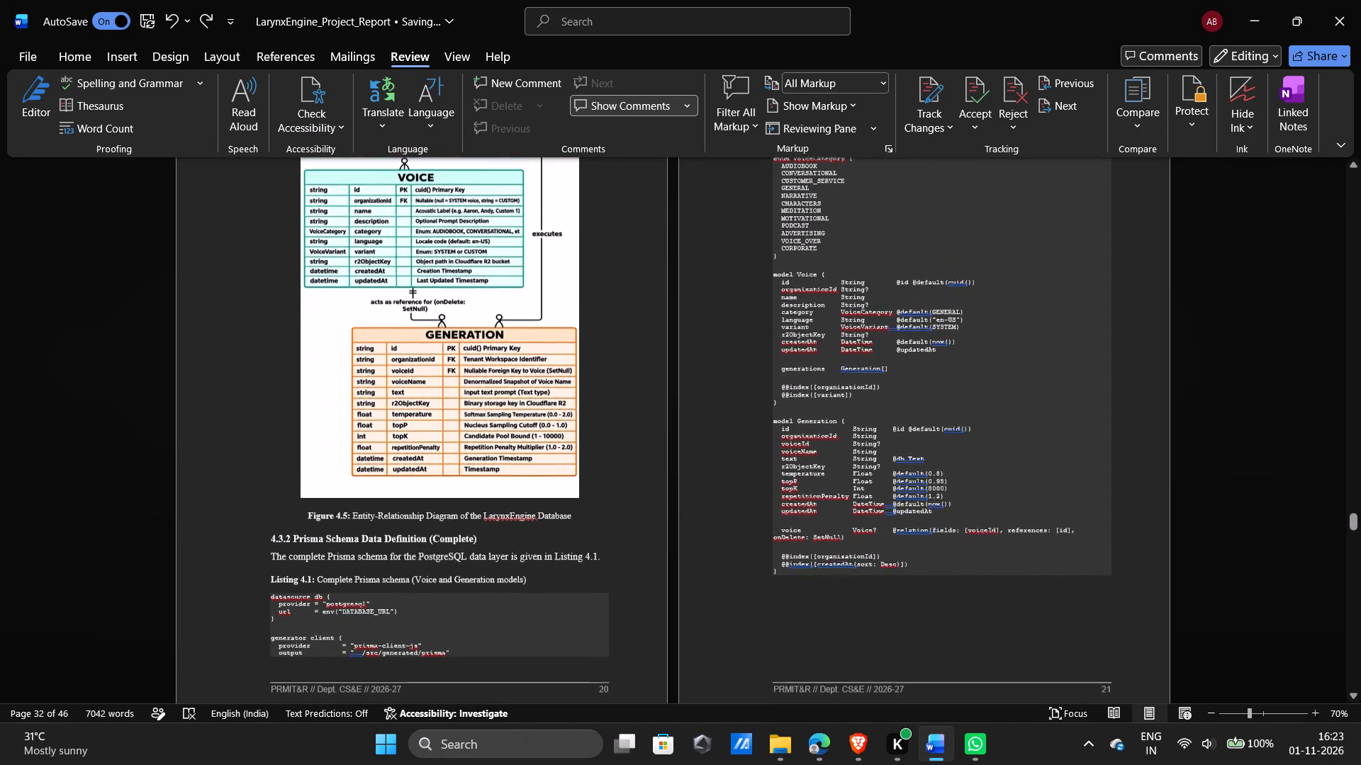
pyautogui.scroll(1, 841, 261)
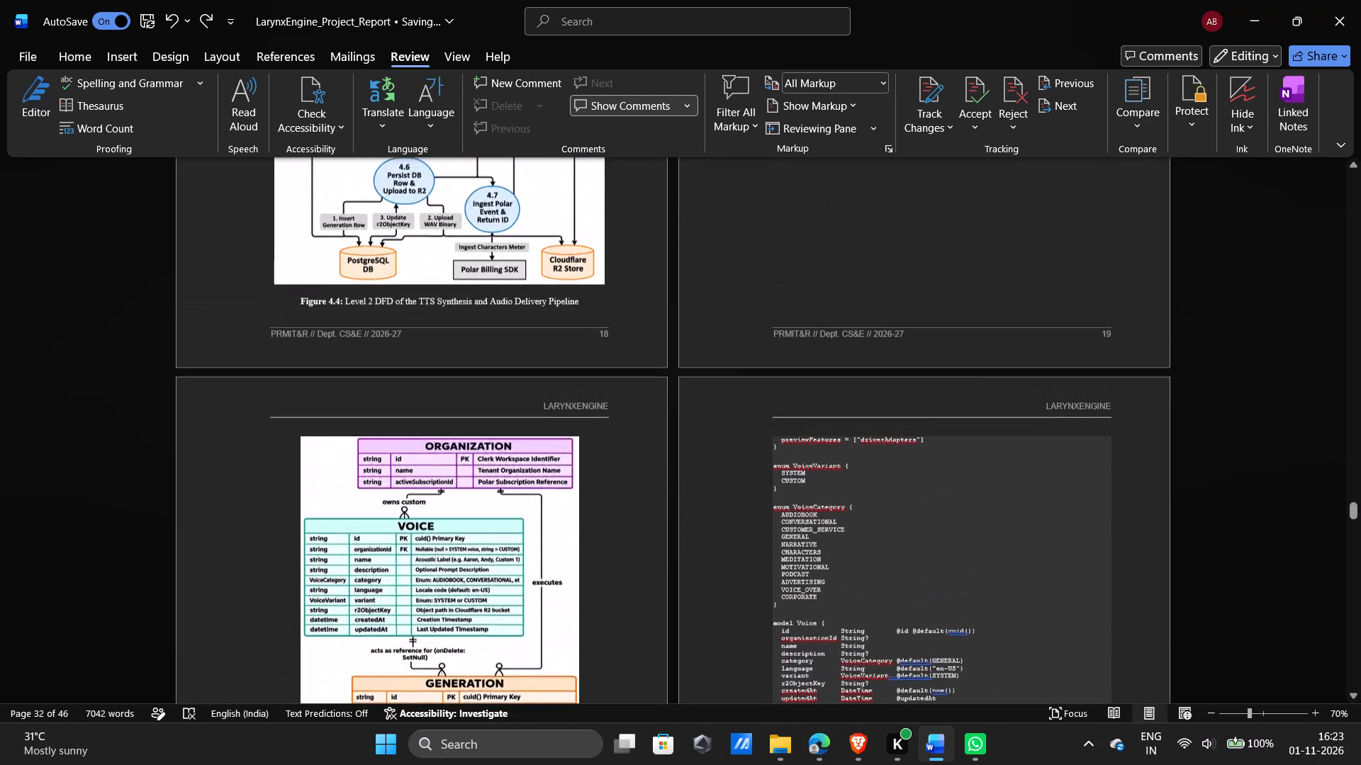
pyautogui.scroll(3, 841, 261)
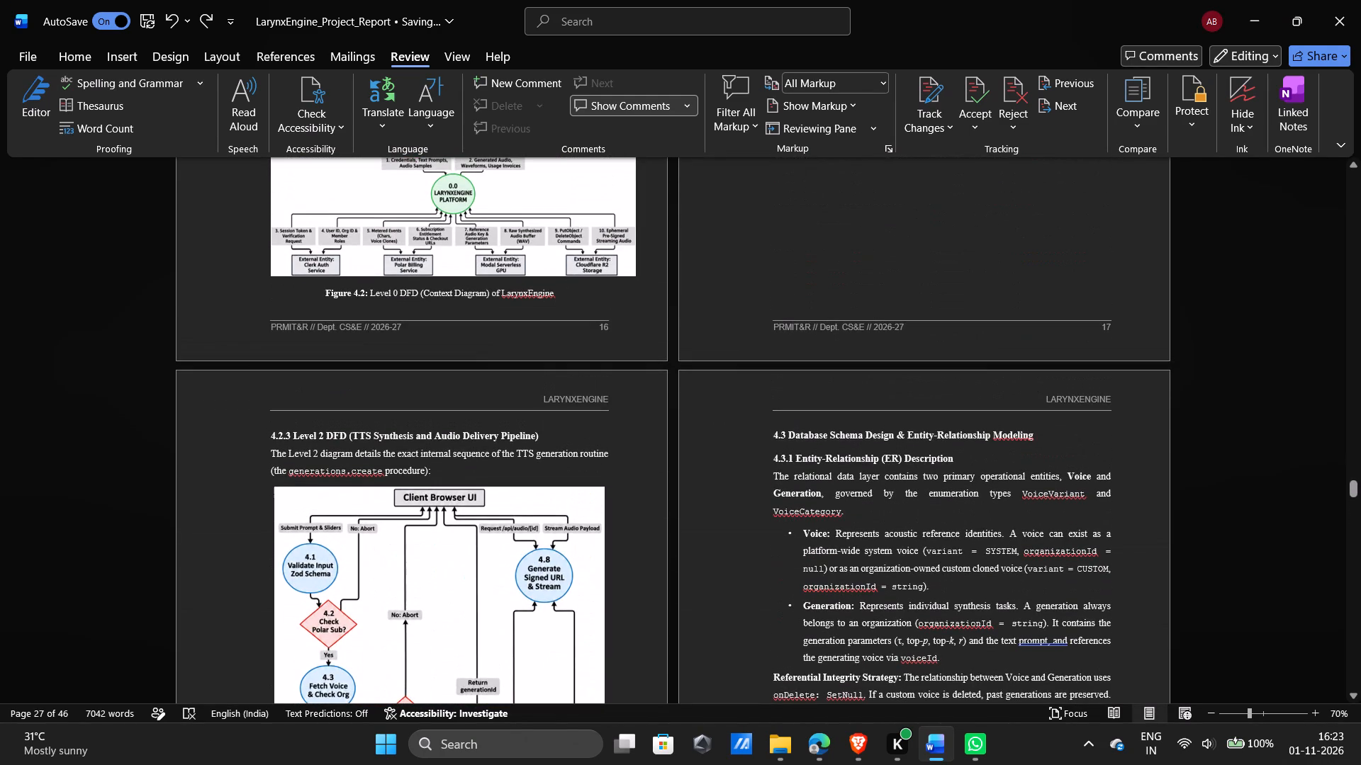
pyautogui.scroll(-2, 841, 261)
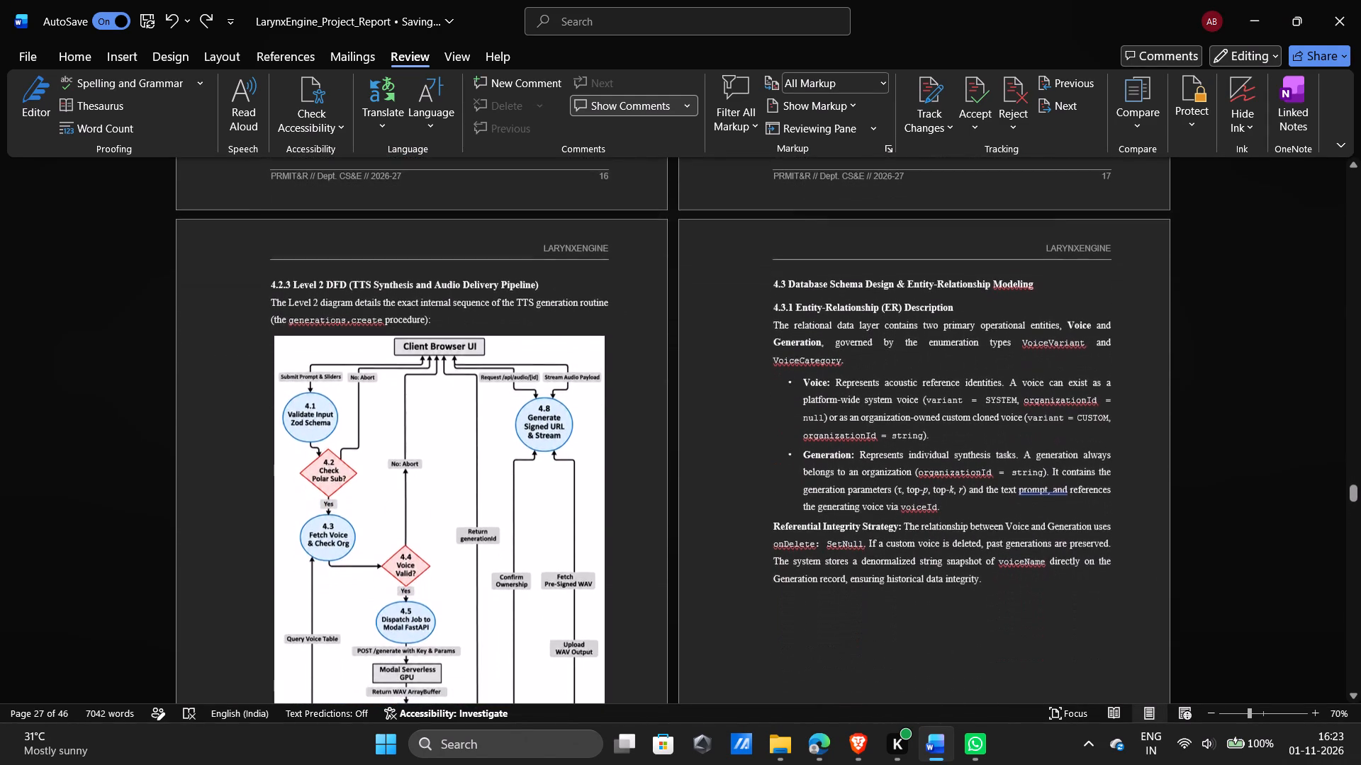
pyautogui.scroll(-4, 841, 261)
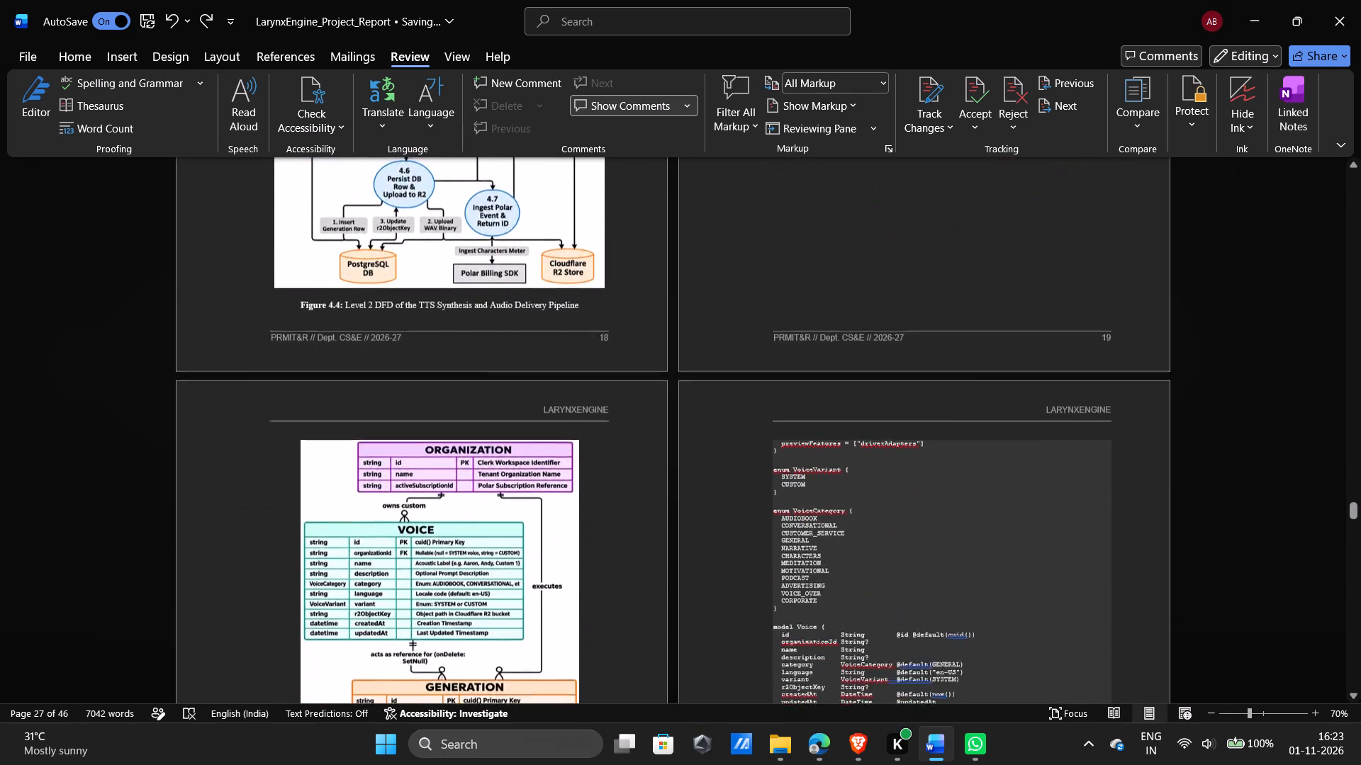
pyautogui.scroll(-3, 841, 261)
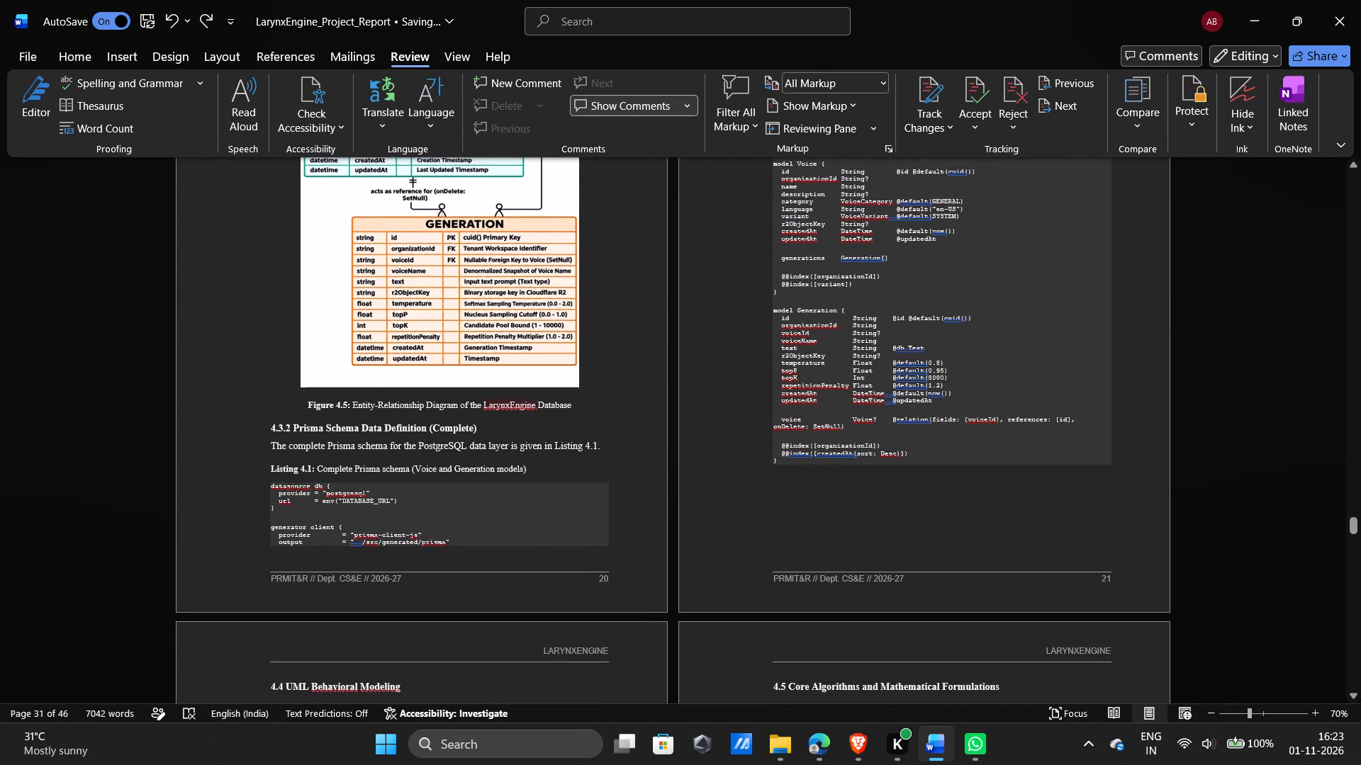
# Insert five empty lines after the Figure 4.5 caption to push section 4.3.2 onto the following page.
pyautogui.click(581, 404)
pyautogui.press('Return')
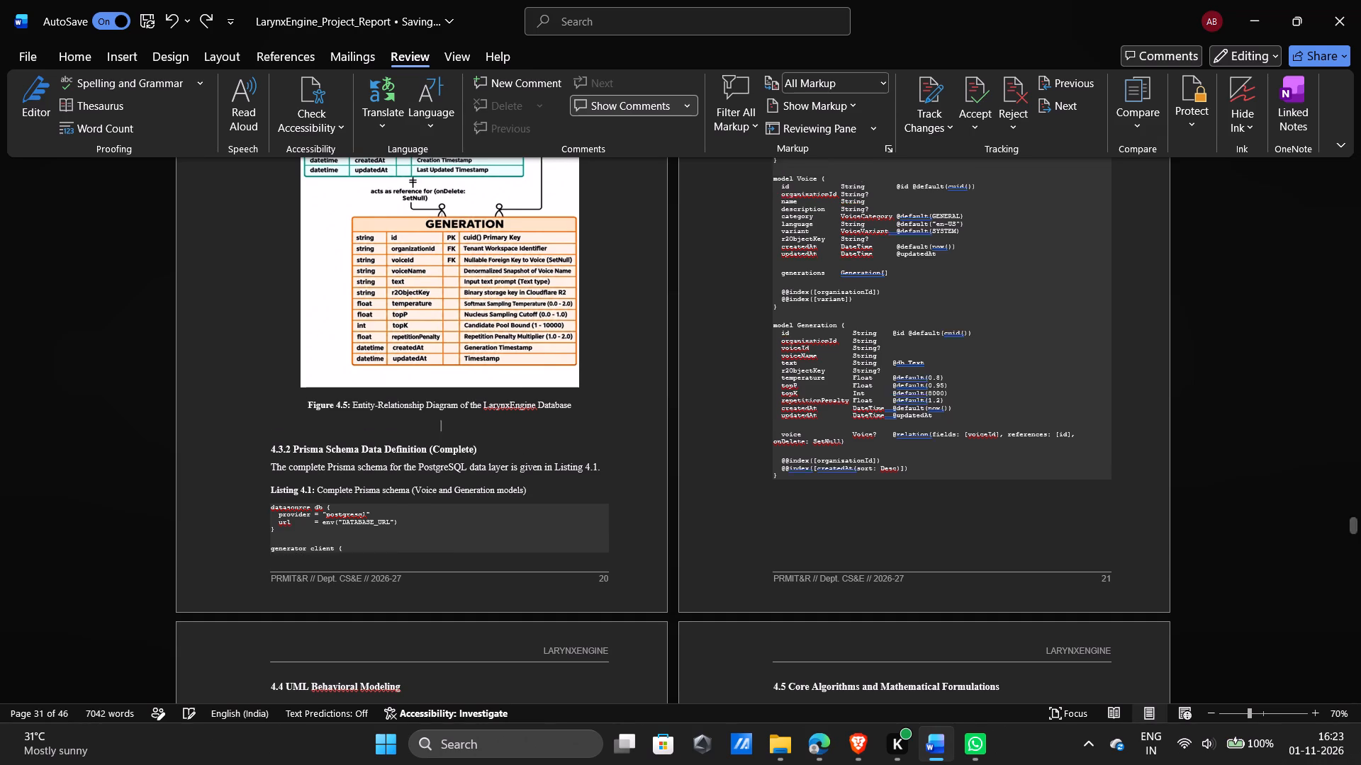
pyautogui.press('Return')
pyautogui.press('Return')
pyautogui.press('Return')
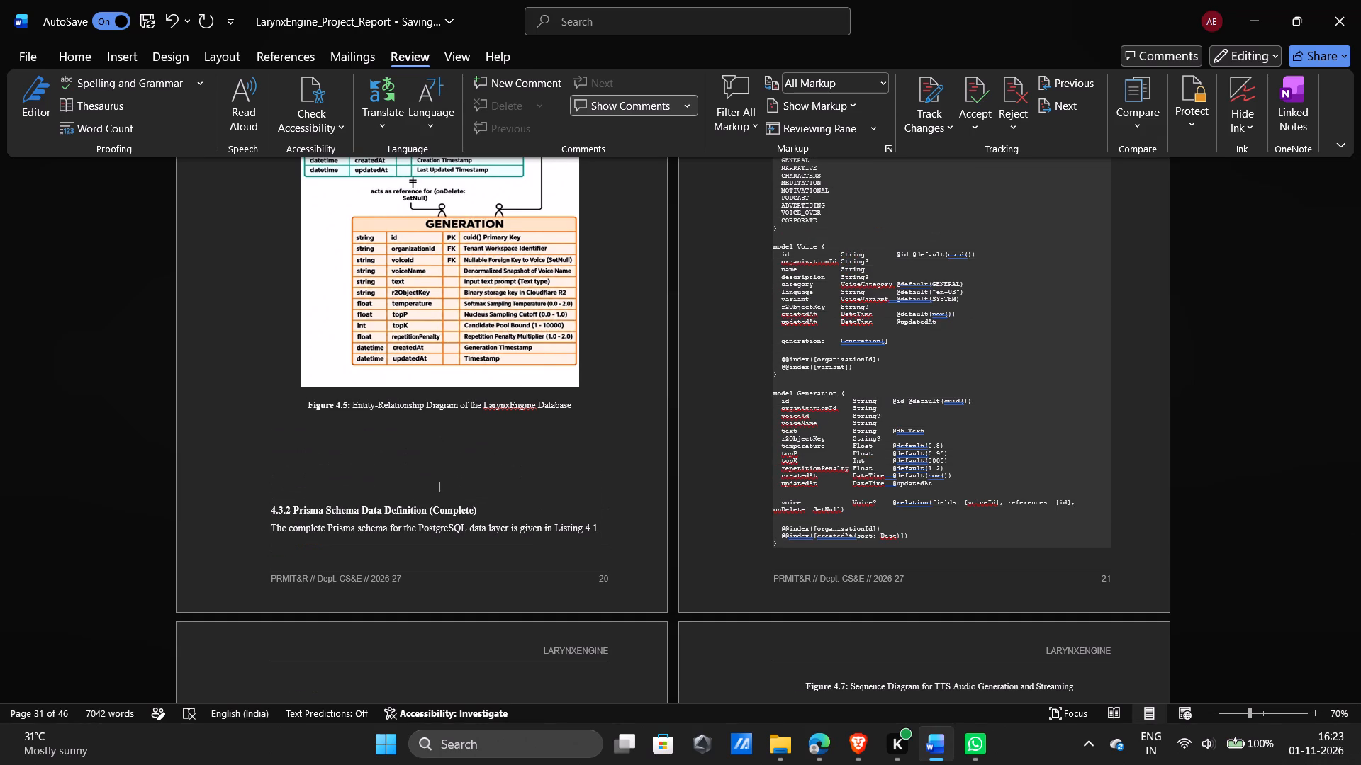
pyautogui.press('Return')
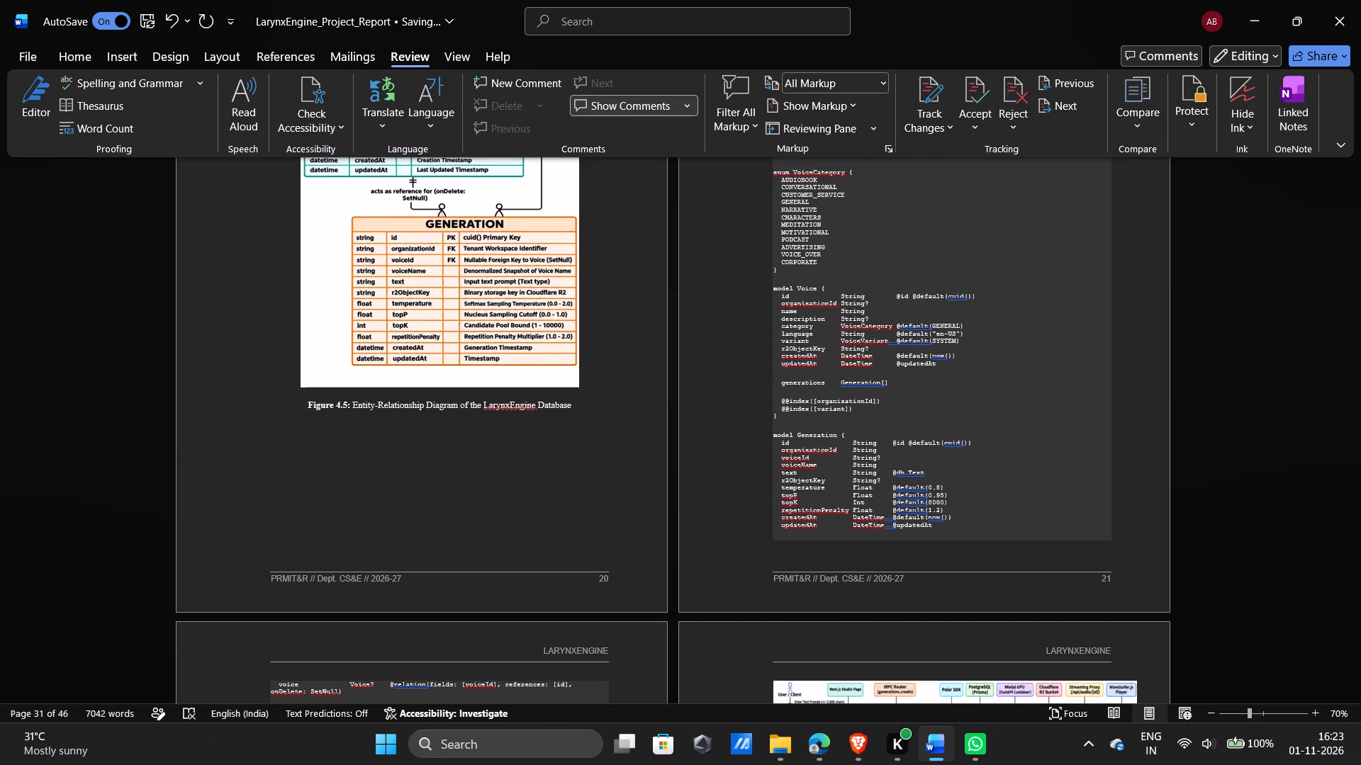
# Examine the pages from Figure 4.5 to section 4.5, checking how Listing 4.1 and the sequence diagrams flow across pages.
pyautogui.scroll(2, 581, 404)
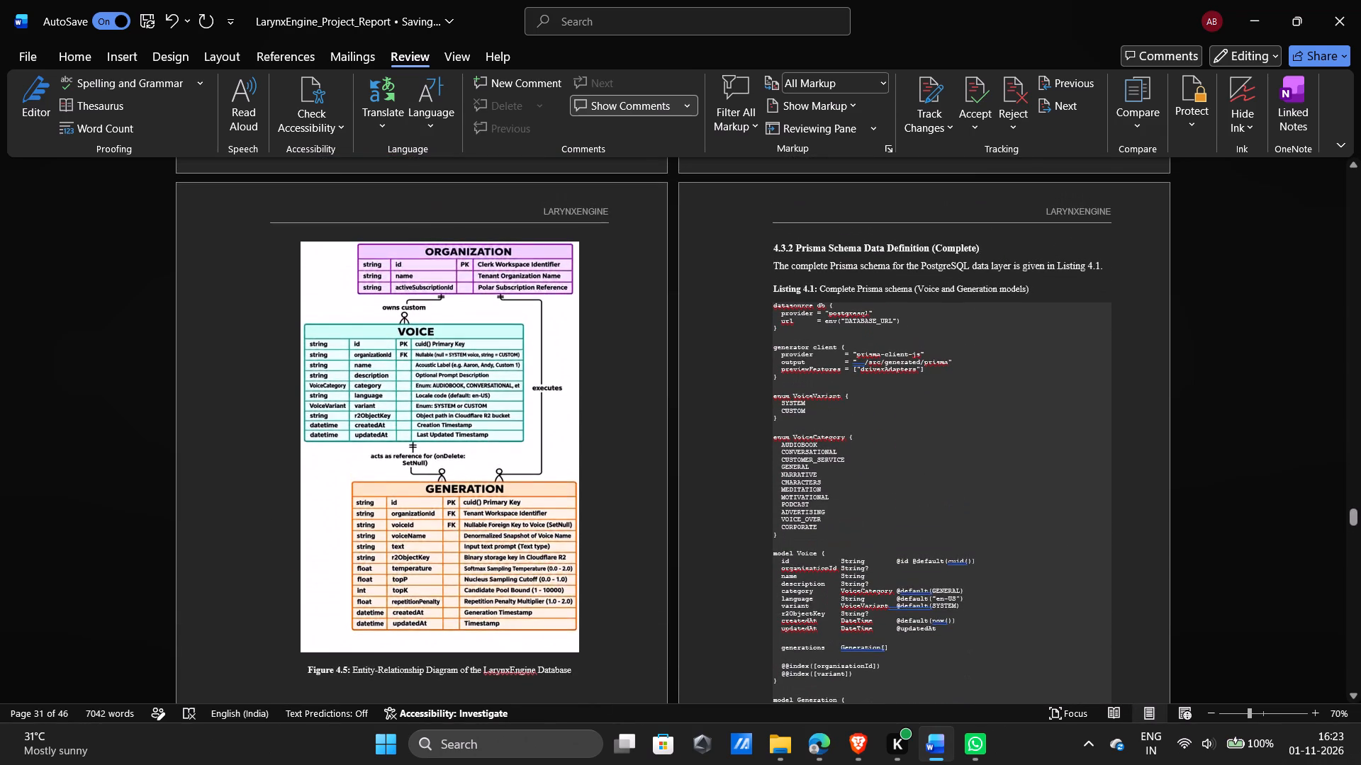
pyautogui.scroll(-2, 581, 404)
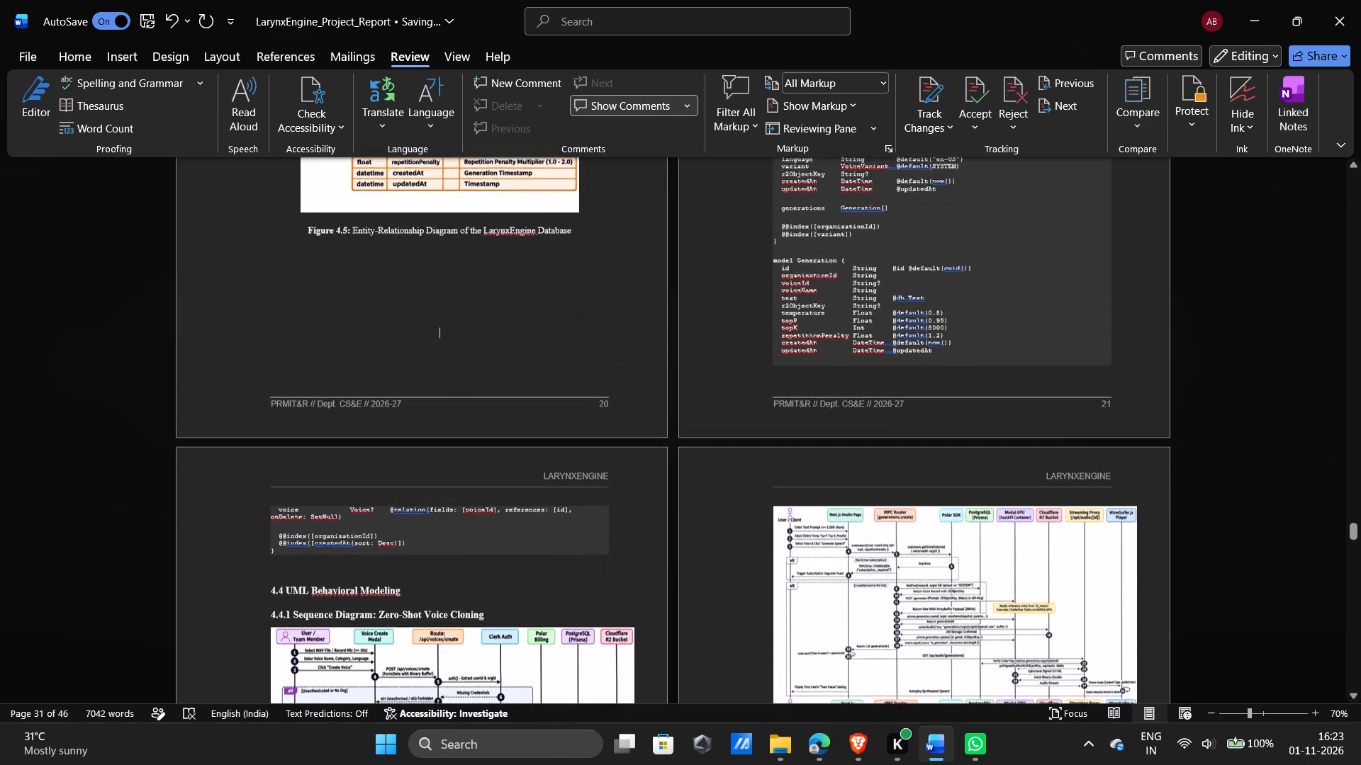
pyautogui.scroll(-1, 581, 404)
pyautogui.scroll(1, 581, 404)
pyautogui.hscroll(1, 581, 404)
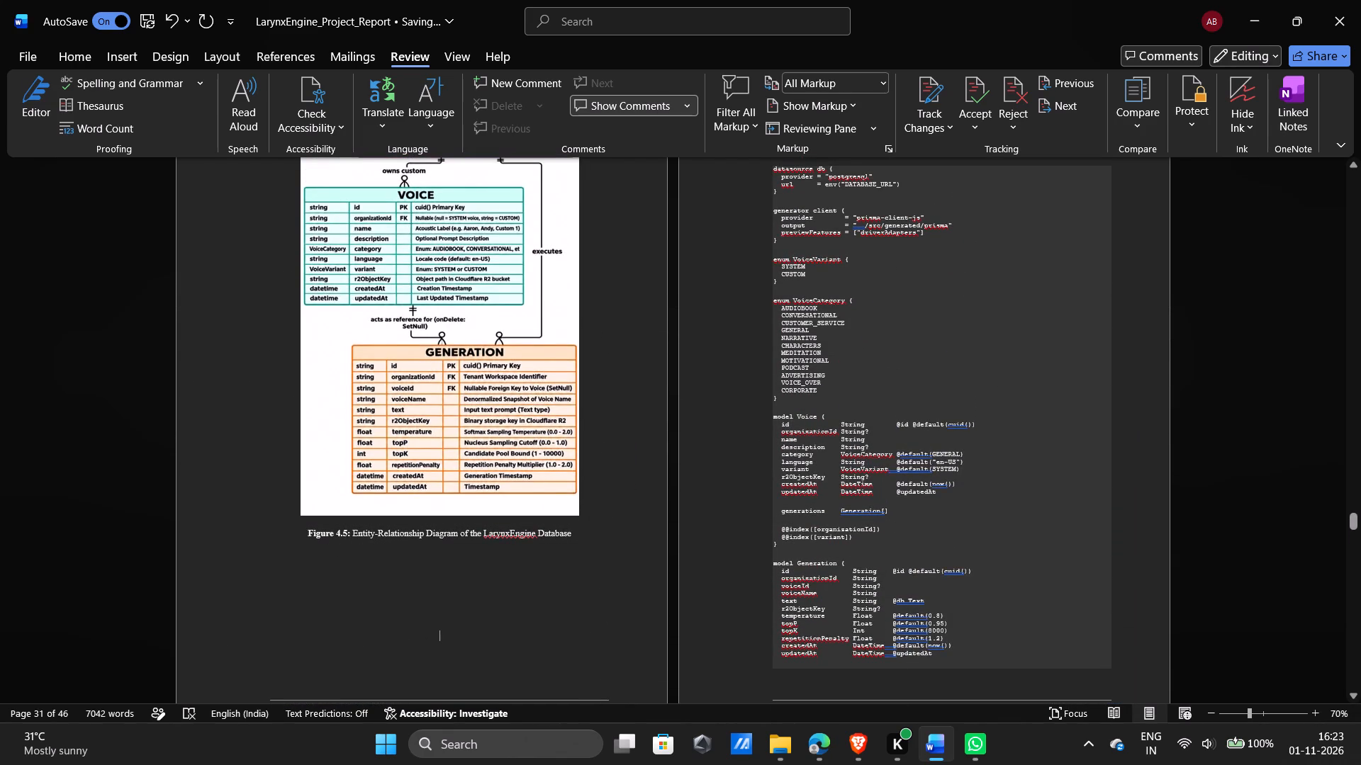
pyautogui.scroll(1, 968, 305)
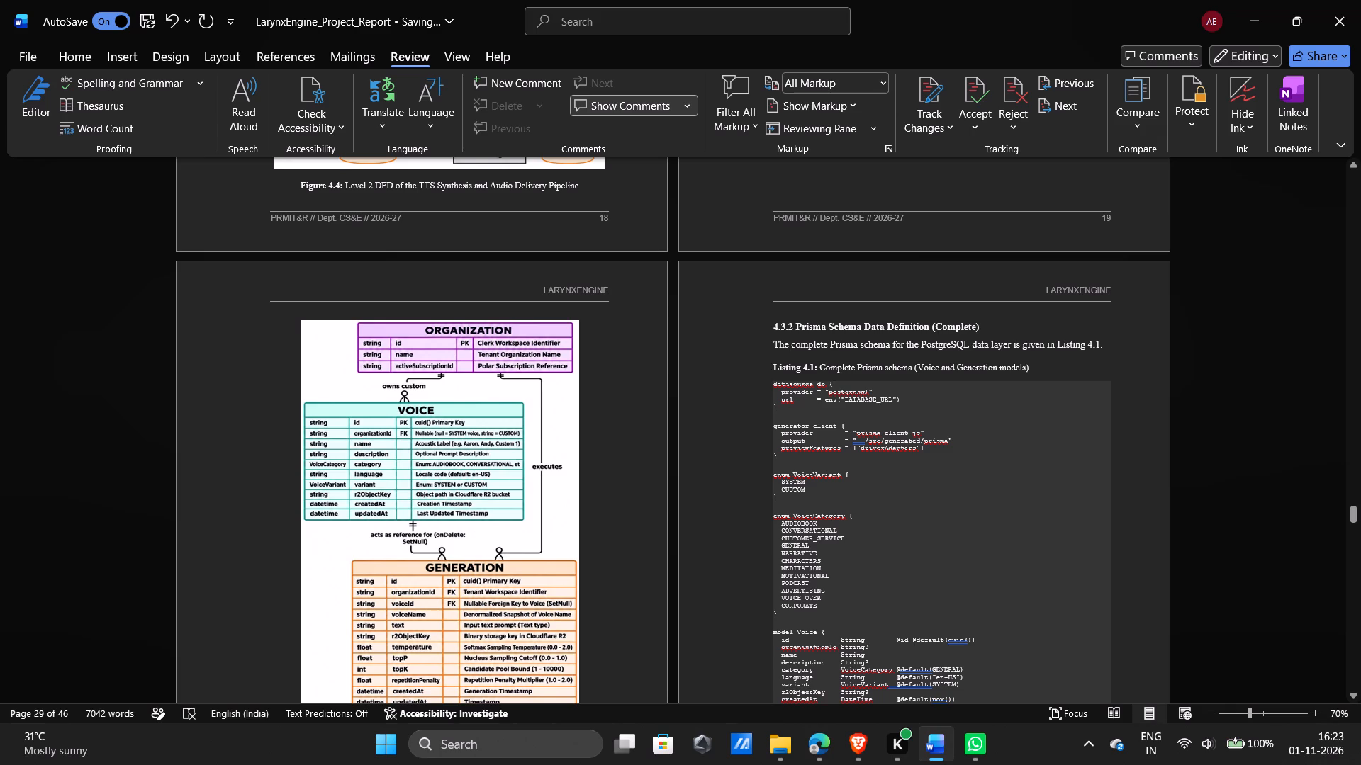
pyautogui.scroll(-4, 851, 363)
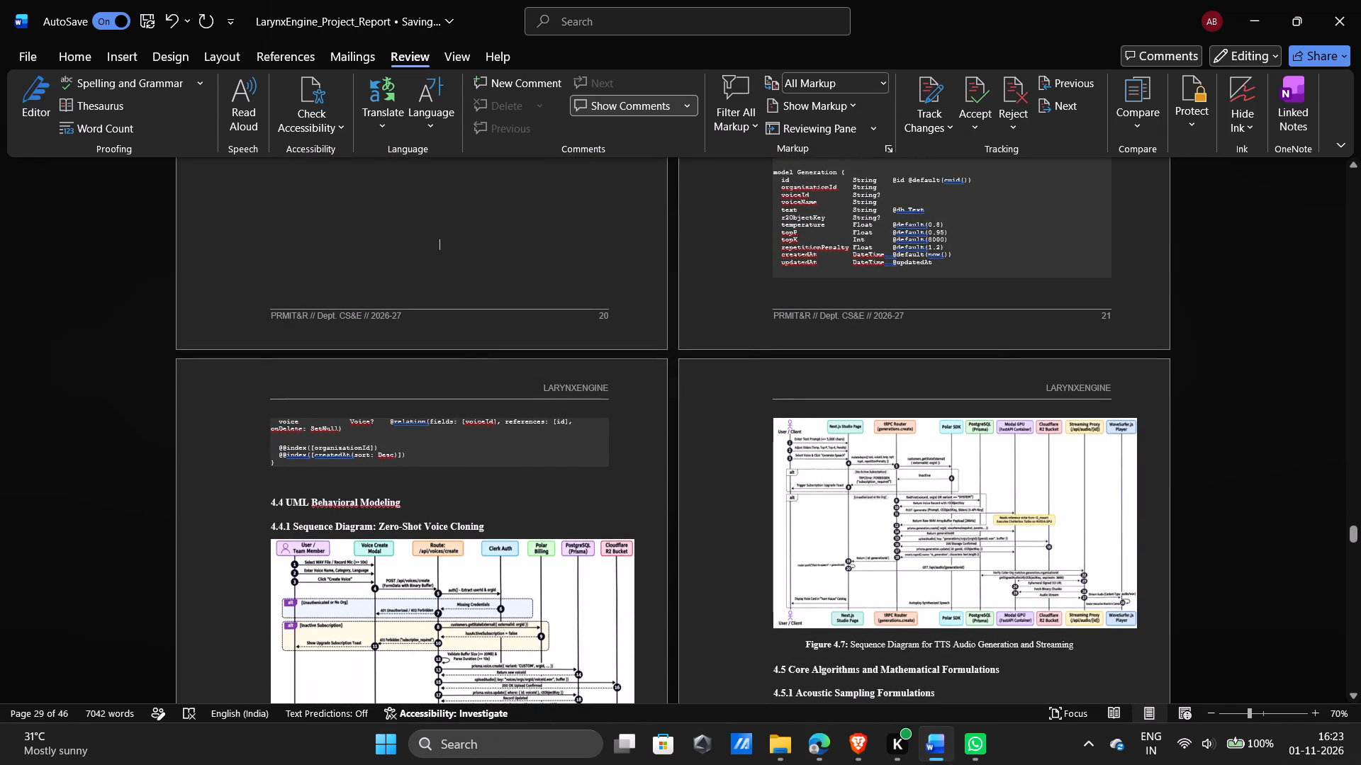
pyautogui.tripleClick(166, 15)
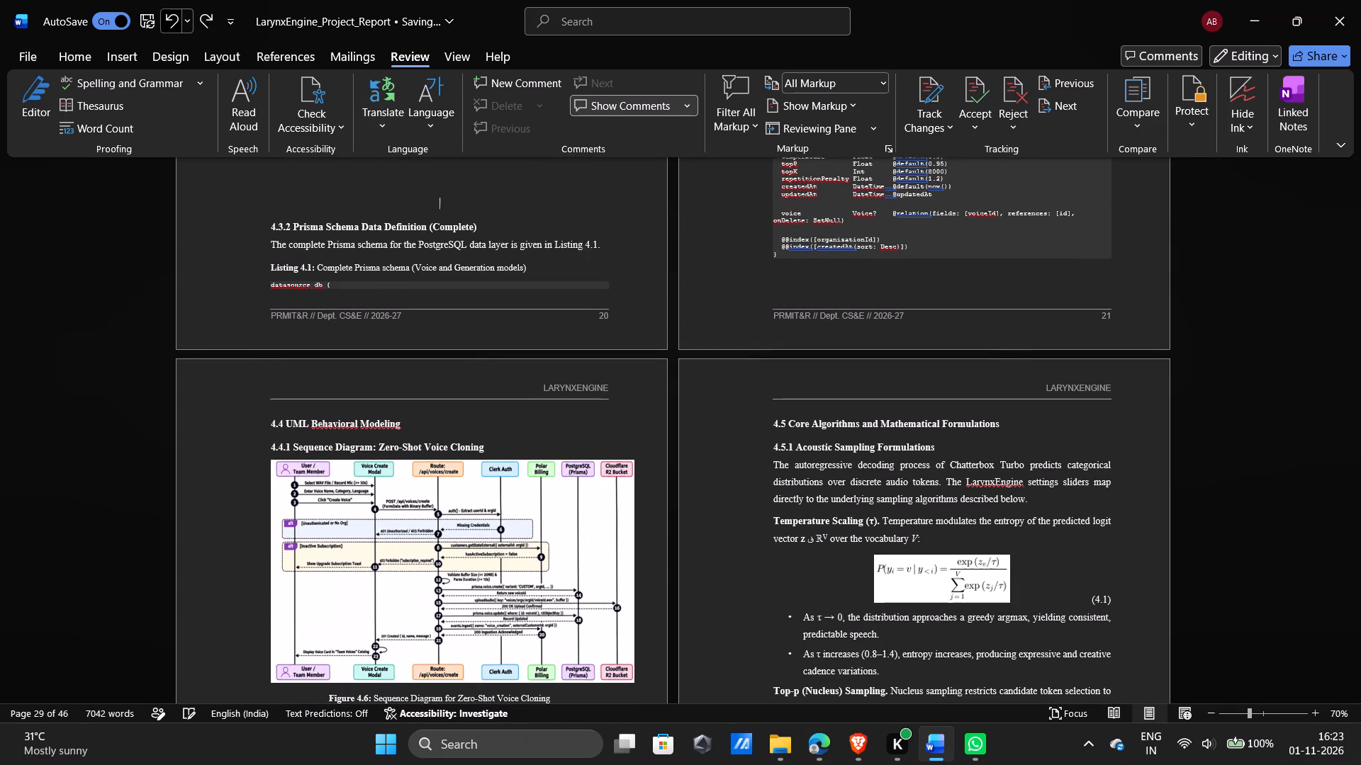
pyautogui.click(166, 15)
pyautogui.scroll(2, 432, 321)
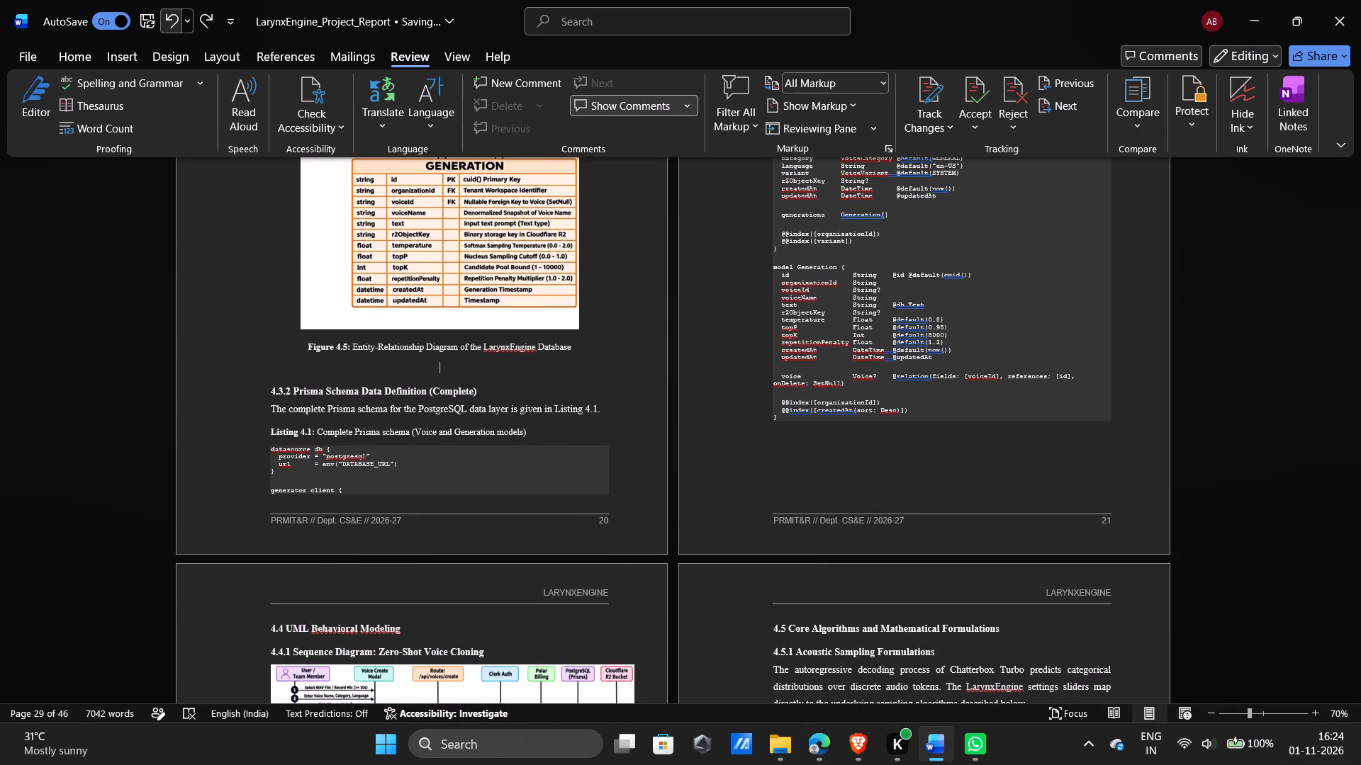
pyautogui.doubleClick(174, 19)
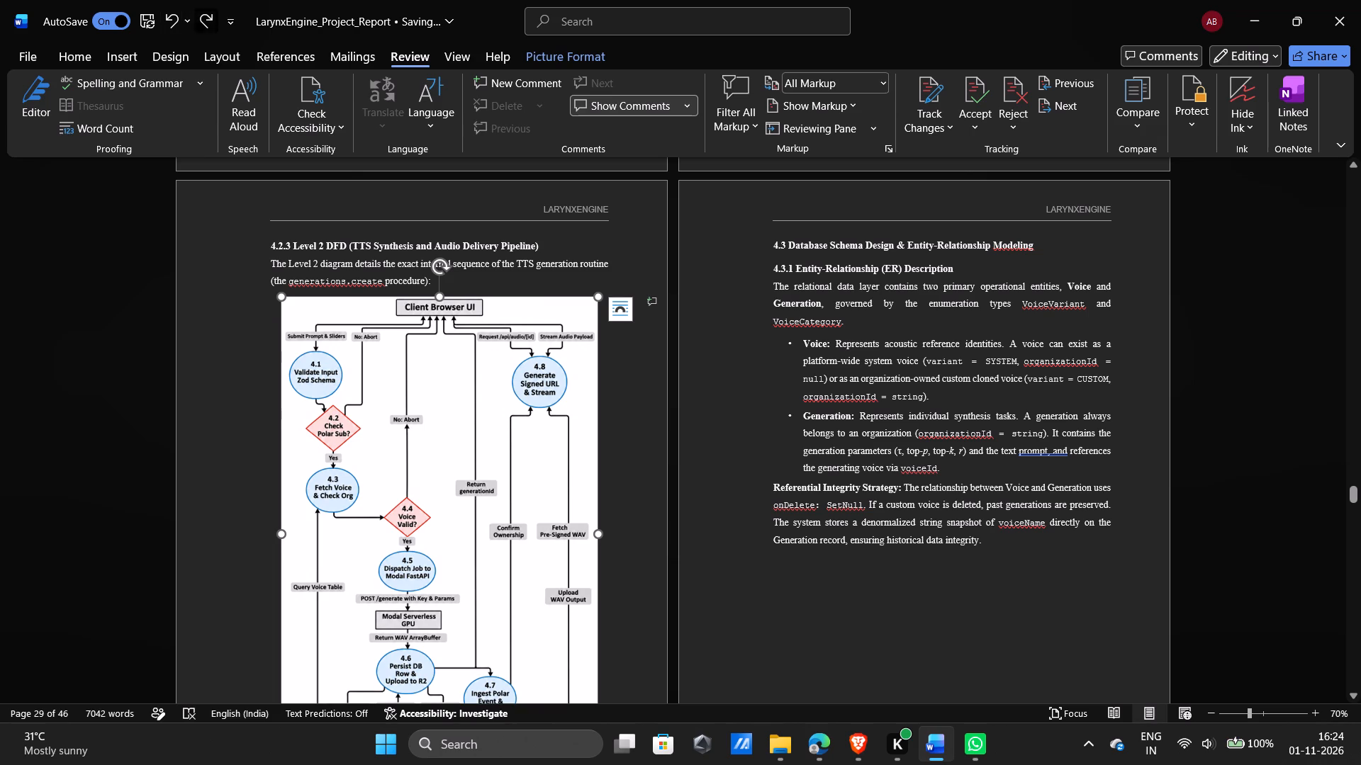
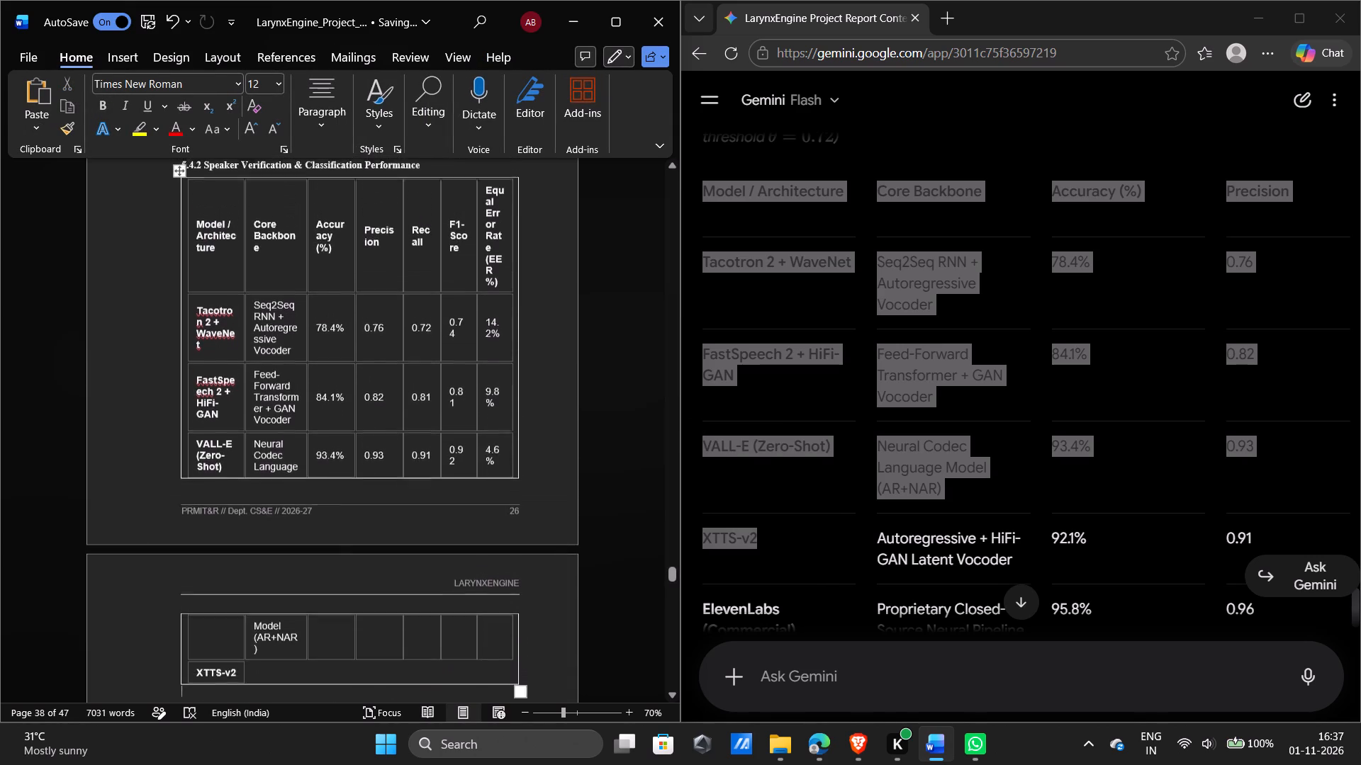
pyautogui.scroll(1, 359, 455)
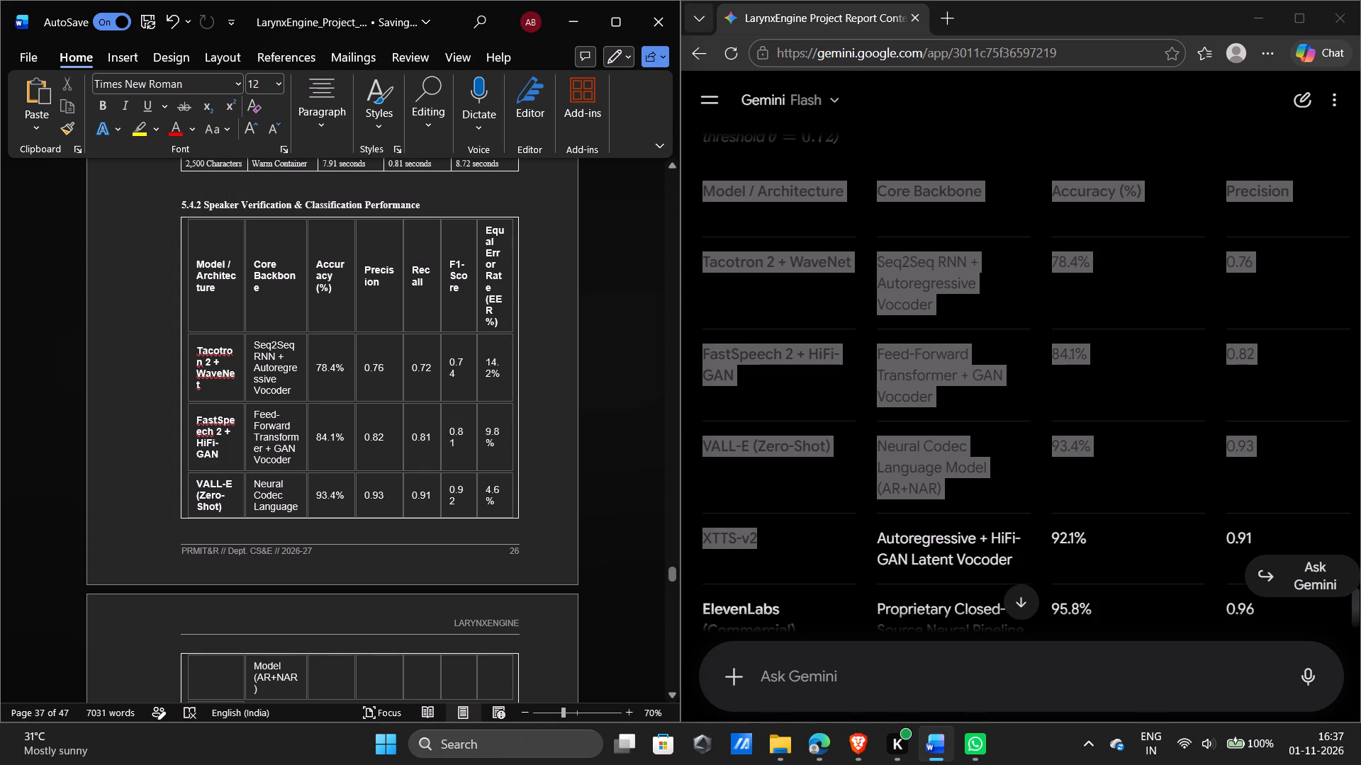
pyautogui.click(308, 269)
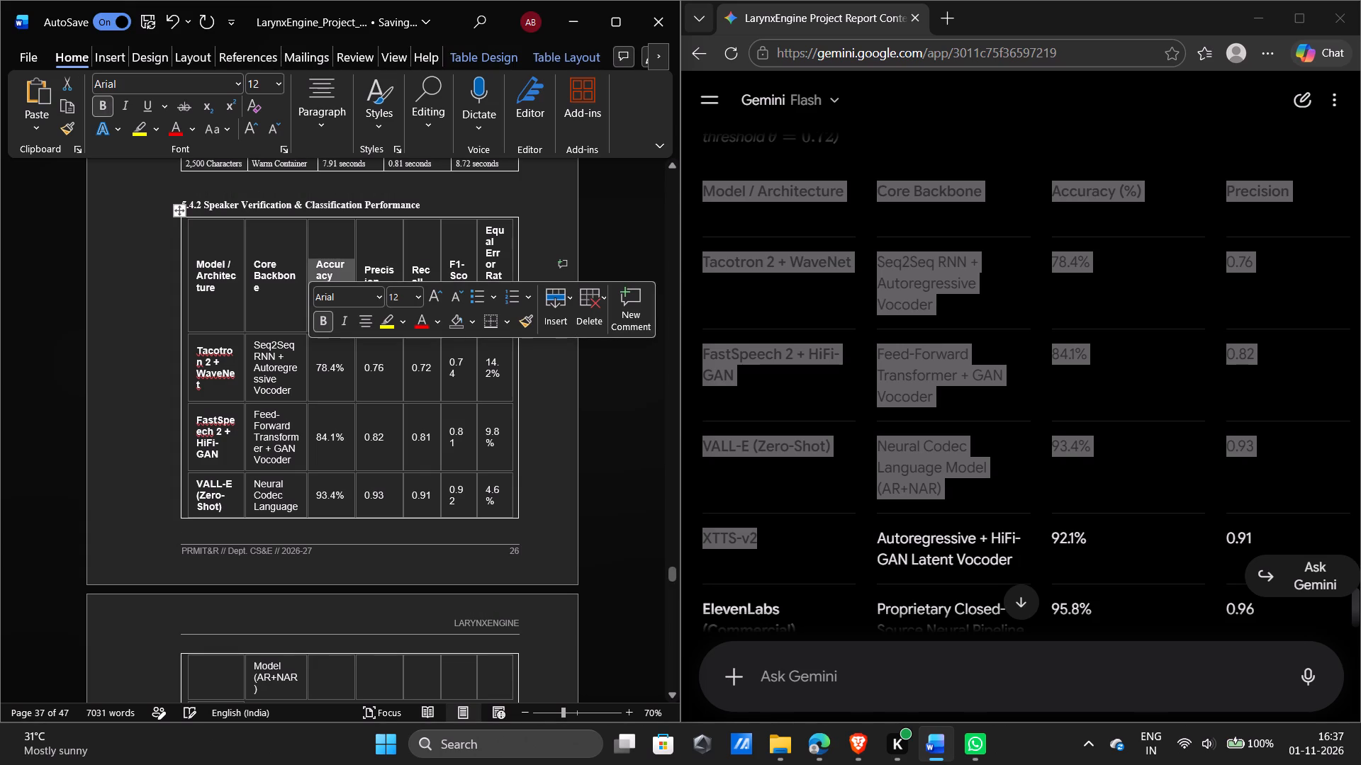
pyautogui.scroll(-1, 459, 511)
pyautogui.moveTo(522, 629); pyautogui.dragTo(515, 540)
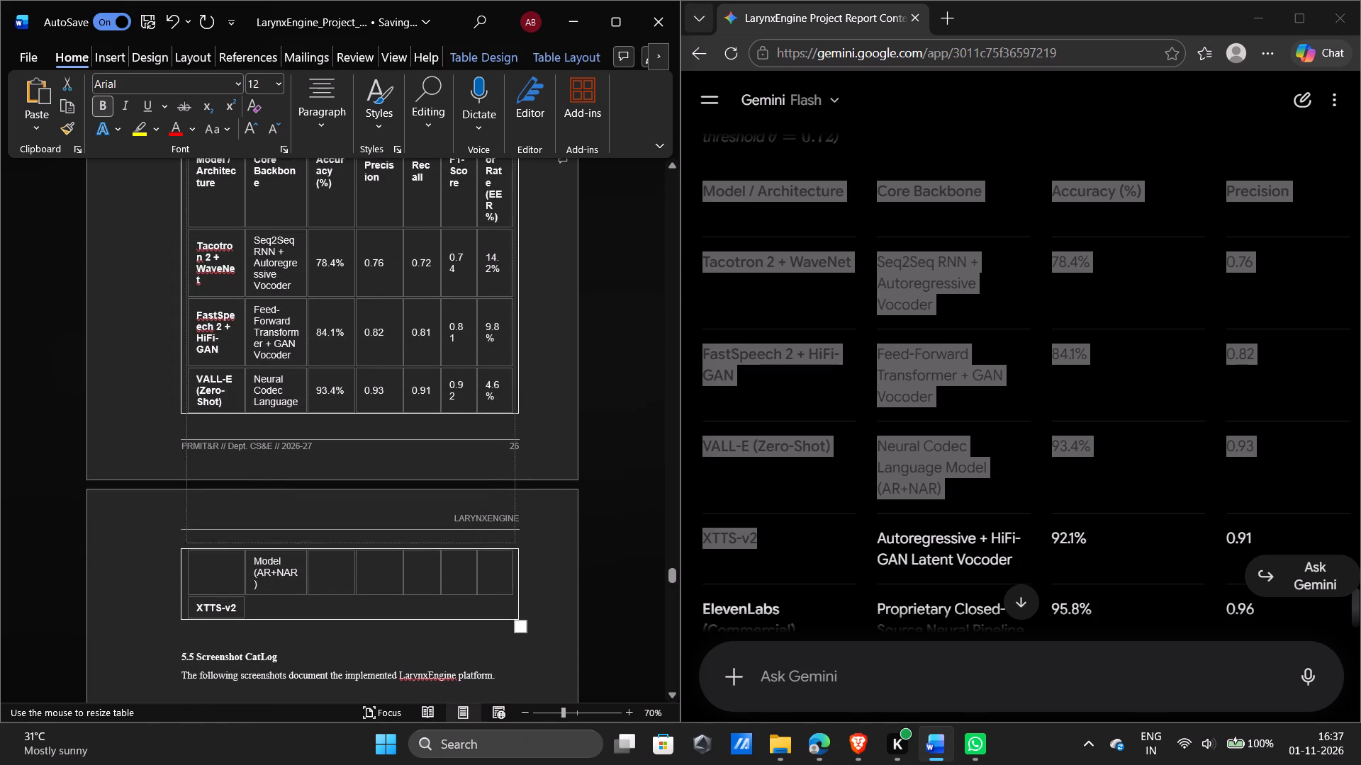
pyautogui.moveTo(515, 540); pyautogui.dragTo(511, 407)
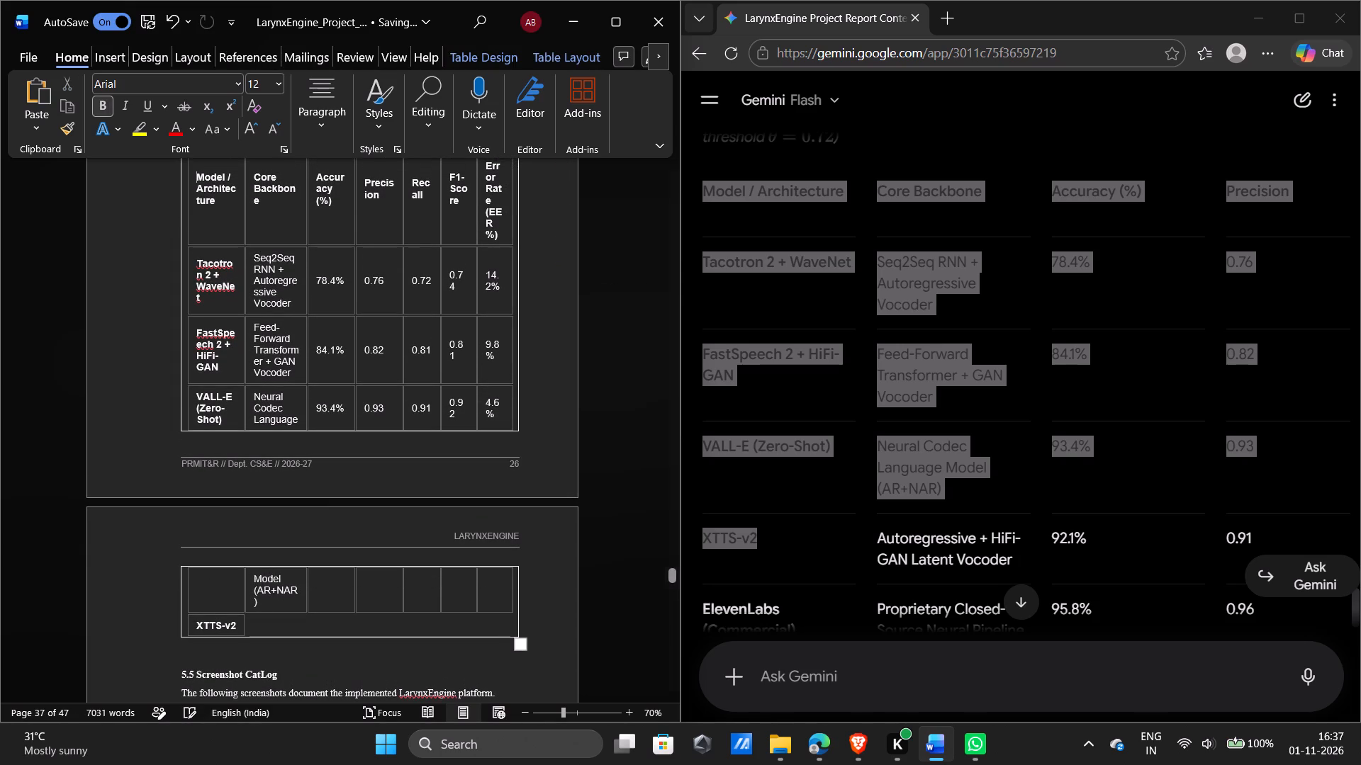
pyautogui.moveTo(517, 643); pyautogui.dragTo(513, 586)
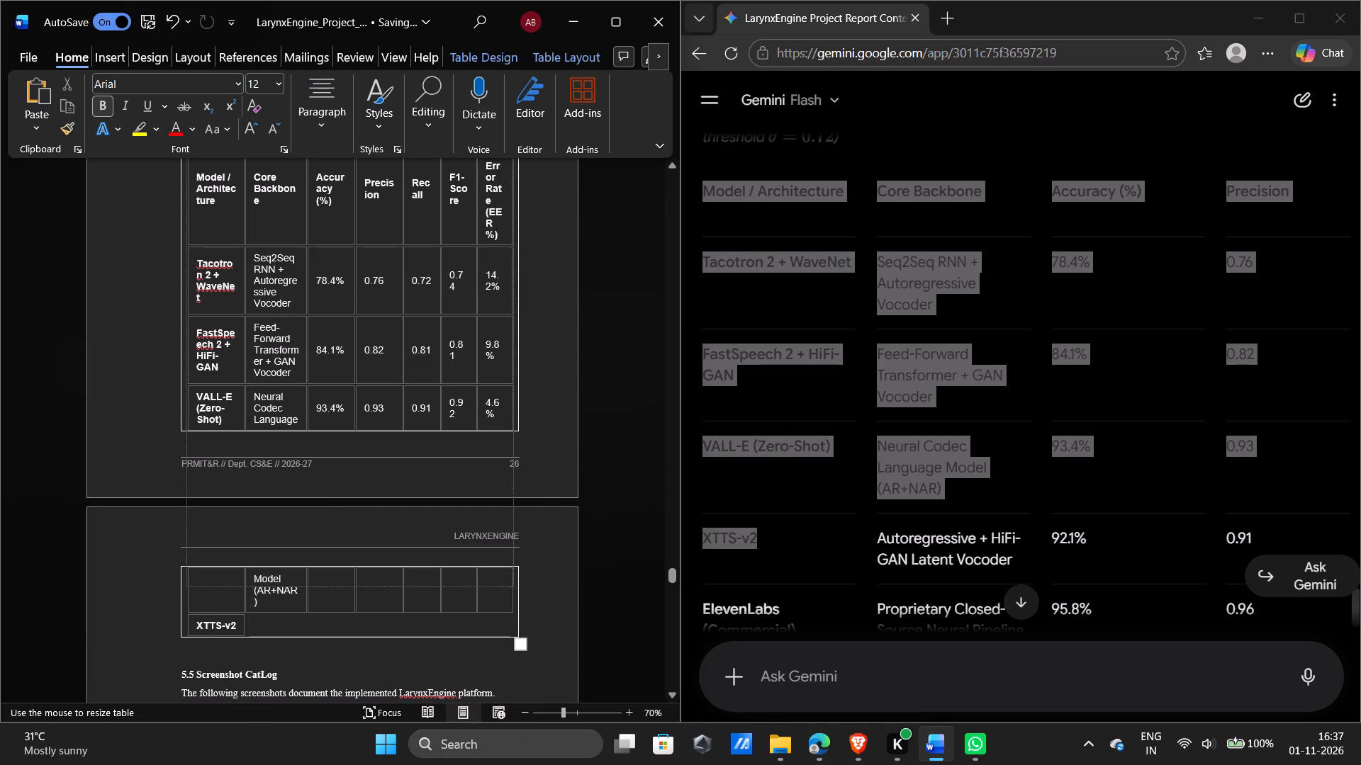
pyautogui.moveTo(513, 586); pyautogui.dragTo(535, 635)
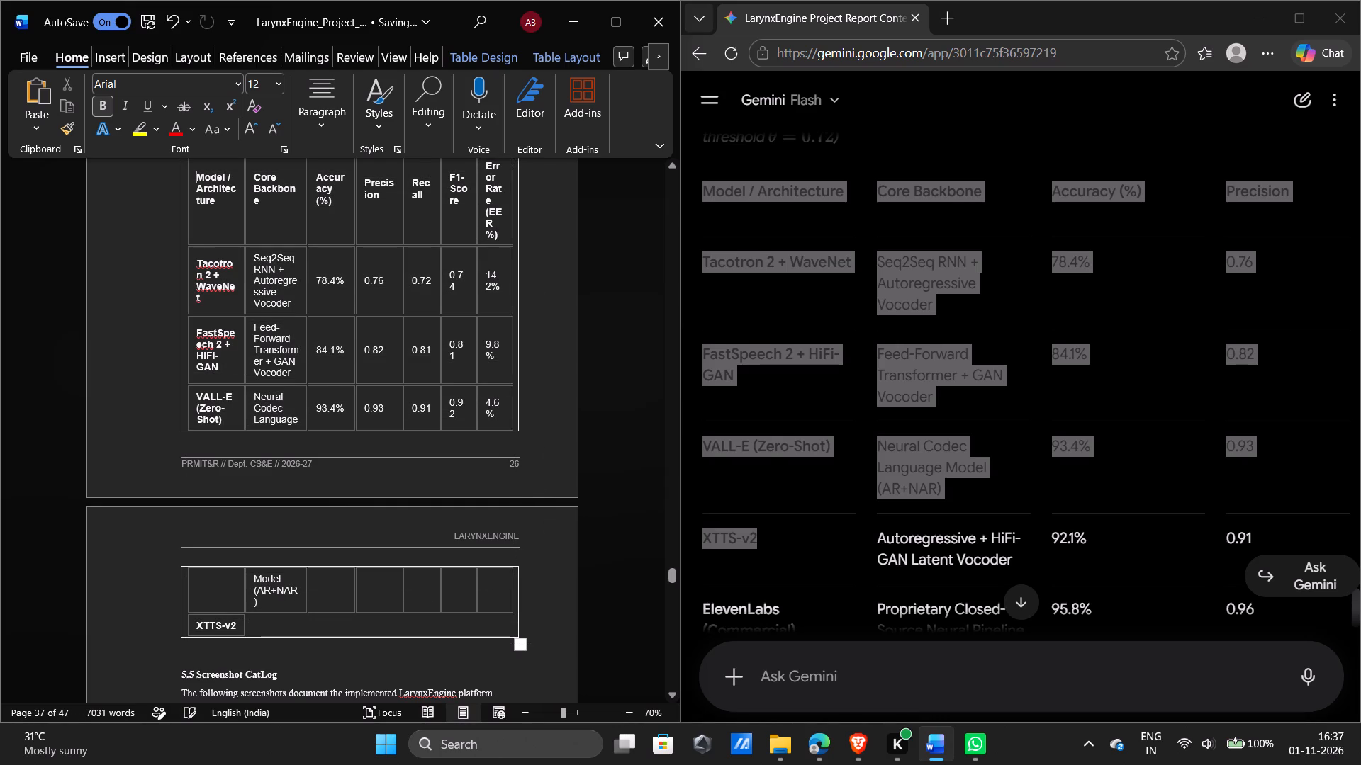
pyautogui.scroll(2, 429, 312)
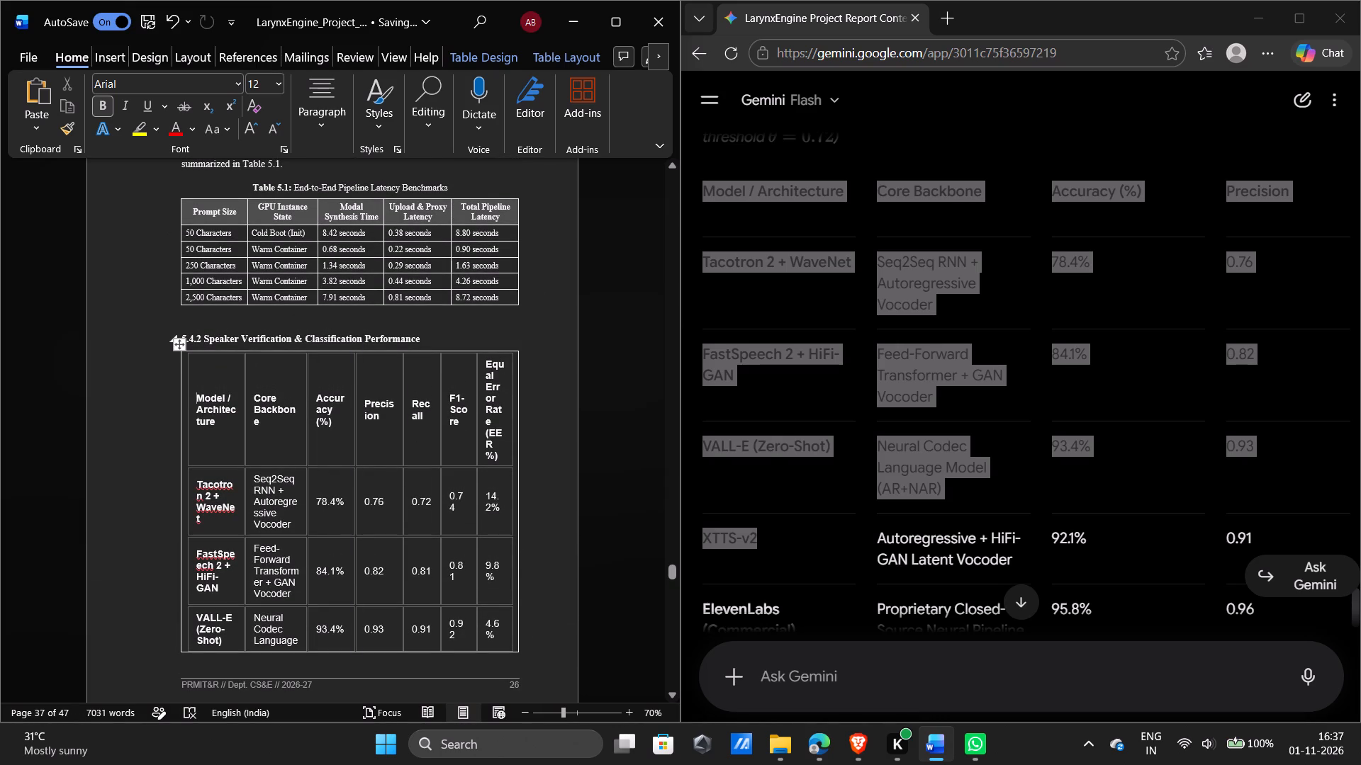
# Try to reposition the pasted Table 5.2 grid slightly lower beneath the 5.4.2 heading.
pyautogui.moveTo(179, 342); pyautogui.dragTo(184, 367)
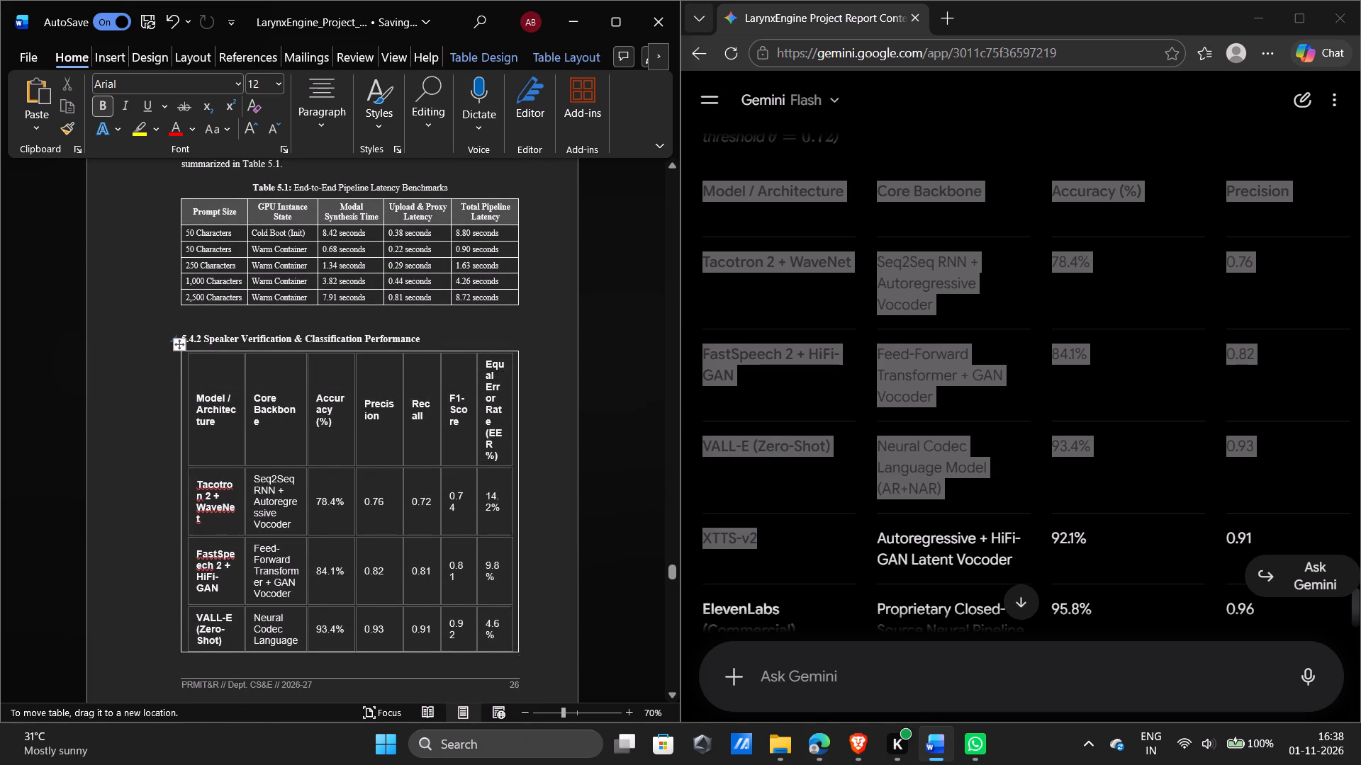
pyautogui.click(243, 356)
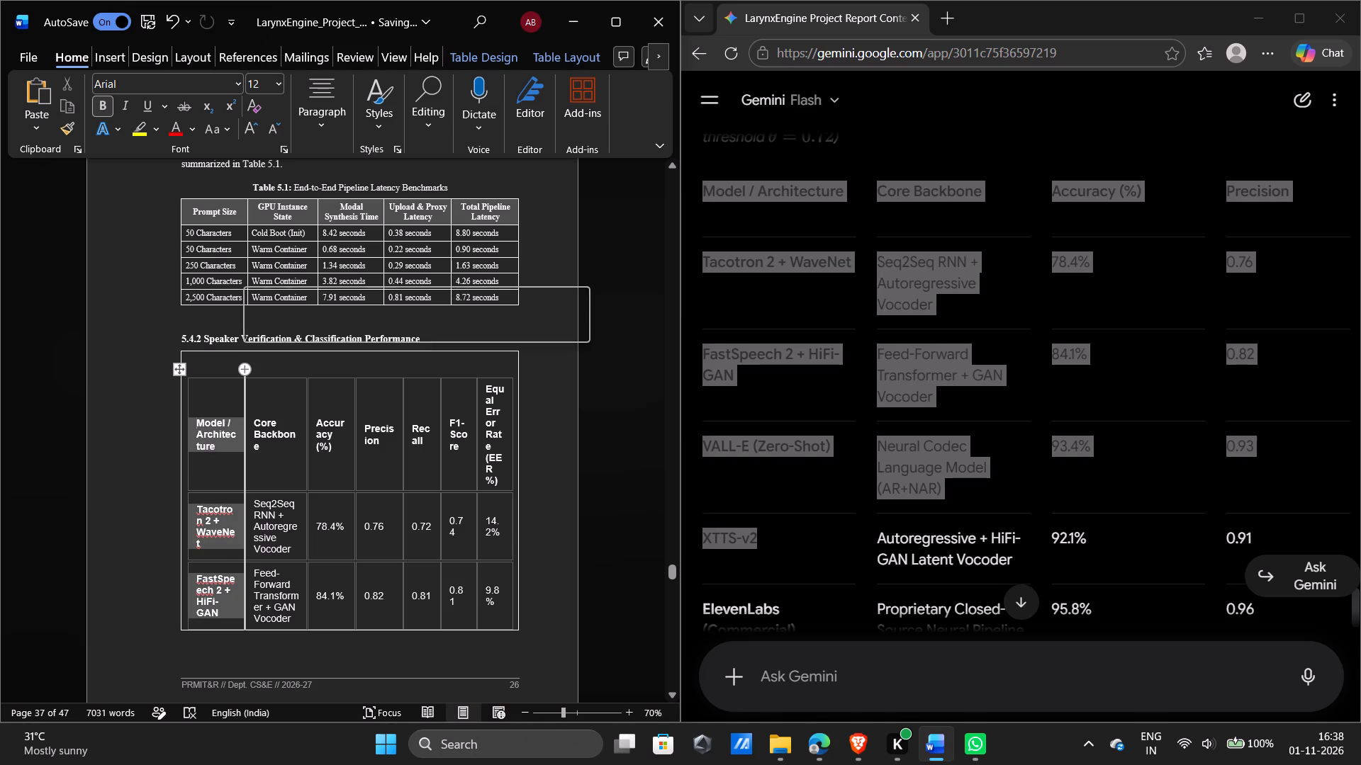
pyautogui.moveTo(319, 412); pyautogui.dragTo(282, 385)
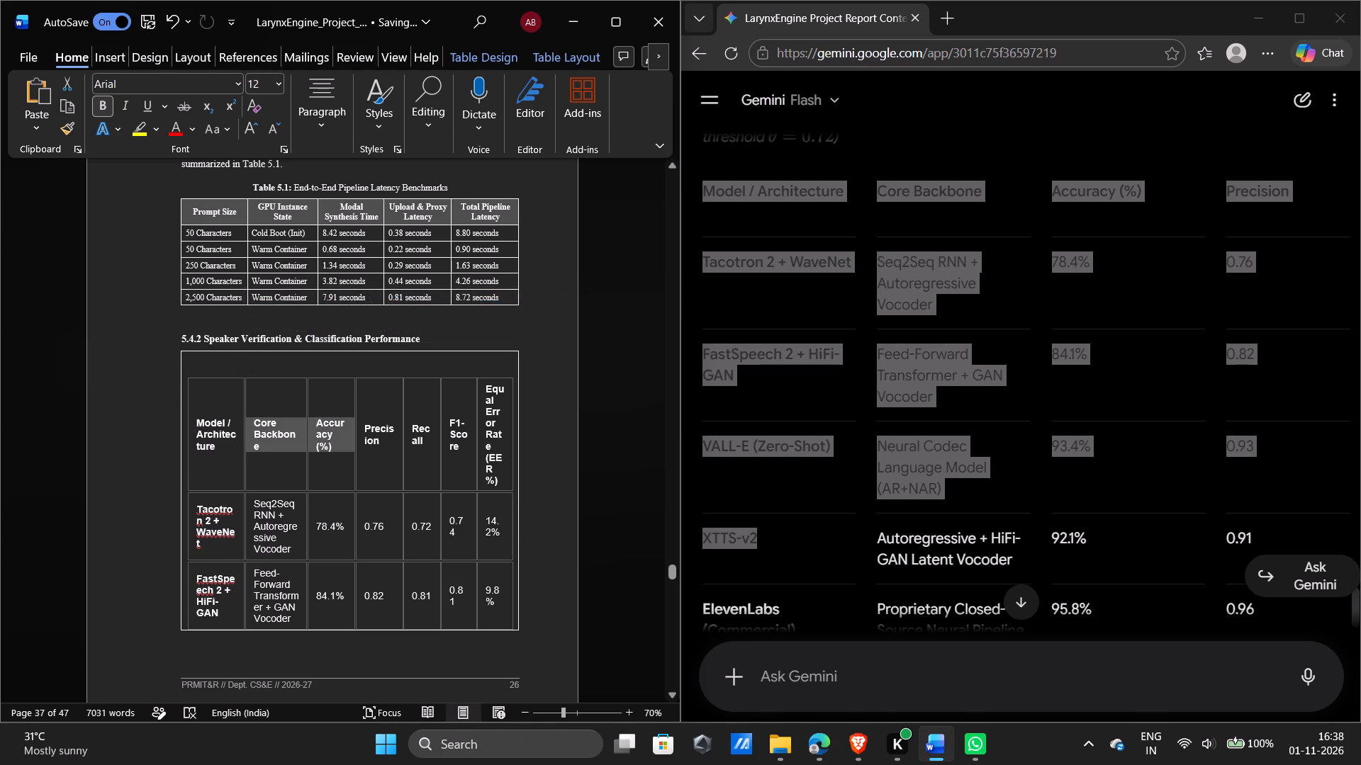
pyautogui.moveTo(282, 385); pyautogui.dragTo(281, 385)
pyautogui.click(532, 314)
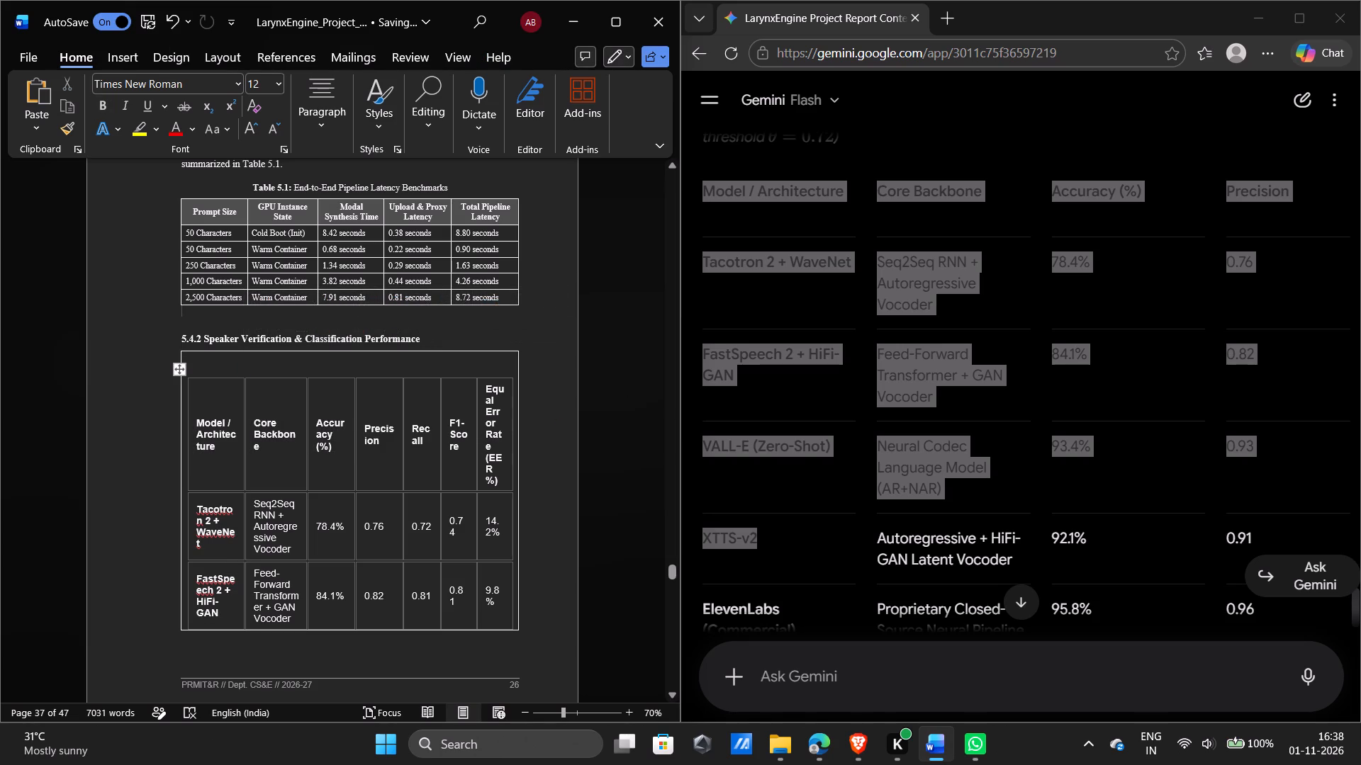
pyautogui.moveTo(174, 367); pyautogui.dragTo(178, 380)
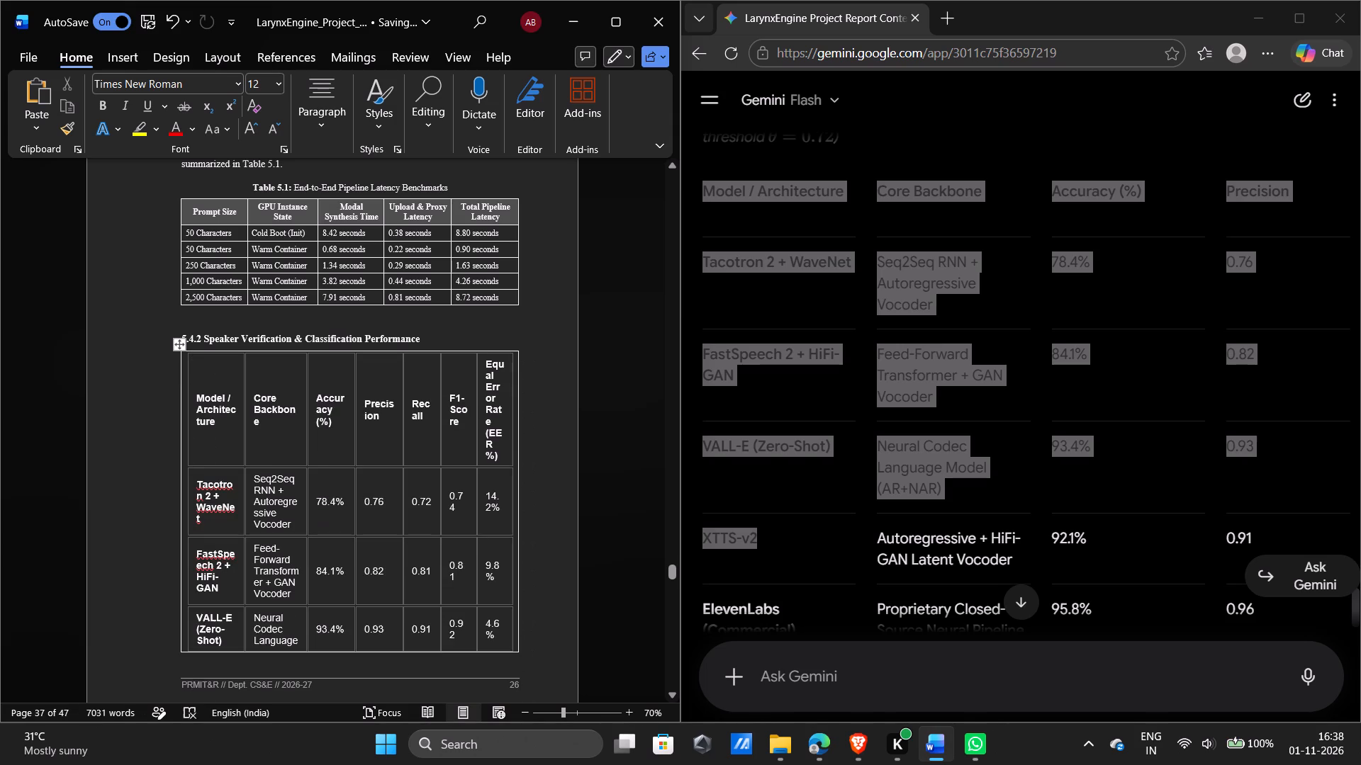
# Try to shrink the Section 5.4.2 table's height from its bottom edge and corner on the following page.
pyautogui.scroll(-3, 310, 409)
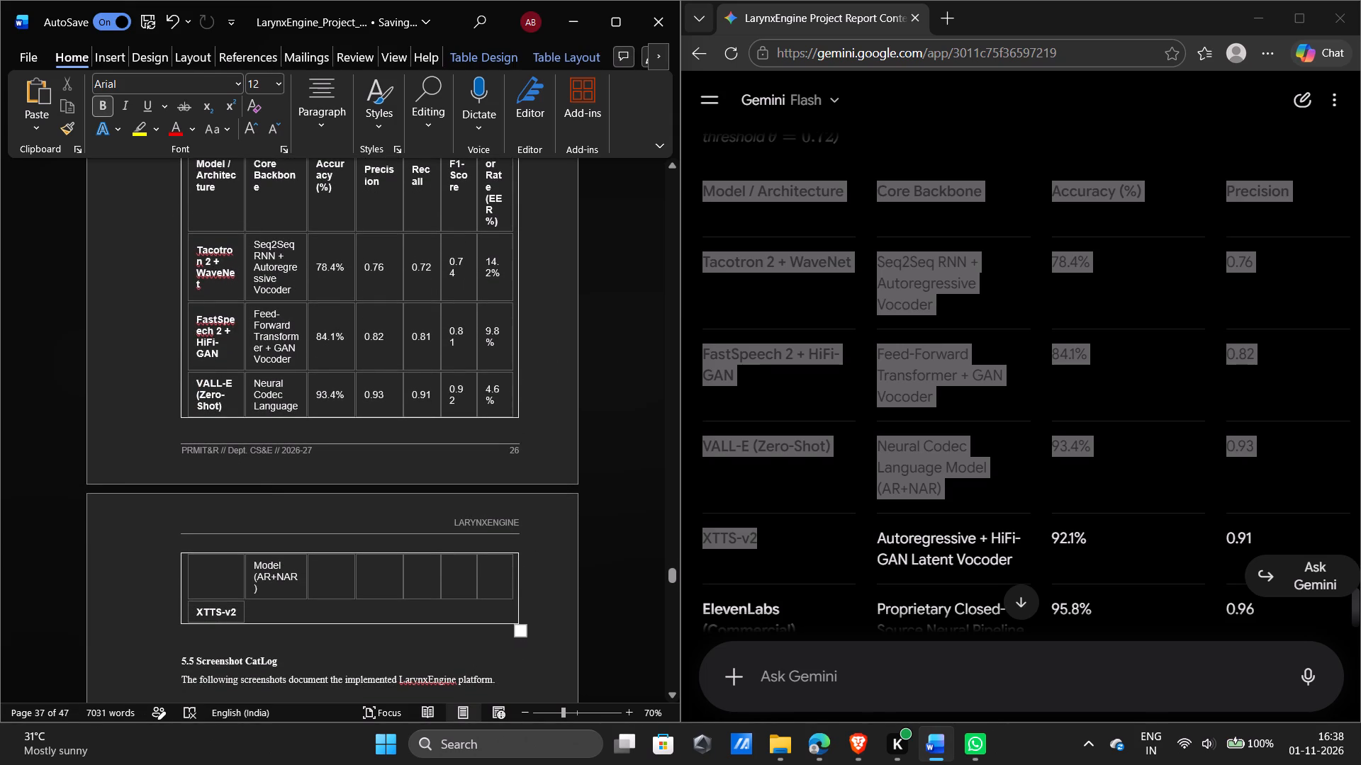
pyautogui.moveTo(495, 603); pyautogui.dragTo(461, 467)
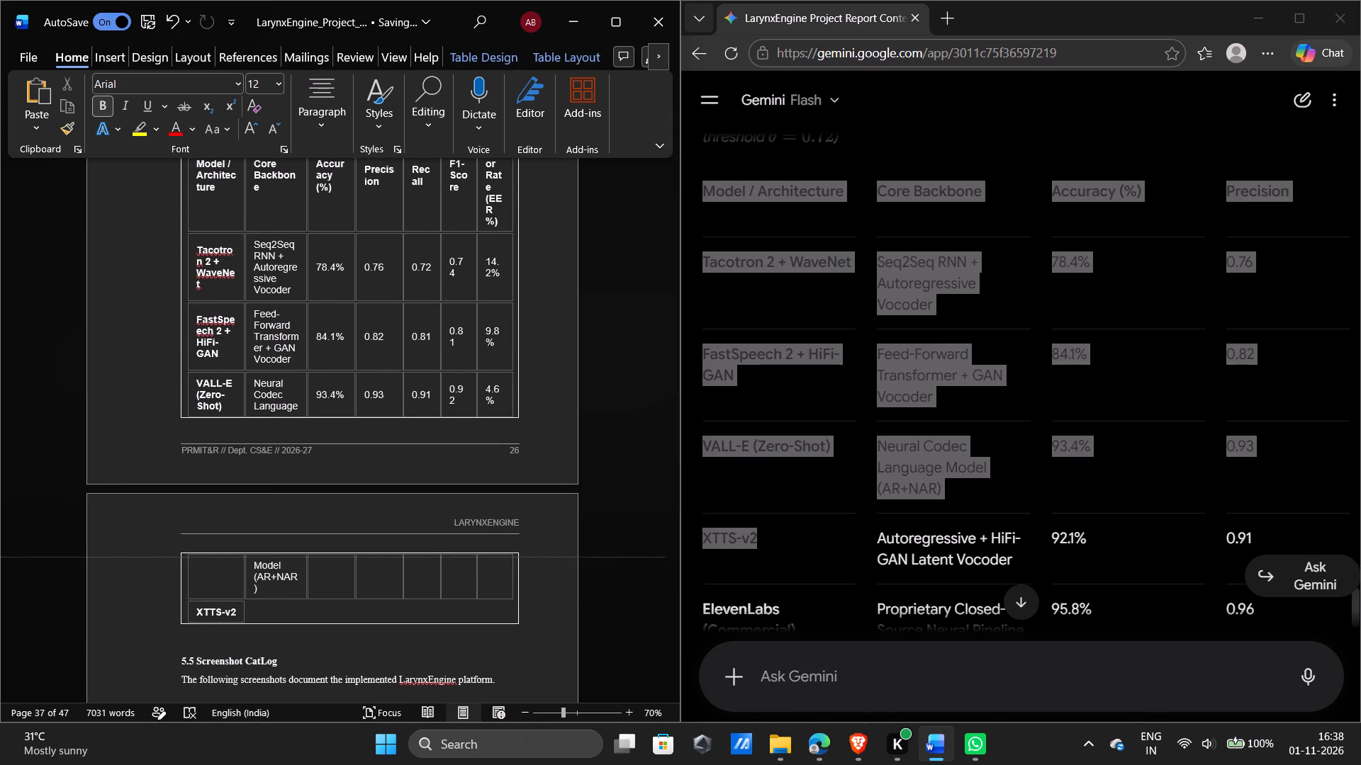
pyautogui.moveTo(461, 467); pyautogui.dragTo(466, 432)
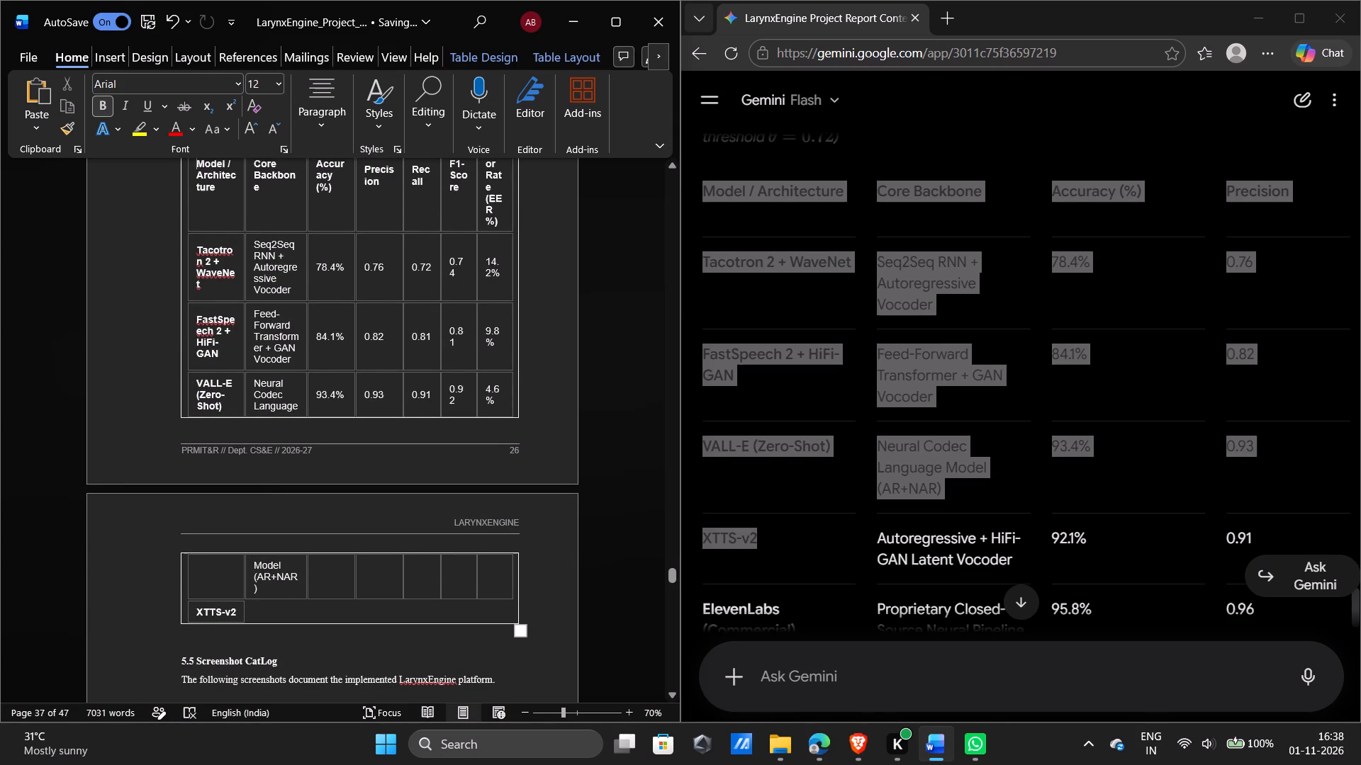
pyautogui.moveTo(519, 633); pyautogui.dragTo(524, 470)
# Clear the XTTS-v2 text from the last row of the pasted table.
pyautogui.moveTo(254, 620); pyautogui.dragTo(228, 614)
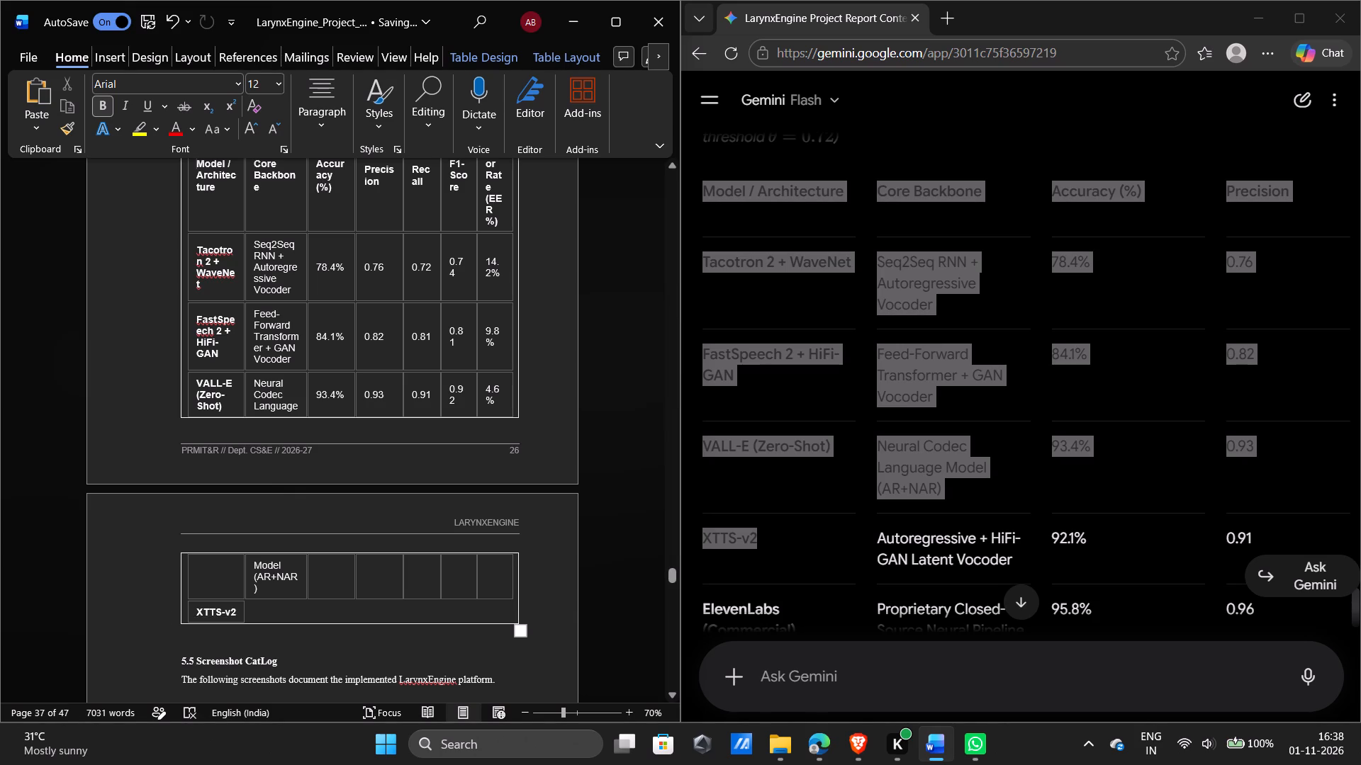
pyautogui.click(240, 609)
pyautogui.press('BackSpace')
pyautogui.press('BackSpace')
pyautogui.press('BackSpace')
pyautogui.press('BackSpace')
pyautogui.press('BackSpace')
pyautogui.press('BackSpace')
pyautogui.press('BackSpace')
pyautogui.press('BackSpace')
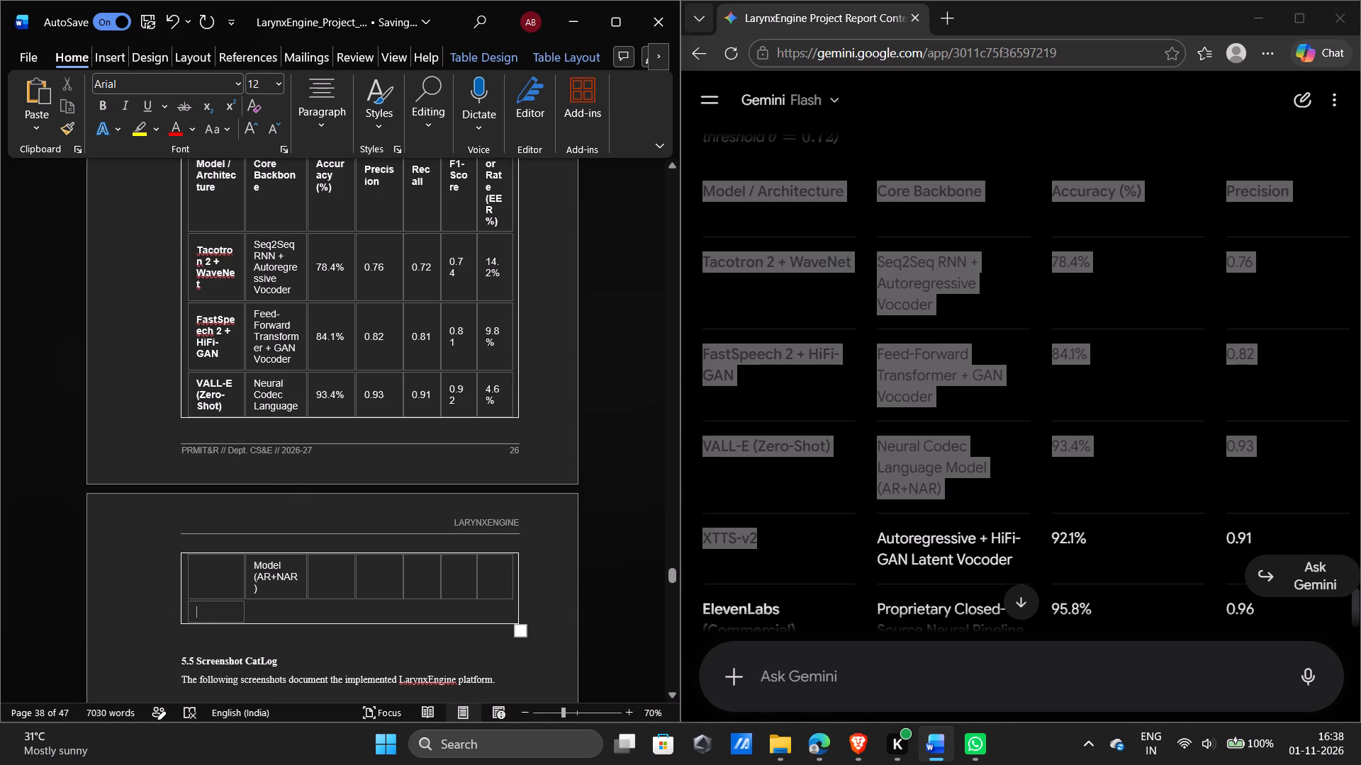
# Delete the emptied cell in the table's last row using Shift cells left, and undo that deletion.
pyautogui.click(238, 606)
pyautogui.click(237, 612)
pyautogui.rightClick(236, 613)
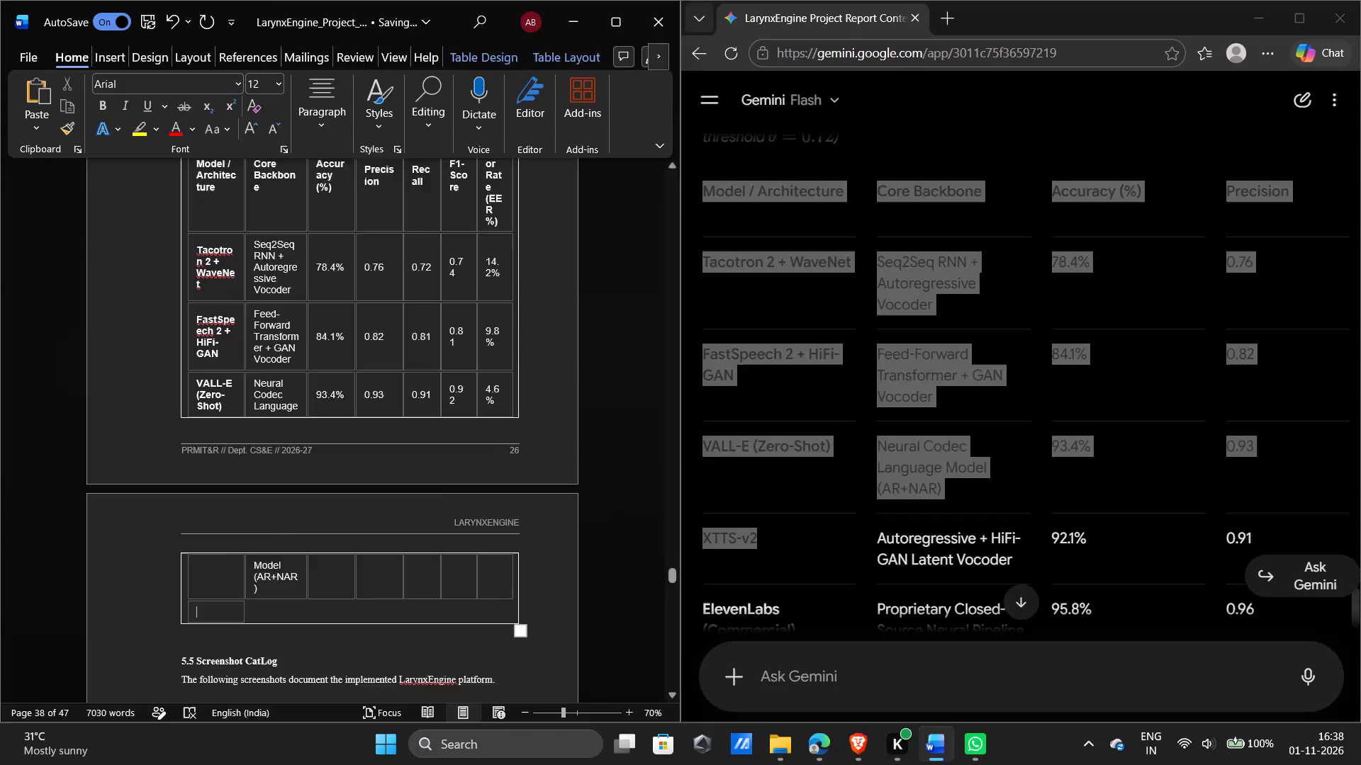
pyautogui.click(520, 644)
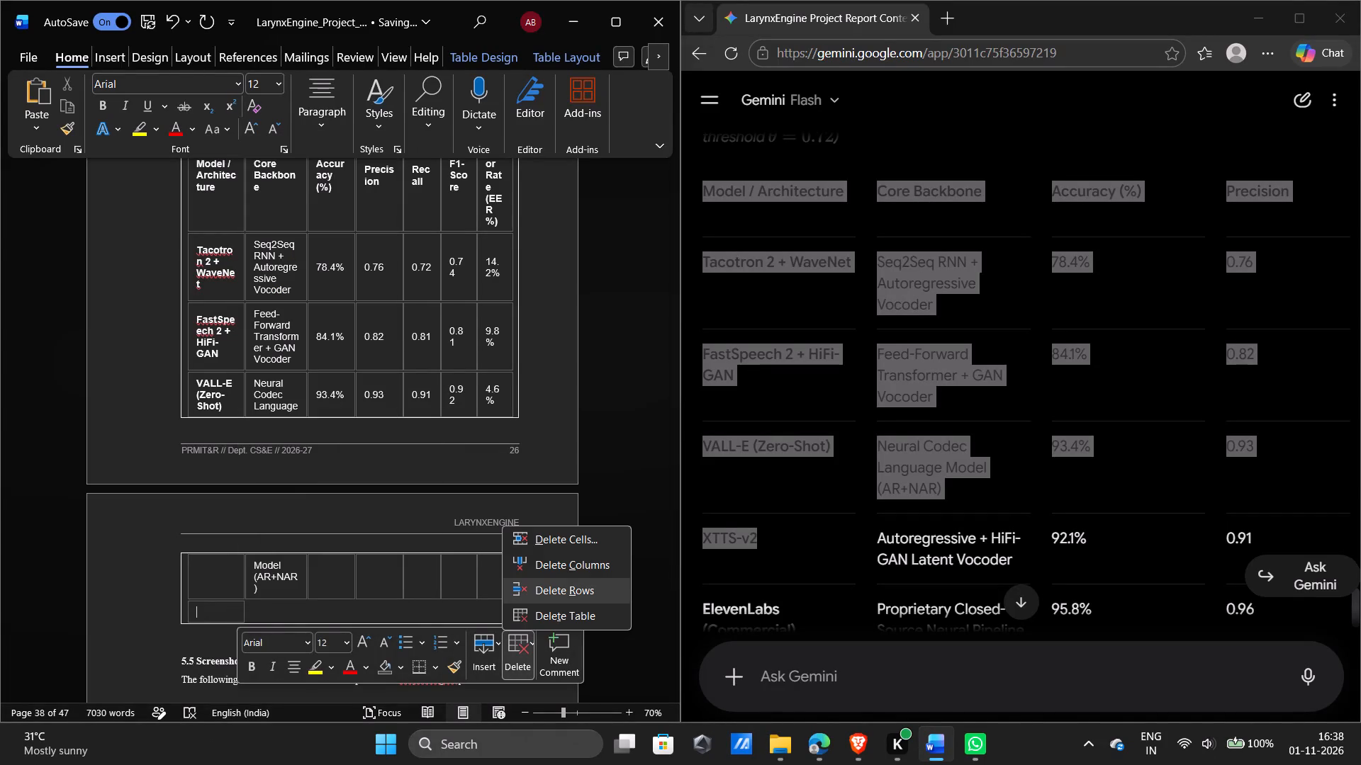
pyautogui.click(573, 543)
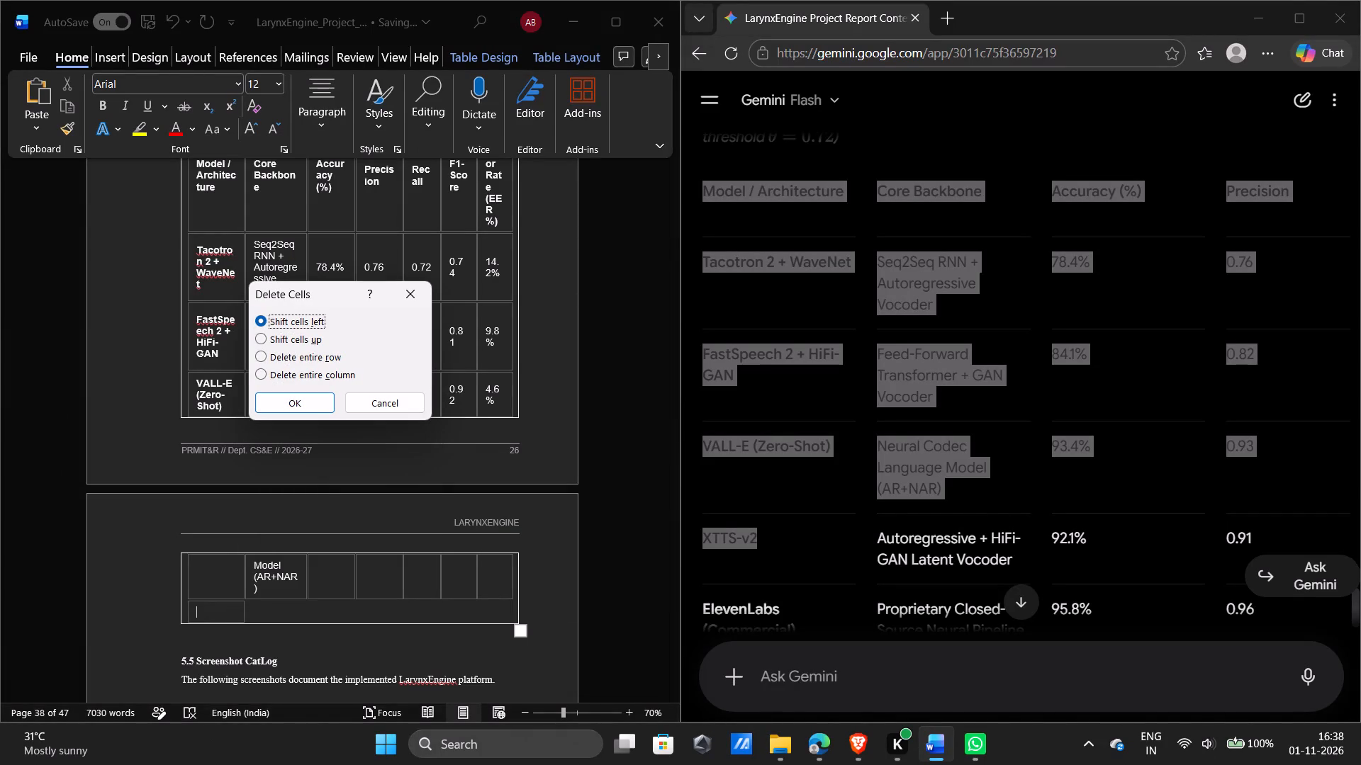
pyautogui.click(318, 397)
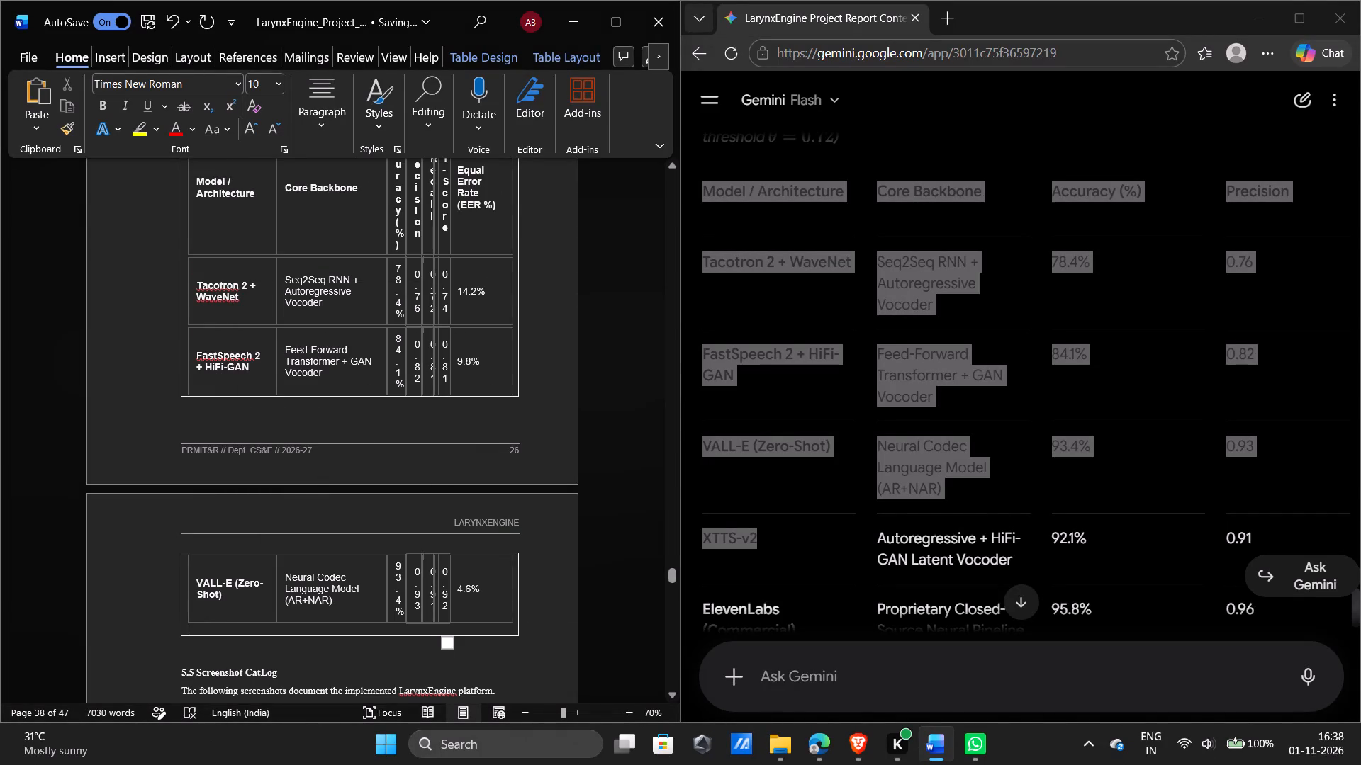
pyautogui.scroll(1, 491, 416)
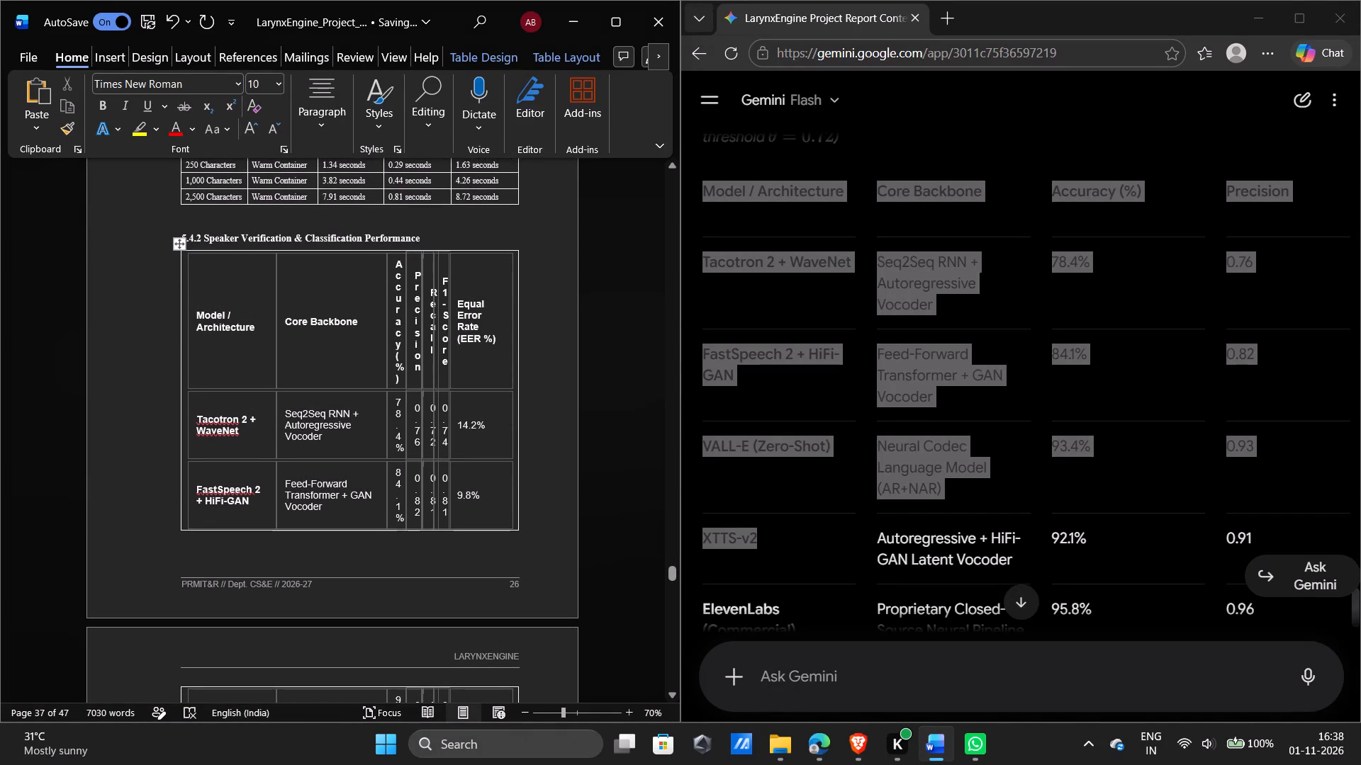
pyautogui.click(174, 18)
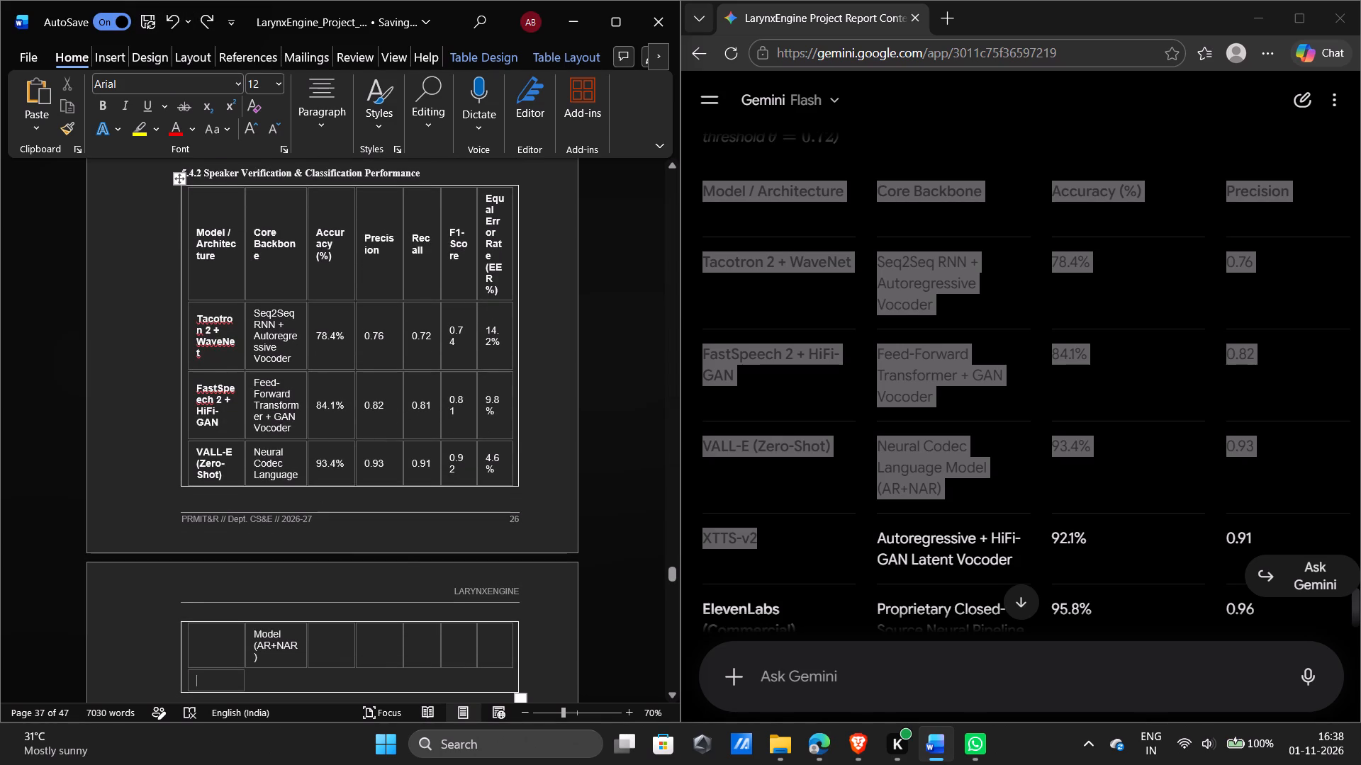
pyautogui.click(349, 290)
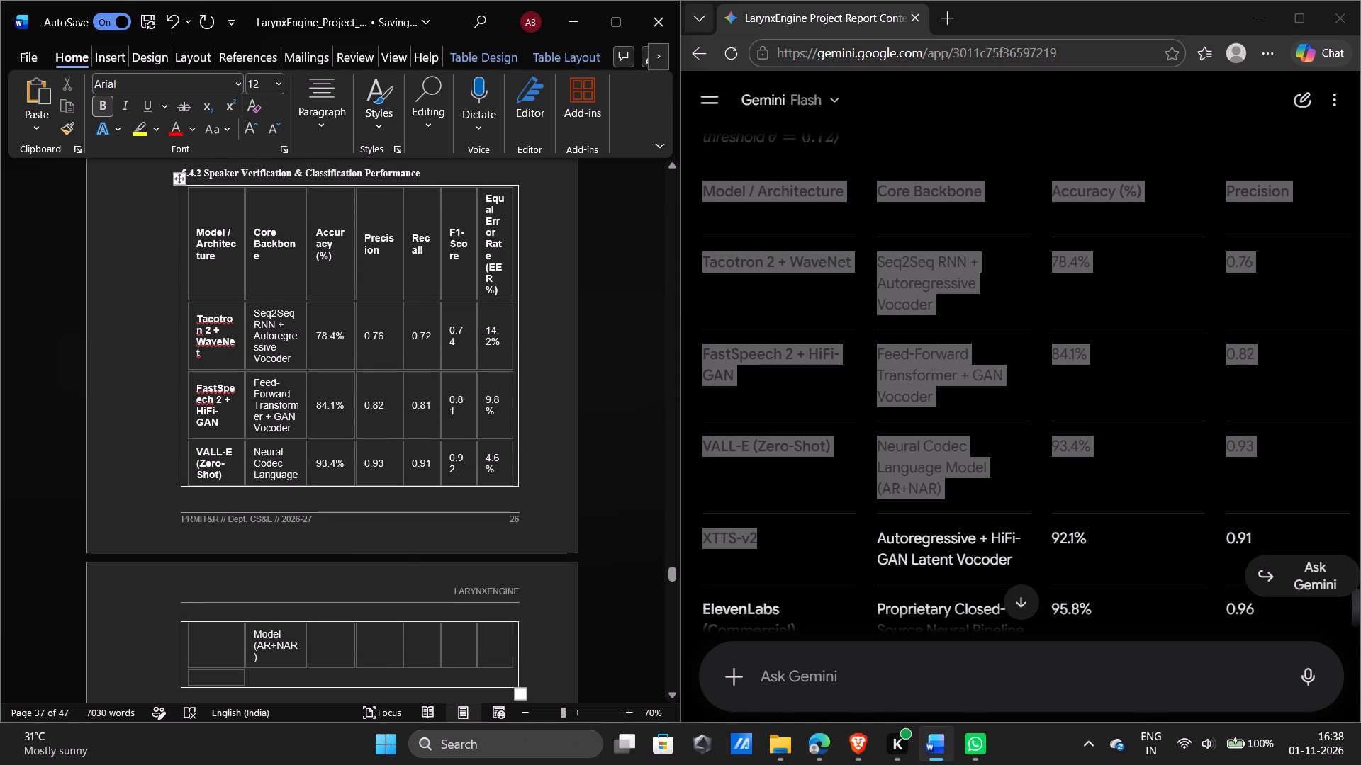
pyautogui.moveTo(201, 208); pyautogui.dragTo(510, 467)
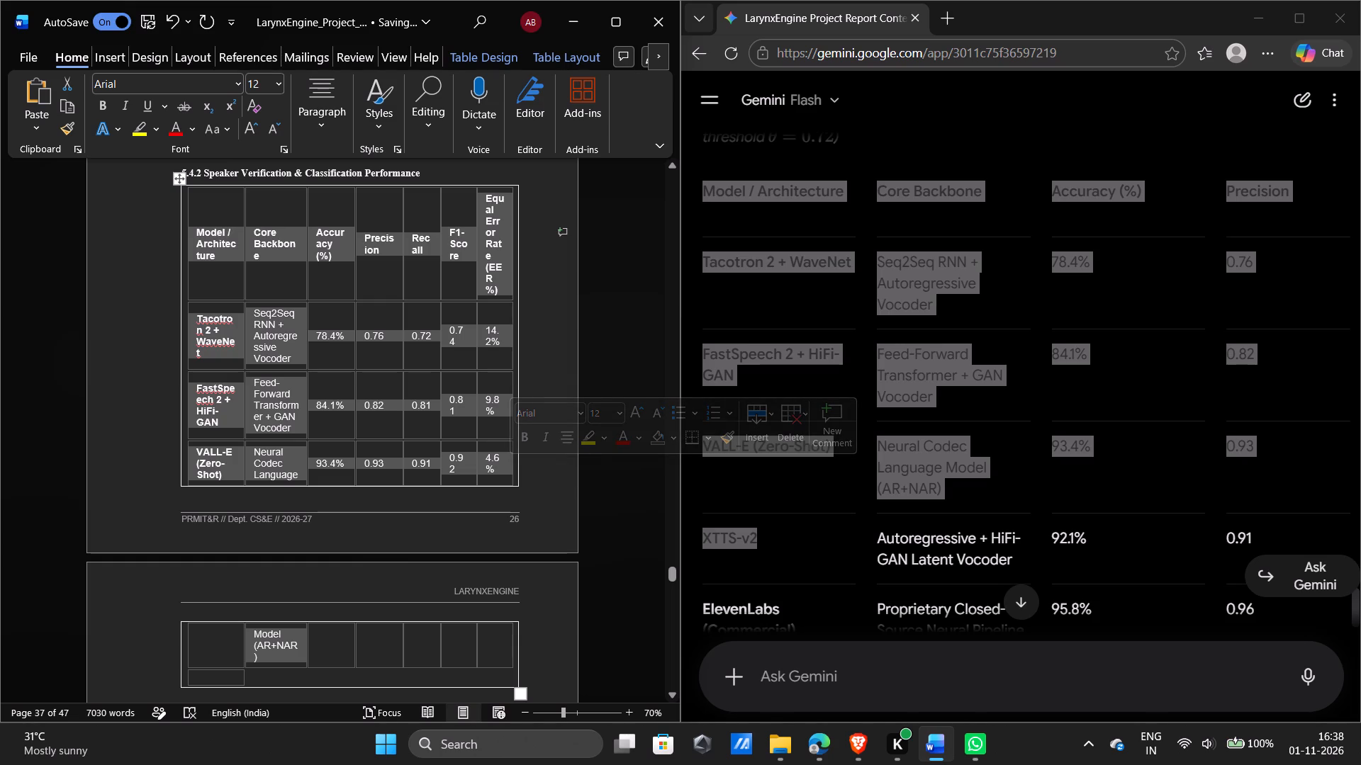
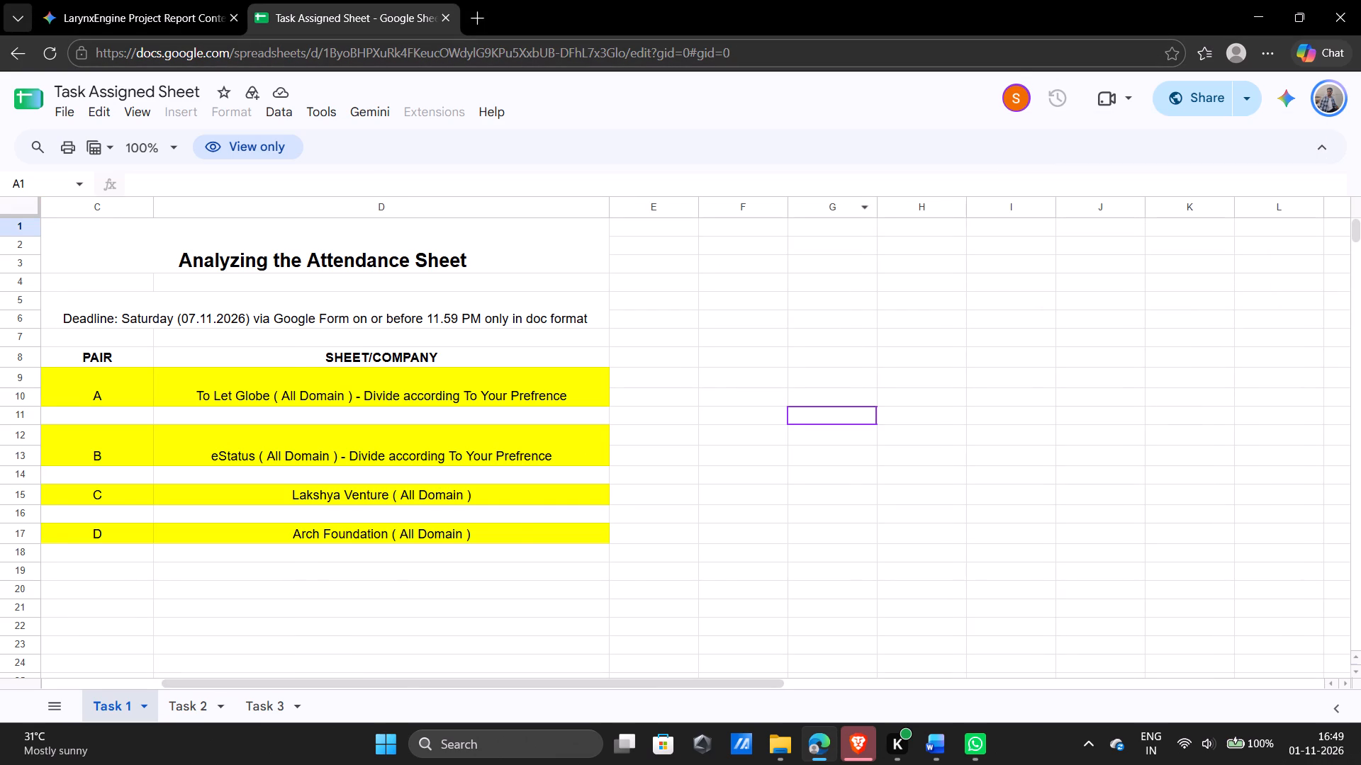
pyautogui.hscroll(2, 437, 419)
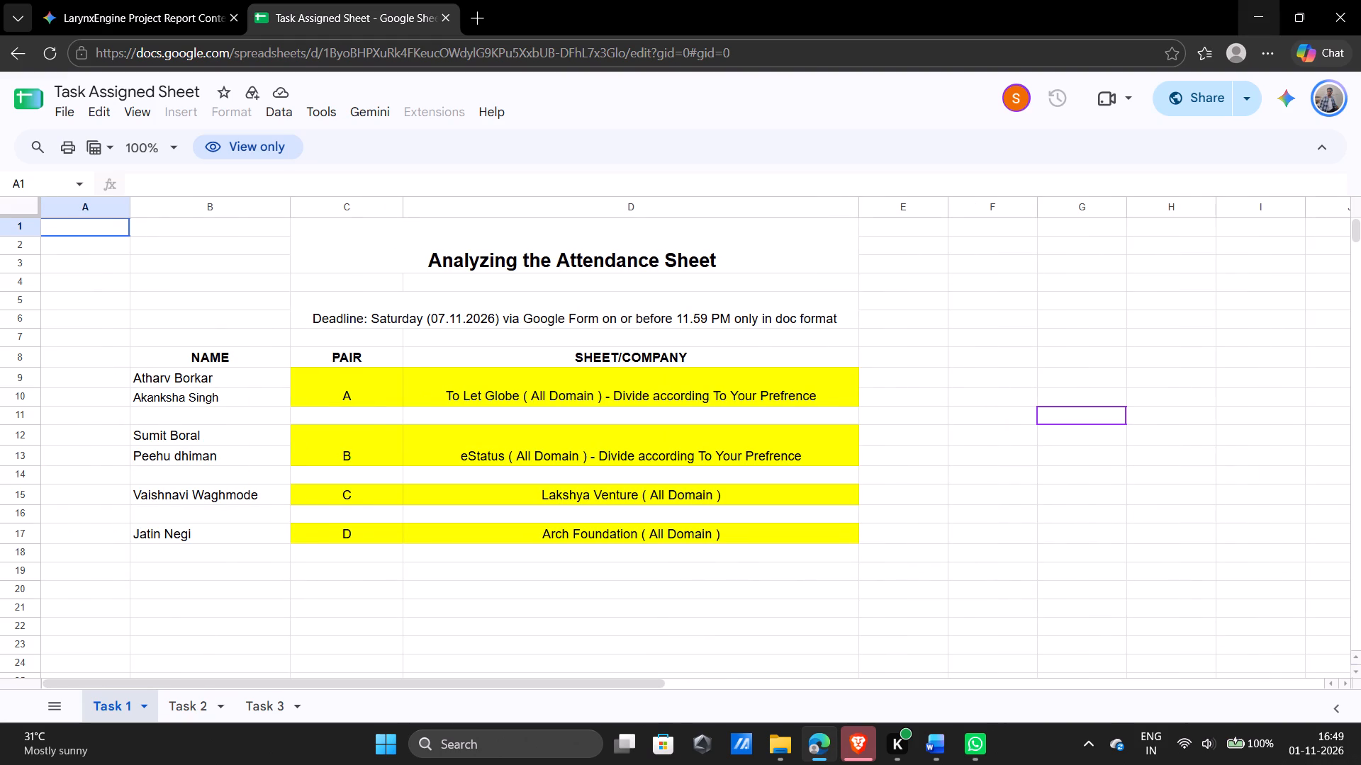
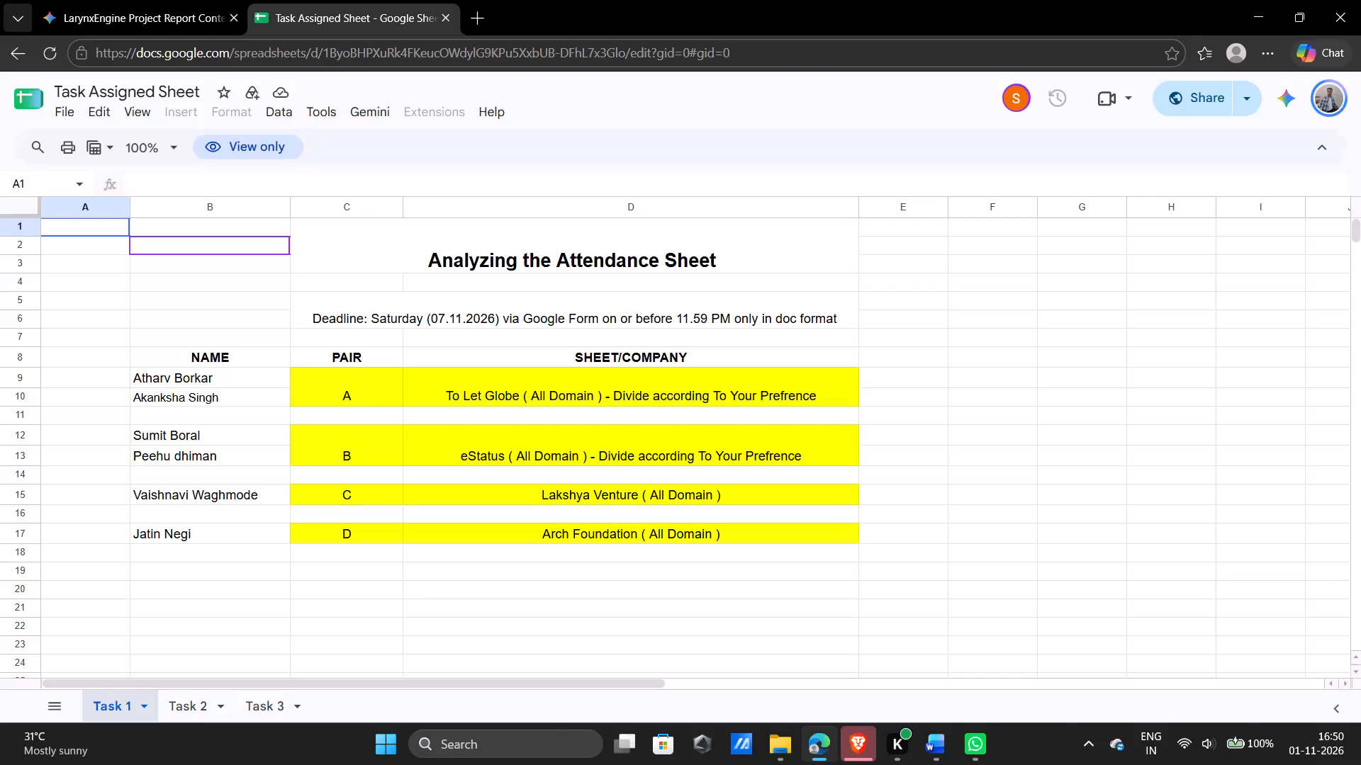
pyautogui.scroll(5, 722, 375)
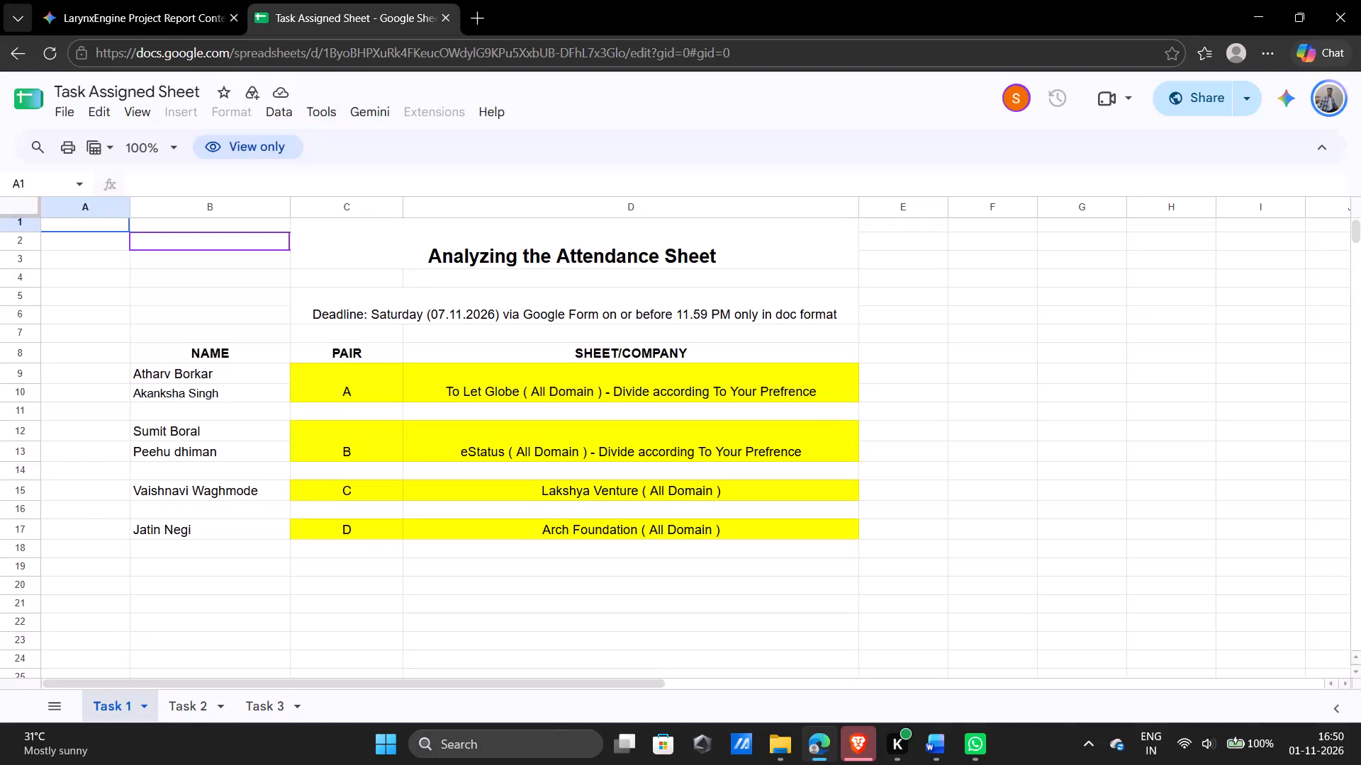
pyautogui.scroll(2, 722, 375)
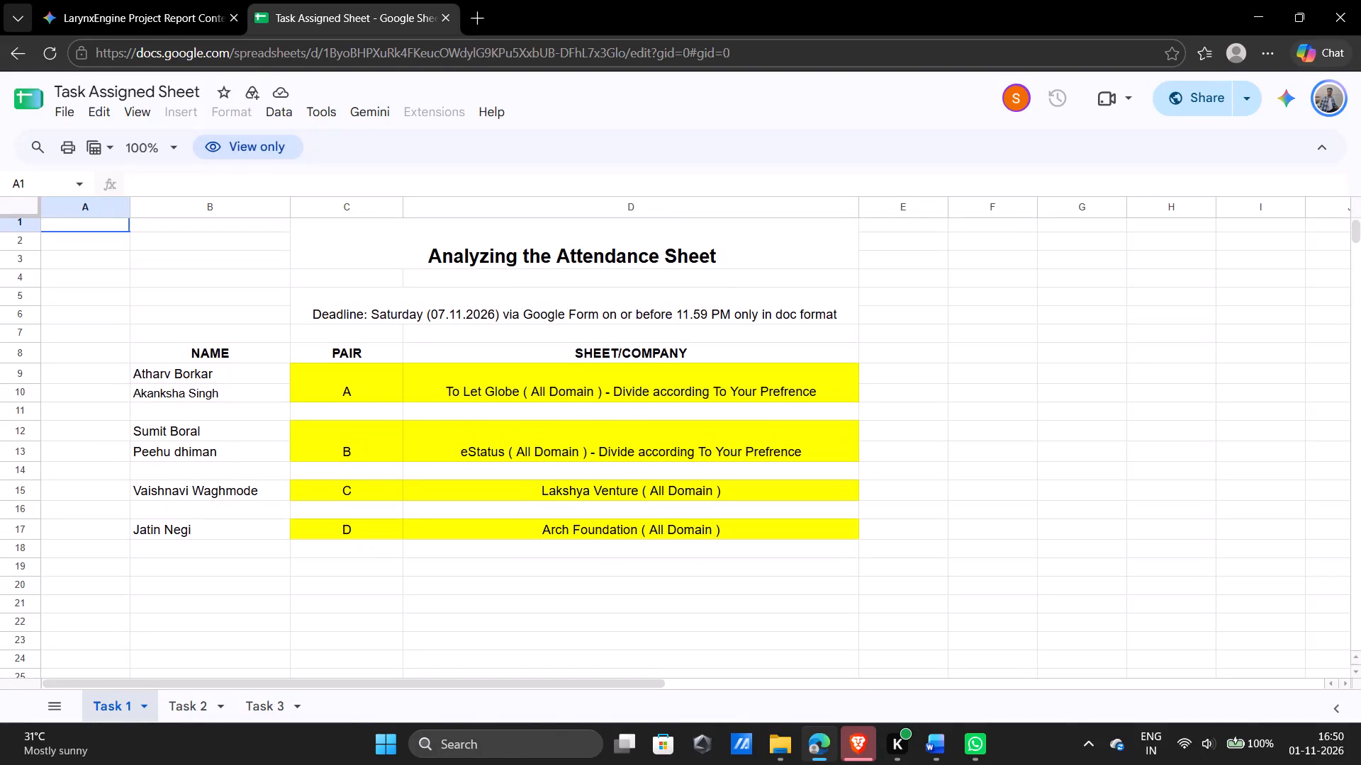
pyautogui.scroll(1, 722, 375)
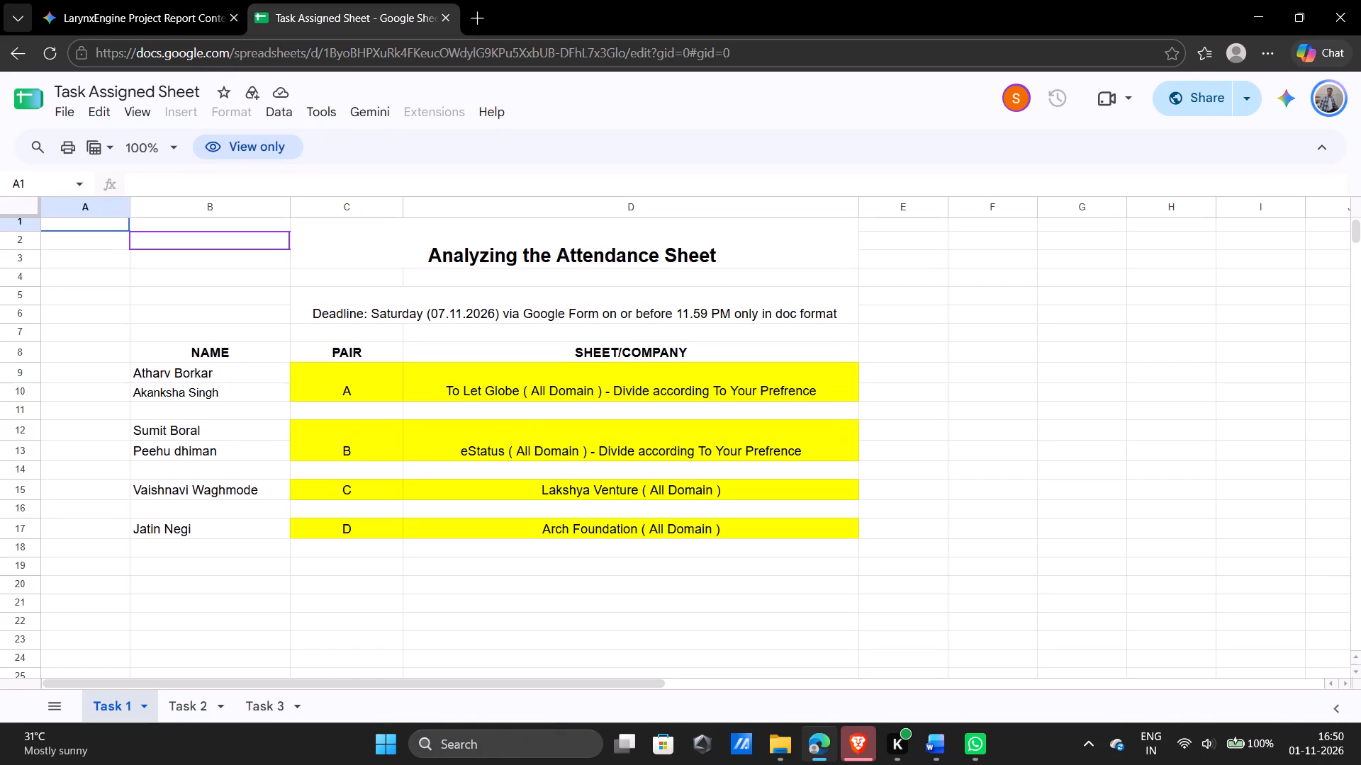
# Review the Task 1, Task 2 and Task 3 sheets of the Task Assigned Sheet for assignments, deadlines and presentation topics.
pyautogui.click(181, 710)
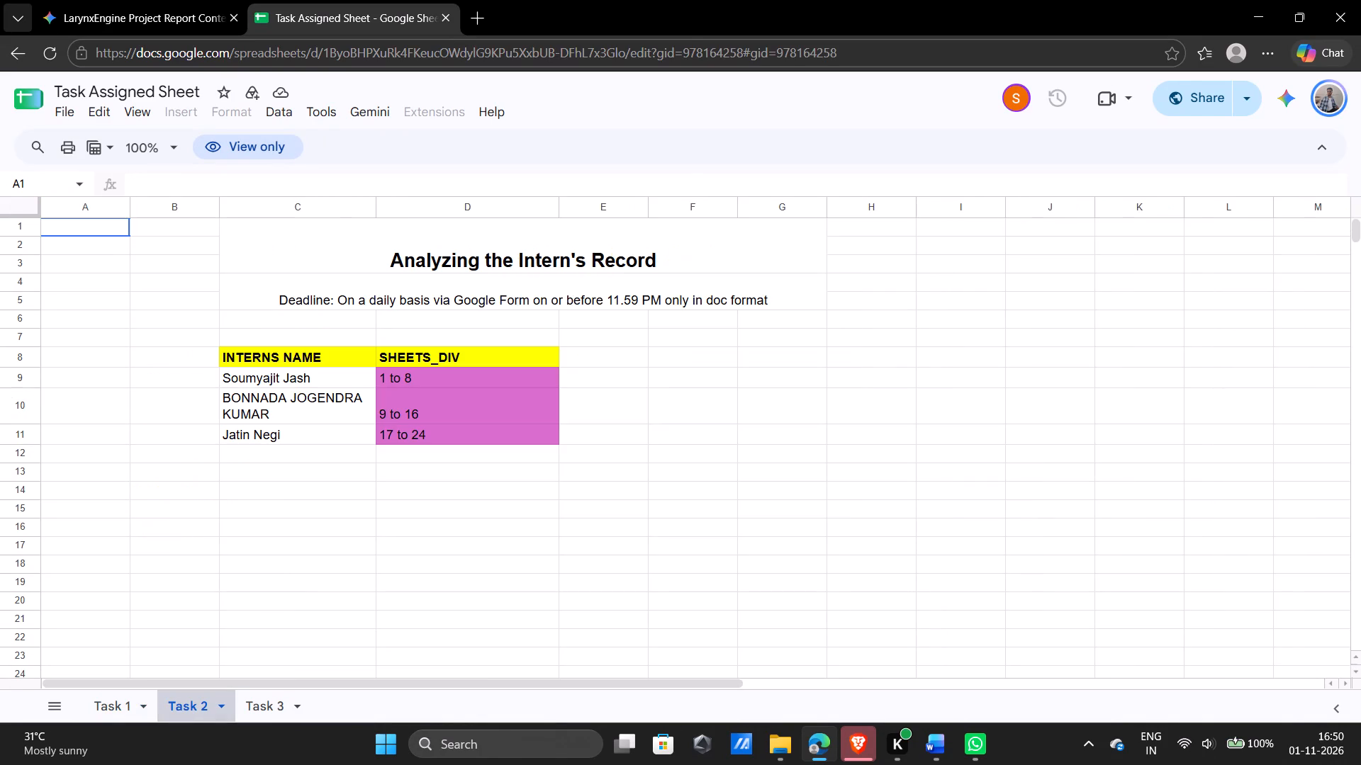
pyautogui.click(262, 698)
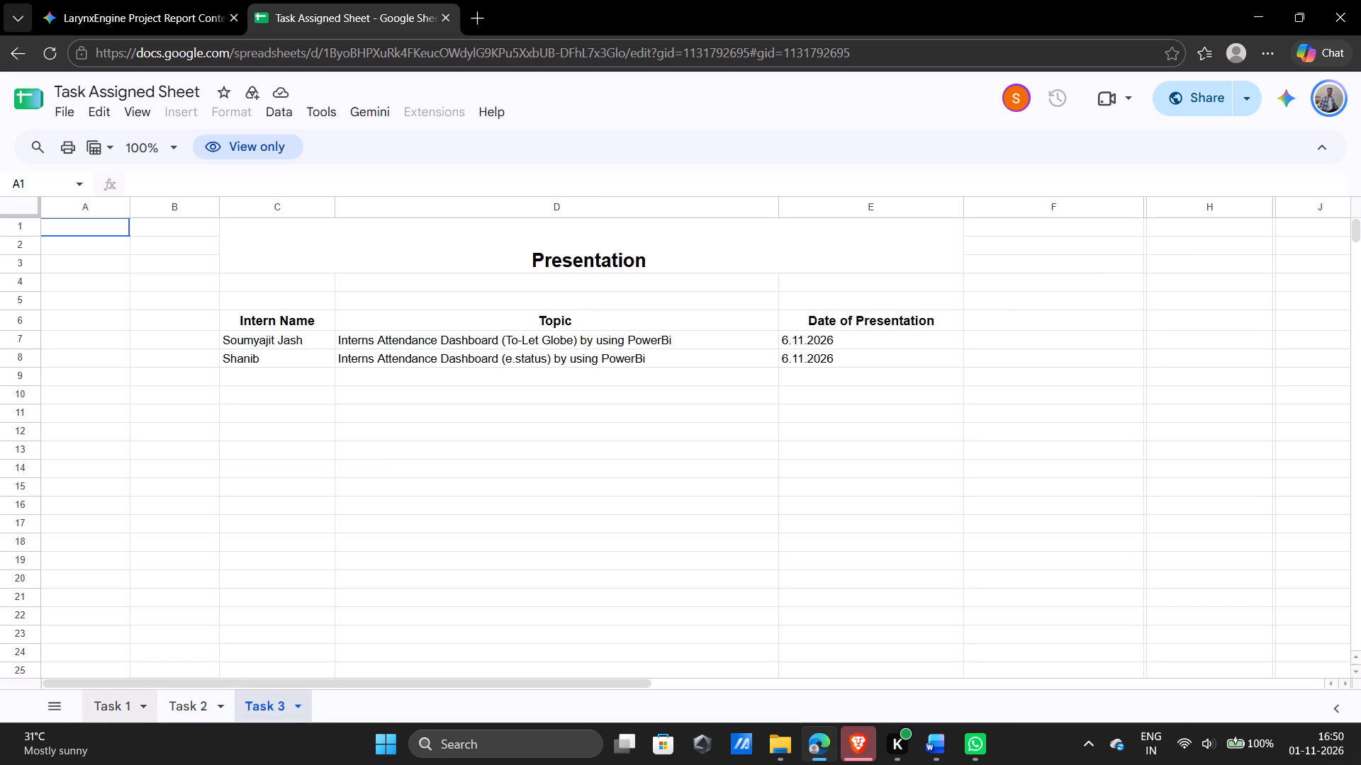
pyautogui.click(121, 708)
pyautogui.click(283, 699)
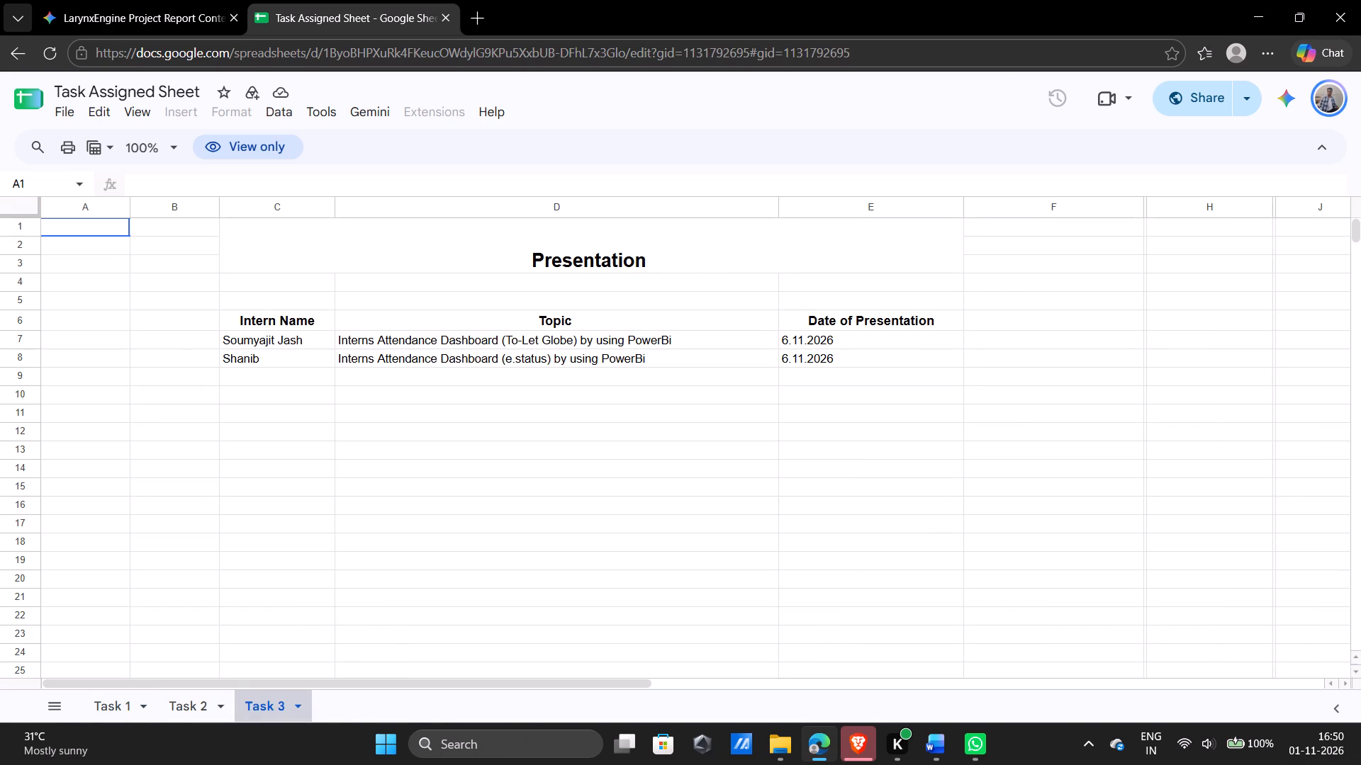
pyautogui.click(178, 705)
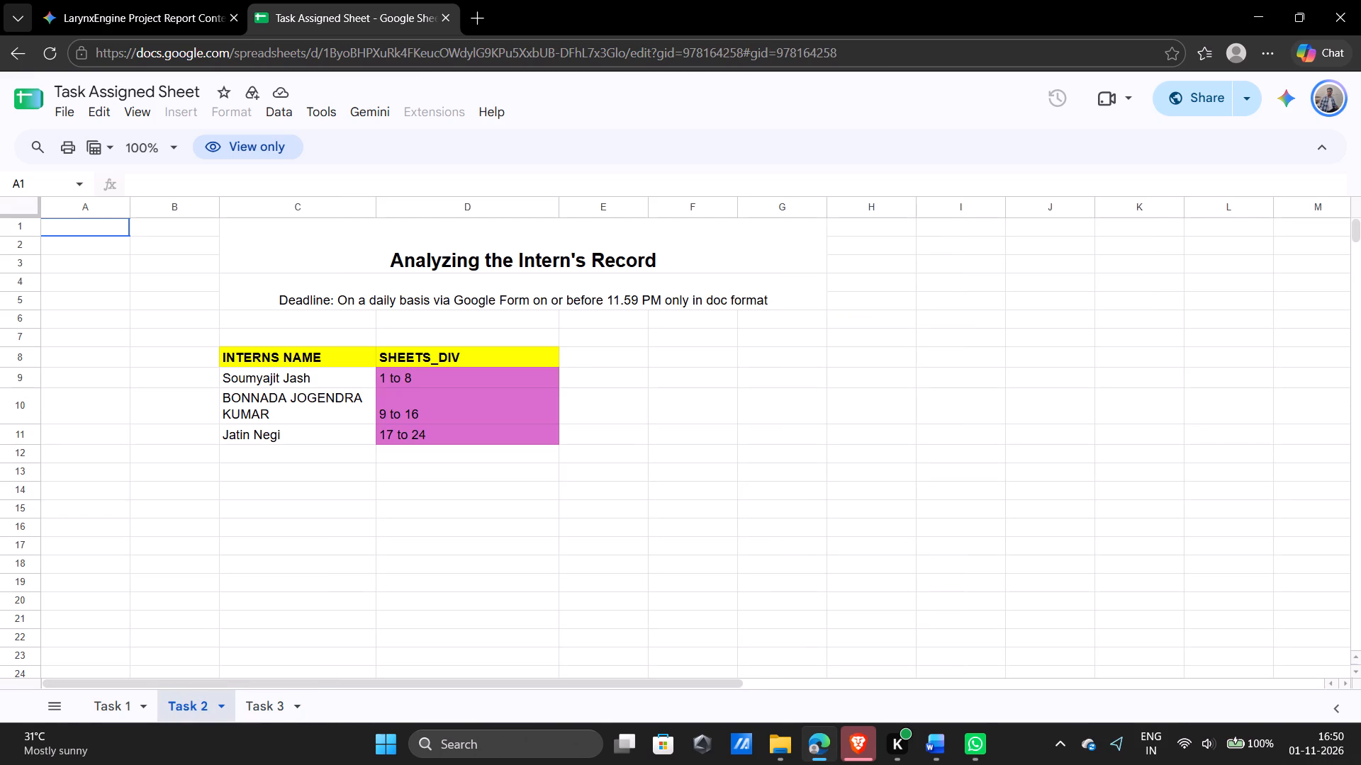
pyautogui.click(127, 714)
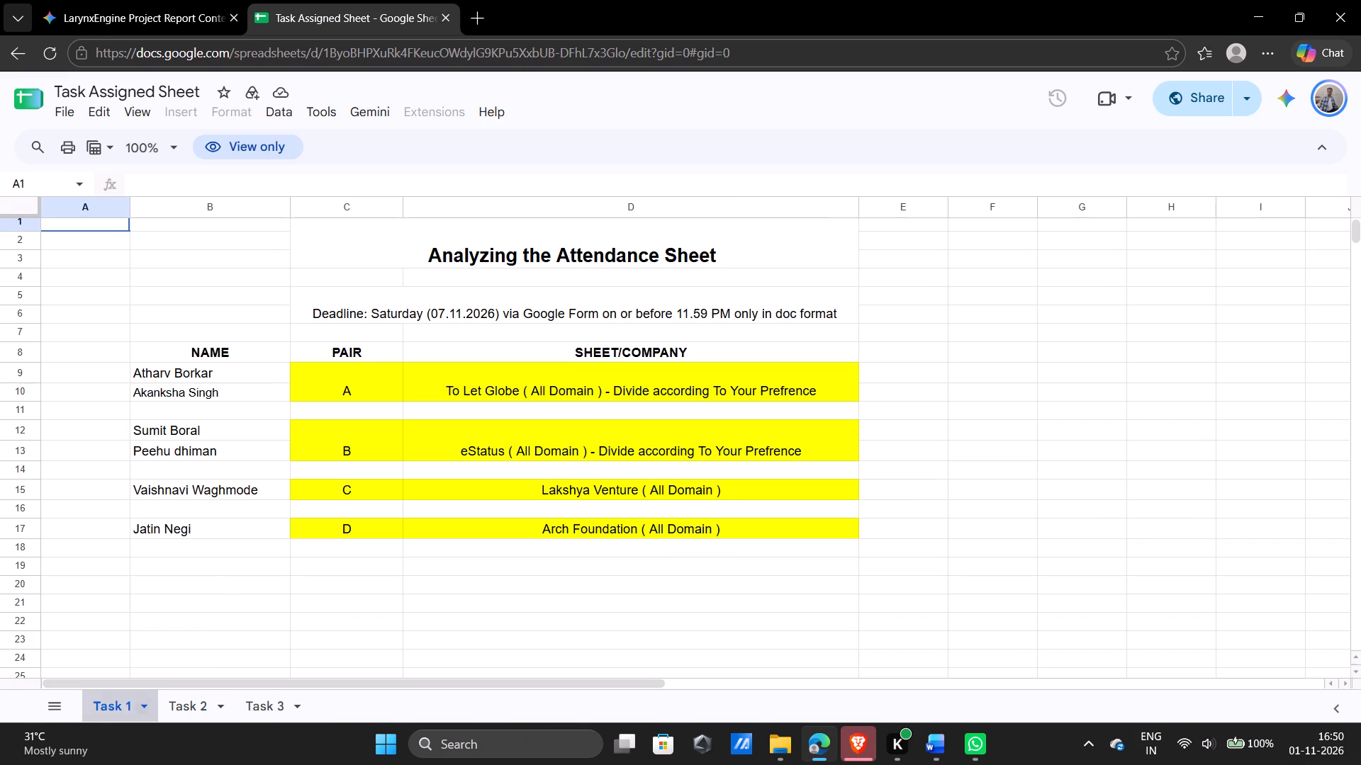
pyautogui.click(196, 701)
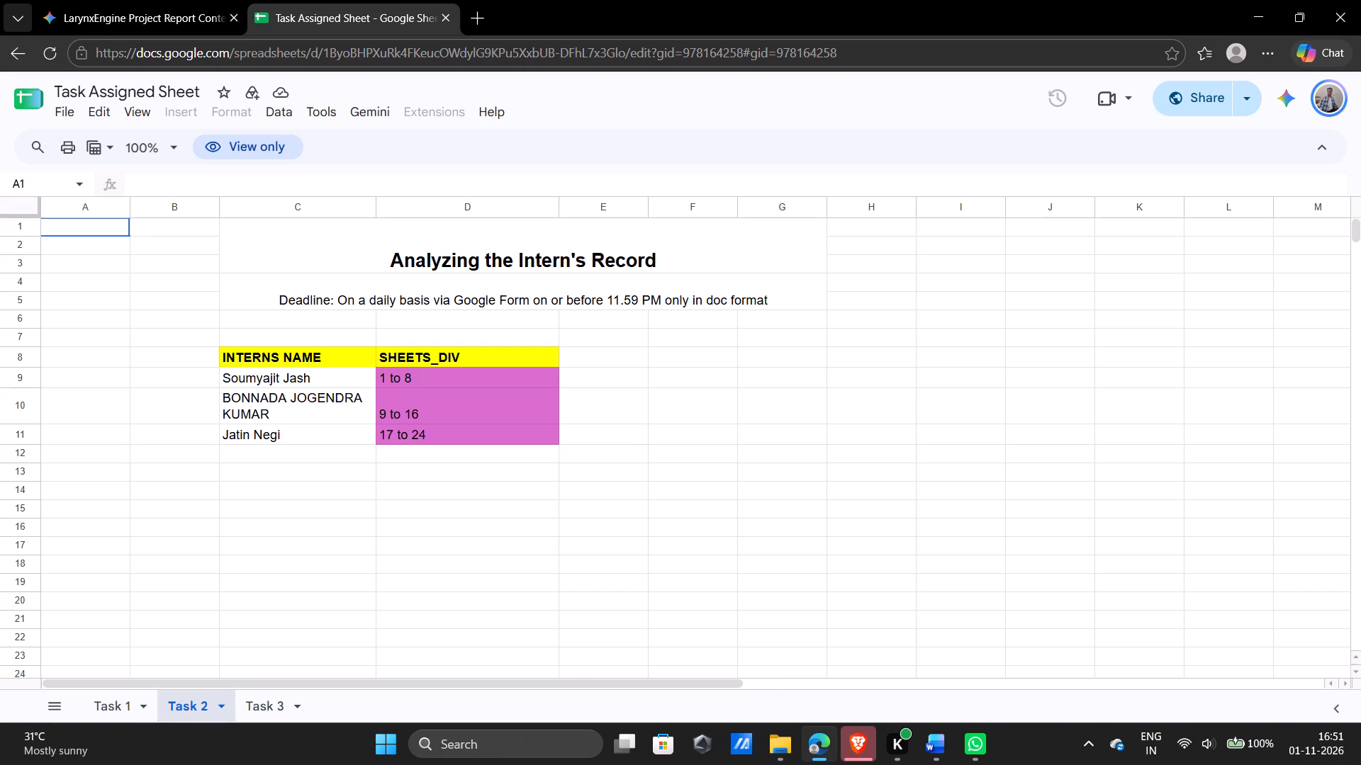
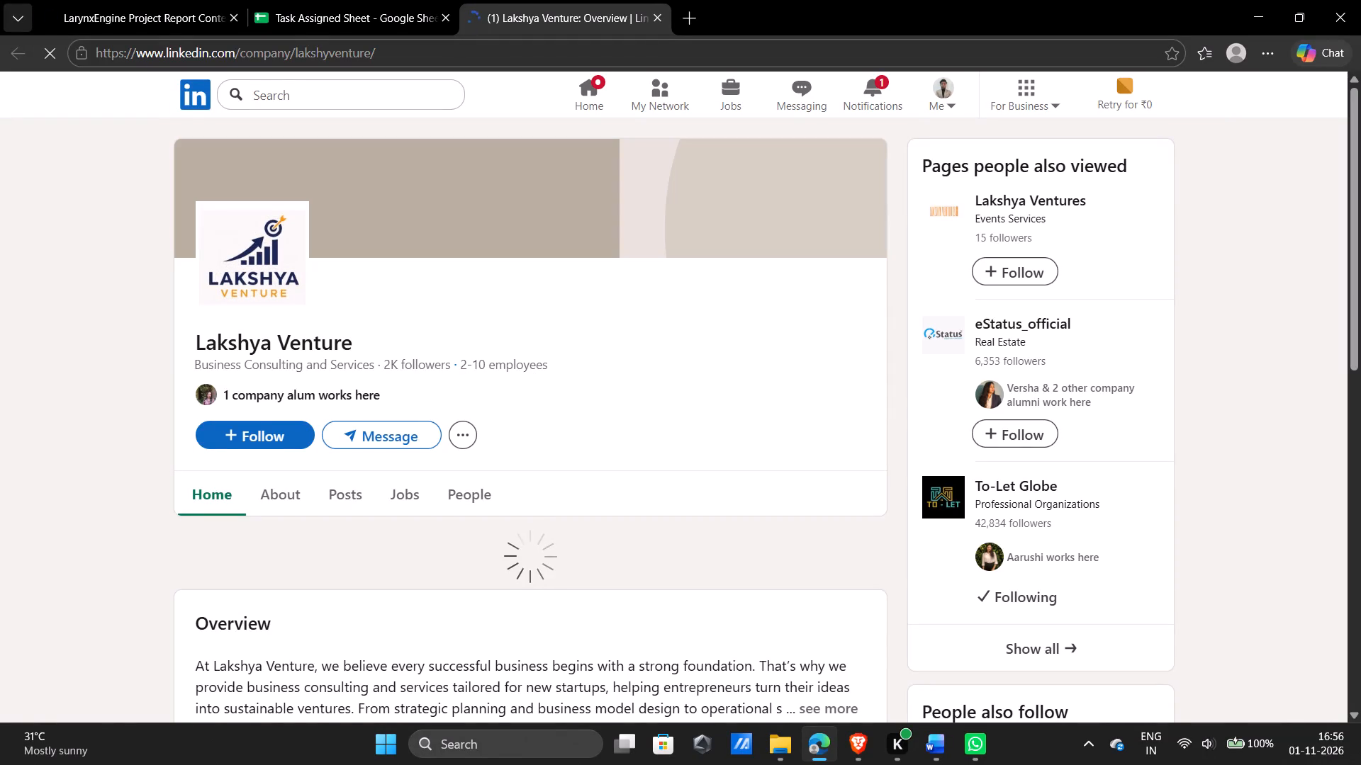
# Examine Lakshya Venture's LinkedIn home page and its About section, including the company overview, industry and size.
pyautogui.scroll(-2, 562, 425)
pyautogui.scroll(1, 562, 425)
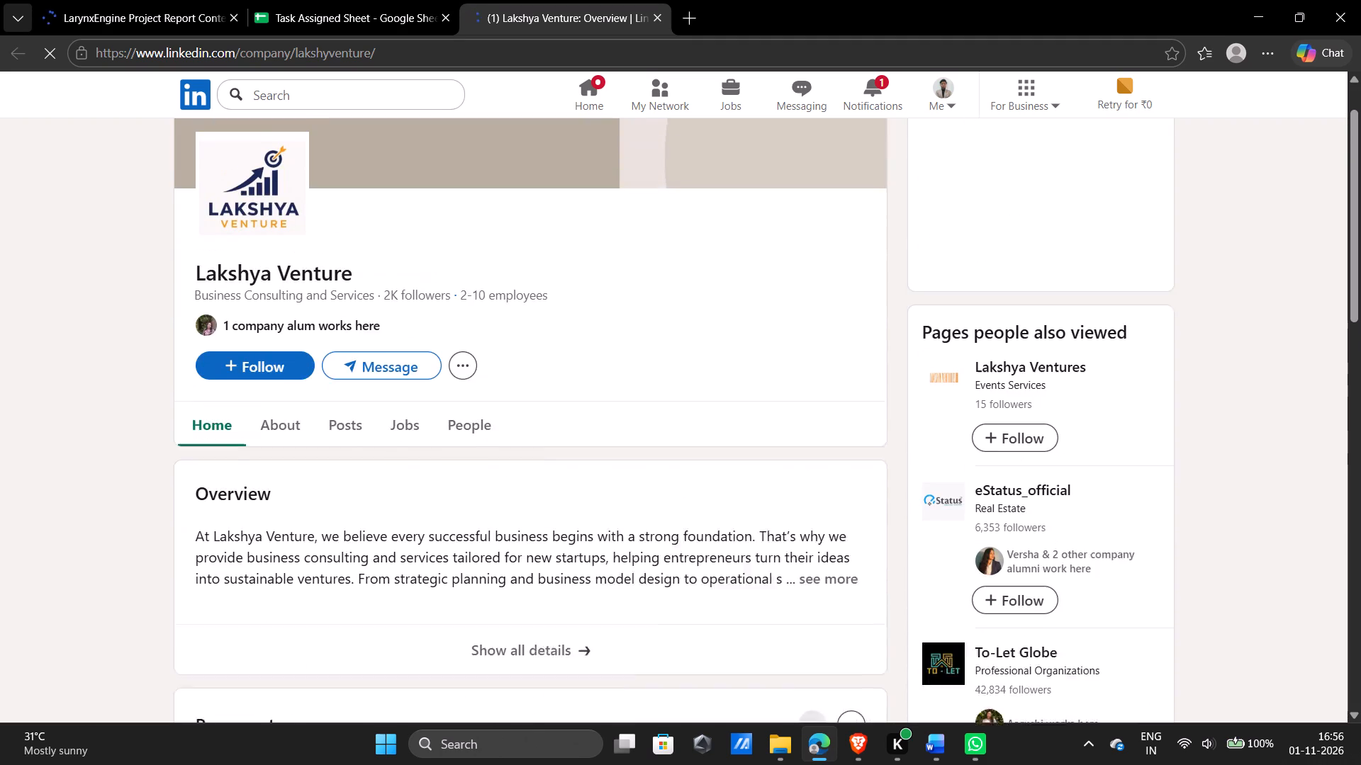
pyautogui.scroll(1, 562, 425)
pyautogui.scroll(-1, 562, 425)
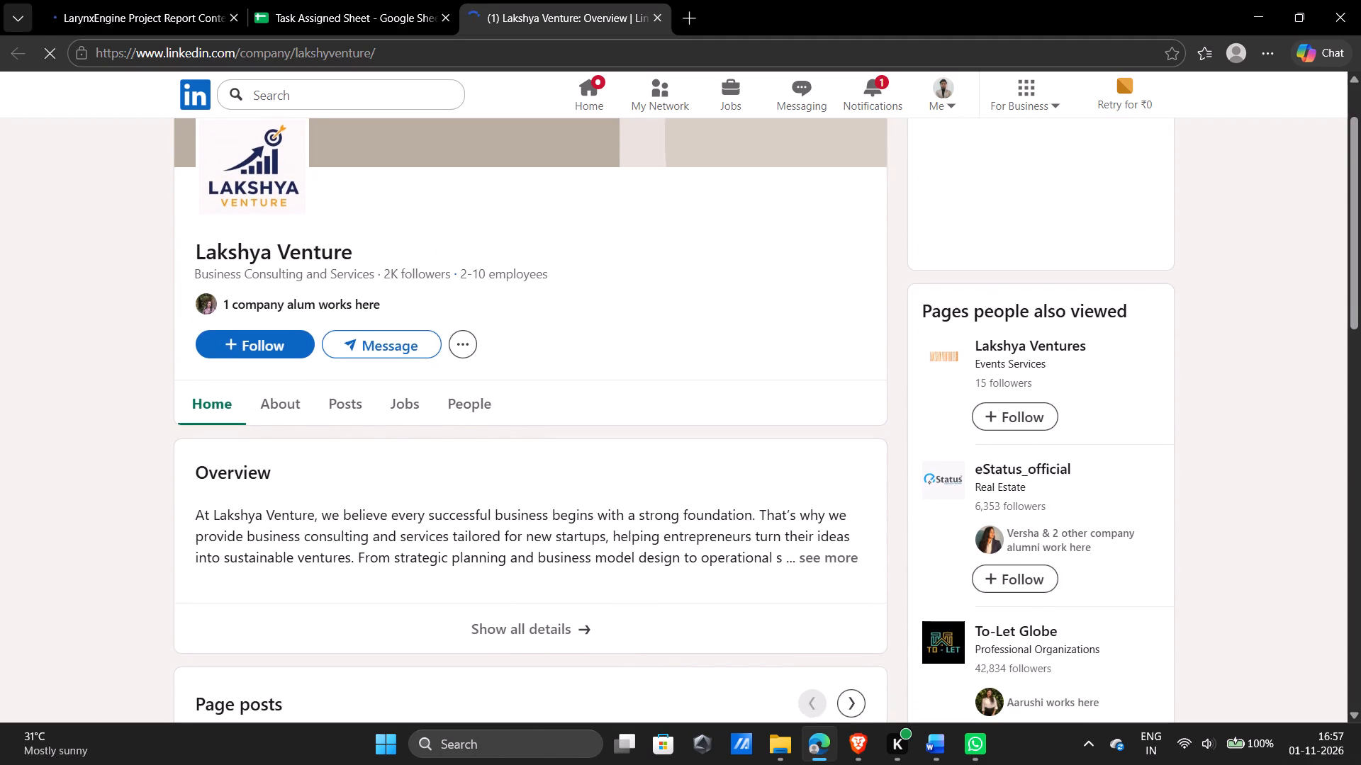
pyautogui.scroll(-1, 562, 425)
pyautogui.click(274, 393)
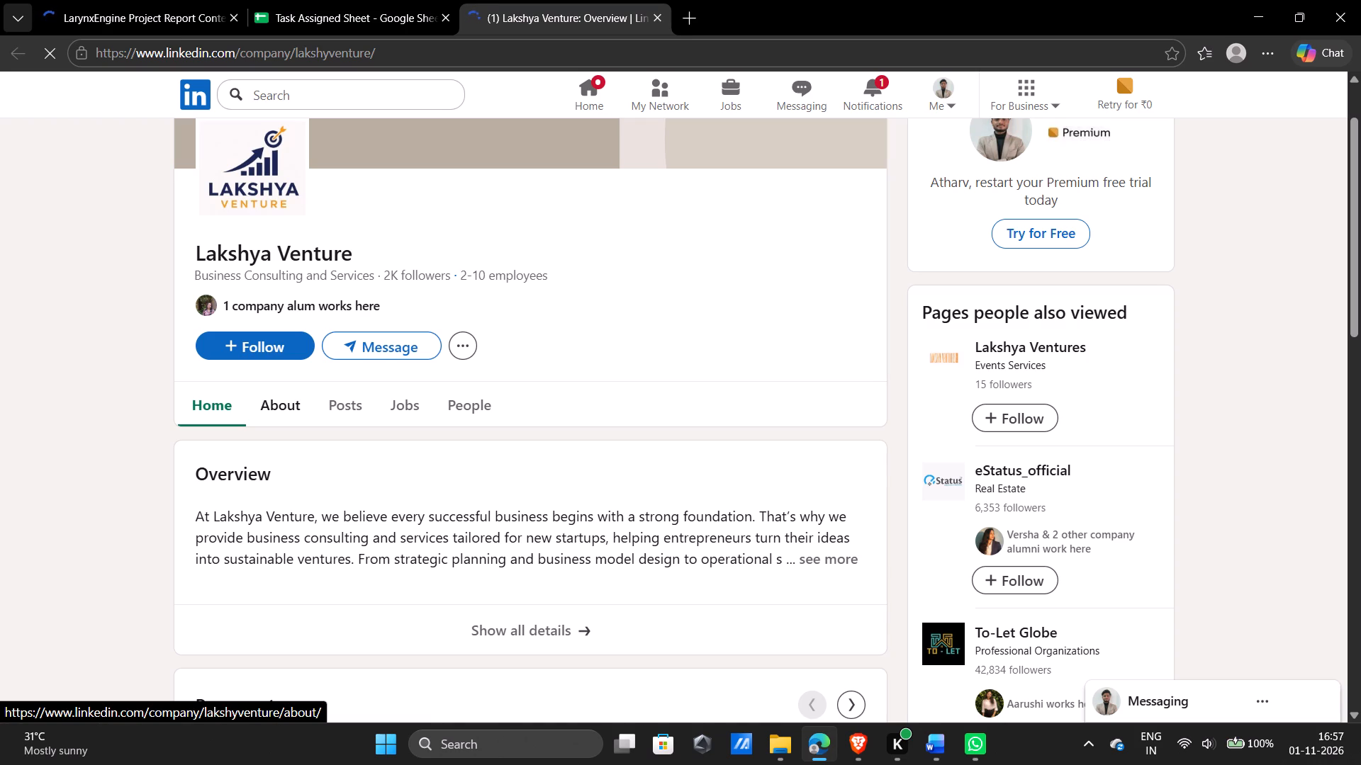
pyautogui.scroll(-2, 332, 489)
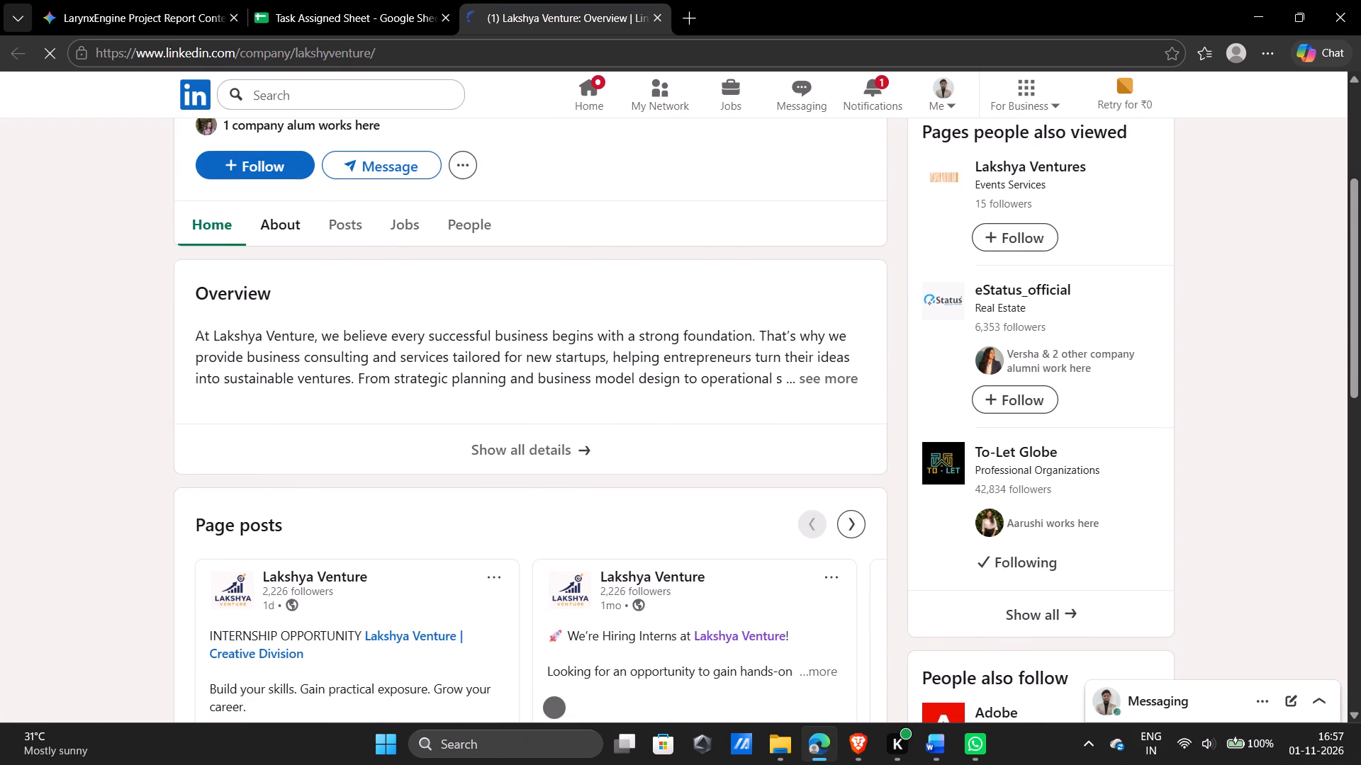
pyautogui.scroll(-3, 332, 489)
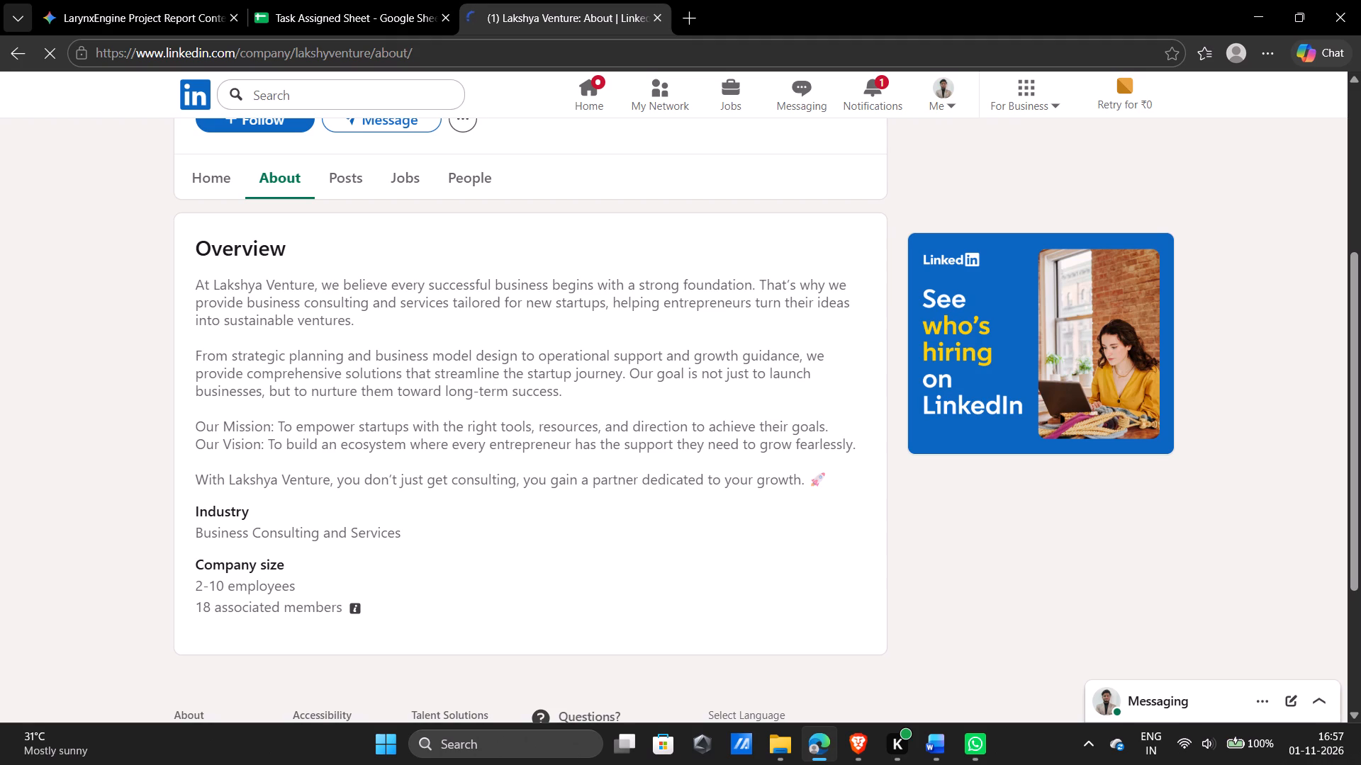
pyautogui.scroll(-2, 398, 358)
pyautogui.scroll(3, 398, 358)
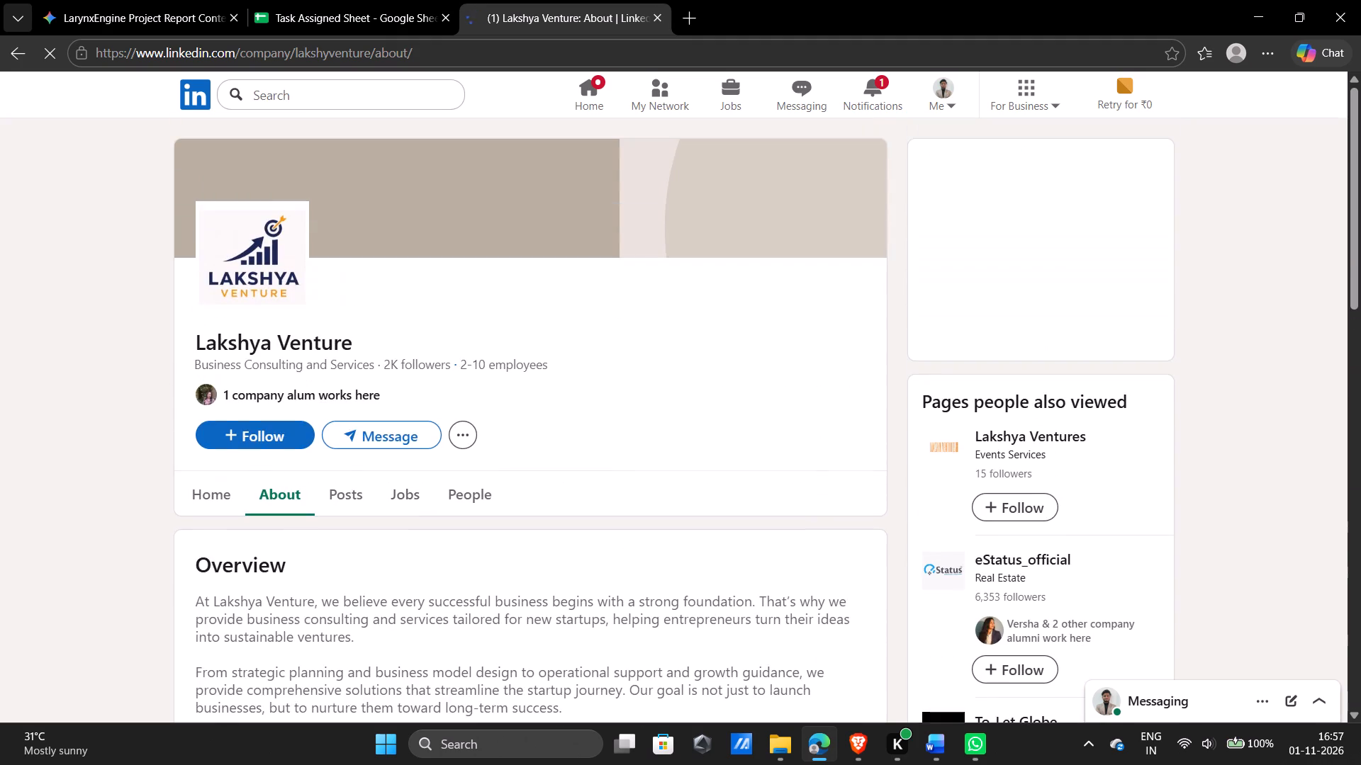
# Look through the People section of Lakshya Venture's LinkedIn page, and close the company page.
pyautogui.click(476, 487)
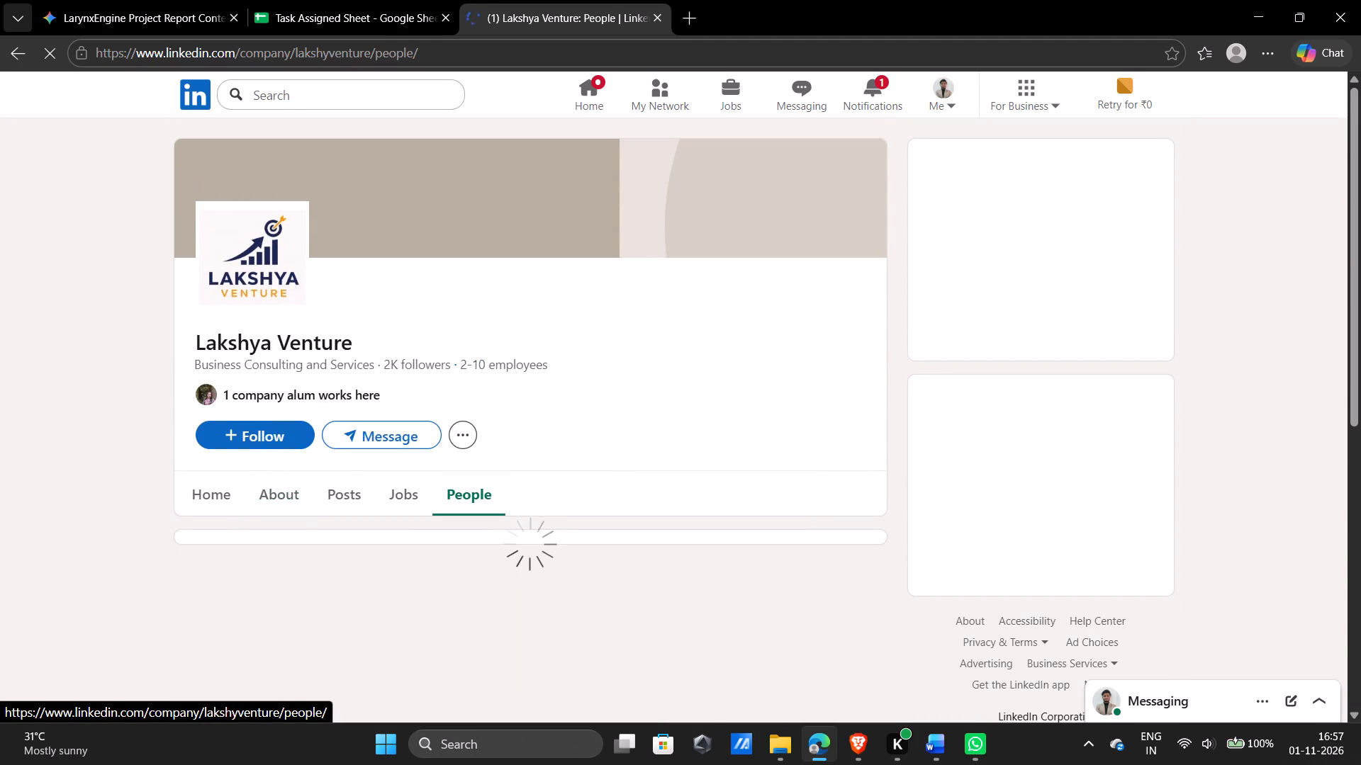
pyautogui.scroll(-1, 476, 487)
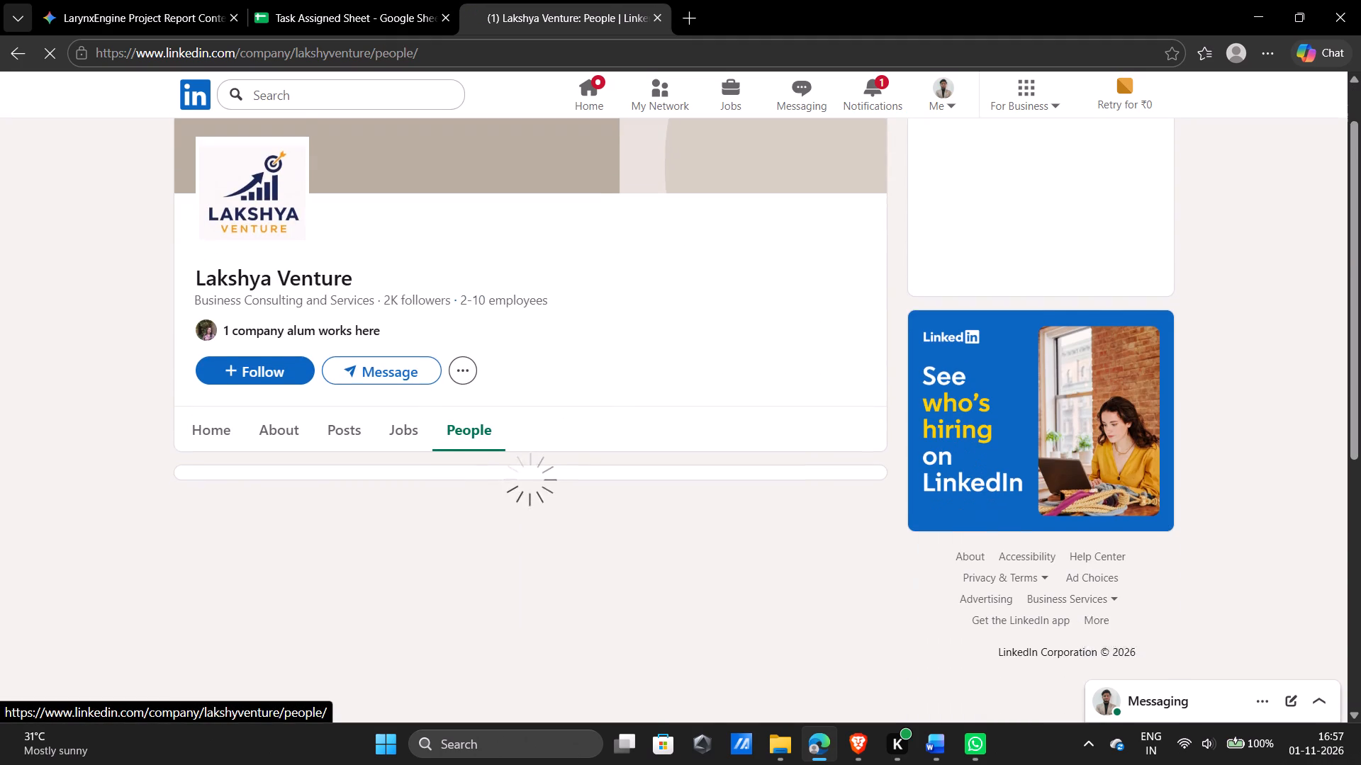
pyautogui.scroll(-1, 476, 487)
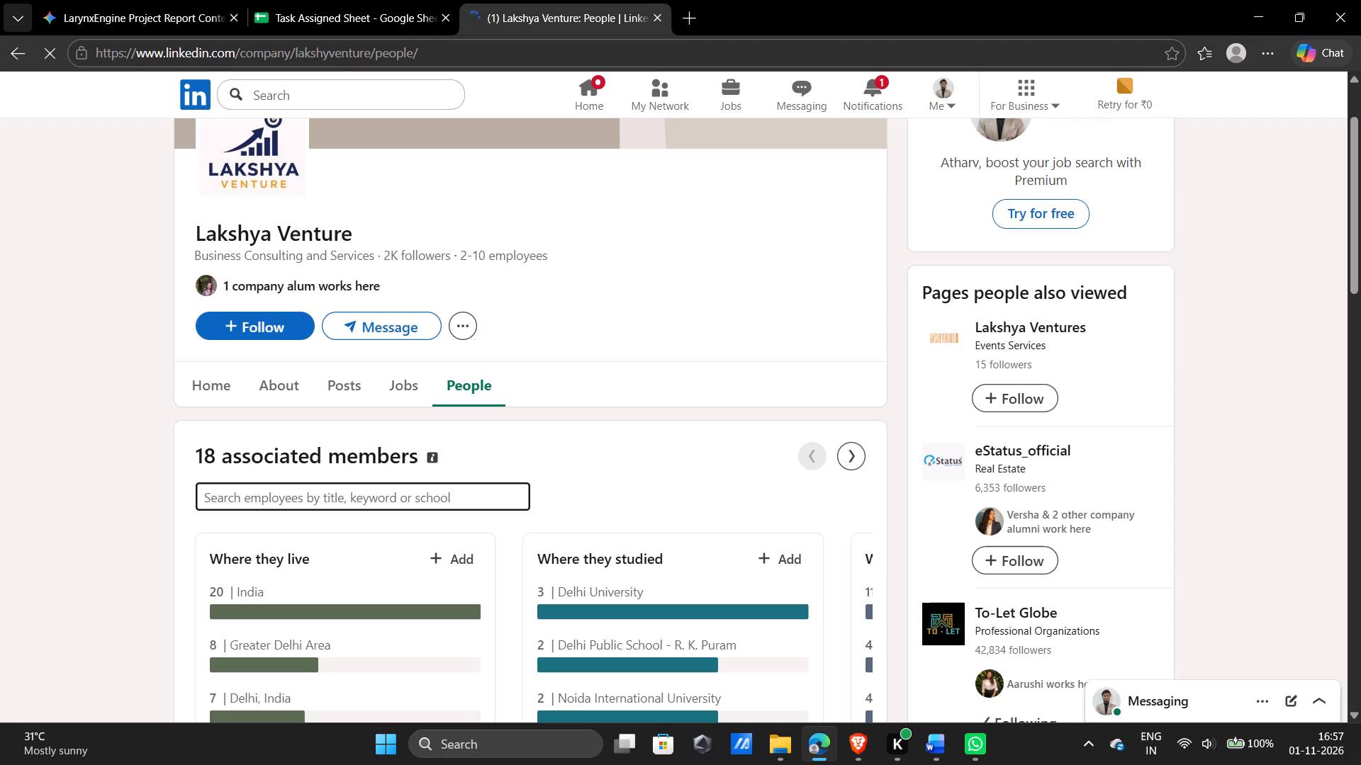
pyautogui.scroll(-1, 476, 487)
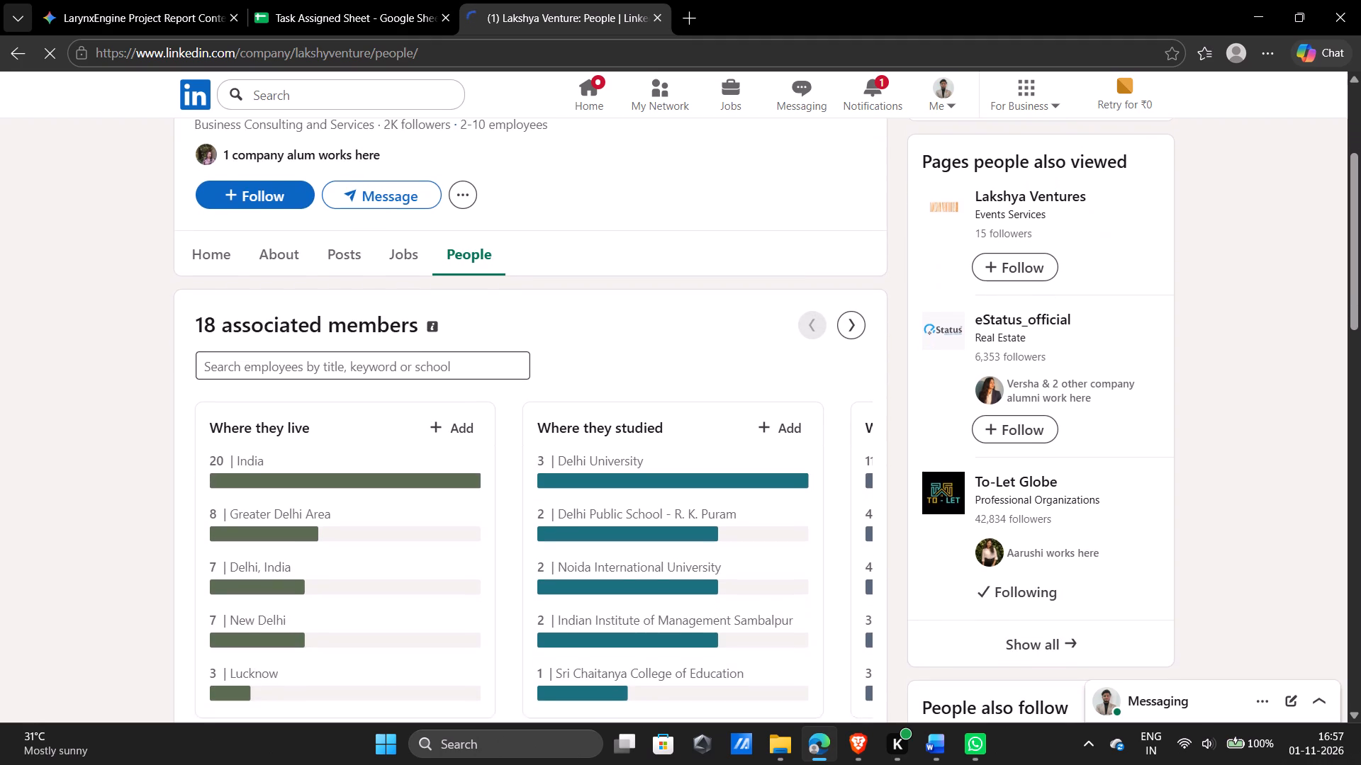
pyautogui.click(661, 16)
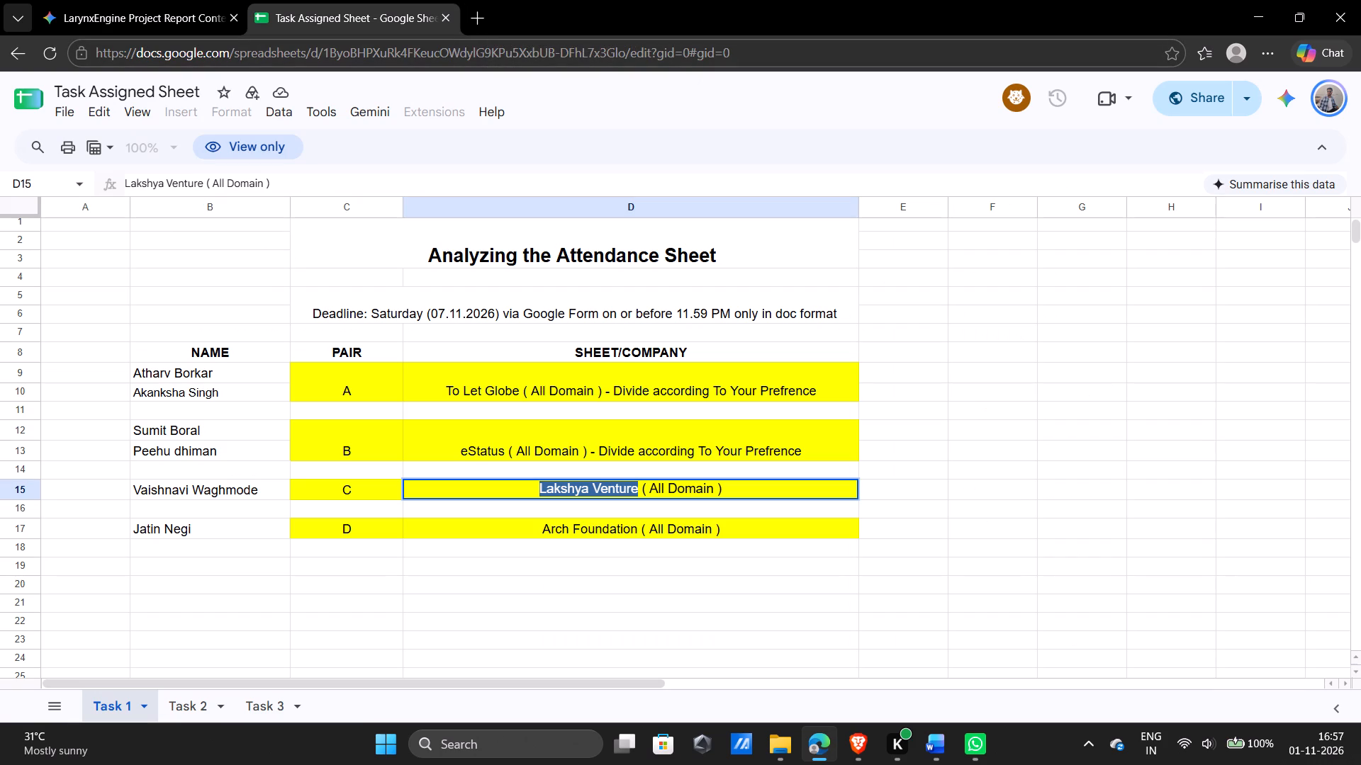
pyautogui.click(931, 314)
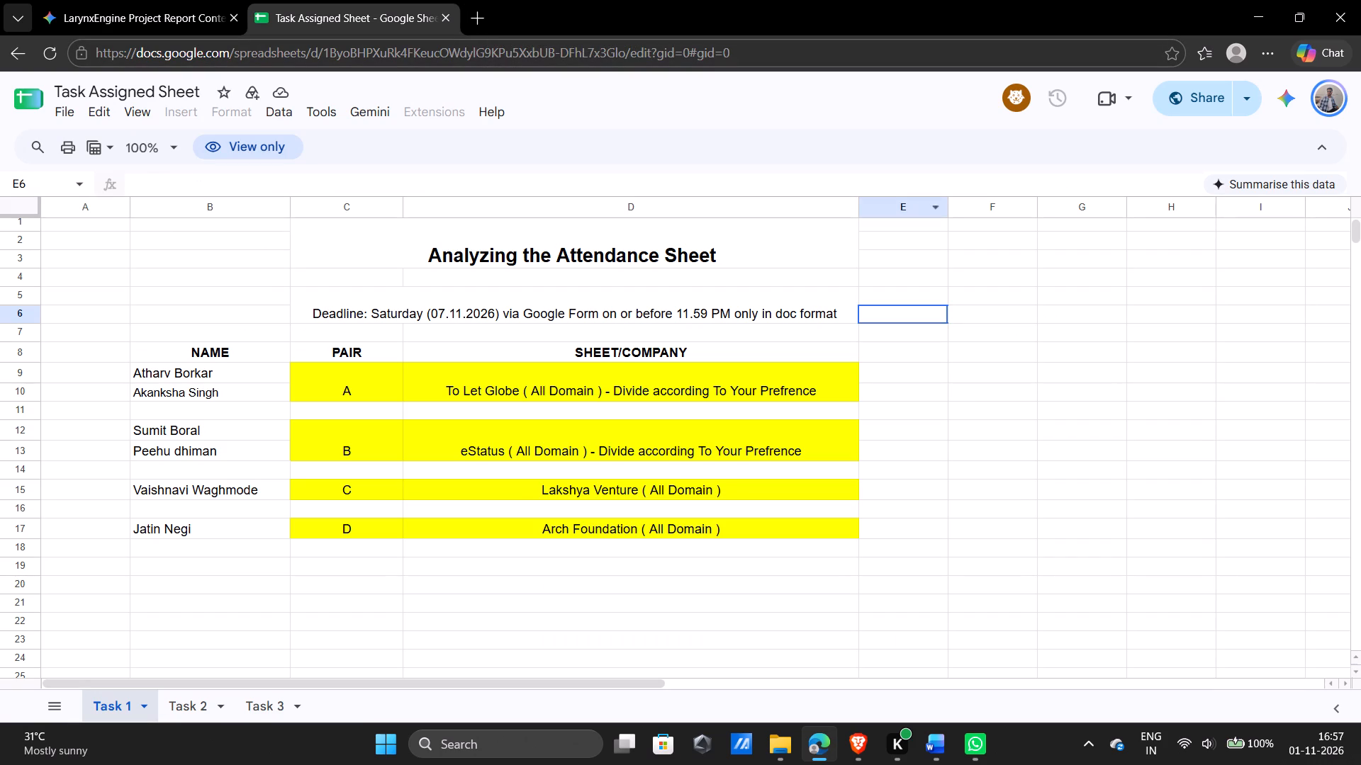
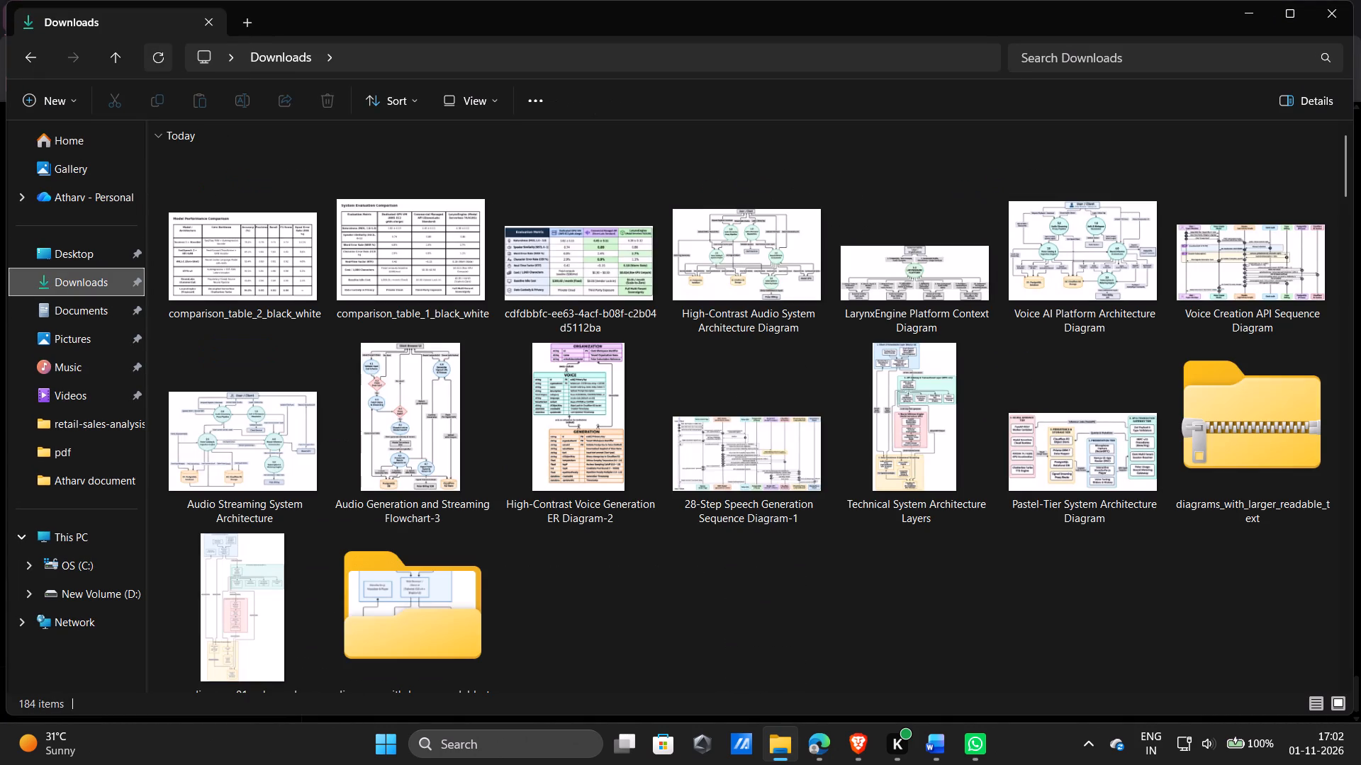
pyautogui.doubleClick(414, 216)
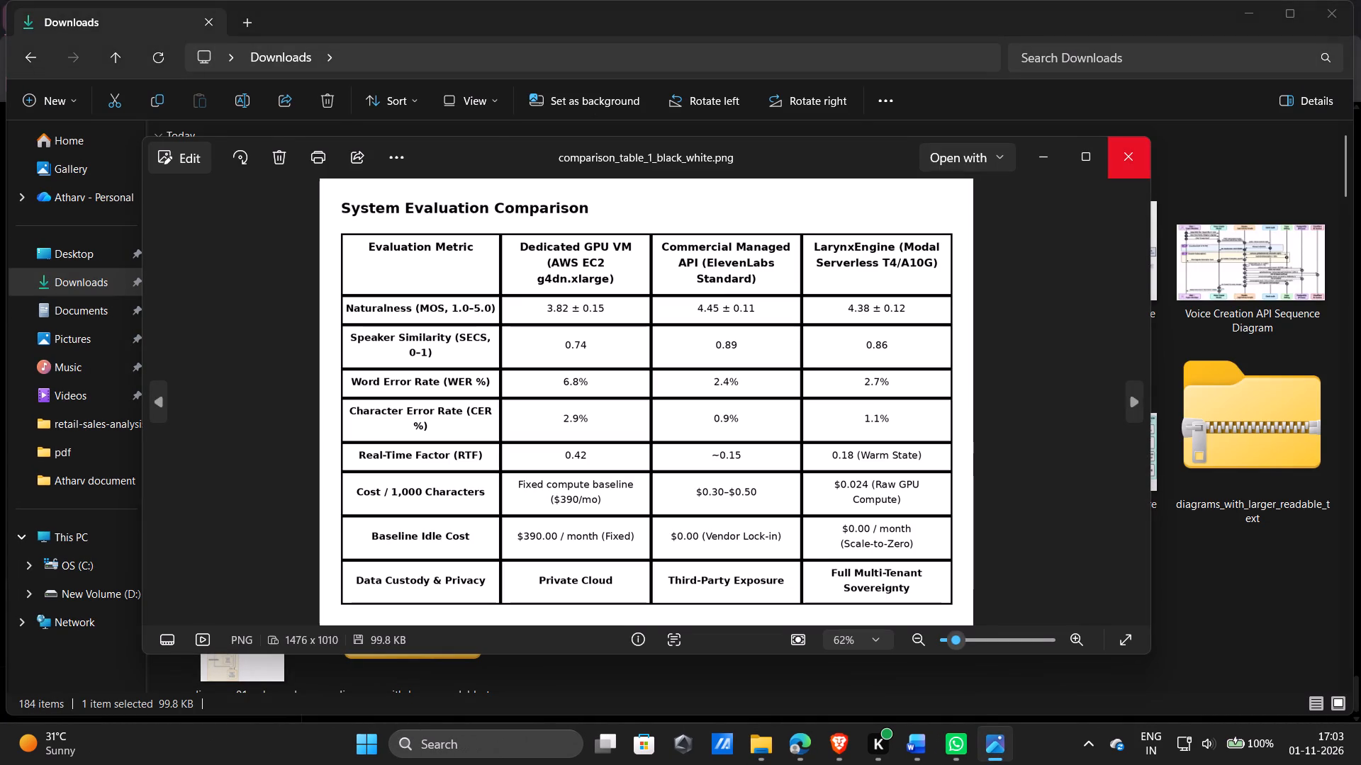
pyautogui.click(1130, 153)
pyautogui.doubleClick(259, 261)
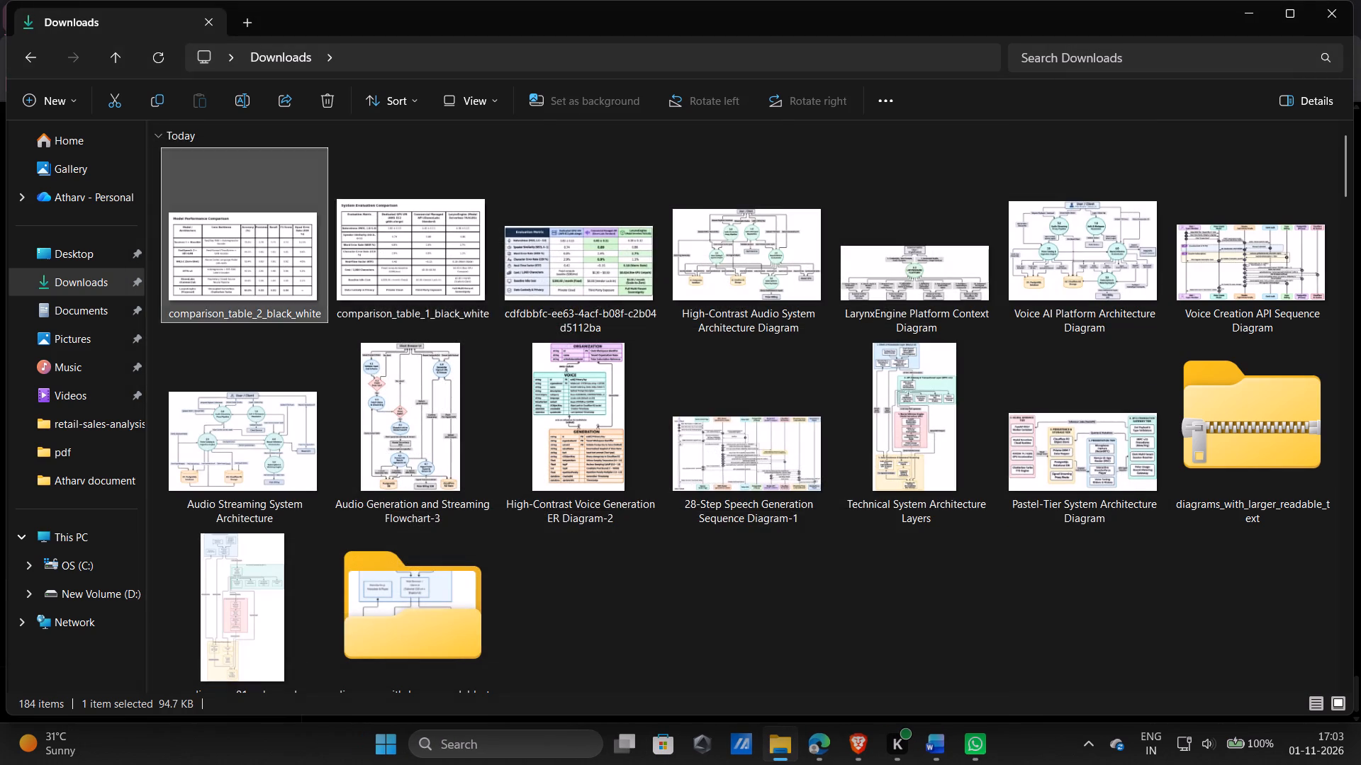
pyautogui.click(1136, 164)
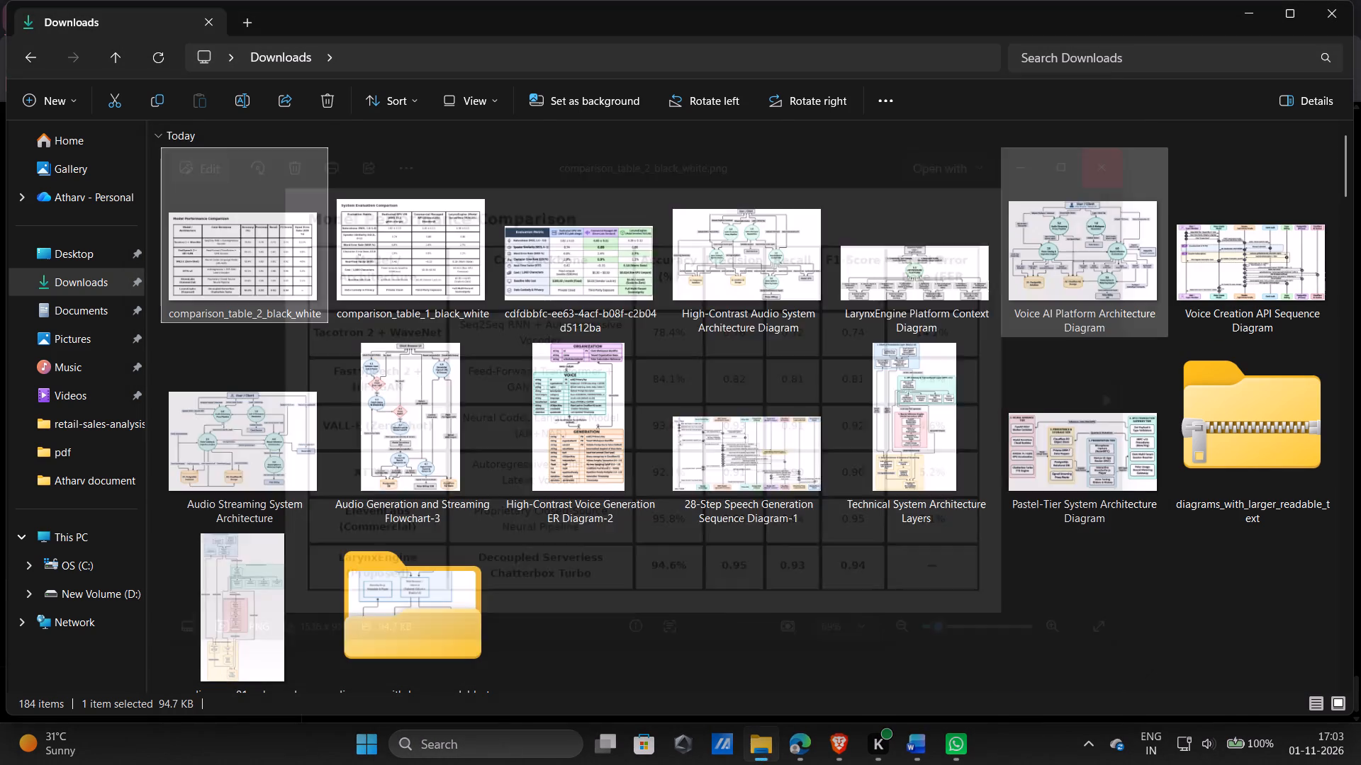
pyautogui.click(442, 282)
pyautogui.moveTo(442, 282); pyautogui.dragTo(249, 174)
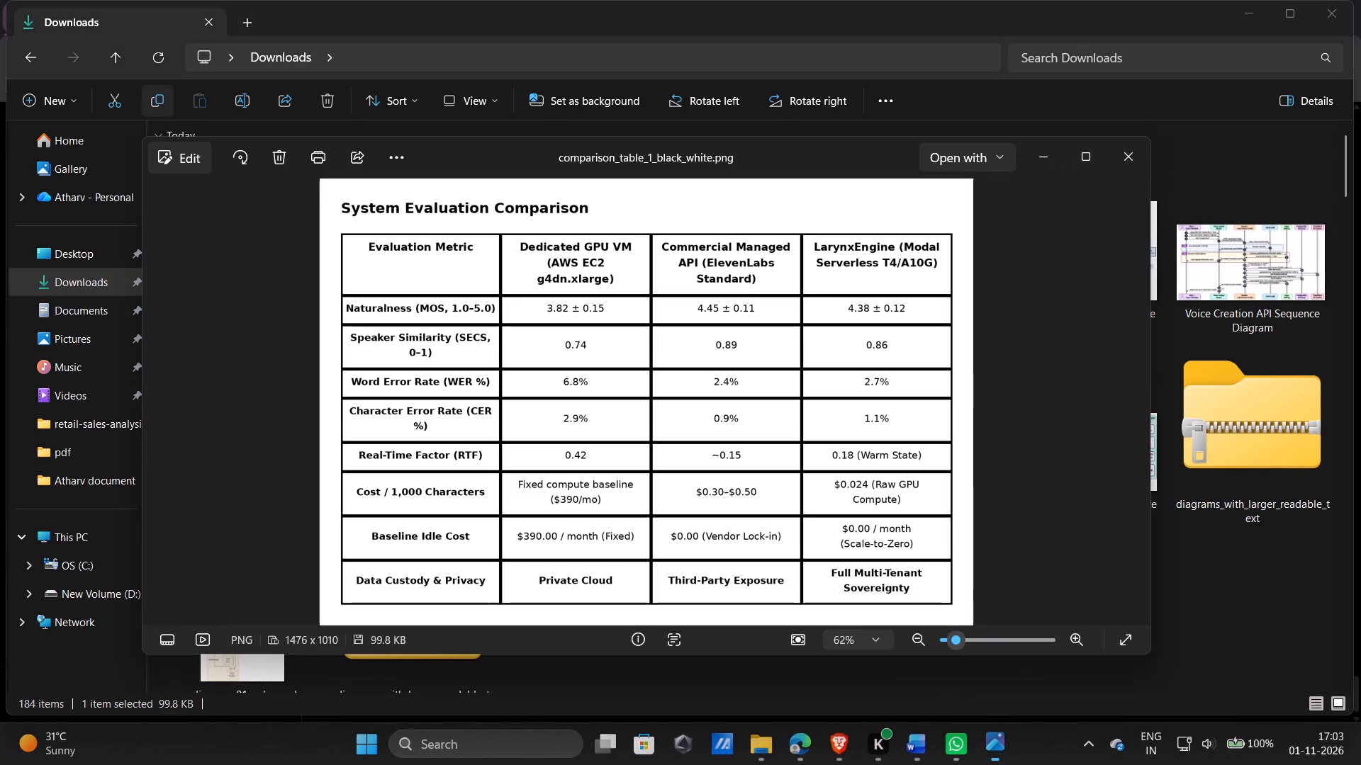
pyautogui.click(1142, 172)
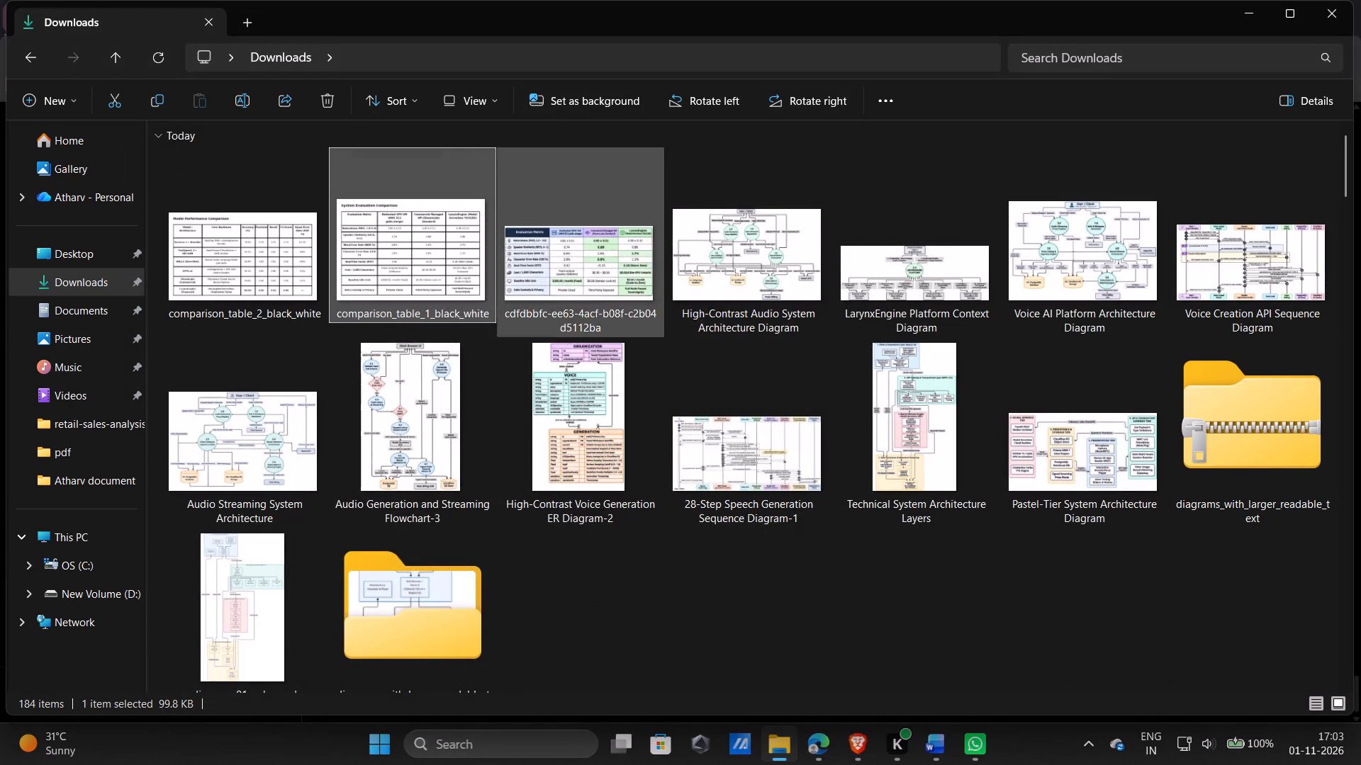
# Copy comparison_table_1_black_white from Downloads and paste it into the Word report on the blank line under heading 5.4.2.
pyautogui.click(430, 261)
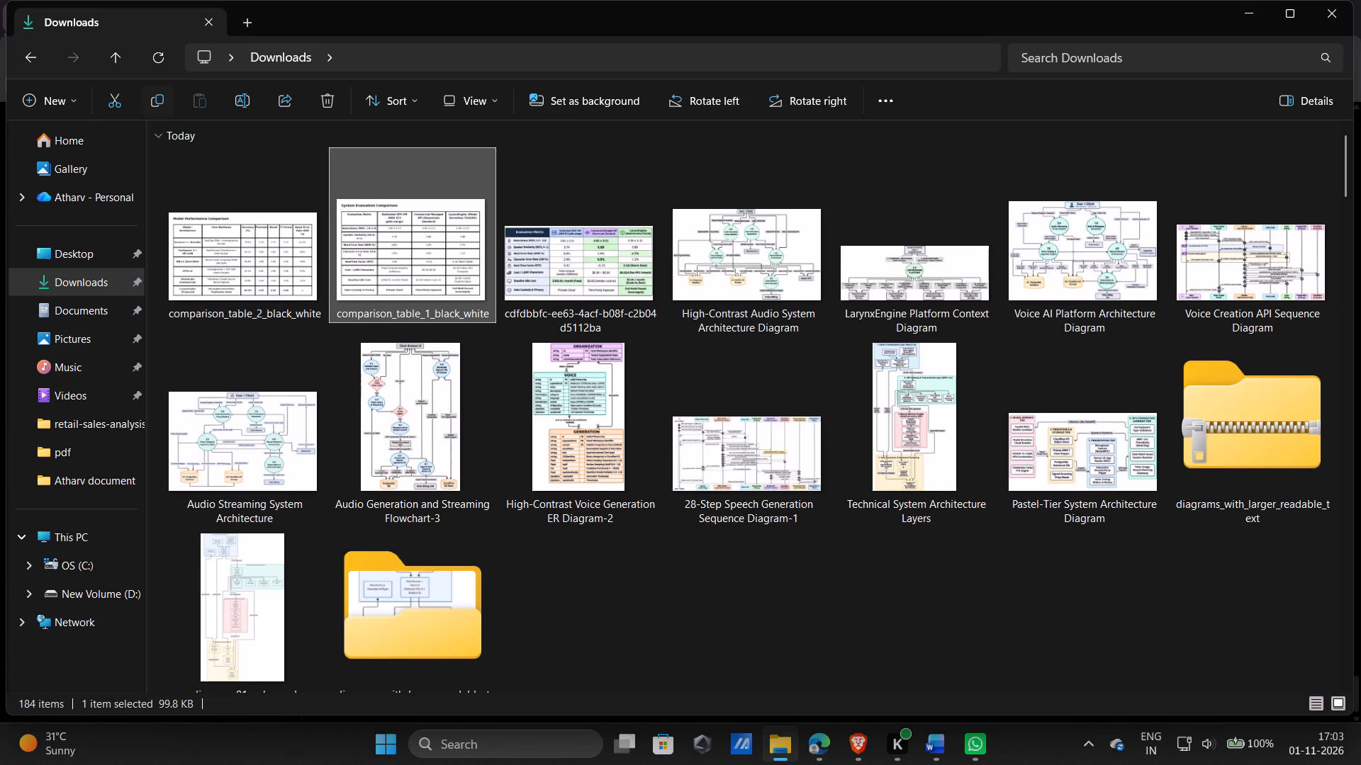
pyautogui.click(157, 95)
pyautogui.click(938, 761)
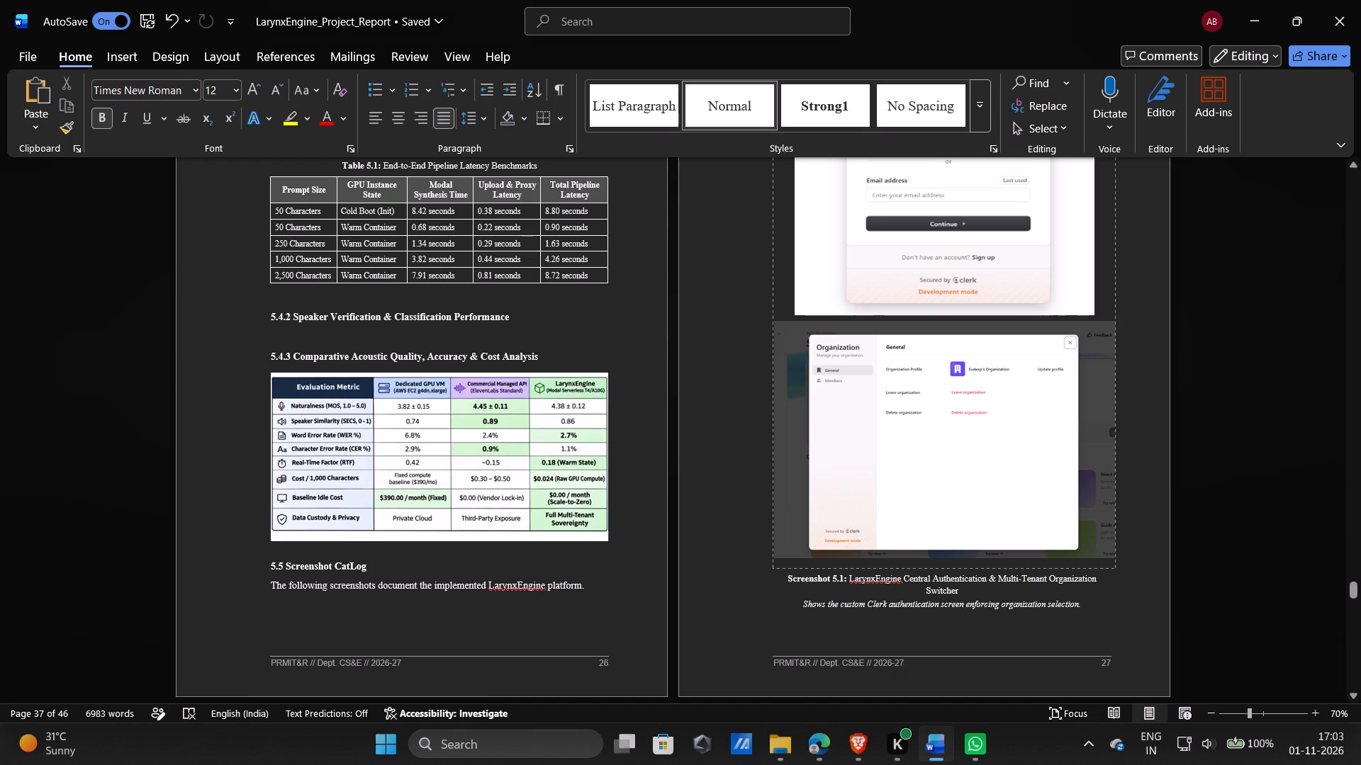
pyautogui.click(400, 335)
pyautogui.hotkey('ctrl', 'v')
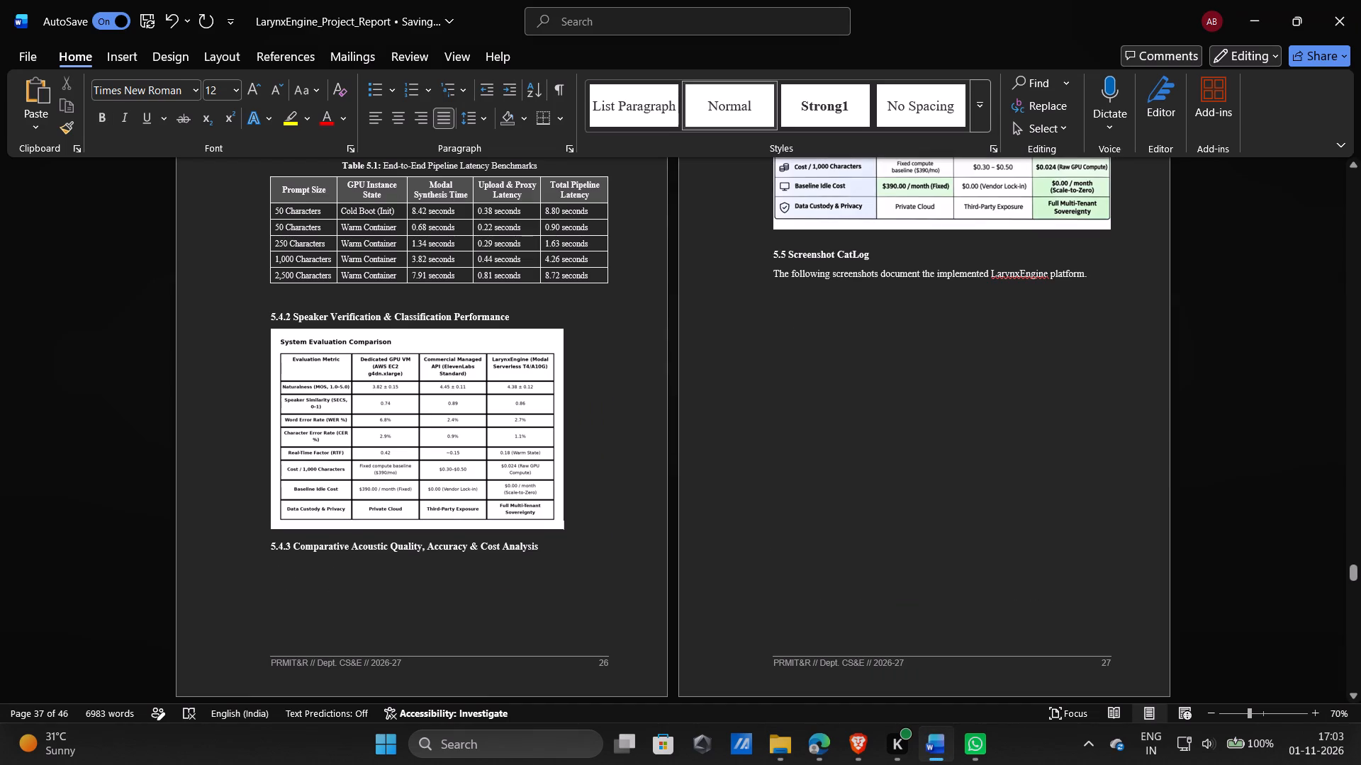
# Copy comparison_table_2_black_white from Downloads and paste it into the Word report on a new line directly after heading 5.4.2.
pyautogui.scroll(1, 873, 358)
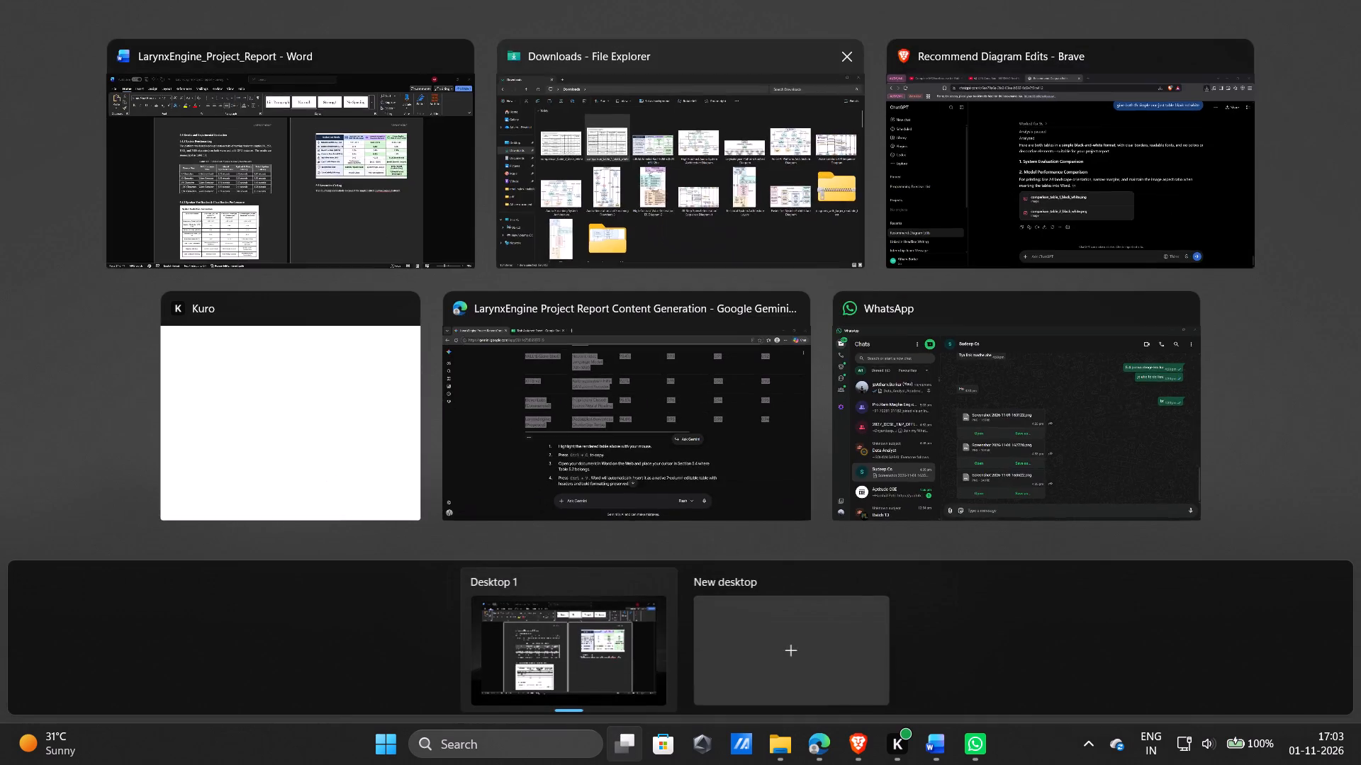
pyautogui.click(652, 94)
pyautogui.click(289, 283)
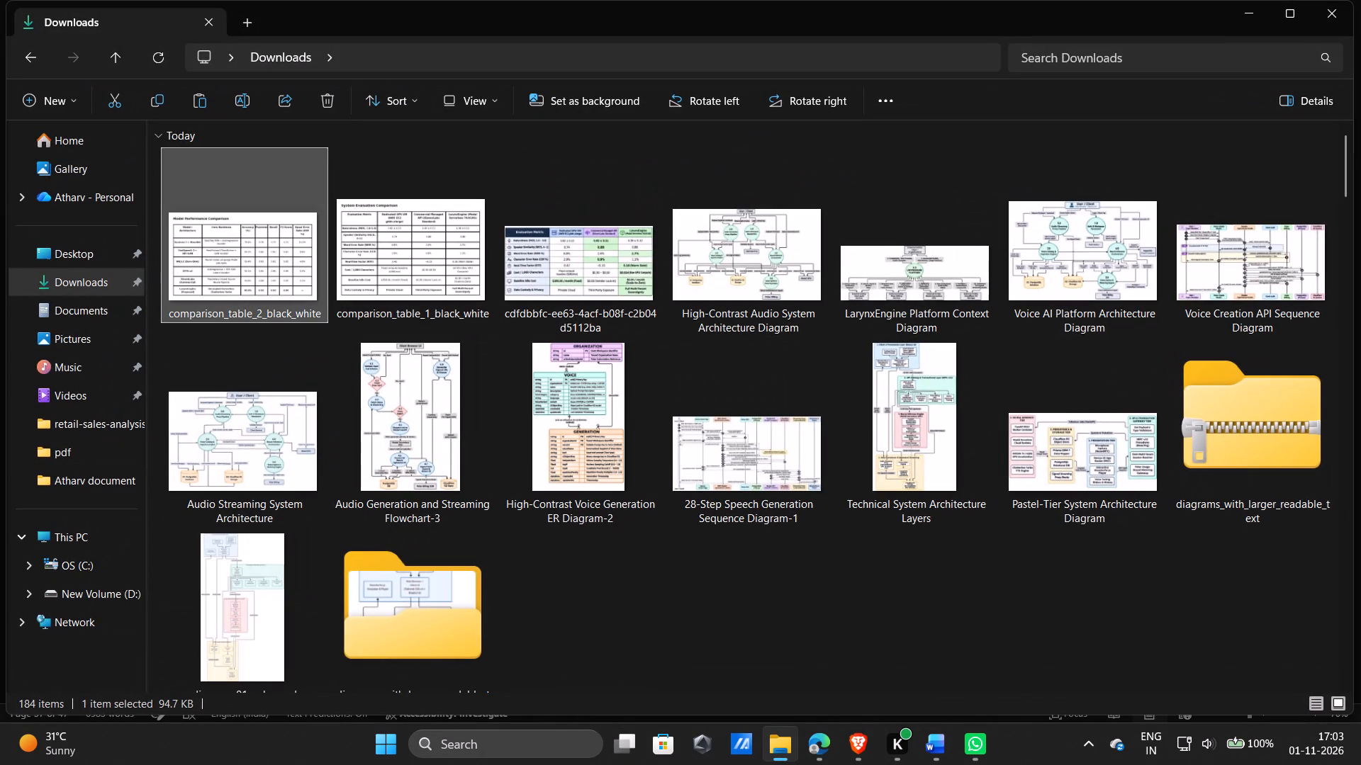
pyautogui.click(157, 115)
pyautogui.click(938, 746)
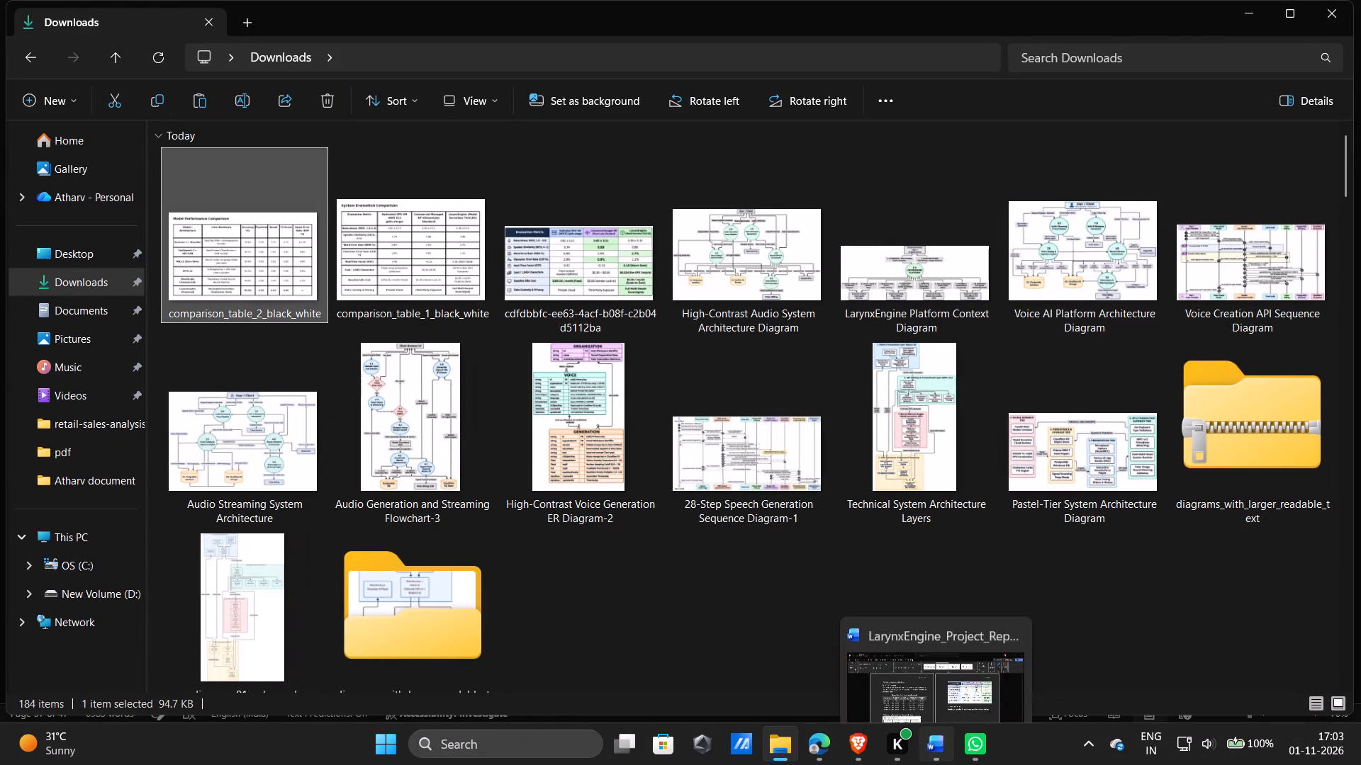
pyautogui.click(521, 482)
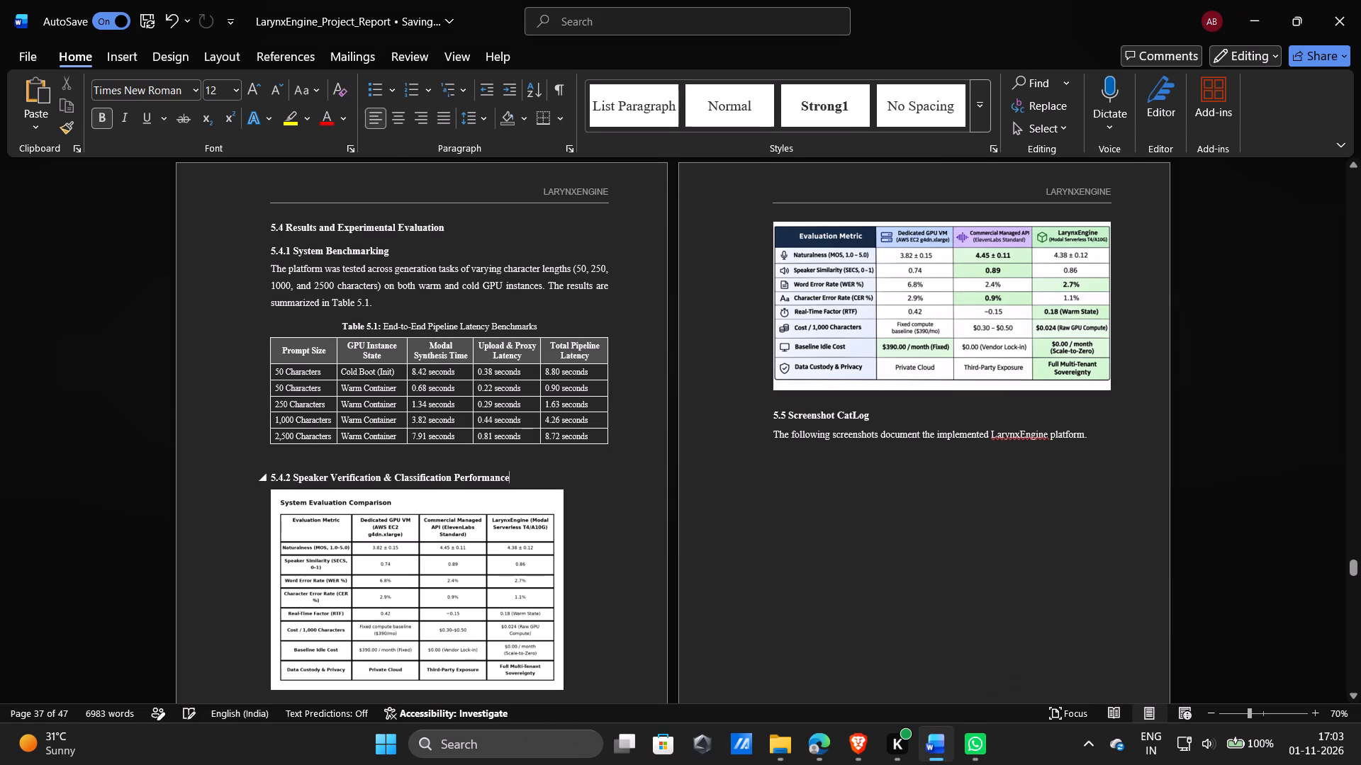
pyautogui.scroll(-1, 521, 482)
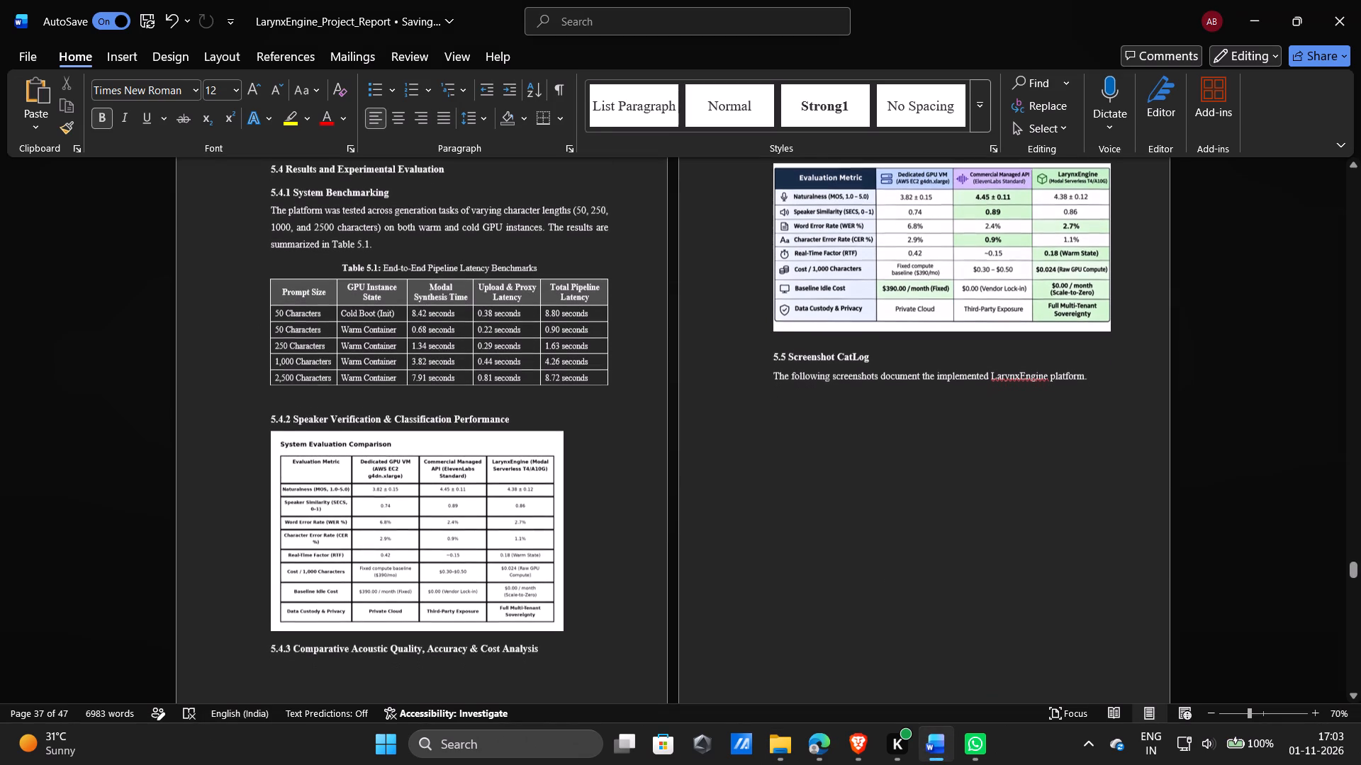
pyautogui.press('Return')
pyautogui.hotkey('ctrl', 'v')
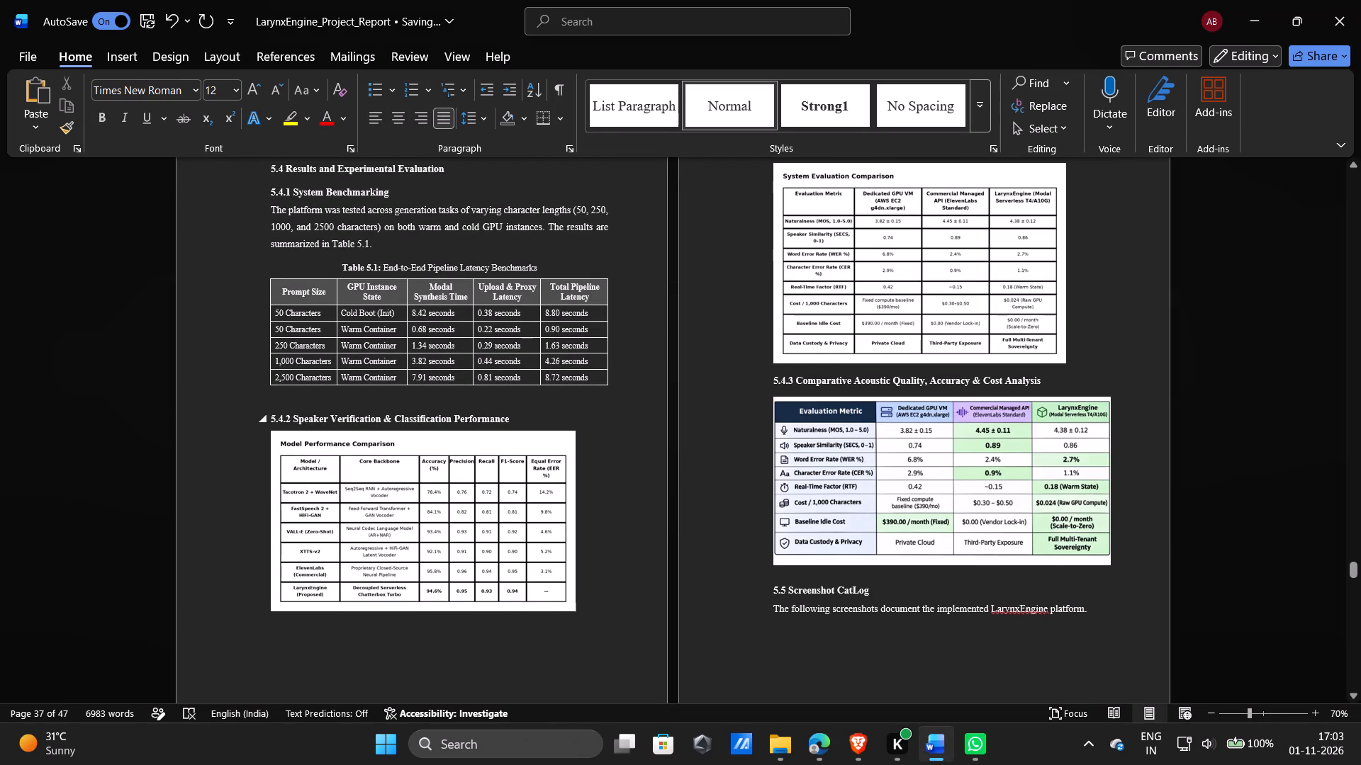
# Move the System Evaluation Comparison image into section 5.4.3 and delete the coloured comparison table image it replaces.
pyautogui.moveTo(989, 275); pyautogui.dragTo(968, 466)
pyautogui.click(923, 234)
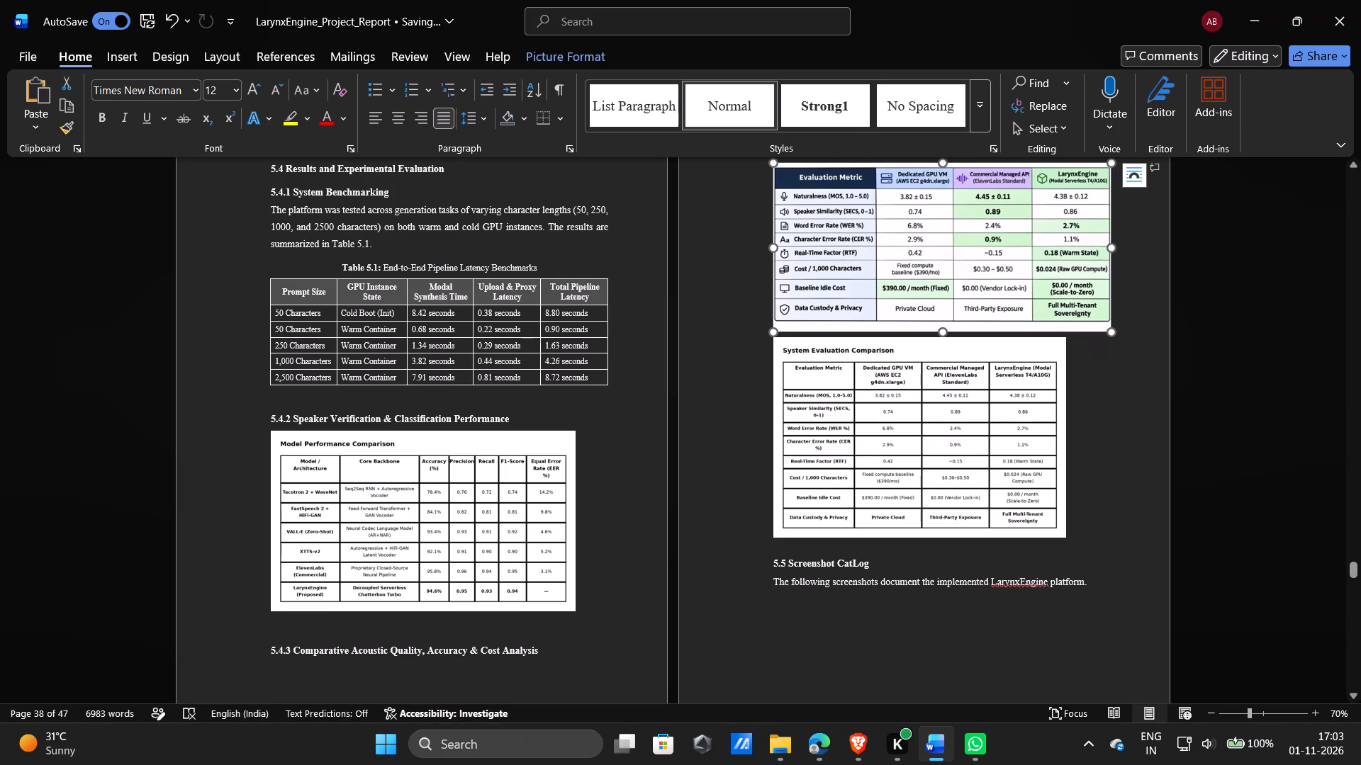
pyautogui.press('Delete')
# Enlarge the Model Performance Comparison image in section 5.4.2 proportionally to slightly more than the text width.
pyautogui.scroll(1, 919, 299)
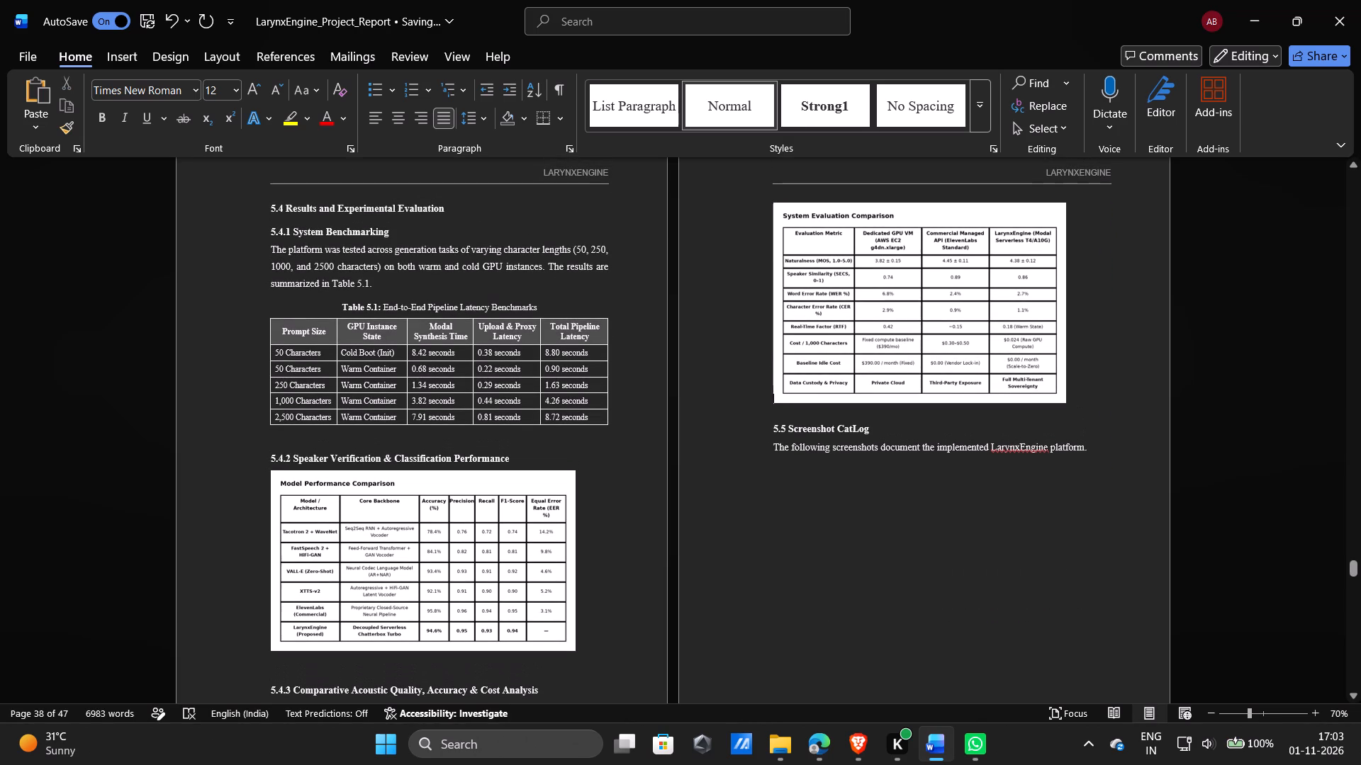
pyautogui.scroll(-1, 589, 404)
pyautogui.click(372, 550)
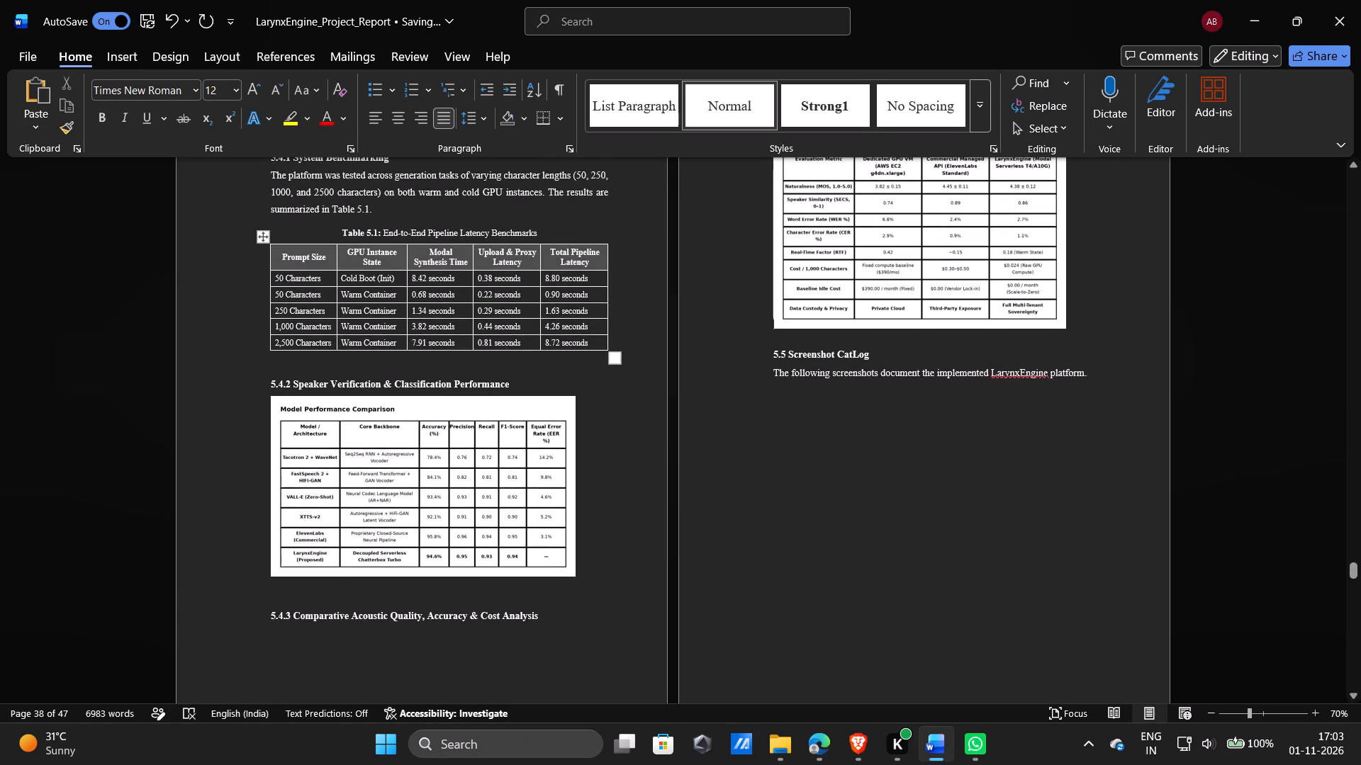
pyautogui.moveTo(572, 581); pyautogui.dragTo(606, 601)
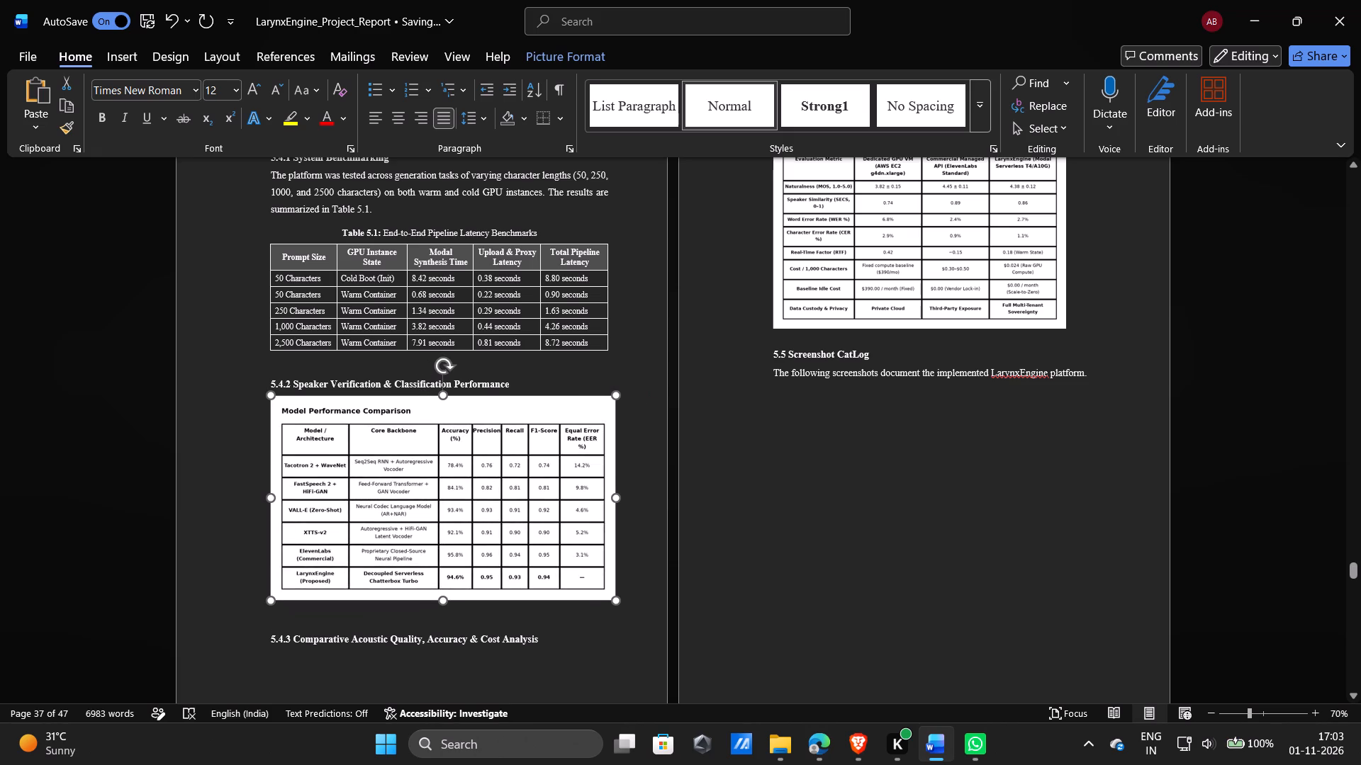
pyautogui.moveTo(606, 601); pyautogui.dragTo(586, 603)
pyautogui.moveTo(267, 602); pyautogui.dragTo(262, 613)
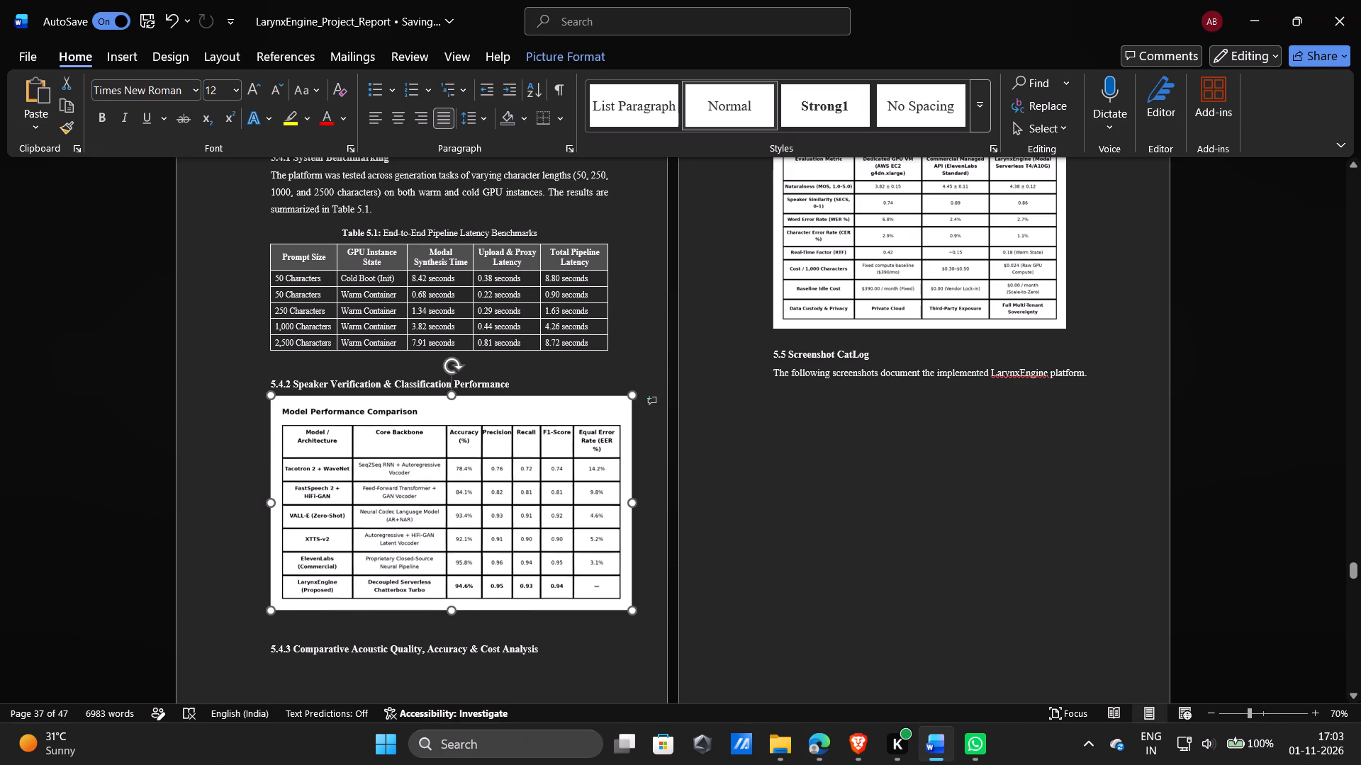
pyautogui.moveTo(262, 613); pyautogui.dragTo(271, 594)
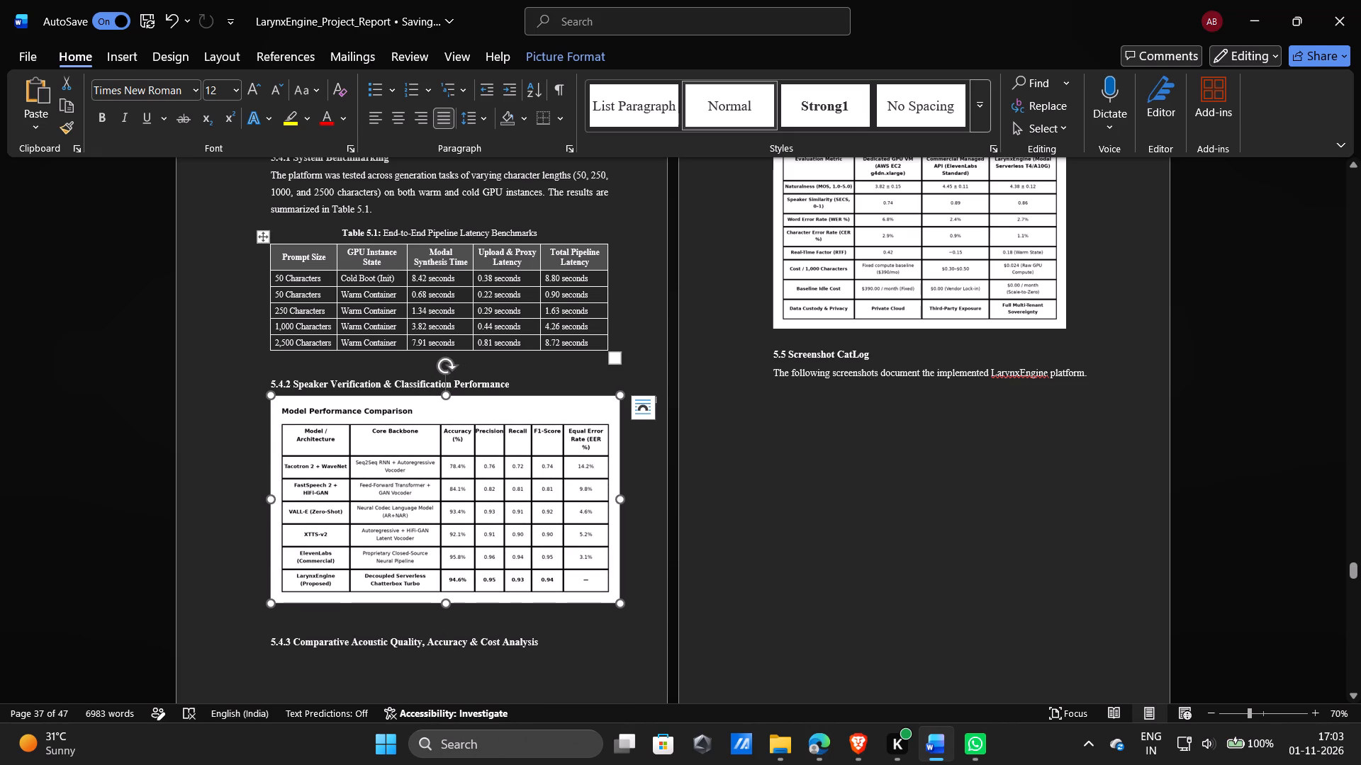
# Centre-align the Model Performance Comparison image under heading 5.4.2.
pyautogui.click(374, 119)
pyautogui.click(393, 116)
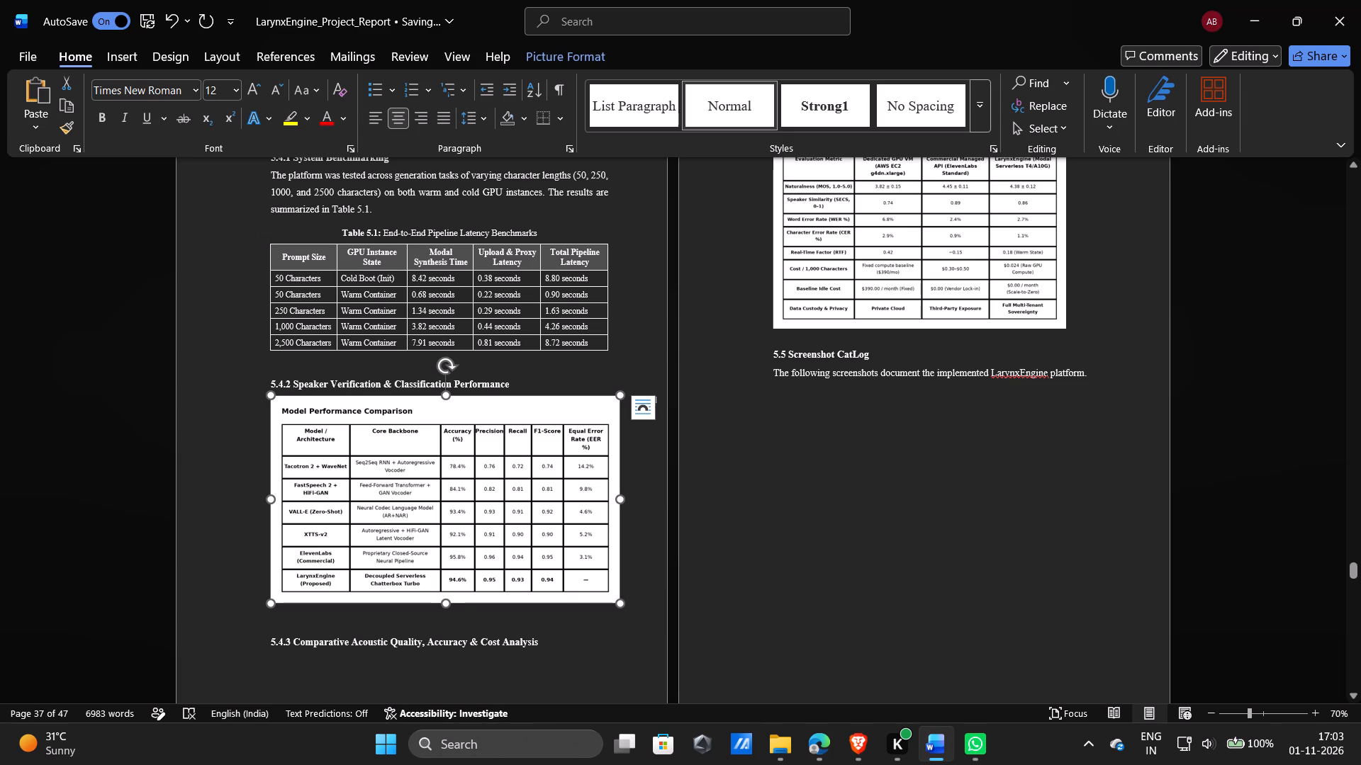
# Stretch the Model Performance Comparison image taller, then scale it down so it fits within the page's text margins.
pyautogui.moveTo(446, 602); pyautogui.dragTo(444, 641)
pyautogui.moveTo(618, 395); pyautogui.dragTo(576, 417)
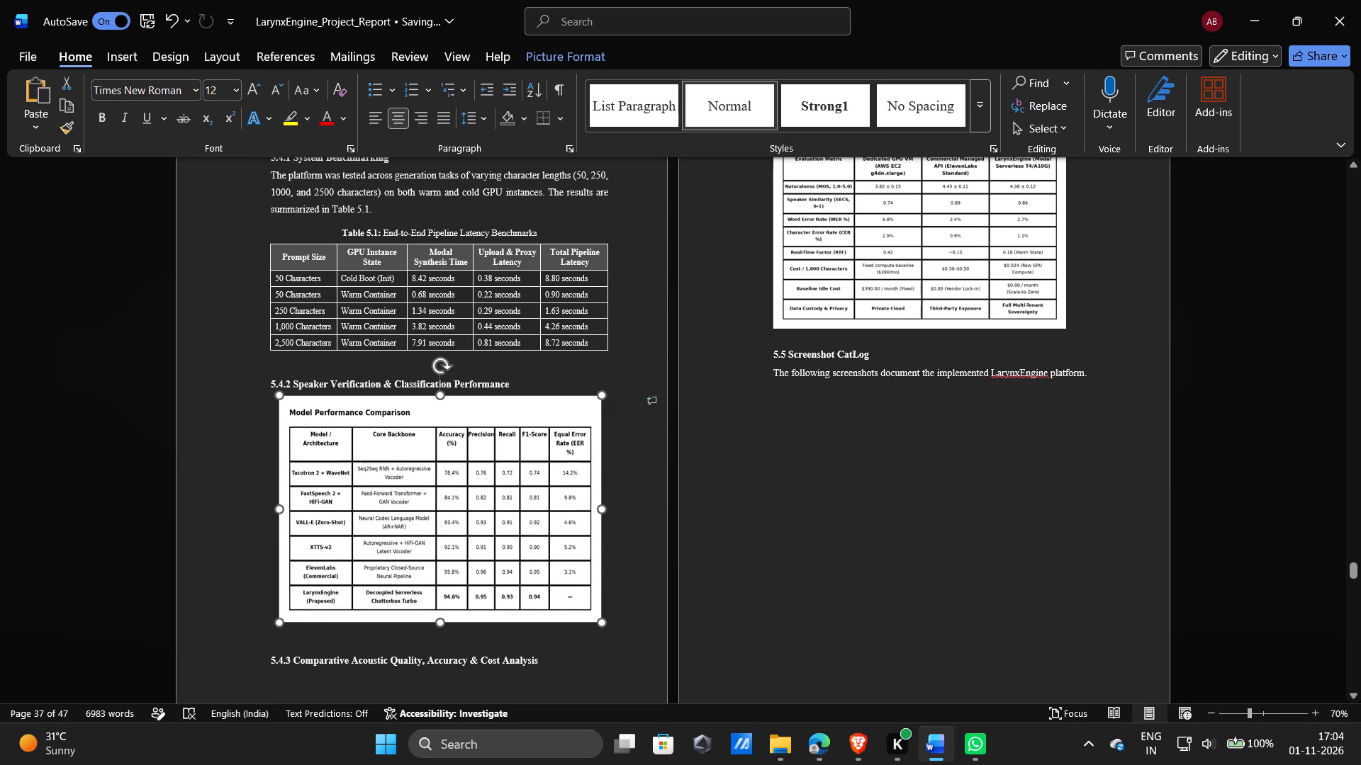
pyautogui.moveTo(576, 417); pyautogui.dragTo(574, 418)
pyautogui.moveTo(486, 478); pyautogui.dragTo(461, 478)
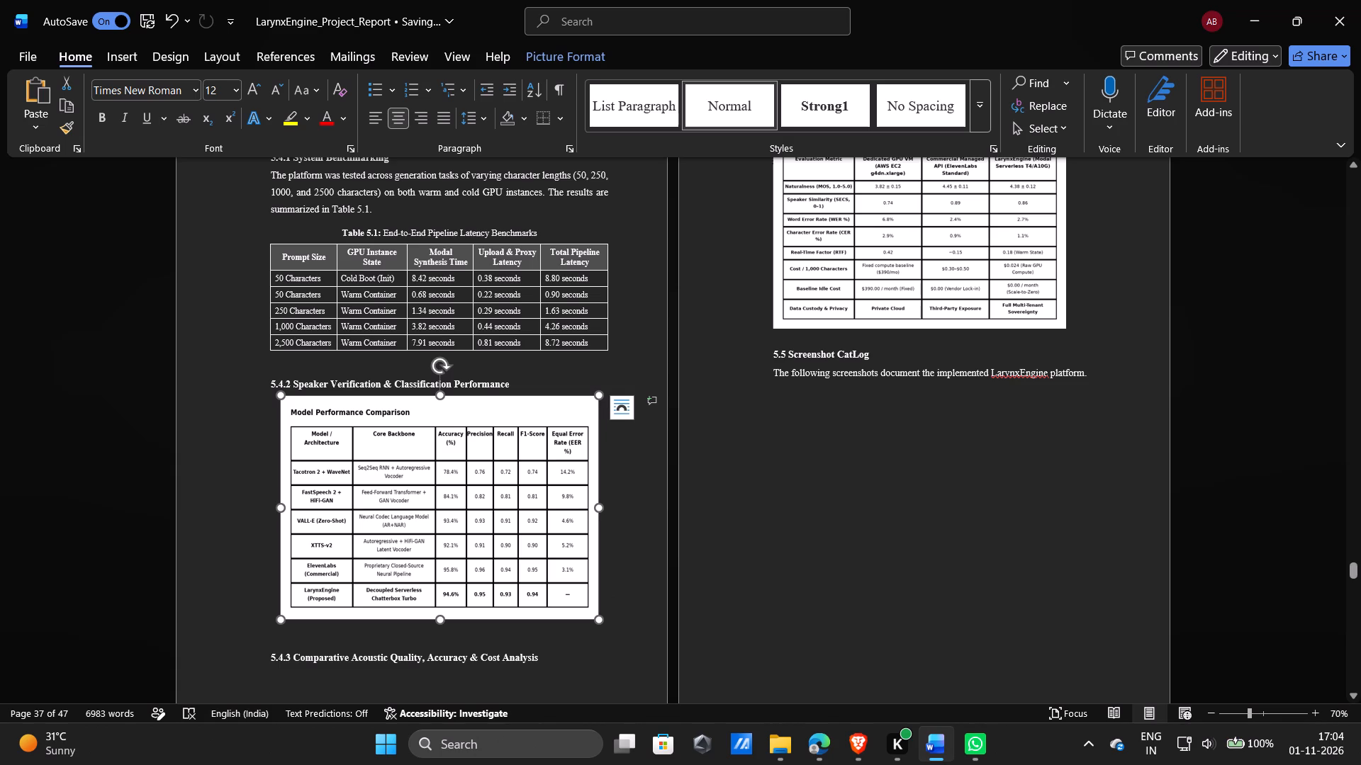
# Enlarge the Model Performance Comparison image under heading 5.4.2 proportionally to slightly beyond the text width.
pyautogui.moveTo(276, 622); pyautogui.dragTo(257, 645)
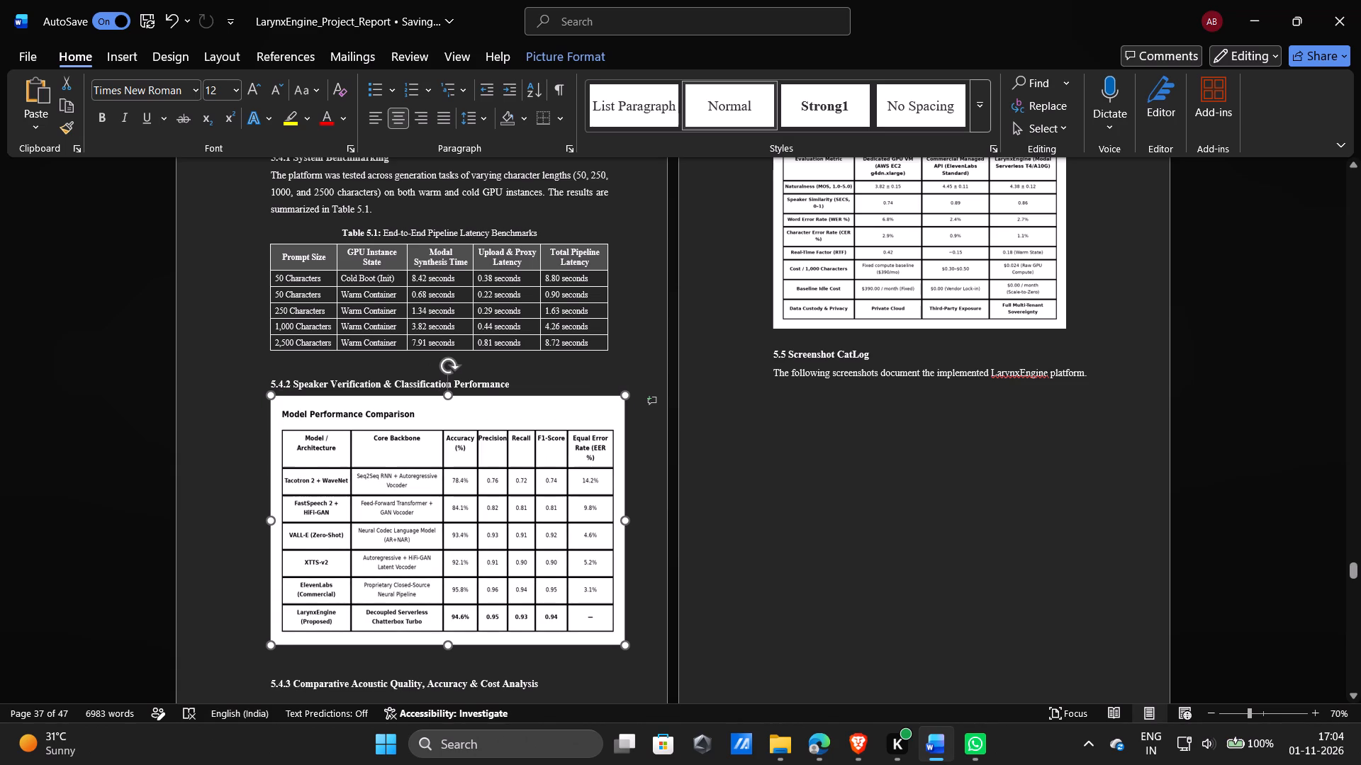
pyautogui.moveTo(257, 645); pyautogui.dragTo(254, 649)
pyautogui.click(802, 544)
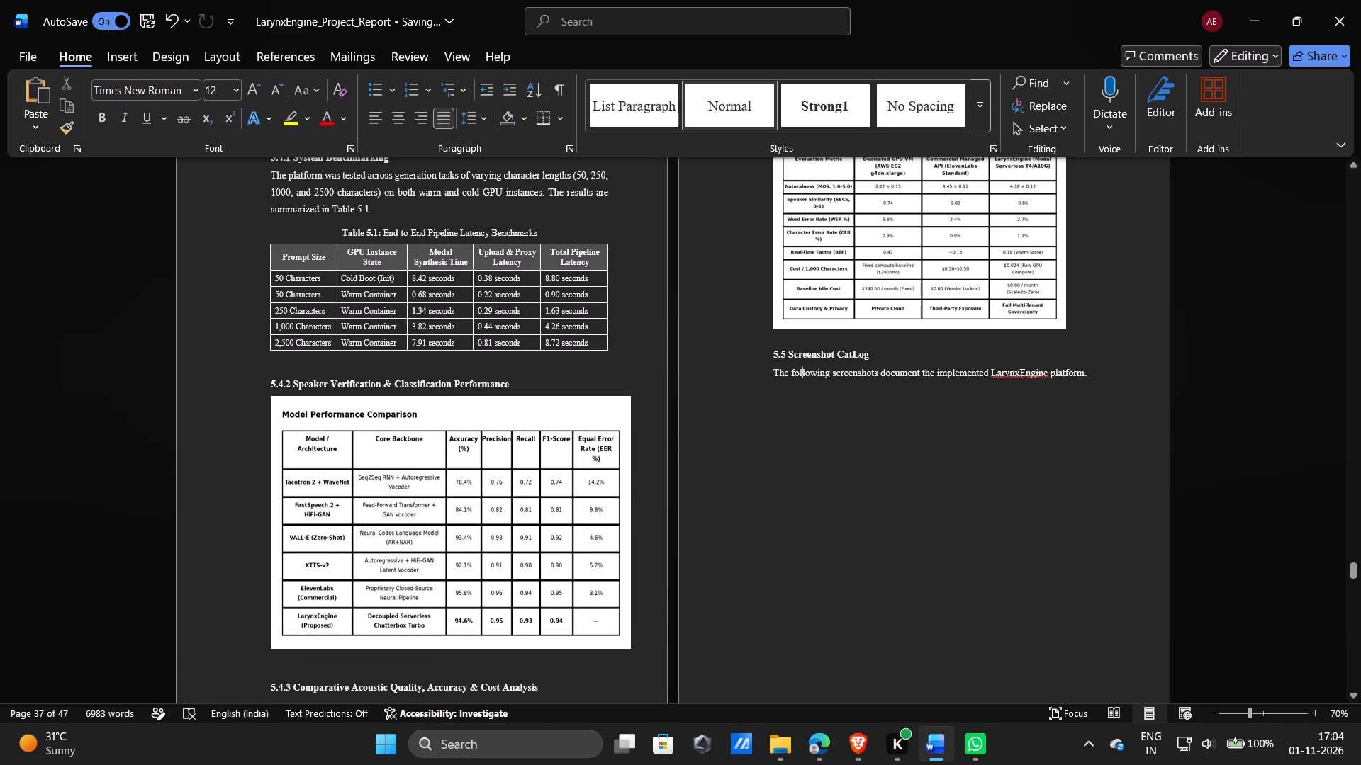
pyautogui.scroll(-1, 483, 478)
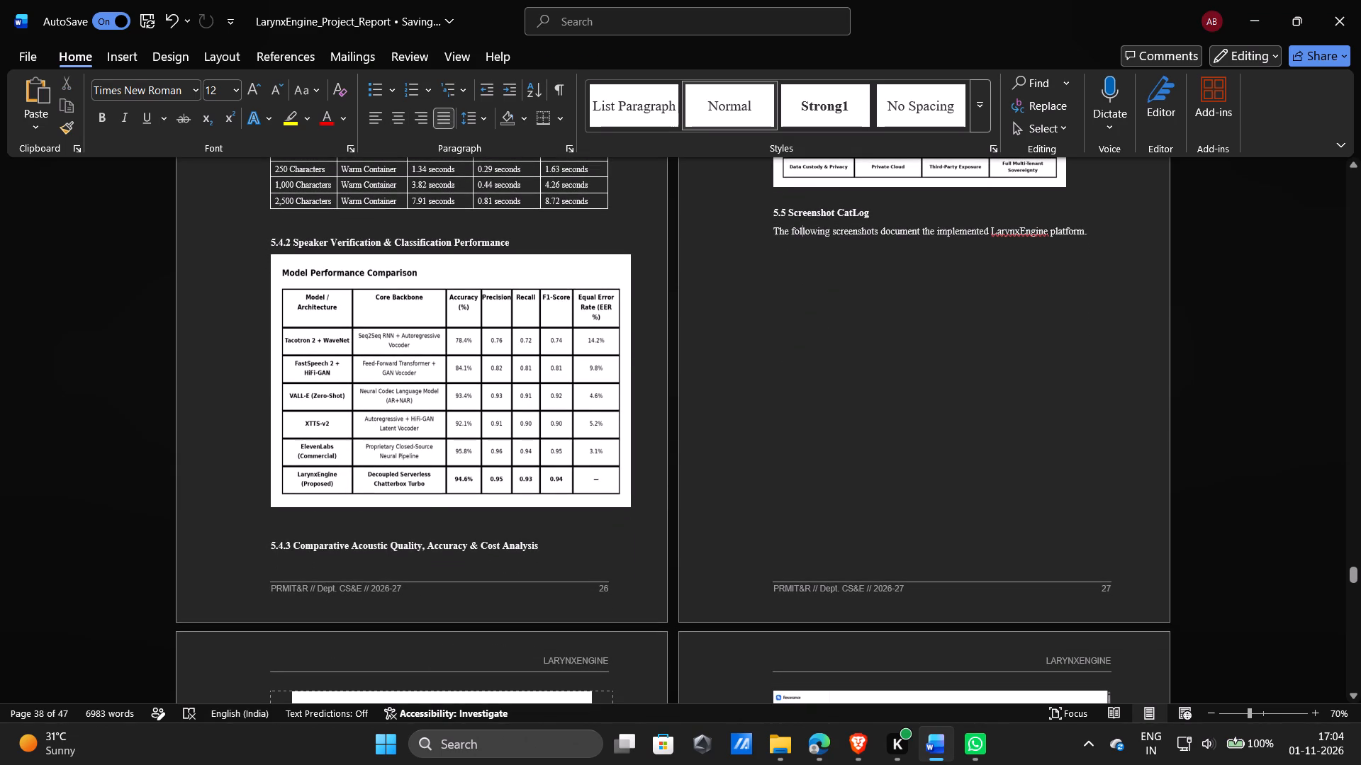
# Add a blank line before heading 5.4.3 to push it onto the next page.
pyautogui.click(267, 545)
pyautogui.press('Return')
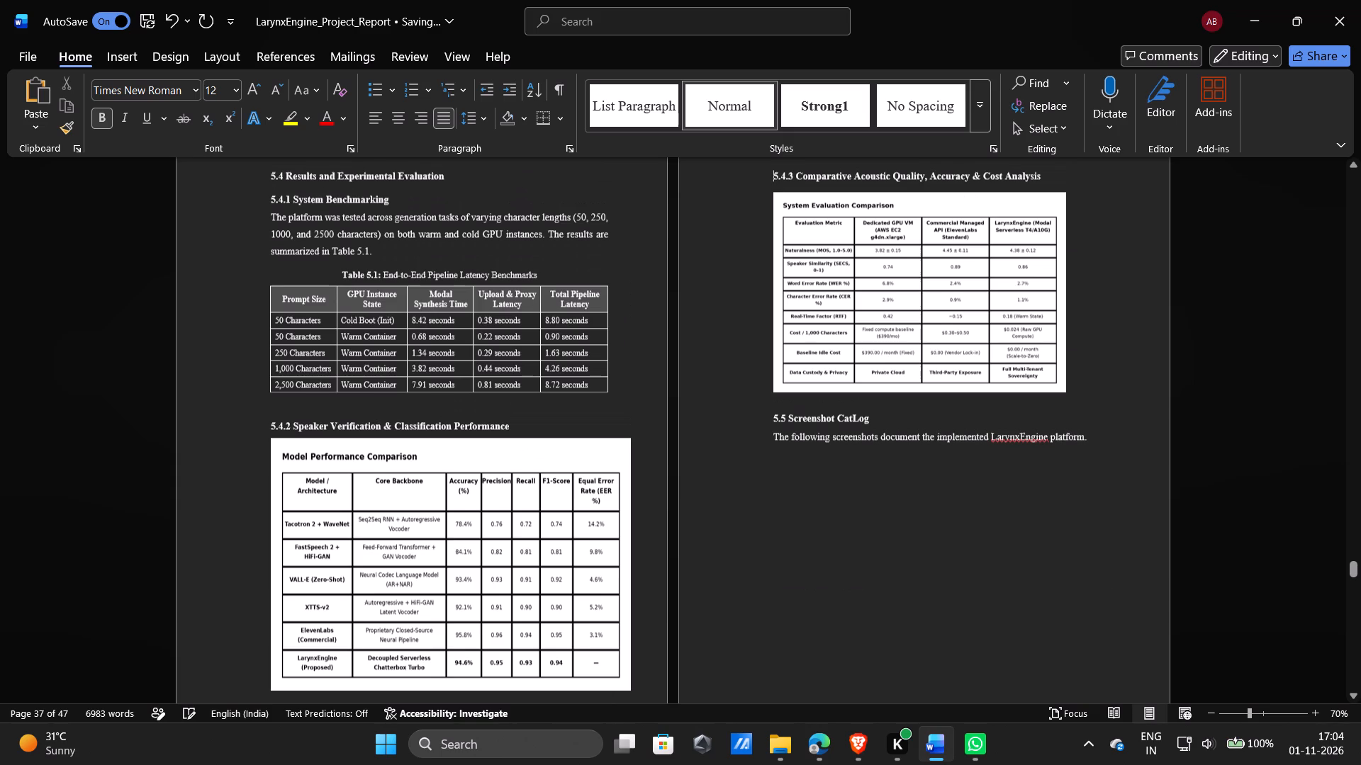
# Shrink the Model Performance Comparison image in section 5.4.2 proportionally, then stretch it horizontally to nearly the full text width.
pyautogui.scroll(1, 834, 432)
pyautogui.scroll(-3, 834, 432)
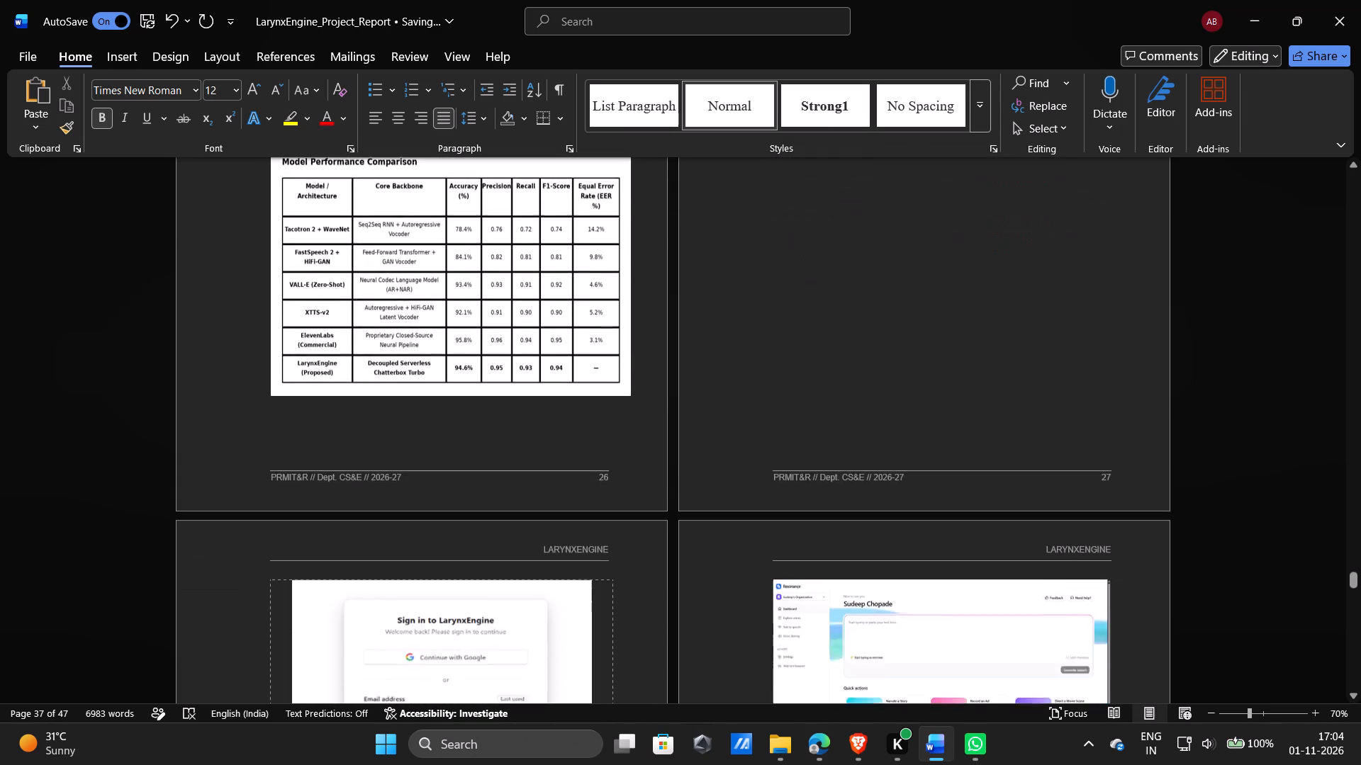
pyautogui.scroll(-2, 834, 432)
pyautogui.scroll(2, 834, 432)
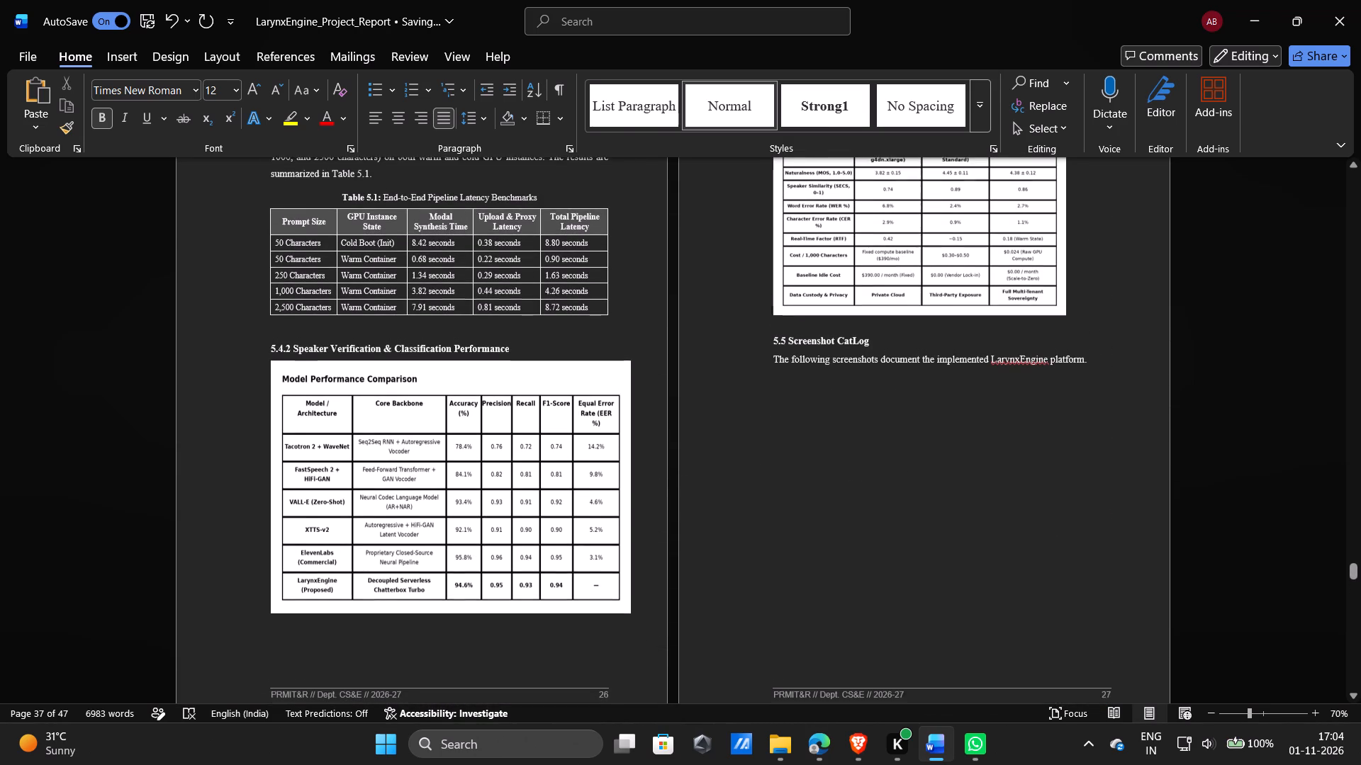
pyautogui.click(493, 539)
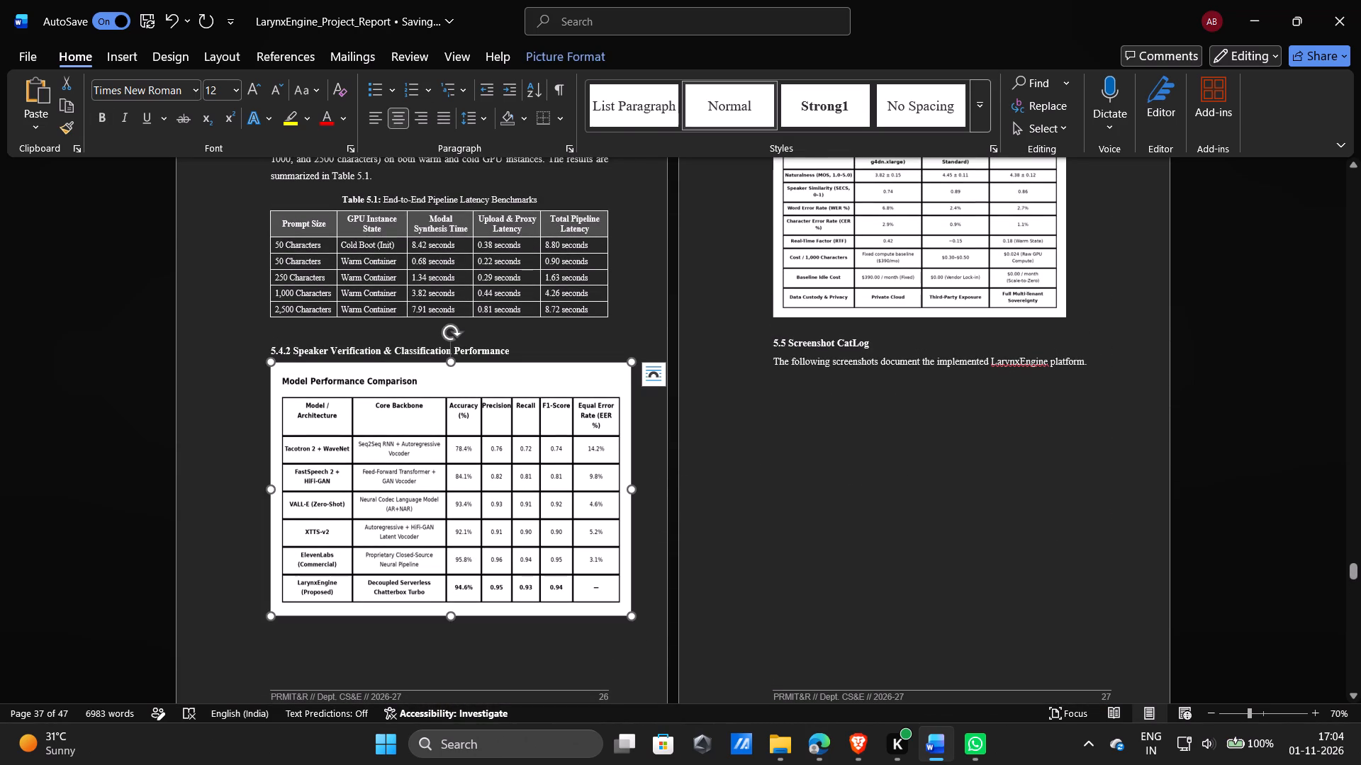
pyautogui.moveTo(629, 615); pyautogui.dragTo(514, 441)
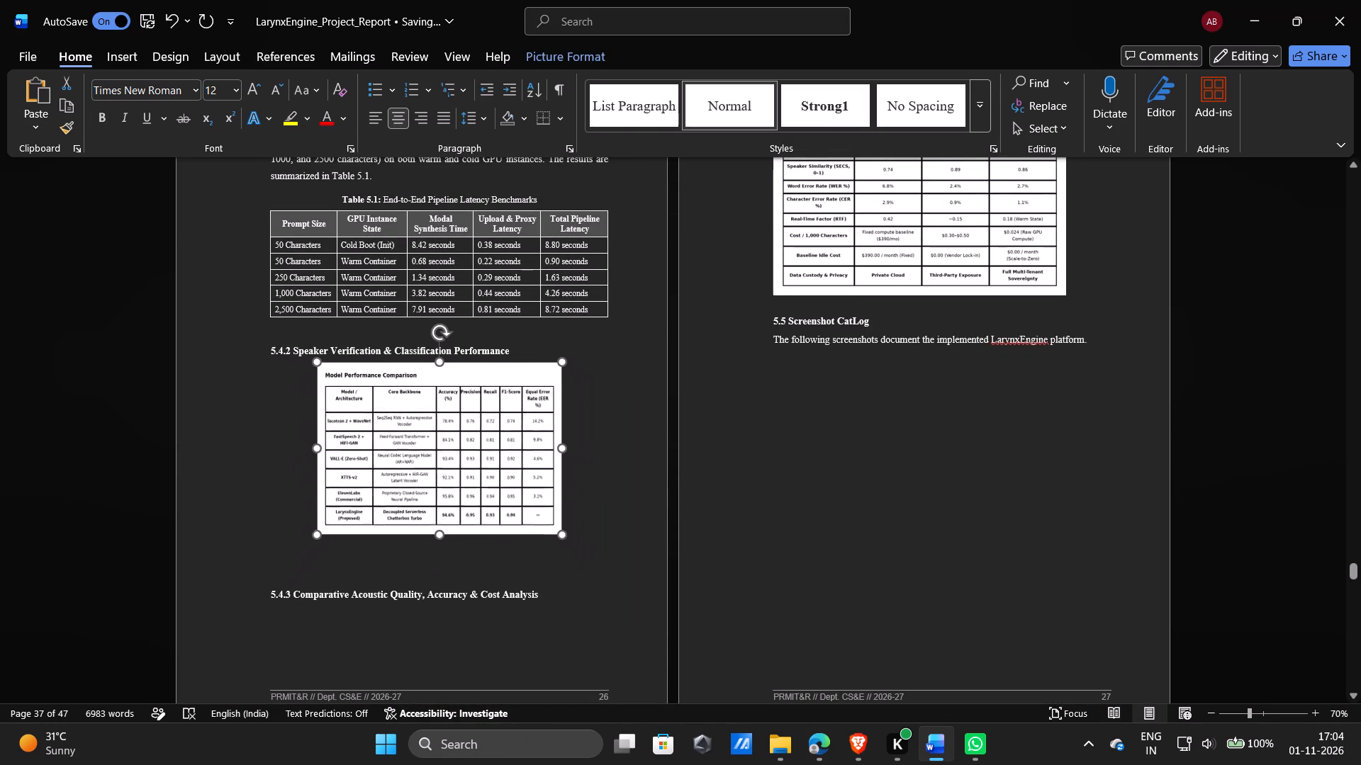
pyautogui.moveTo(514, 441); pyautogui.dragTo(508, 438)
pyautogui.moveTo(554, 449); pyautogui.dragTo(623, 443)
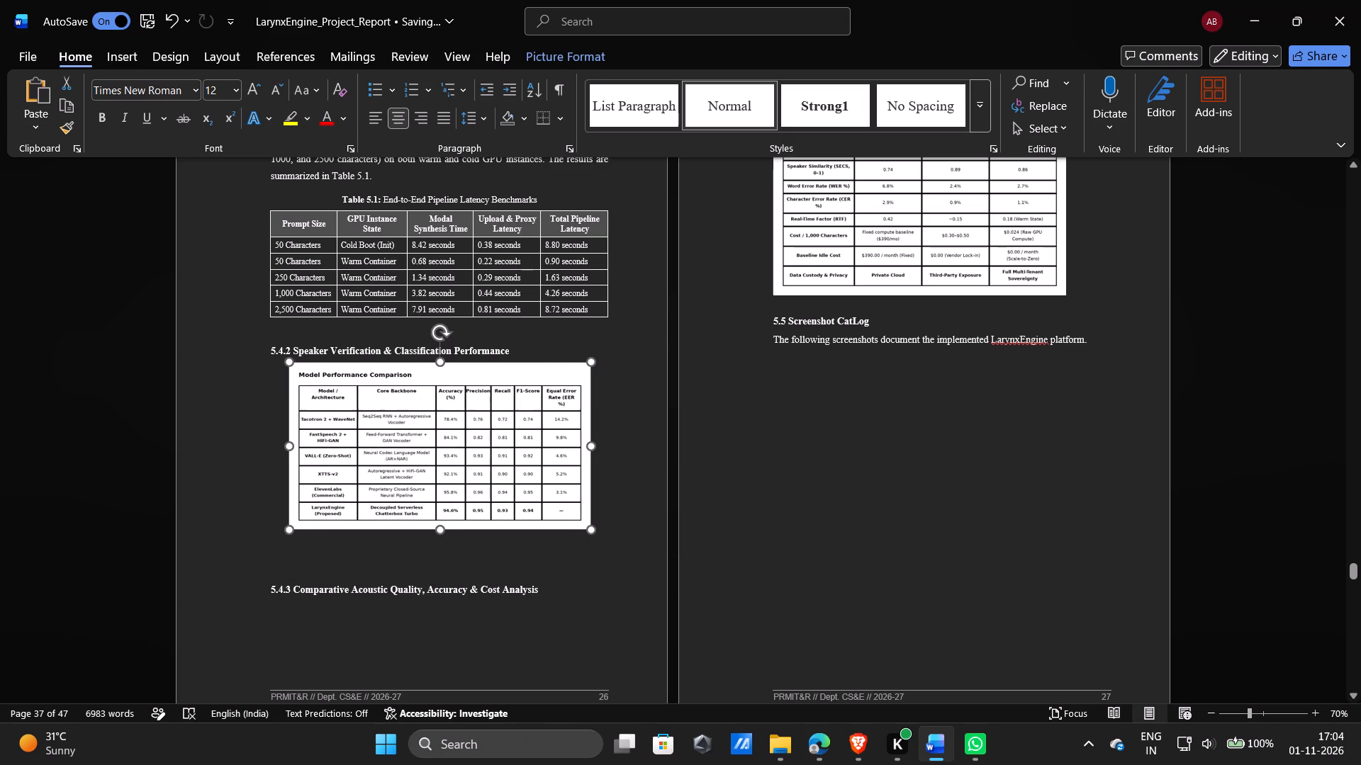
pyautogui.moveTo(623, 443); pyautogui.dragTo(653, 443)
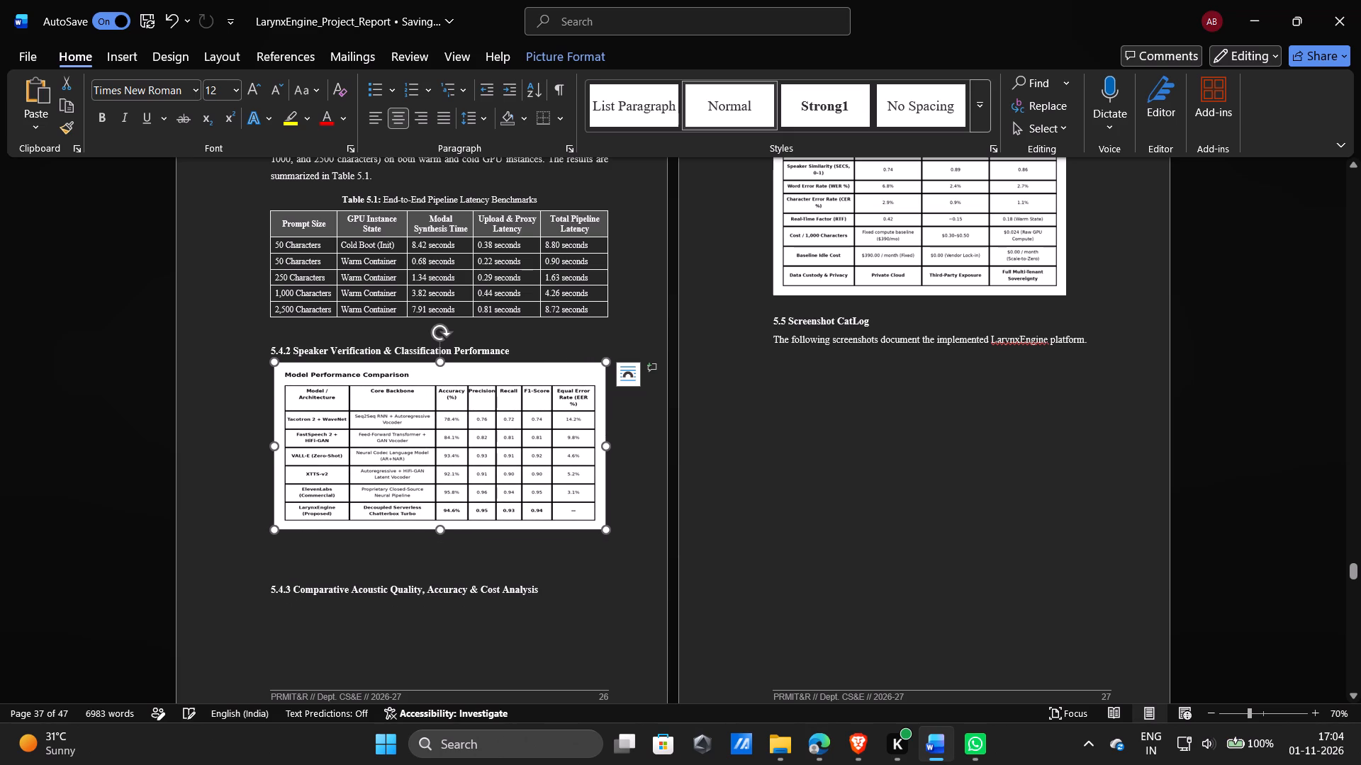
# Delete the two blank lines between the Model Performance Comparison image and heading 5.4.3.
pyautogui.click(313, 574)
pyautogui.press('BackSpace')
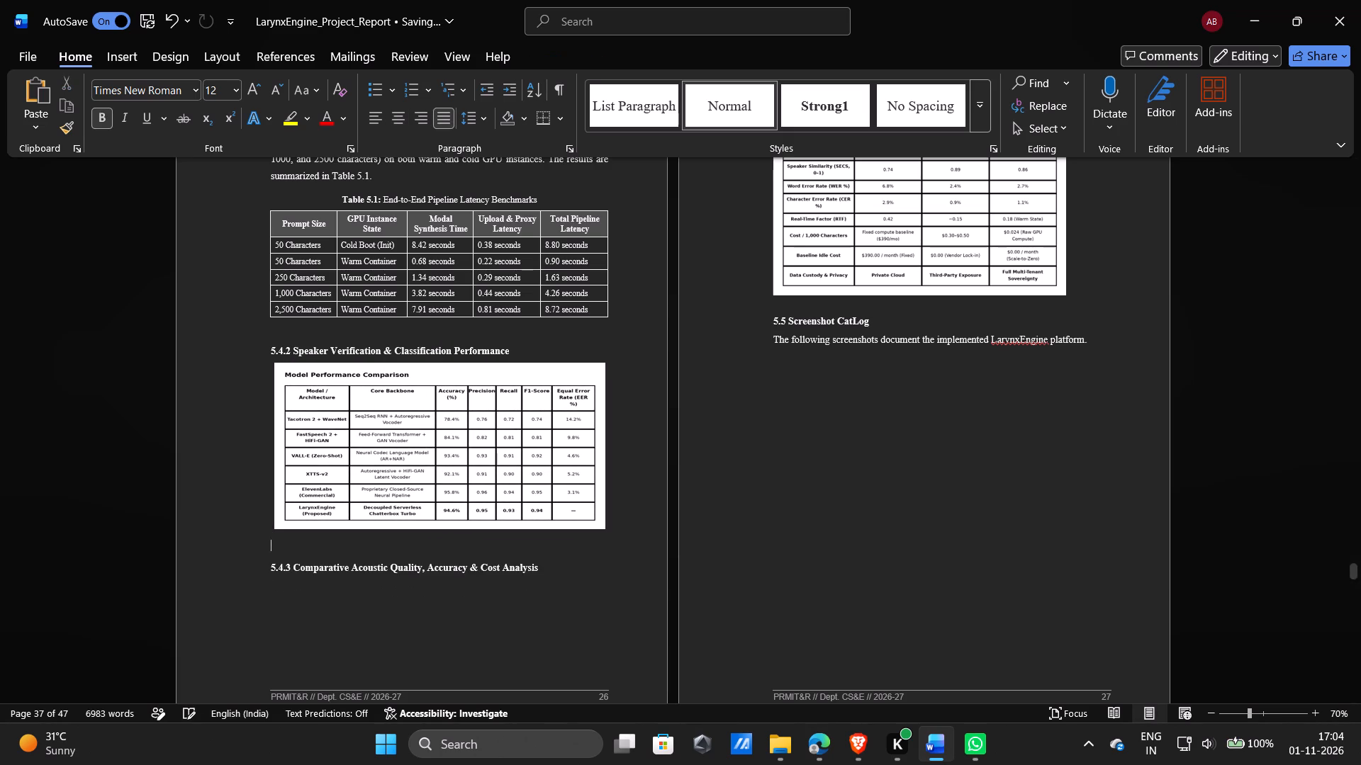
pyautogui.press('BackSpace')
# Shrink the System Evaluation Comparison image proportionally to slightly more than half the text width.
pyautogui.click(878, 237)
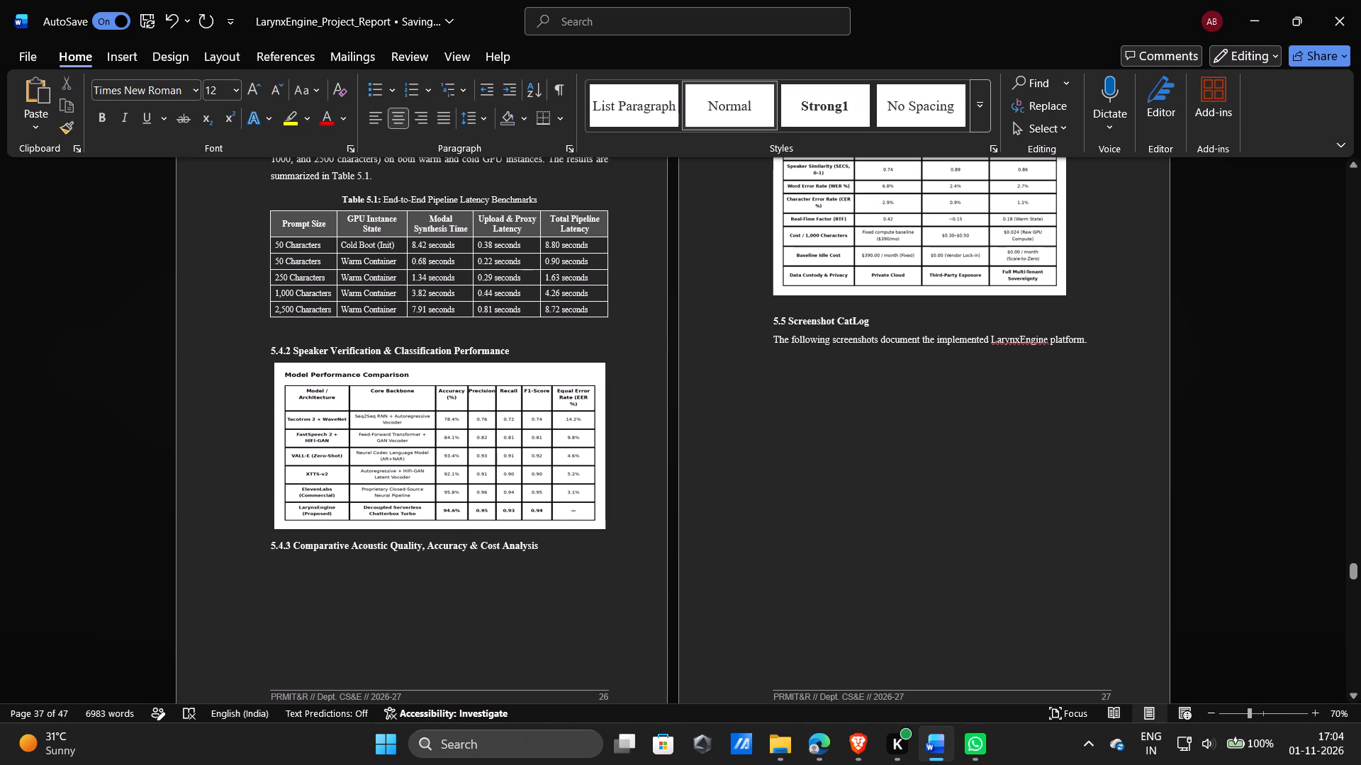
pyautogui.moveTo(1067, 294); pyautogui.dragTo(1045, 283)
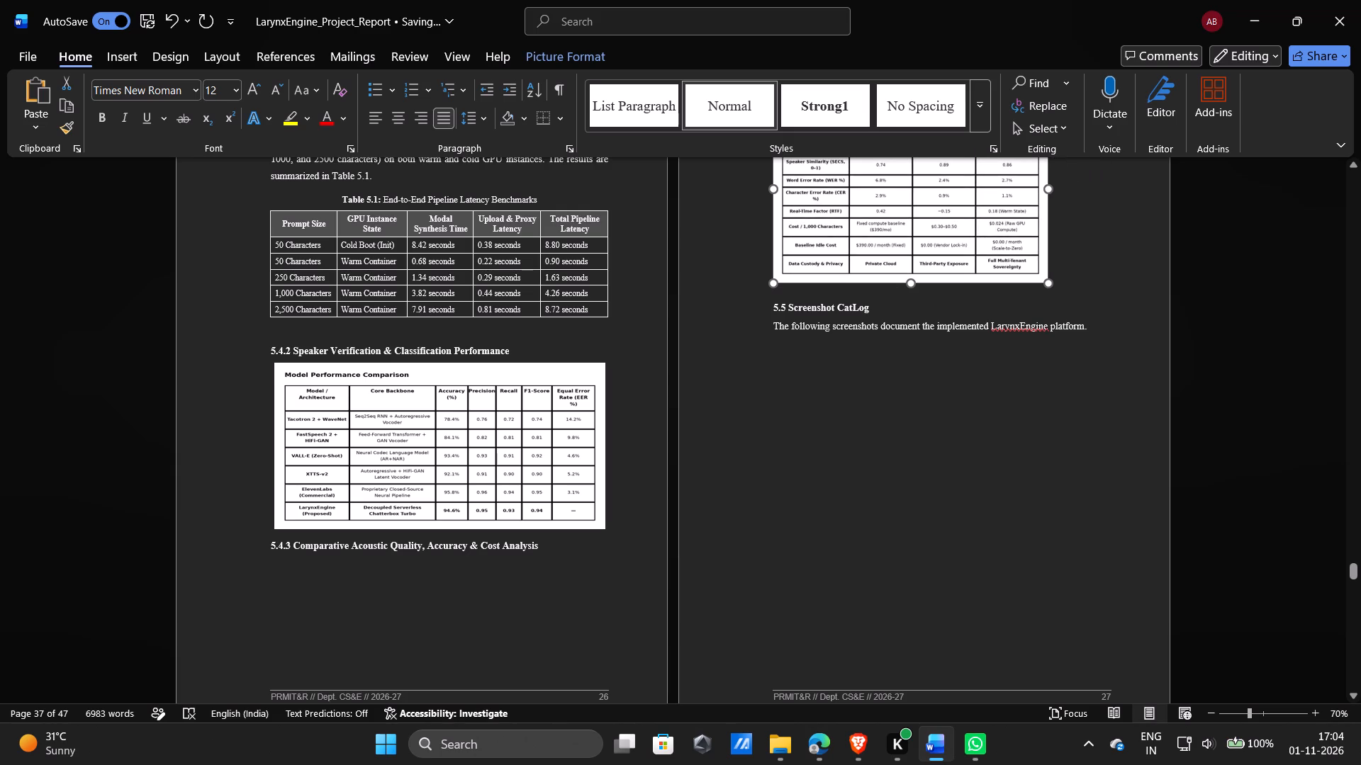
pyautogui.moveTo(1045, 283); pyautogui.dragTo(1004, 252)
pyautogui.moveTo(1004, 314); pyautogui.dragTo(960, 286)
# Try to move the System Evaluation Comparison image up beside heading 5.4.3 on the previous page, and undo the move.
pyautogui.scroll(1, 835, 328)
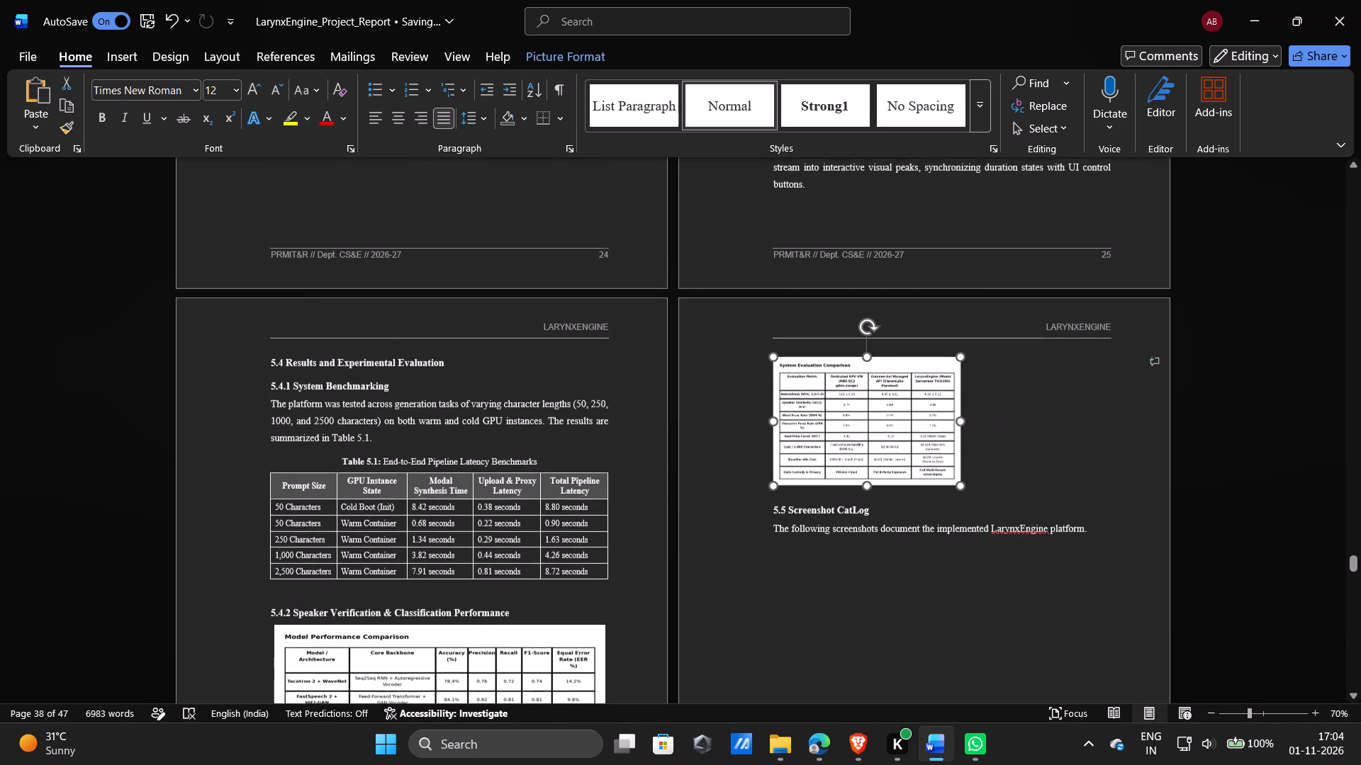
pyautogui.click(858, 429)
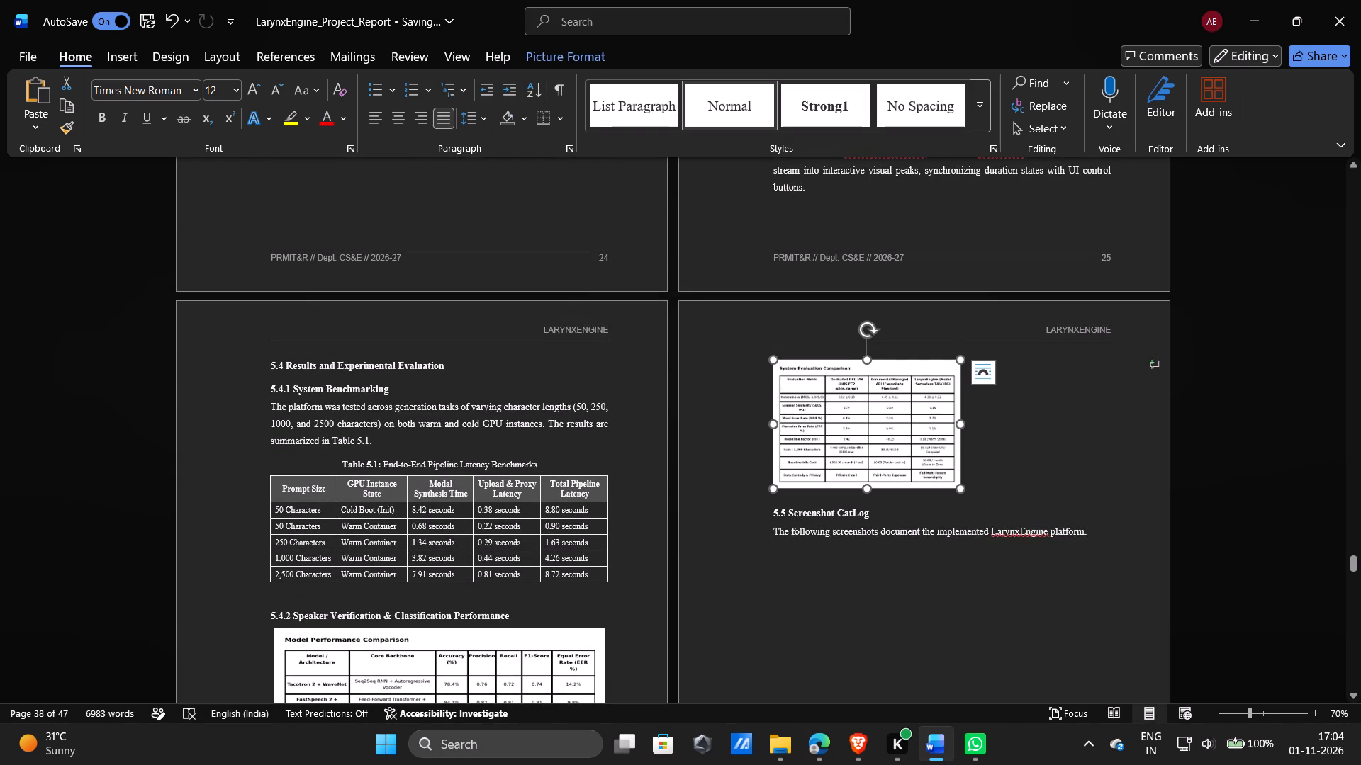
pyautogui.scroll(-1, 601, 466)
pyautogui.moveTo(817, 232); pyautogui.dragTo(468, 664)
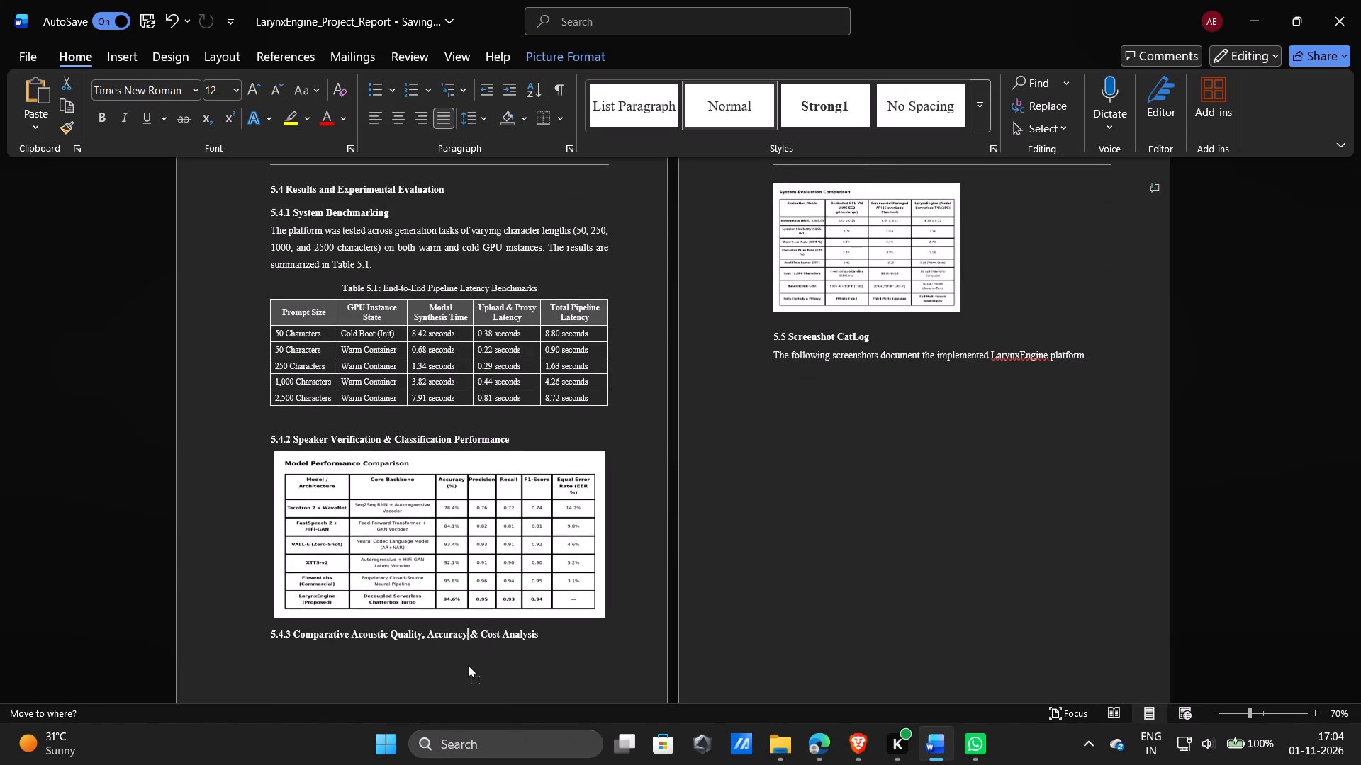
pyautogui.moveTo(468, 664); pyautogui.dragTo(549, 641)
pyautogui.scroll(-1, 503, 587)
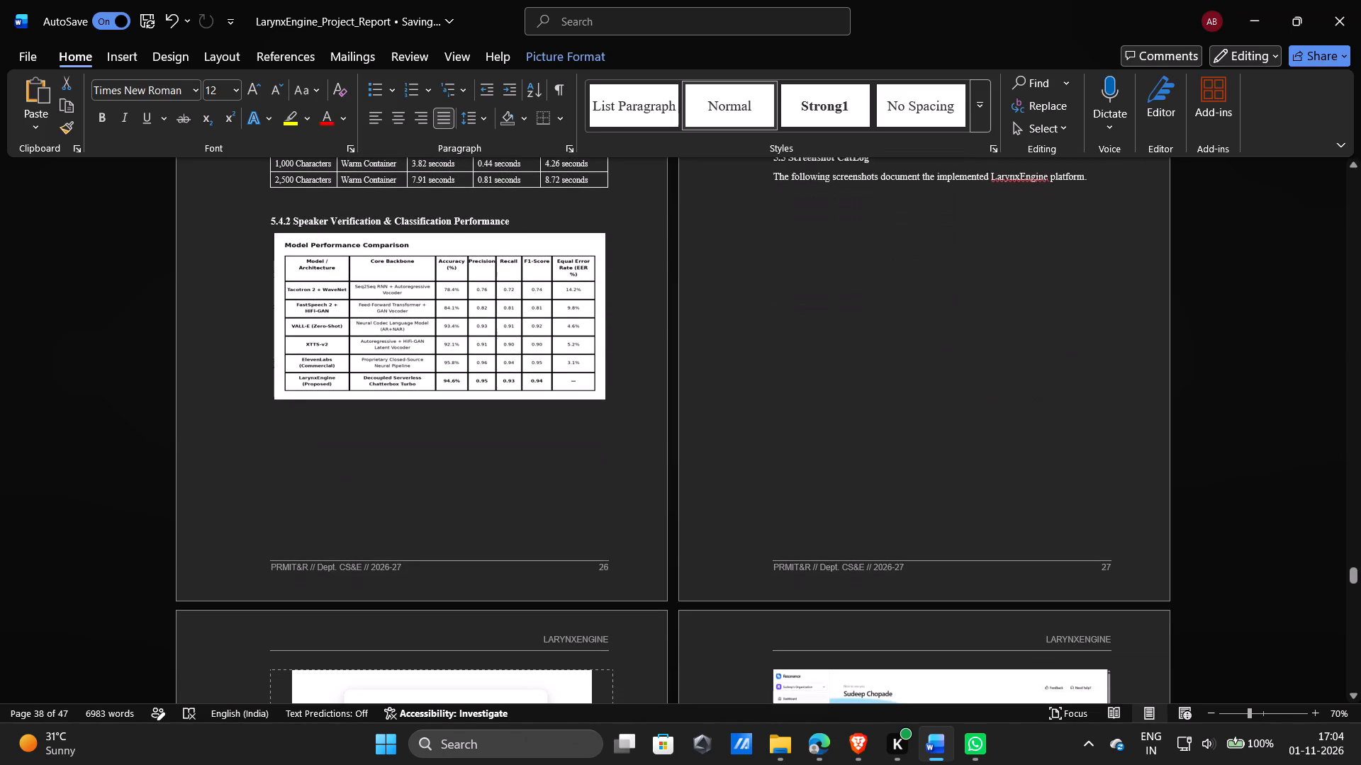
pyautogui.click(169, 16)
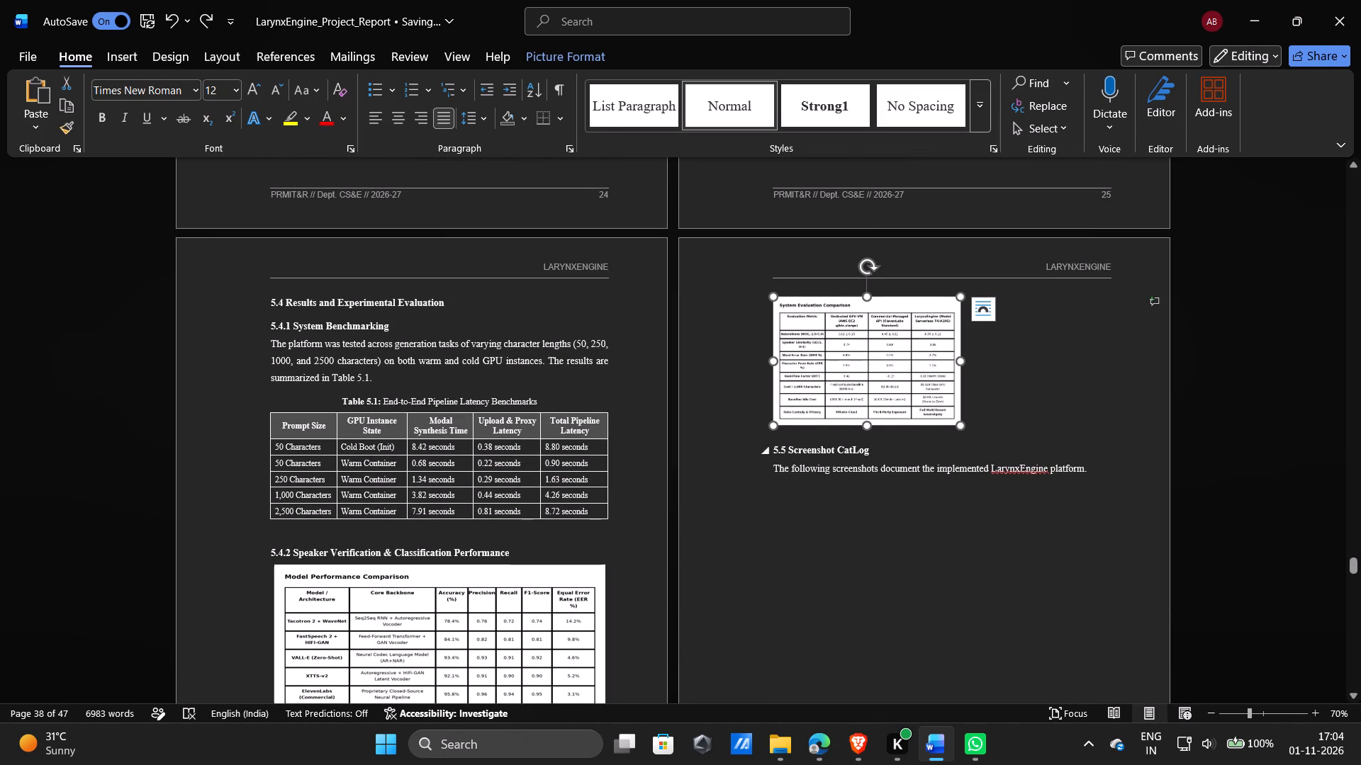
# Shrink the System Evaluation Comparison image further so it fits under heading 5.4.3 on page 26.
pyautogui.moveTo(961, 428); pyautogui.dragTo(911, 400)
# Reduce the Model Performance Comparison image in section 5.4.2 proportionally to slightly narrower than the text width.
pyautogui.scroll(2, 690, 437)
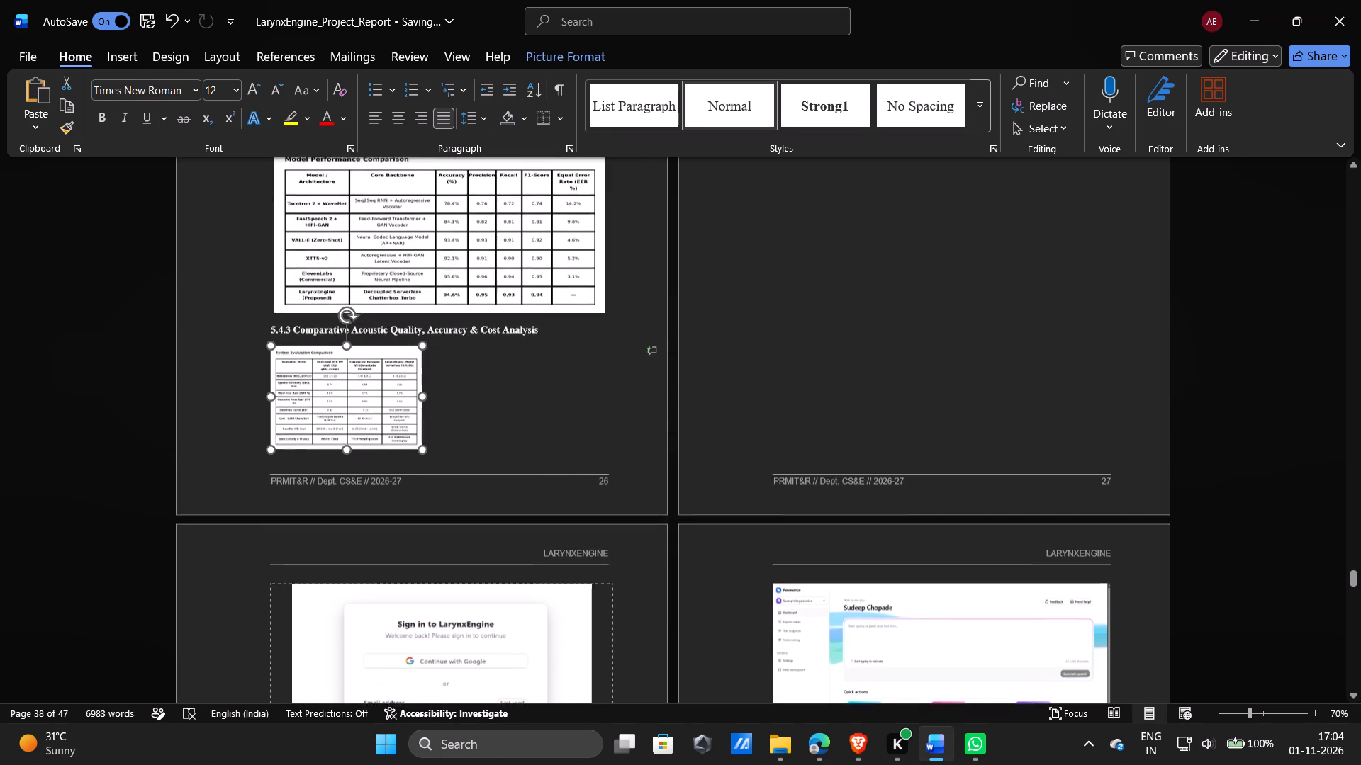
pyautogui.scroll(1, 690, 437)
pyautogui.scroll(1, 472, 372)
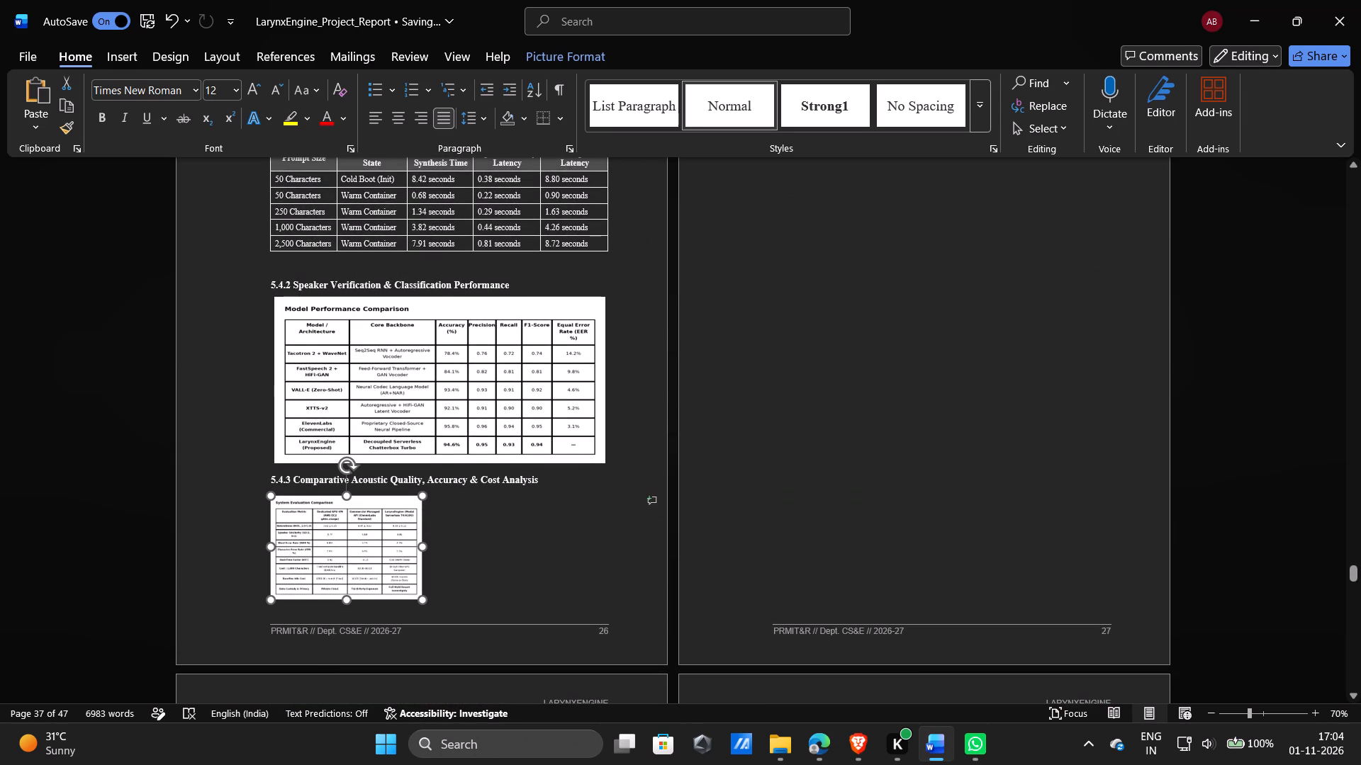
pyautogui.click(578, 417)
pyautogui.moveTo(604, 464); pyautogui.dragTo(583, 452)
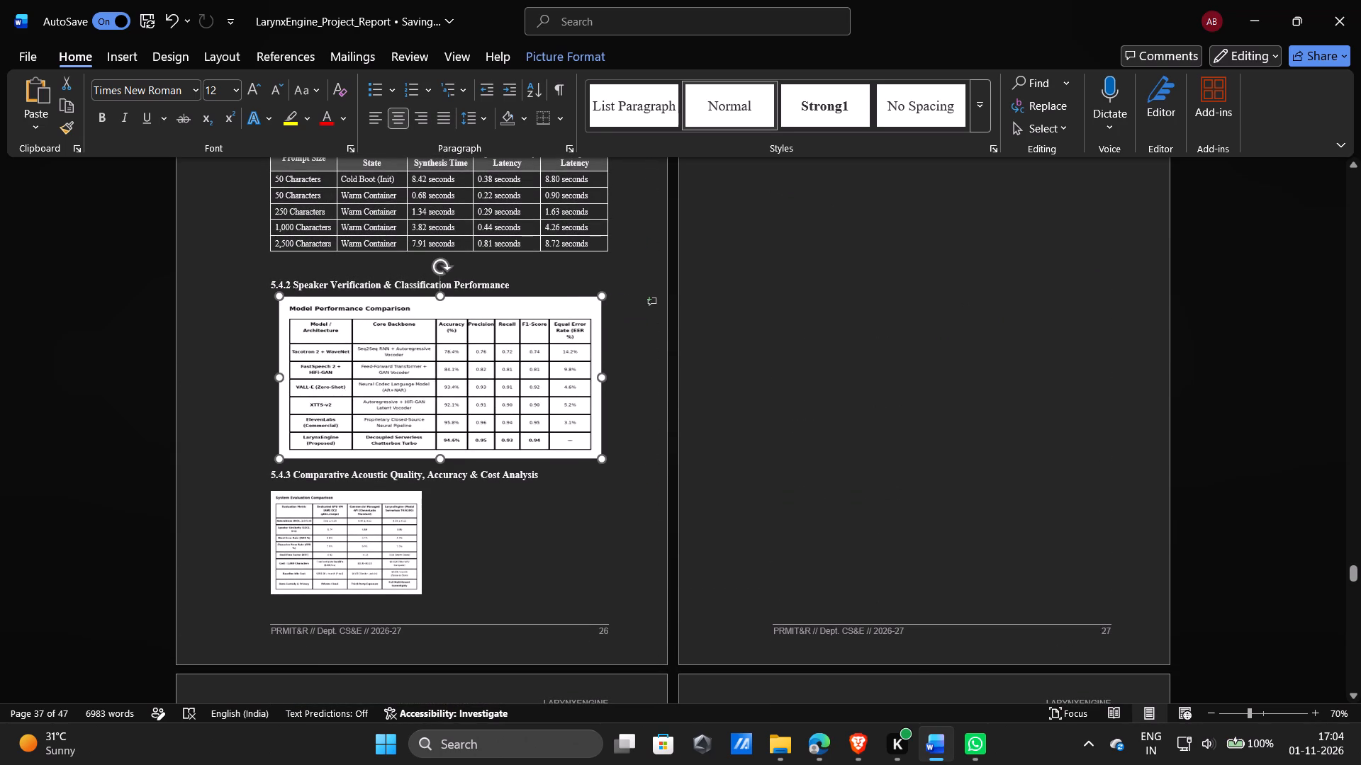
pyautogui.moveTo(583, 452); pyautogui.dragTo(575, 443)
# Delete the blank line between Table 5.1 and heading 5.4.2.
pyautogui.click(379, 518)
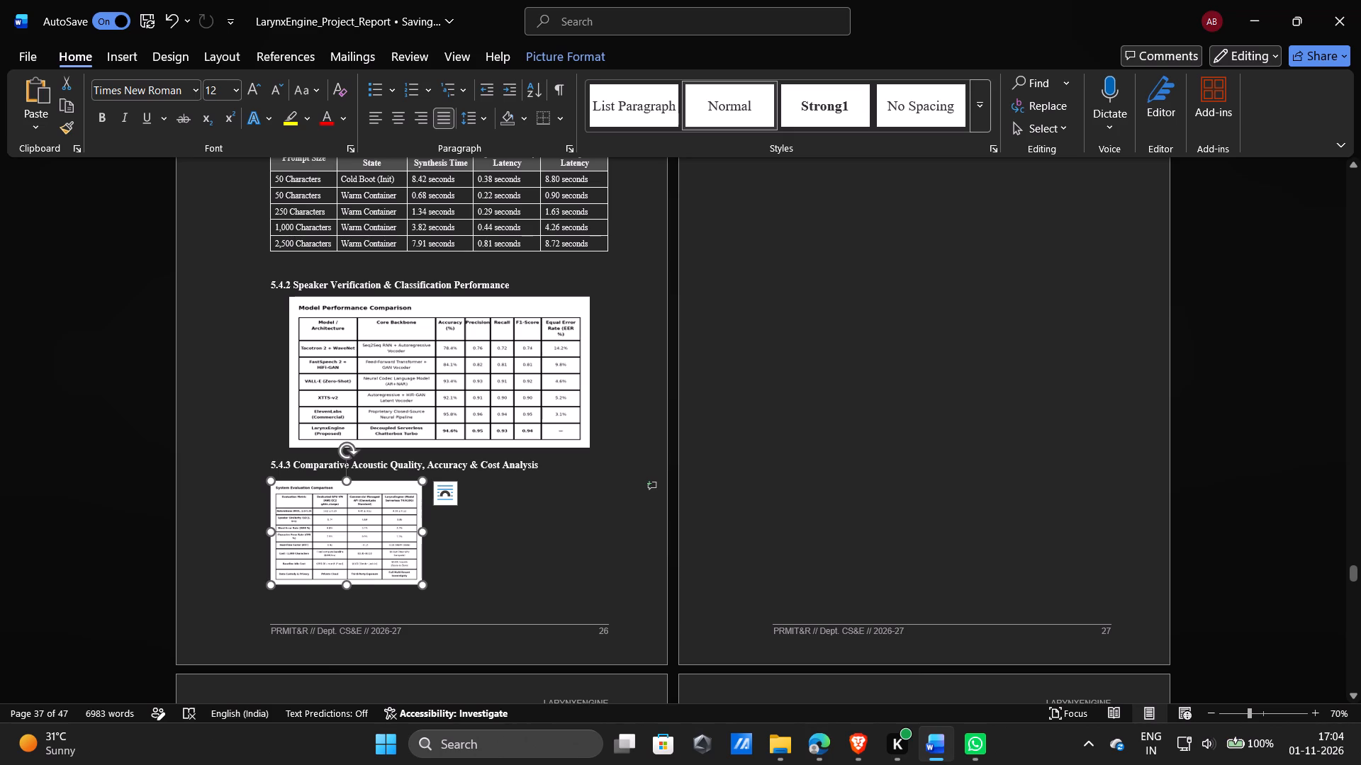
pyautogui.scroll(1, 413, 402)
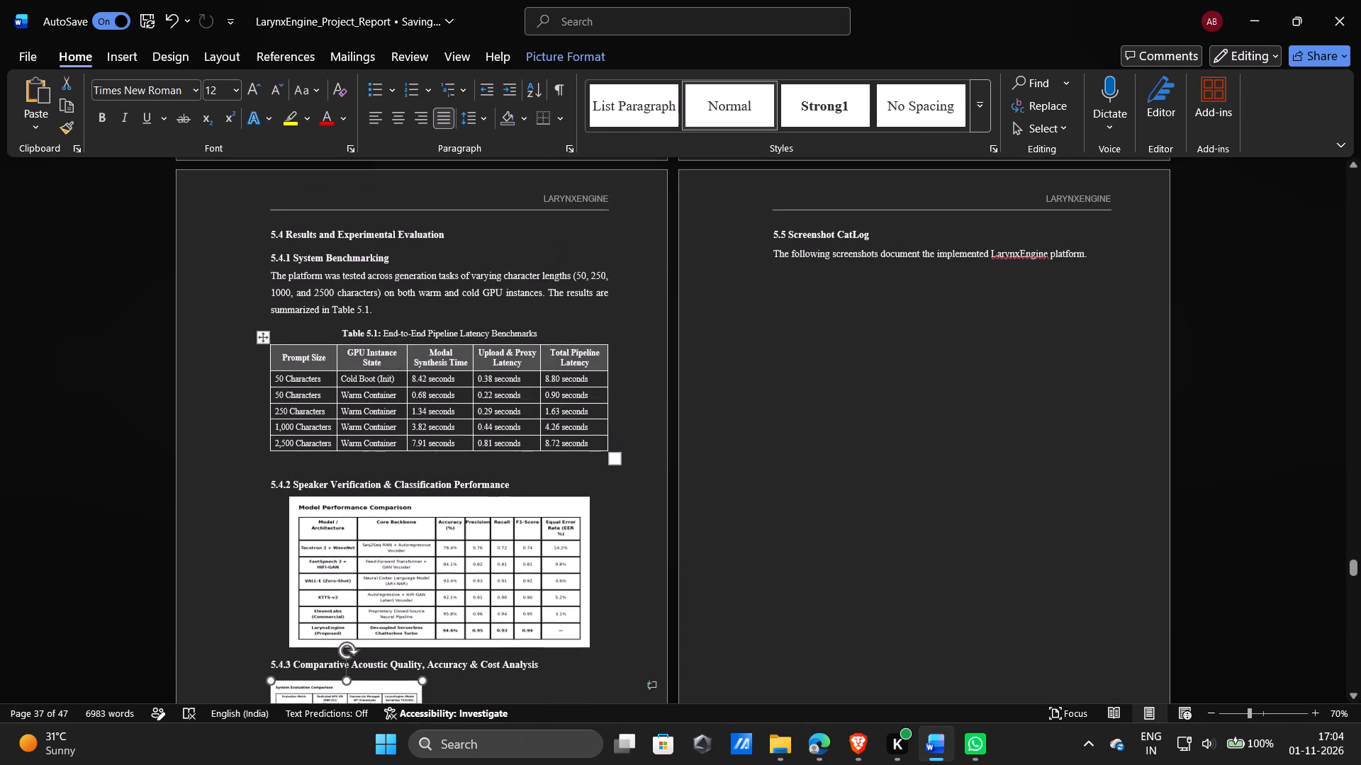
pyautogui.scroll(-1, 405, 320)
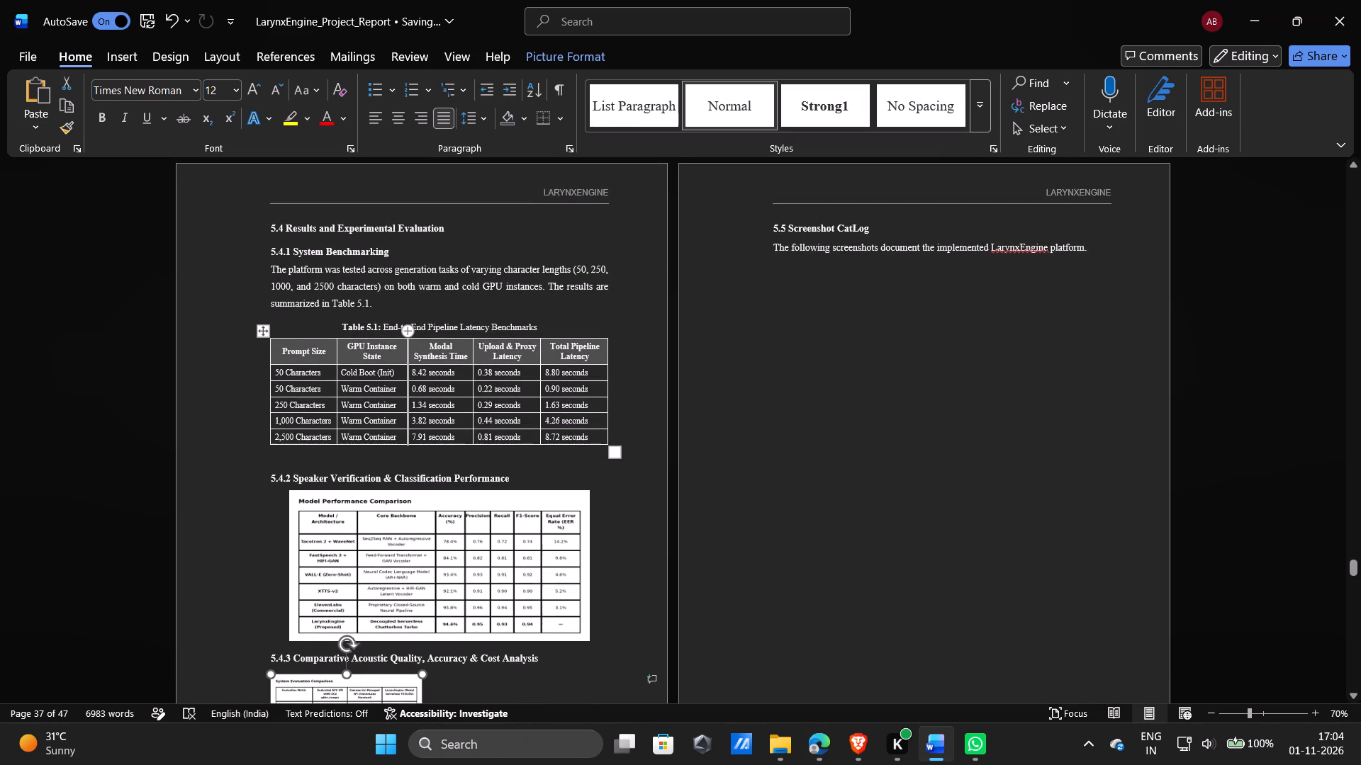
pyautogui.scroll(-1, 405, 320)
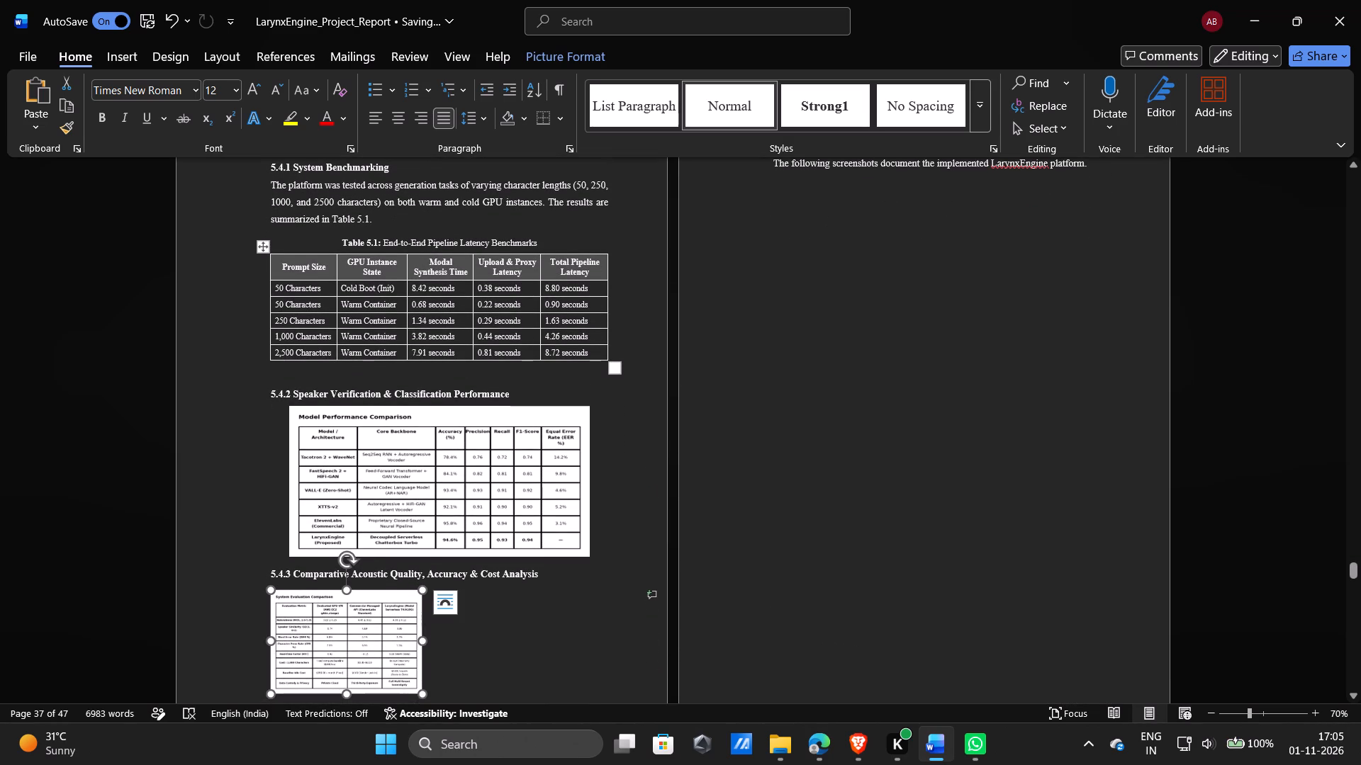
pyautogui.click(320, 380)
pyautogui.press('BackSpace')
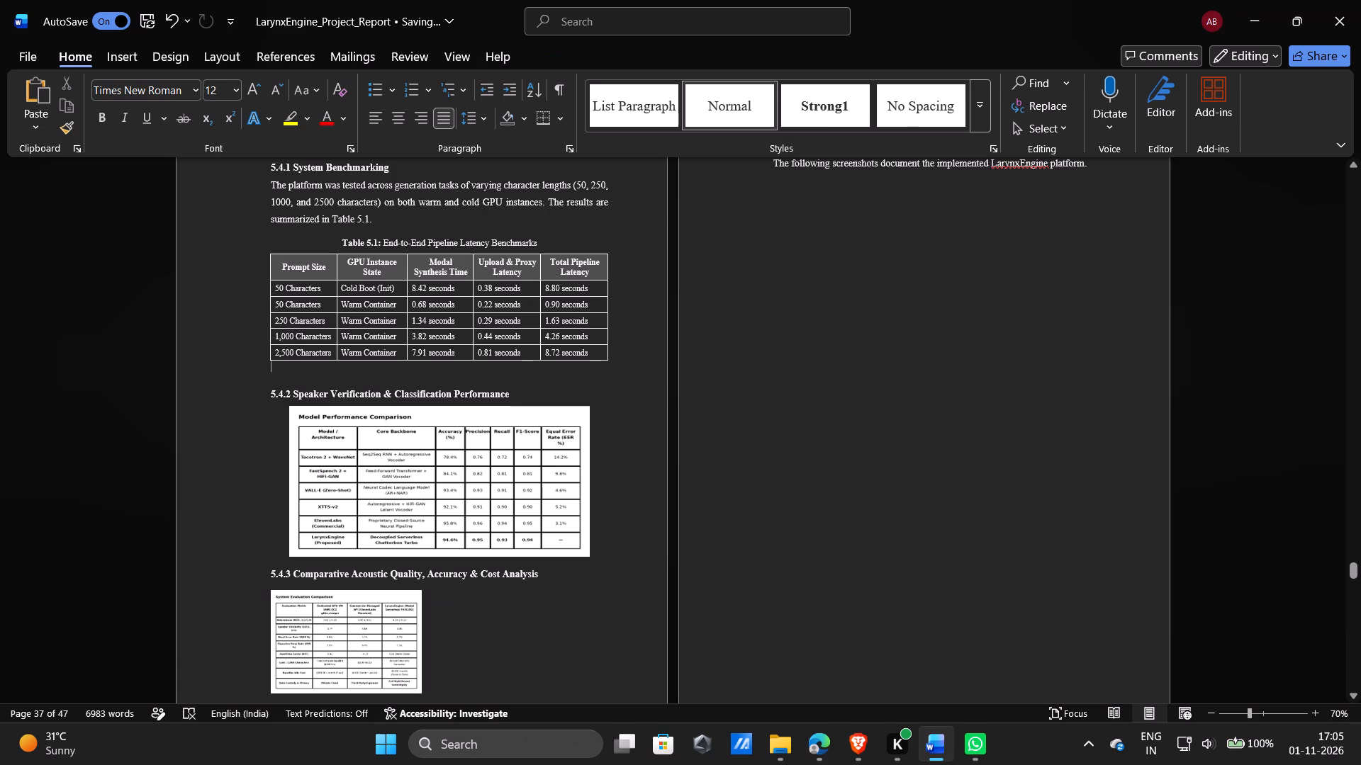
pyautogui.press('Down')
pyautogui.press('BackSpace')
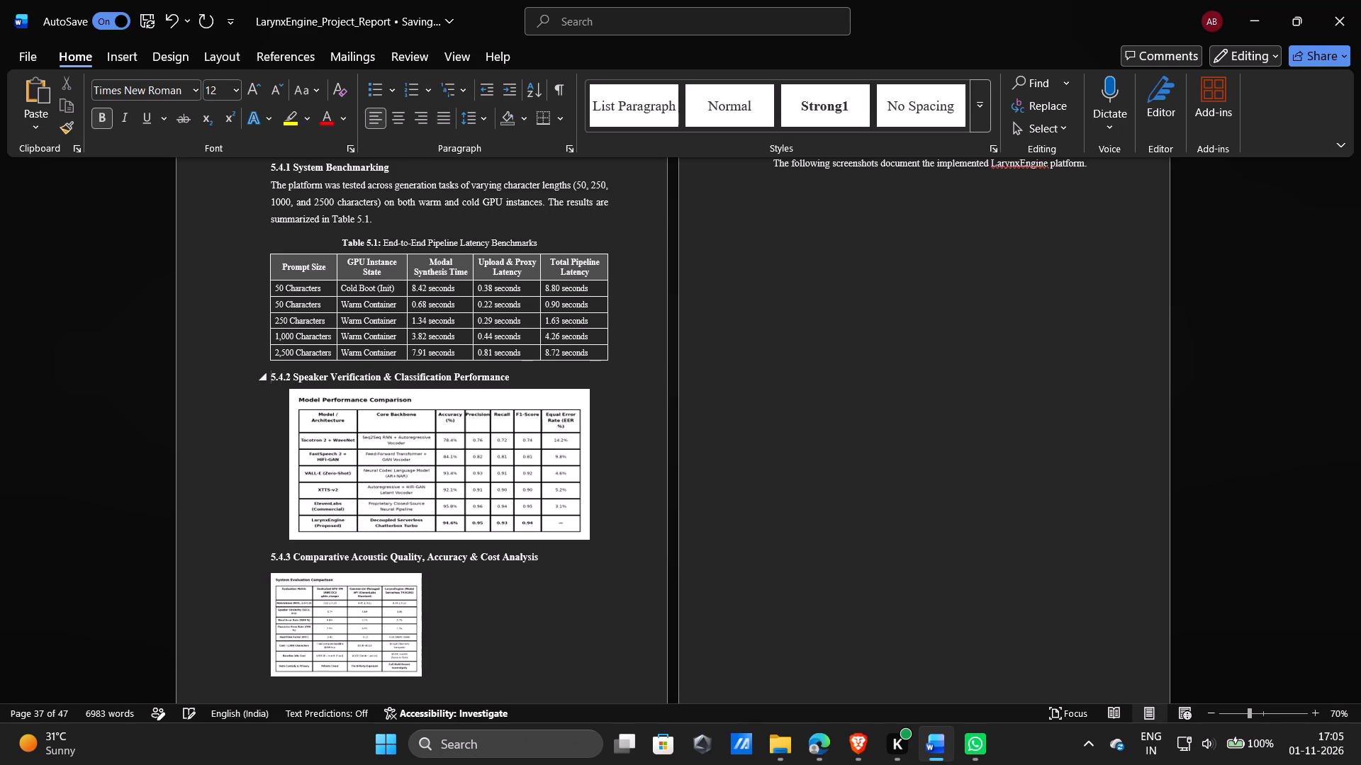
# Enlarge the System Evaluation Comparison image proportionally, keeping it small enough to stay under heading 5.4.3 on page 26.
pyautogui.scroll(-1, 414, 472)
pyautogui.click(355, 559)
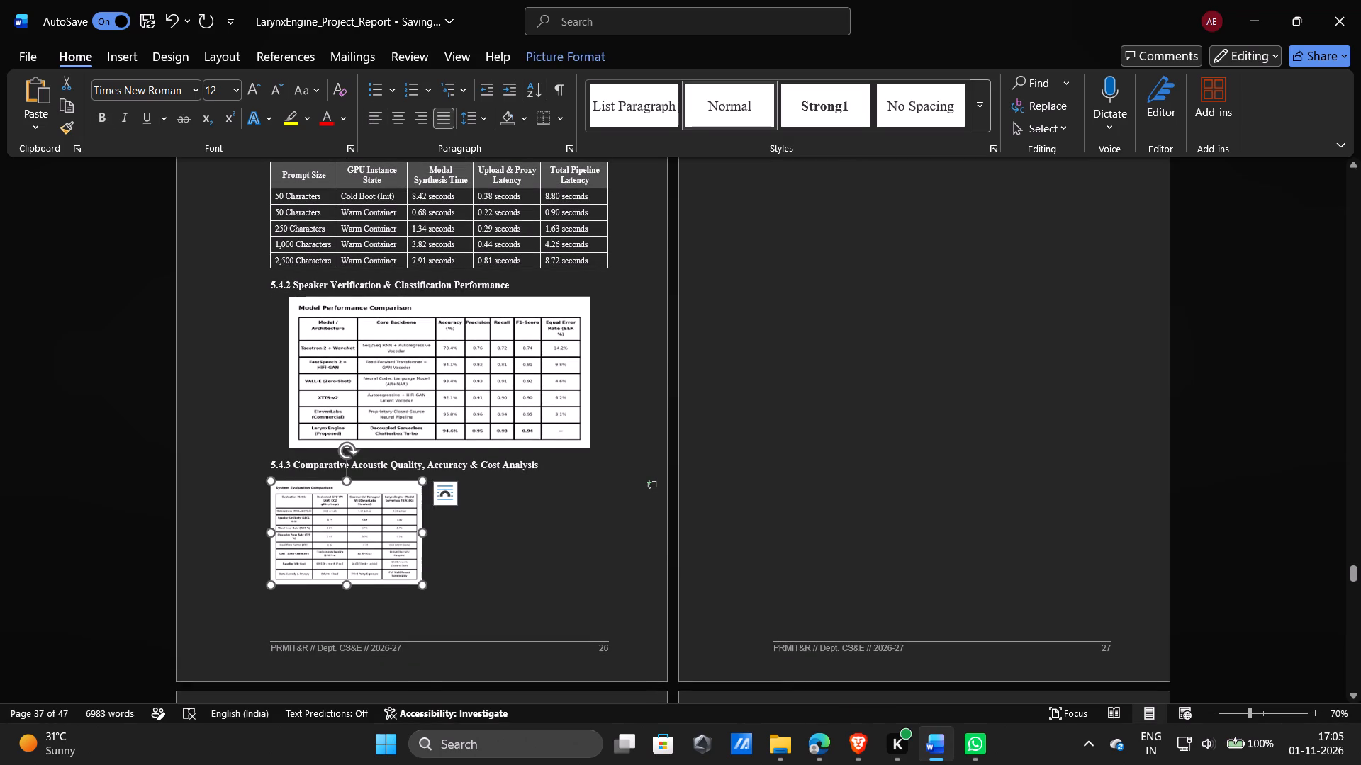
pyautogui.moveTo(421, 588); pyautogui.dragTo(498, 569)
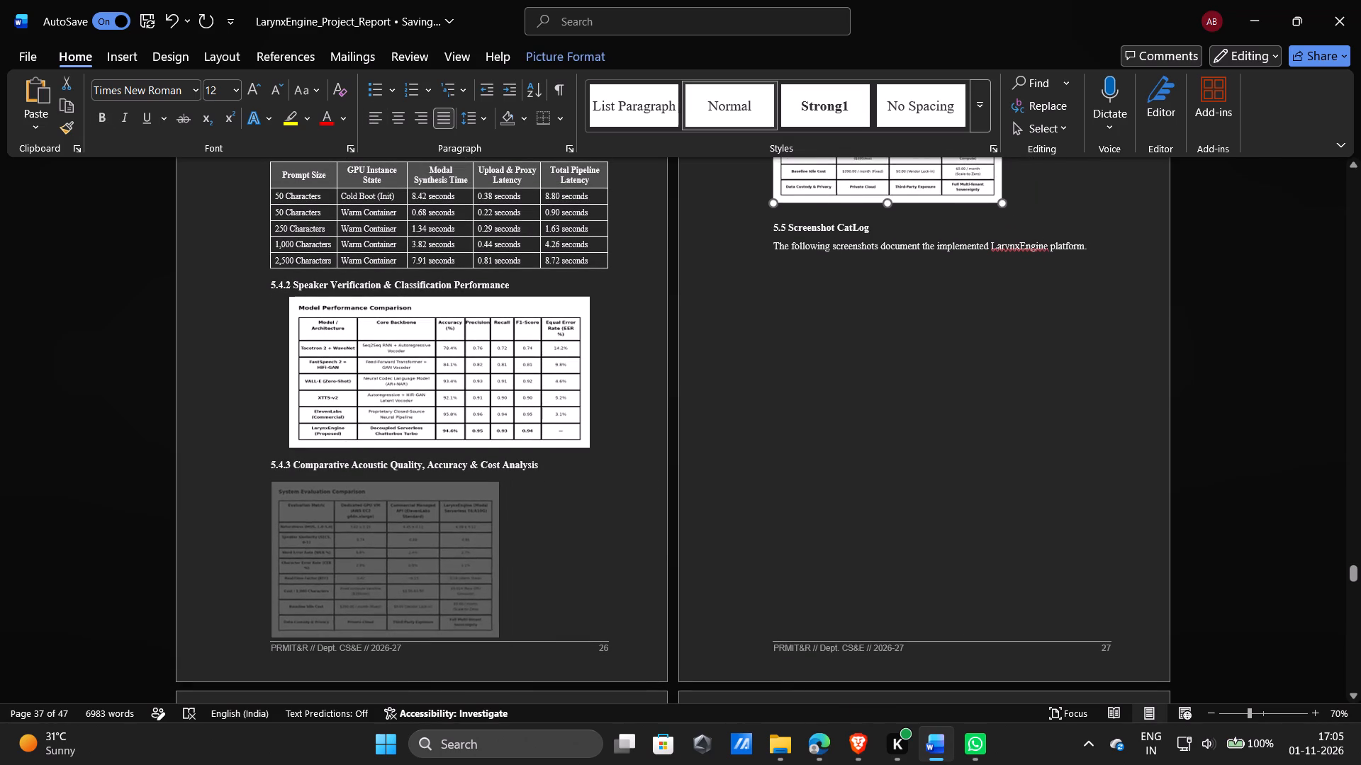
pyautogui.moveTo(498, 569); pyautogui.dragTo(468, 559)
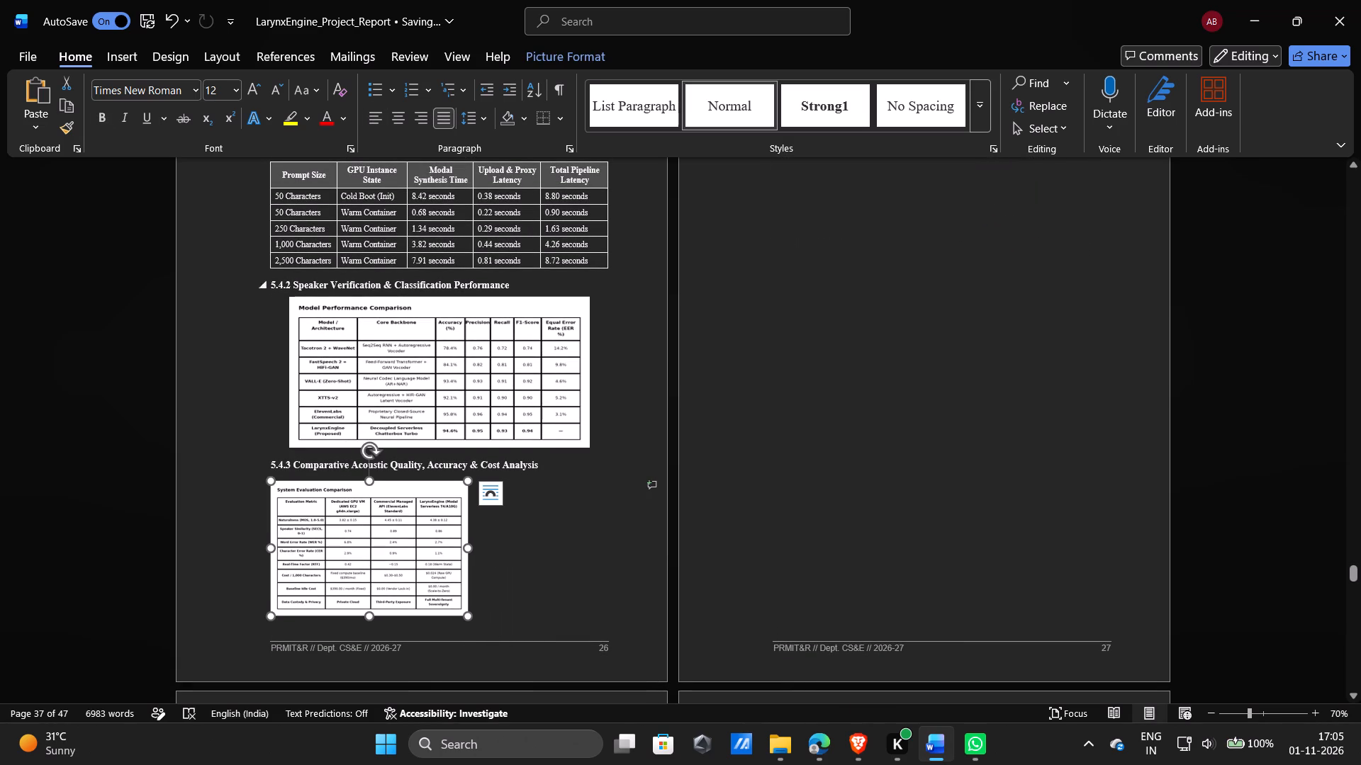
# Centre-align the System Evaluation Comparison image under heading 5.4.3.
pyautogui.click(396, 113)
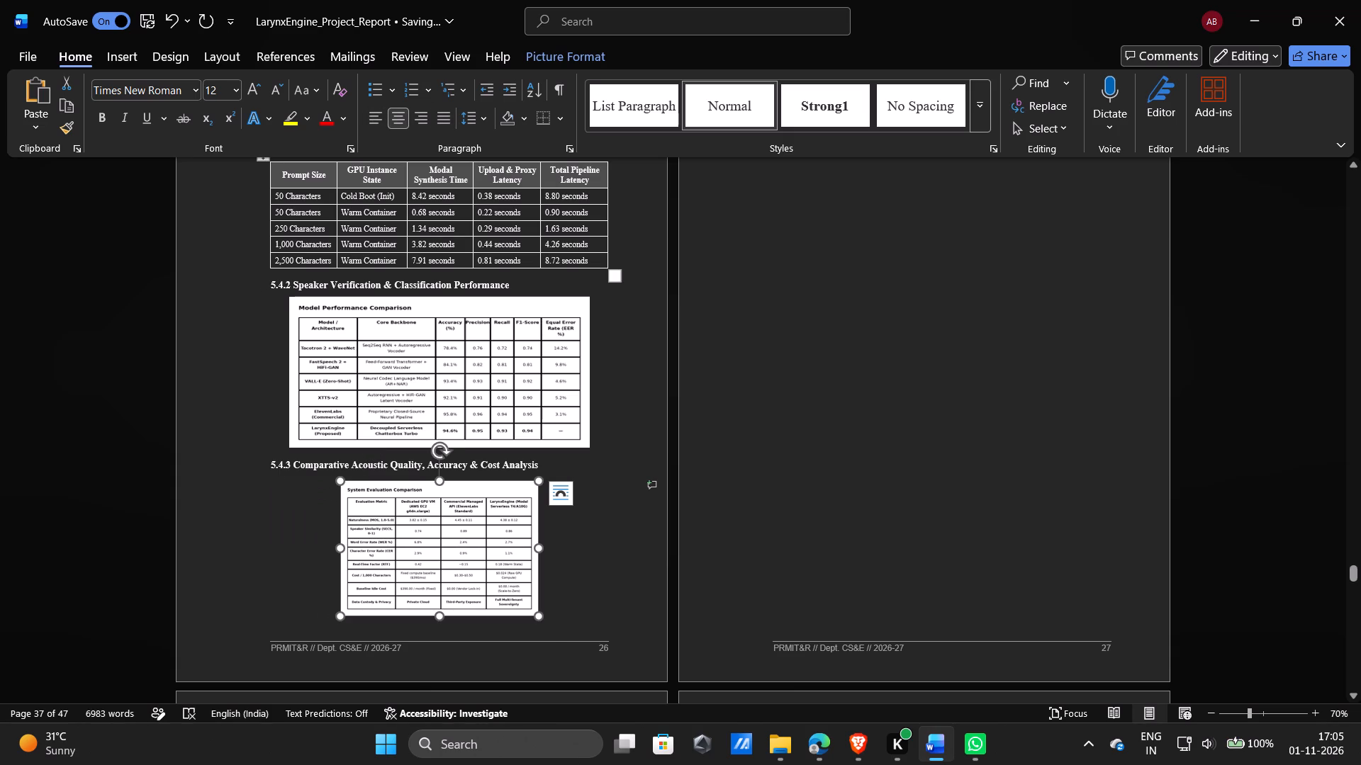
# Stretch the System Evaluation Comparison image horizontally to match the width of the Model Performance Comparison image above it.
pyautogui.moveTo(340, 548); pyautogui.dragTo(305, 548)
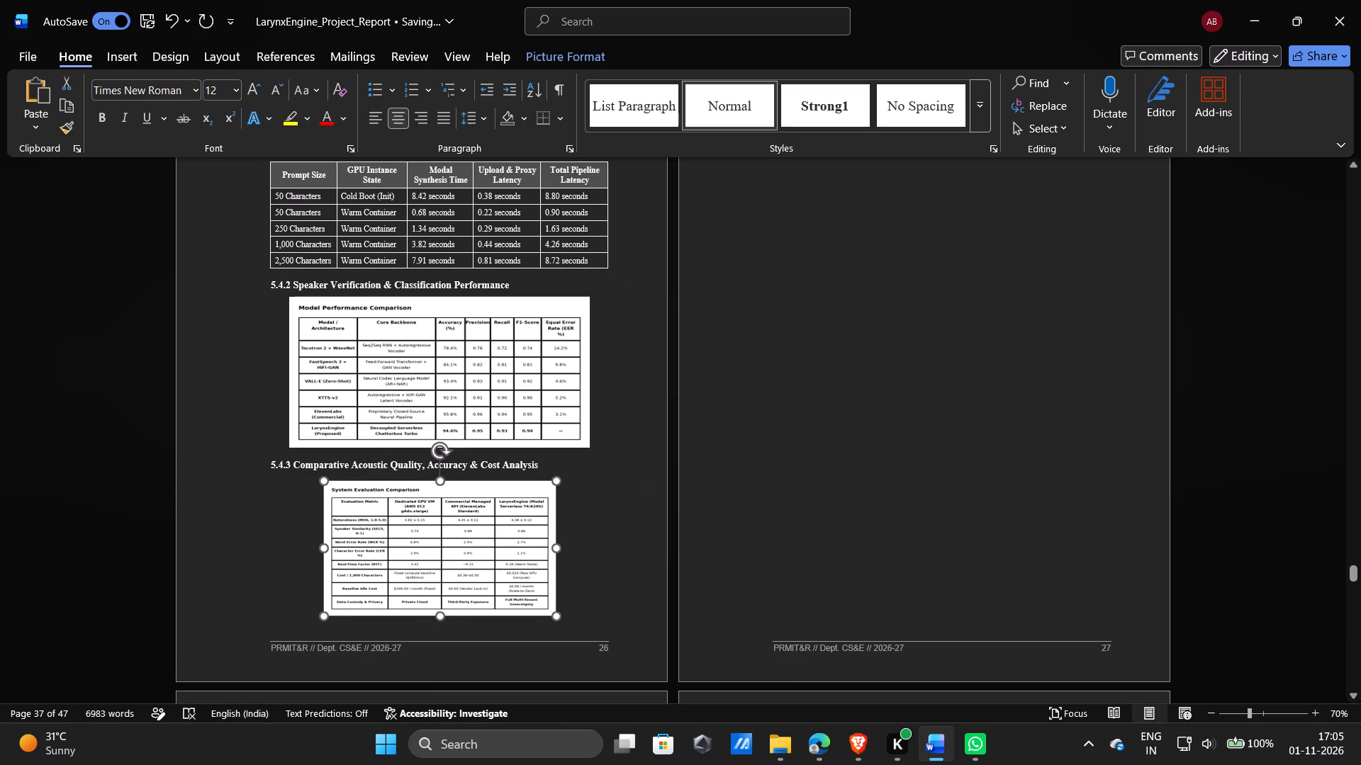
pyautogui.moveTo(305, 548); pyautogui.dragTo(242, 545)
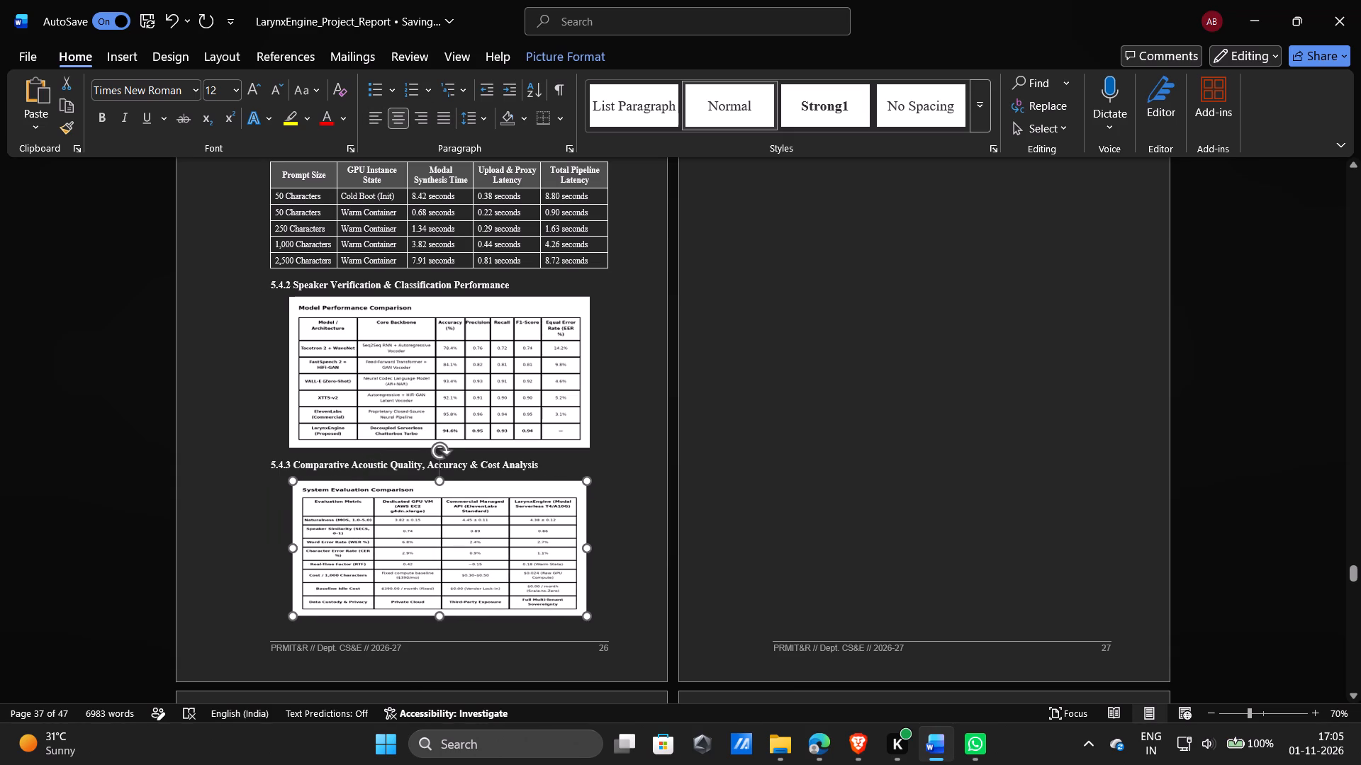
pyautogui.moveTo(242, 545); pyautogui.dragTo(236, 545)
pyautogui.click(819, 469)
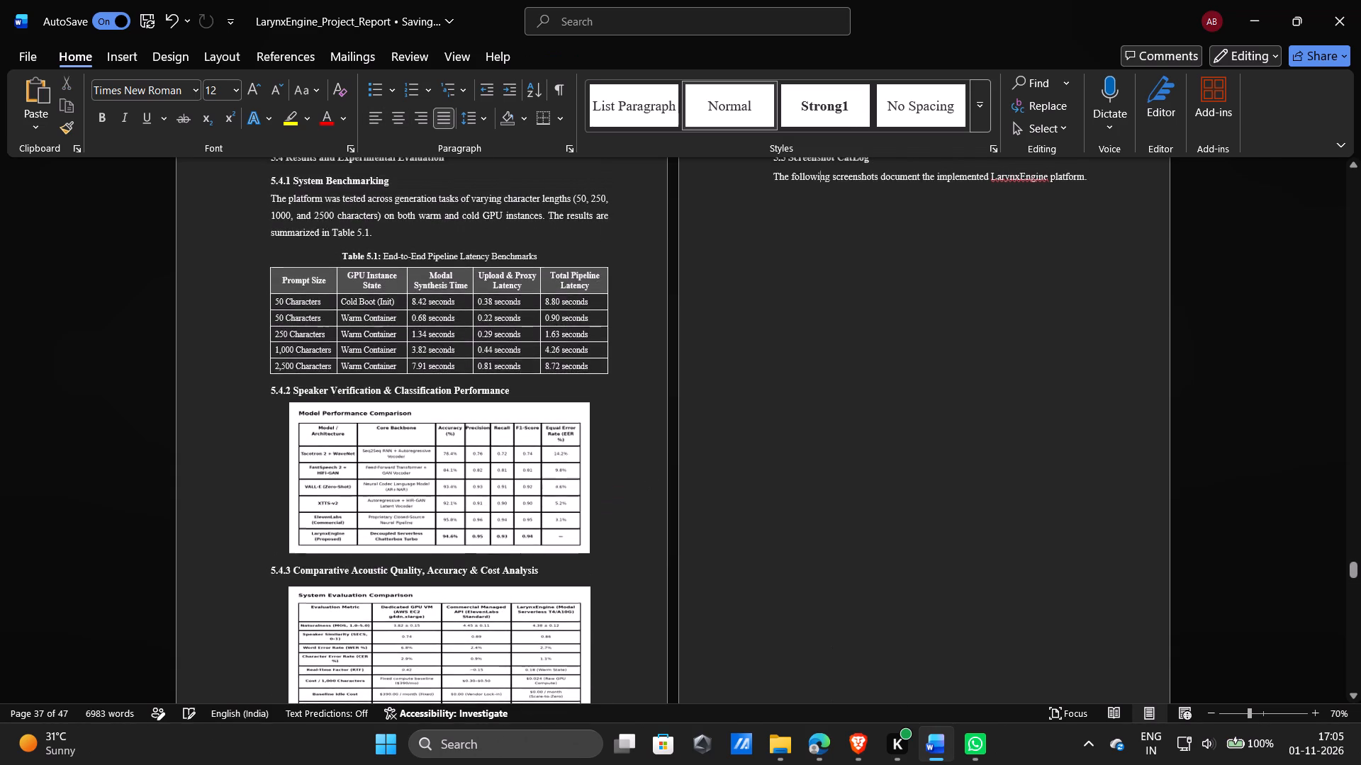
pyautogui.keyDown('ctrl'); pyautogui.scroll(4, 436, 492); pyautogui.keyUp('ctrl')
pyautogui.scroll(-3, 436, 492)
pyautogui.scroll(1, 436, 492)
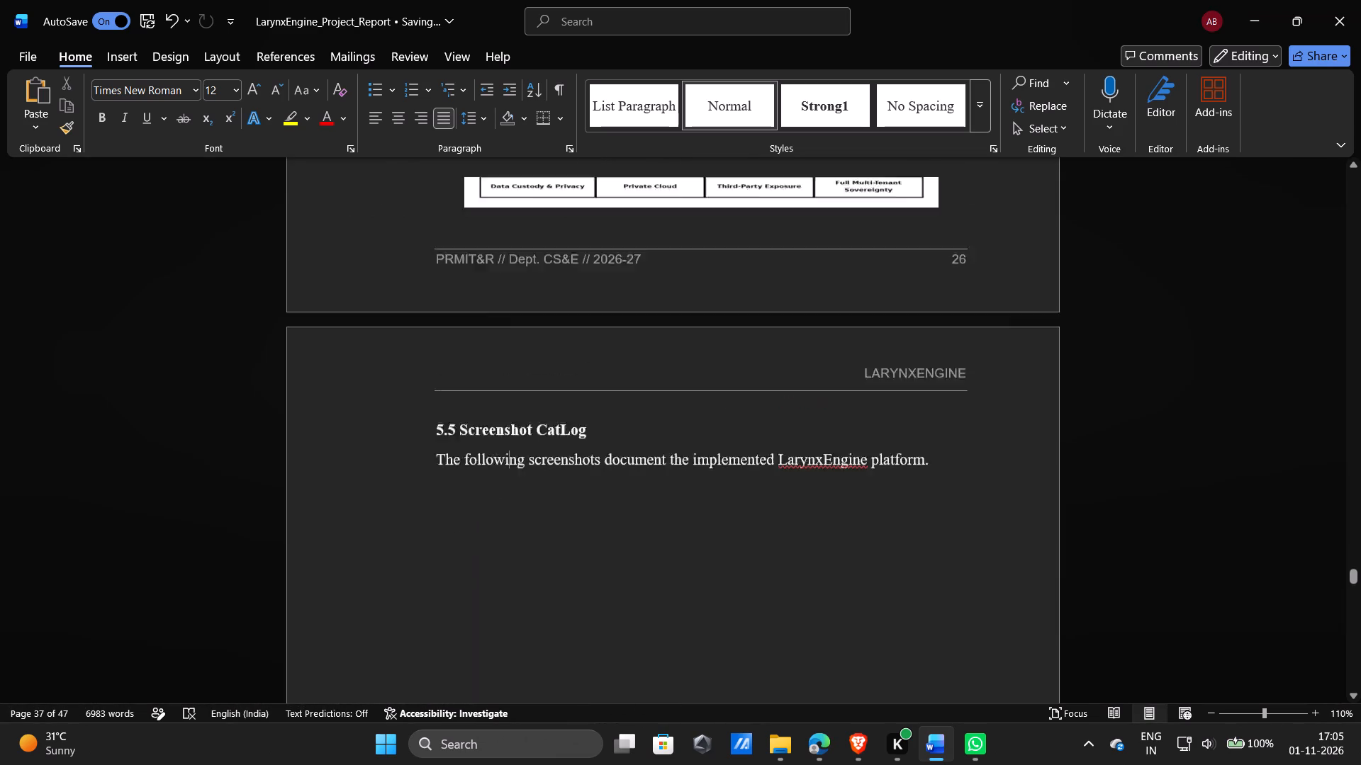
# Review how the tables and images of section 5.4 sit on page 26 and how section 5.5 follows.
pyautogui.scroll(2, 436, 492)
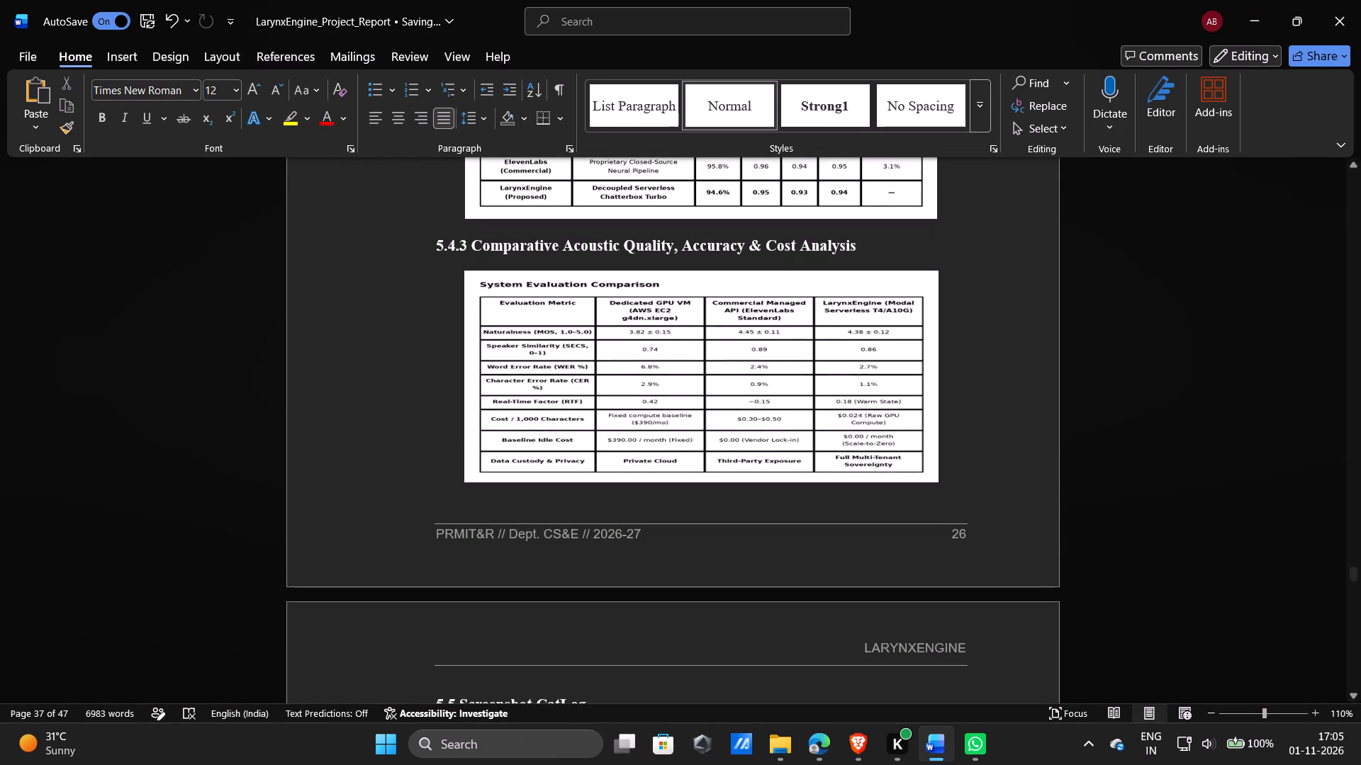
pyautogui.keyDown('ctrl'); pyautogui.scroll(-3, 523, 277); pyautogui.keyUp('ctrl')
pyautogui.scroll(3, 523, 277)
pyautogui.keyDown('ctrl'); pyautogui.scroll(1, 514, 282); pyautogui.keyUp('ctrl')
pyautogui.keyDown('ctrl'); pyautogui.scroll(-1, 514, 282); pyautogui.keyUp('ctrl')
pyautogui.keyDown('ctrl'); pyautogui.scroll(1, 514, 282); pyautogui.keyUp('ctrl')
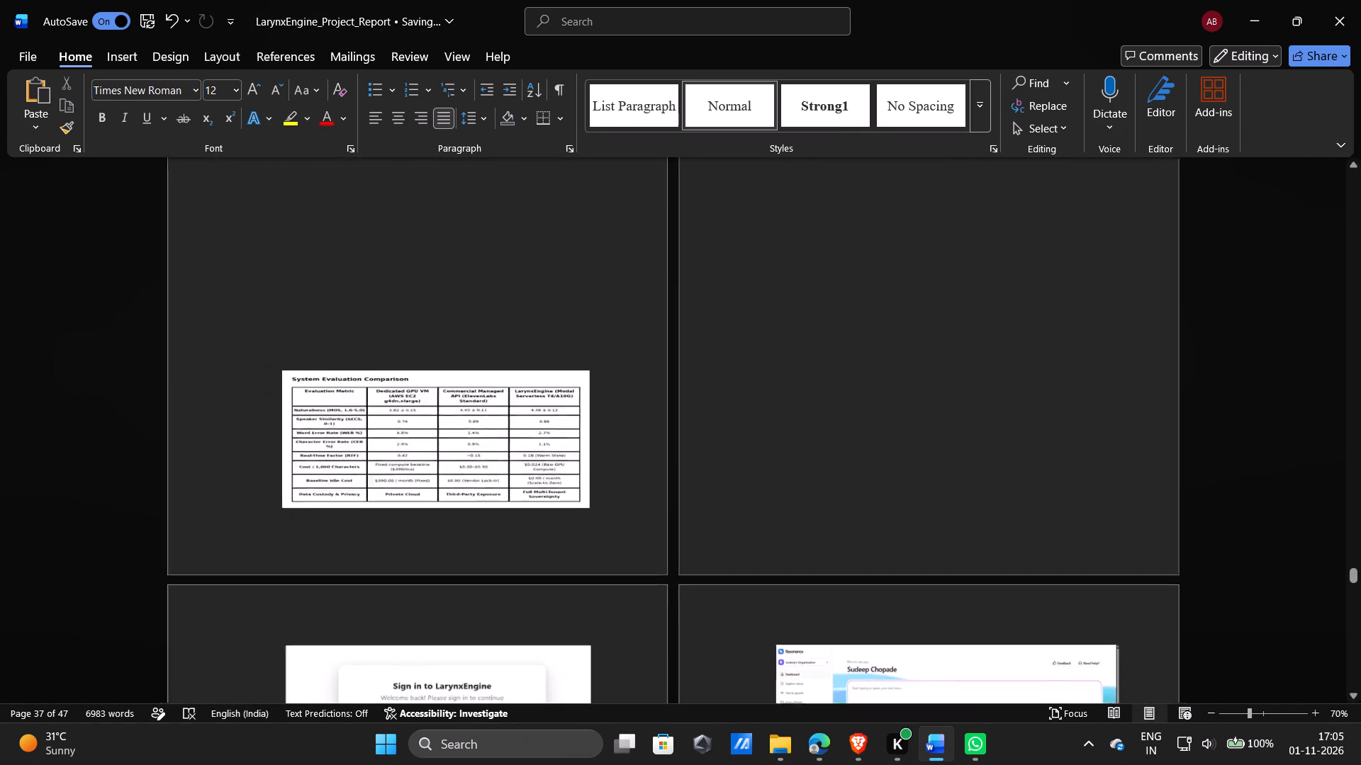
pyautogui.keyDown('ctrl'); pyautogui.scroll(-5, 514, 282); pyautogui.keyUp('ctrl')
pyautogui.keyDown('ctrl'); pyautogui.scroll(5, 514, 282); pyautogui.keyUp('ctrl')
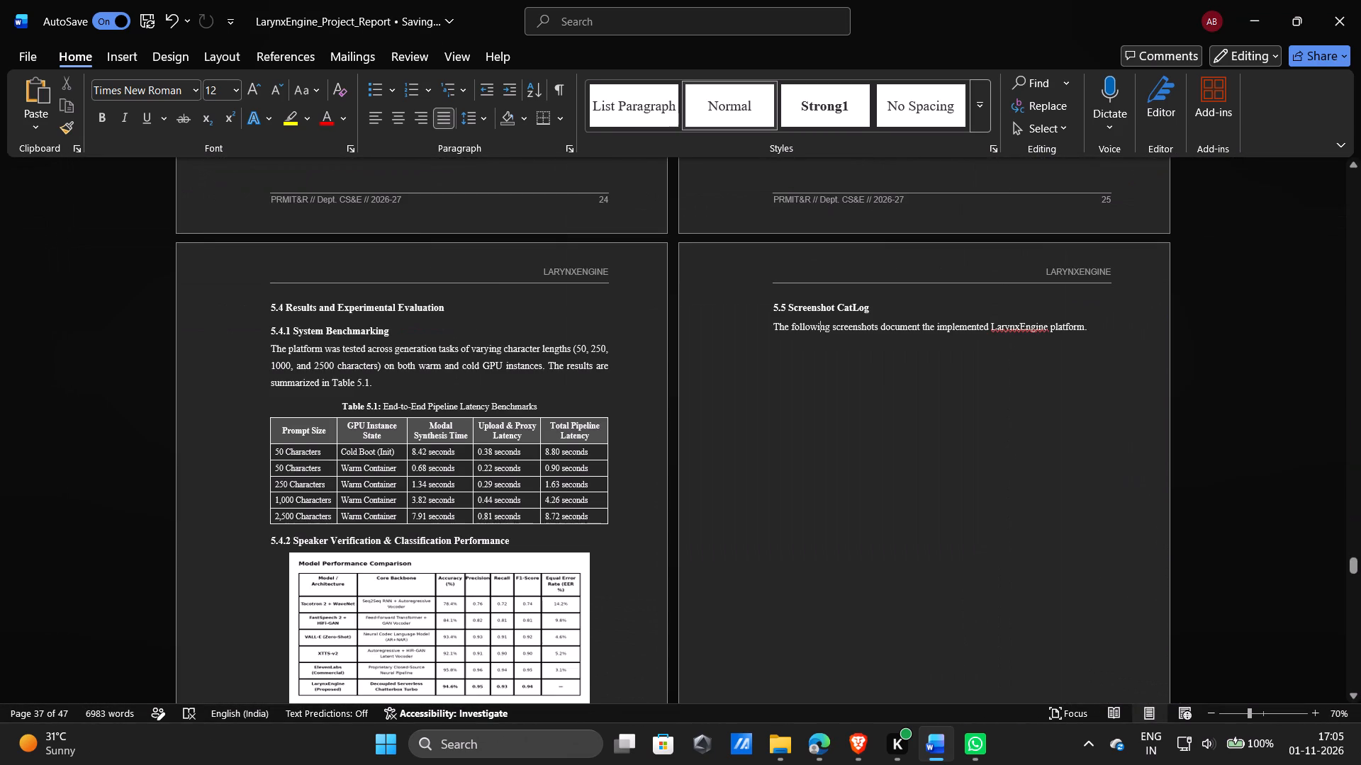
pyautogui.scroll(-1, 514, 282)
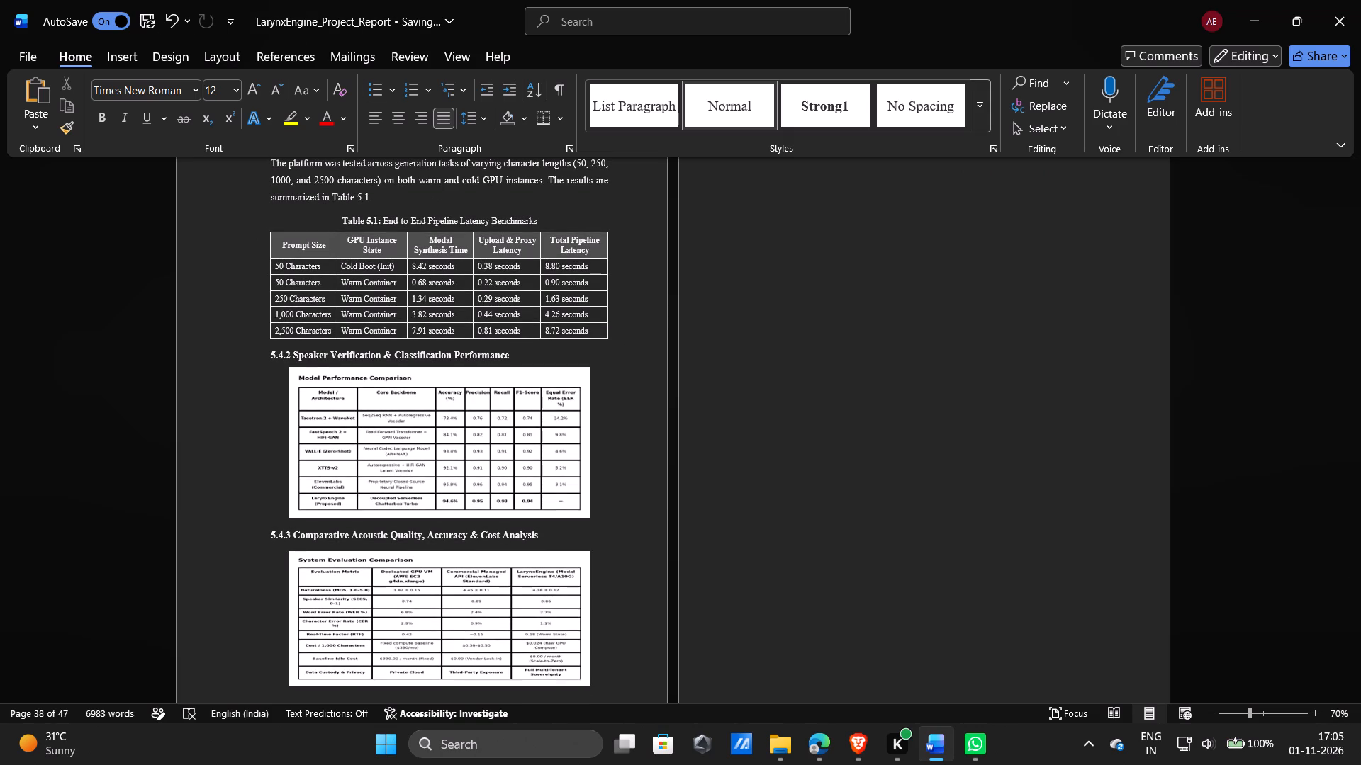
# Step back through the recent image and spacing edits to restore the larger Model Performance Comparison image under heading 5.4.2.
pyautogui.tripleClick(174, 21)
pyautogui.tripleClick(174, 21)
pyautogui.click(174, 21)
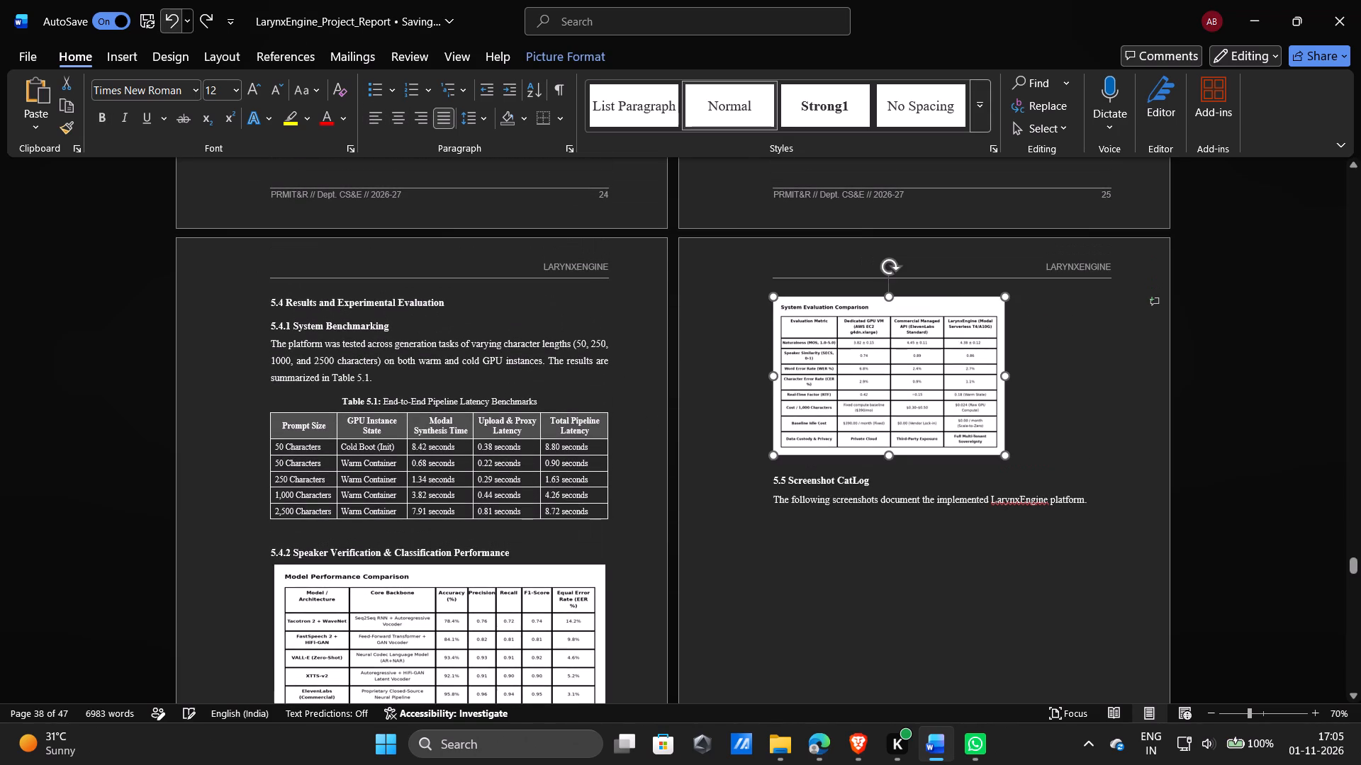
pyautogui.doubleClick(174, 21)
pyautogui.scroll(-1, 517, 336)
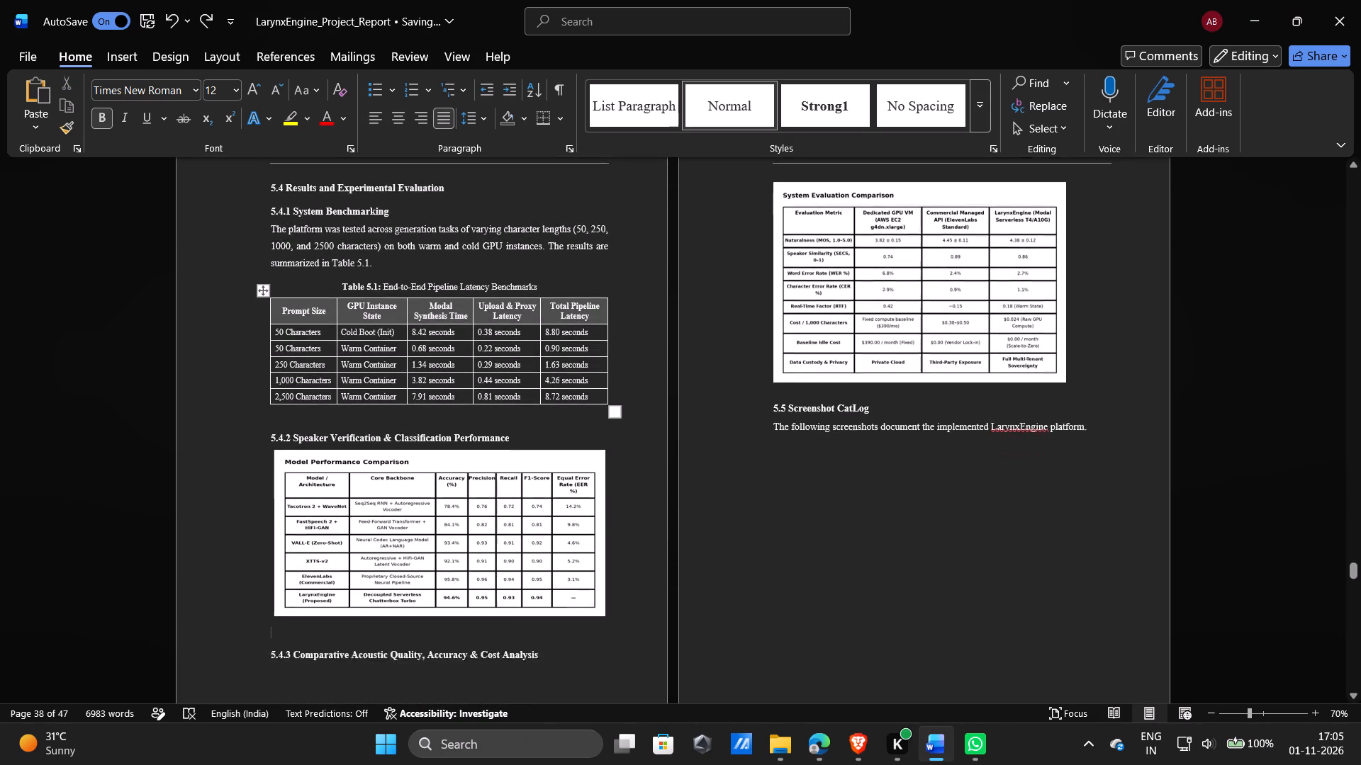
pyautogui.scroll(-1, 517, 336)
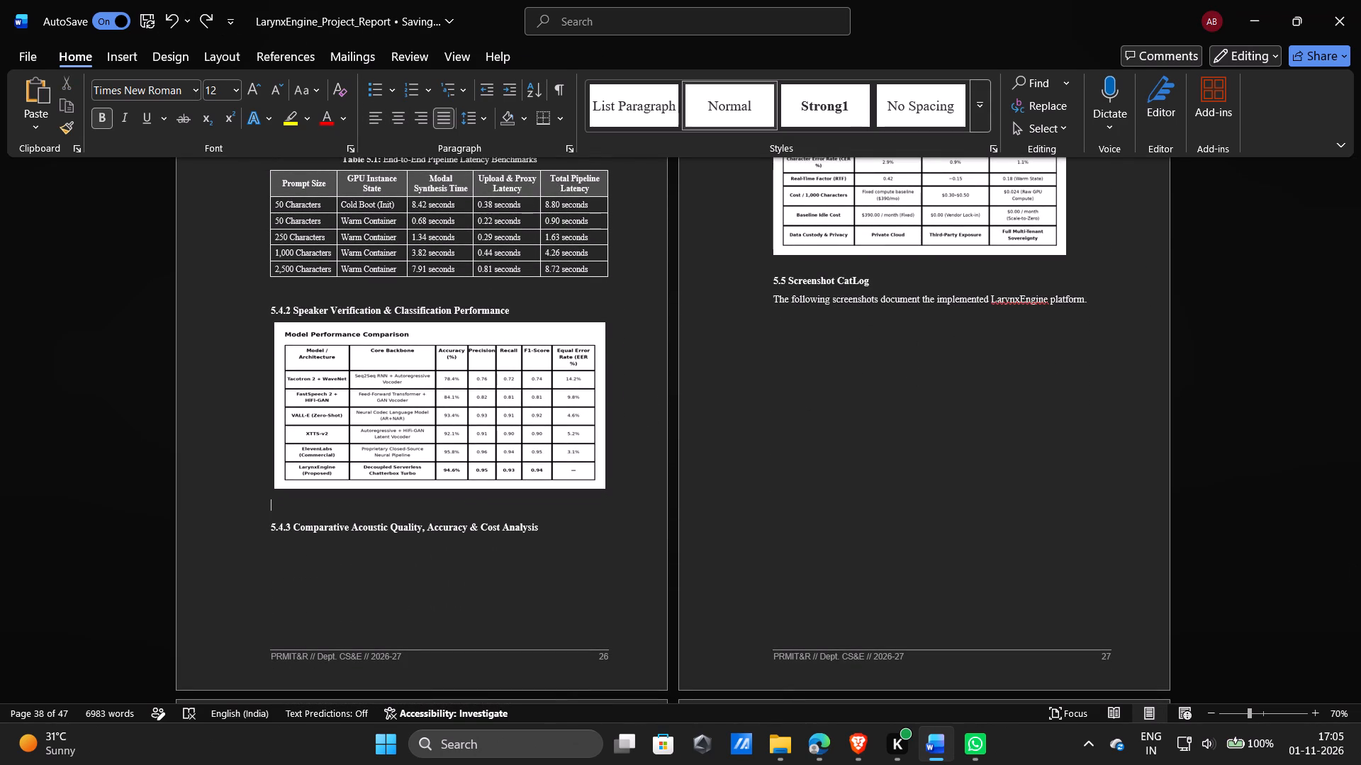
pyautogui.doubleClick(212, 13)
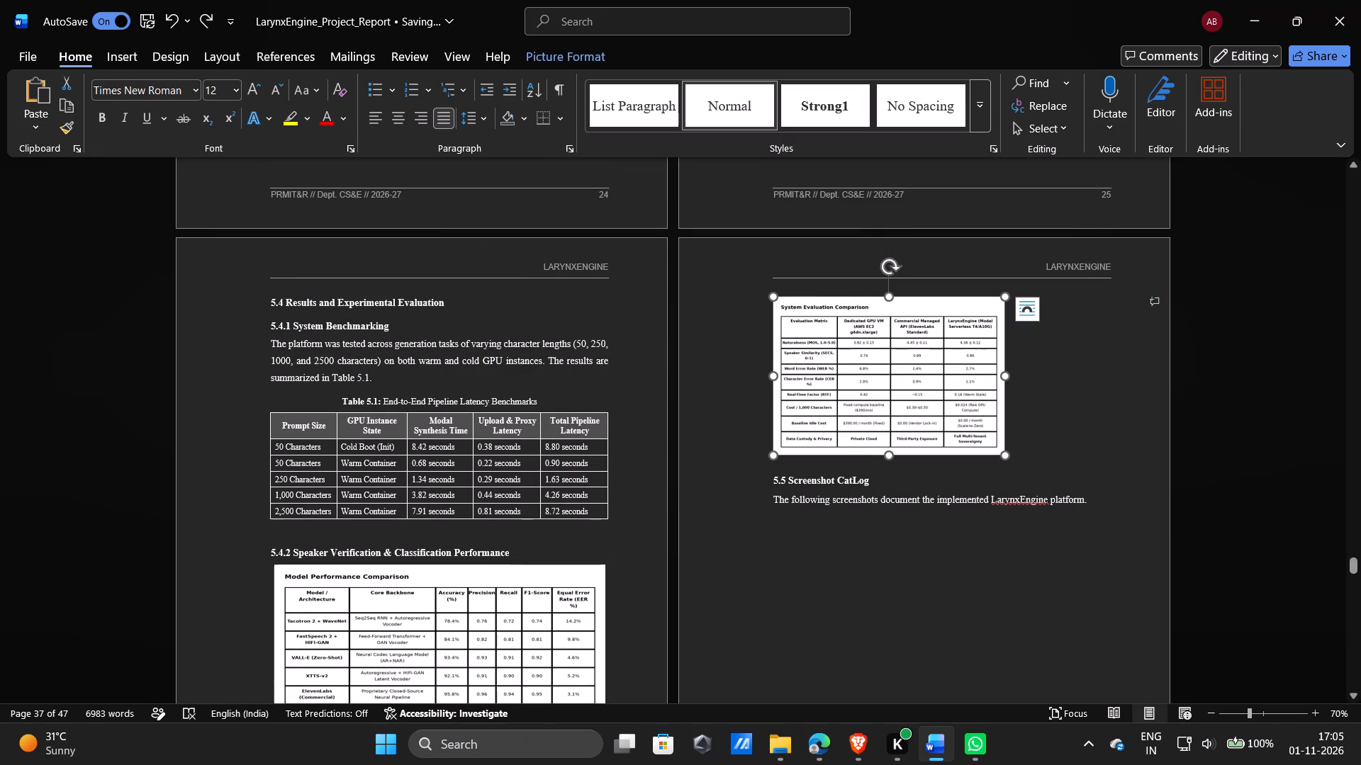
pyautogui.scroll(-5, 403, 278)
pyautogui.tripleClick(171, 18)
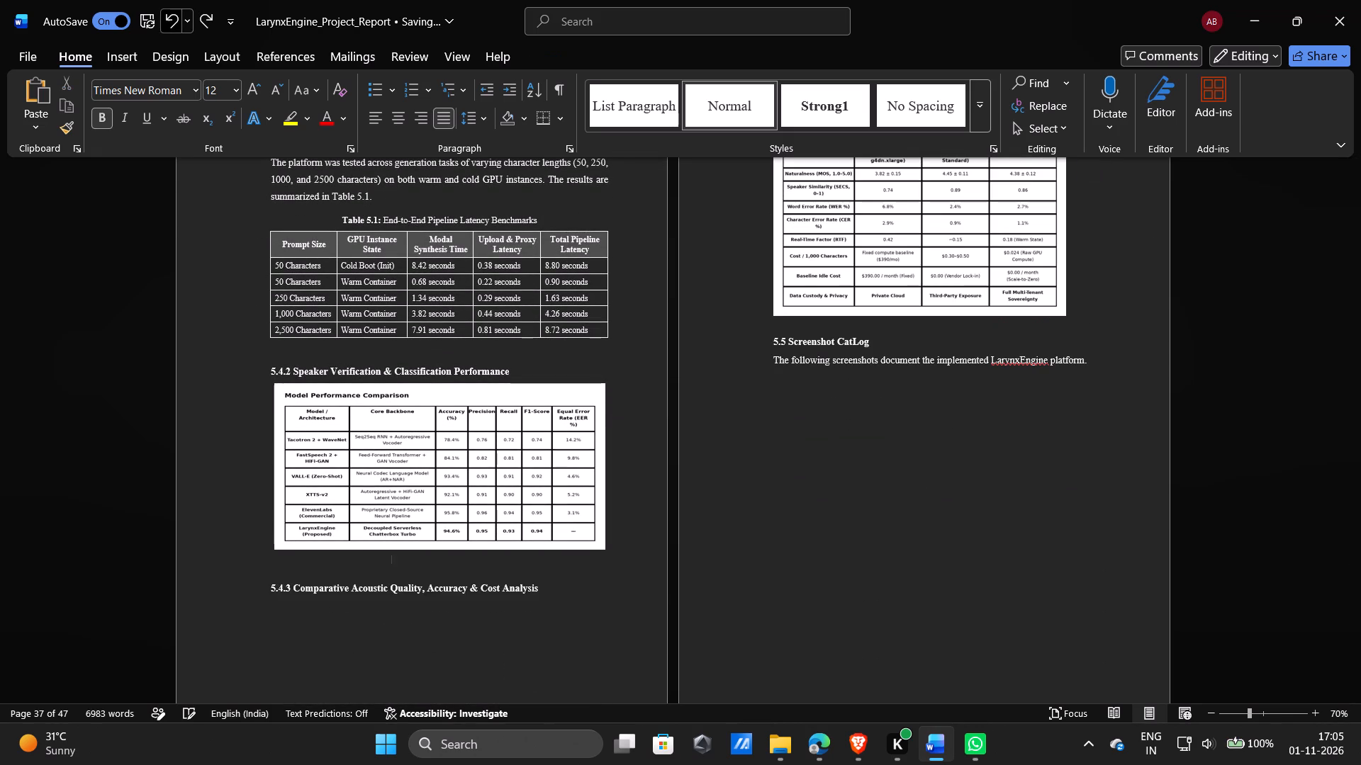
pyautogui.doubleClick(171, 18)
pyautogui.click(171, 18)
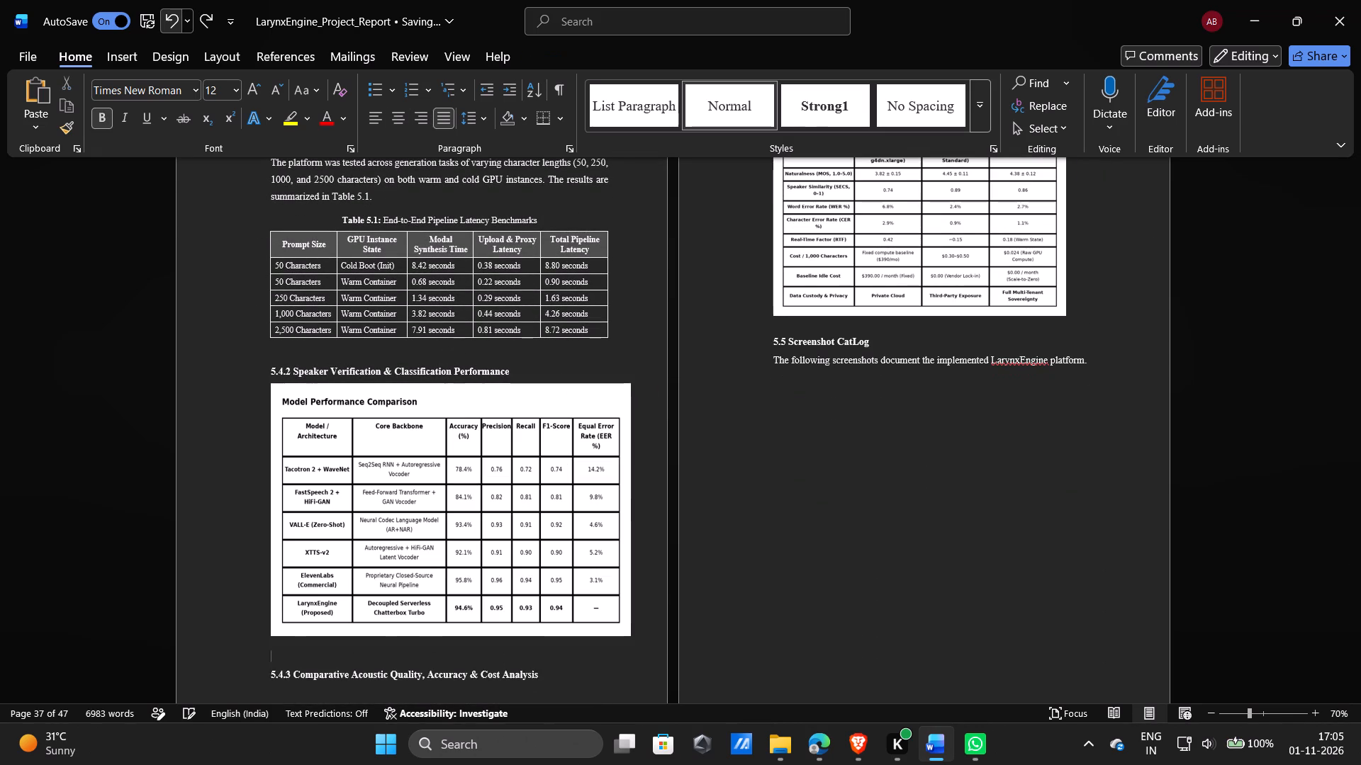
pyautogui.click(171, 18)
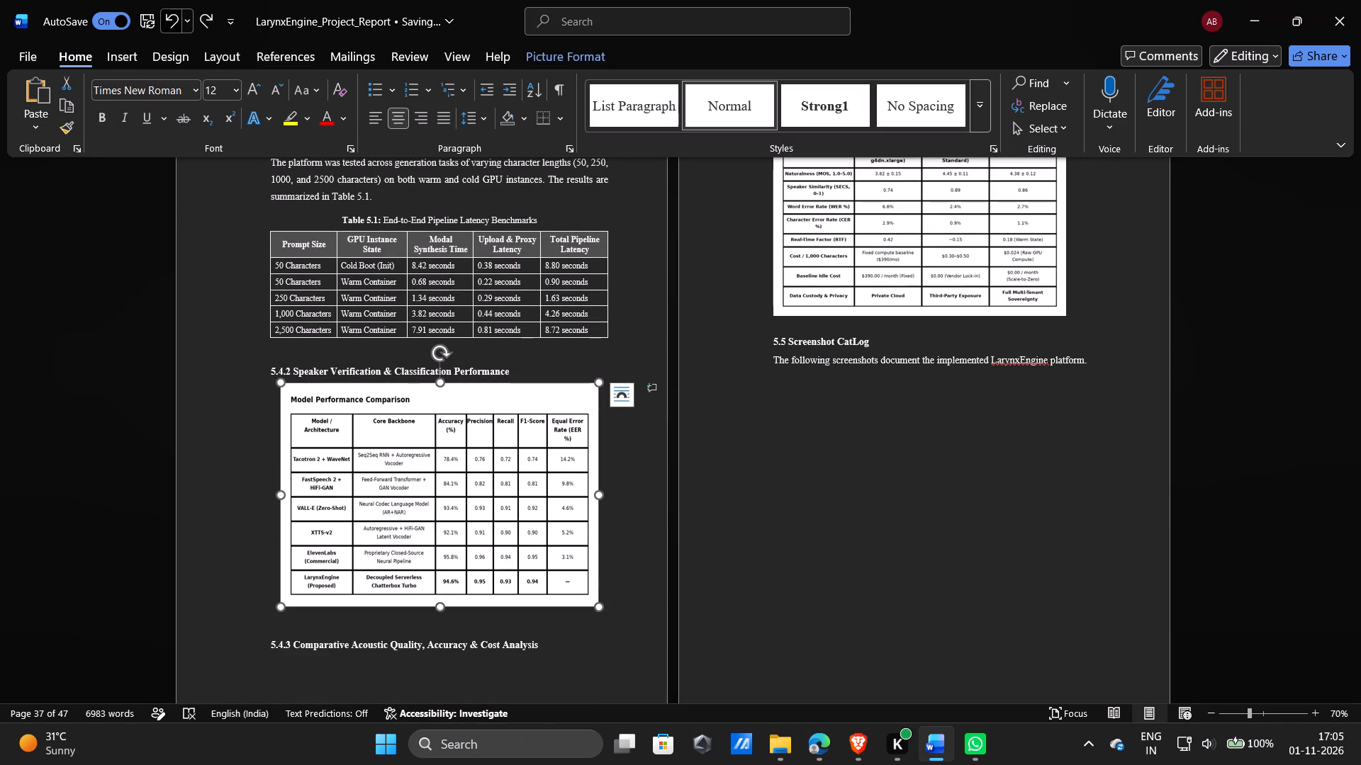
pyautogui.click(171, 18)
pyautogui.click(171, 18)
pyautogui.click(171, 18)
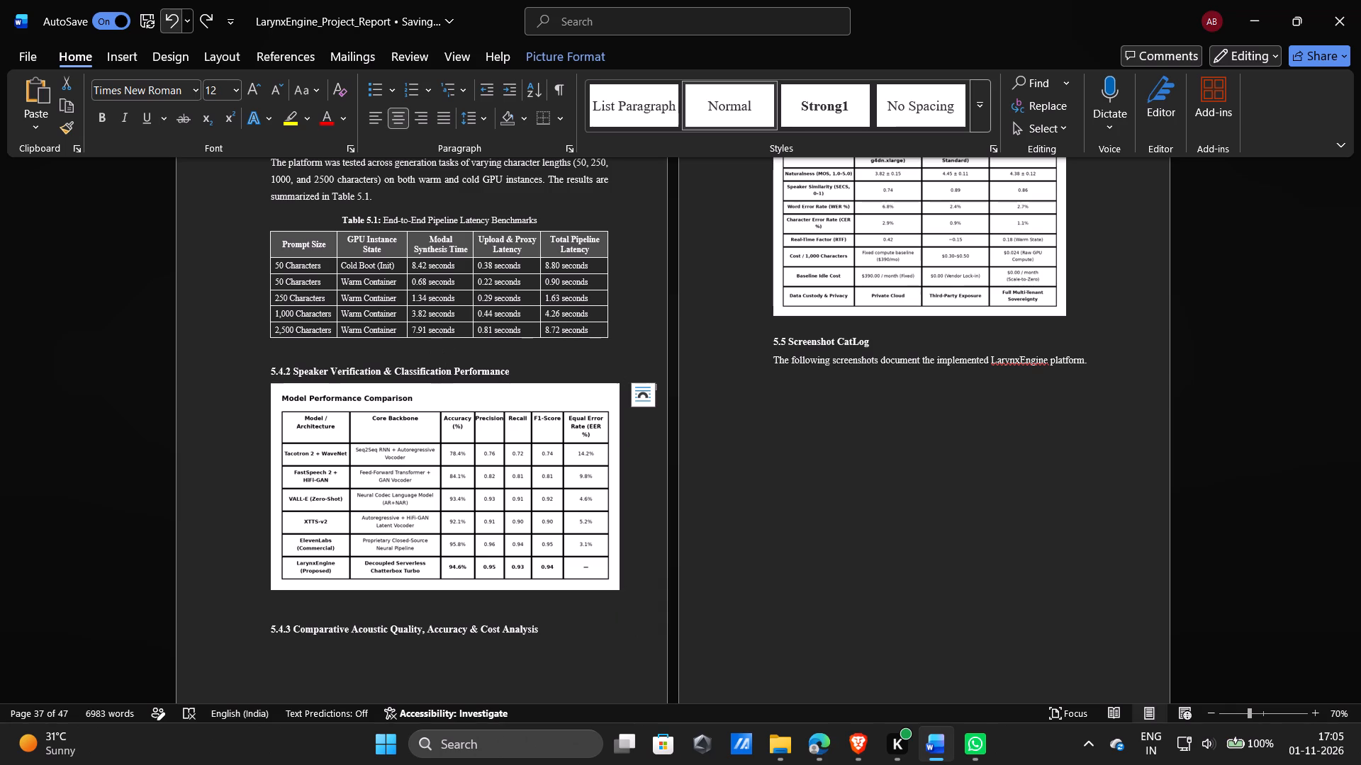
pyautogui.click(203, 21)
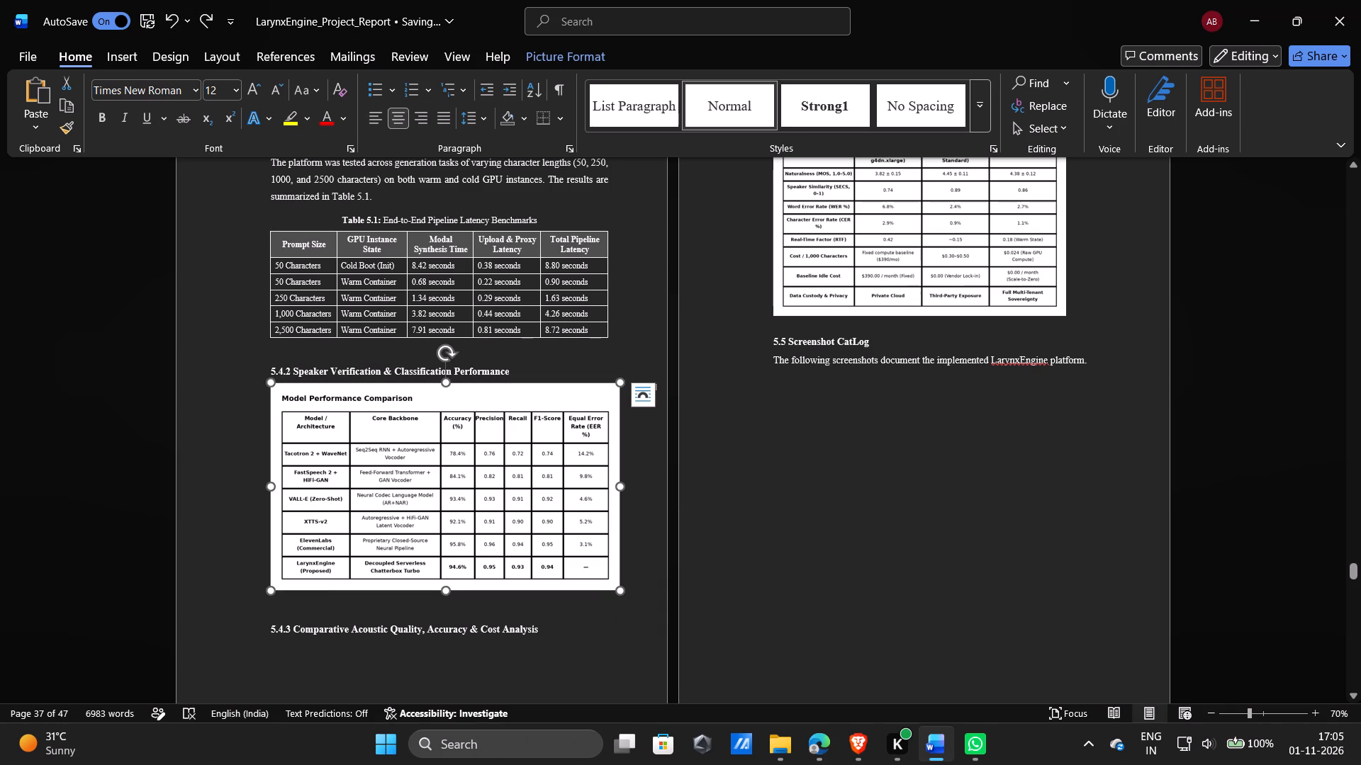
# Enlarge the Model Performance Comparison image slightly in proportion, then stretch it a little taller, leaving room above the page 26 footer.
pyautogui.moveTo(271, 589); pyautogui.dragTo(264, 589)
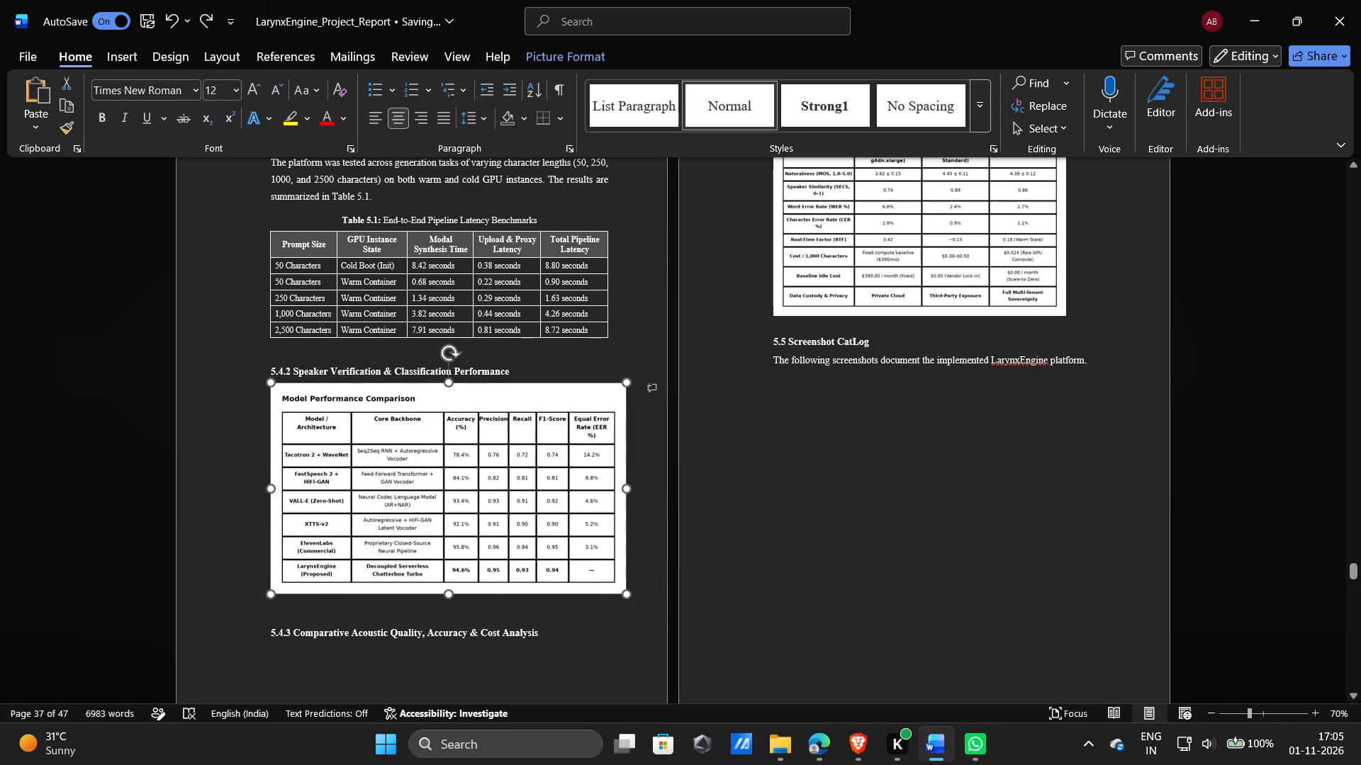
pyautogui.moveTo(264, 589); pyautogui.dragTo(264, 590)
pyautogui.scroll(-1, 442, 594)
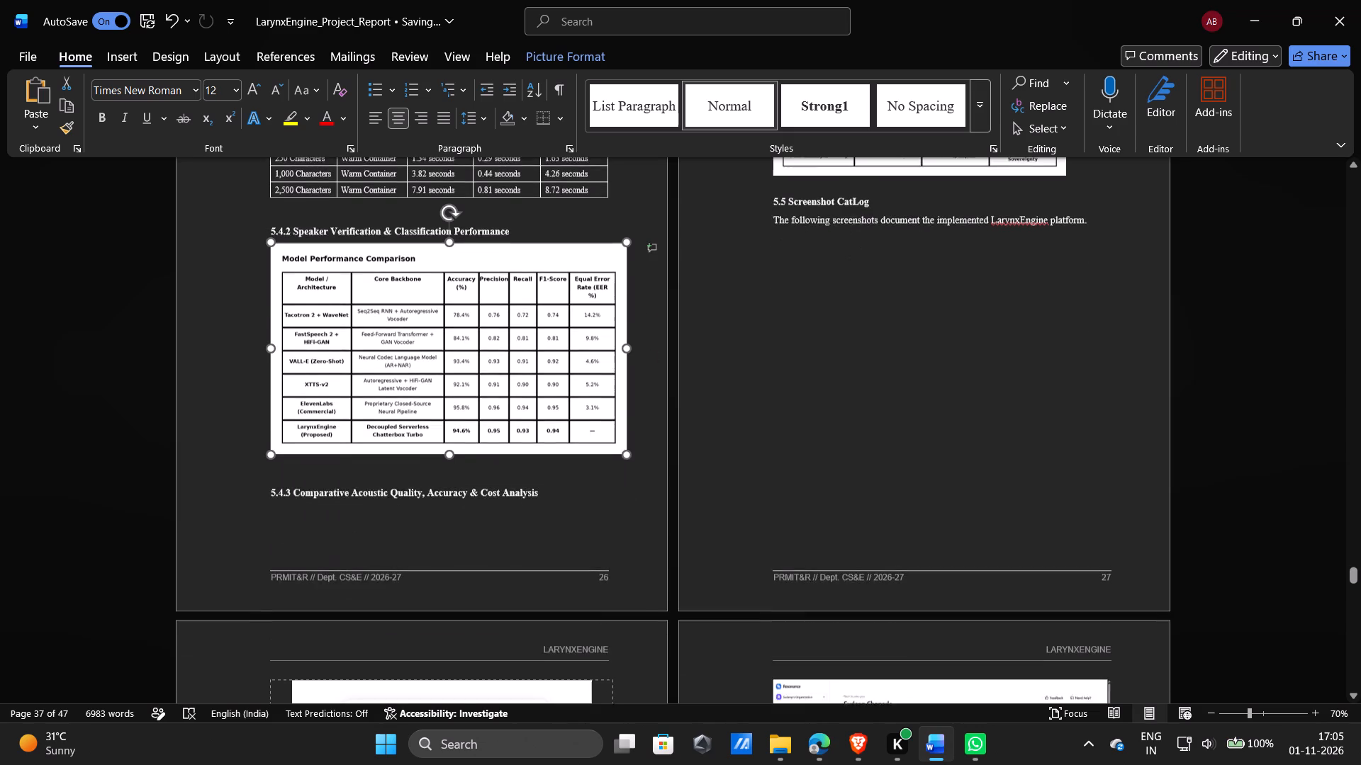
pyautogui.scroll(-1, 442, 594)
pyautogui.moveTo(447, 441); pyautogui.dragTo(446, 467)
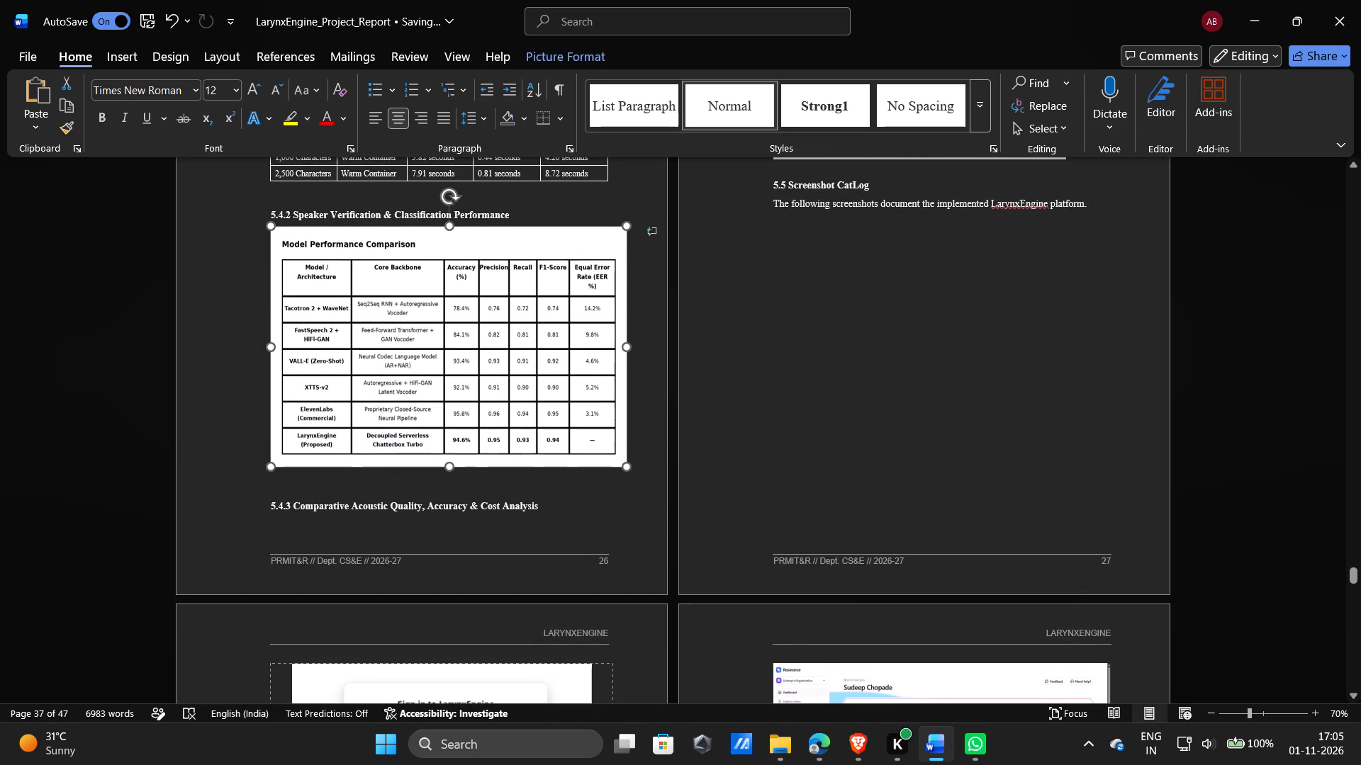
pyautogui.moveTo(446, 467); pyautogui.dragTo(456, 447)
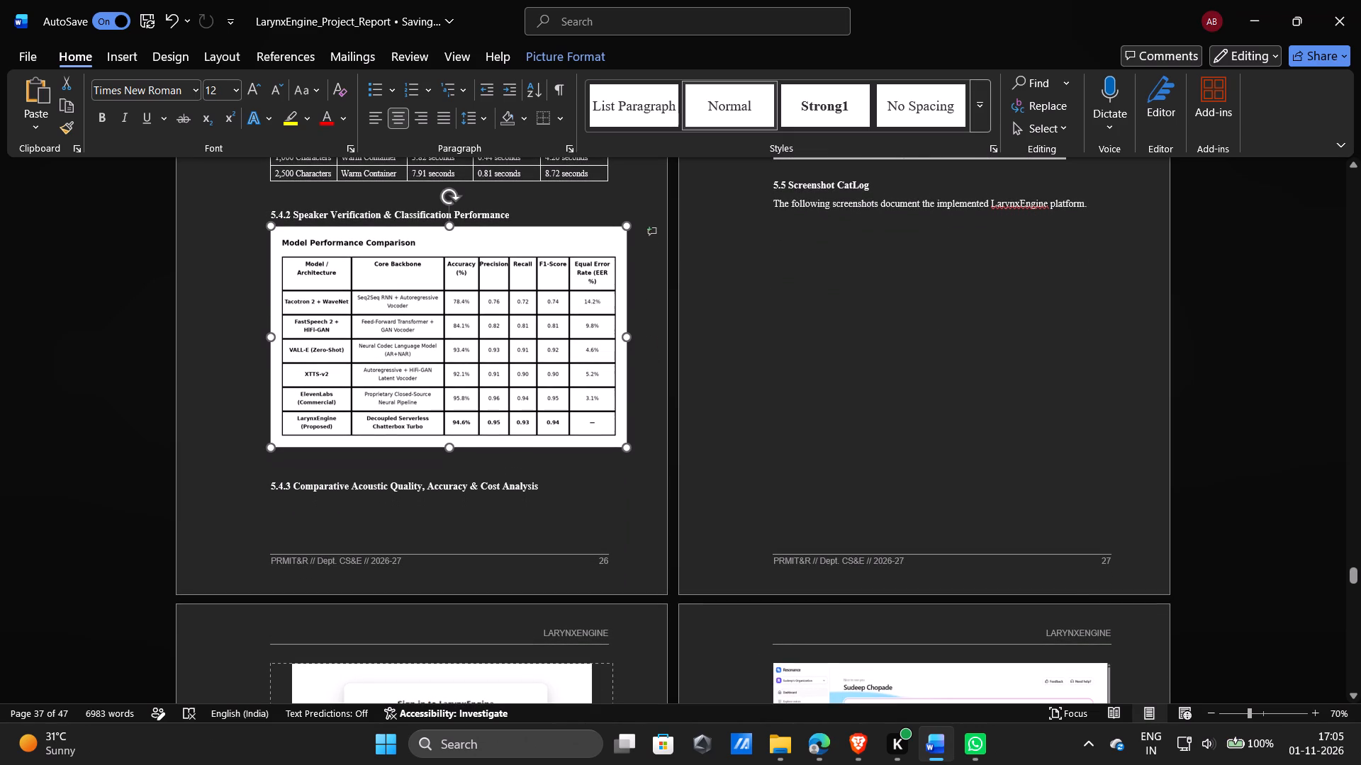
pyautogui.moveTo(456, 447); pyautogui.dragTo(457, 448)
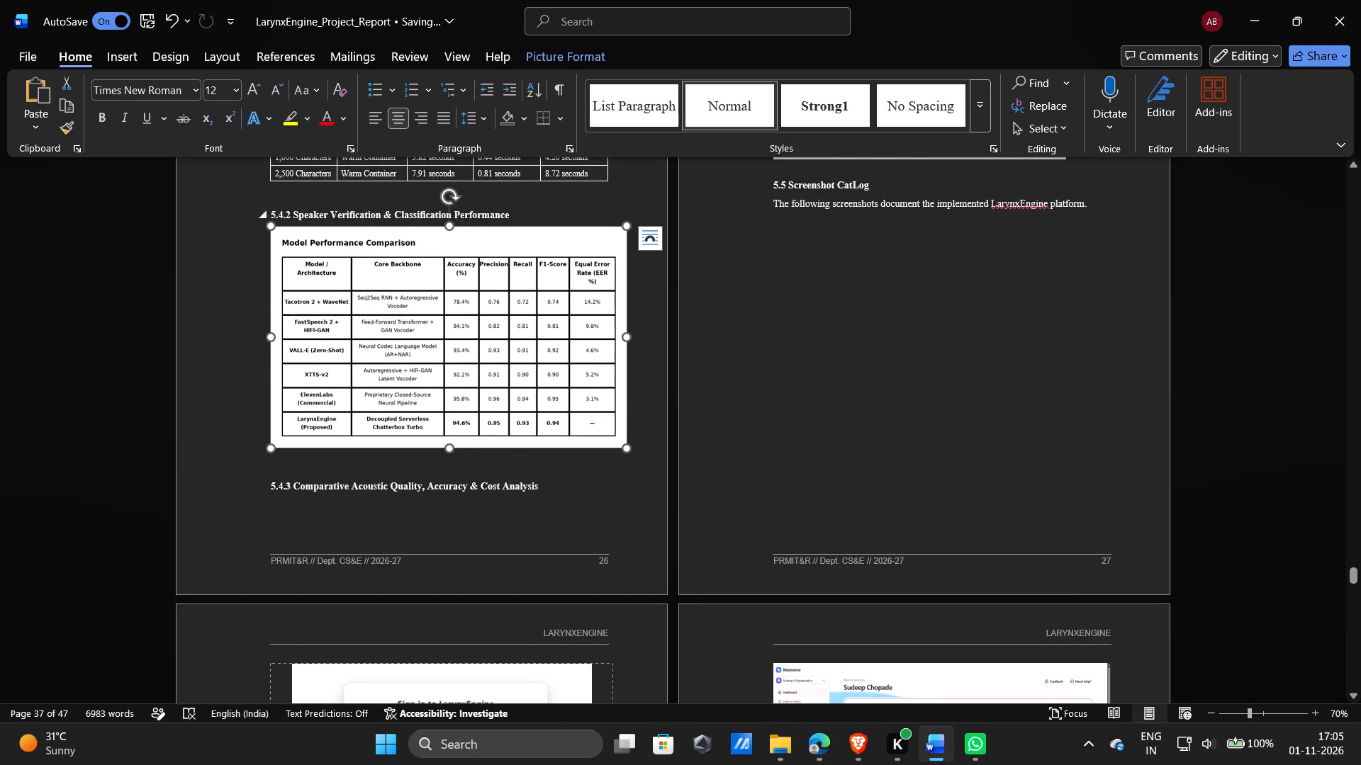
# Insert a blank line below heading 5.4.2 and another before heading 5.4.3 to push that heading onto page 27.
pyautogui.click(527, 216)
pyautogui.press('Return')
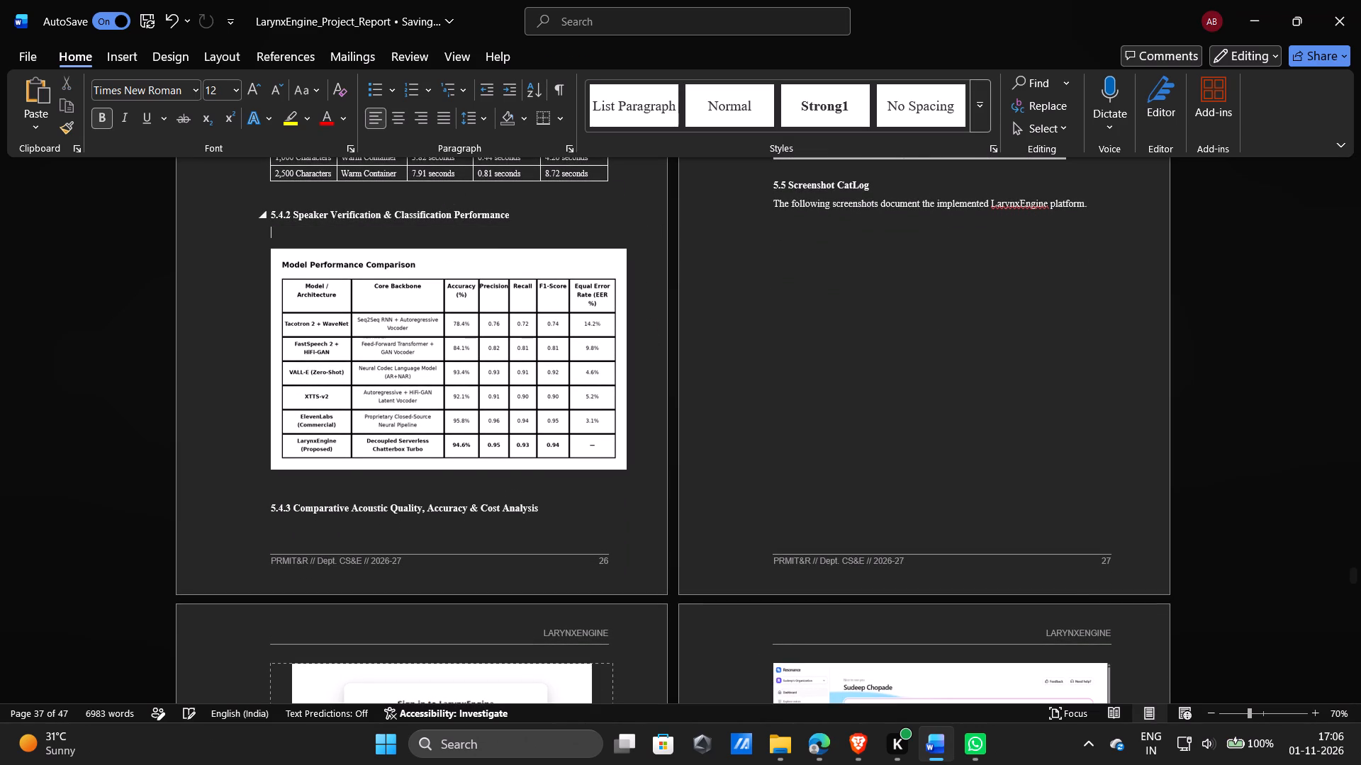
pyautogui.click(265, 509)
pyautogui.press('Return')
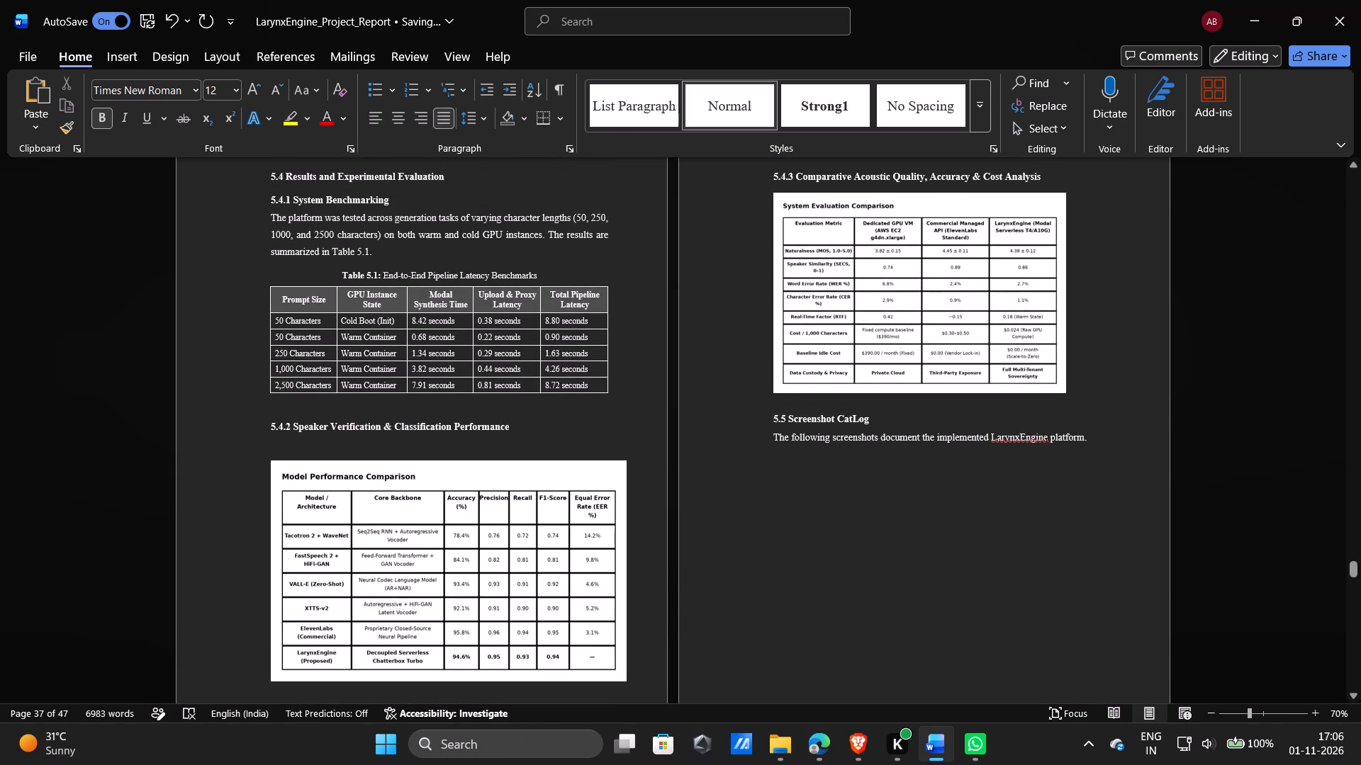
pyautogui.scroll(1, 684, 450)
pyautogui.scroll(-1, 684, 450)
pyautogui.scroll(-2, 896, 477)
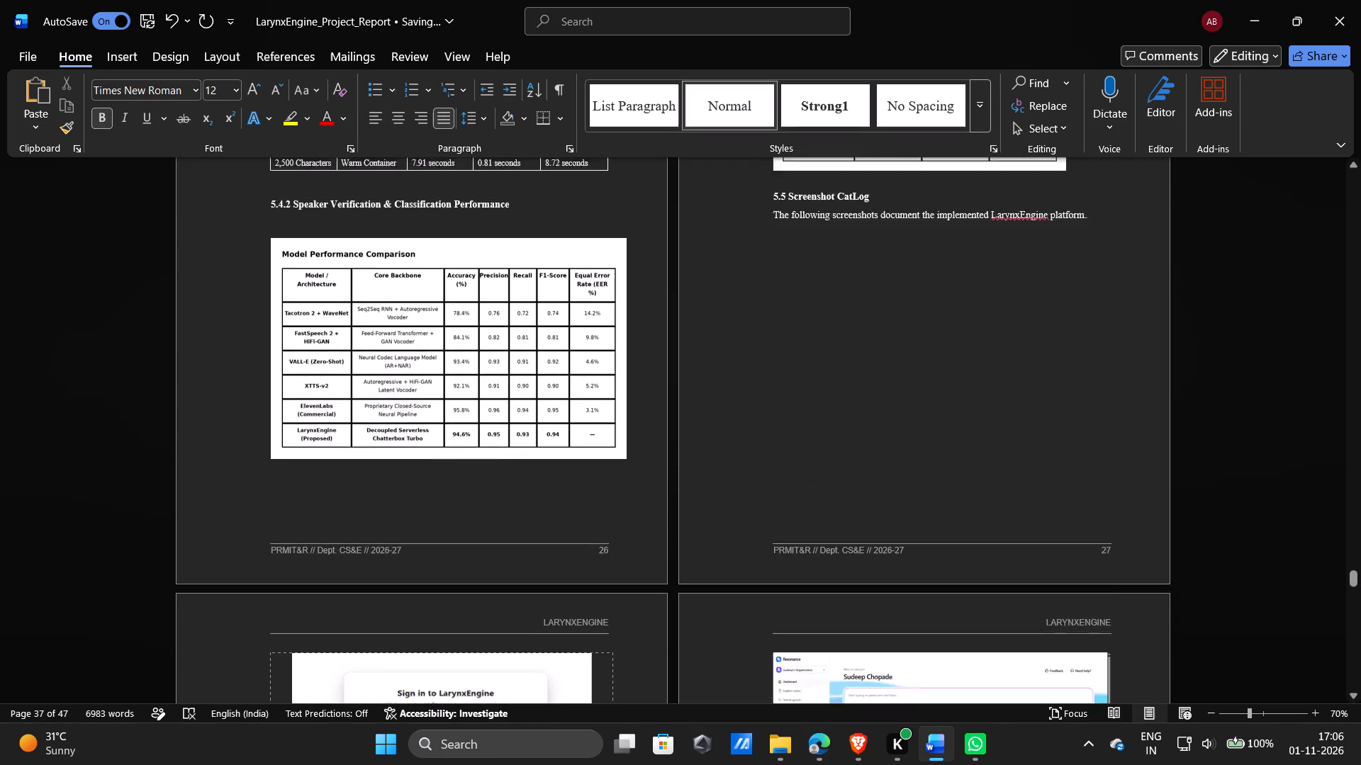
# Shrink the sign-in image of Screenshot 5.1 on page 28 proportionally.
pyautogui.scroll(-1, 896, 477)
pyautogui.scroll(-3, 544, 487)
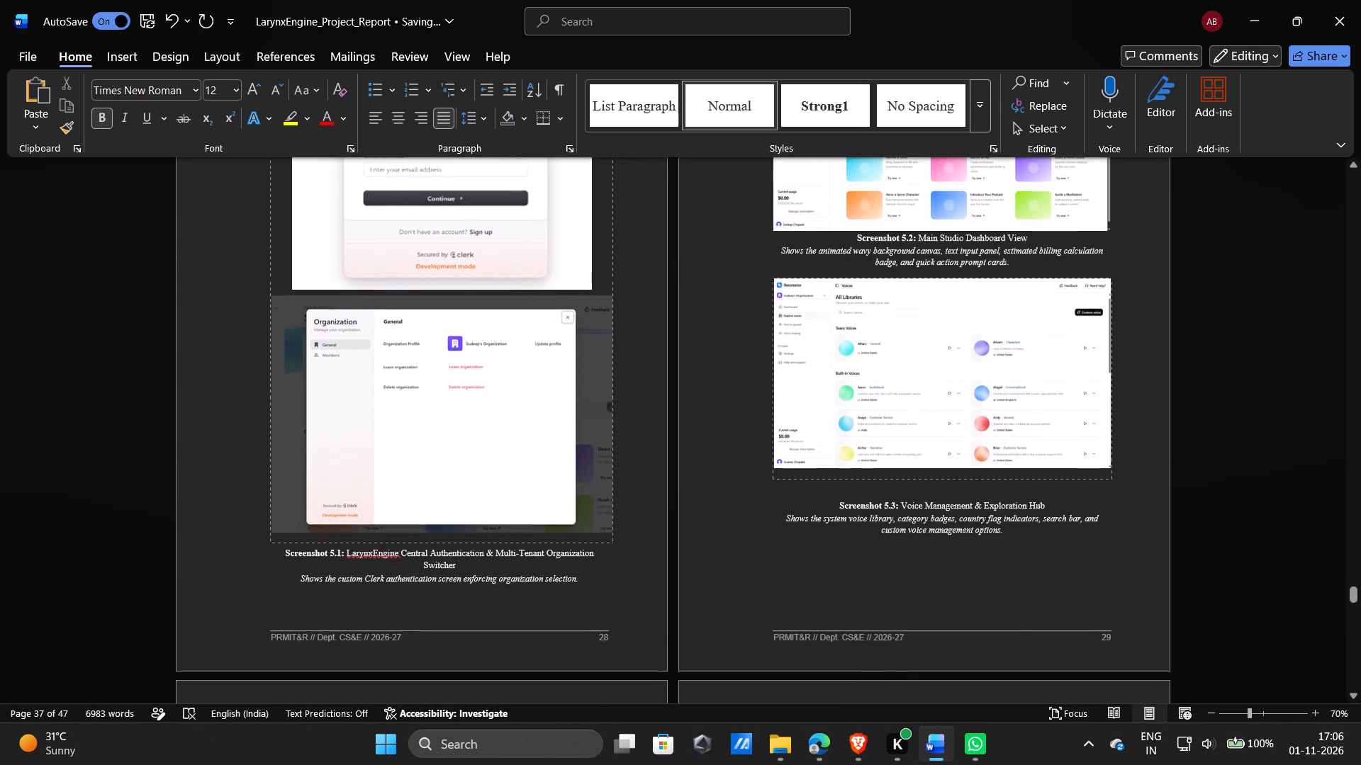
pyautogui.scroll(1, 487, 383)
pyautogui.click(487, 383)
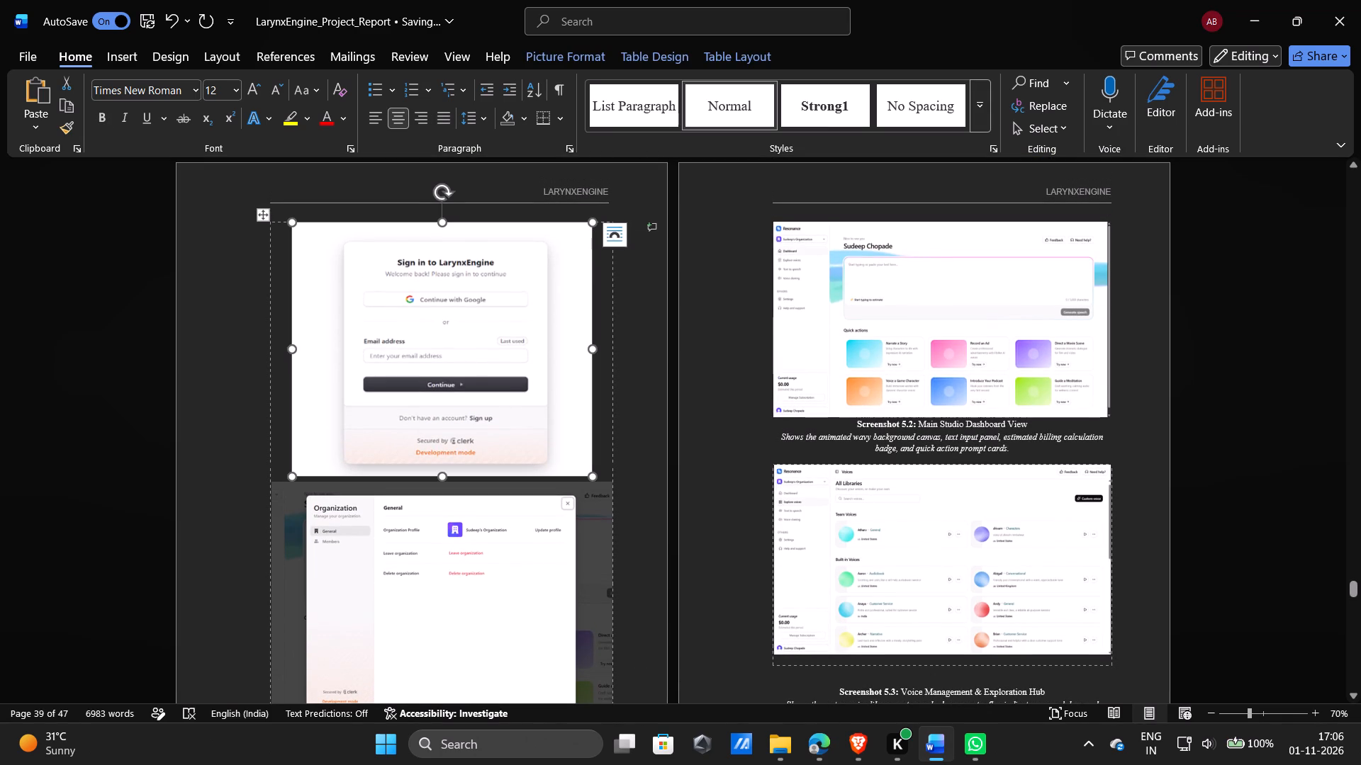
pyautogui.moveTo(293, 477); pyautogui.dragTo(335, 432)
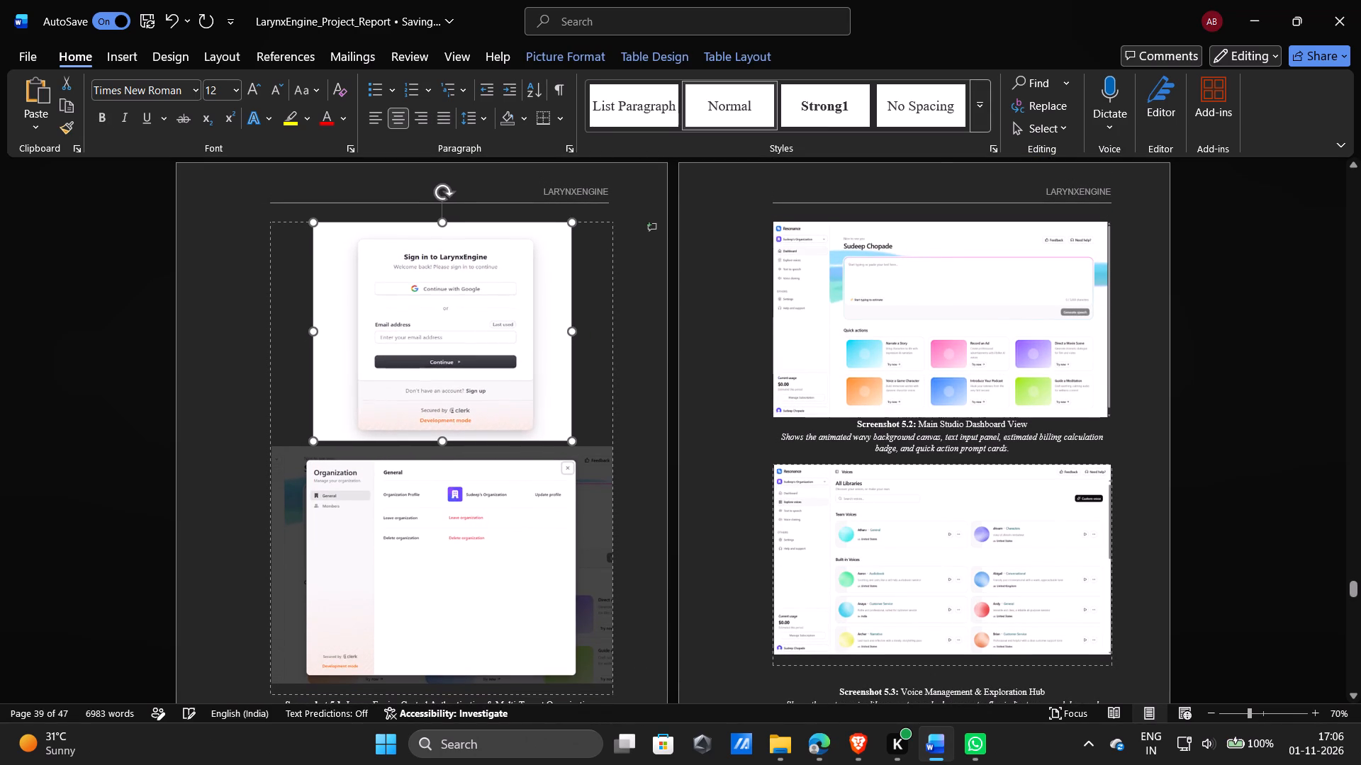
pyautogui.moveTo(335, 432); pyautogui.dragTo(337, 431)
# Shrink the organization settings image of Screenshot 5.1 proportionally so it sits within its table cell.
pyautogui.click(320, 647)
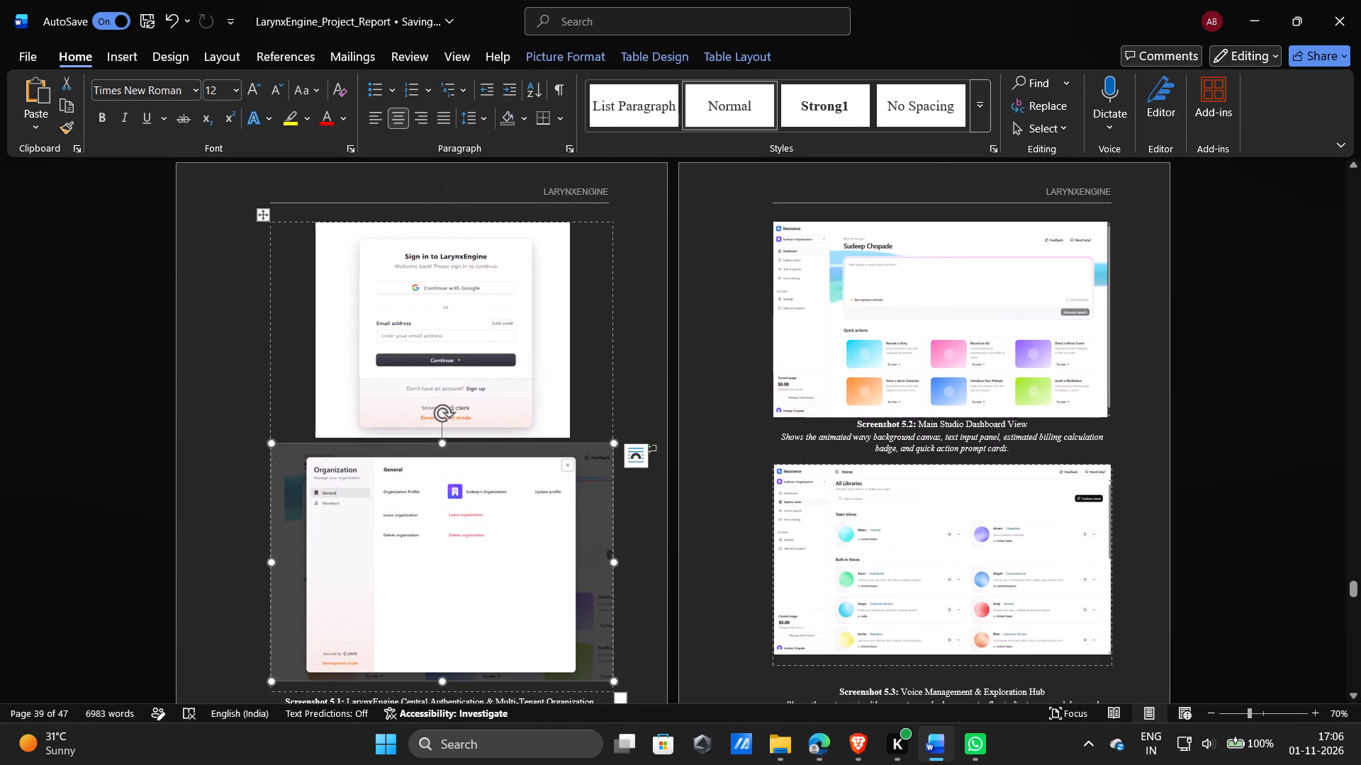
pyautogui.moveTo(272, 684); pyautogui.dragTo(308, 638)
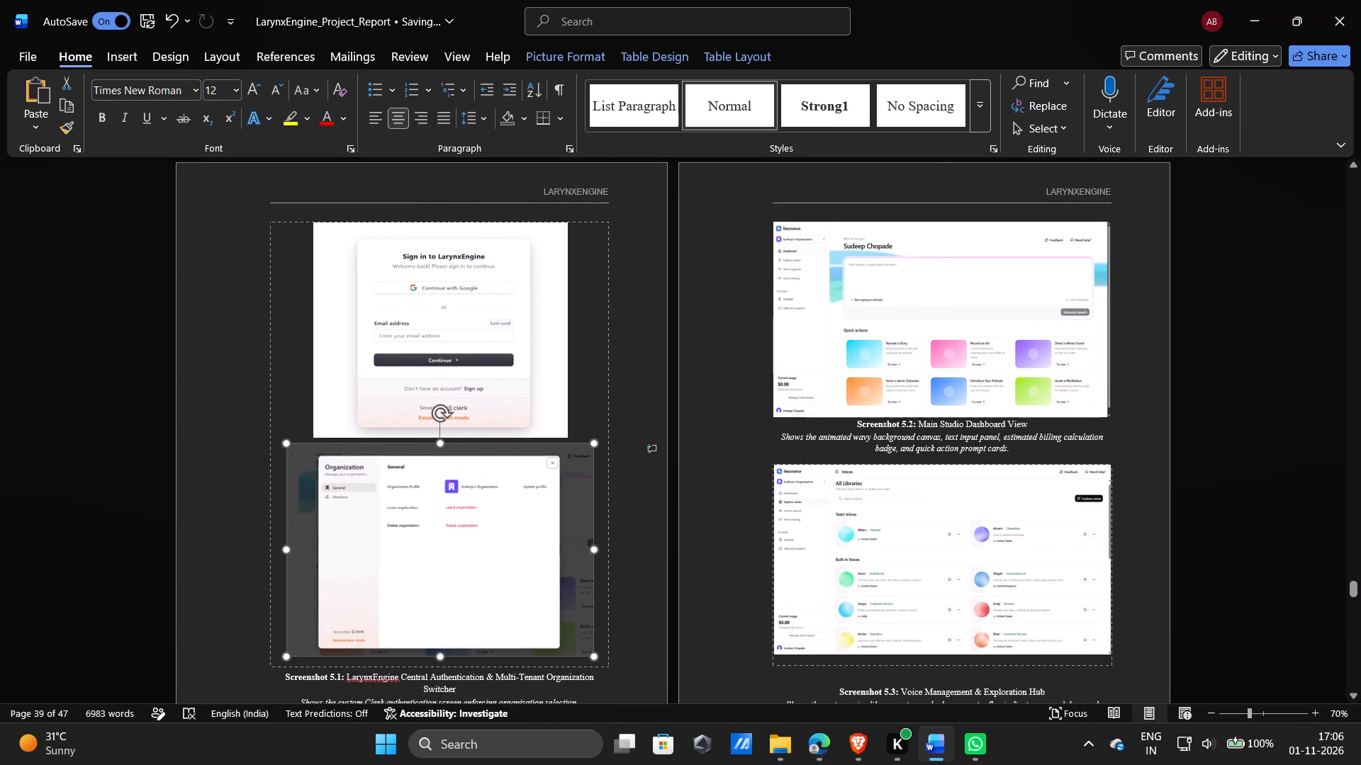
pyautogui.moveTo(308, 638); pyautogui.dragTo(310, 635)
# Examine the layout of pages 26 to 29, checking the free space around the resized Screenshot 5.1 images.
pyautogui.scroll(2, 498, 383)
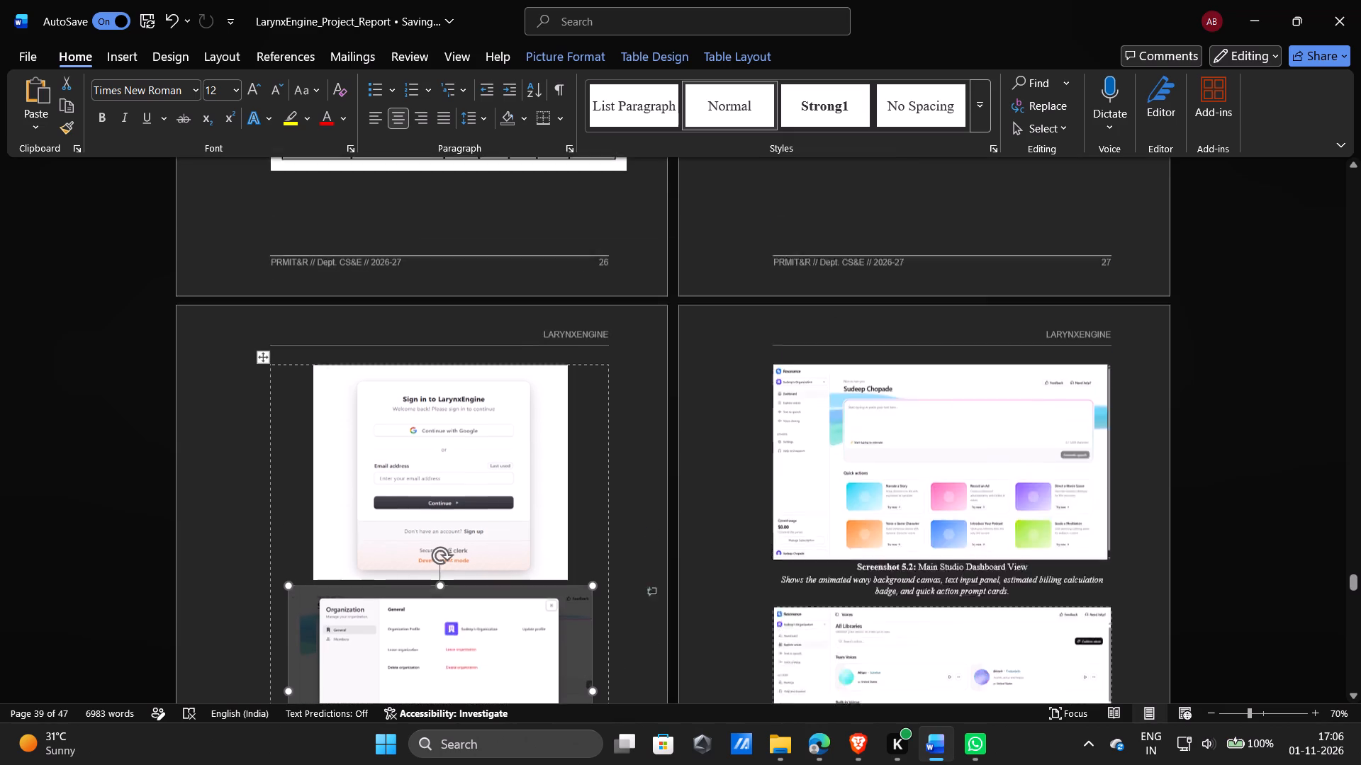
pyautogui.scroll(3, 498, 383)
pyautogui.scroll(-6, 498, 383)
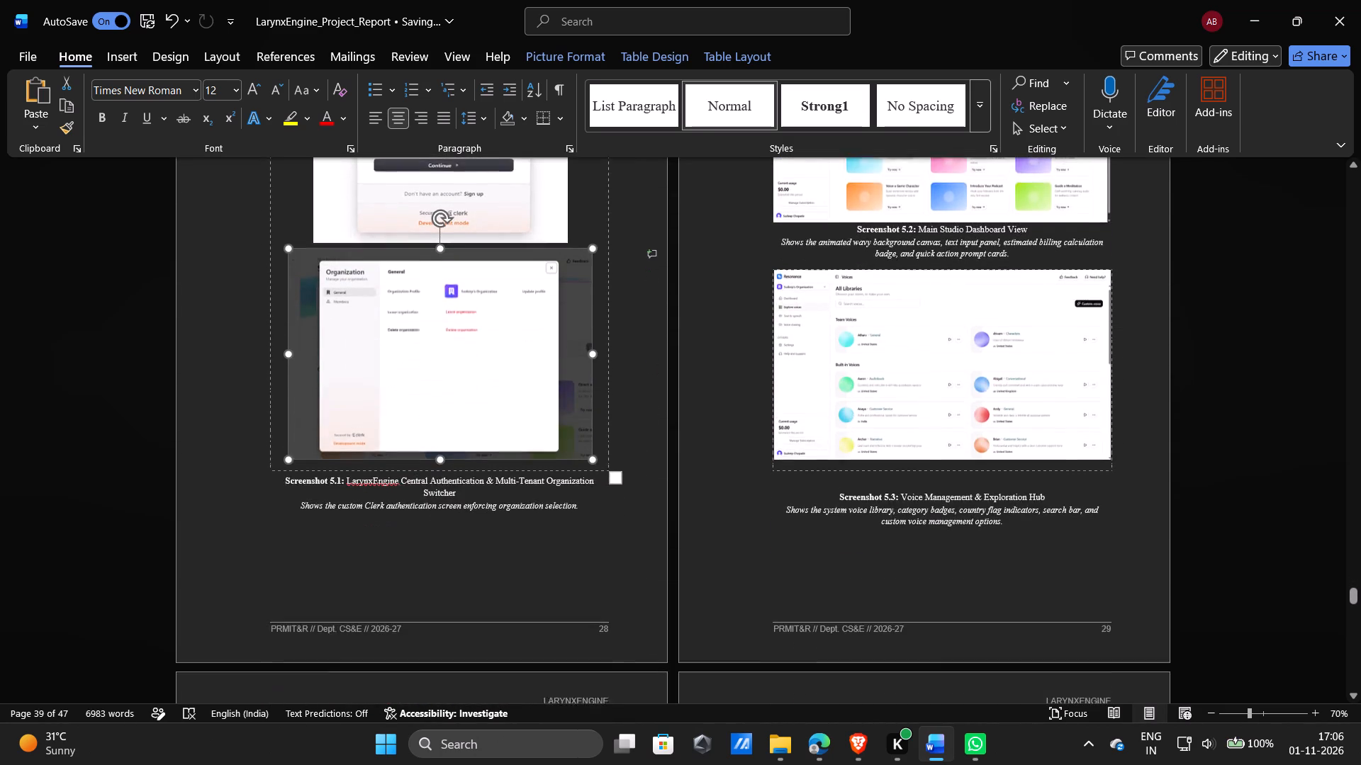
pyautogui.scroll(-1, 498, 383)
pyautogui.scroll(1, 498, 352)
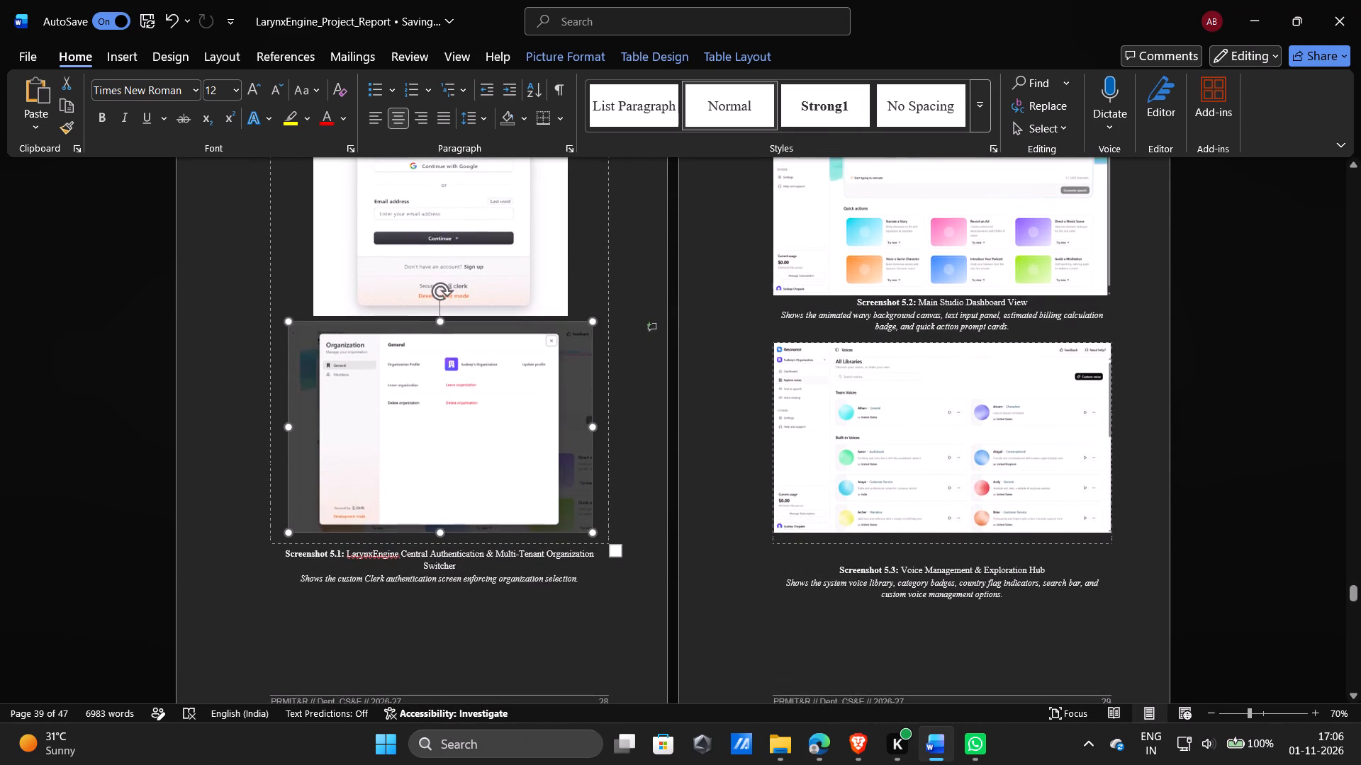
pyautogui.scroll(1, 498, 352)
pyautogui.scroll(1, 440, 227)
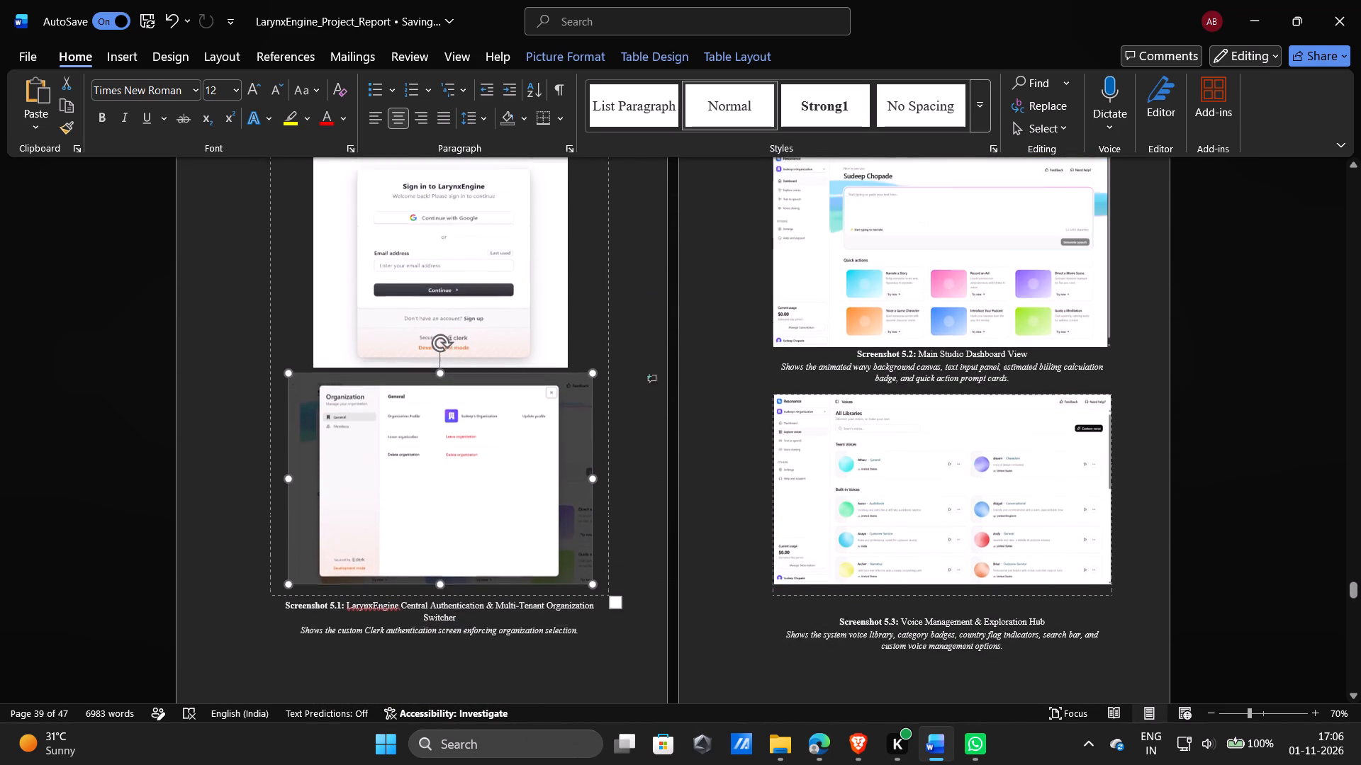
pyautogui.scroll(3, 440, 227)
# Crop the title strip off the top of the Model Performance Comparison image under heading 5.4.2, leaving it about 8.19 cm high.
pyautogui.scroll(-2, 440, 227)
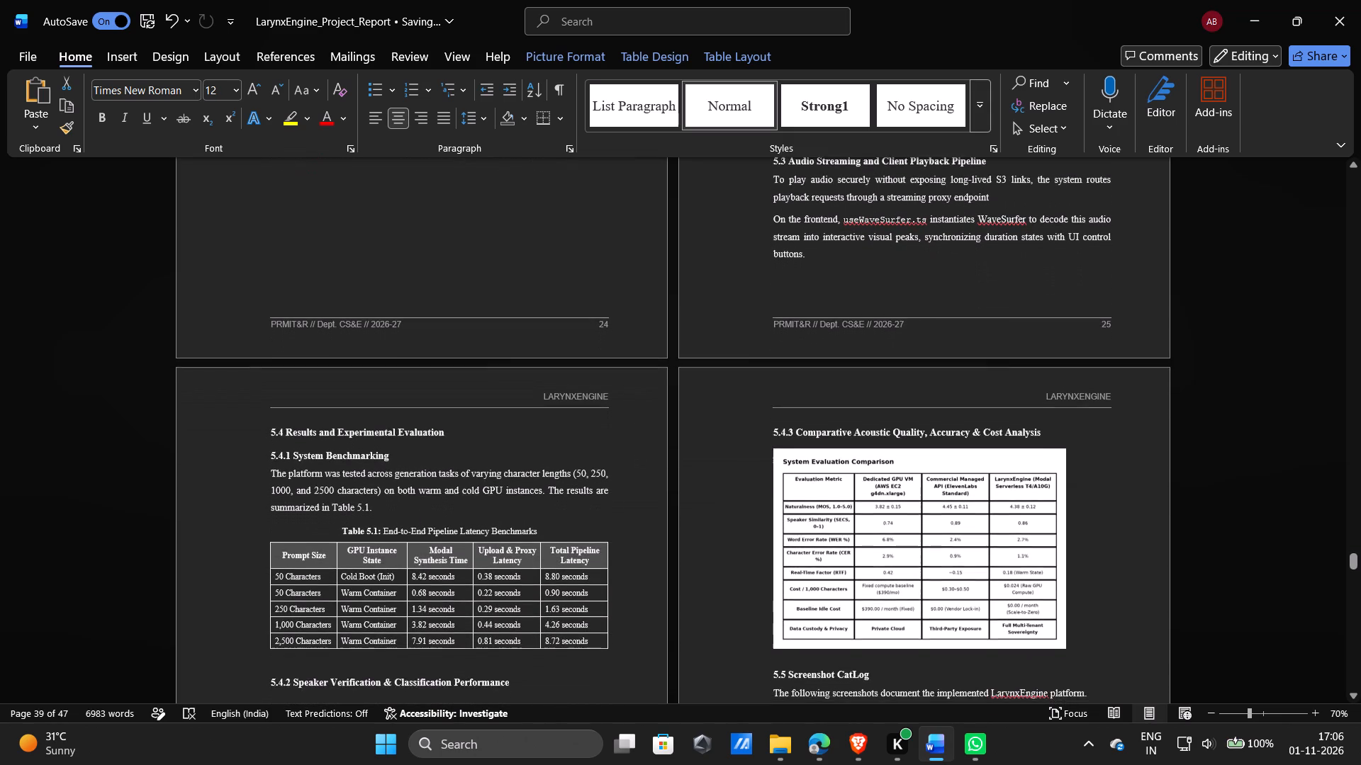
pyautogui.scroll(-1, 440, 227)
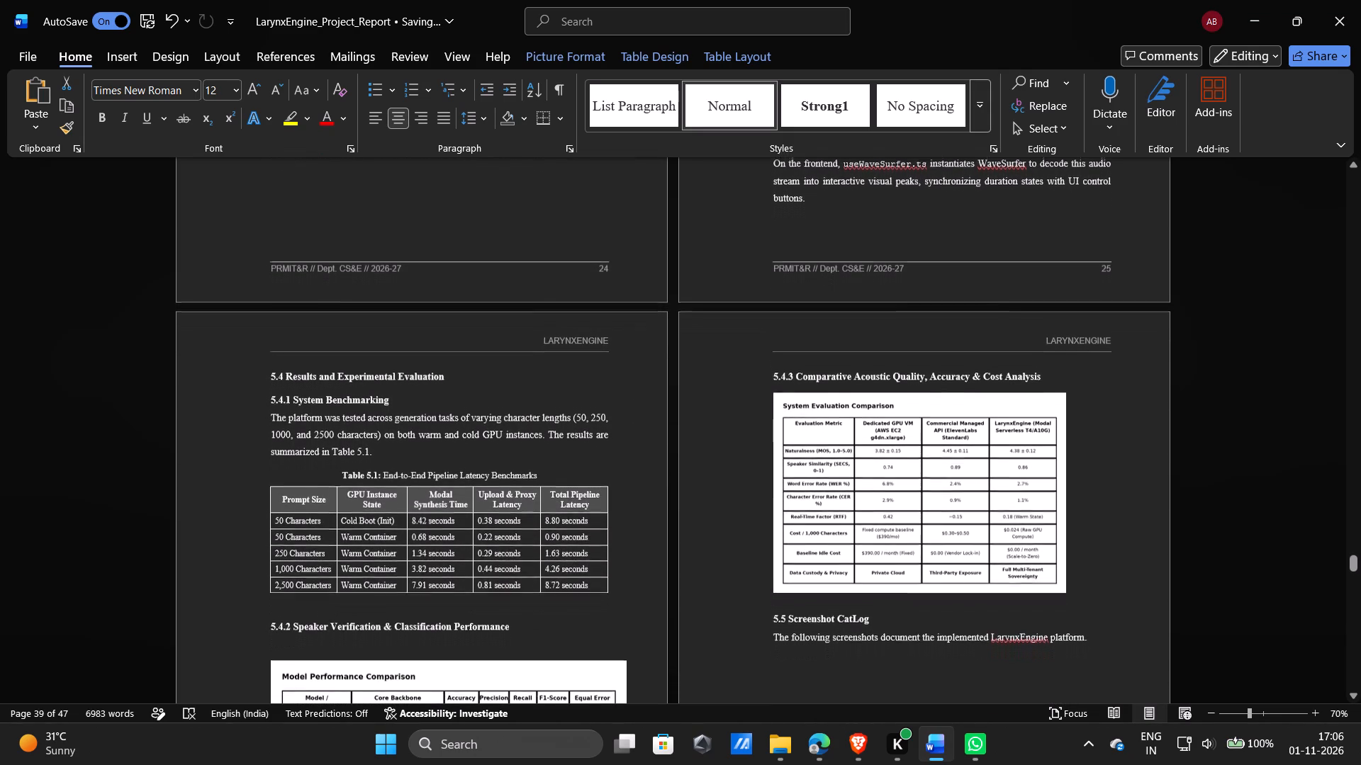
pyautogui.scroll(-2, 440, 227)
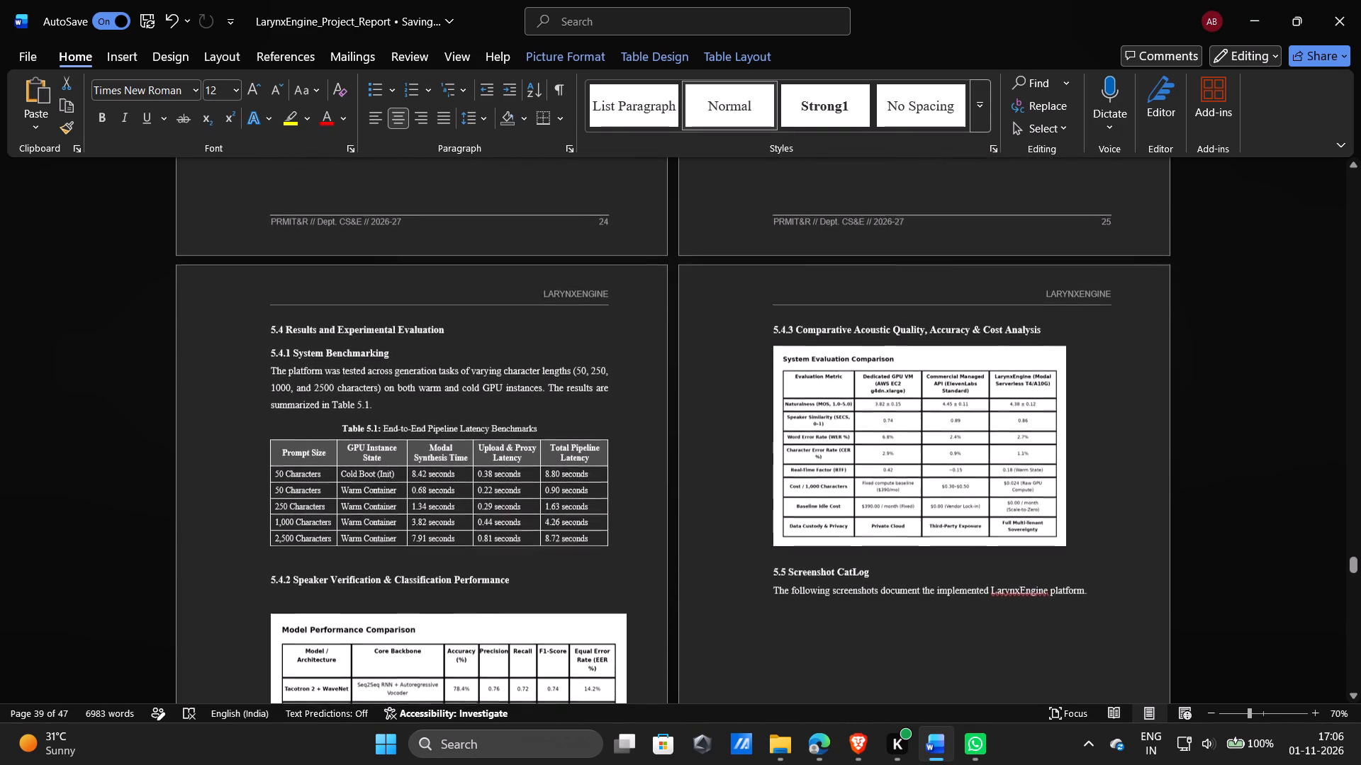
pyautogui.scroll(-2, 440, 227)
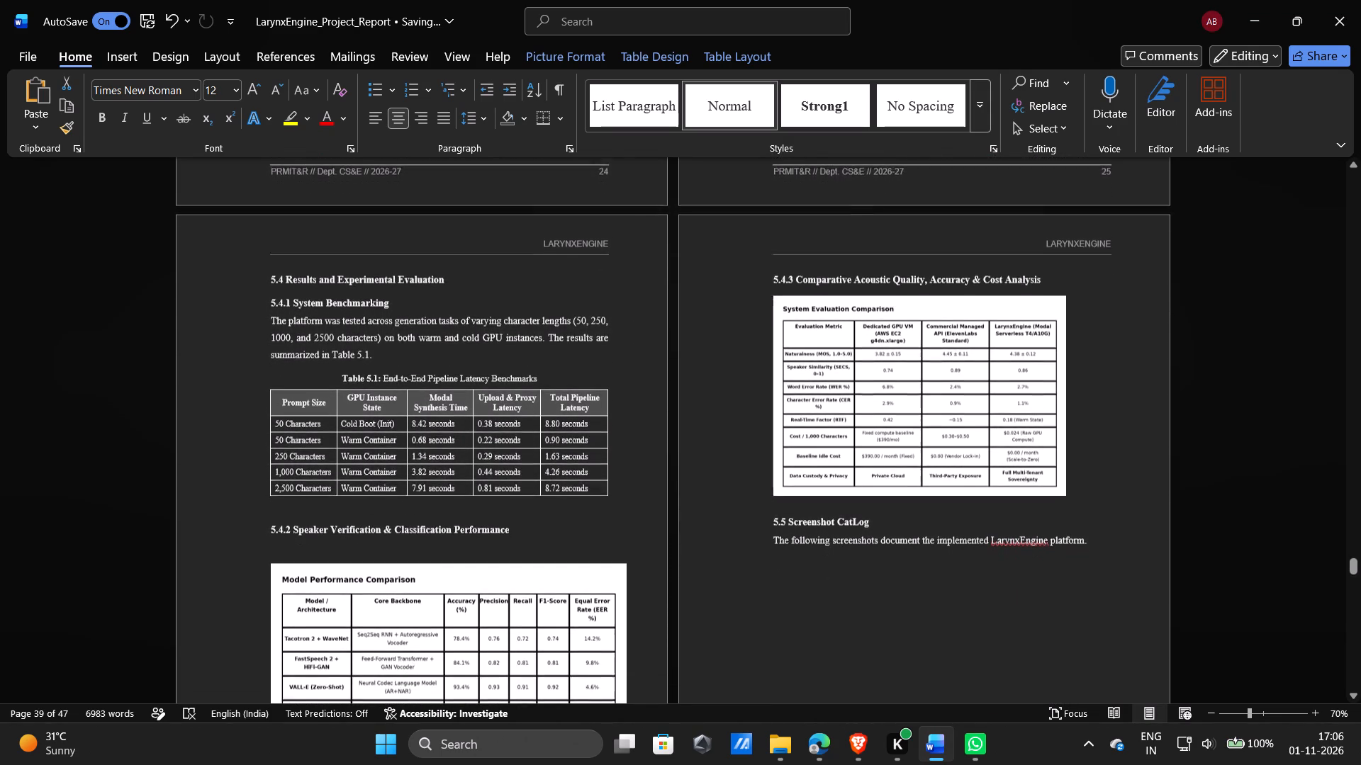
pyautogui.scroll(-1, 440, 227)
pyautogui.click(431, 513)
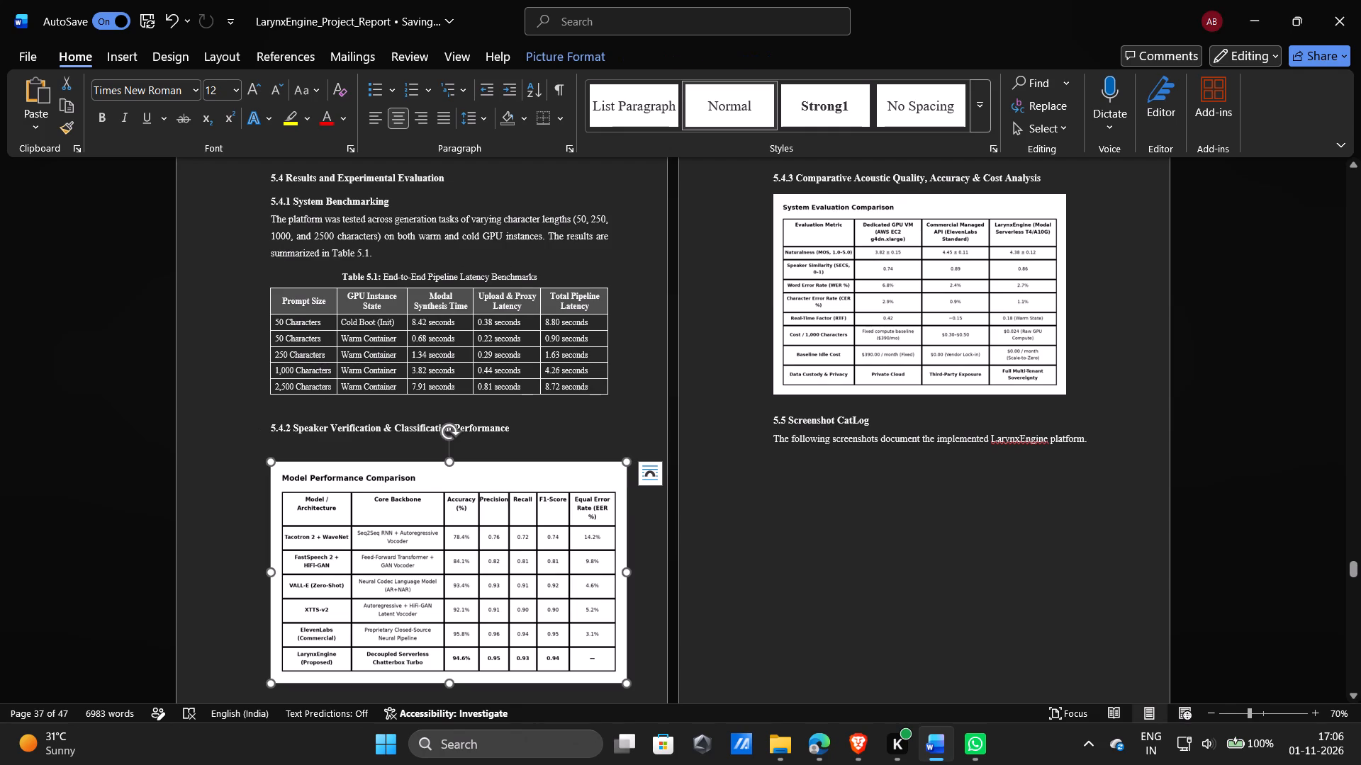
pyautogui.doubleClick(479, 539)
pyautogui.click(1185, 95)
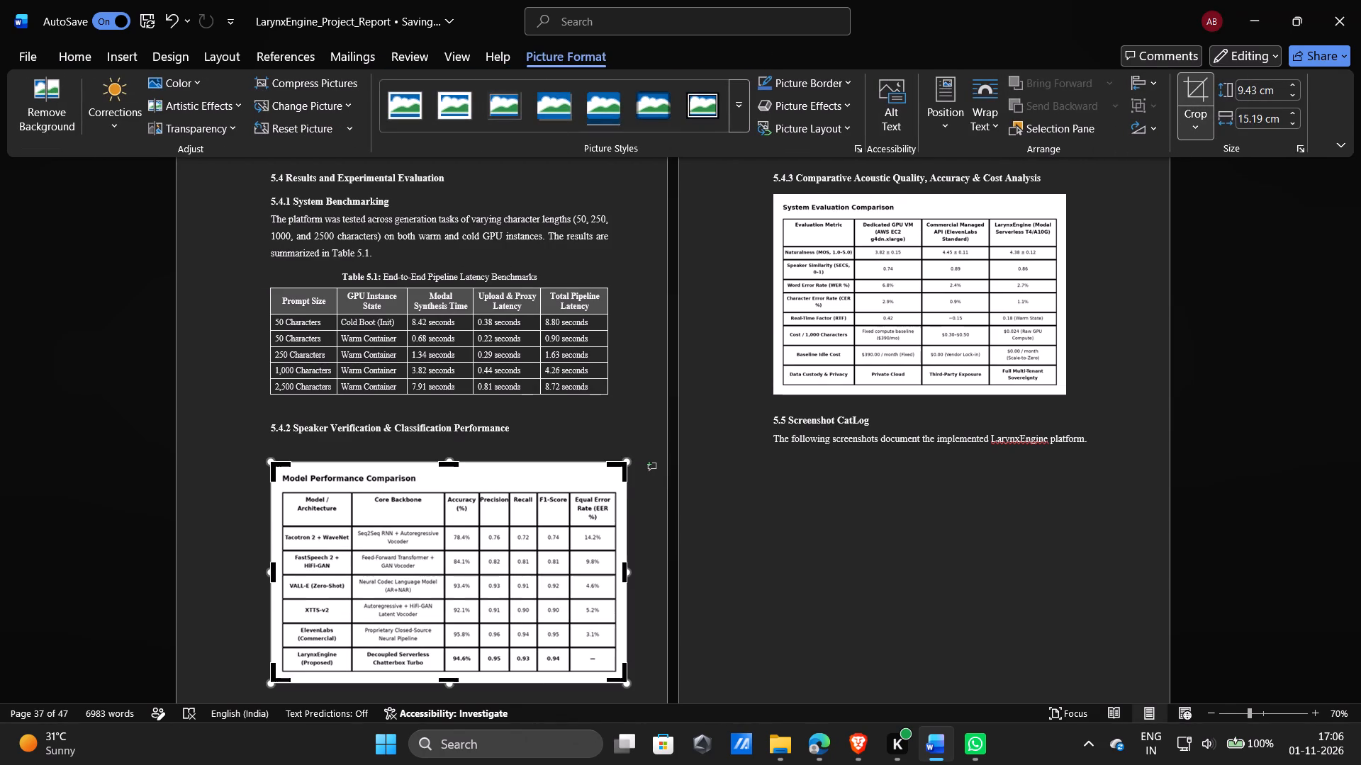
pyautogui.scroll(-1, 596, 485)
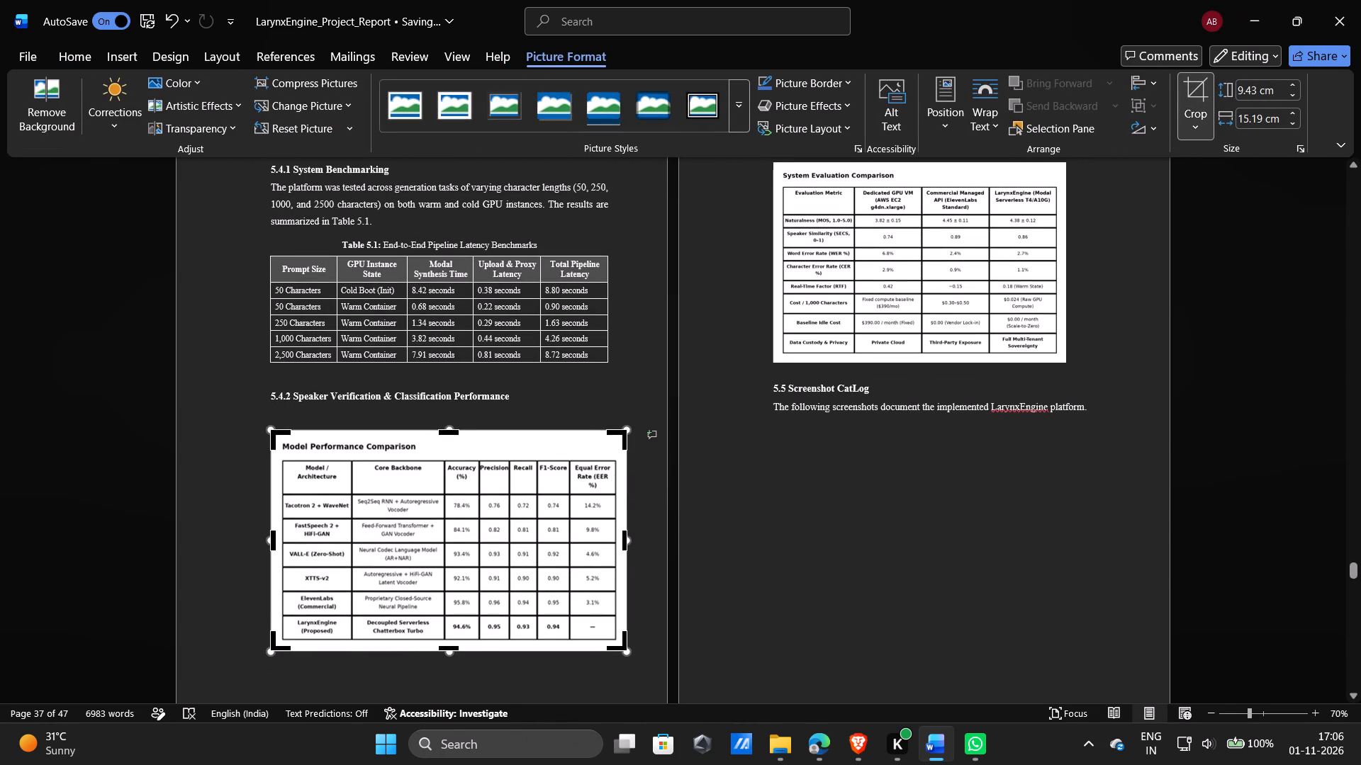
pyautogui.moveTo(449, 435); pyautogui.dragTo(448, 455)
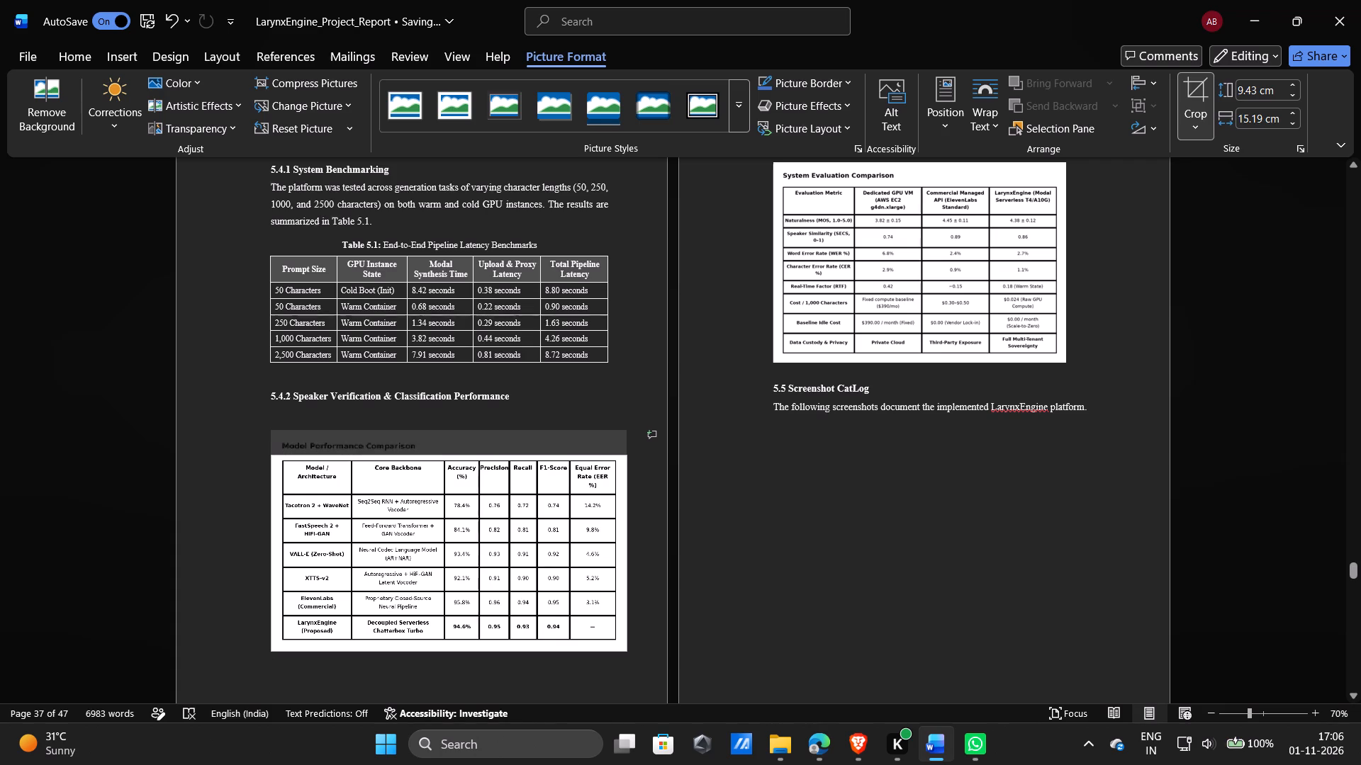
pyautogui.moveTo(448, 455); pyautogui.dragTo(450, 459)
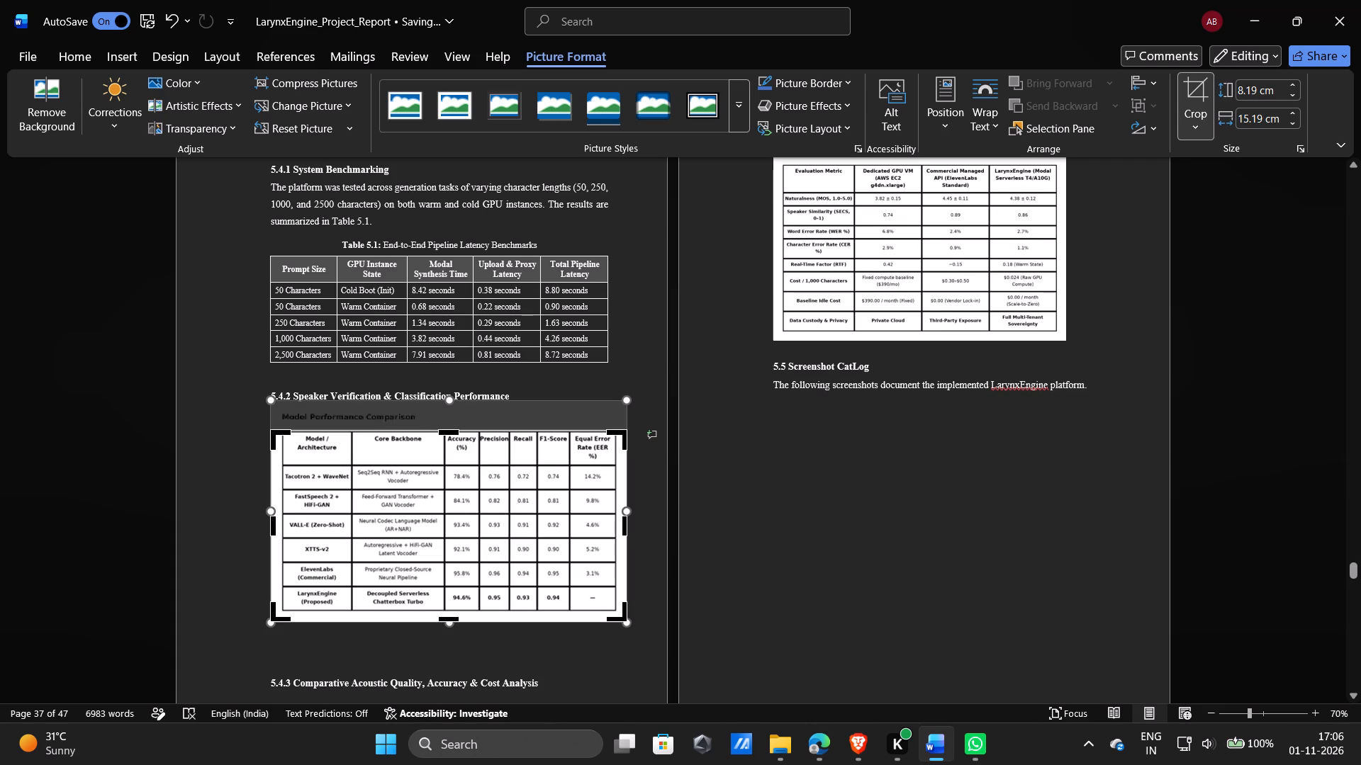
# Crop the left, bottom and right white margins of the 5.4.2 image to its table grid, about 7.77 cm high by 14.42 cm wide.
pyautogui.moveTo(274, 529); pyautogui.dragTo(279, 530)
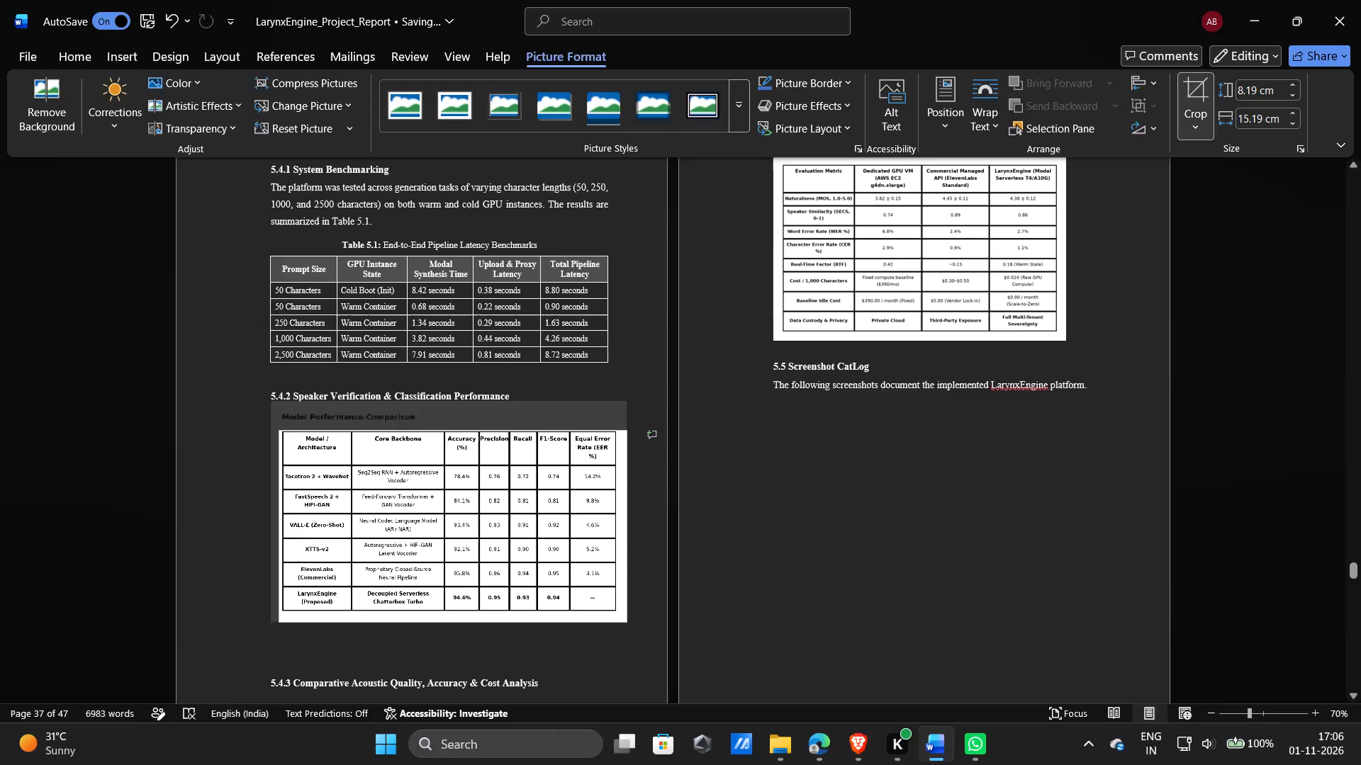
pyautogui.moveTo(279, 530); pyautogui.dragTo(281, 529)
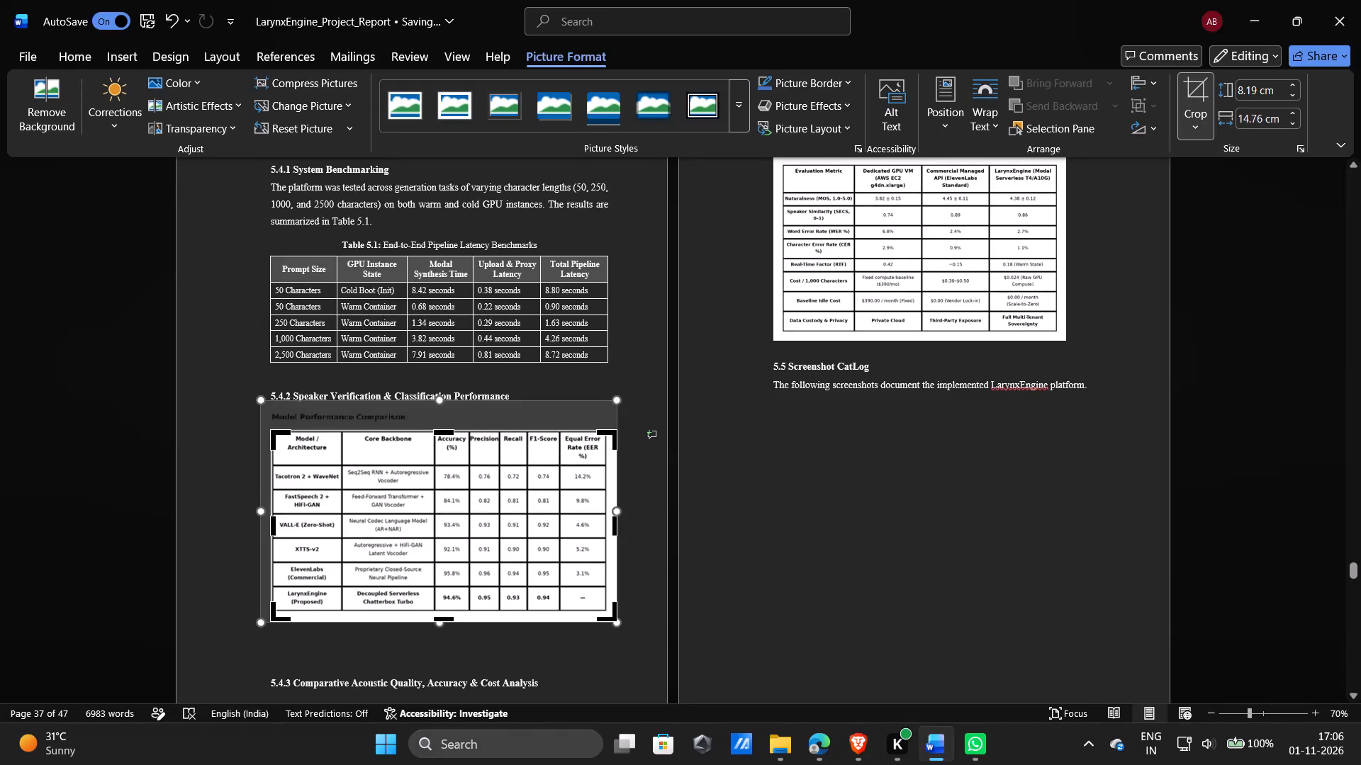
pyautogui.click(445, 618)
pyautogui.click(613, 522)
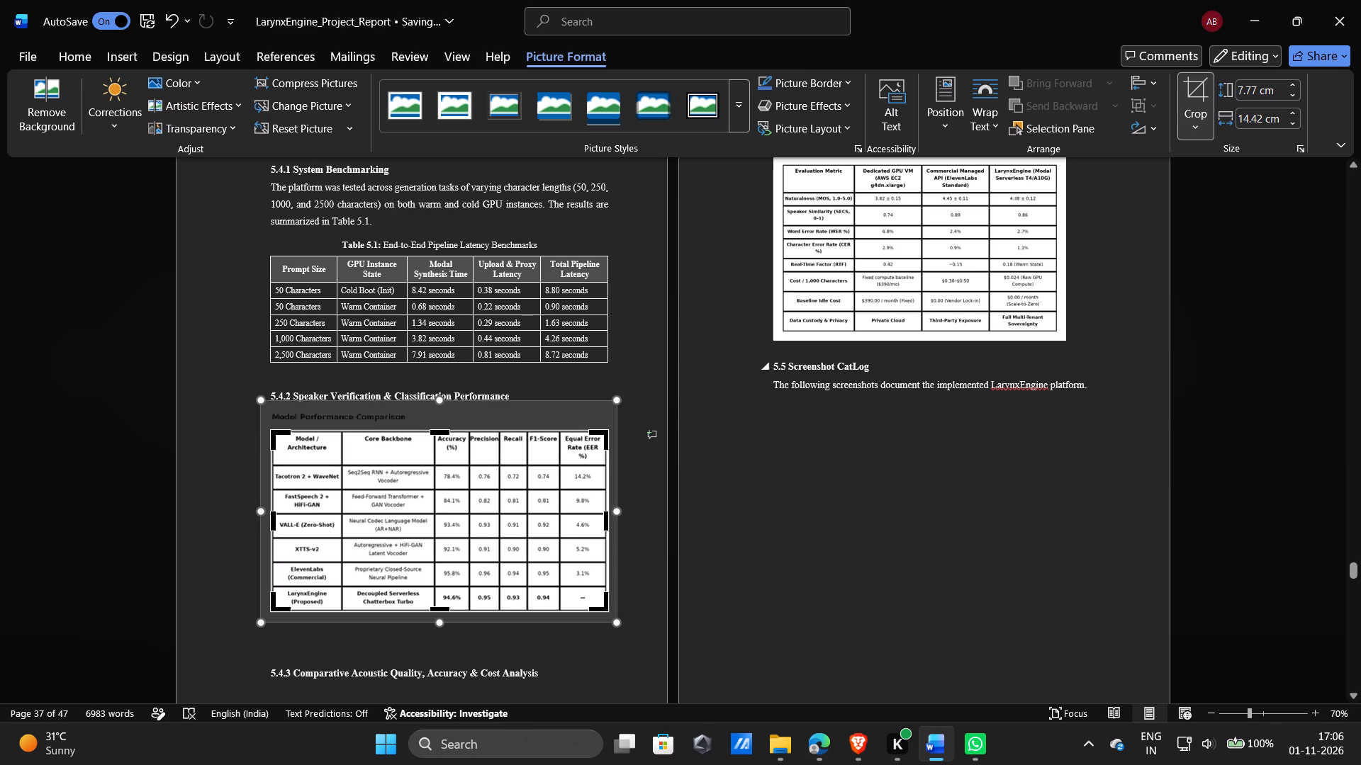
pyautogui.click(711, 553)
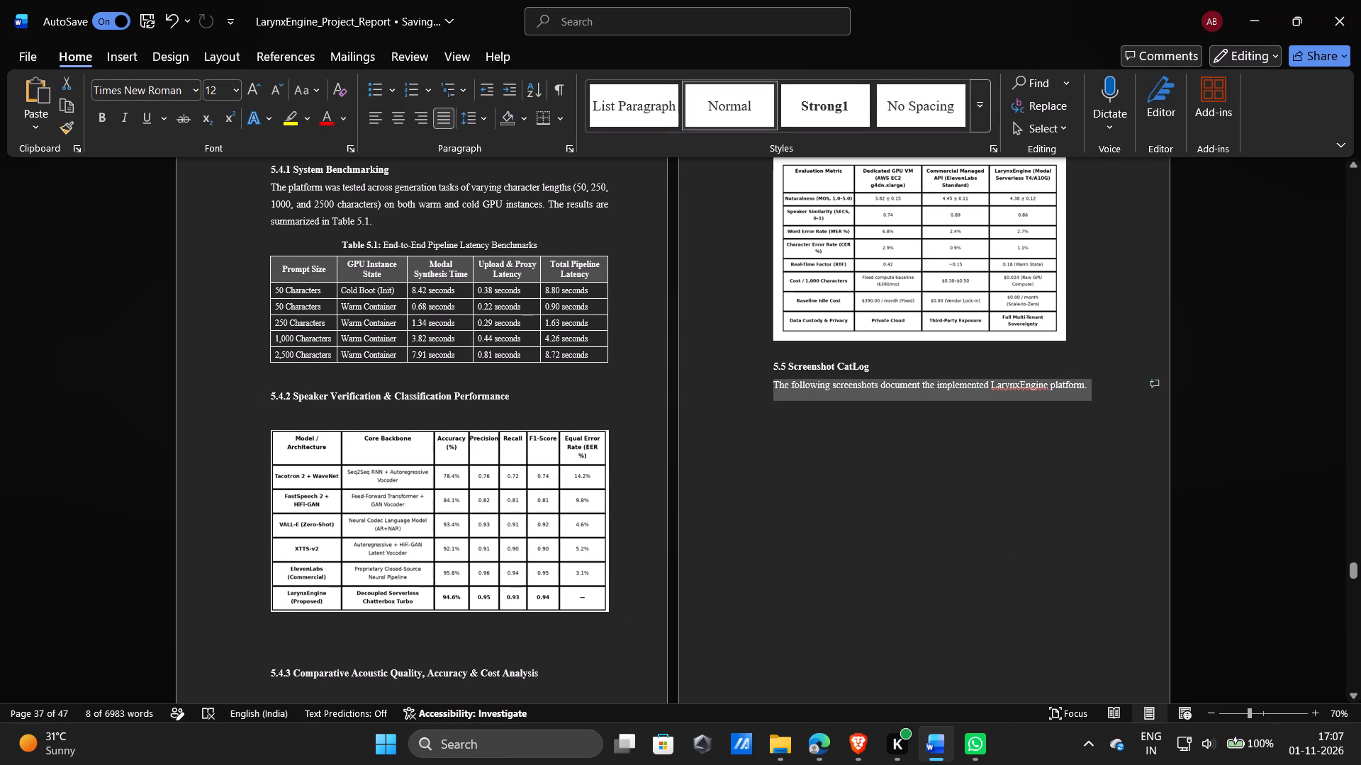
# Delete the blank line between heading 5.4.2 and its image and the two blank lines above heading 5.4.3.
pyautogui.click(490, 521)
pyautogui.moveTo(490, 521); pyautogui.dragTo(488, 471)
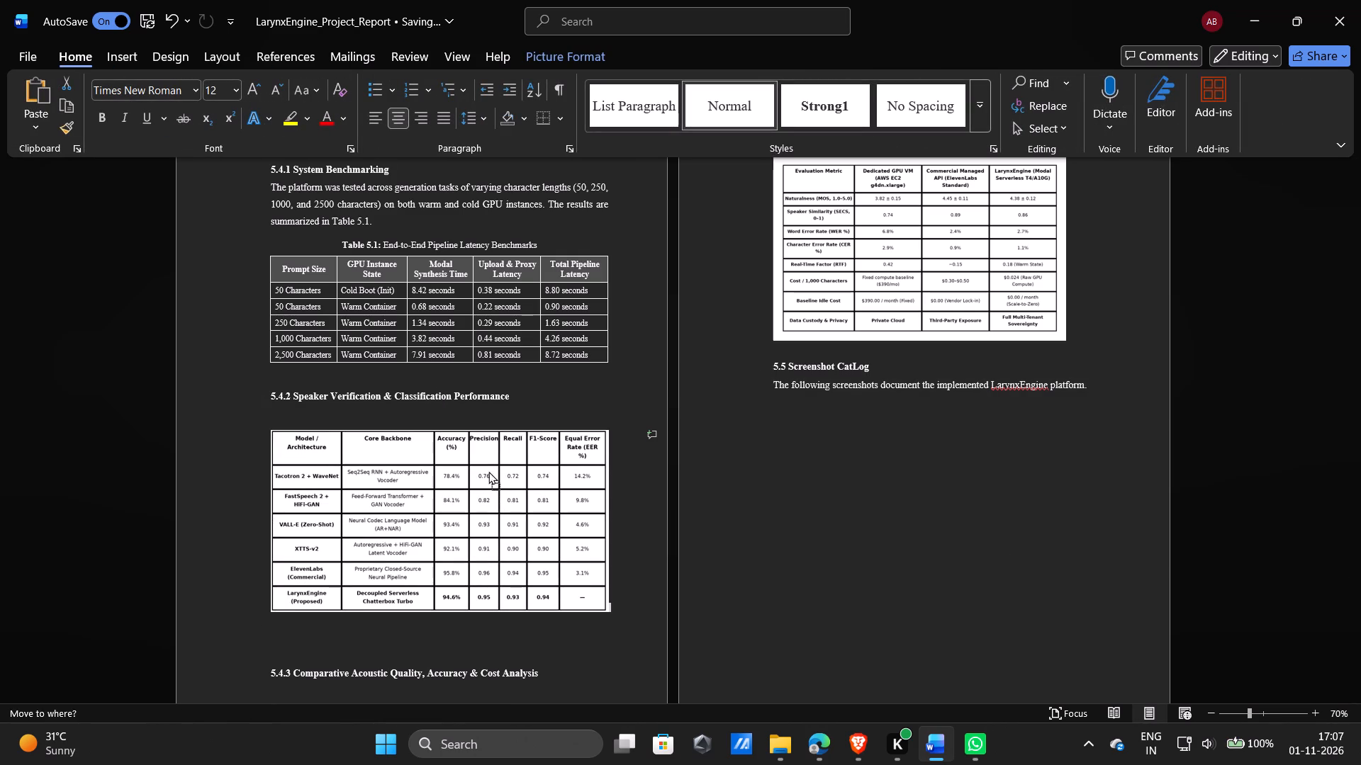
pyautogui.moveTo(488, 471); pyautogui.dragTo(481, 431)
pyautogui.click(415, 417)
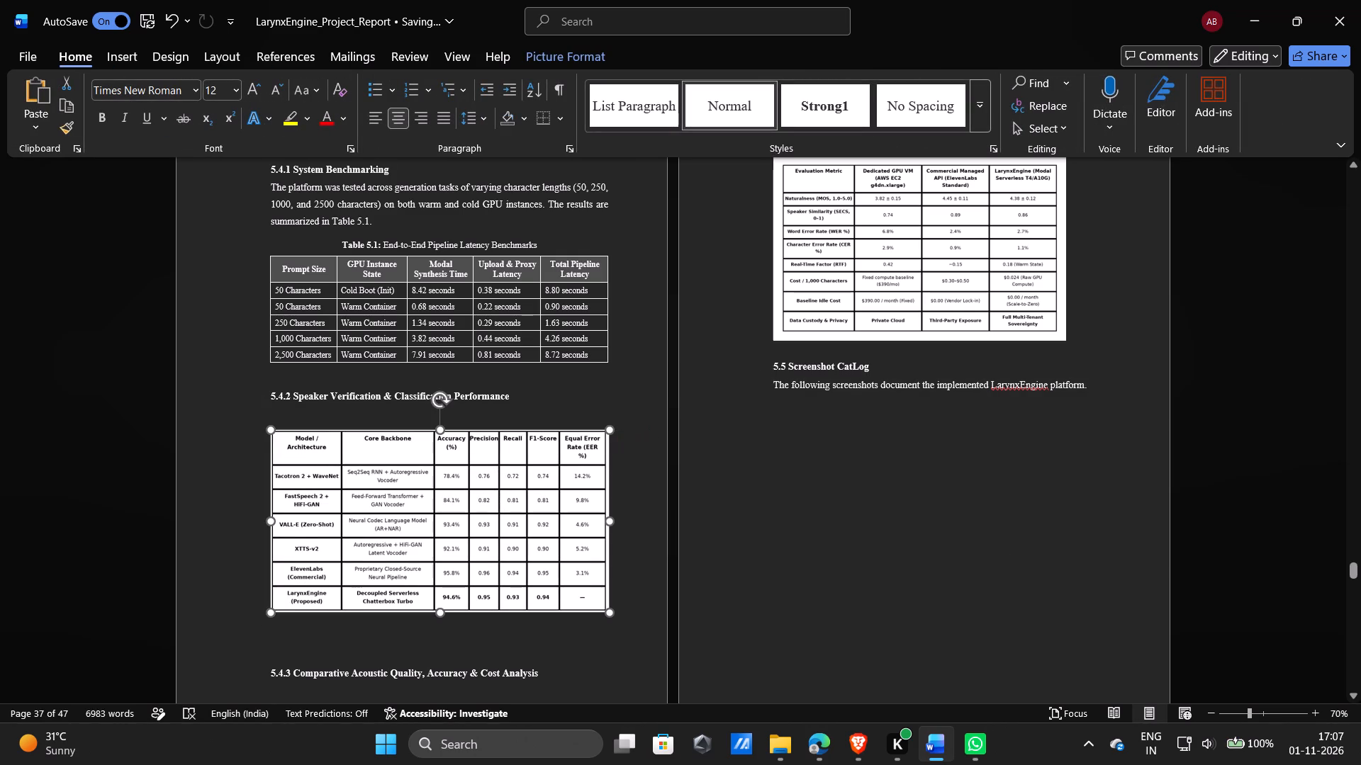
pyautogui.press('BackSpace')
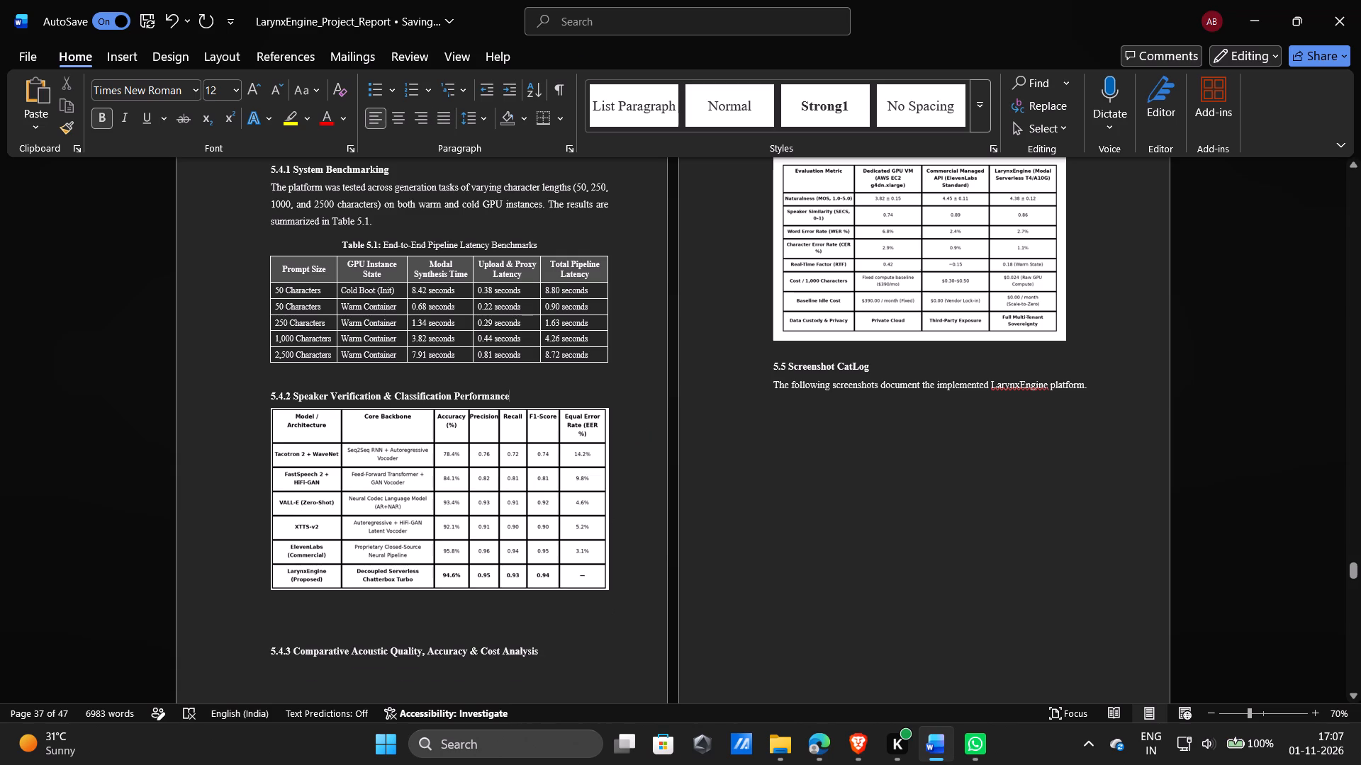
pyautogui.click(266, 652)
pyautogui.press('BackSpace')
pyautogui.press('BackSpace')
# Shrink the cropped 5.4.2 performance comparison image proportionally so it is slightly narrower than the text width.
pyautogui.click(408, 545)
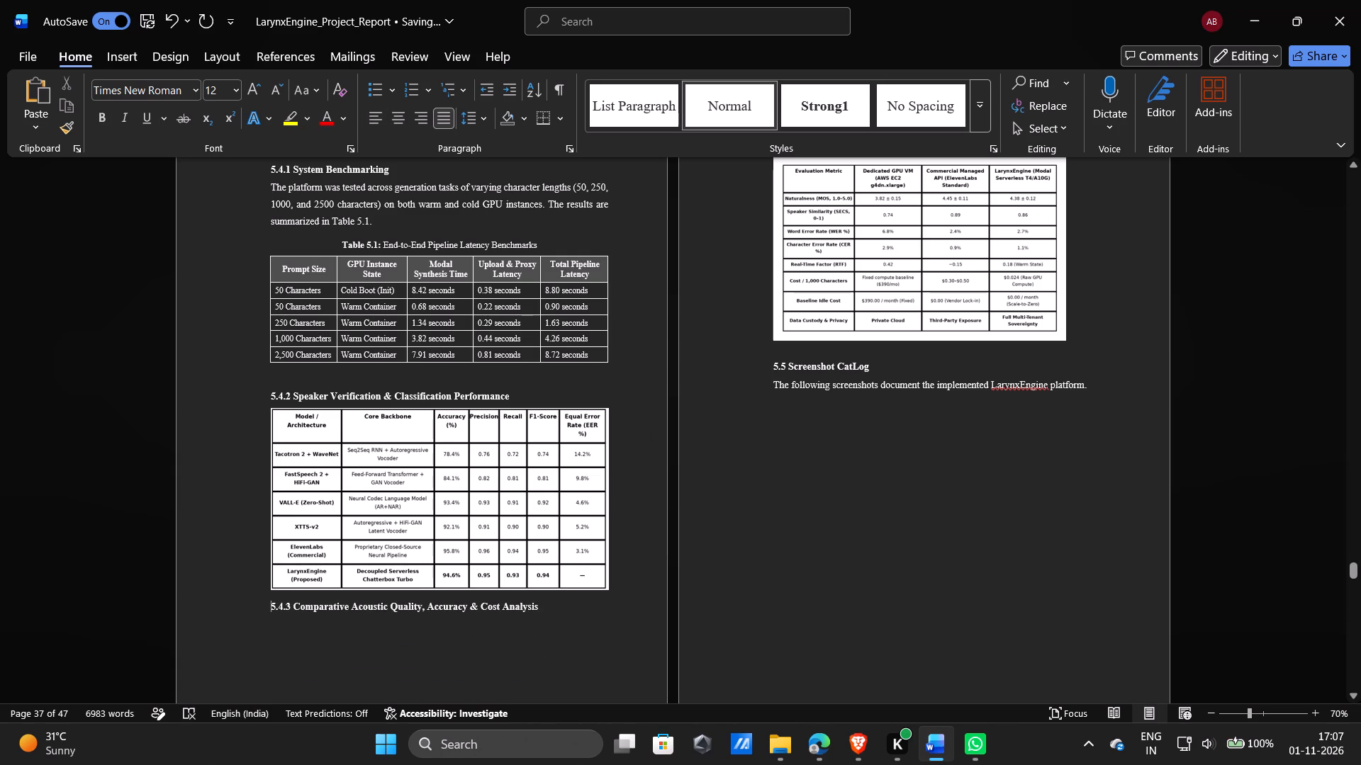
pyautogui.moveTo(269, 596); pyautogui.dragTo(286, 576)
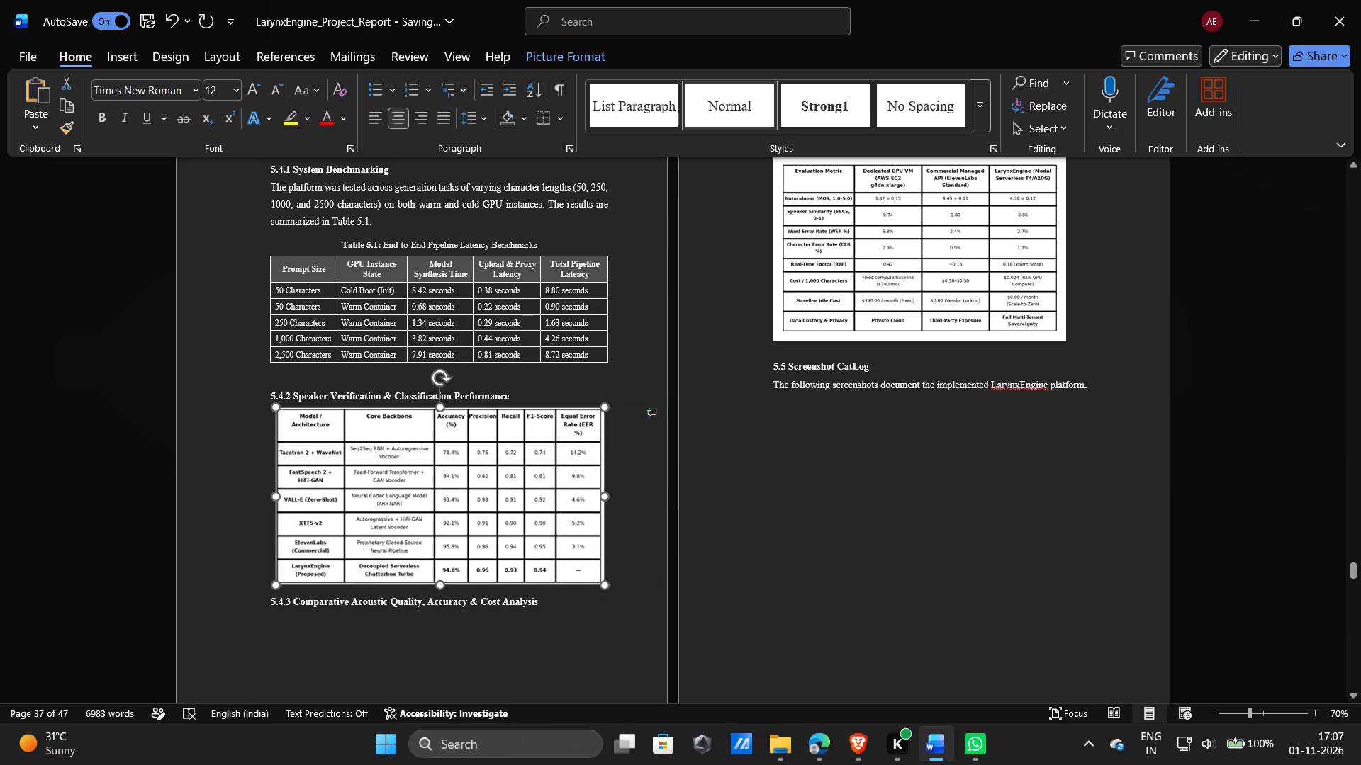
pyautogui.moveTo(286, 576); pyautogui.dragTo(294, 565)
pyautogui.click(719, 479)
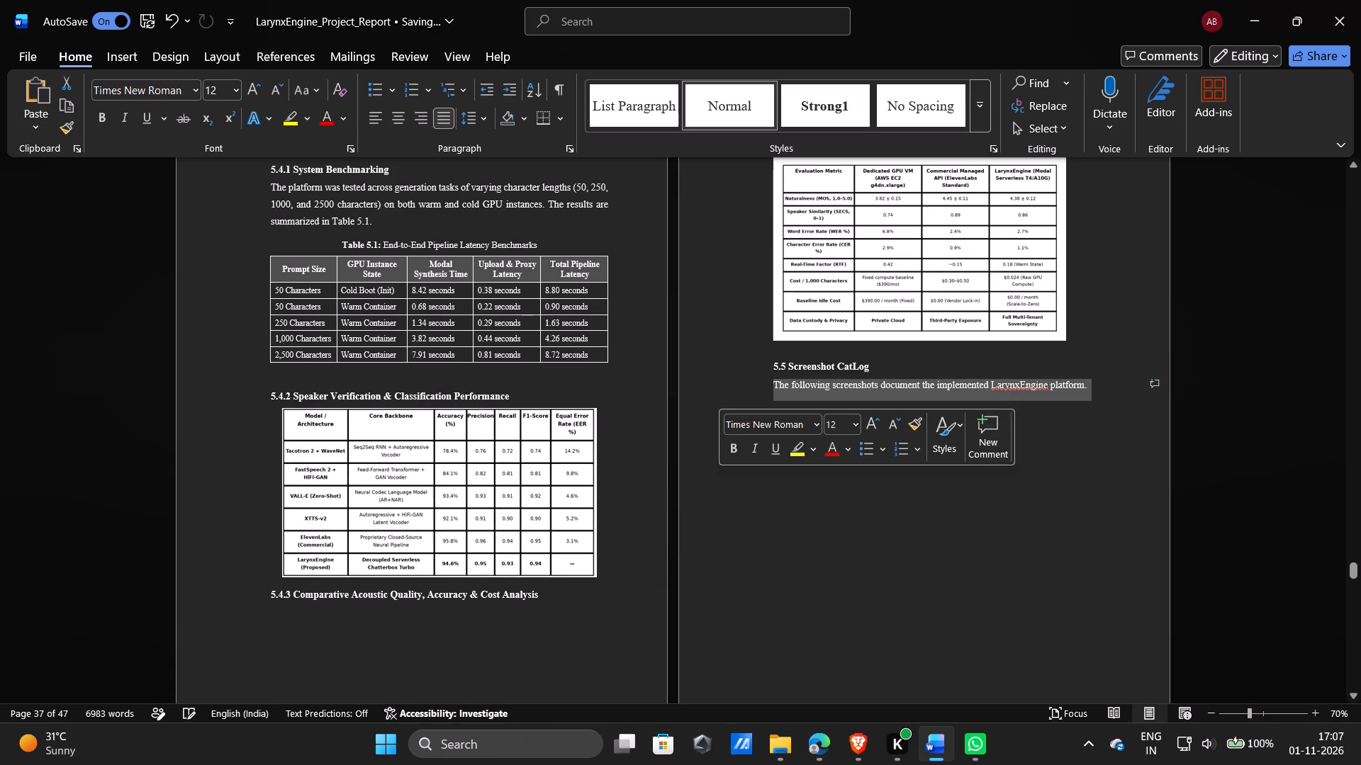
# Crop the System Evaluation Comparison image on page 27 to its table grid, removing the title and the surrounding white margins.
pyautogui.scroll(2, 587, 491)
pyautogui.click(977, 306)
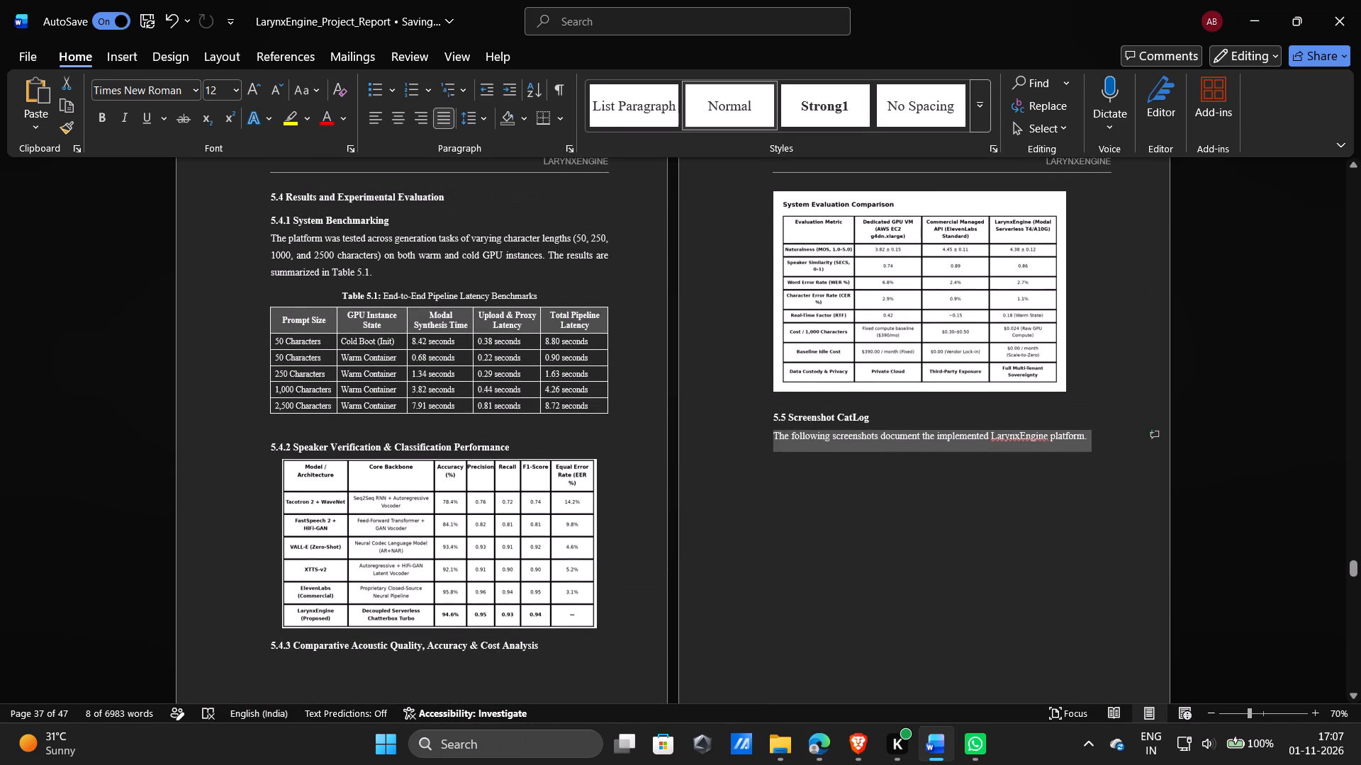
pyautogui.doubleClick(977, 306)
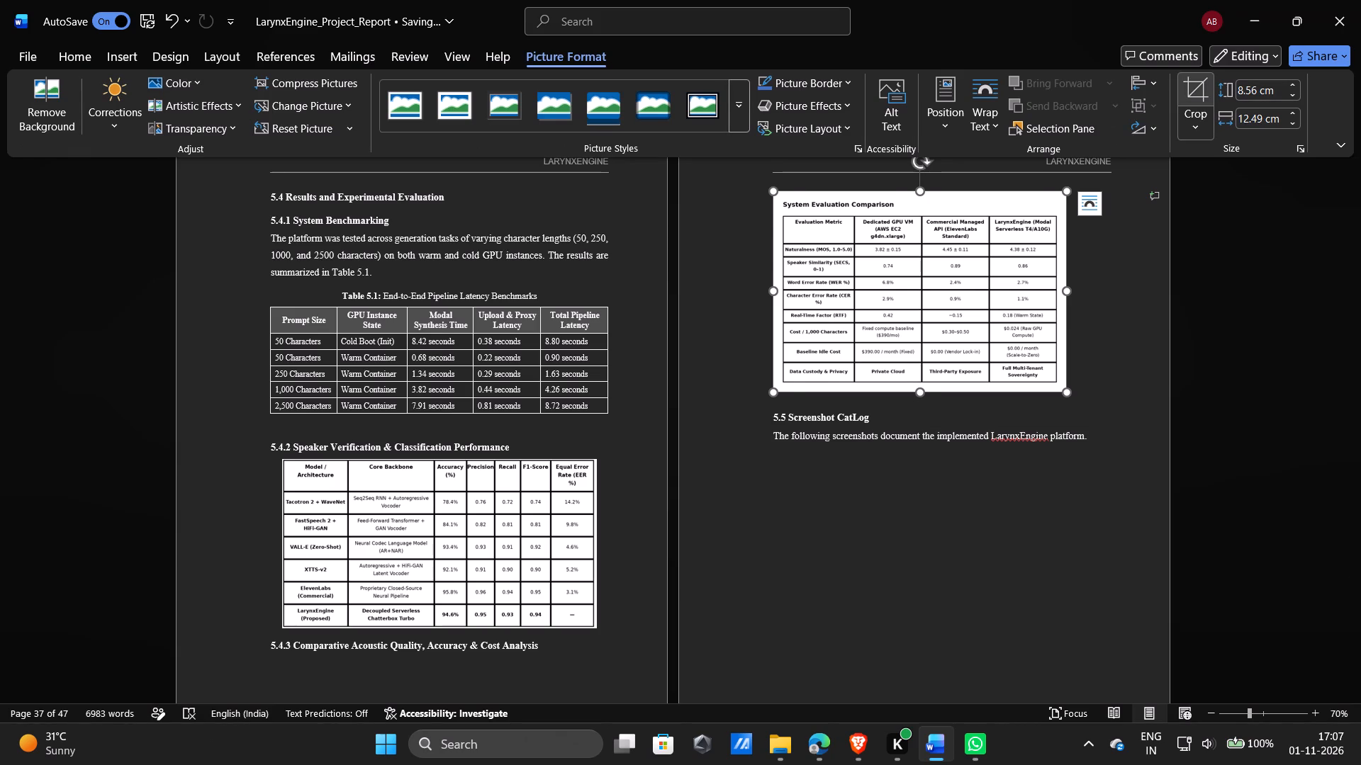
pyautogui.click(1194, 102)
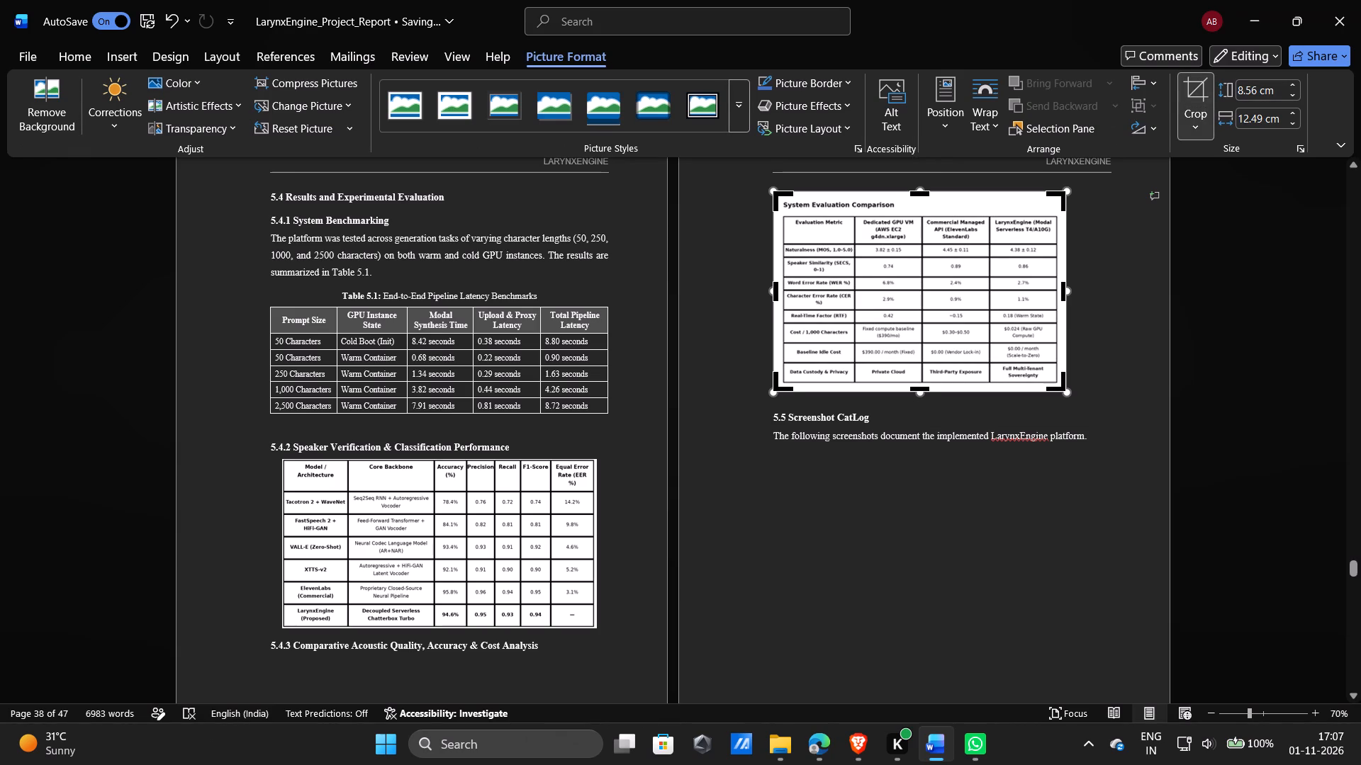
pyautogui.click(778, 387)
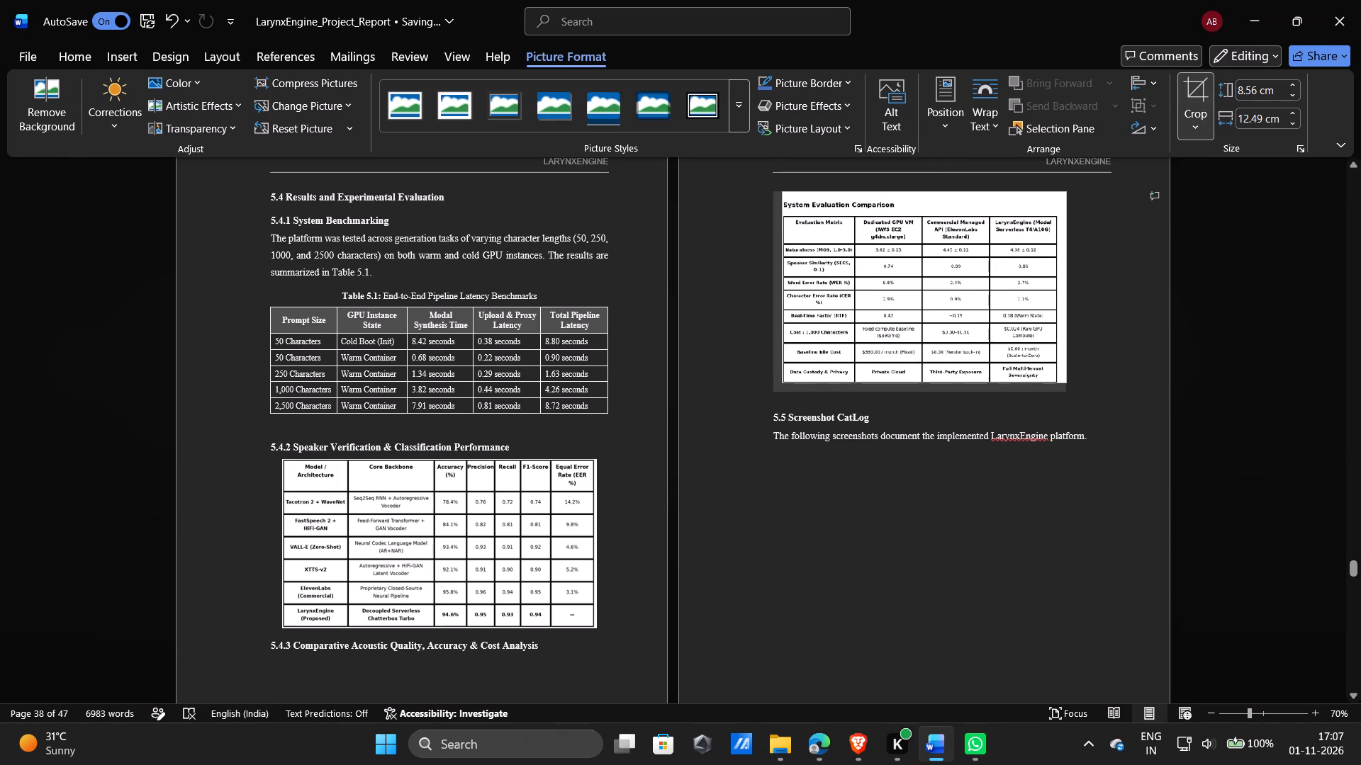
pyautogui.moveTo(1054, 195); pyautogui.dragTo(1053, 200)
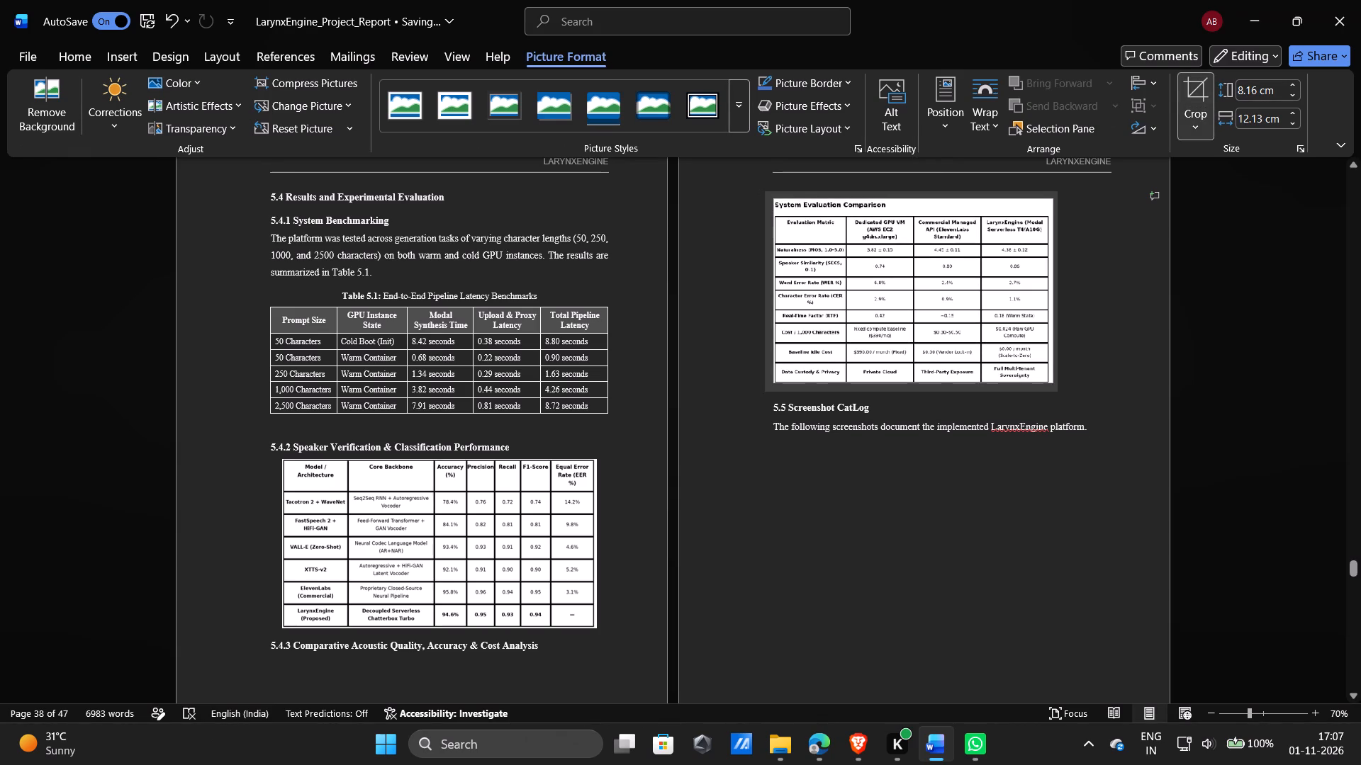
pyautogui.moveTo(1053, 200); pyautogui.dragTo(1053, 210)
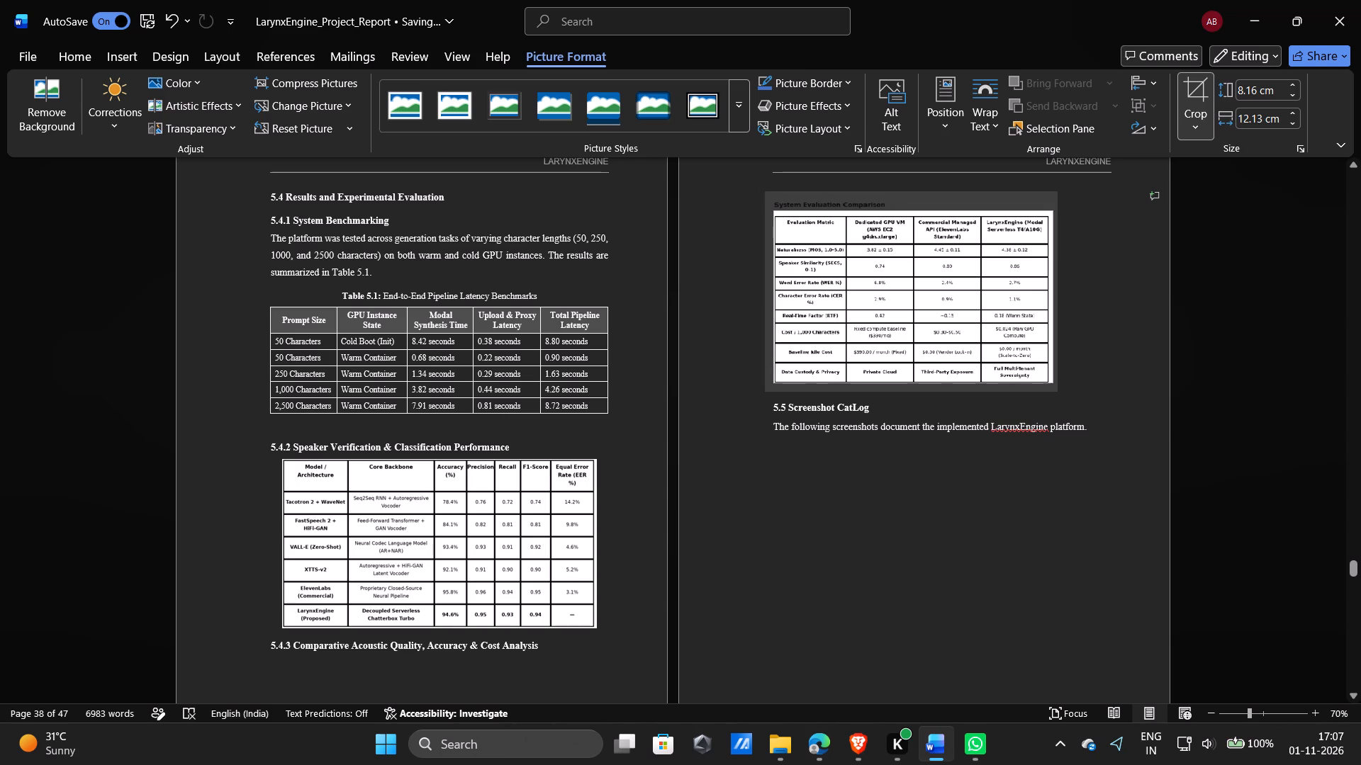
pyautogui.moveTo(1053, 210); pyautogui.dragTo(1051, 213)
pyautogui.click(1124, 246)
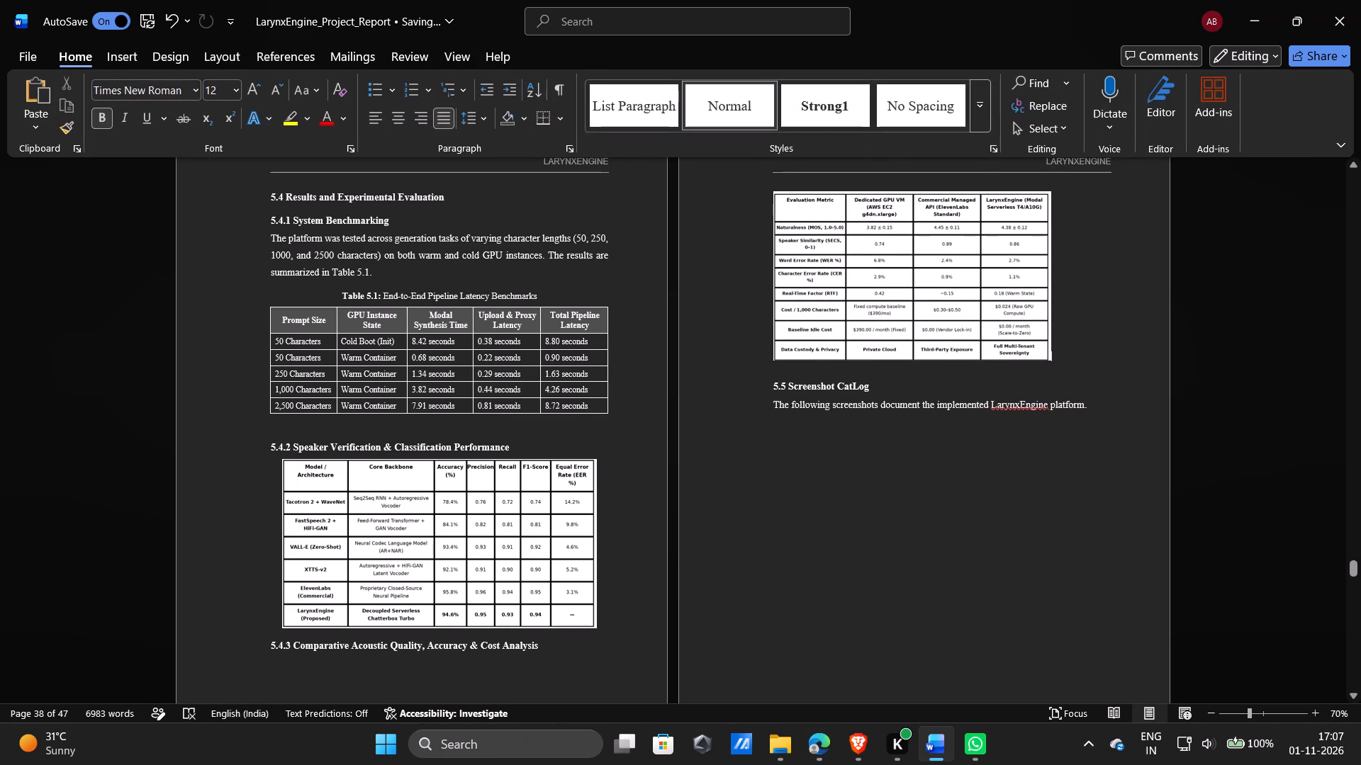
# Delete the blank line between Table 5.1 and heading 5.4.2.
pyautogui.scroll(-1, 466, 465)
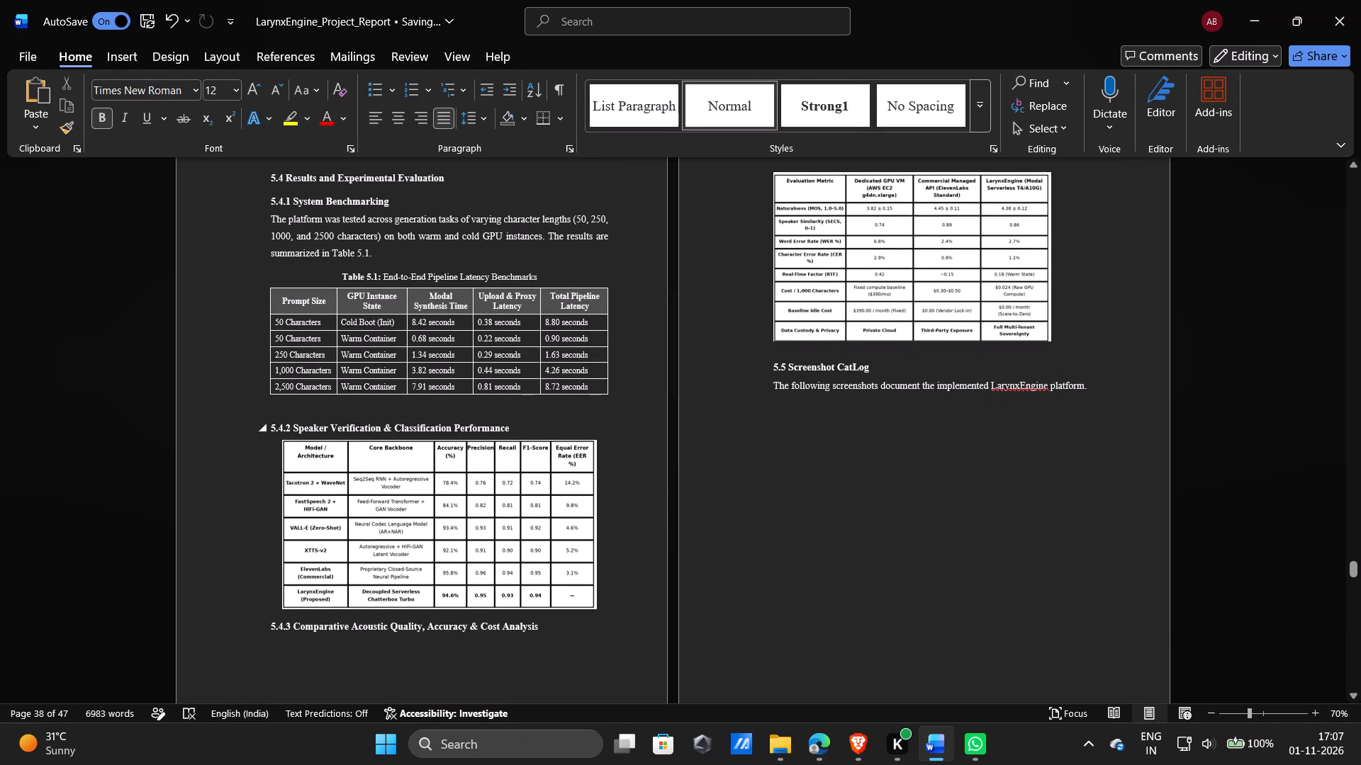
pyautogui.click(410, 402)
pyautogui.press('Down')
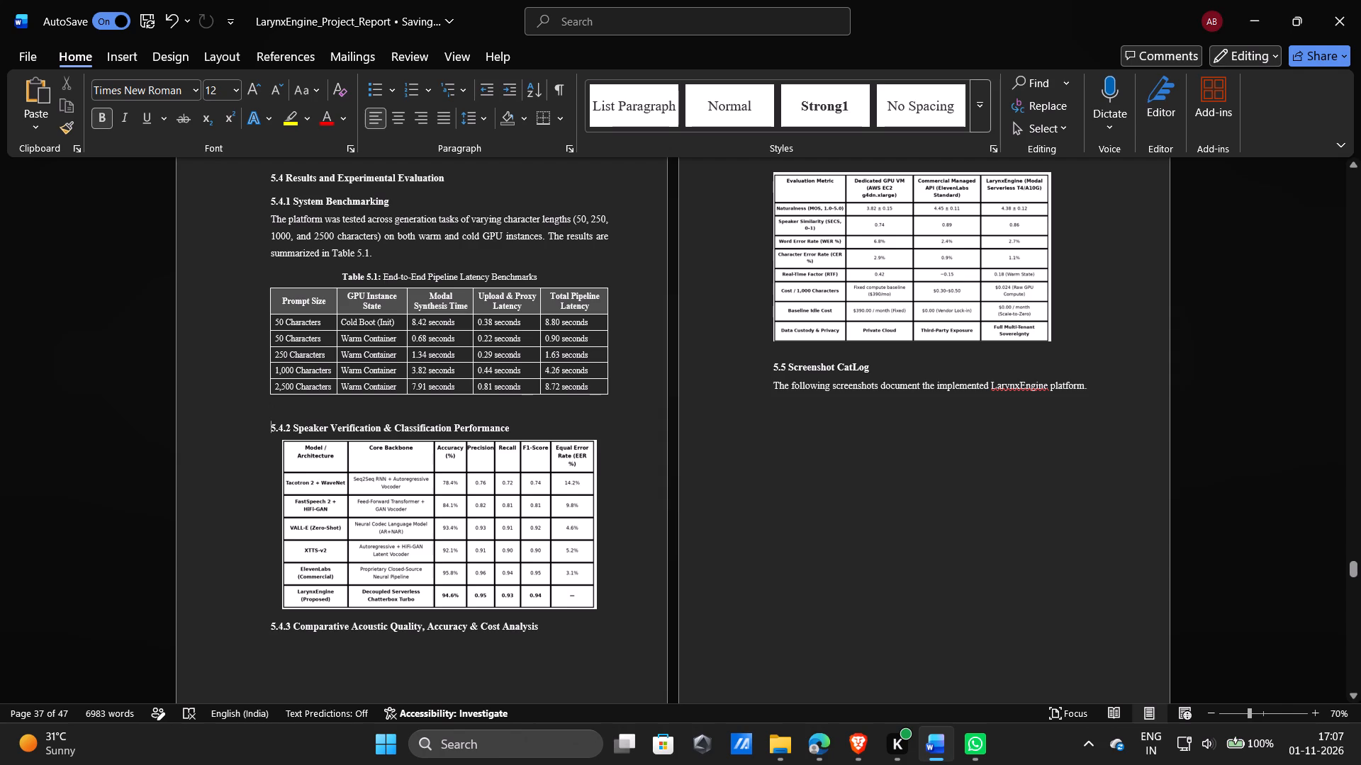
pyautogui.press('BackSpace')
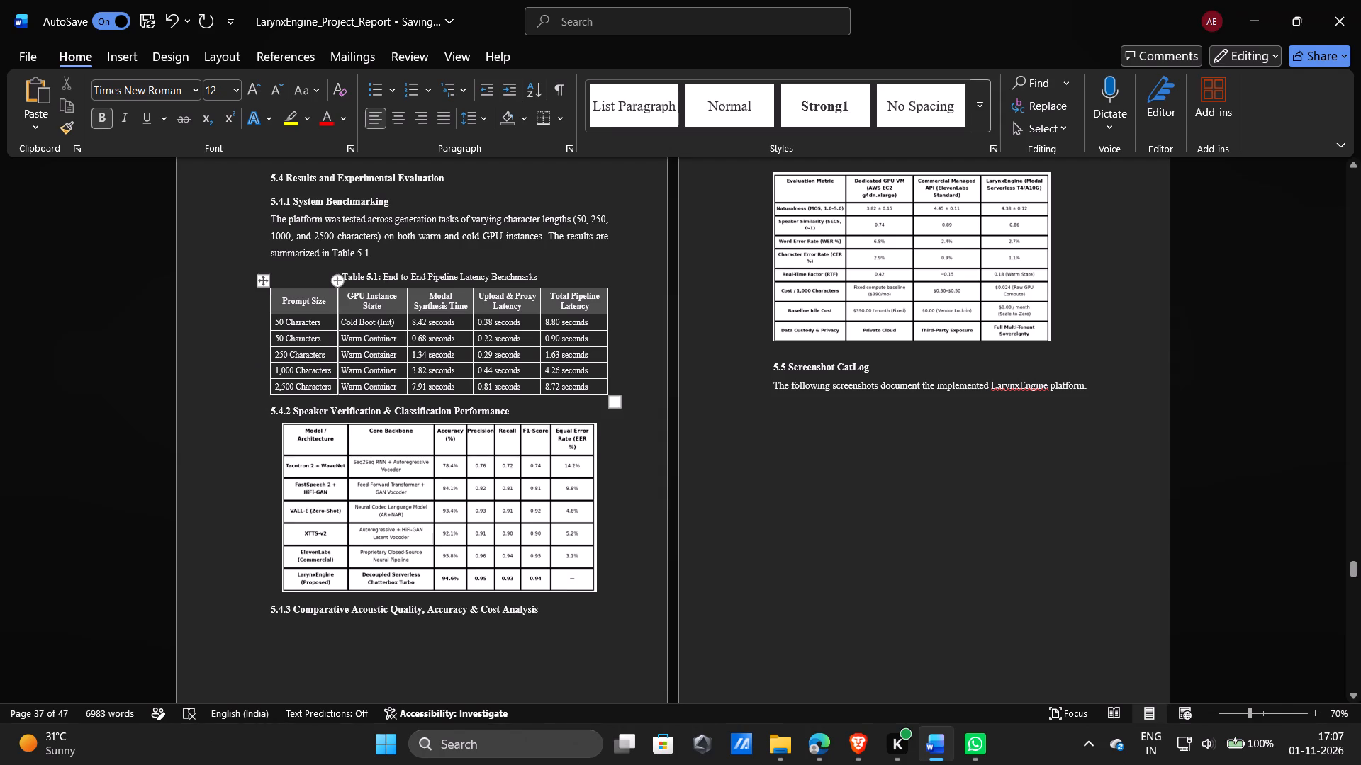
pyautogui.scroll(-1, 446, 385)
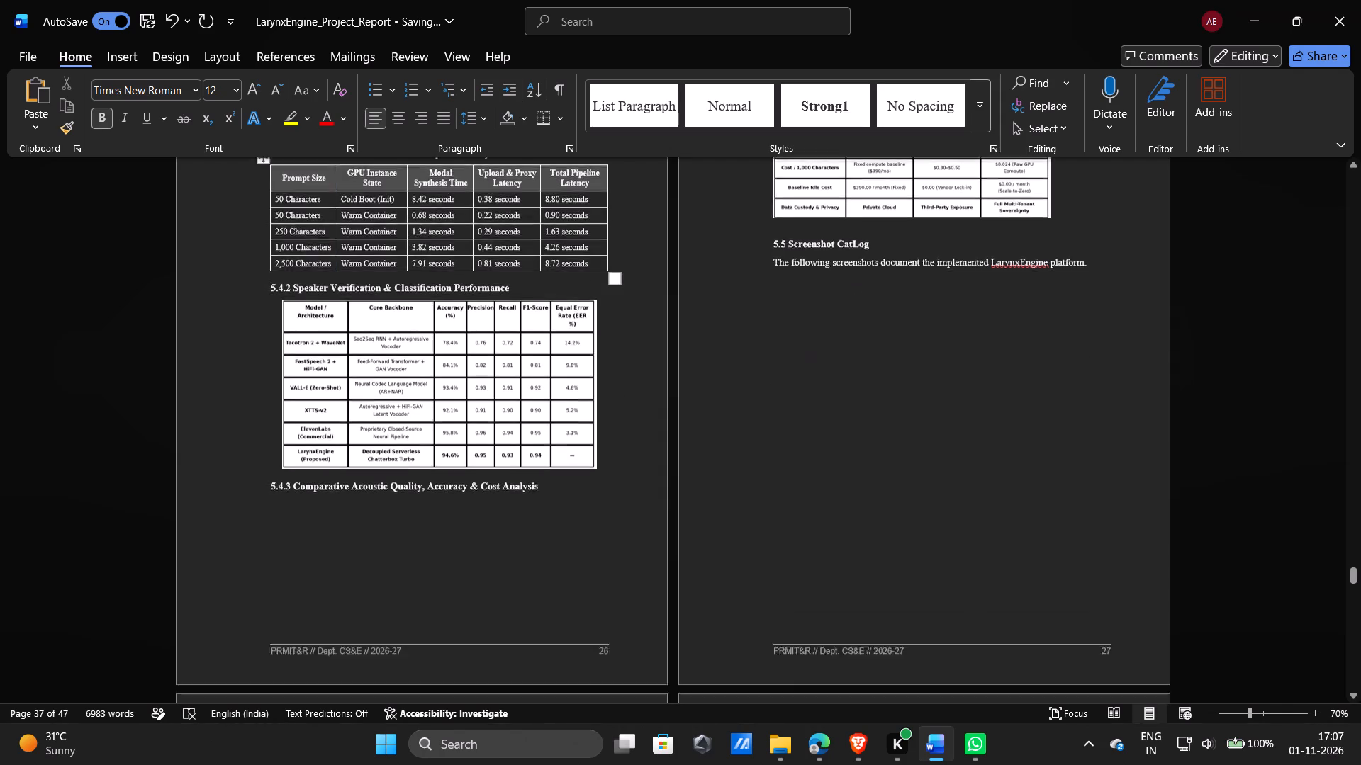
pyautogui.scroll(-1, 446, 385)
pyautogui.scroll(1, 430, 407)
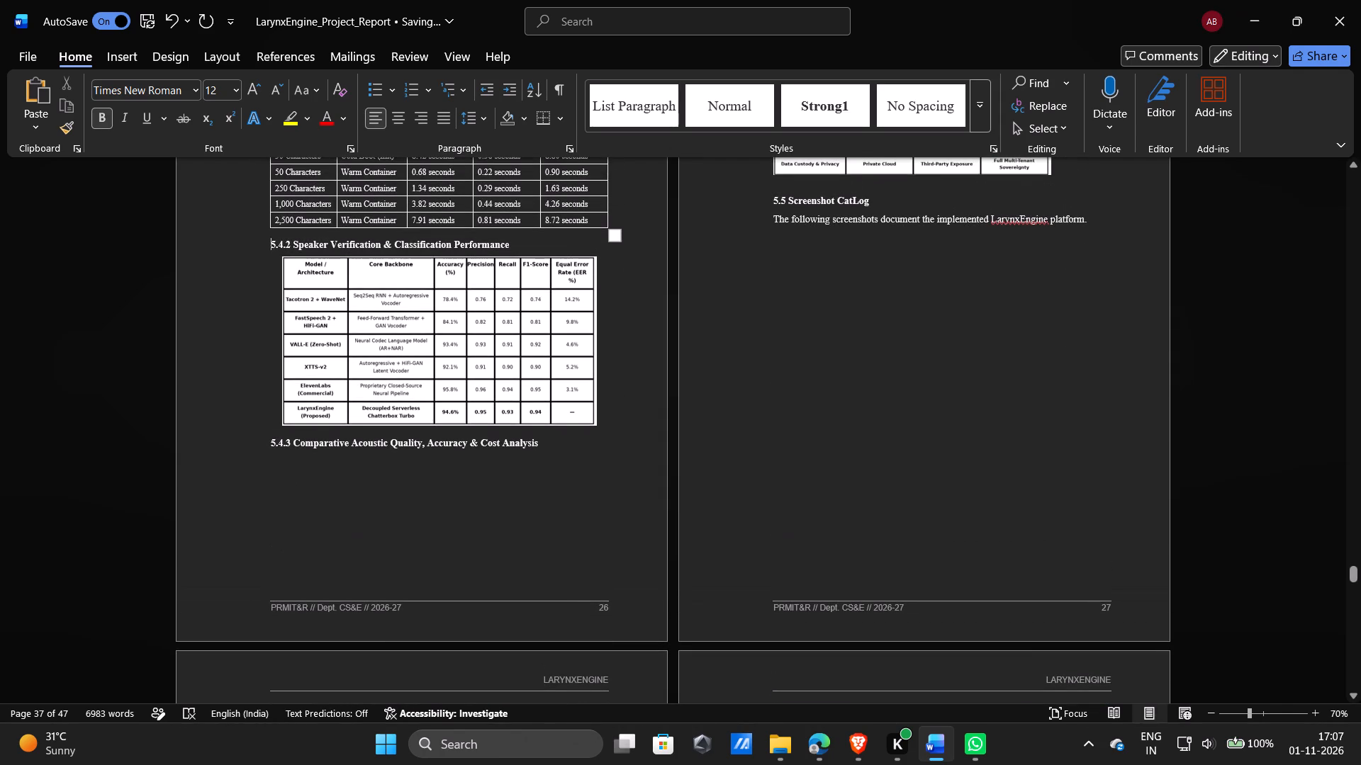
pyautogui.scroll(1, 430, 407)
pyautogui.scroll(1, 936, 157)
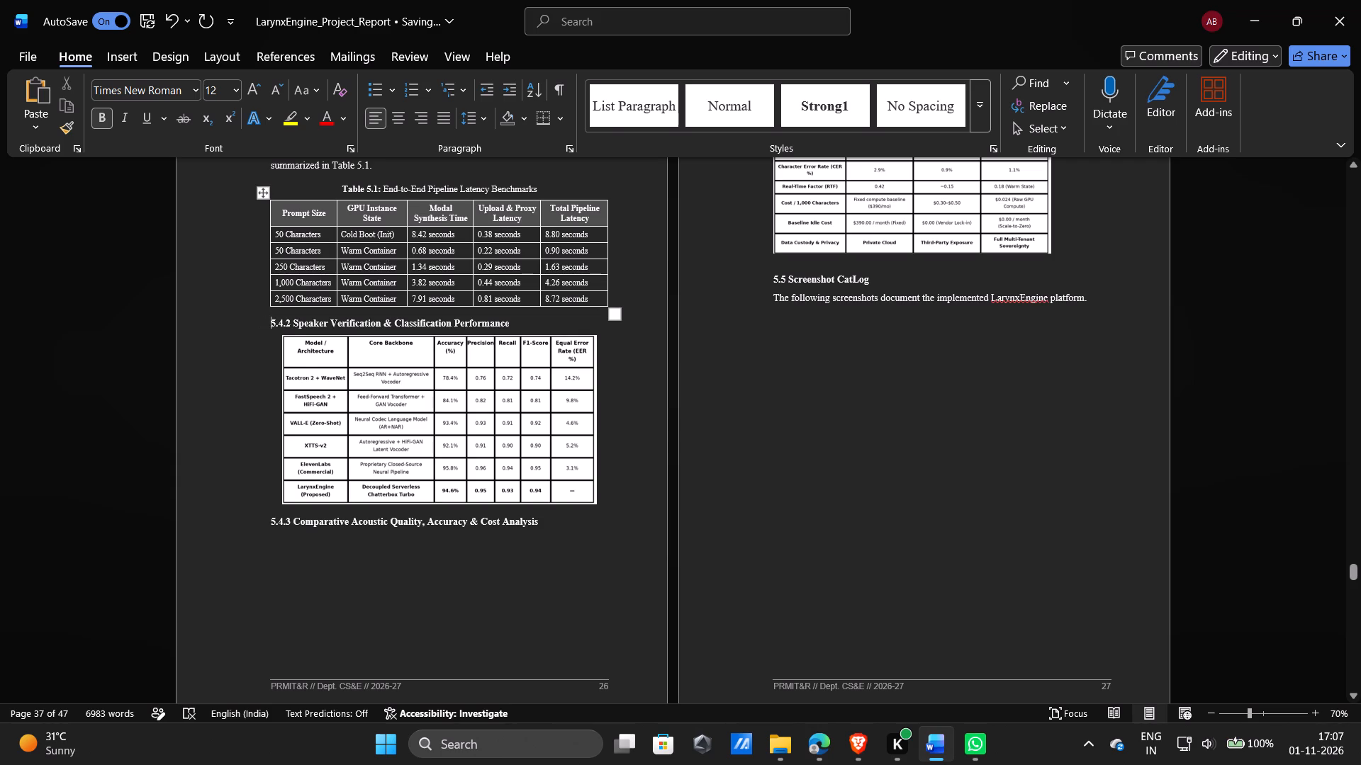
# Delete the closing sentence "The results are summarized in Table 5.1." from the 5.4.1 System Benchmarking paragraph.
pyautogui.scroll(1, 424, 370)
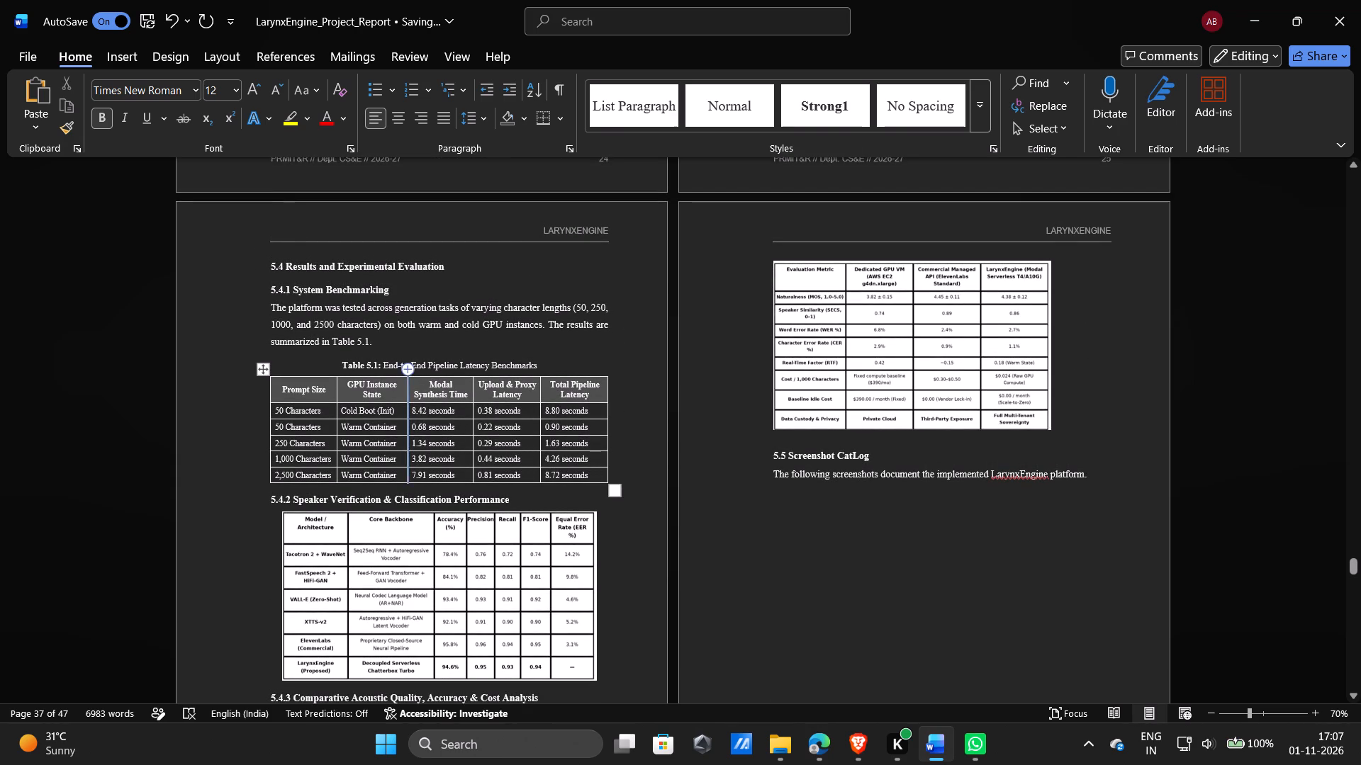
pyautogui.click(381, 340)
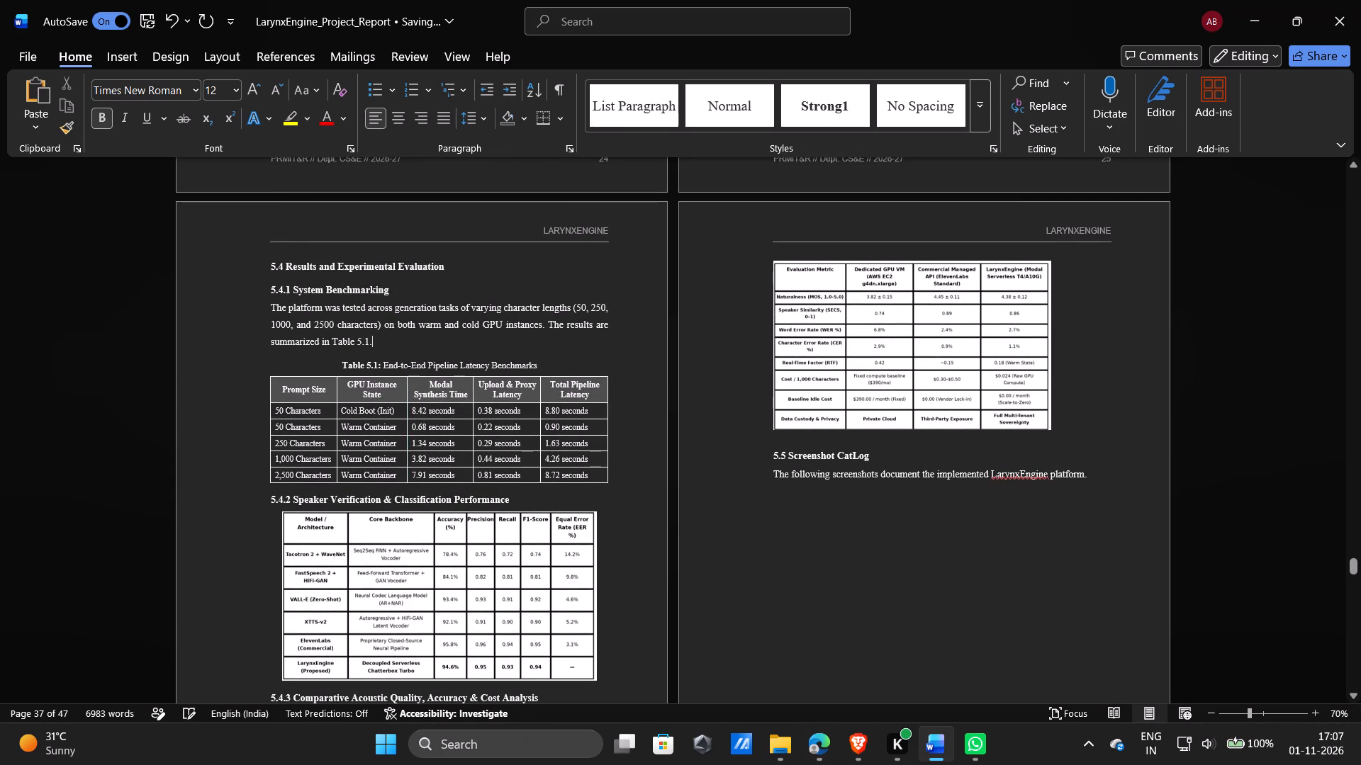
pyautogui.press('BackSpace')
pyautogui.press('BackSpace')
pyautogui.press('BackSpace')
pyautogui.press('BackSpace')
pyautogui.press('BackSpace')
pyautogui.press('BackSpace')
pyautogui.press('BackSpace')
pyautogui.press('BackSpace')
pyautogui.press('BackSpace')
pyautogui.press('BackSpace')
pyautogui.press('BackSpace')
pyautogui.press('BackSpace')
pyautogui.press('BackSpace')
pyautogui.press('BackSpace')
pyautogui.press('BackSpace')
pyautogui.press('BackSpace')
pyautogui.press('BackSpace')
pyautogui.press('BackSpace')
pyautogui.press('BackSpace')
pyautogui.press('BackSpace')
pyautogui.press('BackSpace')
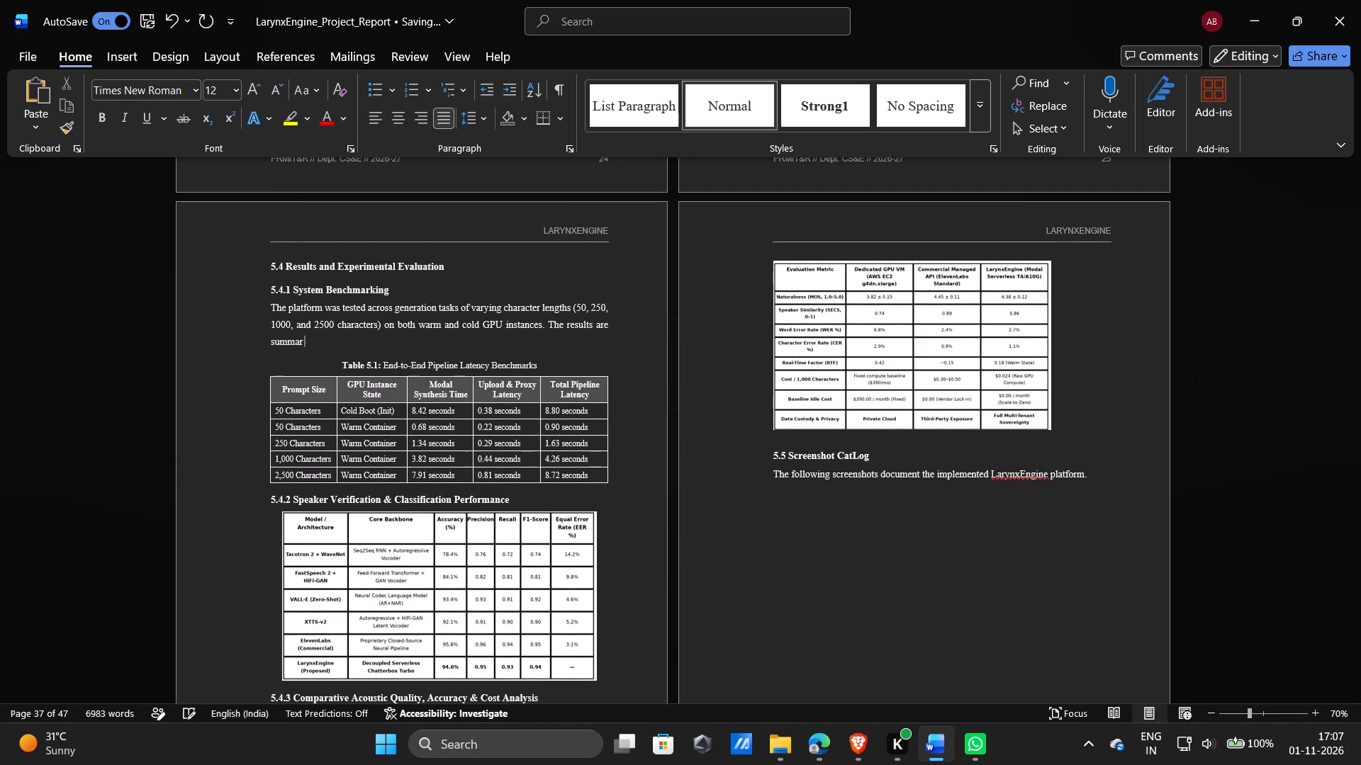
pyautogui.press('BackSpace')
pyautogui.press('BackSpace')
pyautogui.press('BackSpace')
pyautogui.press('BackSpace')
pyautogui.press('BackSpace')
pyautogui.press('BackSpace')
pyautogui.press('BackSpace')
pyautogui.press('BackSpace')
pyautogui.press('BackSpace')
pyautogui.press('BackSpace')
pyautogui.press('BackSpace')
pyautogui.press('BackSpace')
pyautogui.press('BackSpace')
pyautogui.press('BackSpace')
pyautogui.press('BackSpace')
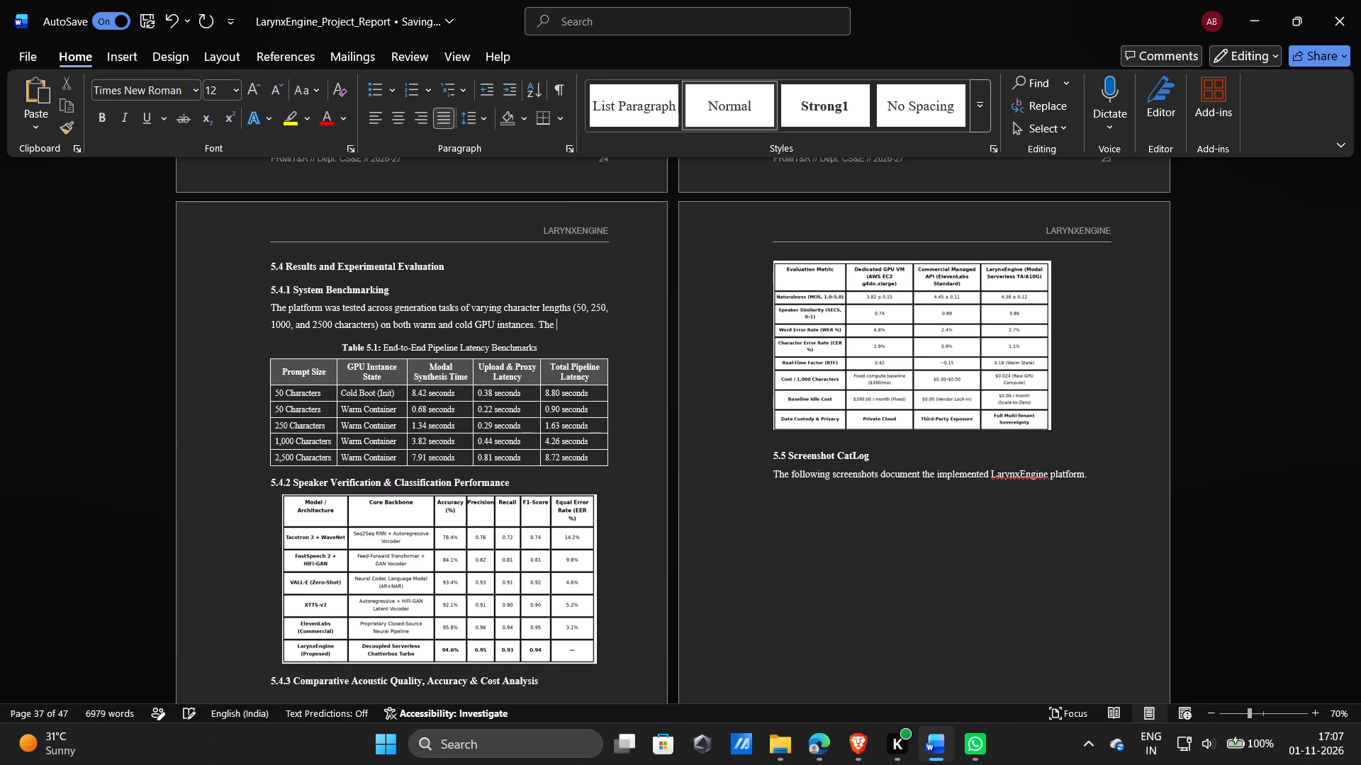
pyautogui.press('BackSpace')
pyautogui.press('BackSpace')
pyautogui.press('BackSpace')
pyautogui.press('BackSpace')
pyautogui.press('BackSpace')
# Shrink the cropped System Evaluation Comparison image proportionally until it fits on page 26 directly under heading 5.4.3.
pyautogui.scroll(-1, 381, 340)
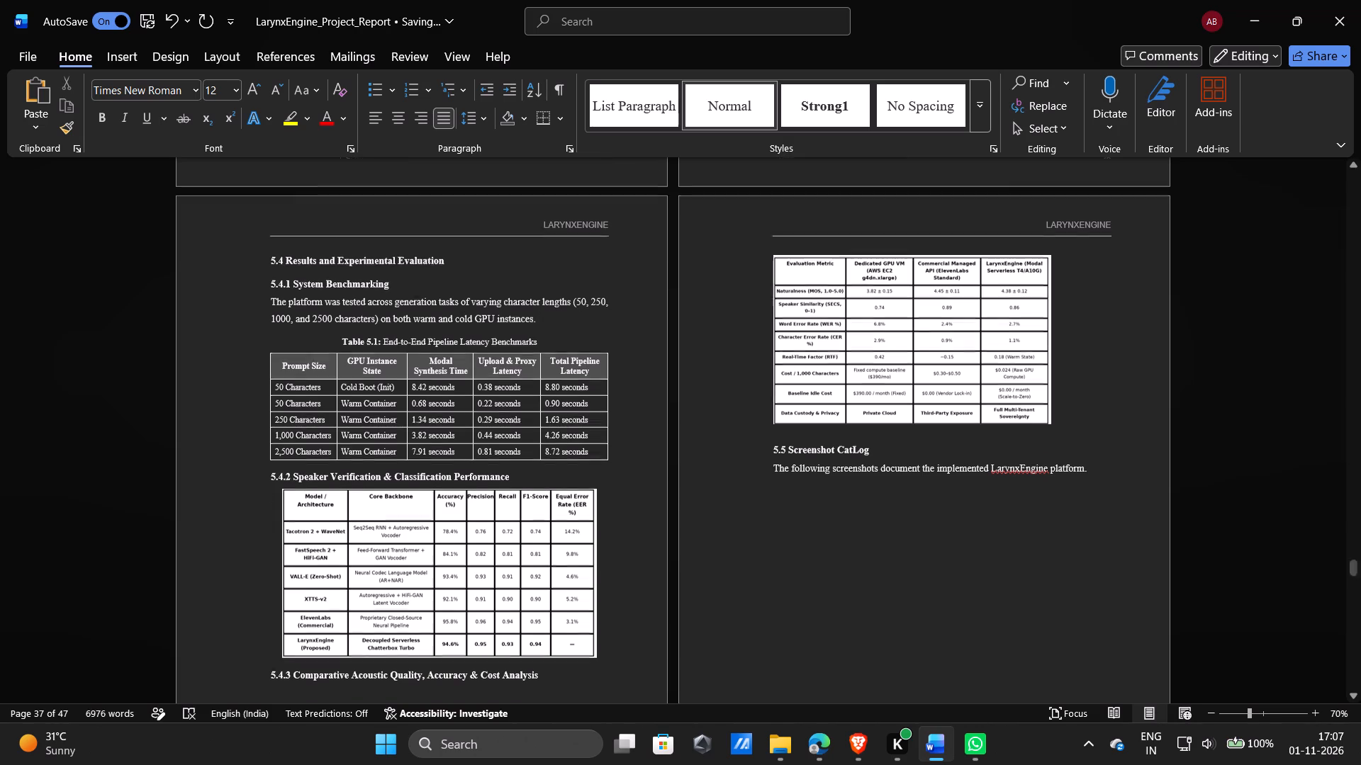
pyautogui.scroll(-1, 381, 340)
pyautogui.click(970, 181)
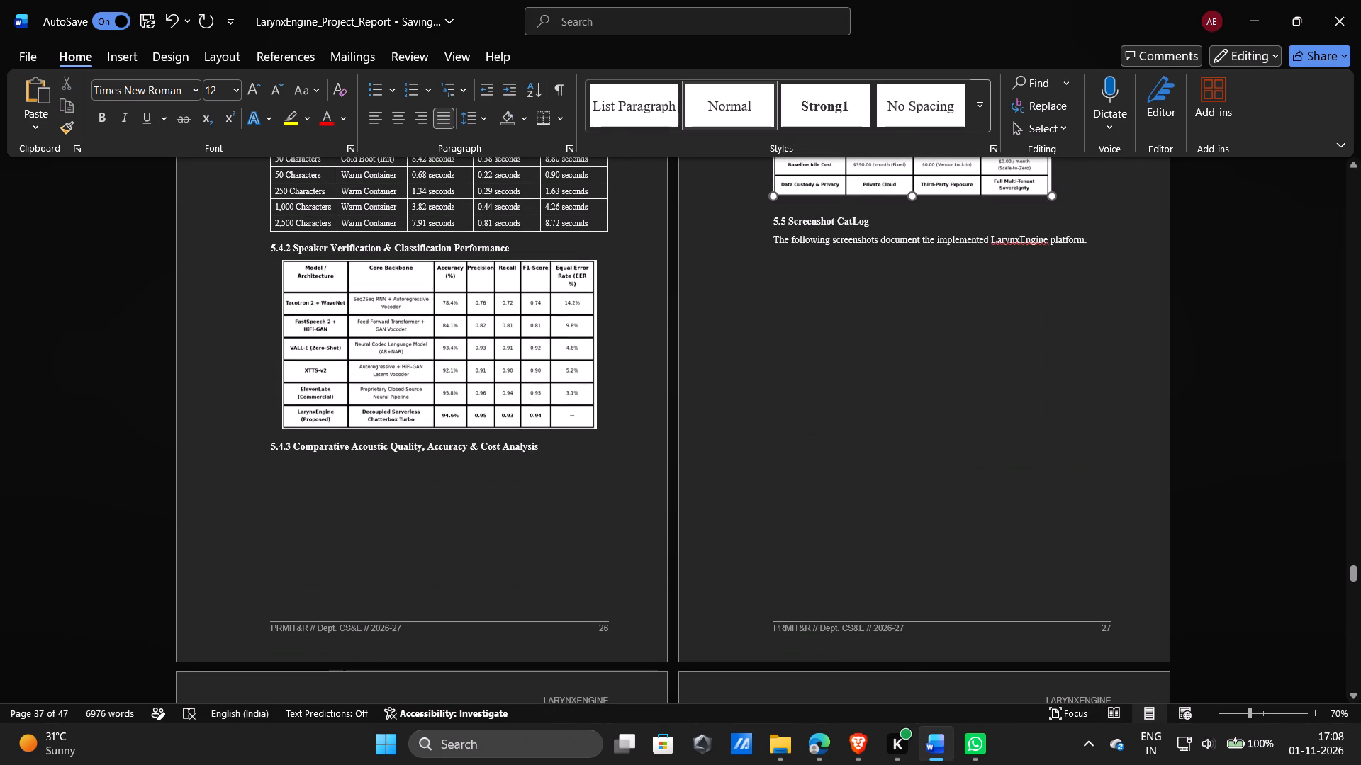
pyautogui.moveTo(1048, 196); pyautogui.dragTo(1021, 169)
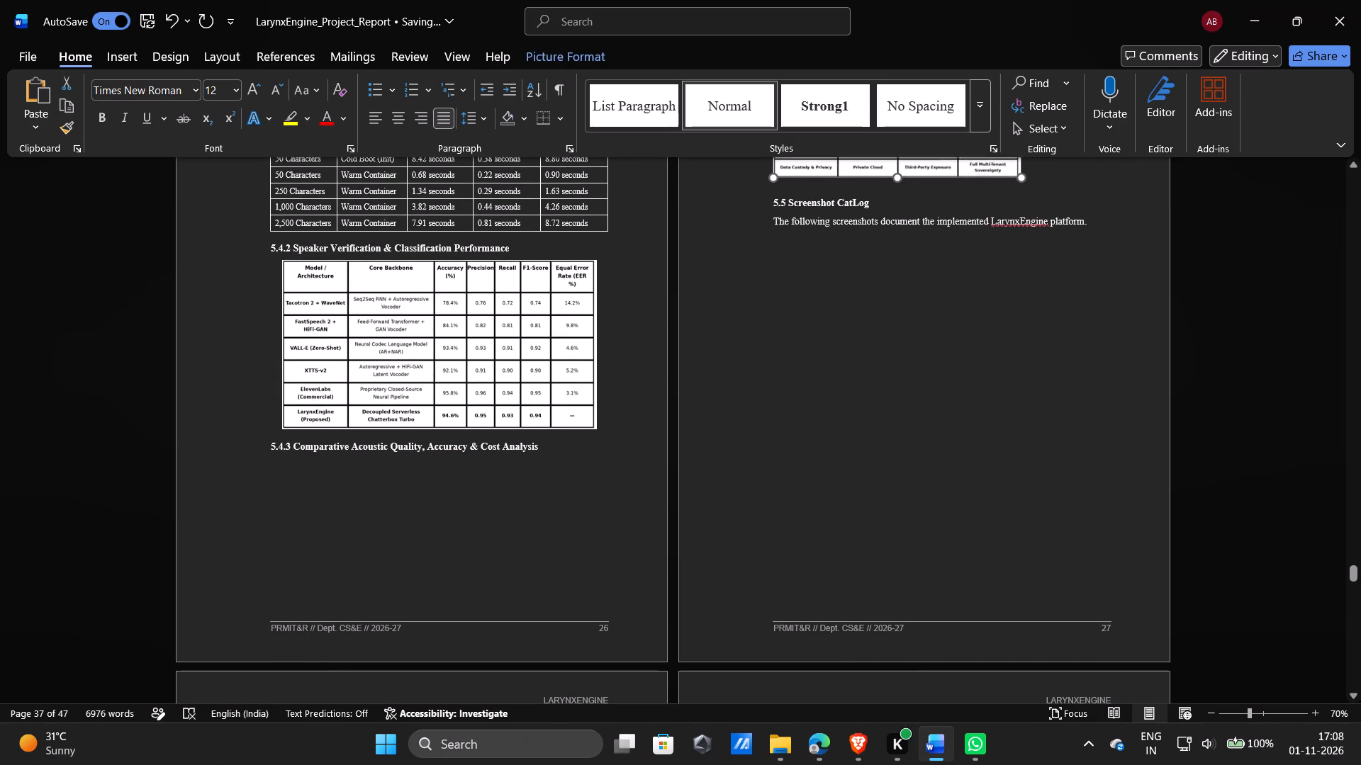
pyautogui.moveTo(1021, 169); pyautogui.dragTo(987, 132)
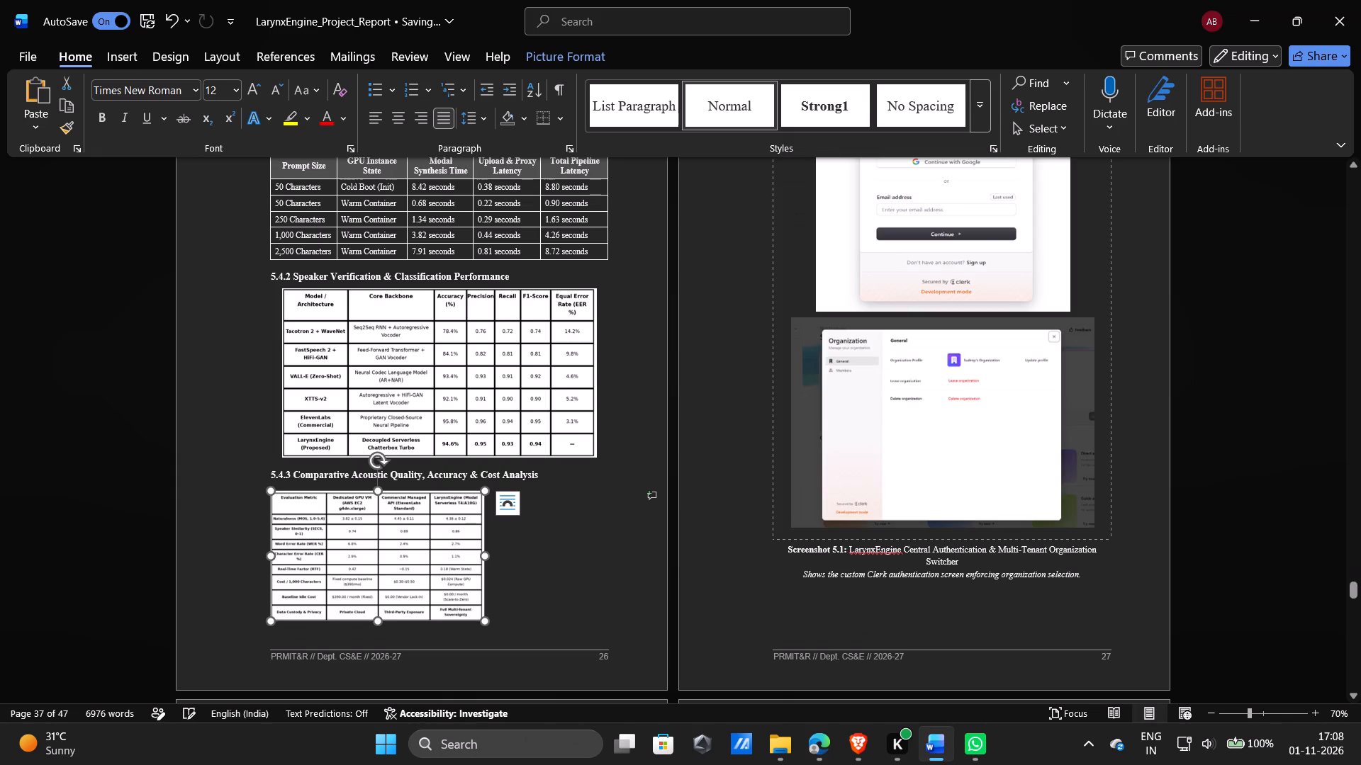
pyautogui.moveTo(484, 622); pyautogui.dragTo(485, 620)
pyautogui.moveTo(485, 620); pyautogui.dragTo(502, 616)
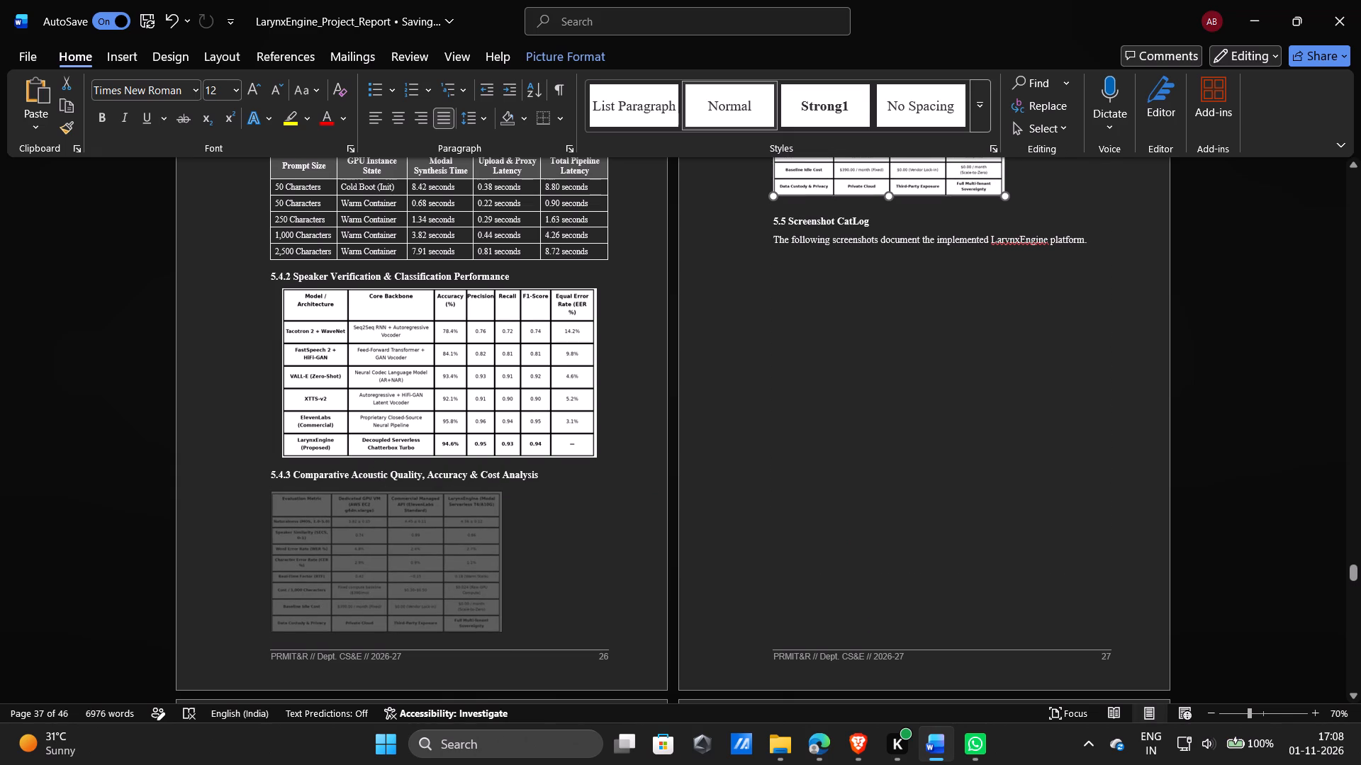
pyautogui.moveTo(502, 616); pyautogui.dragTo(499, 613)
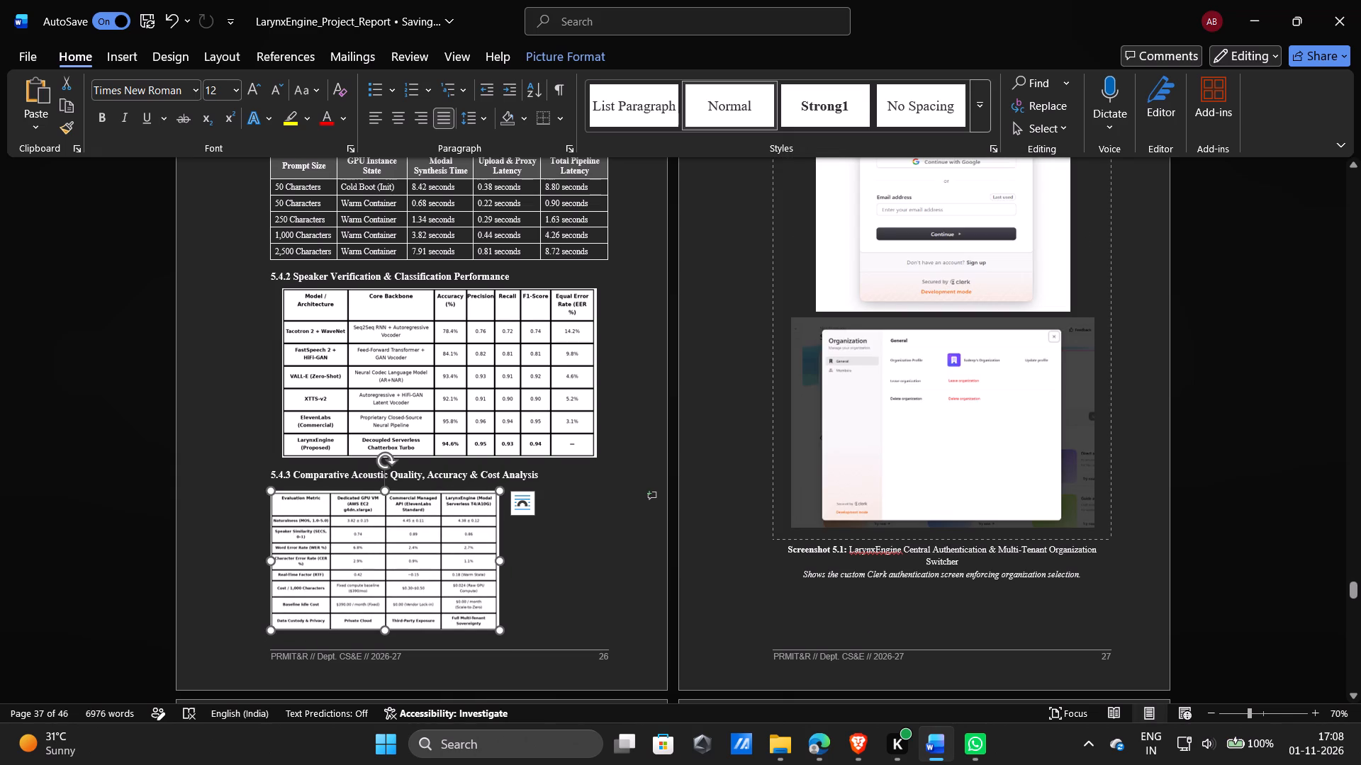
pyautogui.click(498, 559)
# Centre the 5.4.3 comparison image horizontally on the page.
pyautogui.scroll(1, 393, 106)
pyautogui.moveTo(393, 108); pyautogui.dragTo(396, 115)
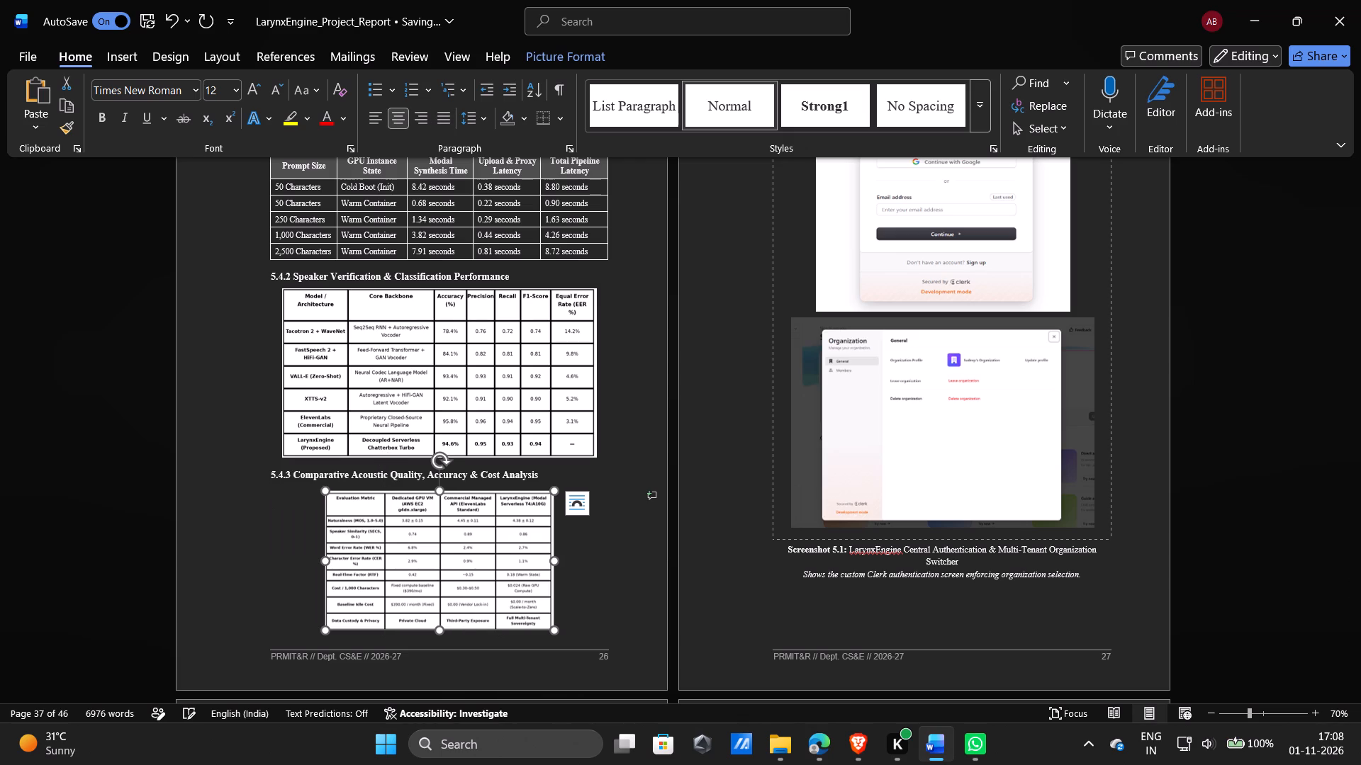
# Stretch the 5.4.3 comparison image horizontally to match the width of the 5.4.2 image, keeping its height.
pyautogui.scroll(1, 398, 125)
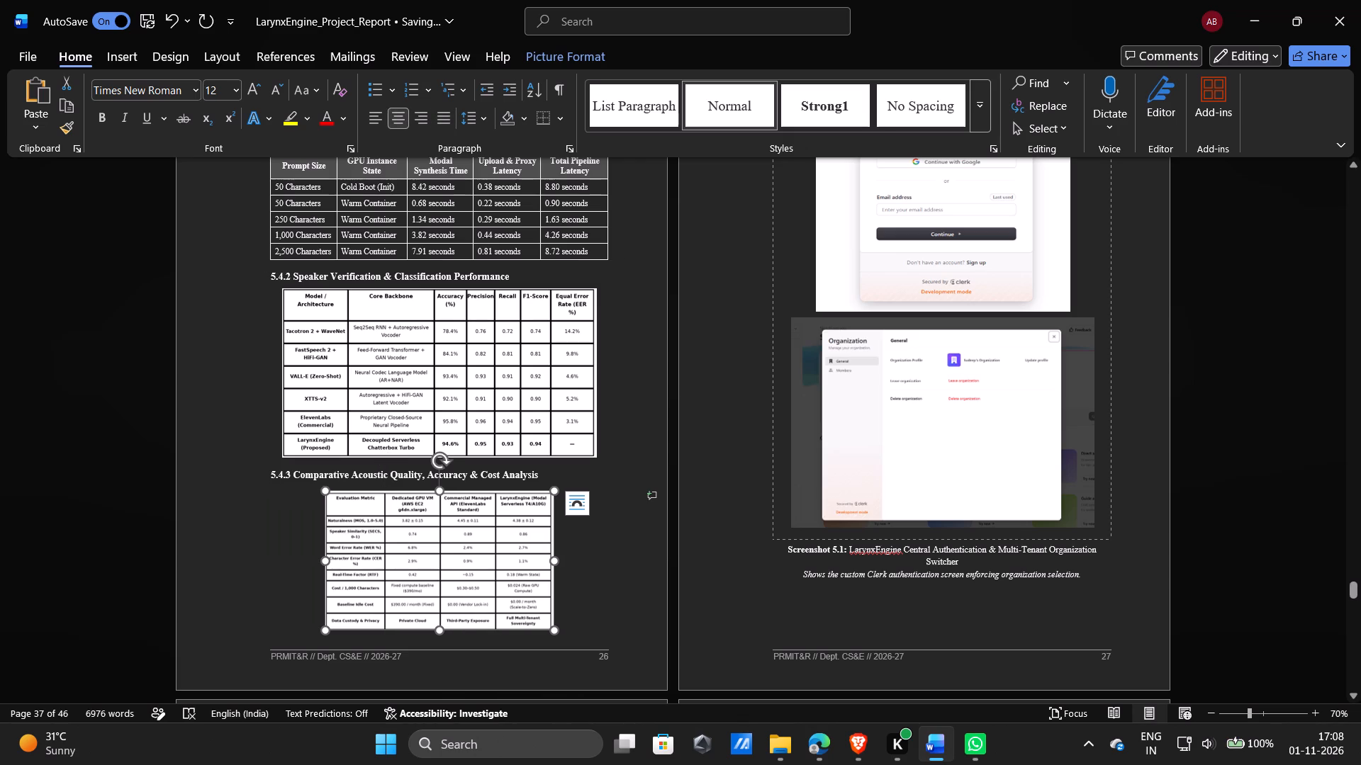
pyautogui.moveTo(324, 565); pyautogui.dragTo(245, 573)
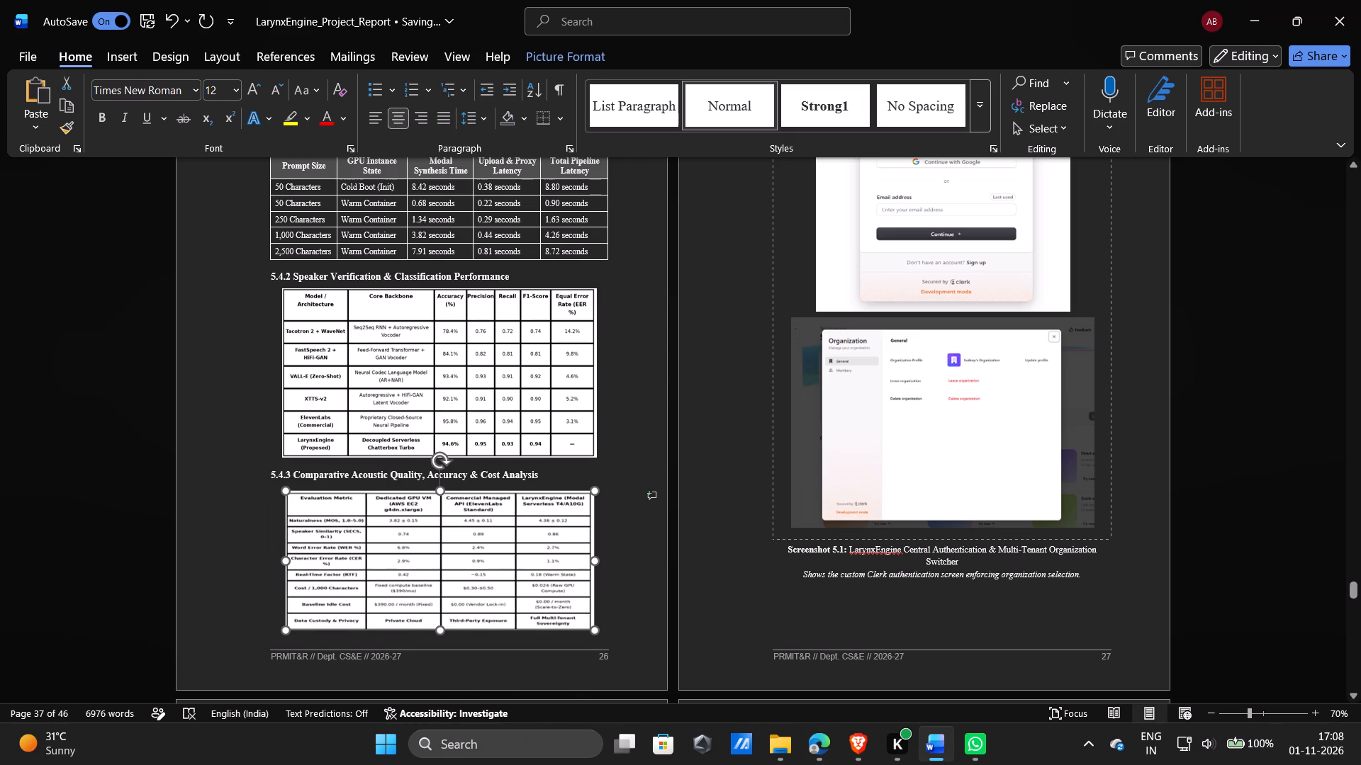
pyautogui.moveTo(245, 573); pyautogui.dragTo(240, 576)
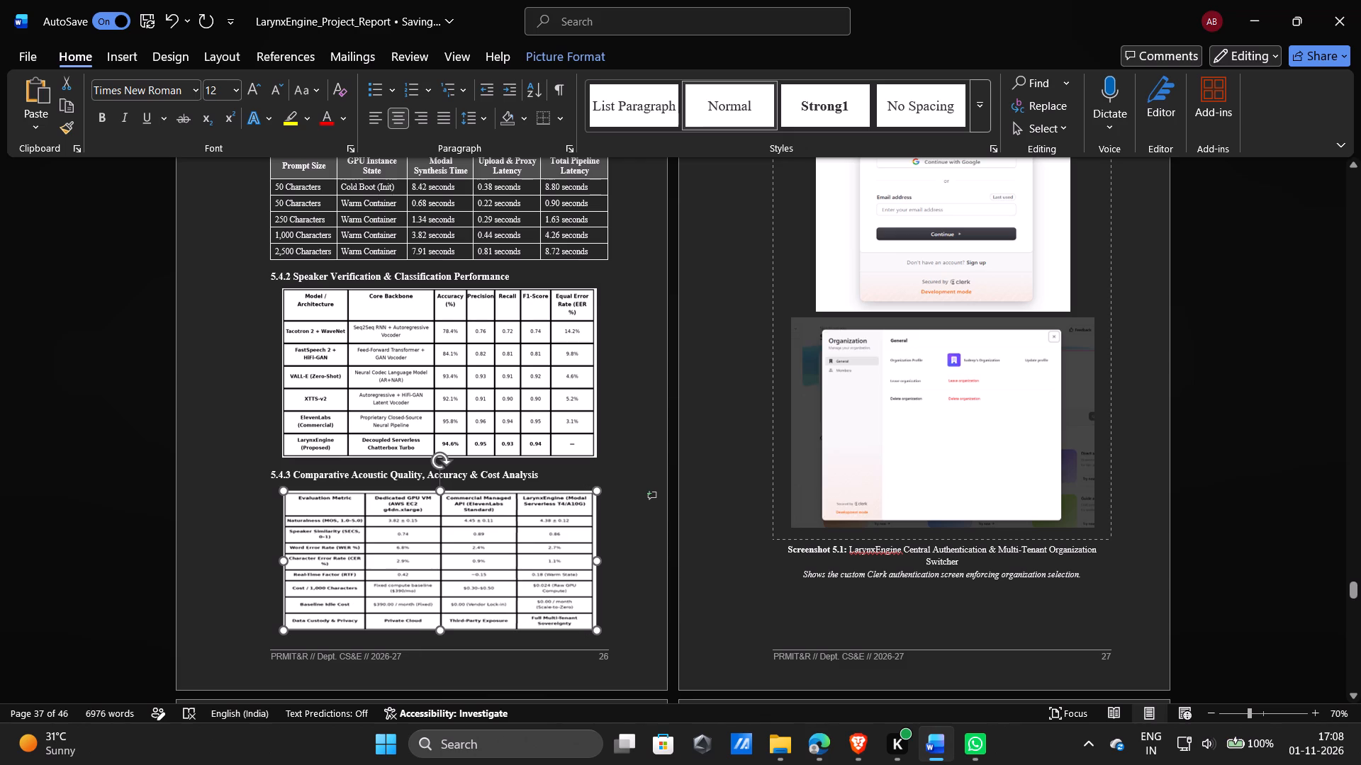
pyautogui.moveTo(240, 576); pyautogui.dragTo(240, 577)
pyautogui.click(650, 438)
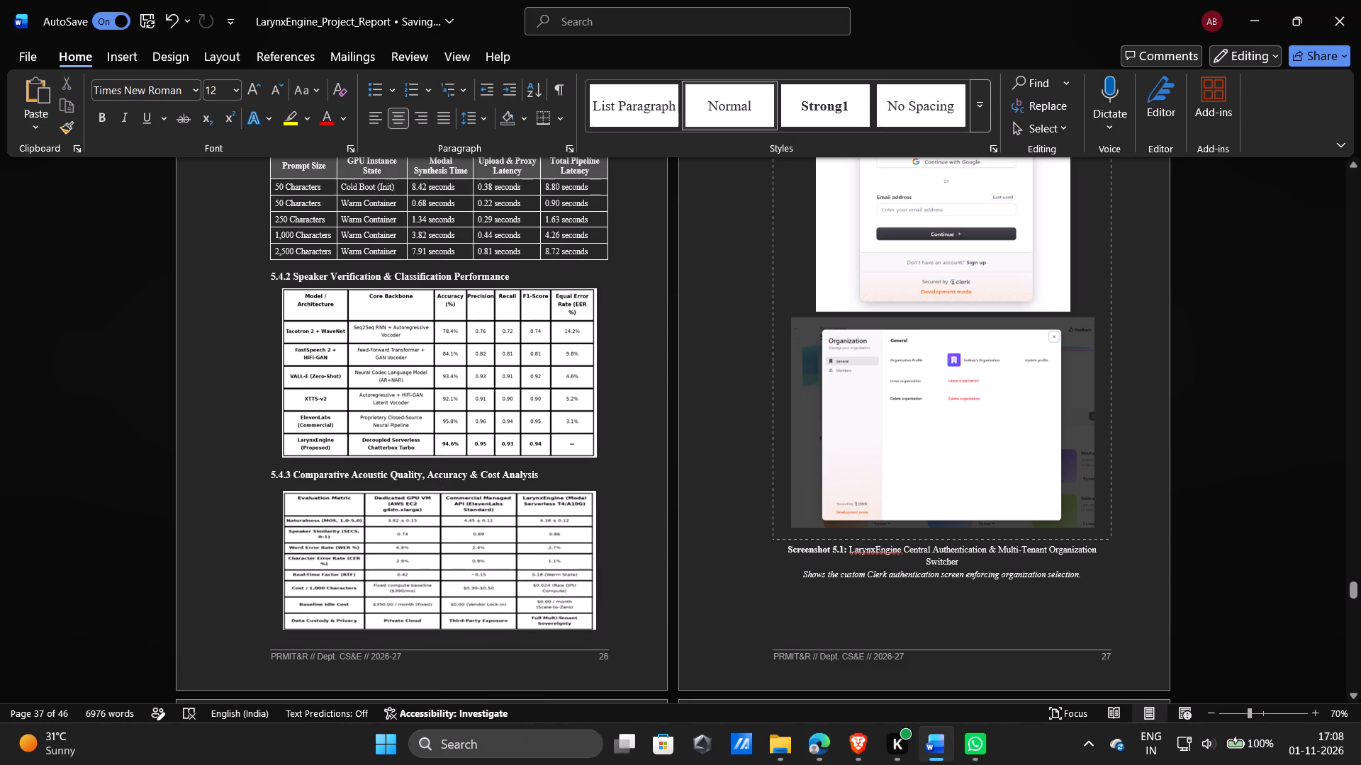
# Shrink the 5.4.2 performance comparison image proportionally to free some space at the bottom of page 26.
pyautogui.keyDown('ctrl'); pyautogui.scroll(6, 506, 543); pyautogui.keyUp('ctrl')
pyautogui.scroll(-1, 506, 543)
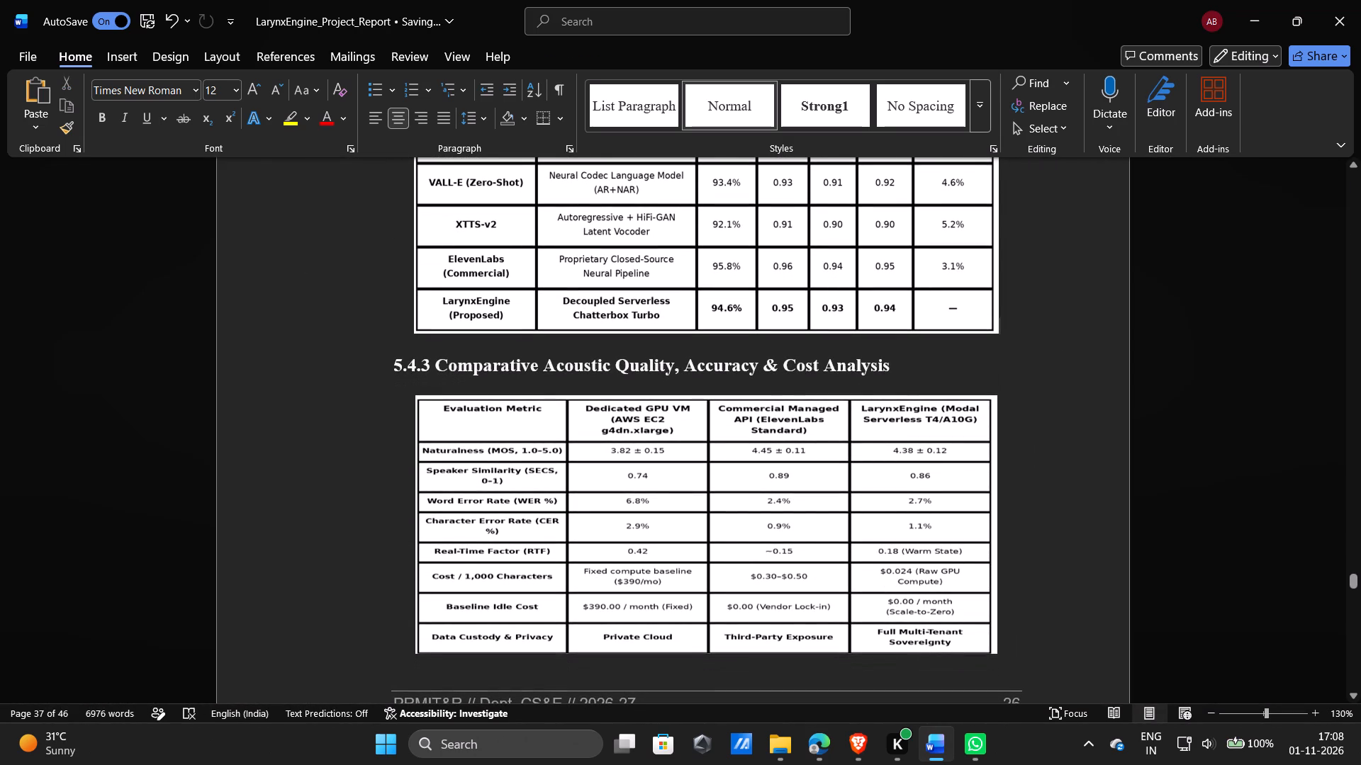
pyautogui.keyDown('ctrl'); pyautogui.scroll(-4, 657, 378); pyautogui.keyUp('ctrl')
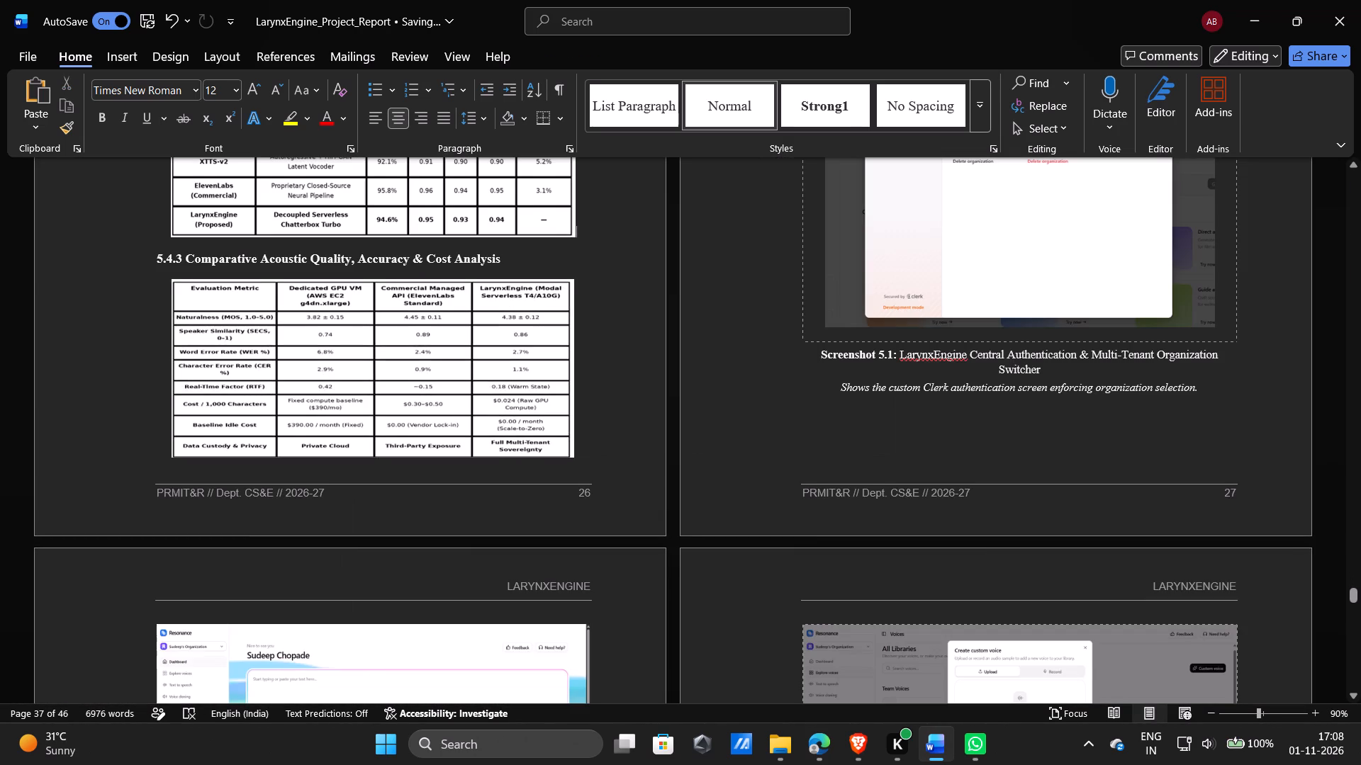
pyautogui.scroll(1, 657, 378)
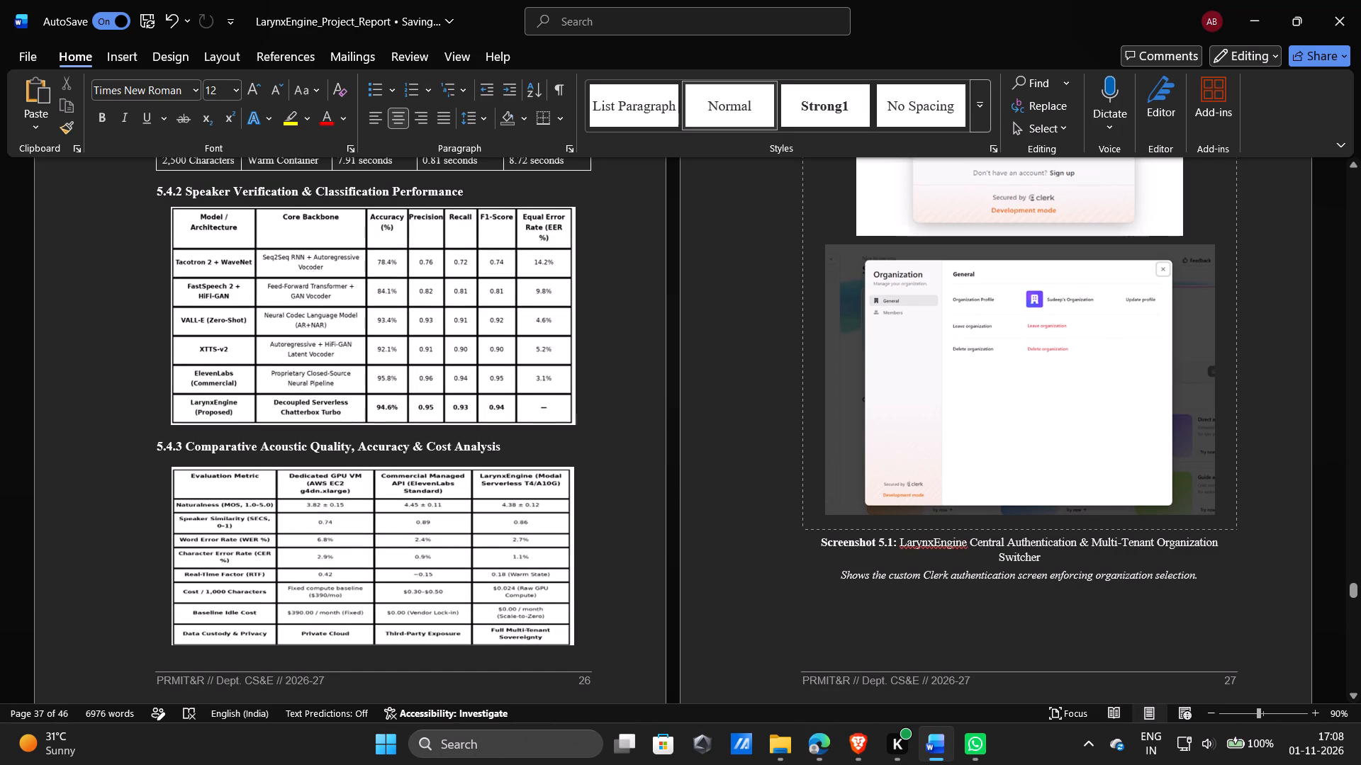
pyautogui.click(253, 402)
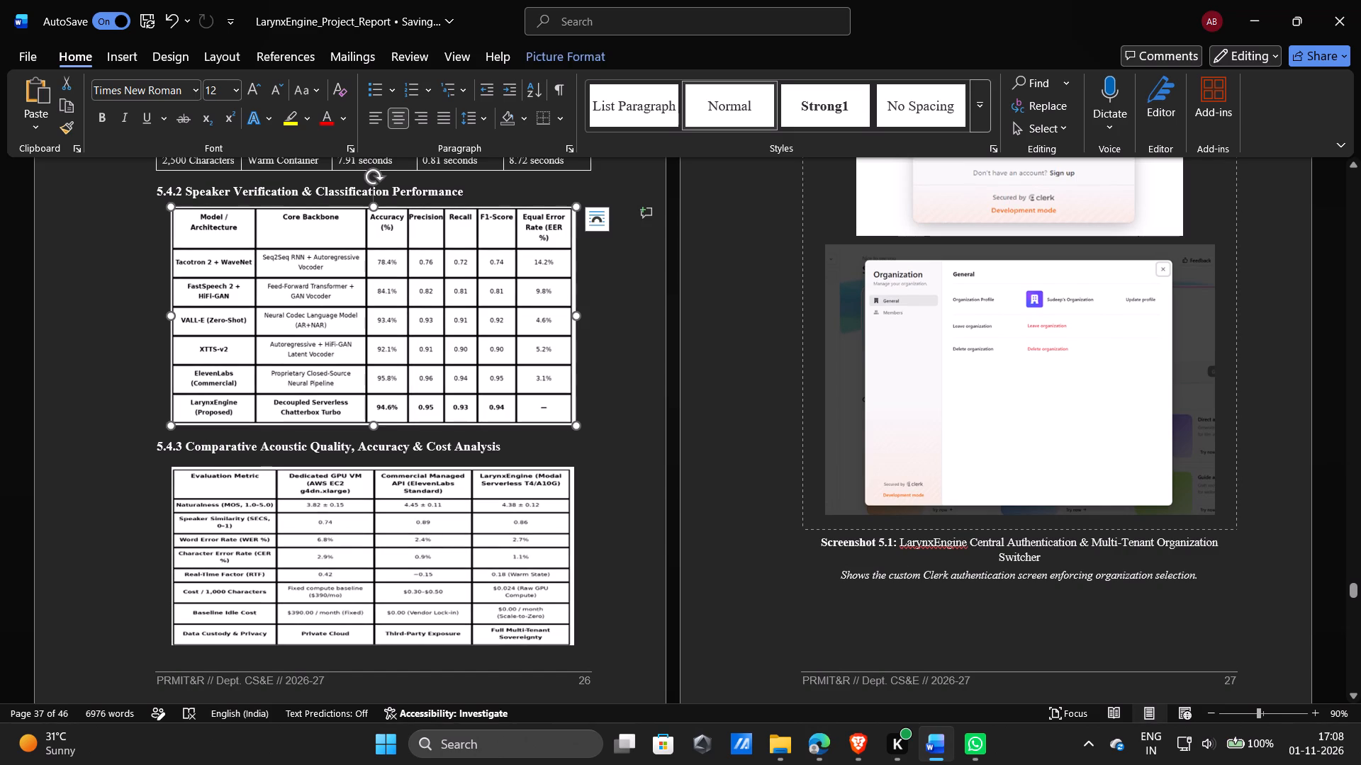
pyautogui.moveTo(168, 424); pyautogui.dragTo(194, 395)
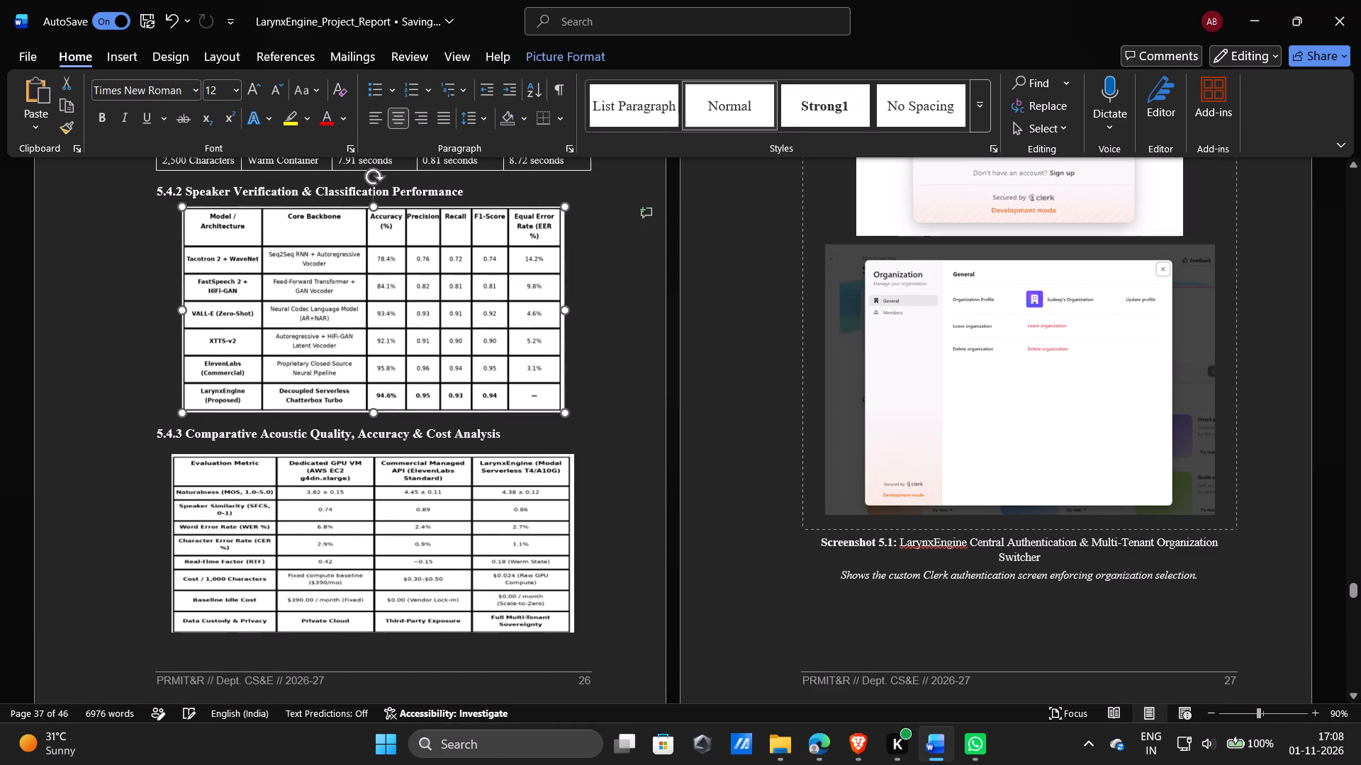
pyautogui.moveTo(194, 395); pyautogui.dragTo(207, 382)
# Narrow the 5.4.3 comparison image to the 5.4.2 image's width, and enlarge it slightly in proportion to fill the space above the footer.
pyautogui.click(246, 567)
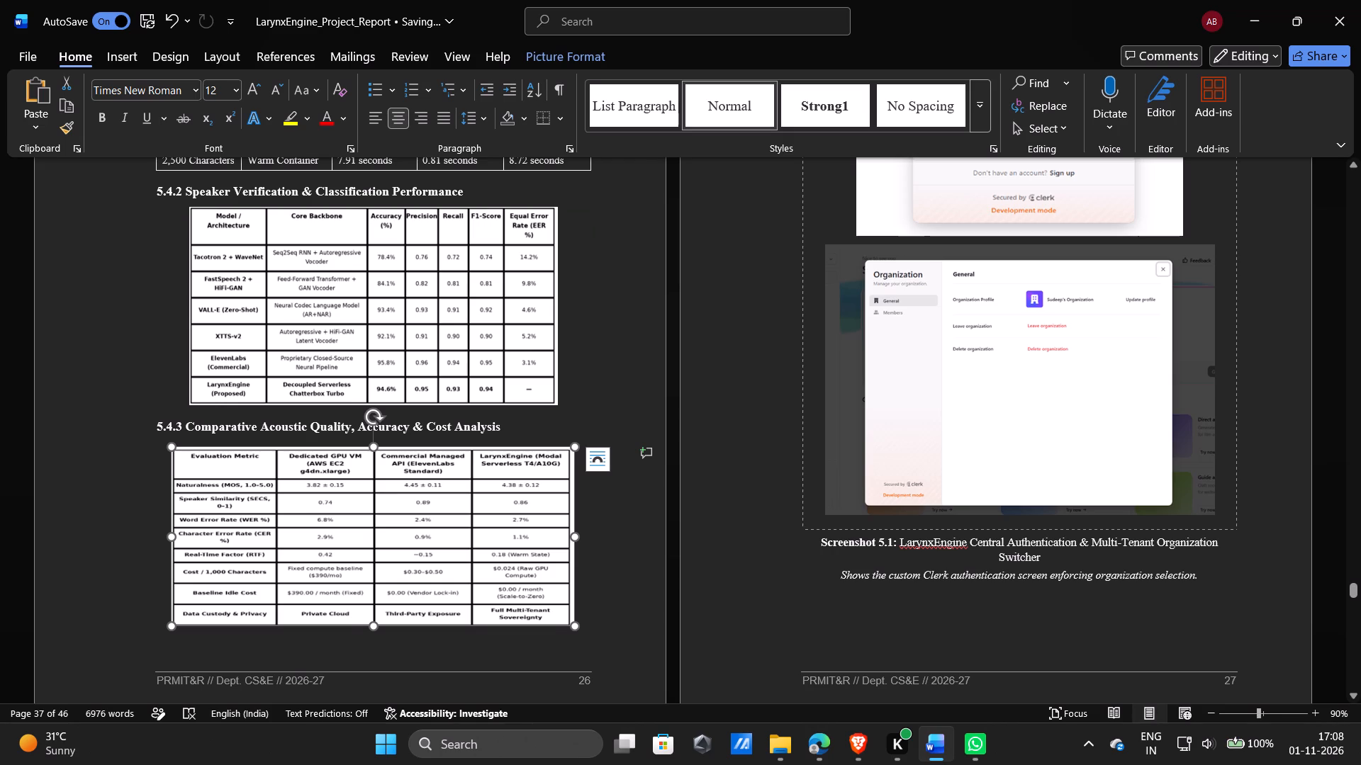
pyautogui.moveTo(171, 538); pyautogui.dragTo(209, 538)
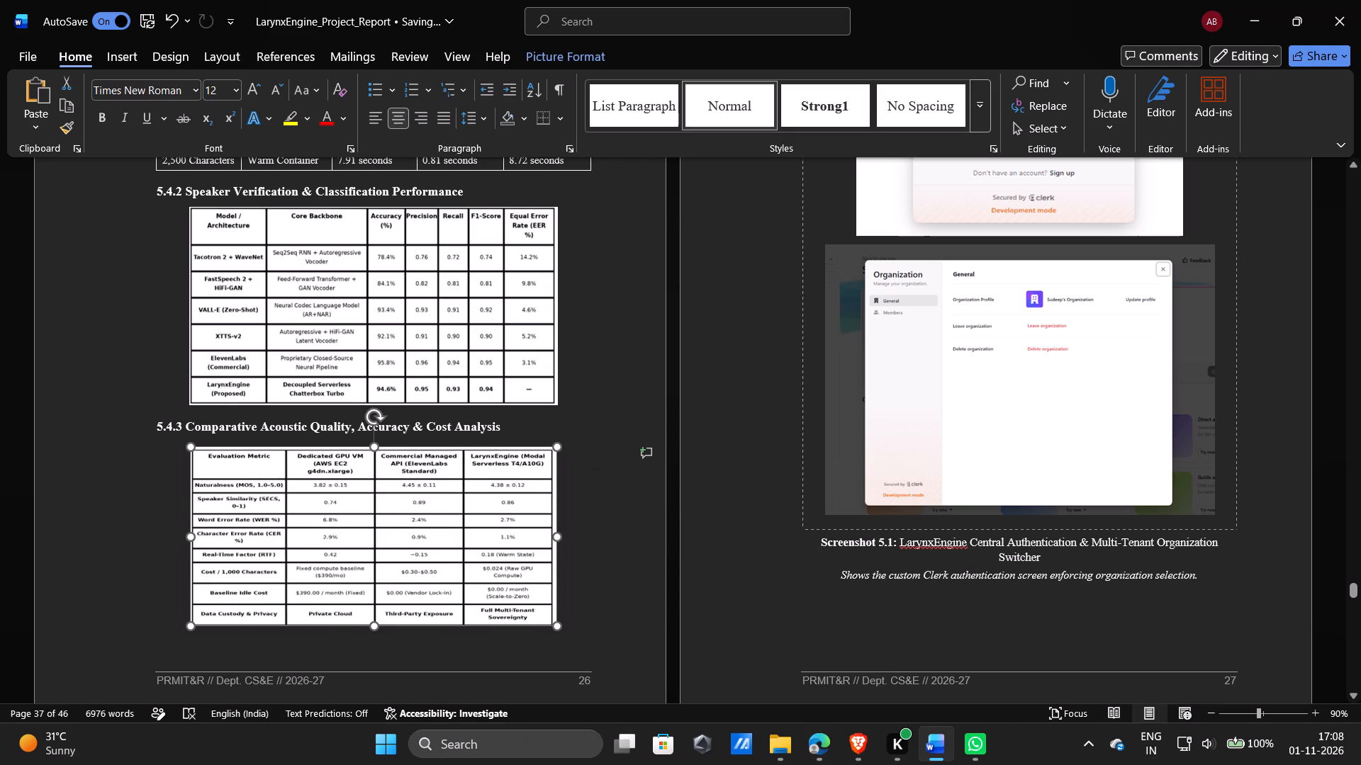
pyautogui.moveTo(209, 538); pyautogui.dragTo(209, 538)
pyautogui.moveTo(191, 630); pyautogui.dragTo(179, 636)
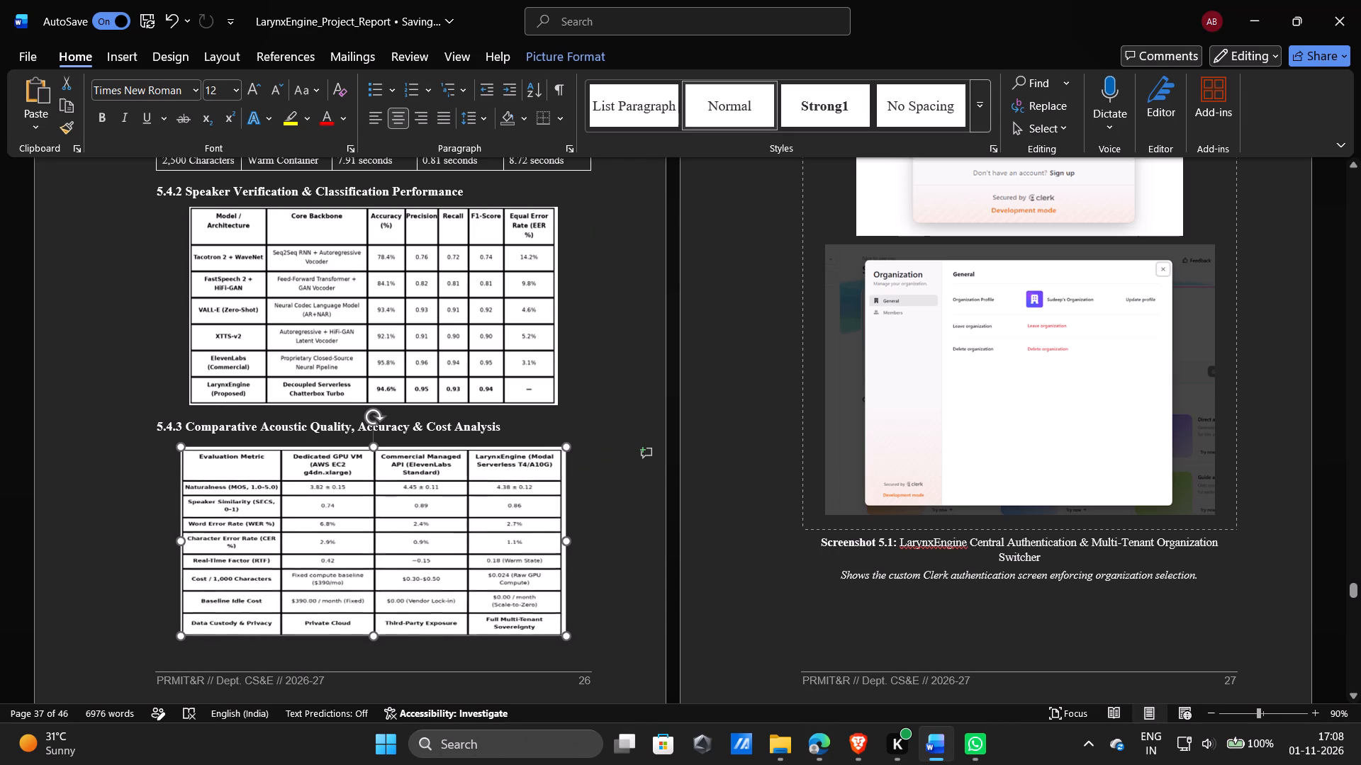
pyautogui.moveTo(179, 636); pyautogui.dragTo(173, 640)
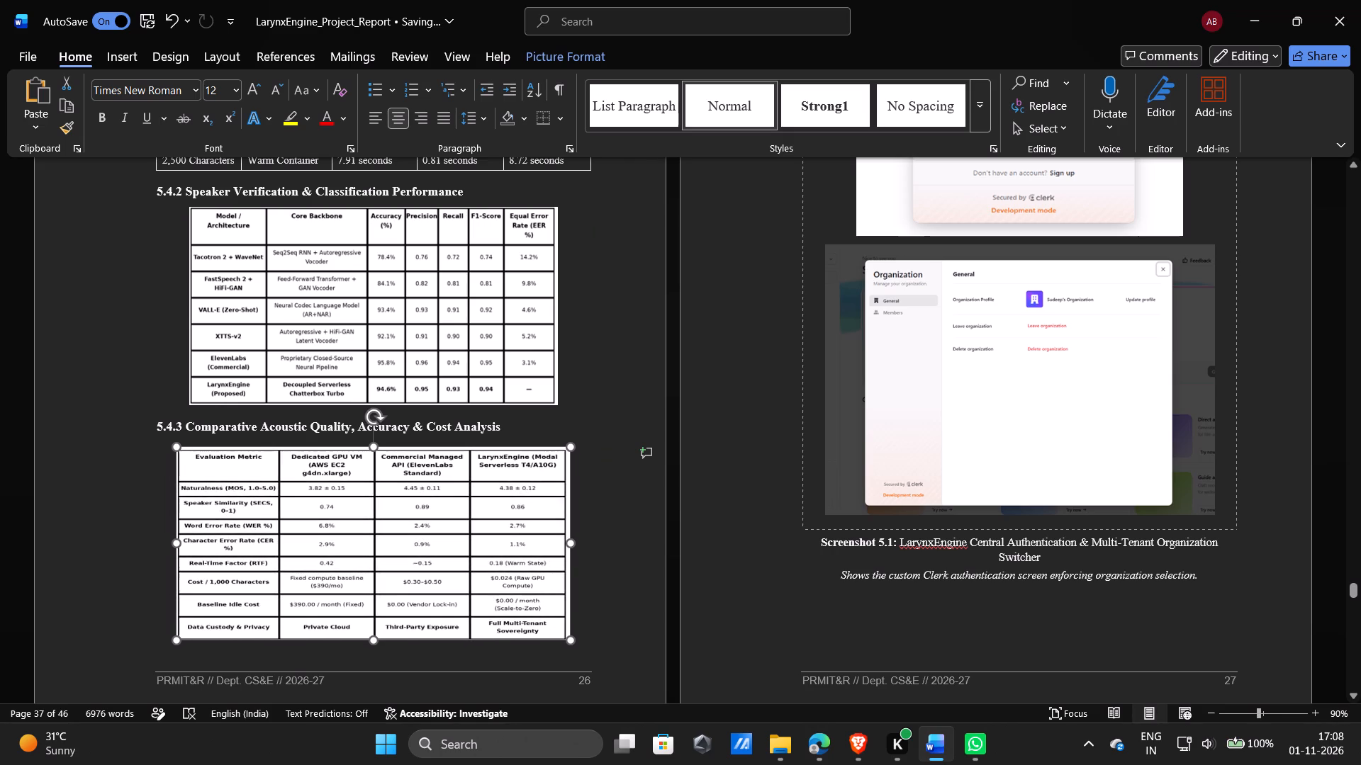
pyautogui.moveTo(173, 640); pyautogui.dragTo(174, 639)
# Enlarge the 5.4.2 performance comparison image slightly in proportion, so its width comes close to the 5.4.3 image's.
pyautogui.click(320, 331)
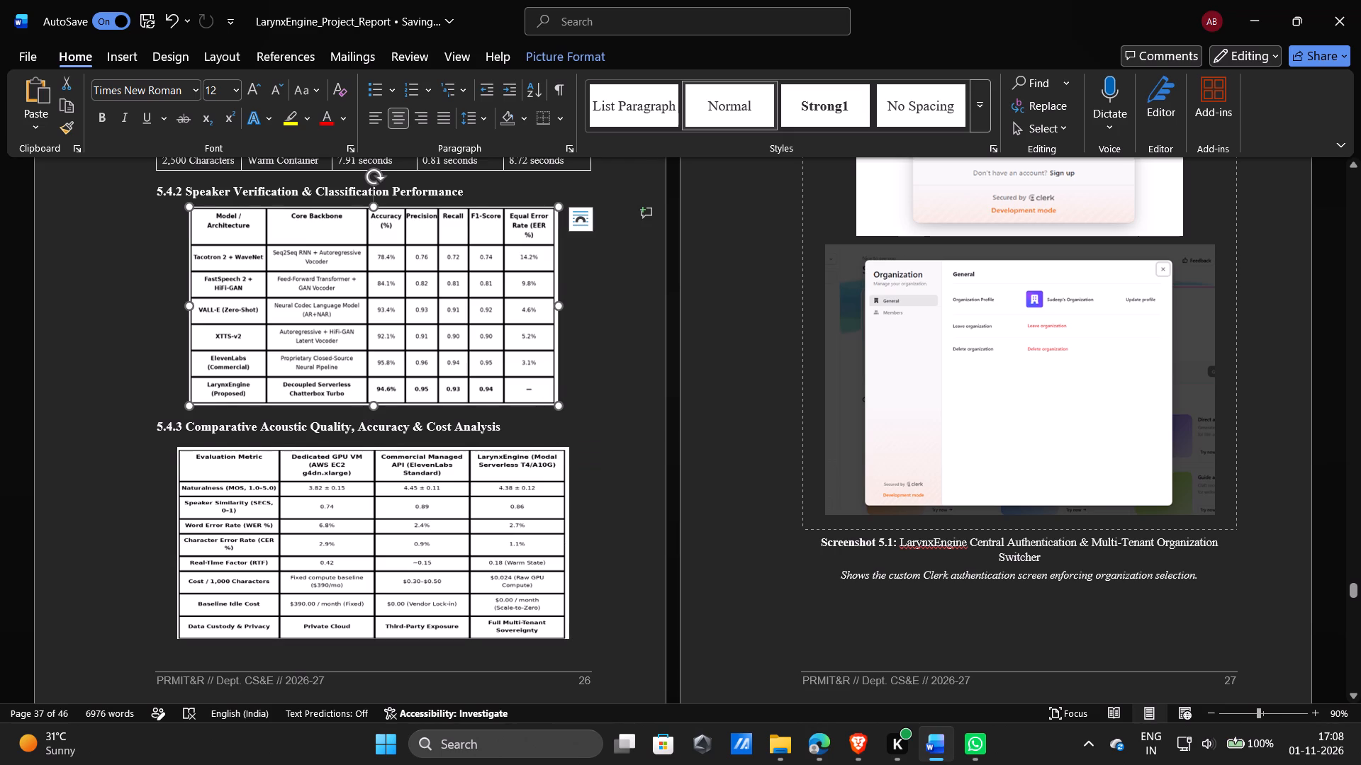
pyautogui.moveTo(188, 405); pyautogui.dragTo(179, 412)
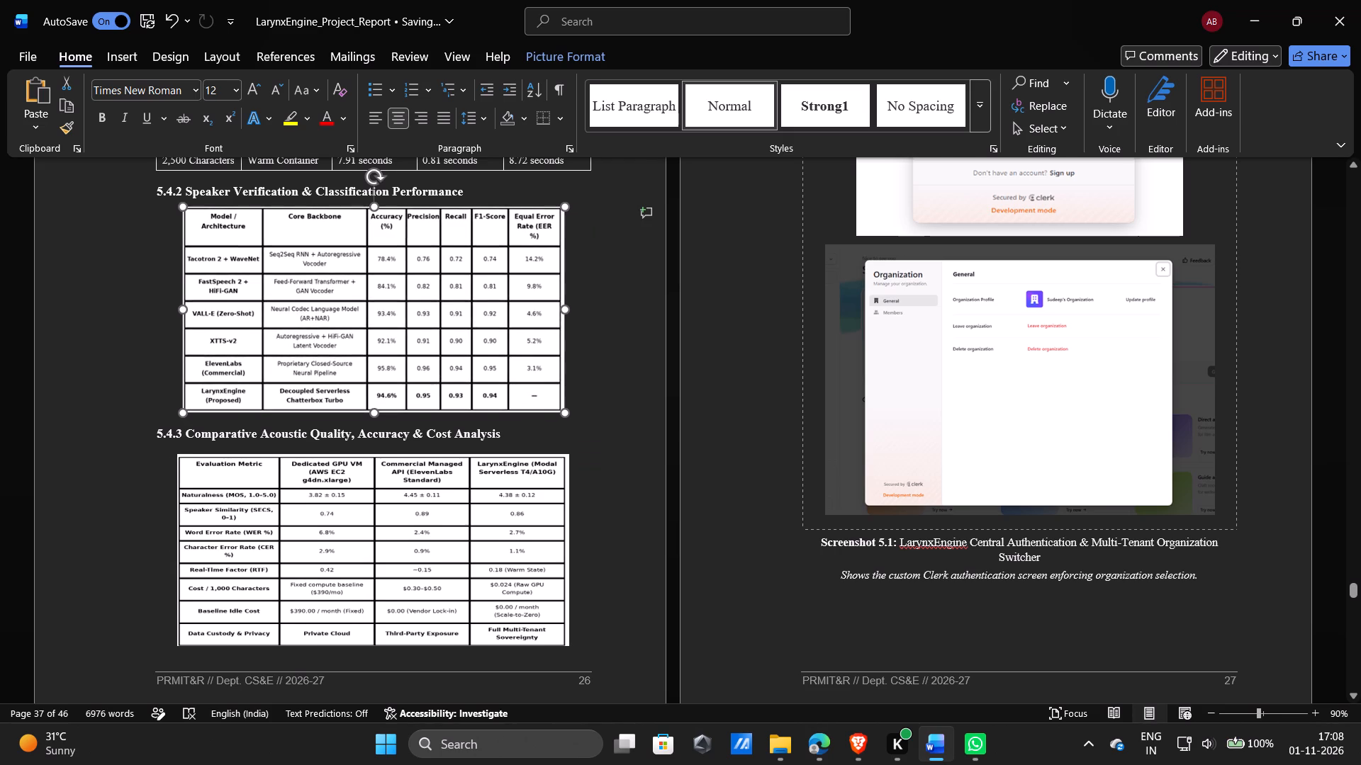
pyautogui.moveTo(179, 412); pyautogui.dragTo(176, 411)
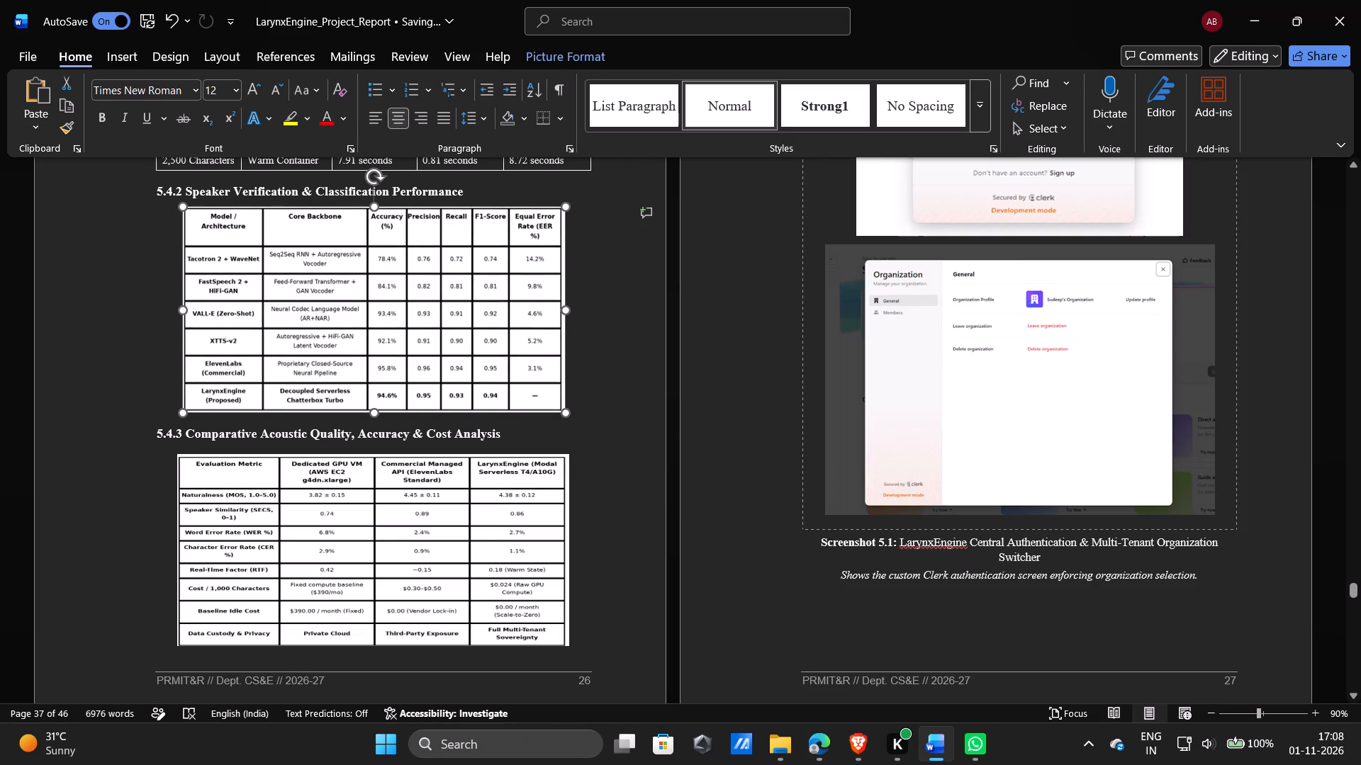
pyautogui.click(159, 407)
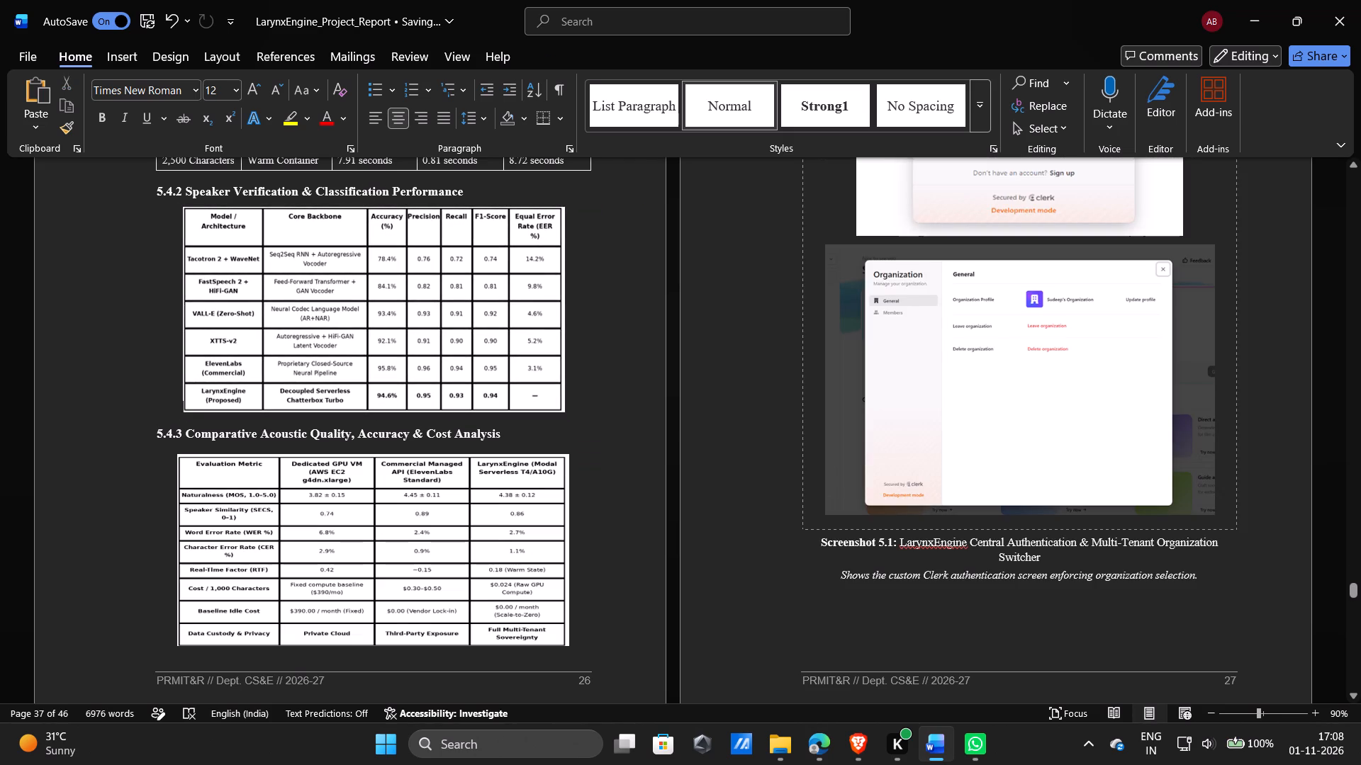
# Review the page layout of section 5.4 and the 5.5 screenshot pages, from page 26 onward.
pyautogui.keyDown('ctrl'); pyautogui.scroll(-1, 598, 384); pyautogui.keyUp('ctrl')
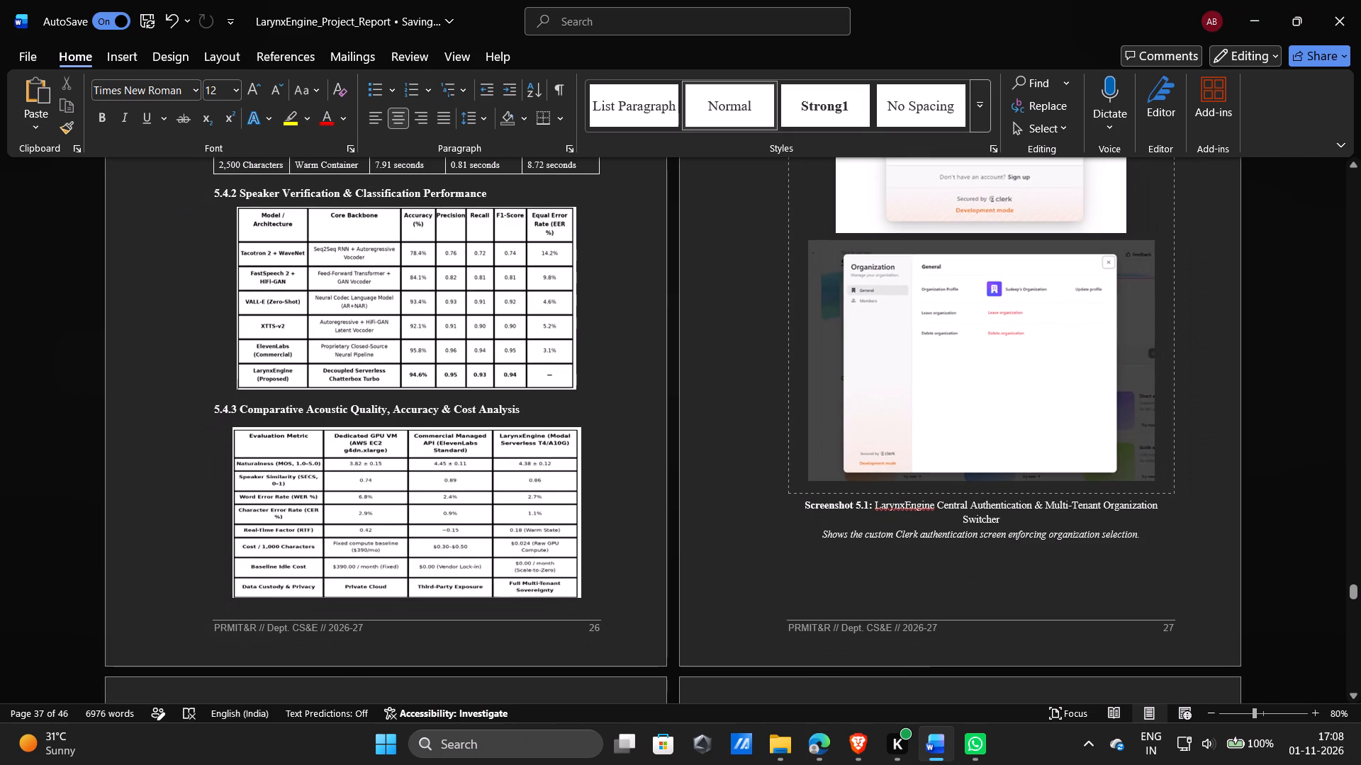
pyautogui.scroll(2, 598, 384)
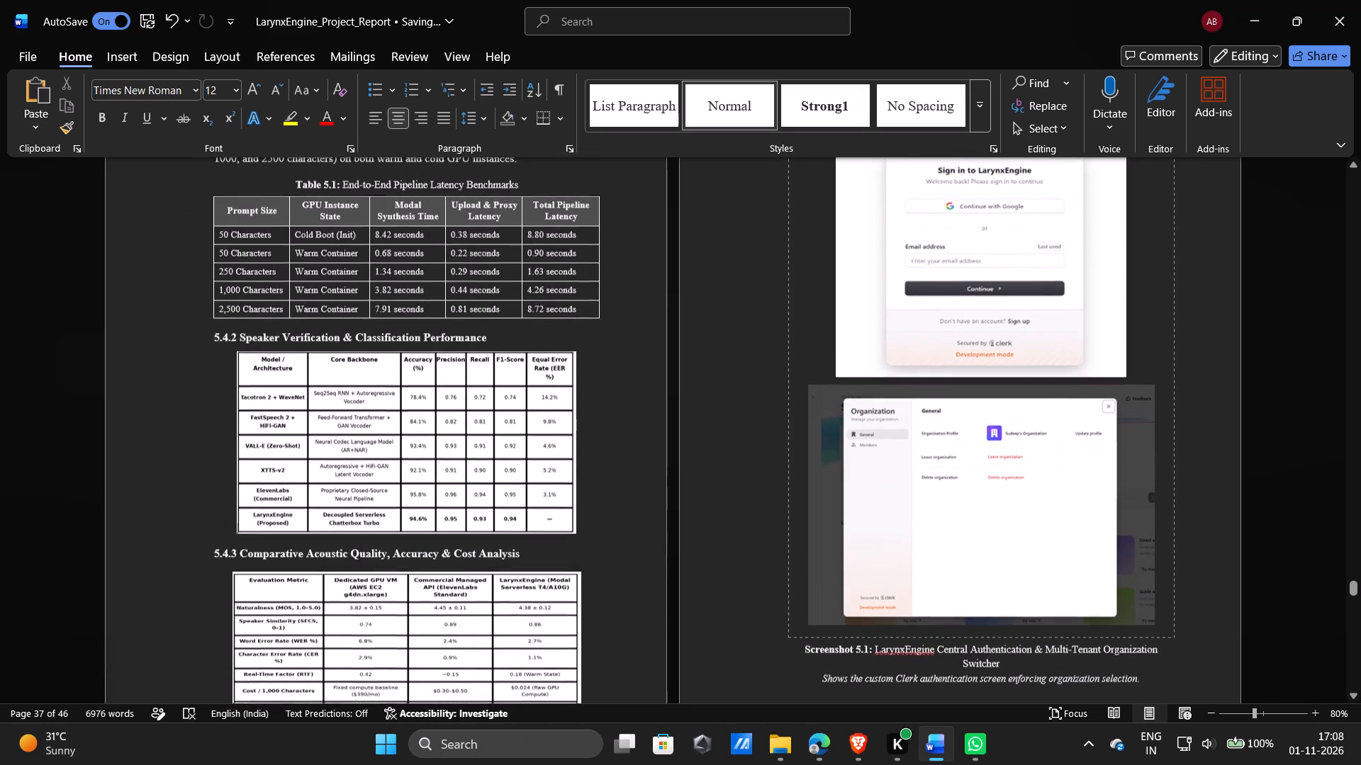
pyautogui.scroll(-2, 598, 384)
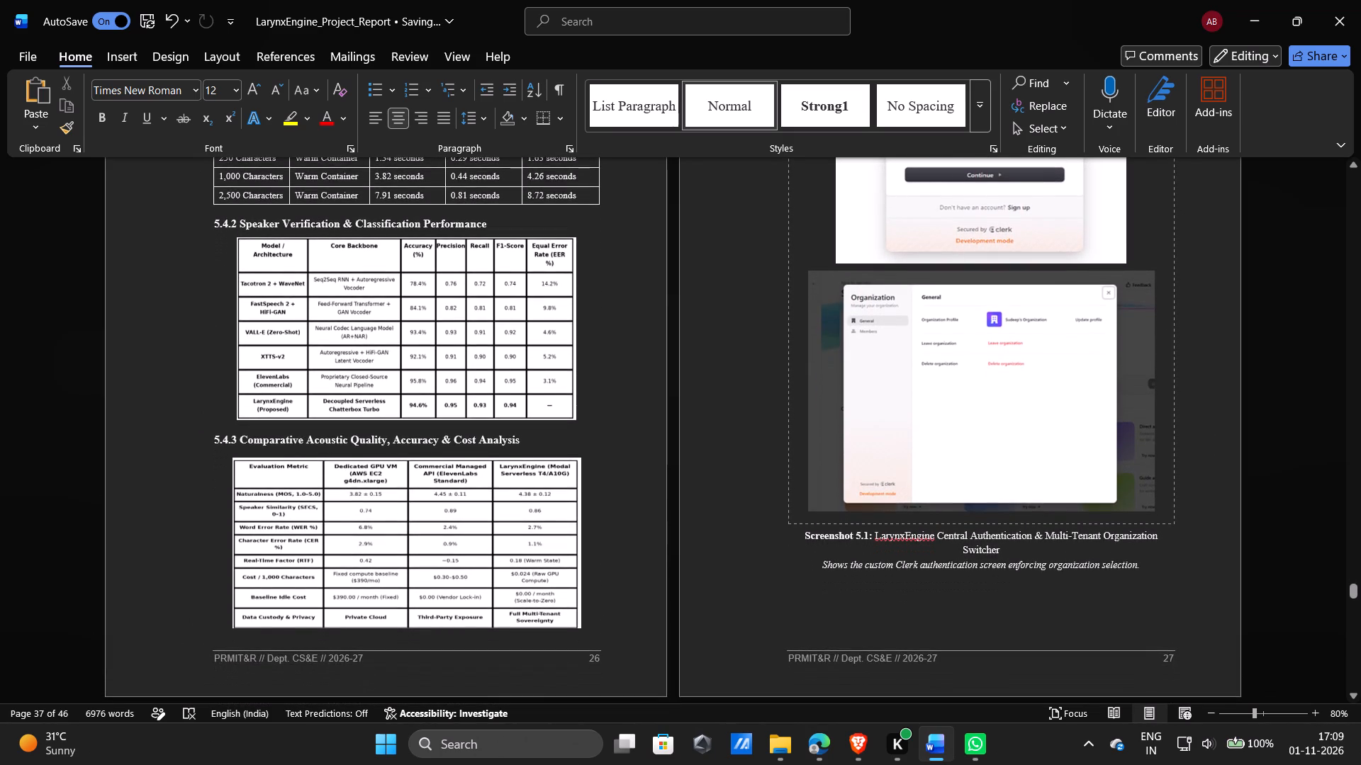
pyautogui.scroll(2, 598, 384)
pyautogui.scroll(-7, 598, 384)
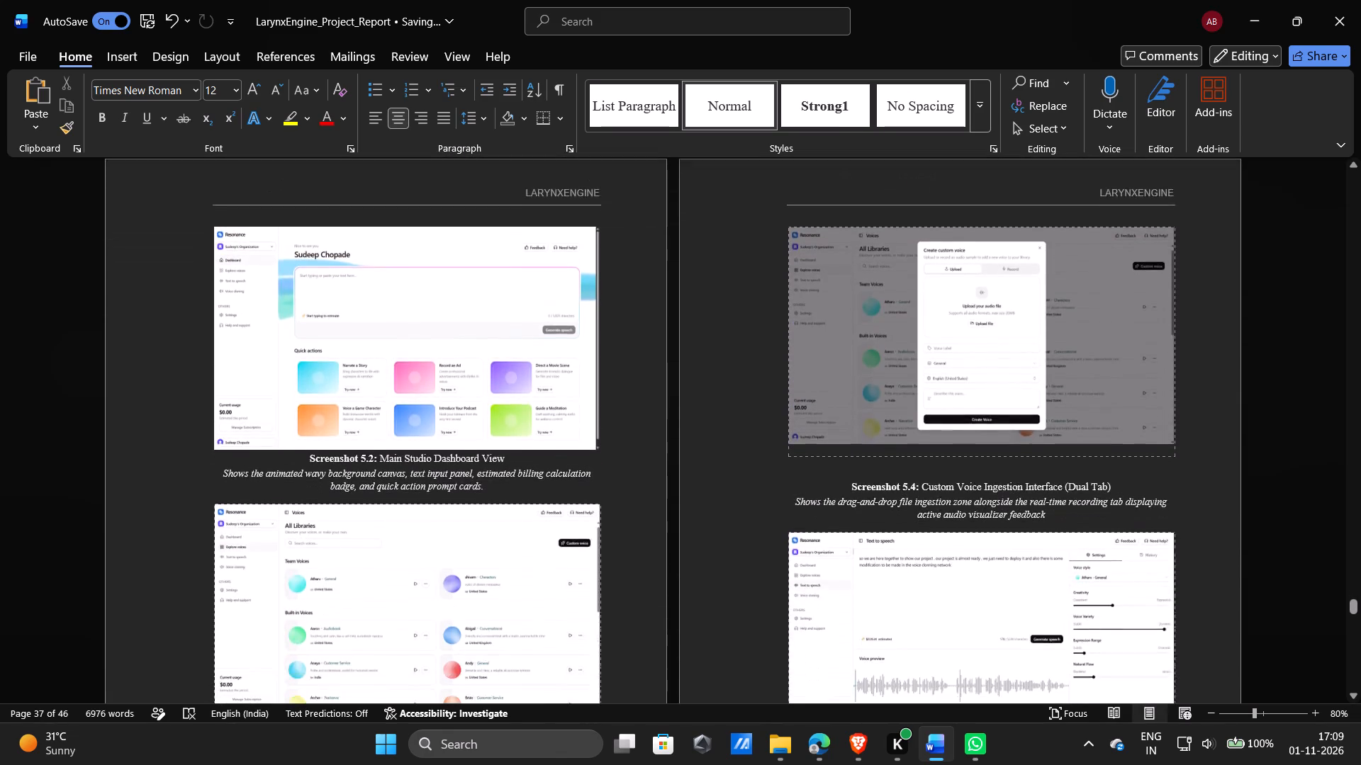
pyautogui.scroll(-3, 598, 384)
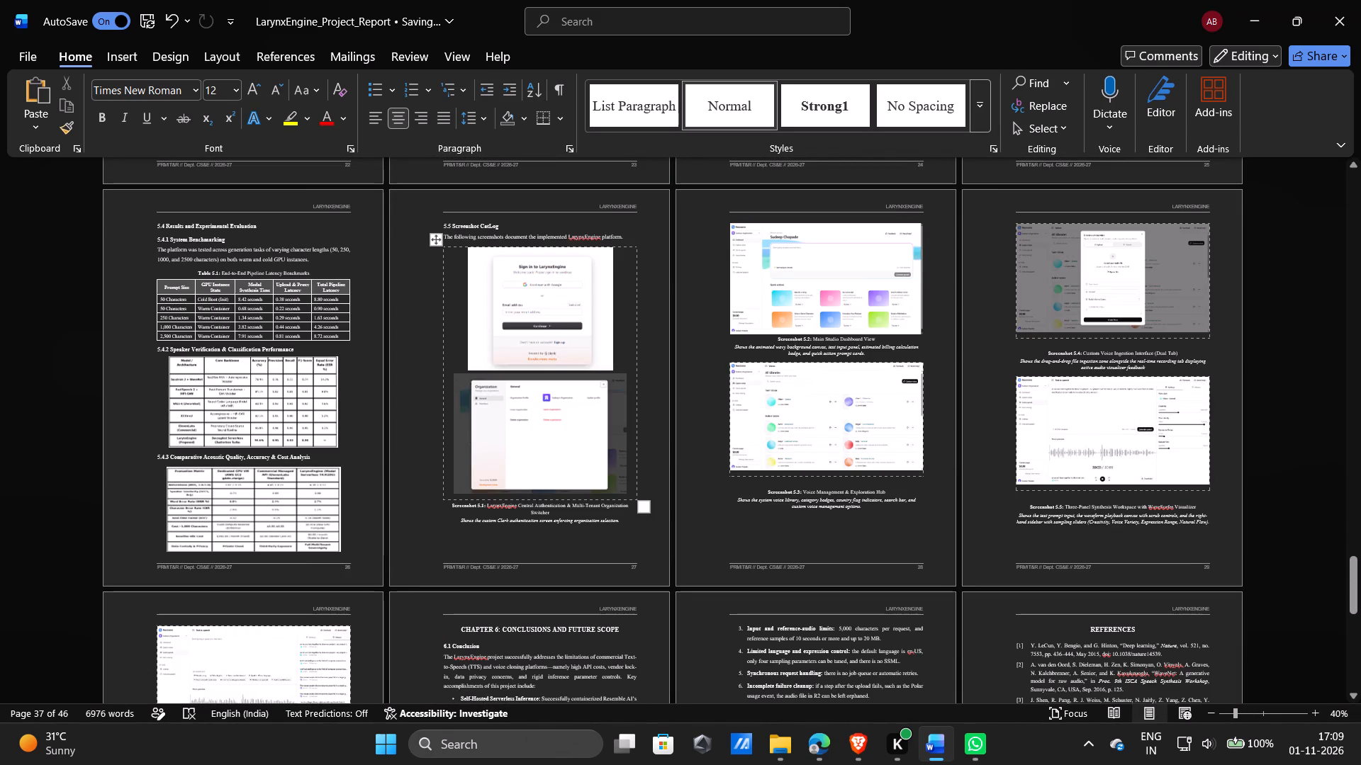
# Enlarge the sign-in screenshot in section 5.5 proportionally, so its width comes close to the organization screenshot's below it.
pyautogui.click(532, 333)
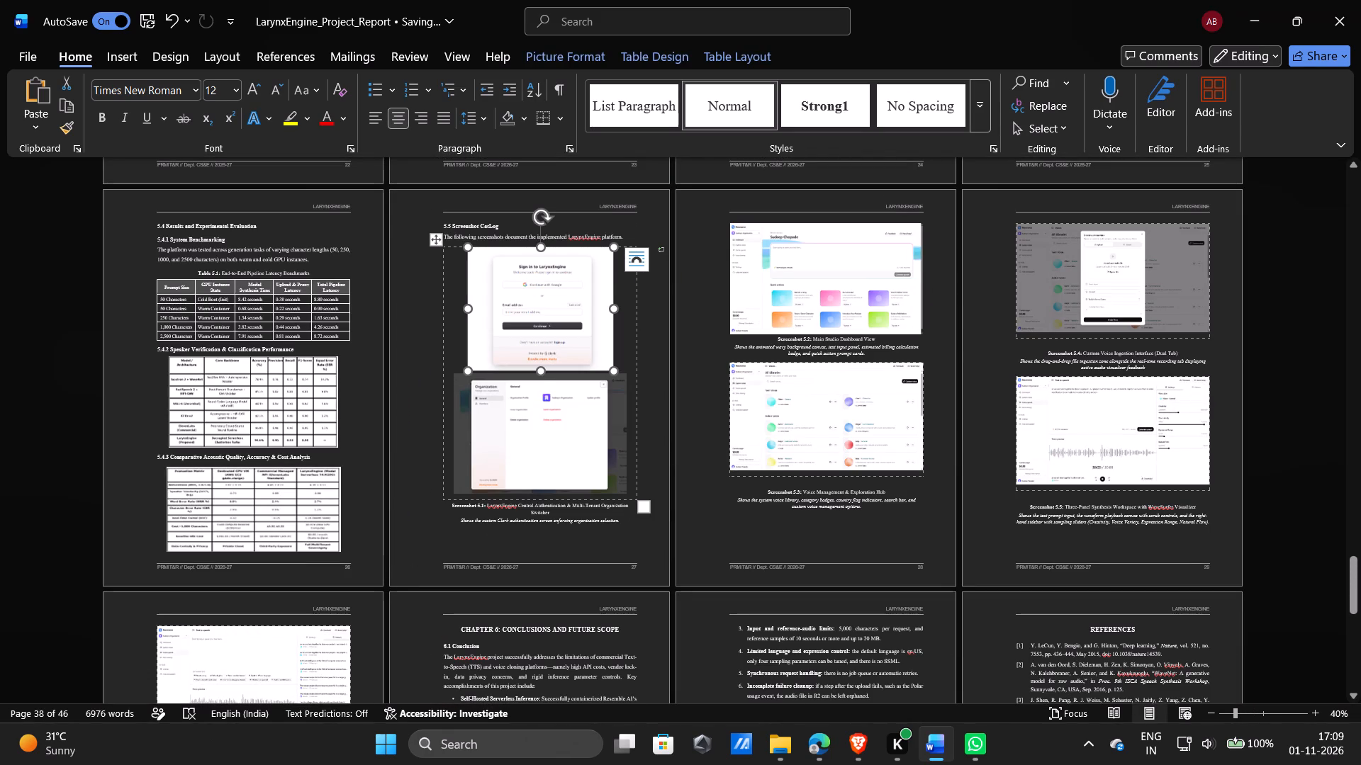
pyautogui.moveTo(468, 372); pyautogui.dragTo(460, 391)
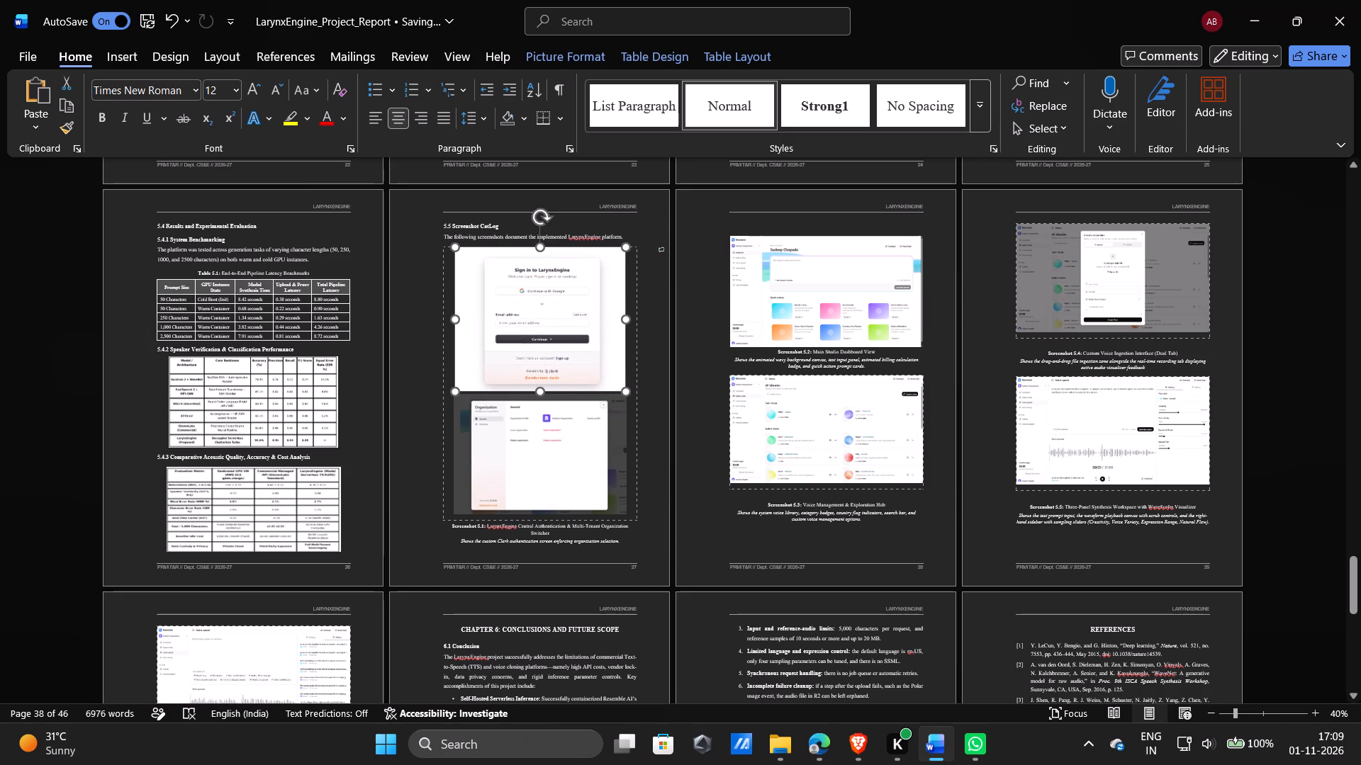
pyautogui.moveTo(460, 391); pyautogui.dragTo(459, 392)
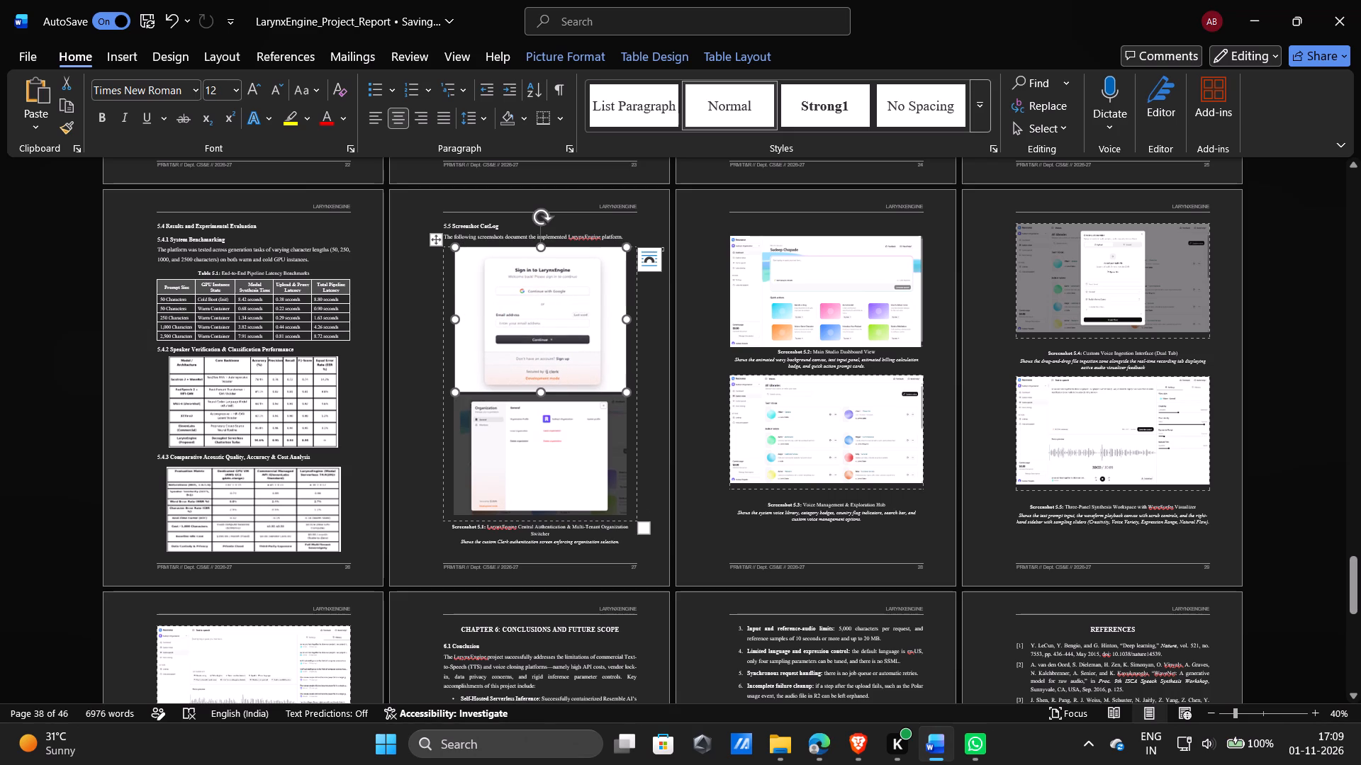
# Enlarge the organization screenshot below the sign-in screenshot very slightly in proportion.
pyautogui.click(543, 433)
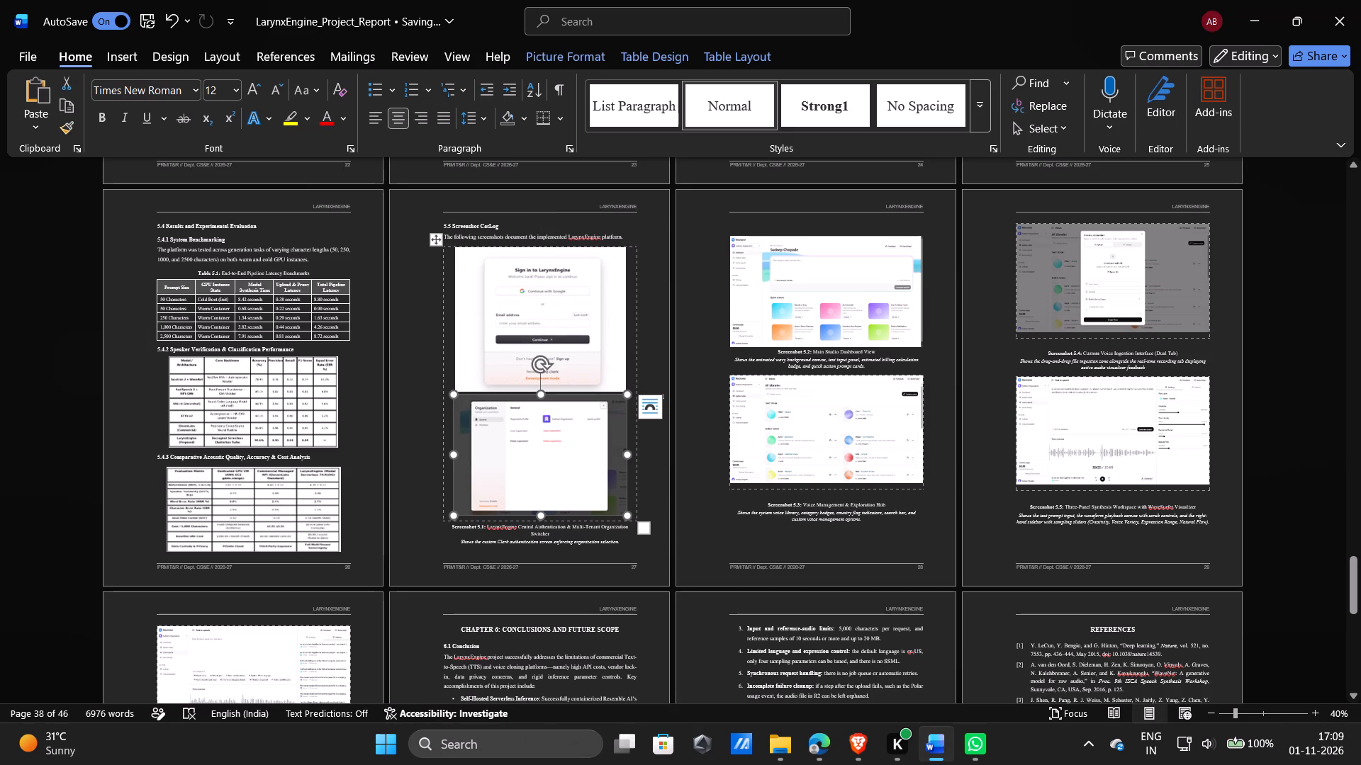
pyautogui.click(456, 517)
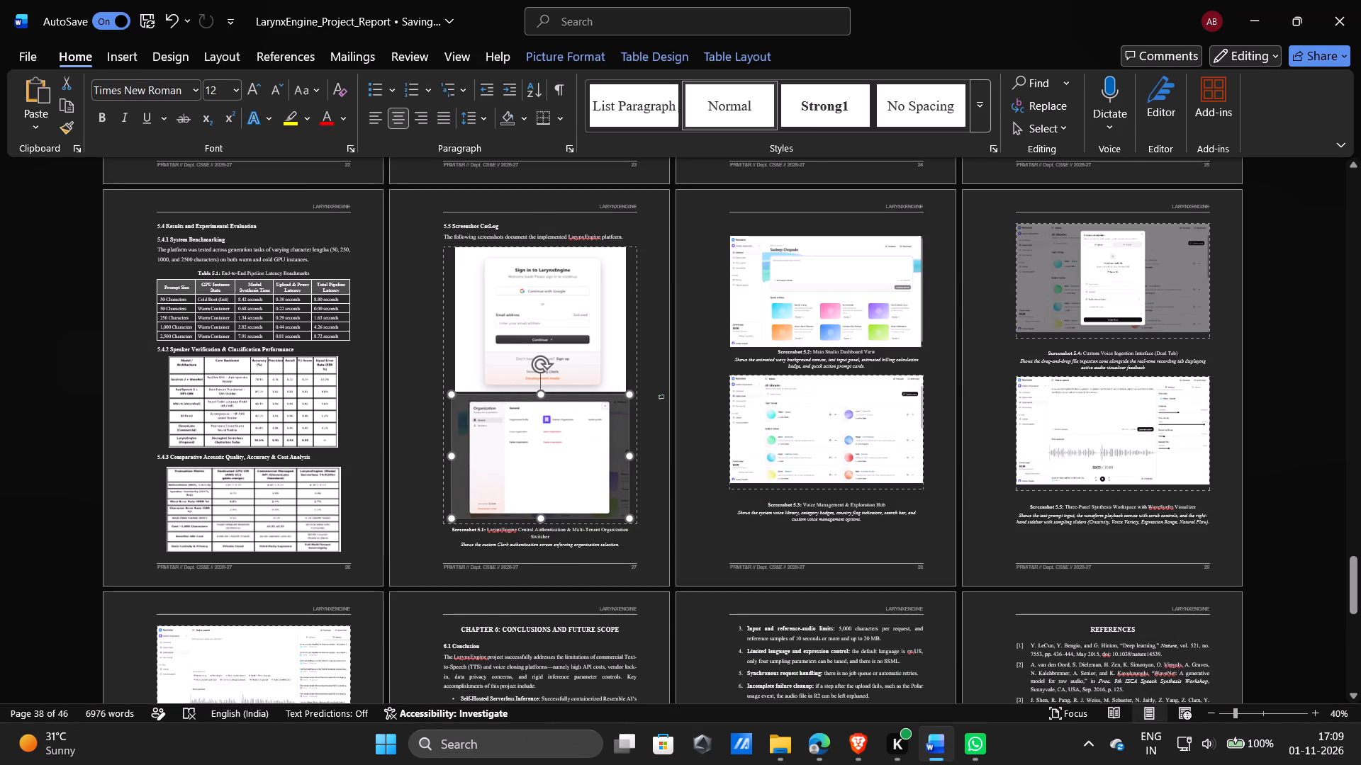
pyautogui.click(419, 389)
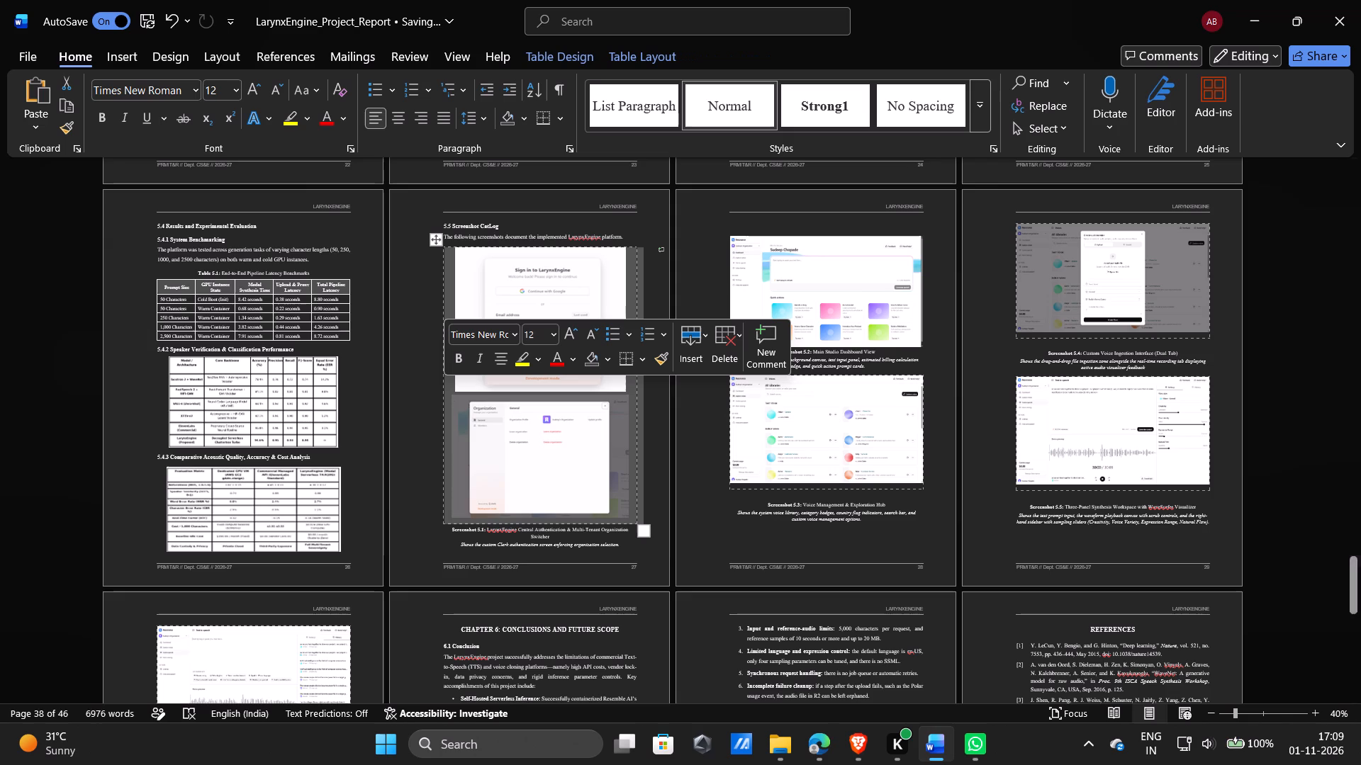
# Place the text cursor on the blank line above the Main Studio Dashboard screenshot at the start of page 28.
pyautogui.click(708, 208)
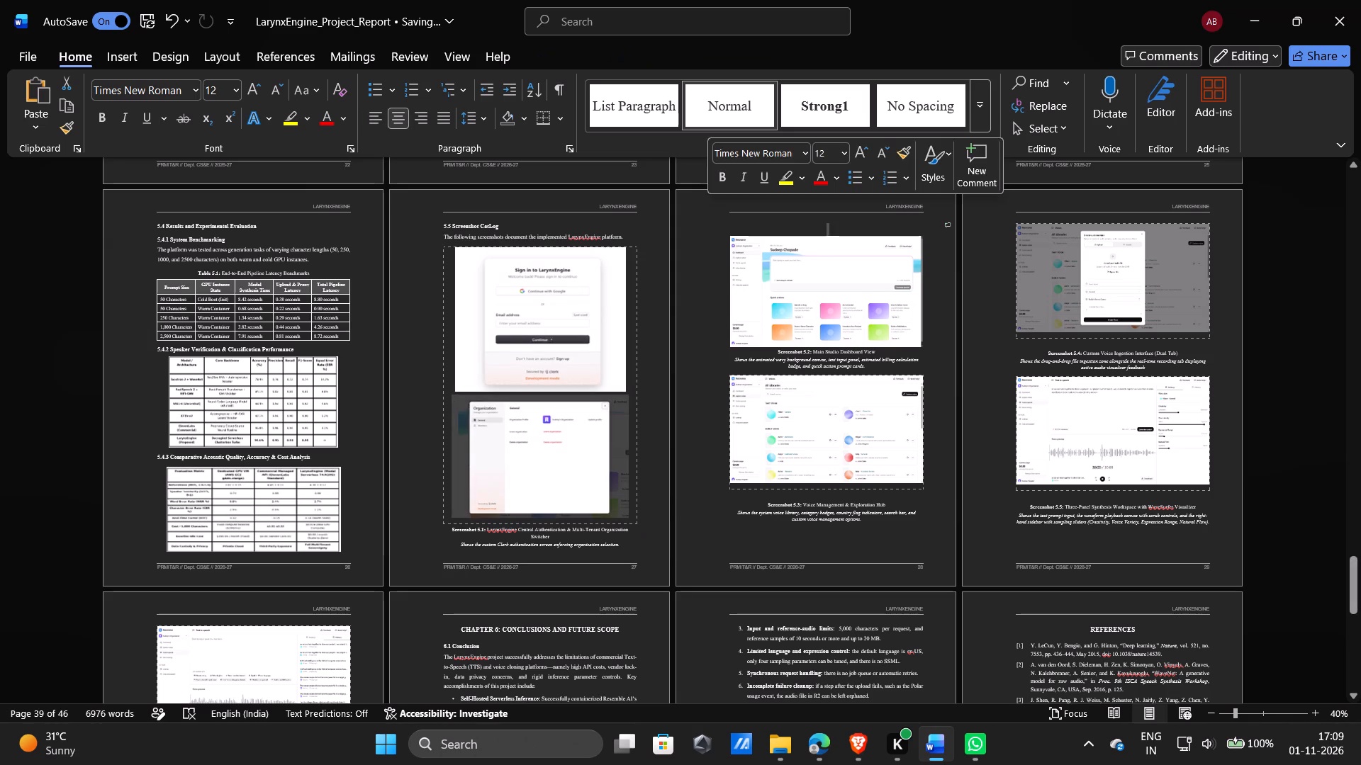
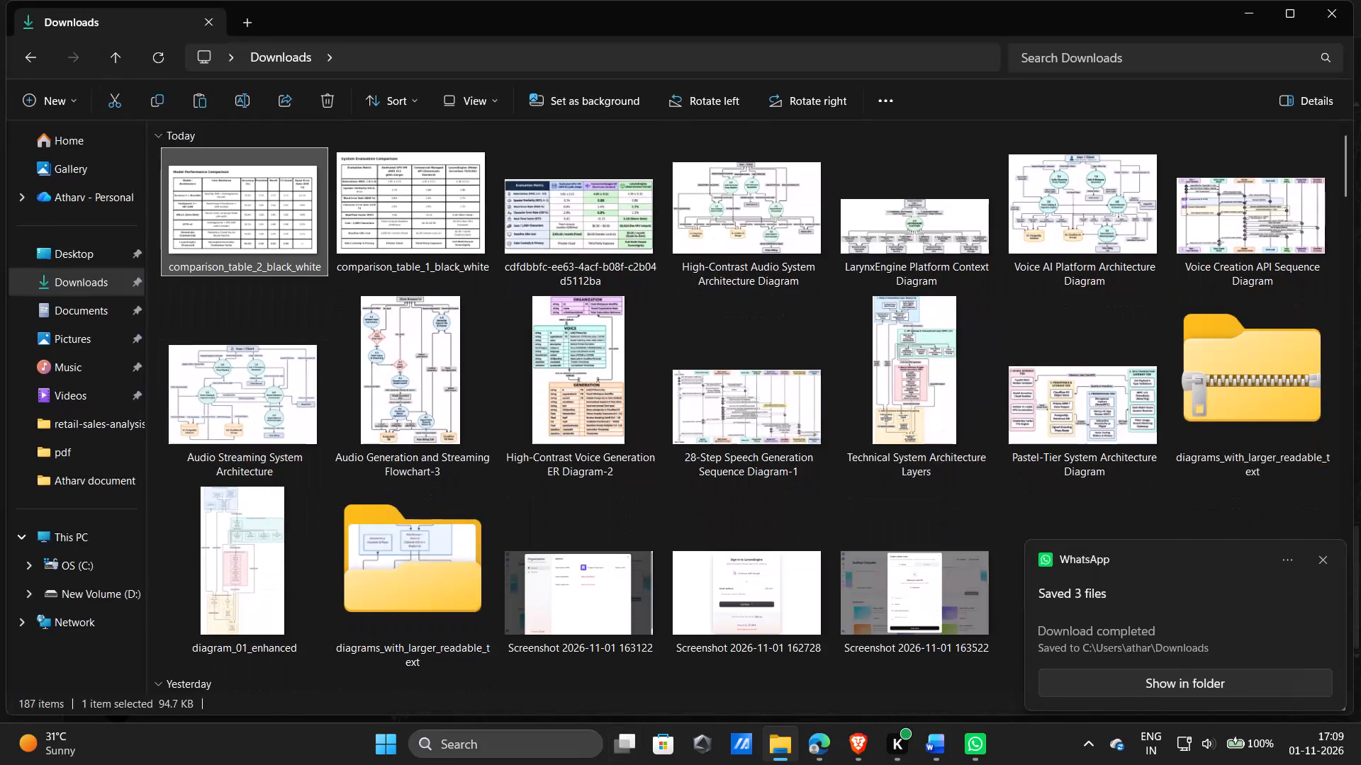
# Refresh the Downloads folder and preview its three newest screenshots, 162728, 163122 and 163522, to examine which interface page each one shows.
pyautogui.click(154, 57)
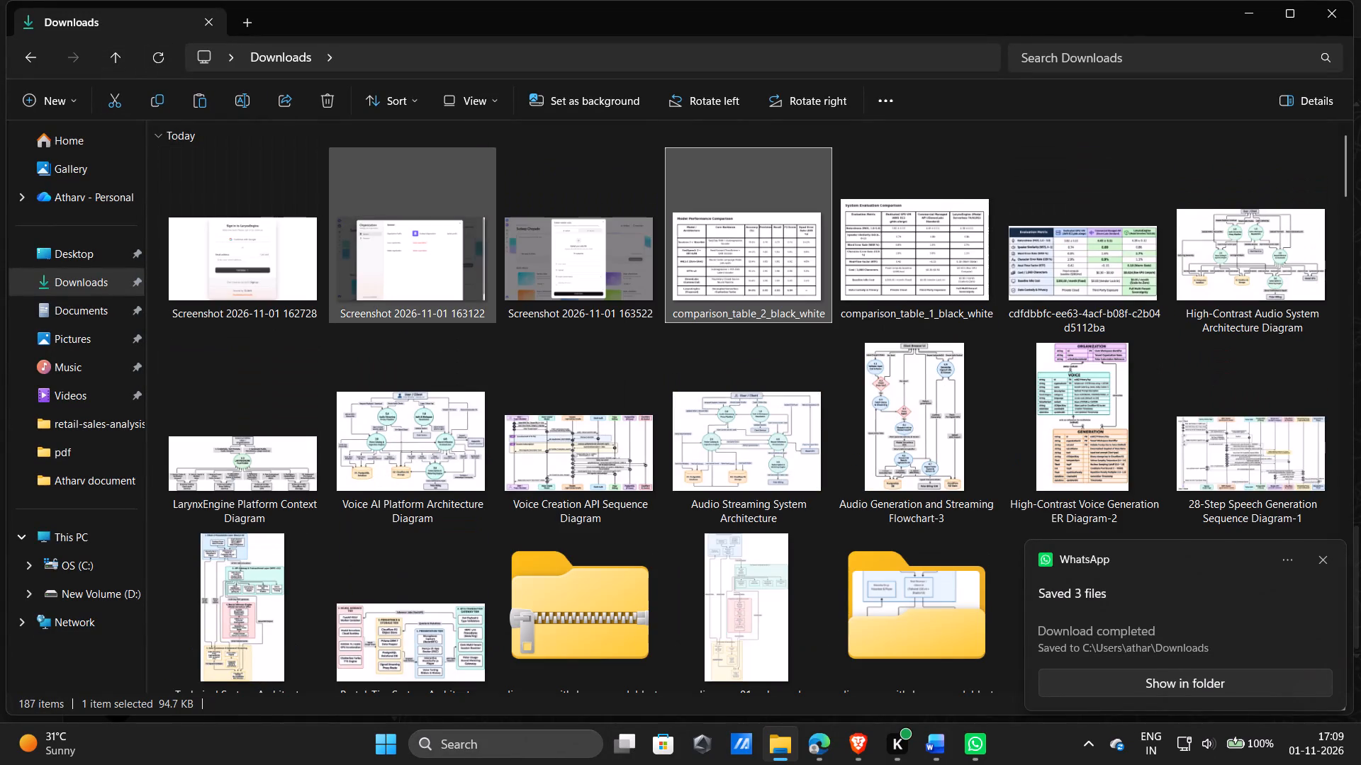
pyautogui.doubleClick(607, 254)
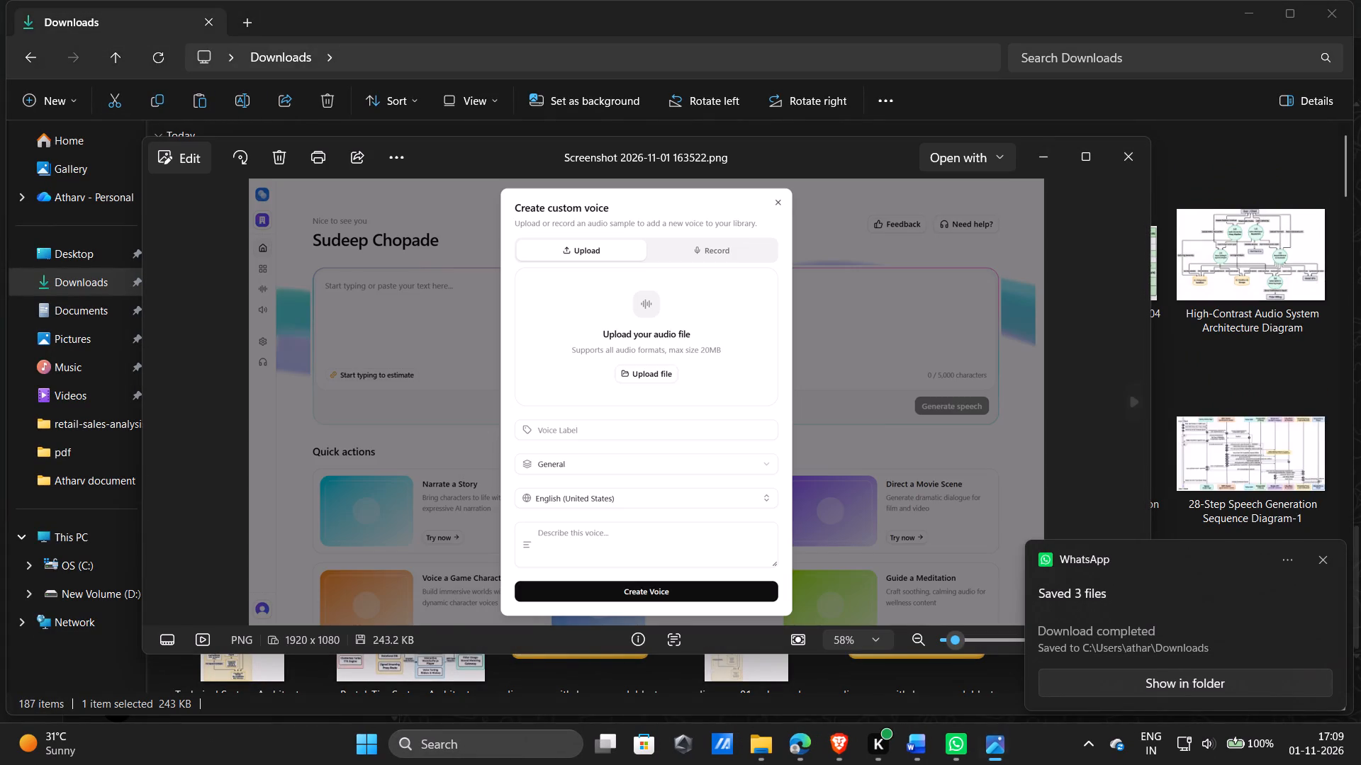
pyautogui.press('Left')
pyautogui.press('Left')
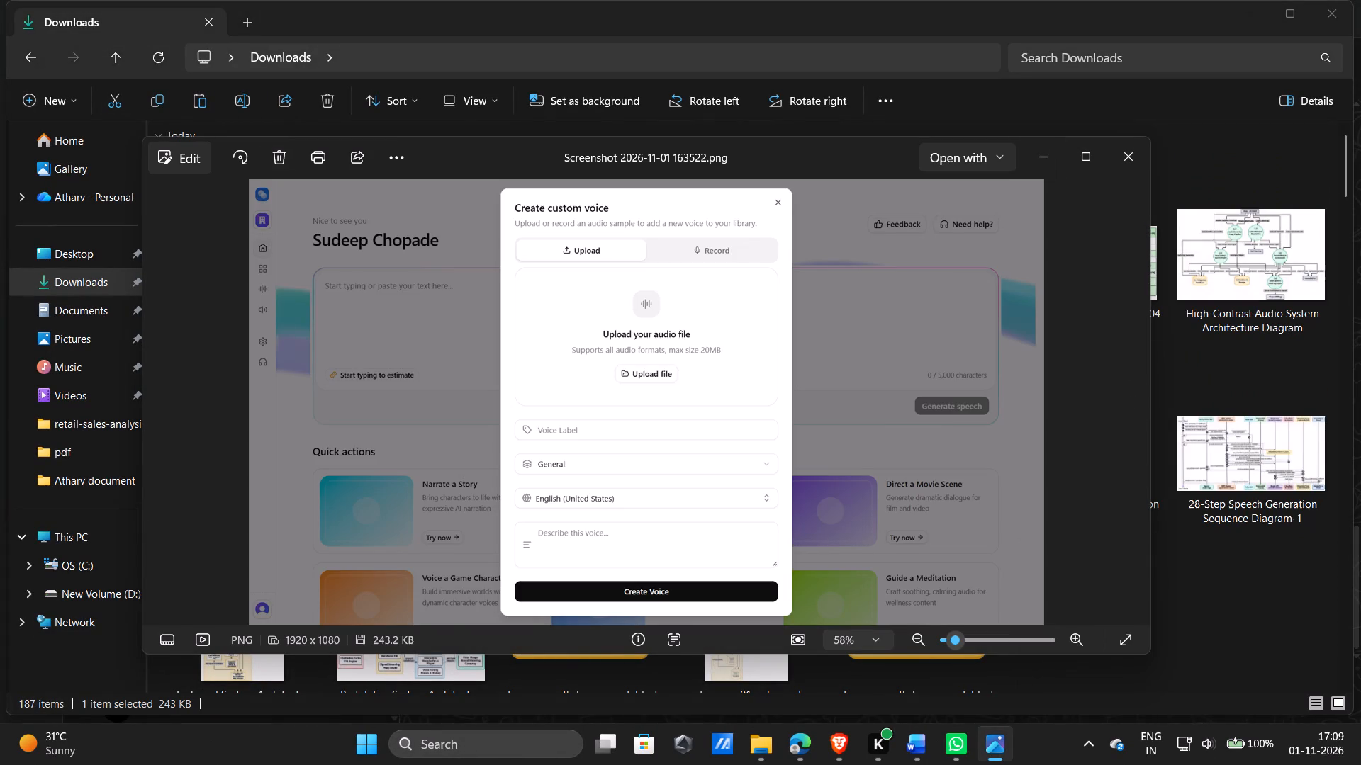
pyautogui.click(1118, 155)
pyautogui.click(282, 254)
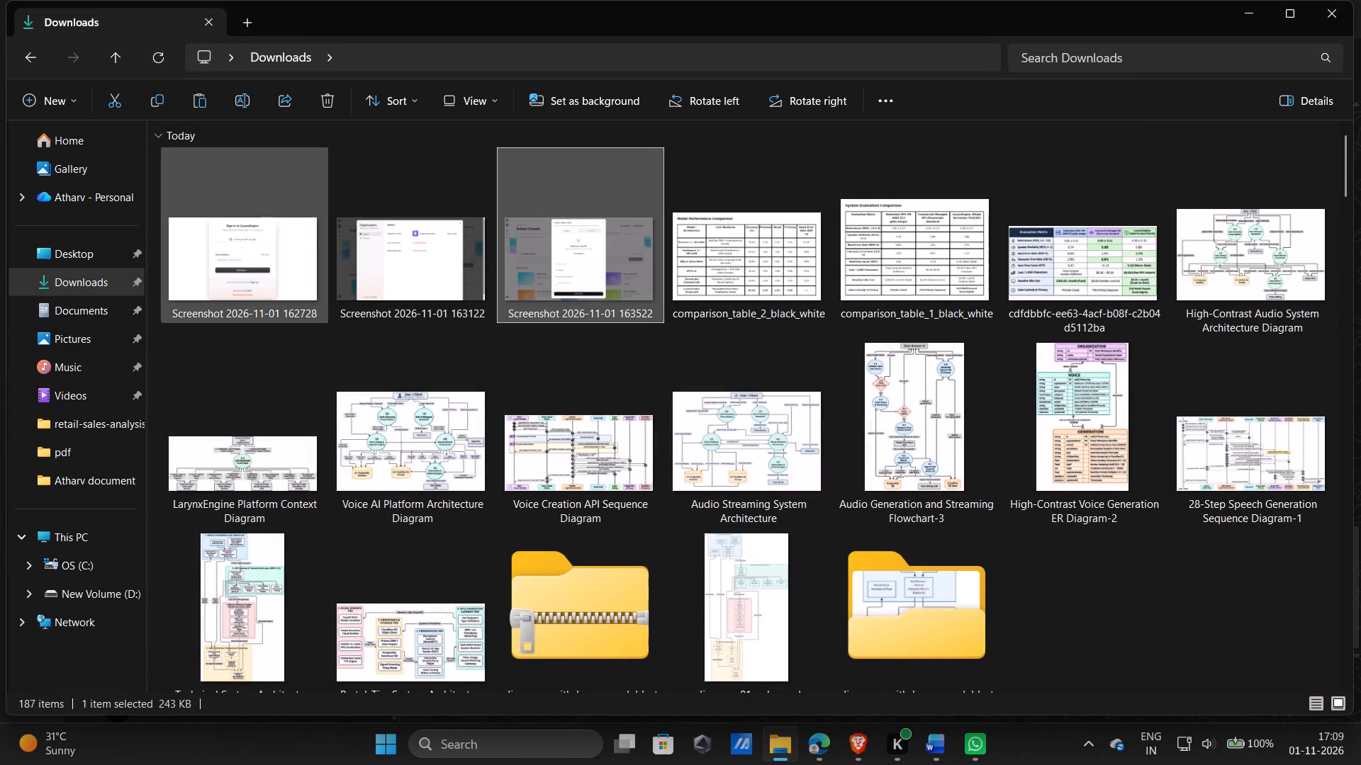
pyautogui.doubleClick(282, 254)
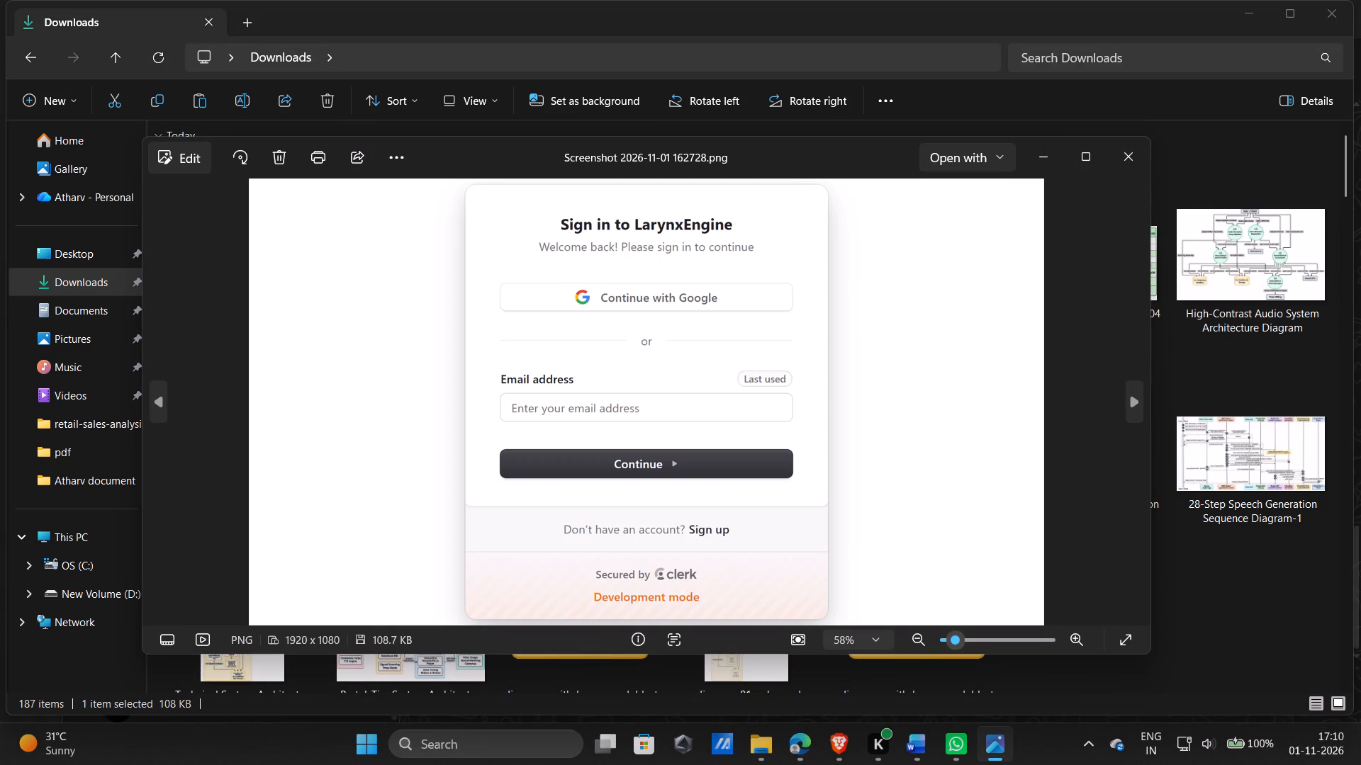
pyautogui.click(1113, 155)
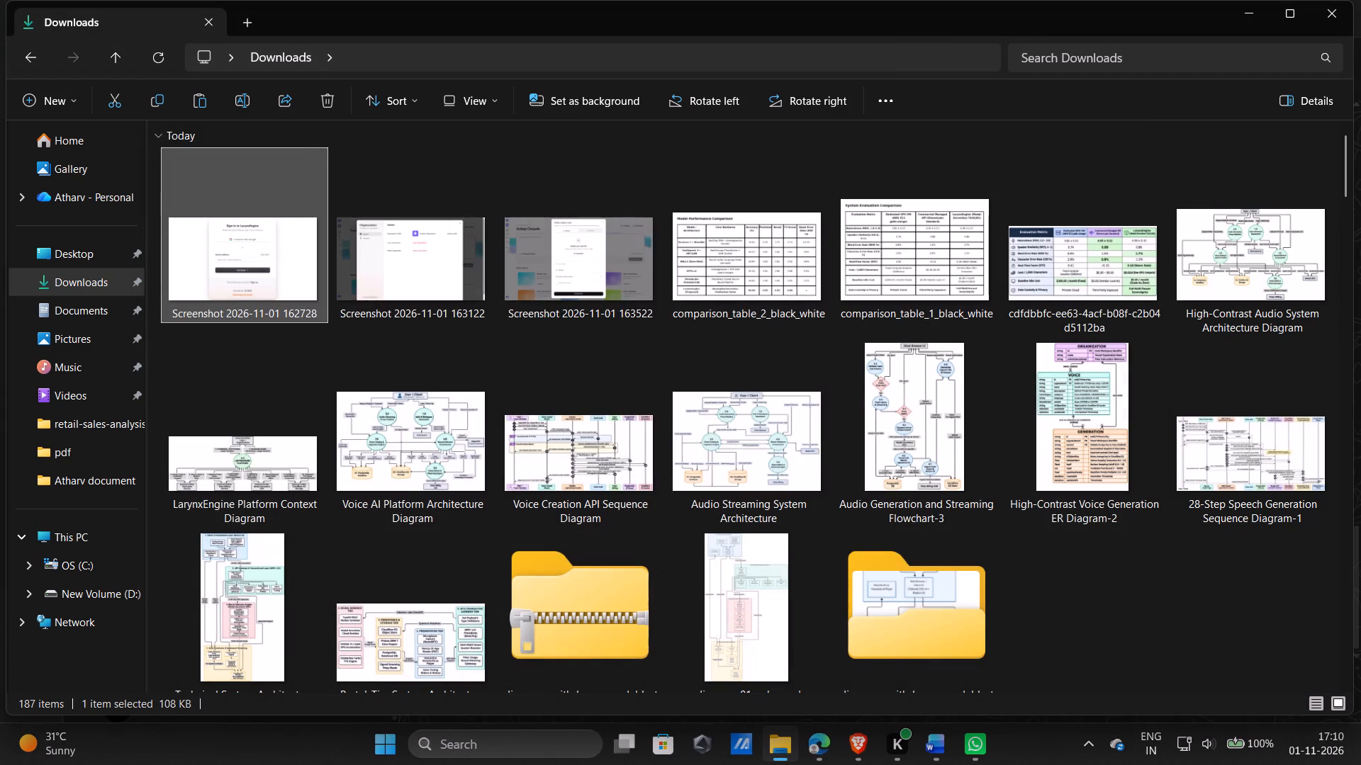
pyautogui.doubleClick(450, 284)
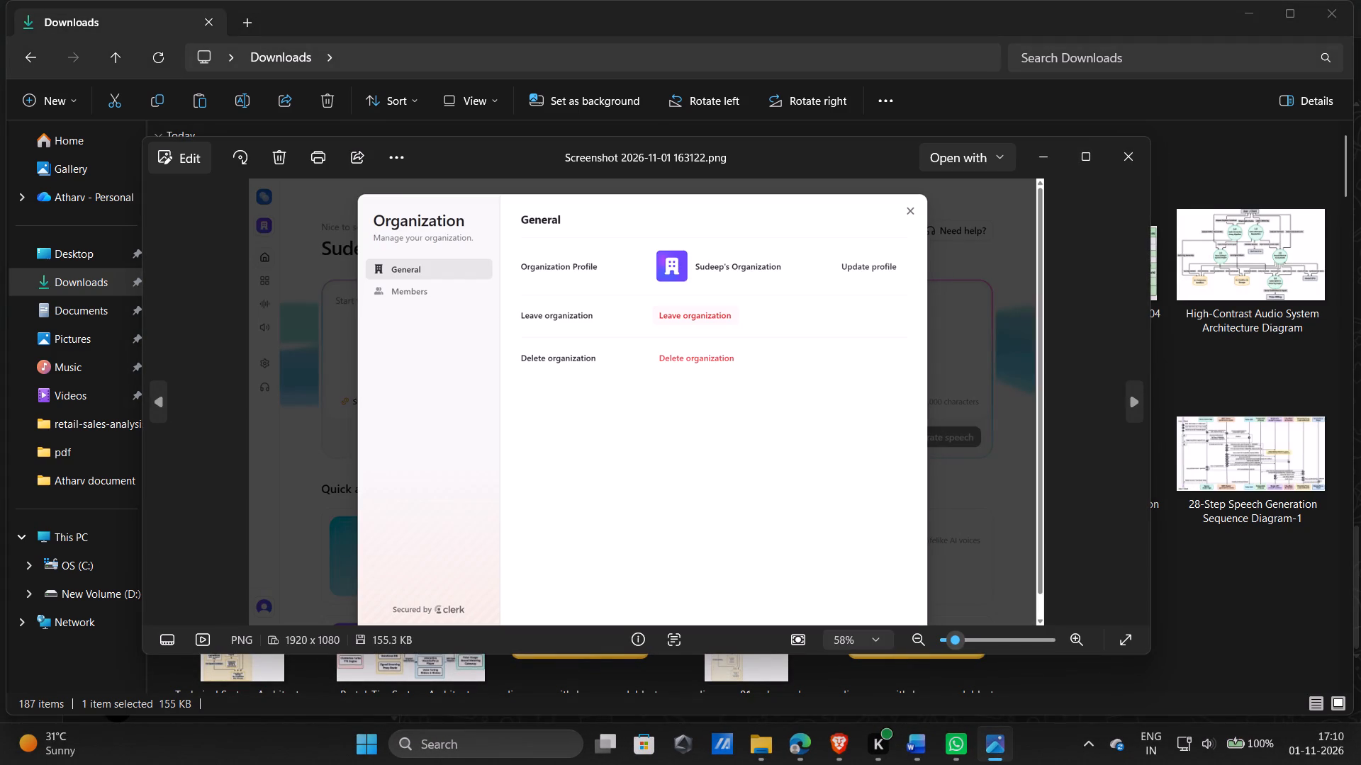
pyautogui.click(1124, 160)
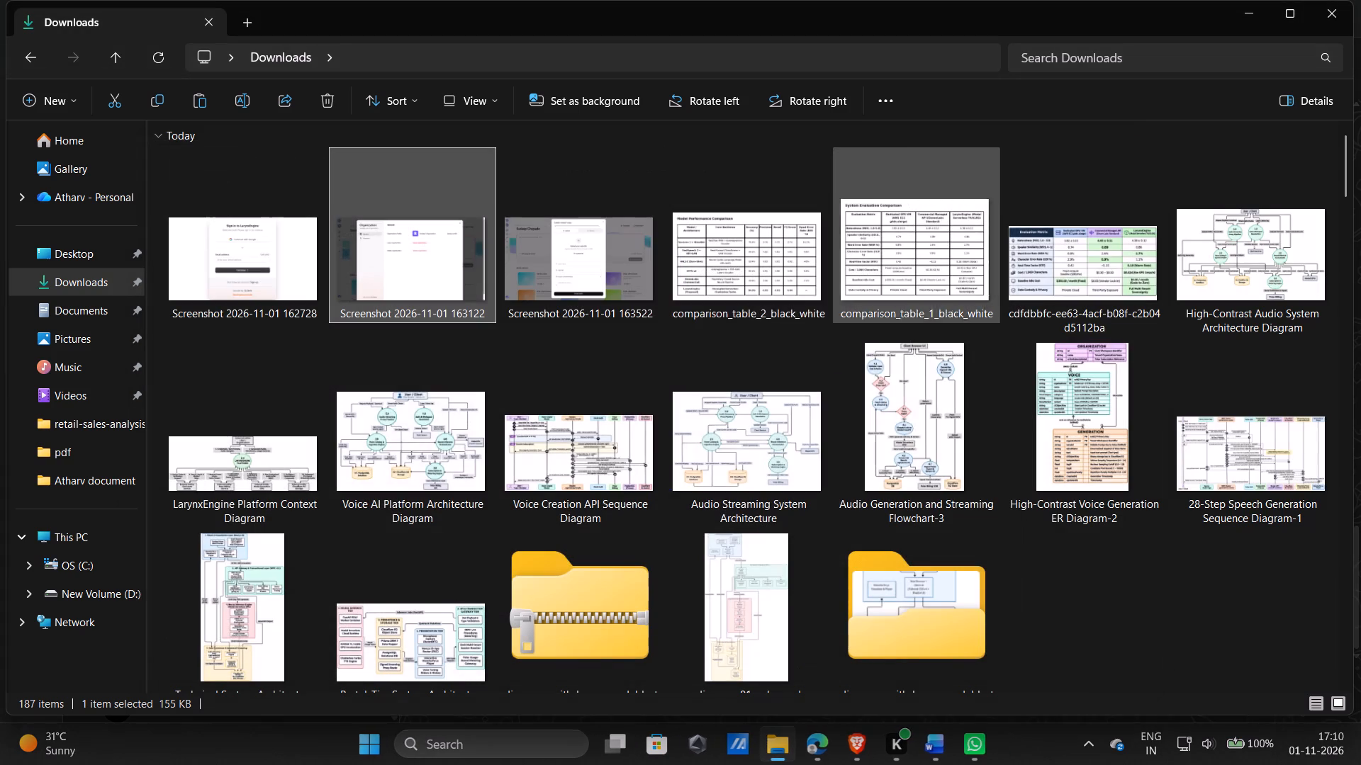
pyautogui.doubleClick(607, 248)
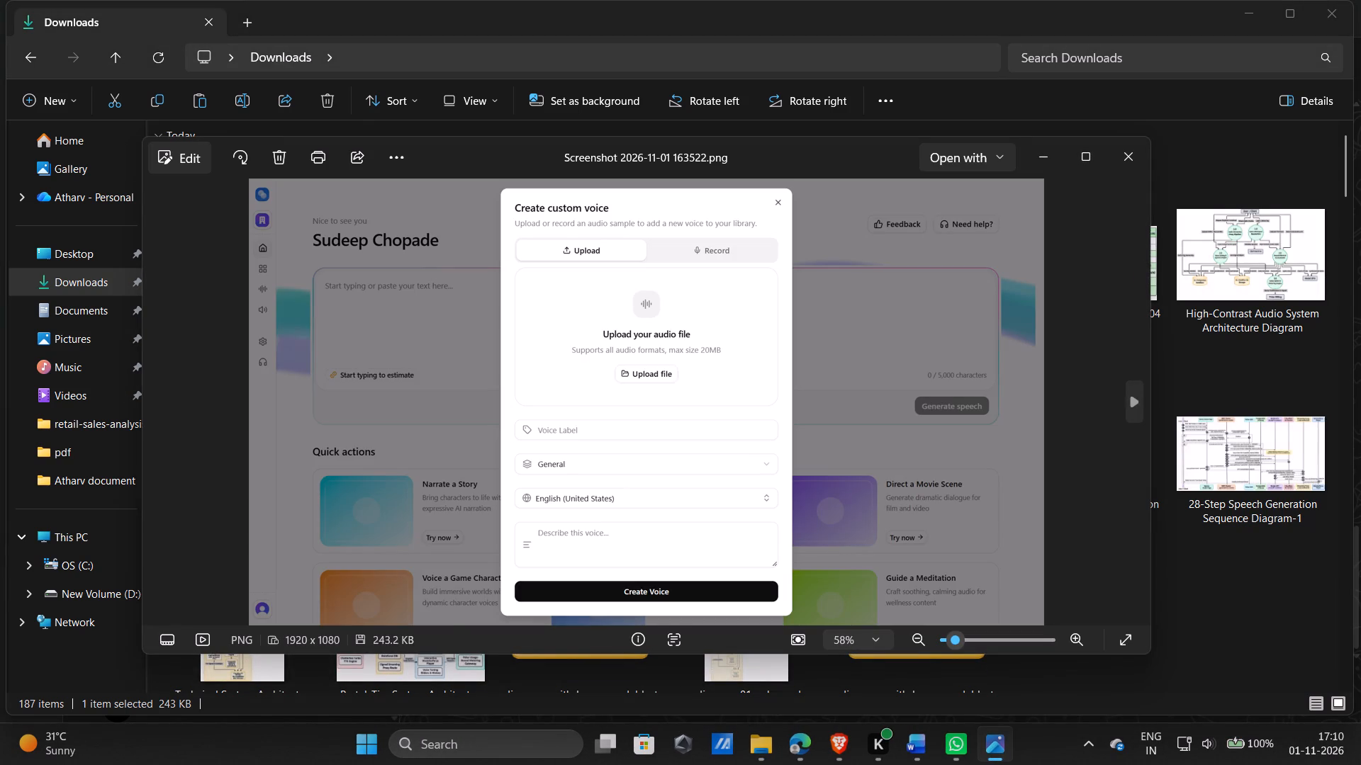
pyautogui.click(1131, 145)
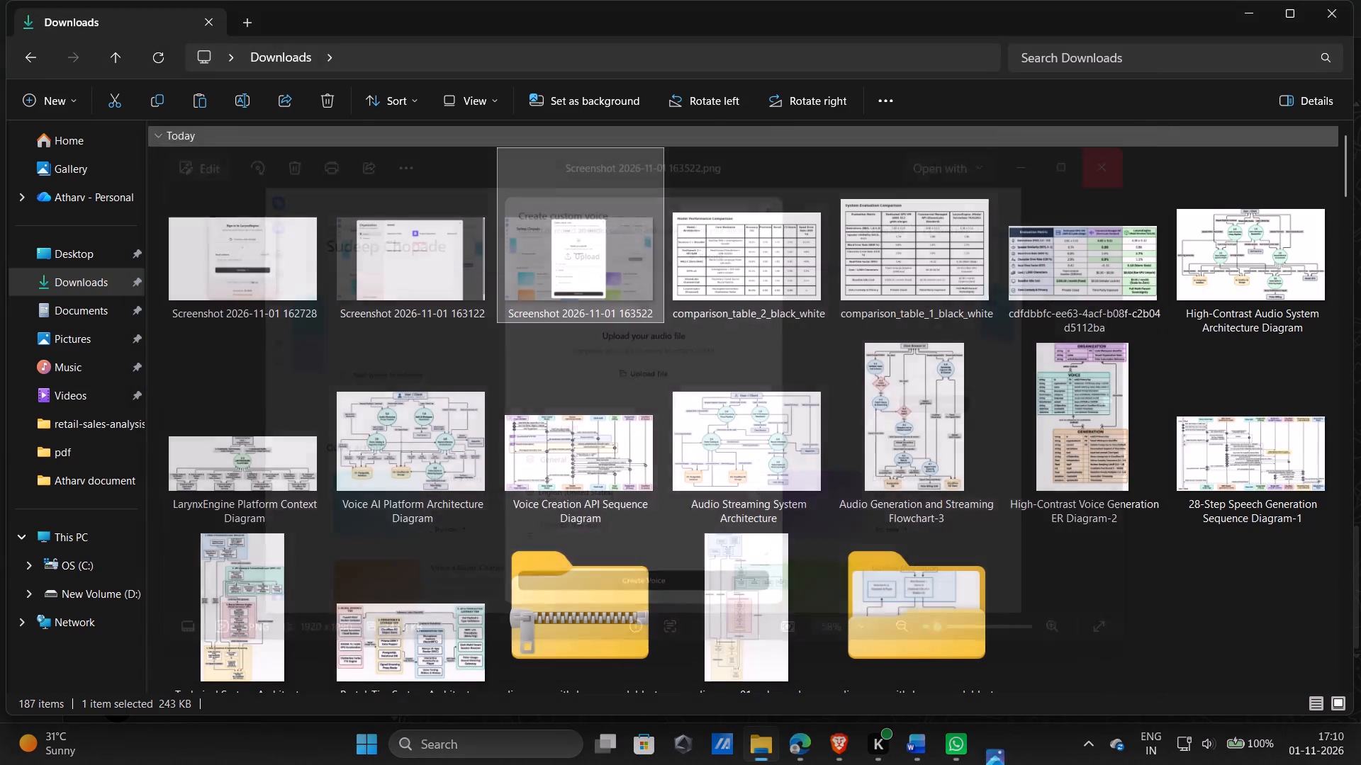
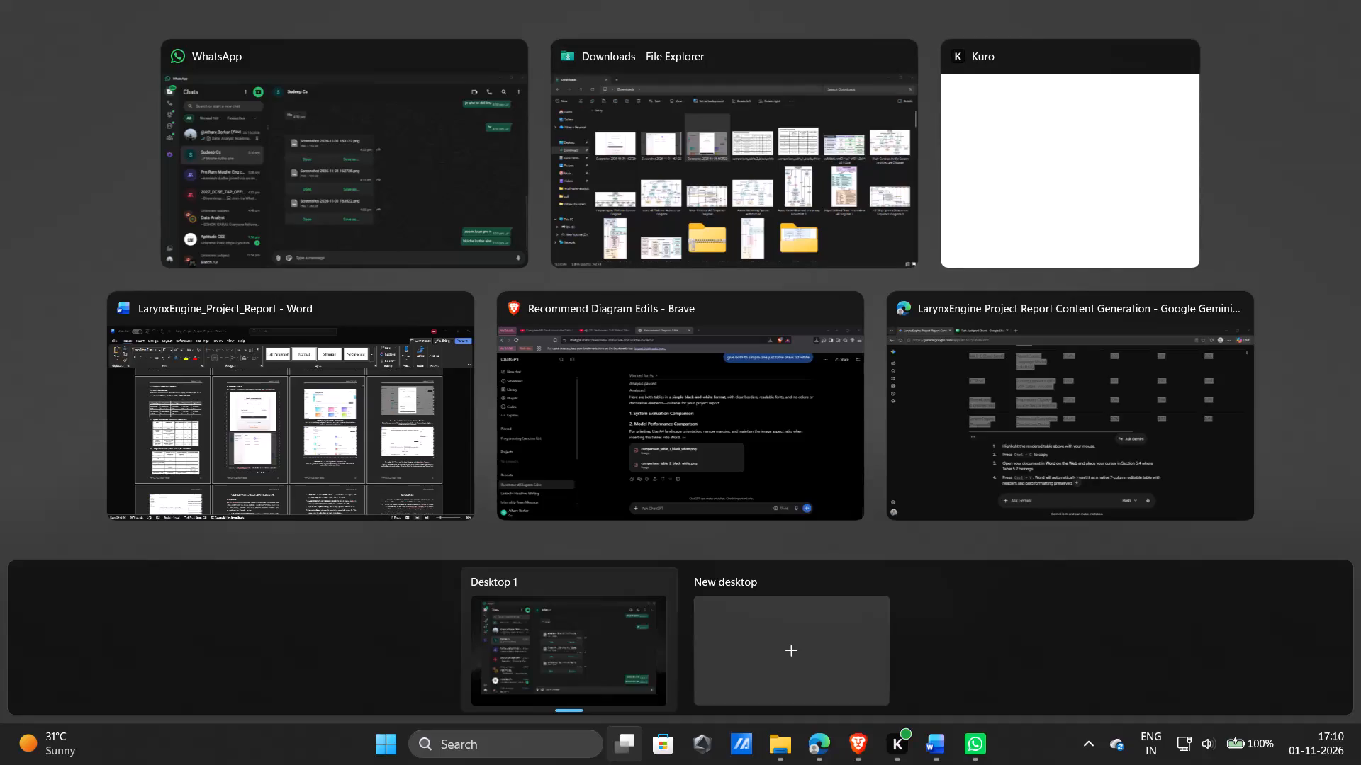
pyautogui.click(345, 461)
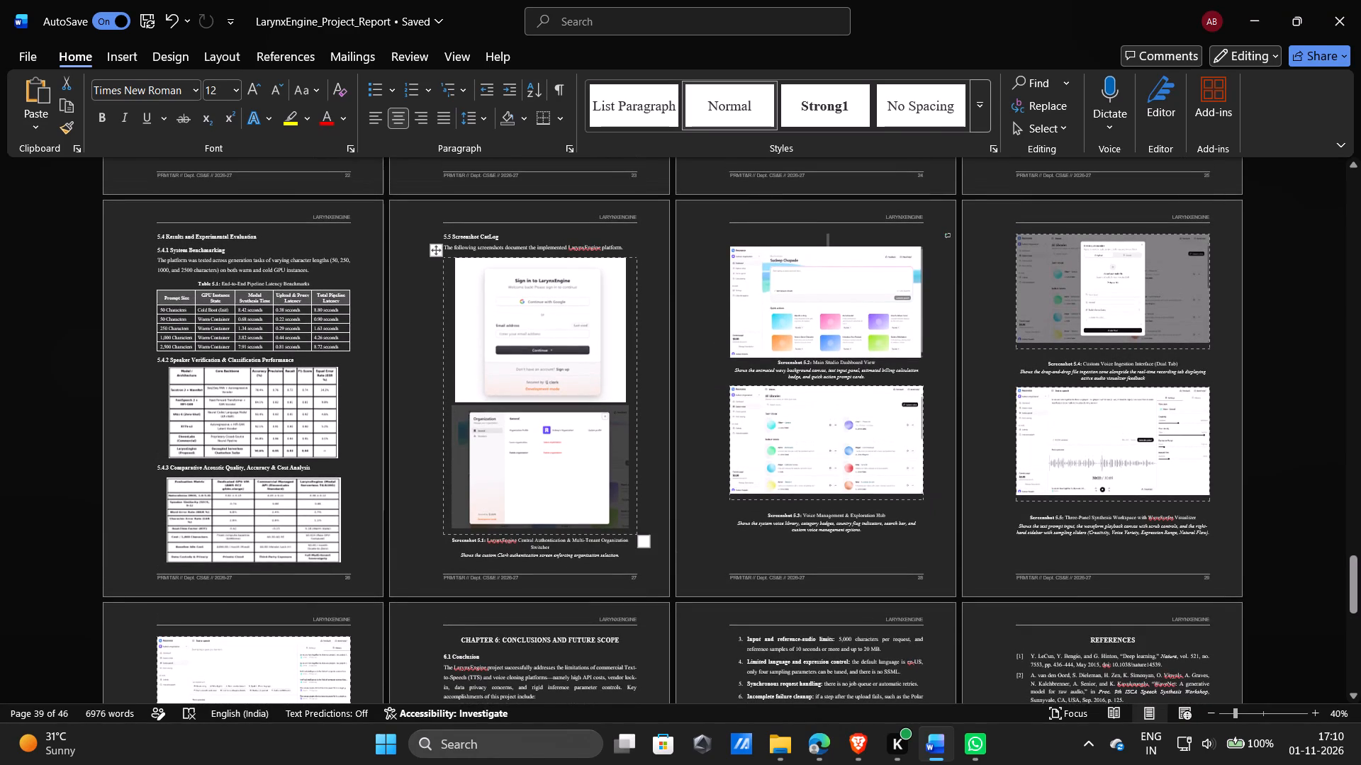
pyautogui.click(791, 761)
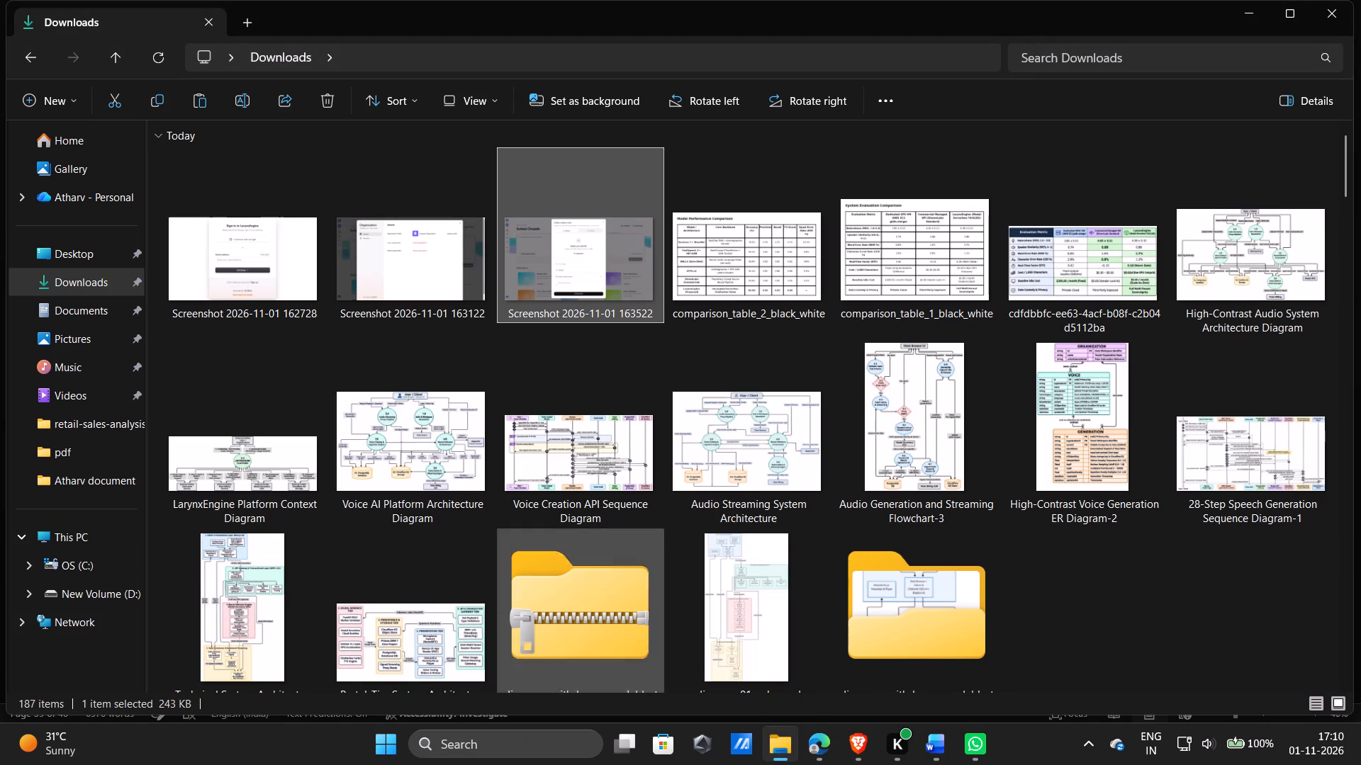
pyautogui.click(221, 232)
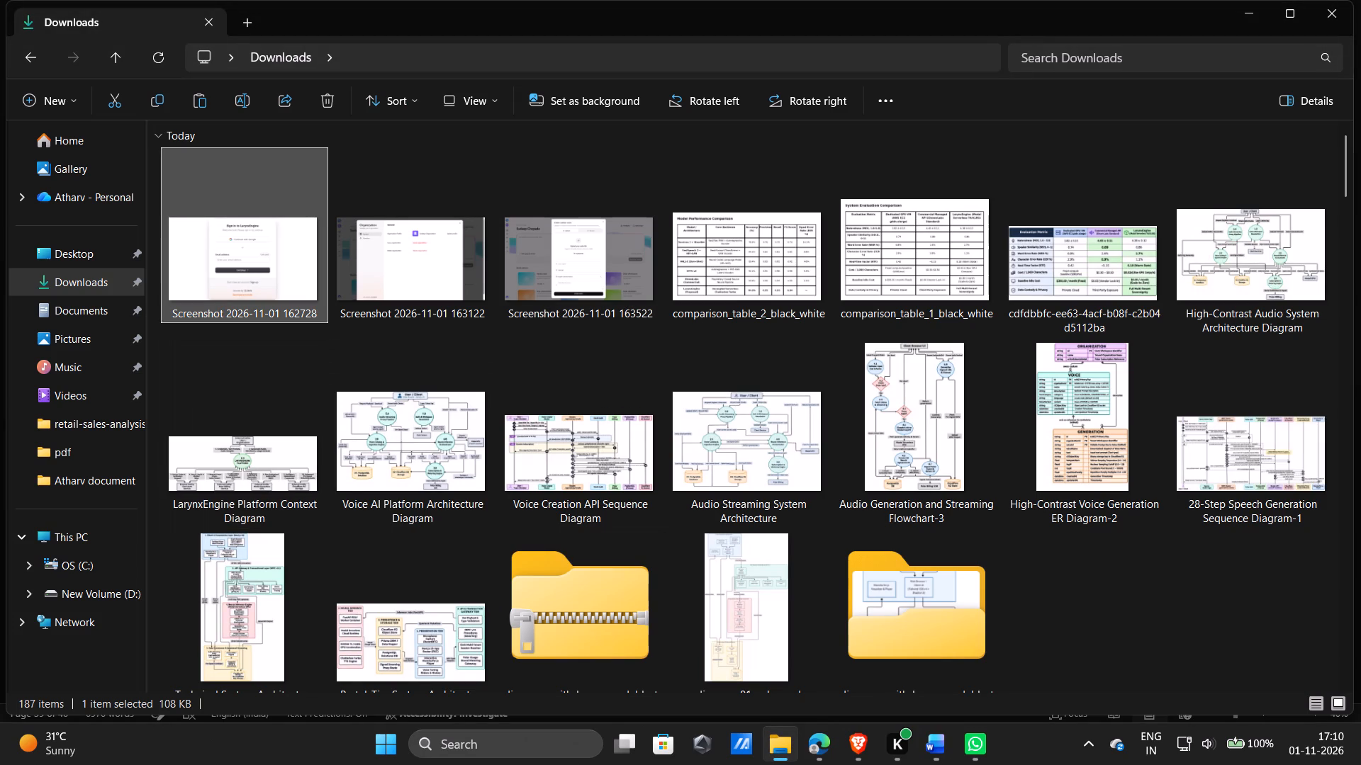
pyautogui.click(152, 96)
pyautogui.click(629, 222)
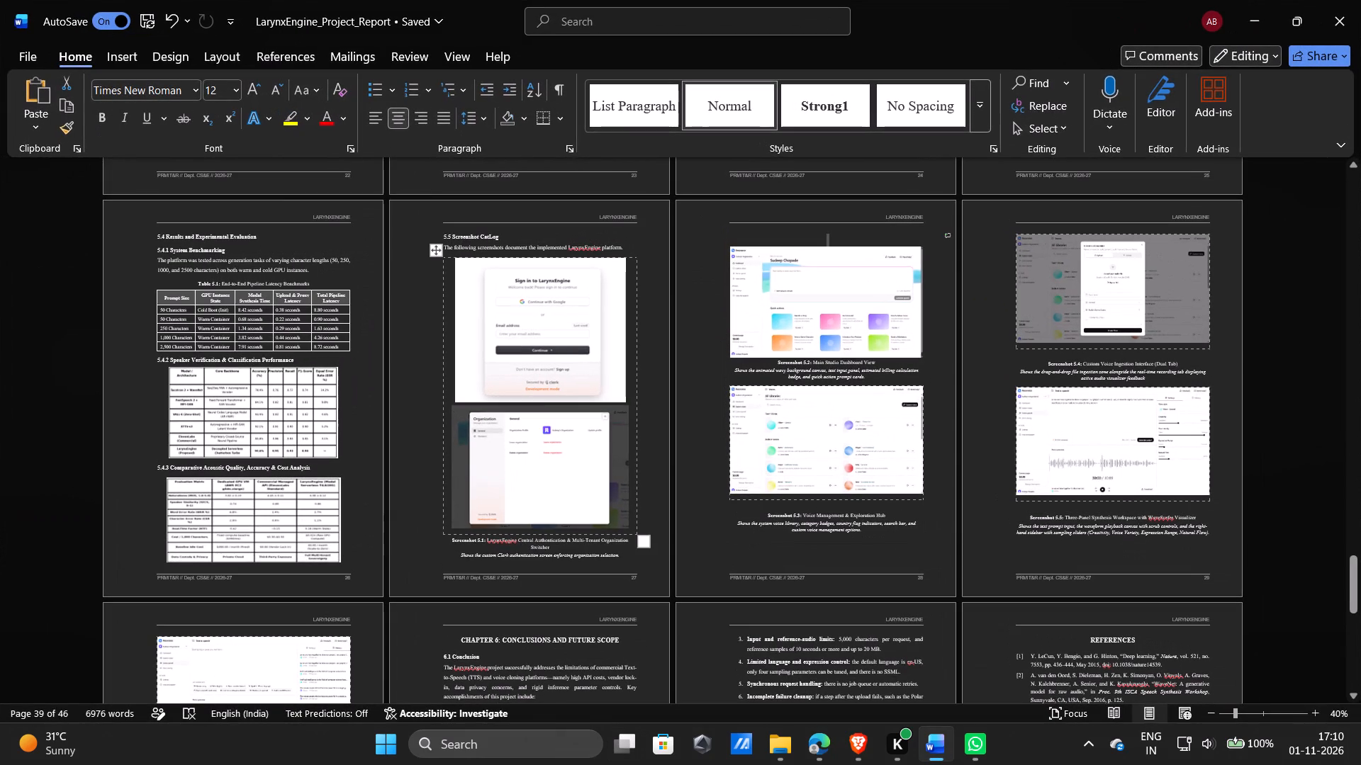
pyautogui.click(576, 331)
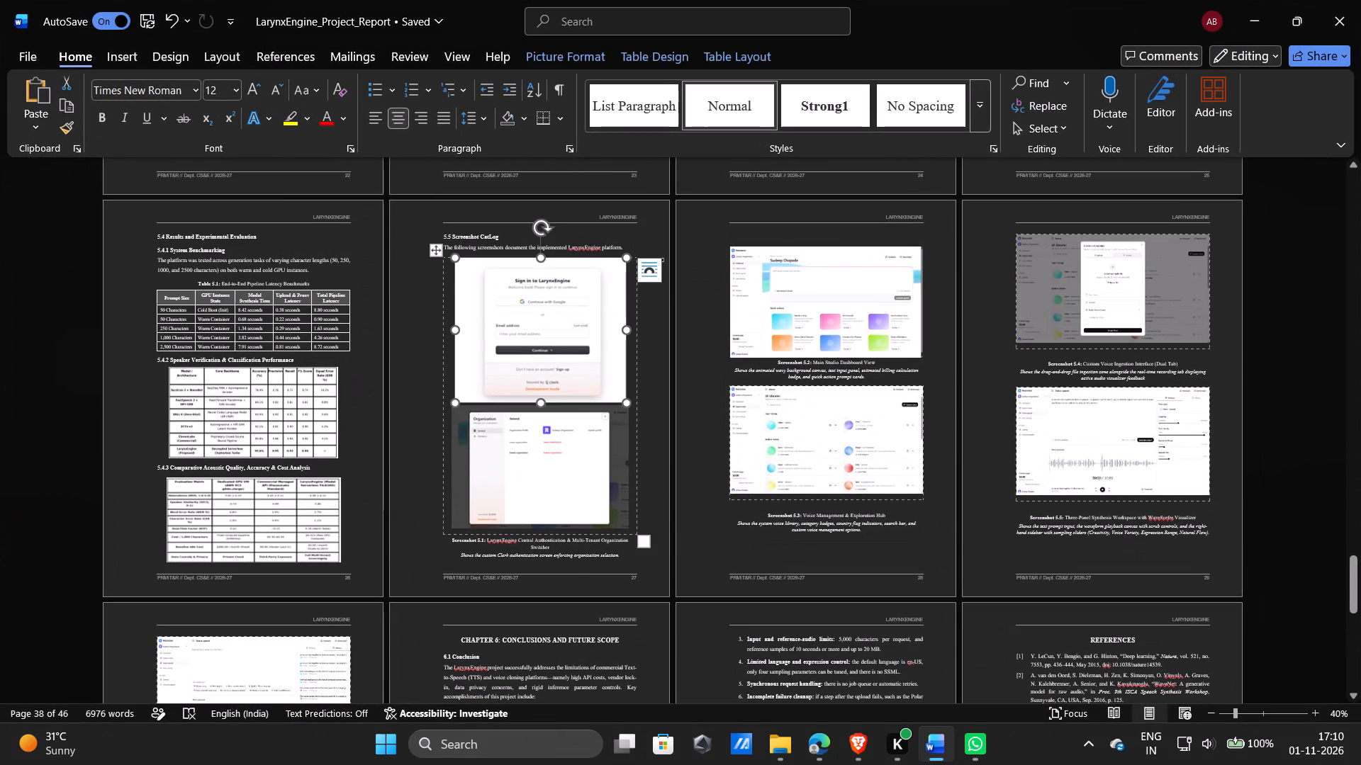
pyautogui.press('Delete')
pyautogui.hotkey('ctrl', 'v')
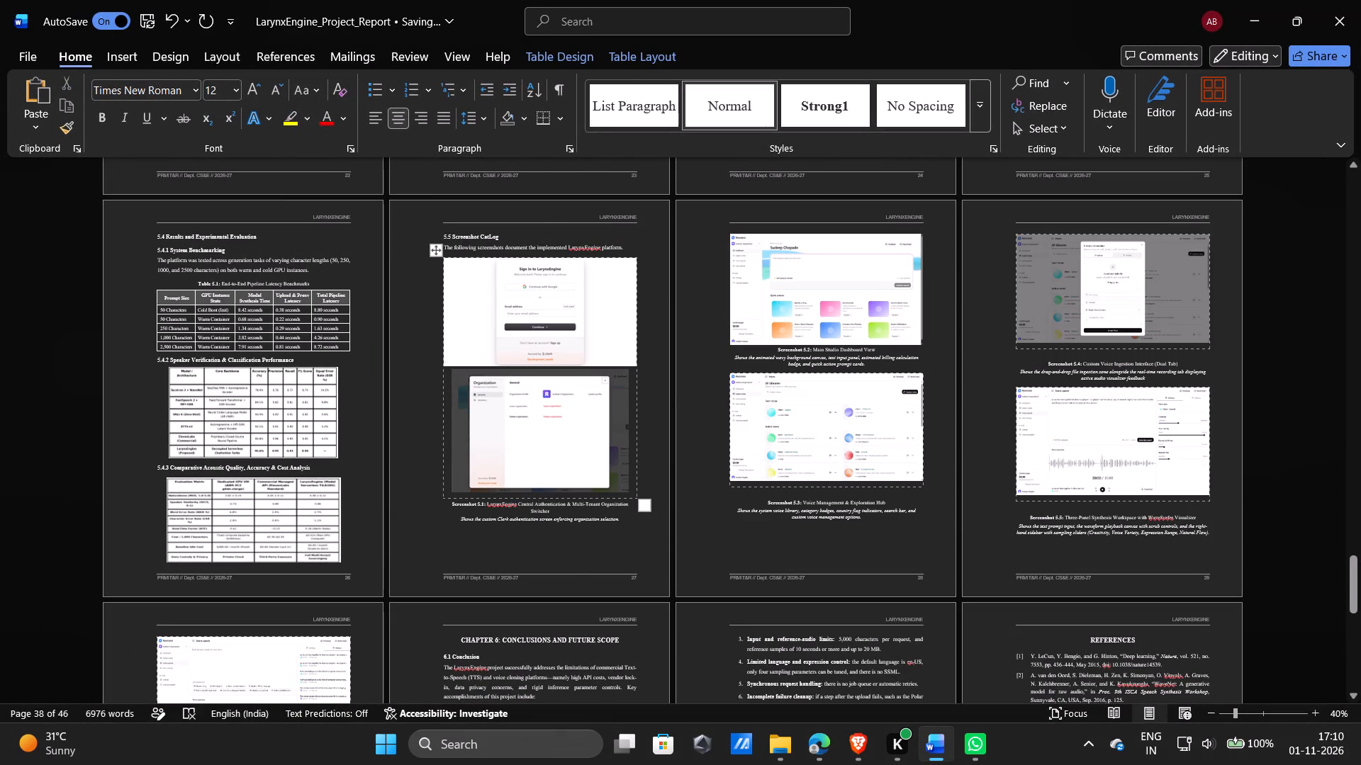
# Crop the blank white side areas off the new sign-in screenshot, leaving a narrow margin around the sign-in card.
pyautogui.keyDown('ctrl'); pyautogui.scroll(5, 576, 331); pyautogui.keyUp('ctrl')
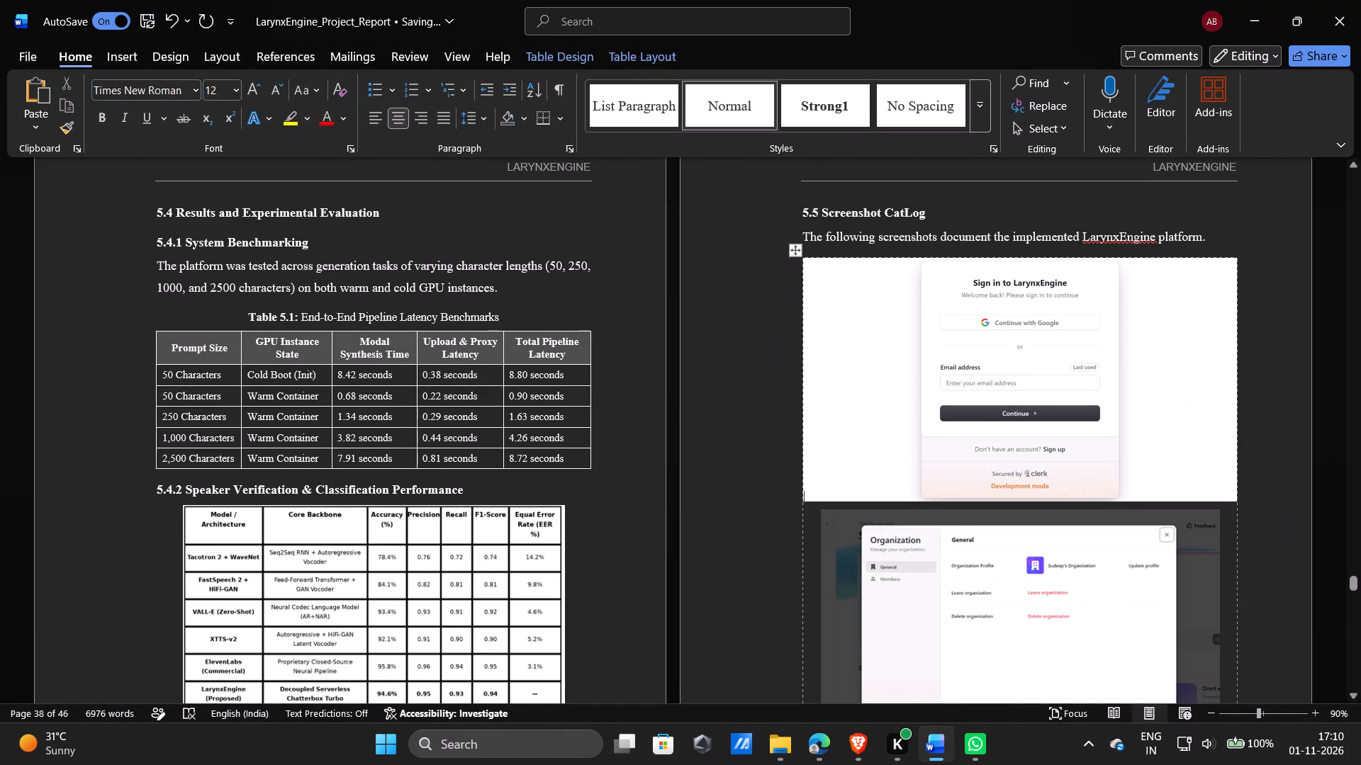
pyautogui.click(1073, 375)
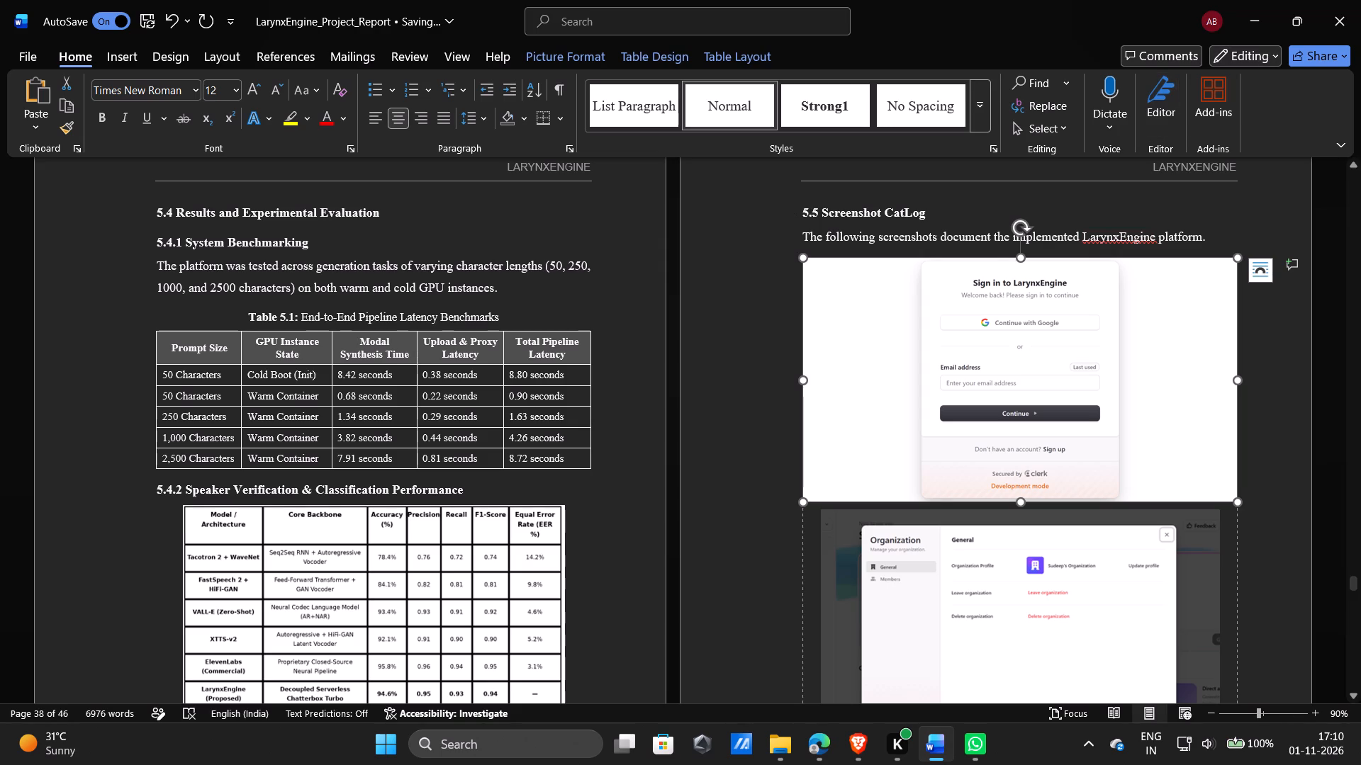
pyautogui.moveTo(1090, 248); pyautogui.dragTo(1085, 341)
pyautogui.click(1085, 341)
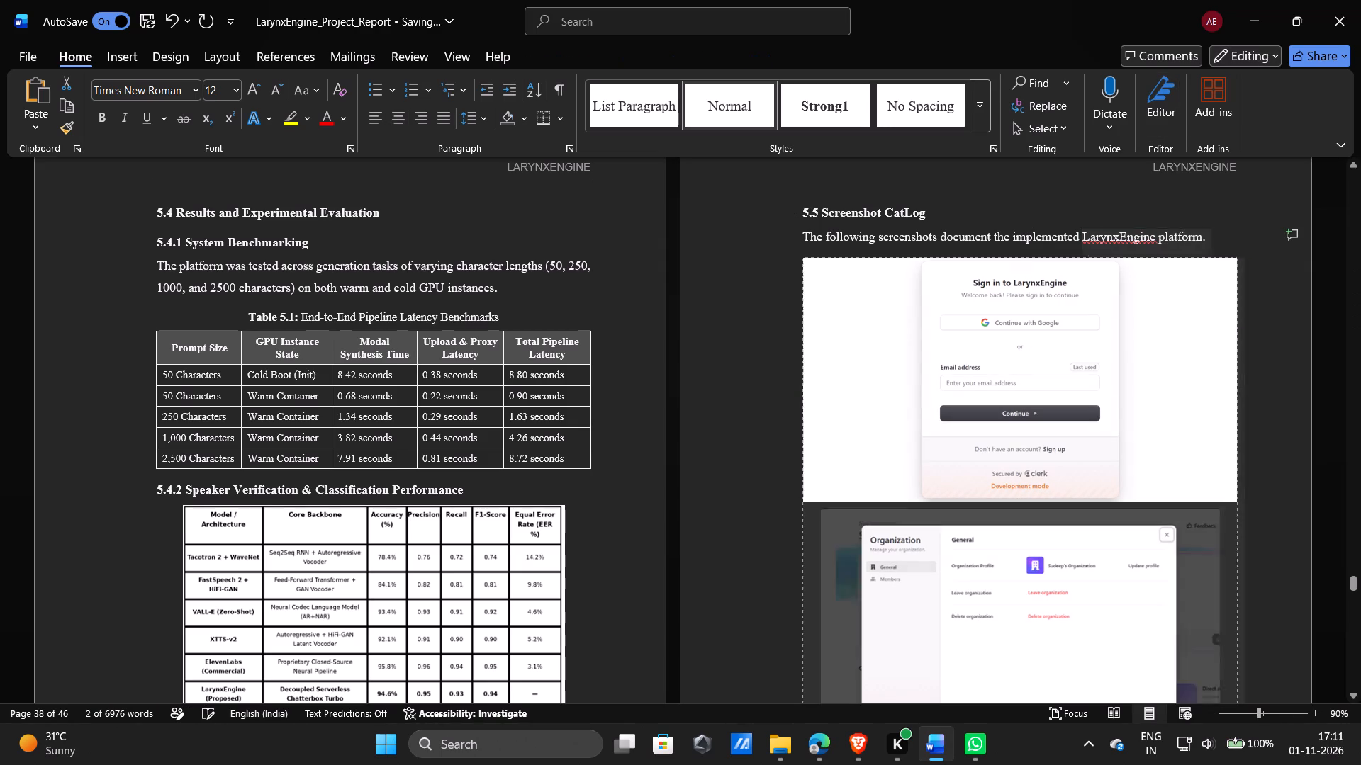
pyautogui.tripleClick(1085, 341)
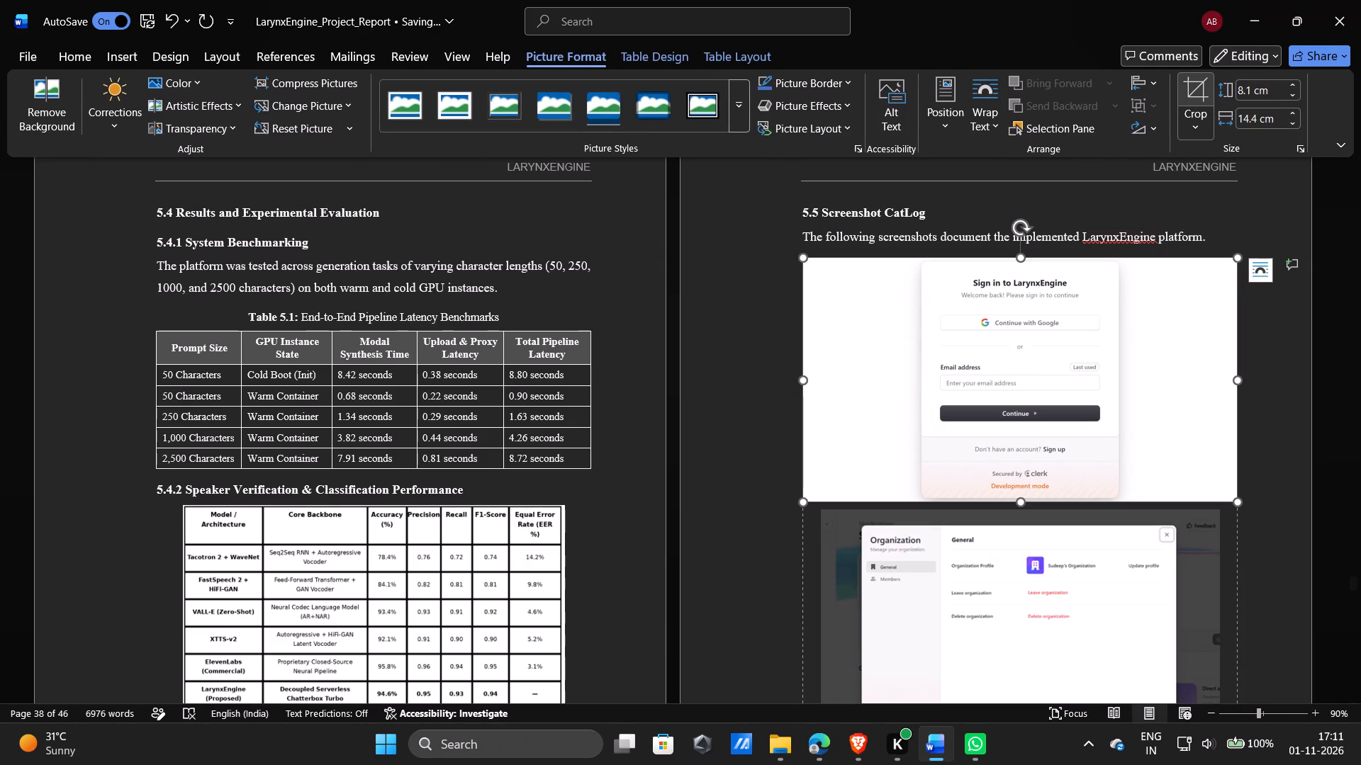
pyautogui.click(1192, 95)
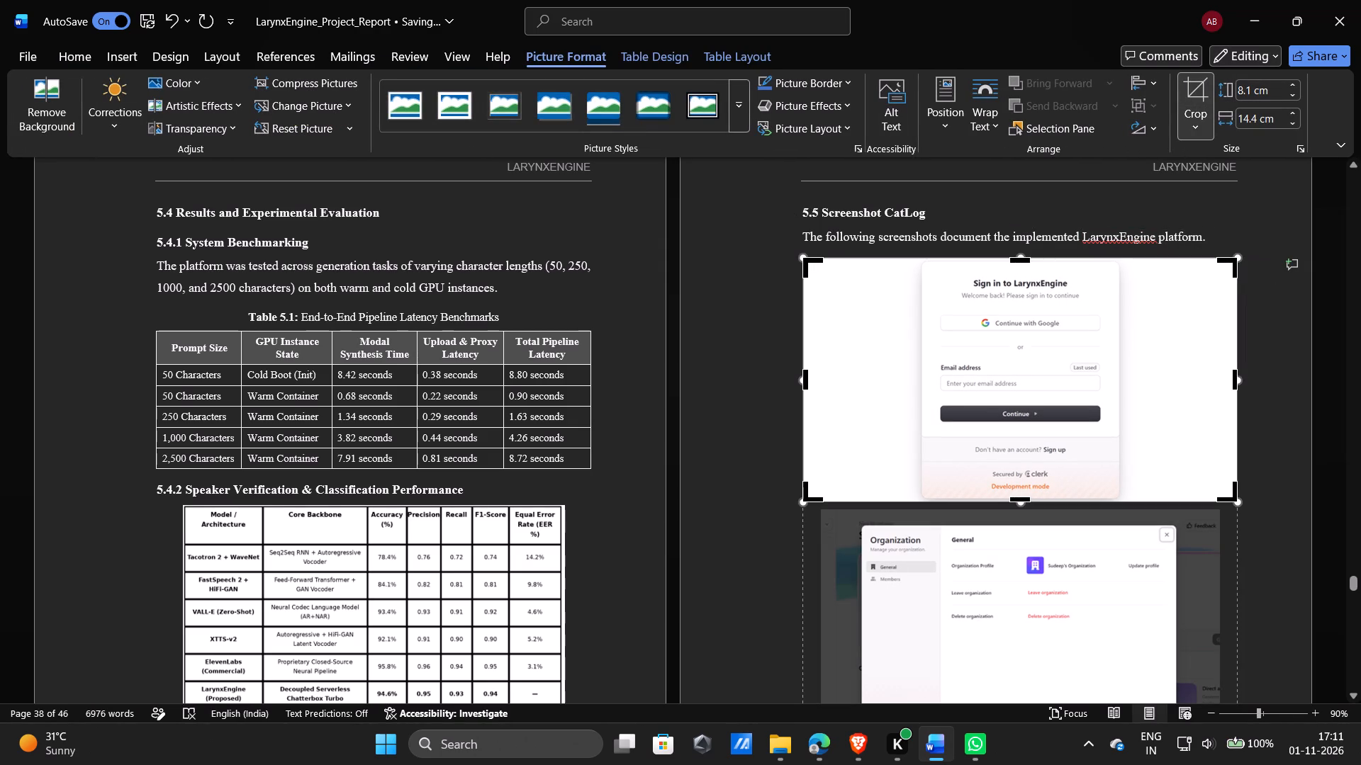
pyautogui.moveTo(805, 497); pyautogui.dragTo(885, 492)
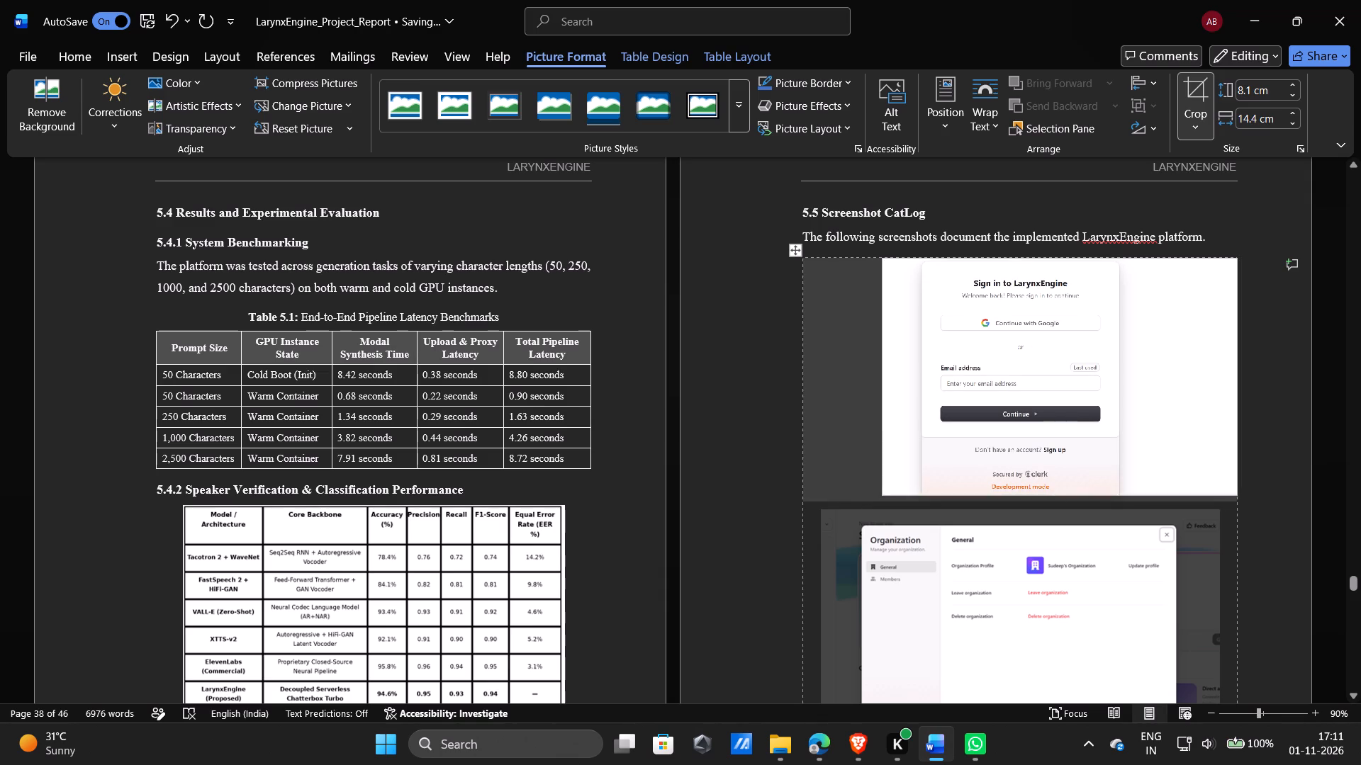
pyautogui.moveTo(885, 492); pyautogui.dragTo(900, 497)
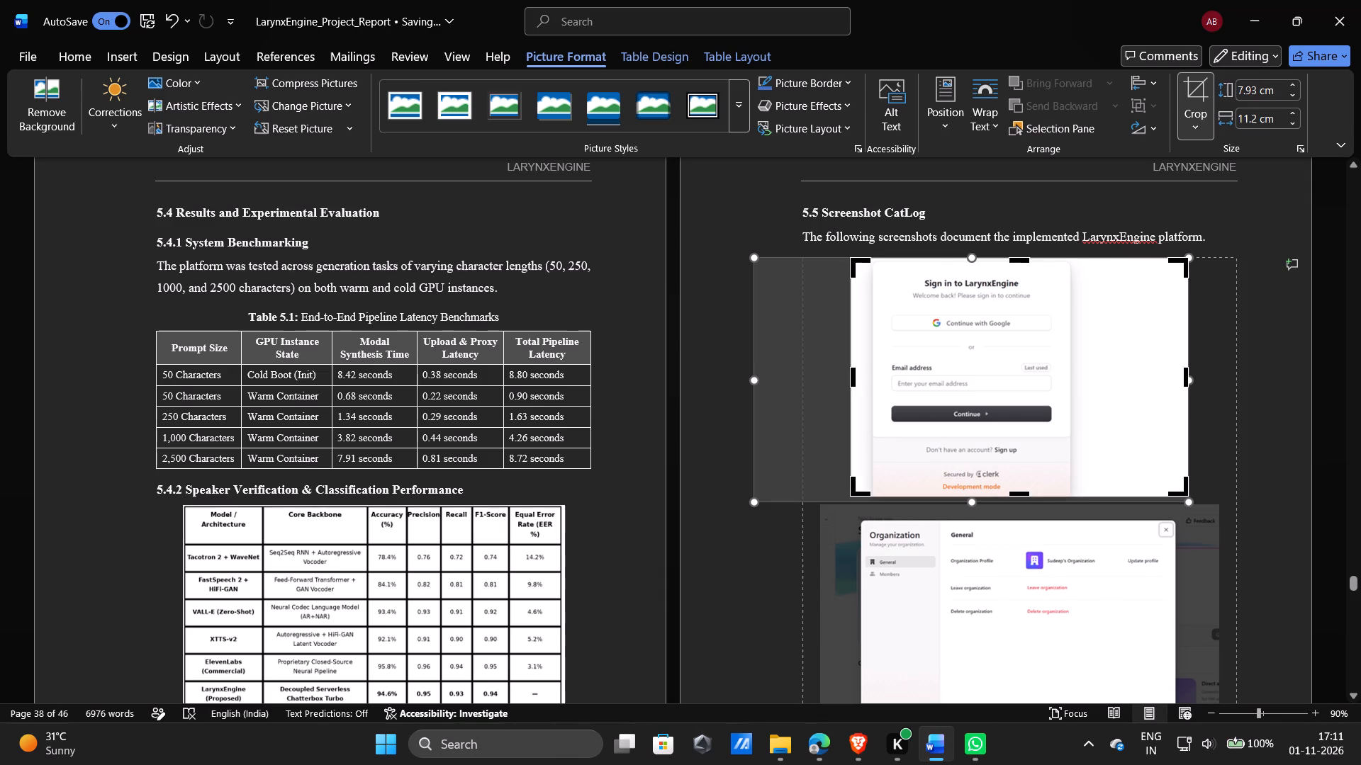
pyautogui.click(1189, 425)
pyautogui.moveTo(1187, 490); pyautogui.dragTo(1119, 498)
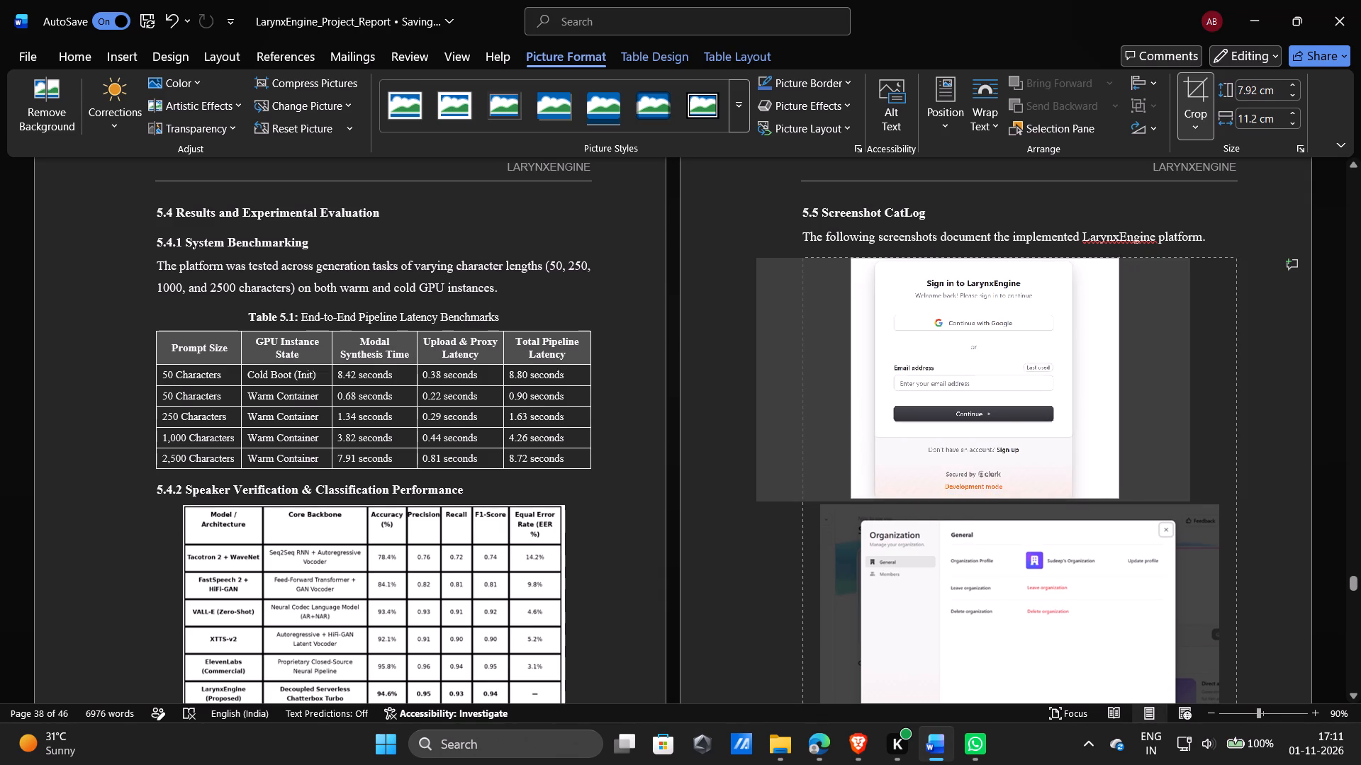
pyautogui.moveTo(1119, 498); pyautogui.dragTo(1080, 502)
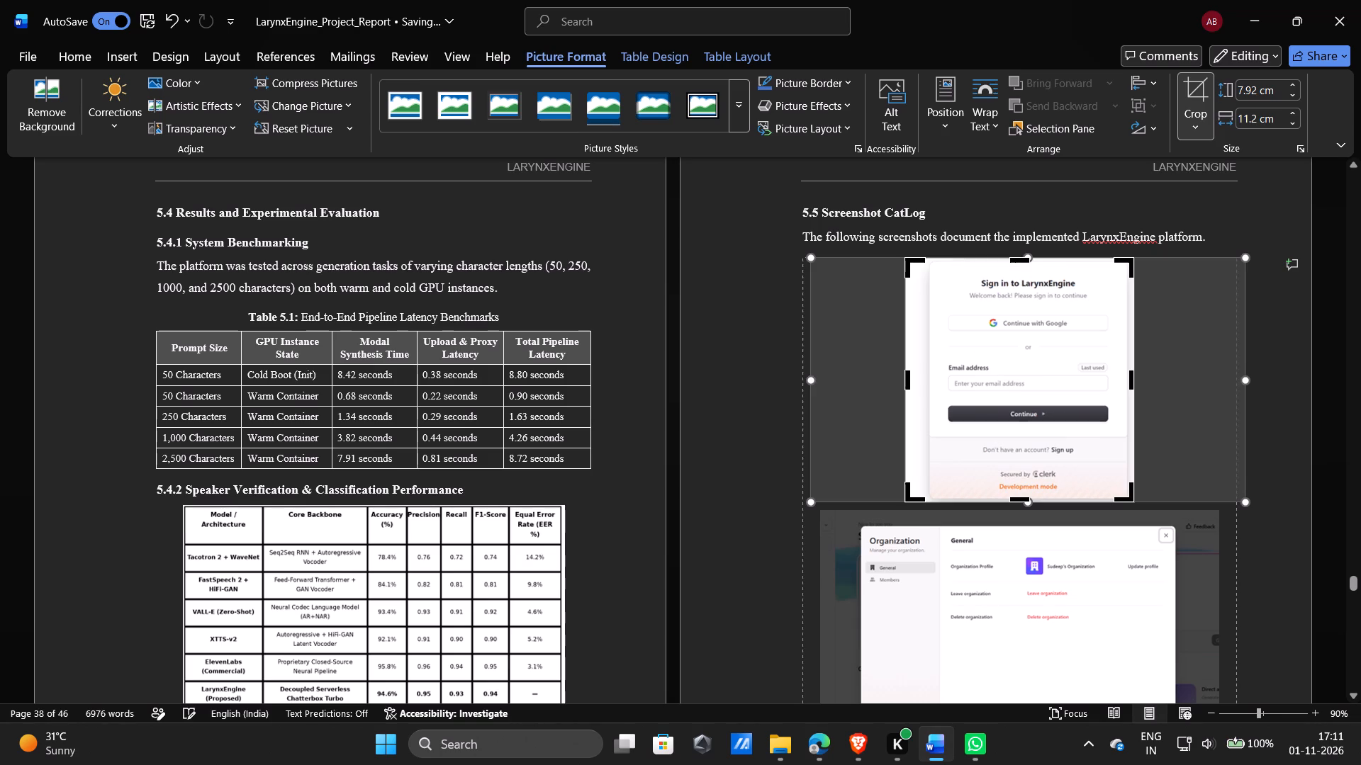
pyautogui.click(1323, 312)
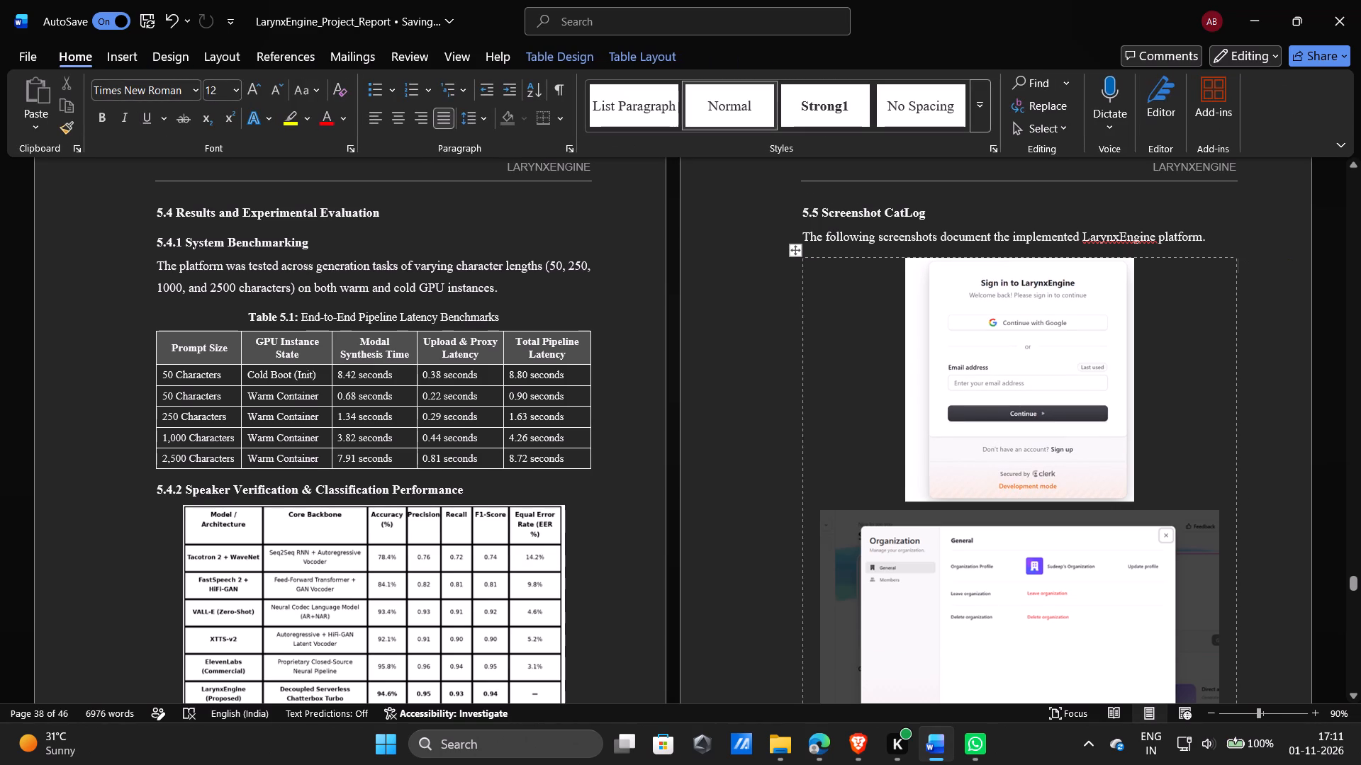
# Crop a little more blank margin off the left side of the sign-in screenshot under Section 5.5, leaving it about 7.24 cm wide.
pyautogui.scroll(-1, 1135, 367)
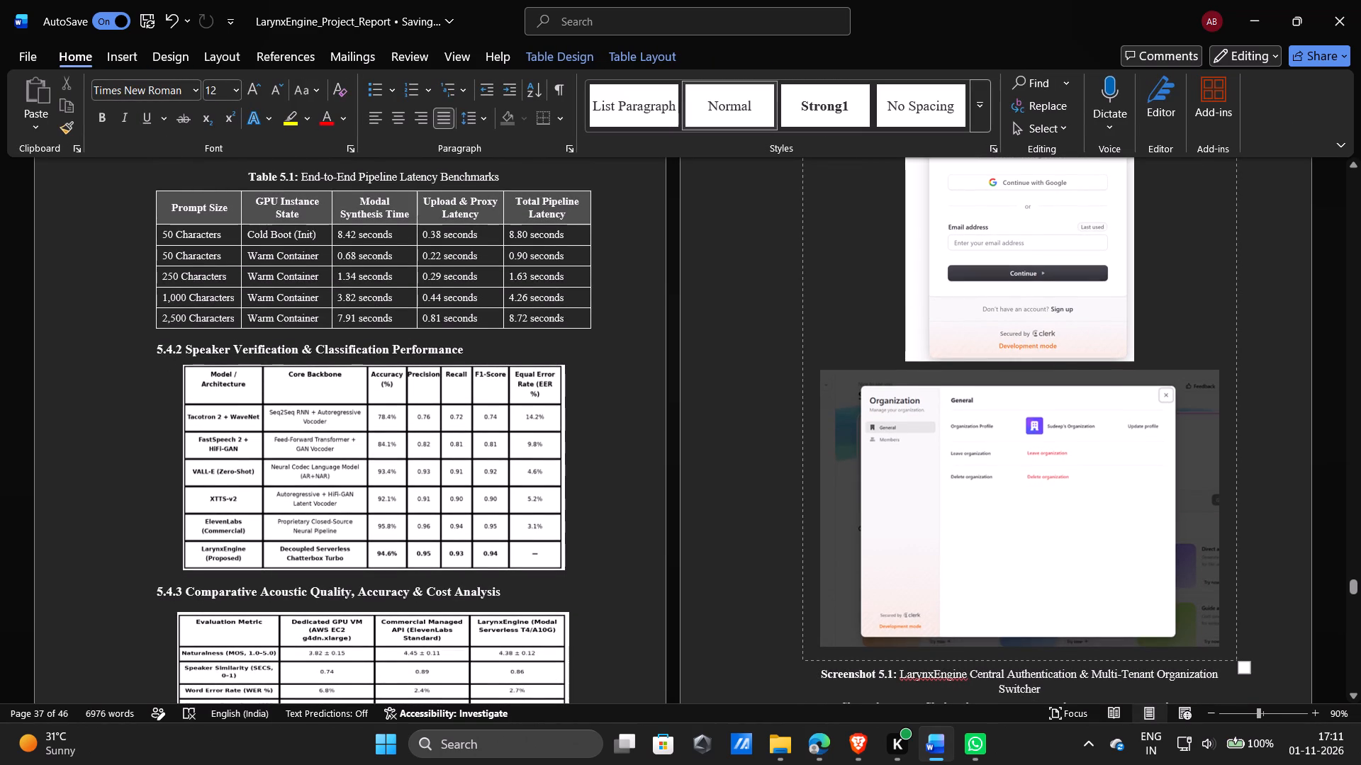
pyautogui.scroll(1, 1061, 314)
pyautogui.click(1061, 314)
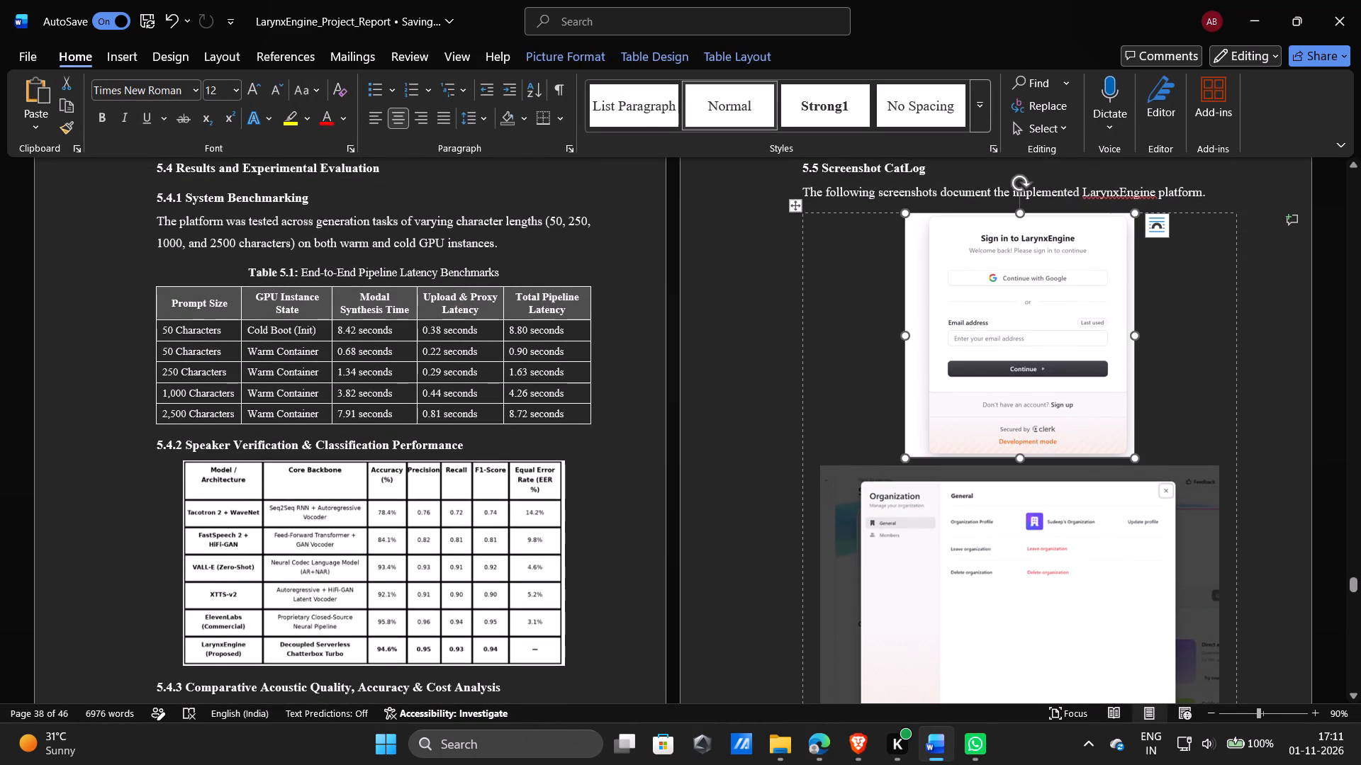
pyautogui.click(905, 335)
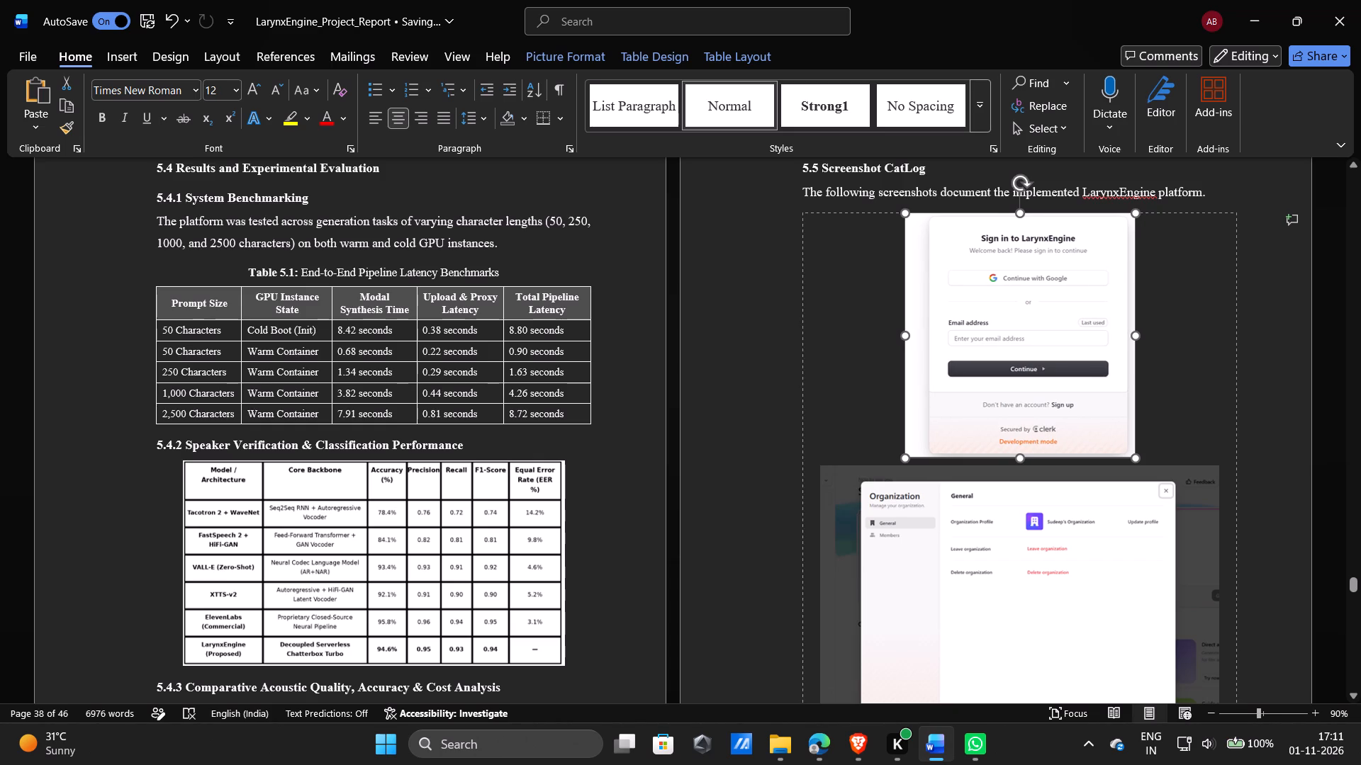
pyautogui.tripleClick(992, 348)
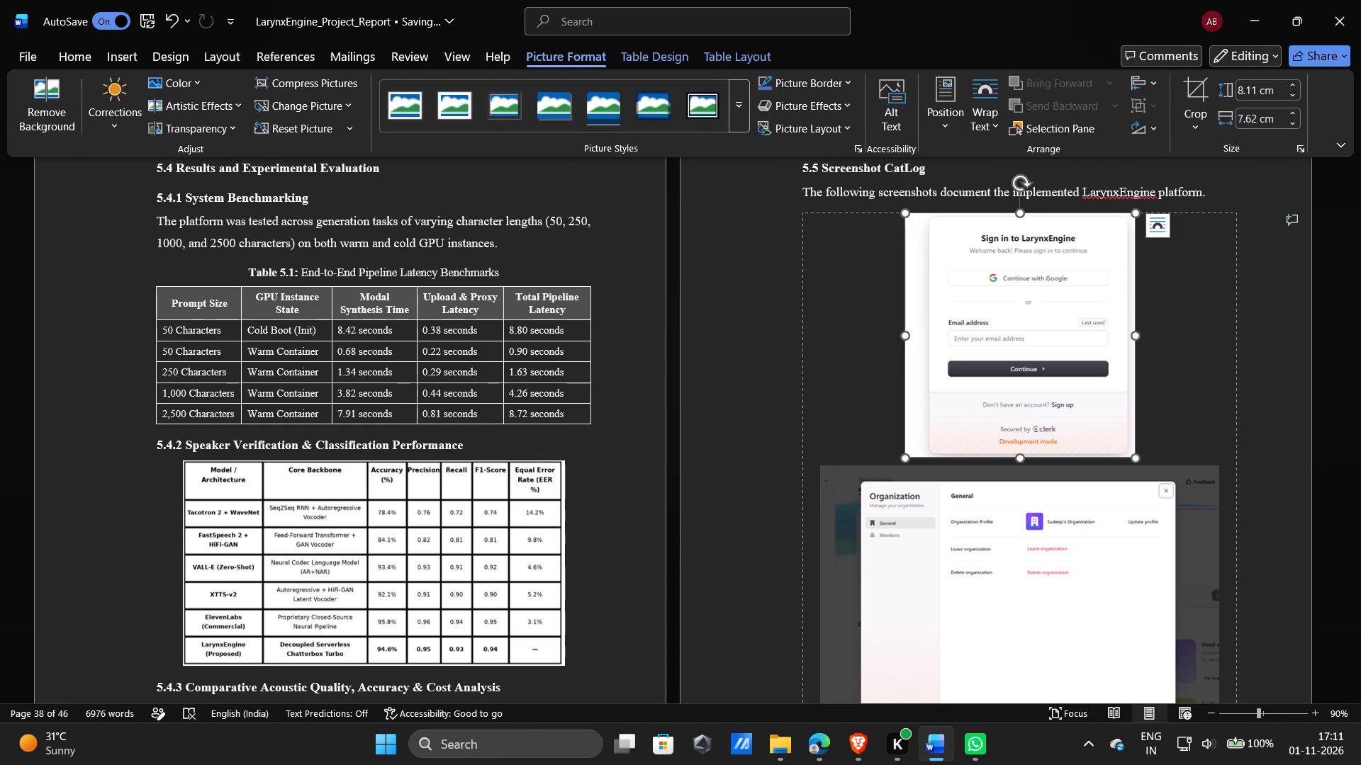
pyautogui.click(1198, 87)
pyautogui.moveTo(909, 337); pyautogui.dragTo(916, 334)
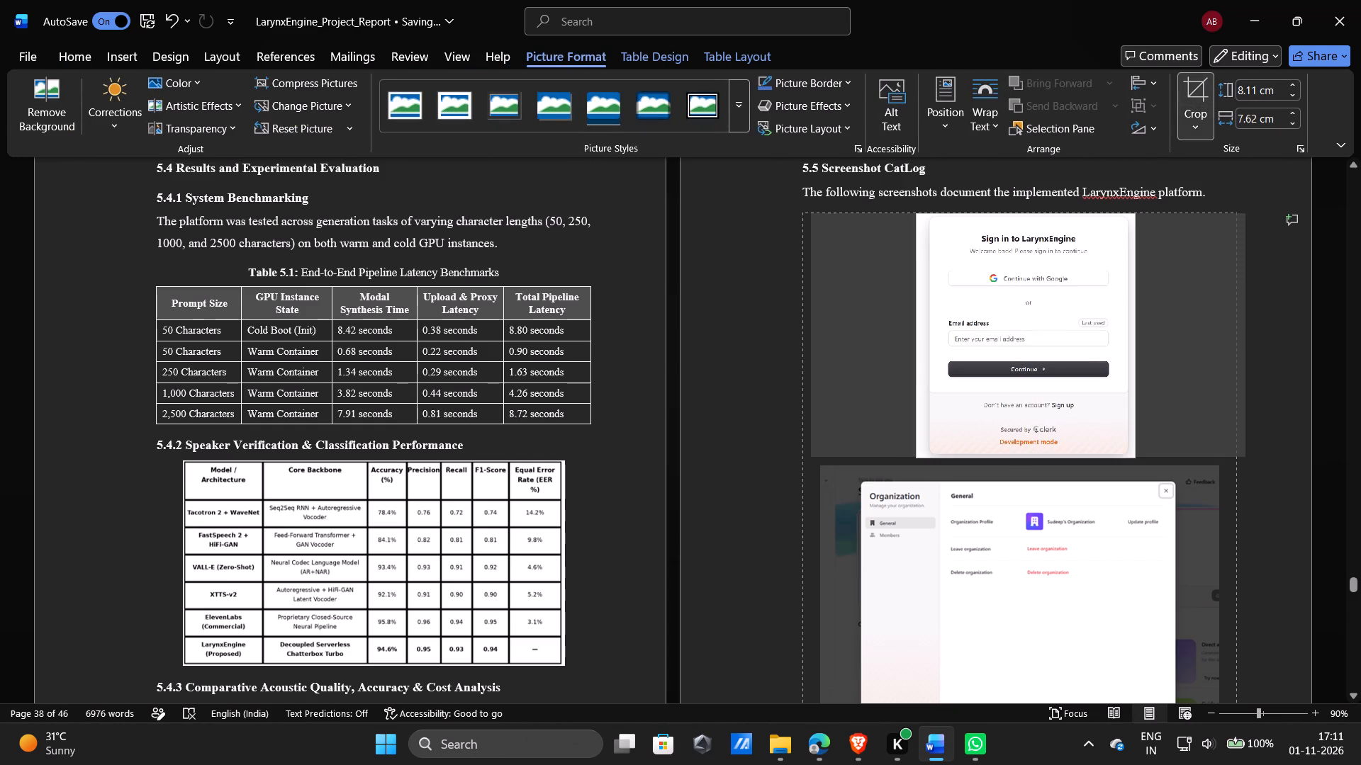
pyautogui.moveTo(916, 334); pyautogui.dragTo(917, 334)
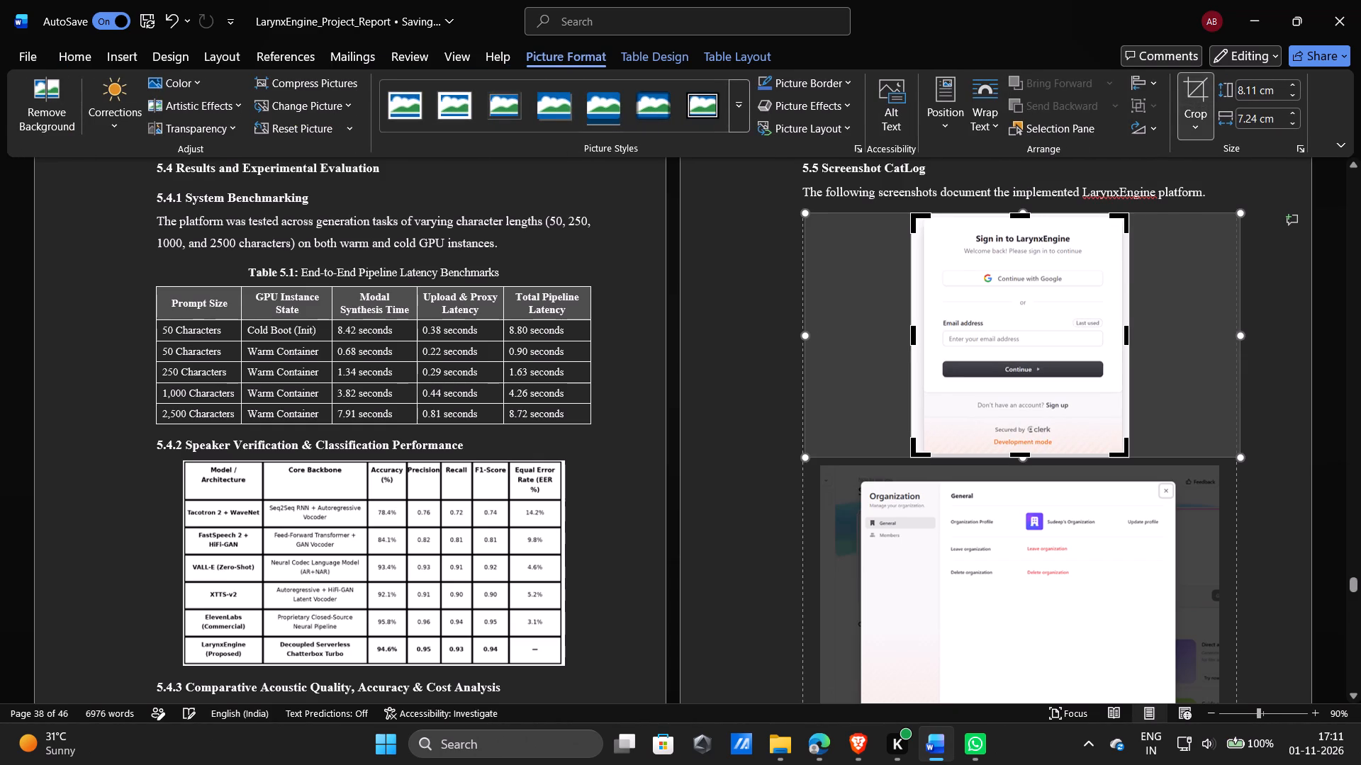
pyautogui.click(753, 346)
pyautogui.click(1285, 342)
pyautogui.scroll(-1, 1284, 343)
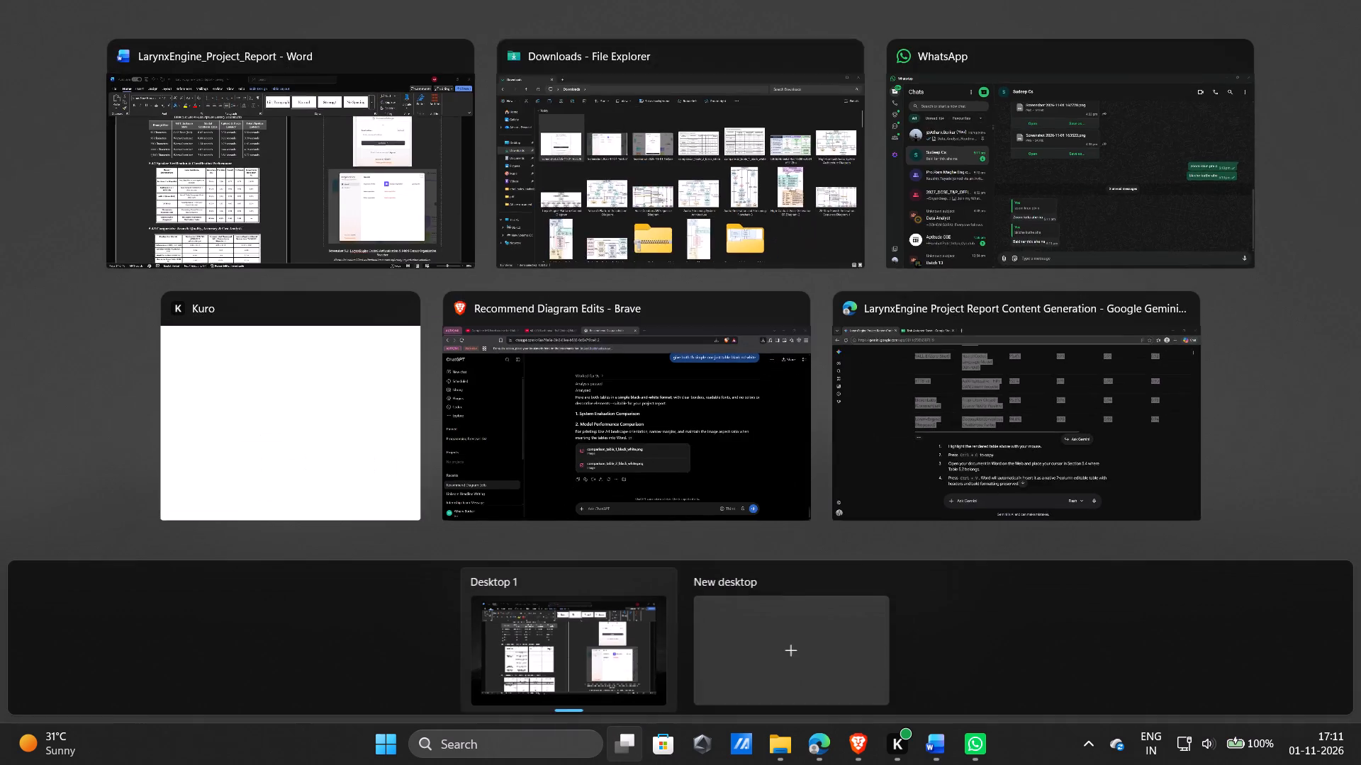
pyautogui.click(617, 183)
pyautogui.click(395, 215)
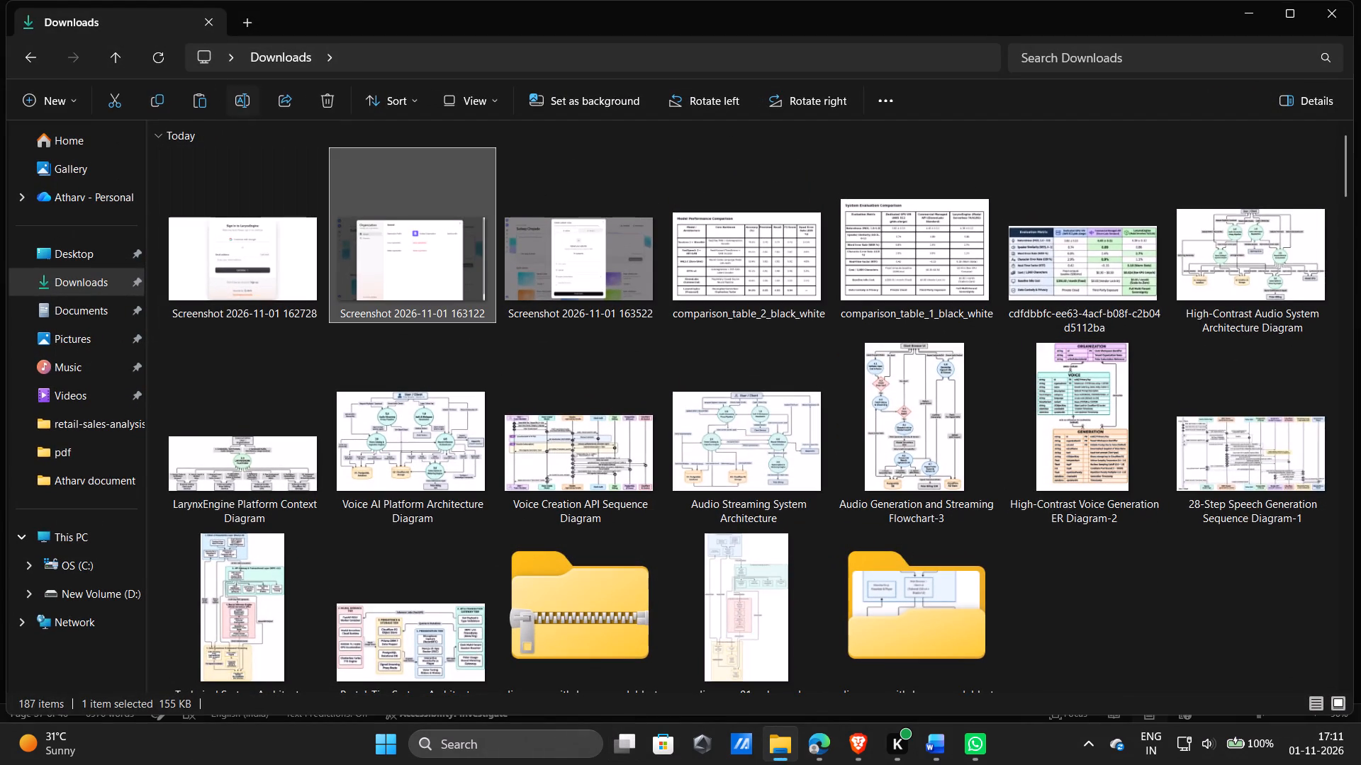
pyautogui.click(163, 102)
pyautogui.click(743, 213)
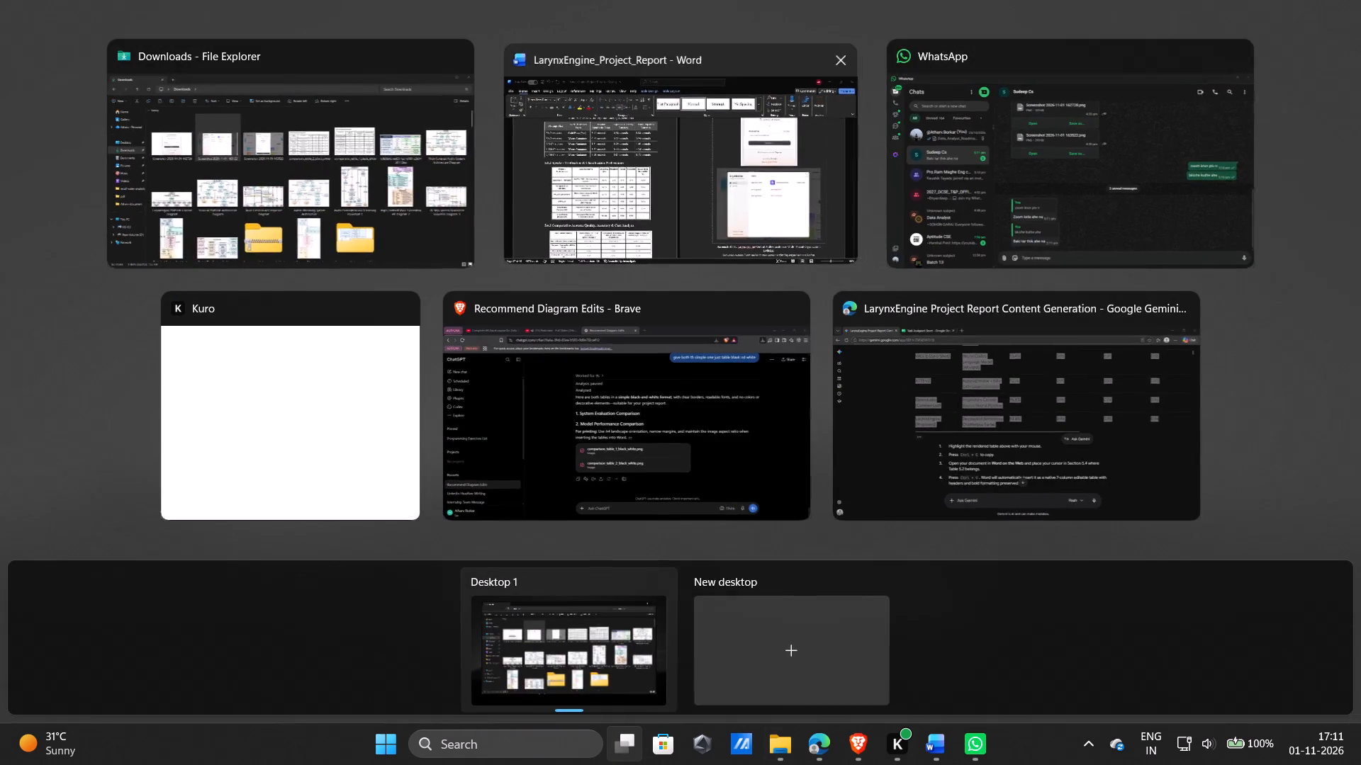
pyautogui.click(1006, 432)
pyautogui.press('Delete')
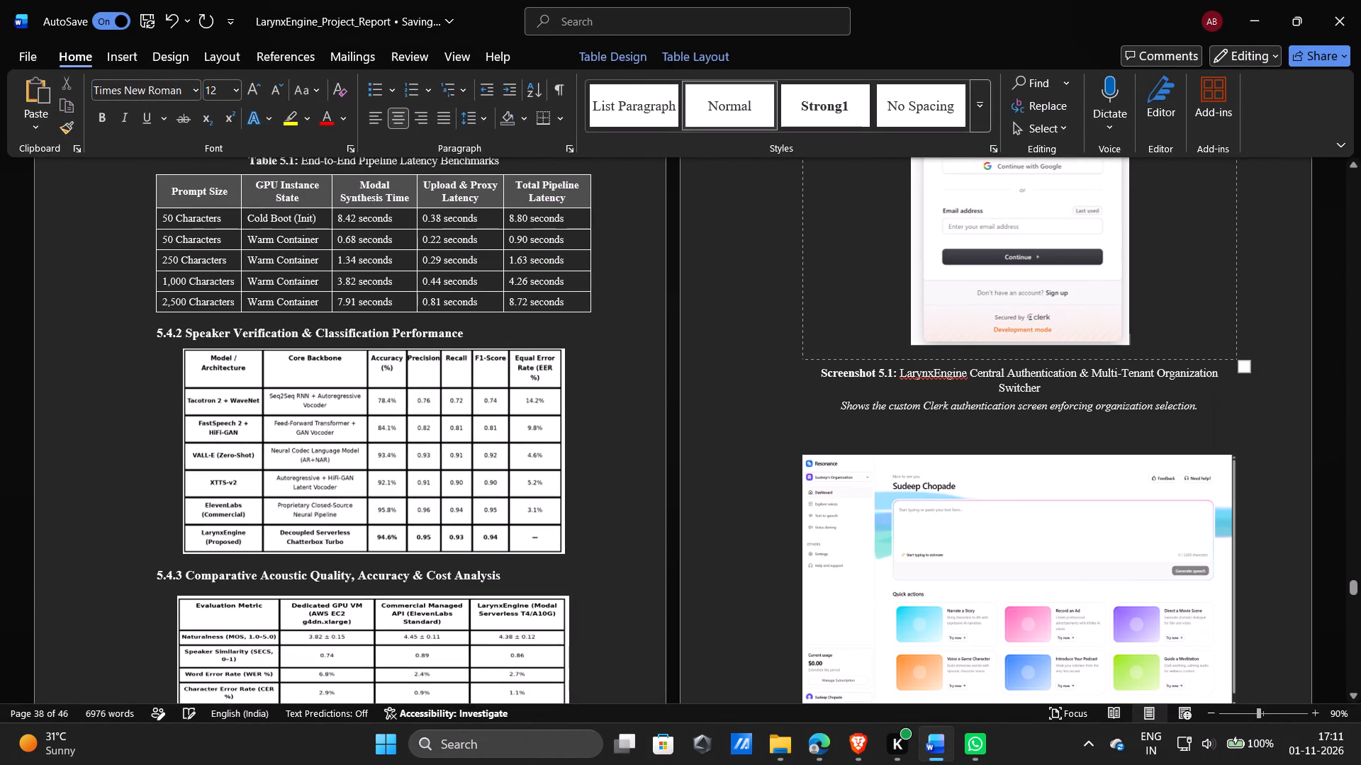
pyautogui.hotkey('ctrl', 'v')
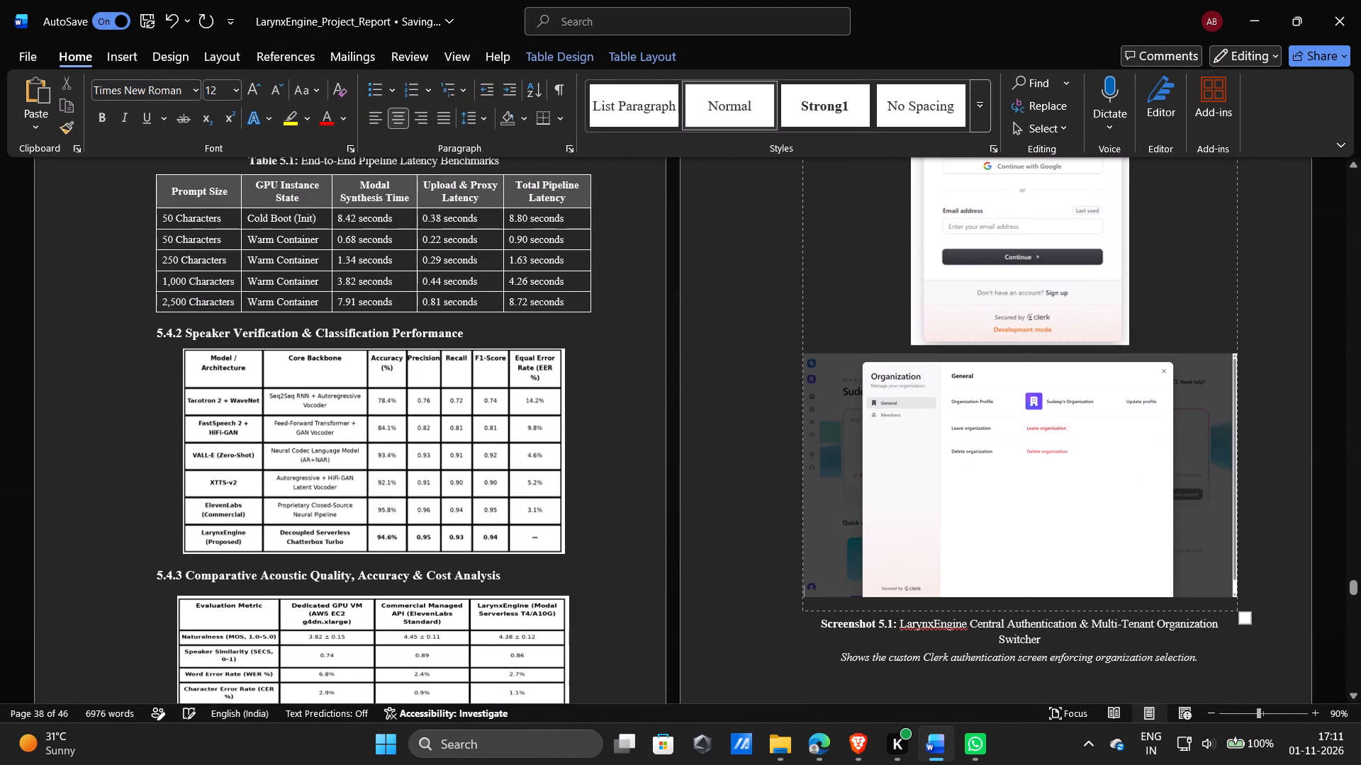
# Crop the dimmed background strip off the left side of the new organization screenshot, narrowing it to about 13 cm.
pyautogui.click(1081, 456)
pyautogui.tripleClick(998, 525)
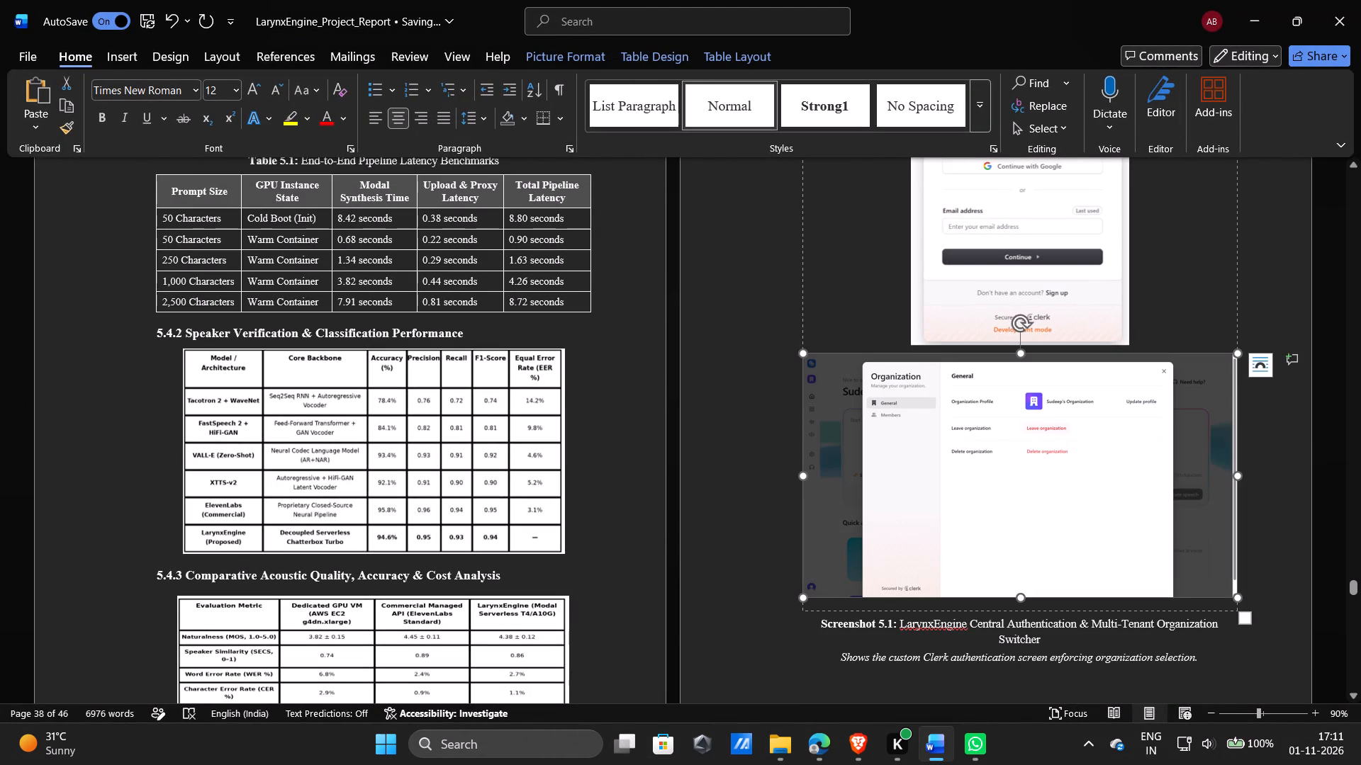
pyautogui.click(1190, 91)
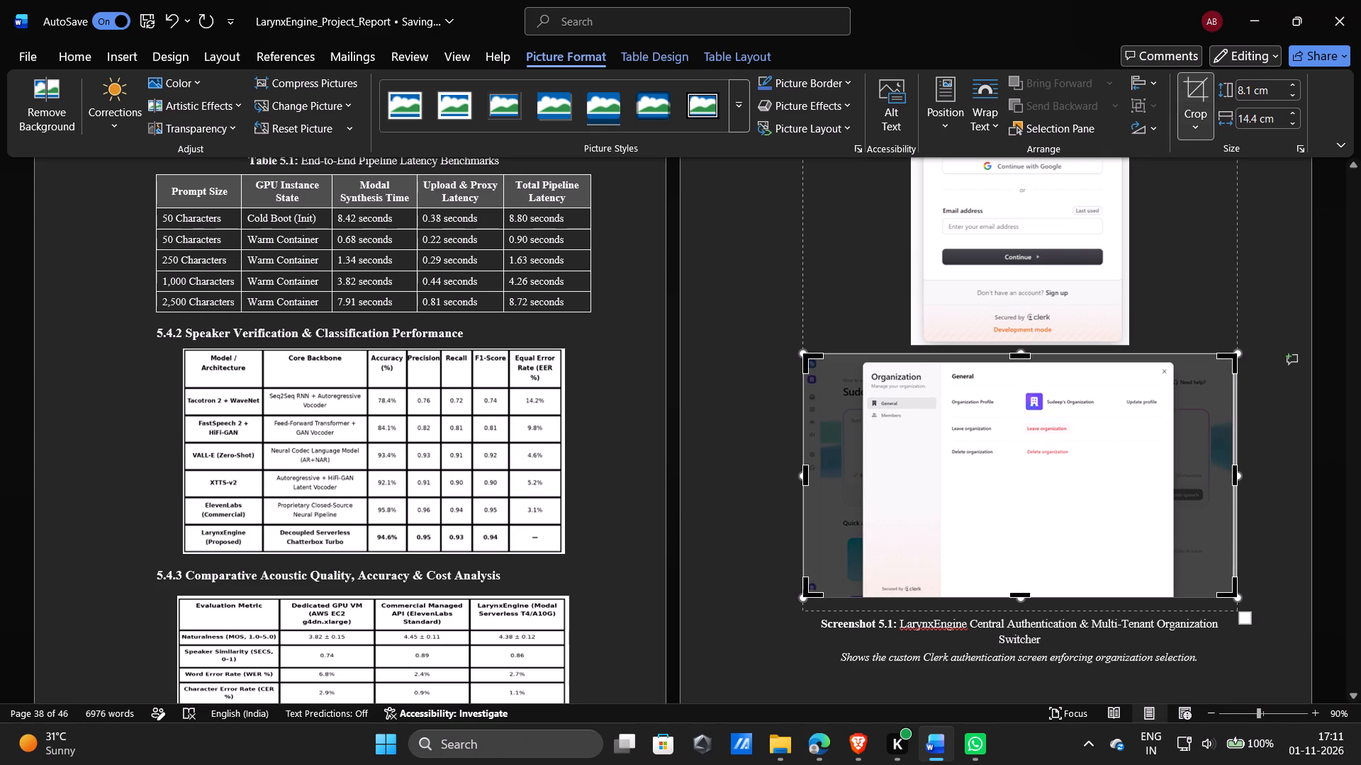
pyautogui.moveTo(802, 480); pyautogui.dragTo(821, 479)
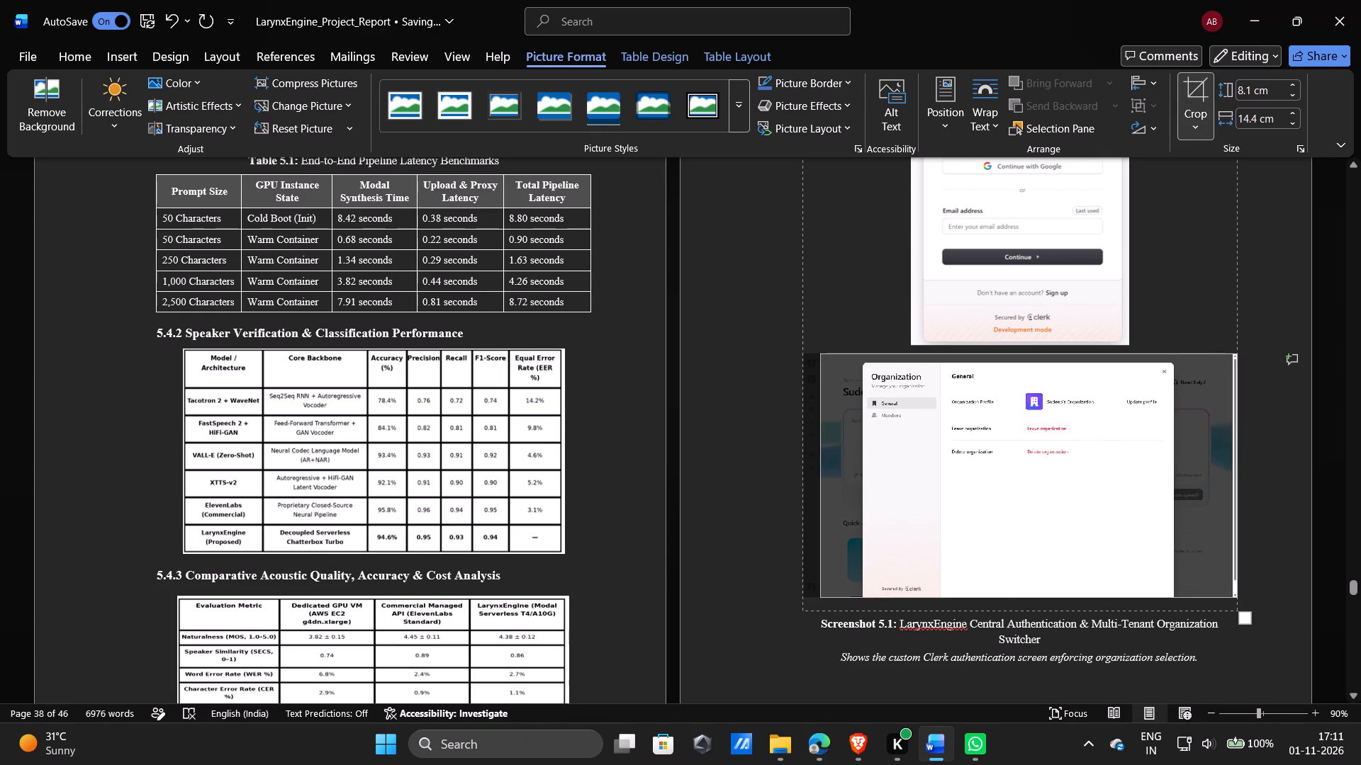
pyautogui.moveTo(821, 479); pyautogui.dragTo(846, 482)
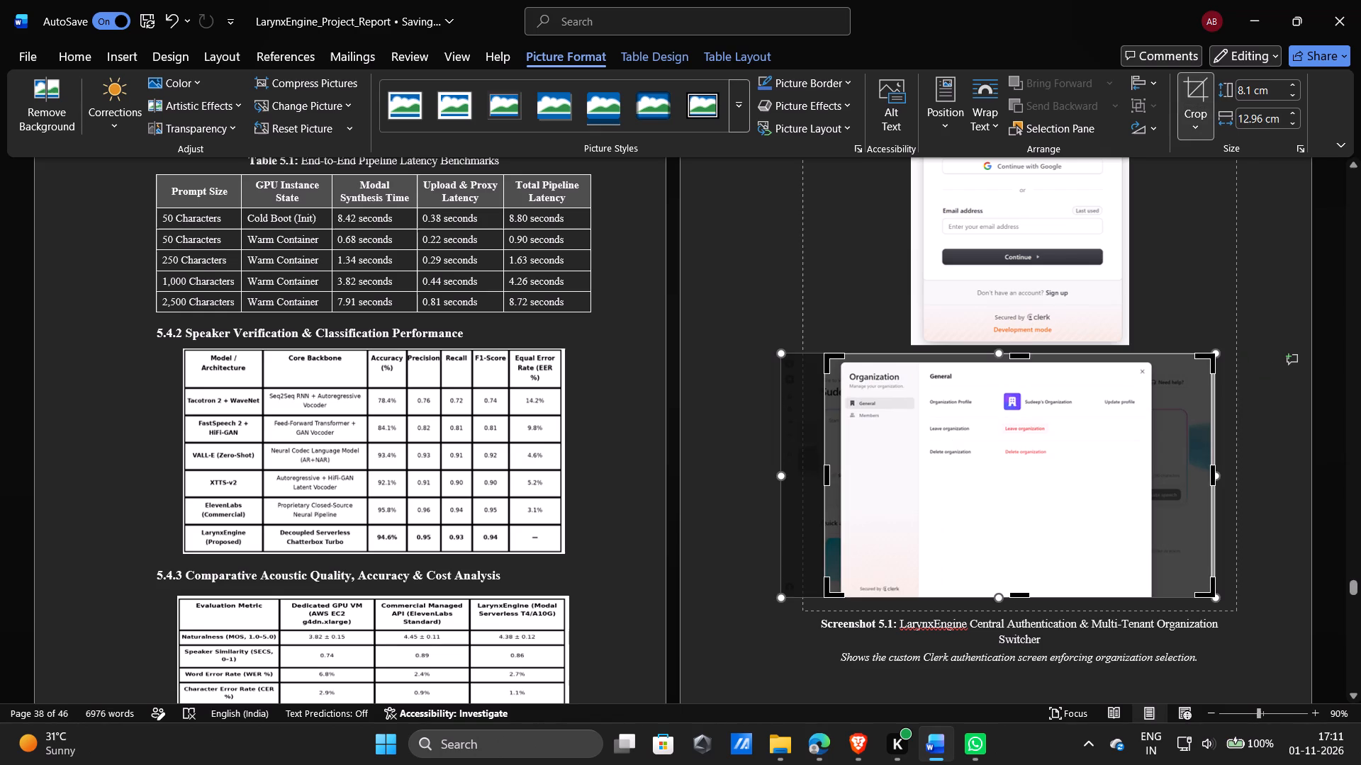
# Crop the dark background beside the Organization dialog screenshot to a picture width of about 11.2 cm.
pyautogui.moveTo(1210, 476); pyautogui.dragTo(1160, 473)
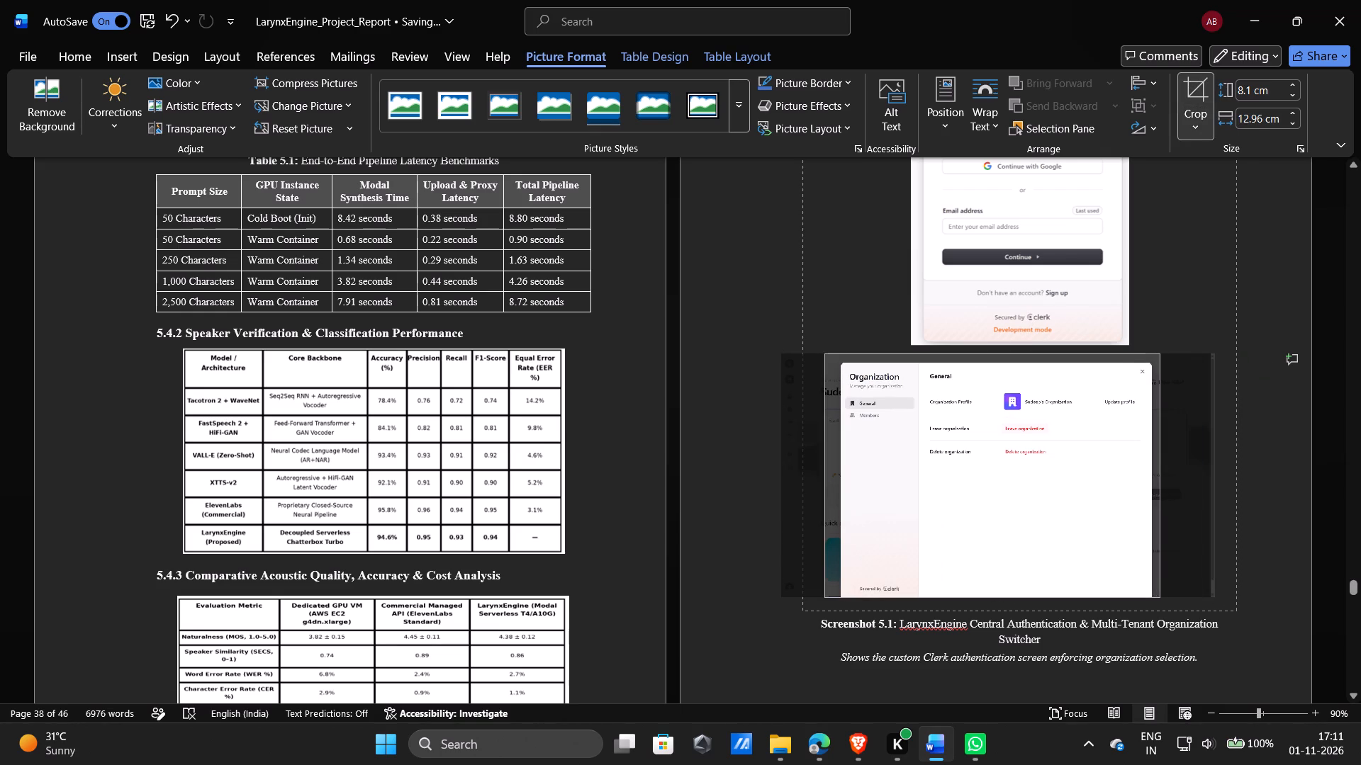
pyautogui.moveTo(1160, 473); pyautogui.dragTo(1161, 473)
pyautogui.click(1007, 489)
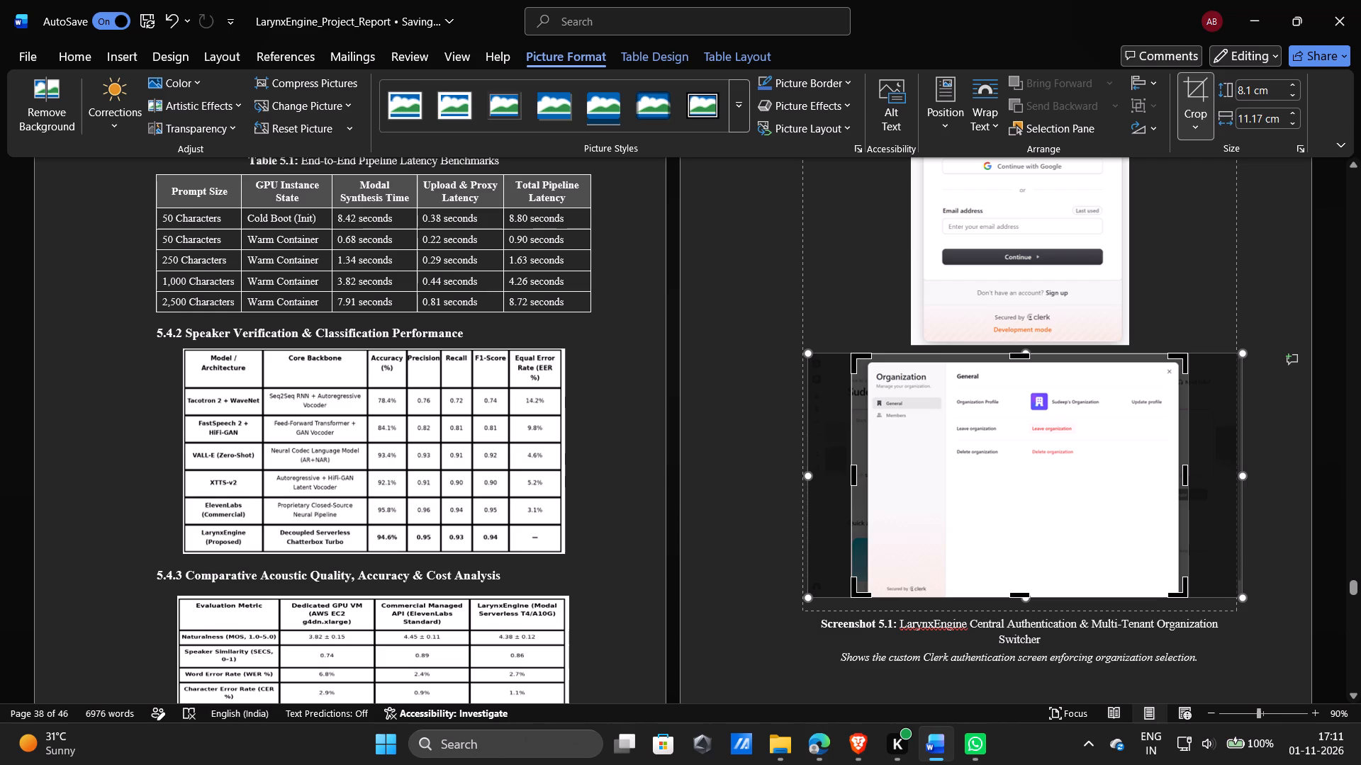
pyautogui.click(1277, 492)
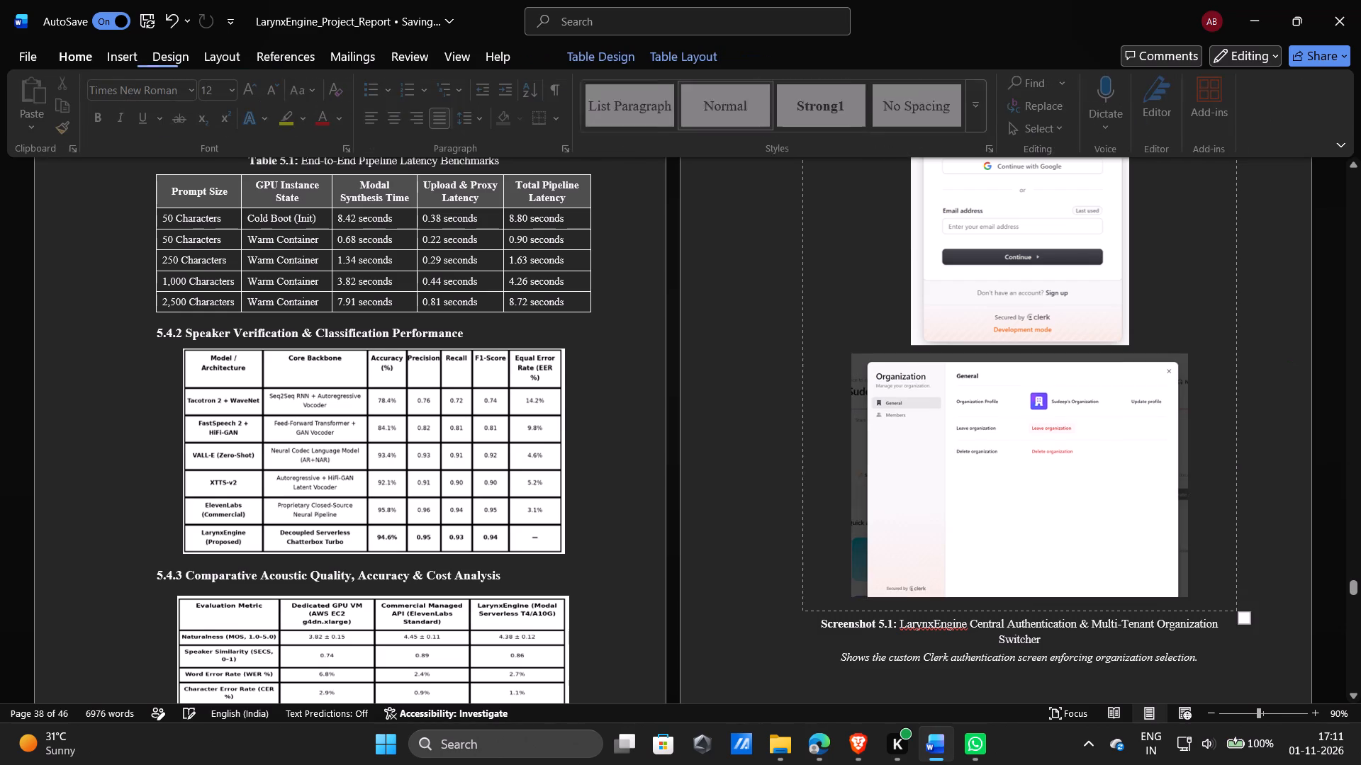
# Enlarge the cropped Organization screenshot proportionally until it is slightly wider than the page's text area, keeping its caption on page 27.
pyautogui.scroll(-1, 1277, 492)
pyautogui.click(1014, 336)
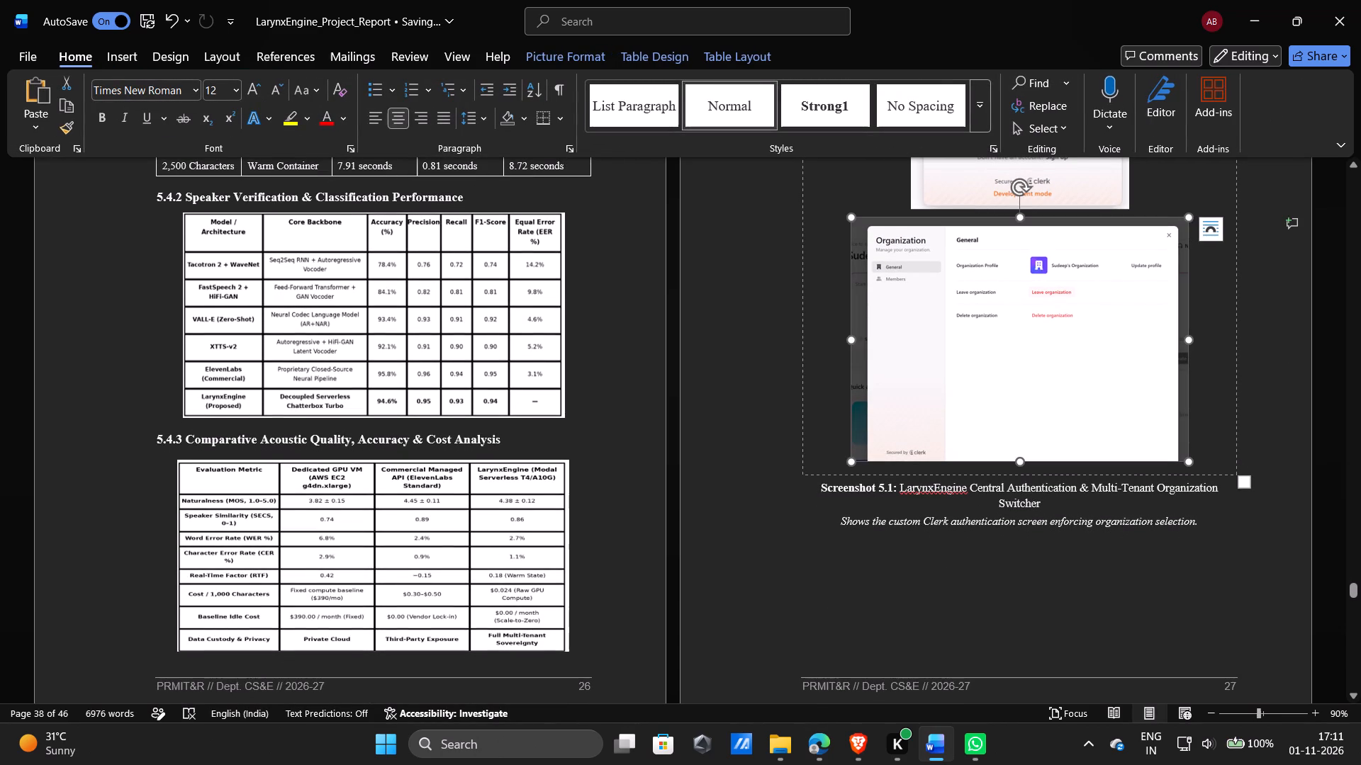
pyautogui.moveTo(852, 466); pyautogui.dragTo(805, 513)
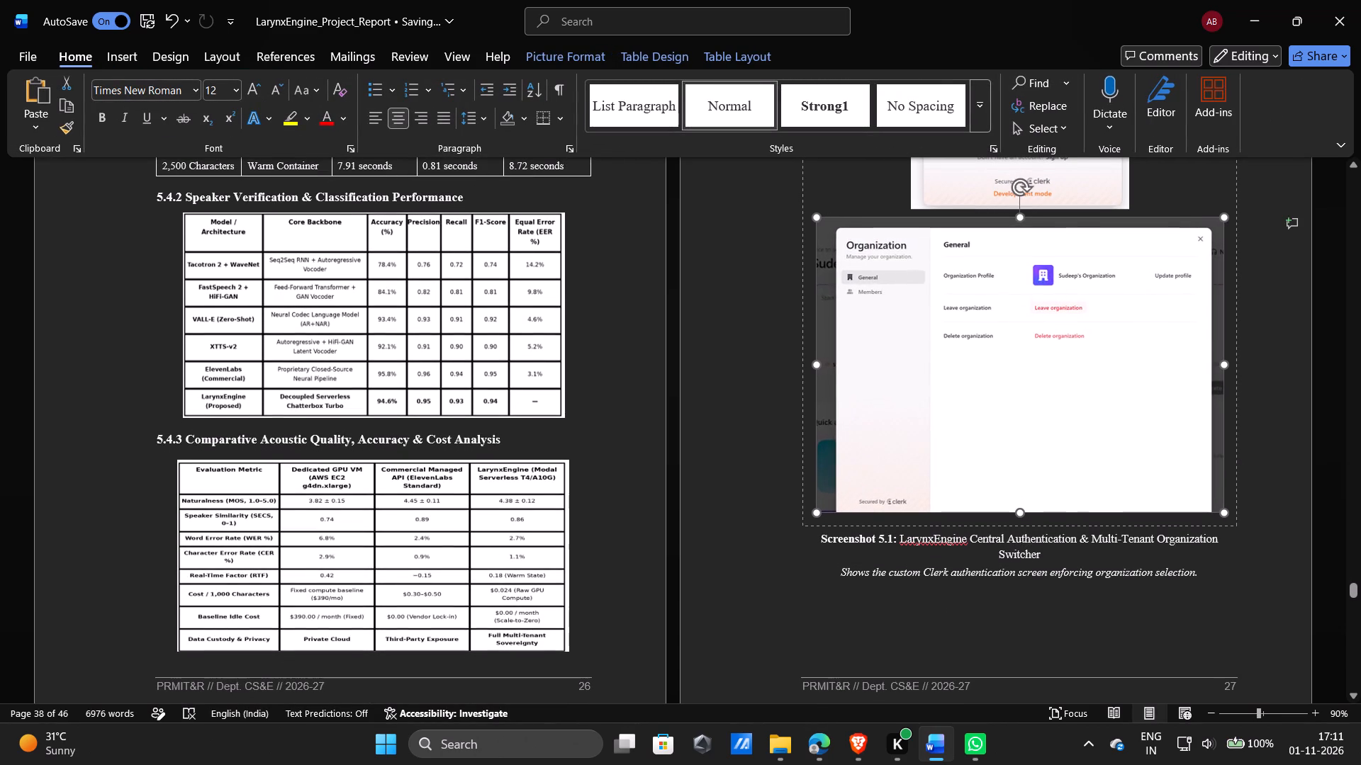
pyautogui.moveTo(805, 513); pyautogui.dragTo(773, 544)
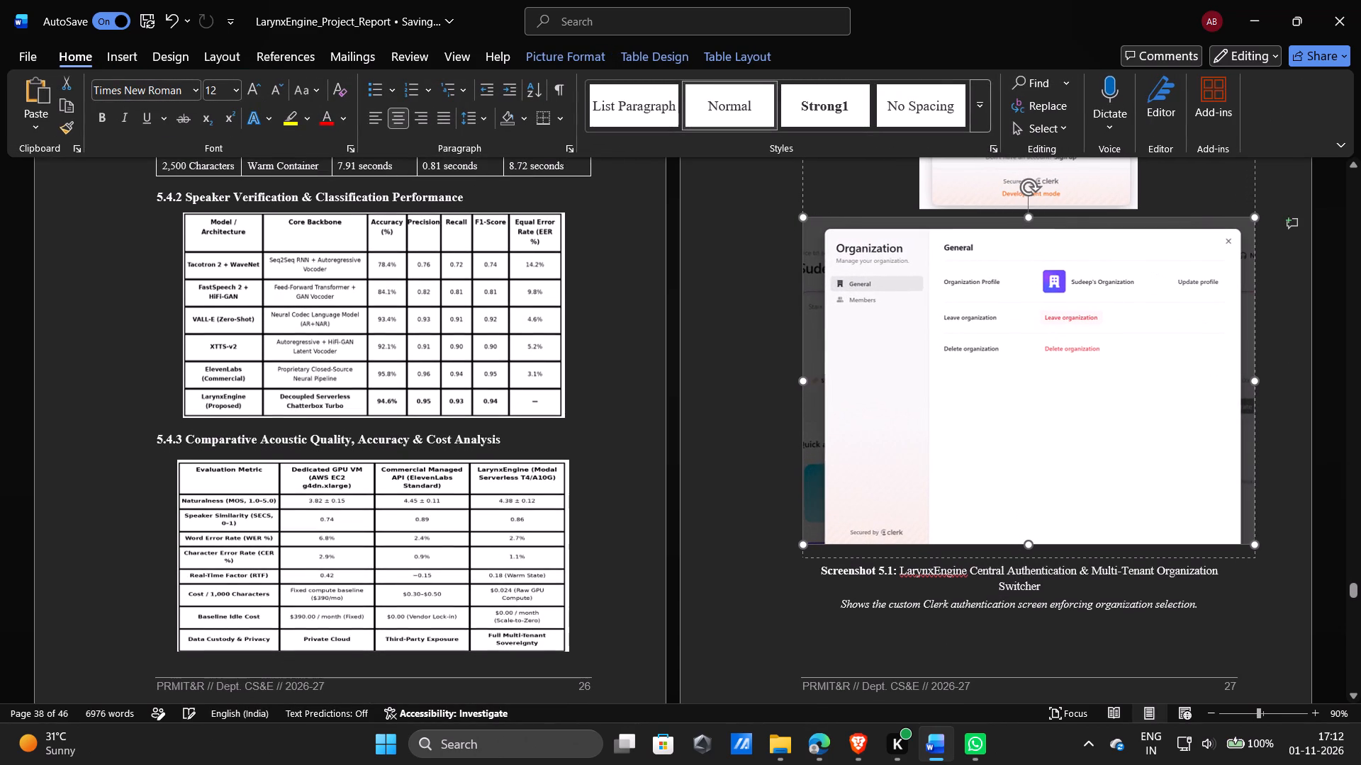
pyautogui.moveTo(773, 544); pyautogui.dragTo(761, 545)
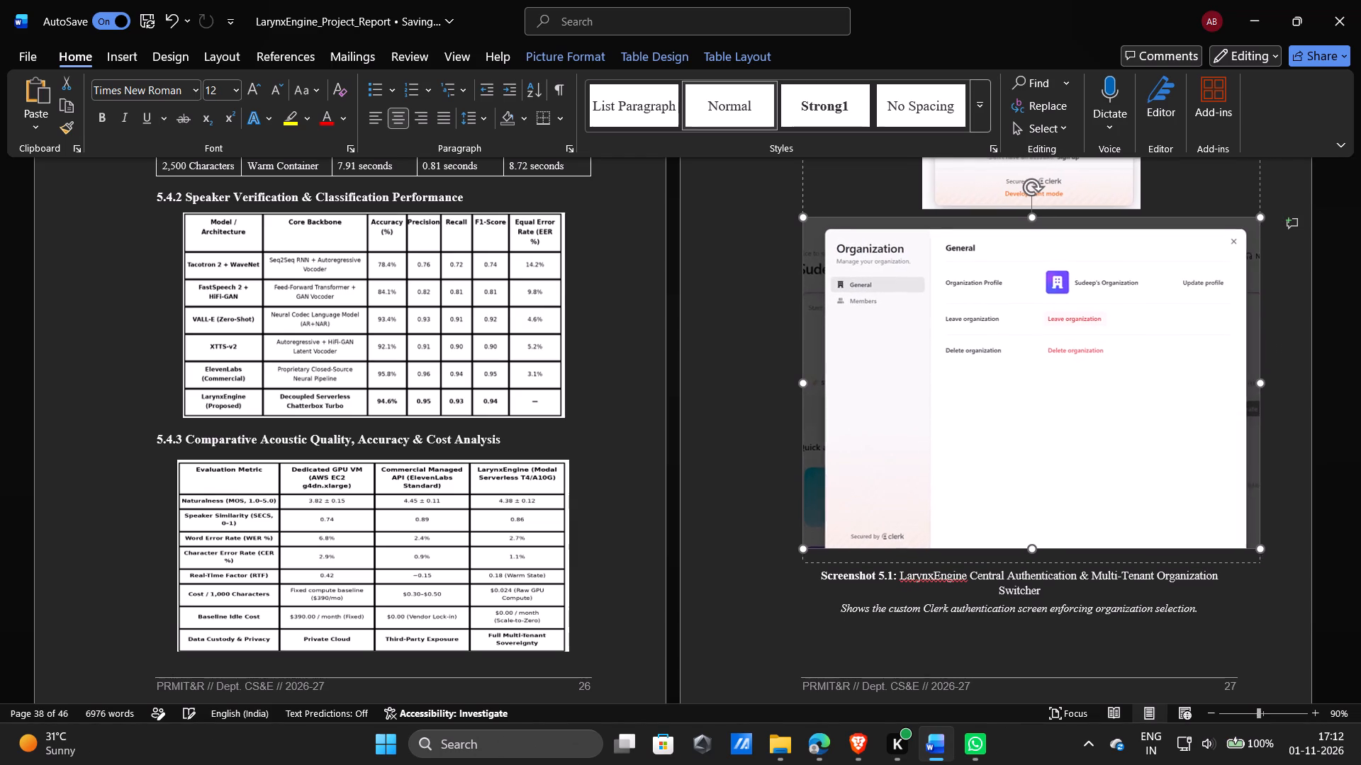
pyautogui.moveTo(761, 545); pyautogui.dragTo(736, 567)
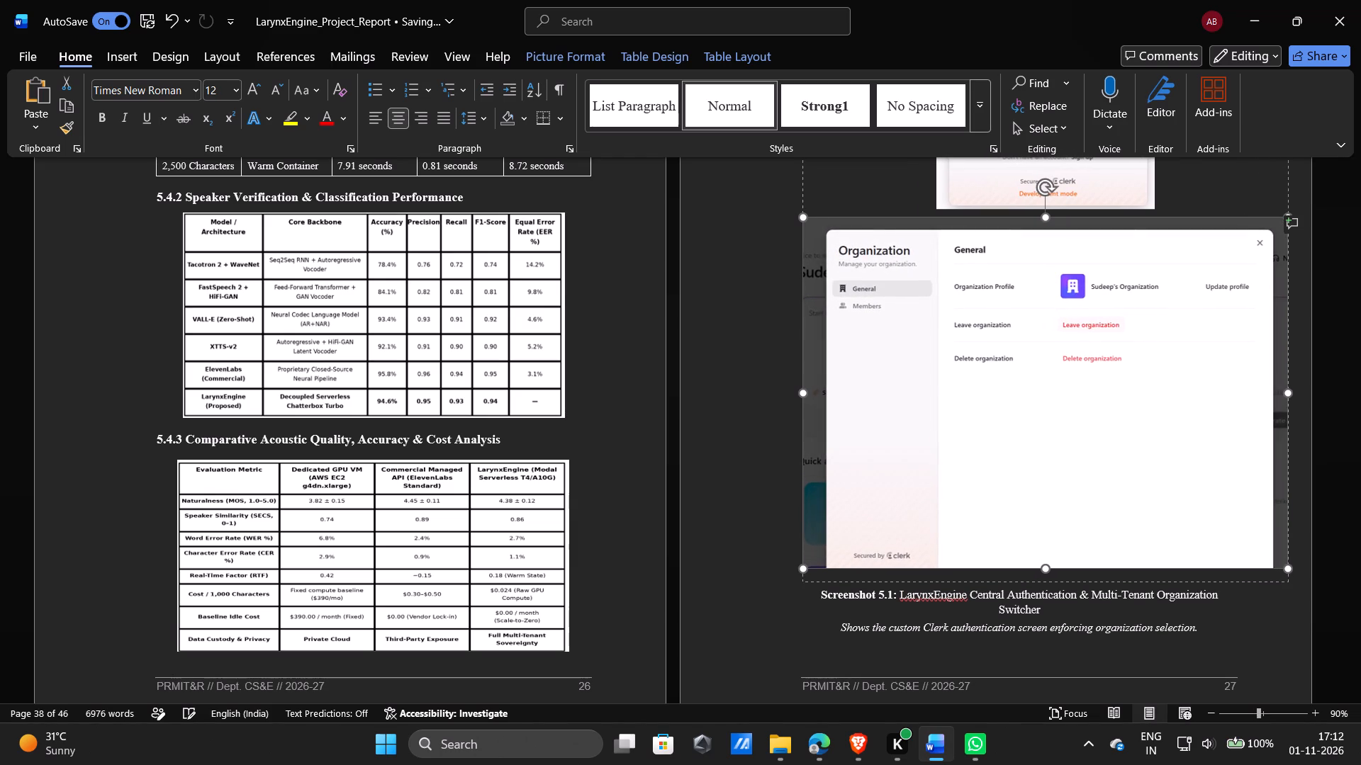
pyautogui.moveTo(736, 567); pyautogui.dragTo(734, 555)
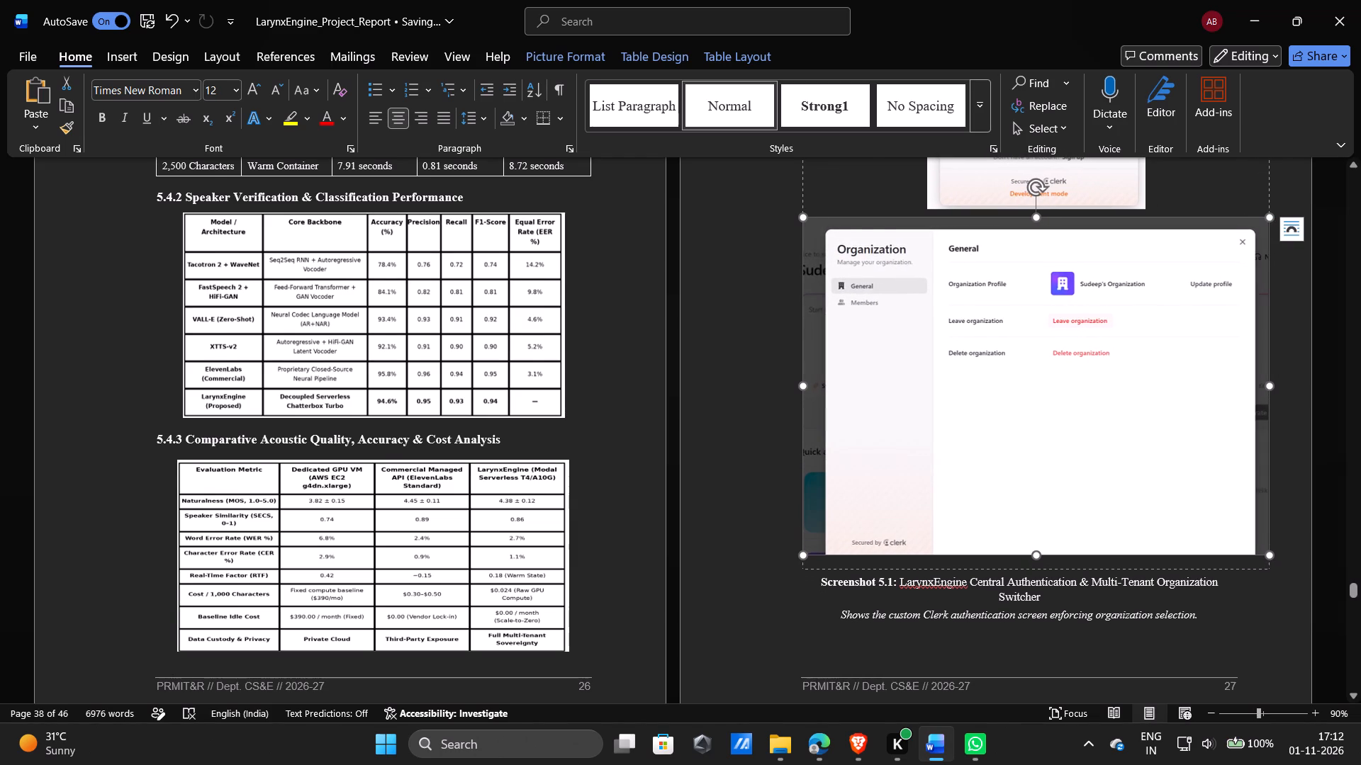
# Balance the two Screenshot 5.1 images by enlarging the sign-in picture and slightly shrinking the Organization picture to about the text width.
pyautogui.scroll(3, 1170, 336)
pyautogui.click(1033, 319)
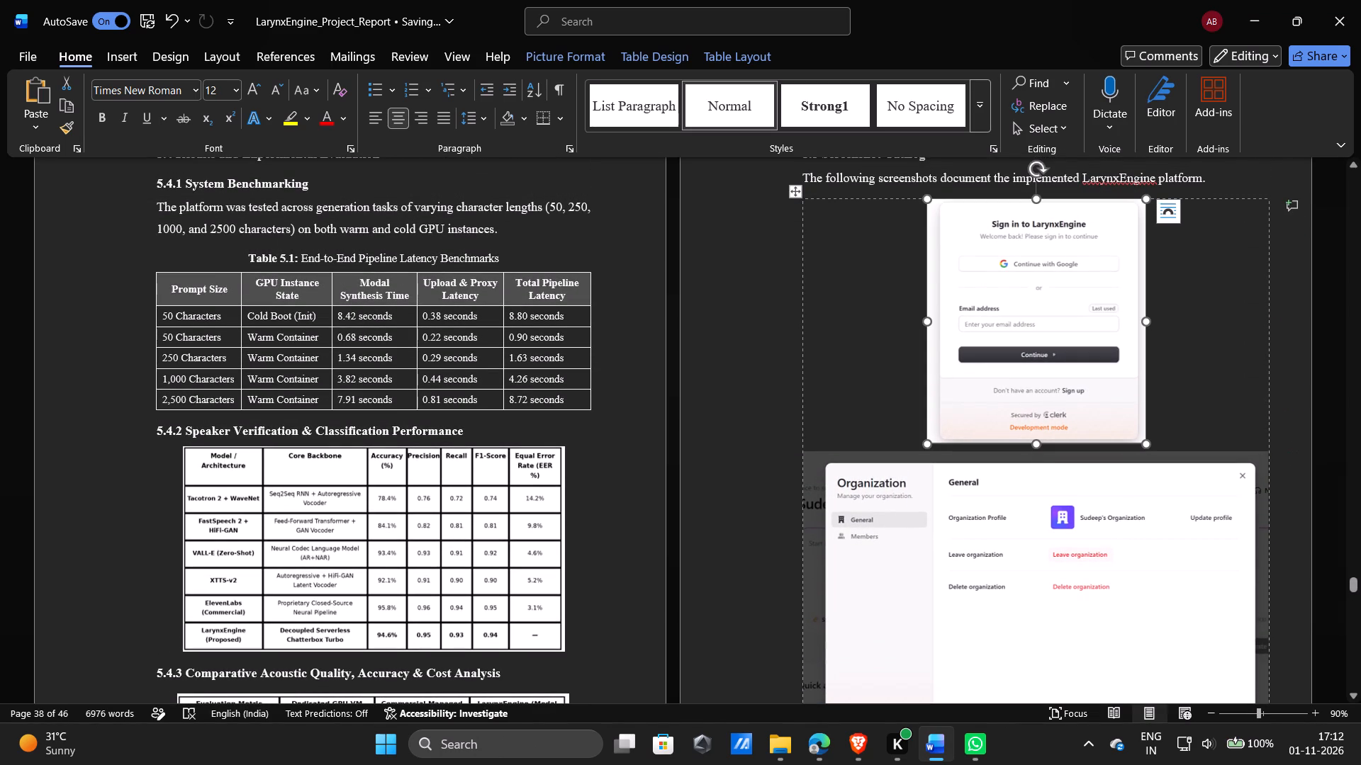
pyautogui.moveTo(924, 441); pyautogui.dragTo(902, 449)
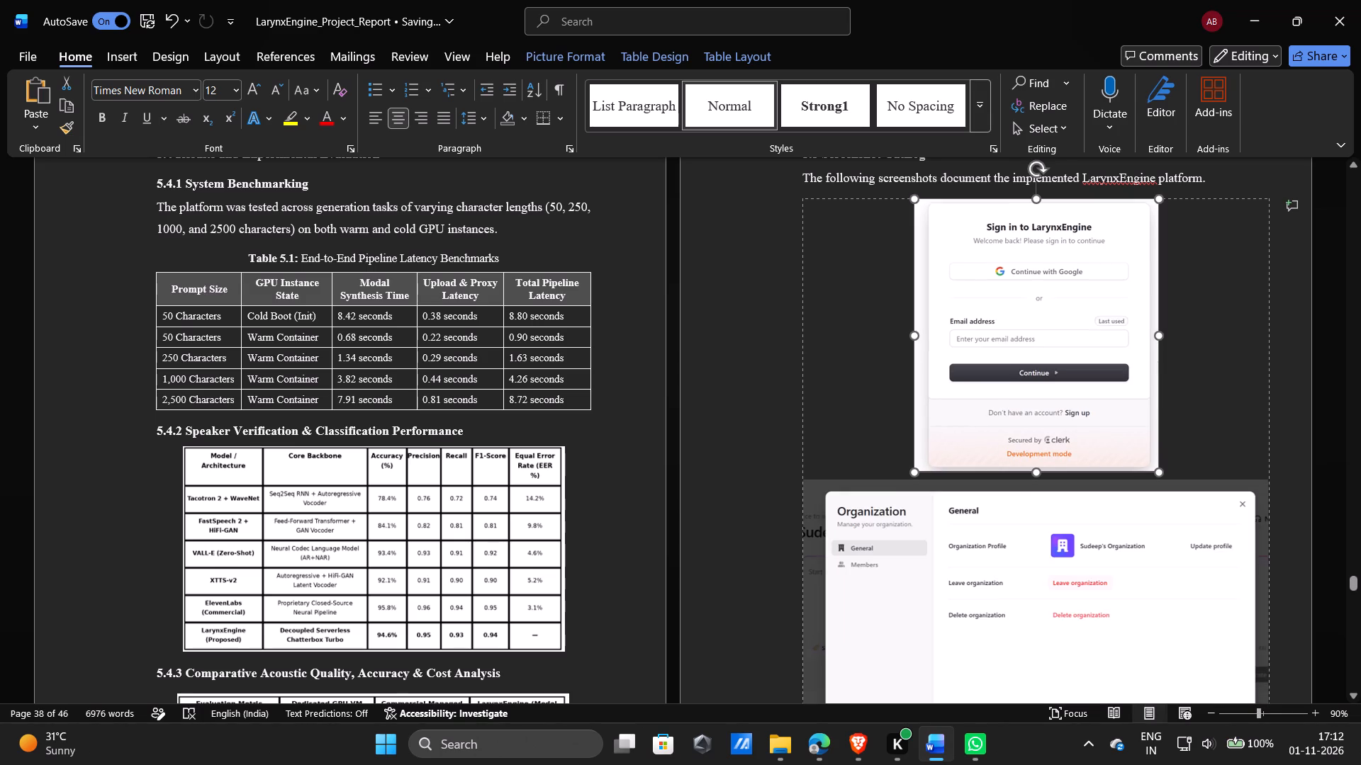
pyautogui.moveTo(902, 449); pyautogui.dragTo(902, 450)
pyautogui.scroll(-1, 897, 439)
pyautogui.click(931, 485)
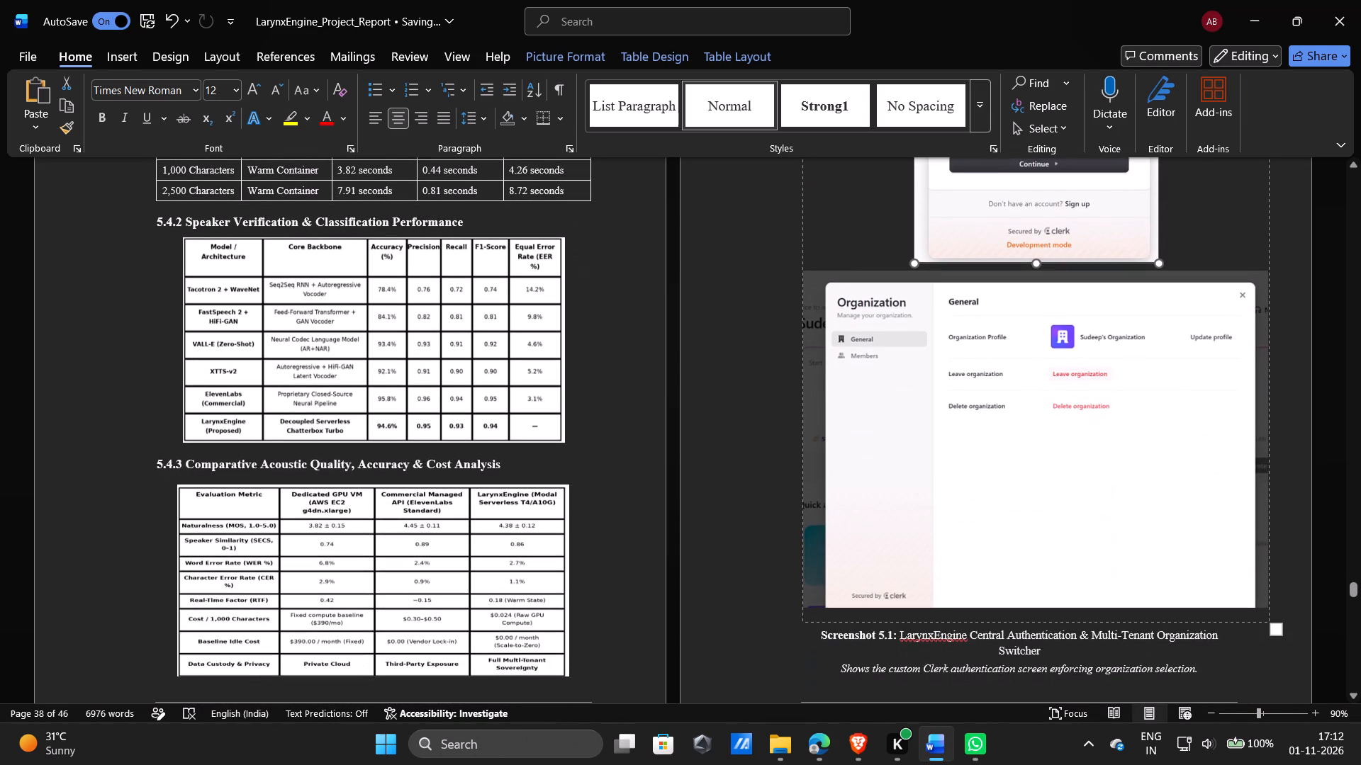
pyautogui.moveTo(805, 610); pyautogui.dragTo(827, 574)
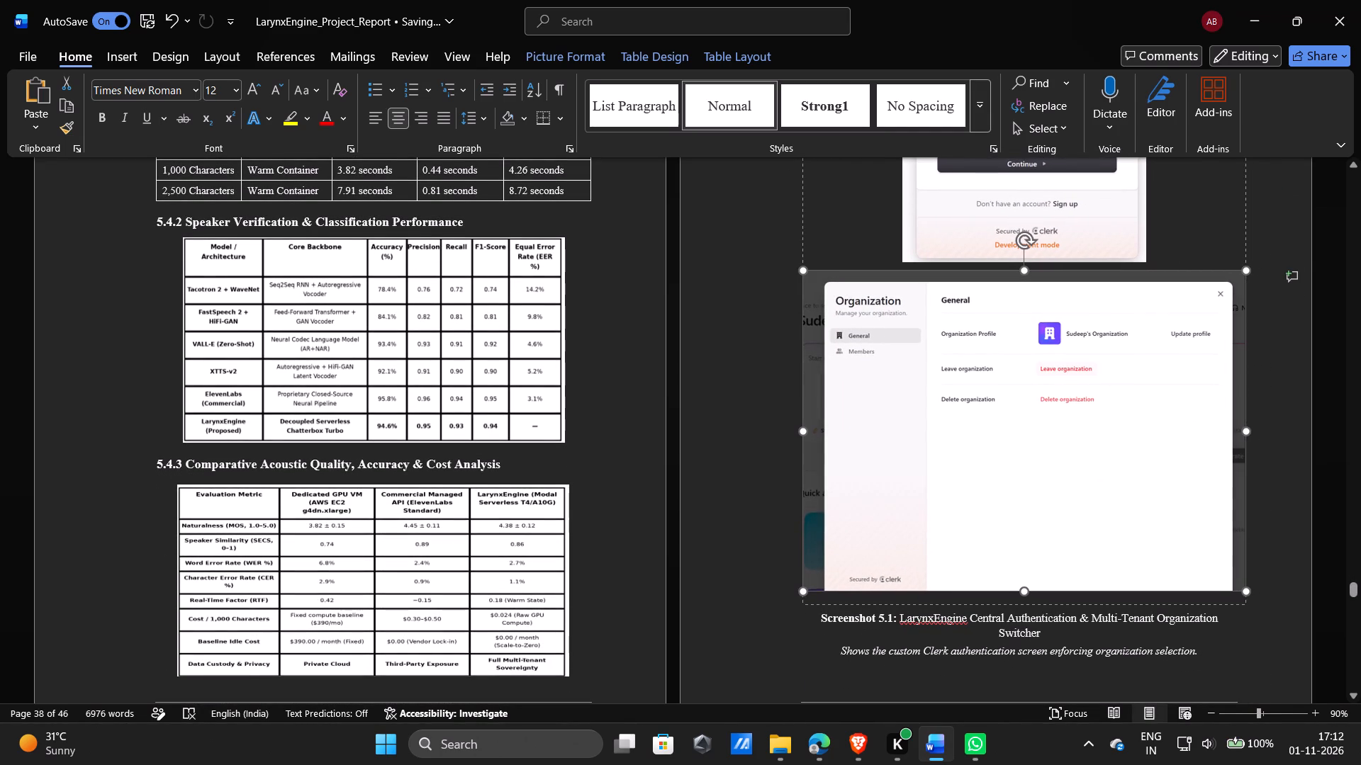
pyautogui.scroll(2, 1002, 368)
pyautogui.click(1010, 314)
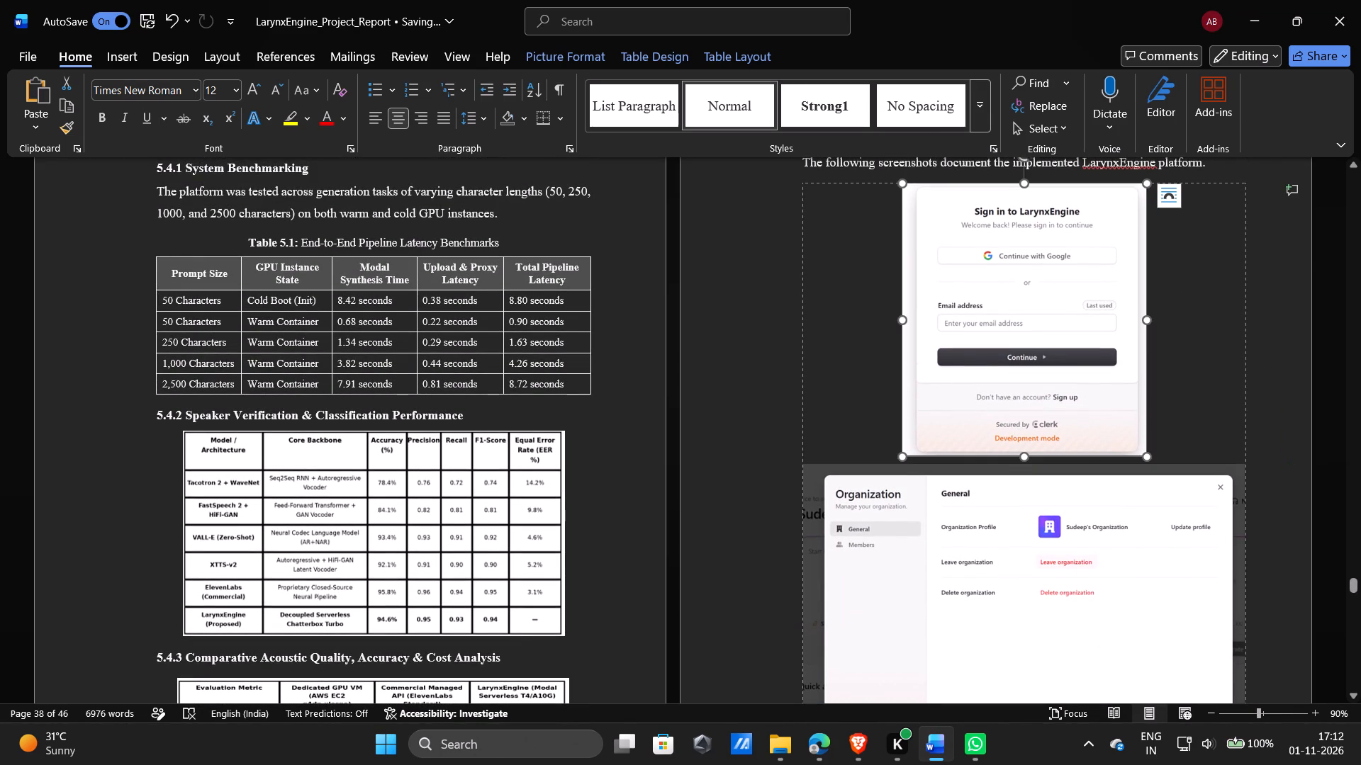
pyautogui.moveTo(902, 458); pyautogui.dragTo(890, 469)
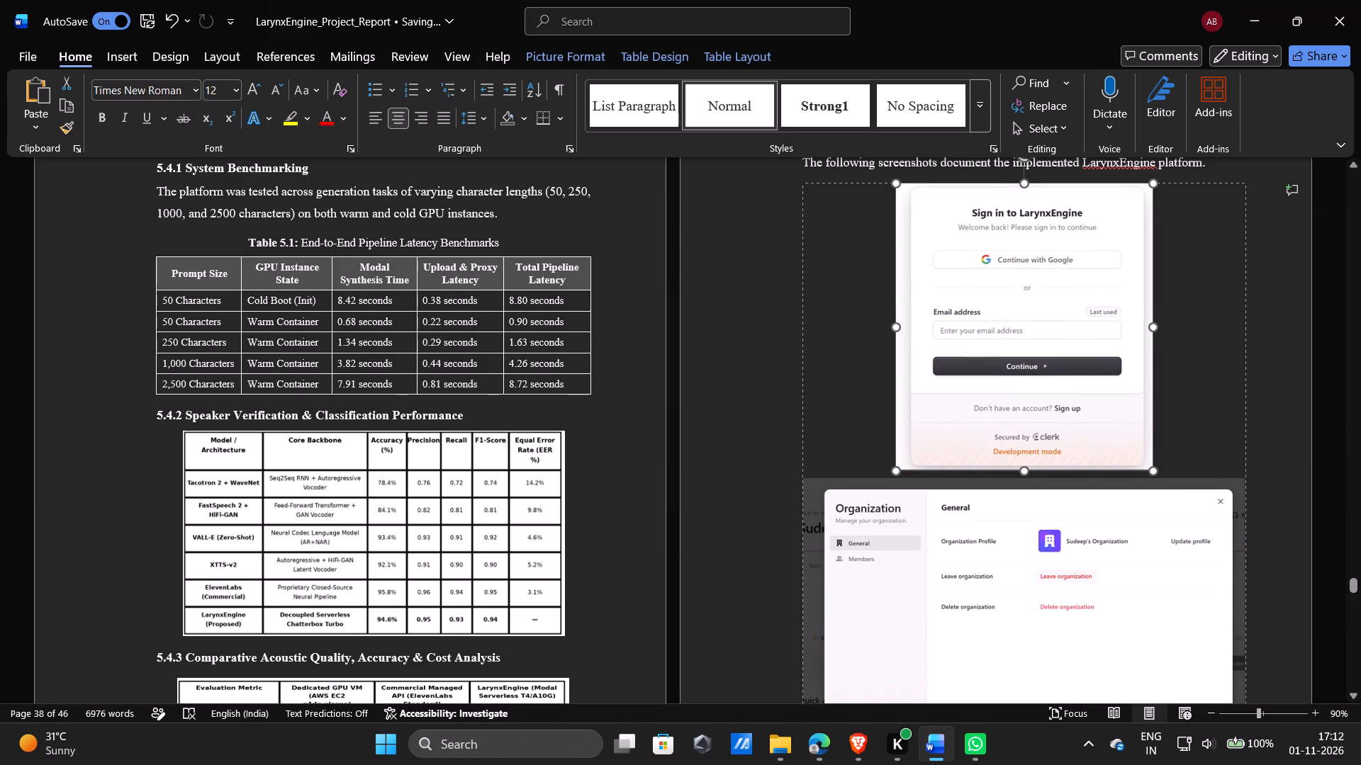
pyautogui.moveTo(890, 469); pyautogui.dragTo(888, 470)
pyautogui.click(741, 407)
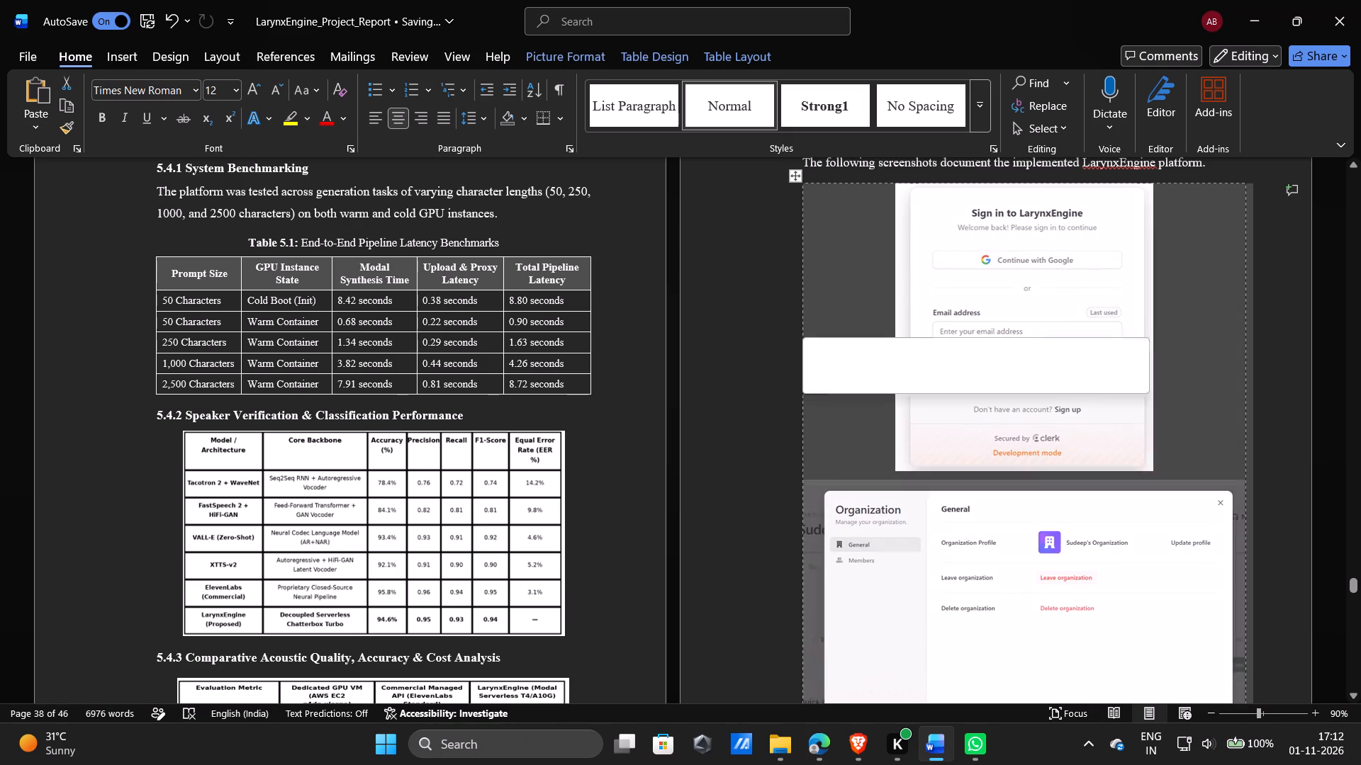
# Check the layout of the Screenshot 5.1 page and the following pages holding Screenshots 5.2 to 5.5.
pyautogui.scroll(-2, 1078, 411)
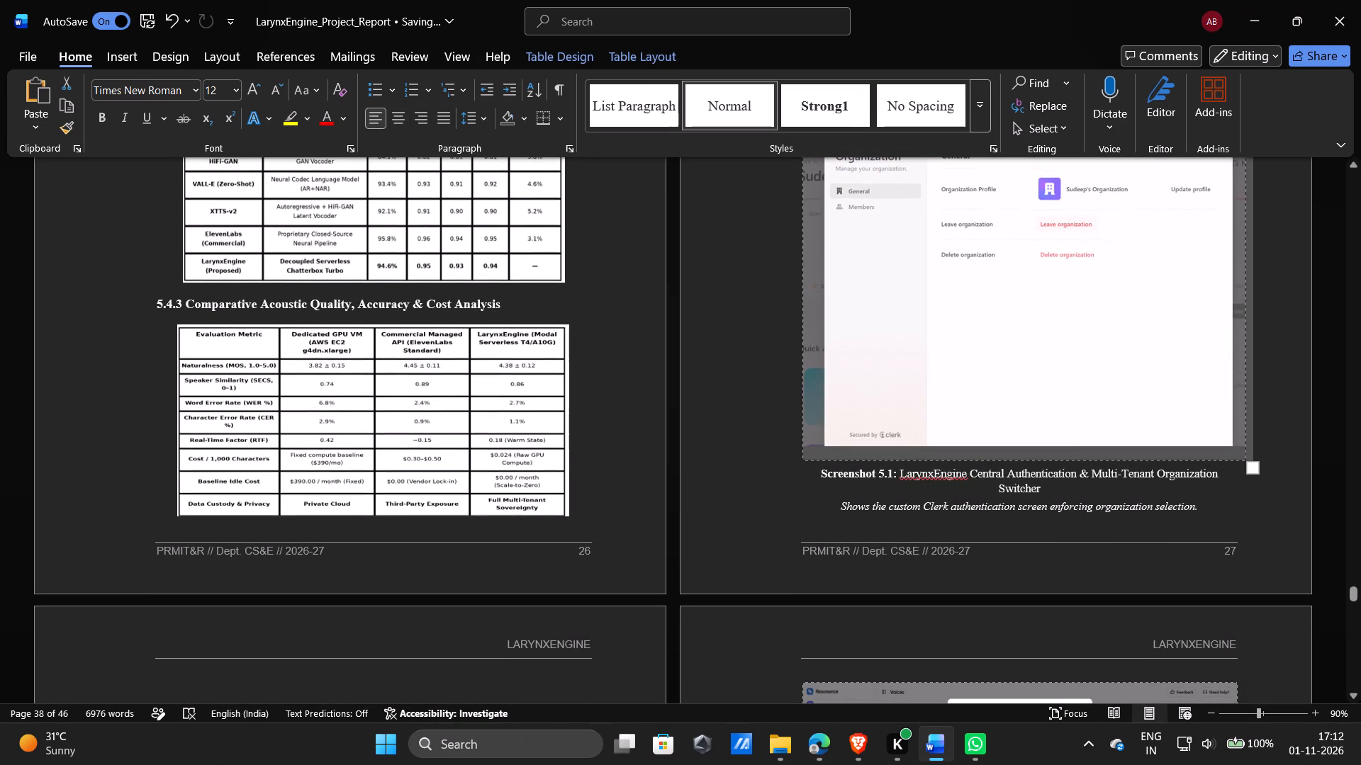
pyautogui.click(1281, 482)
pyautogui.scroll(1, 1281, 483)
pyautogui.scroll(-1, 1281, 483)
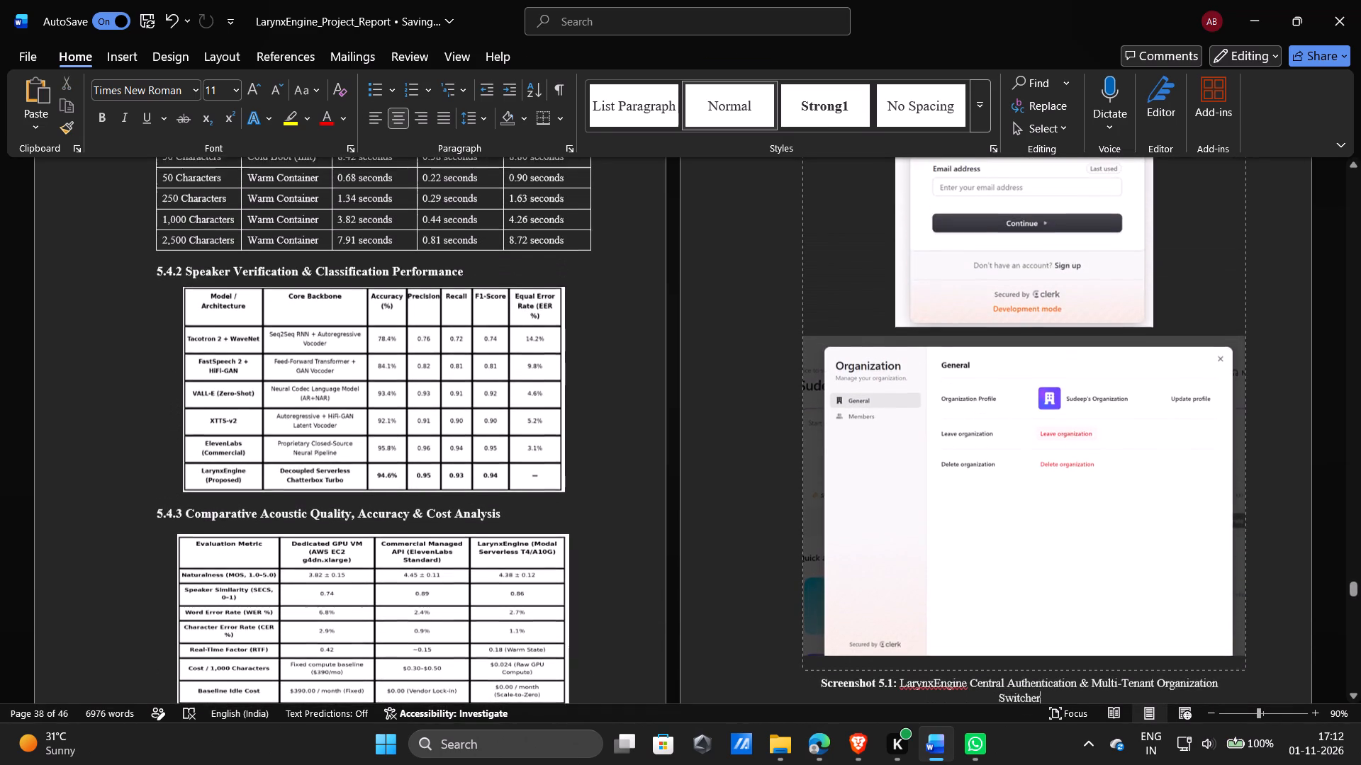
pyautogui.scroll(-4, 1281, 483)
pyautogui.scroll(1, 1281, 483)
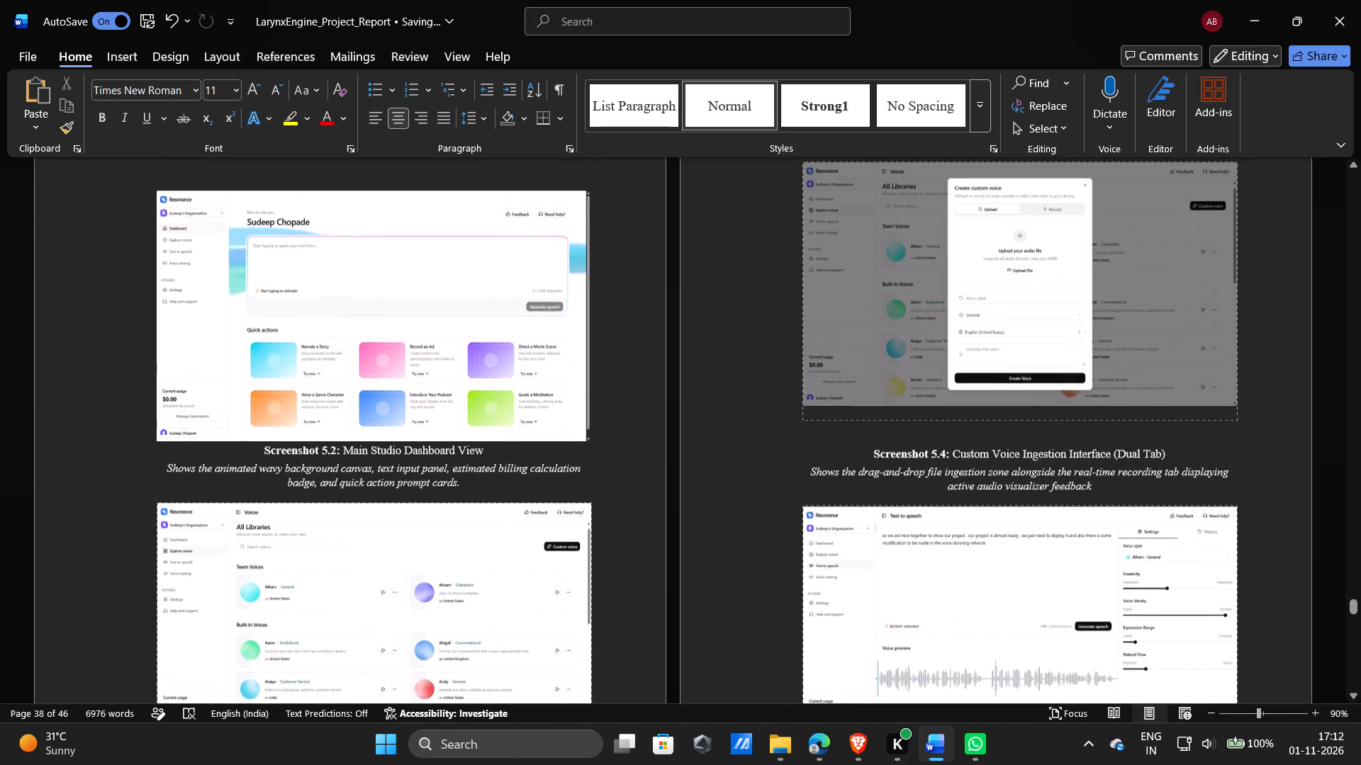
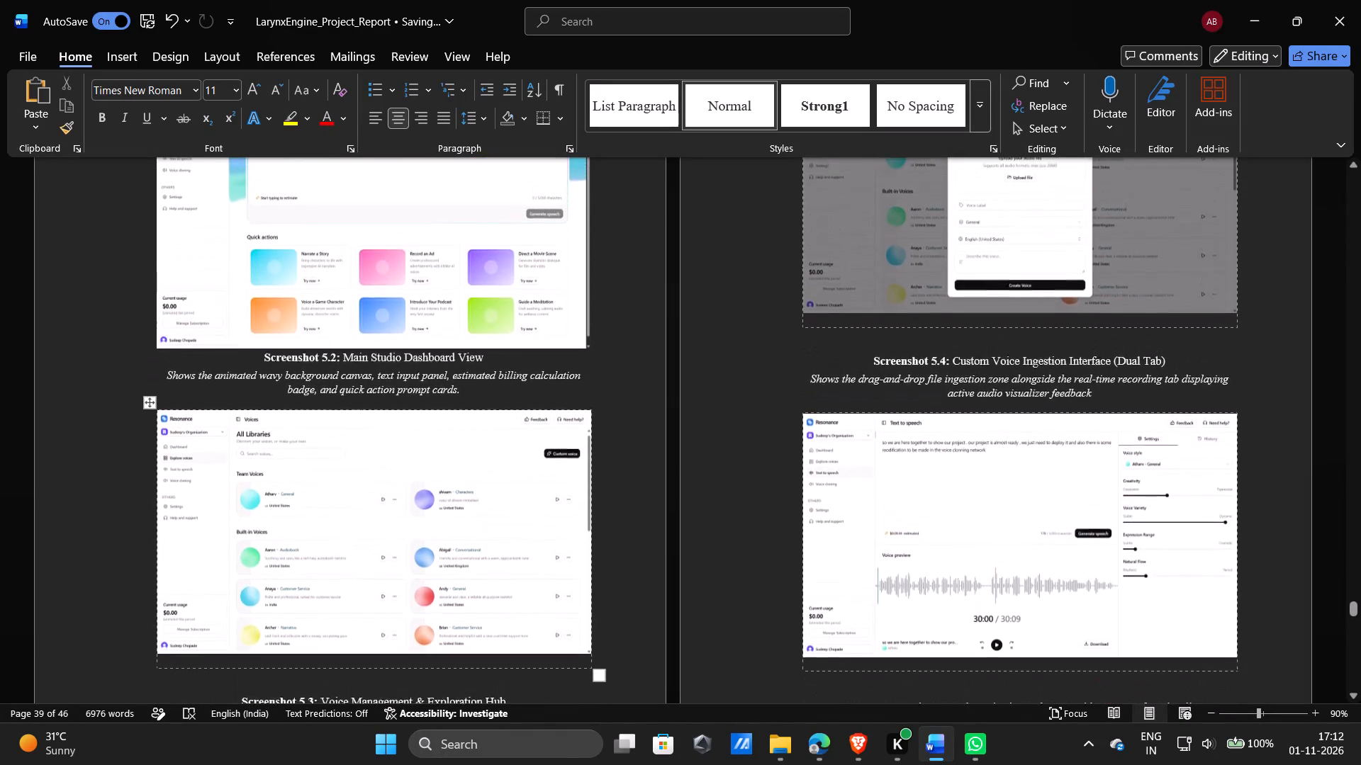
# Capture a rectangular Snipping Tool screenshot of the two side-by-side pages, covering the images of Screenshots 5.2 to 5.5.
pyautogui.keyDown('ctrl'); pyautogui.scroll(-2, 552, 344); pyautogui.keyUp('ctrl')
pyautogui.scroll(1, 552, 344)
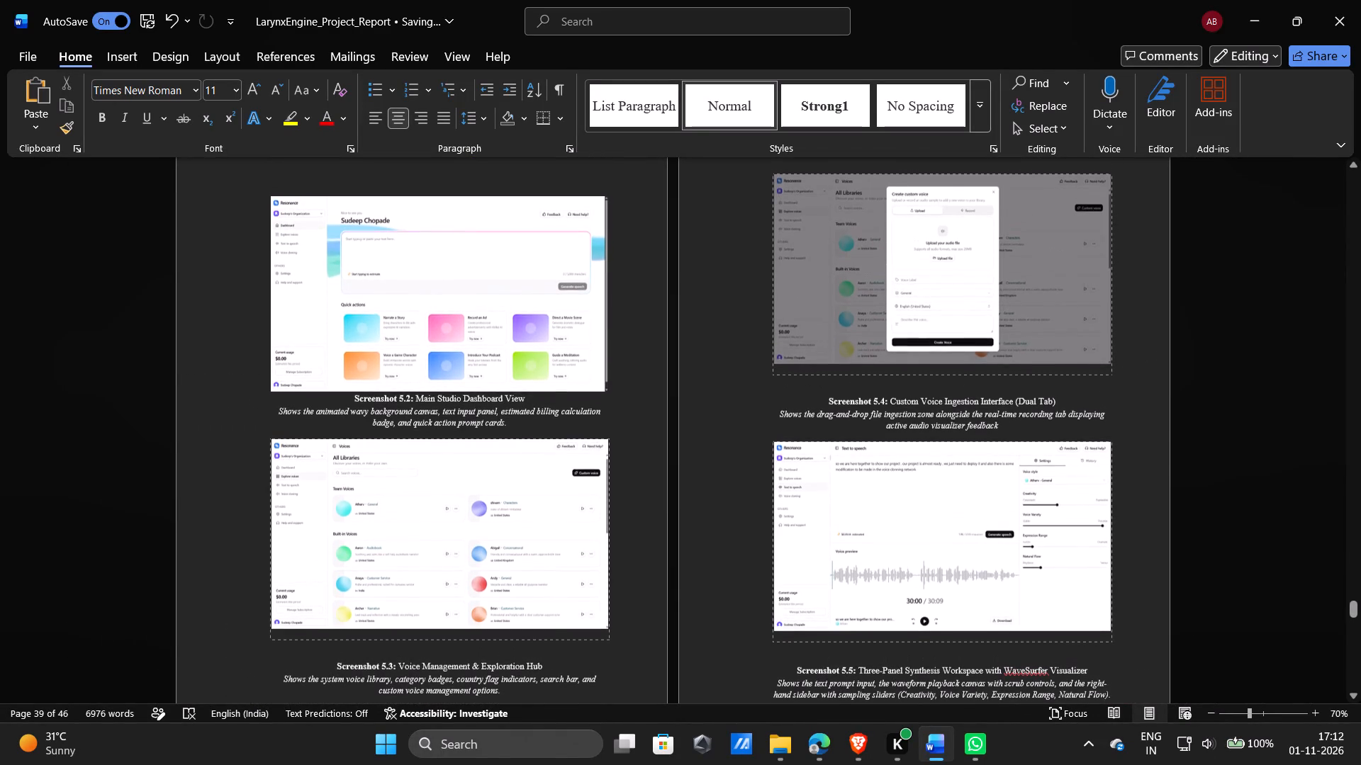
pyautogui.scroll(1, 552, 344)
pyautogui.press('Print')
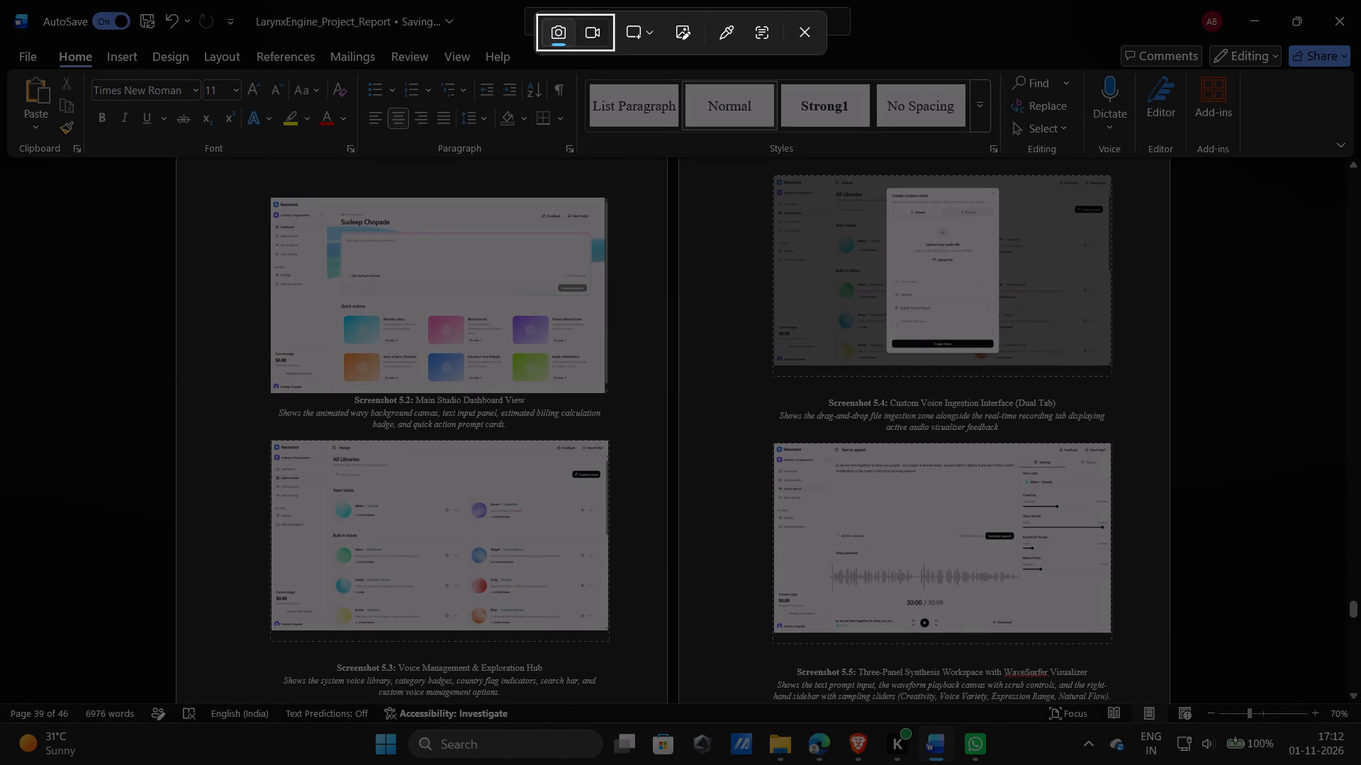
pyautogui.moveTo(223, 157); pyautogui.dragTo(1146, 604)
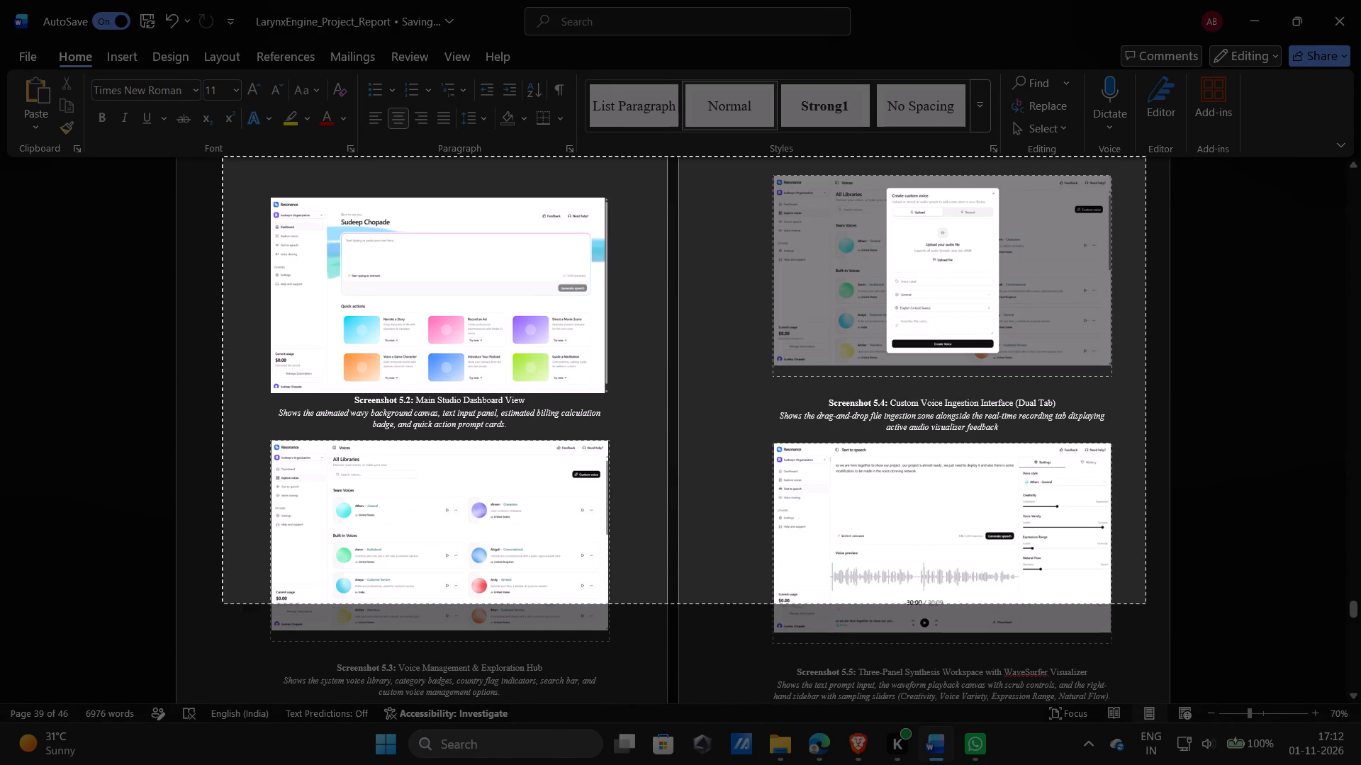
pyautogui.moveTo(1146, 604); pyautogui.dragTo(1142, 658)
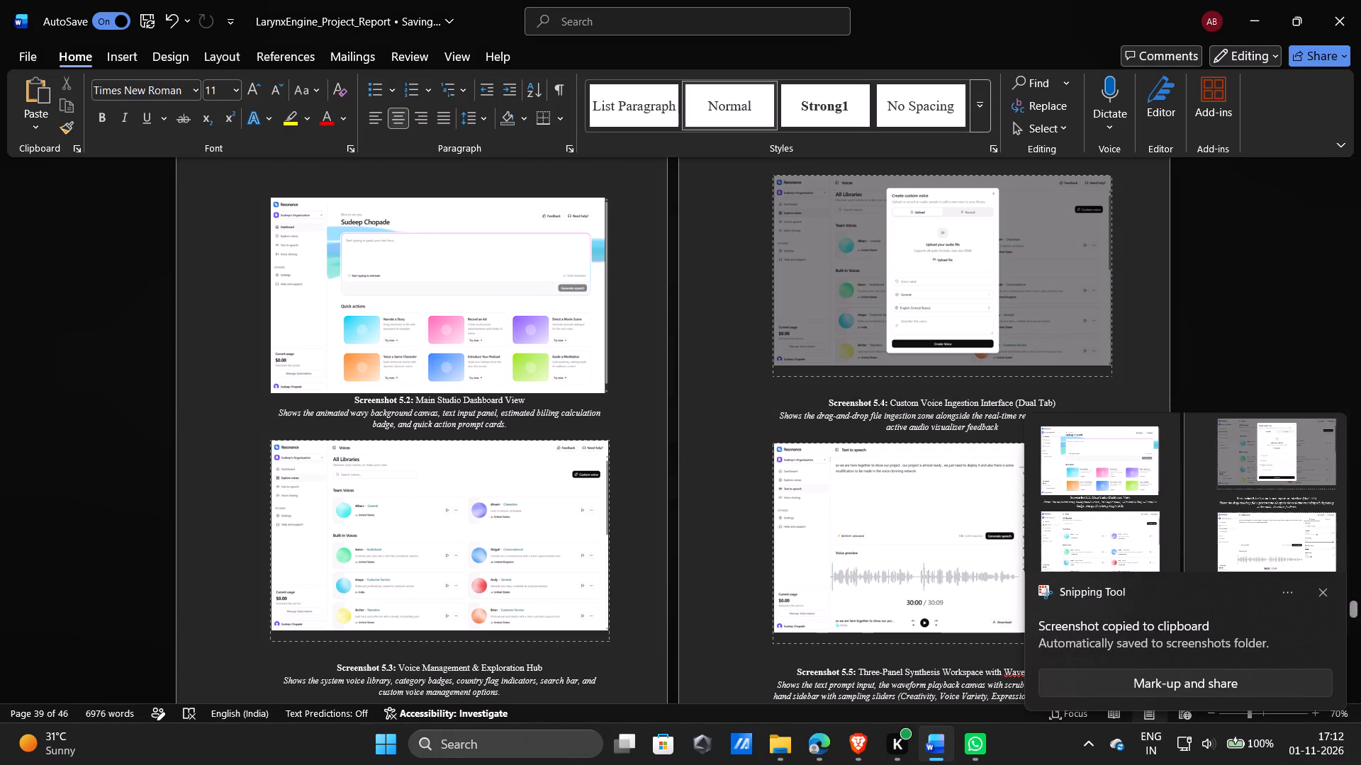
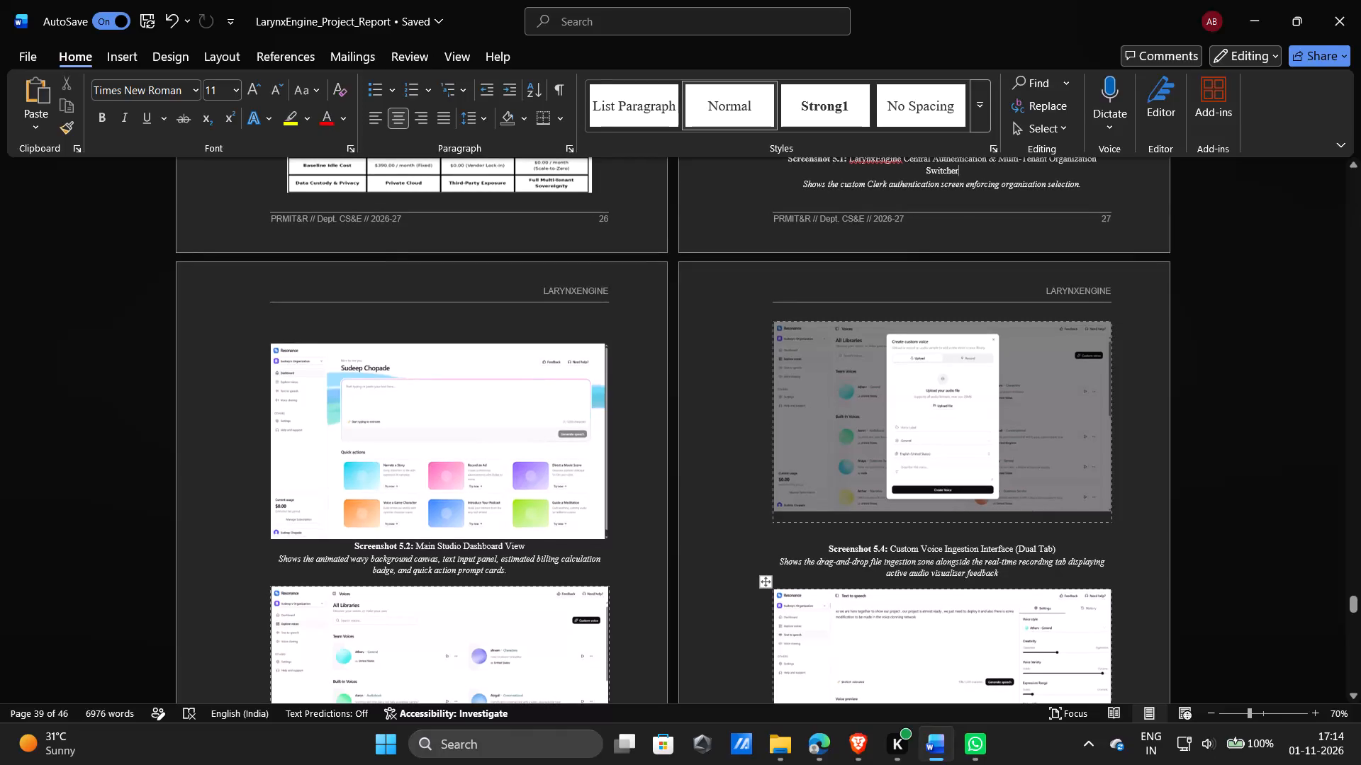
# Capture a rectangular Snipping Tool screenshot of page 26 covering the tables of sections 5.4.2 and 5.4.3.
pyautogui.scroll(1, 844, 552)
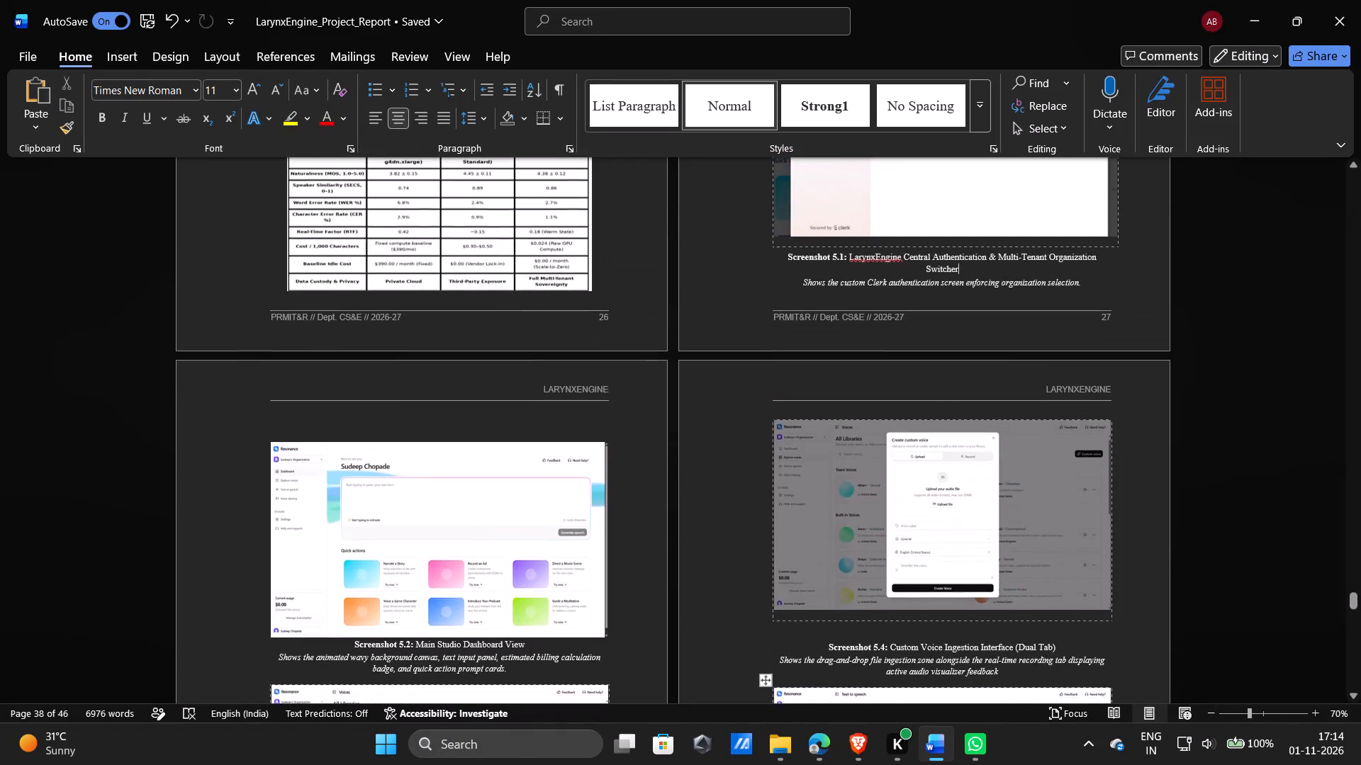
pyautogui.scroll(2, 844, 552)
pyautogui.scroll(-1, 844, 552)
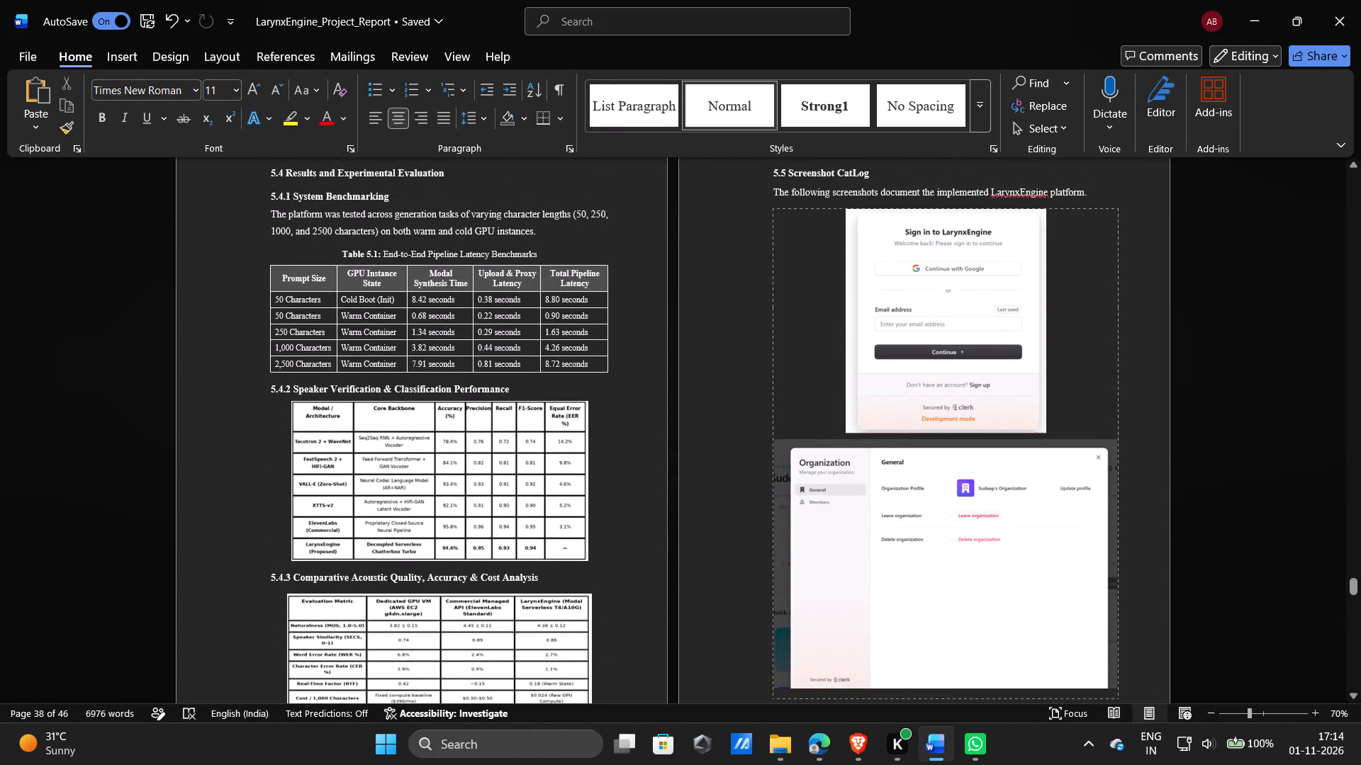
pyautogui.scroll(-3, 844, 552)
pyautogui.scroll(4, 844, 552)
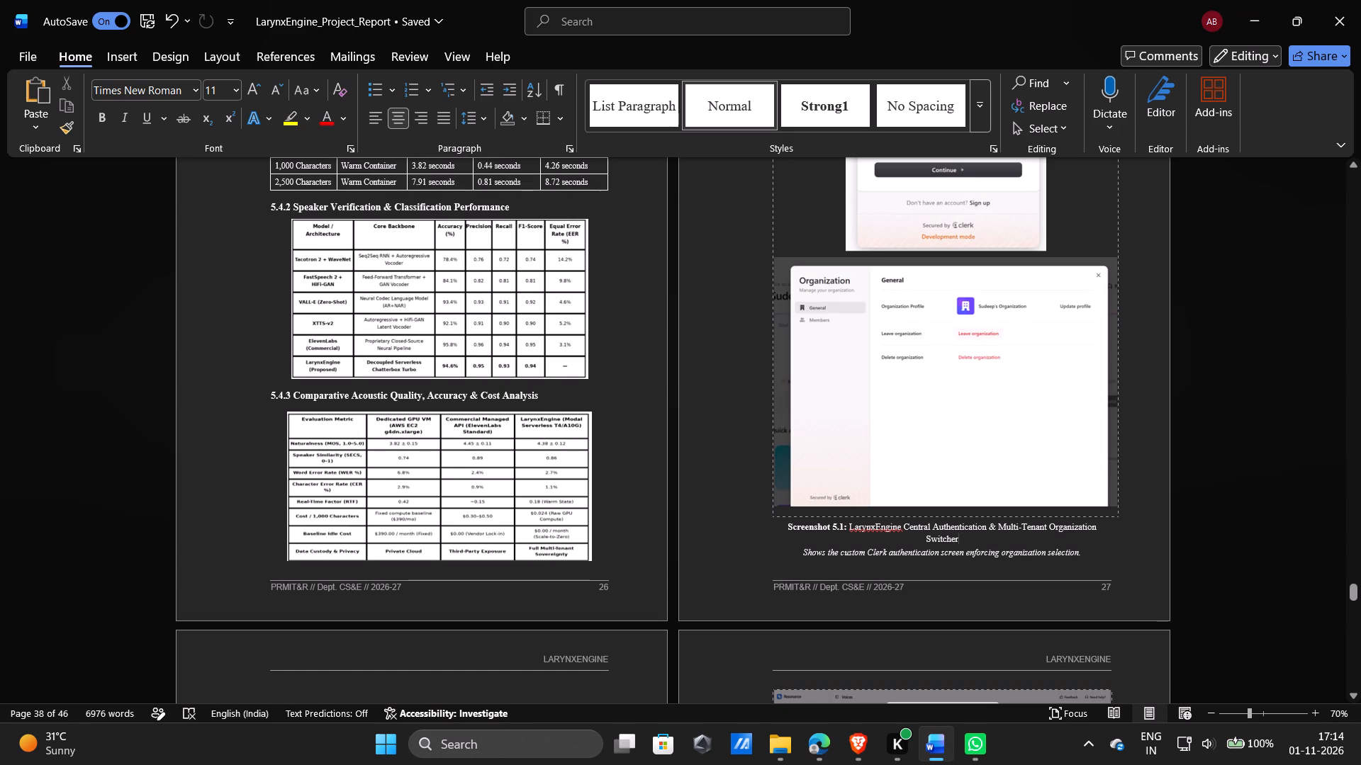
pyautogui.scroll(1, 252, 338)
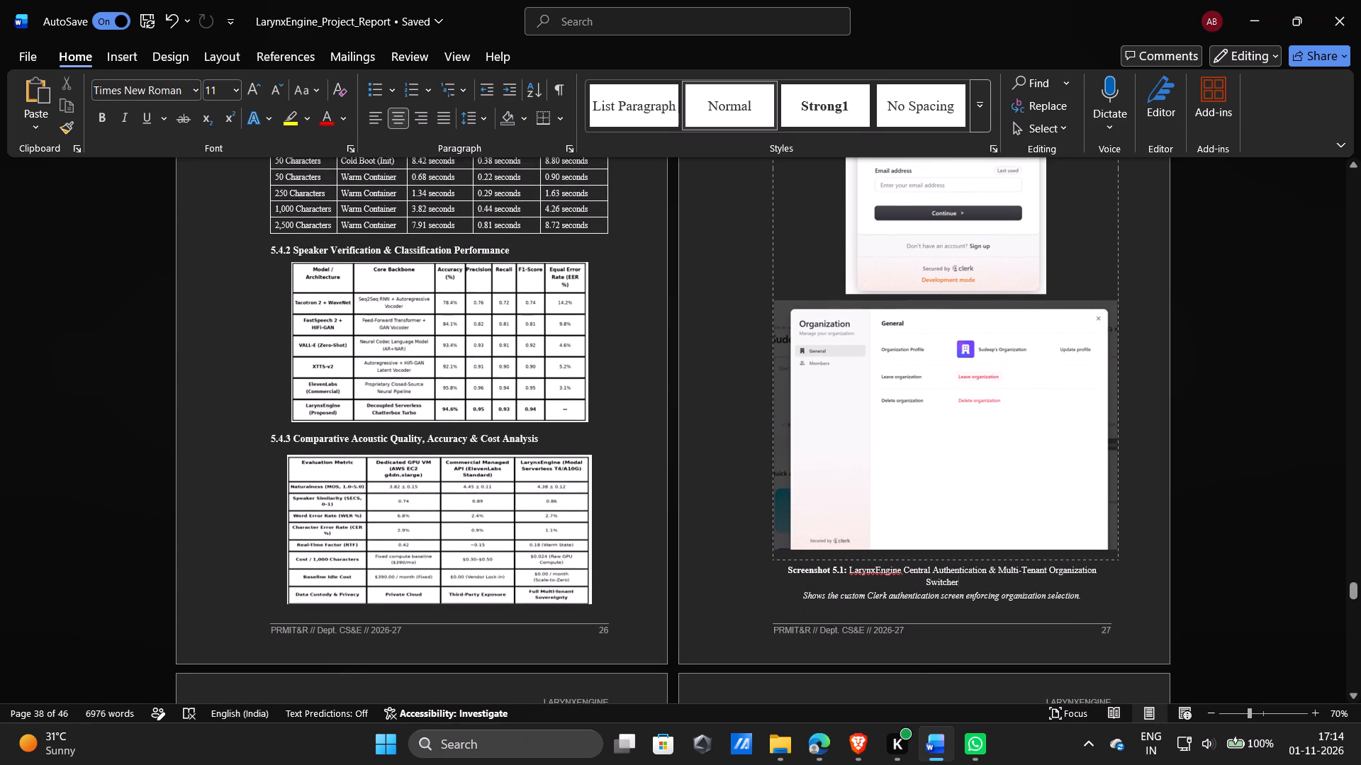
pyautogui.press('Print')
pyautogui.moveTo(236, 222); pyautogui.dragTo(237, 223)
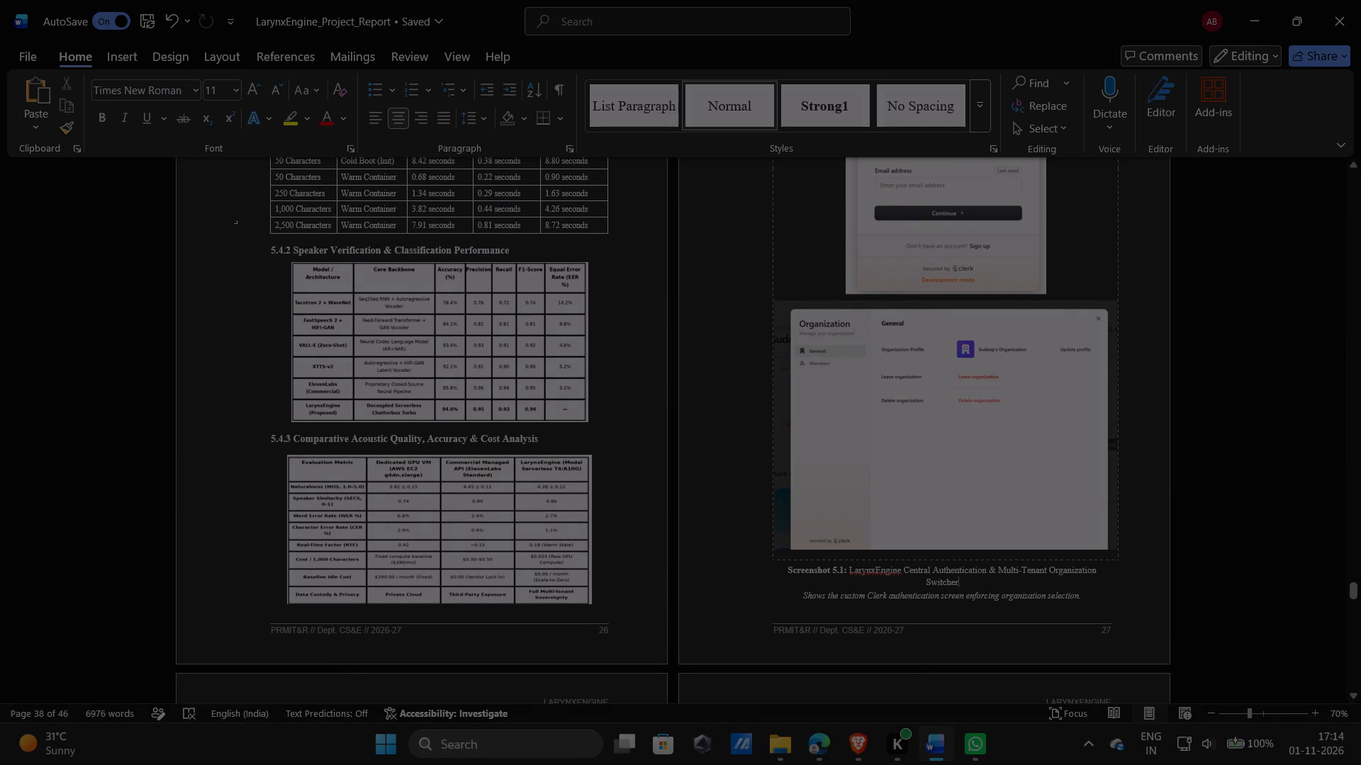
pyautogui.moveTo(237, 223); pyautogui.dragTo(615, 639)
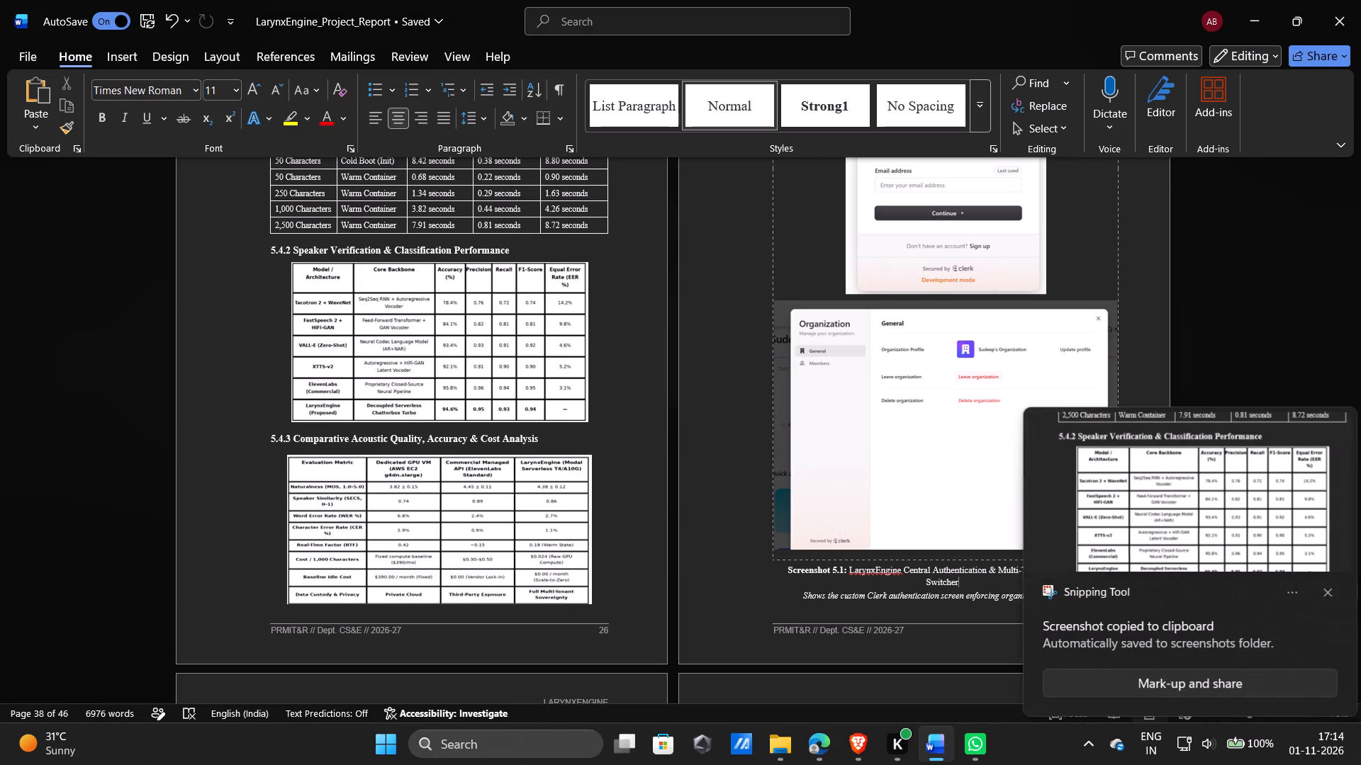
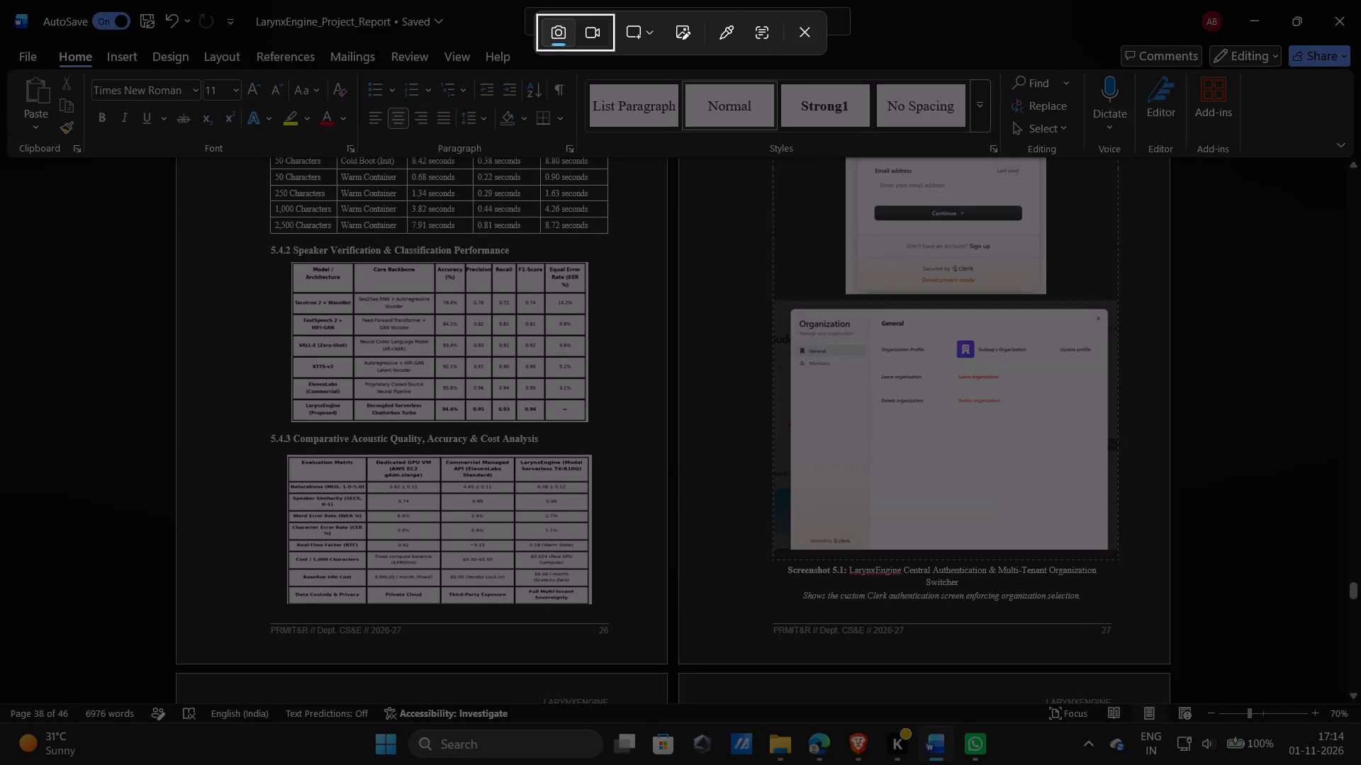
# Capture the area of page 26 spanning sections 5.4.2 and 5.4.3, including both headings and their full tables, as a rectangular screenshot.
pyautogui.moveTo(245, 232); pyautogui.dragTo(624, 649)
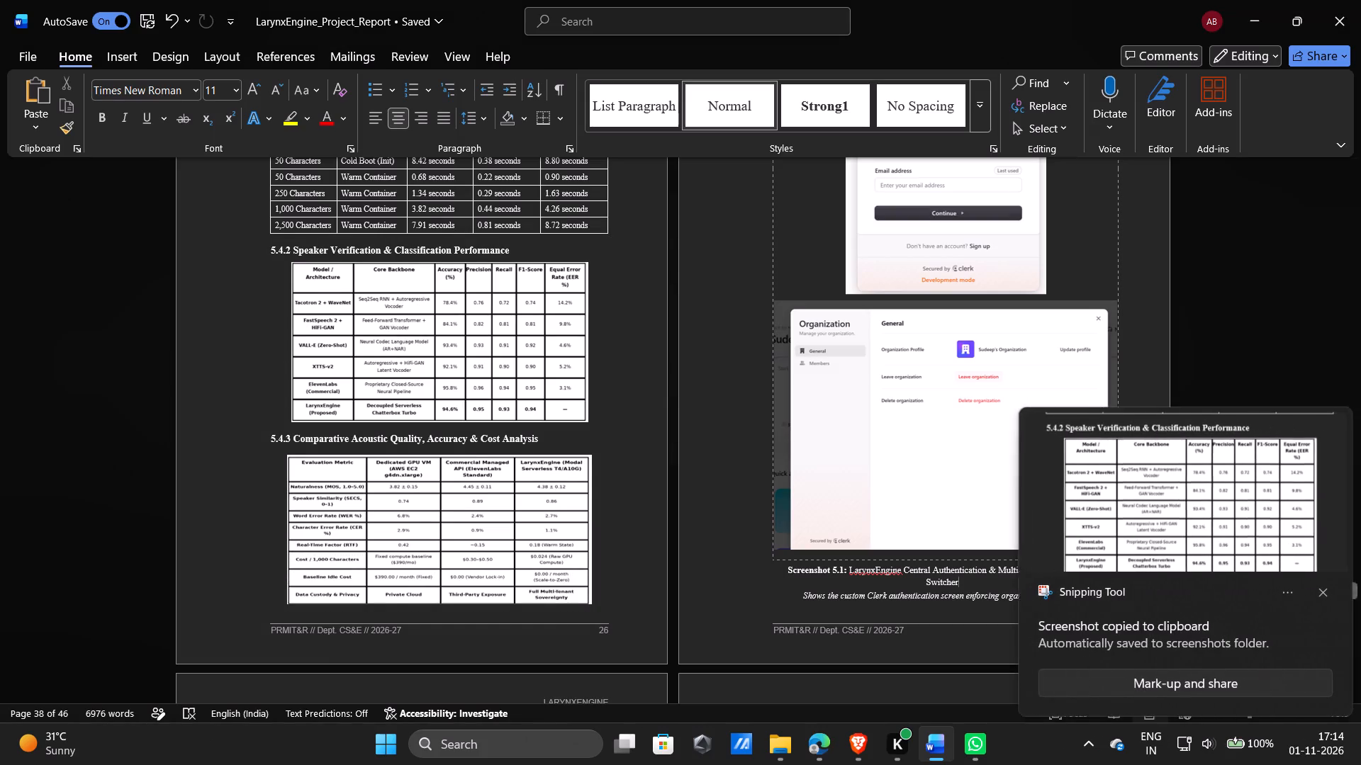
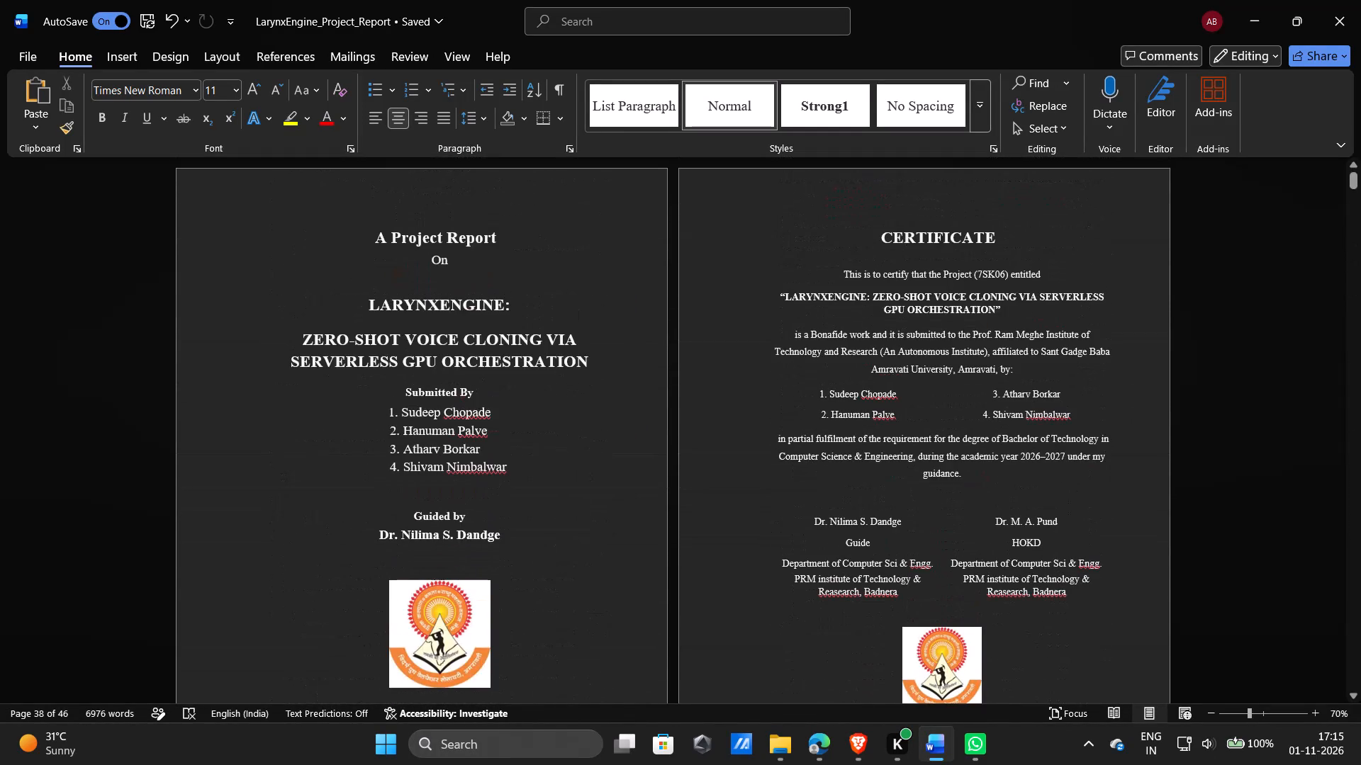
# Review the report's pages from the cover and certificate through to the references and the student resumes appendix.
pyautogui.scroll(-1, 677, 394)
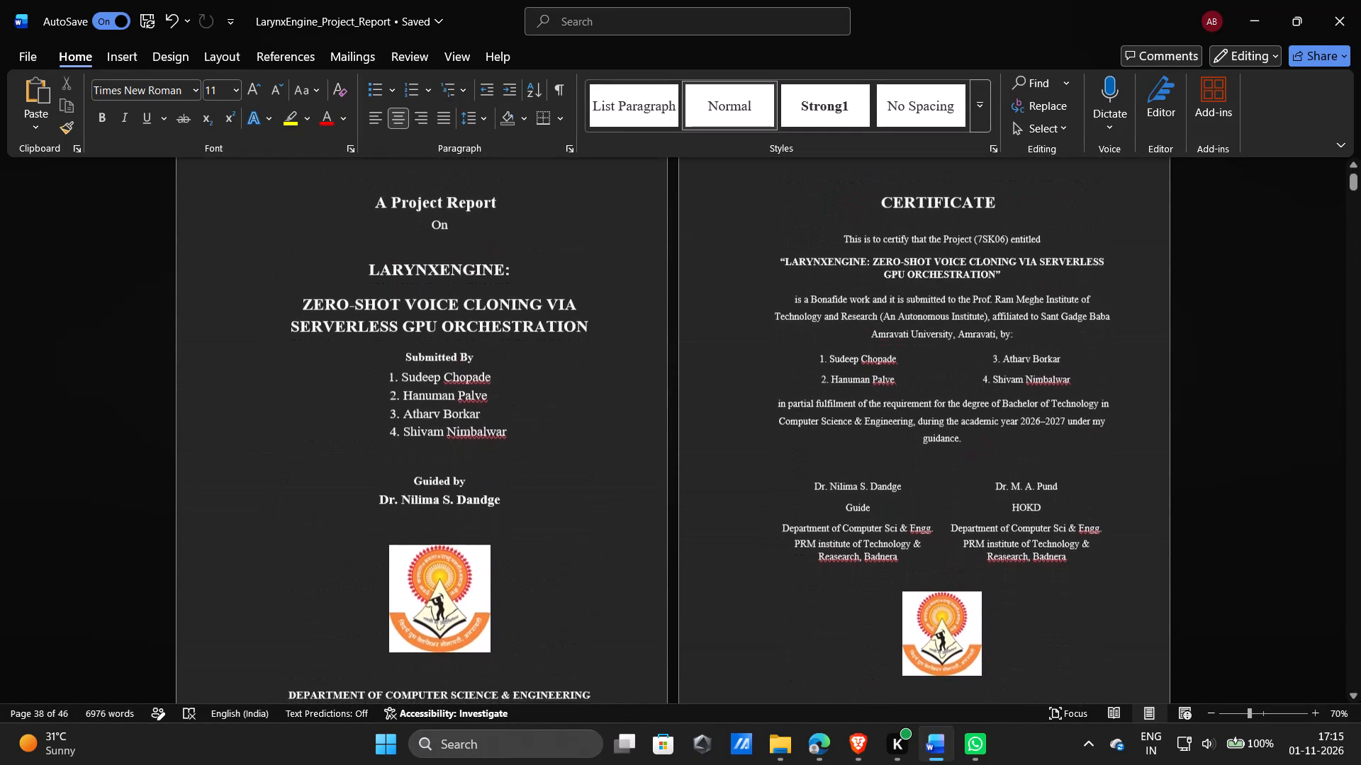
pyautogui.scroll(-1, 677, 394)
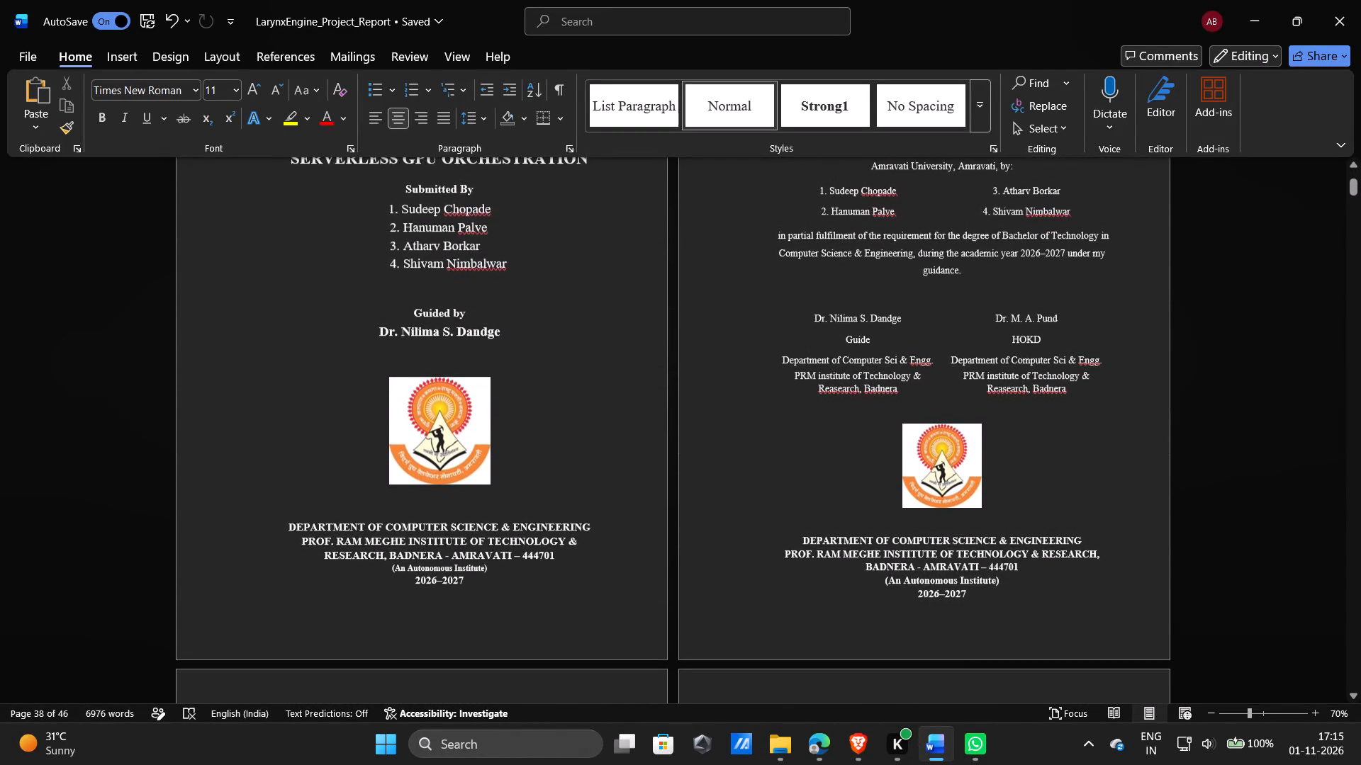
pyautogui.scroll(-3, 677, 394)
pyautogui.scroll(2, 677, 394)
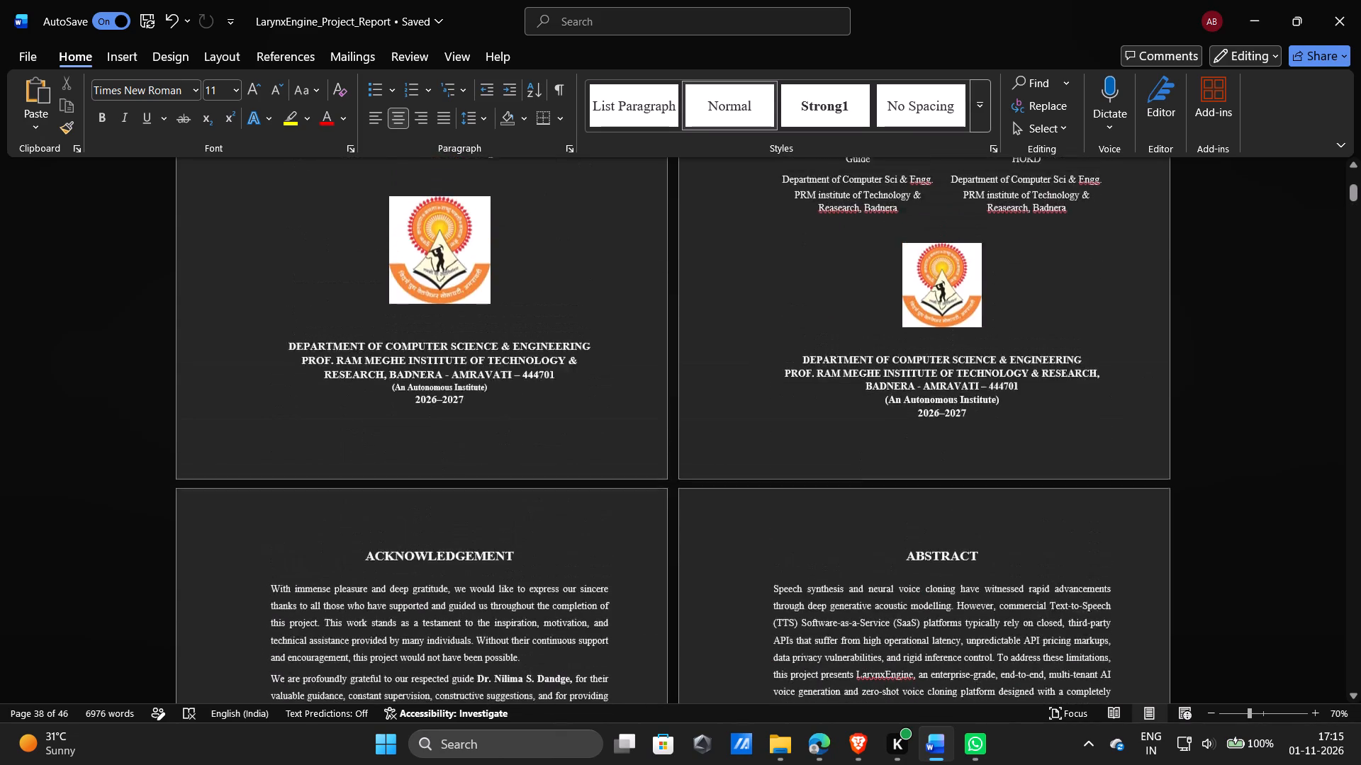
pyautogui.scroll(3, 677, 394)
pyautogui.scroll(-5, 677, 394)
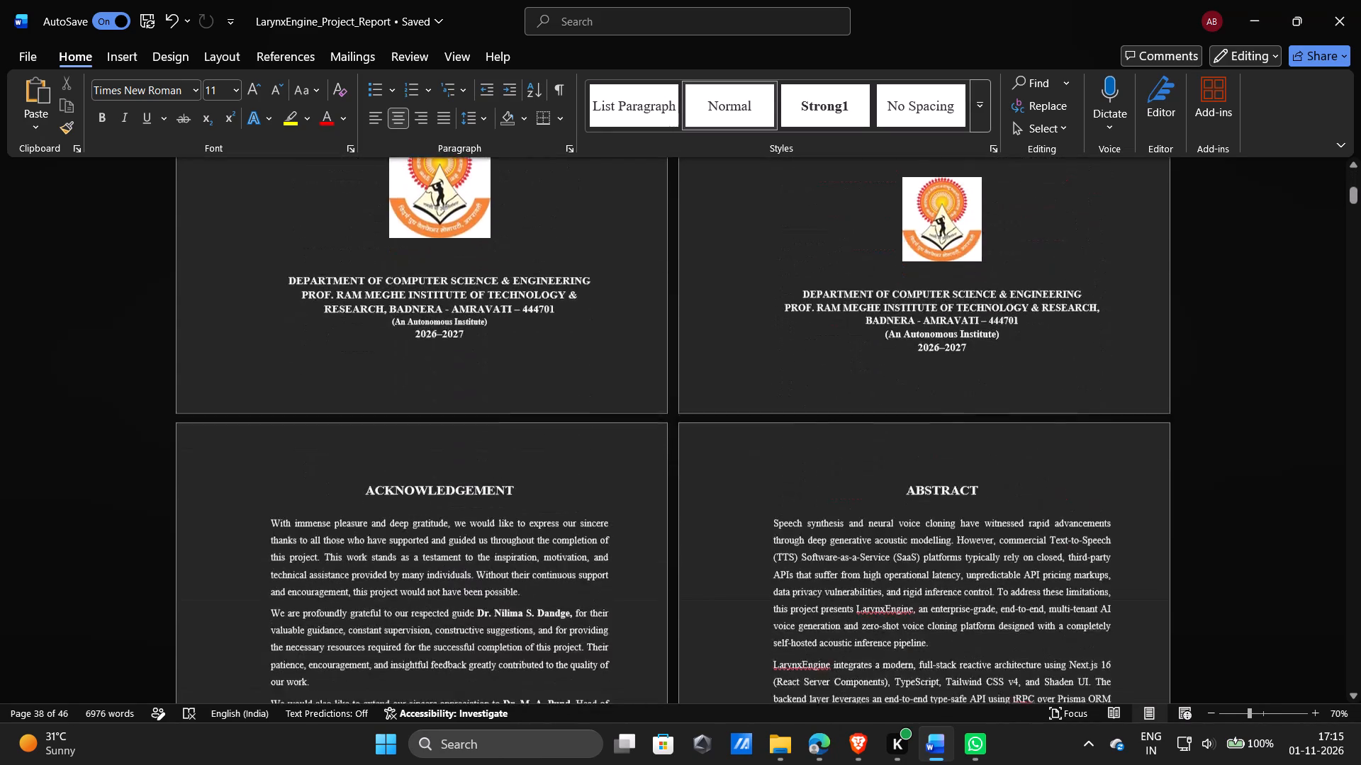
pyautogui.scroll(-20, 677, 394)
pyautogui.scroll(-3, 677, 394)
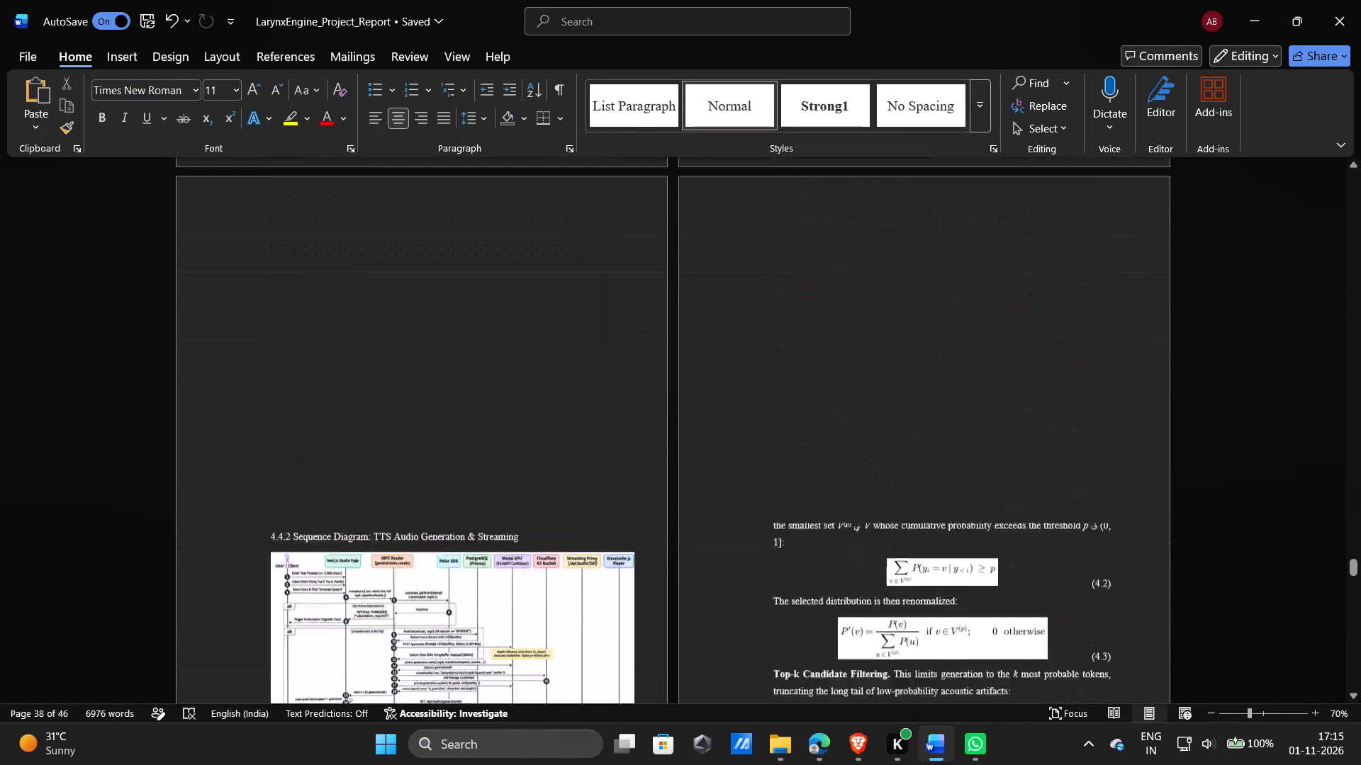
pyautogui.scroll(-10, 677, 394)
pyautogui.scroll(3, 677, 394)
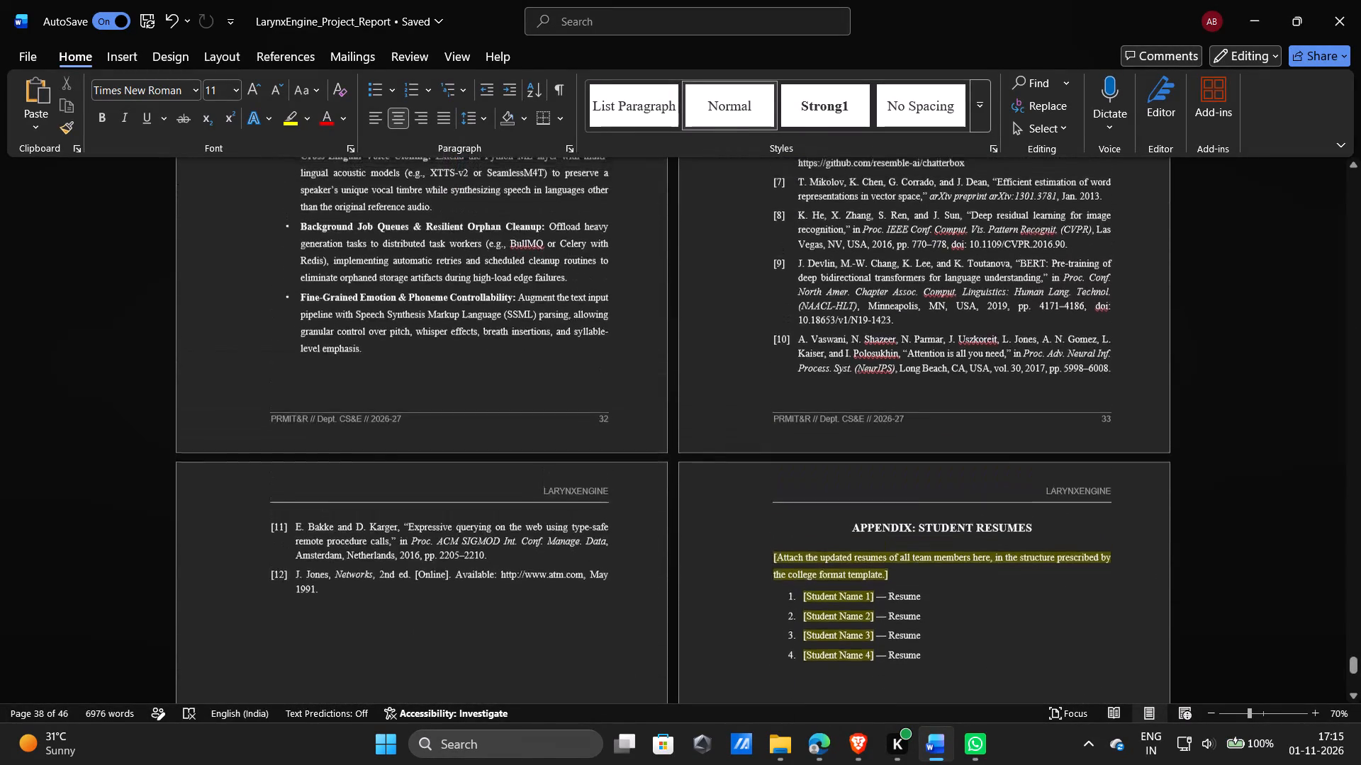
pyautogui.scroll(2, 677, 394)
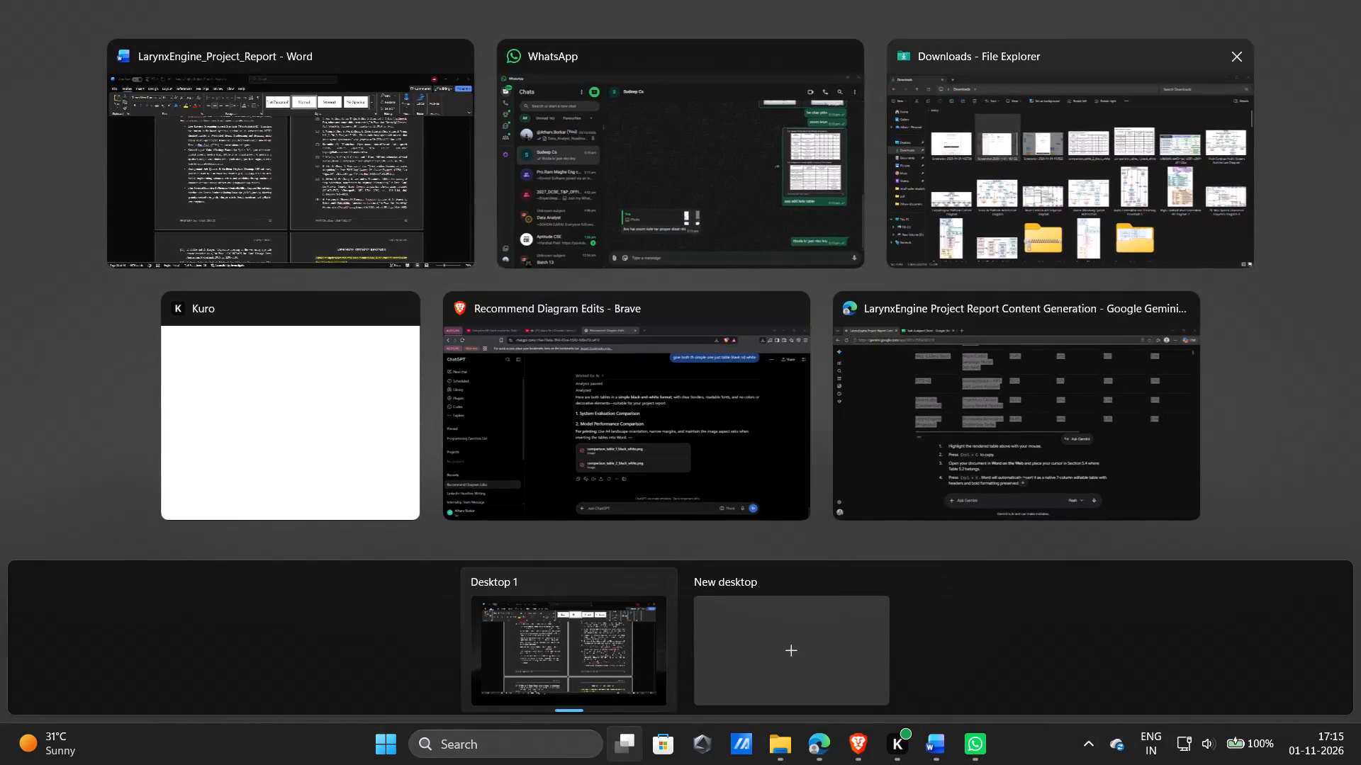
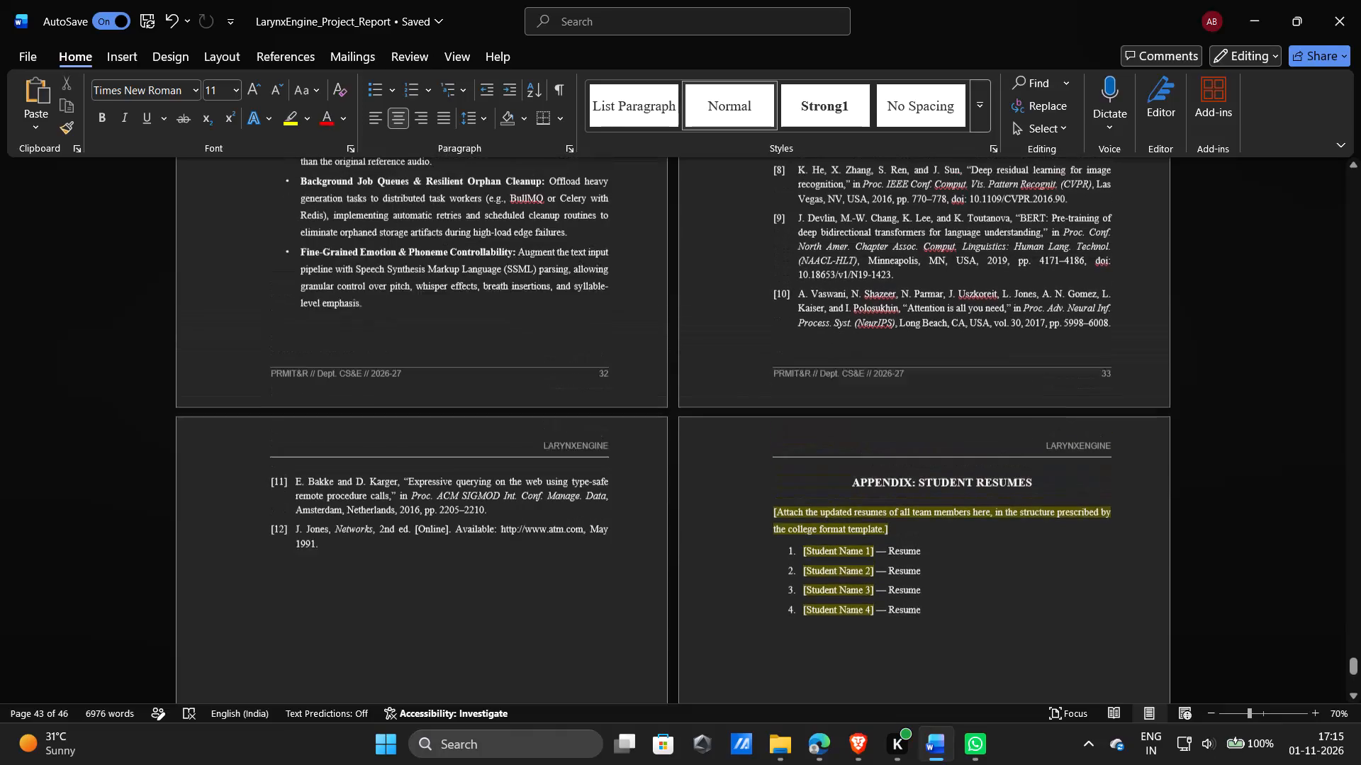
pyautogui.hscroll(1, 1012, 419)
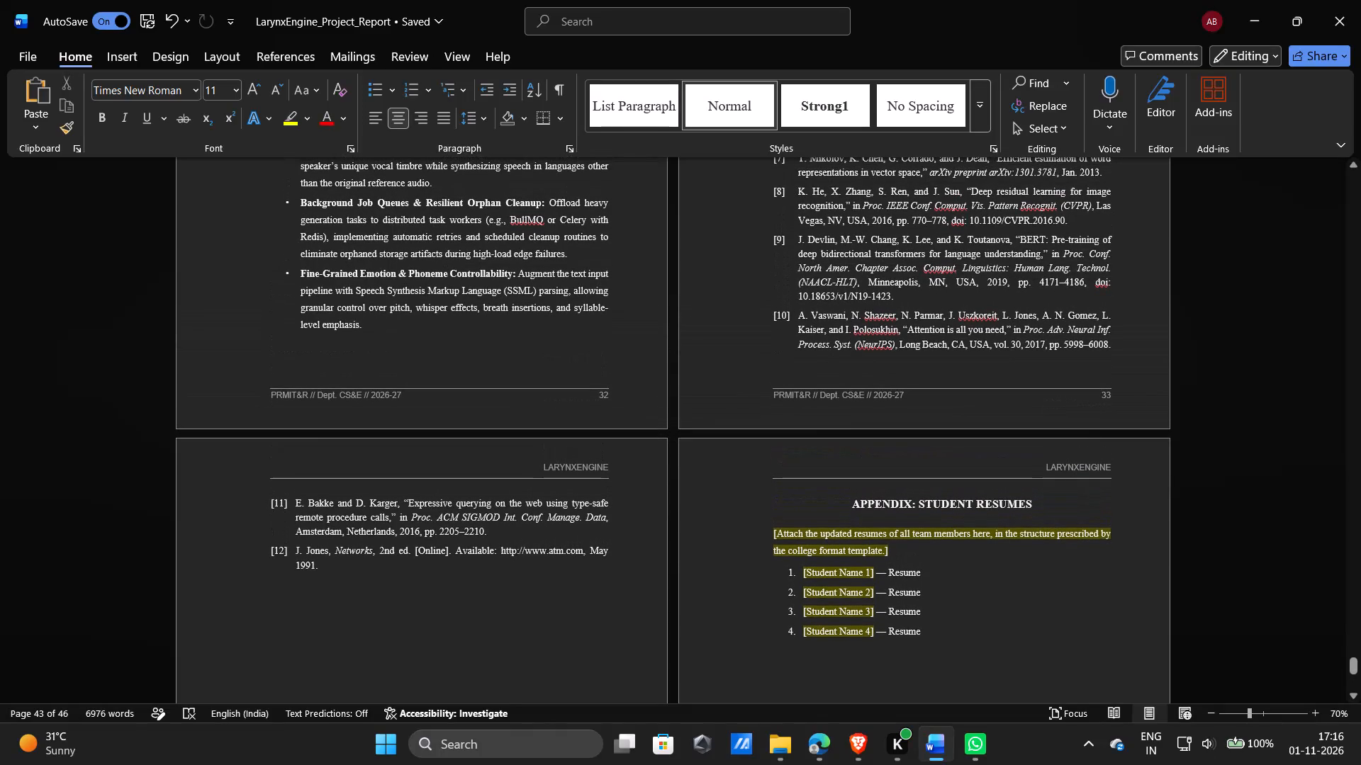
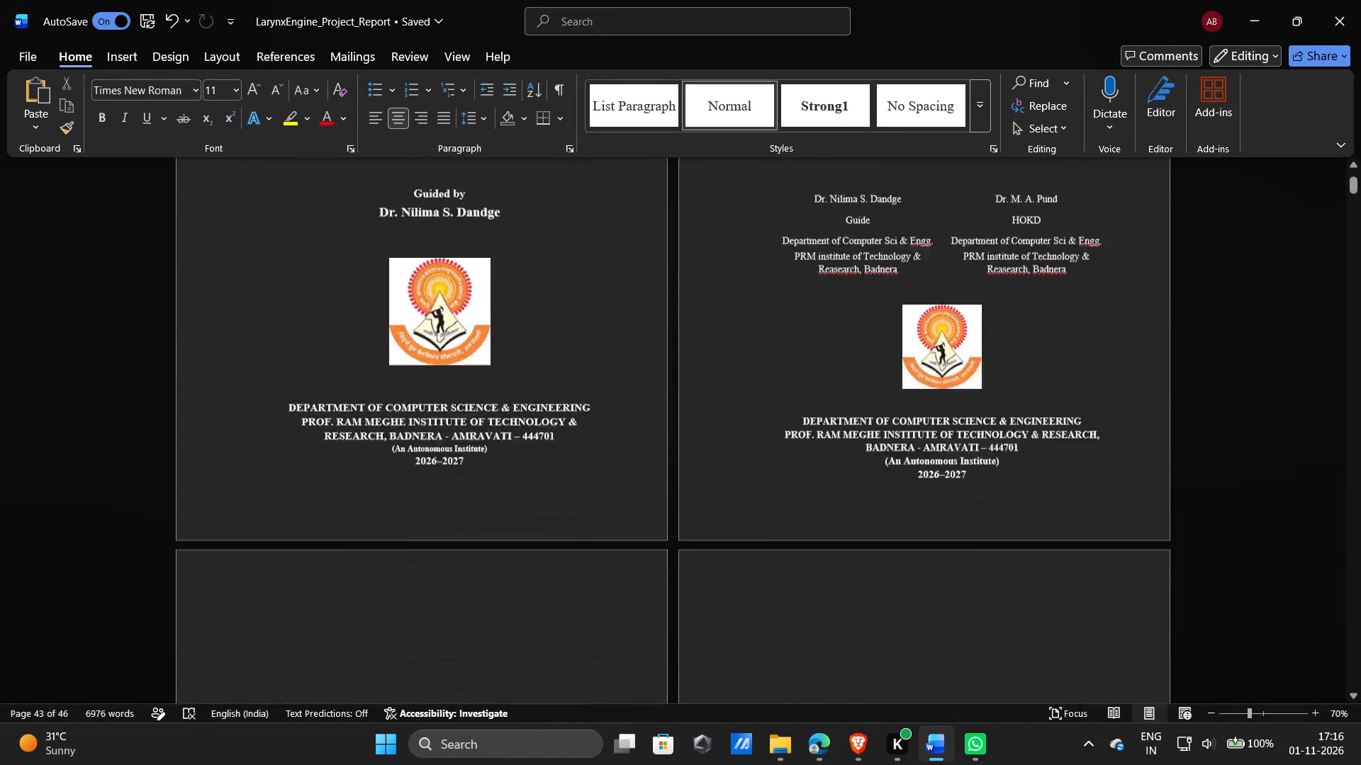
# Look through the report's front matter, from the title page and certificate to the contents, screenshot and abbreviation lists.
pyautogui.scroll(-11, 891, 363)
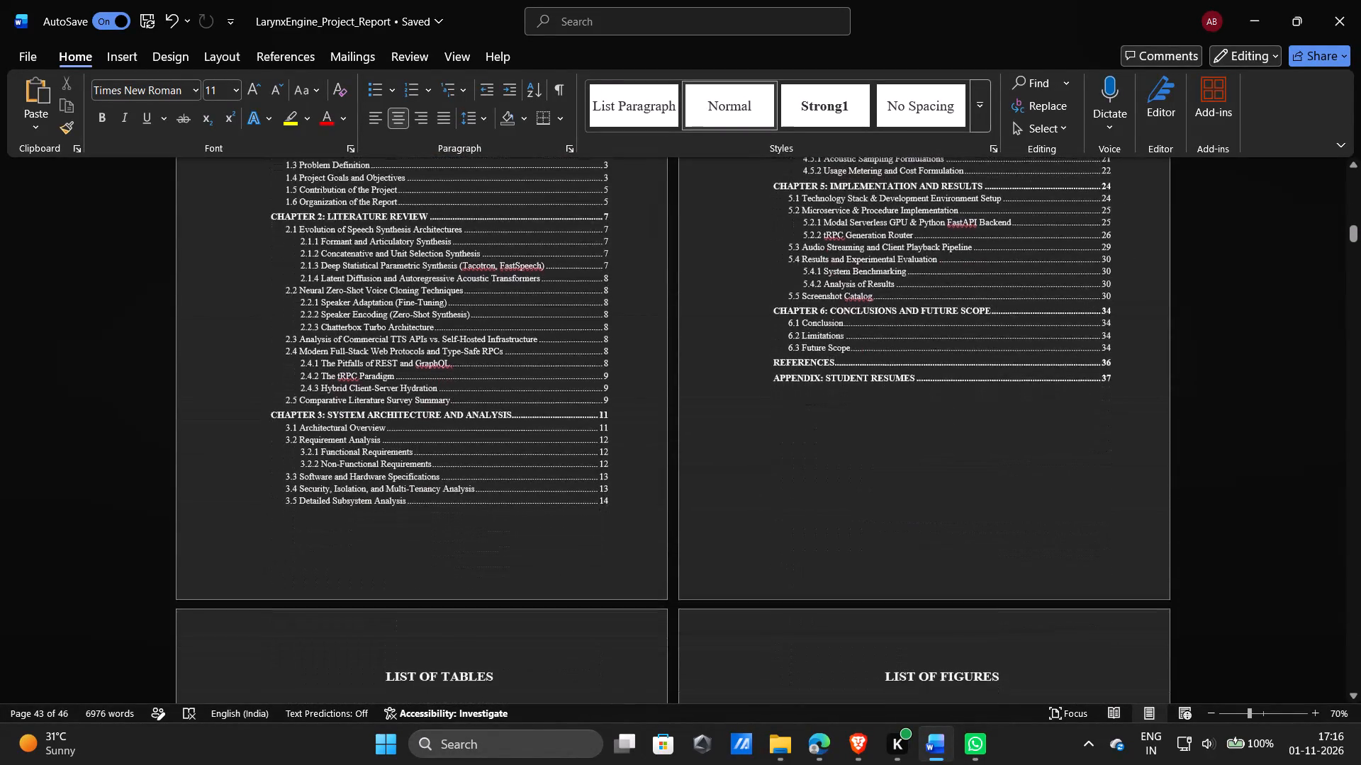
pyautogui.scroll(-10, 891, 363)
pyautogui.scroll(3, 891, 363)
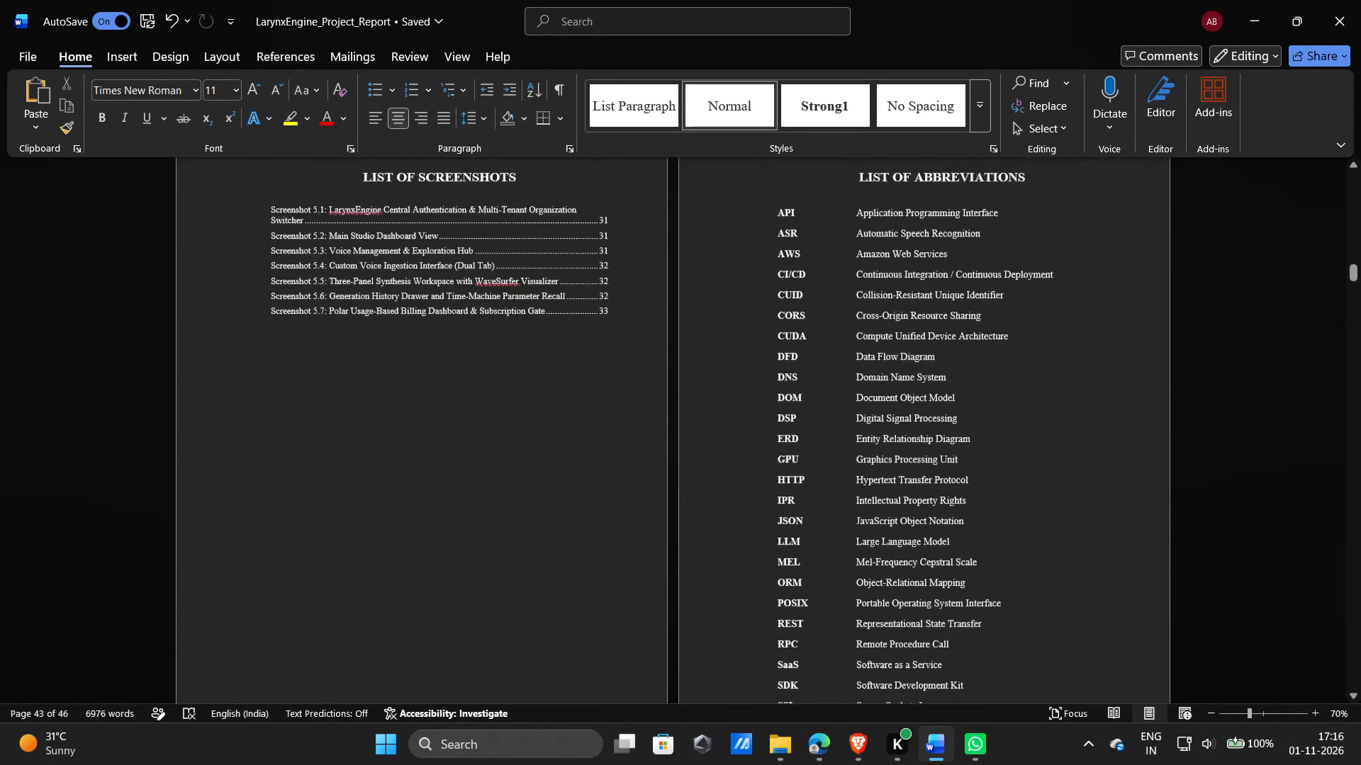
pyautogui.scroll(16, 891, 363)
pyautogui.scroll(-2, 891, 363)
pyautogui.scroll(1, 891, 363)
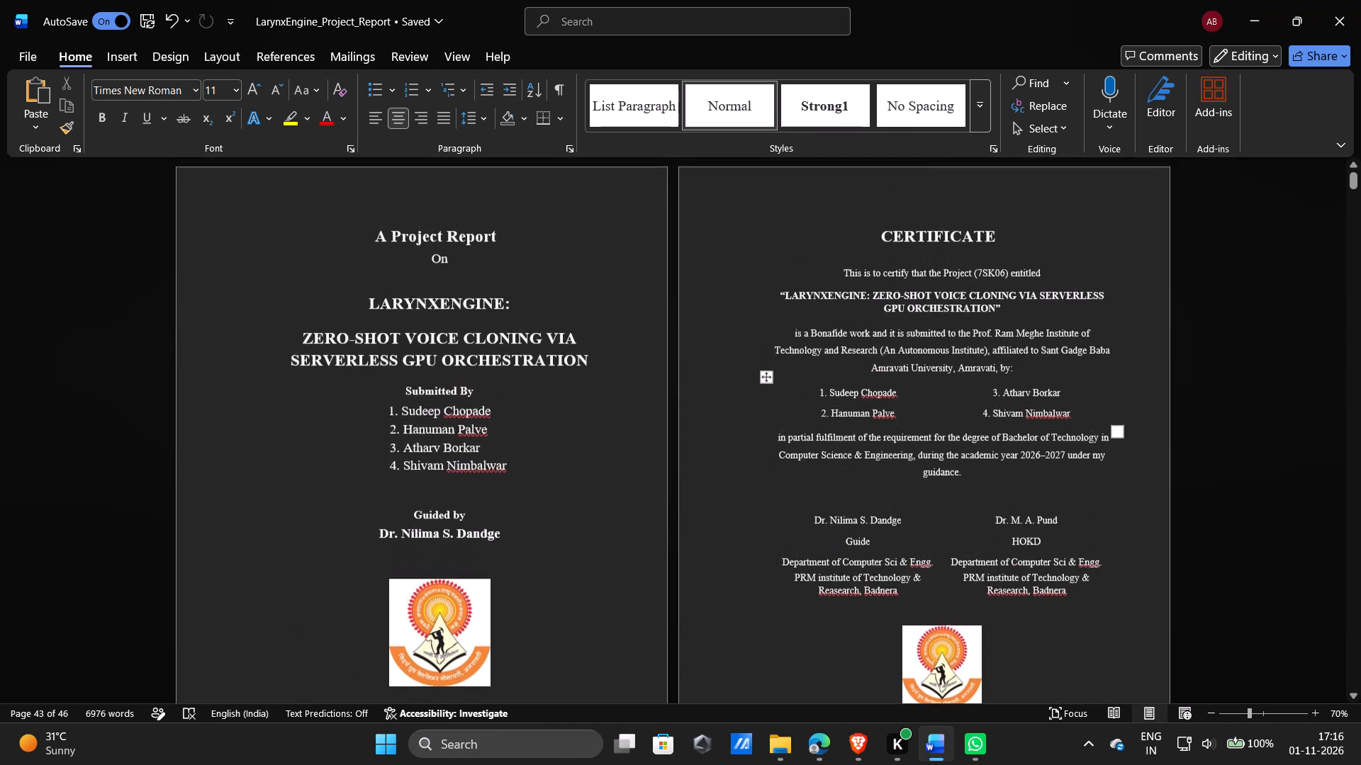
# Copy the full project title "LARYNXENGINE: ZERO-SHOT VOICE CLONING VIA SERVERLESS GPU ORCHESTRATION" from the Certificate page, without its quotation marks.
pyautogui.moveTo(376, 302); pyautogui.dragTo(590, 367)
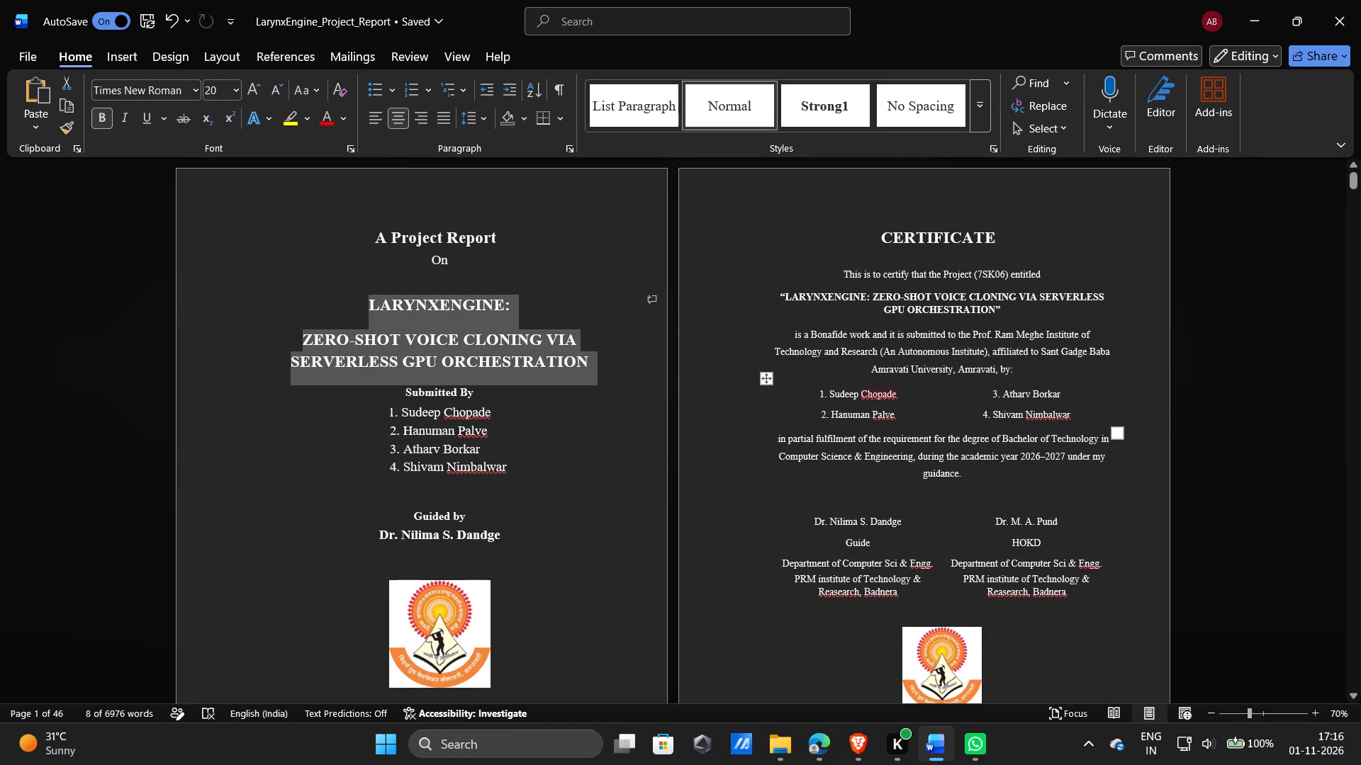
pyautogui.moveTo(785, 293); pyautogui.dragTo(981, 307)
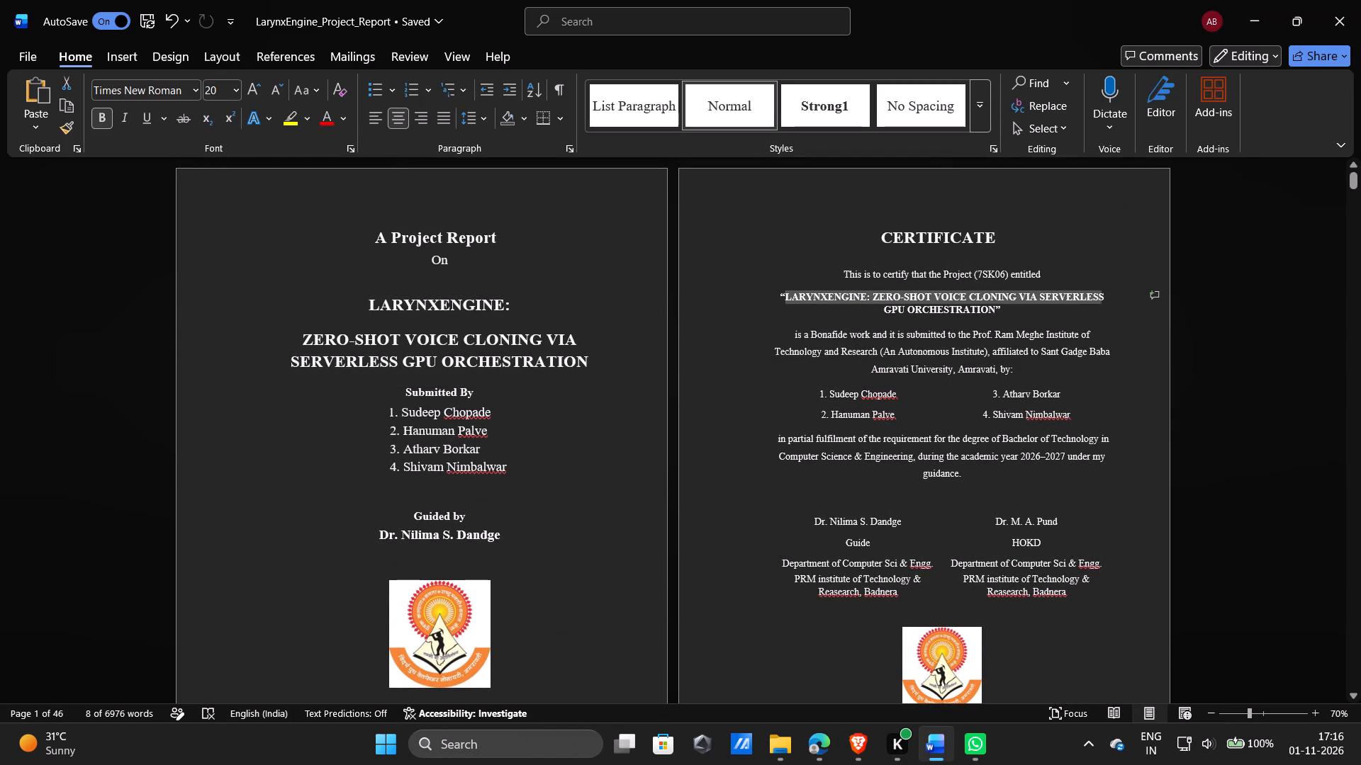
pyautogui.moveTo(981, 307); pyautogui.dragTo(982, 305)
pyautogui.hotkey('ctrl', 'c')
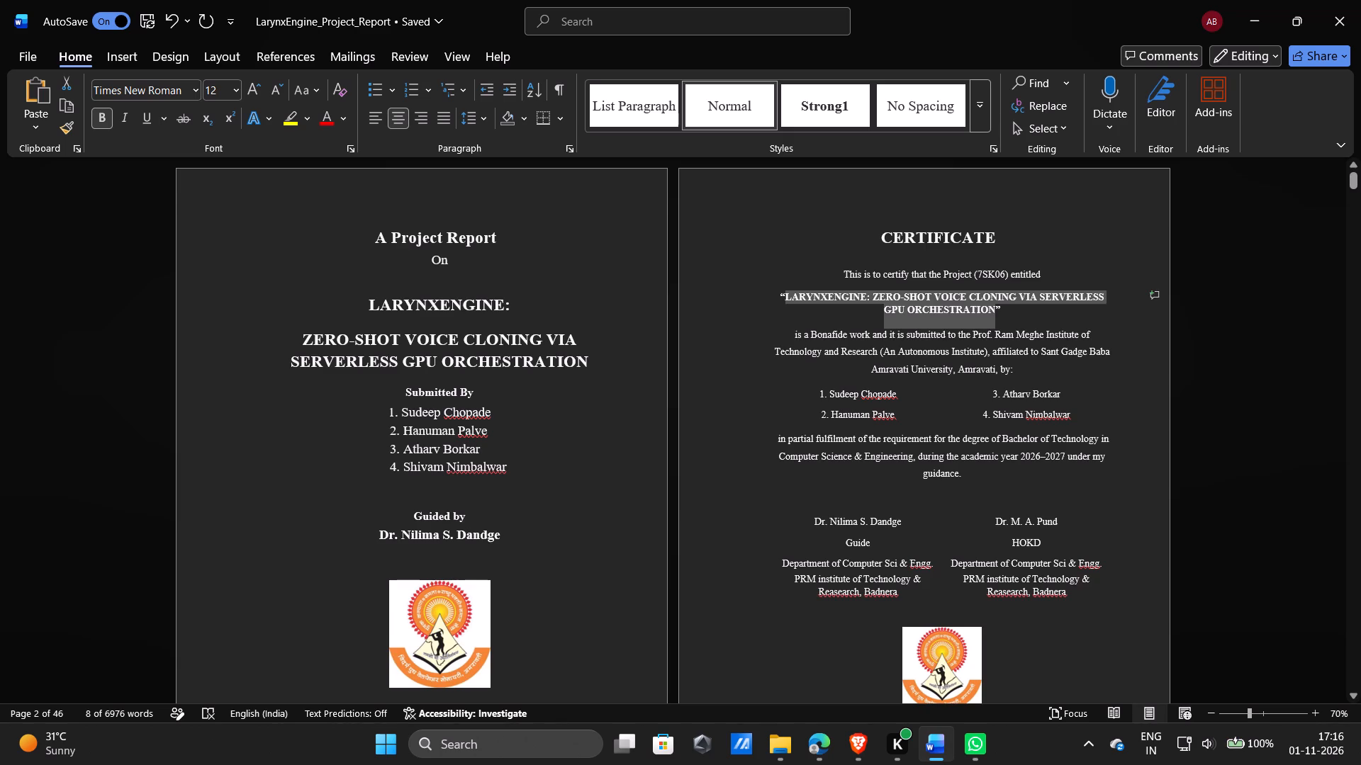
# Open the Section 2 page header for editing and paste the copied project title after the existing LARYNXENGINE text.
pyautogui.scroll(-15, 982, 305)
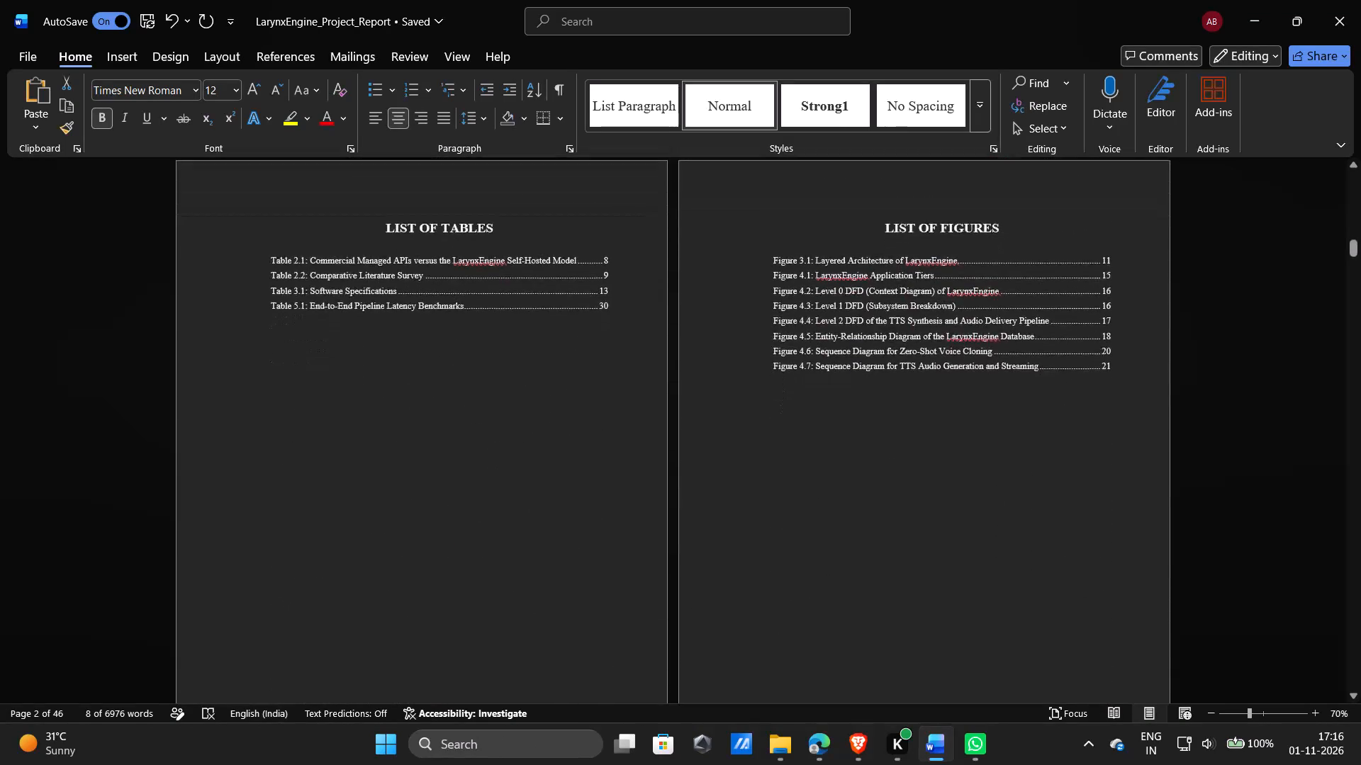
pyautogui.scroll(-8, 982, 305)
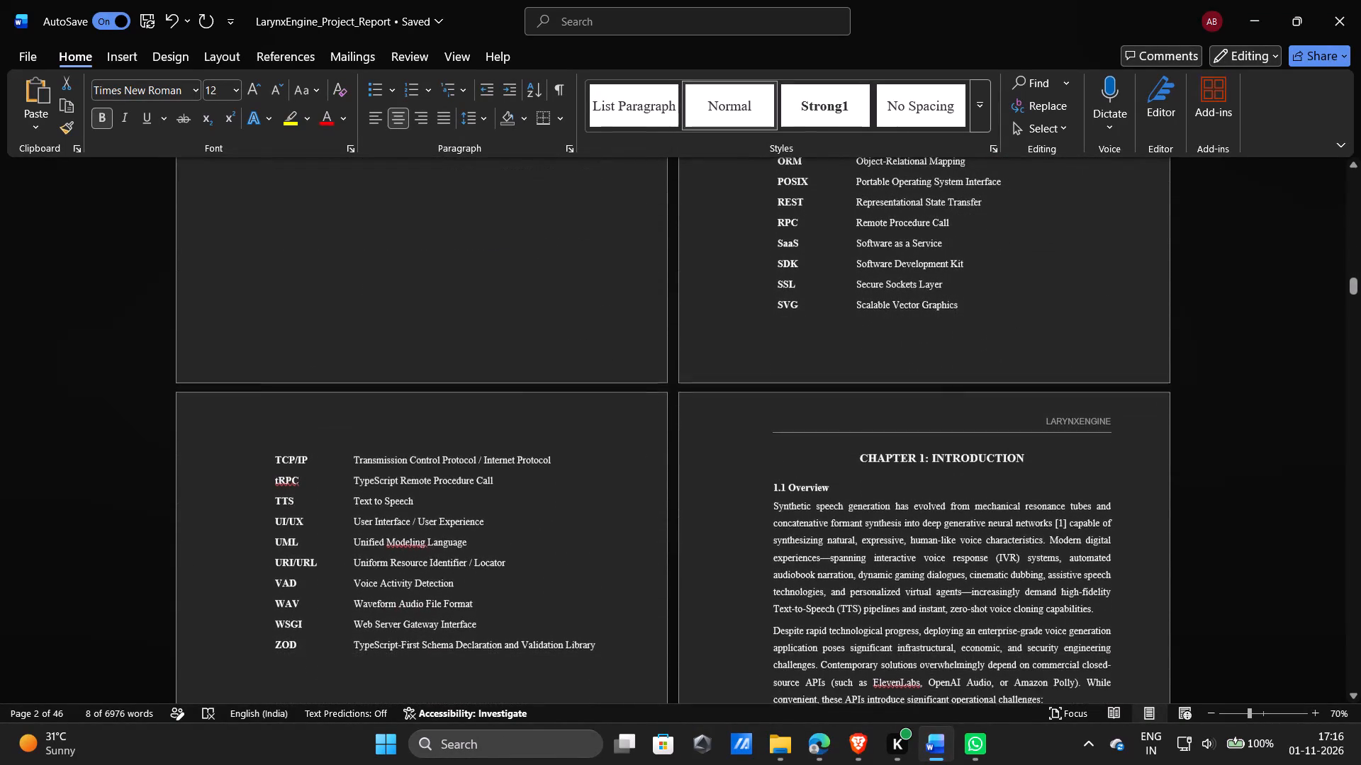
pyautogui.scroll(-2, 1072, 419)
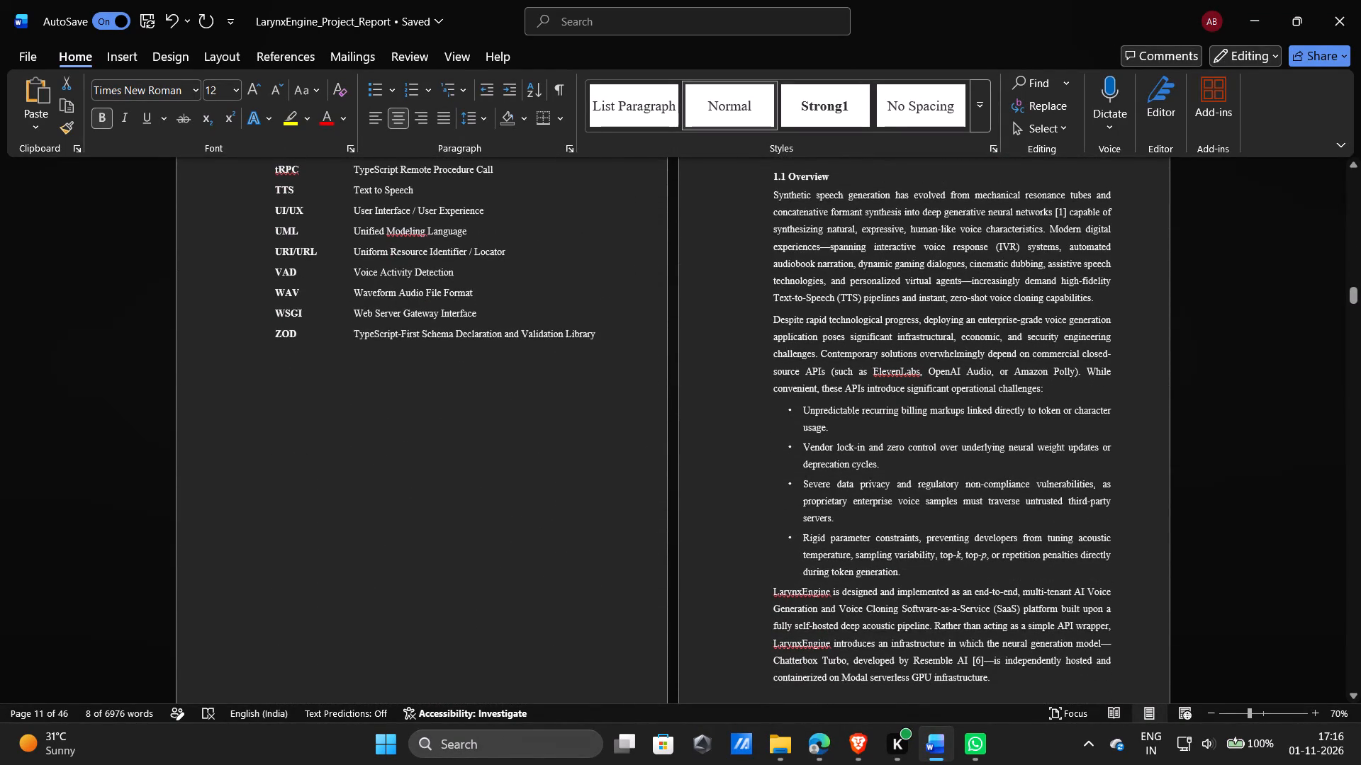
pyautogui.scroll(-1, 817, 419)
pyautogui.doubleClick(573, 608)
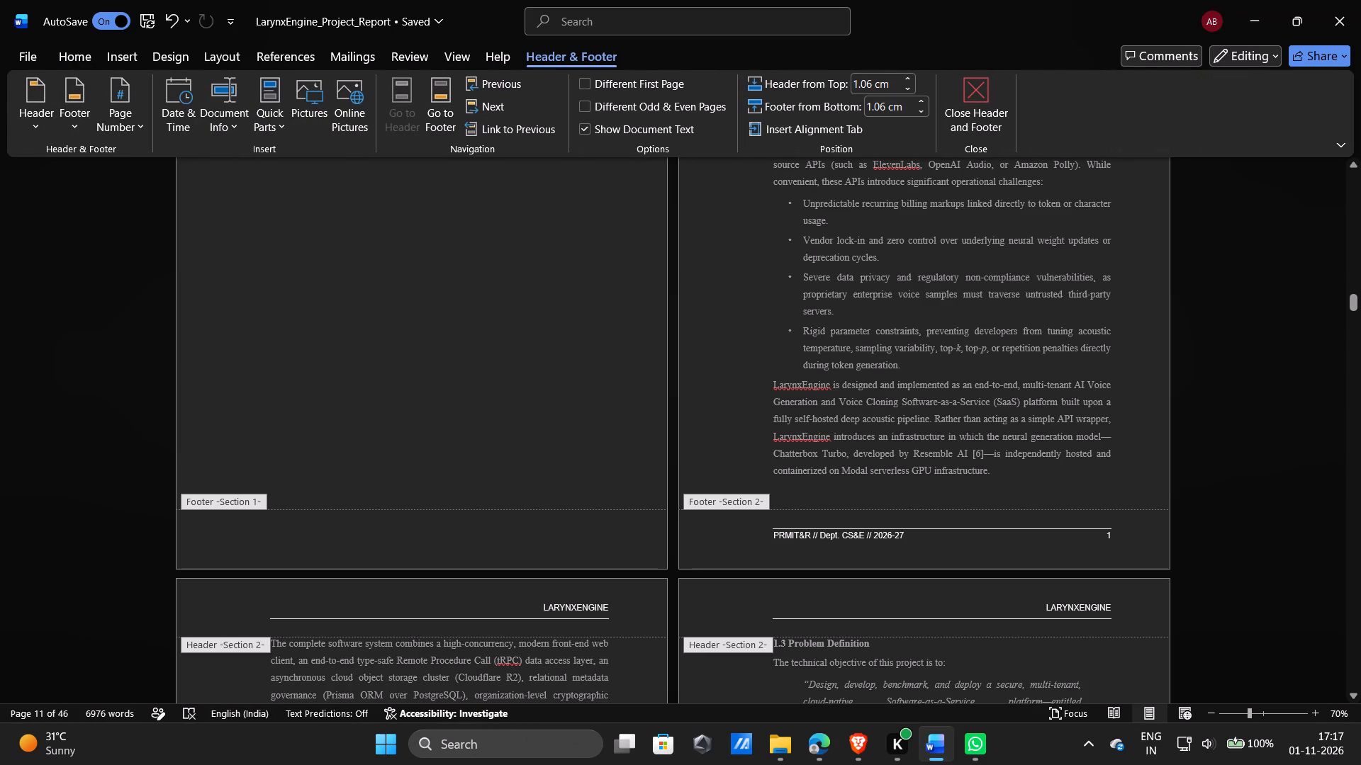
pyautogui.press('Right')
pyautogui.press('Right')
pyautogui.press('Right')
pyautogui.press('Right')
pyautogui.press('Right')
pyautogui.press('Right')
pyautogui.press('Right')
pyautogui.press('Right')
pyautogui.press('Right')
pyautogui.press('Right')
pyautogui.press('Right')
pyautogui.press('Right')
pyautogui.press('Right')
pyautogui.hotkey('ctrl', 'v')
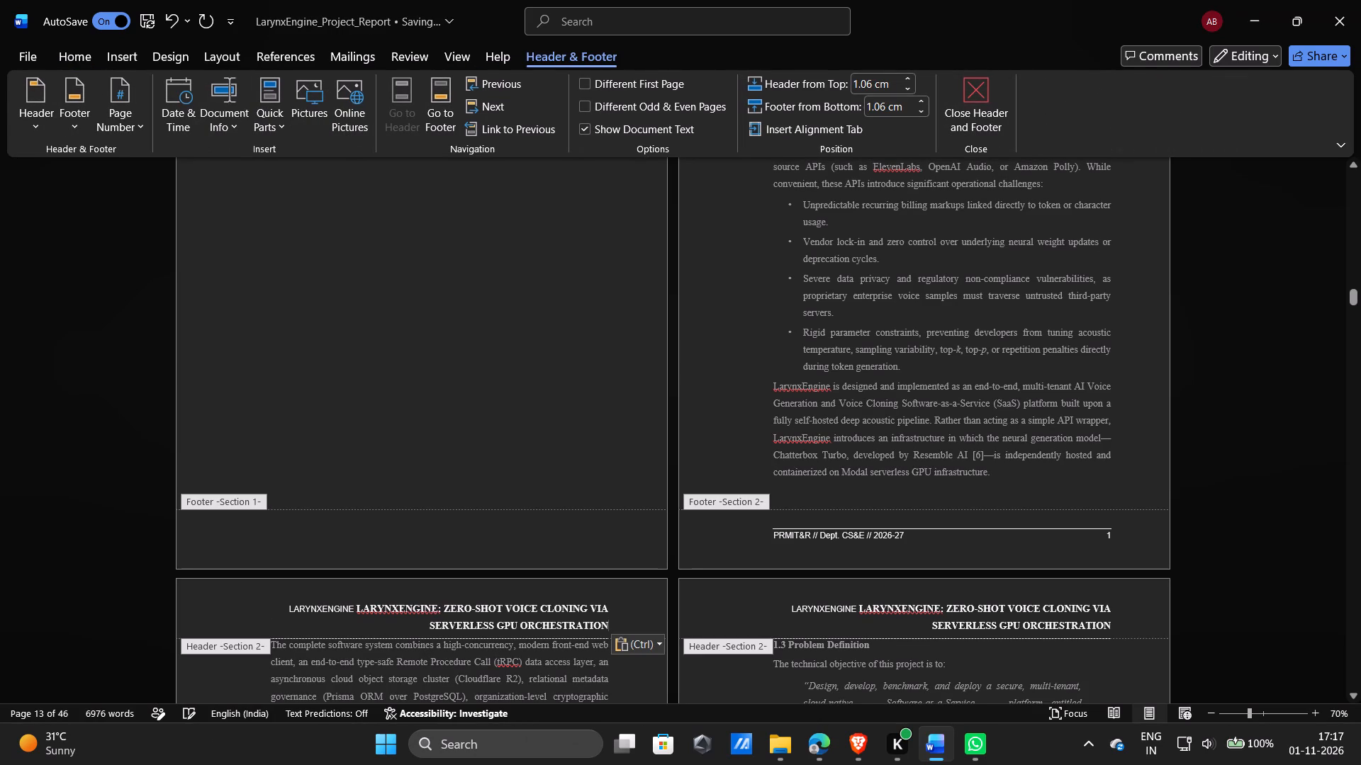
# Delete the original short LARYNXENGINE text ahead of the pasted title in the Section 2 header, keeping the title right-aligned.
pyautogui.click(356, 607)
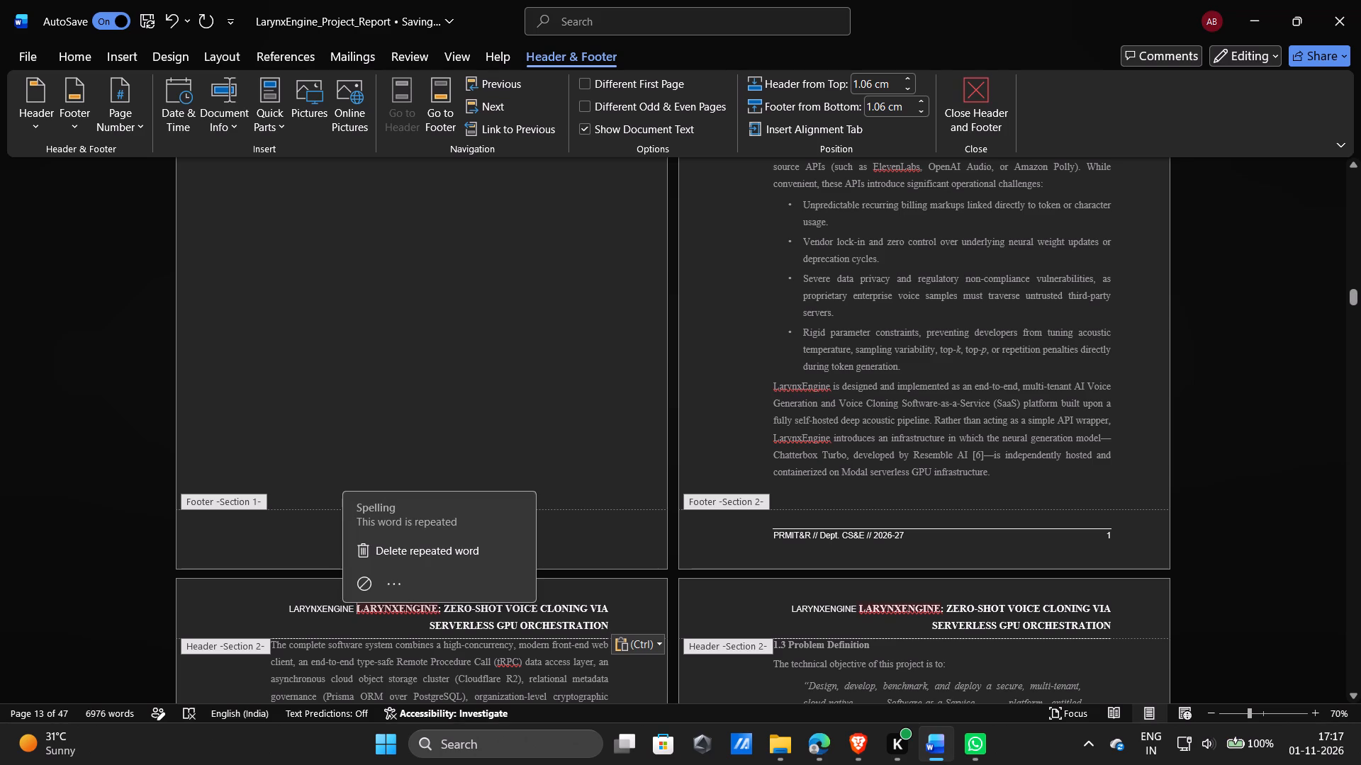
pyautogui.press('Right')
pyautogui.press('Left')
pyautogui.press('BackSpace')
pyautogui.press('BackSpace')
pyautogui.press('BackSpace')
pyautogui.press('BackSpace')
pyautogui.press('BackSpace')
pyautogui.press('BackSpace')
pyautogui.press('BackSpace')
pyautogui.press('BackSpace')
pyautogui.press('BackSpace')
pyautogui.press('BackSpace')
pyautogui.press('BackSpace')
pyautogui.press('BackSpace')
pyautogui.press('BackSpace')
pyautogui.press('BackSpace')
pyautogui.press('BackSpace')
pyautogui.press('BackSpace')
pyautogui.press('BackSpace')
pyautogui.press('BackSpace')
pyautogui.press('BackSpace')
pyautogui.press('BackSpace')
pyautogui.press('BackSpace')
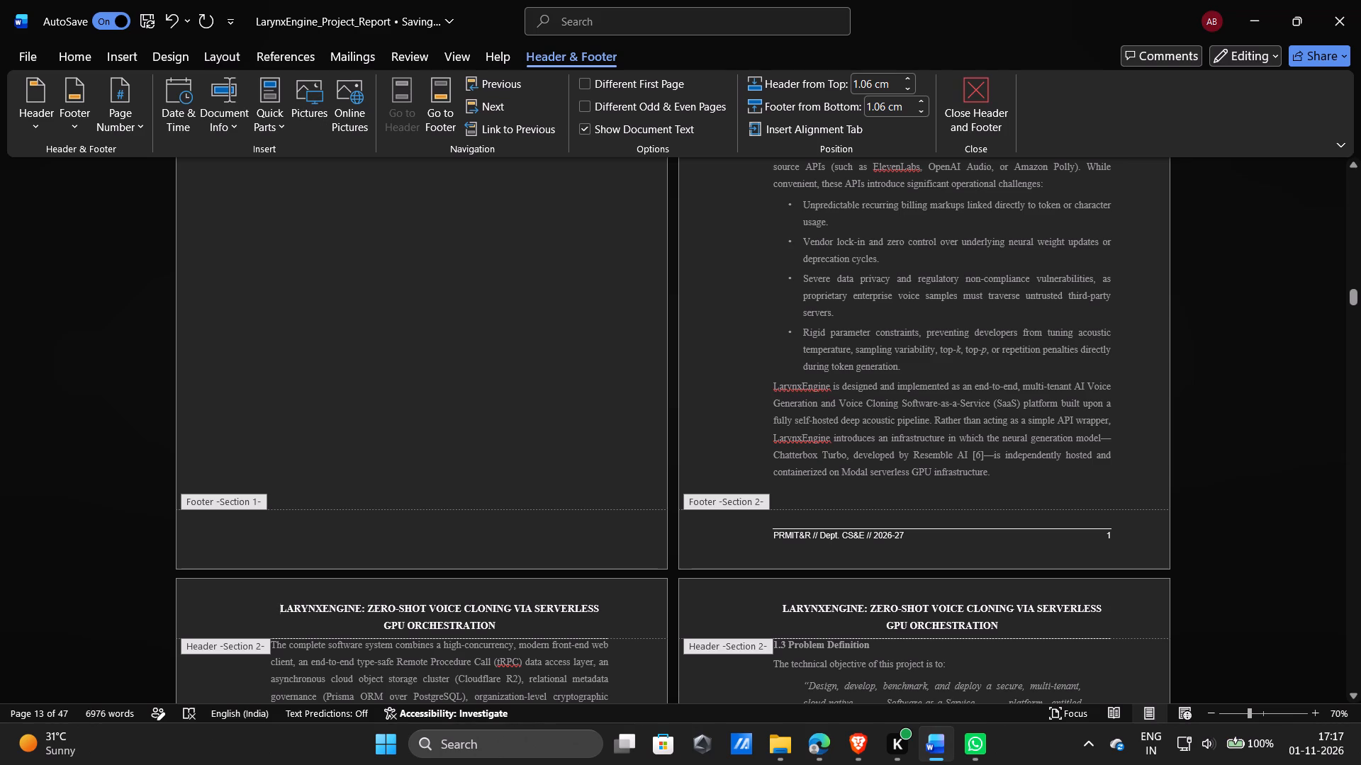
pyautogui.click(169, 22)
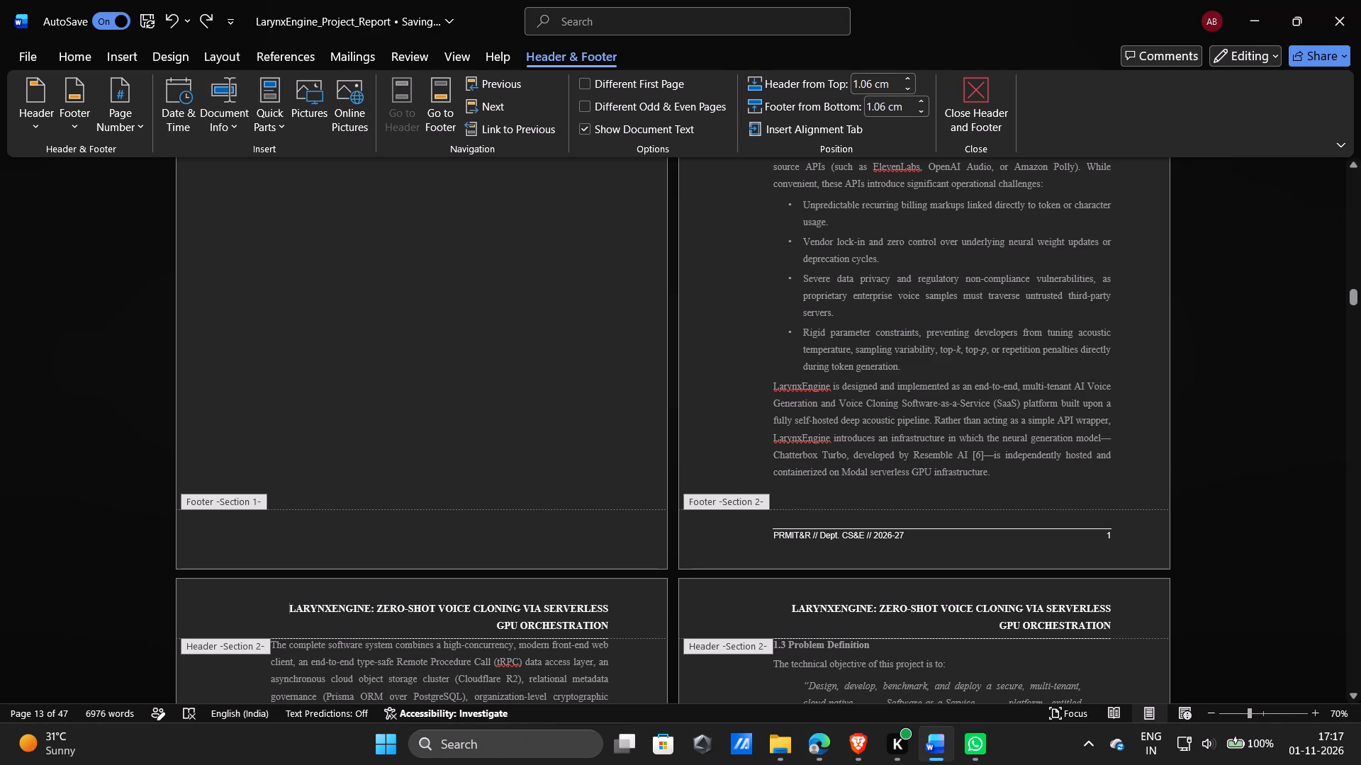
pyautogui.click(1202, 569)
pyautogui.doubleClick(1202, 569)
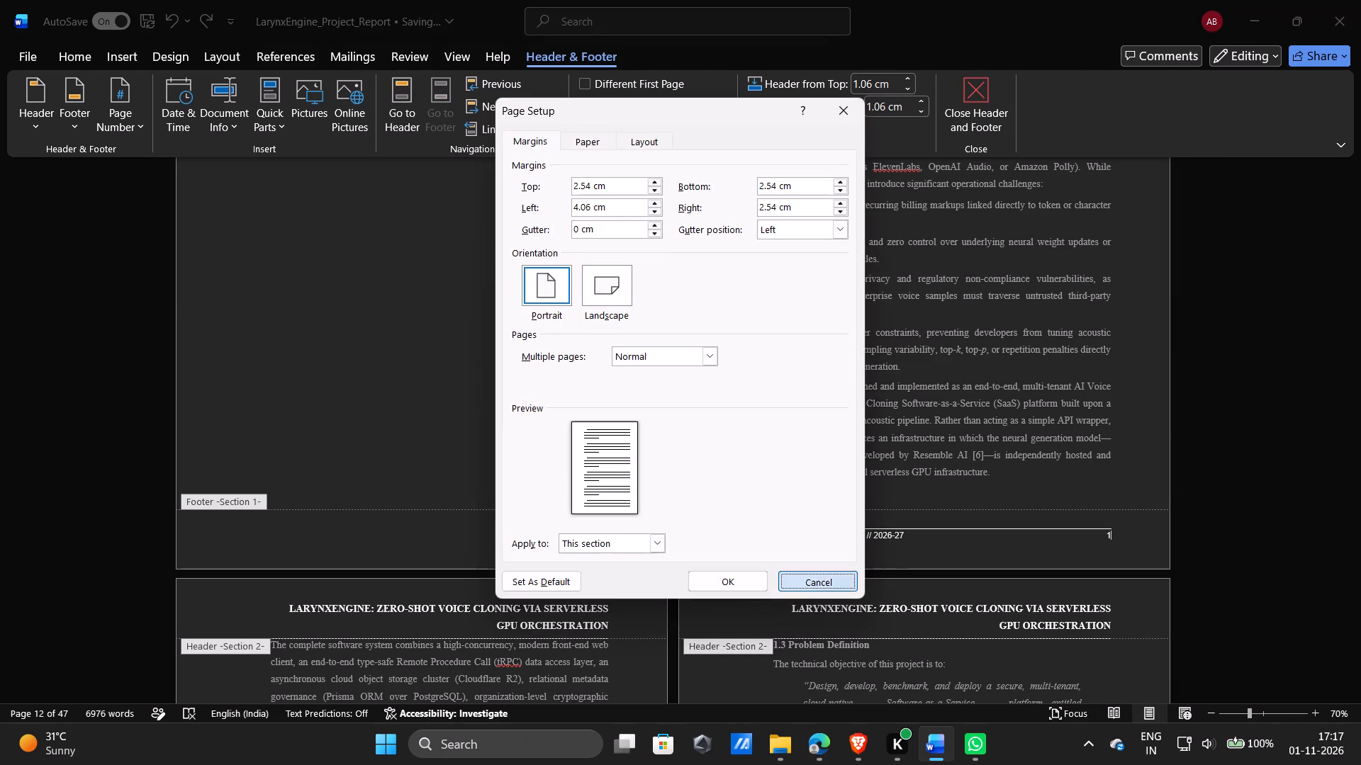
pyautogui.click(824, 576)
# Remove the bold from the Section 2 header title, set its font size to 8, and return to the body text.
pyautogui.scroll(-1, 824, 577)
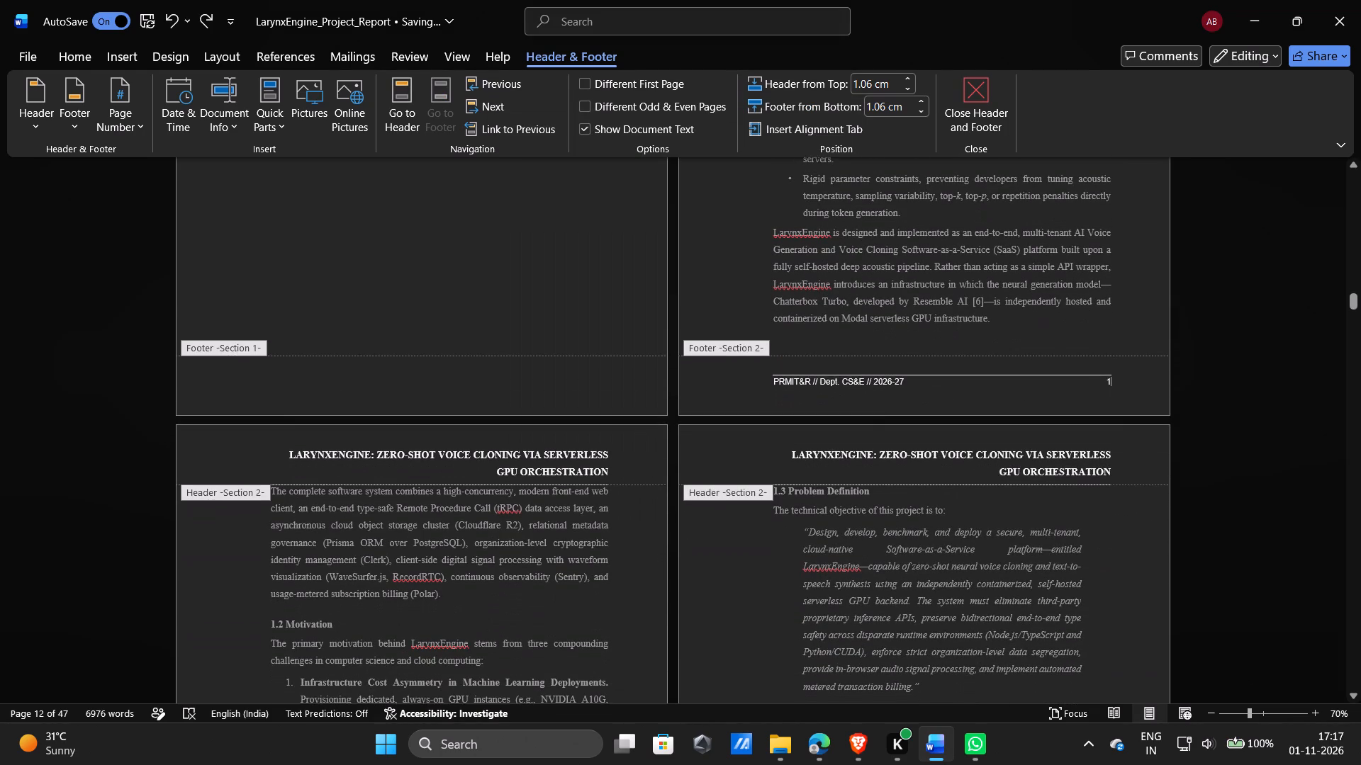
pyautogui.moveTo(287, 455); pyautogui.dragTo(551, 487)
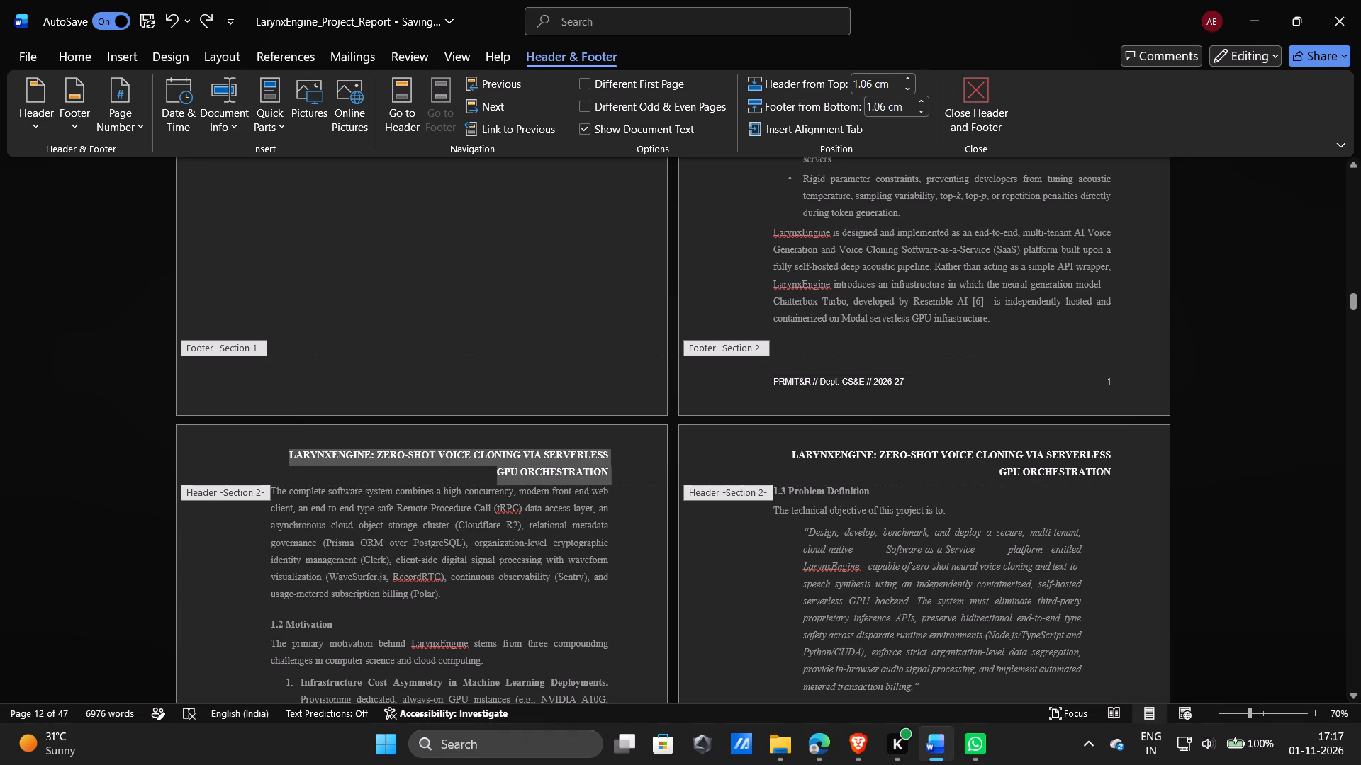
pyautogui.moveTo(551, 487); pyautogui.dragTo(551, 486)
pyautogui.click(610, 477)
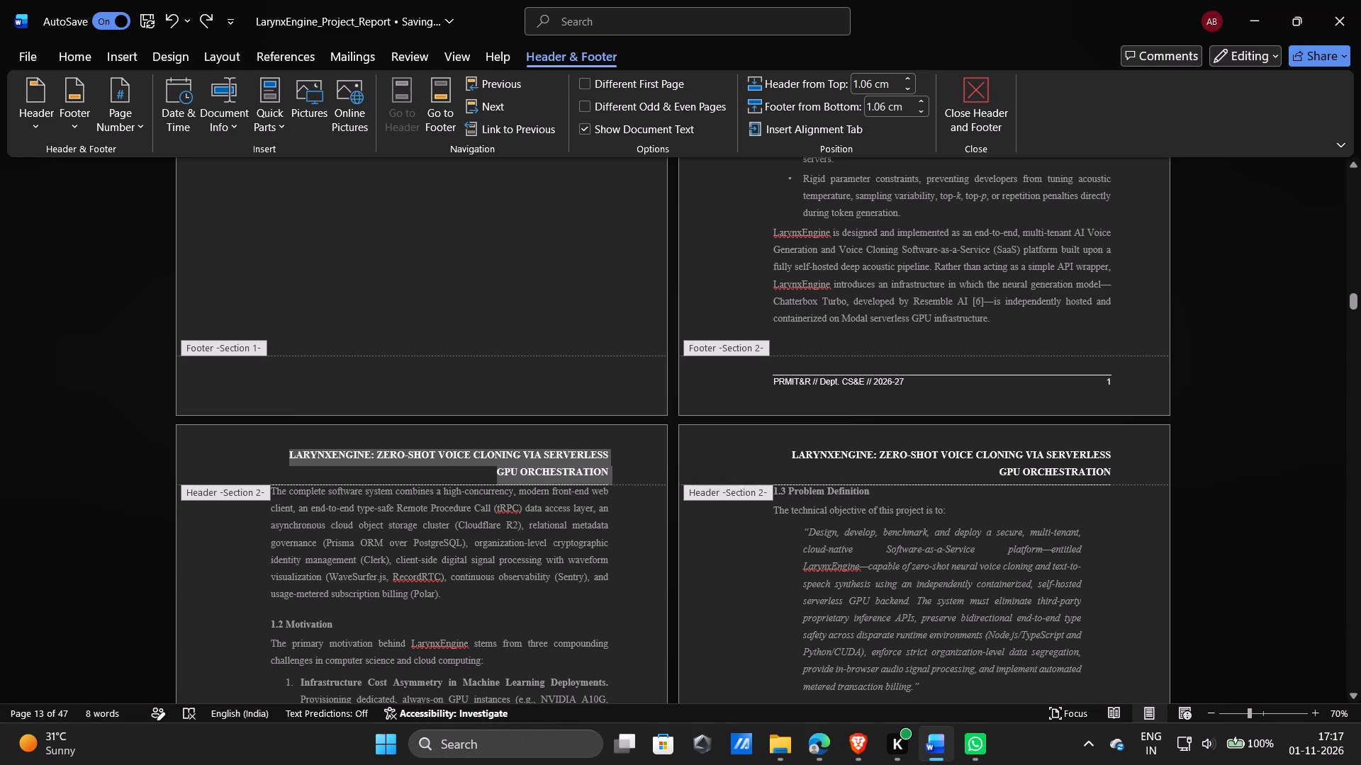
pyautogui.moveTo(610, 474); pyautogui.dragTo(299, 446)
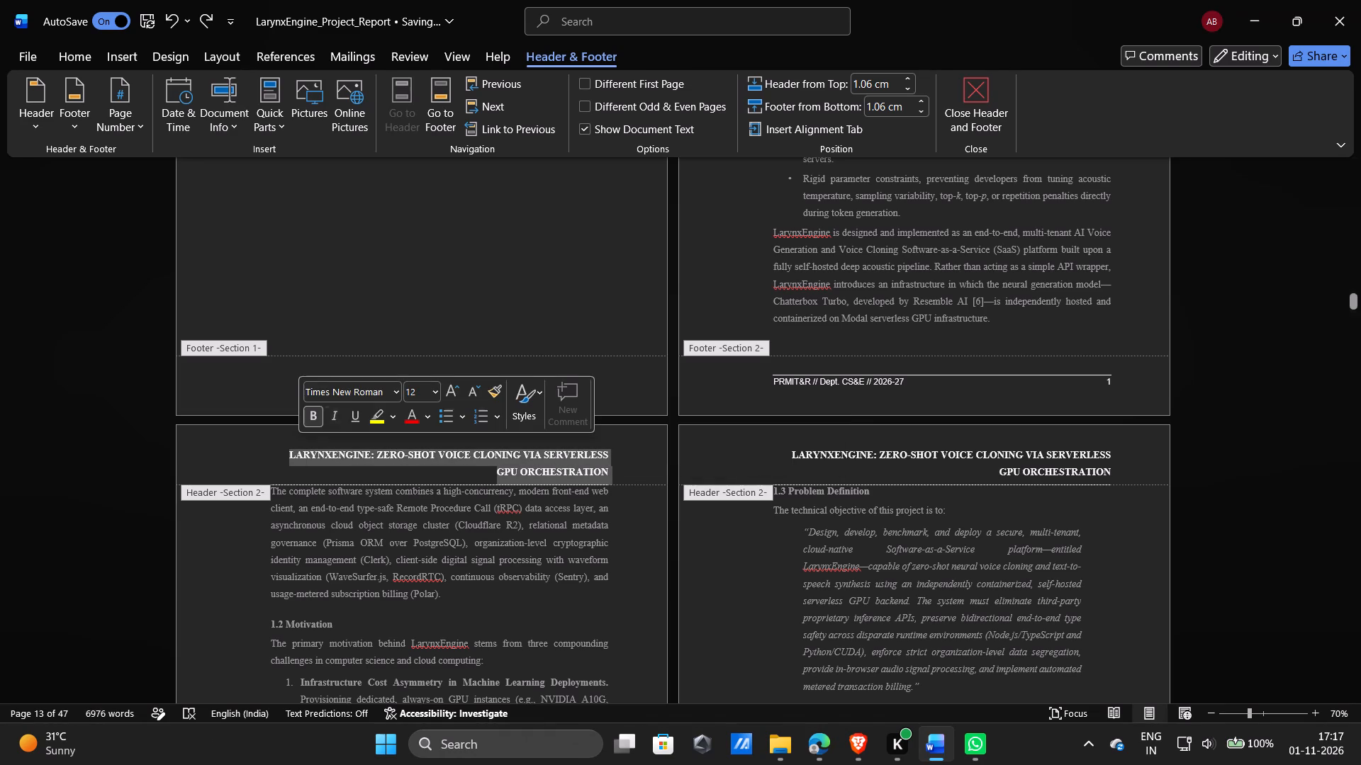
pyautogui.click(310, 414)
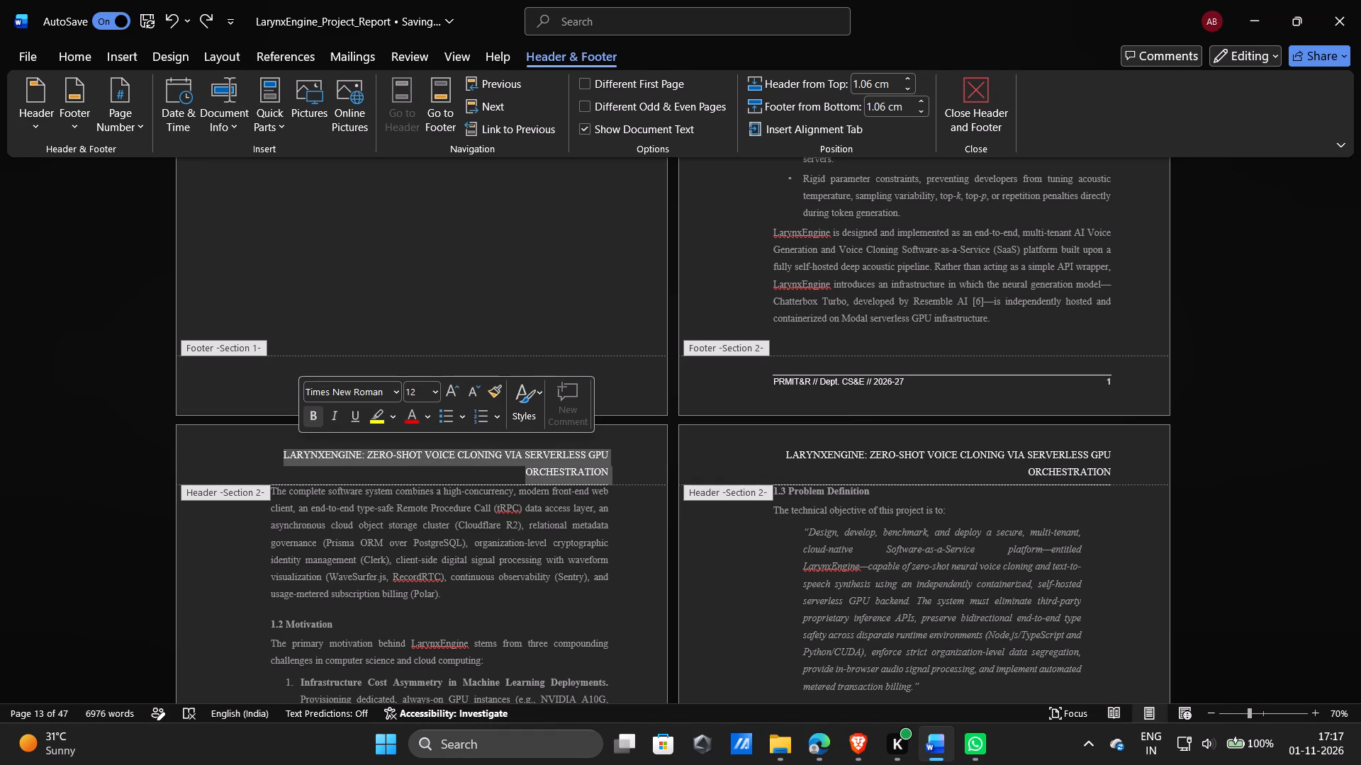
pyautogui.click(432, 397)
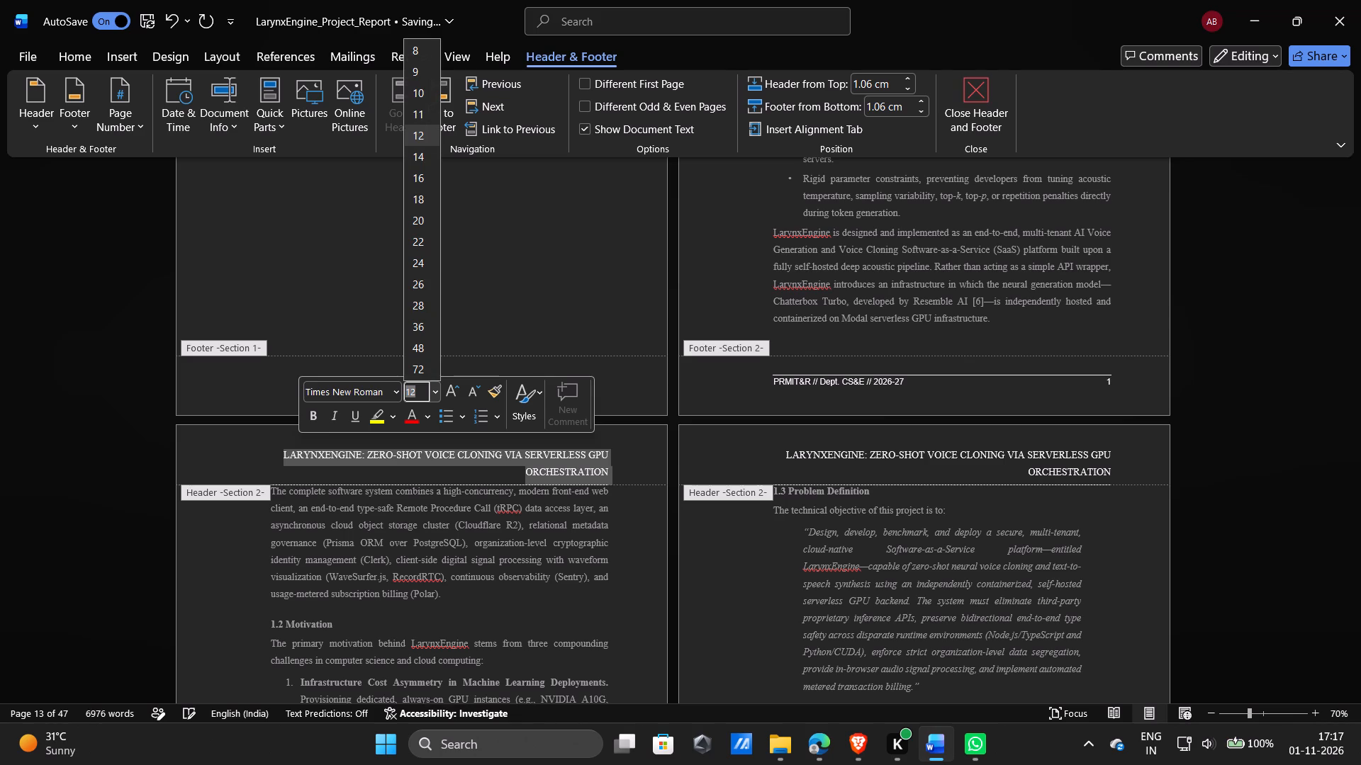
pyautogui.click(415, 52)
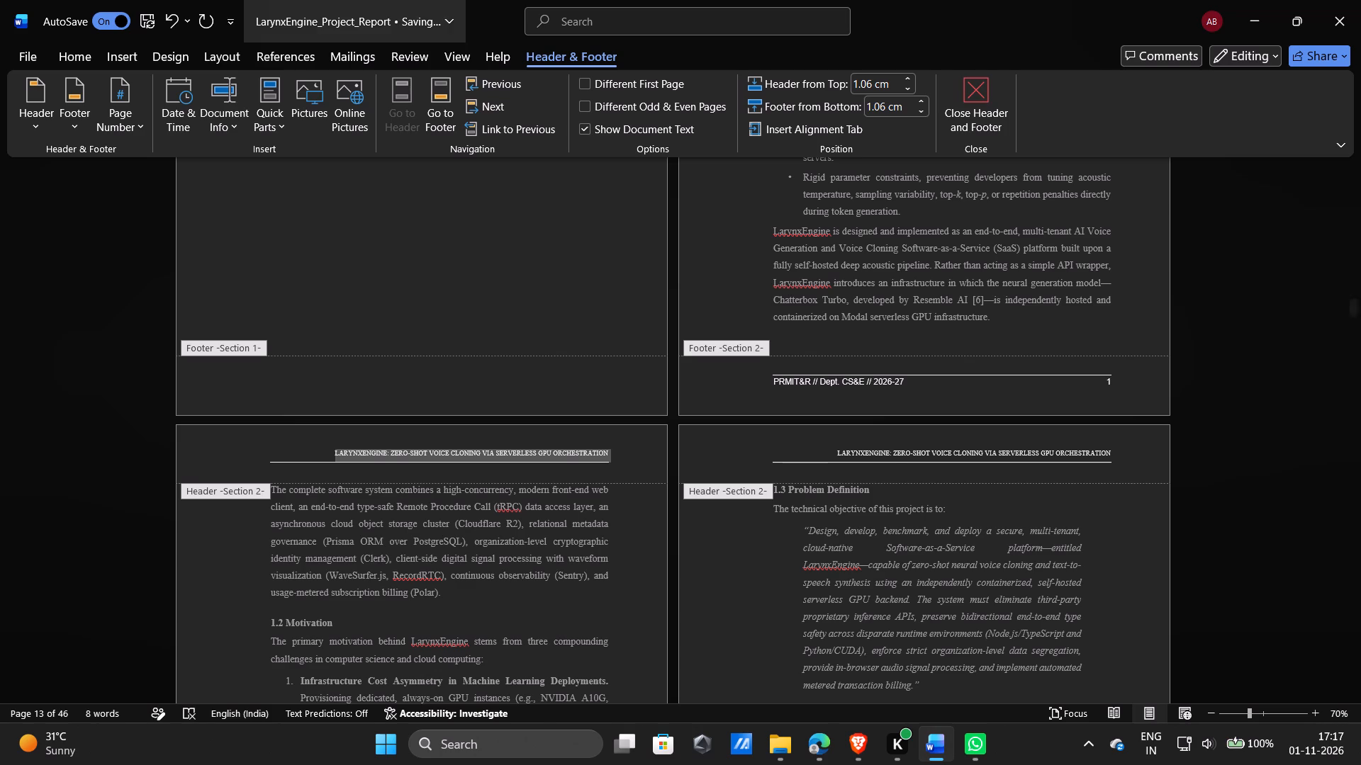
pyautogui.doubleClick(550, 459)
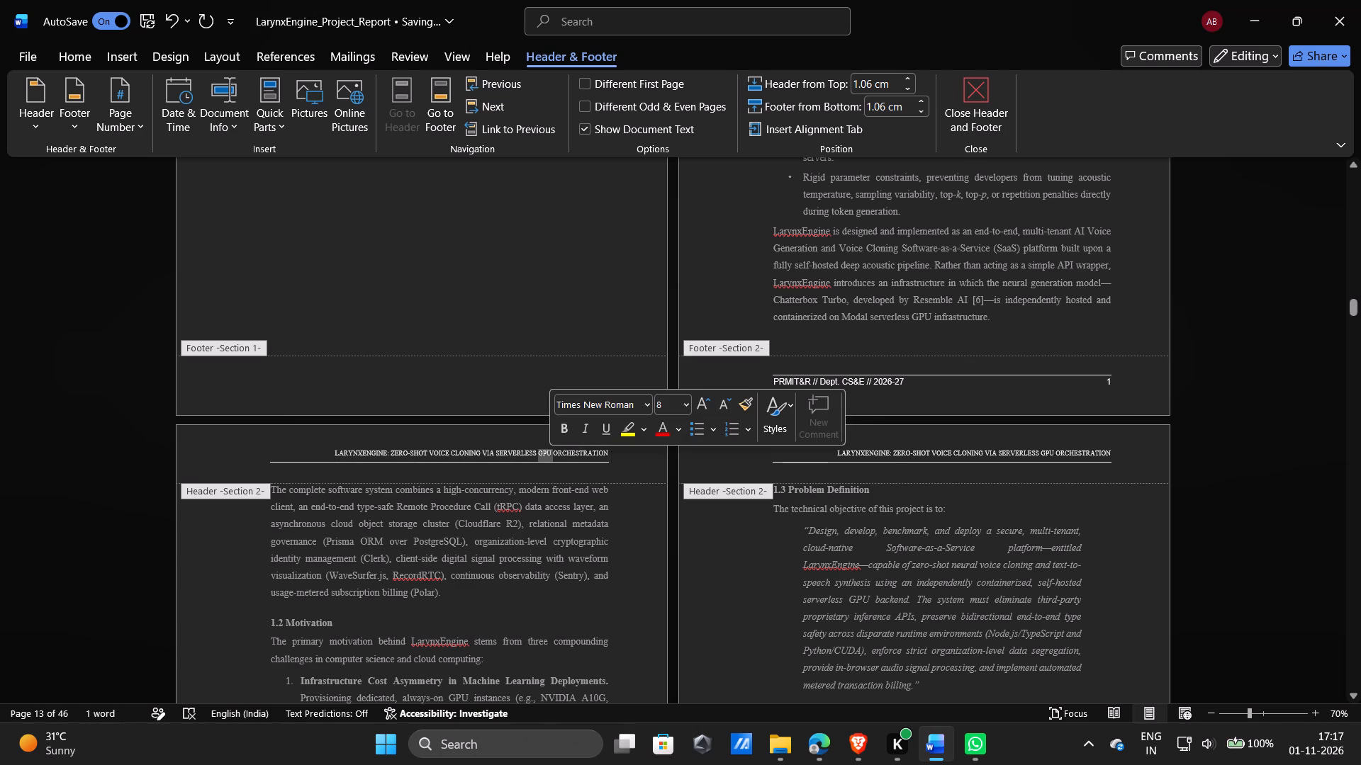
pyautogui.tripleClick(569, 455)
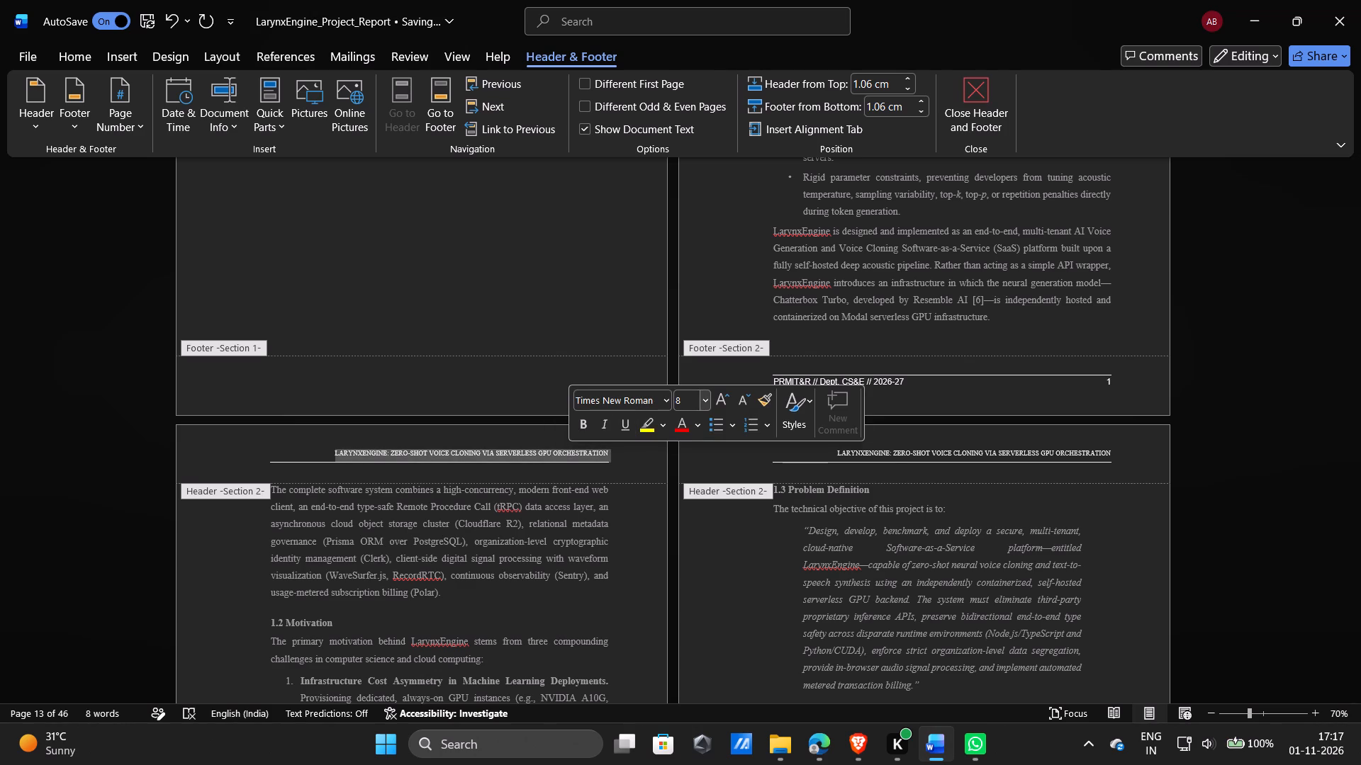
pyautogui.click(704, 404)
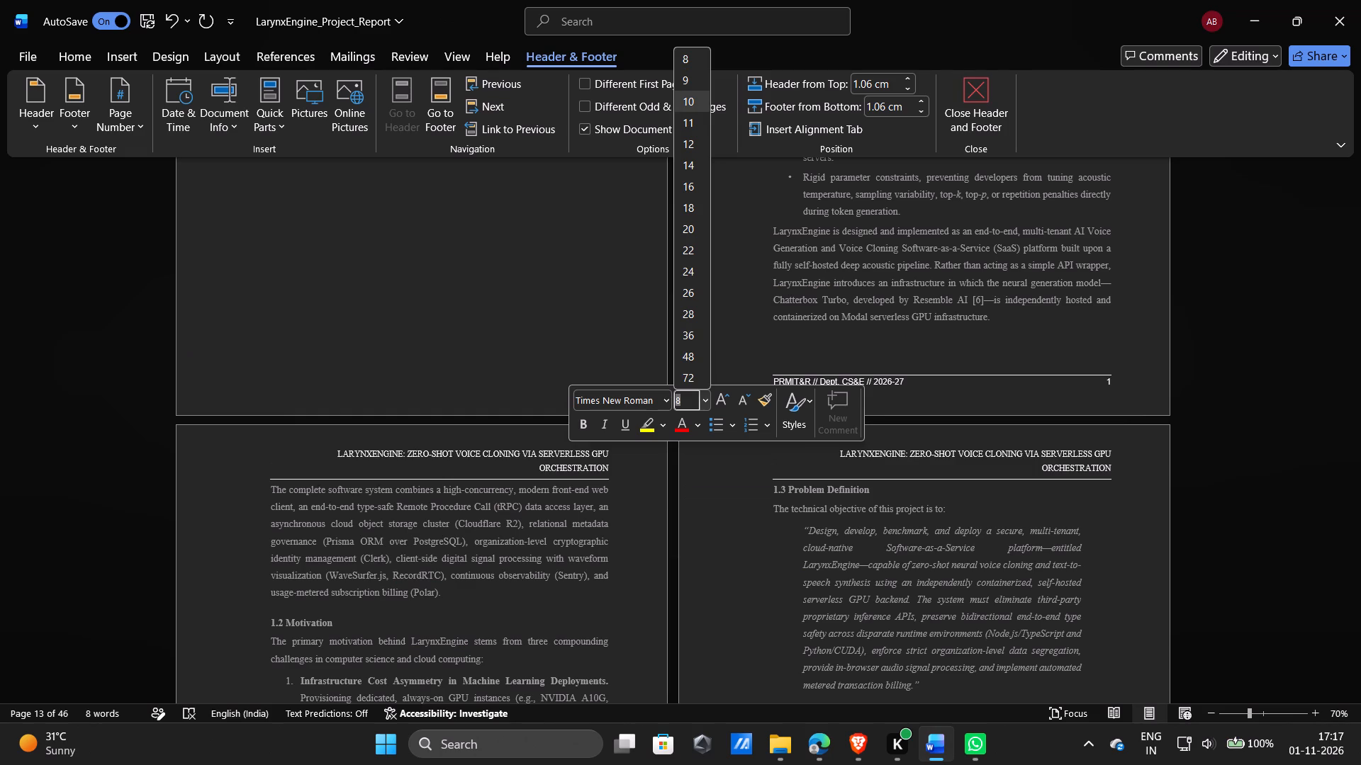
pyautogui.click(688, 54)
pyautogui.click(1271, 418)
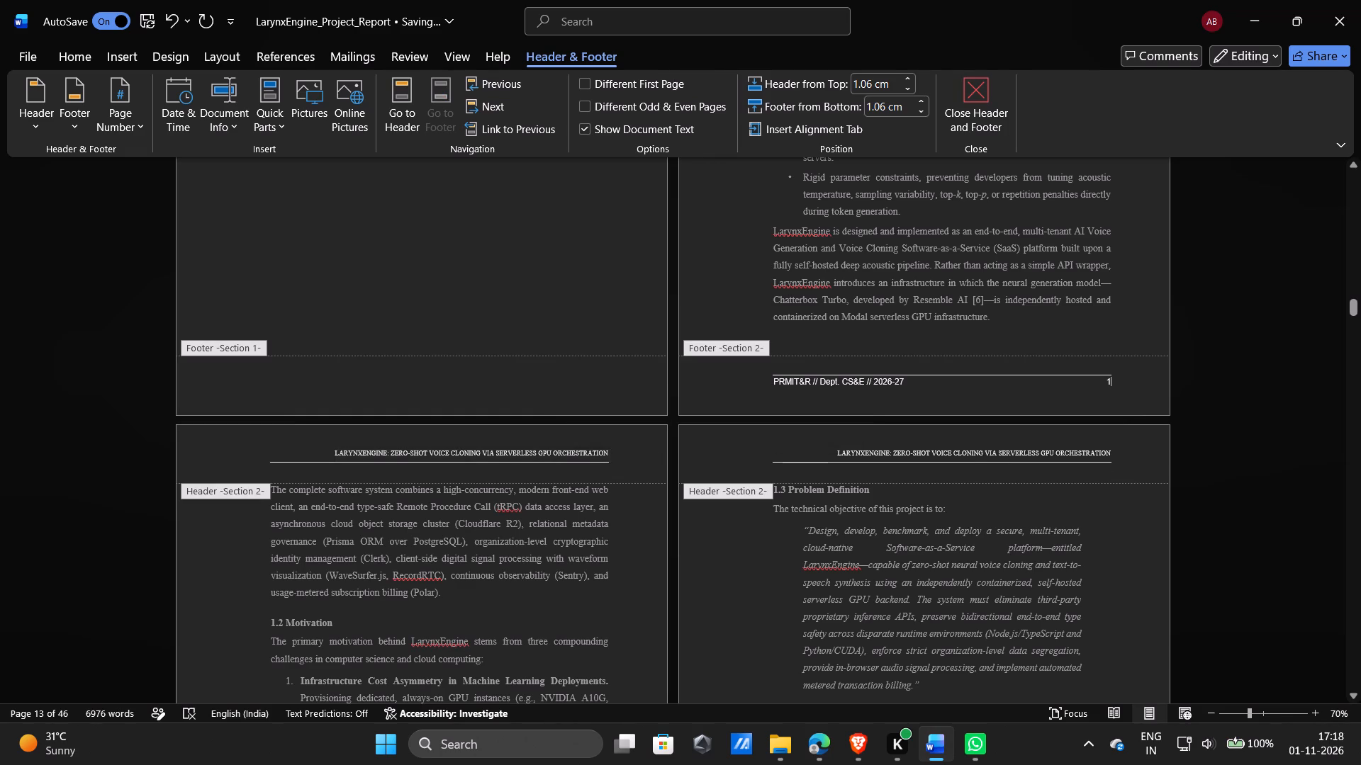
pyautogui.tripleClick(1271, 419)
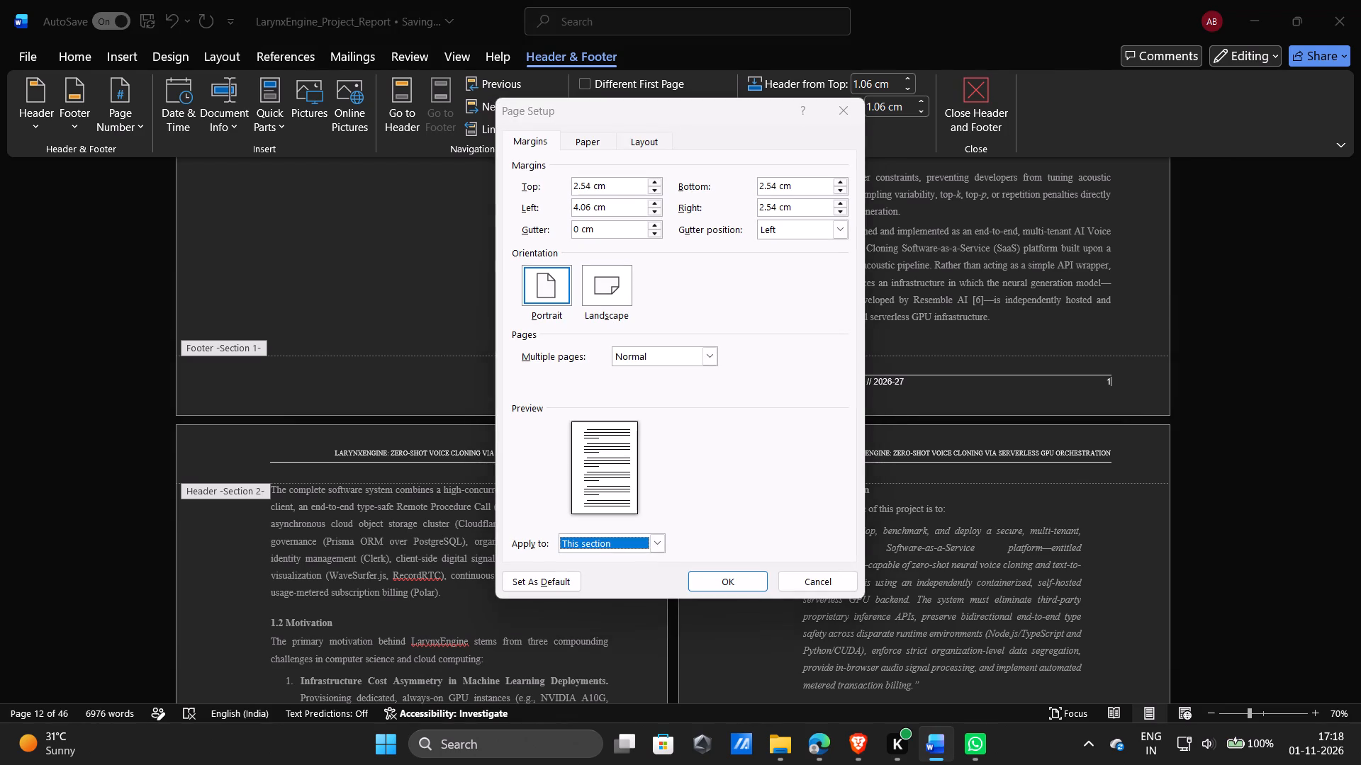
pyautogui.click(832, 582)
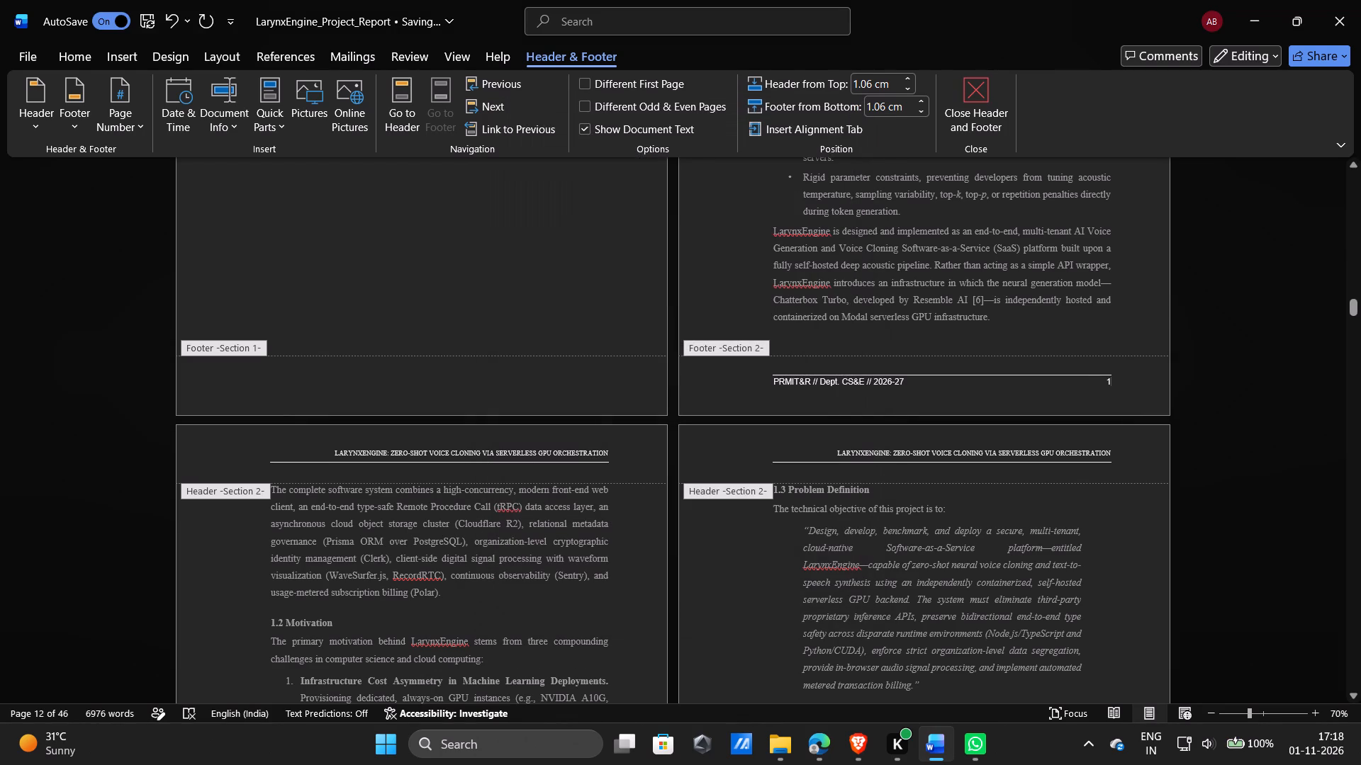
pyautogui.click(735, 583)
pyautogui.rightClick(735, 583)
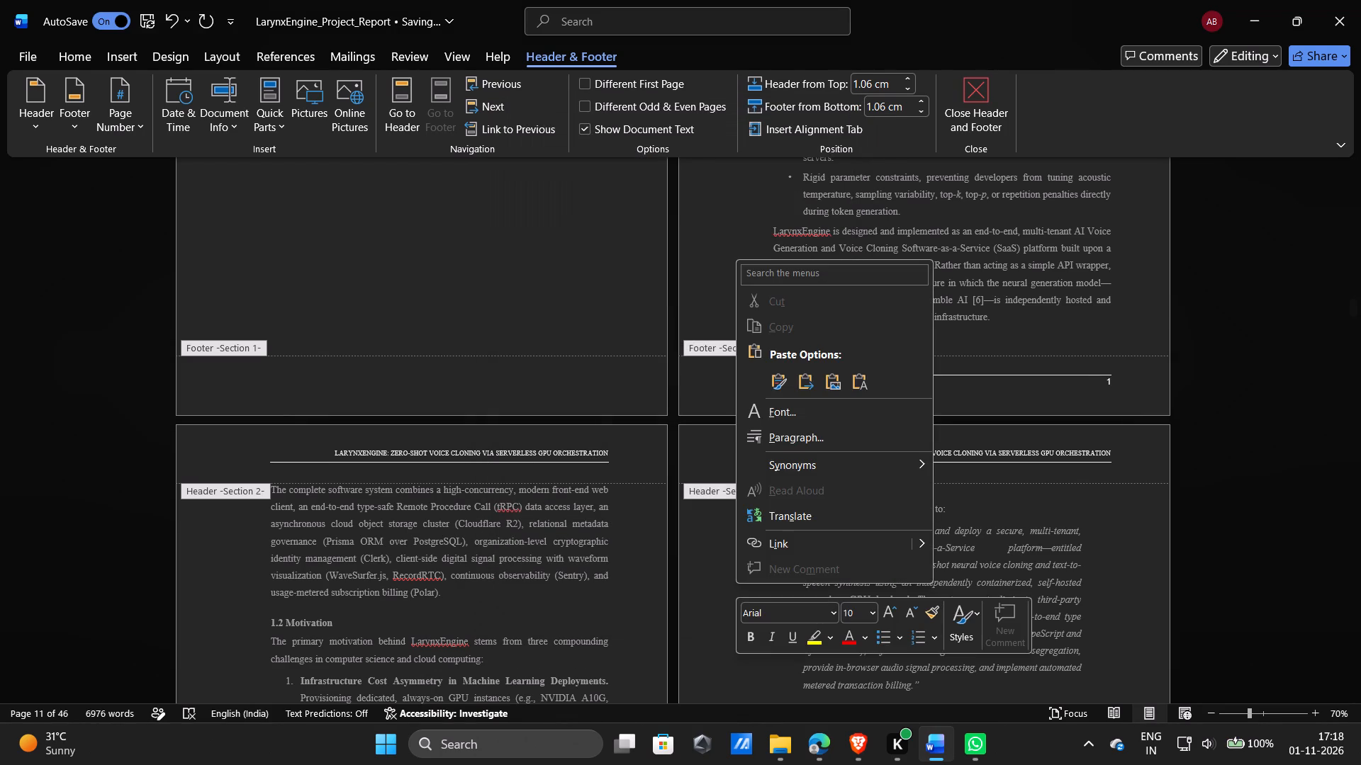
pyautogui.click(69, 62)
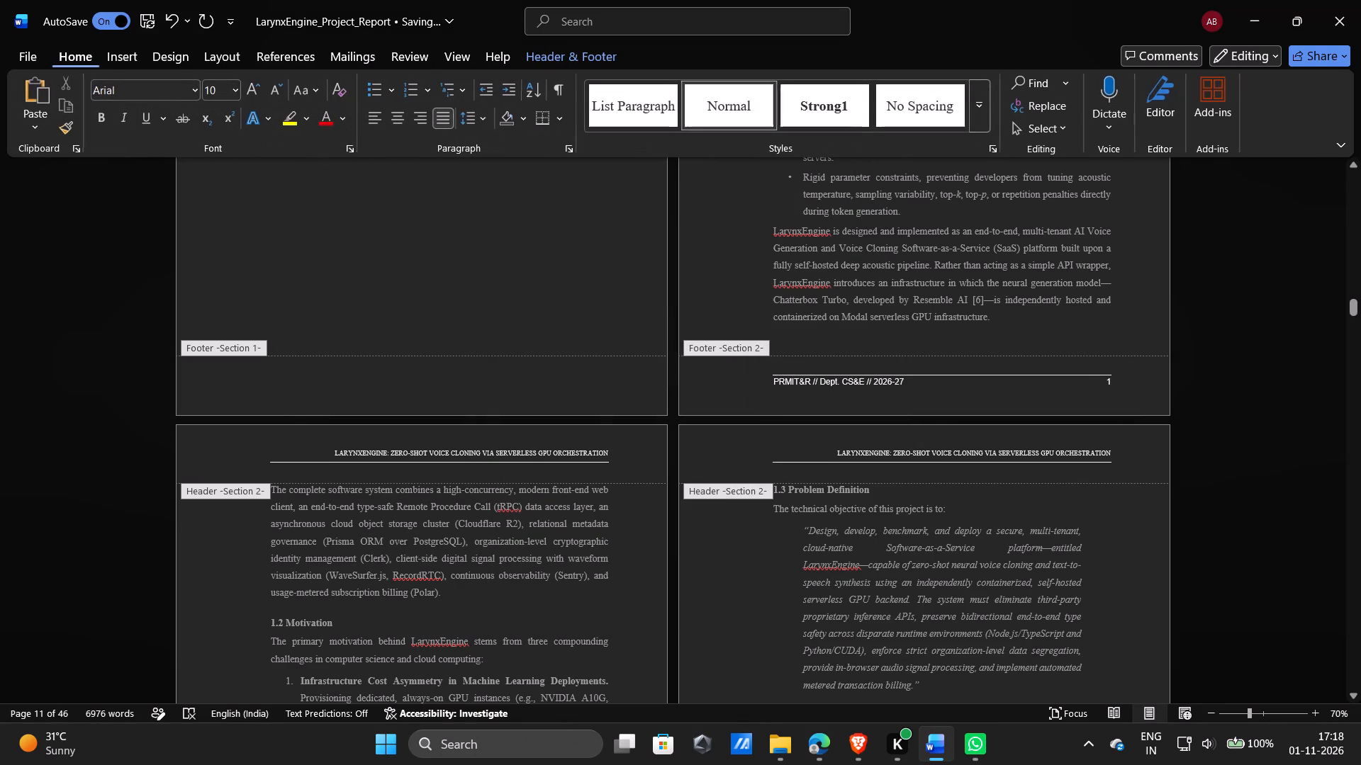
pyautogui.click(434, 243)
pyautogui.scroll(-1, 434, 243)
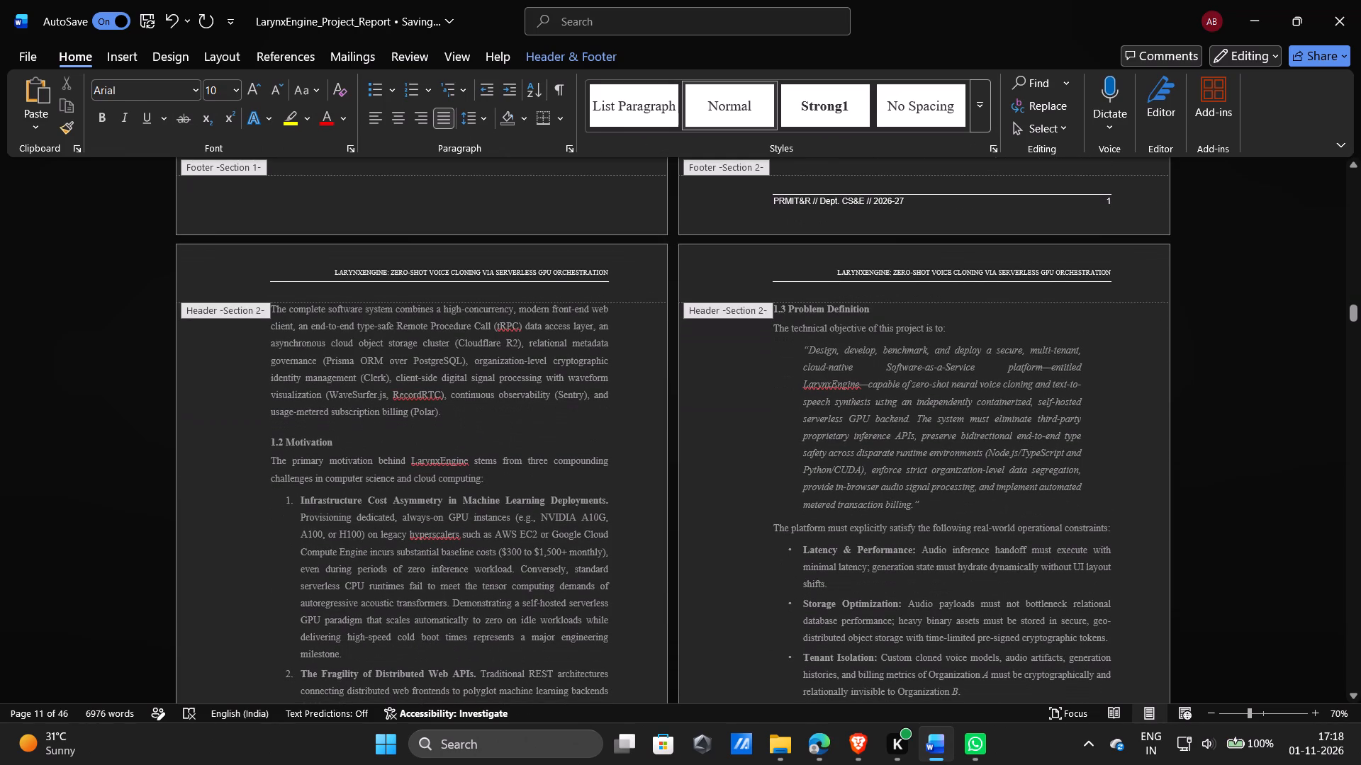
pyautogui.tripleClick(445, 411)
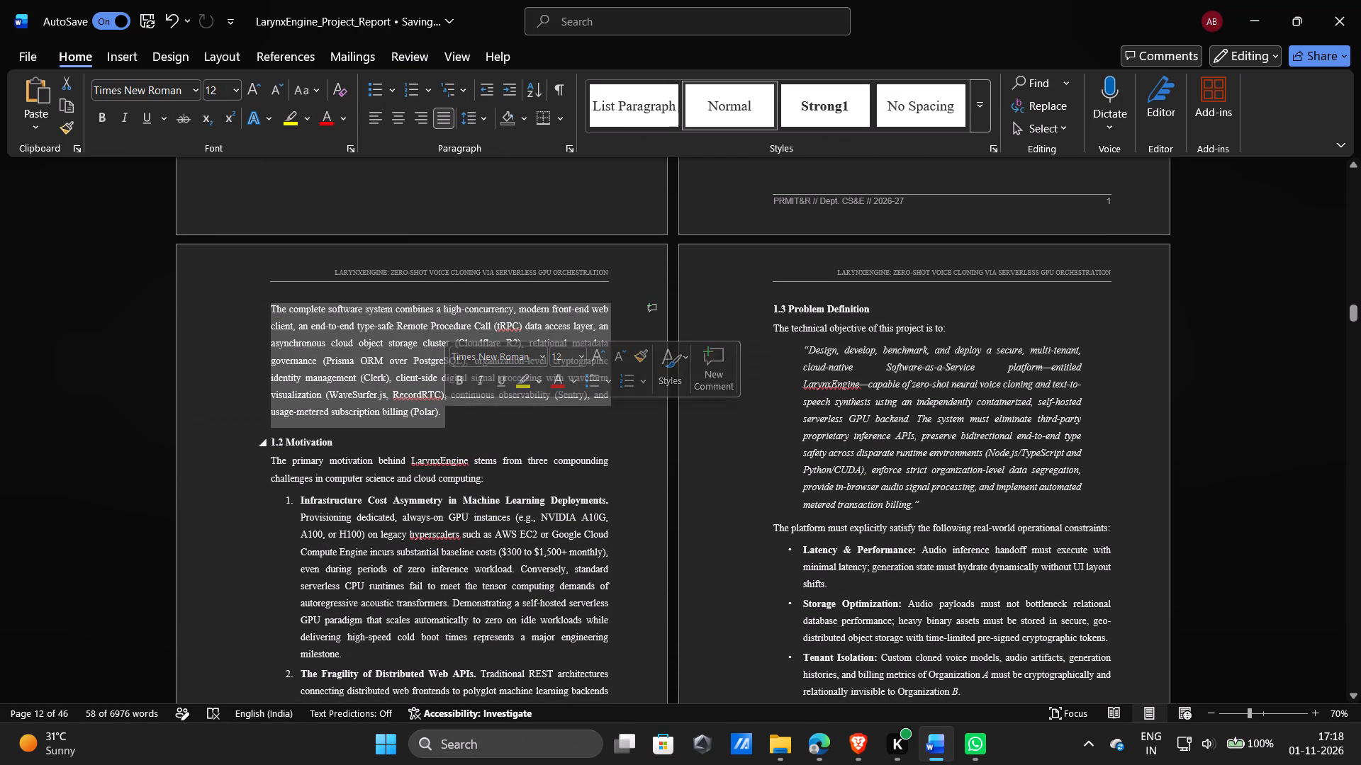
pyautogui.click(552, 436)
# Capture an image of the top of the Chapter 1: Introduction page, including its header and the first lines of 1.1 Overview.
pyautogui.scroll(2, 552, 436)
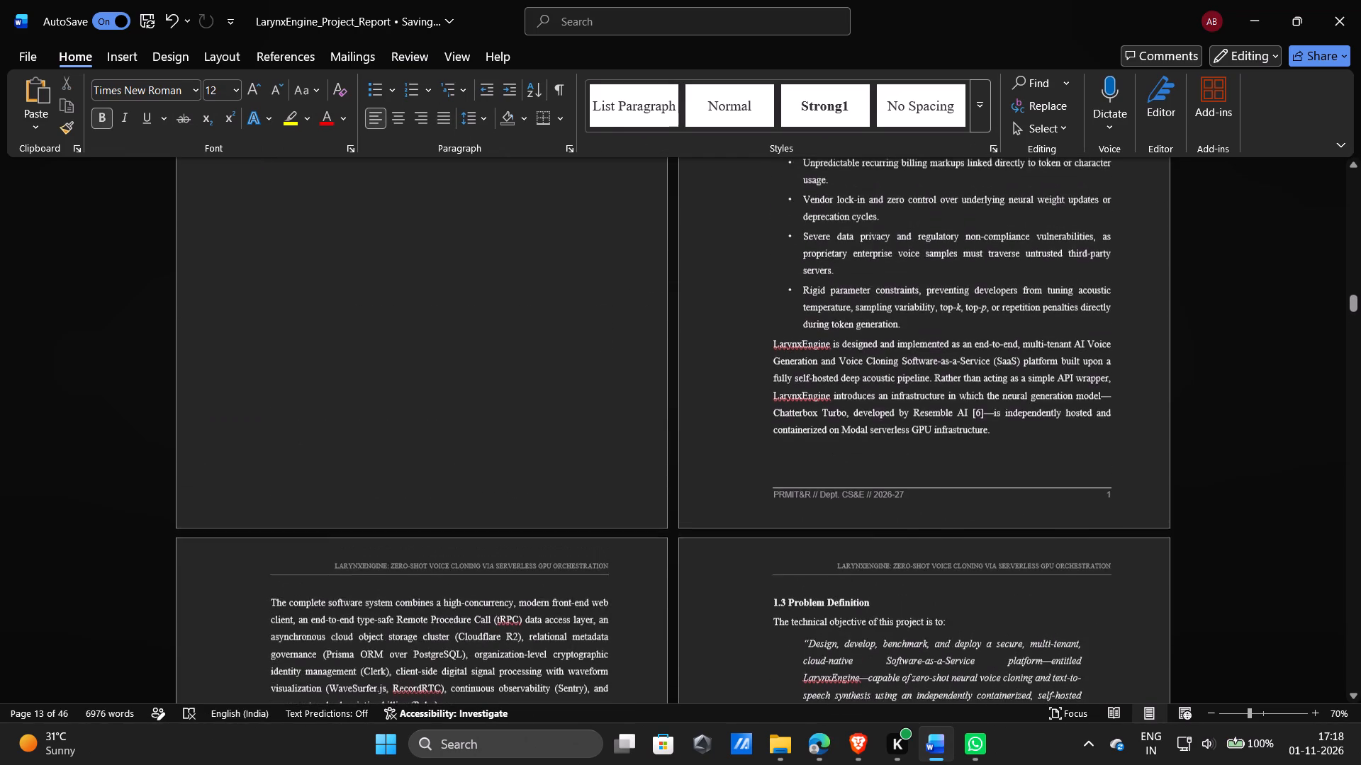
pyautogui.scroll(2, 552, 436)
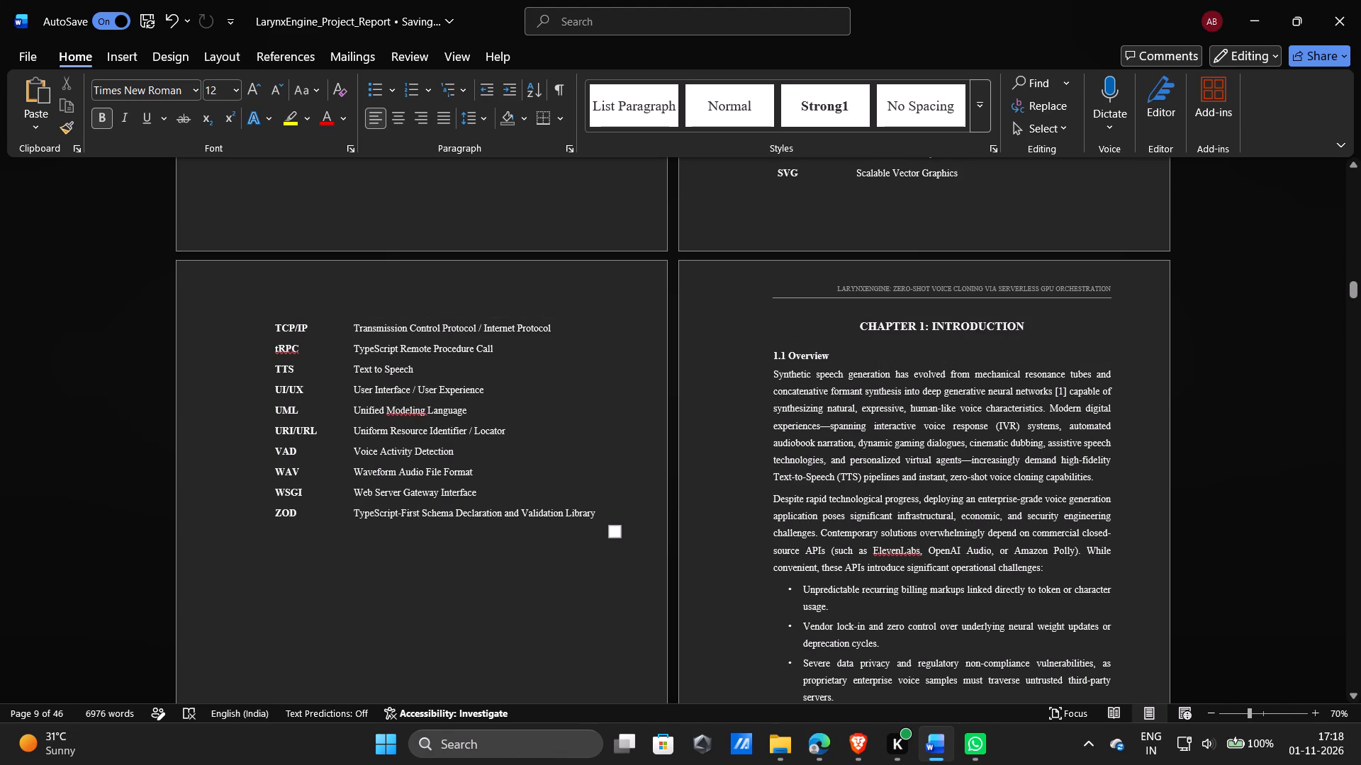
pyautogui.press('Print')
pyautogui.moveTo(730, 256); pyautogui.dragTo(1202, 432)
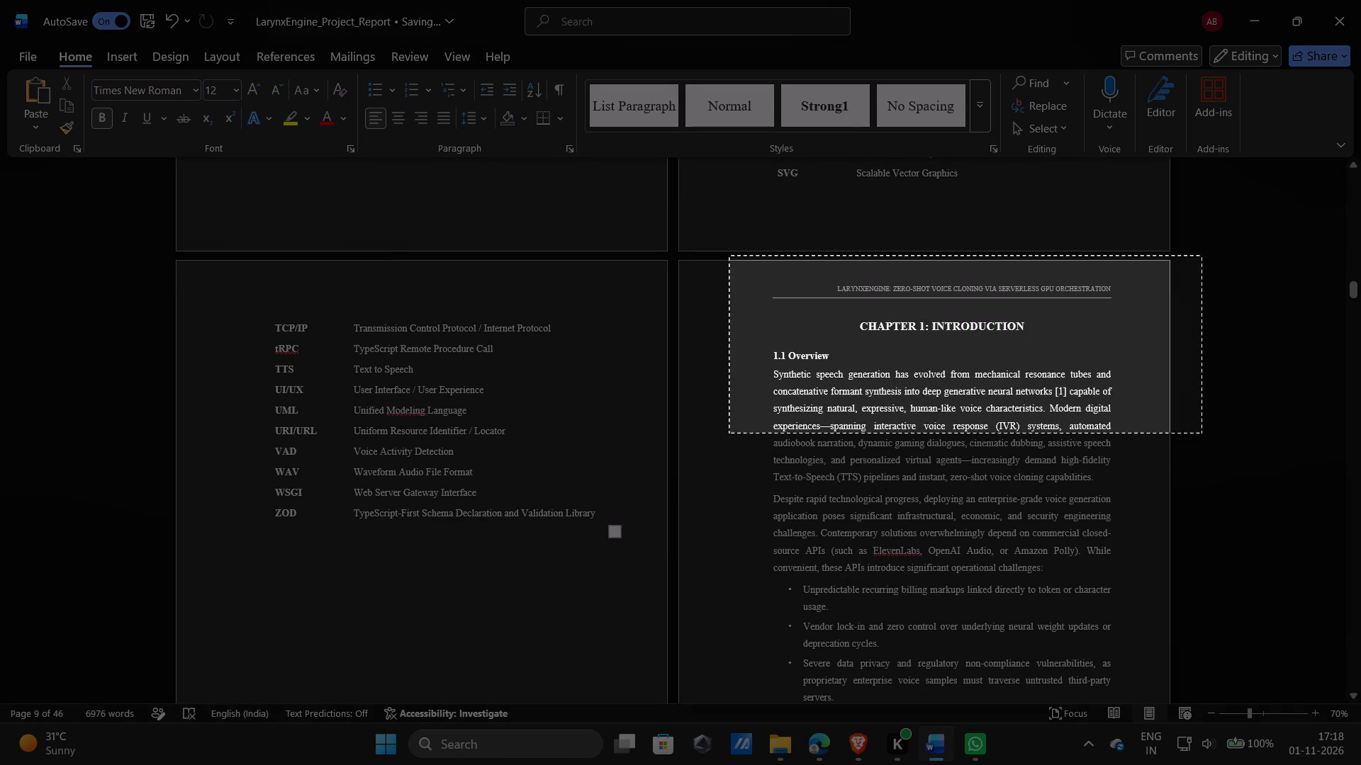
pyautogui.moveTo(1202, 432); pyautogui.dragTo(1202, 431)
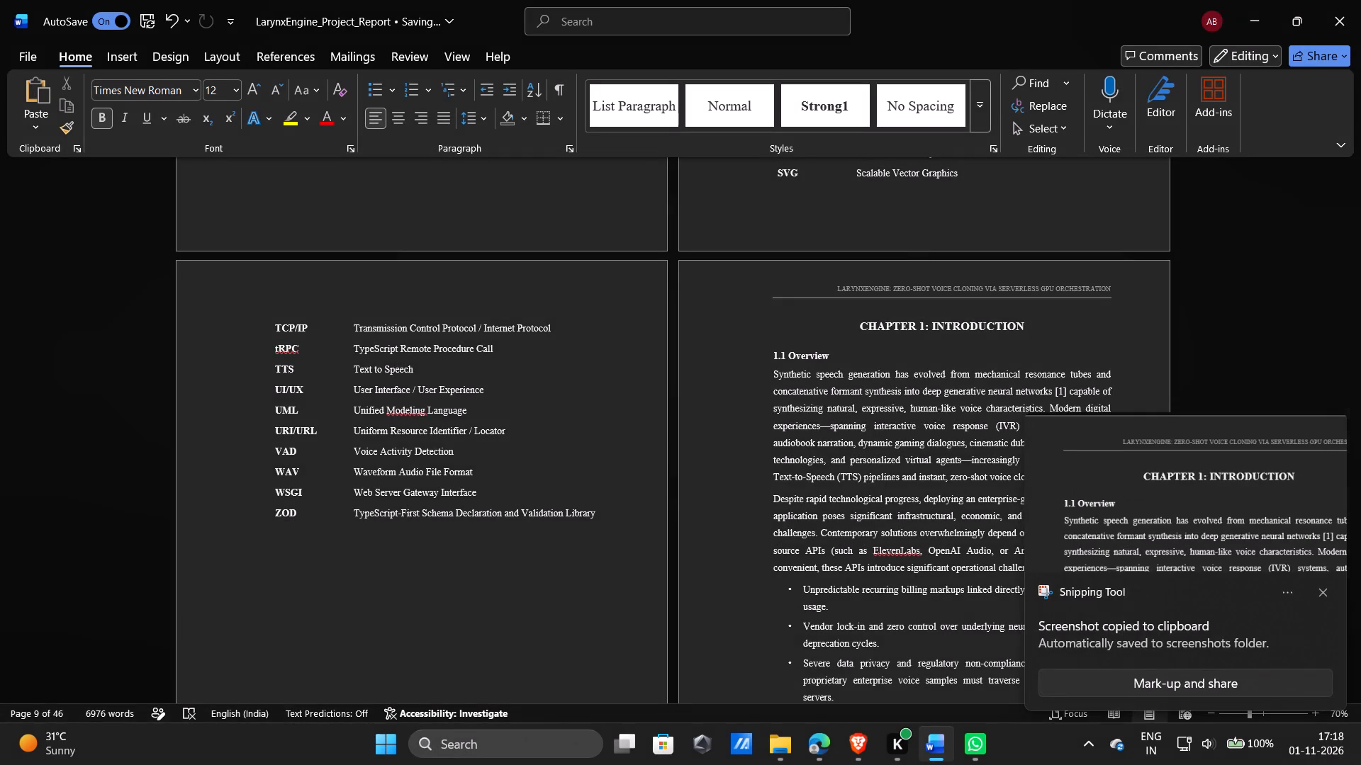
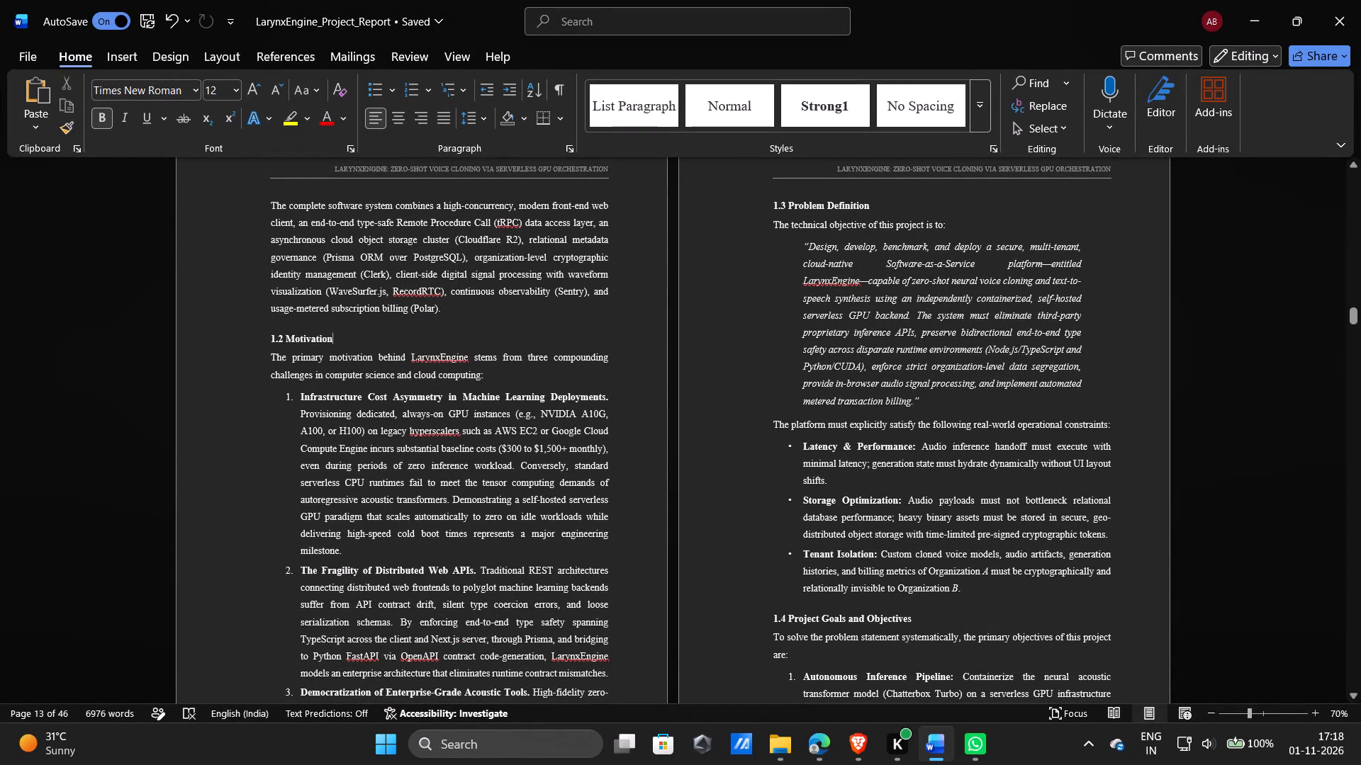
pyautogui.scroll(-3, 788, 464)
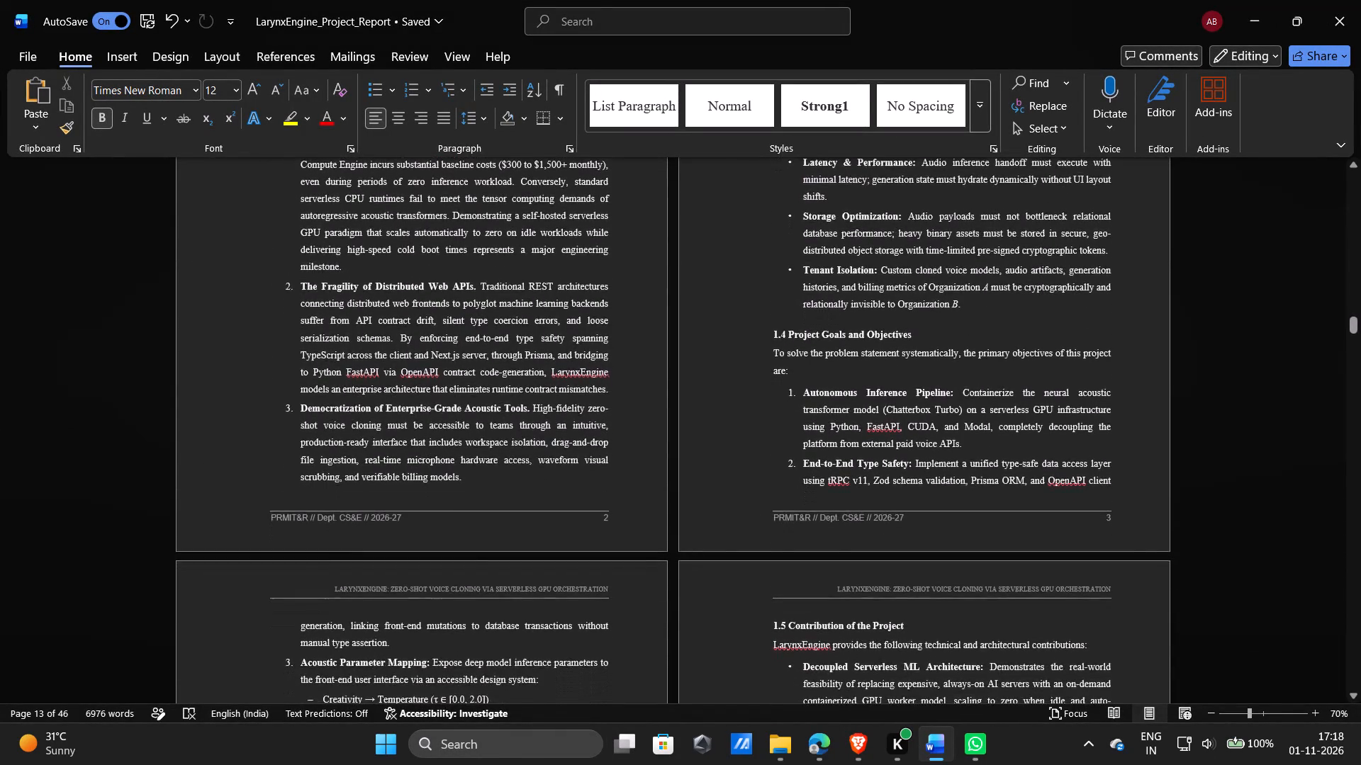
# Review the report pages from Chapter 1's project goals into the Chapter 2 literature review, checking the updated header and page layout.
pyautogui.scroll(-3, 788, 464)
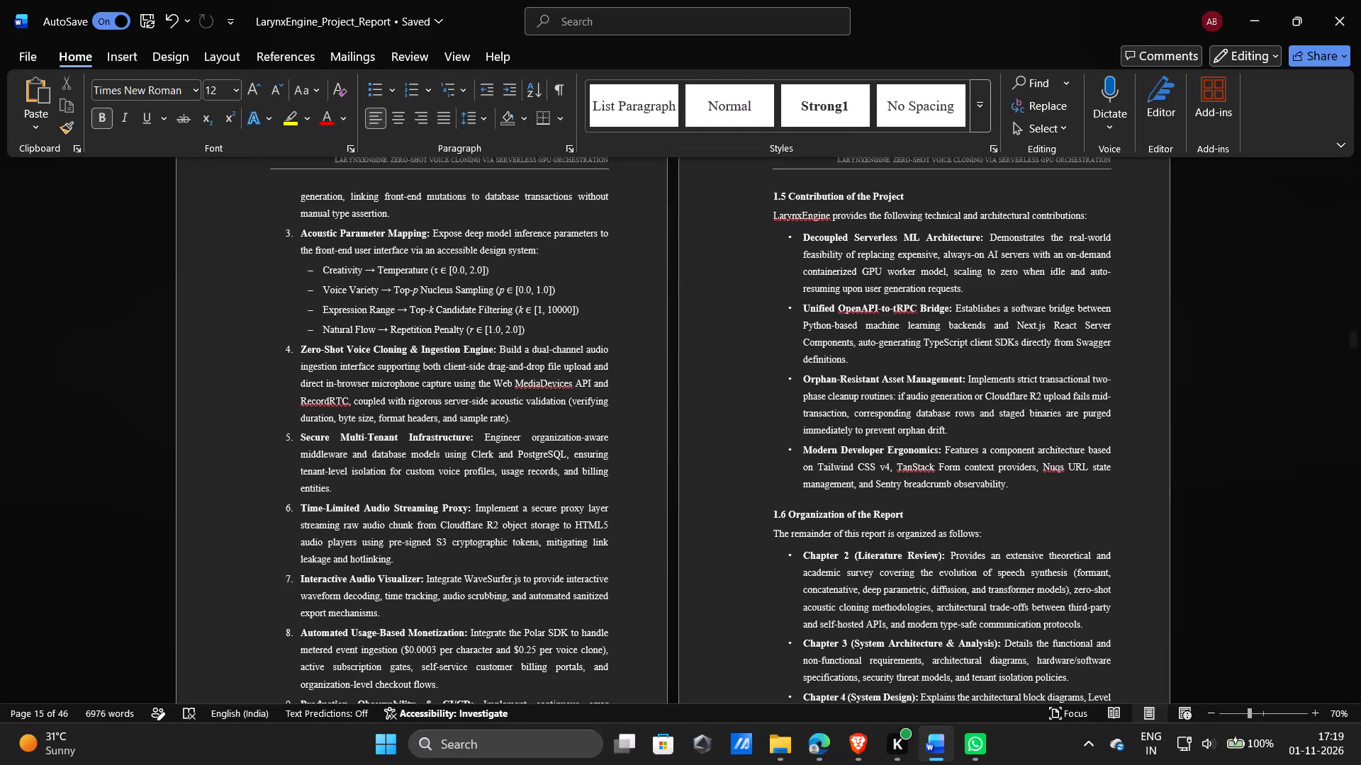
pyautogui.scroll(4, 908, 464)
pyautogui.scroll(-1, 908, 464)
pyautogui.scroll(1, 908, 464)
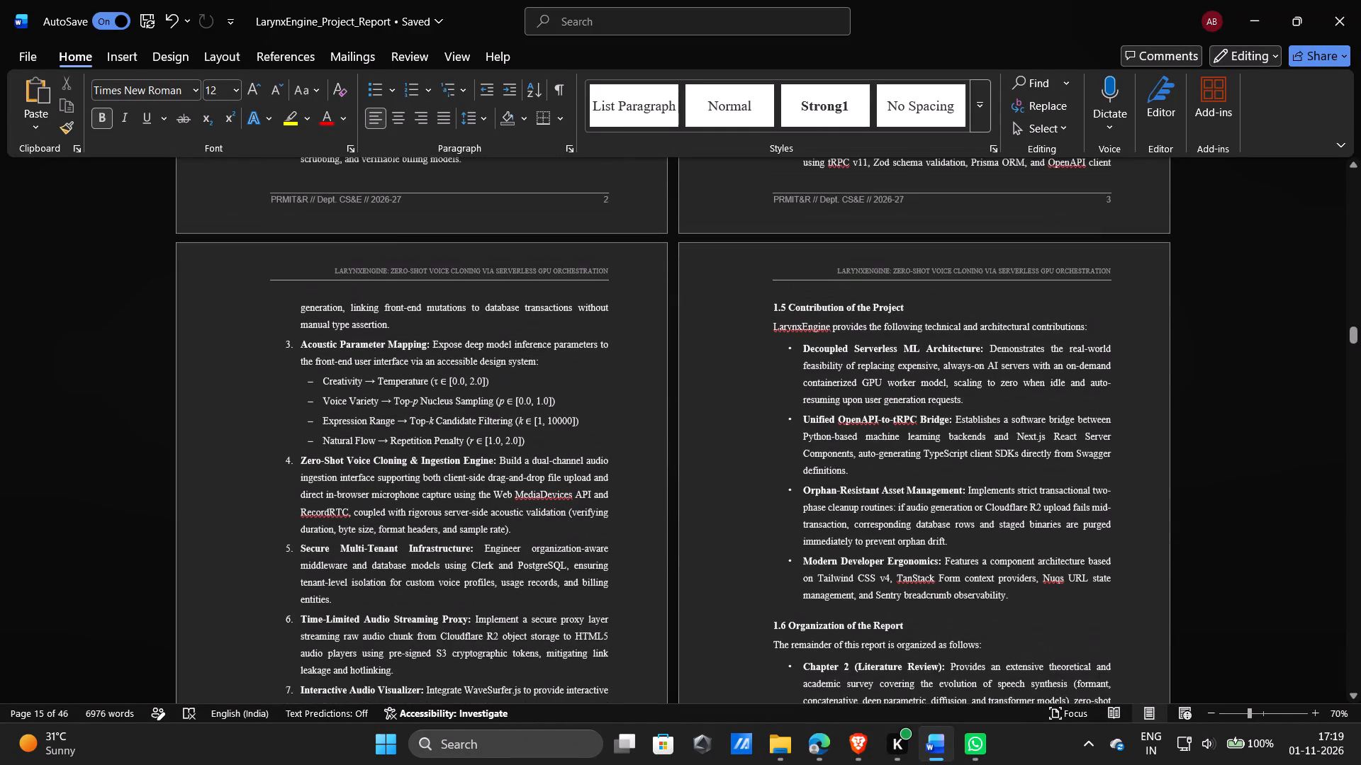
pyautogui.scroll(-2, 908, 464)
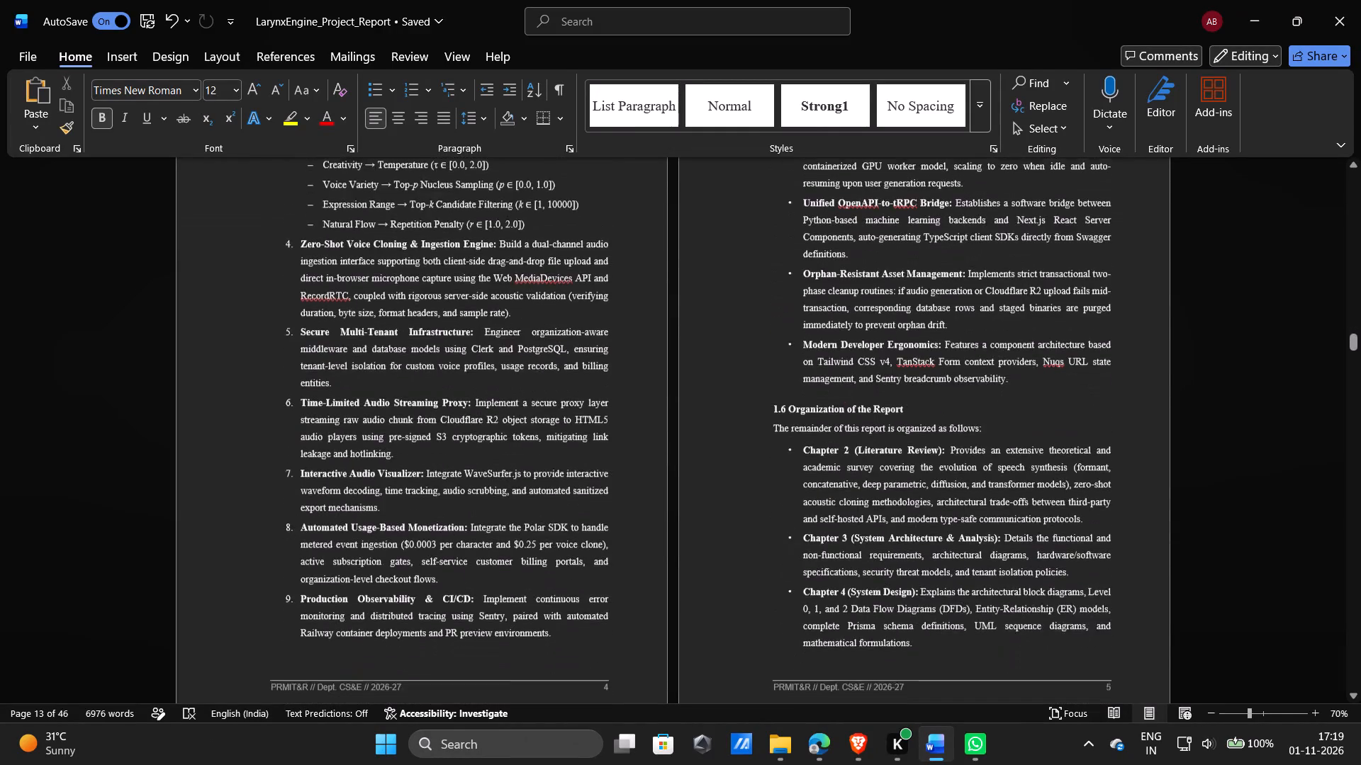
pyautogui.scroll(-6, 908, 464)
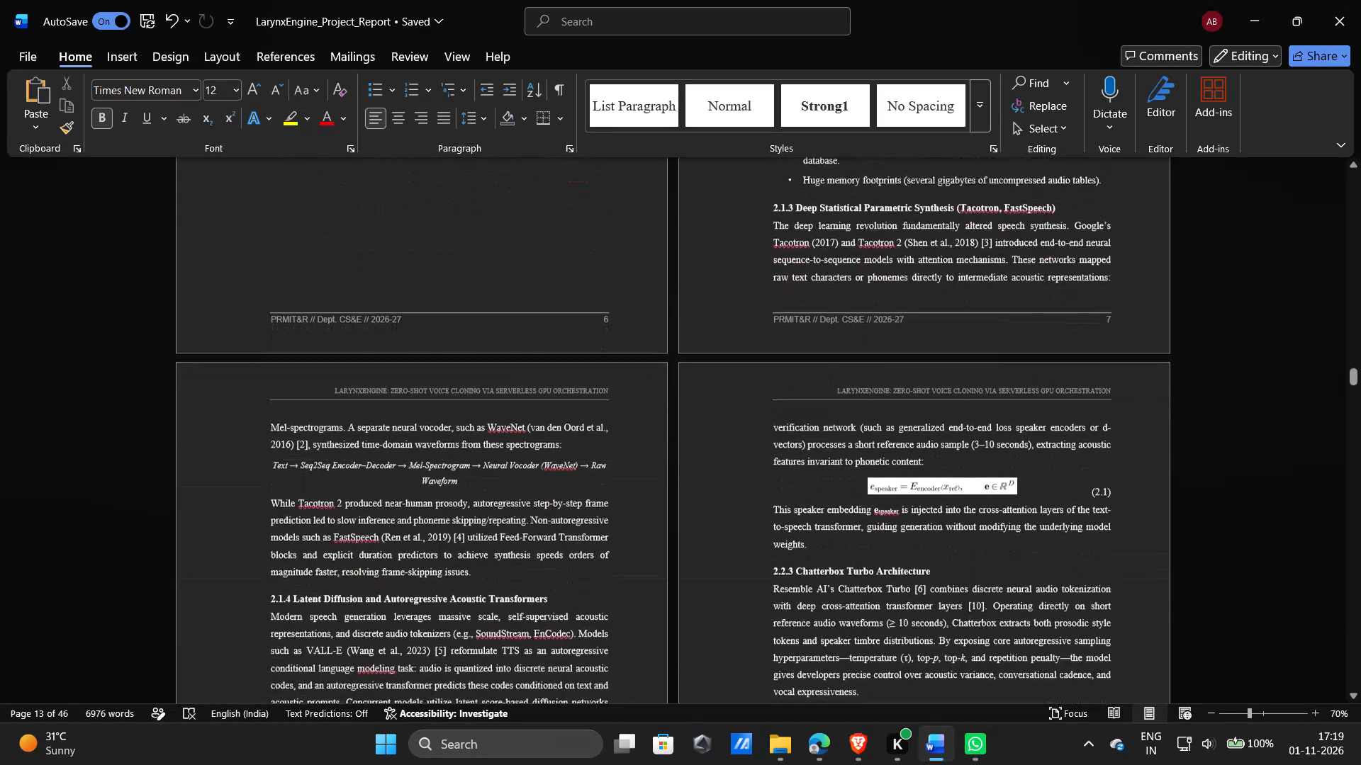
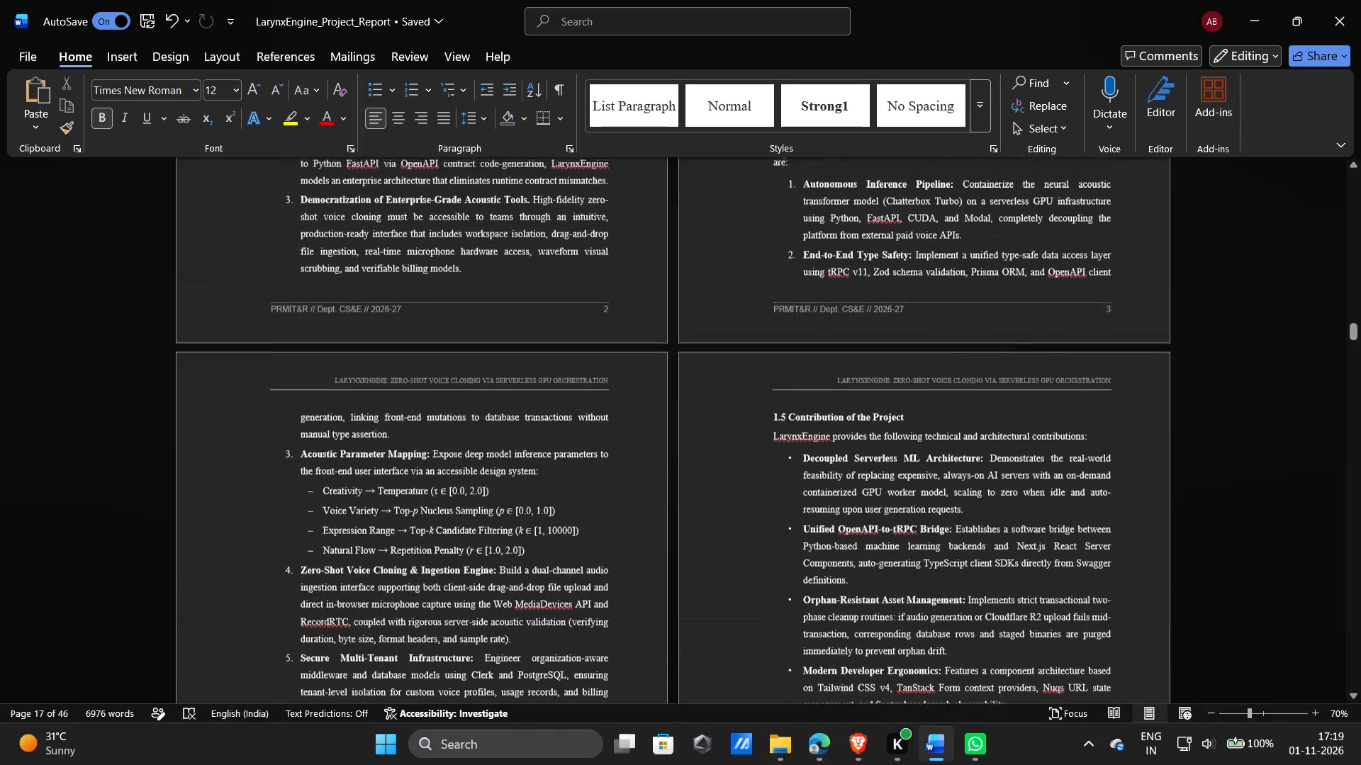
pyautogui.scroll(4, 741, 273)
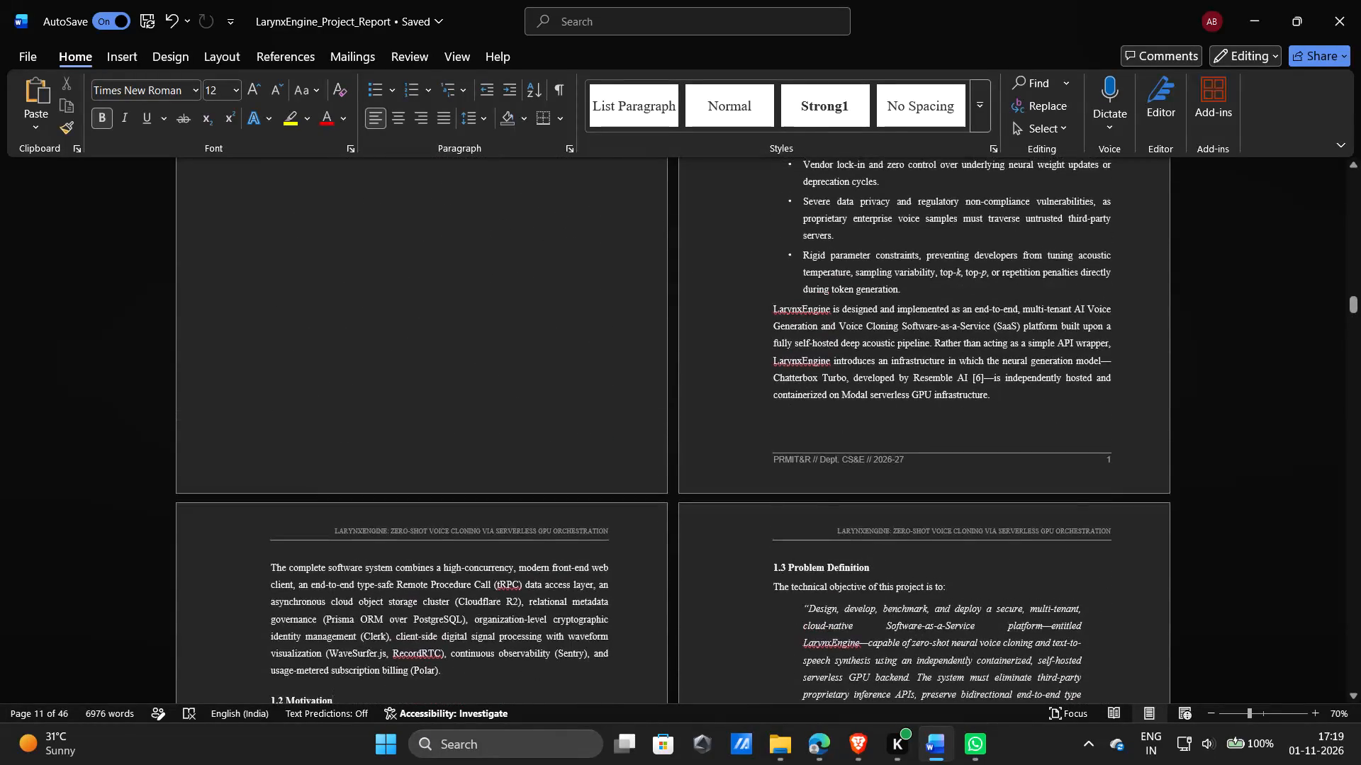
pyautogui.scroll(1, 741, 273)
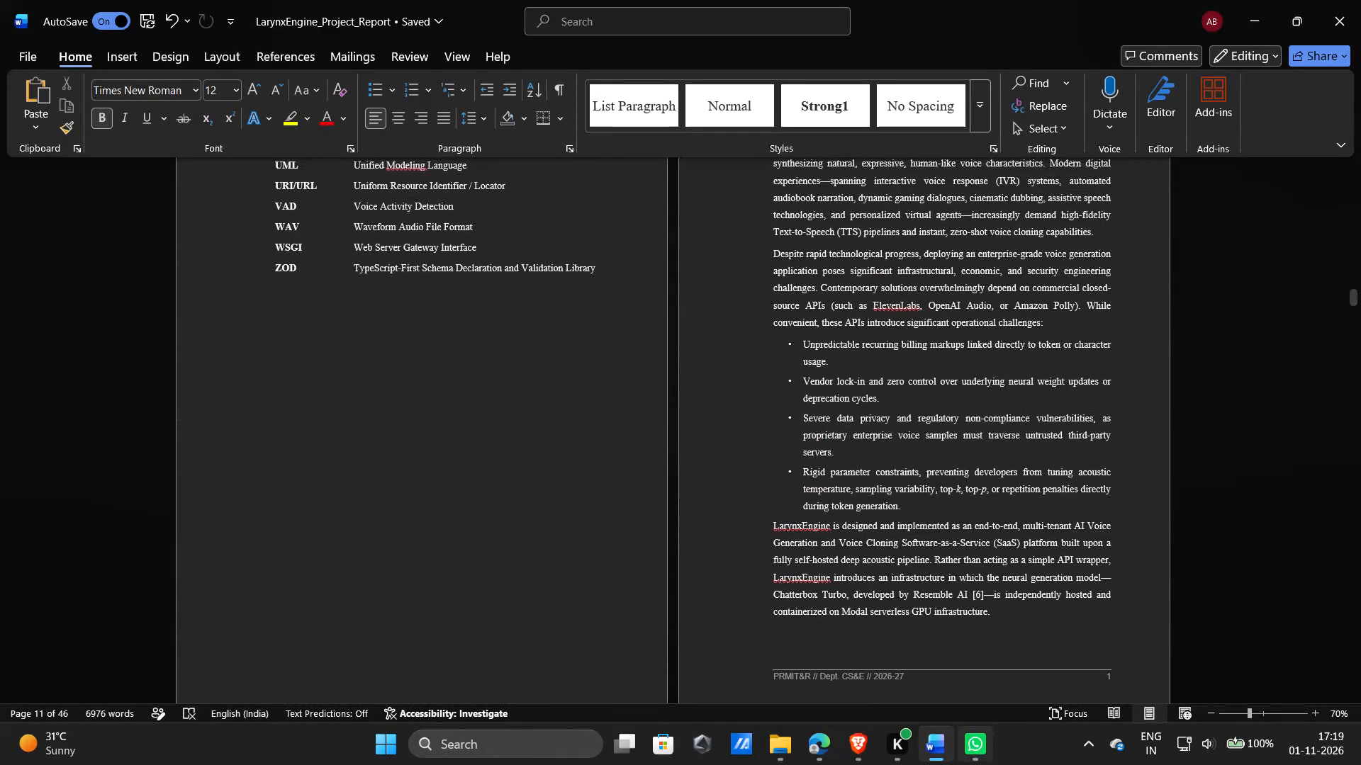
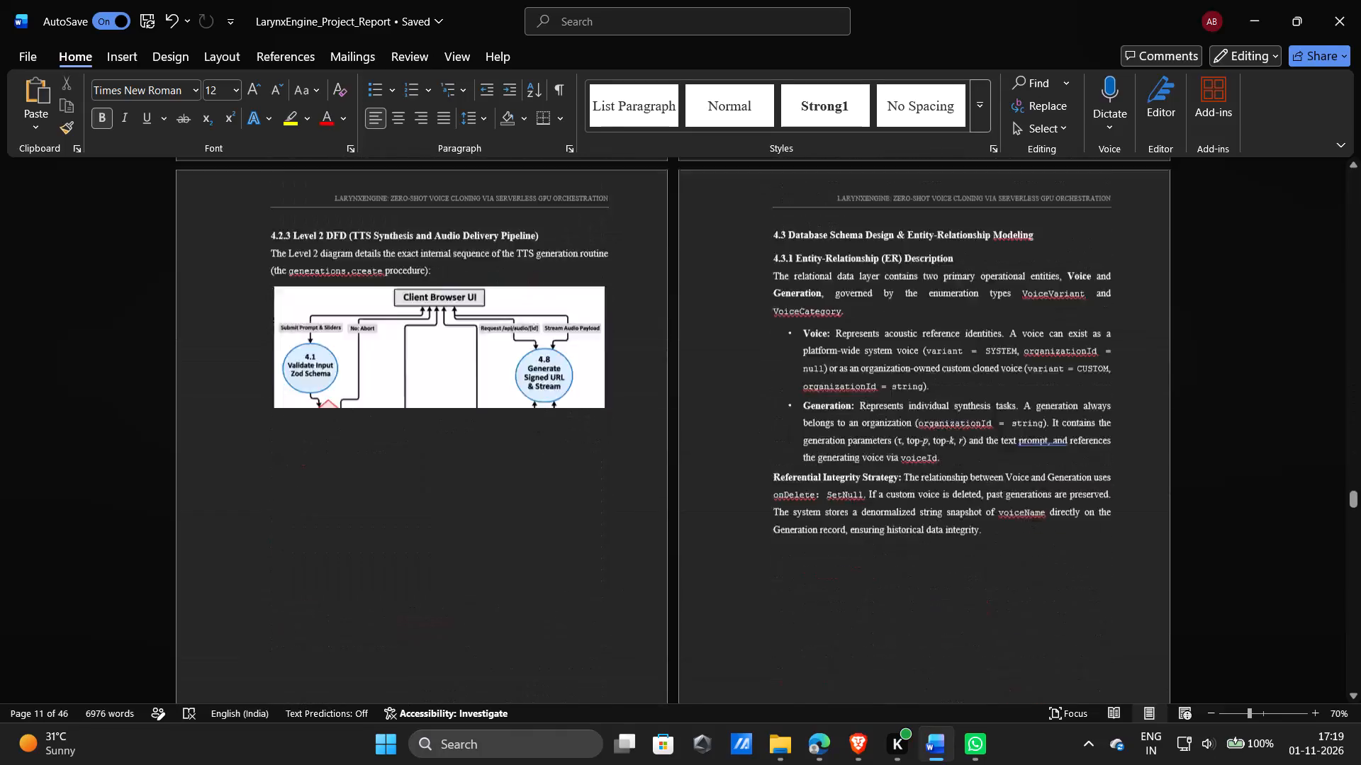
# Review the report's page headers and layout across Chapters 4 to 6, the references and the opening title and certificate pages.
pyautogui.scroll(11, 825, 489)
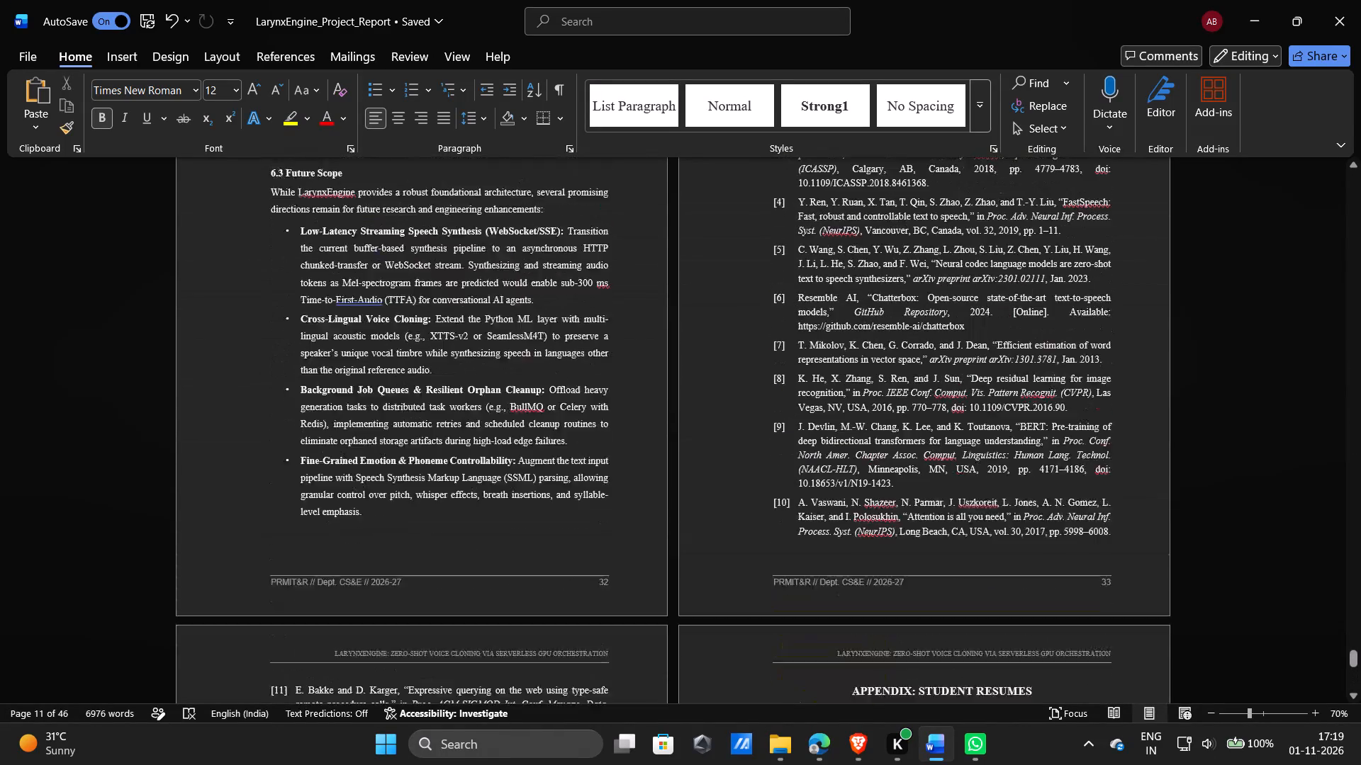
pyautogui.scroll(14, 825, 489)
pyautogui.scroll(-1, 825, 489)
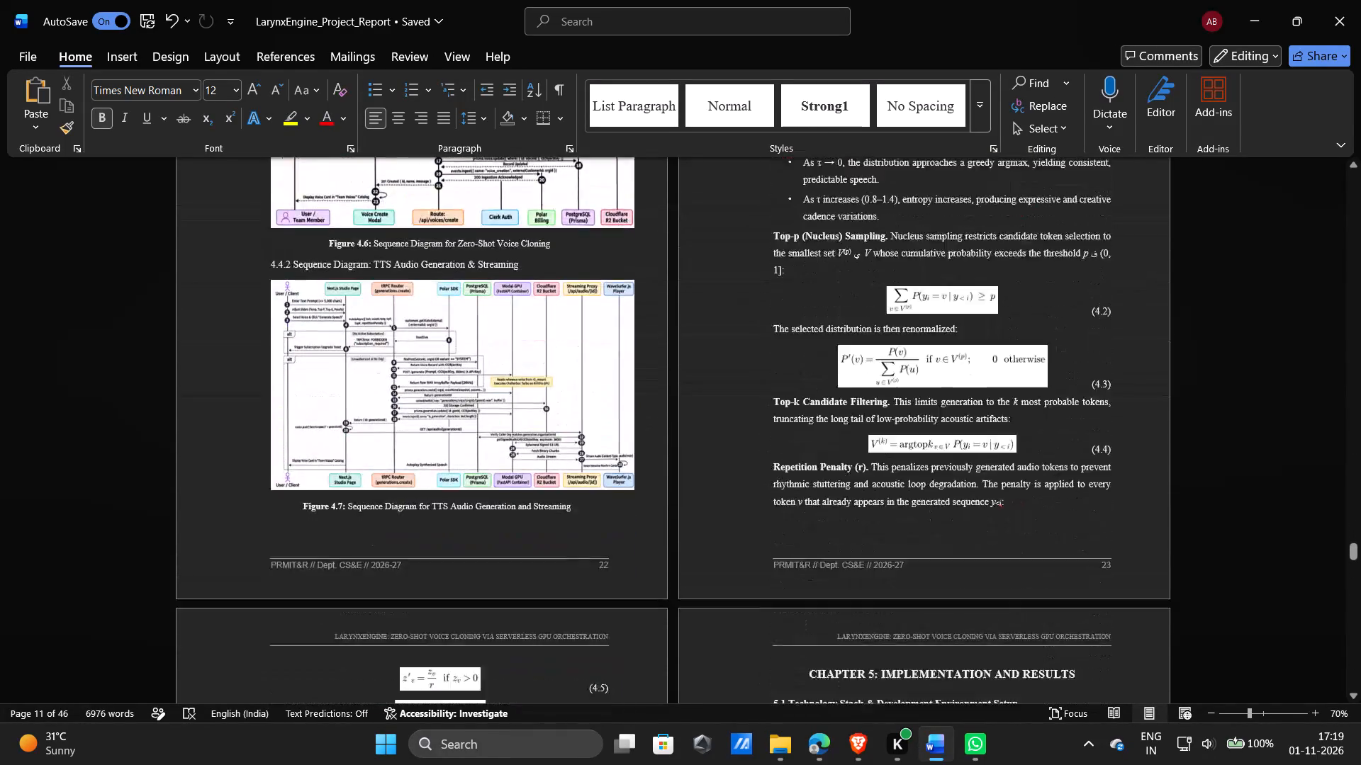
pyautogui.scroll(-5, 825, 489)
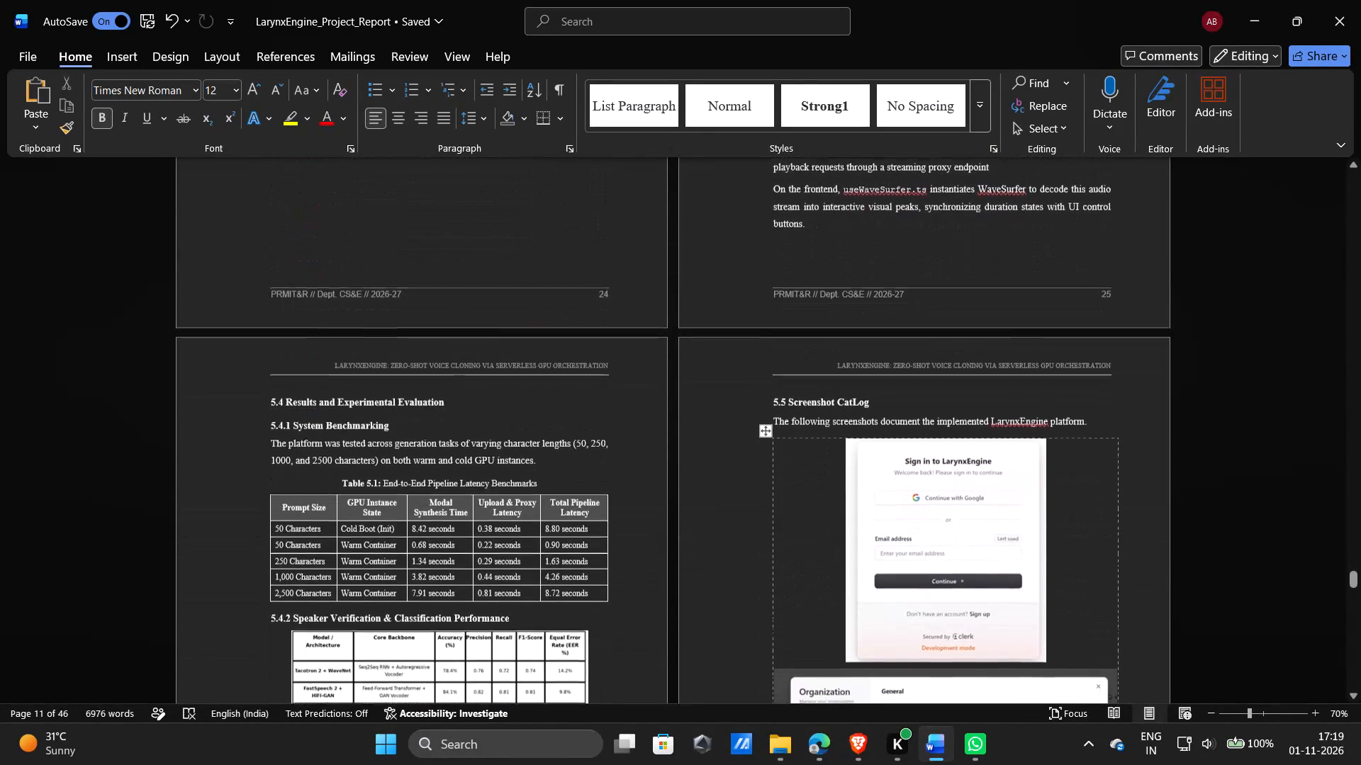
pyautogui.scroll(-2, 825, 489)
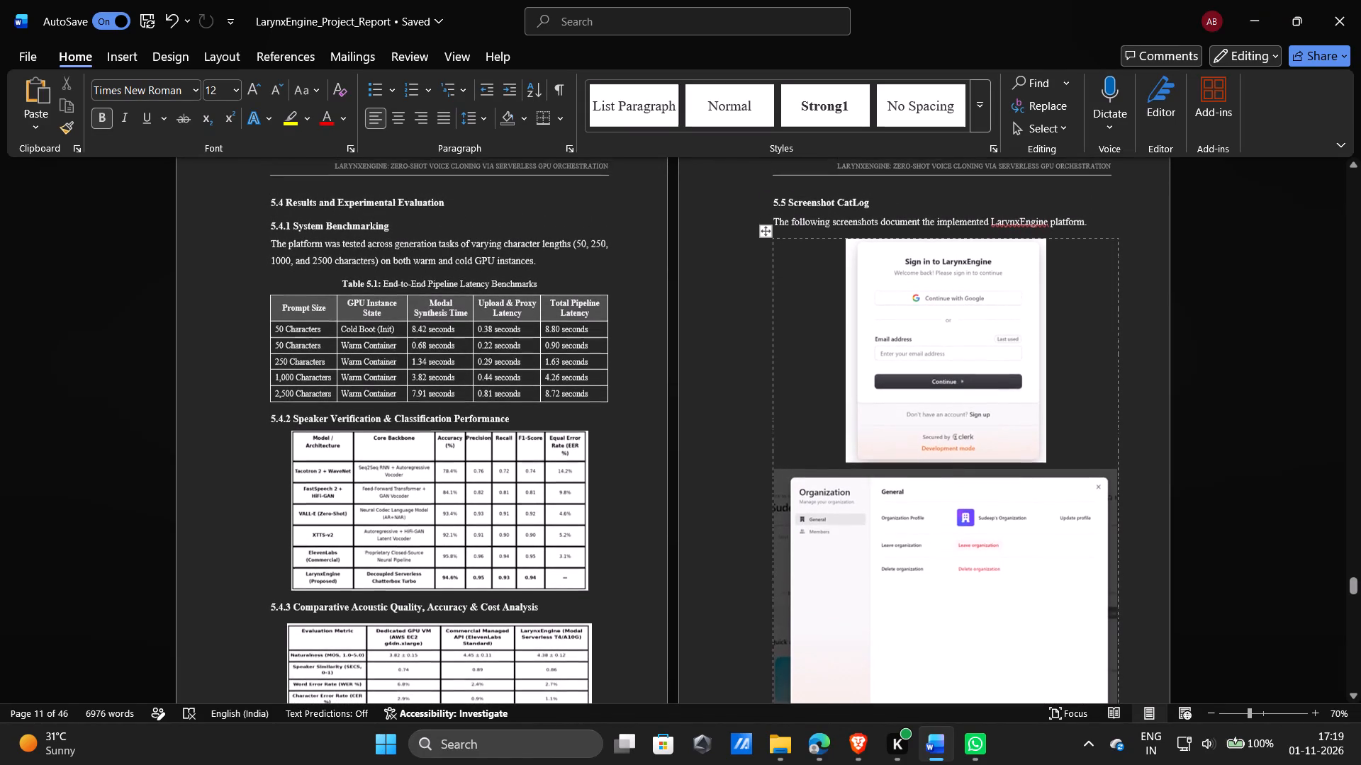
pyautogui.scroll(20, 825, 489)
pyautogui.scroll(10, 825, 489)
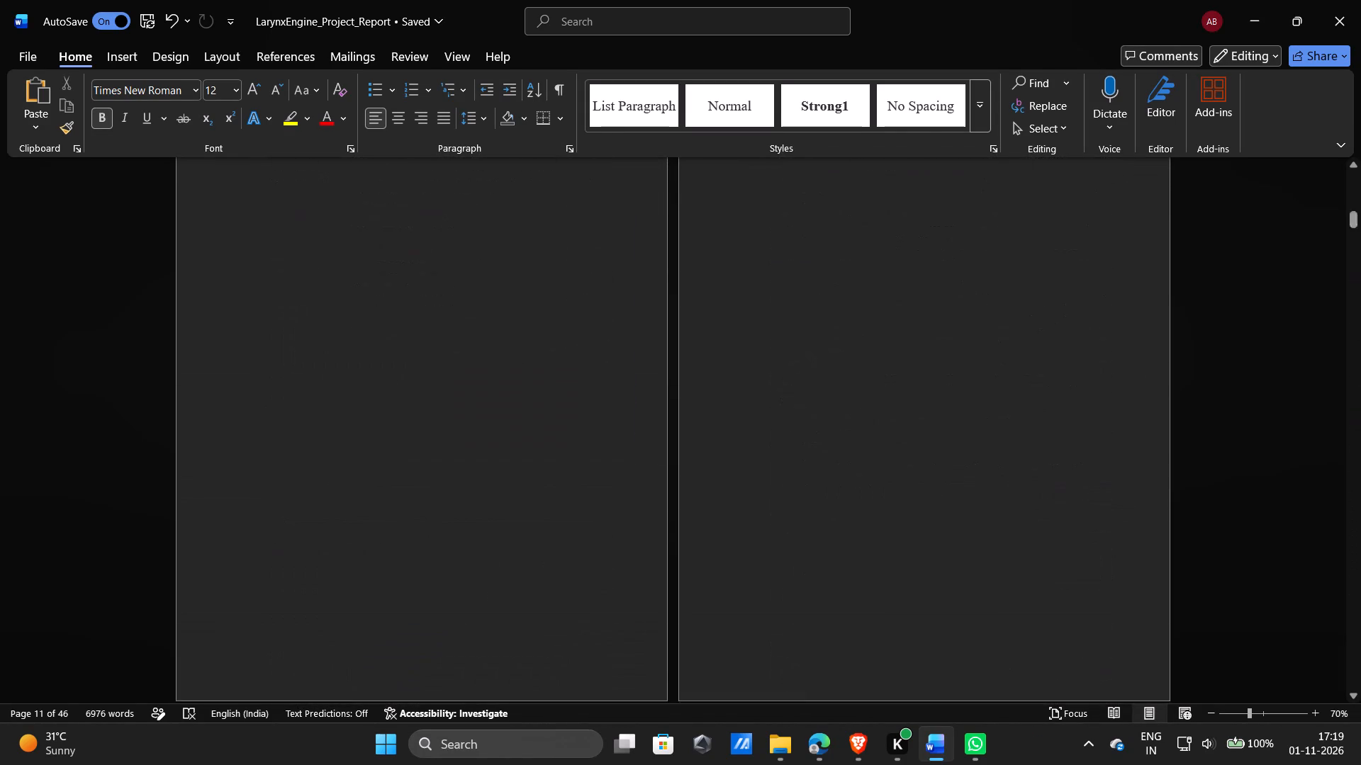
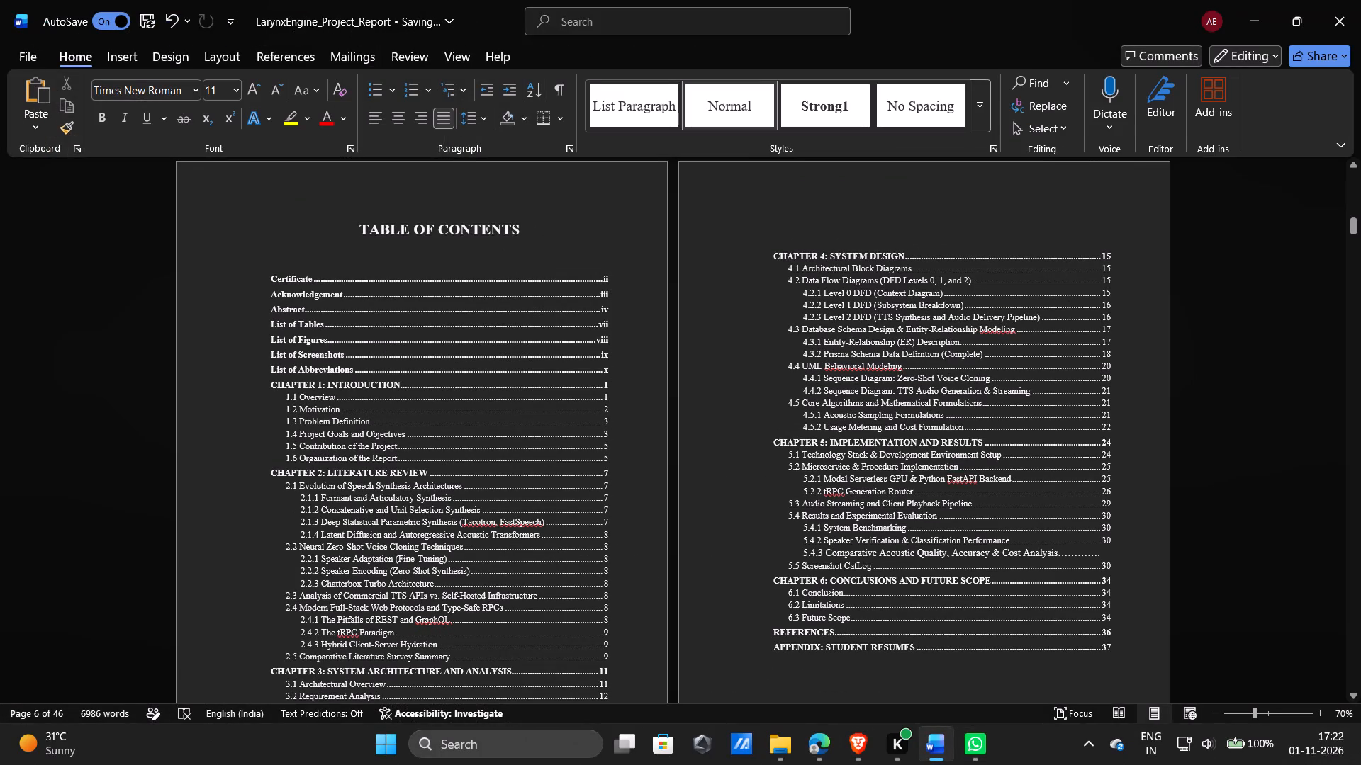
pyautogui.scroll(-8, 542, 457)
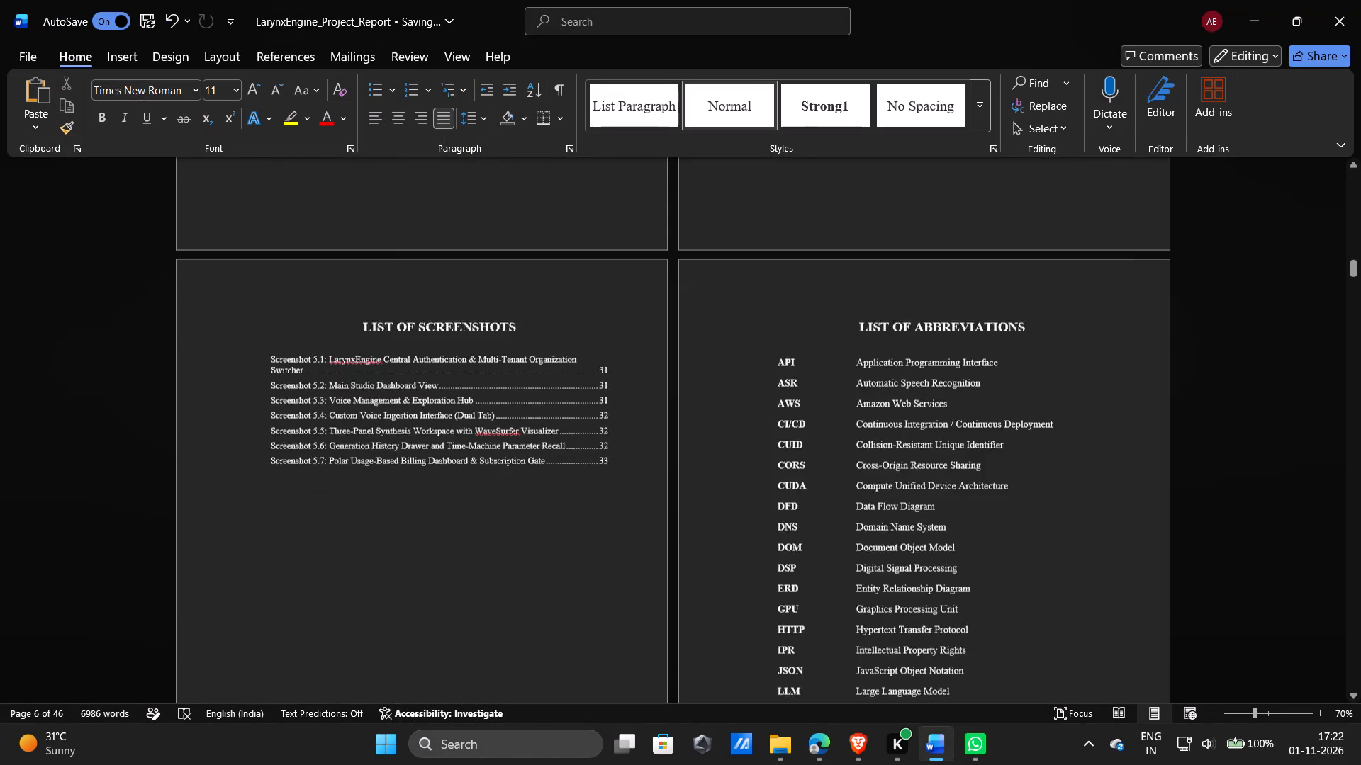
pyautogui.scroll(-4, 542, 457)
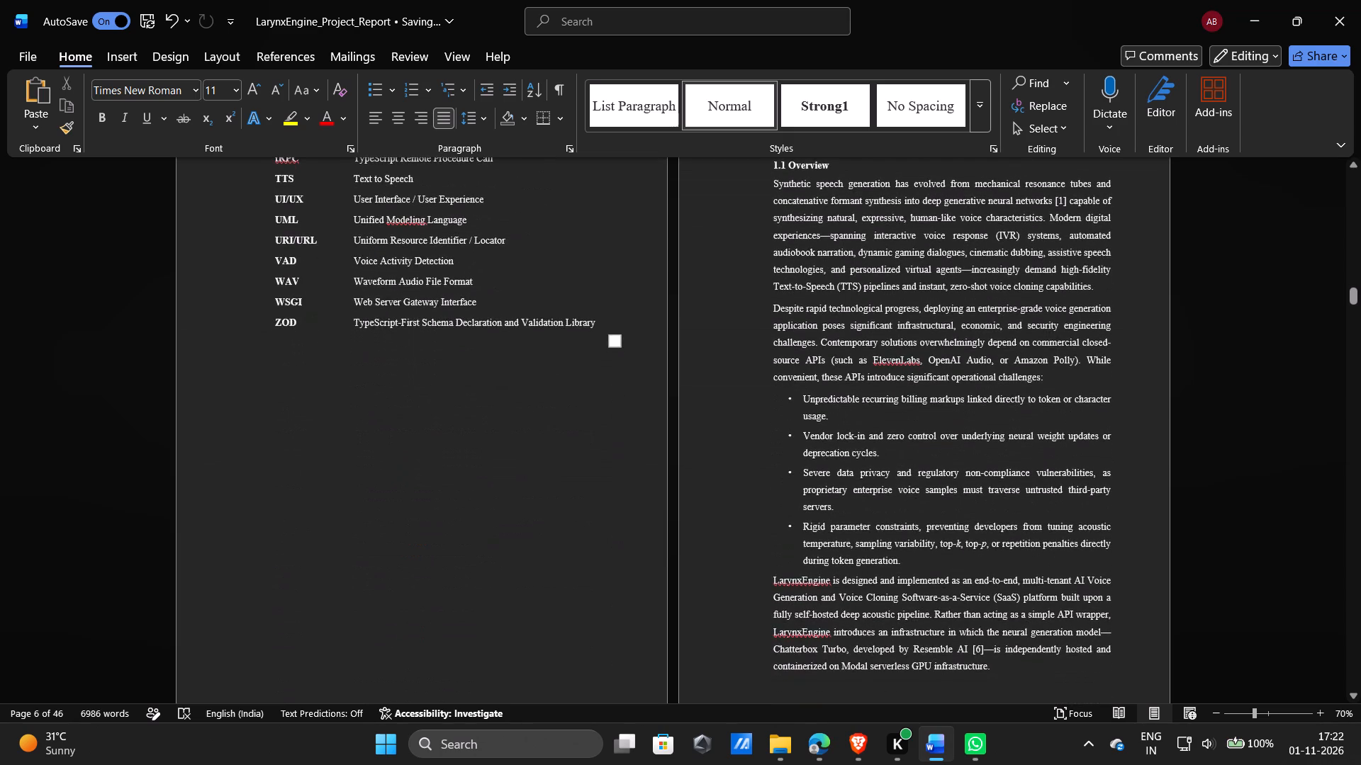
pyautogui.scroll(-7, 542, 457)
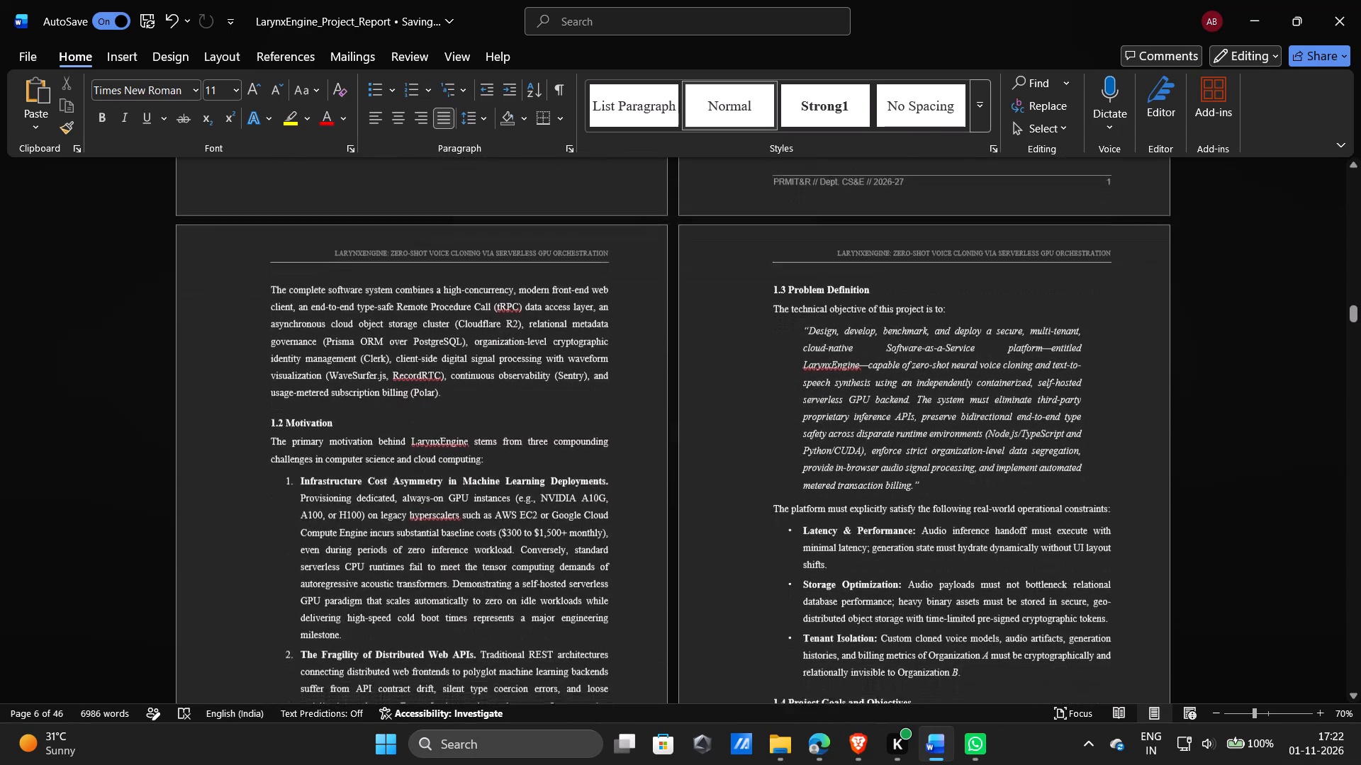
pyautogui.scroll(-4, 542, 457)
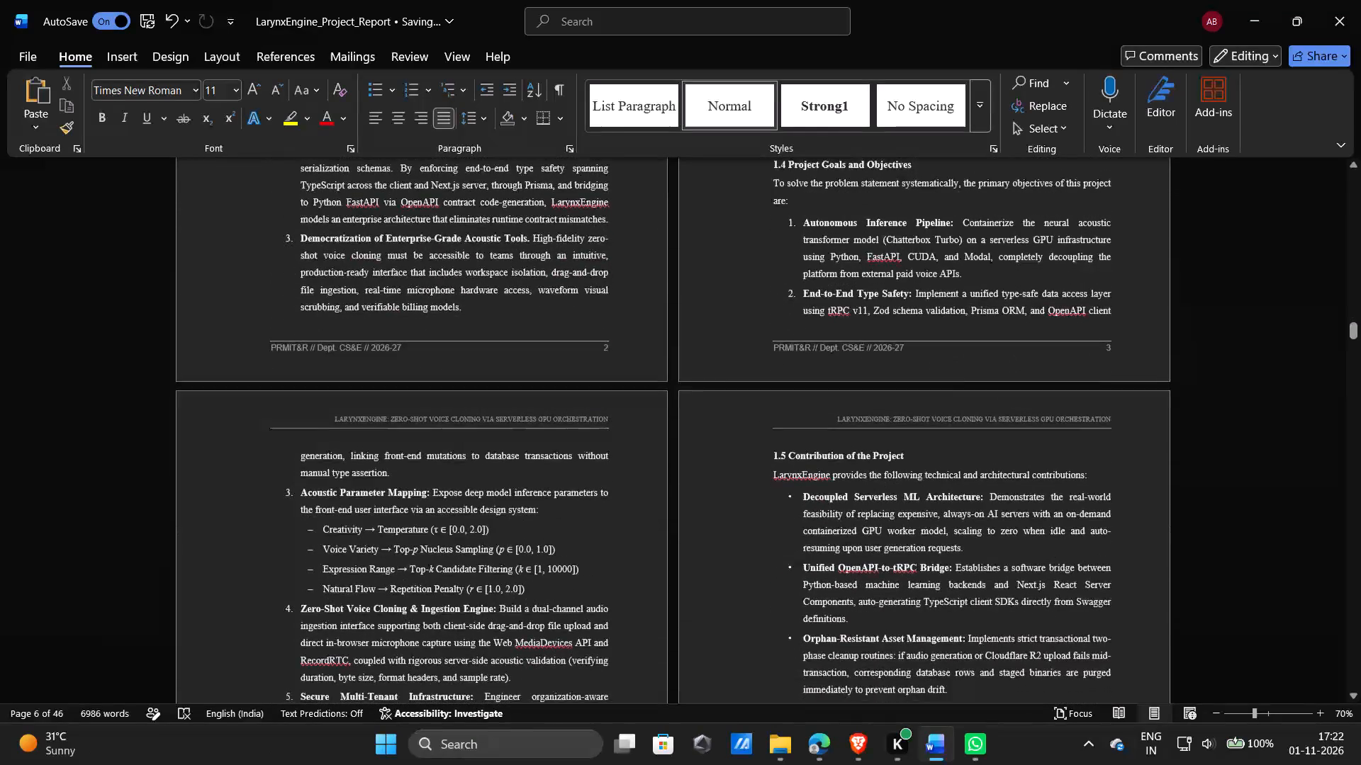
pyautogui.scroll(-1, 542, 457)
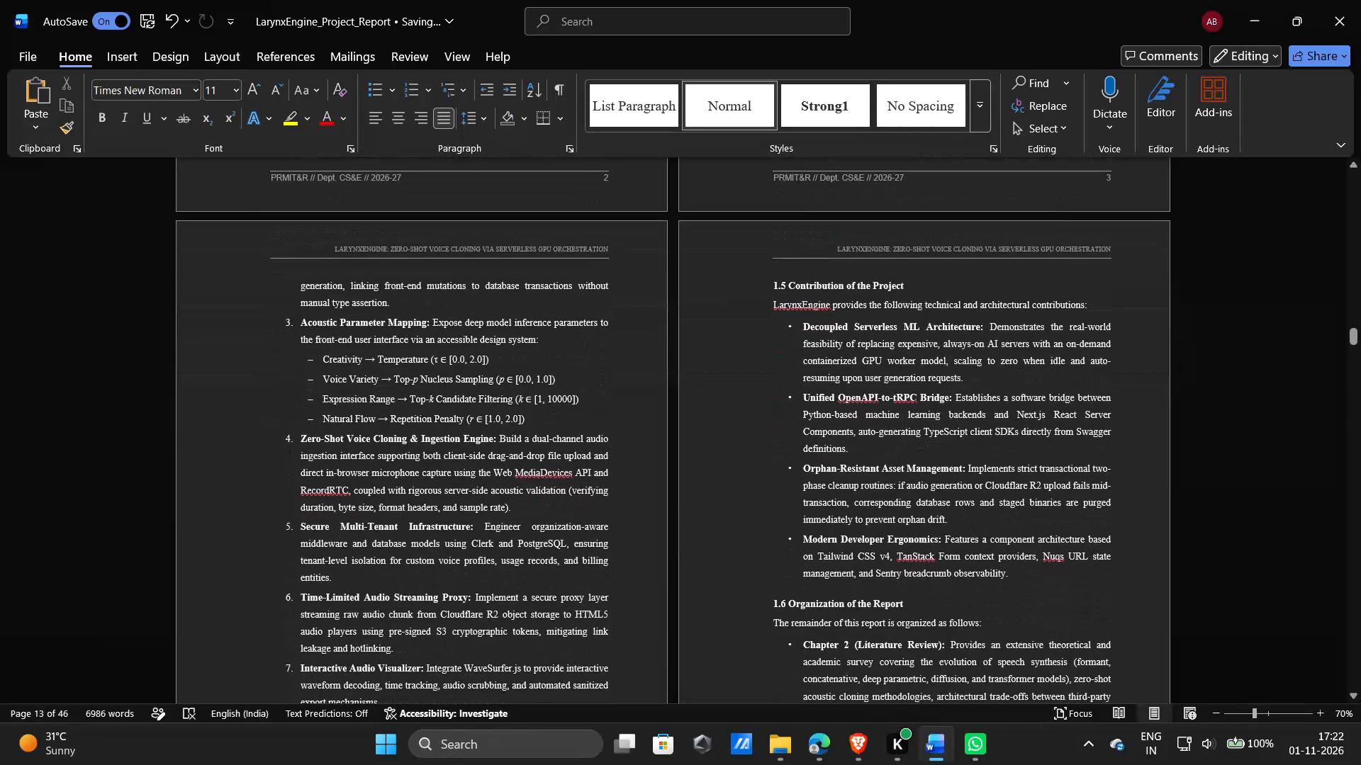
pyautogui.scroll(-4, 542, 457)
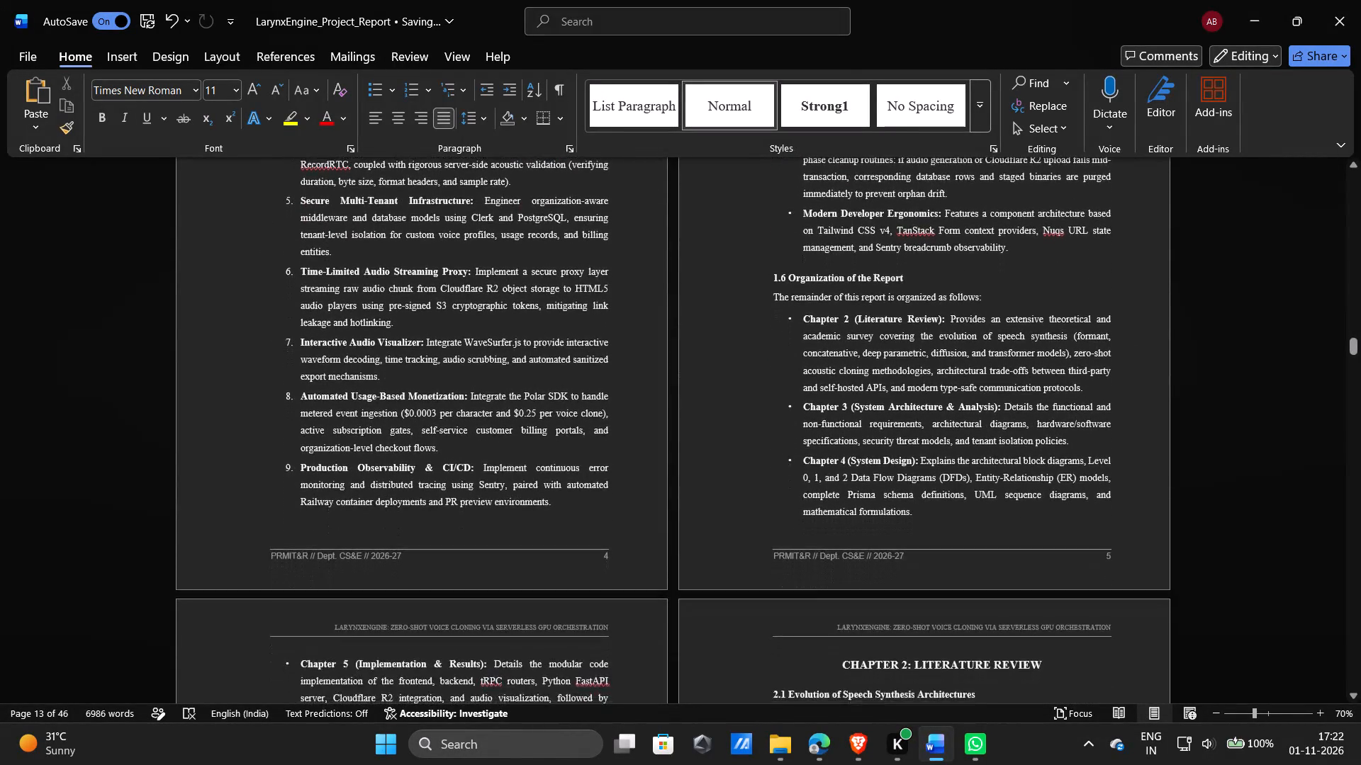
pyautogui.scroll(-4, 542, 457)
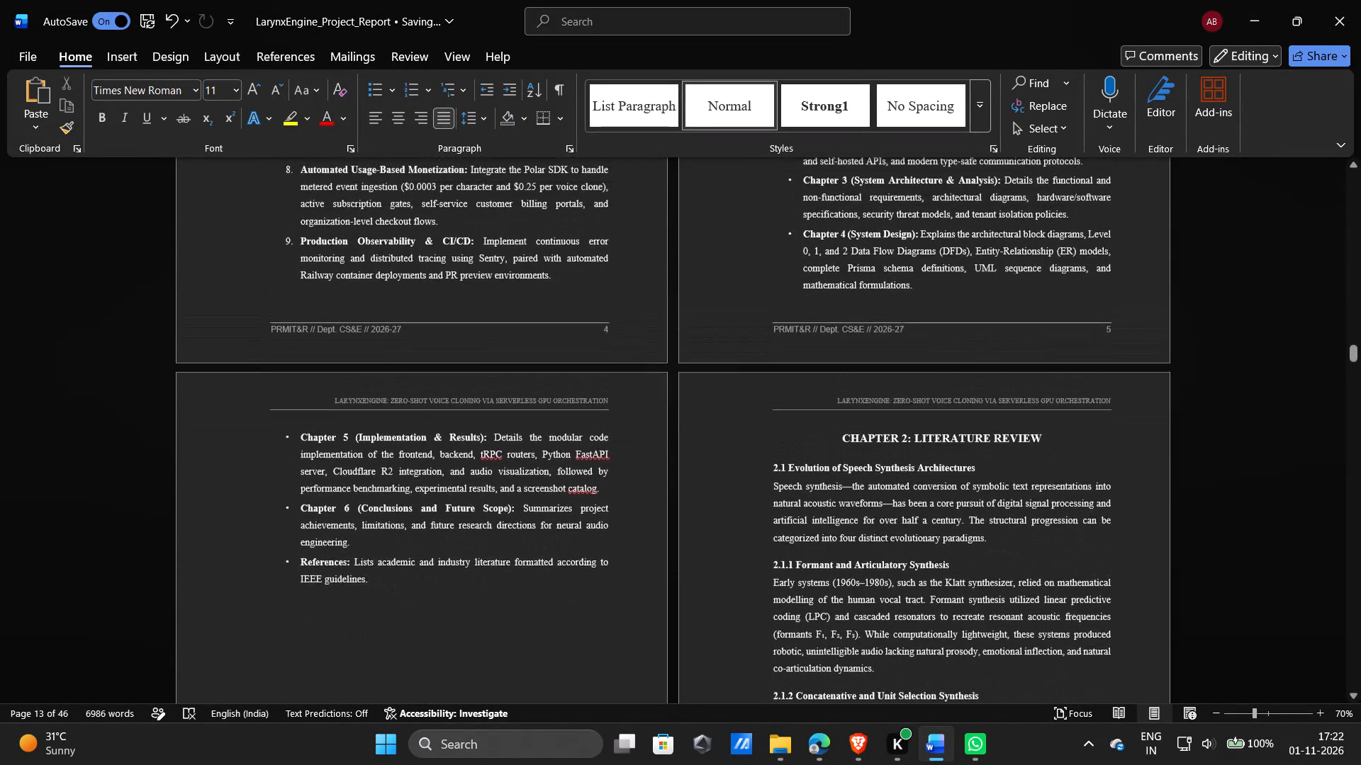
pyautogui.scroll(-4, 542, 457)
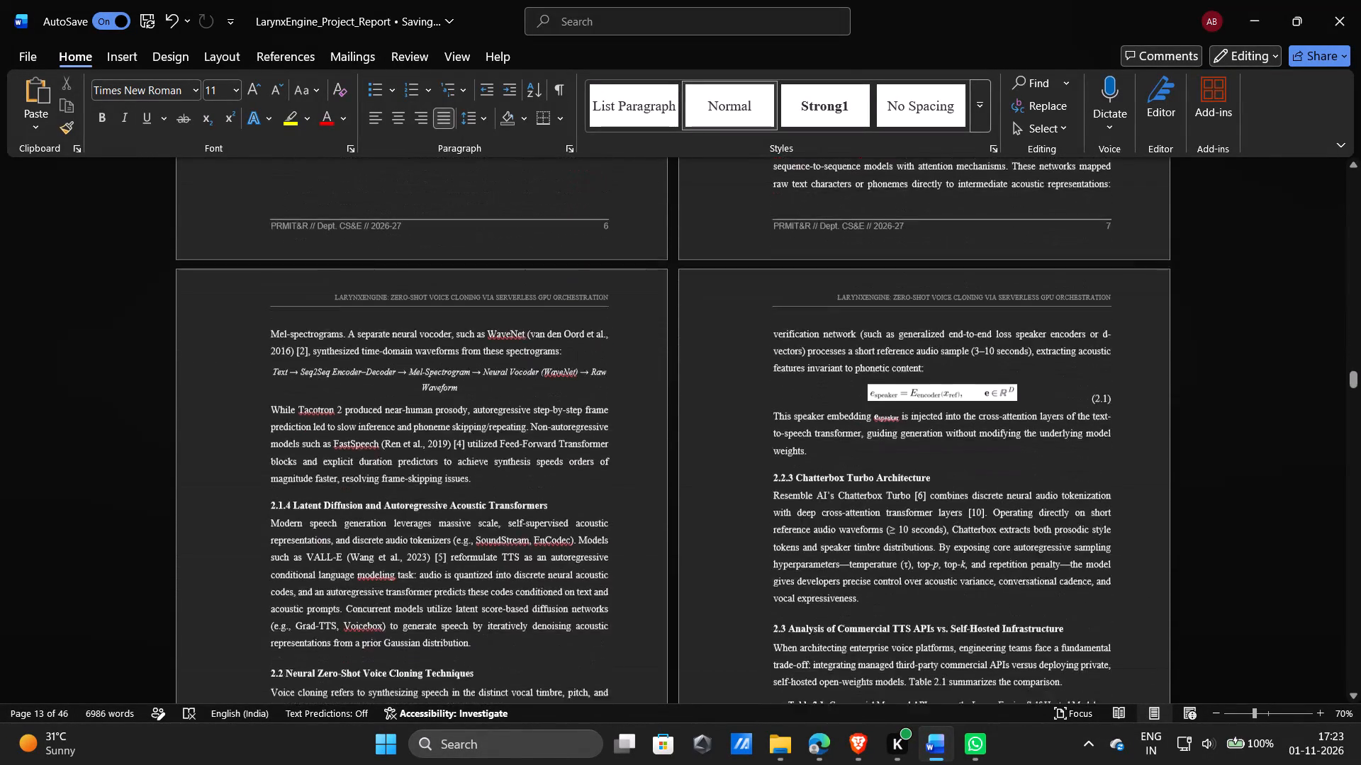
pyautogui.scroll(-3, 542, 457)
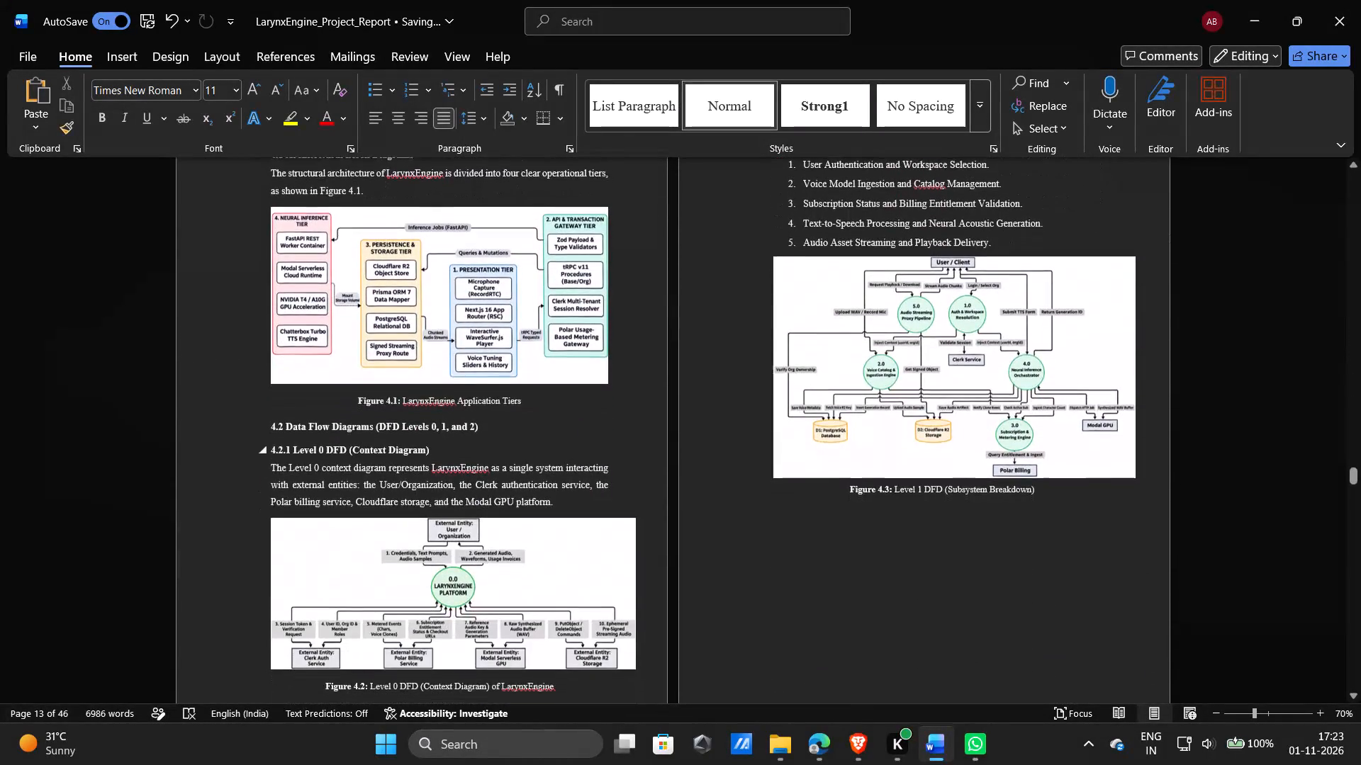
# Review the page layout from the List of Abbreviations through the Chapter 3 architecture figure, viewing three pages side by side.
pyautogui.scroll(2, 542, 457)
pyautogui.keyDown('ctrl'); pyautogui.scroll(-4, 542, 457); pyautogui.keyUp('ctrl')
pyautogui.scroll(1, 542, 457)
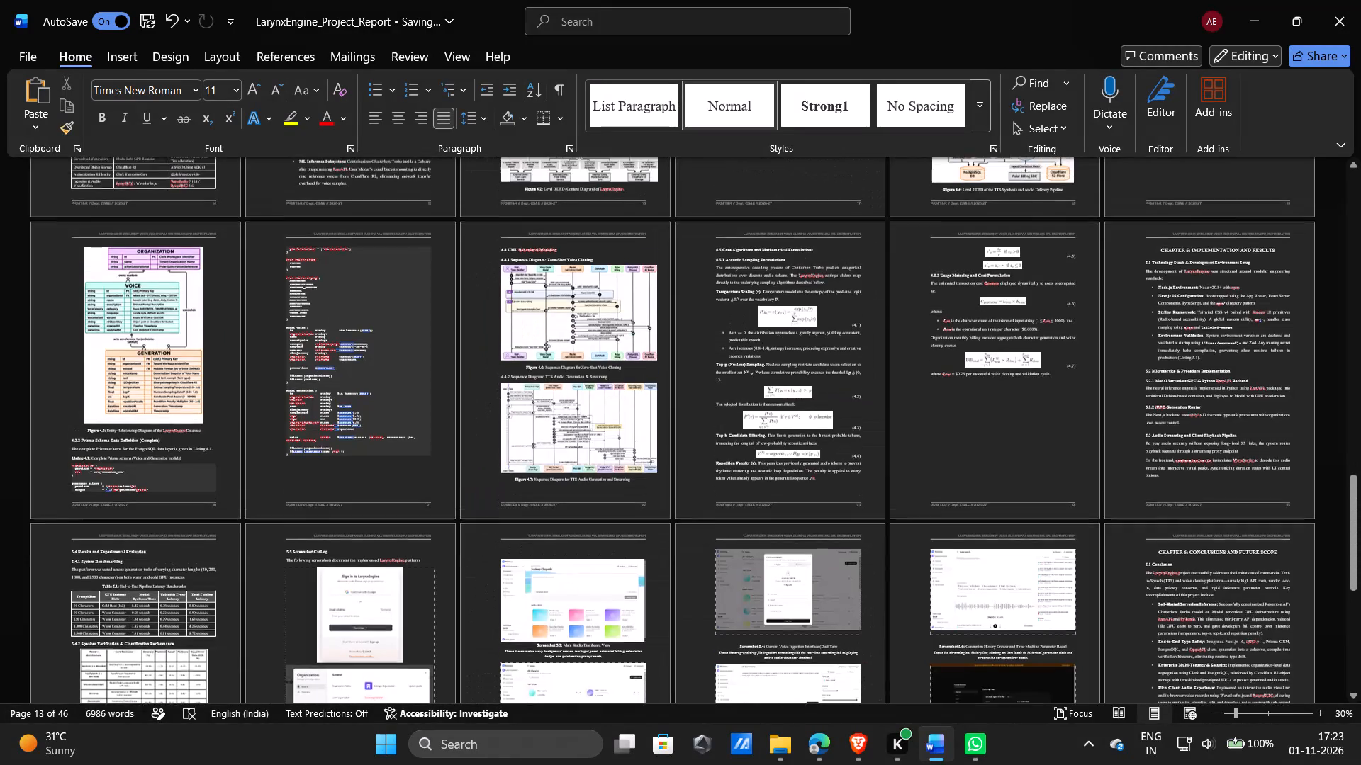
pyautogui.scroll(2, 542, 457)
pyautogui.keyDown('ctrl'); pyautogui.scroll(3, 542, 457); pyautogui.keyUp('ctrl')
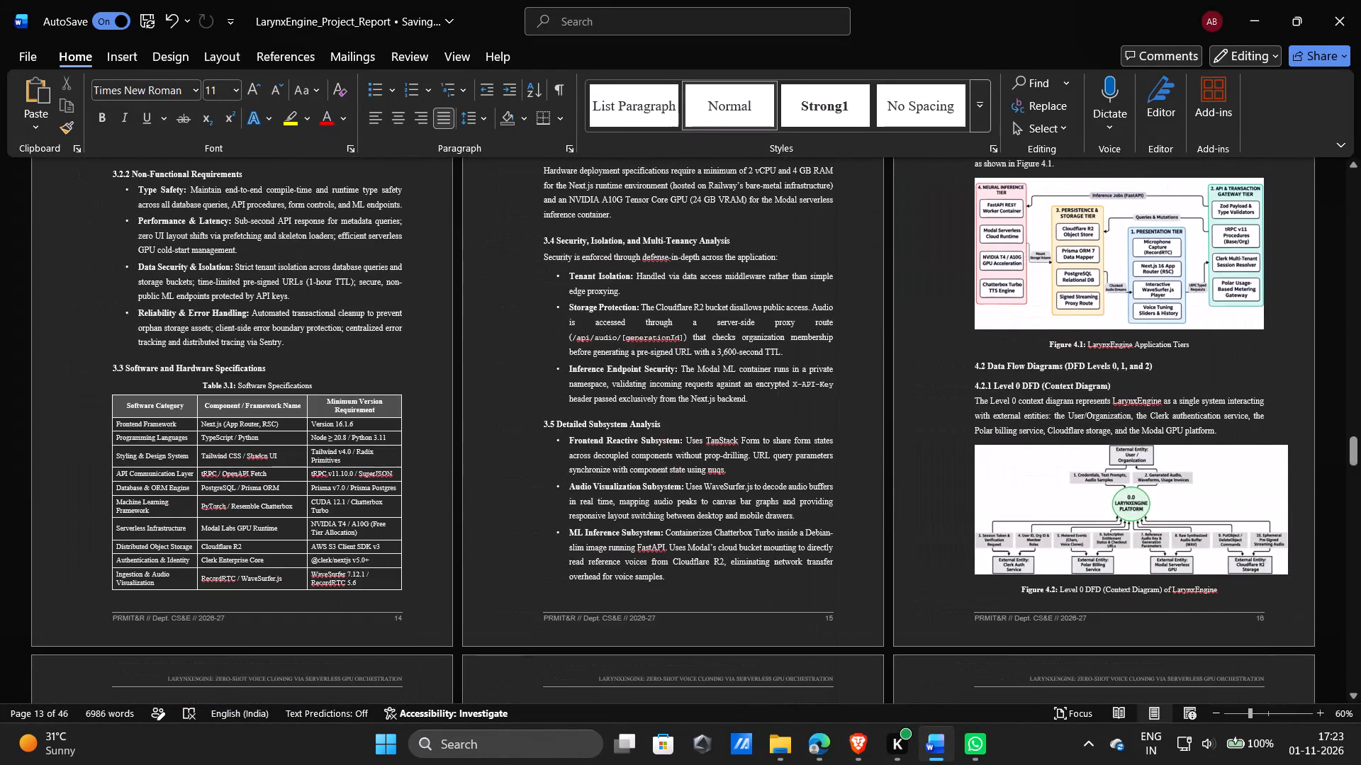
pyautogui.scroll(8, 542, 457)
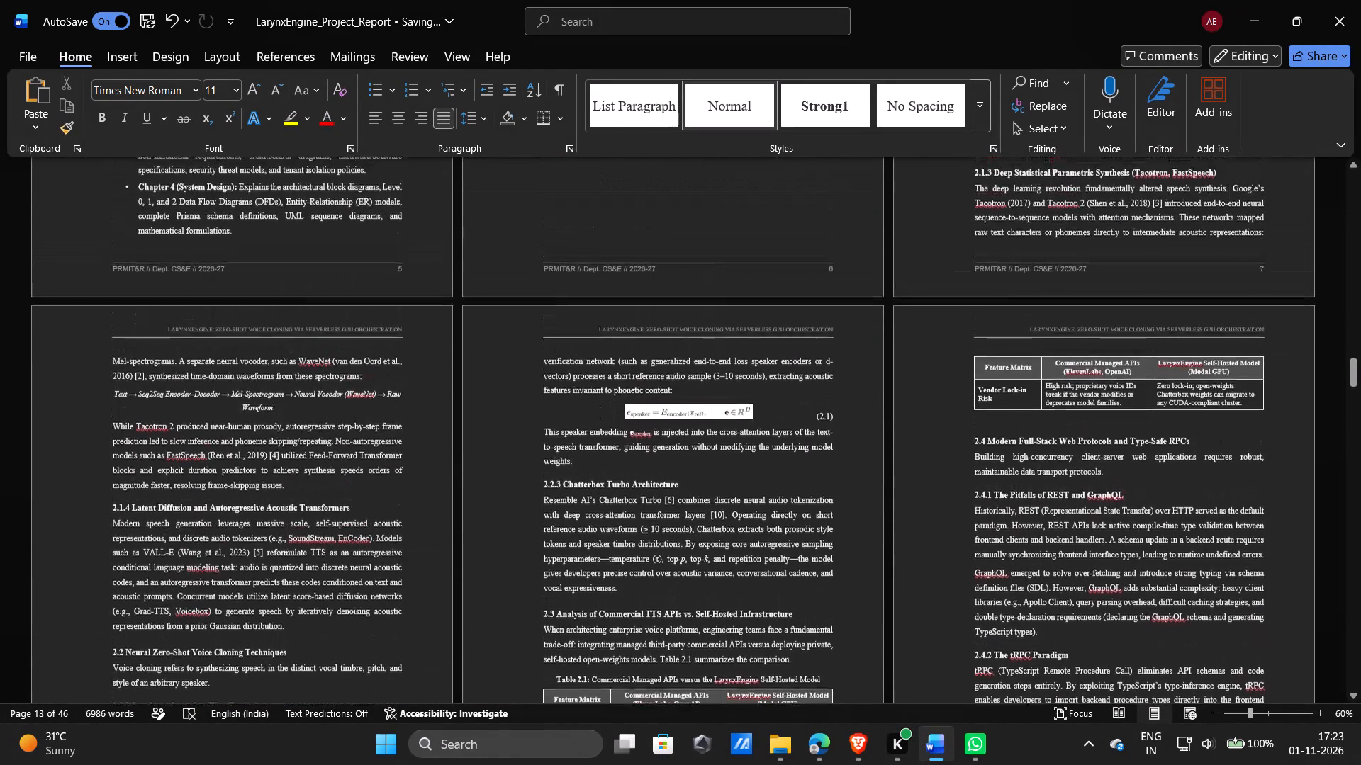
pyautogui.scroll(4, 542, 457)
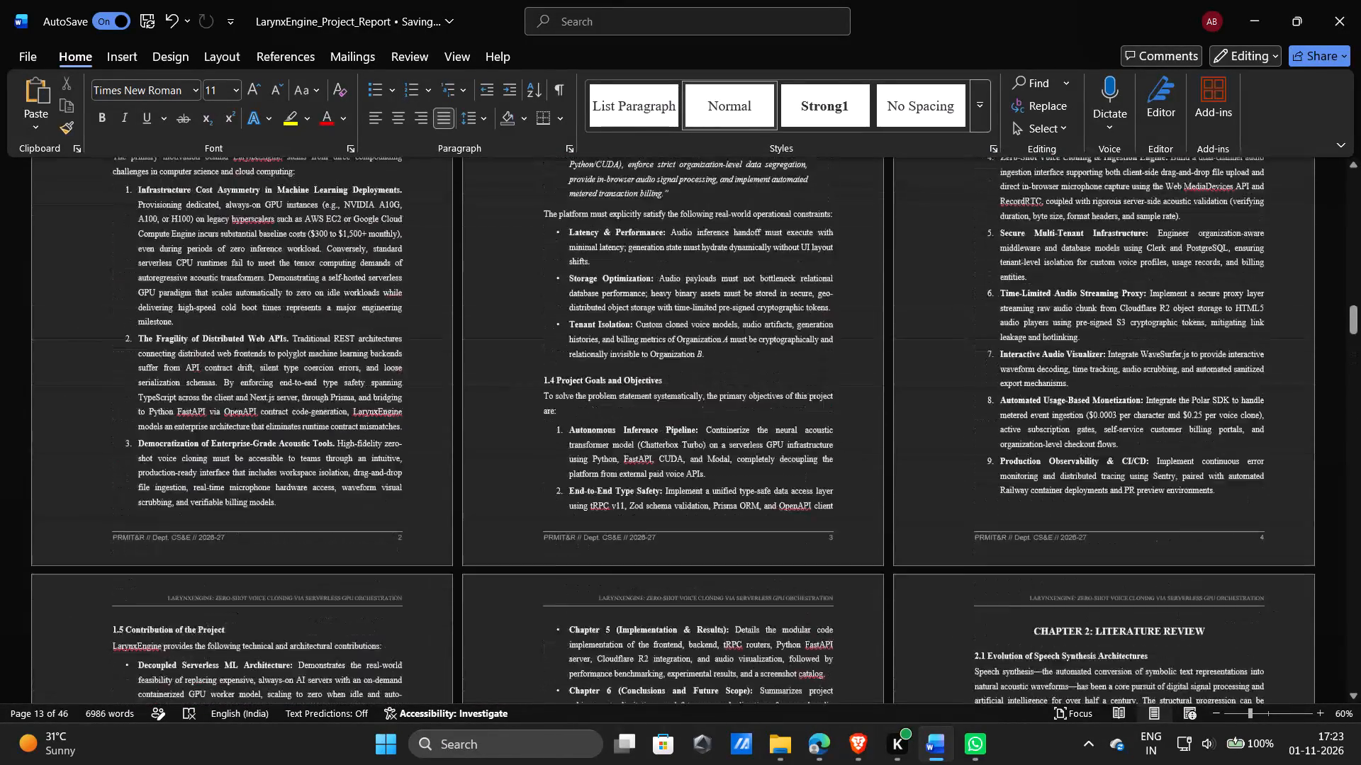
pyautogui.scroll(3, 542, 457)
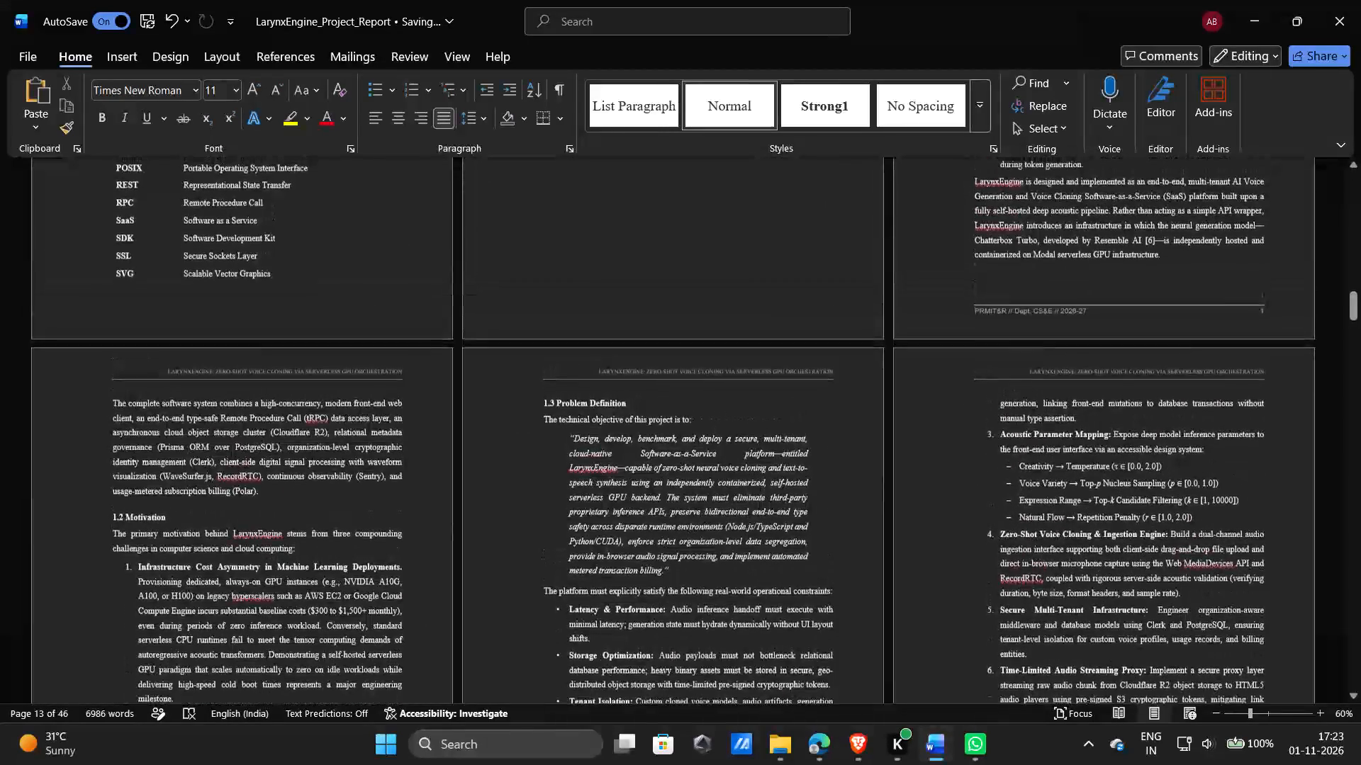
pyautogui.scroll(3, 542, 457)
pyautogui.scroll(-1, 542, 457)
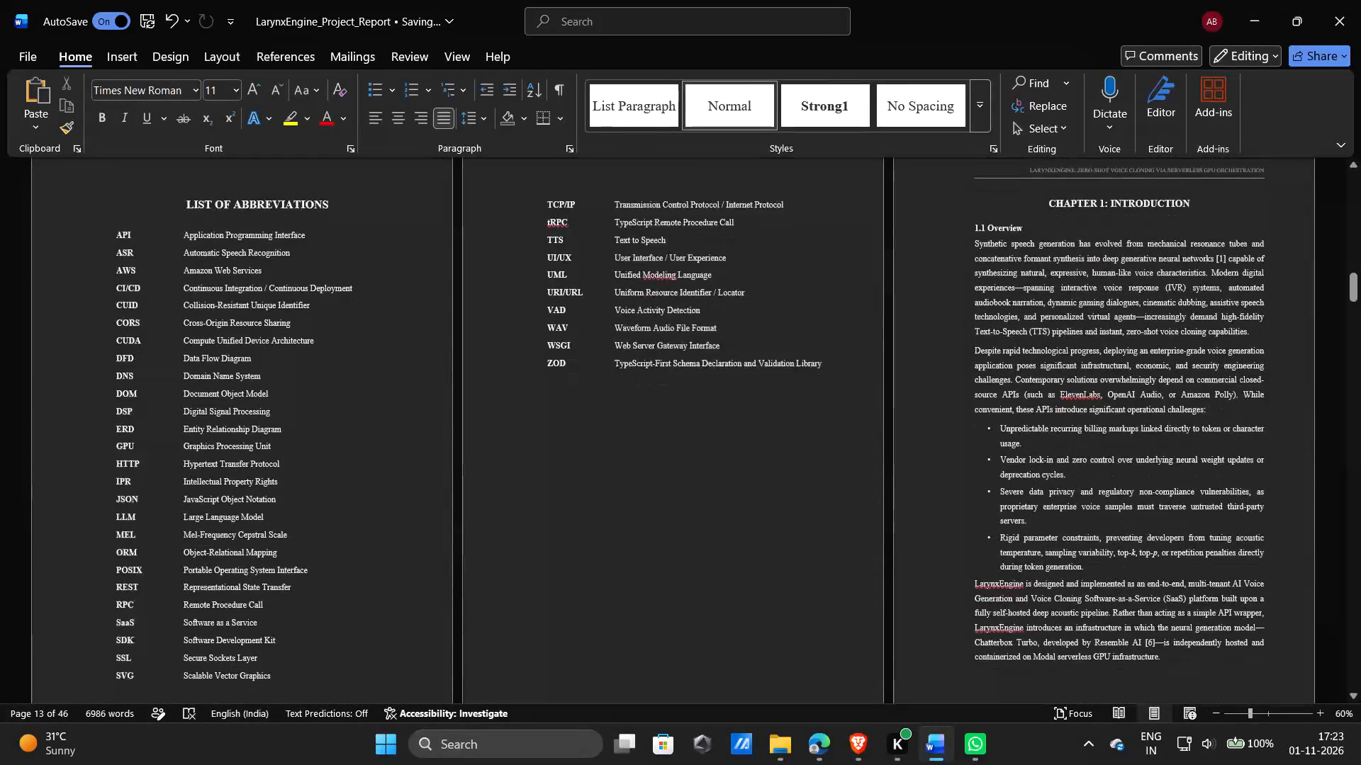
pyautogui.scroll(-7, 542, 457)
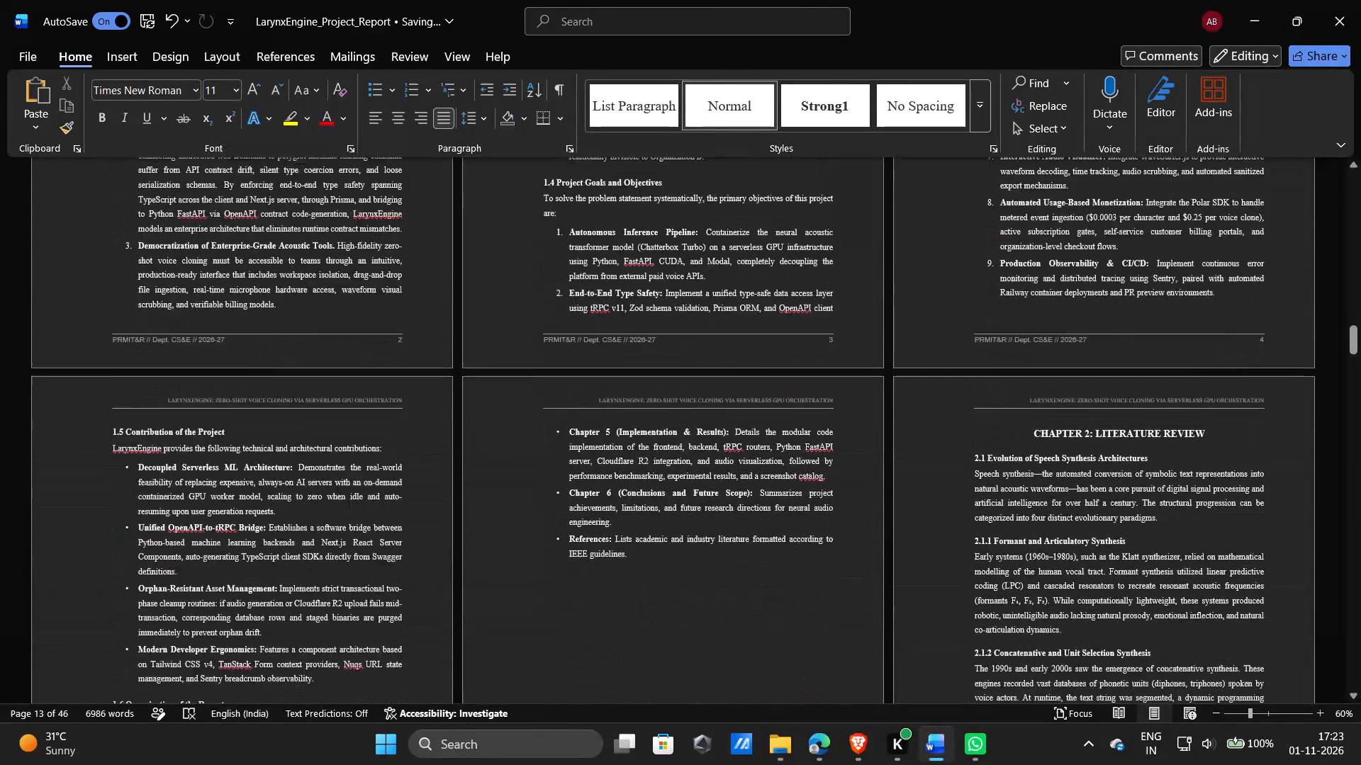
pyautogui.scroll(-7, 542, 457)
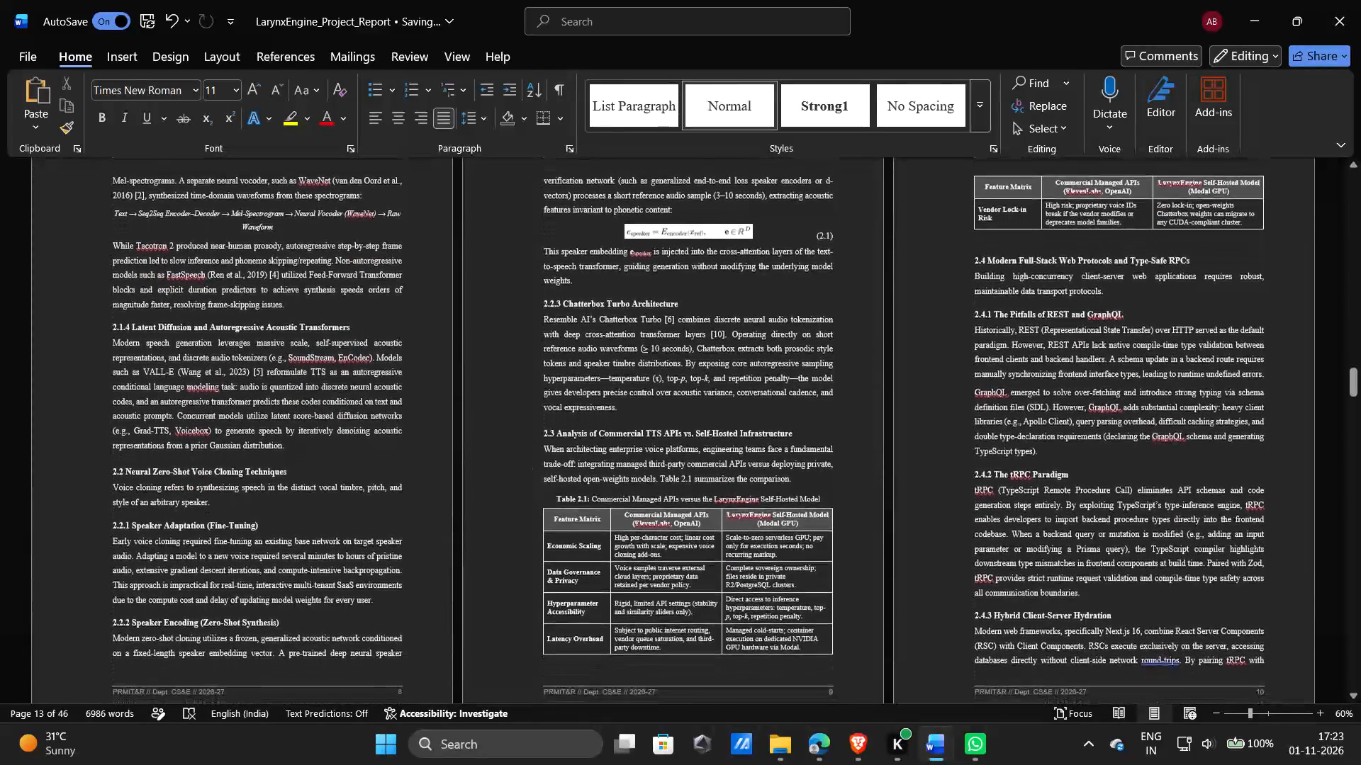
pyautogui.scroll(-6, 542, 457)
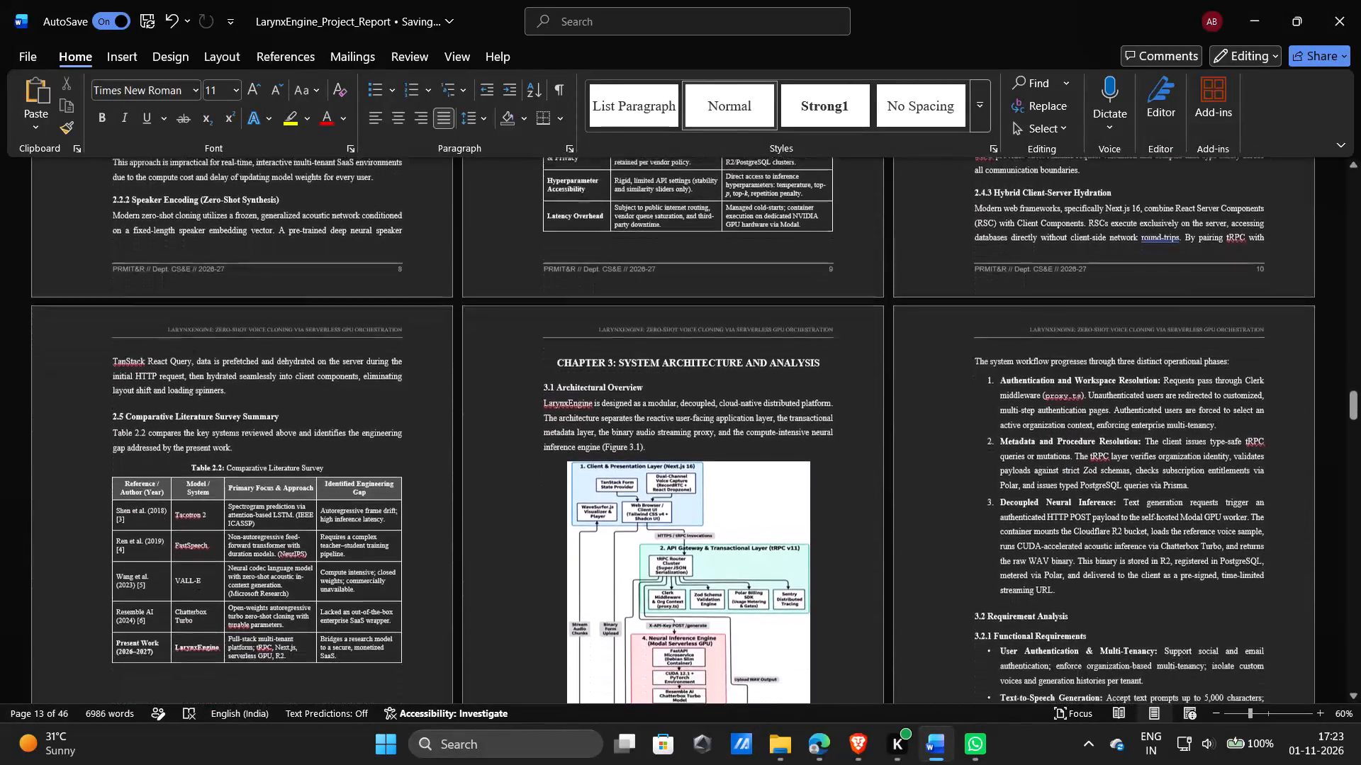
pyautogui.scroll(-3, 542, 457)
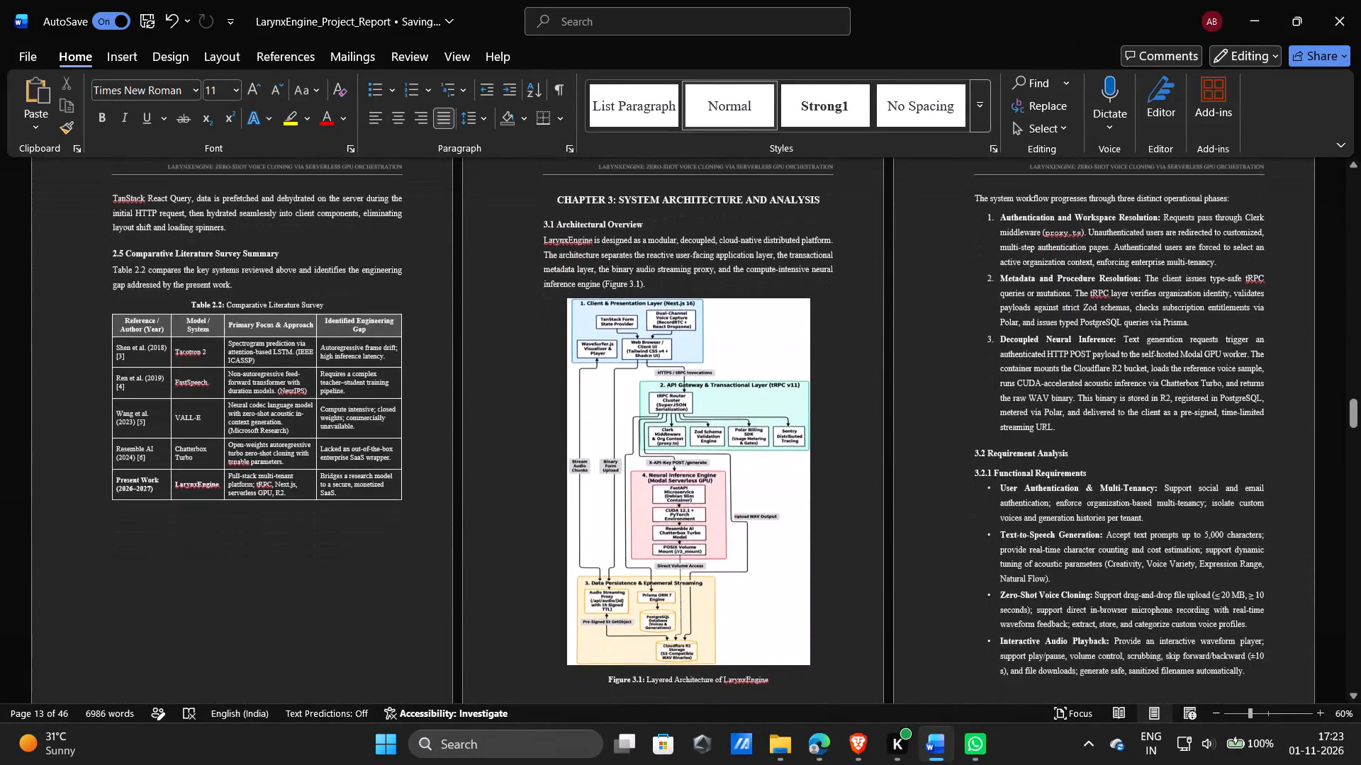
# Examine the Chapter 3 specifications and the Chapter 4 data flow diagrams, database schema, sequence diagrams and formulas.
pyautogui.scroll(-4, 542, 457)
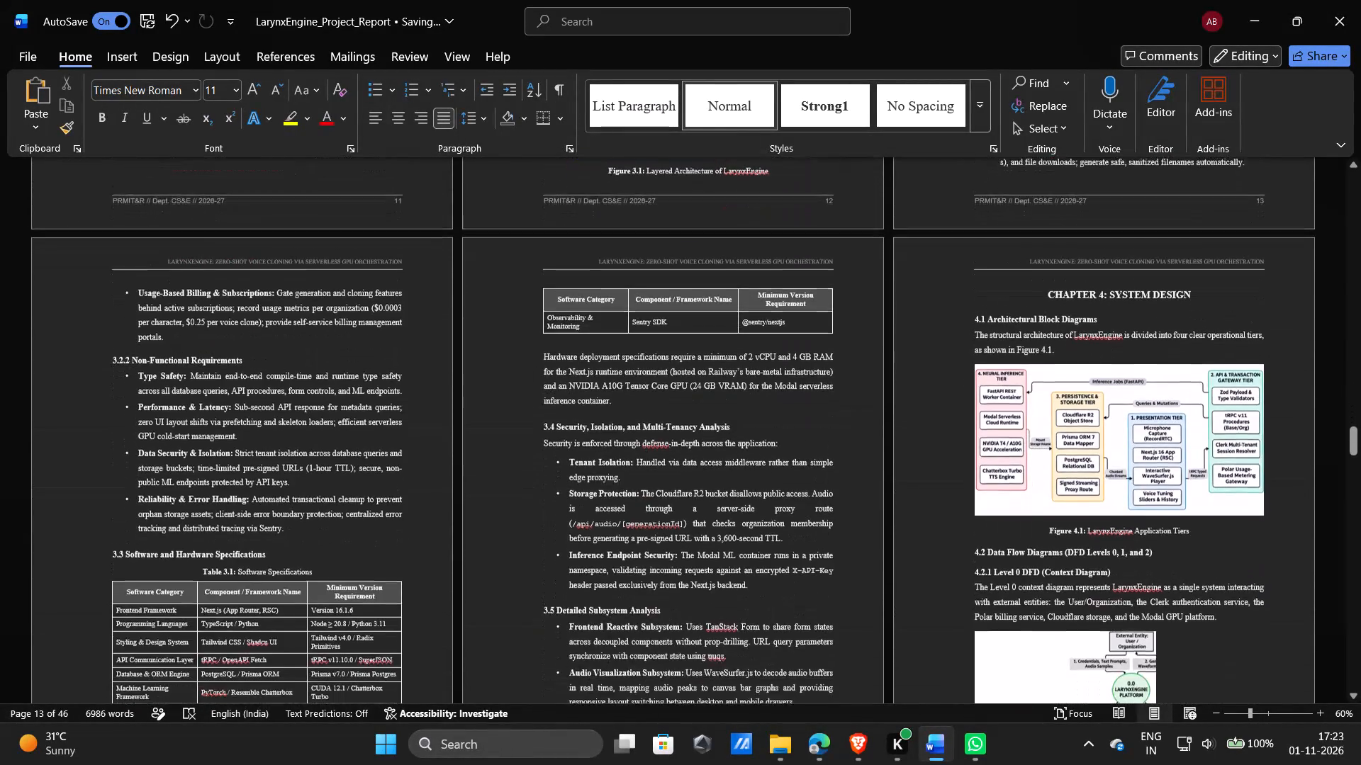
pyautogui.scroll(-1, 542, 457)
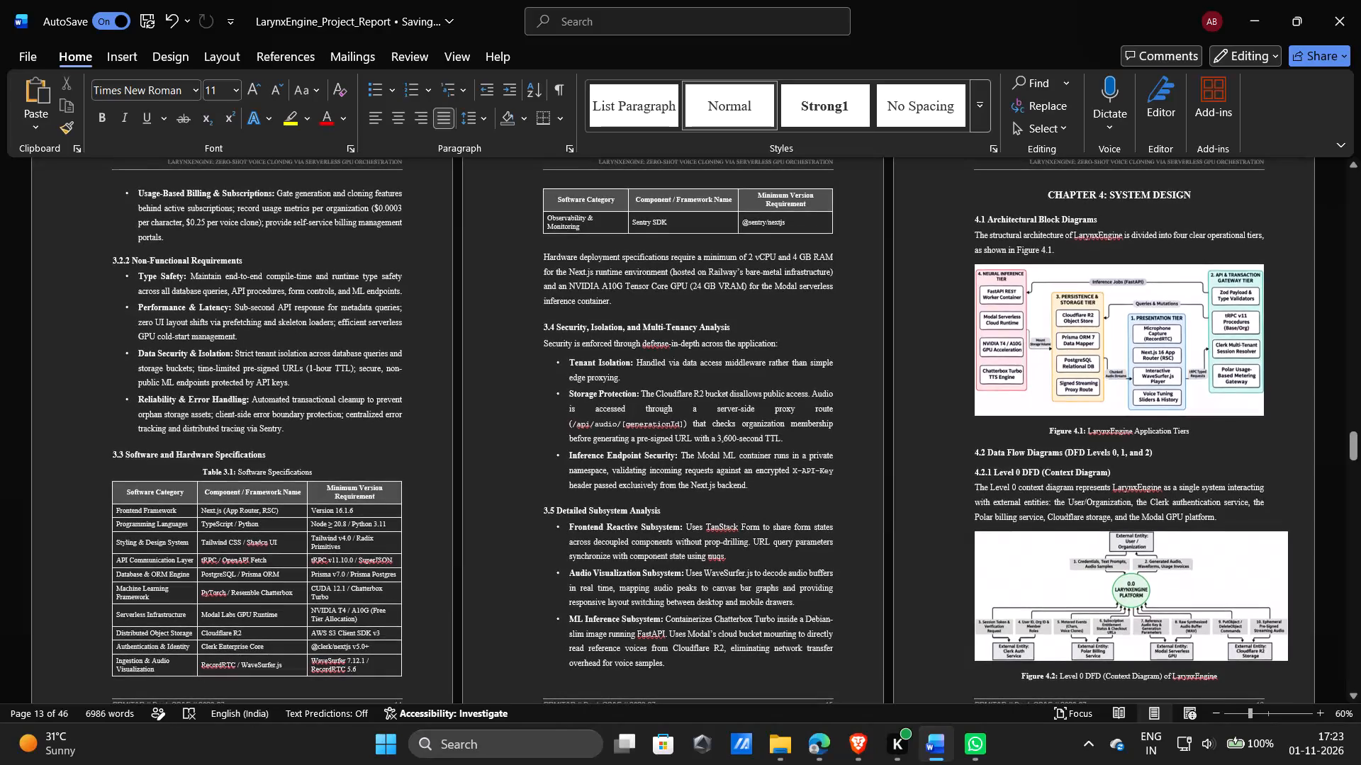
pyautogui.scroll(-1, 542, 457)
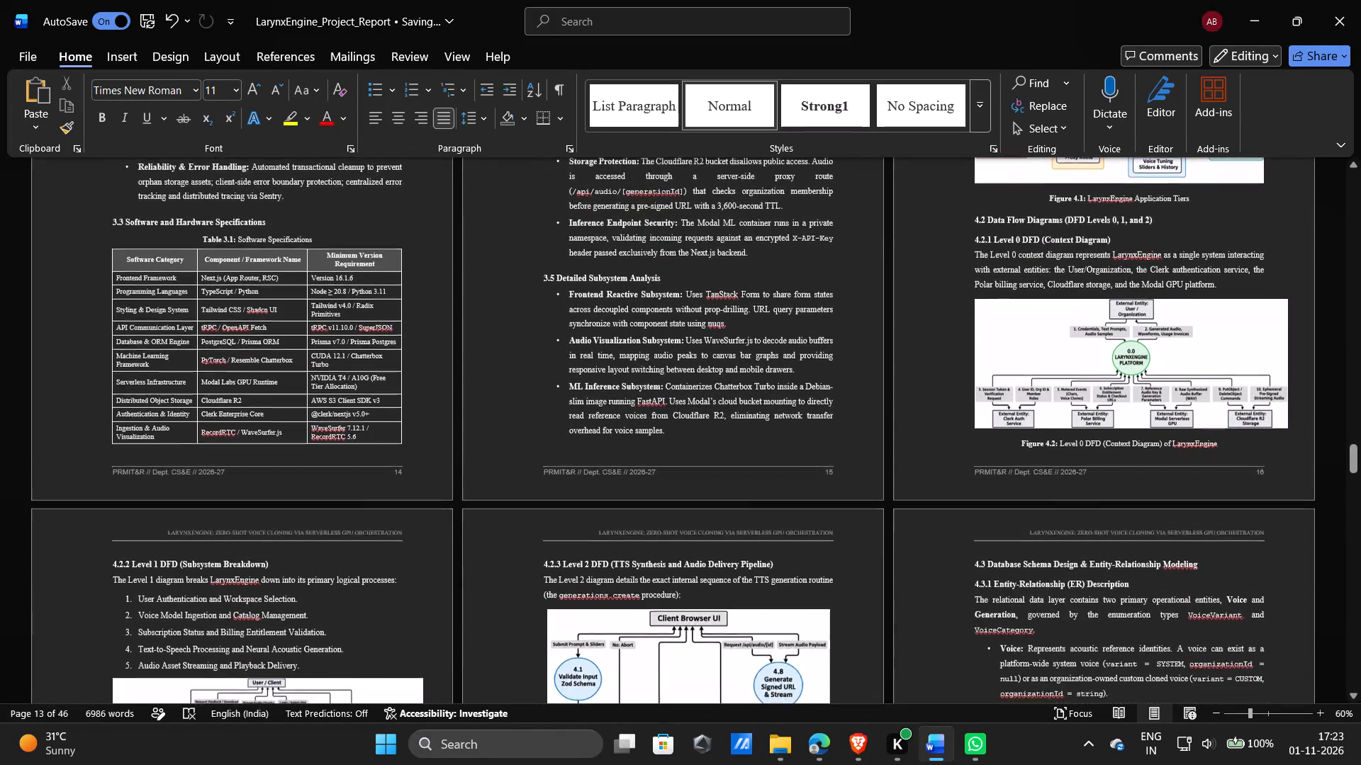
pyautogui.scroll(-3, 542, 457)
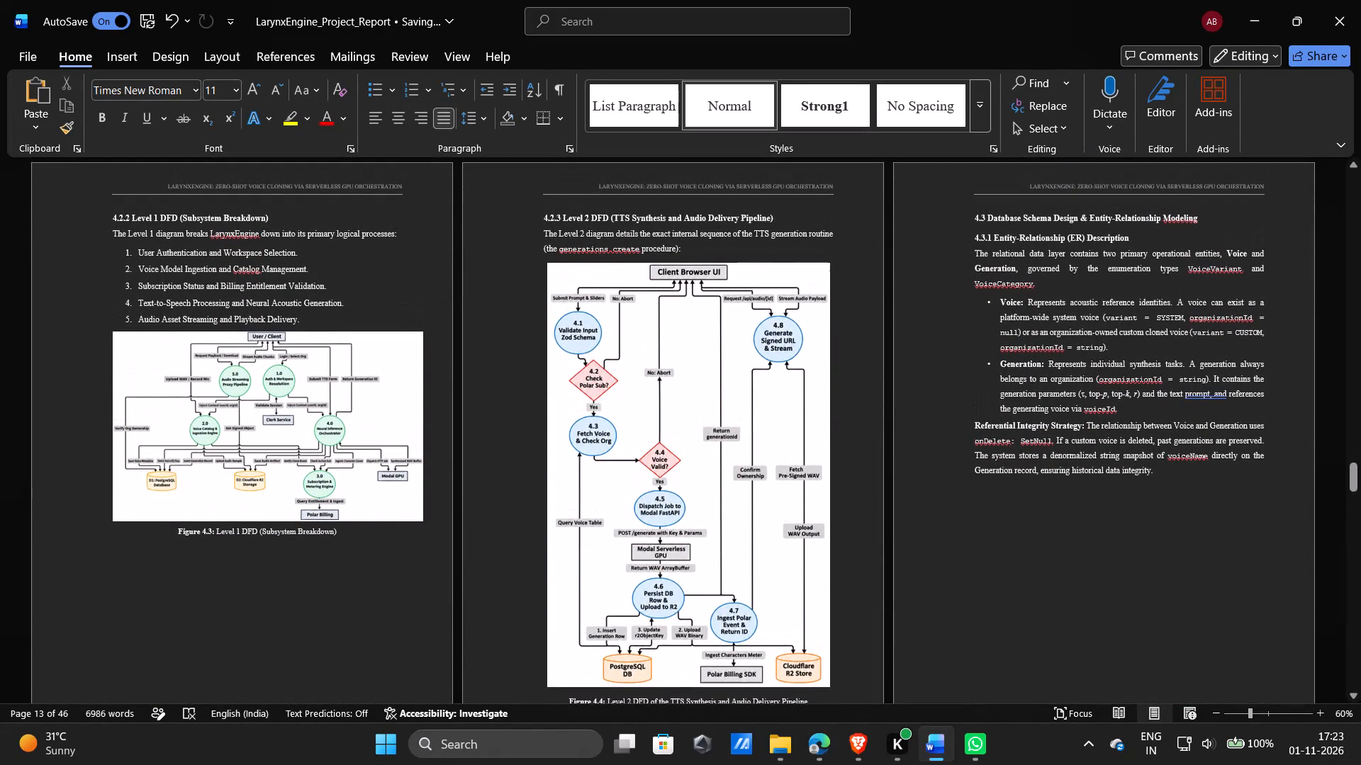
pyautogui.scroll(-2, 542, 457)
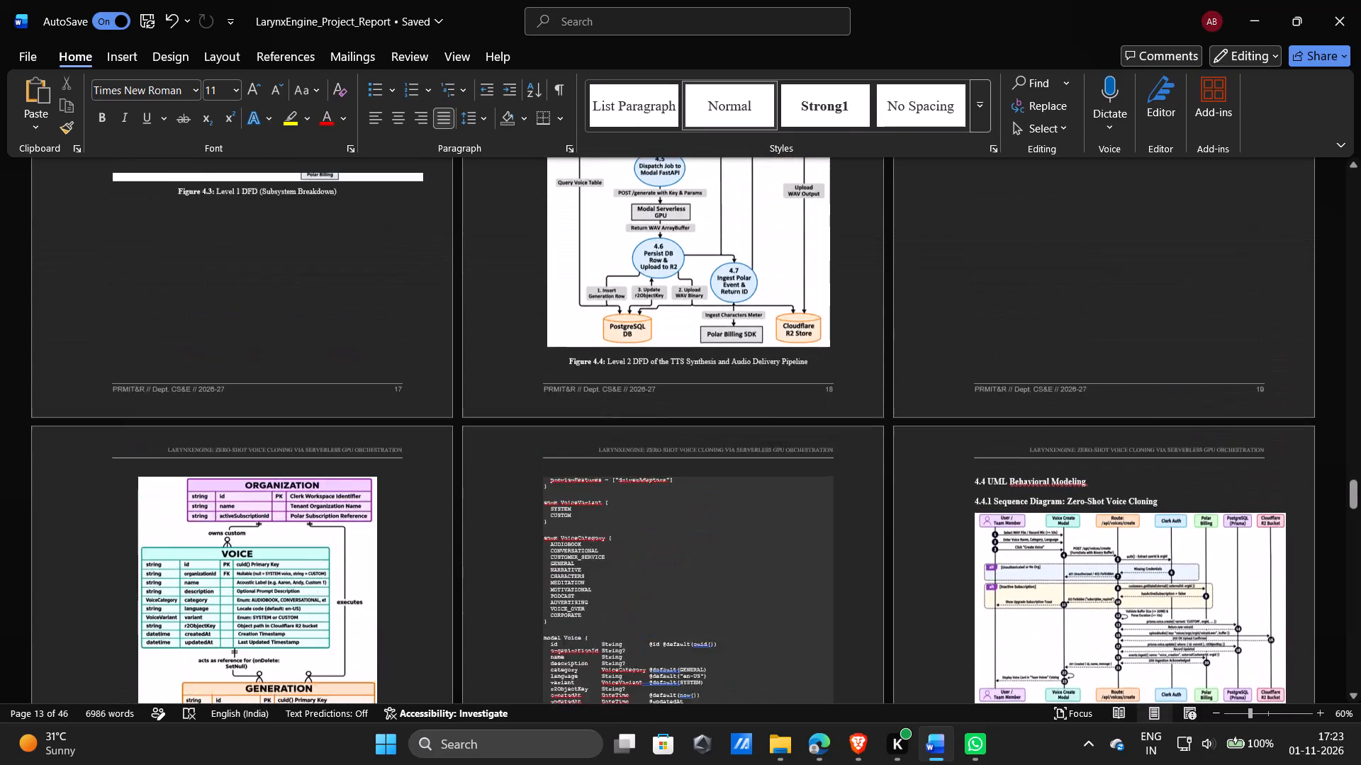
pyautogui.scroll(2, 542, 457)
pyautogui.scroll(-2, 542, 457)
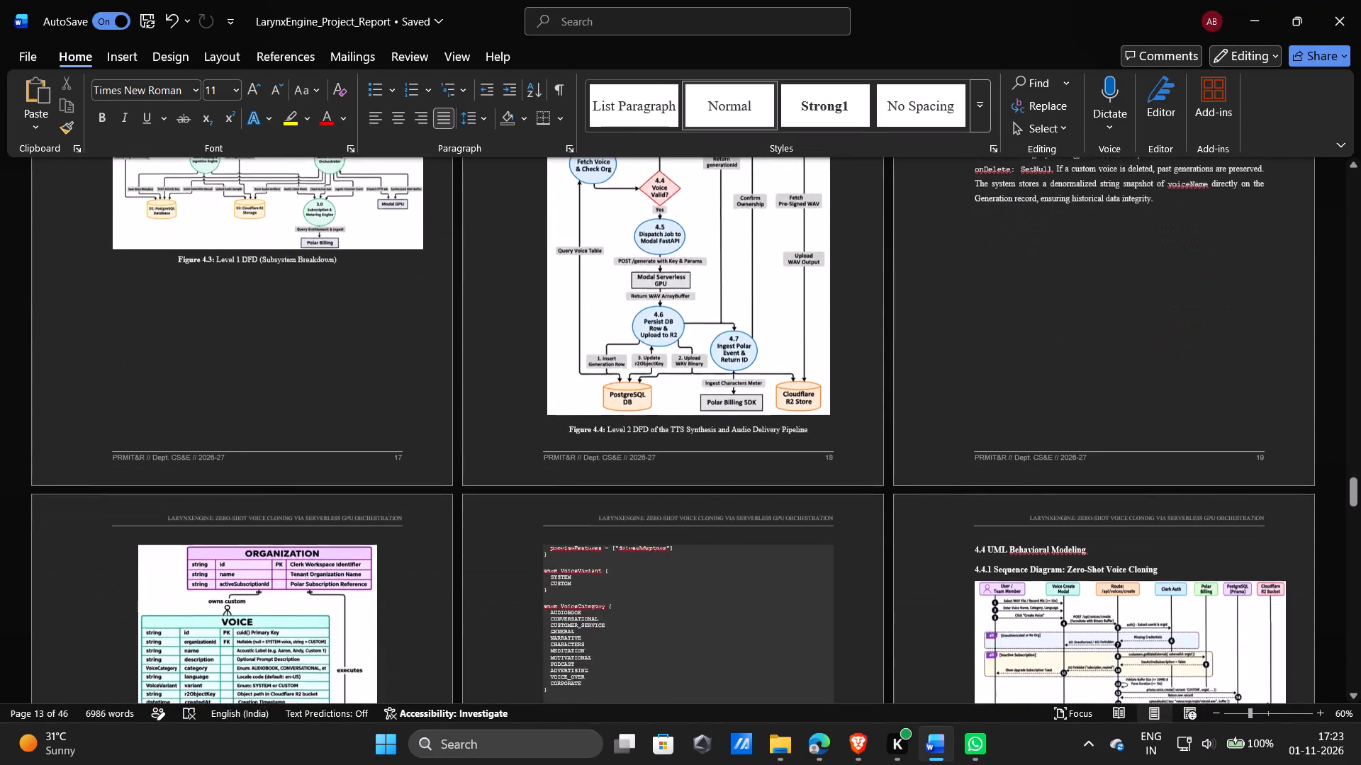
pyautogui.scroll(-3, 542, 457)
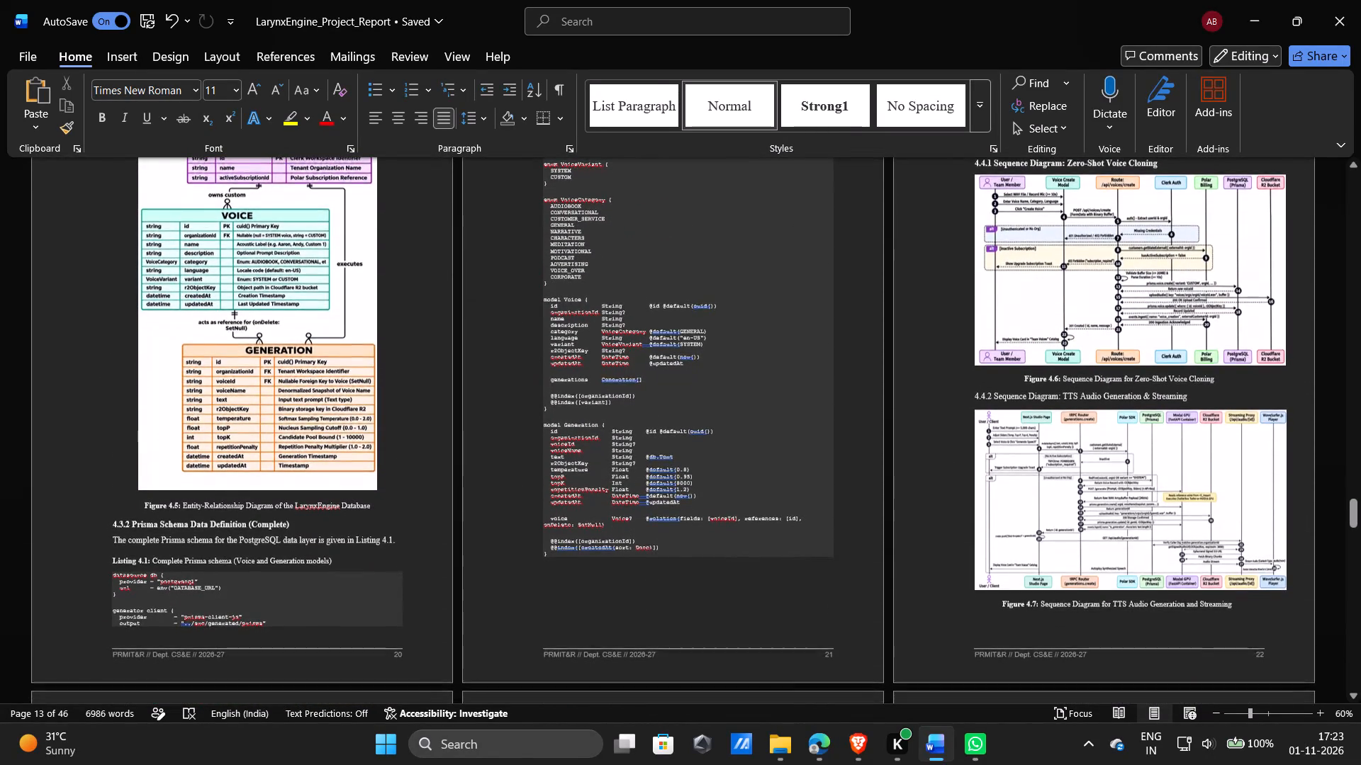
pyautogui.scroll(-4, 542, 457)
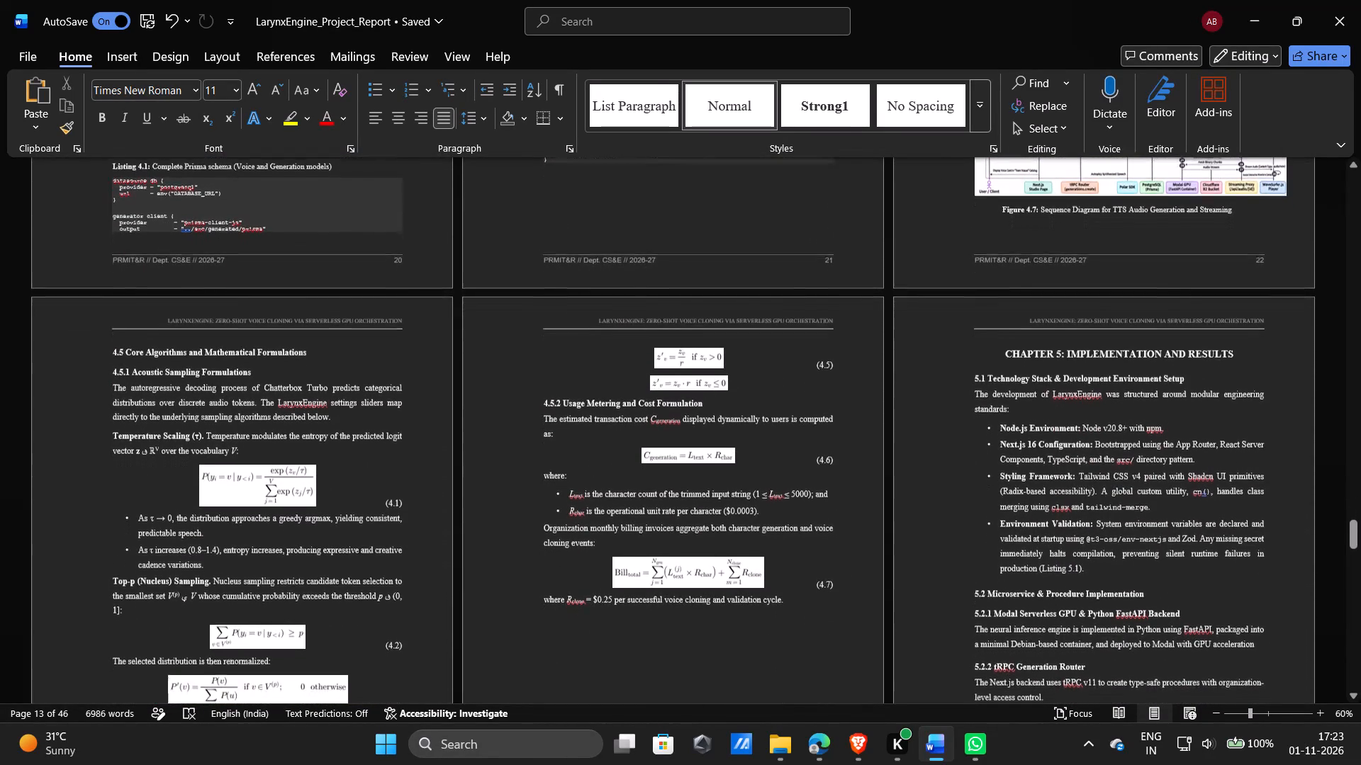
# Examine the Chapter 5 pages, comparing the 5.4 results tables with the 5.5 screenshot section.
pyautogui.scroll(-5, 542, 457)
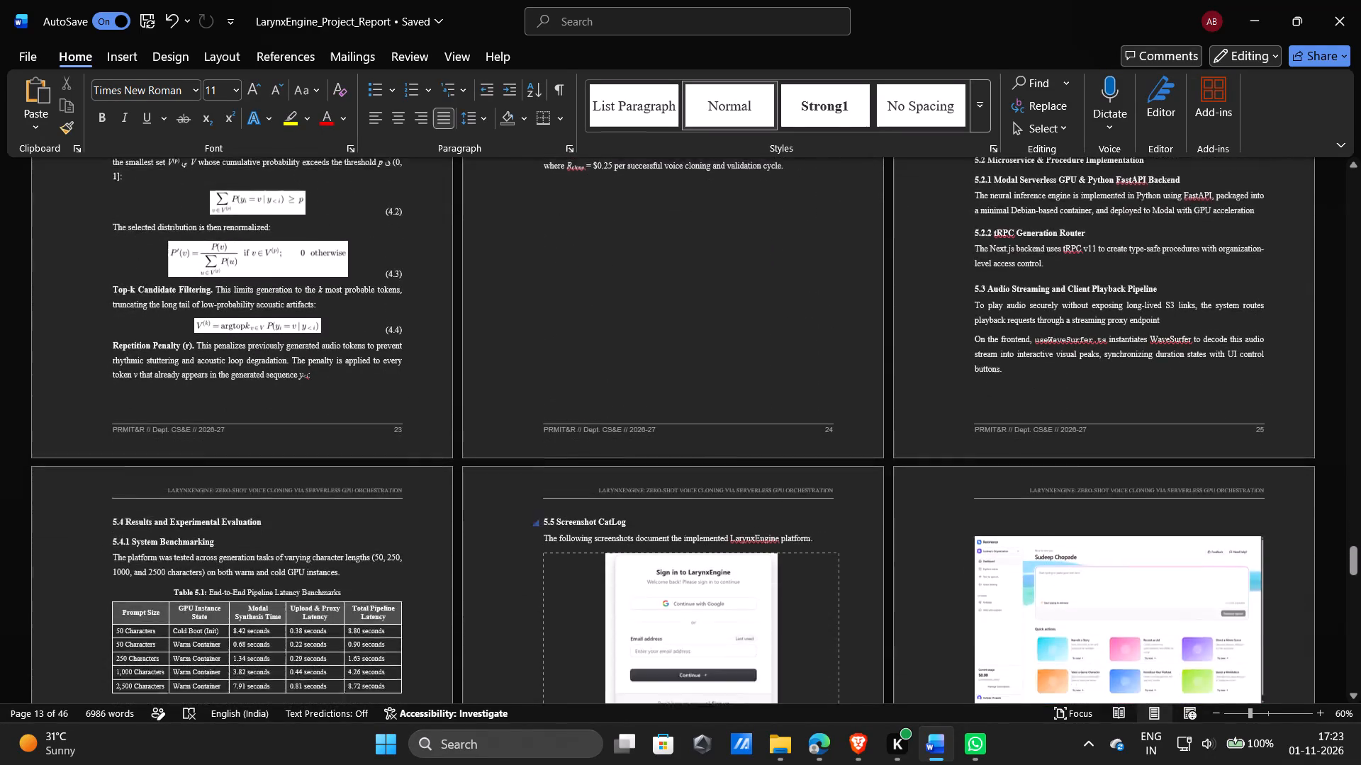
pyautogui.scroll(-3, 542, 457)
pyautogui.scroll(1, 542, 457)
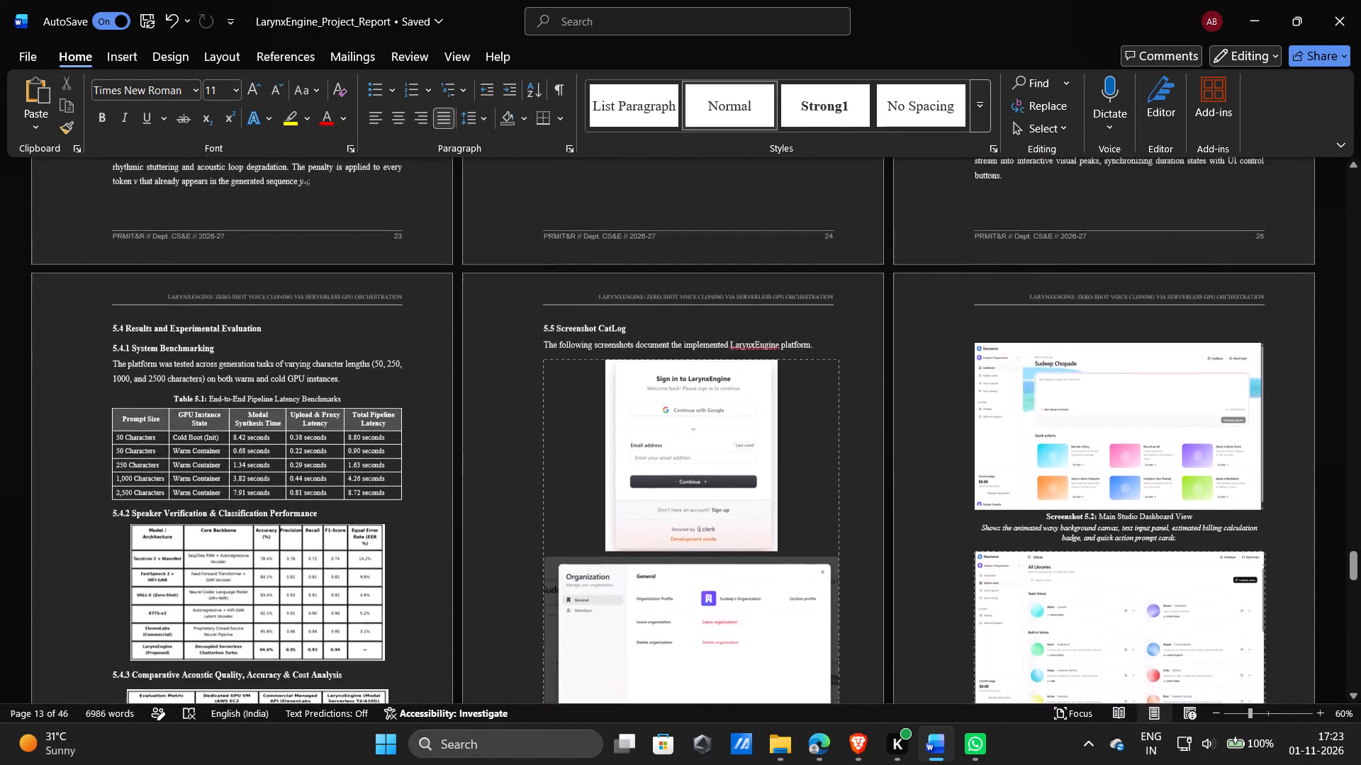
pyautogui.scroll(2, 542, 457)
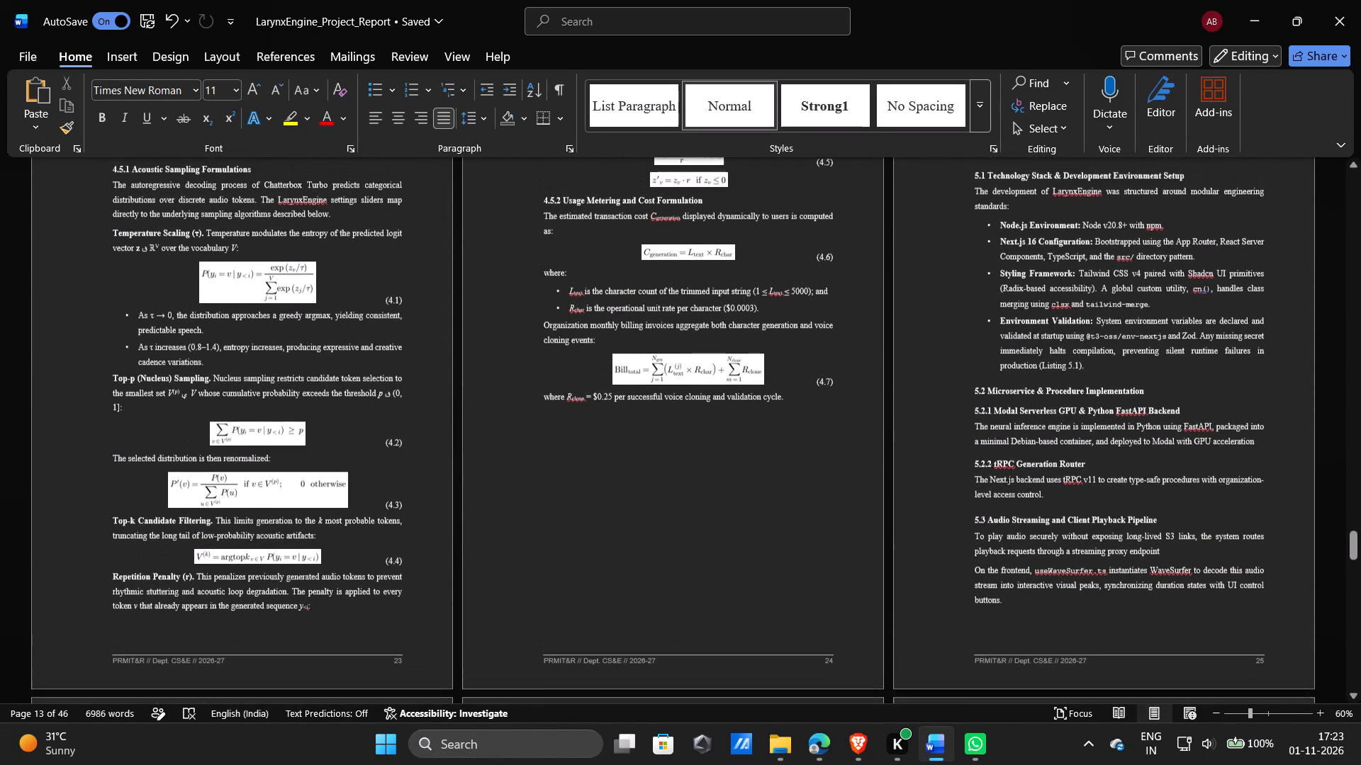
pyautogui.scroll(-1, 542, 457)
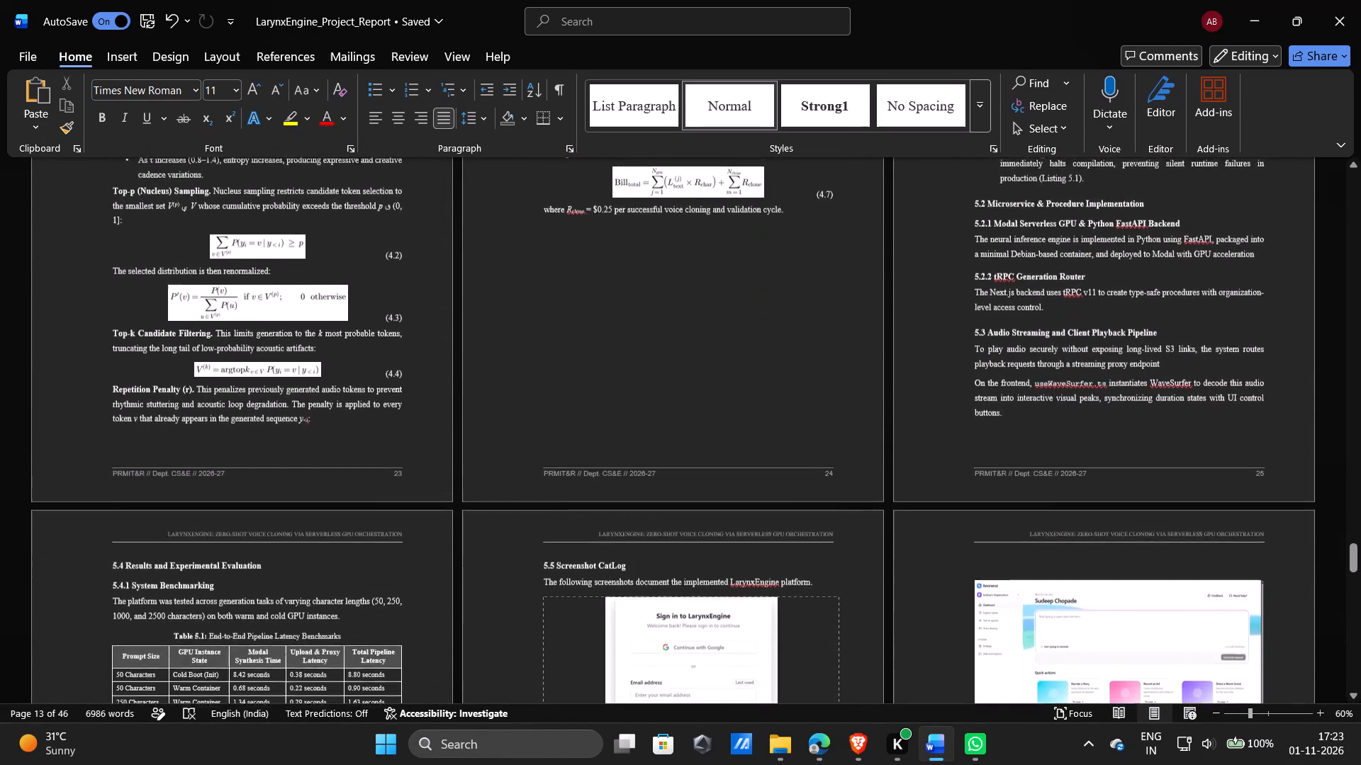
pyautogui.scroll(-3, 542, 457)
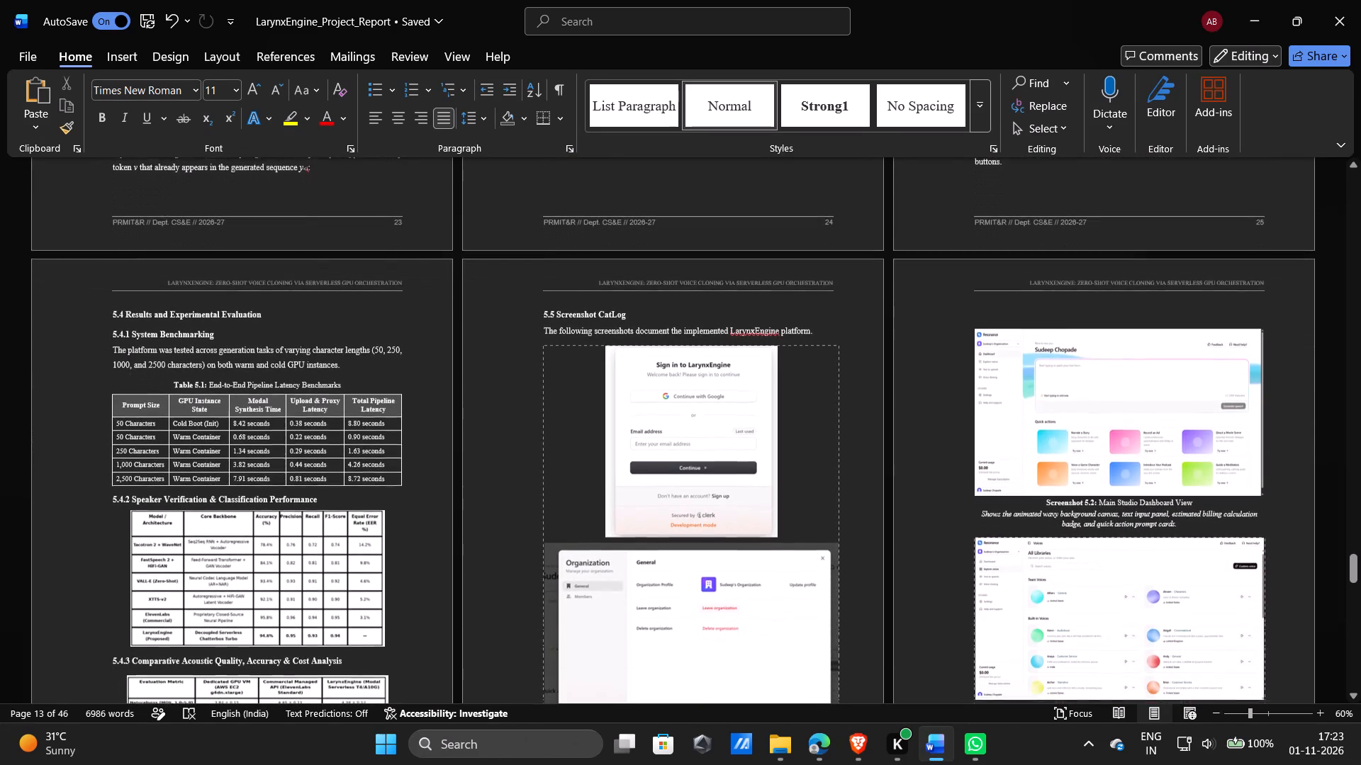
pyautogui.scroll(-1, 542, 457)
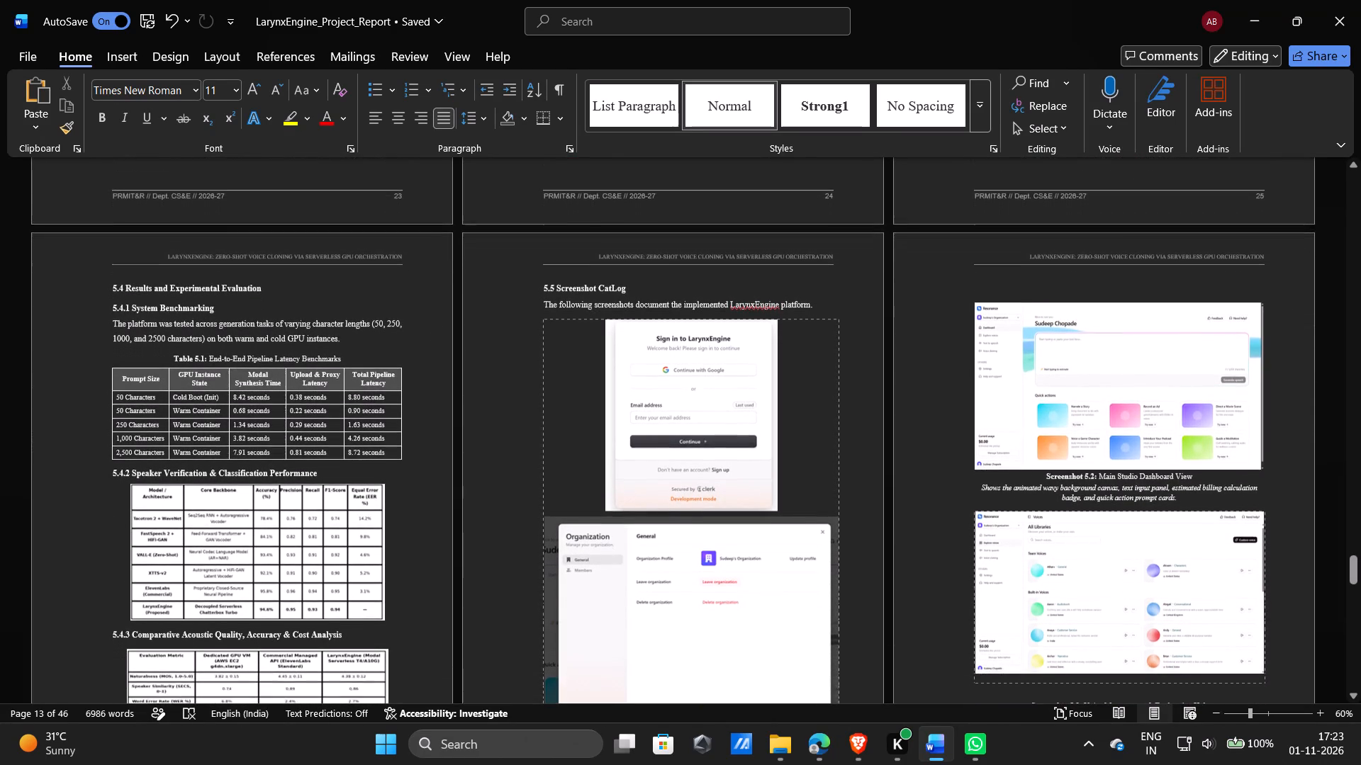
# Review the remaining report pages from the Section 5.4 results and 5.5 screenshots through Chapter 6, the references and the student resumes appendix.
pyautogui.scroll(-2, 542, 457)
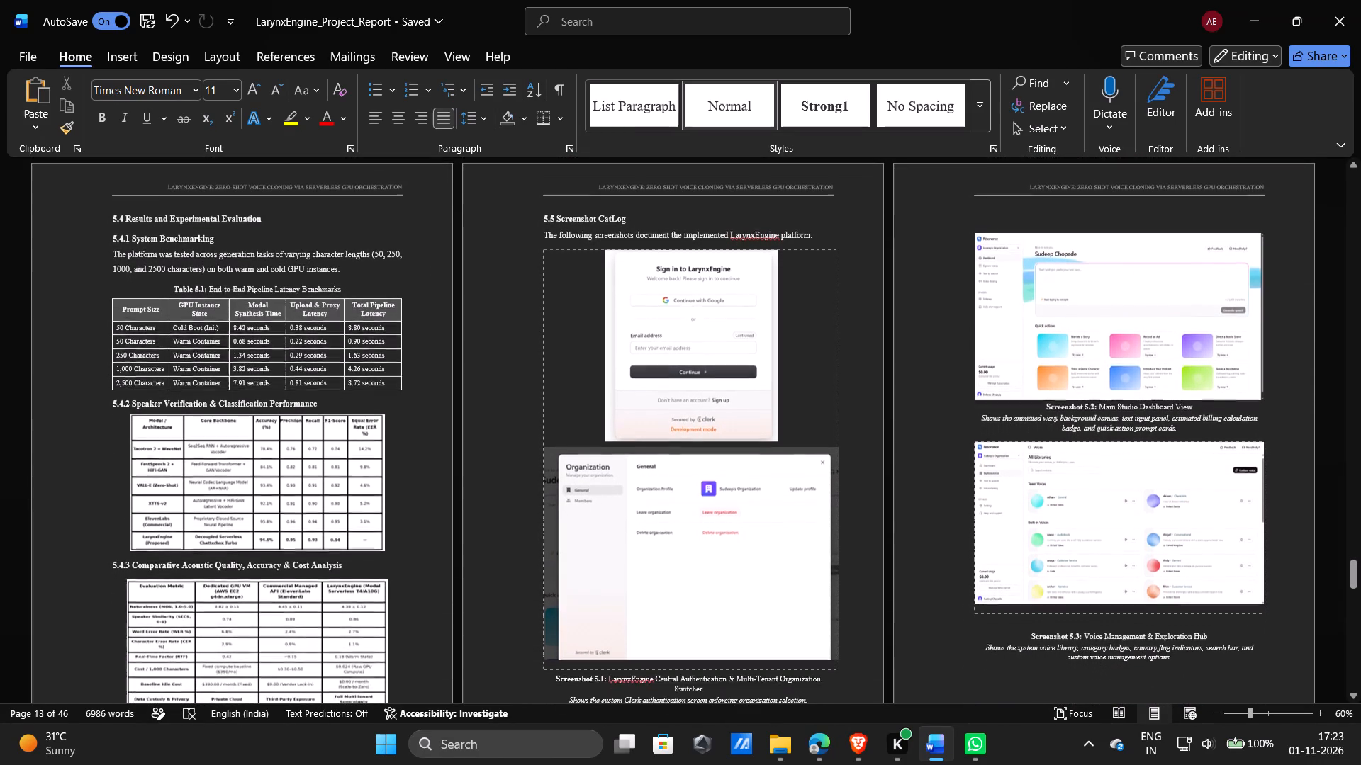
pyautogui.scroll(-2, 542, 457)
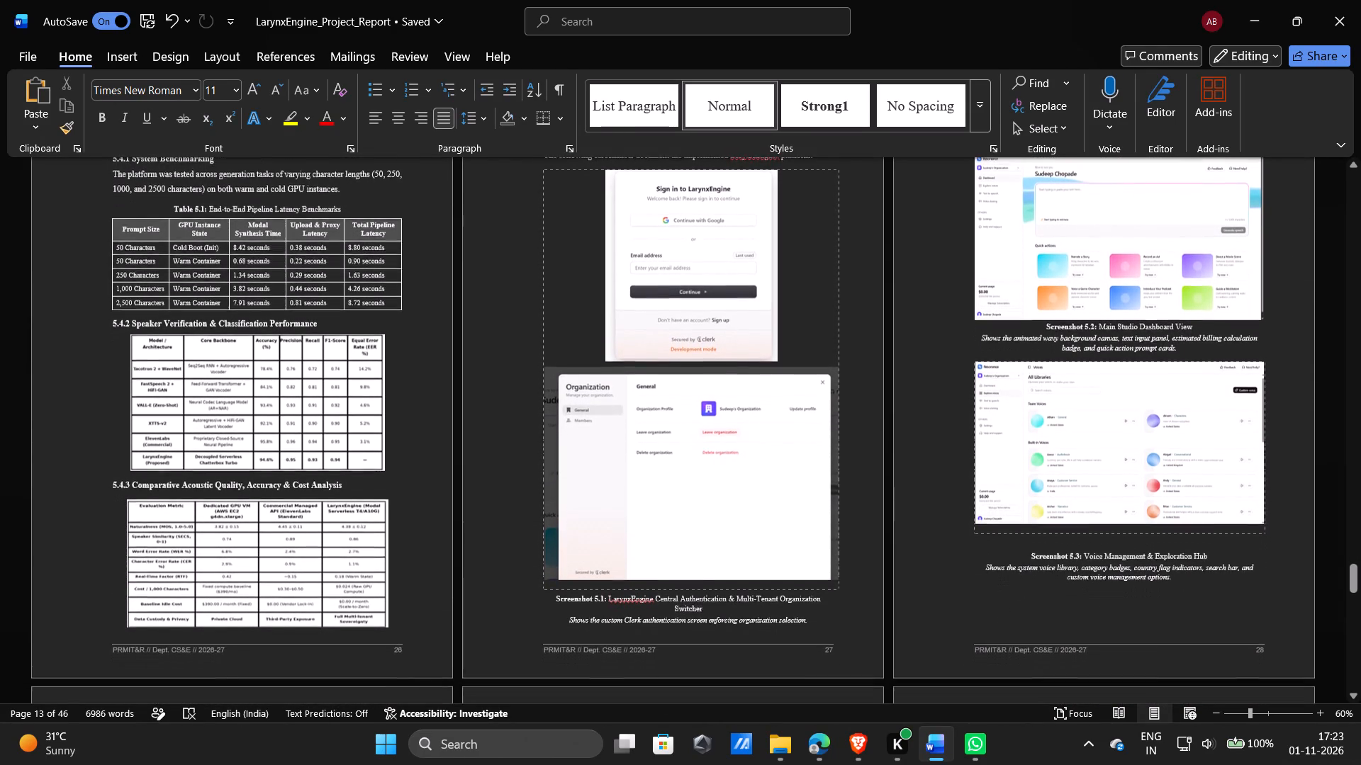
pyautogui.scroll(-2, 542, 457)
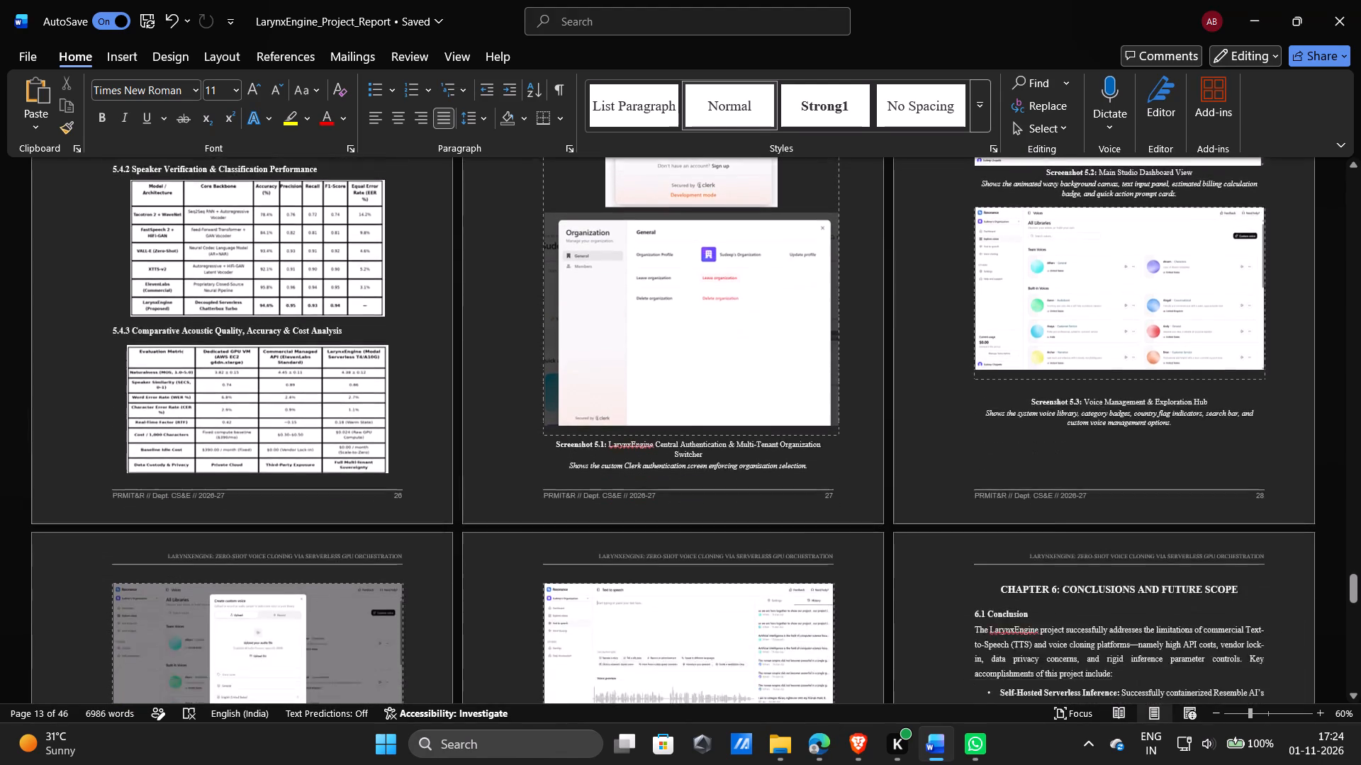
pyautogui.scroll(-3, 542, 457)
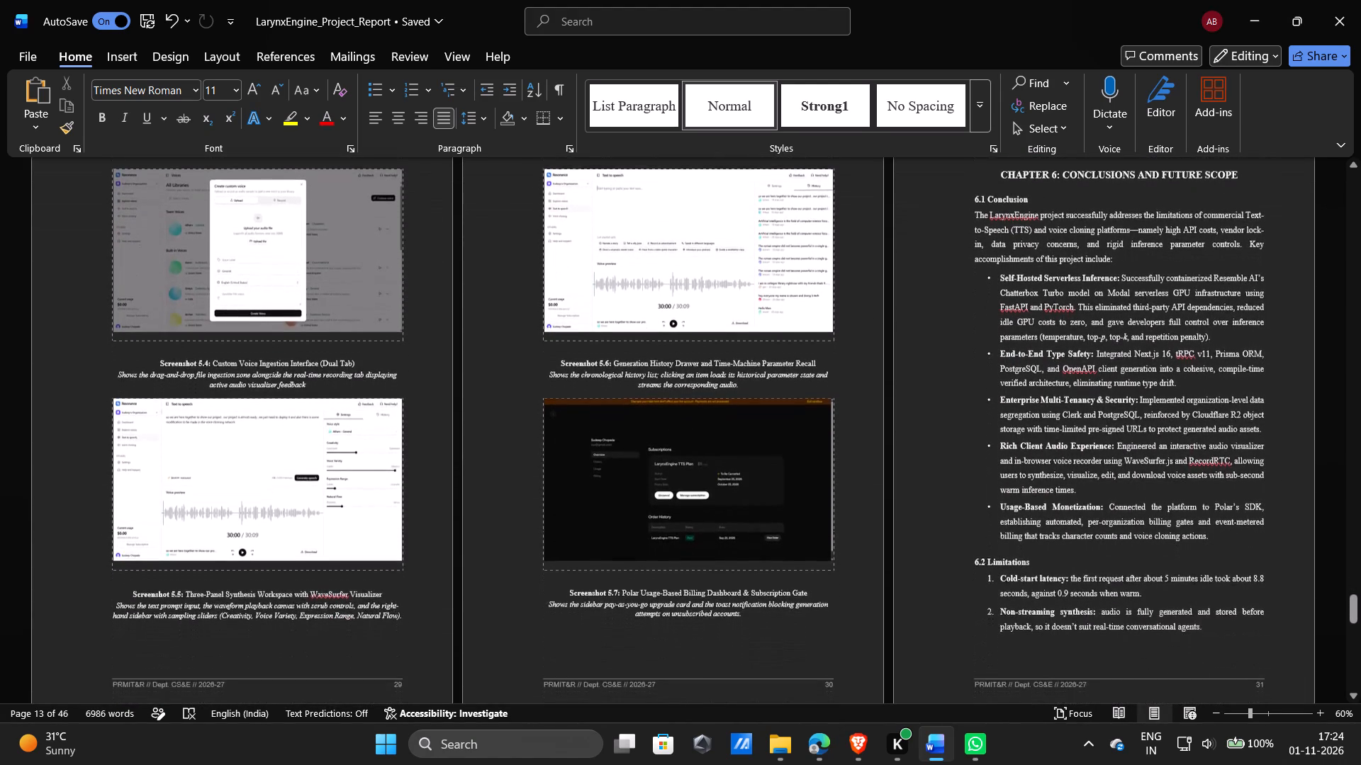
pyautogui.scroll(-9, 542, 457)
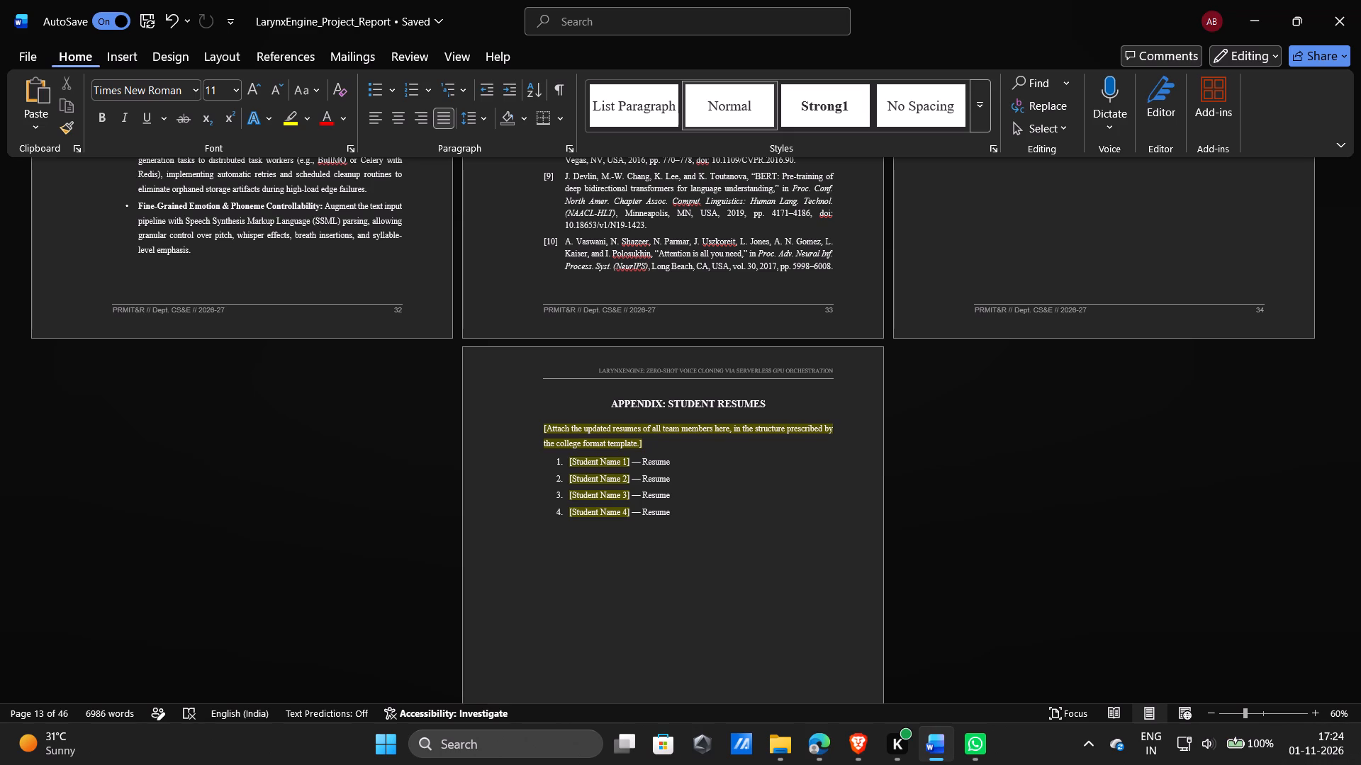
pyautogui.rightClick(299, 514)
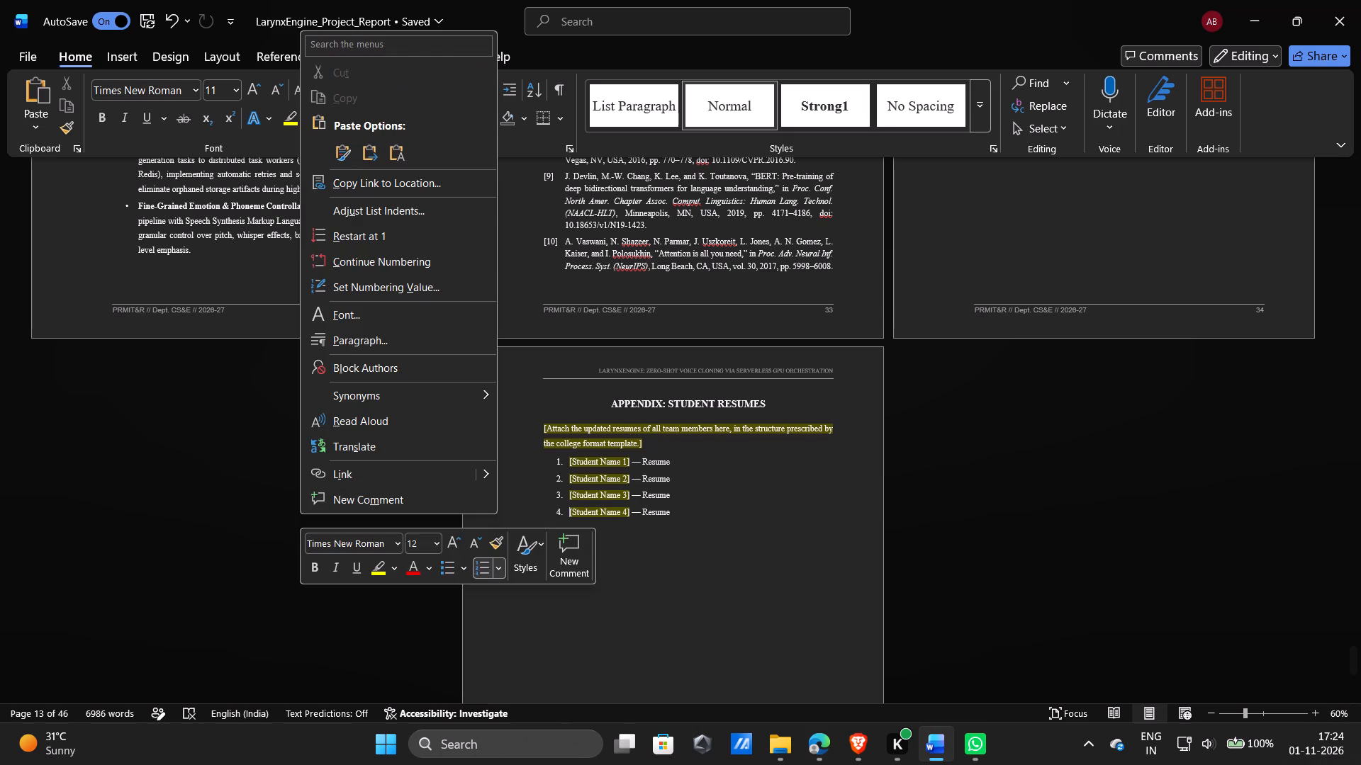
pyautogui.click(259, 492)
# Print all pages of the report with Microsoft Print to PDF, saving the file as qqq in Downloads.
pyautogui.click(36, 58)
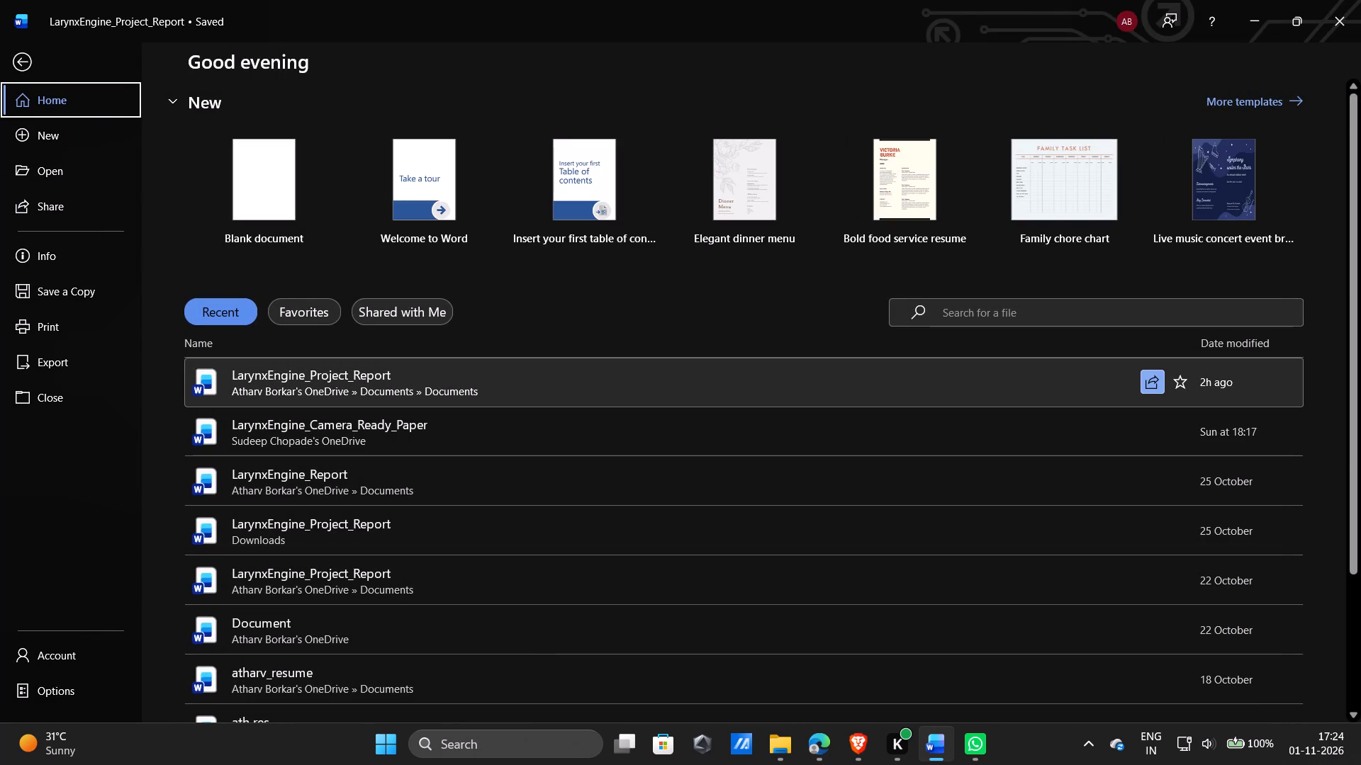
pyautogui.click(1160, 385)
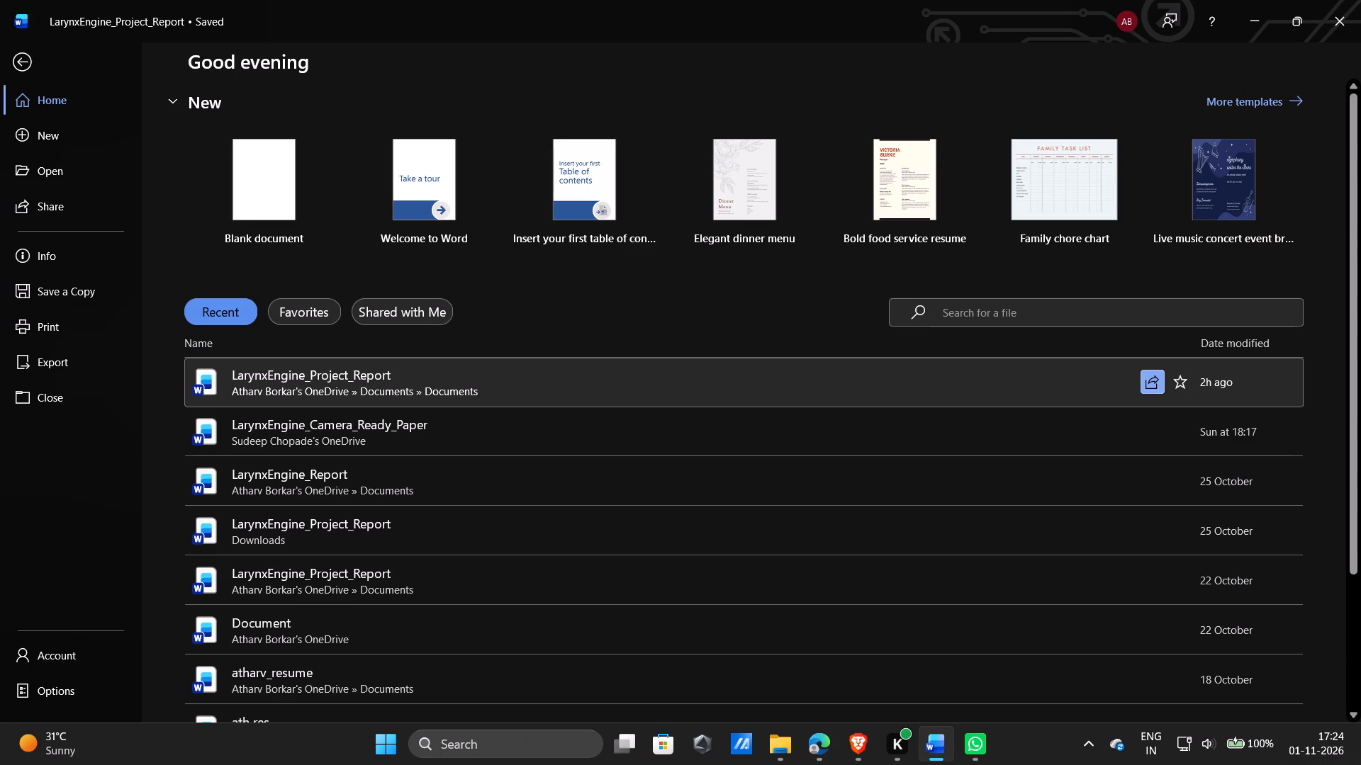
pyautogui.click(52, 323)
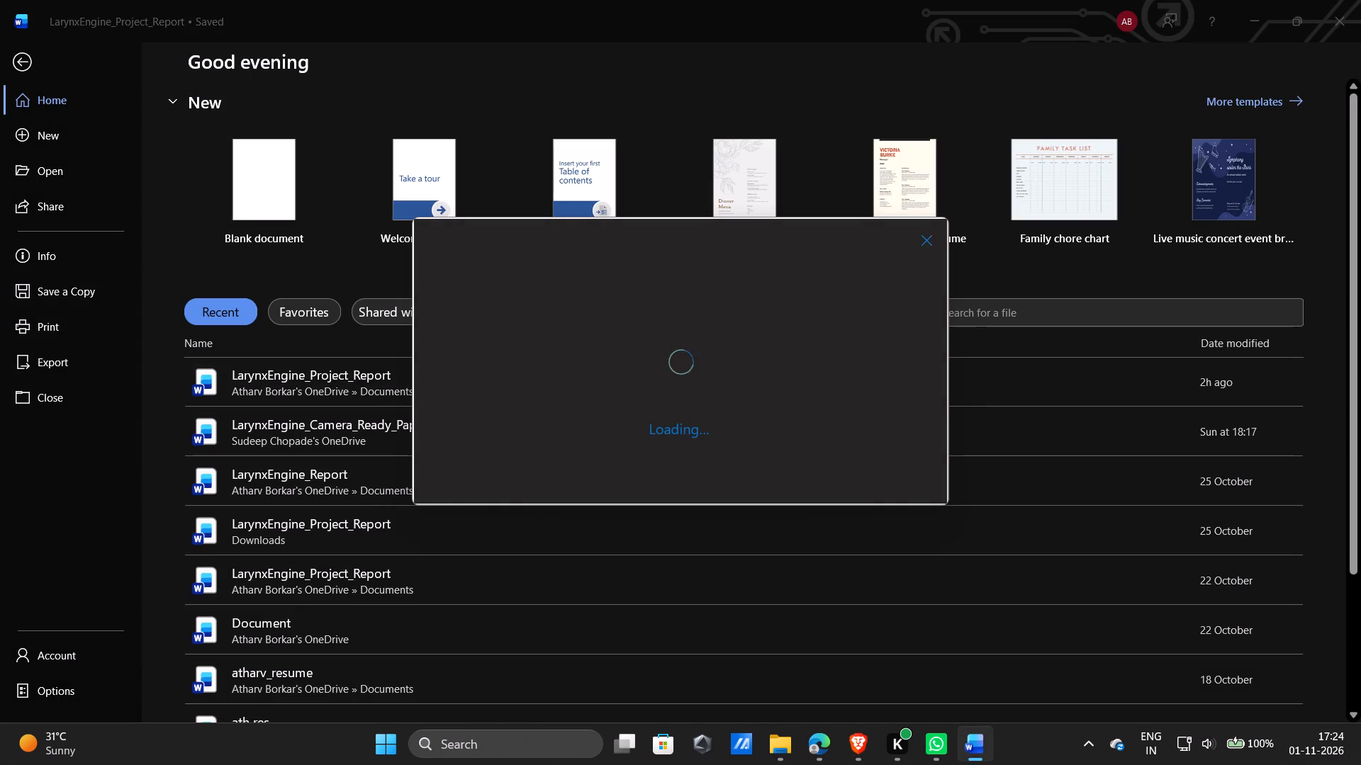
pyautogui.click(931, 237)
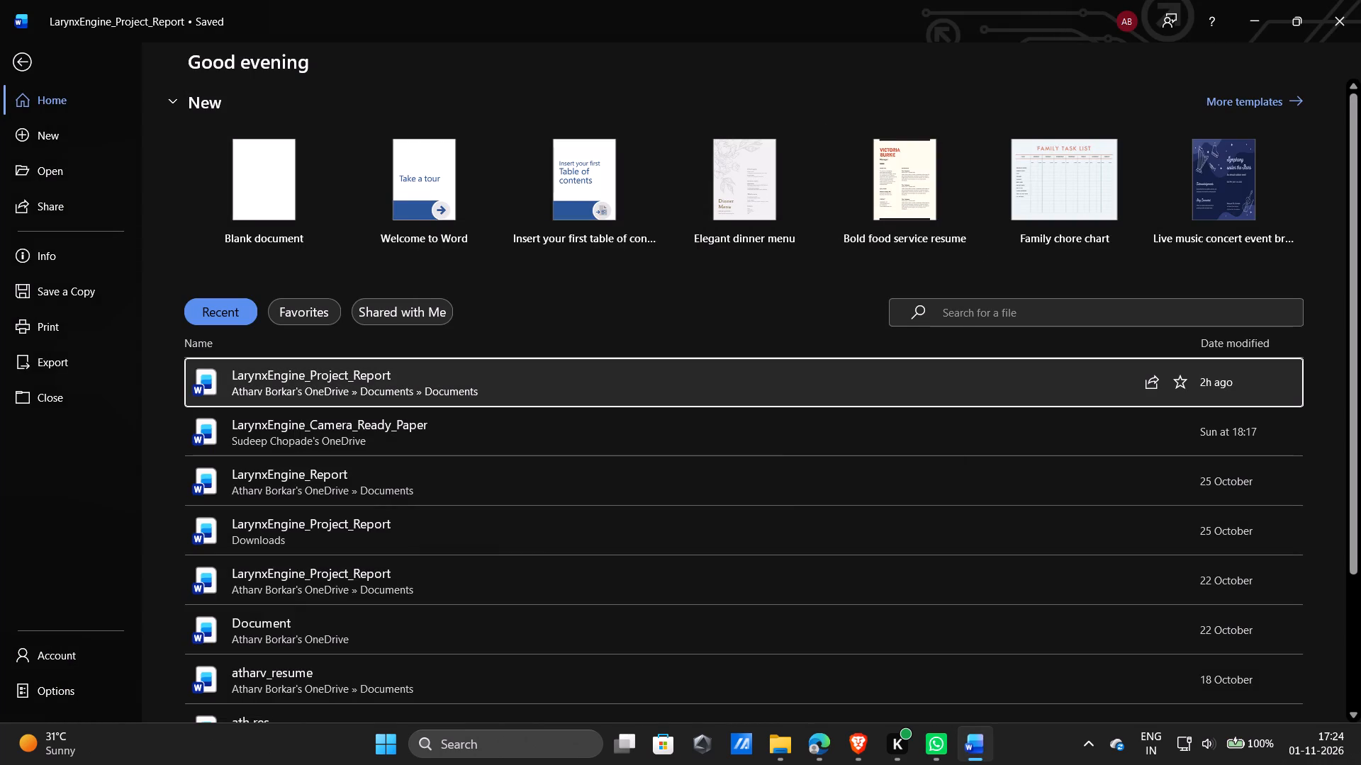
pyautogui.click(46, 324)
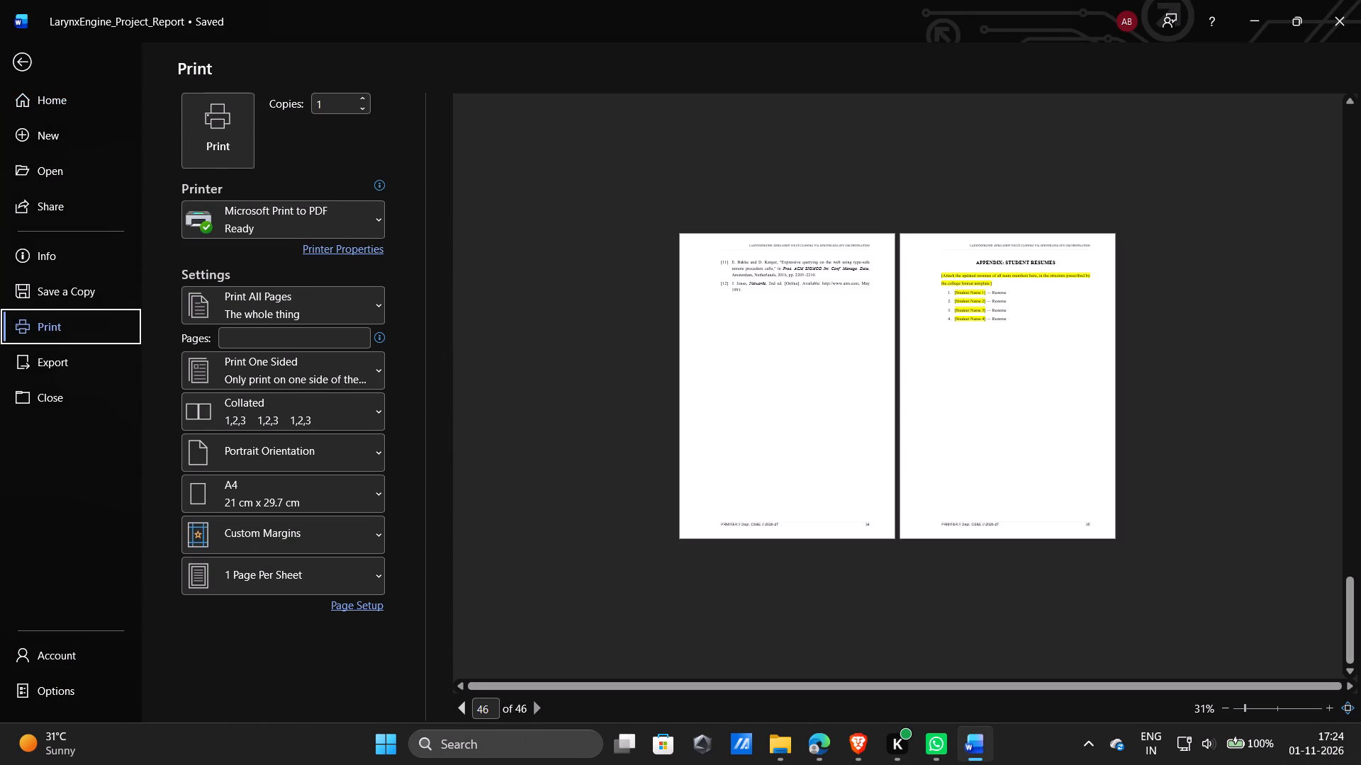
pyautogui.scroll(3, 953, 309)
pyautogui.scroll(20, 953, 309)
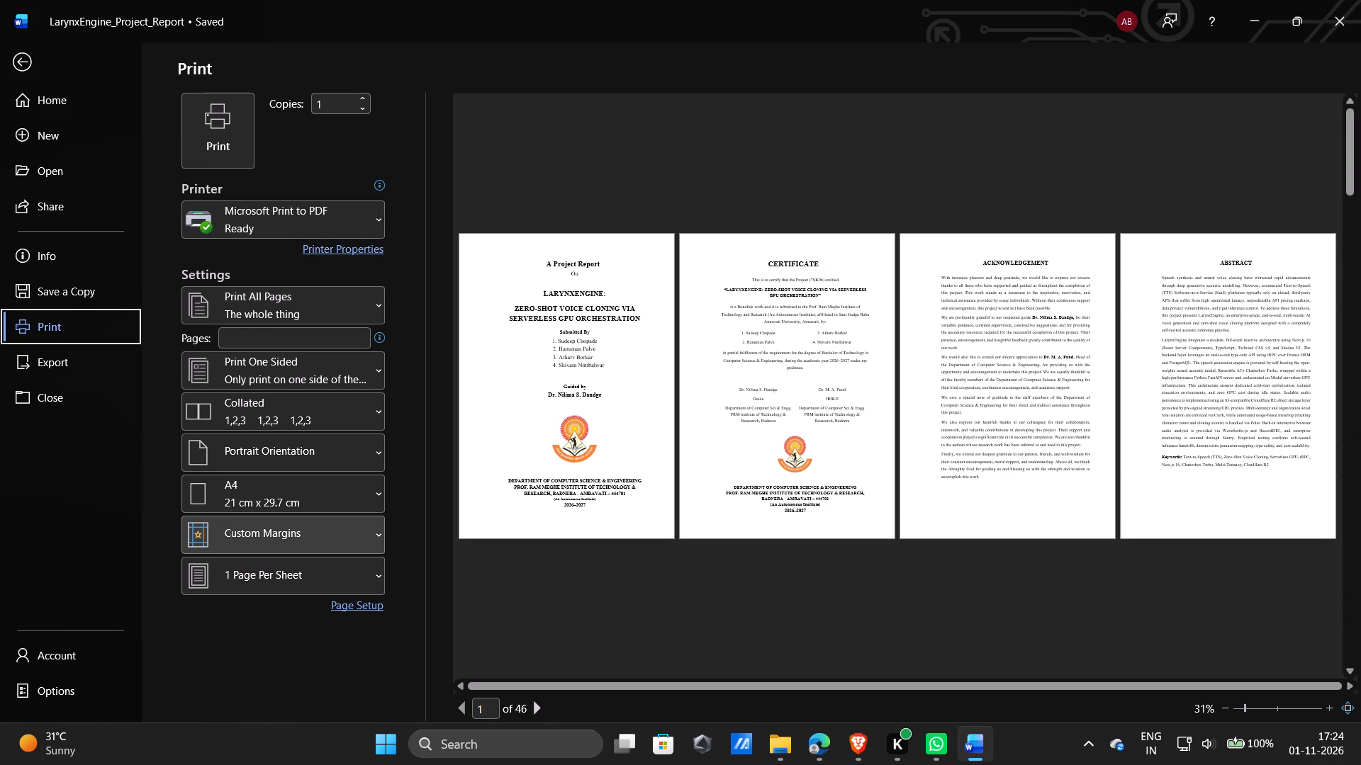
pyautogui.click(319, 215)
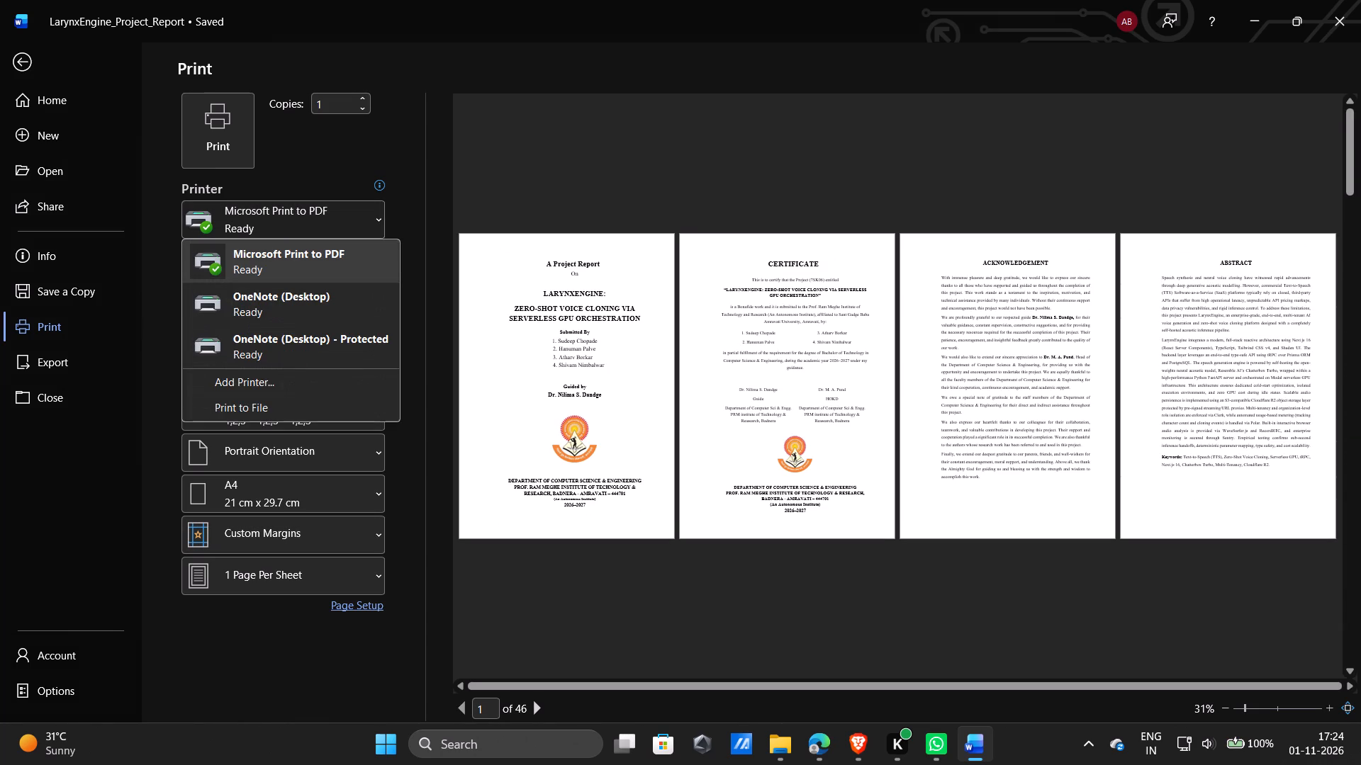
pyautogui.click(313, 248)
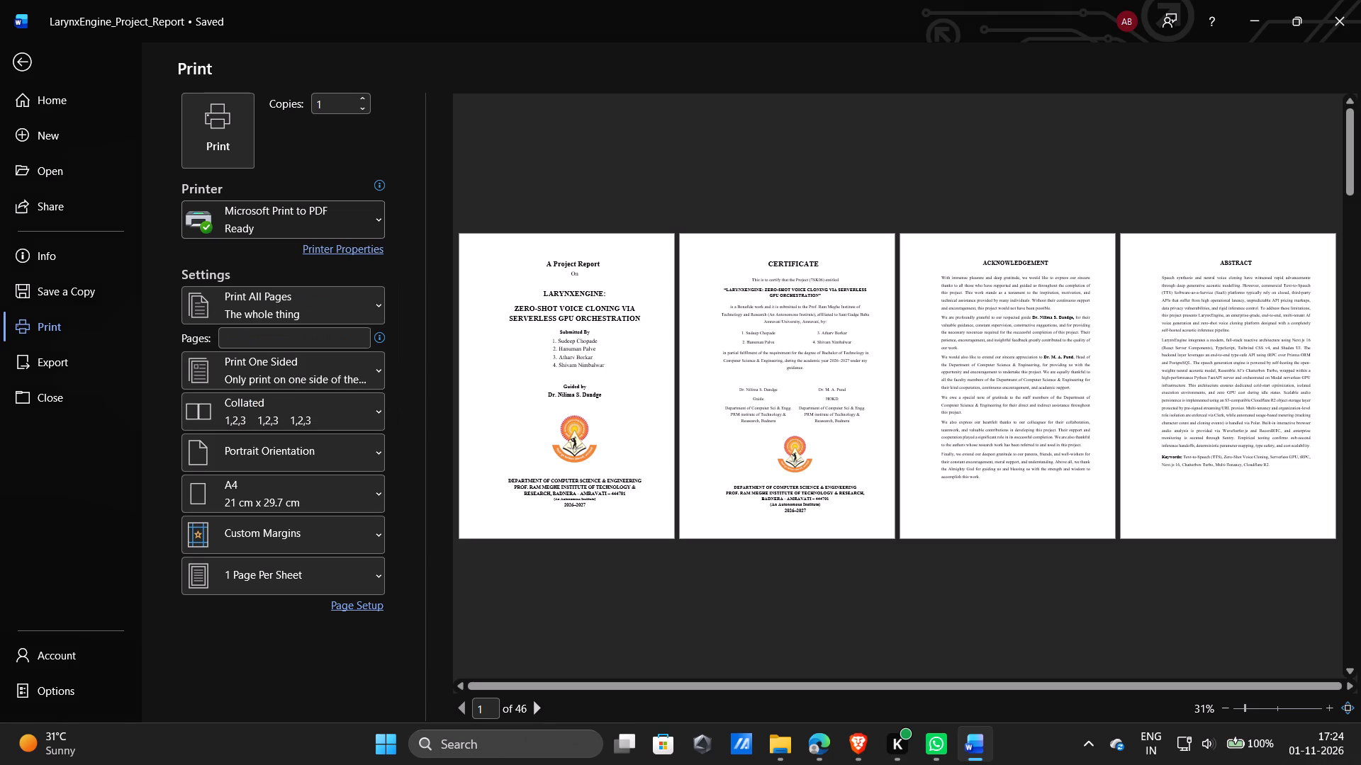
pyautogui.click(205, 113)
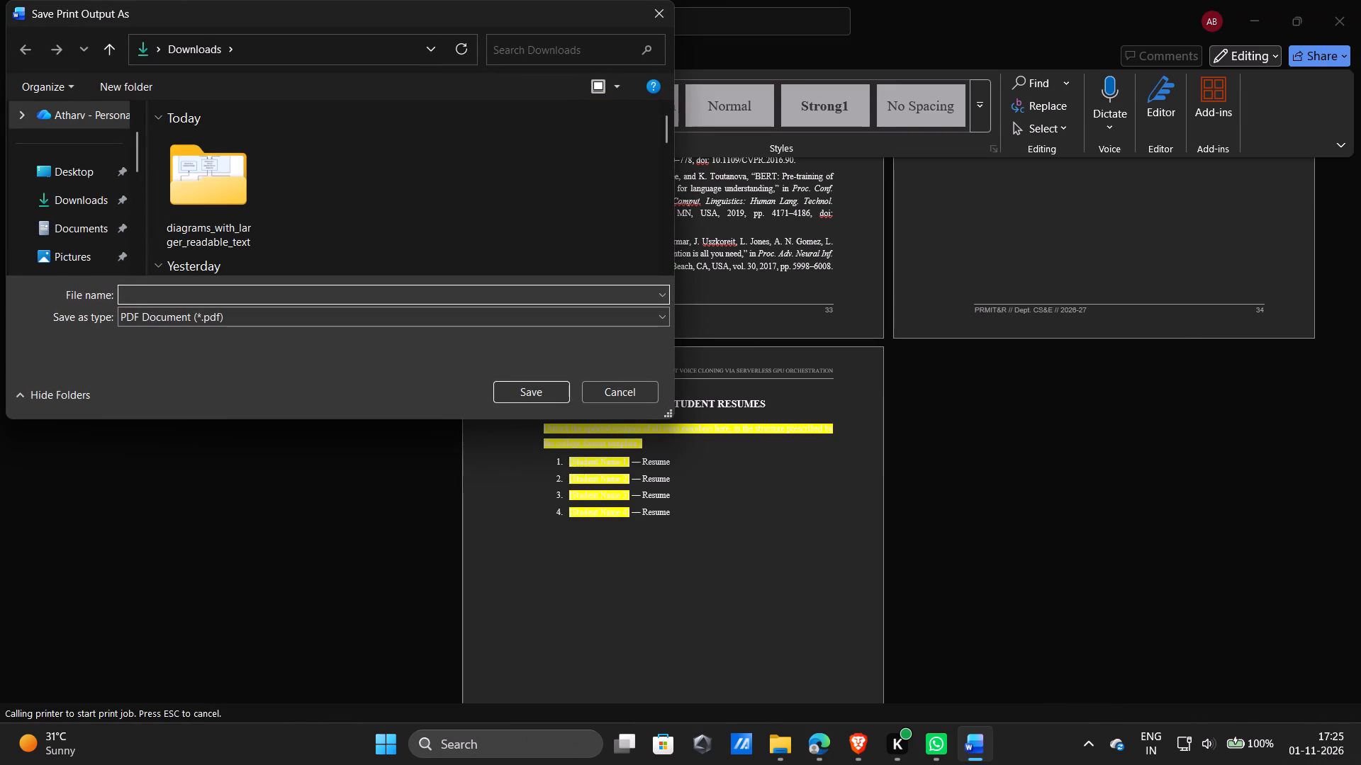
pyautogui.write('qqq')
pyautogui.press('Return')
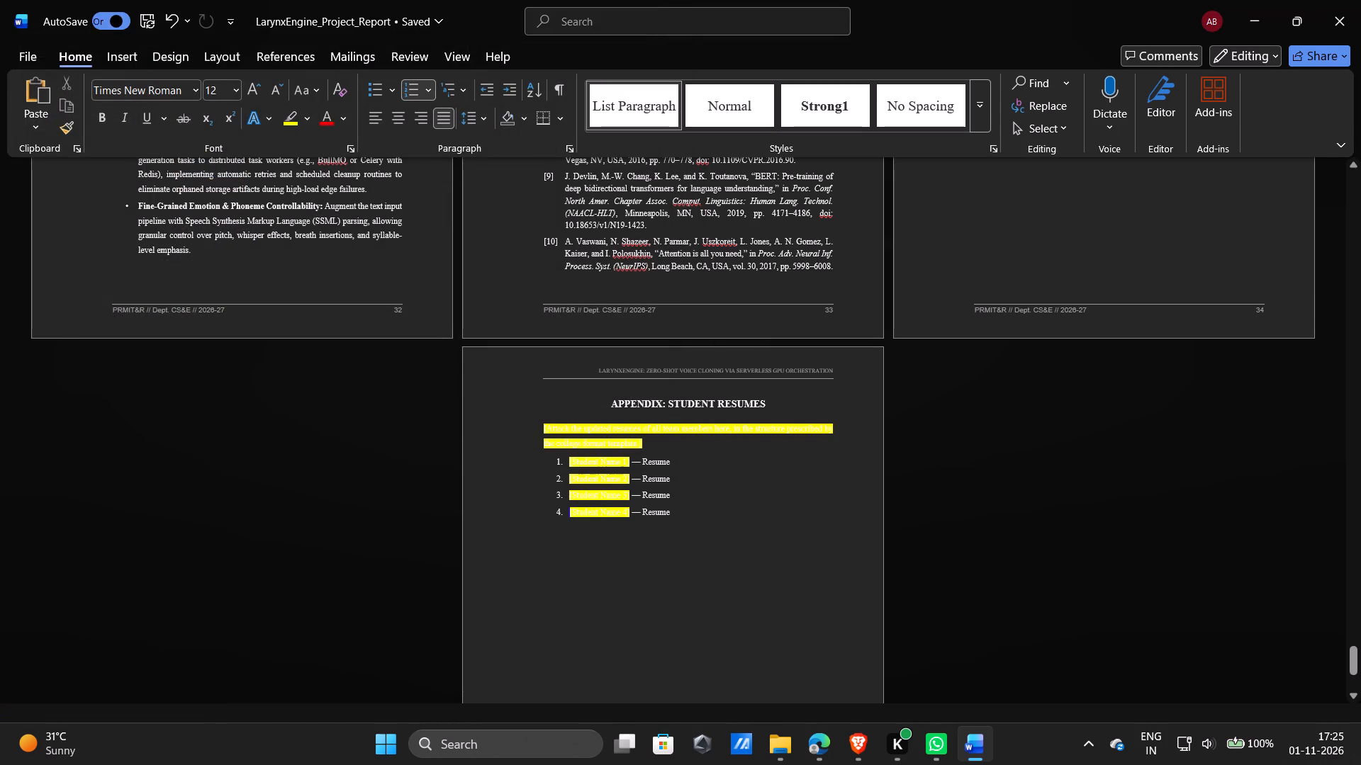
pyautogui.click(766, 744)
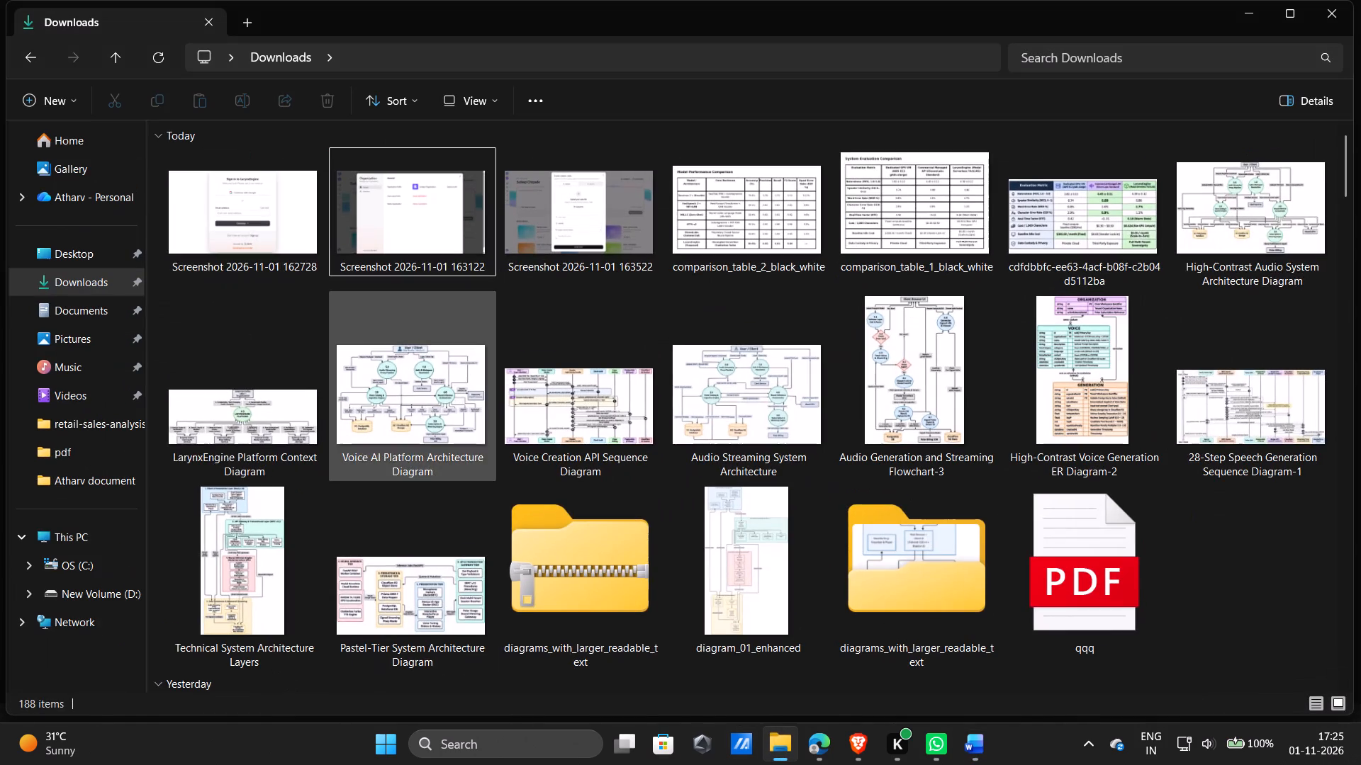
pyautogui.click(159, 45)
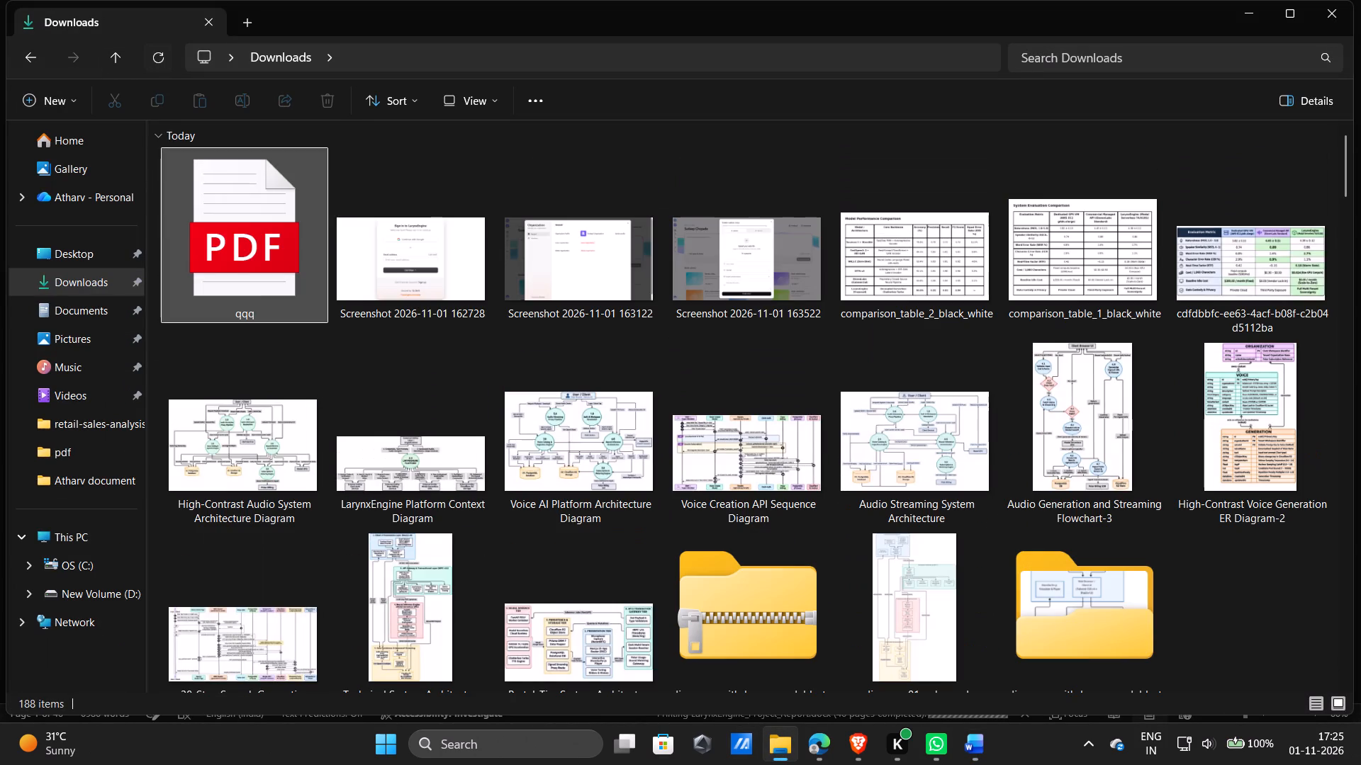
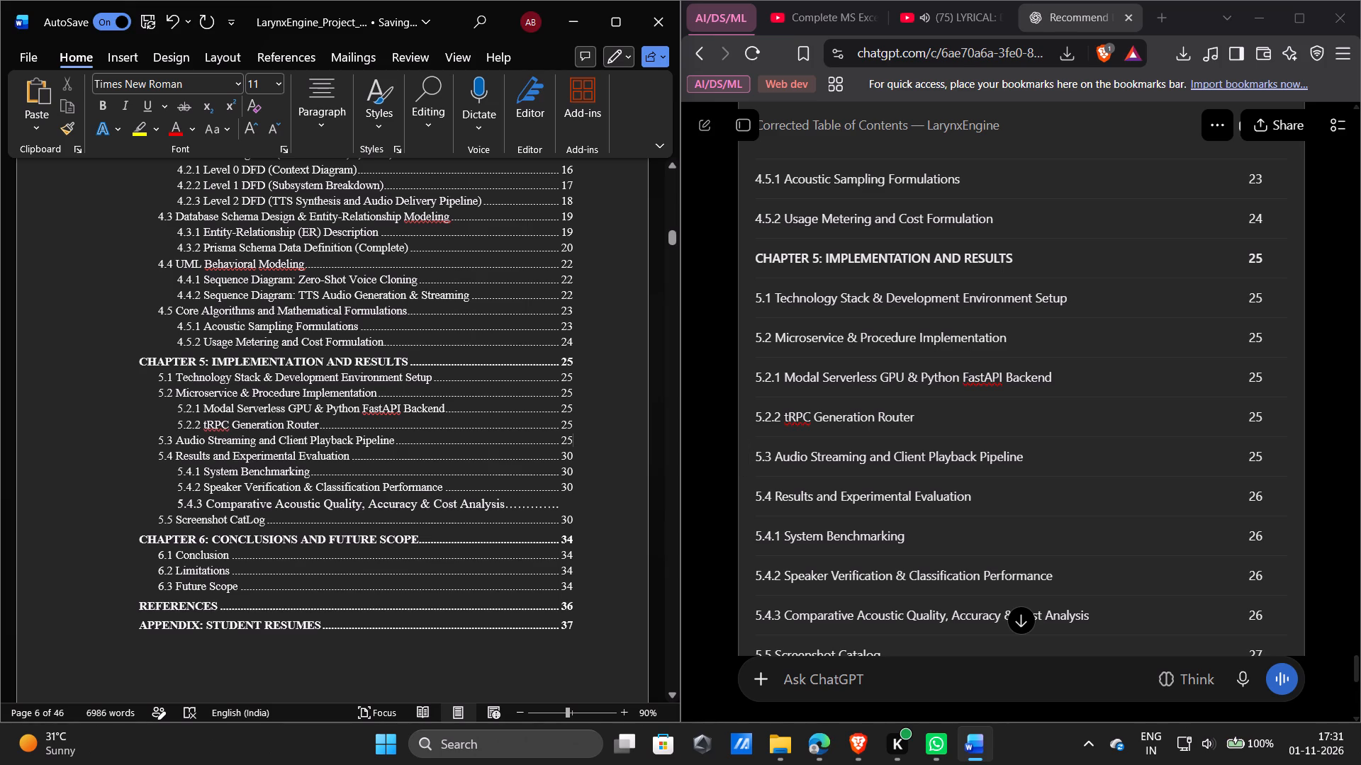
pyautogui.click(577, 459)
pyautogui.press('BackSpace')
pyautogui.press('BackSpace')
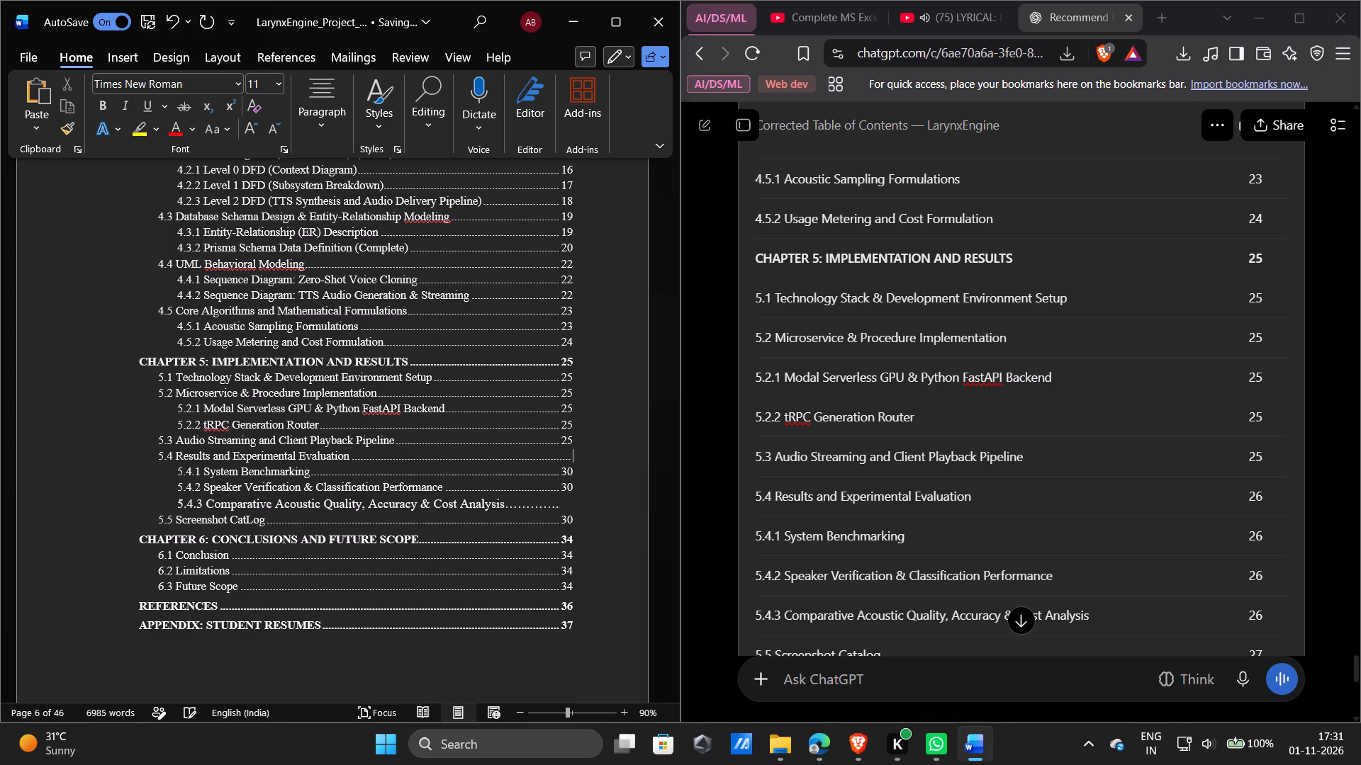
pyautogui.write('26')
pyautogui.press('Down')
pyautogui.press('BackSpace')
pyautogui.press('BackSpace')
pyautogui.write('26')
pyautogui.press('Down')
pyautogui.press('BackSpace')
pyautogui.press('BackSpace')
pyautogui.press('2')
pyautogui.press('6')
# Add page number 26 to contents entry 5.4.3 Comparative Acoustic Quality and extend its dot leader to align the number.
pyautogui.press('Down')
pyautogui.press('2')
pyautogui.press('6')
pyautogui.press('Left')
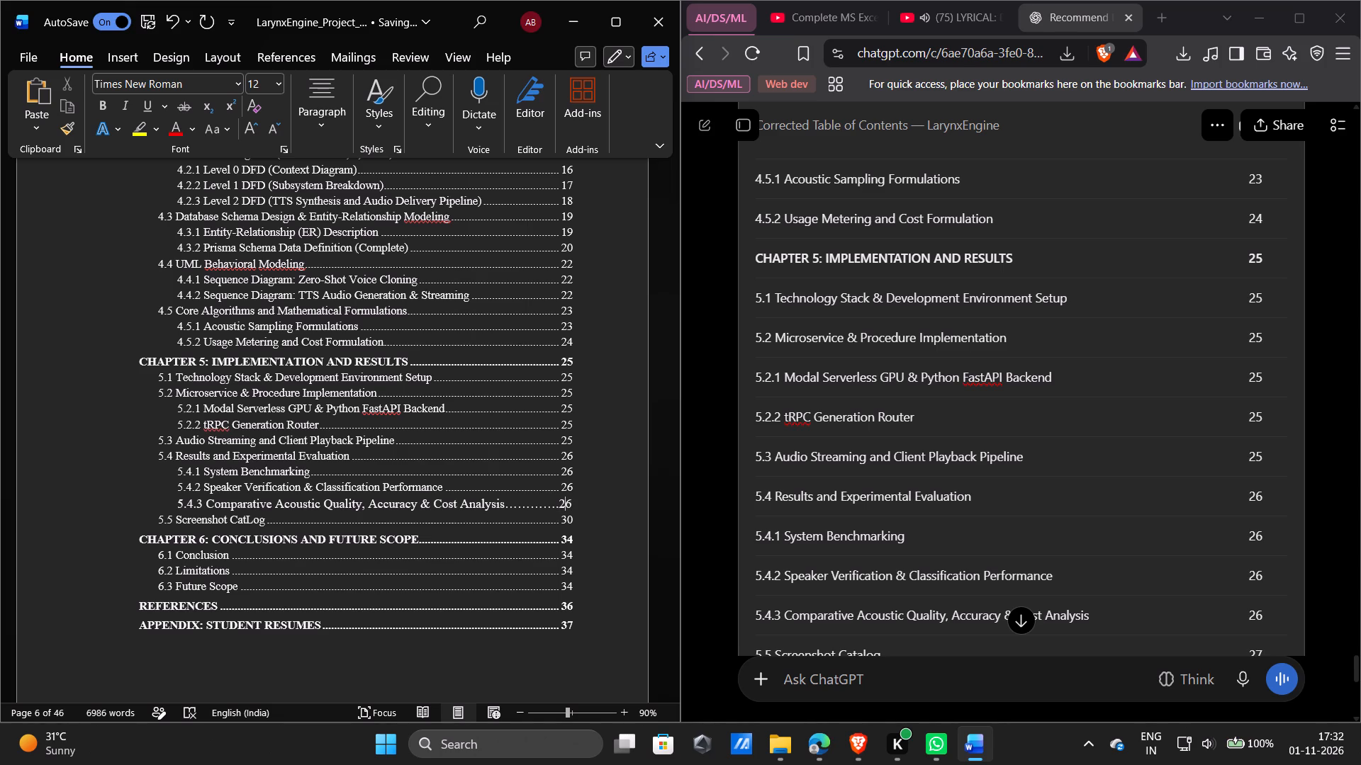
pyautogui.press('Left')
pyautogui.press('/')
pyautogui.press('BackSpace')
pyautogui.write('..')
pyautogui.press('BackSpace')
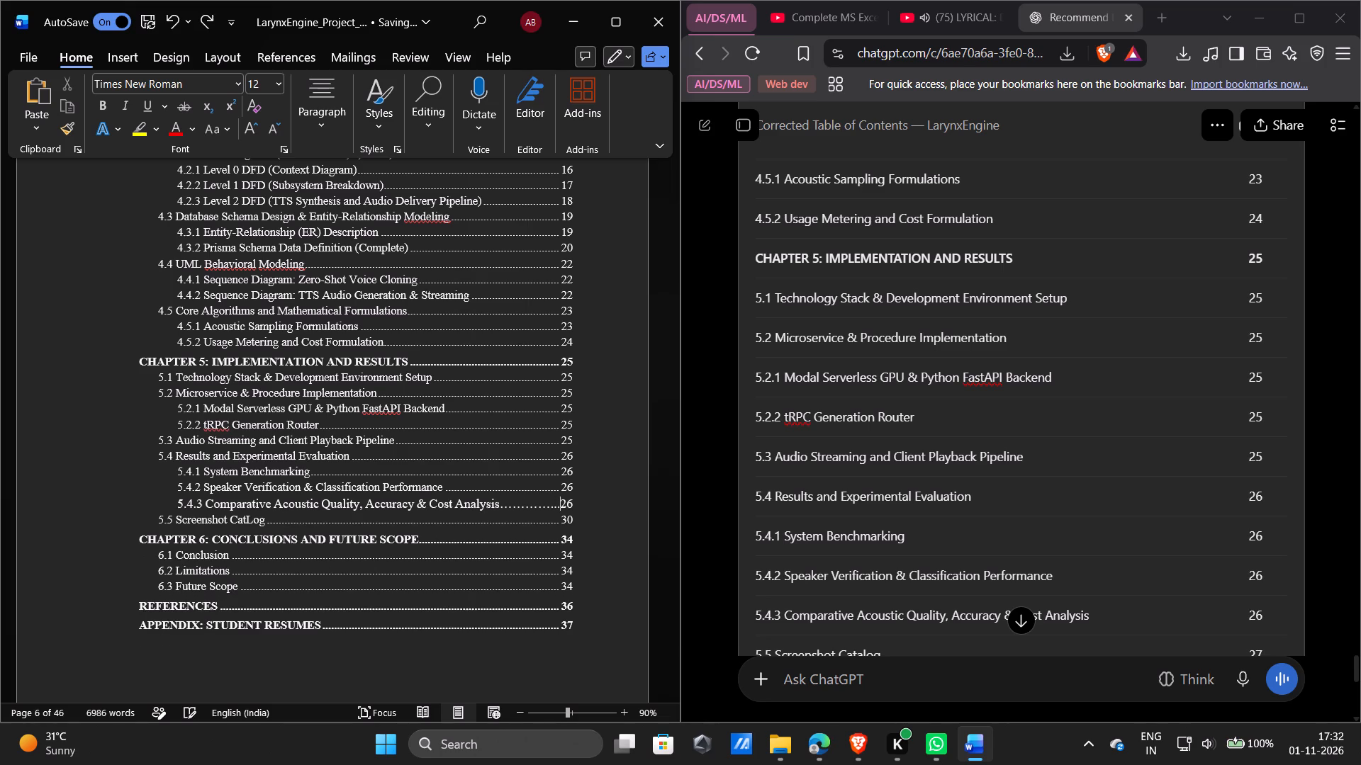
# Set the page number of contents entry 5.5 Screenshot CatLog to 27.
pyautogui.scroll(-1, 558, 493)
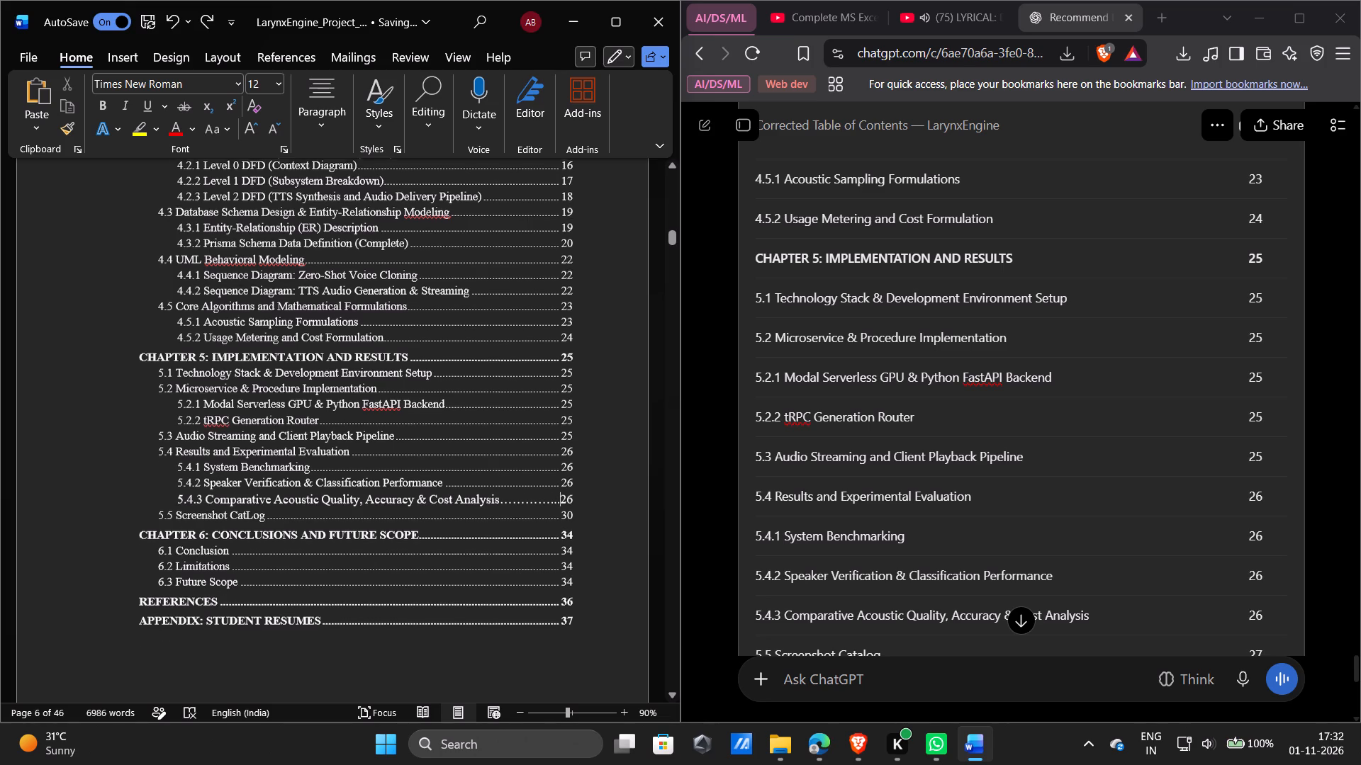
pyautogui.scroll(-1, 558, 493)
pyautogui.click(578, 472)
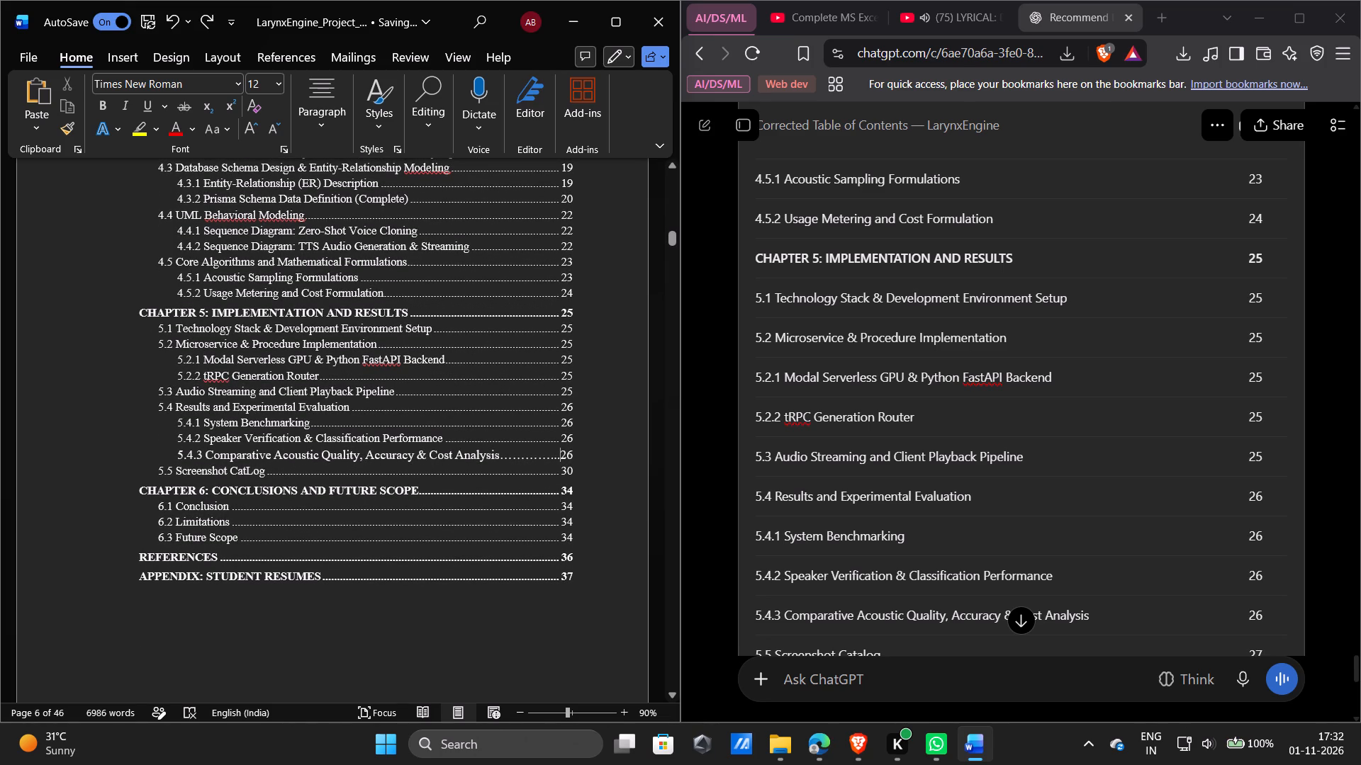
pyautogui.scroll(-1, 1011, 504)
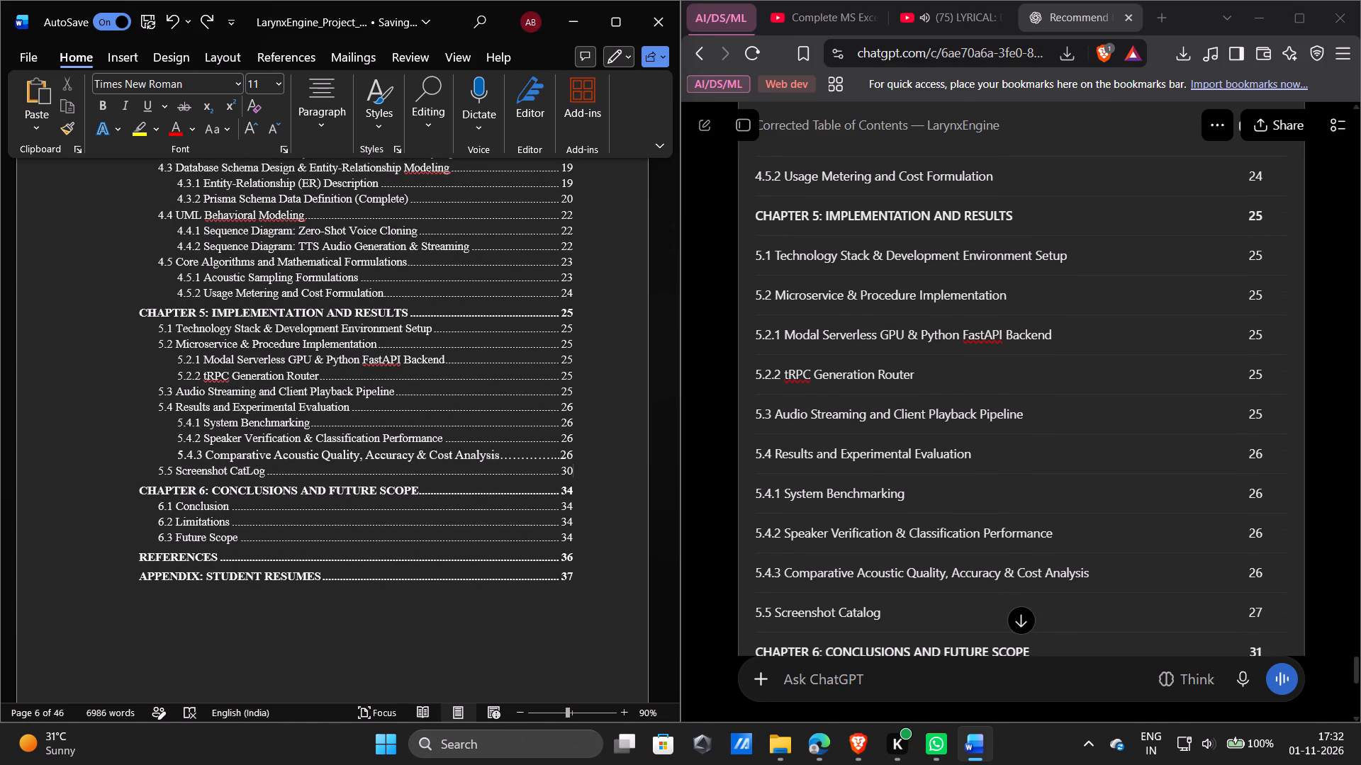
pyautogui.press('BackSpace')
pyautogui.press('BackSpace')
pyautogui.write('27')
# Set the contents page numbers of Chapter 6, 6.1 Conclusion and 6.2 Limitations to 31, and 6.3 Future Scope to 32.
pyautogui.scroll(-1, 537, 472)
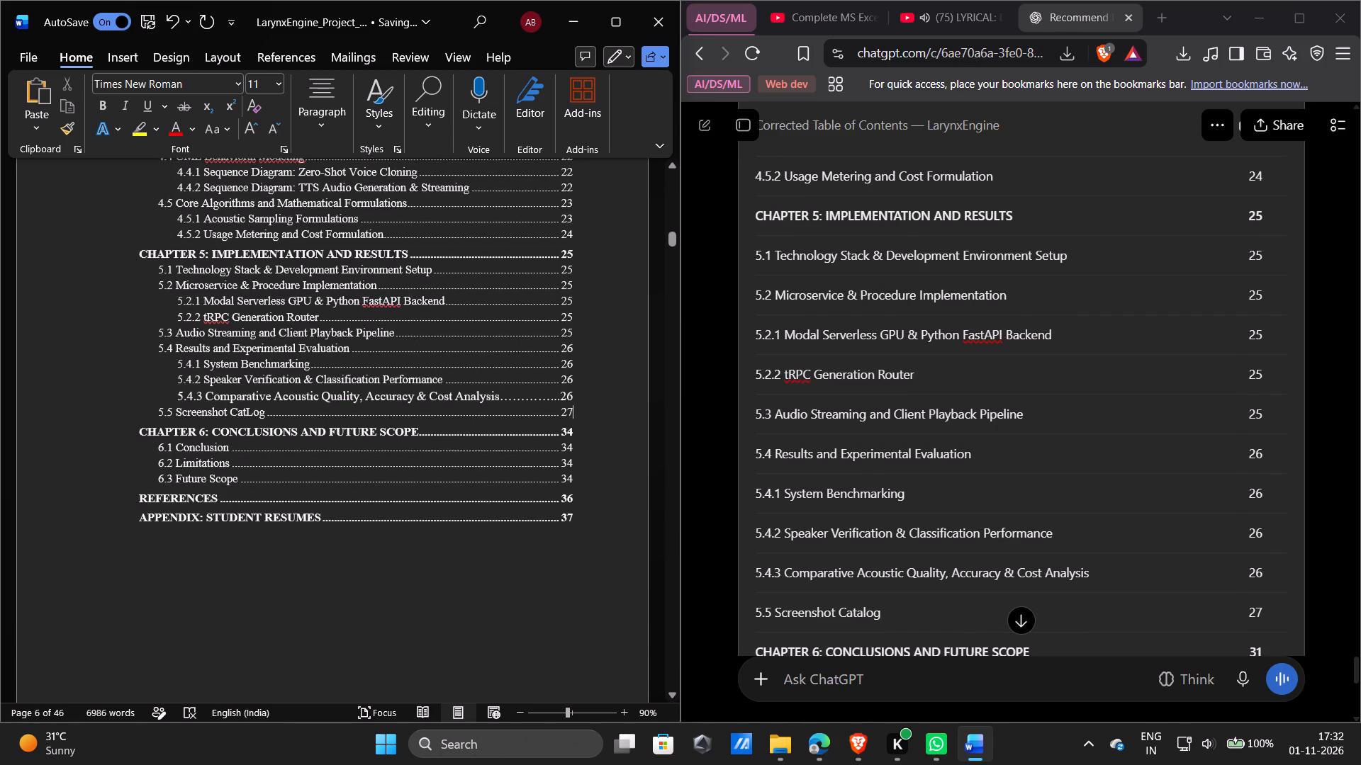
pyautogui.scroll(-3, 994, 554)
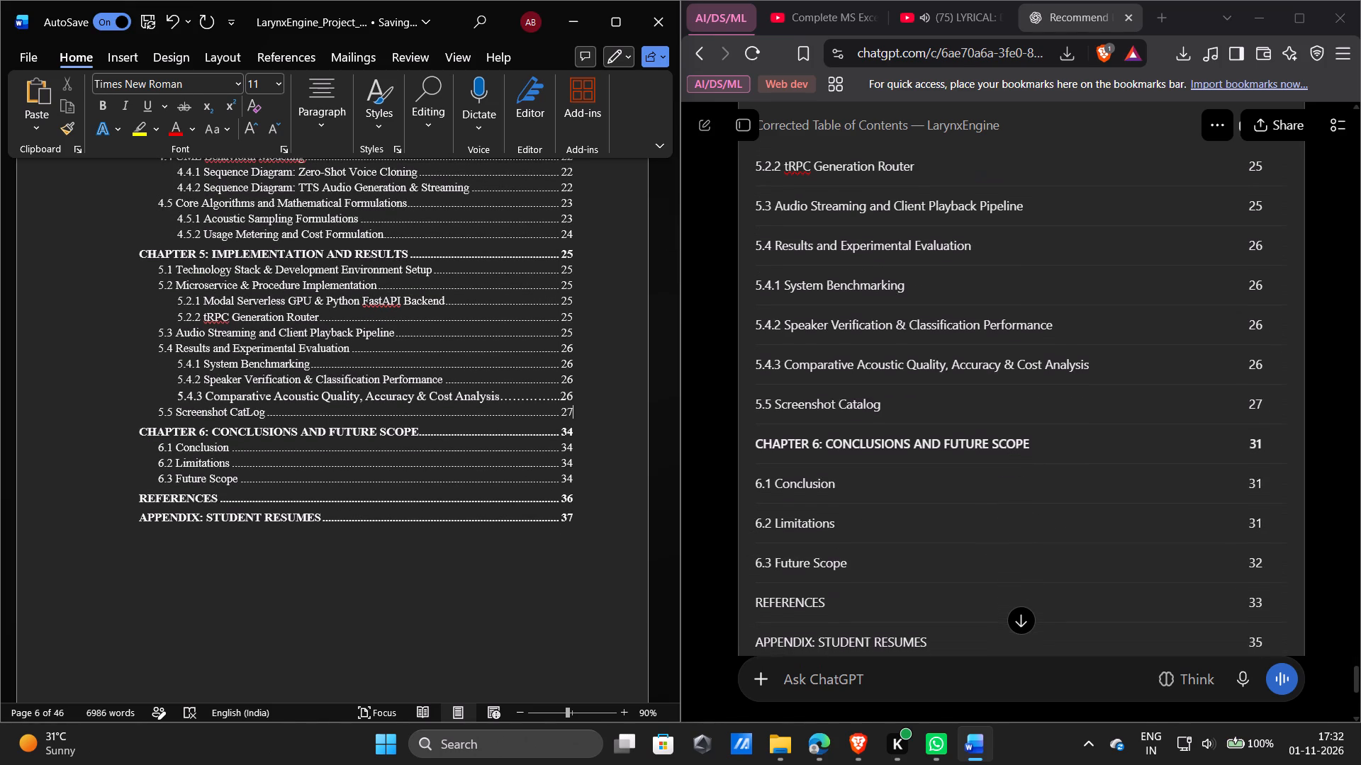
pyautogui.scroll(-1, 994, 554)
pyautogui.click(578, 430)
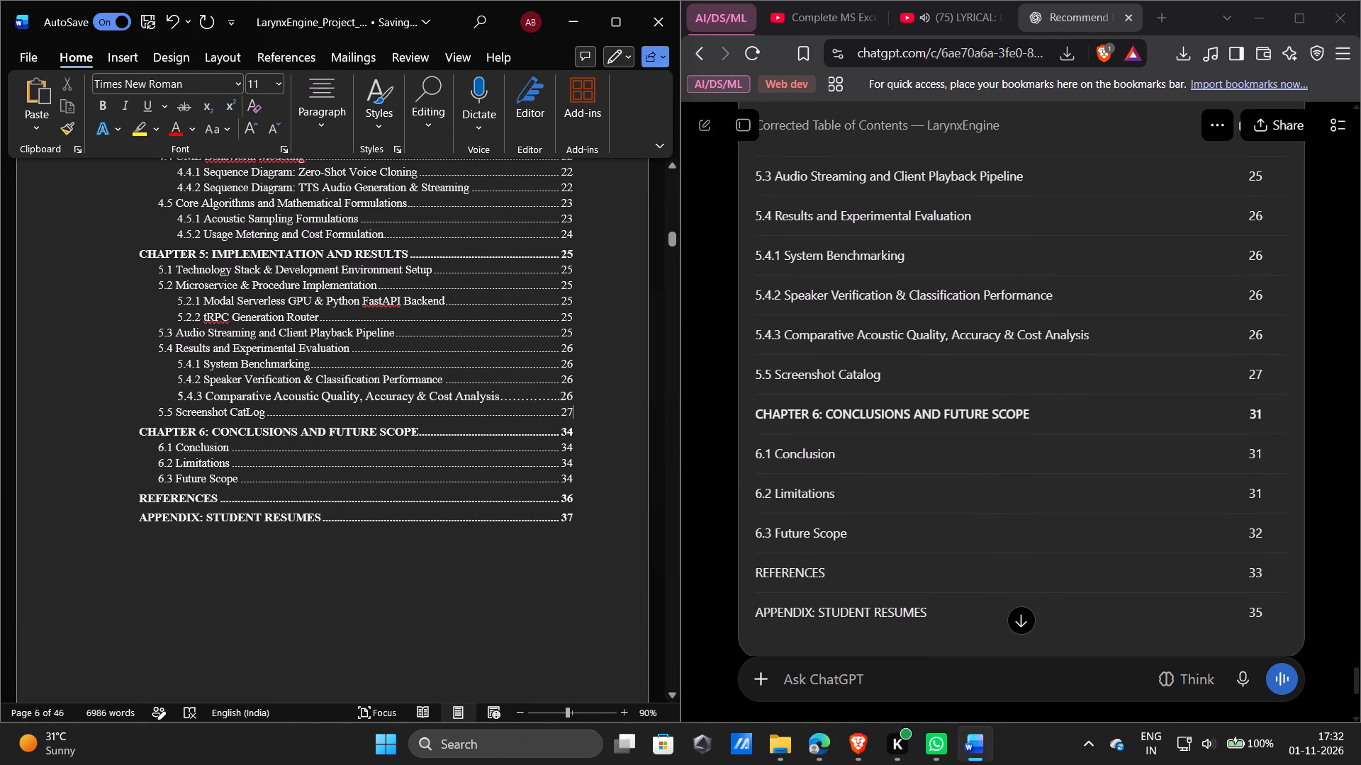
pyautogui.press('BackSpace')
pyautogui.press('1')
pyautogui.press('Down')
pyautogui.press('BackSpace')
pyautogui.press('1')
pyautogui.press('Down')
pyautogui.press('BackSpace')
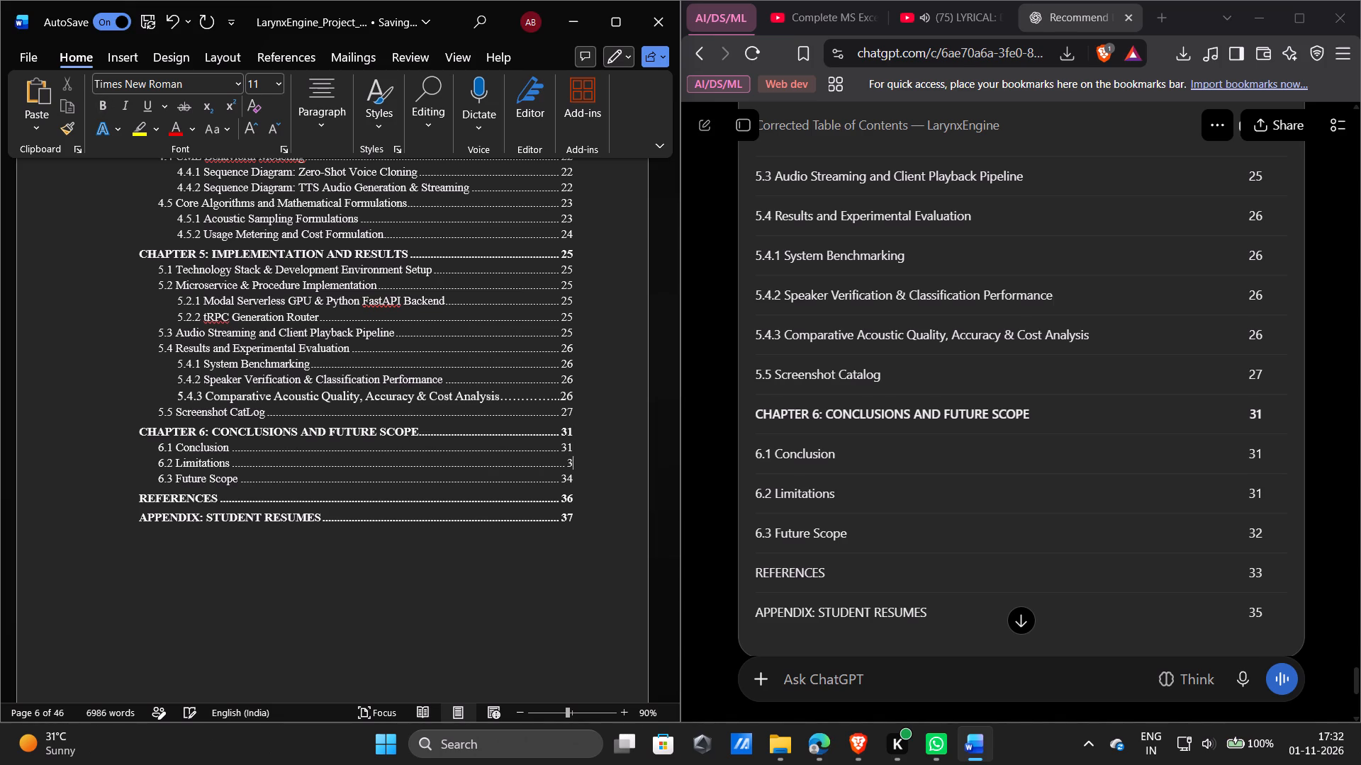
pyautogui.press('1')
pyautogui.press('Down')
pyautogui.press('BackSpace')
pyautogui.press('2')
# Set the contents page numbers of References to 33 and Appendix: Student Resumes to 35.
pyautogui.press('Down')
pyautogui.press('BackSpace')
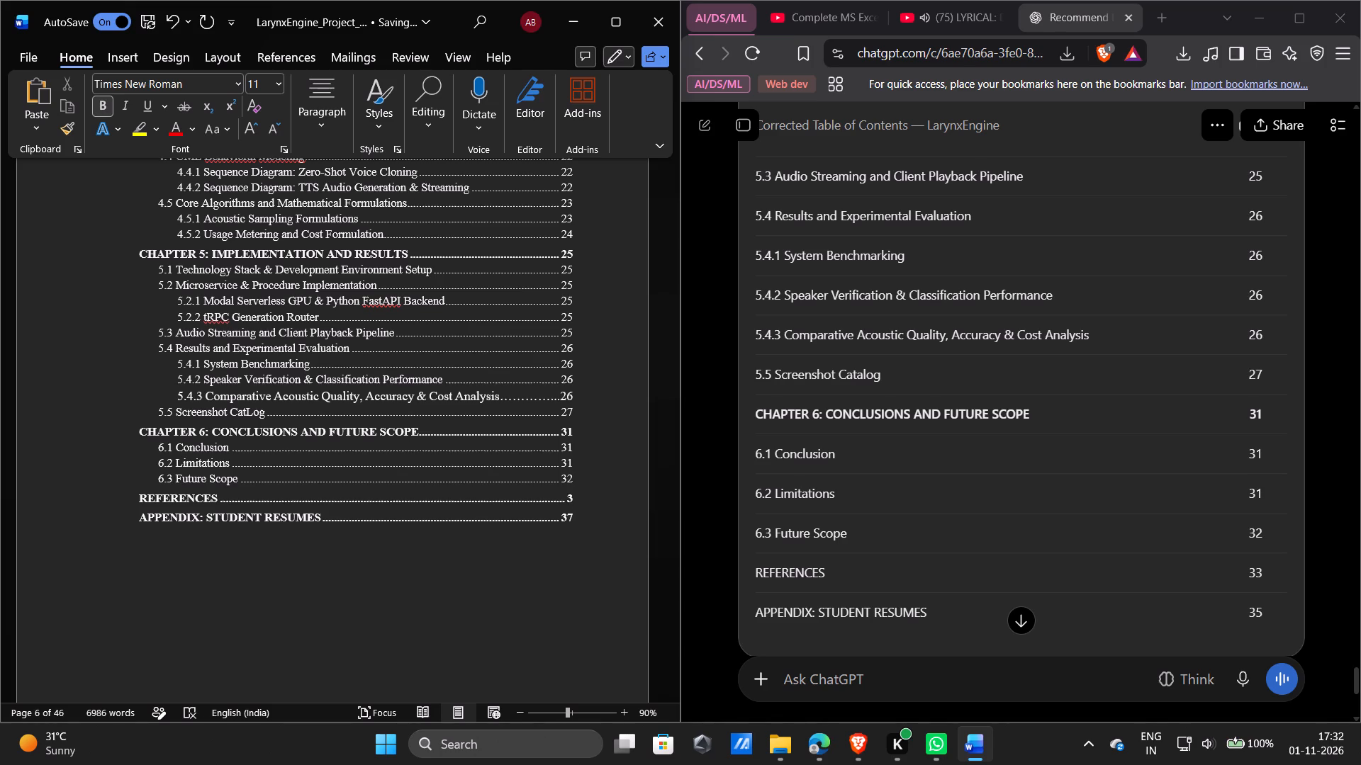
pyautogui.press('3')
pyautogui.press('Down')
pyautogui.press('BackSpace')
pyautogui.press('5')
pyautogui.scroll(-2, 1101, 569)
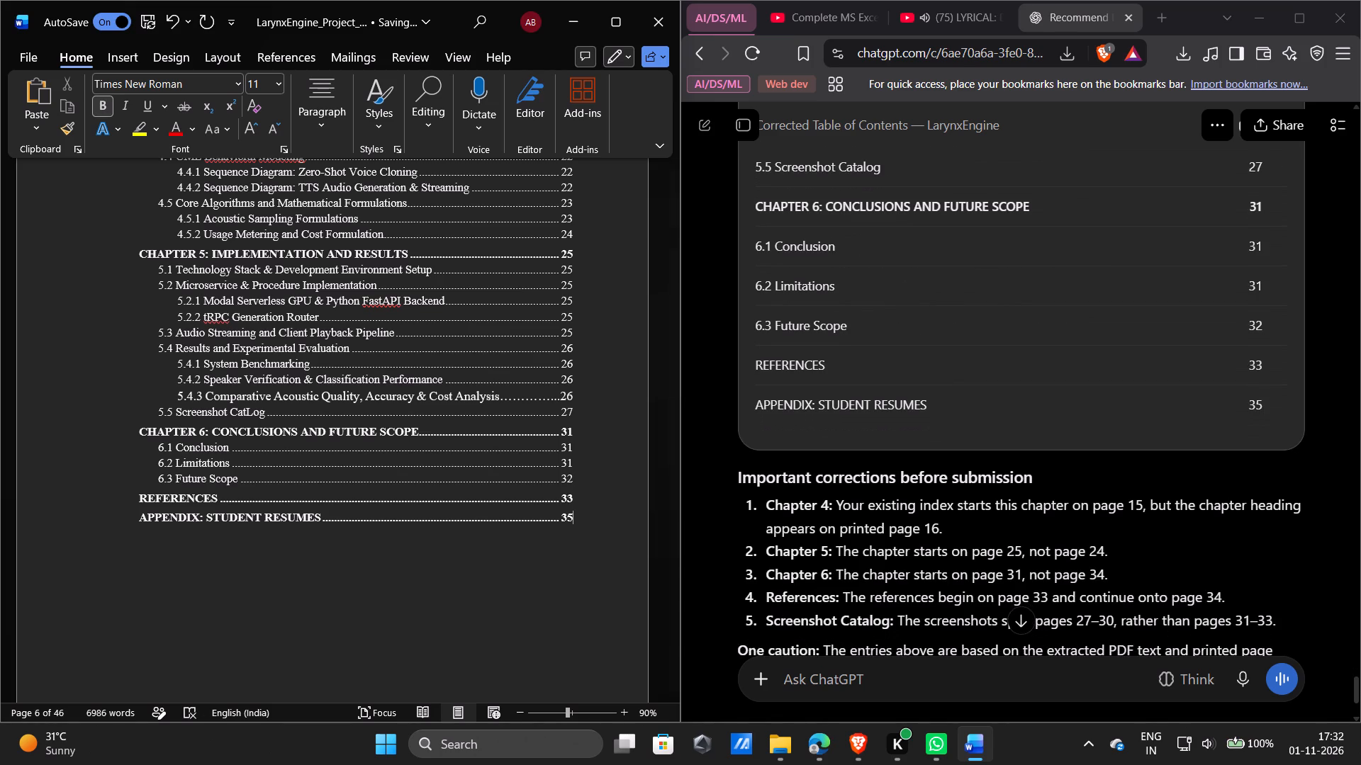
# Maximize the report window and review the whole document, from the title page and contents lists through the chapters to the appendix.
pyautogui.click(614, 16)
pyautogui.scroll(-20, 790, 332)
pyautogui.scroll(-9, 790, 332)
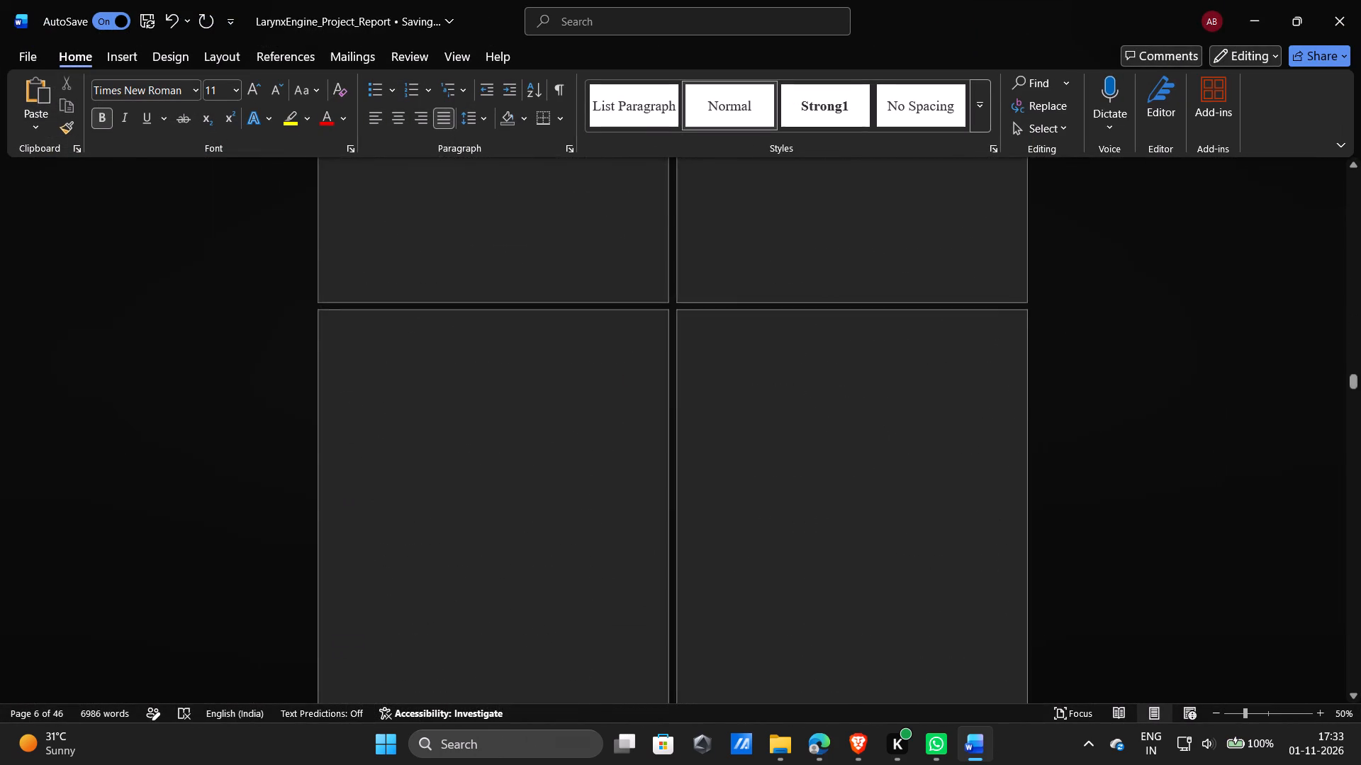
pyautogui.scroll(-20, 790, 332)
pyautogui.scroll(-20, 790, 332)
pyautogui.scroll(5, 790, 332)
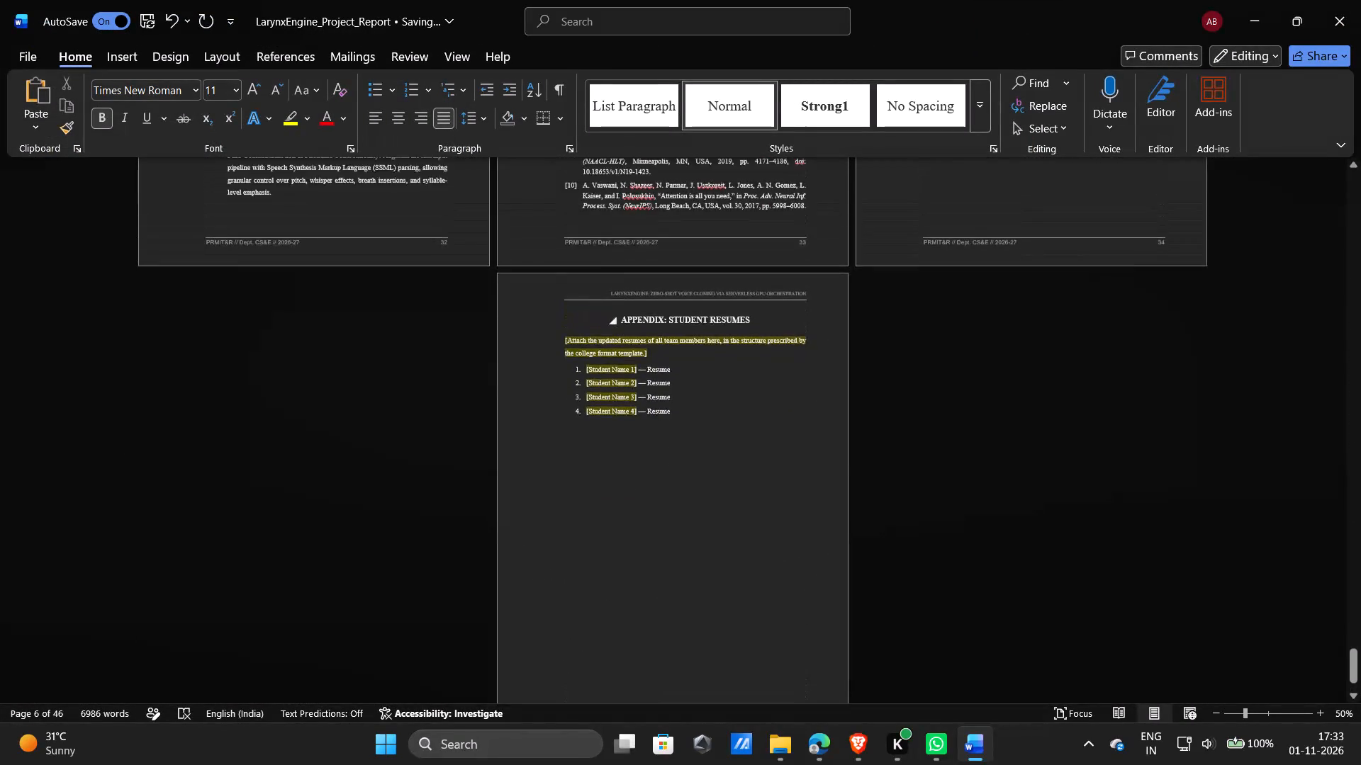
pyautogui.scroll(20, 790, 332)
pyautogui.scroll(2, 790, 332)
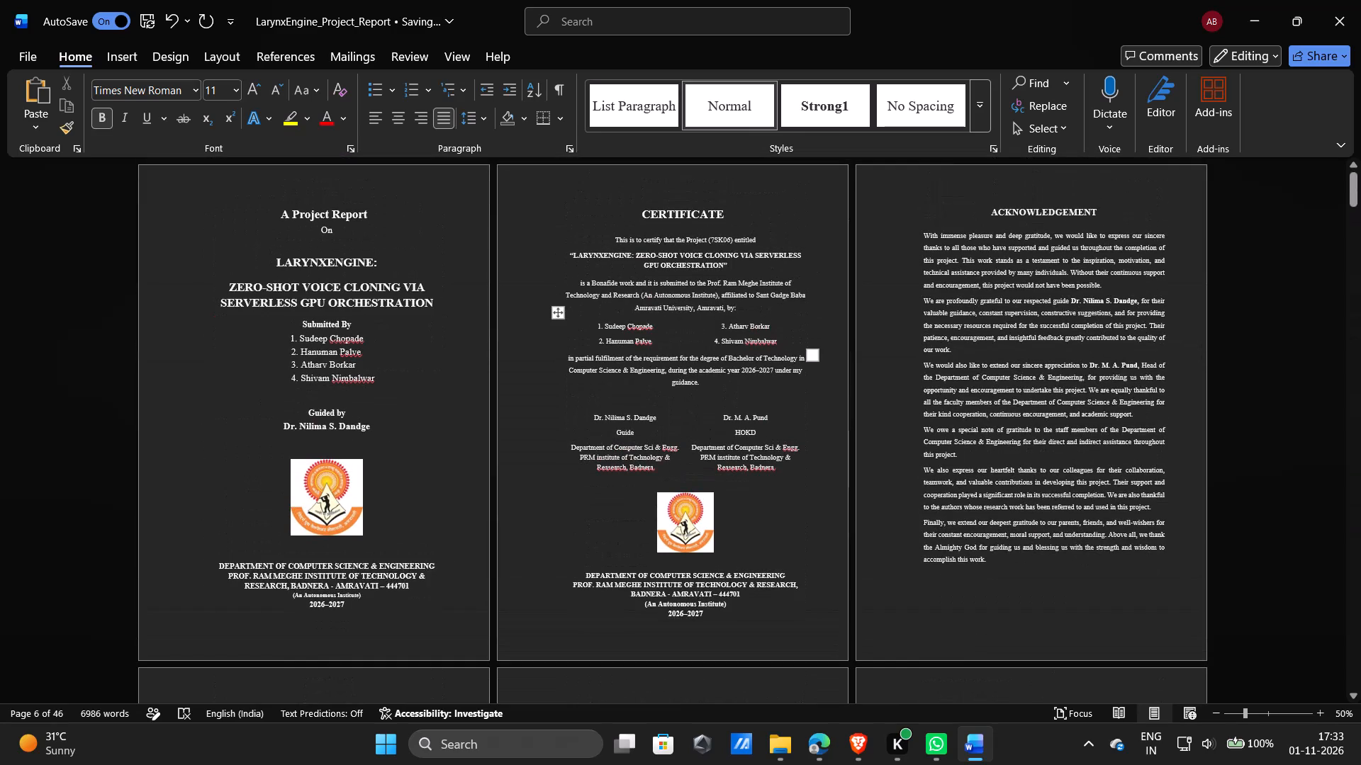
pyautogui.keyDown('ctrl'); pyautogui.scroll(2, 790, 332); pyautogui.keyUp('ctrl')
pyautogui.scroll(-8, 790, 332)
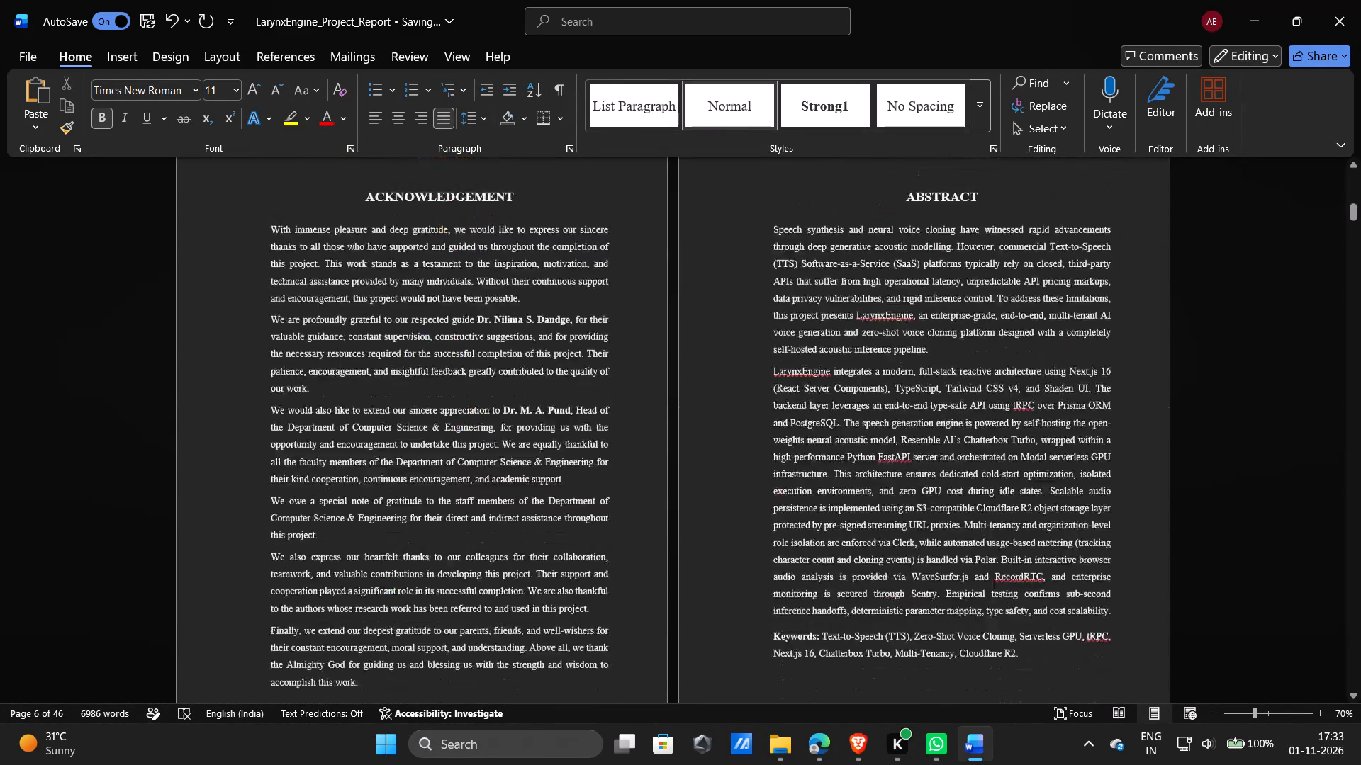
pyautogui.scroll(11, 790, 332)
pyautogui.scroll(-2, 790, 332)
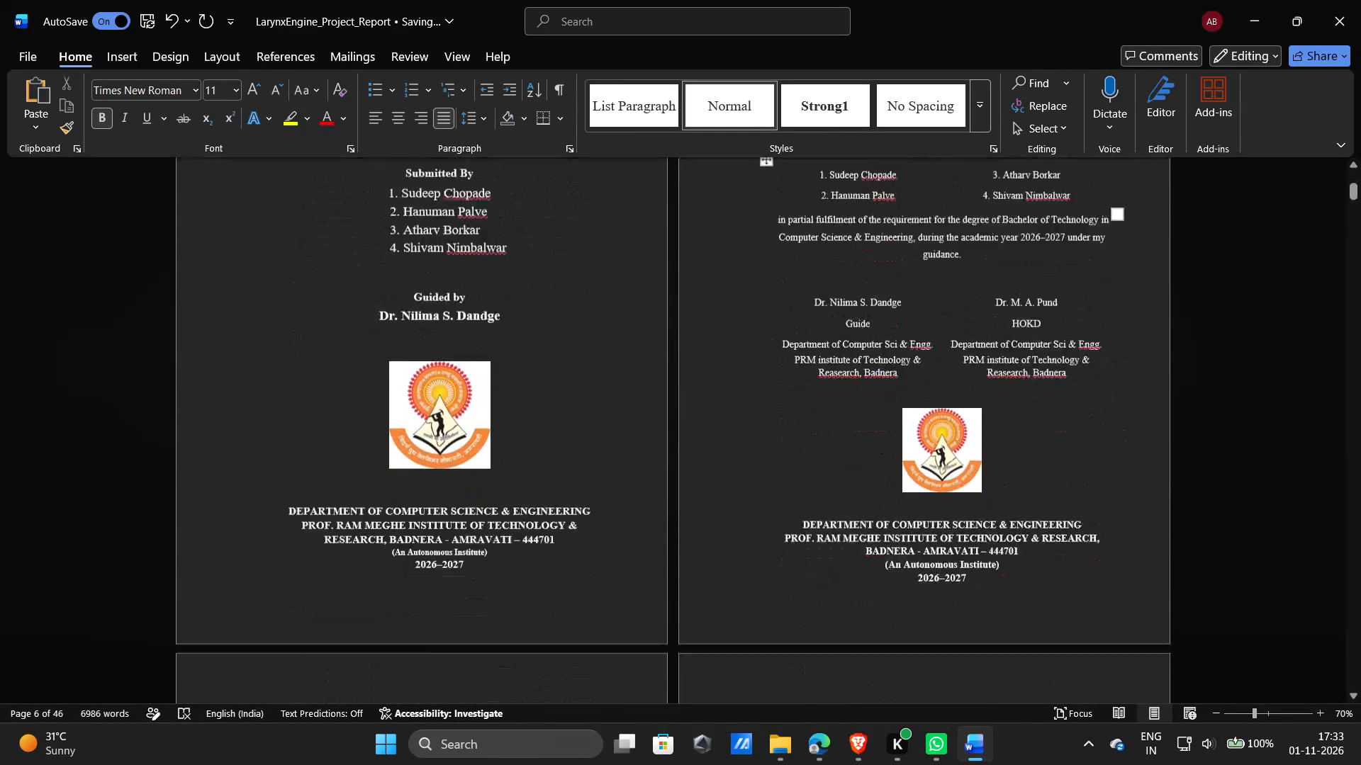
pyautogui.scroll(-8, 790, 332)
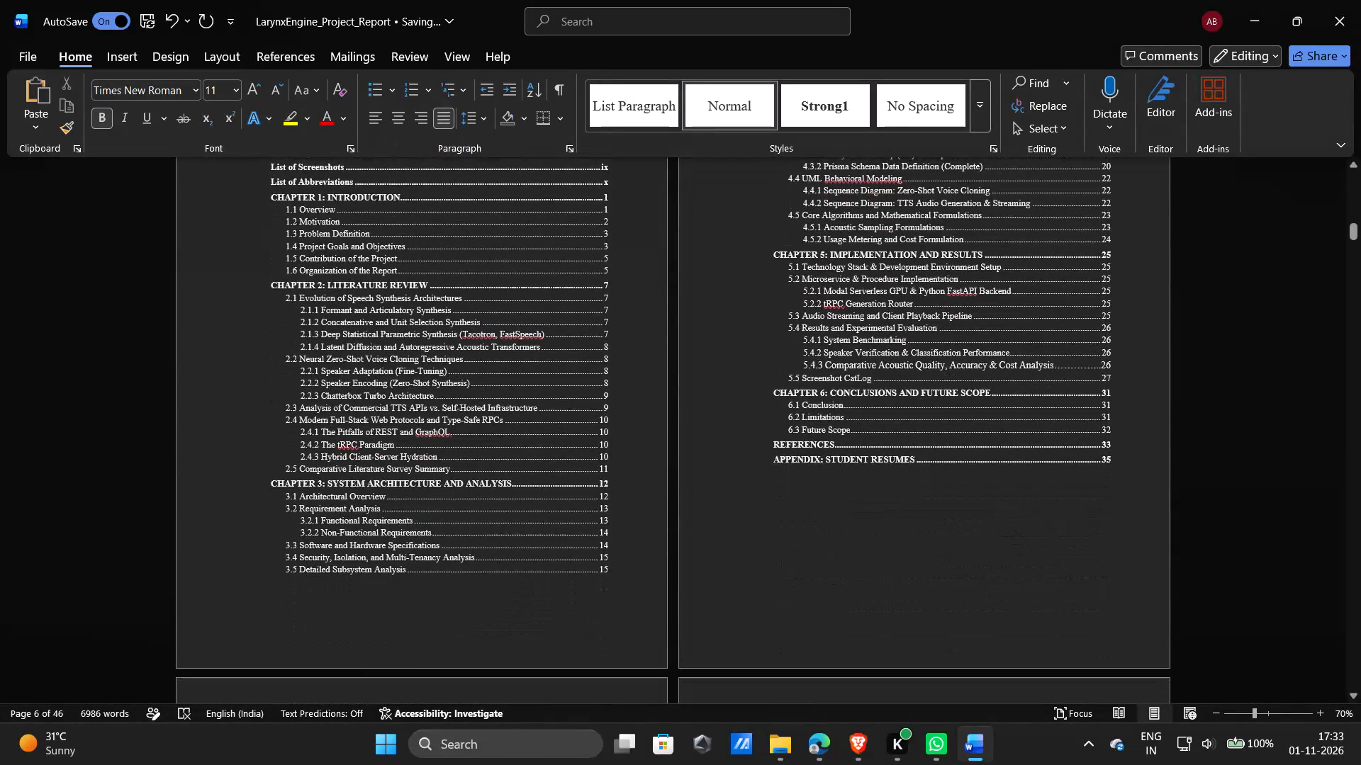
pyautogui.scroll(-3, 790, 332)
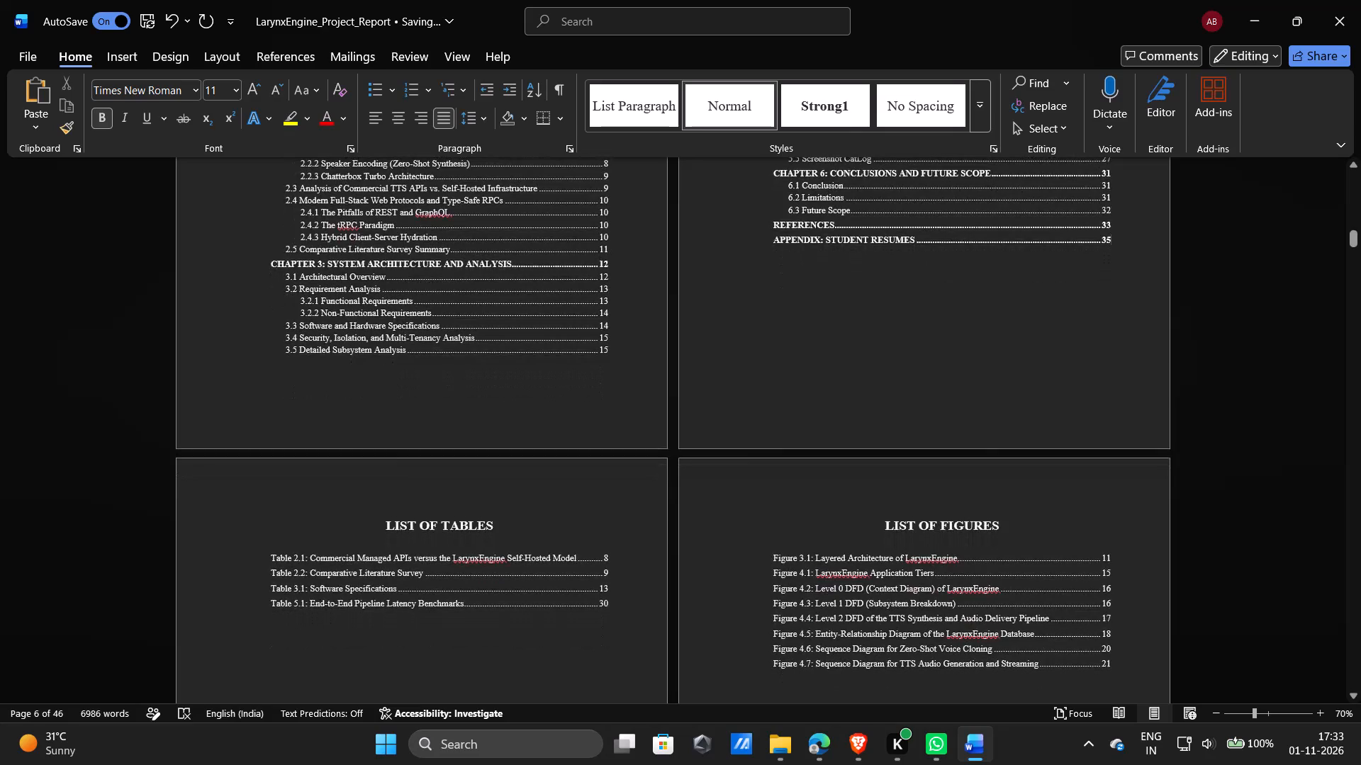
pyautogui.scroll(-9, 790, 332)
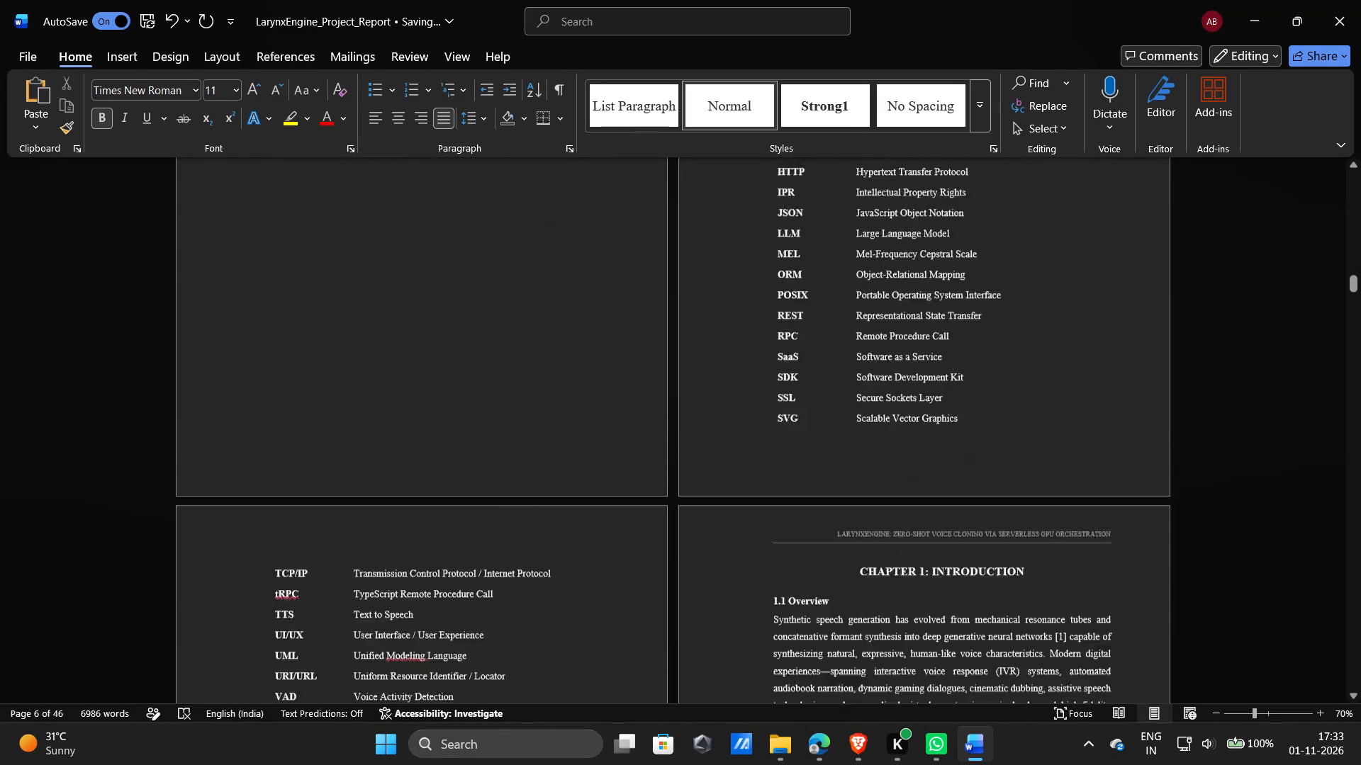
pyautogui.scroll(-16, 790, 332)
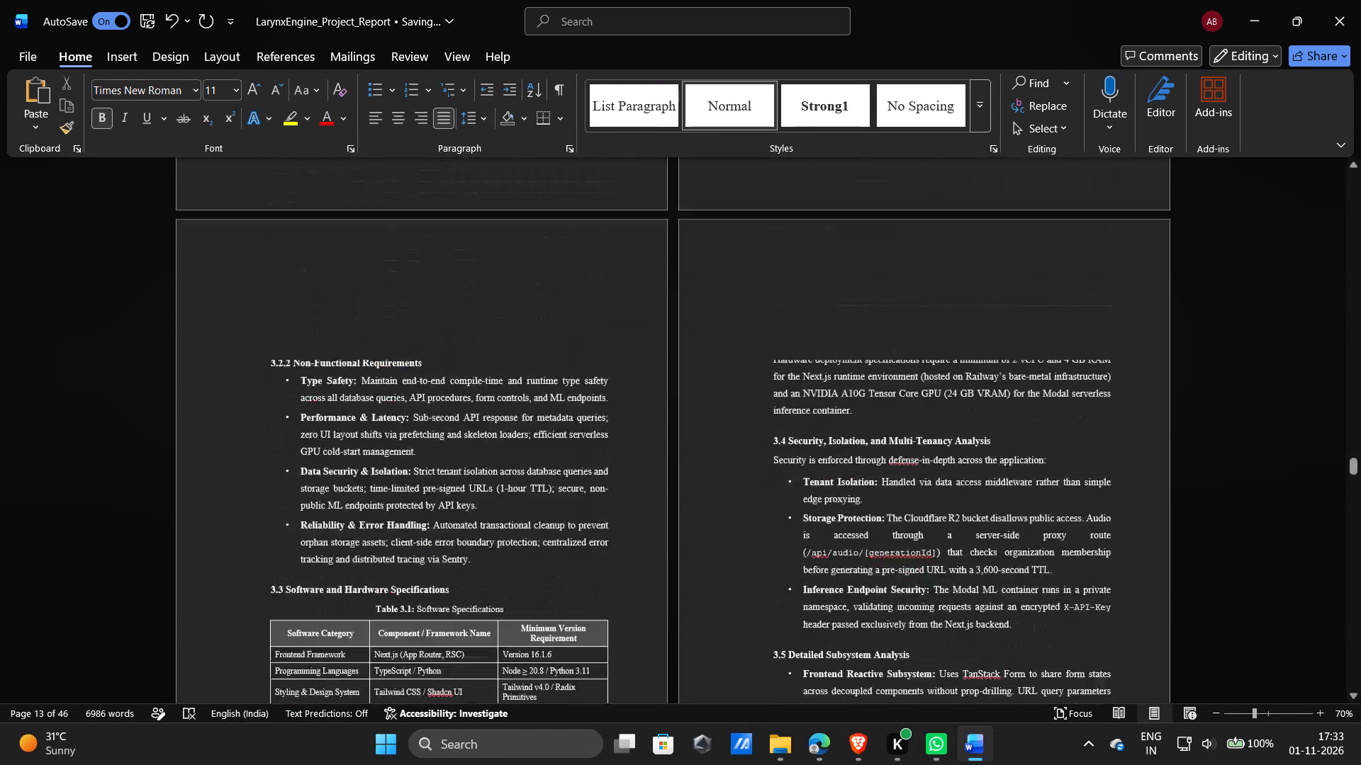
pyautogui.scroll(-14, 790, 332)
pyautogui.scroll(4, 790, 332)
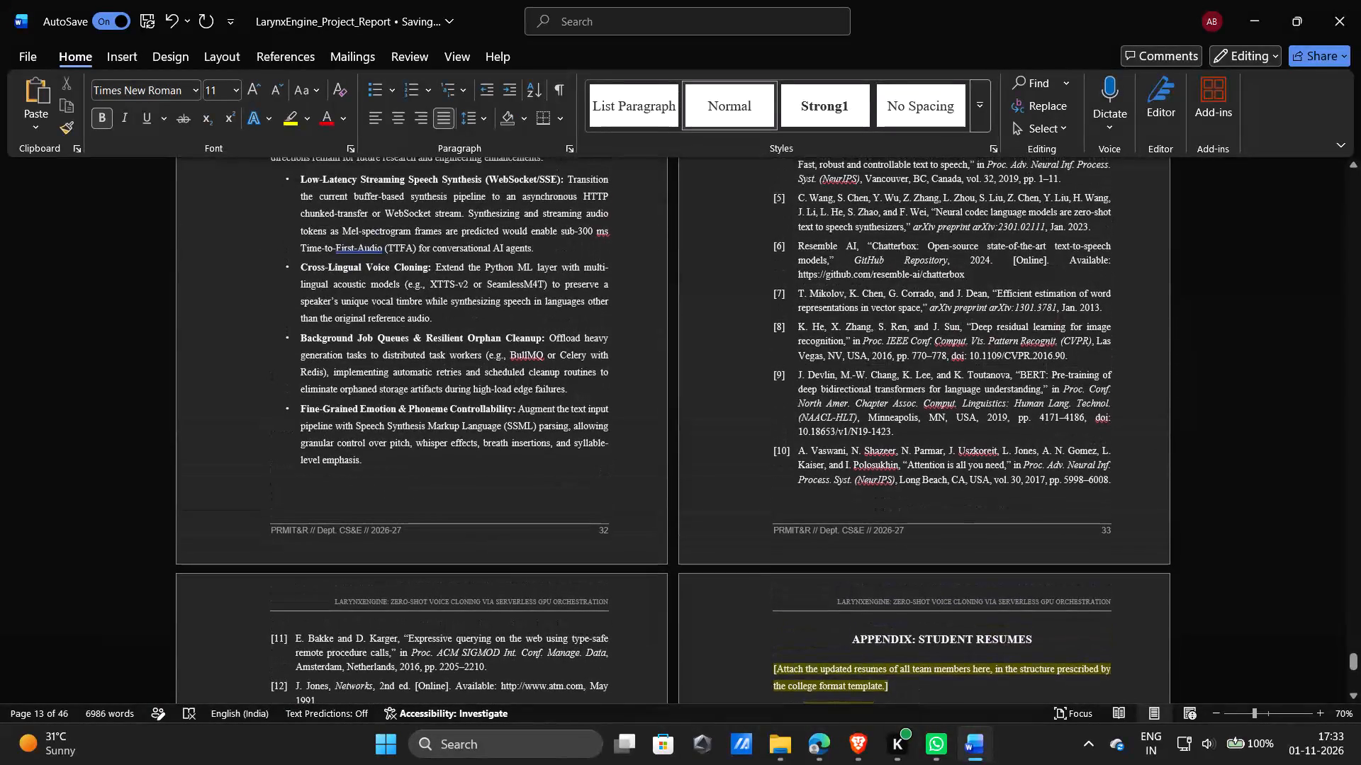
pyautogui.scroll(2, 790, 332)
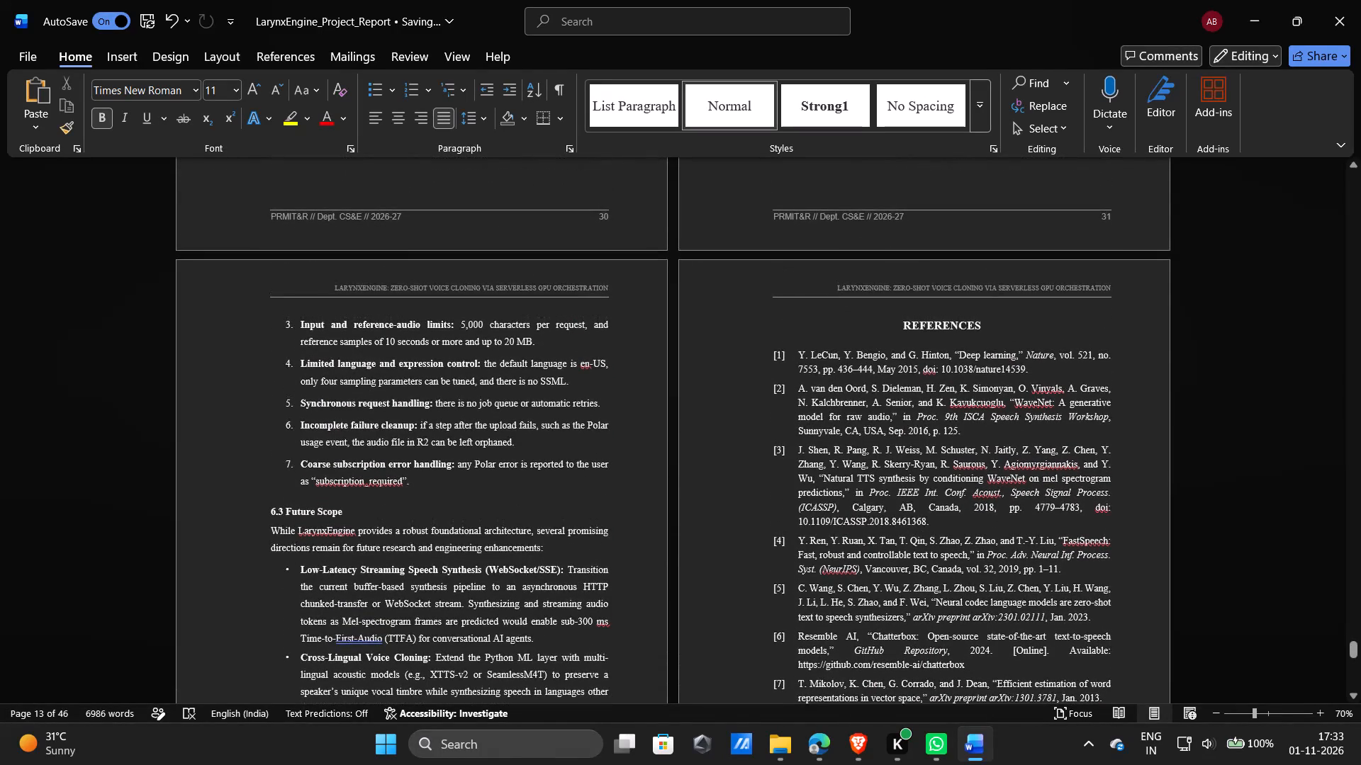
pyautogui.scroll(5, 790, 332)
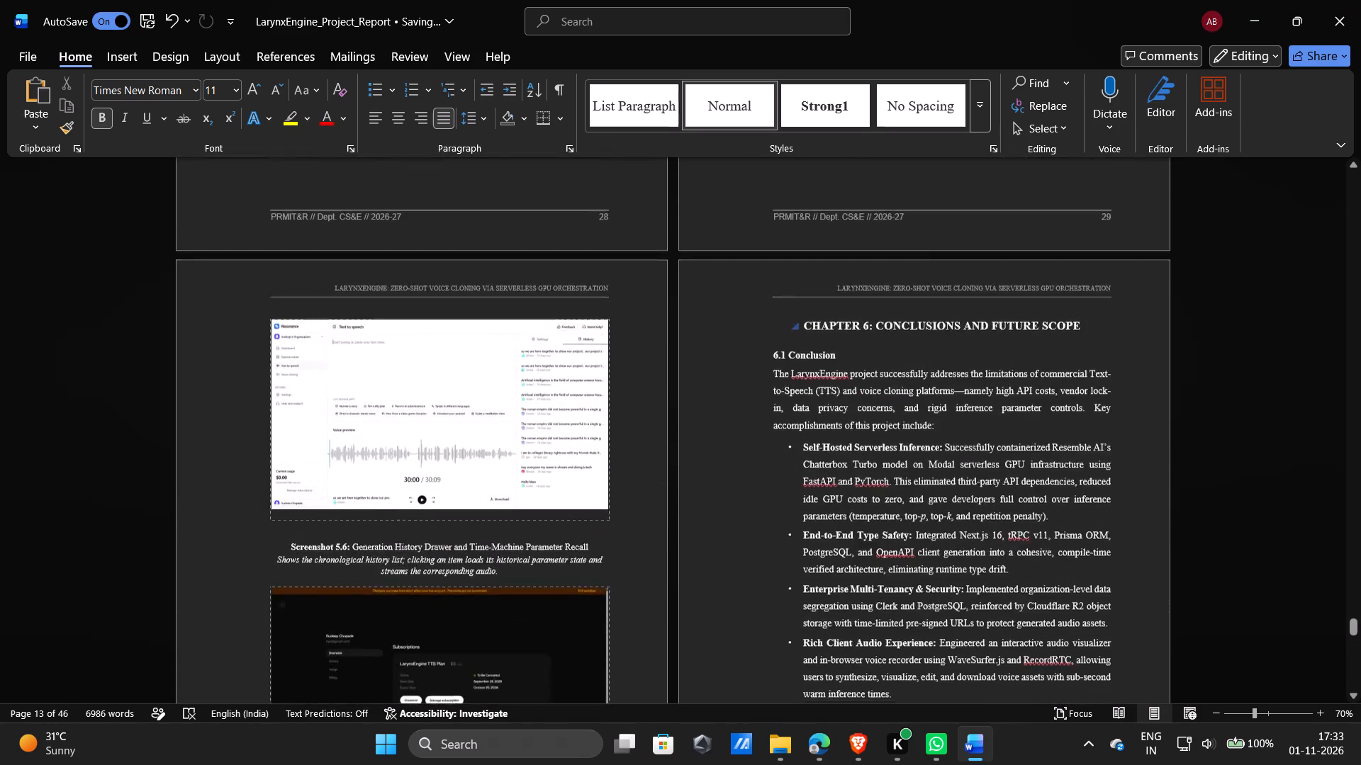
pyautogui.scroll(7, 790, 332)
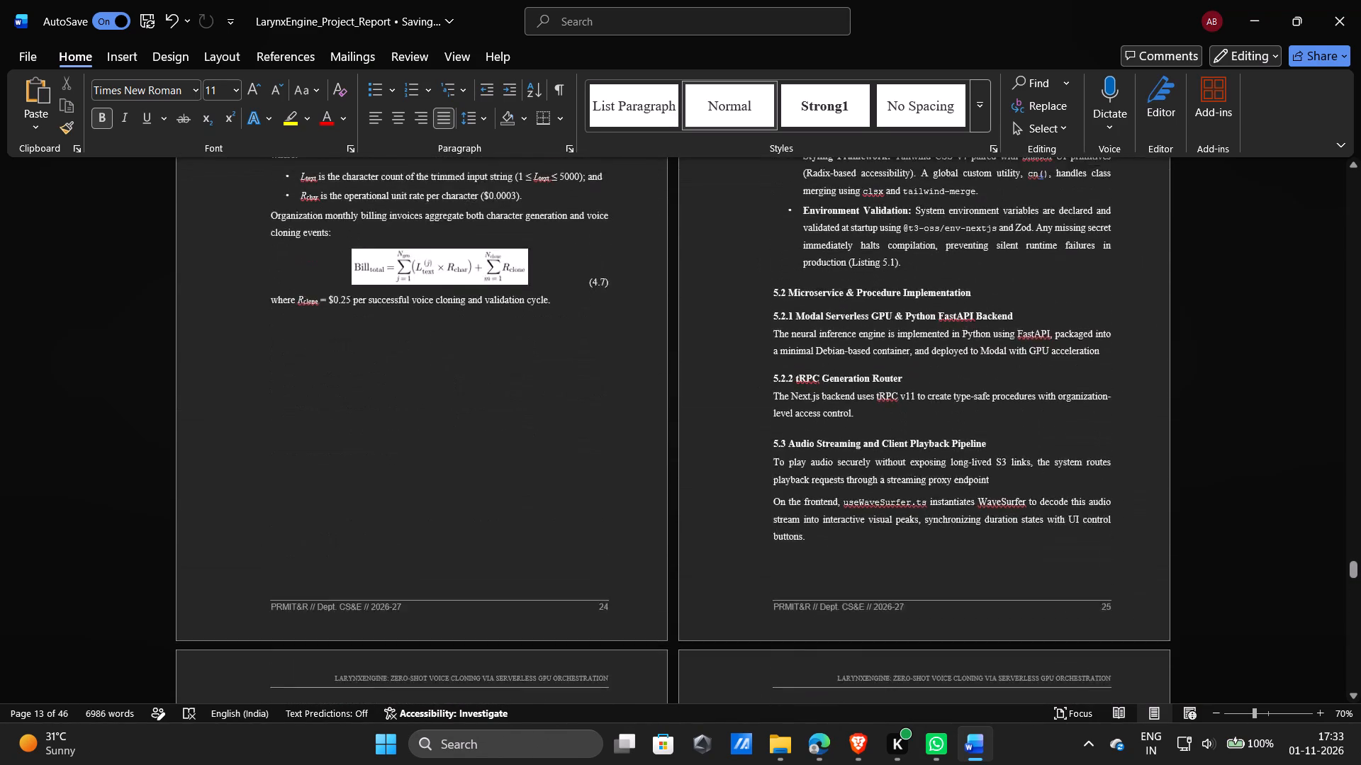
pyautogui.scroll(1, 790, 332)
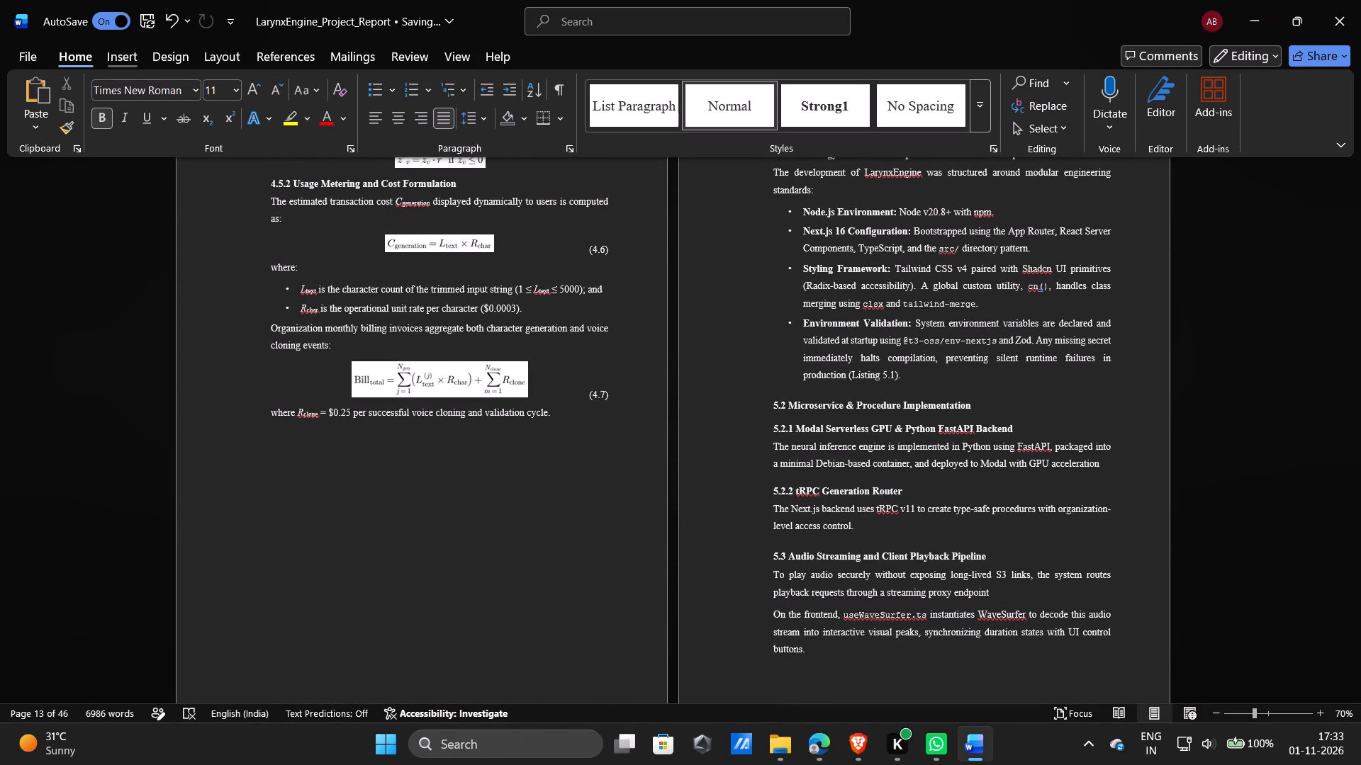
# Reopen LarynxEngine_Project_Report from the recent files and check its front matter, abbreviations, lists of tables and figures, and table of contents.
pyautogui.click(35, 49)
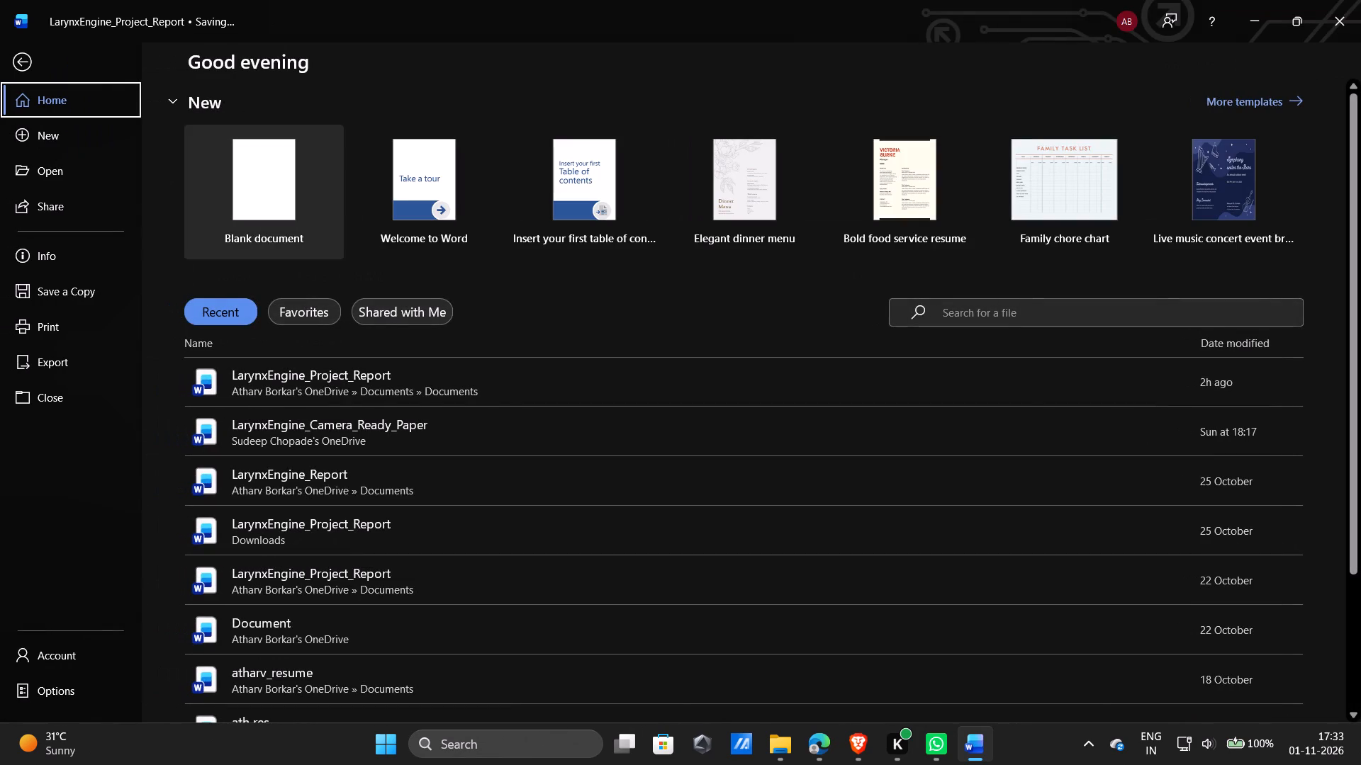
pyautogui.click(391, 379)
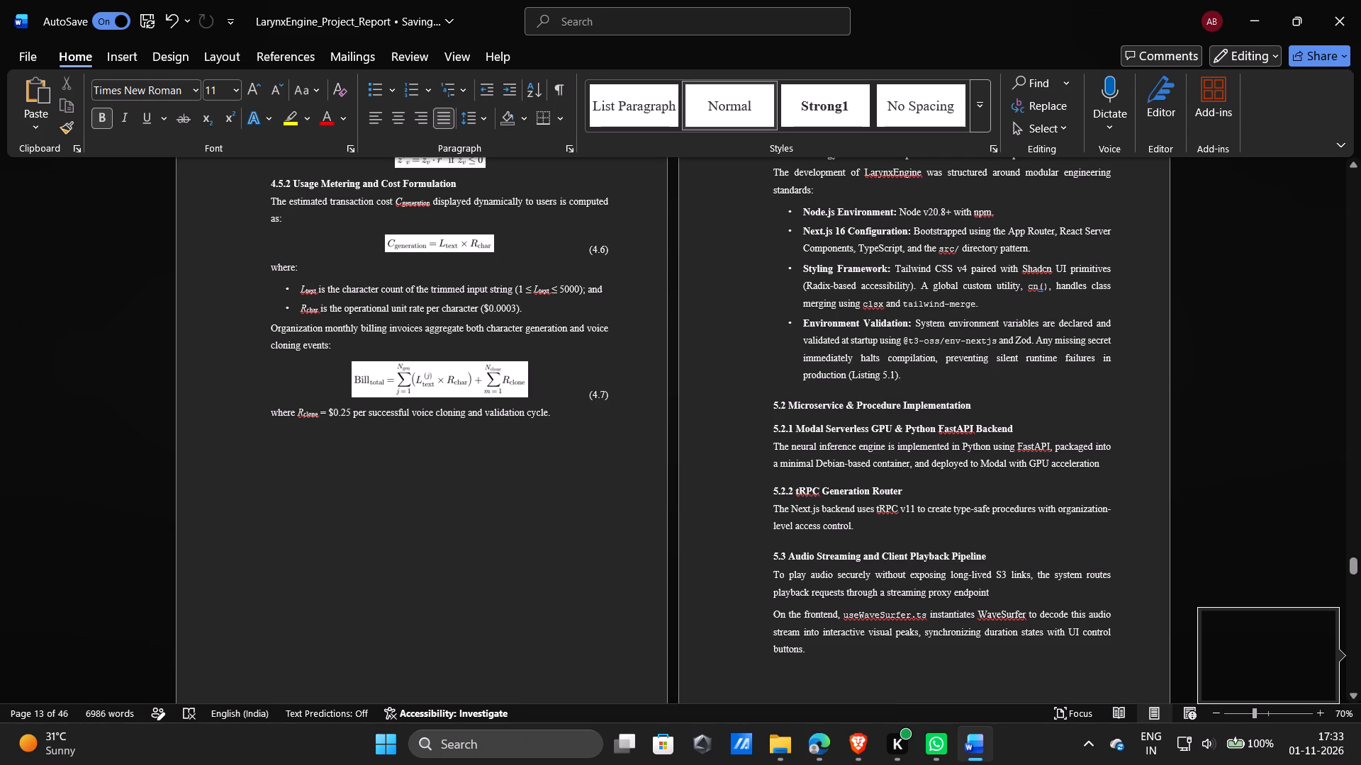
pyautogui.scroll(20, 393, 380)
pyautogui.scroll(20, 393, 380)
pyautogui.scroll(6, 393, 380)
pyautogui.scroll(-2, 393, 380)
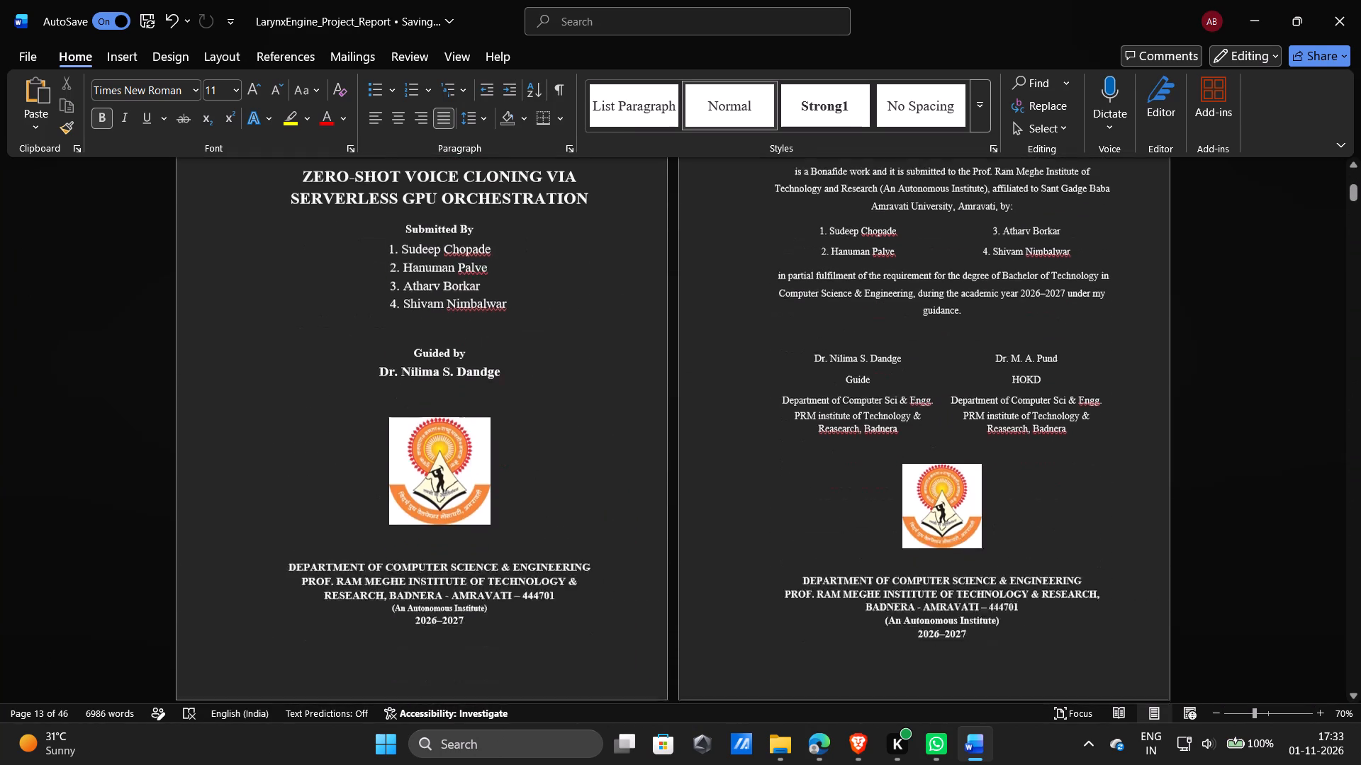
pyautogui.scroll(-8, 393, 380)
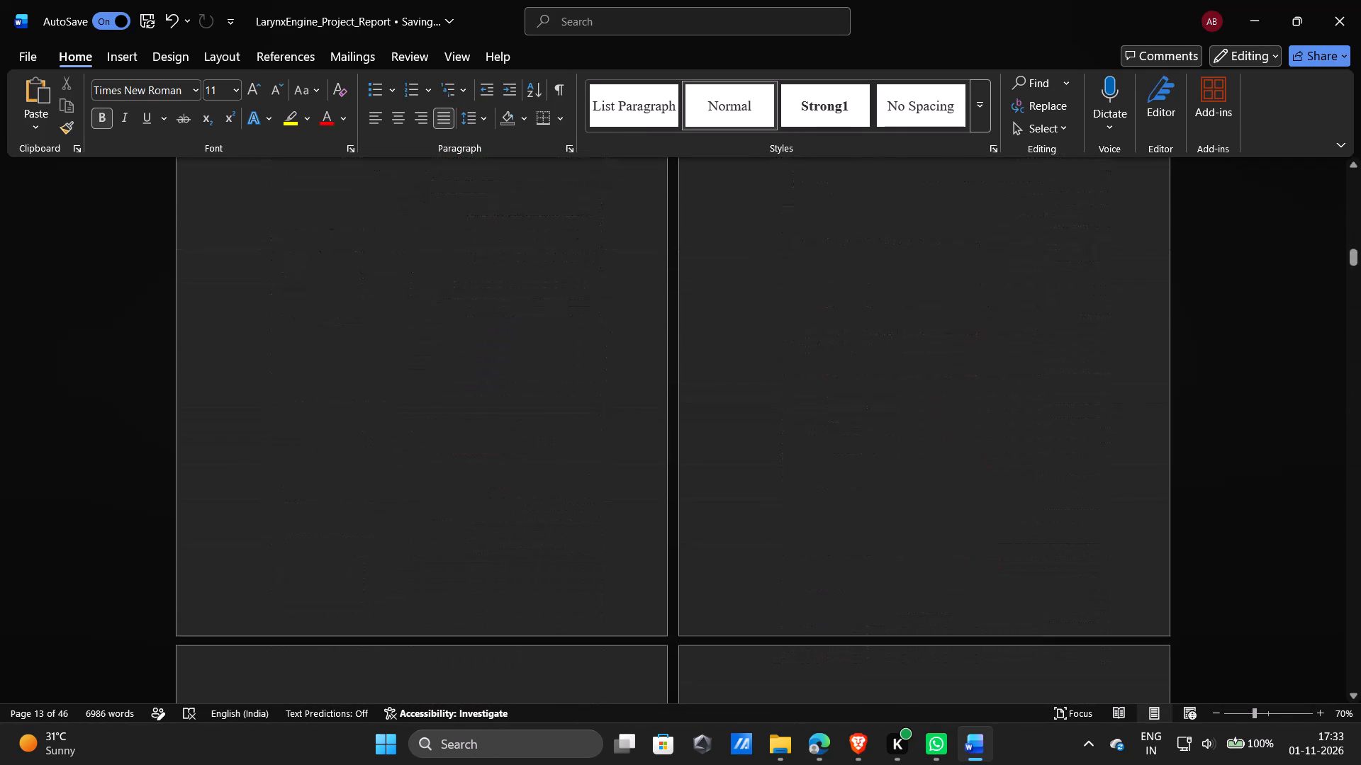
pyautogui.scroll(-8, 393, 380)
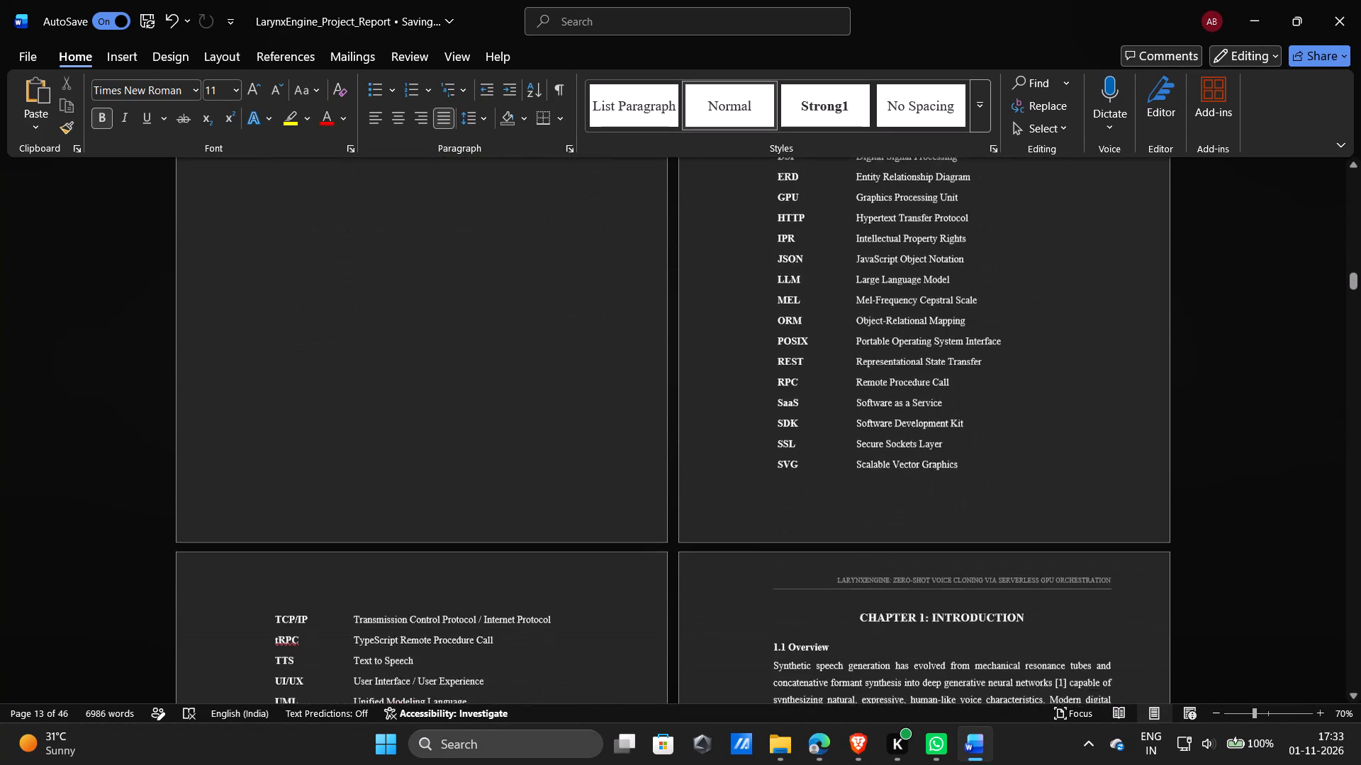
pyautogui.scroll(-1, 393, 380)
pyautogui.scroll(3, 393, 380)
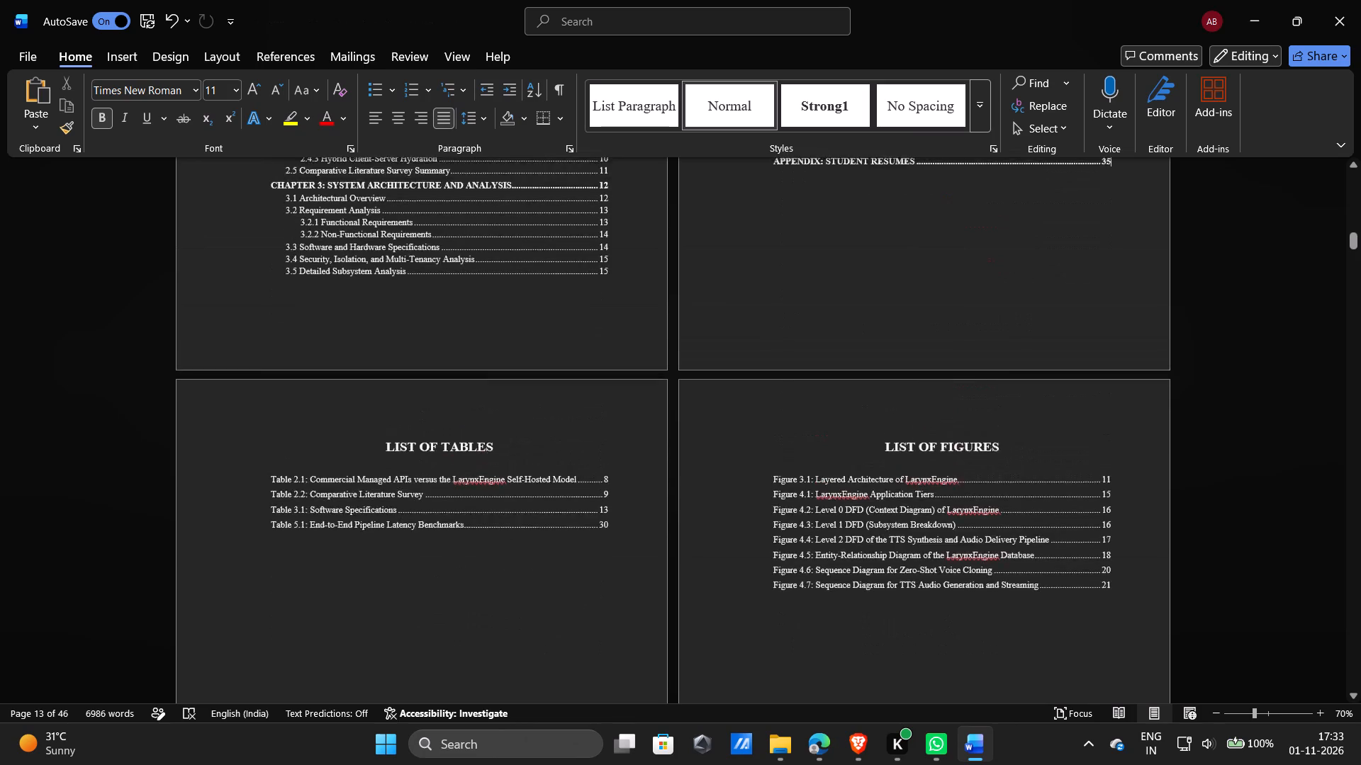
pyautogui.scroll(5, 393, 380)
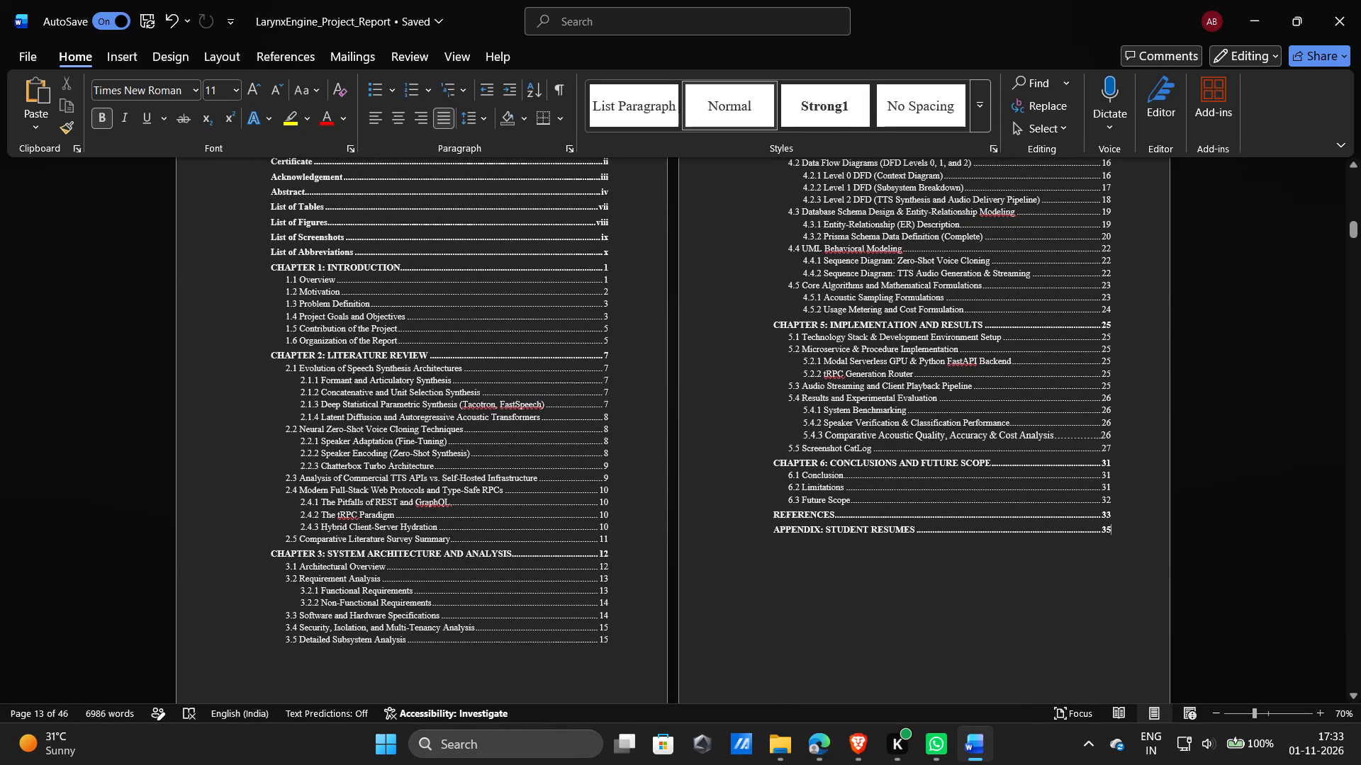
# Print the whole report with Microsoft Print to PDF, naming the output file report_refurbished in the Downloads folder.
pyautogui.click(35, 54)
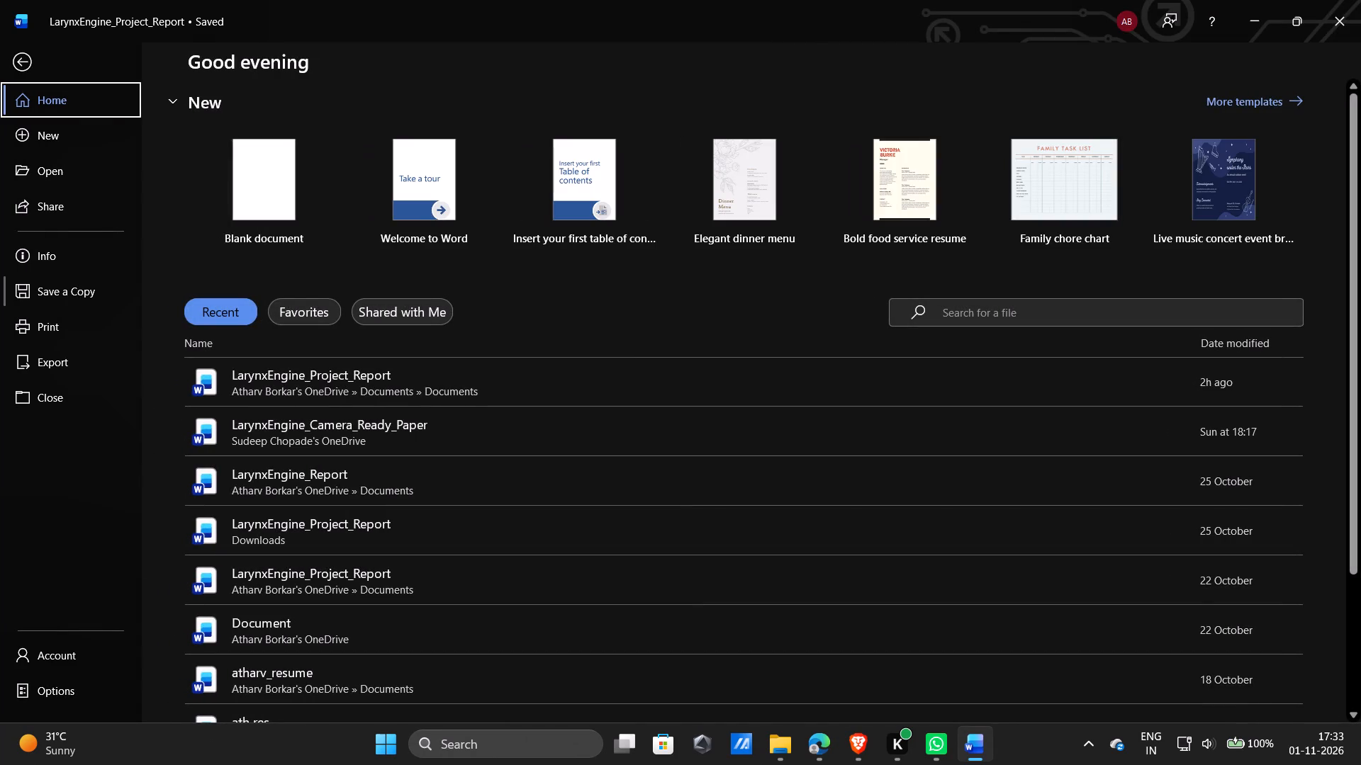
pyautogui.click(55, 335)
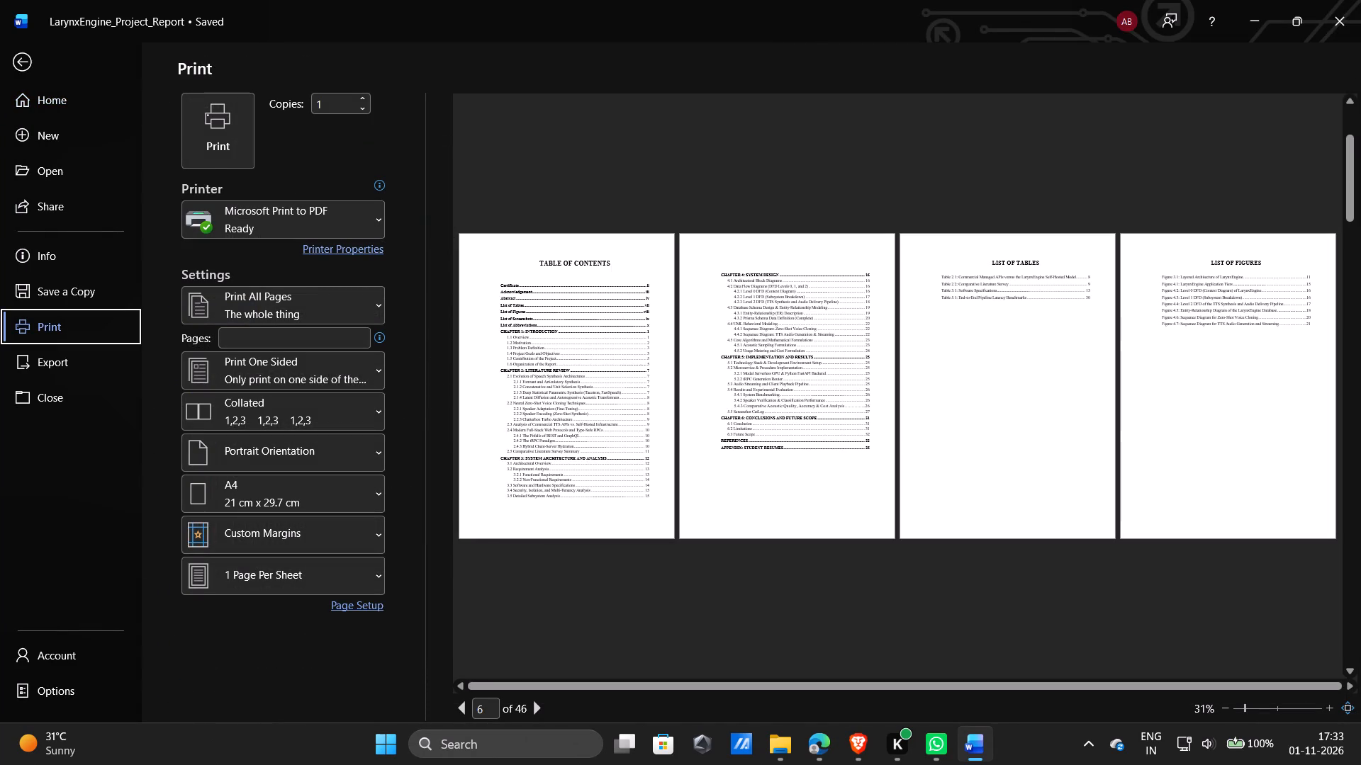
pyautogui.click(233, 147)
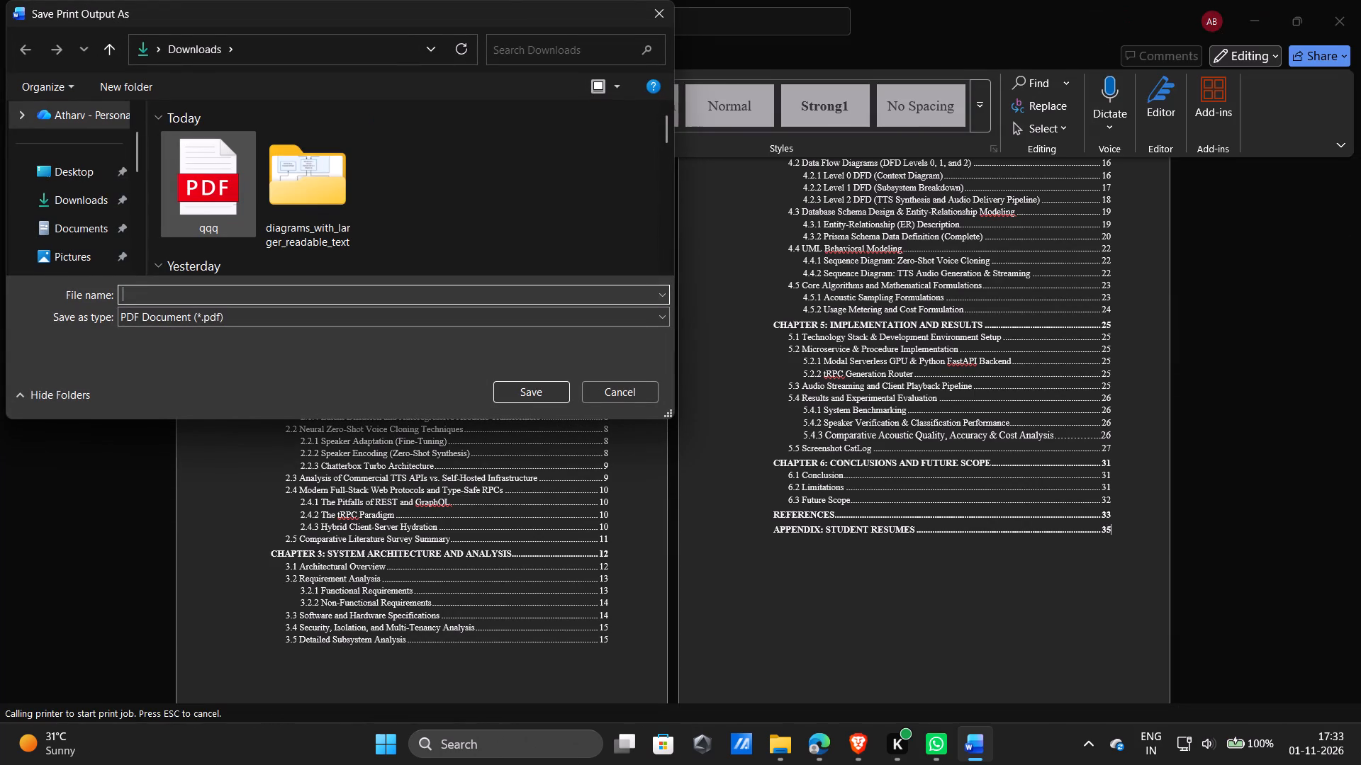
pyautogui.write('re')
pyautogui.write('port')
pyautogui.press('r')
pyautogui.press('BackSpace')
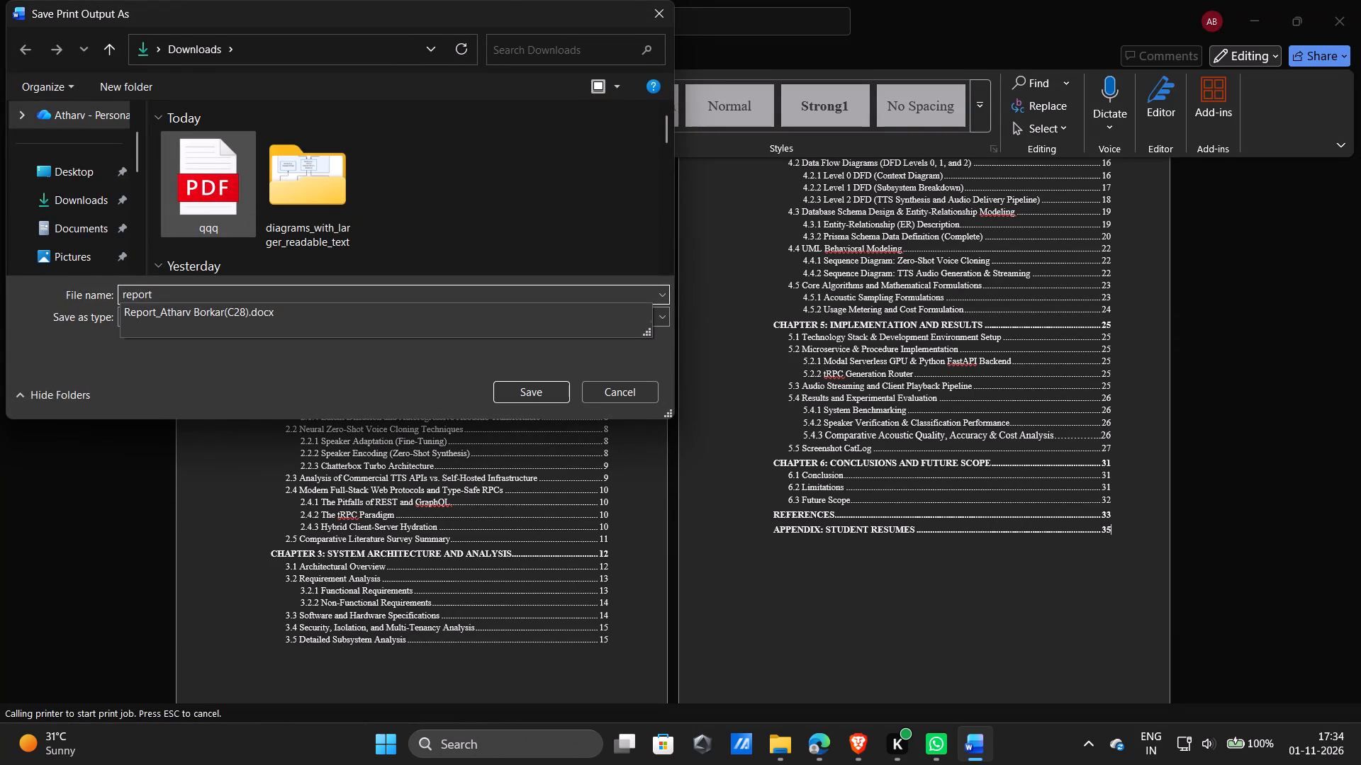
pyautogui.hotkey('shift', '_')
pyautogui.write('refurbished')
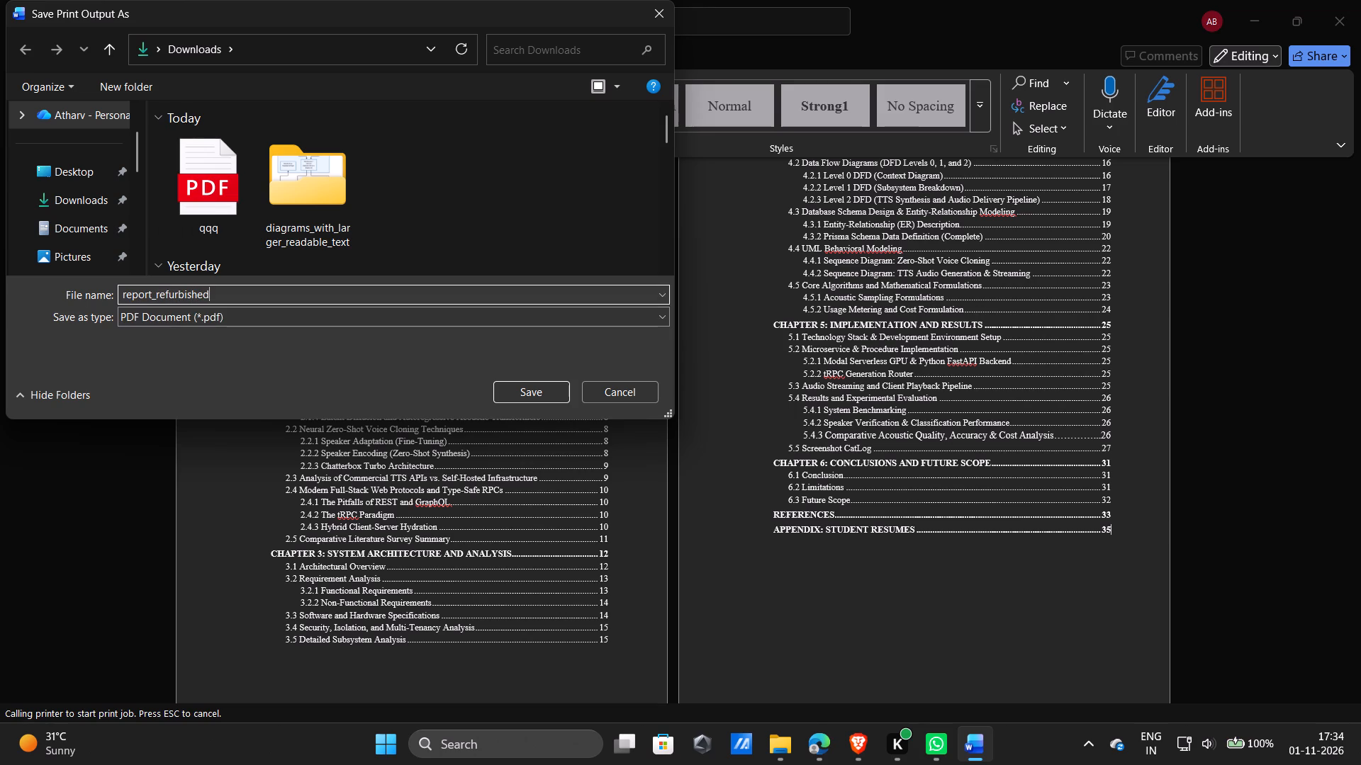
# Save the report's PDF print output as report_refurbished in the Downloads folder.
pyautogui.click(535, 392)
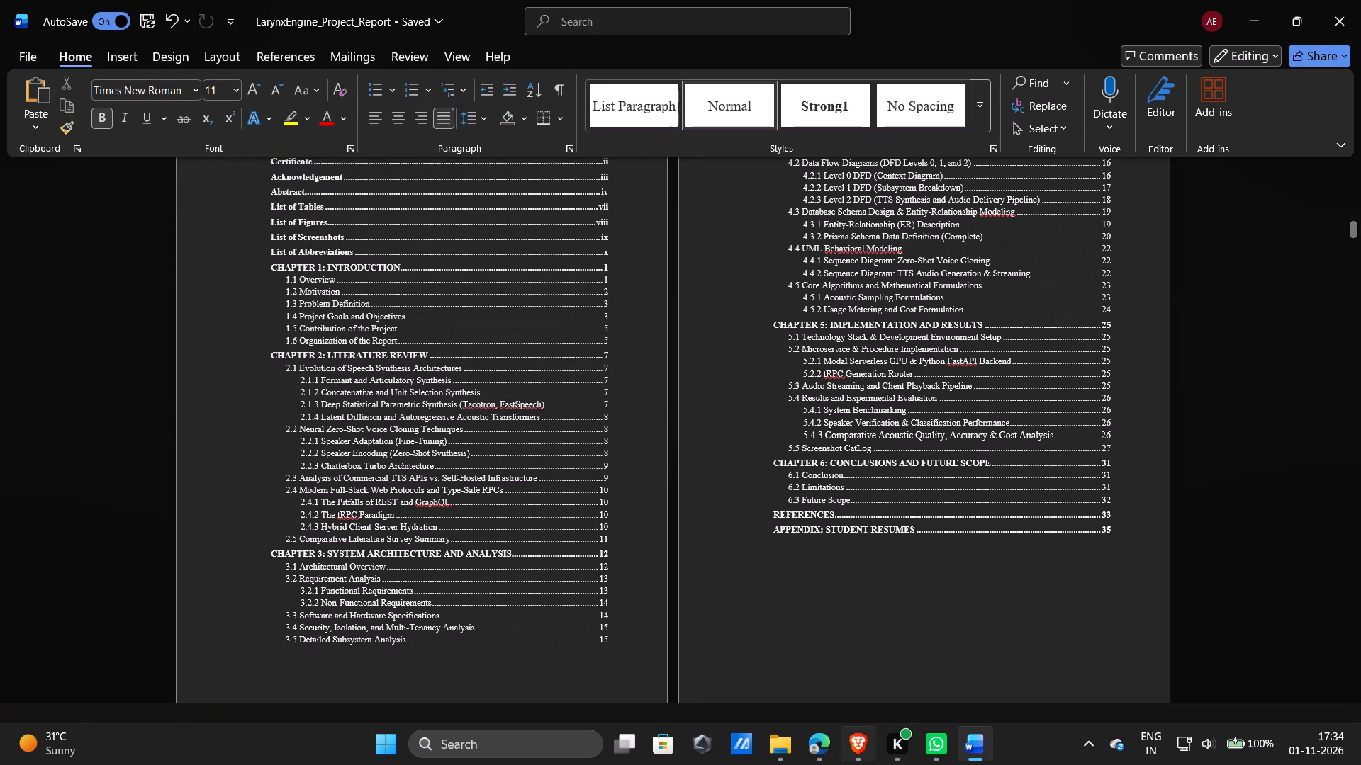
# Switch to File Explorer, refresh the Downloads folder, and copy the report_refurbished PDF.
pyautogui.click(784, 762)
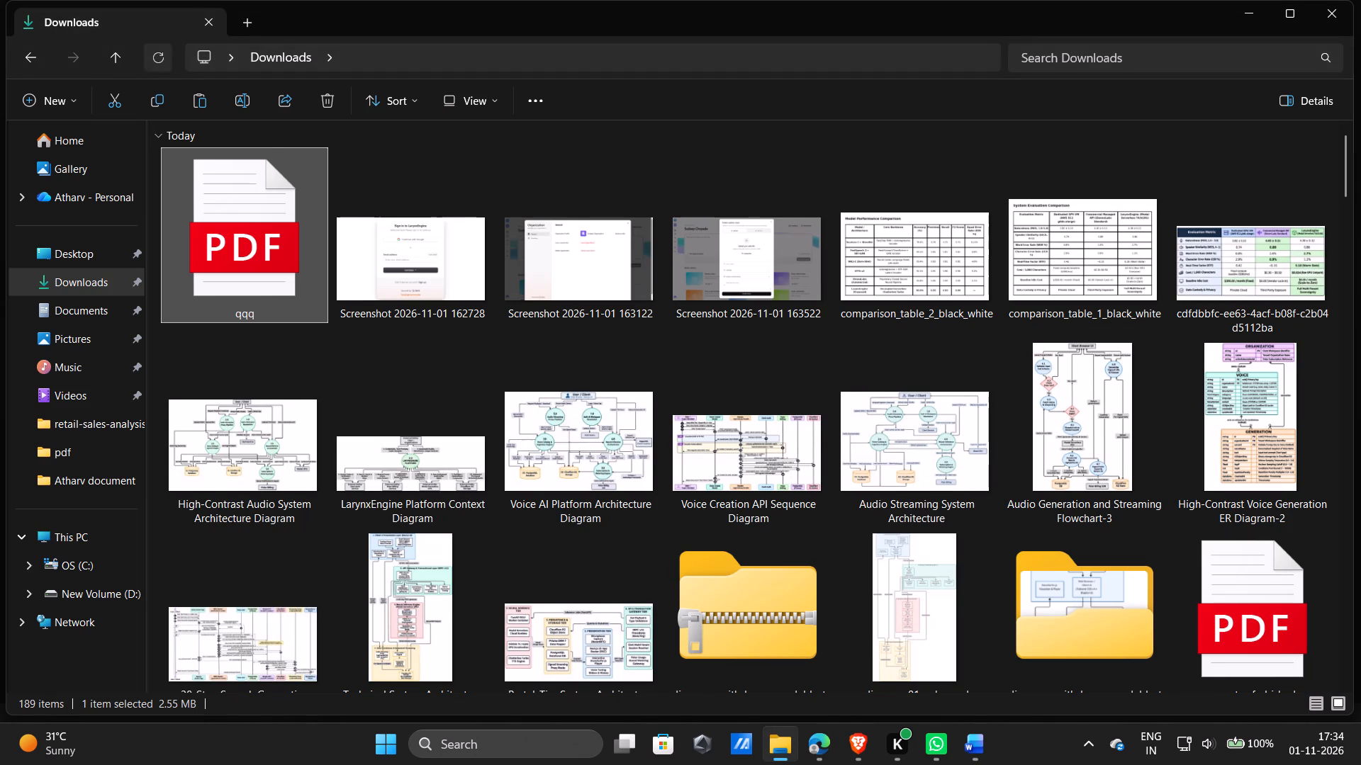
pyautogui.click(162, 57)
pyautogui.click(227, 239)
pyautogui.click(150, 86)
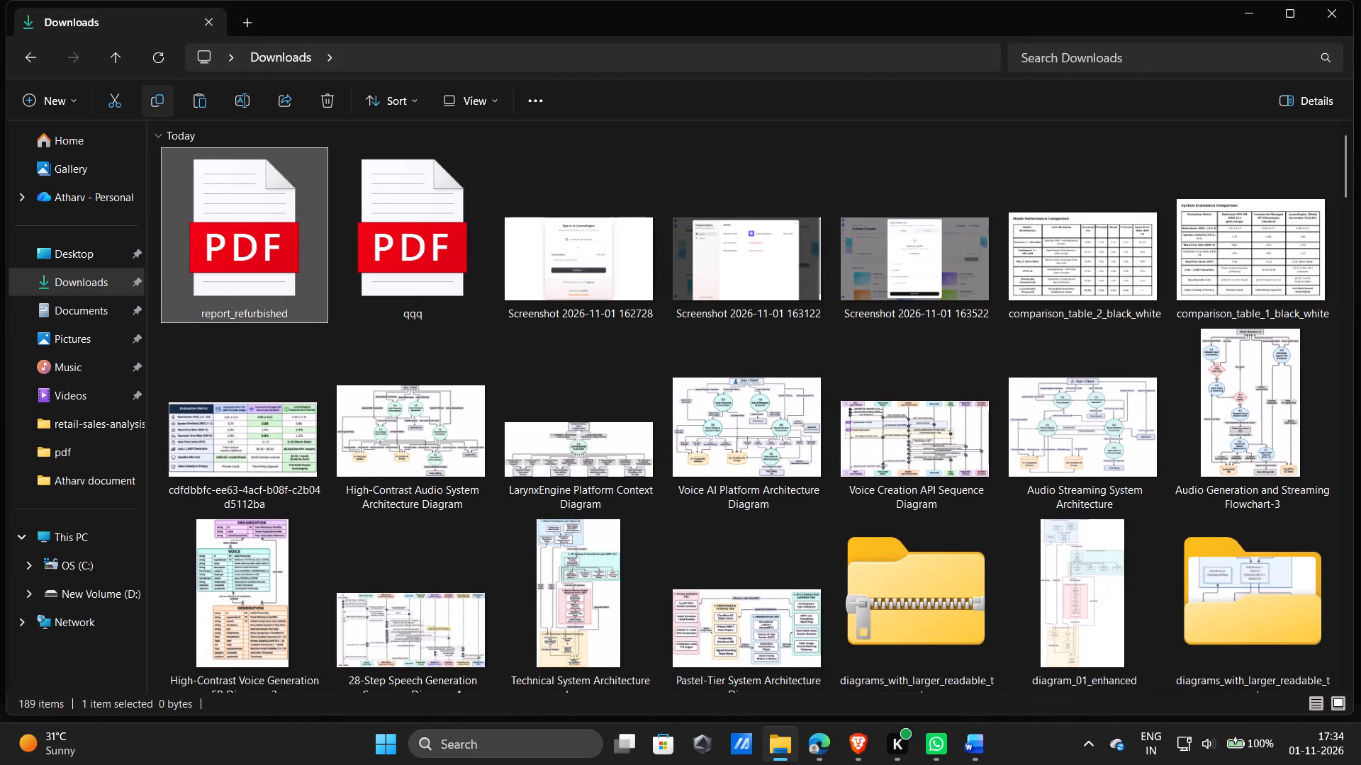
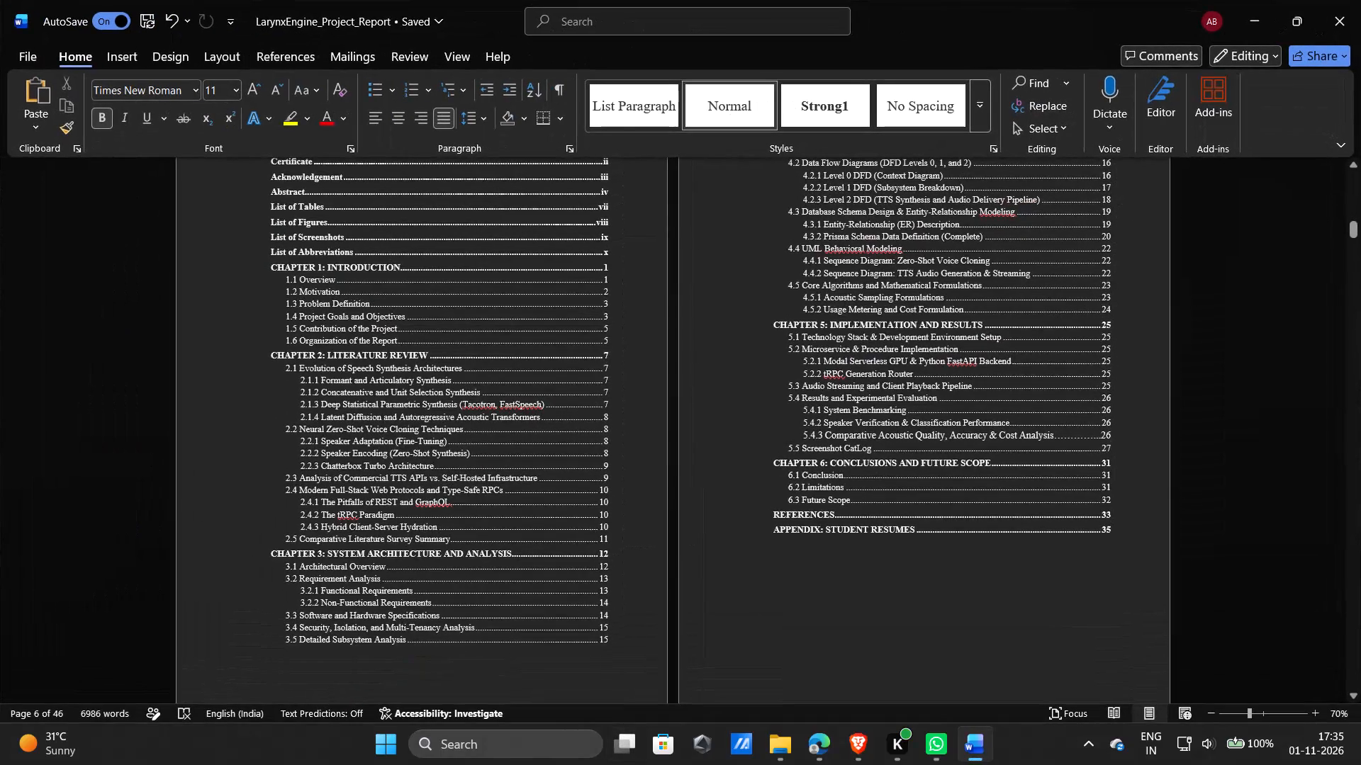
# Open the exported report_refurbished PDF from the Downloads folder, maximize its window and examine the document starting from the title page.
pyautogui.scroll(-1, 513, 286)
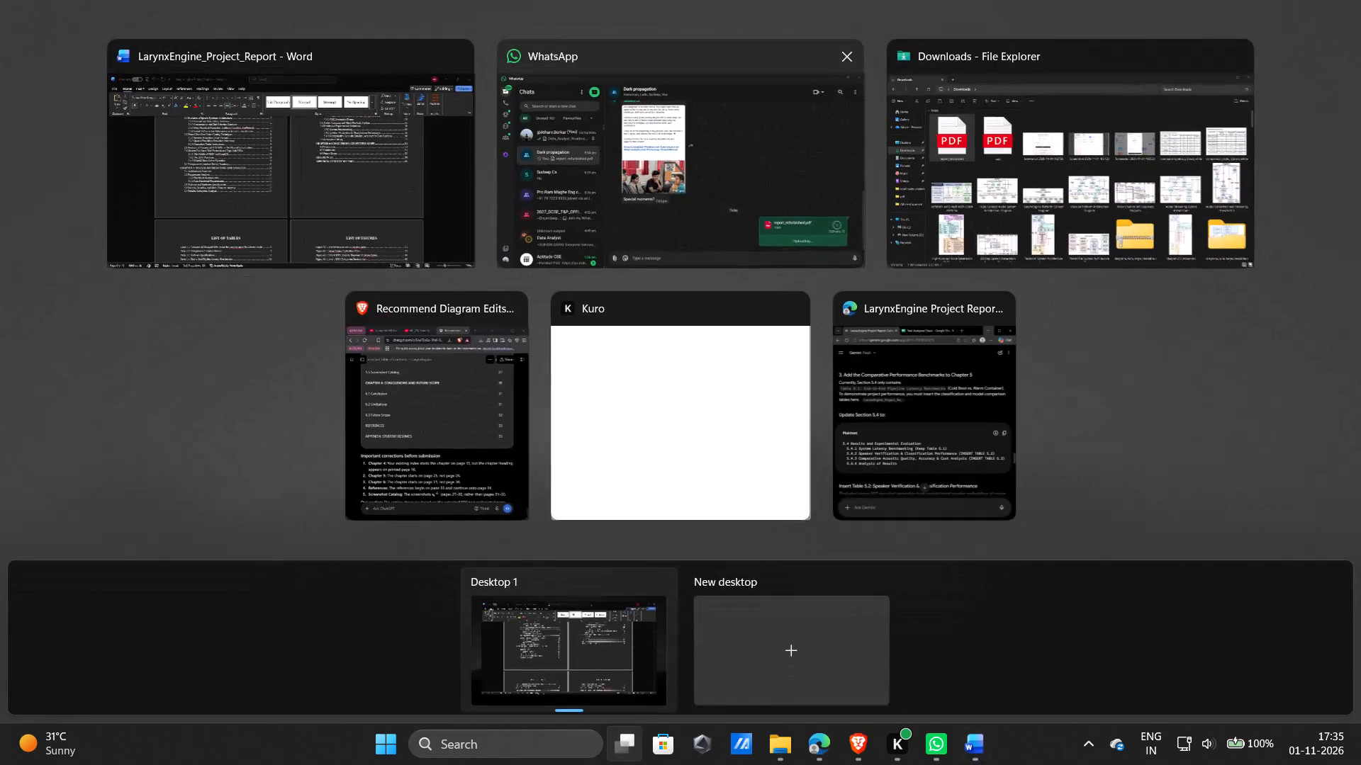
pyautogui.click(798, 761)
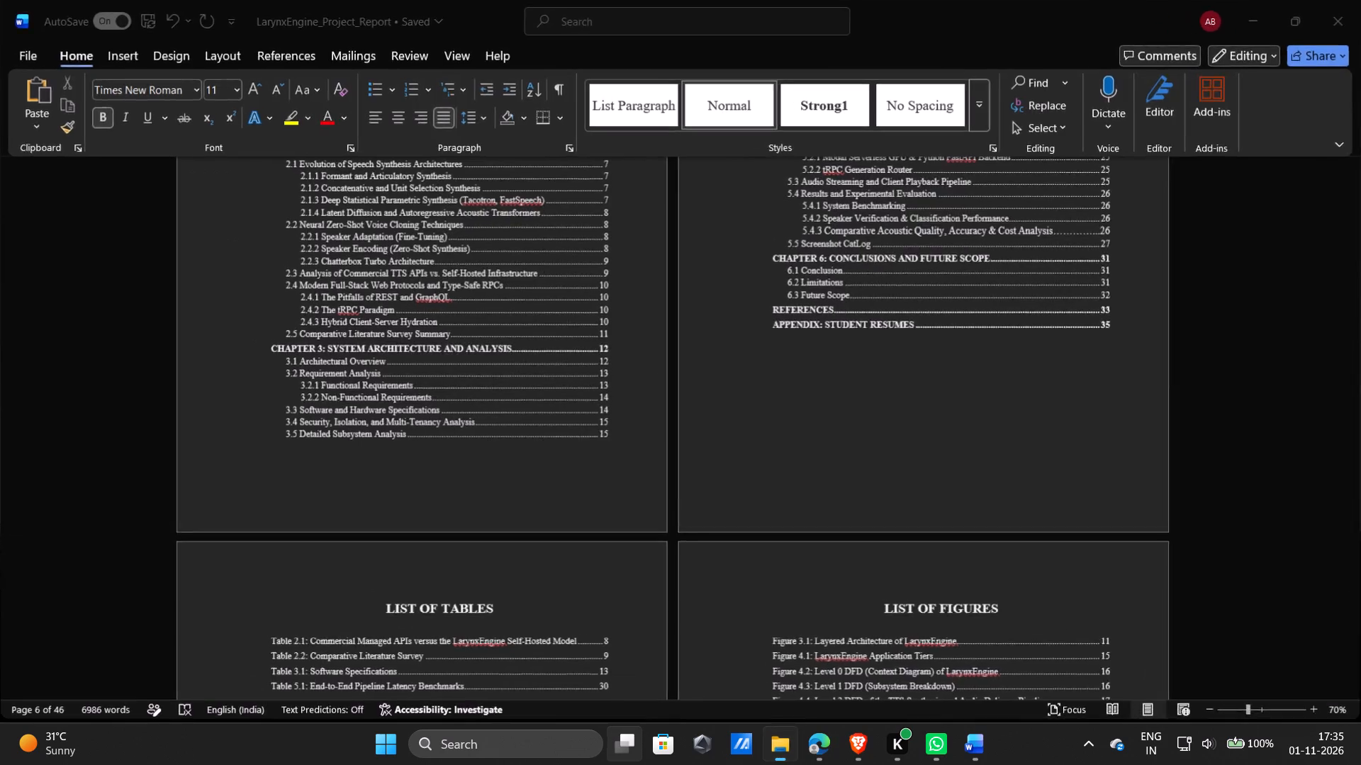
pyautogui.doubleClick(211, 285)
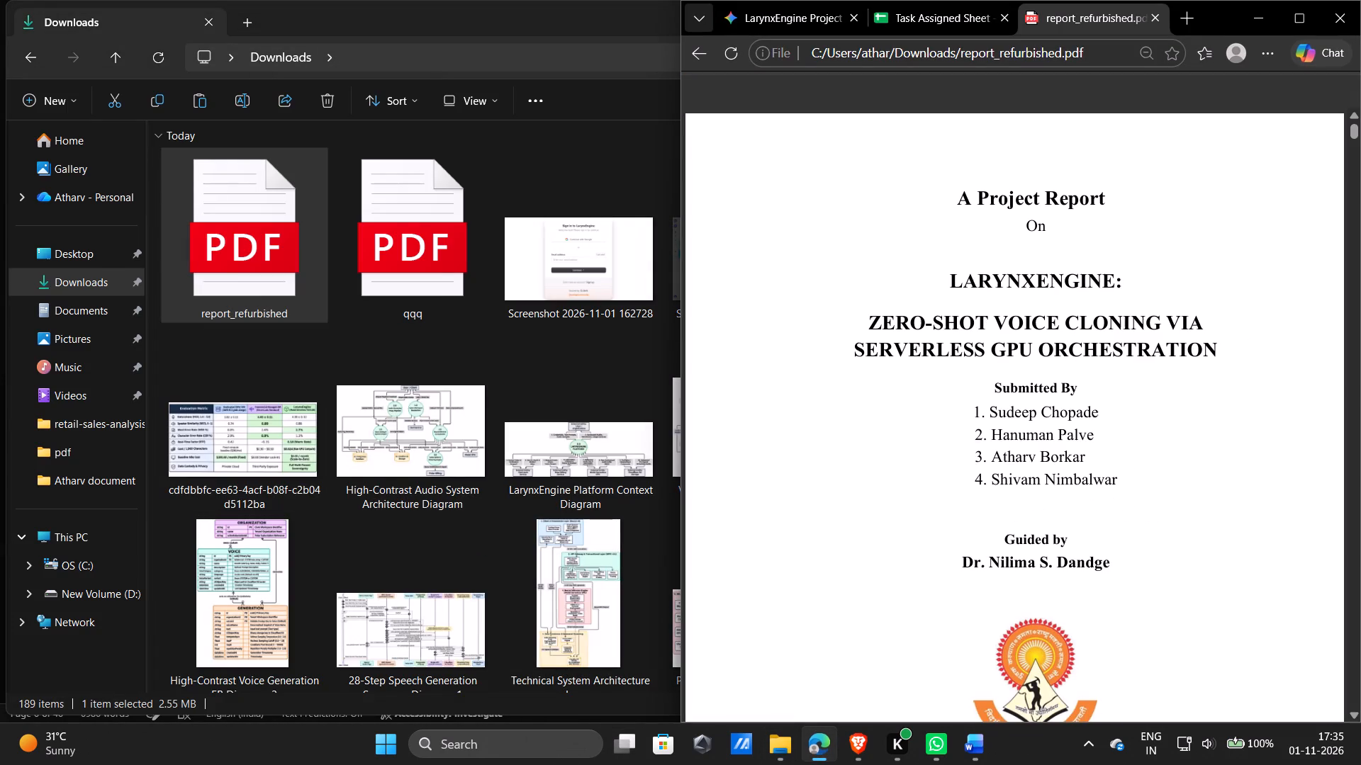
pyautogui.click(1299, 24)
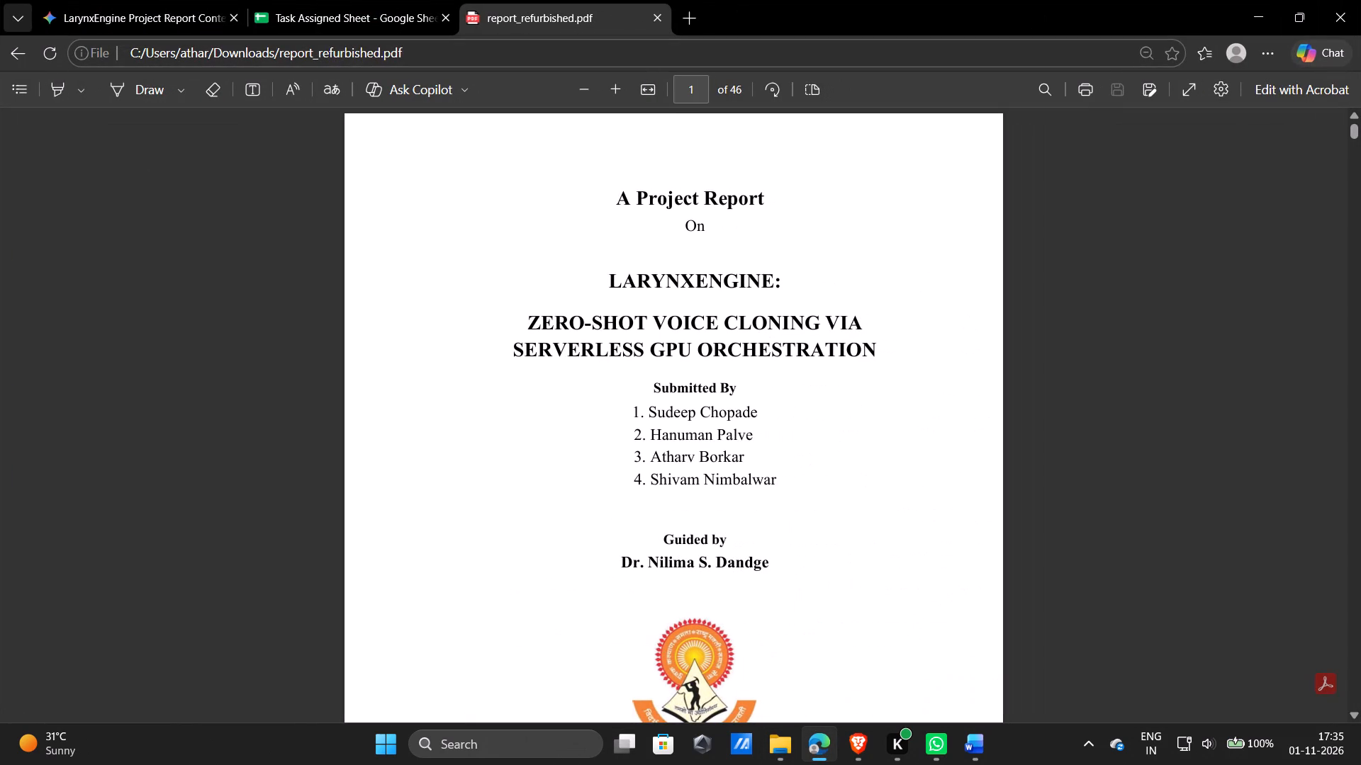
pyautogui.scroll(-1, 772, 360)
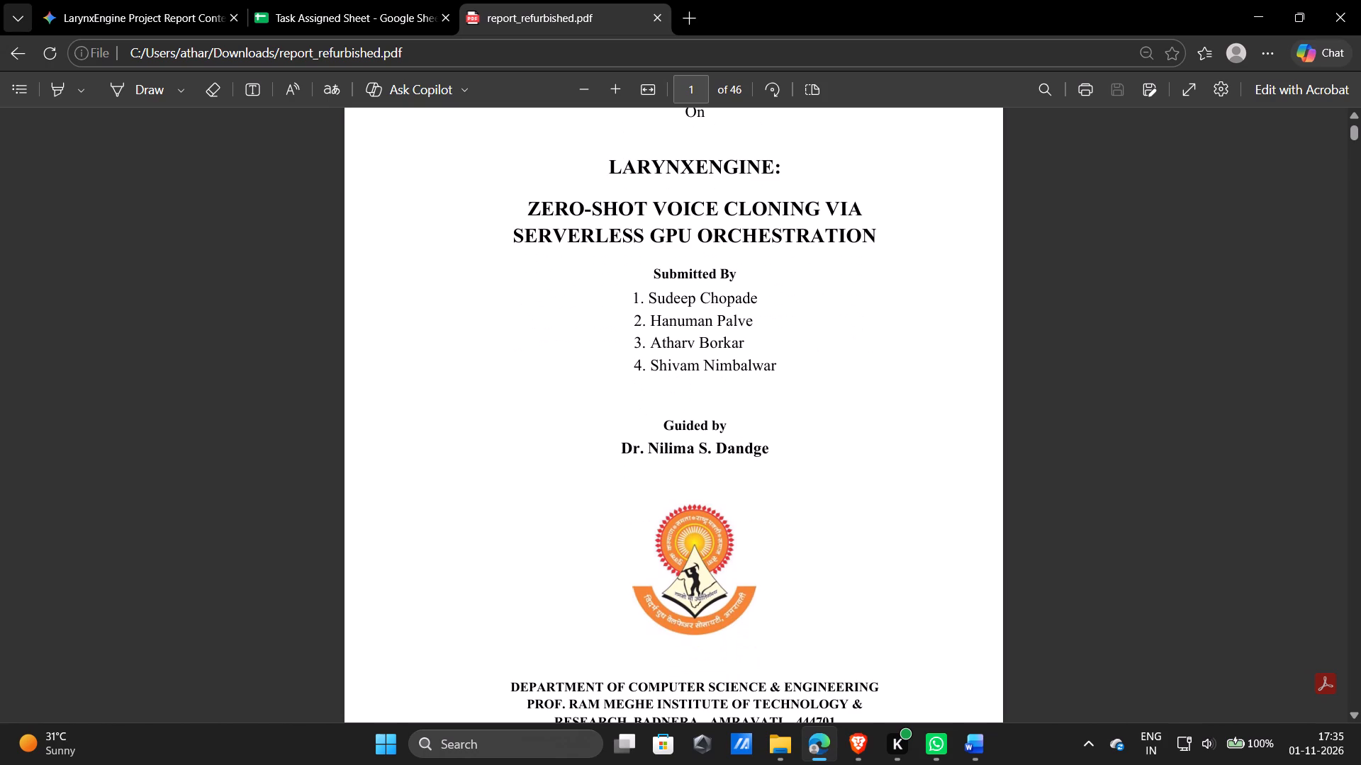
# Review the front matter of report_refurbished.pdf, from the title page and certificate through the contents, list of figures and abbreviations.
pyautogui.scroll(-5, 772, 360)
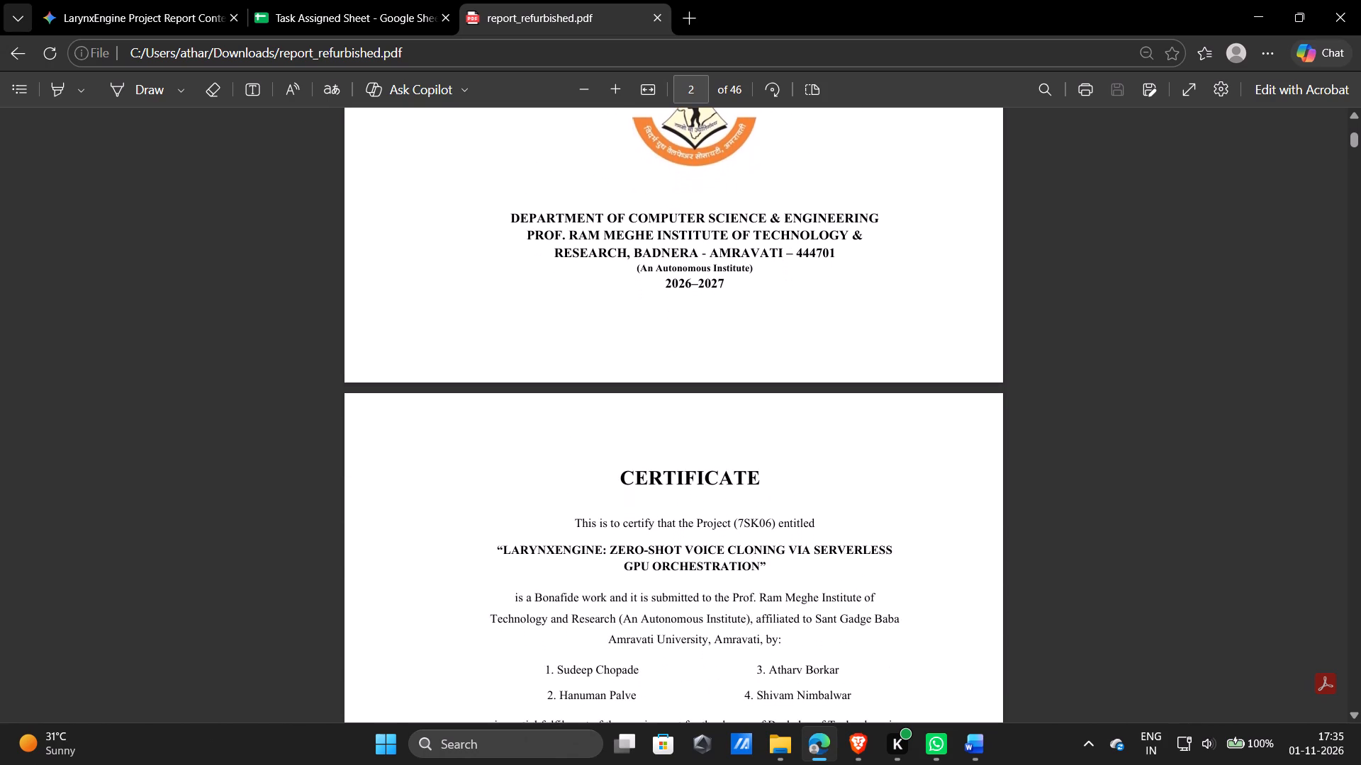
pyautogui.scroll(-2, 772, 360)
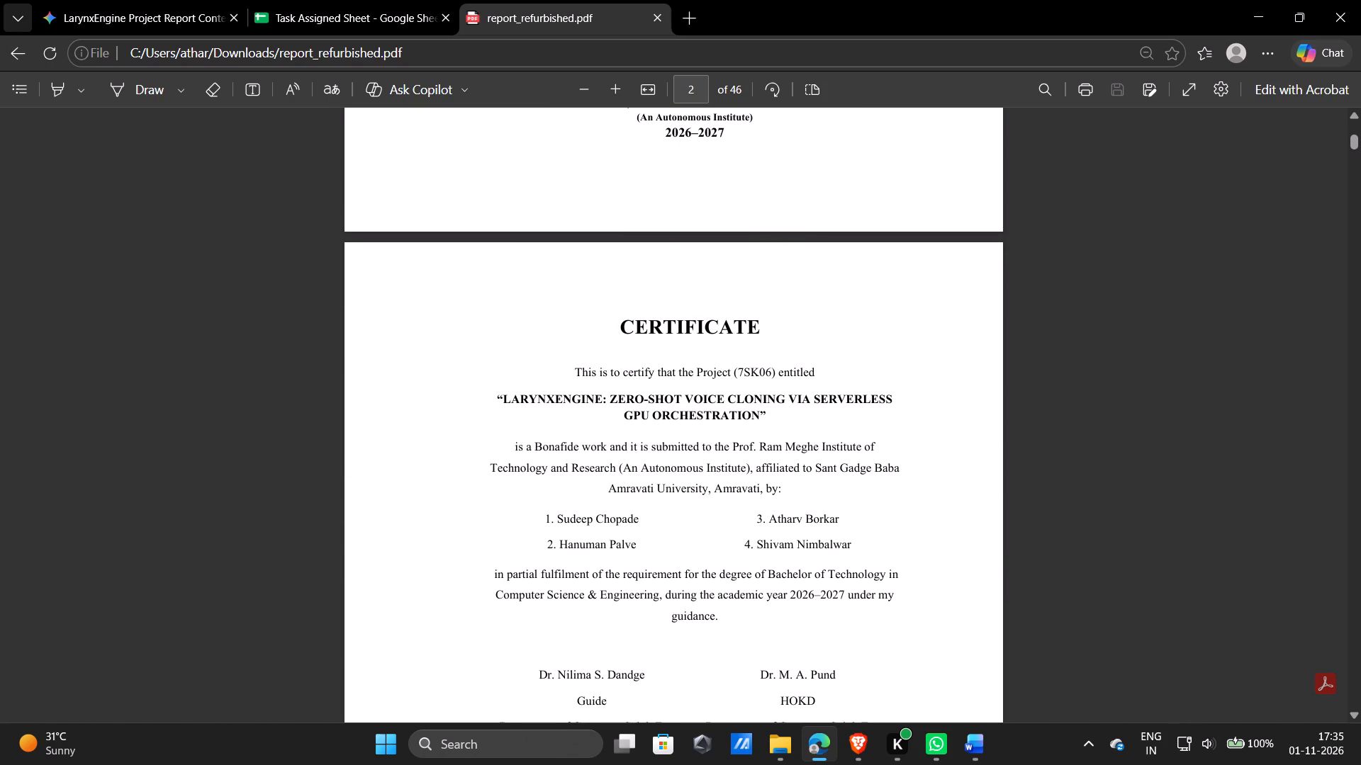
pyautogui.scroll(-4, 682, 384)
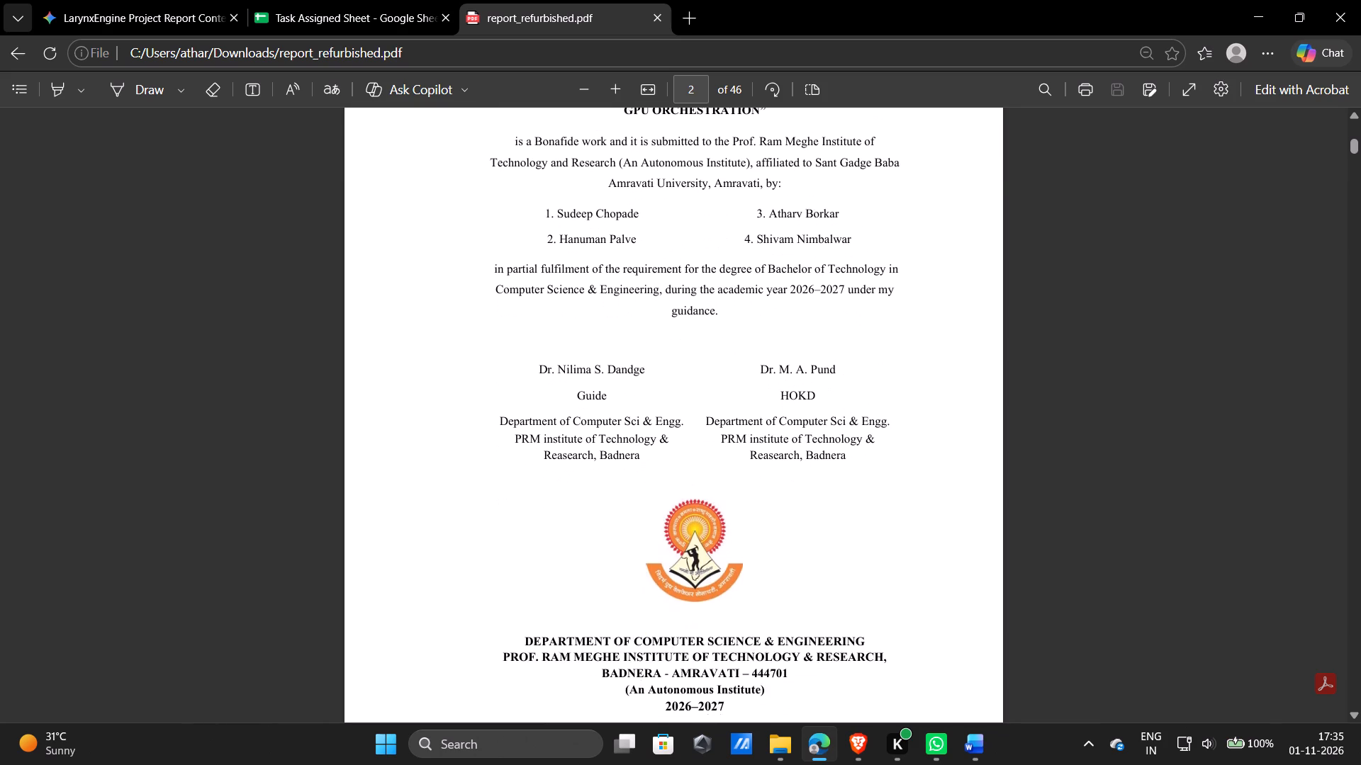
pyautogui.scroll(-5, 682, 384)
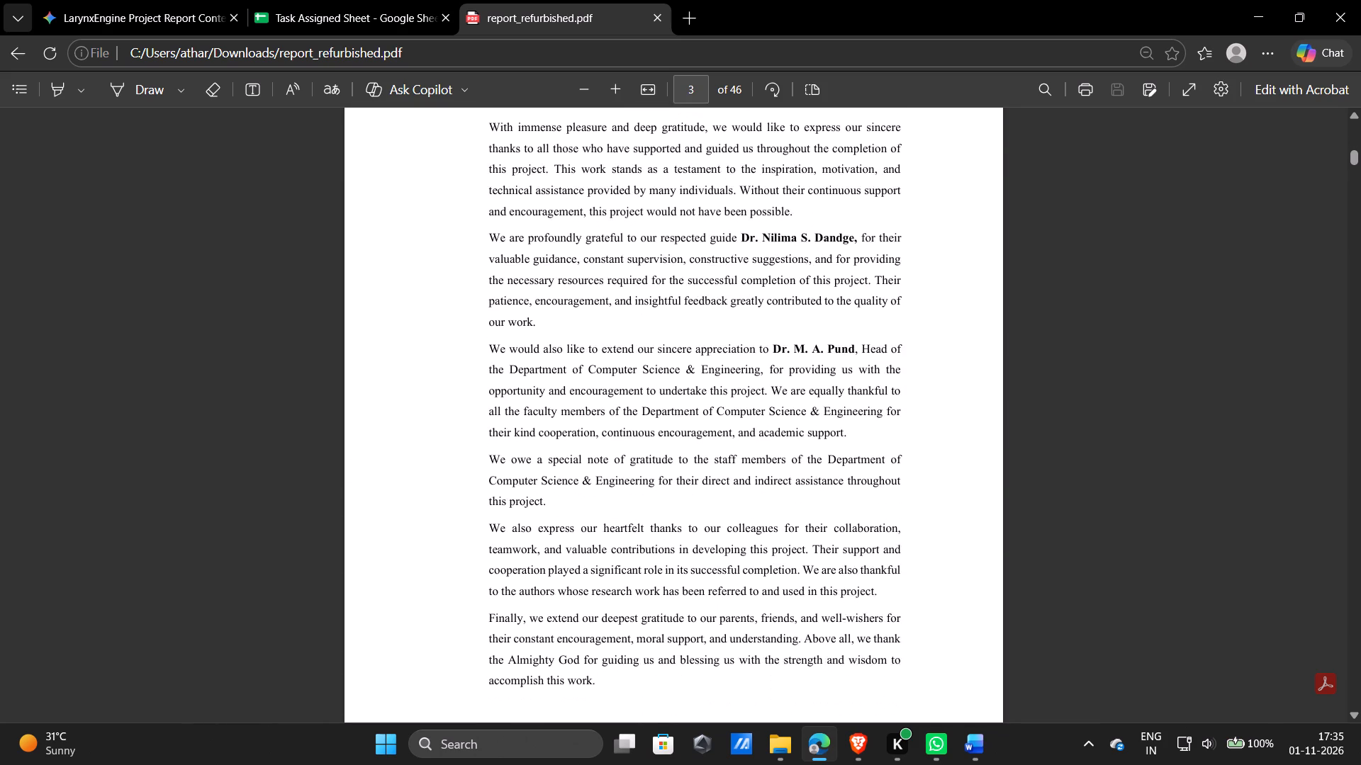
pyautogui.scroll(-2, 682, 384)
pyautogui.scroll(1, 682, 384)
pyautogui.scroll(-4, 682, 384)
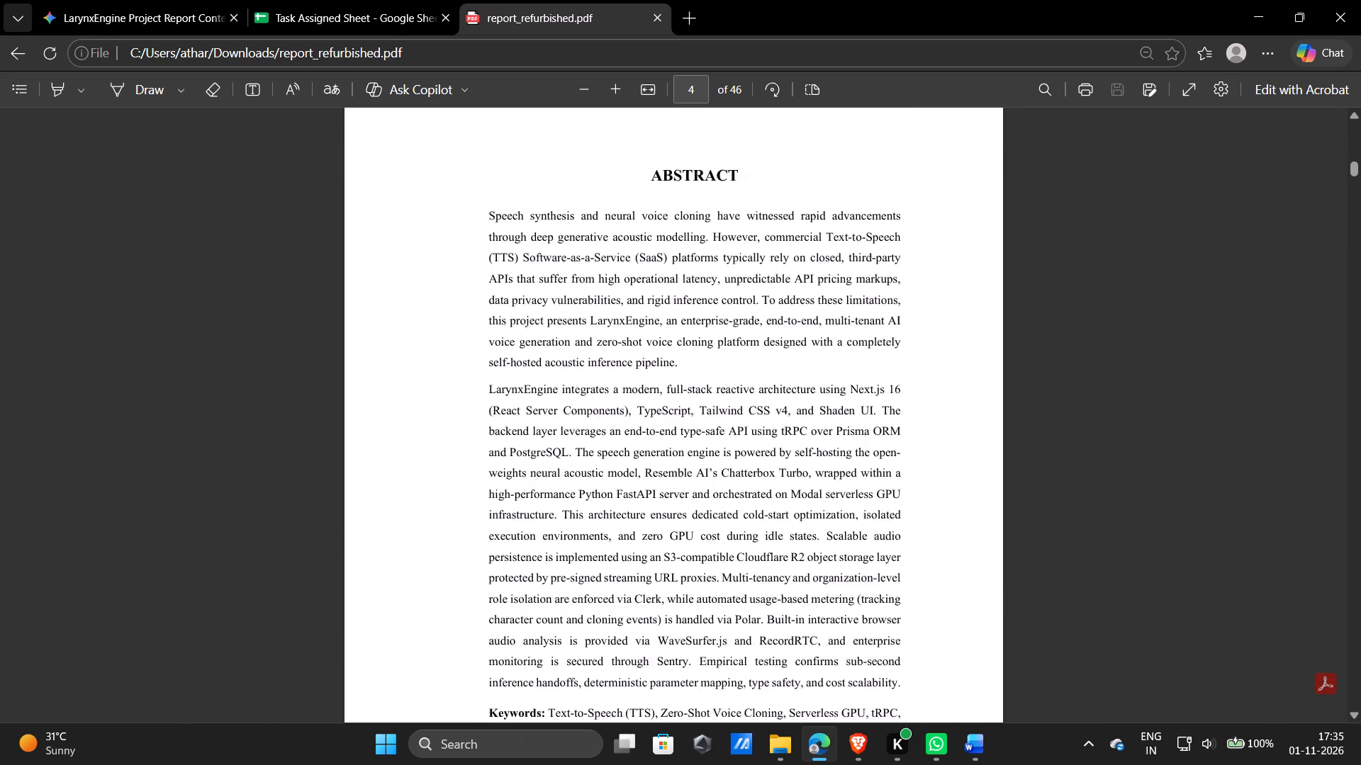
pyautogui.scroll(-2, 682, 384)
pyautogui.scroll(1, 682, 384)
pyautogui.scroll(-1, 682, 384)
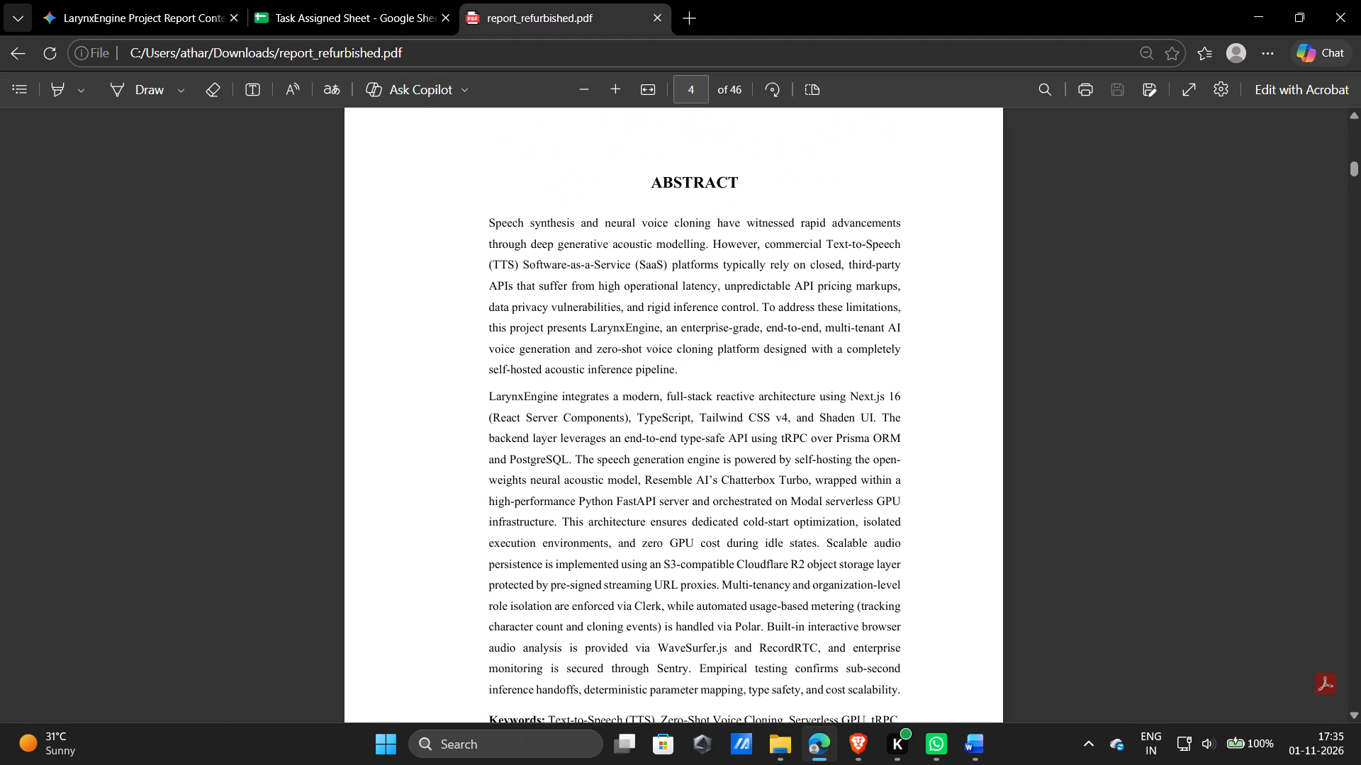
pyautogui.scroll(-6, 682, 384)
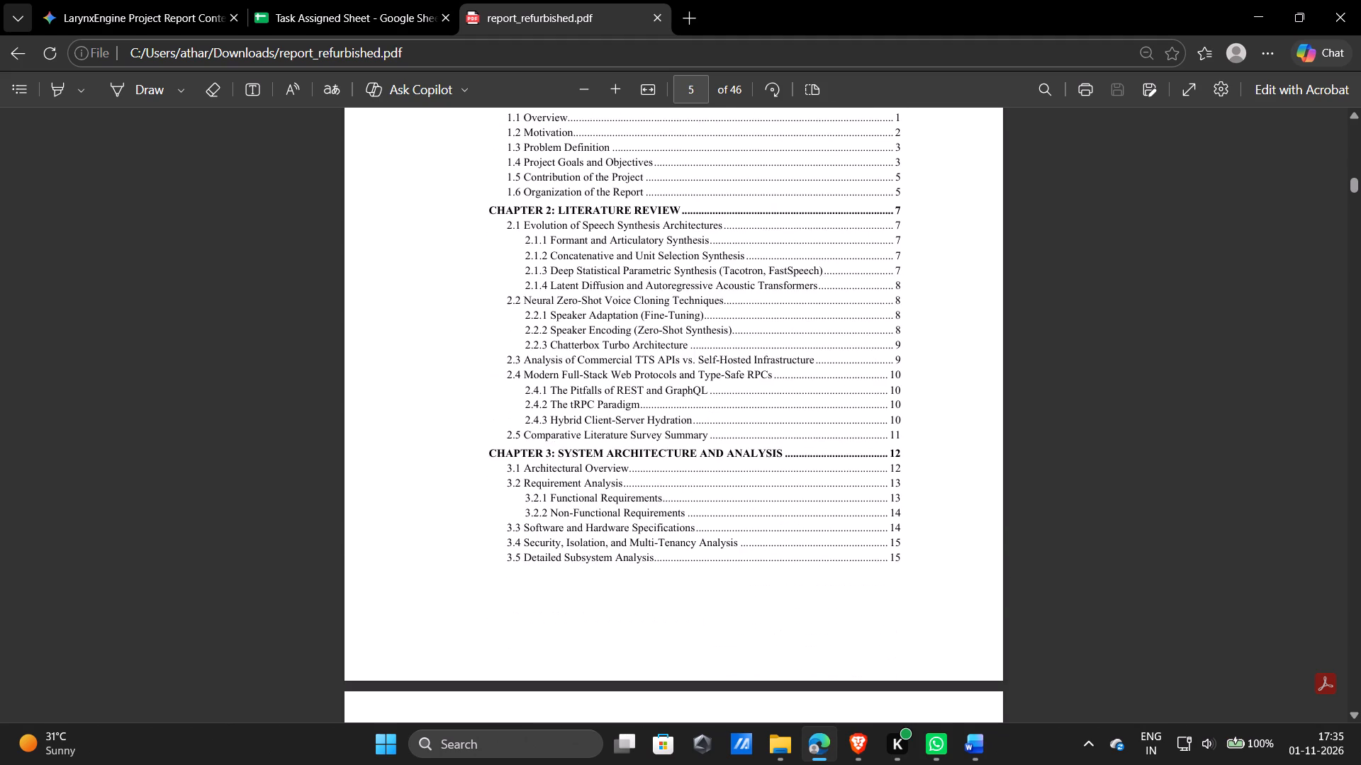
pyautogui.scroll(-6, 682, 384)
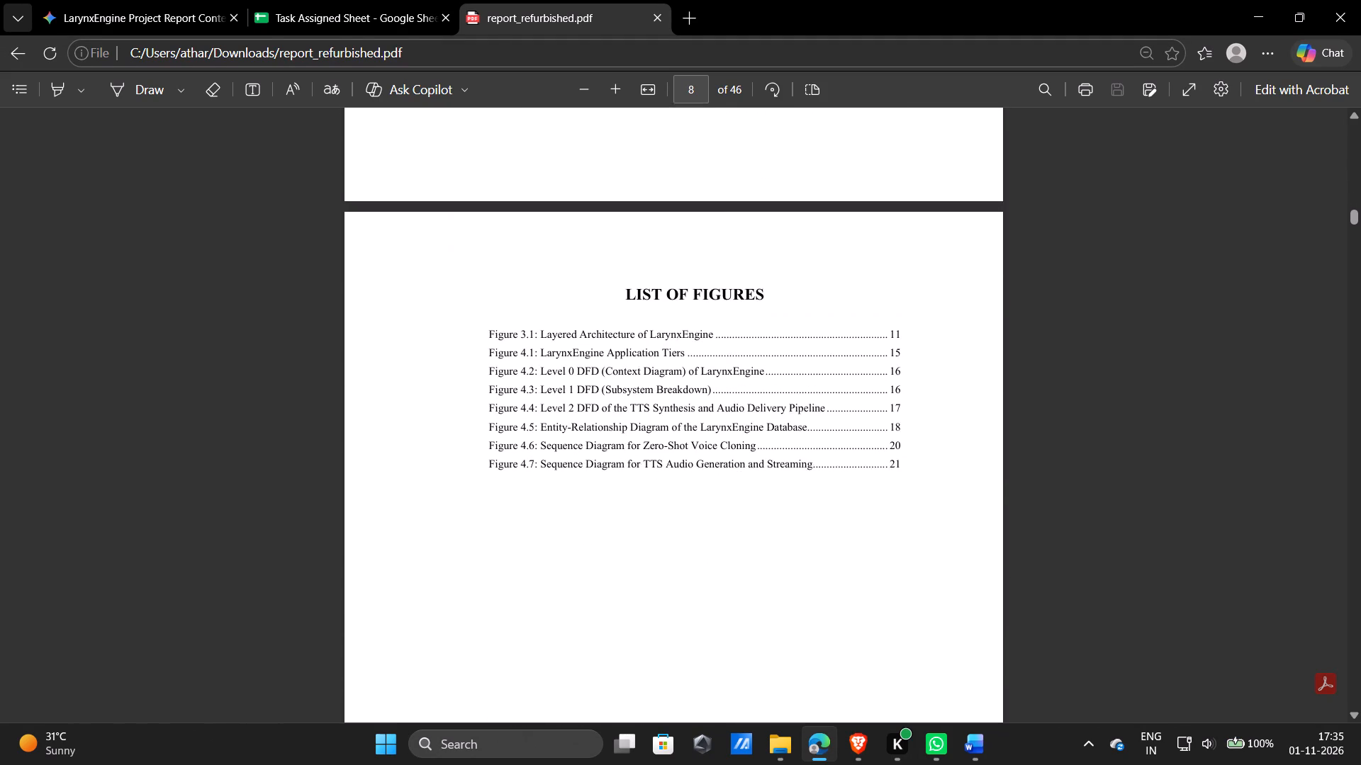
pyautogui.scroll(-8, 682, 384)
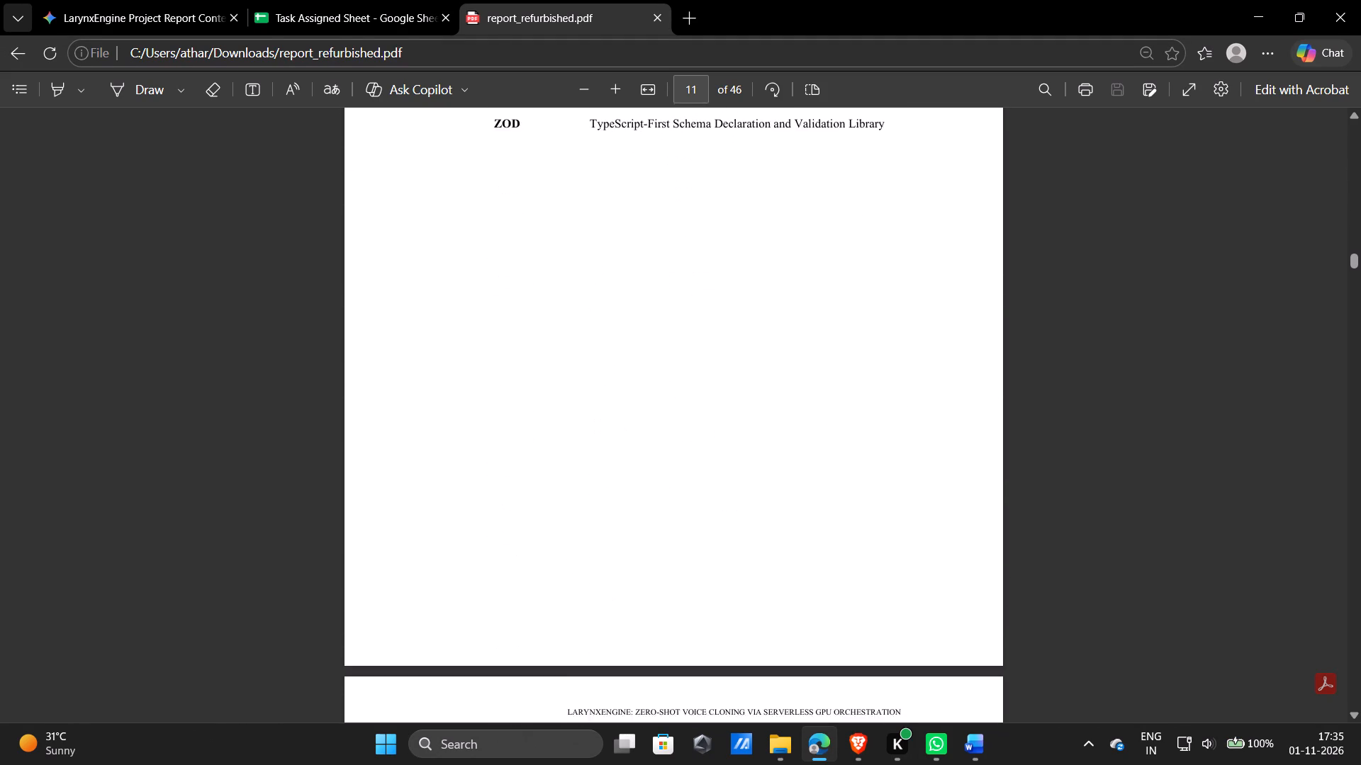
# Examine Chapter 1 and Chapter 2: Literature Review in the exported PDF, checking text flow, page numbers and tables.
pyautogui.scroll(-6, 682, 384)
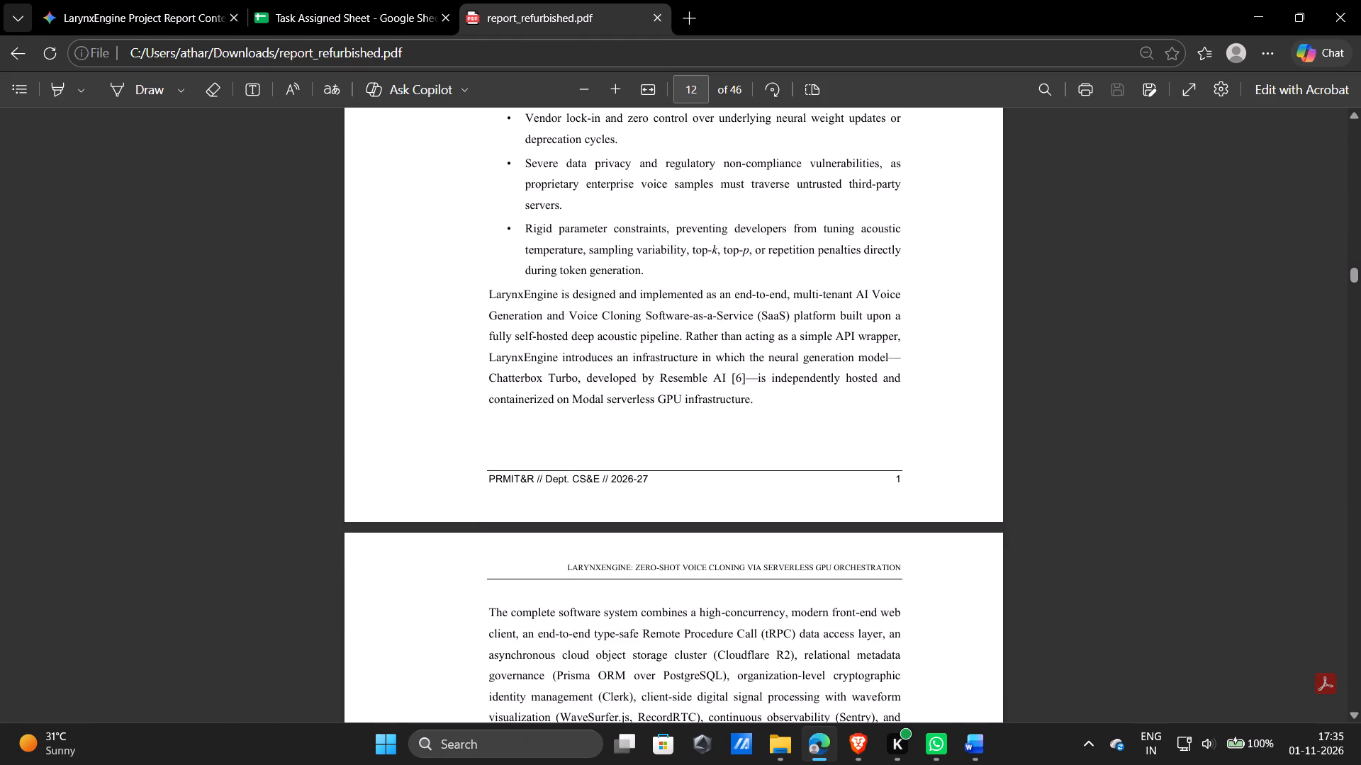
pyautogui.scroll(-6, 682, 384)
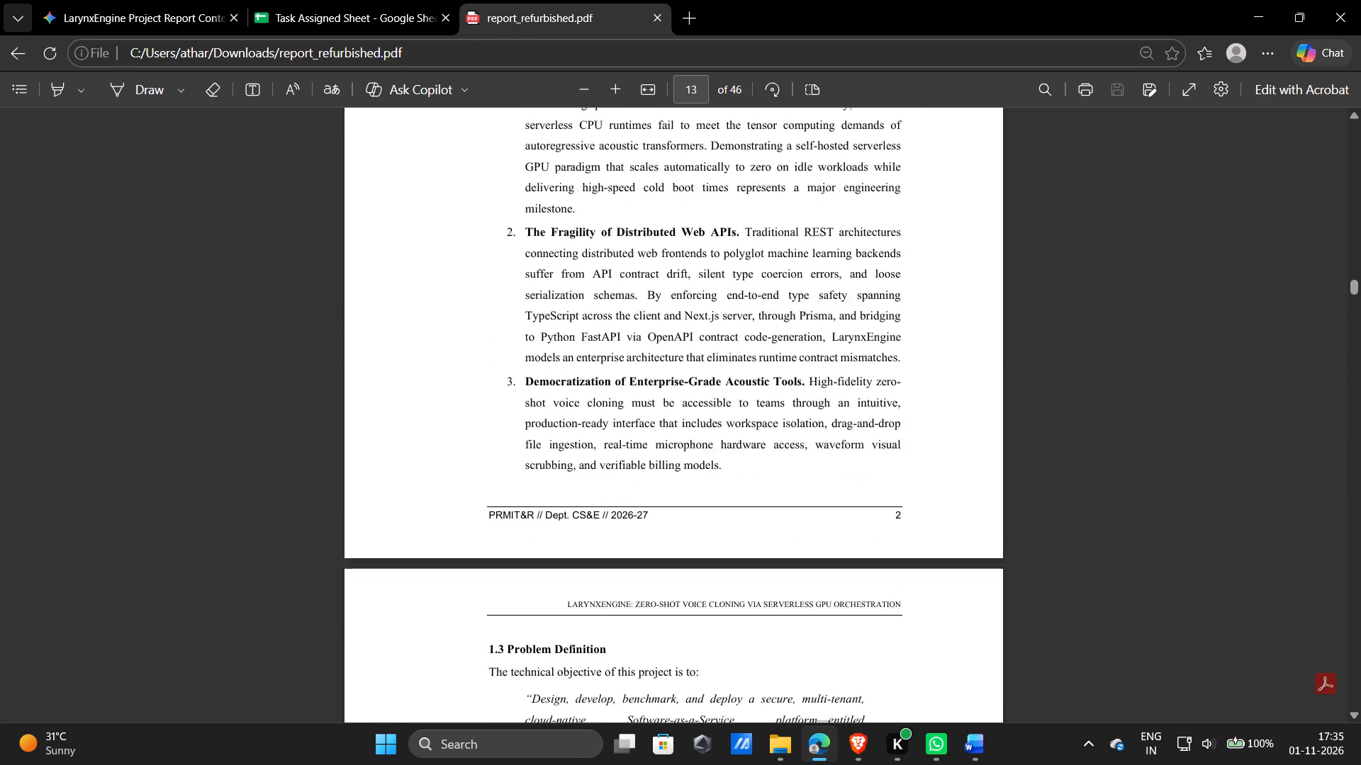
pyautogui.scroll(-6, 682, 384)
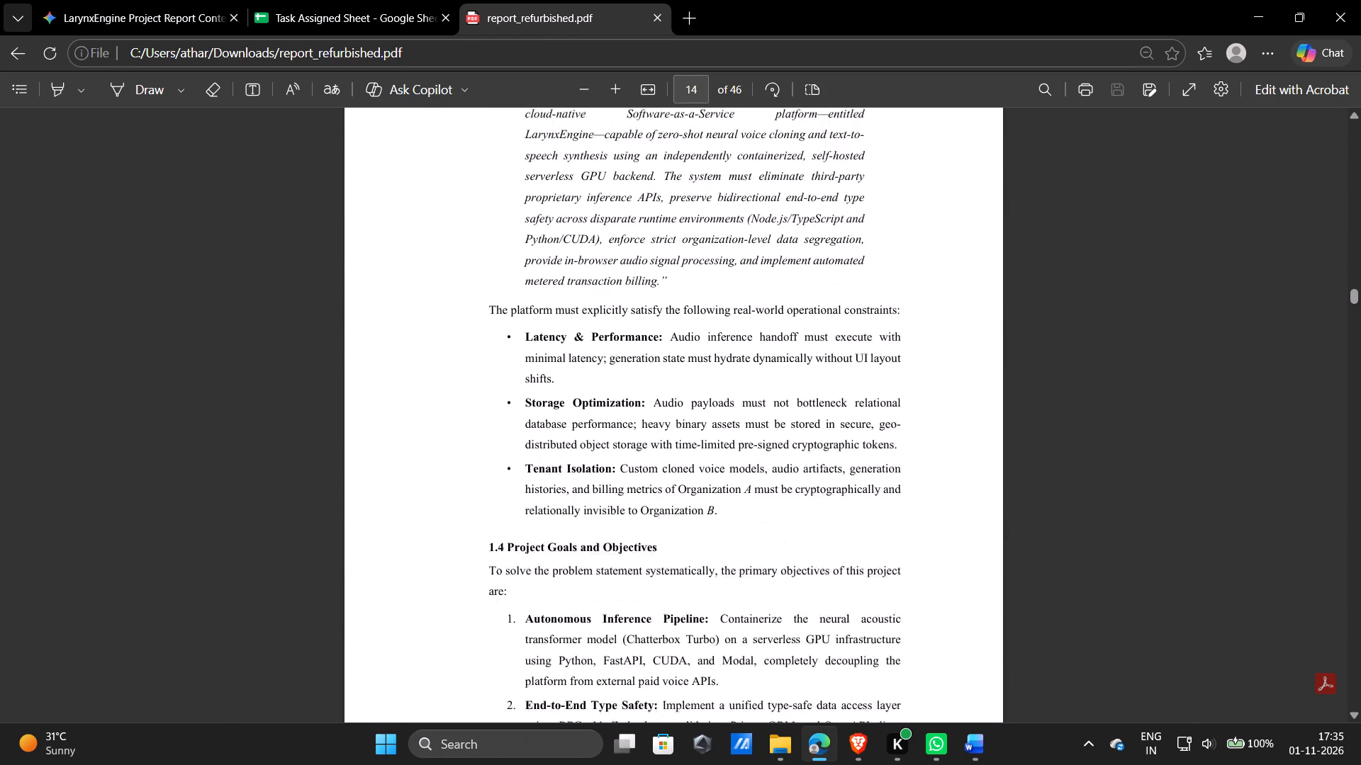
pyautogui.scroll(-6, 682, 384)
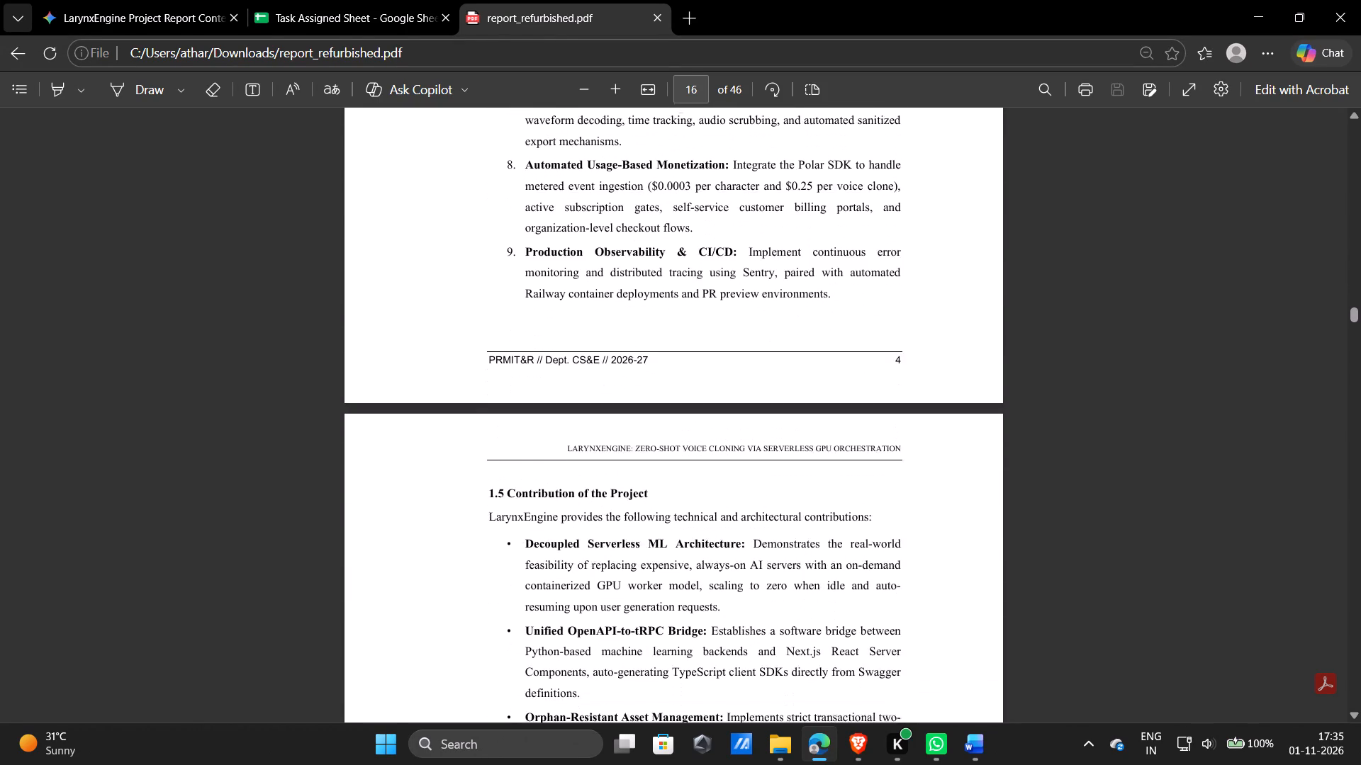
pyautogui.scroll(-5, 682, 384)
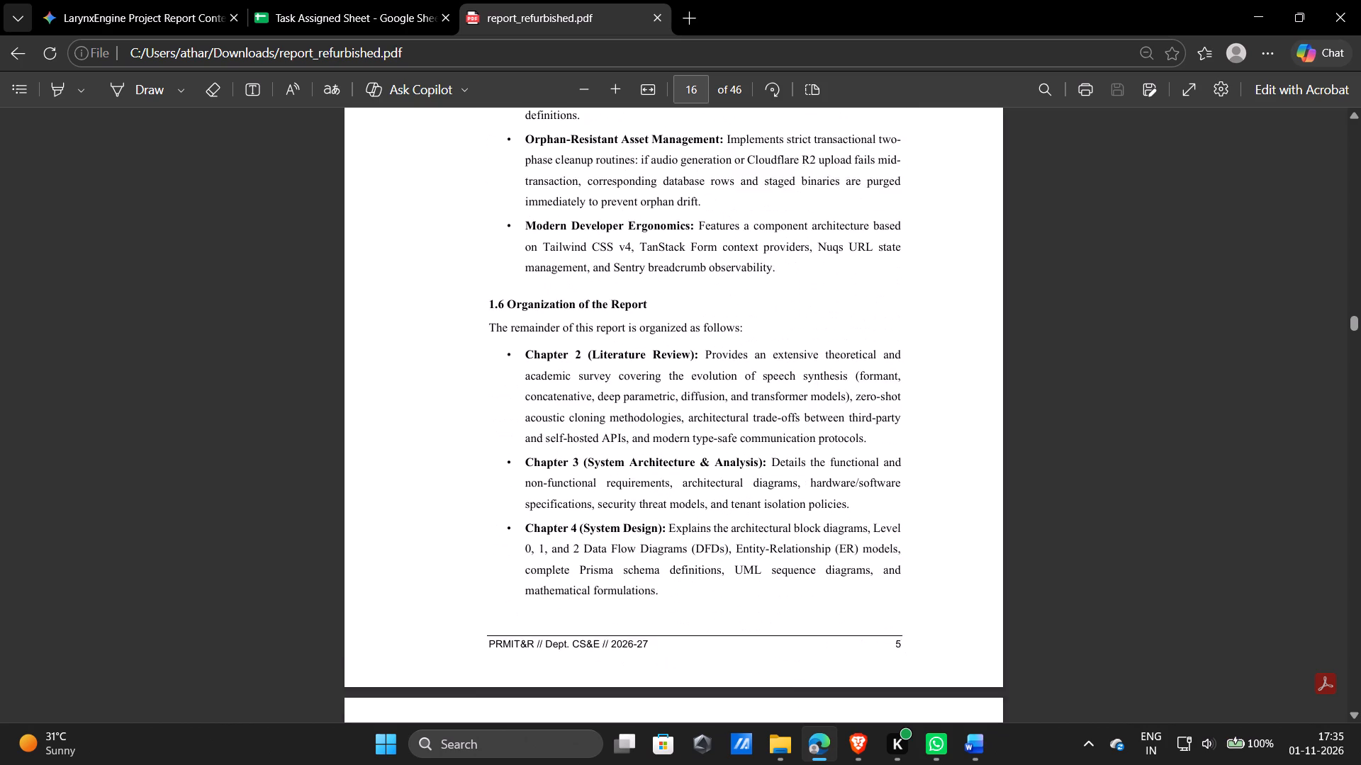
pyautogui.scroll(-5, 682, 384)
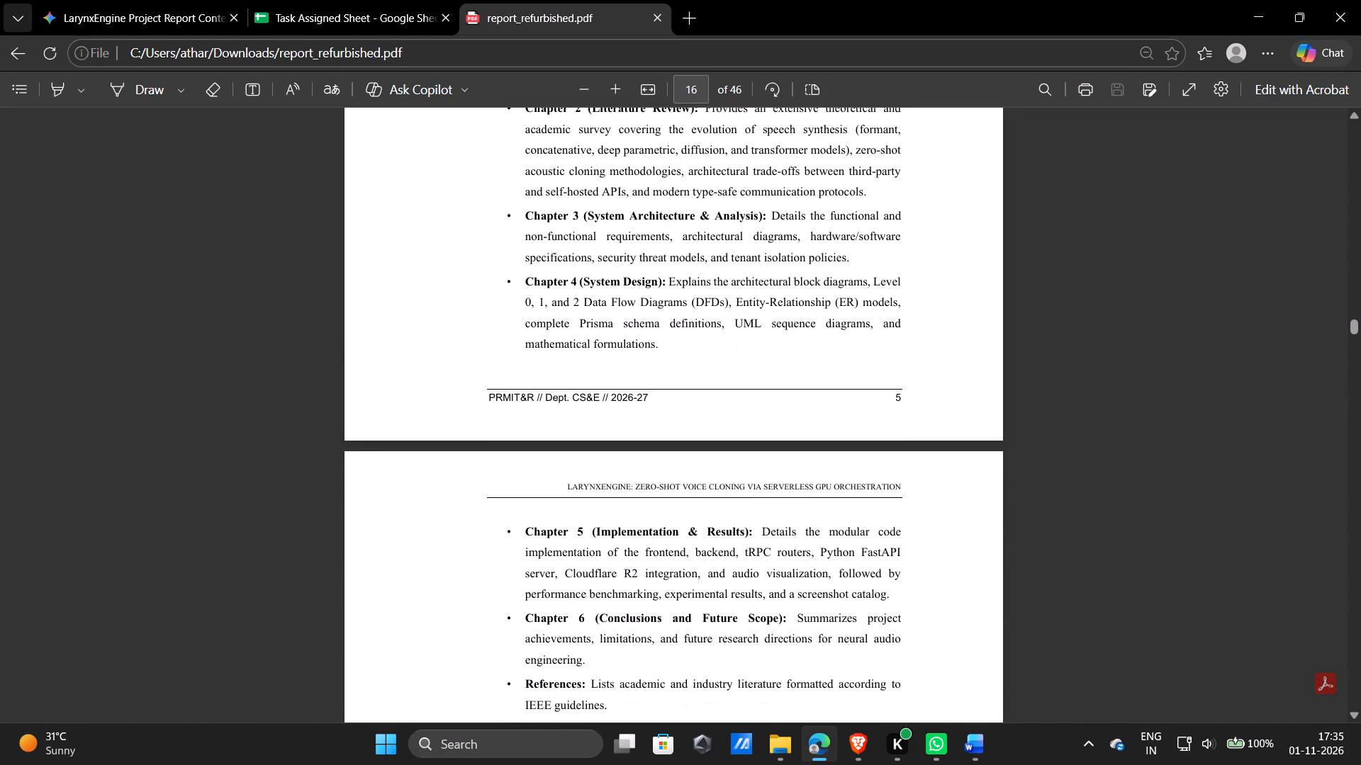
pyautogui.scroll(-4, 682, 384)
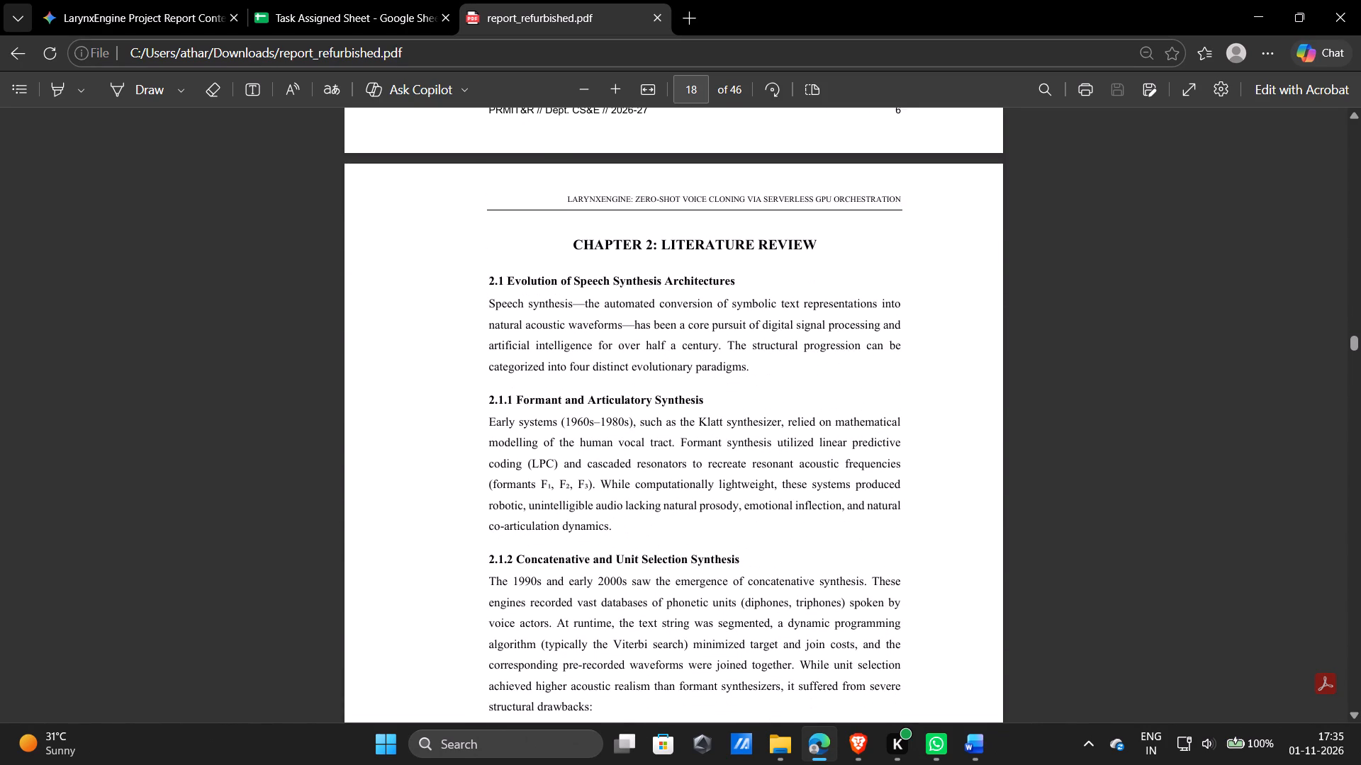
pyautogui.scroll(-2, 682, 384)
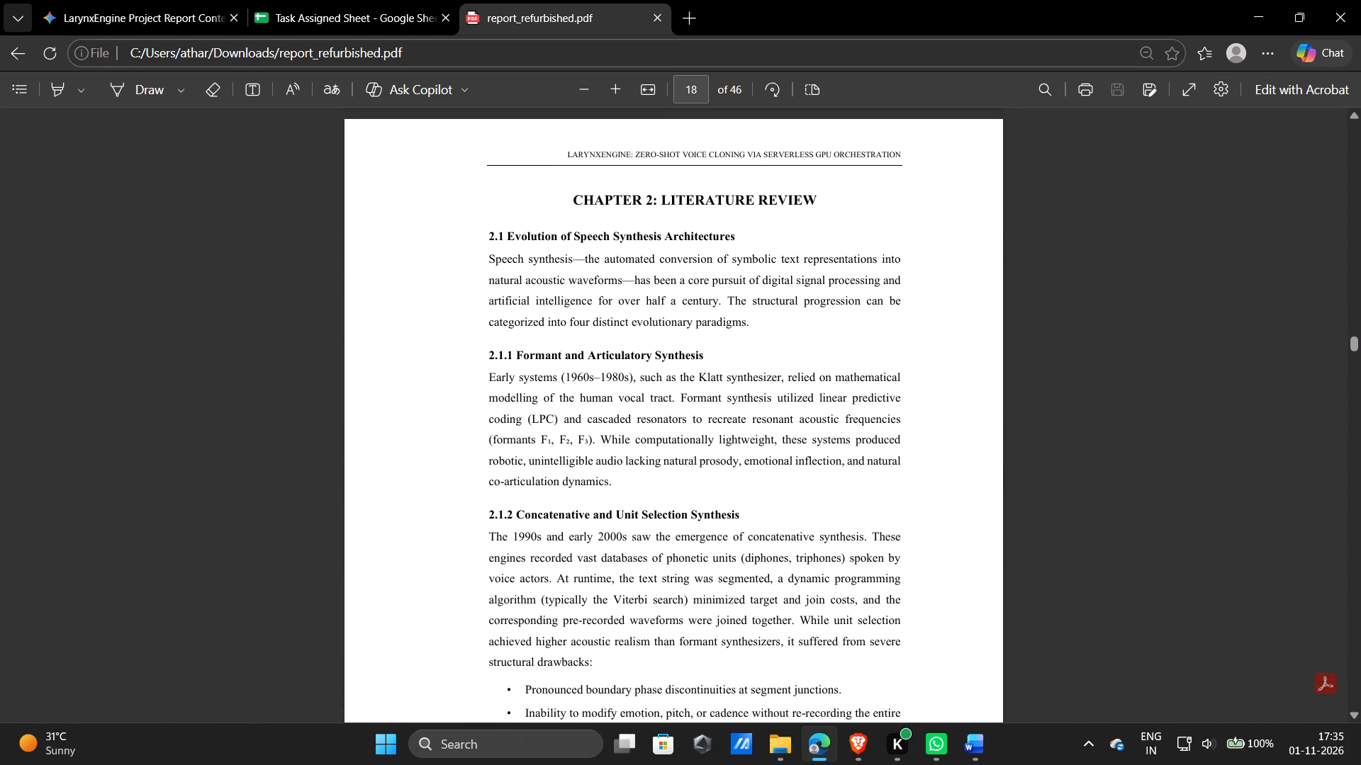
pyautogui.scroll(-2, 682, 384)
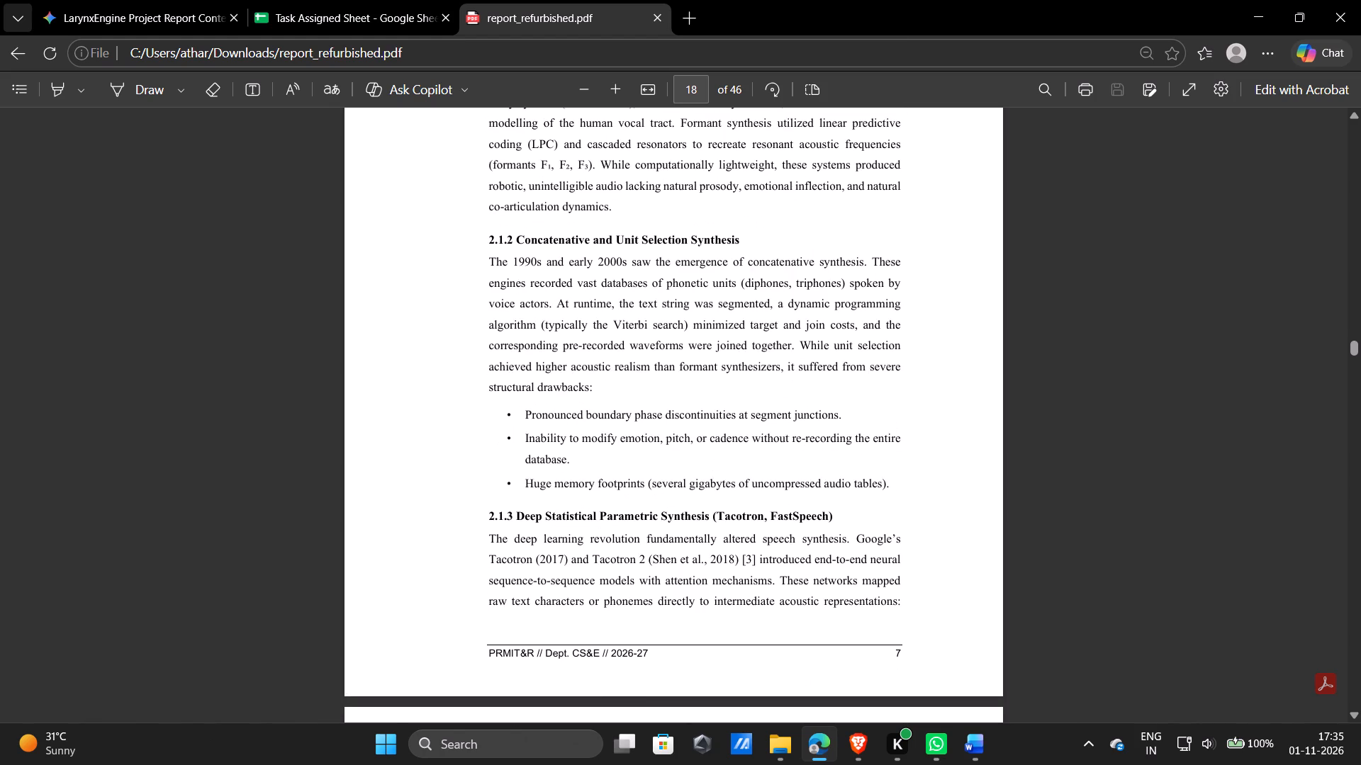
pyautogui.scroll(-2, 682, 384)
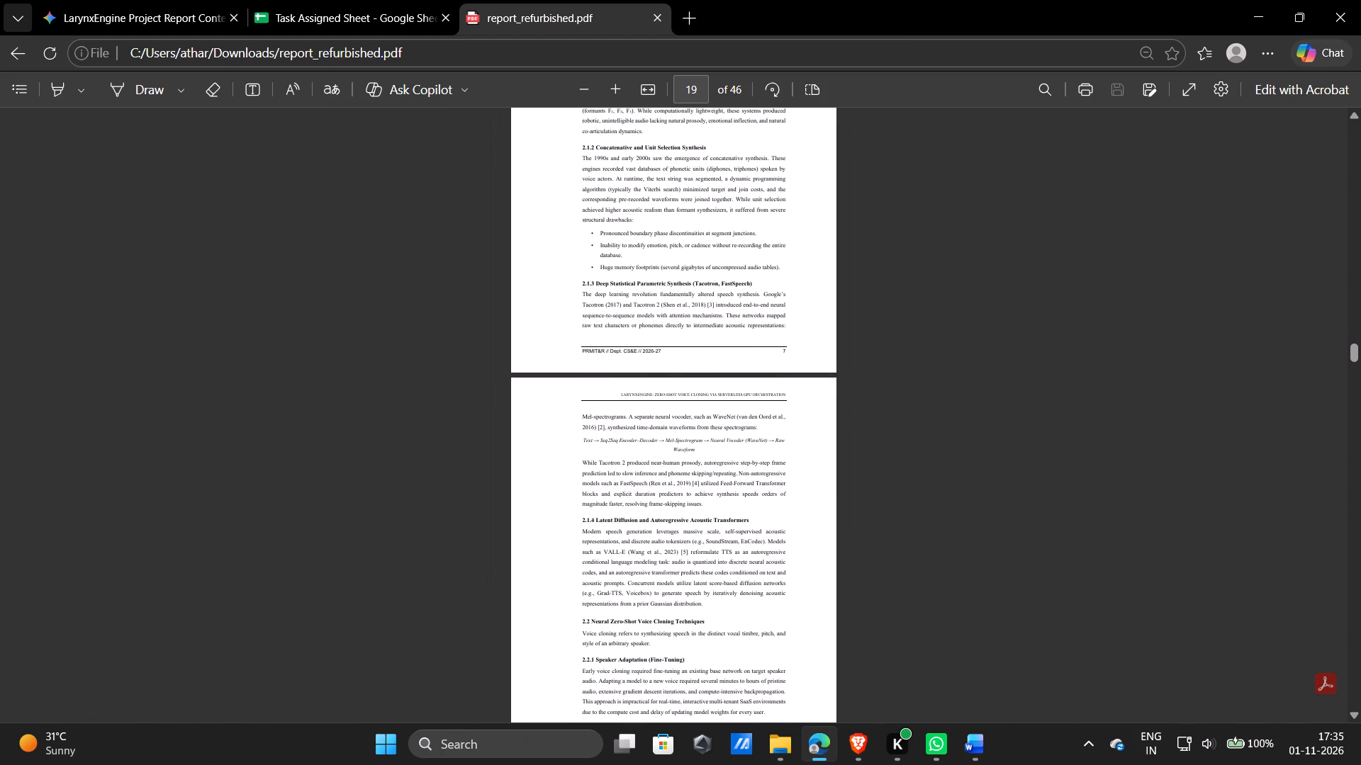
pyautogui.scroll(-1, 682, 384)
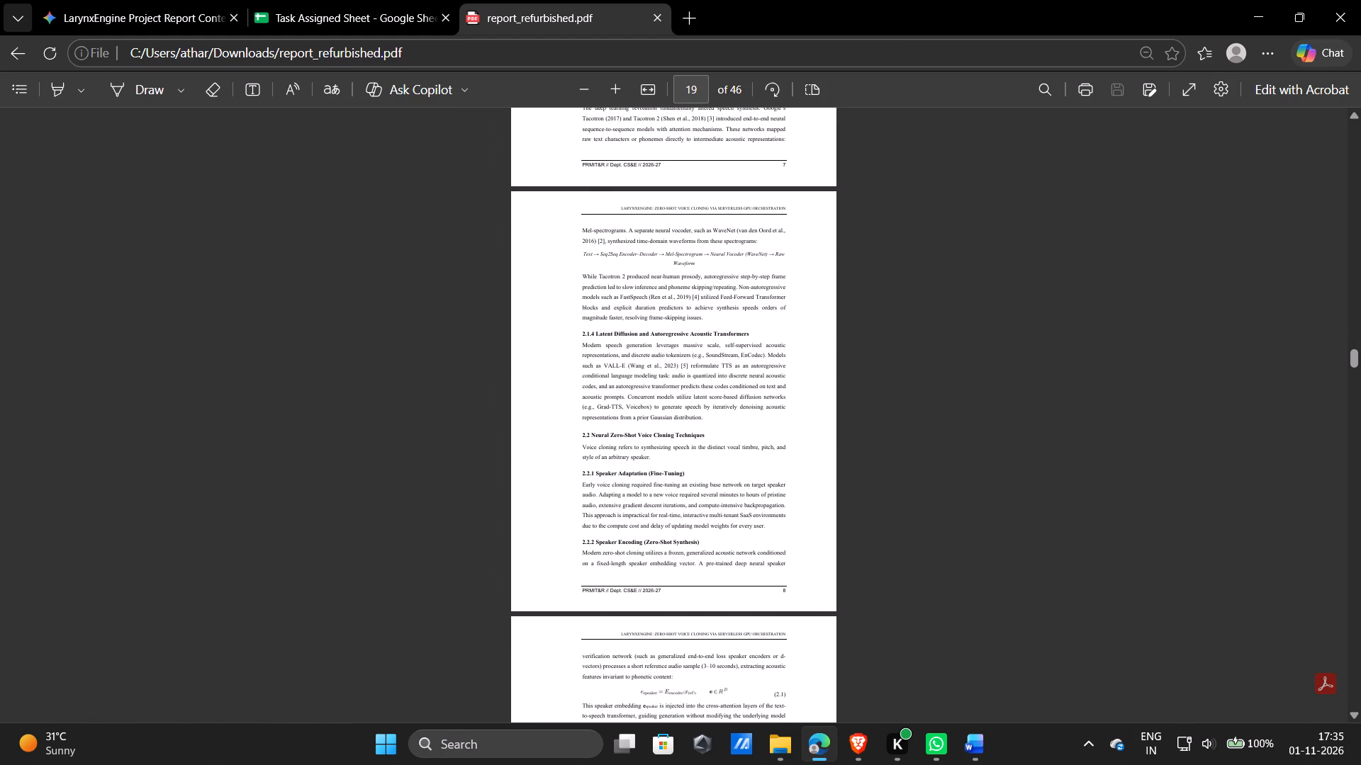
pyautogui.scroll(-7, 682, 384)
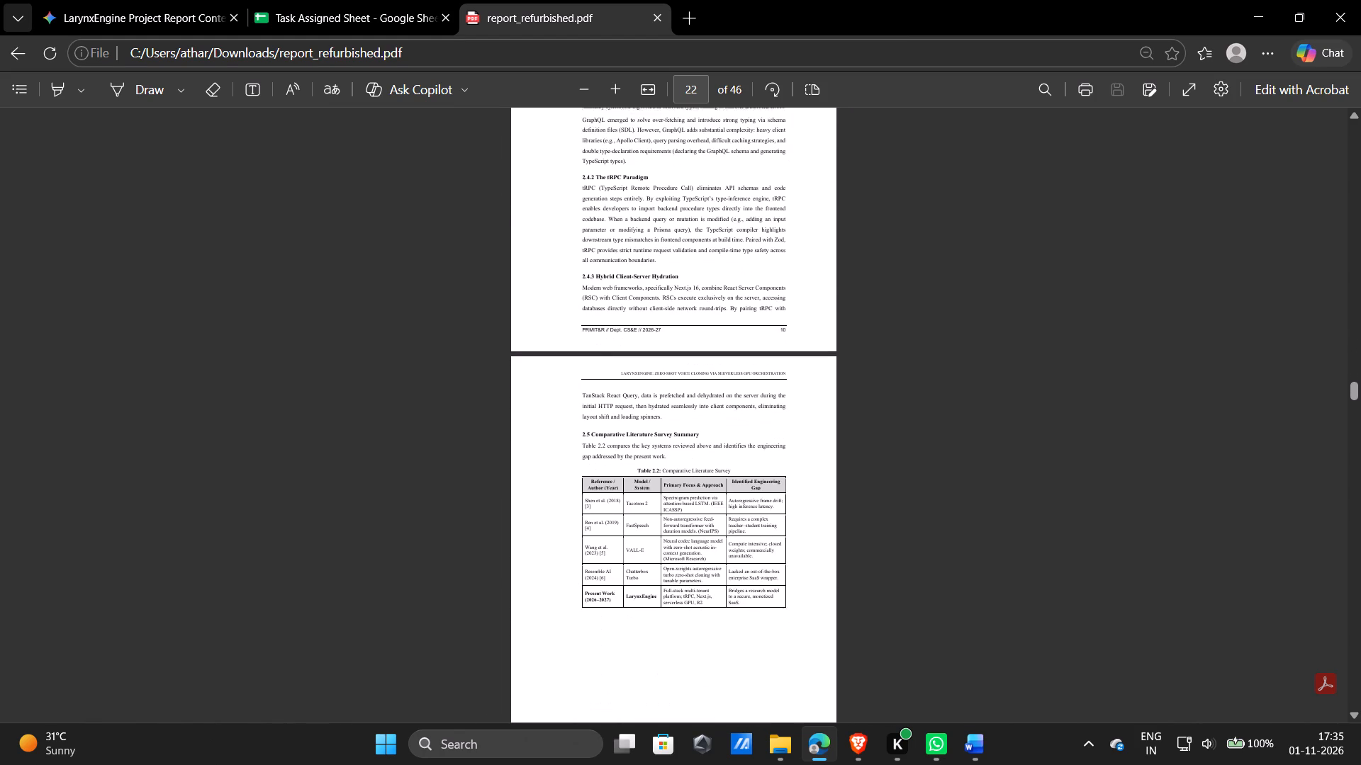
# Inspect the architecture diagram, specification tables and data flow diagrams in Chapters 3 and 4 of the PDF.
pyautogui.scroll(-4, 682, 384)
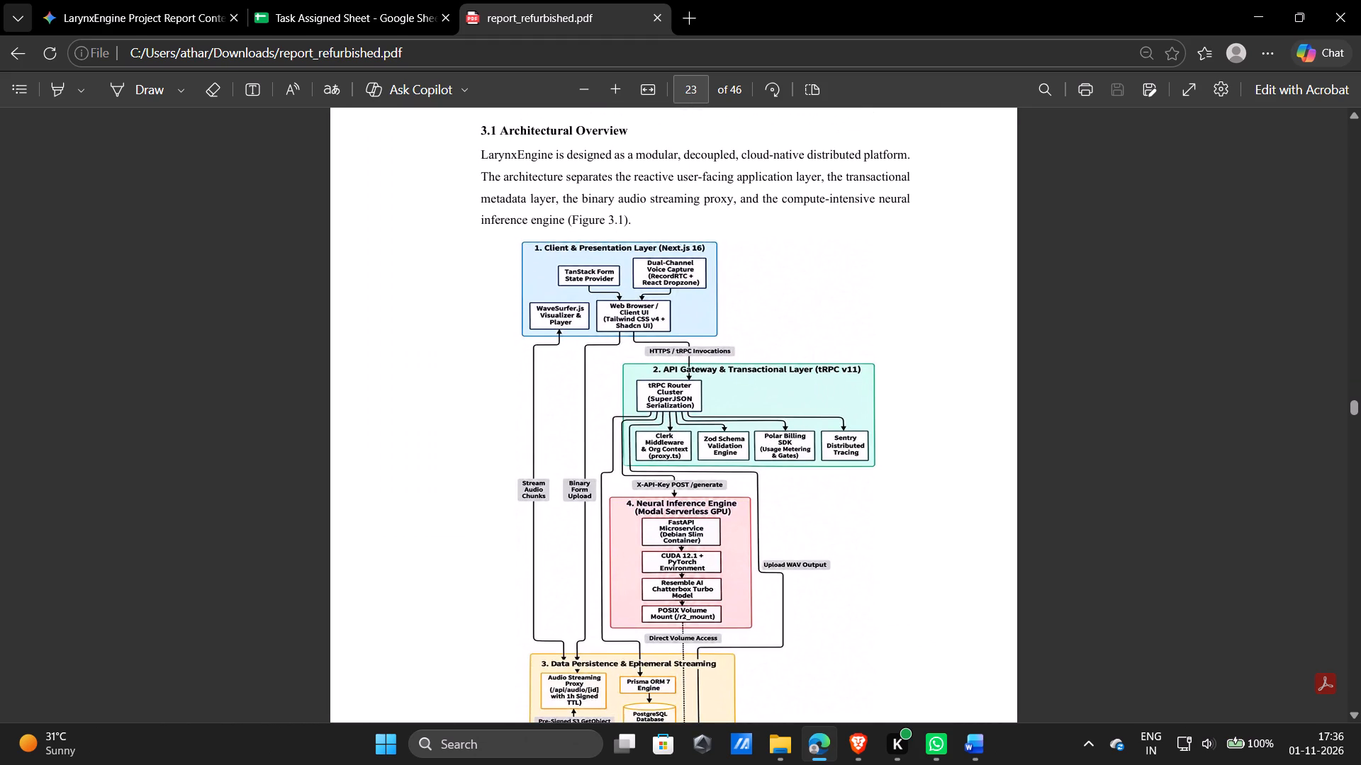
pyautogui.scroll(-10, 682, 384)
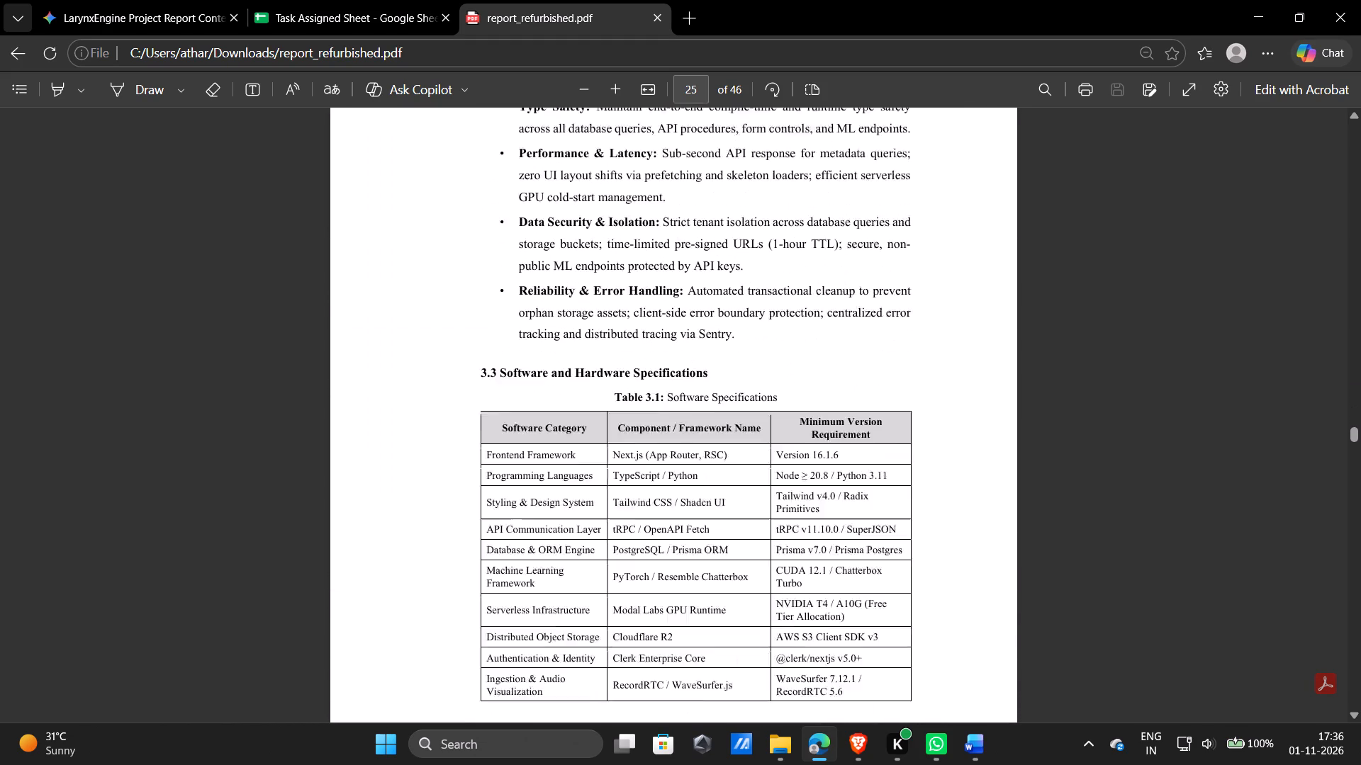
pyautogui.scroll(-5, 682, 384)
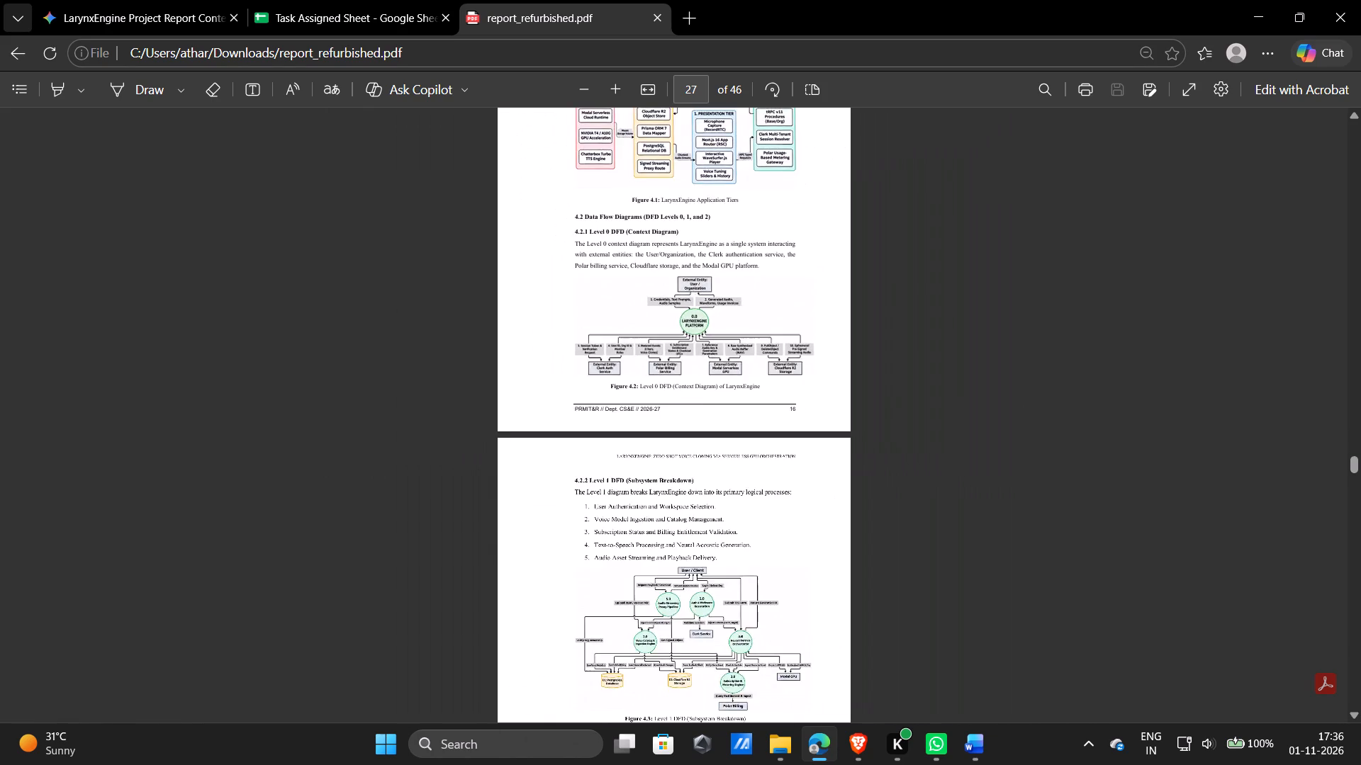
pyautogui.scroll(2, 682, 384)
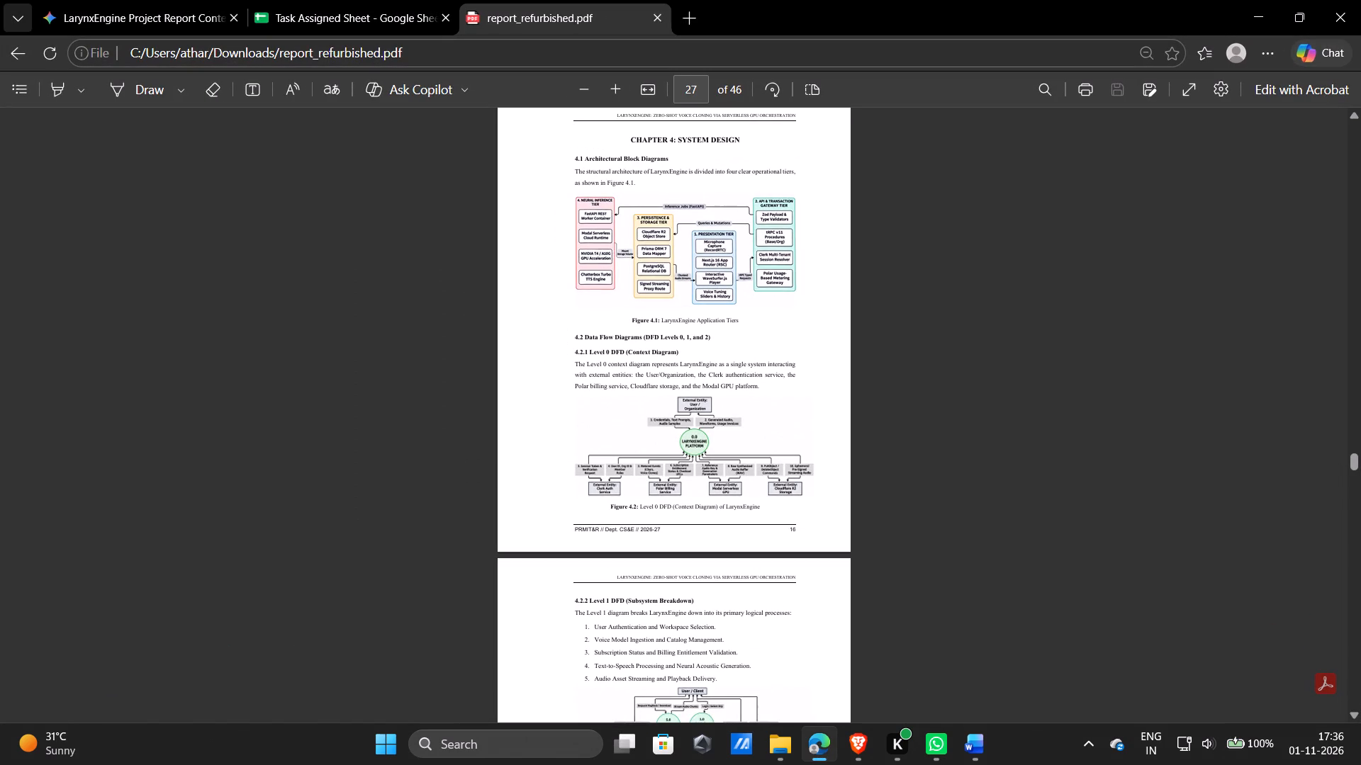
# Search the computer for "can" and launch the best match.
pyautogui.click(535, 749)
pyautogui.press('c')
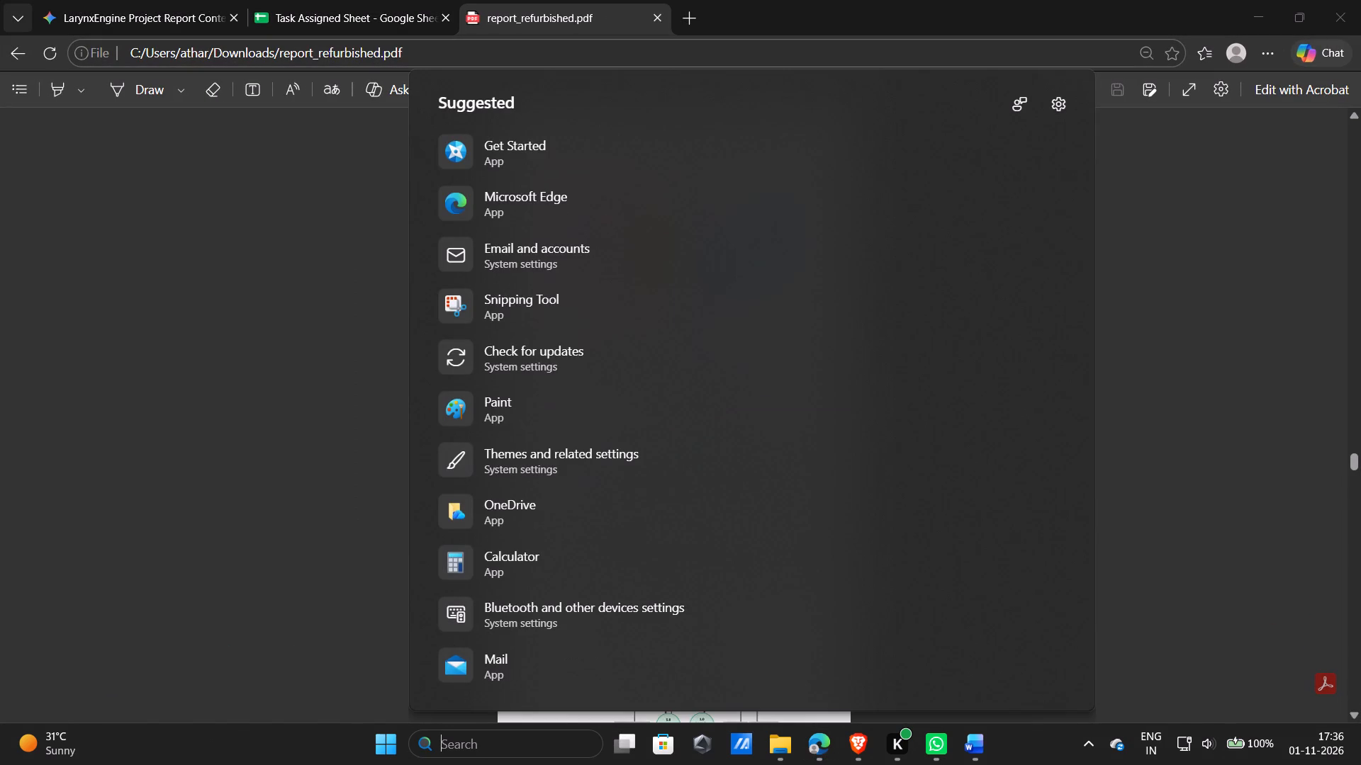
pyautogui.write('an')
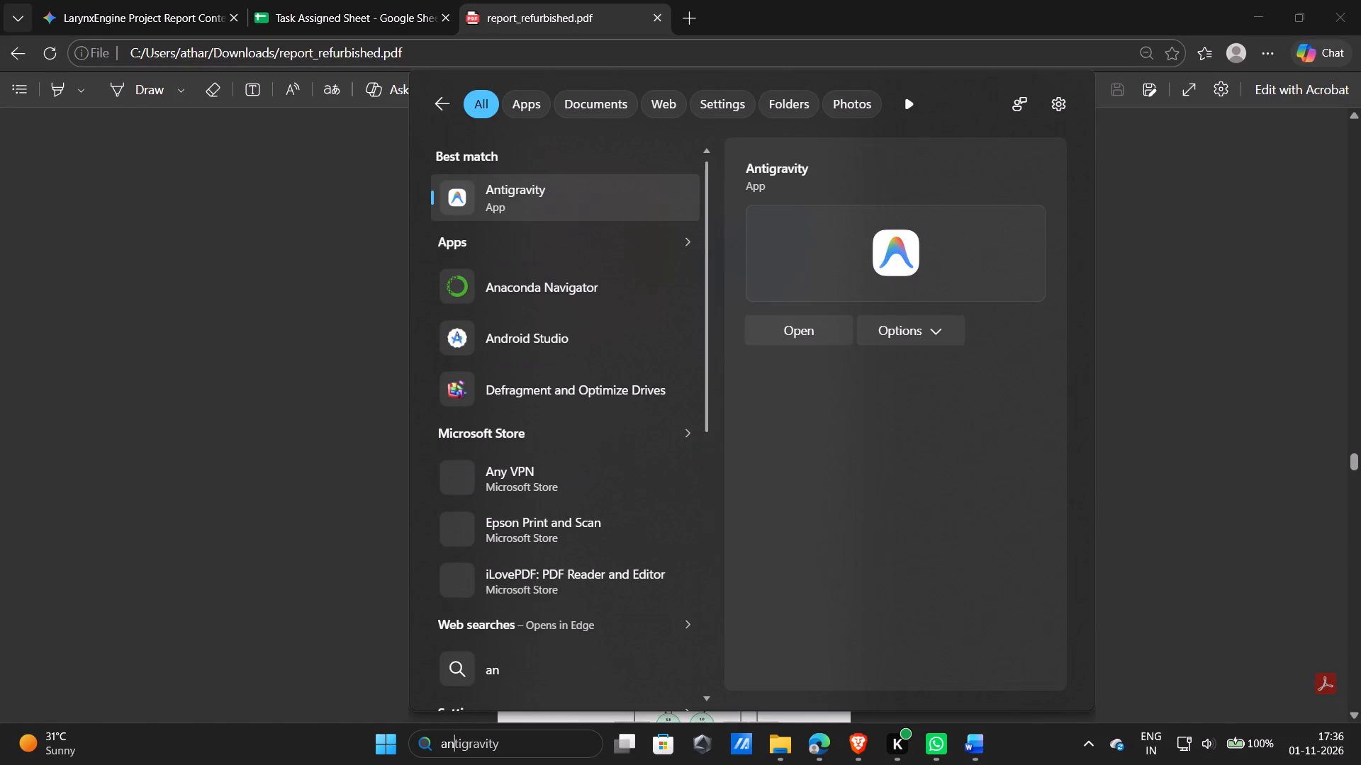
pyautogui.press('BackSpace')
pyautogui.press('BackSpace')
pyautogui.press('BackSpace')
pyautogui.write('can')
pyautogui.press('Return')
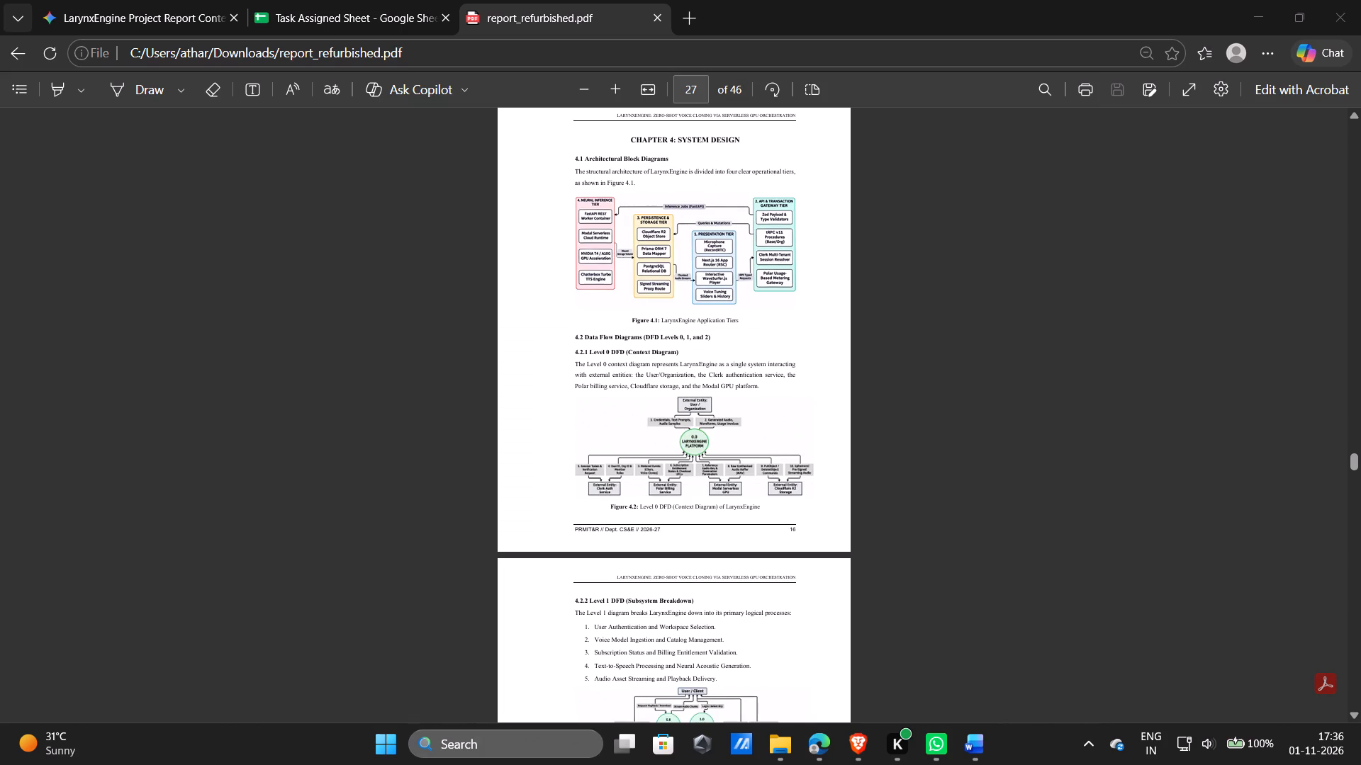
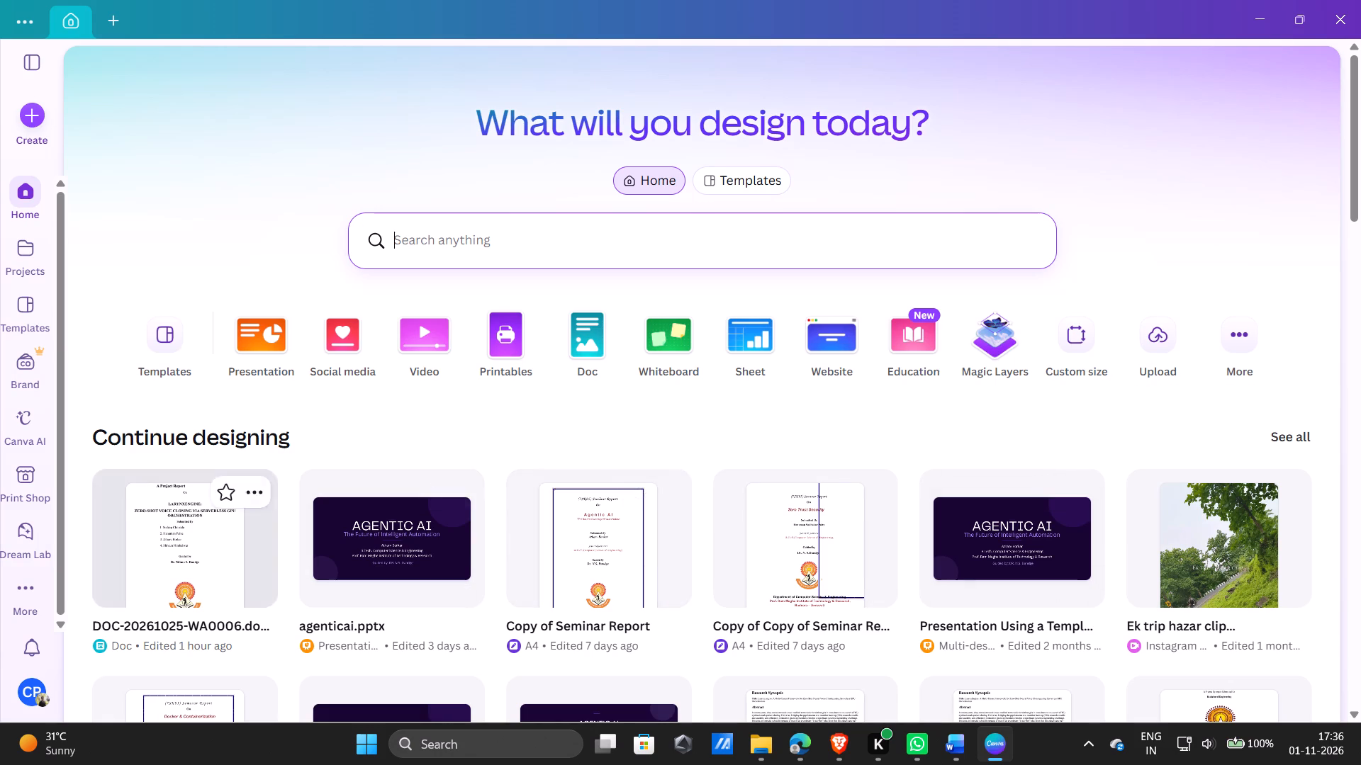
# Open the Copy of Seminar Report design, reloading or reopening it if the page does not load.
pyautogui.click(600, 552)
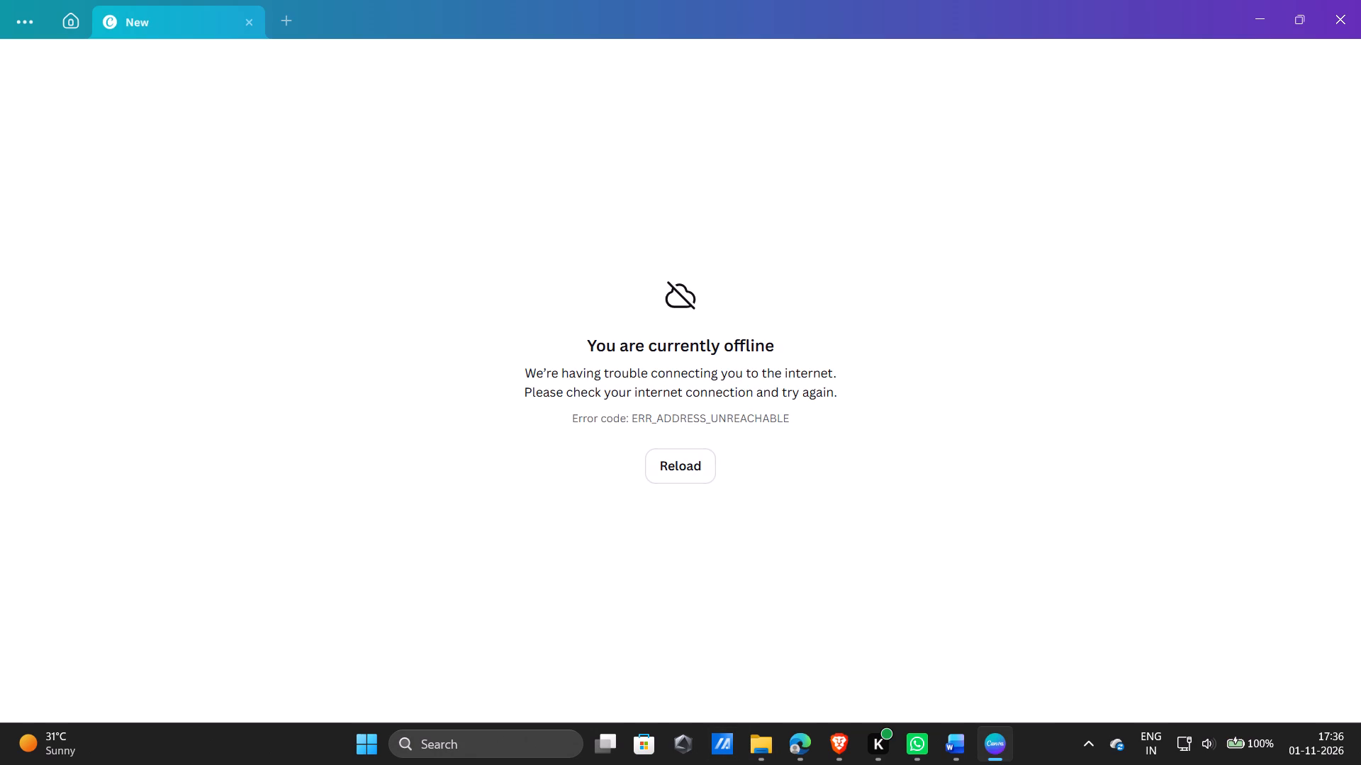
pyautogui.click(680, 472)
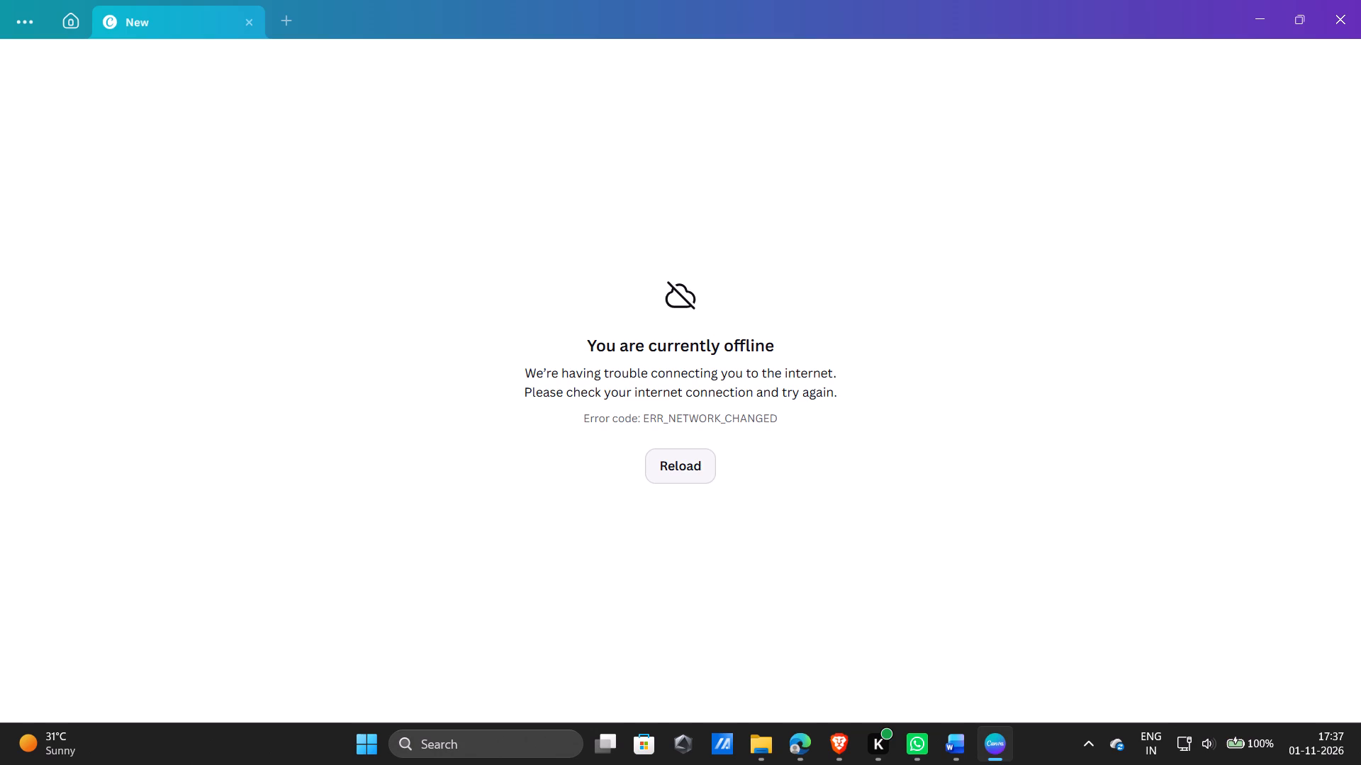
pyautogui.click(680, 472)
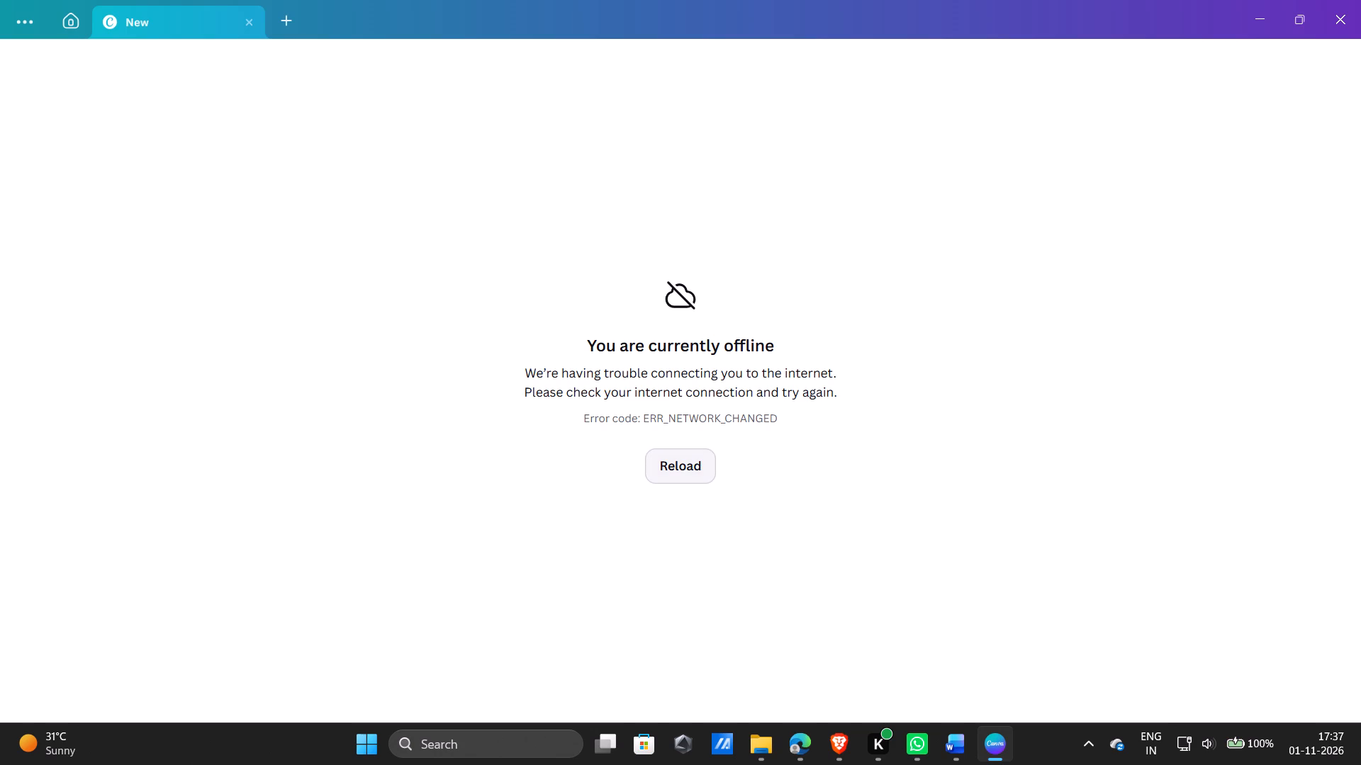
pyautogui.click(680, 472)
pyautogui.click(680, 472)
pyautogui.click(680, 472)
pyautogui.click(66, 11)
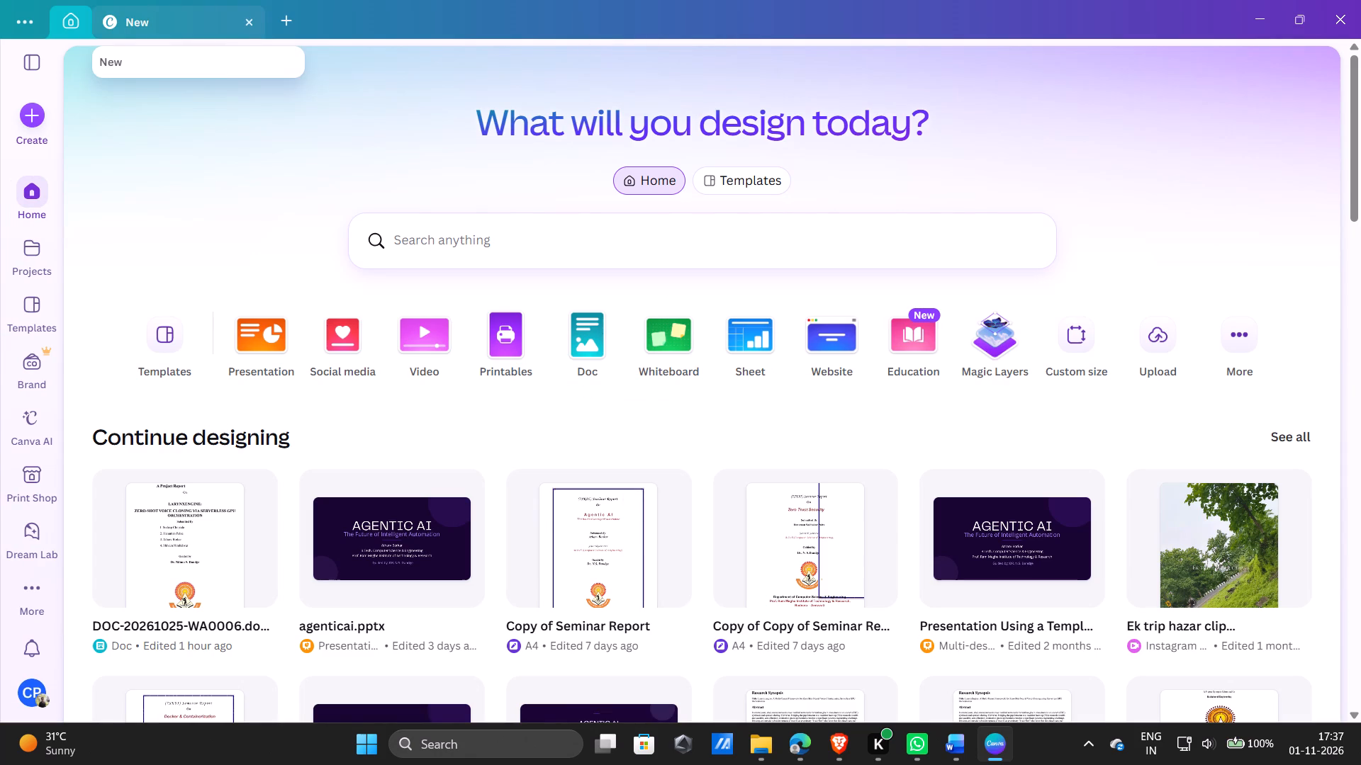
pyautogui.click(246, 21)
pyautogui.click(609, 534)
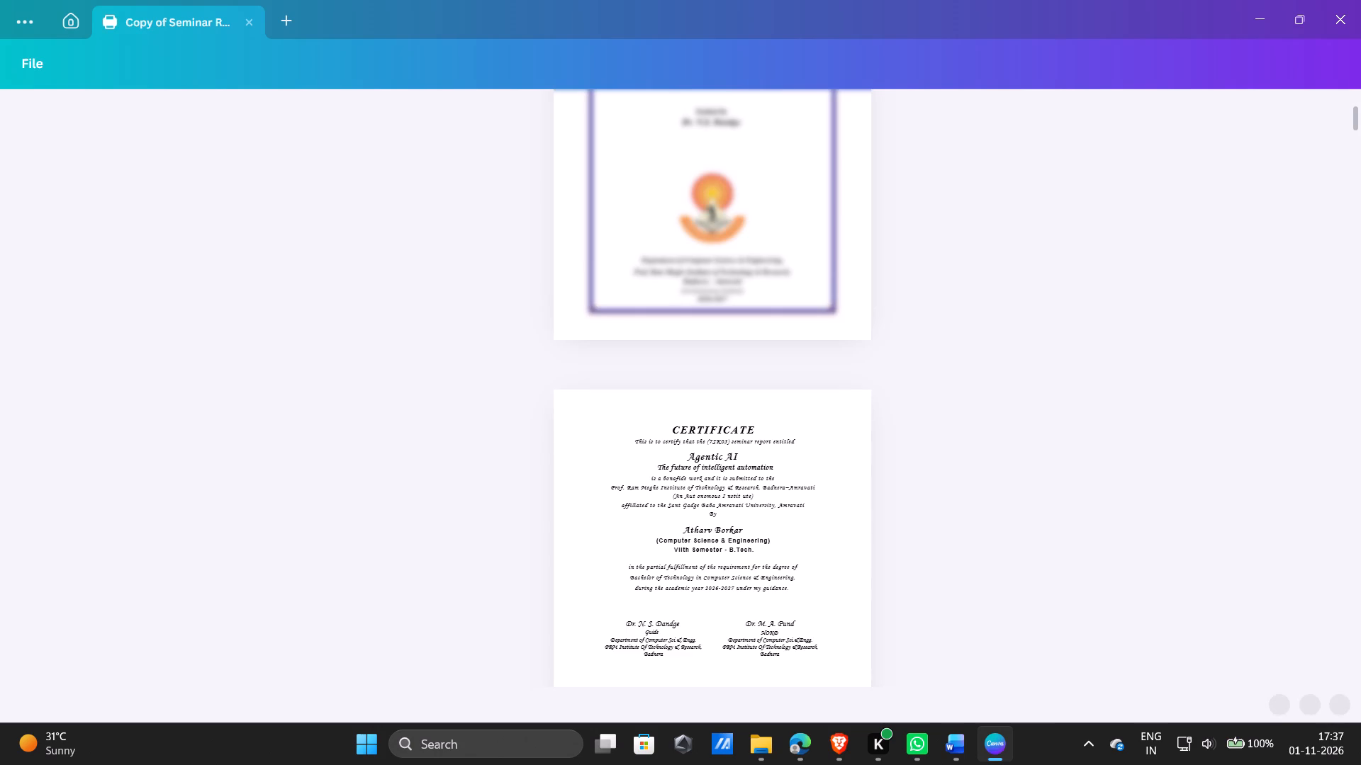
# Compare the seminar report's contents and introduction pages with Chapter 4 of report_refurbished.pdf, switching to Edge for the PDF.
pyautogui.scroll(-11, 787, 530)
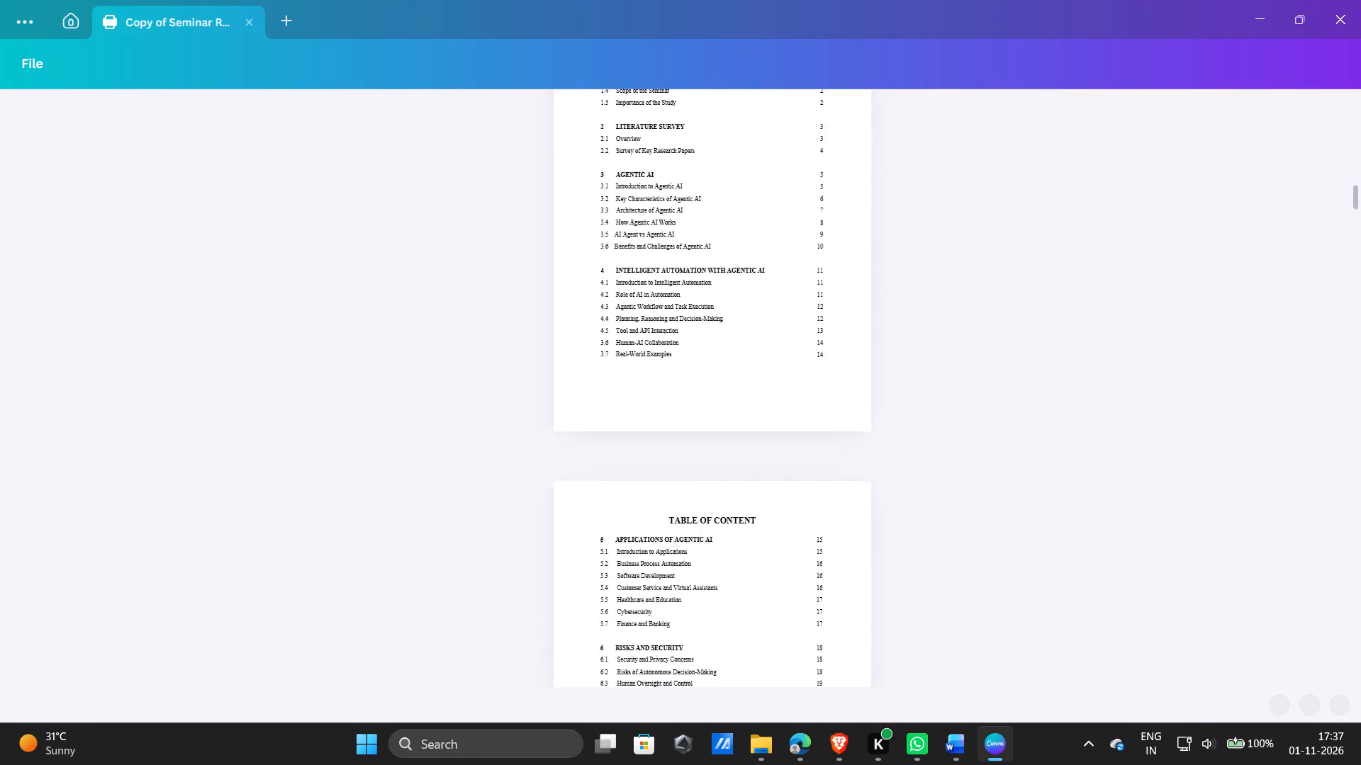
pyautogui.scroll(-5, 787, 530)
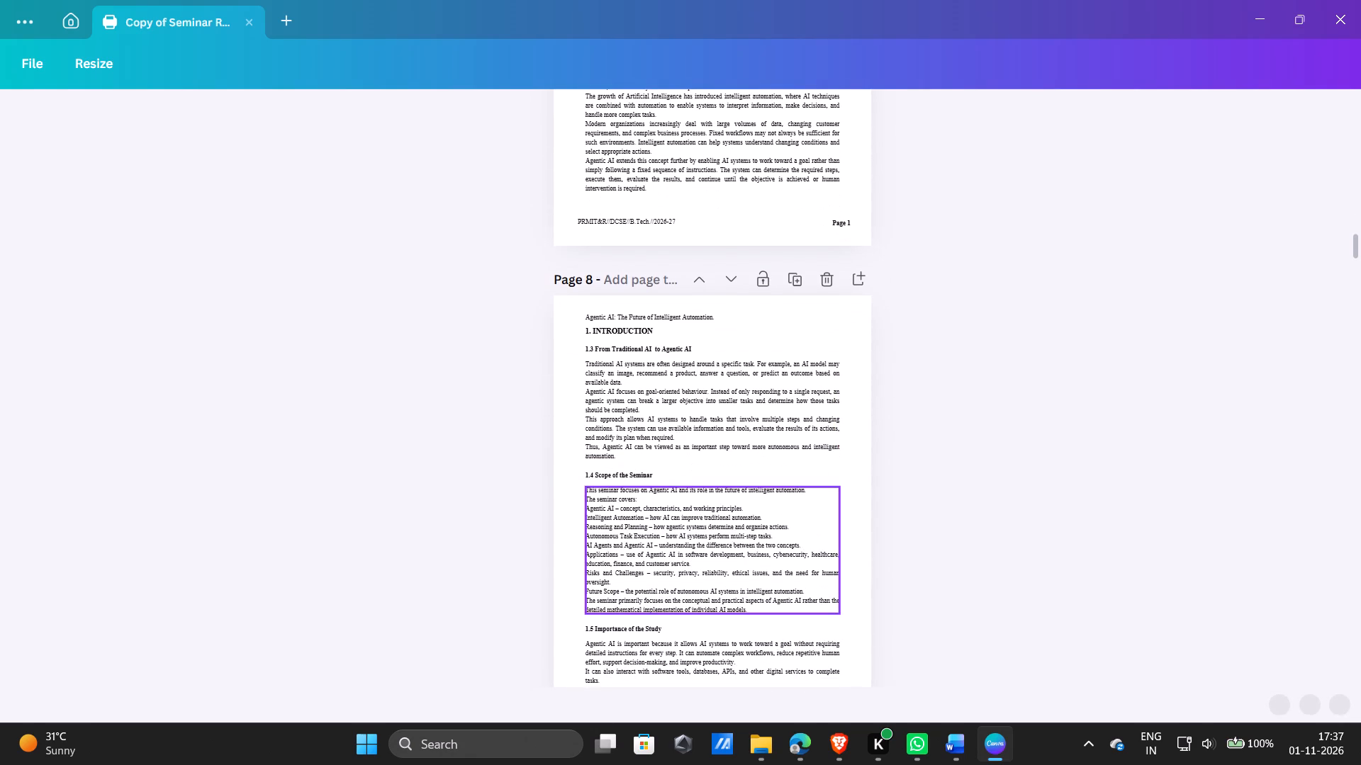
pyautogui.scroll(-1, 787, 530)
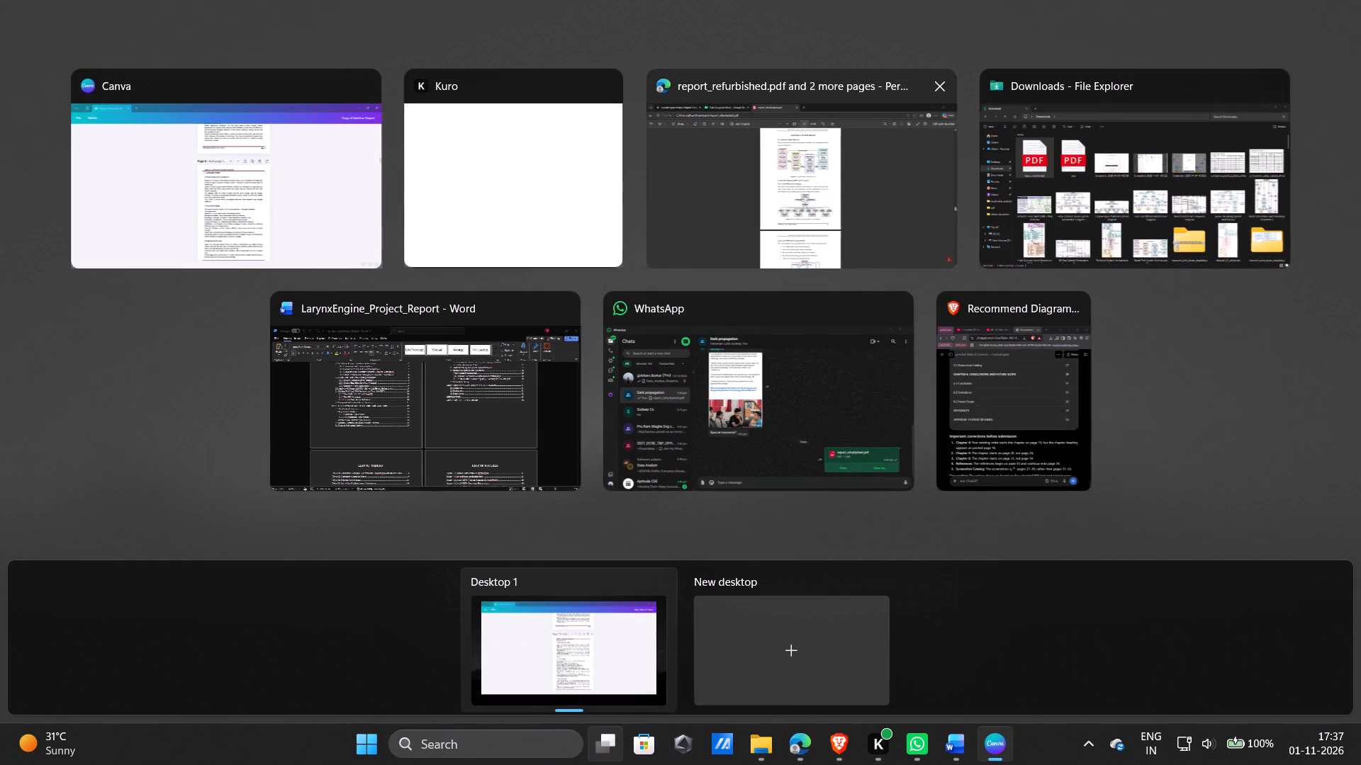
pyautogui.click(870, 233)
pyautogui.scroll(-3, 710, 450)
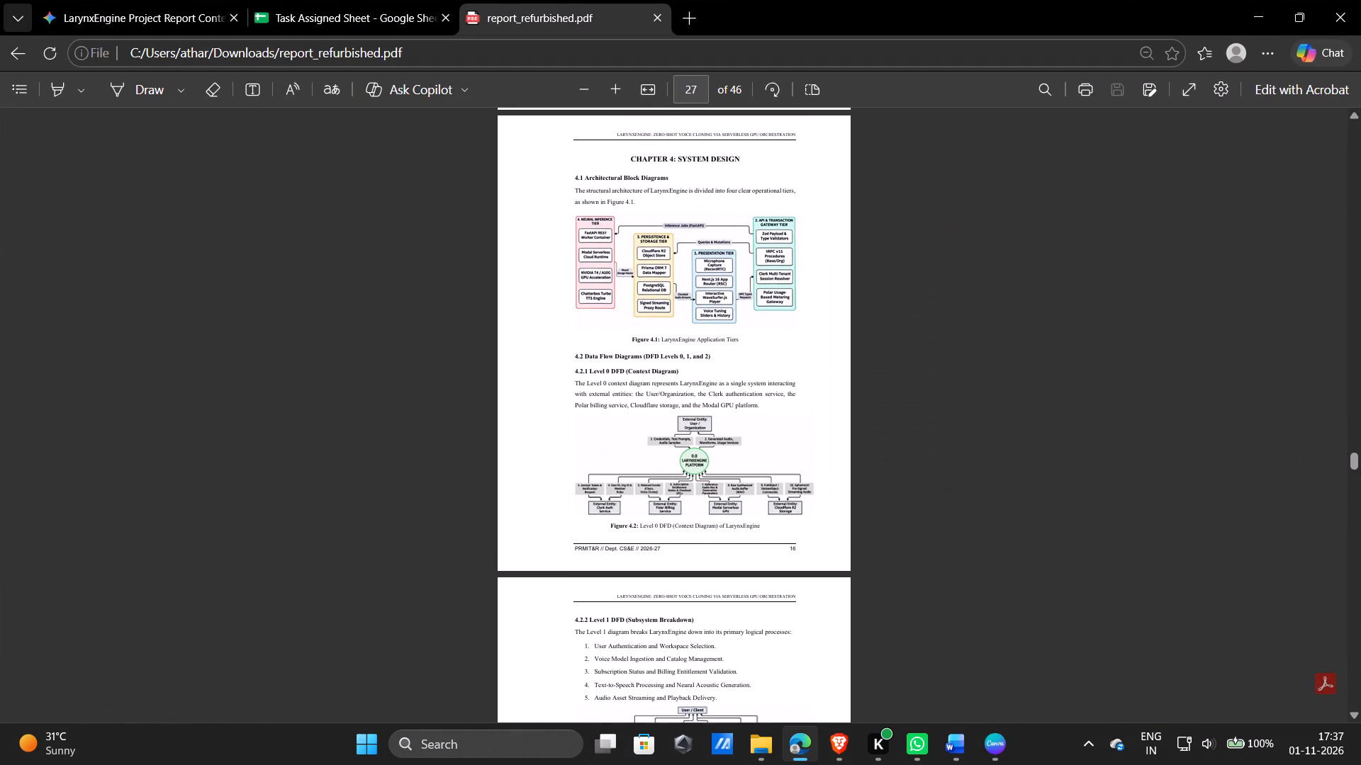
pyautogui.scroll(-6, 710, 450)
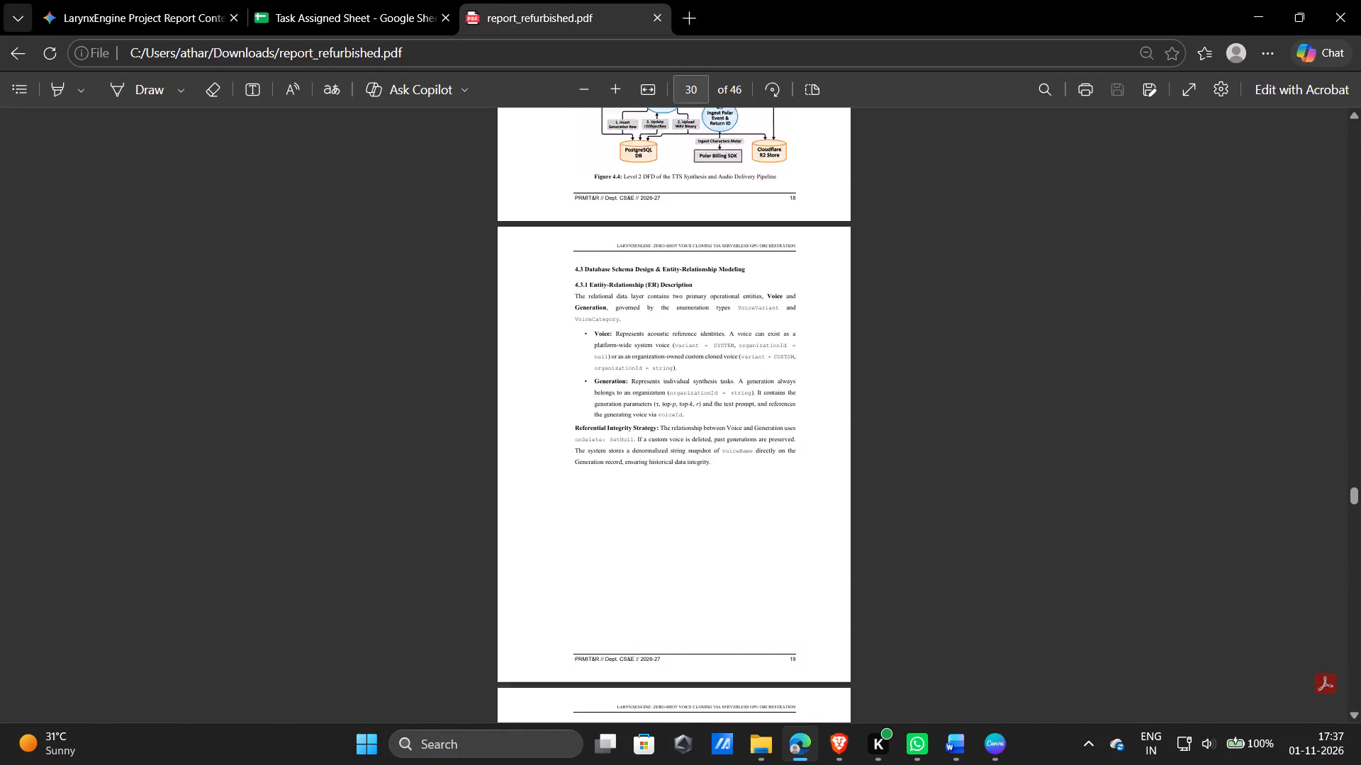
pyautogui.scroll(-3, 710, 450)
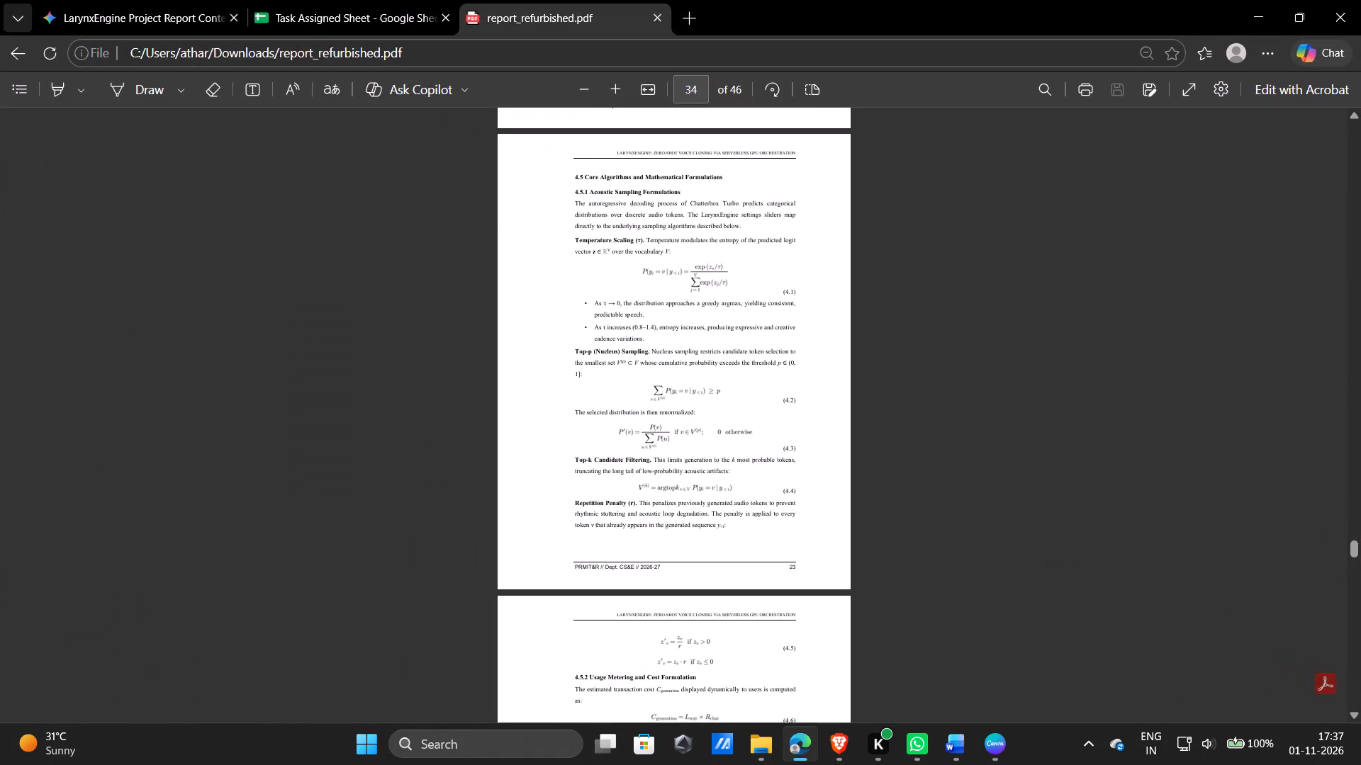
# Switch back to Canva and inspect the decorative border on the Acknowledgement page, including its element info.
pyautogui.click(649, 124)
pyautogui.scroll(6, 638, 272)
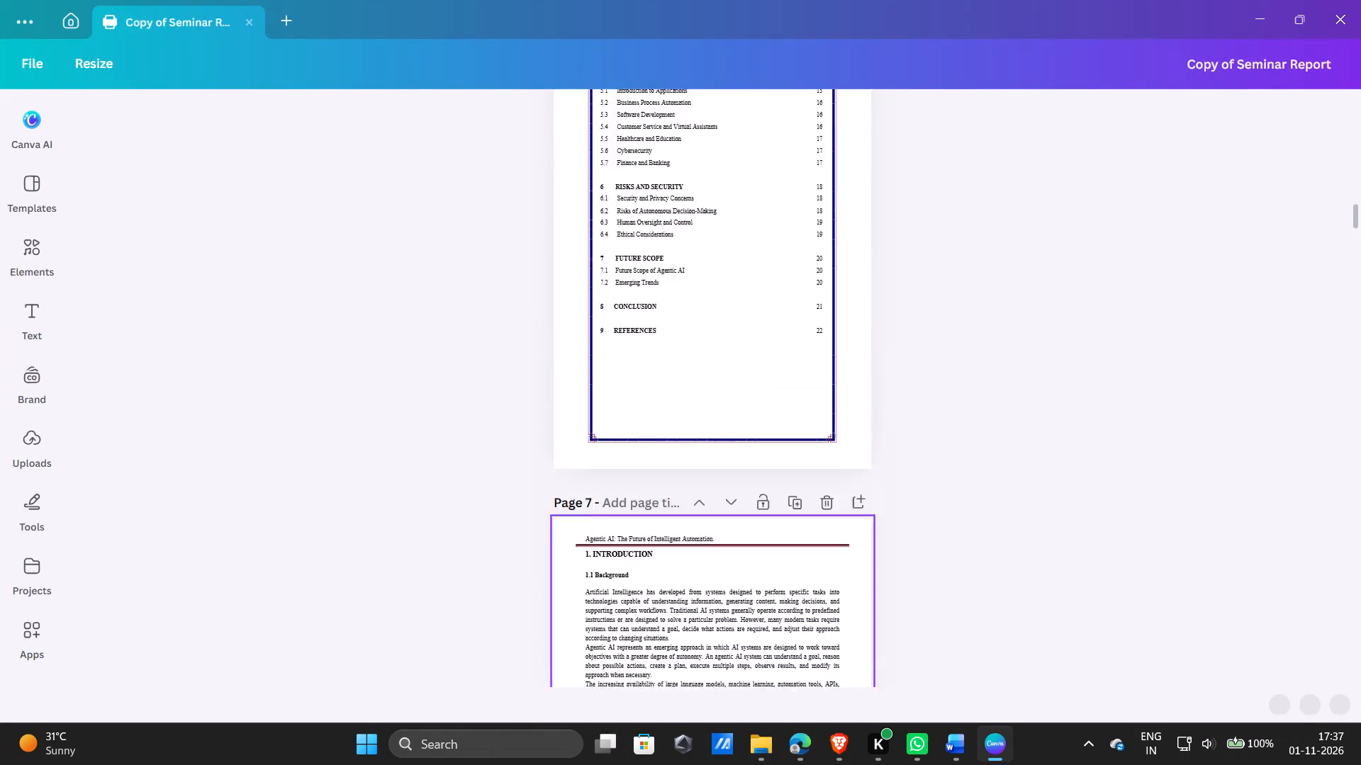
pyautogui.scroll(7, 638, 272)
pyautogui.scroll(-3, 620, 331)
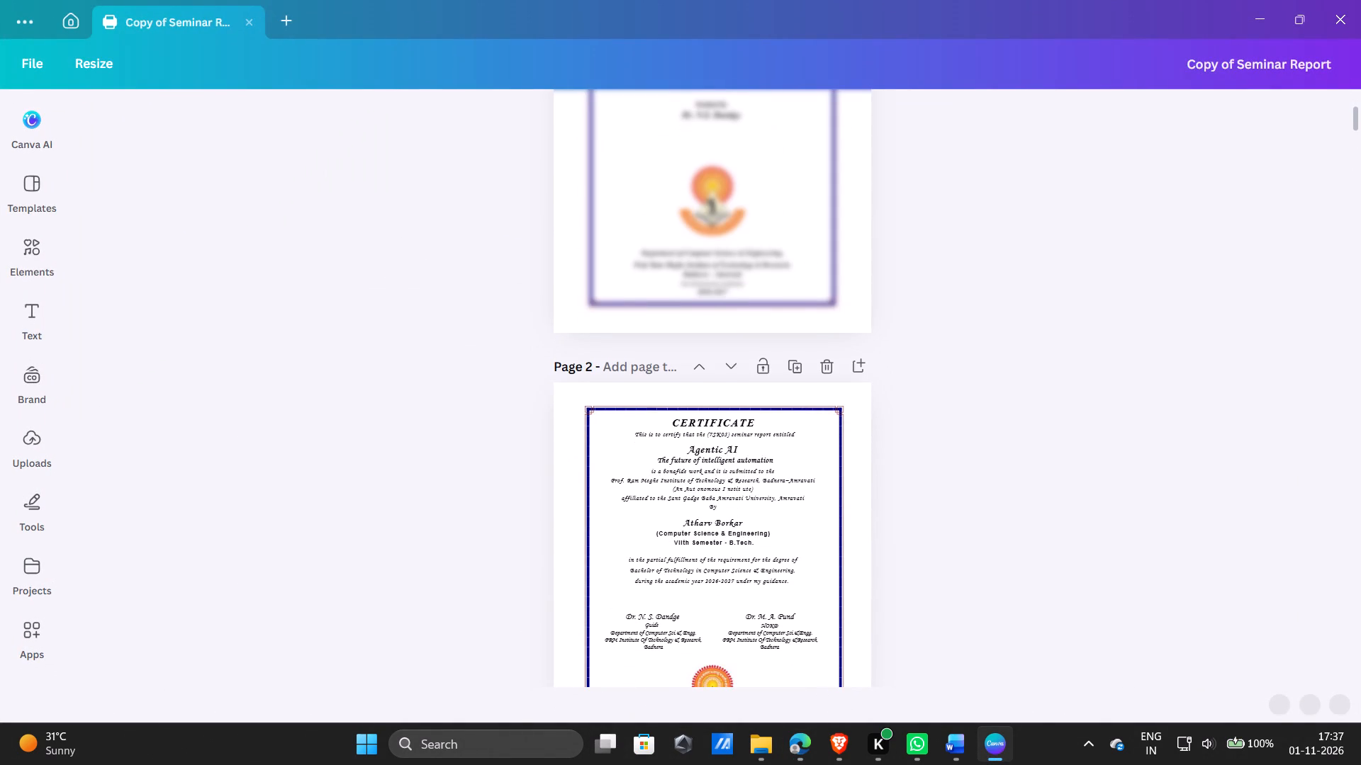
pyautogui.scroll(-4, 620, 331)
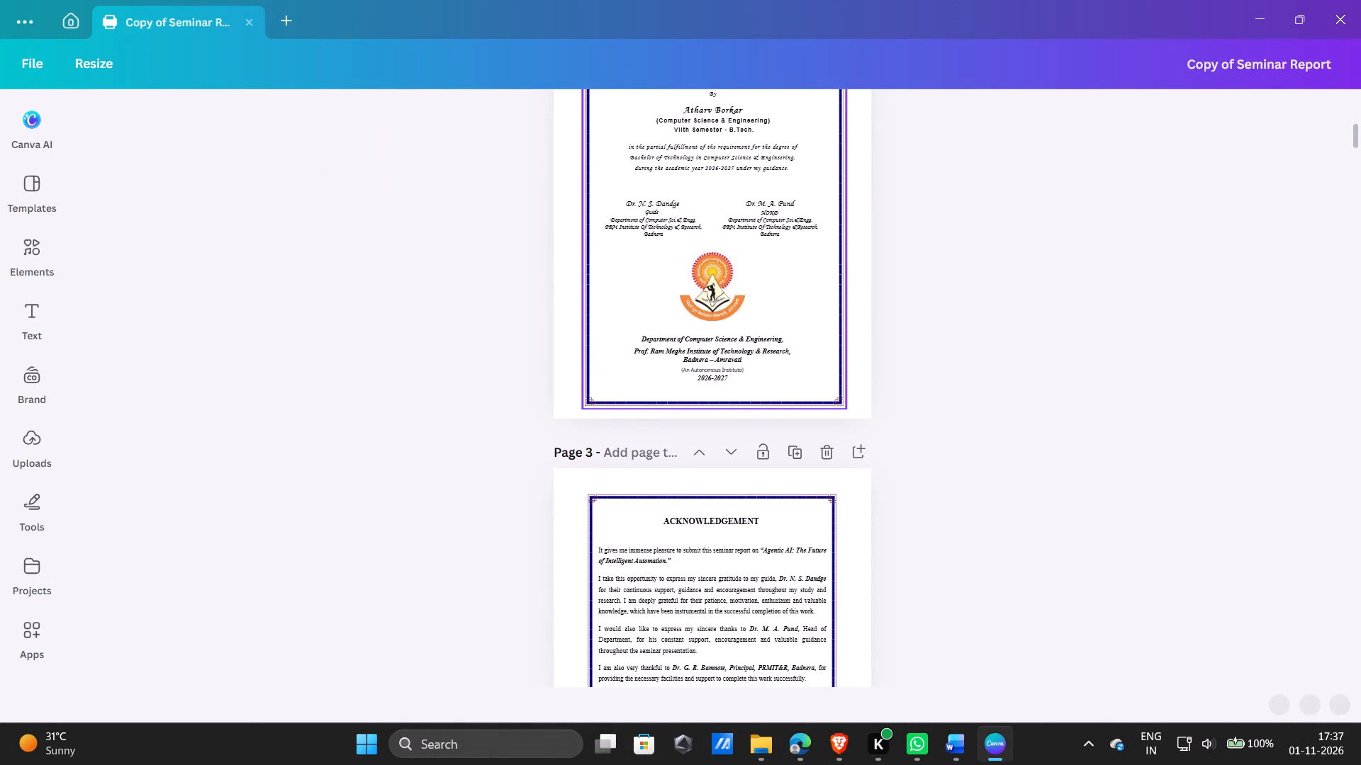
pyautogui.click(598, 505)
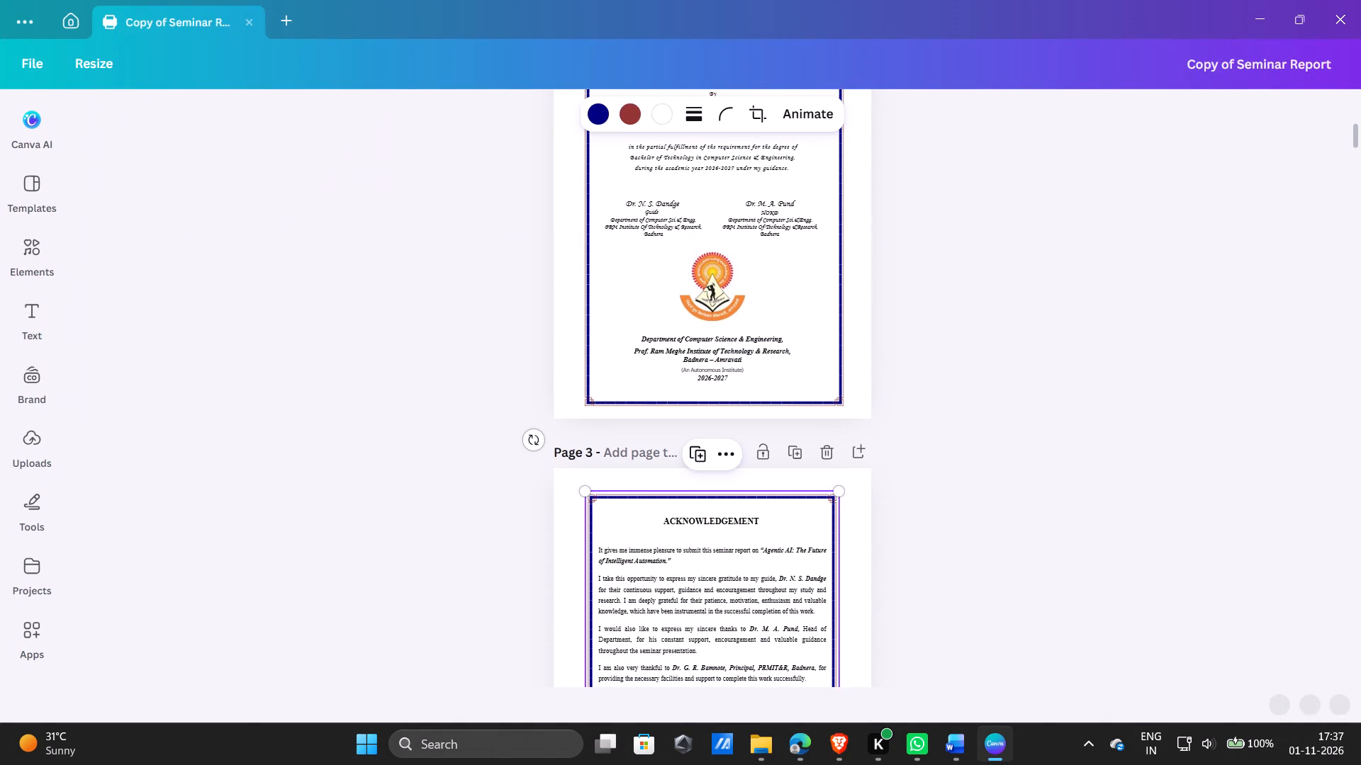
pyautogui.rightClick(598, 505)
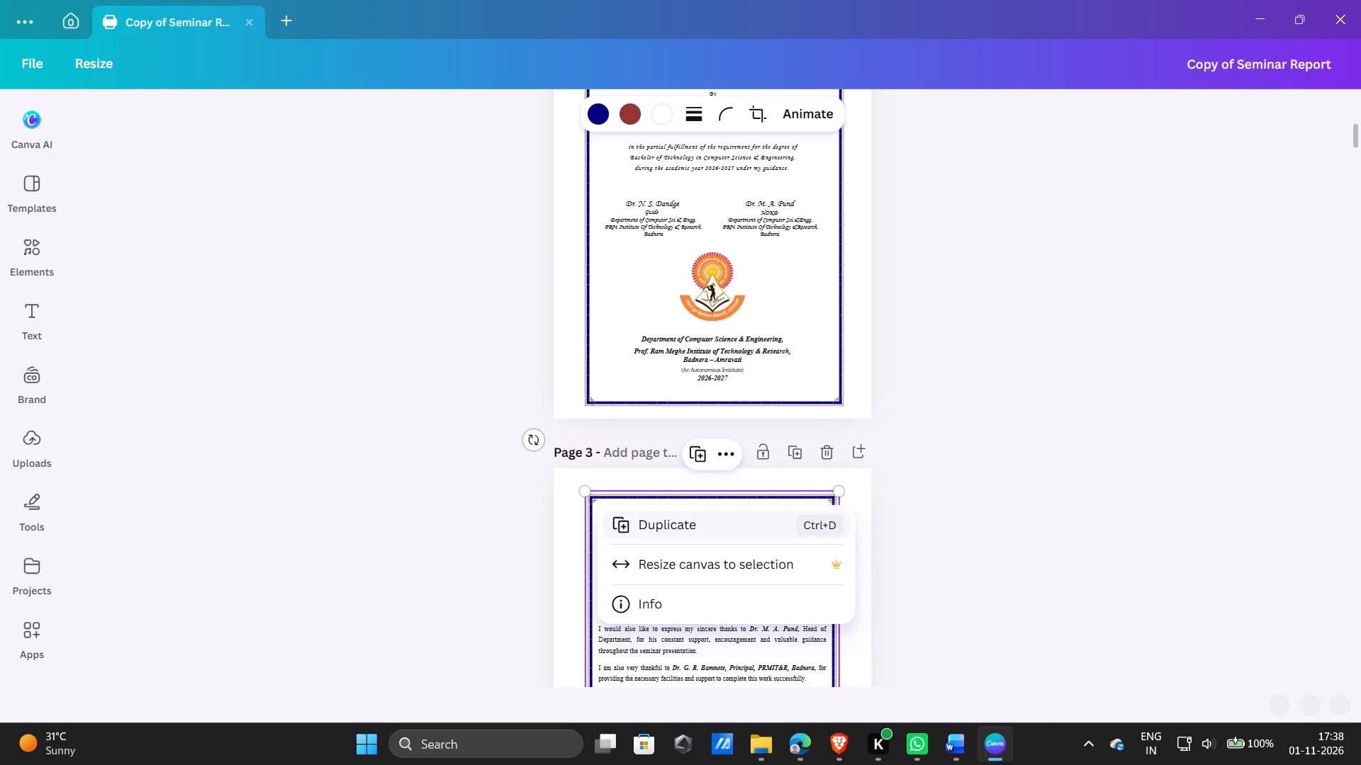
pyautogui.click(729, 451)
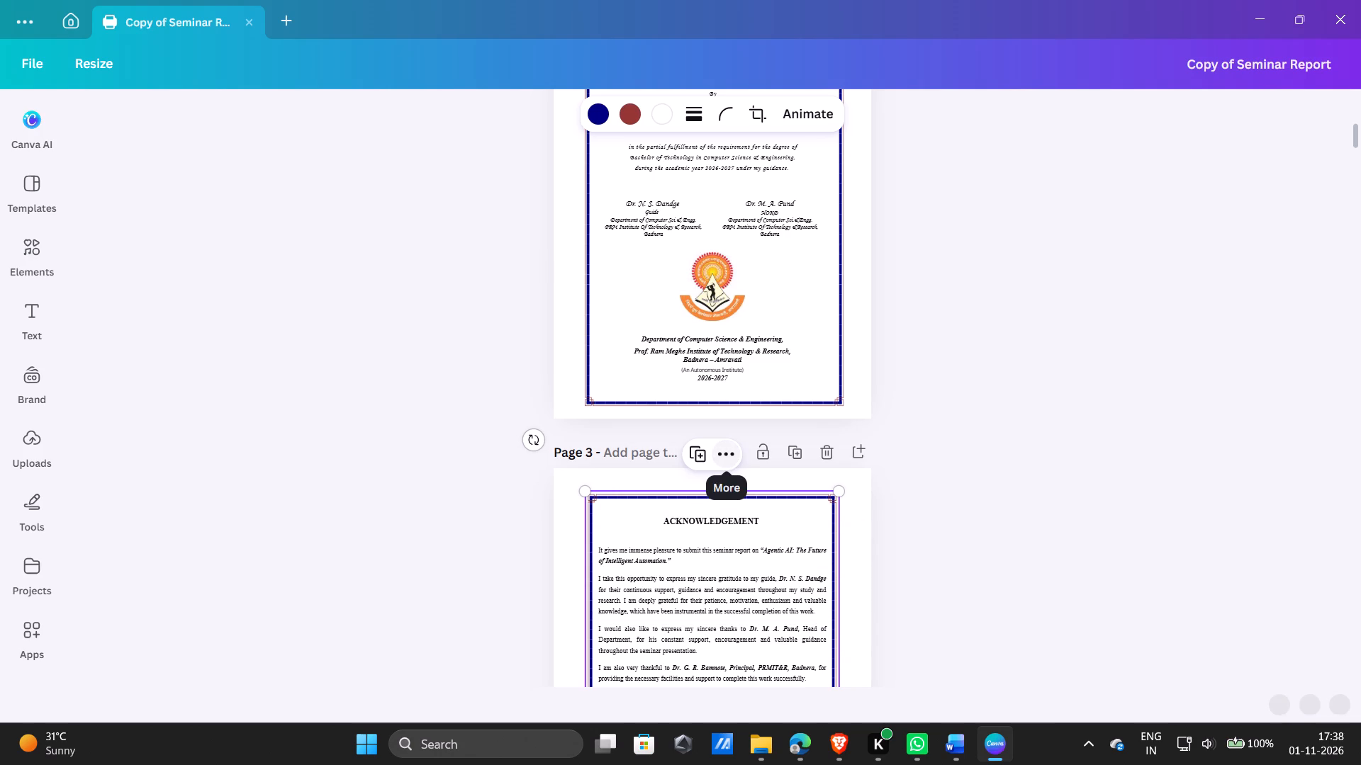
pyautogui.click(729, 451)
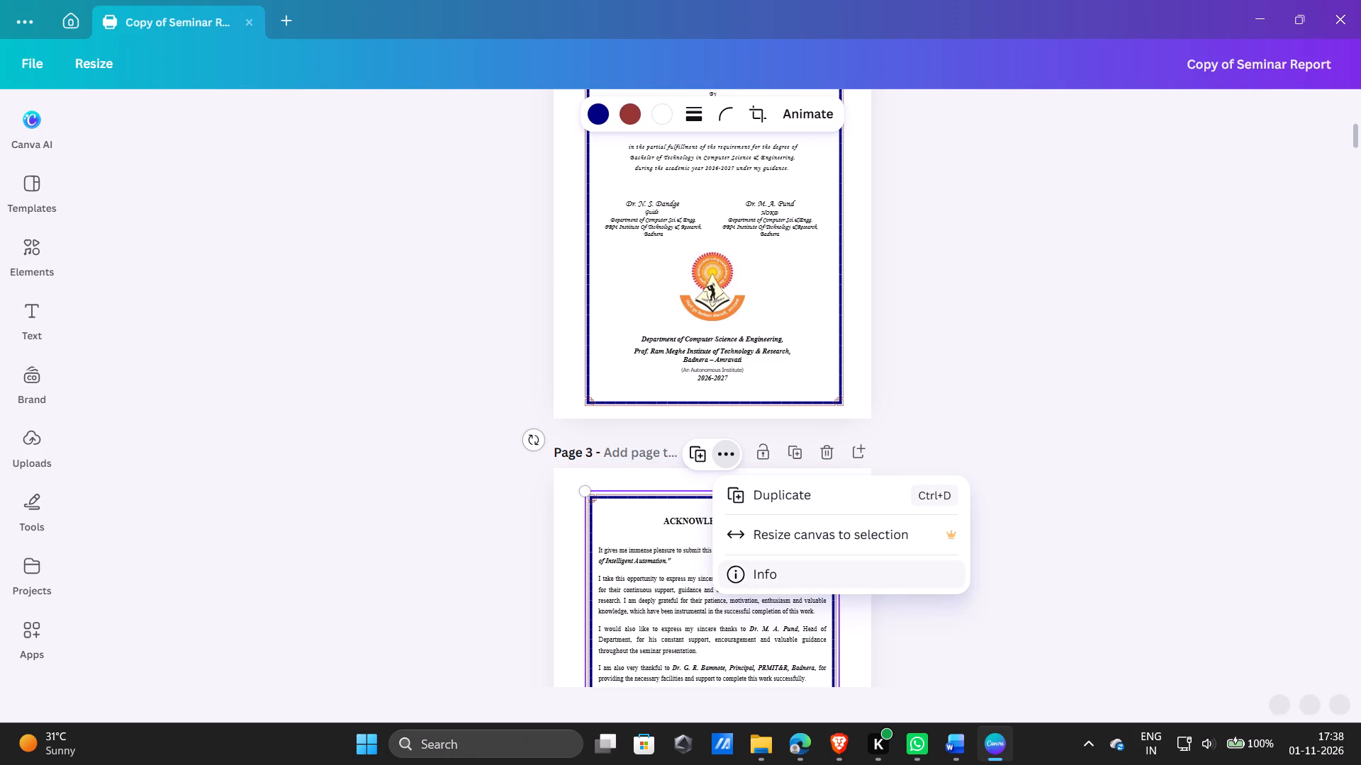
pyautogui.click(779, 569)
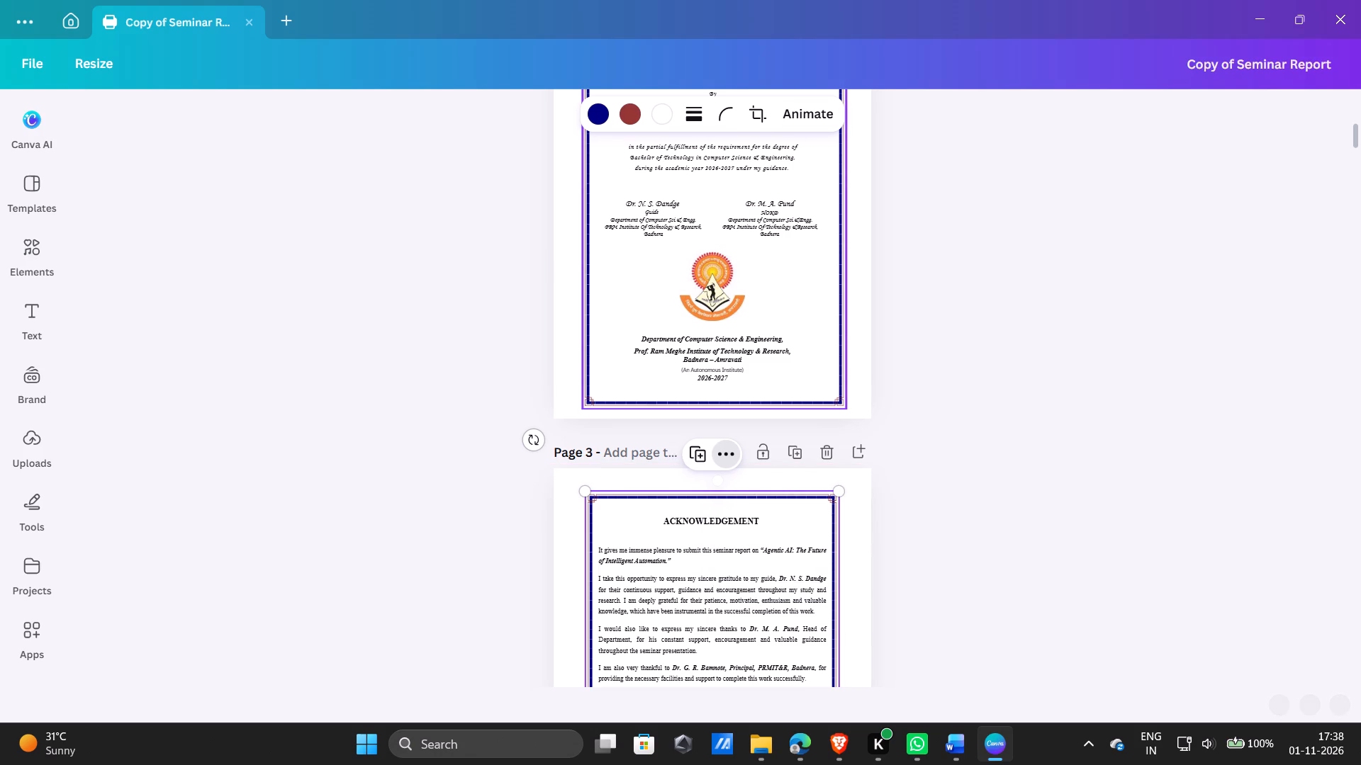
# Examine the Acknowledgement page up close, checking its heading text and the options available for its border.
pyautogui.scroll(-1, 829, 329)
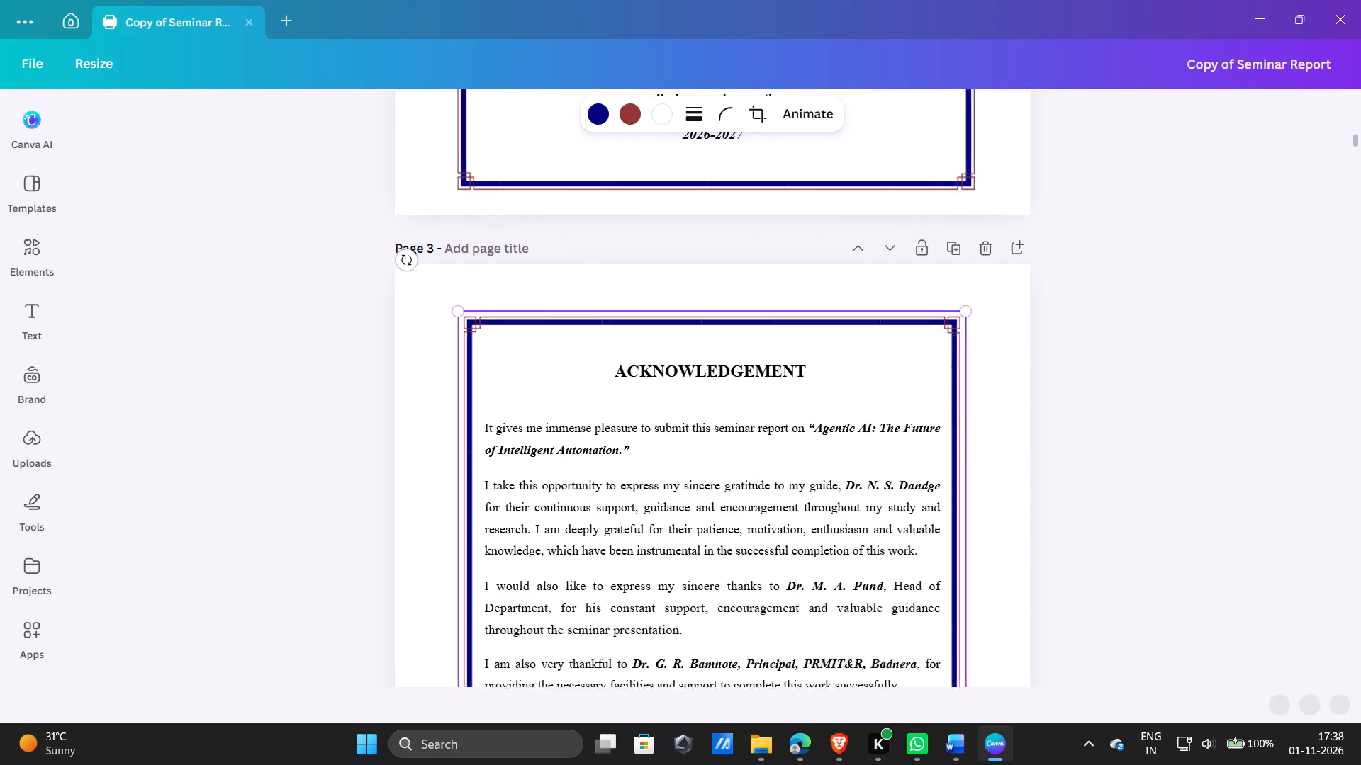
pyautogui.click(742, 377)
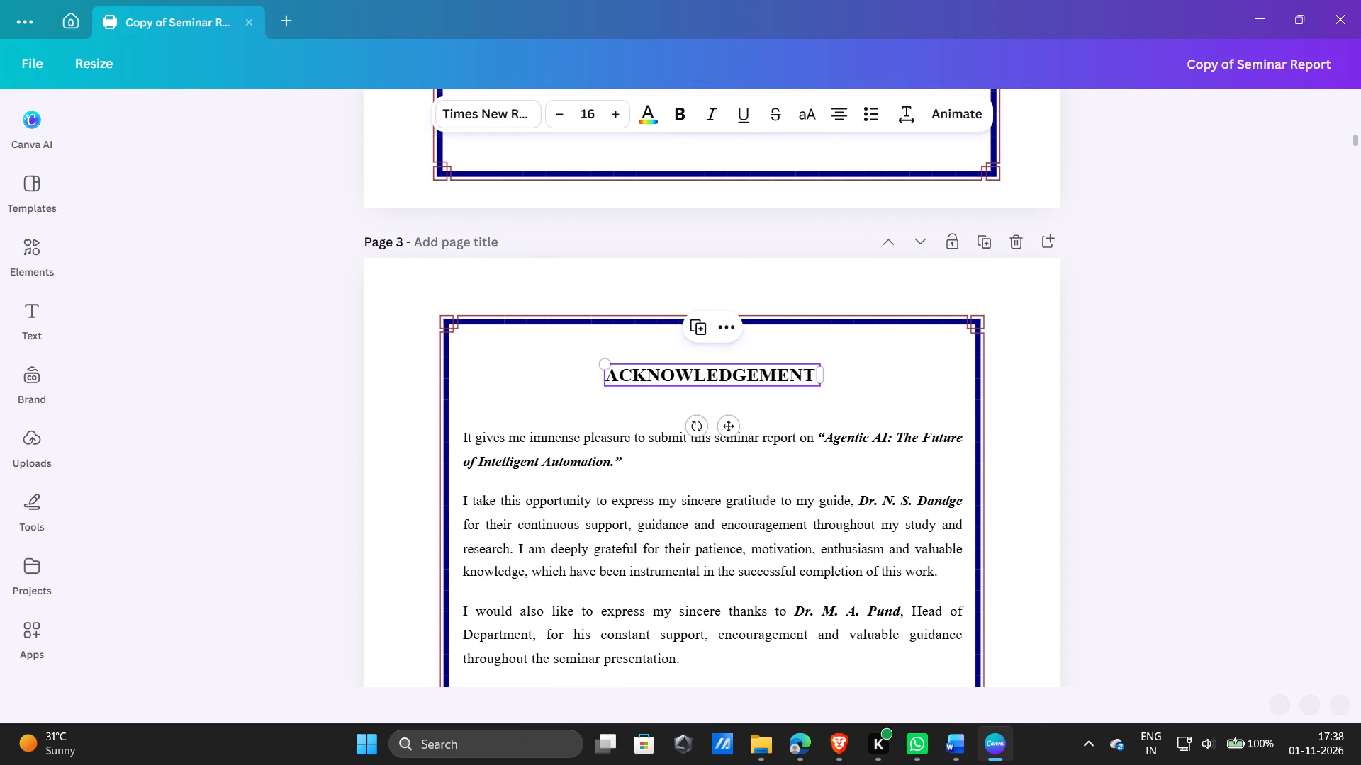
pyautogui.doubleClick(742, 377)
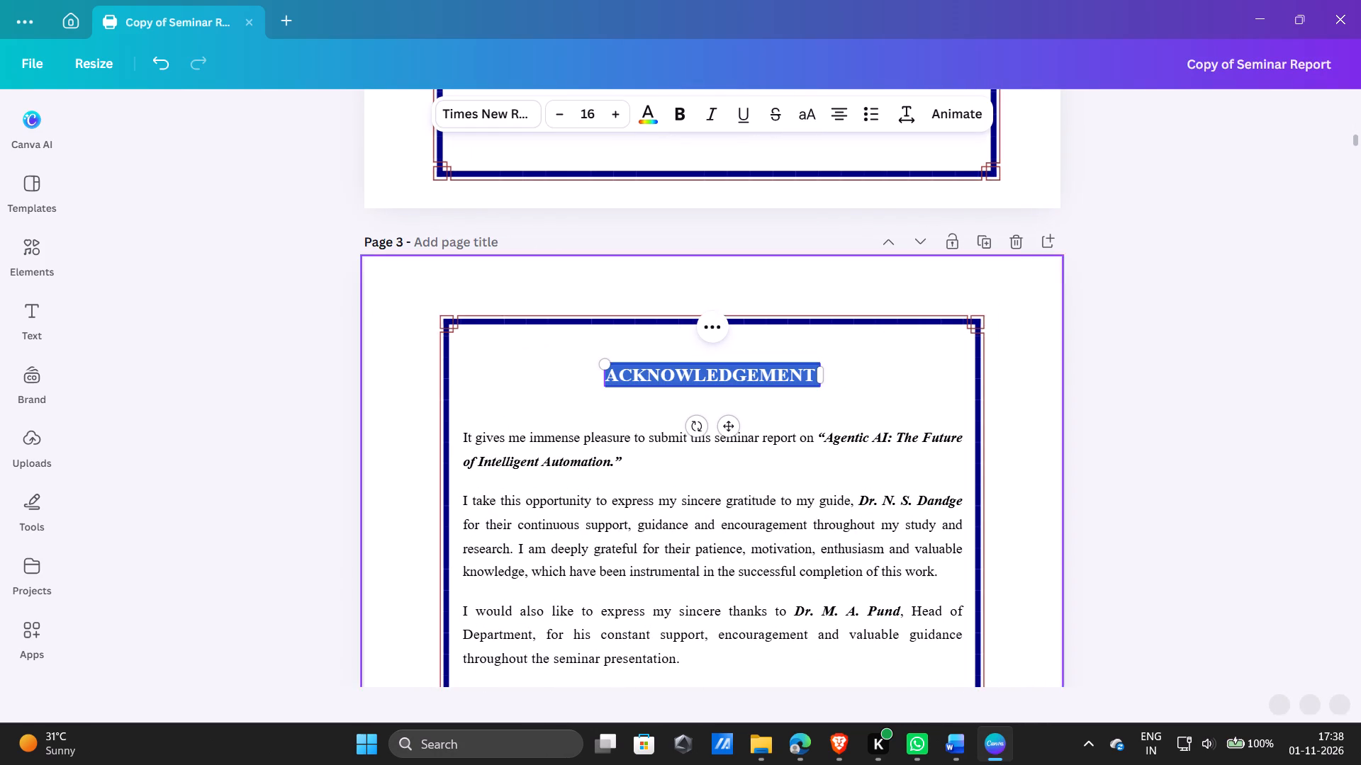
pyautogui.click(553, 331)
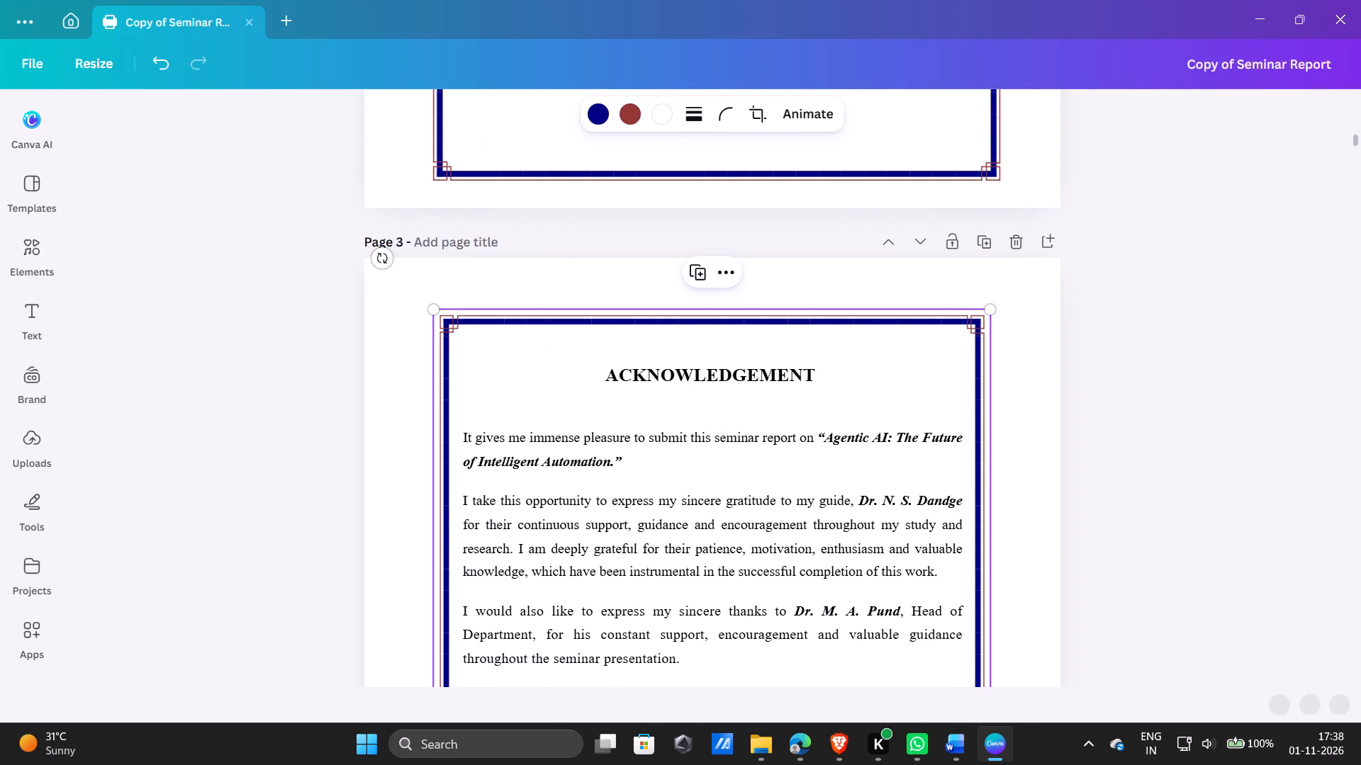
pyautogui.click(505, 317)
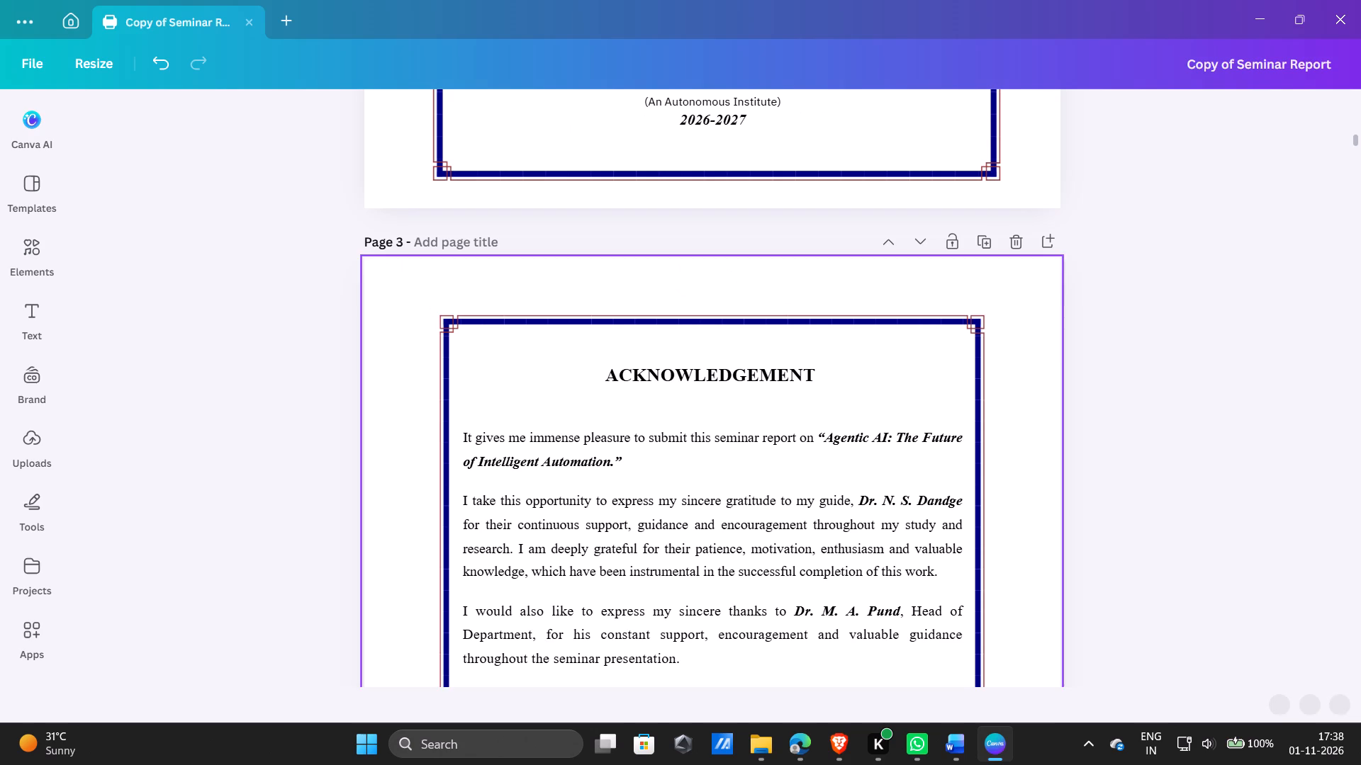
pyautogui.click(673, 318)
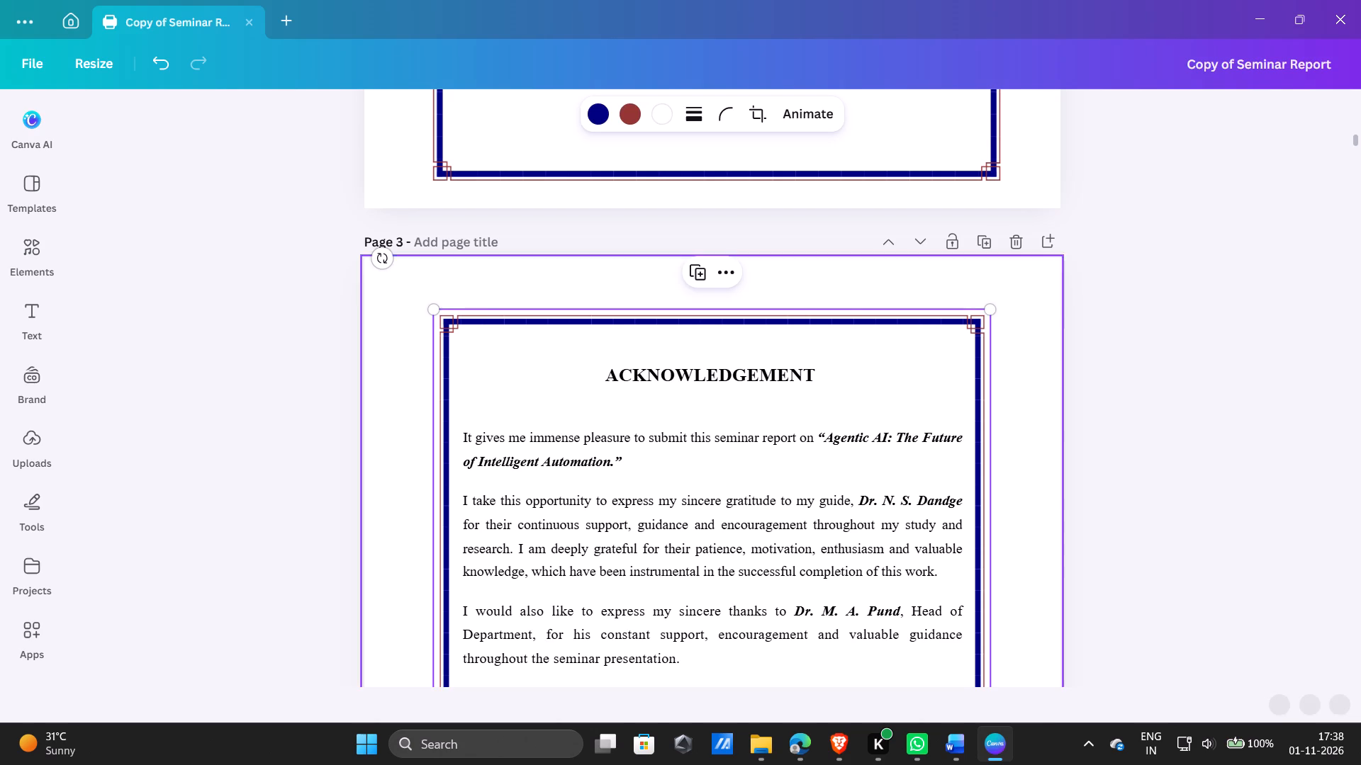
pyautogui.click(720, 275)
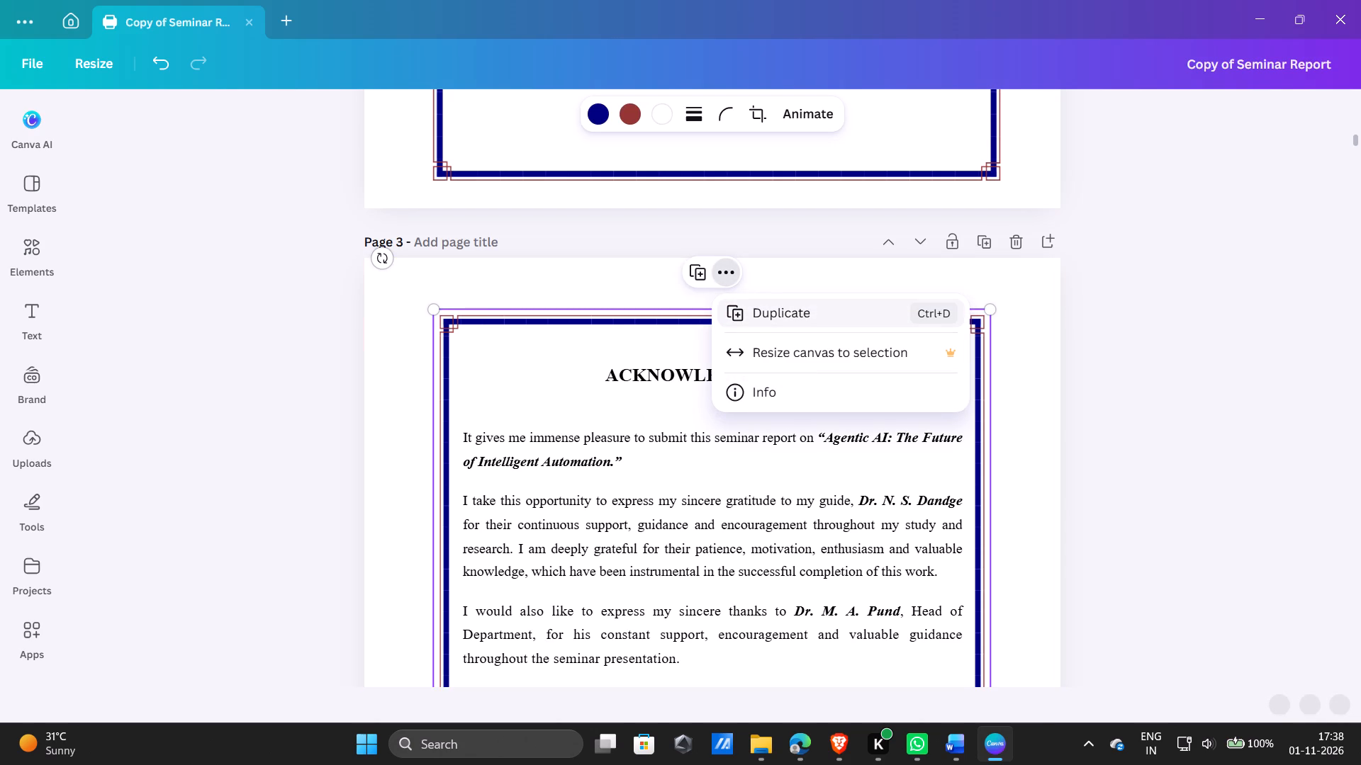
# Compare the header and footer lines on the seminar report's body pages with those in report_refurbished.pdf, switching between Canva and Edge.
pyautogui.scroll(-7, 610, 424)
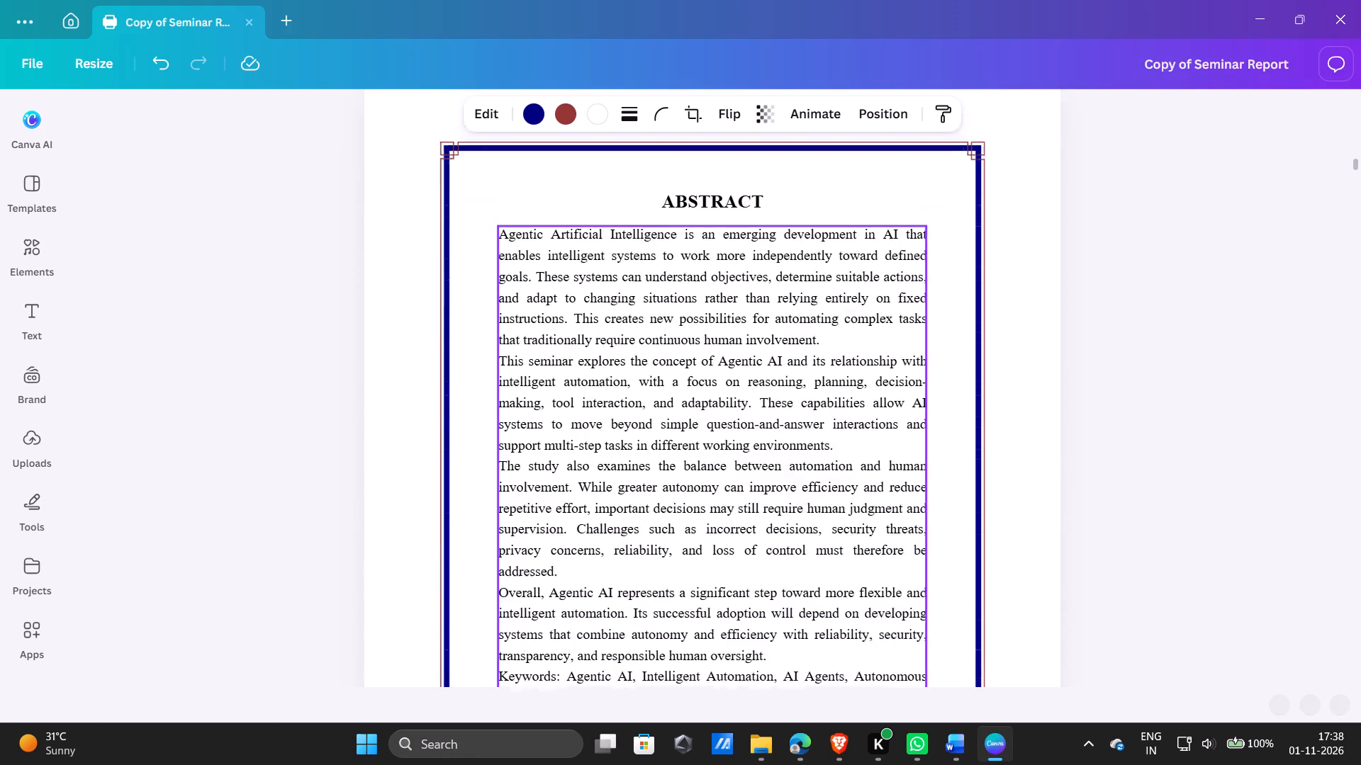
pyautogui.scroll(-10, 610, 424)
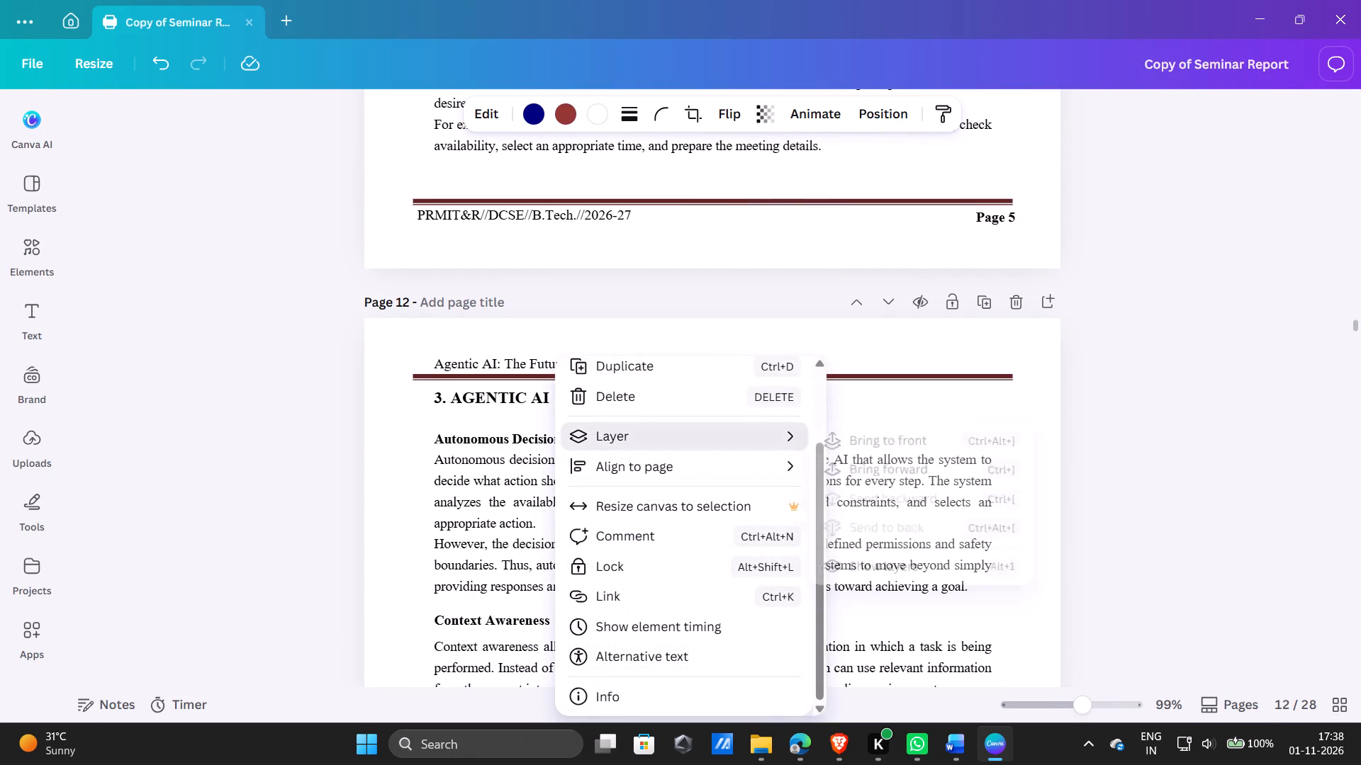
pyautogui.click(941, 384)
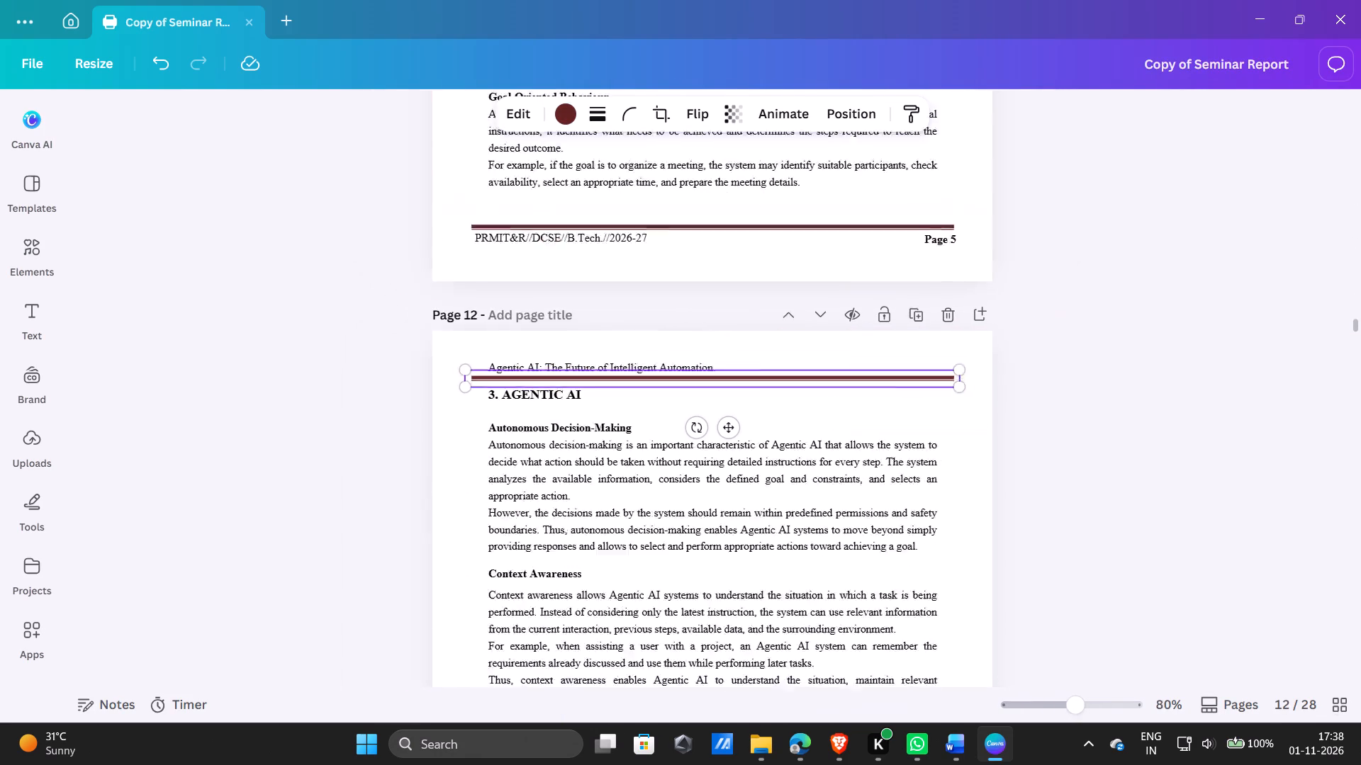
pyautogui.scroll(-3, 941, 384)
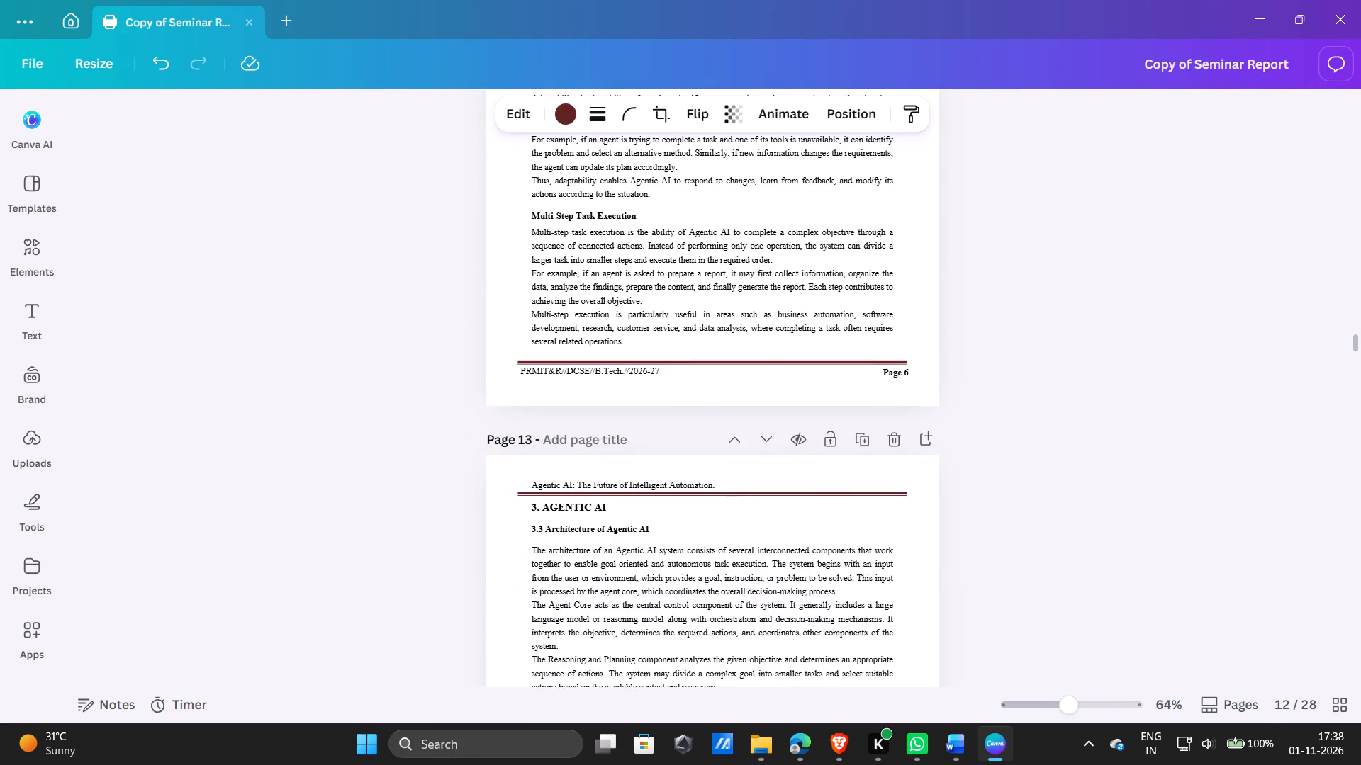
pyautogui.scroll(-3, 941, 384)
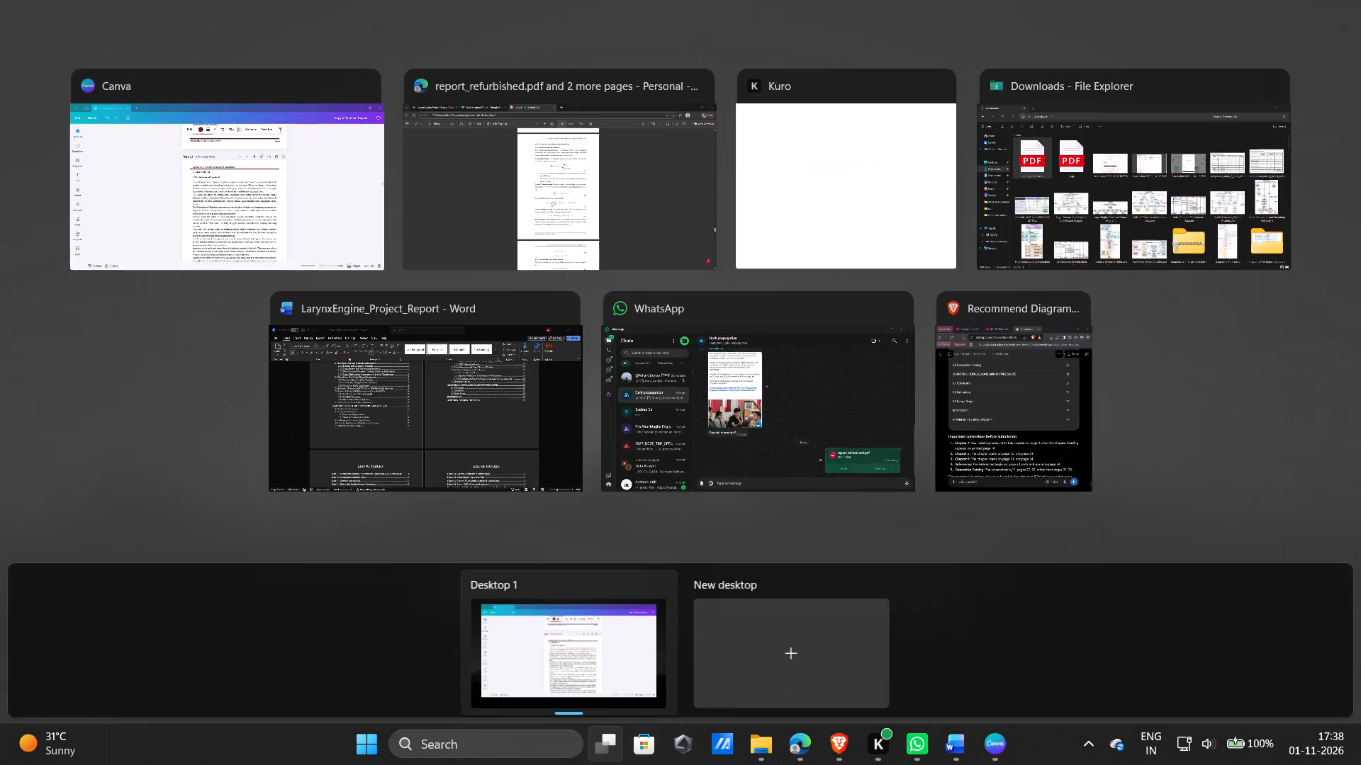
pyautogui.click(485, 176)
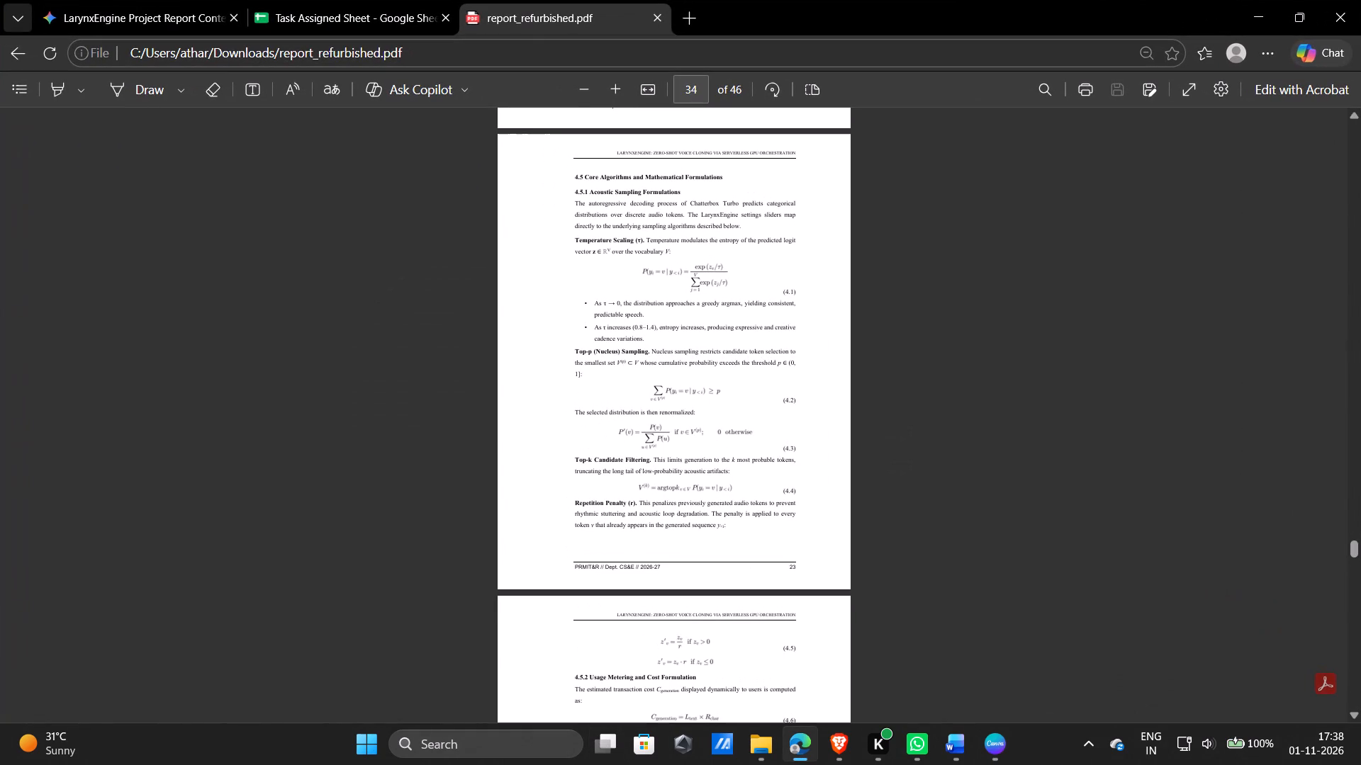
pyautogui.scroll(2, 812, 276)
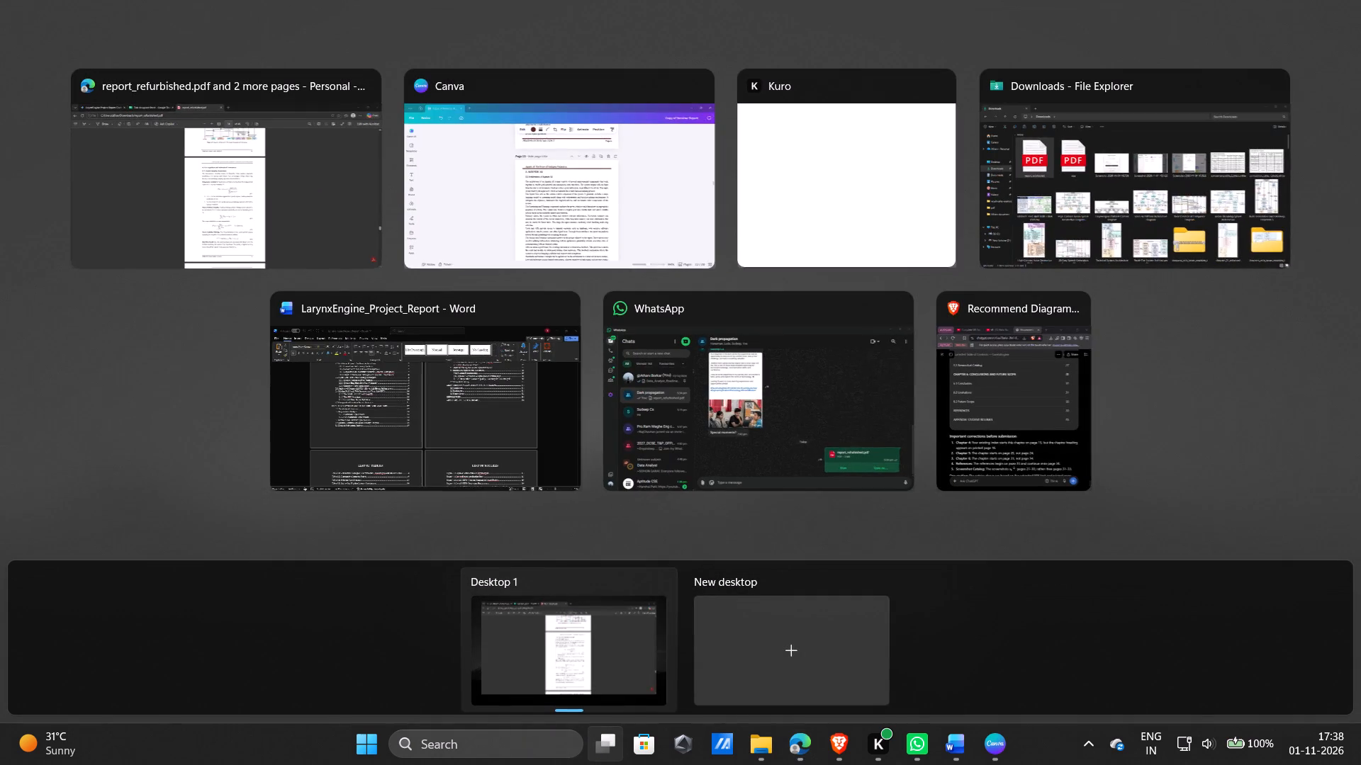
pyautogui.click(625, 208)
pyautogui.scroll(-4, 625, 208)
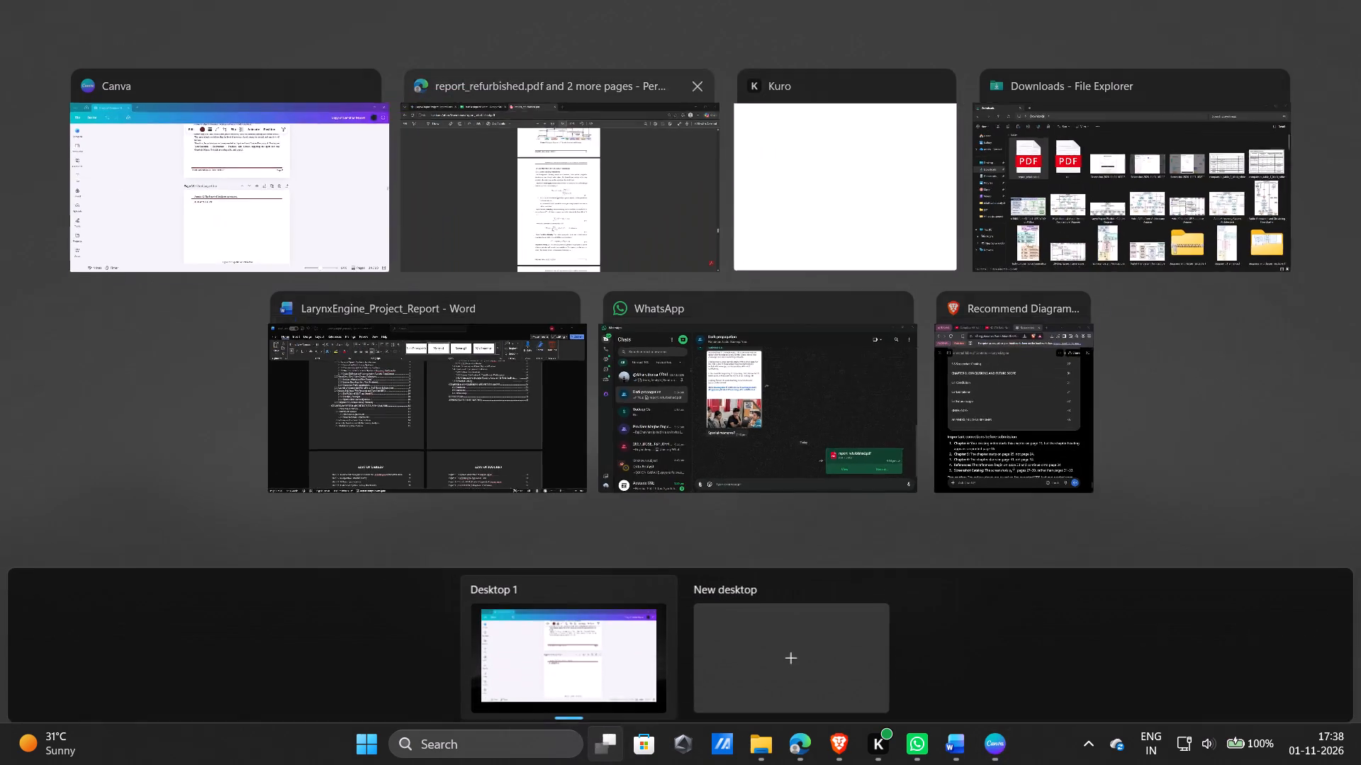
# Switch to LarynxEngine_Project_Report in Word, copy and remove the title text in the Section 2 header, and paste it back into the header.
pyautogui.click(491, 395)
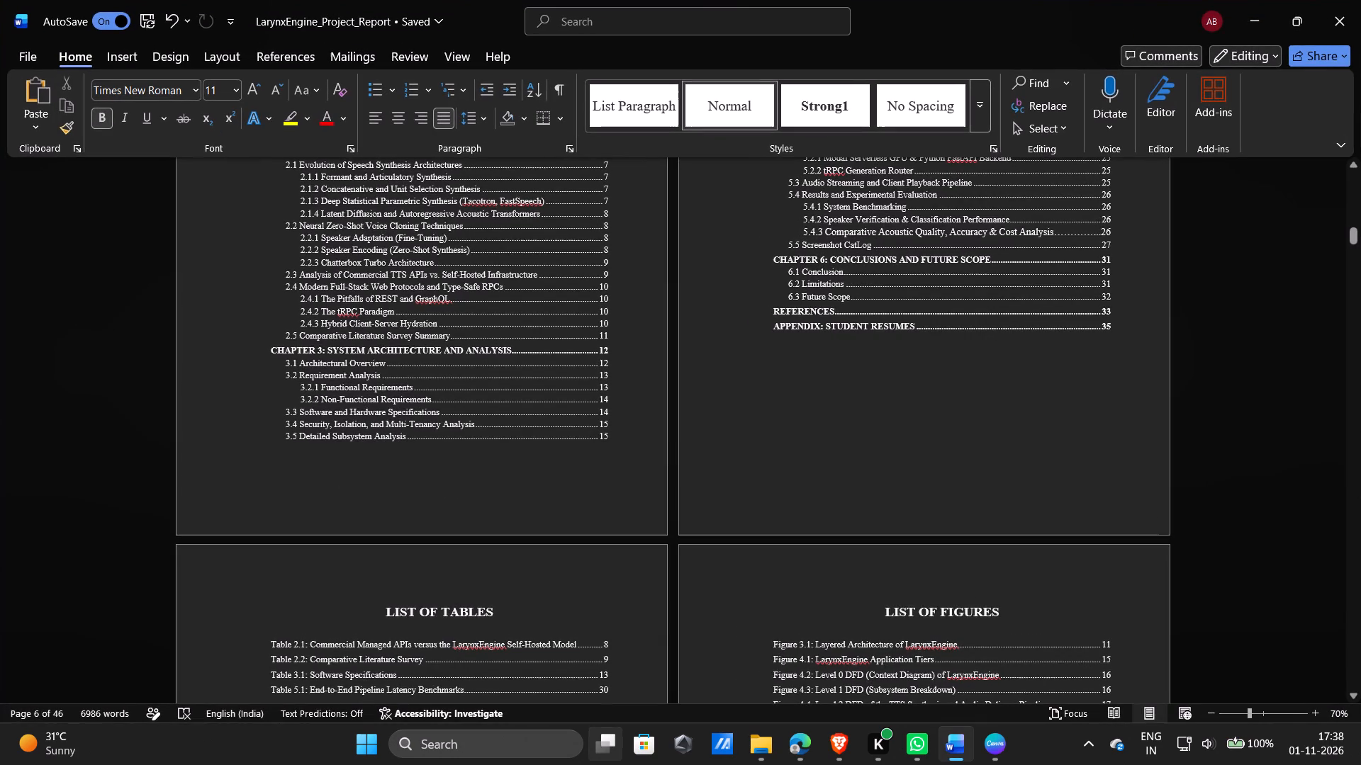
pyautogui.scroll(-11, 550, 504)
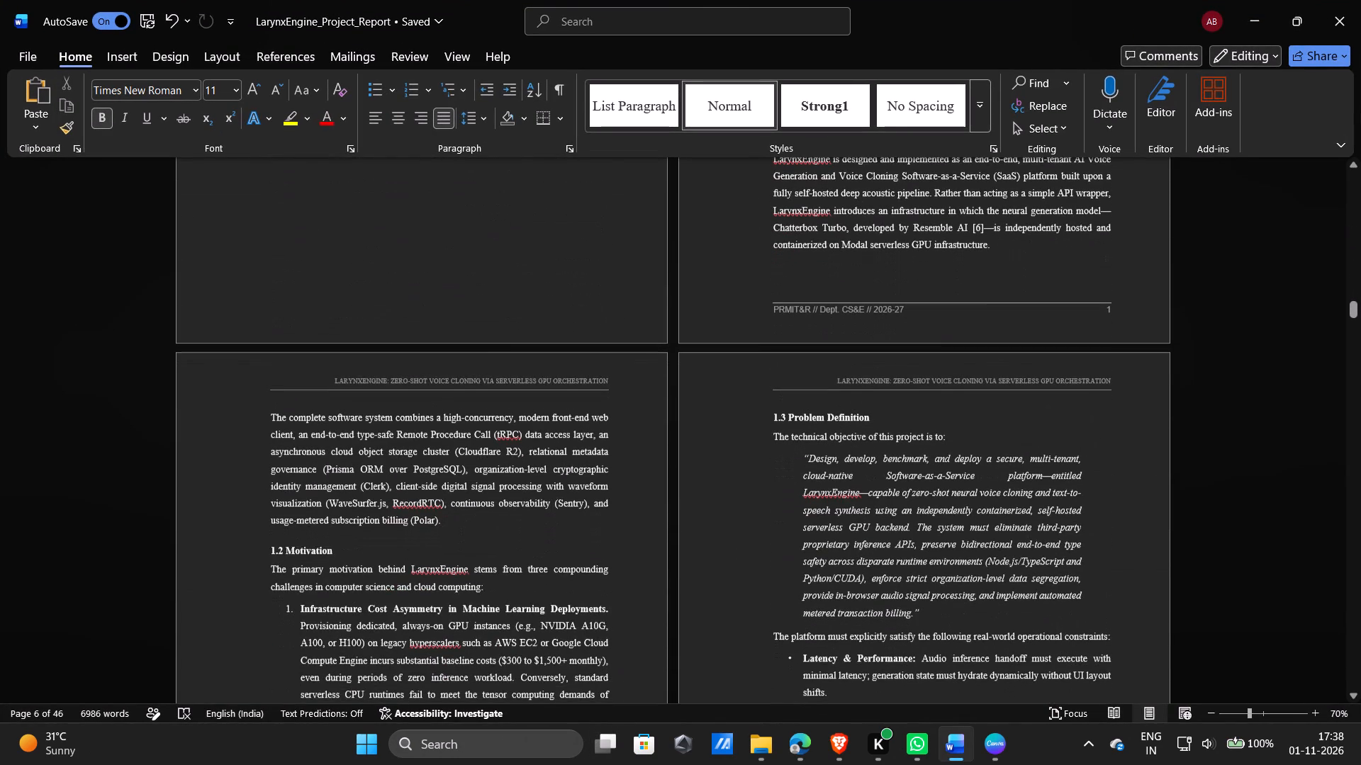
pyautogui.tripleClick(484, 375)
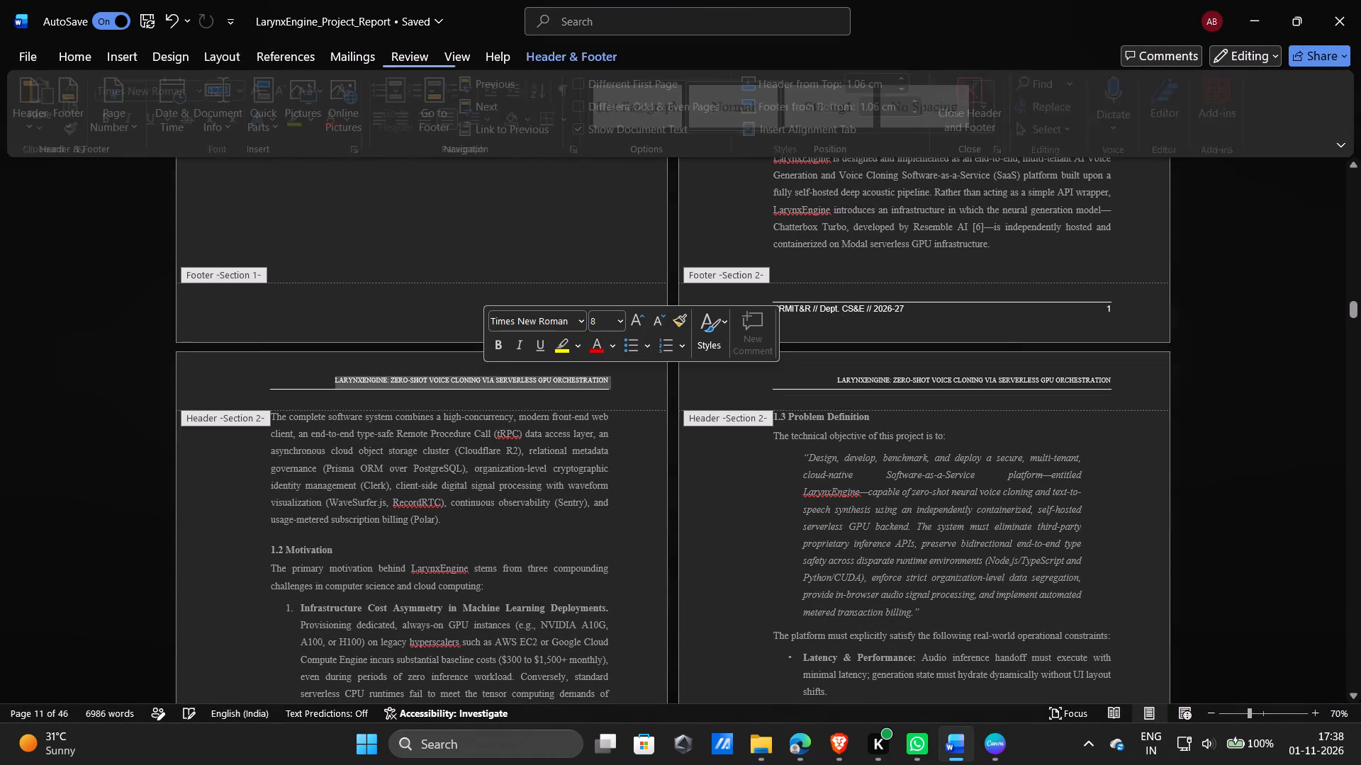
pyautogui.click(484, 375)
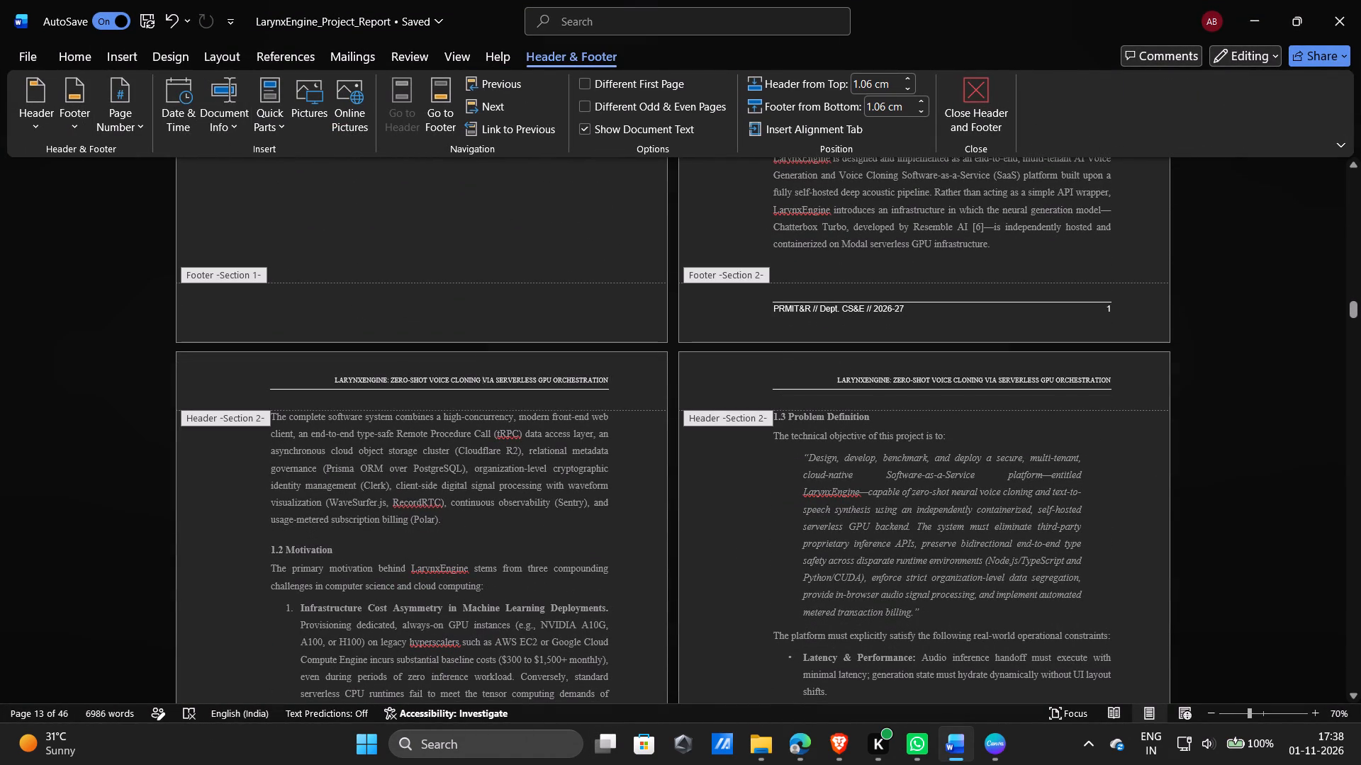
pyautogui.doubleClick(484, 375)
pyautogui.doubleClick(484, 375)
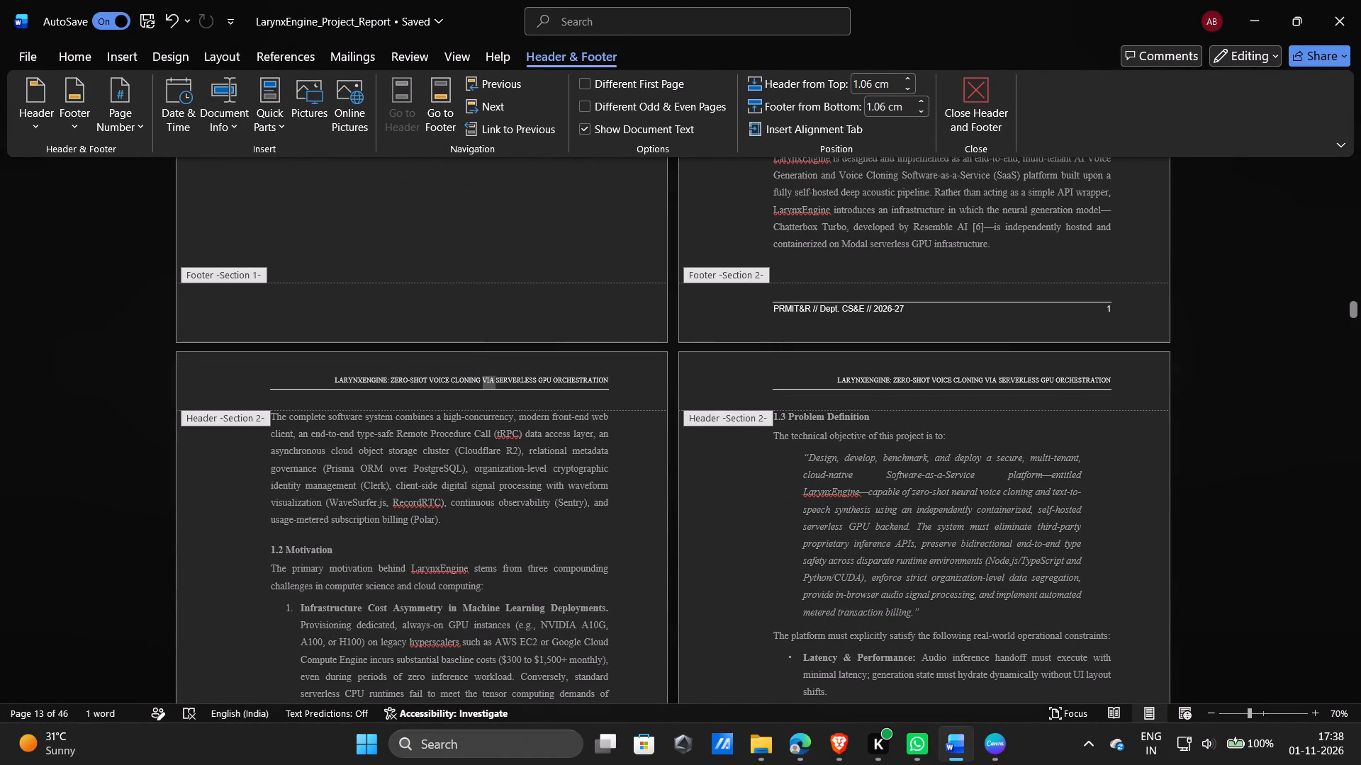
pyautogui.tripleClick(484, 375)
pyautogui.click(484, 375)
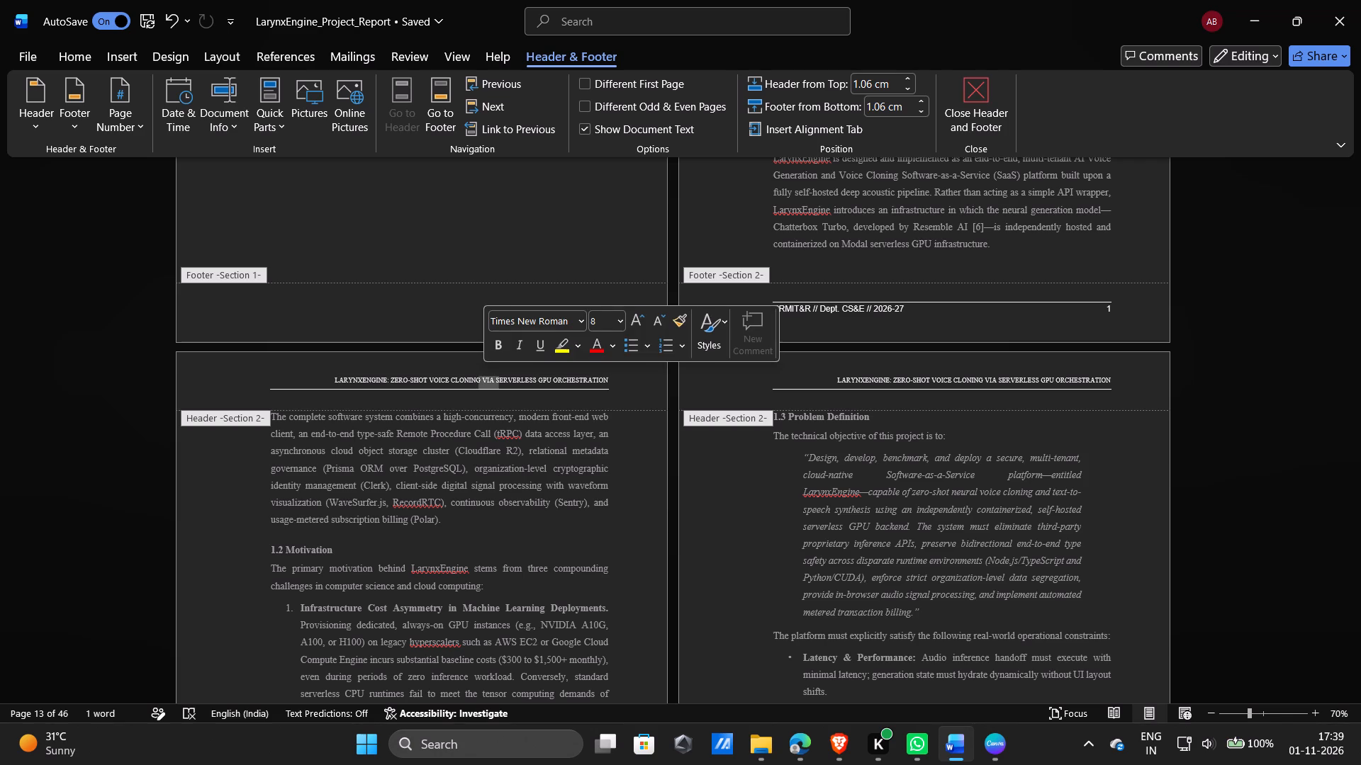
pyautogui.tripleClick(484, 375)
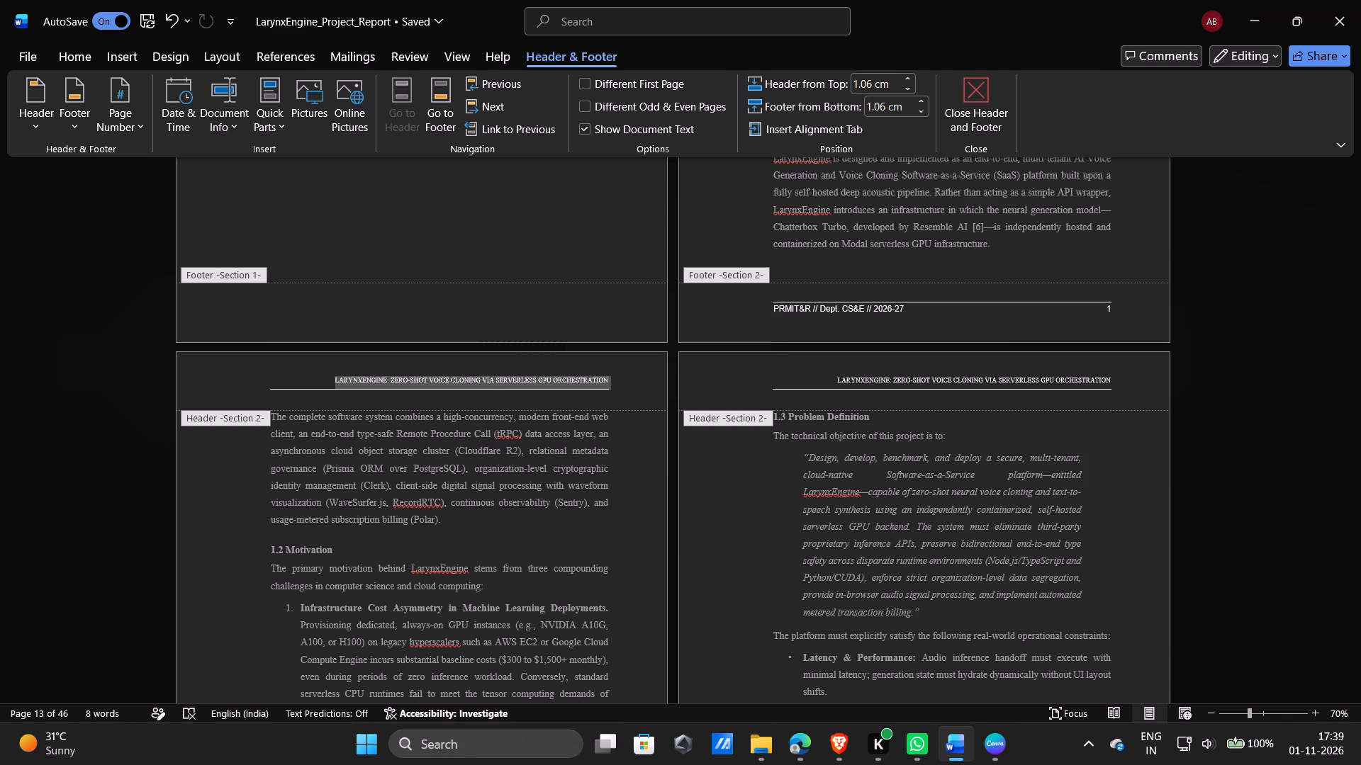
pyautogui.hotkey('ctrl', 'c')
pyautogui.press('BackSpace')
pyautogui.press('Left')
pyautogui.press('Left')
pyautogui.press('Left')
pyautogui.press('Left')
pyautogui.press('Left')
pyautogui.press('Left')
pyautogui.press('Left')
pyautogui.press('Left')
pyautogui.press('Left')
pyautogui.press('Left')
pyautogui.press('Left')
pyautogui.press('Left')
pyautogui.press('Left')
pyautogui.press('Left')
pyautogui.press('Left')
pyautogui.press('Left')
pyautogui.press('Left')
pyautogui.press('Left')
pyautogui.press('Left')
pyautogui.press('Left')
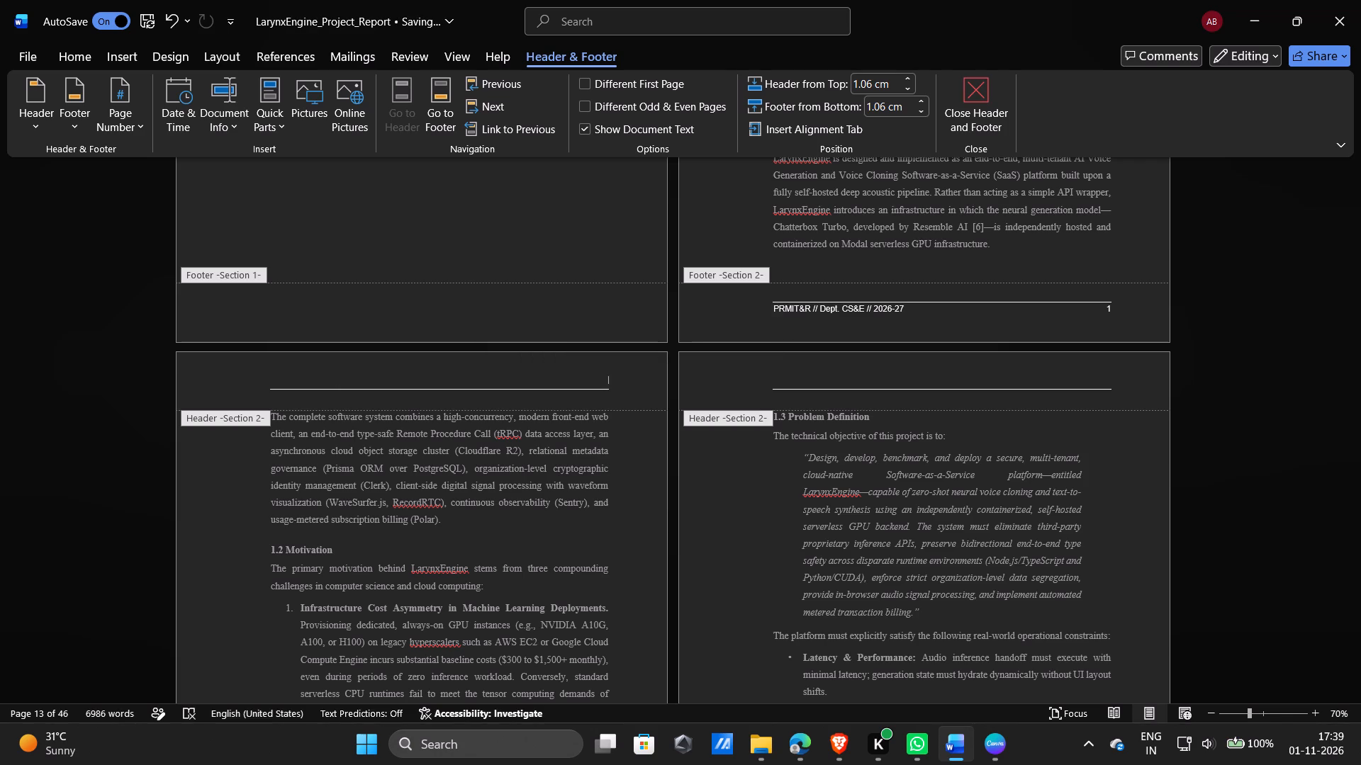
pyautogui.hotkey('ctrl', 'v')
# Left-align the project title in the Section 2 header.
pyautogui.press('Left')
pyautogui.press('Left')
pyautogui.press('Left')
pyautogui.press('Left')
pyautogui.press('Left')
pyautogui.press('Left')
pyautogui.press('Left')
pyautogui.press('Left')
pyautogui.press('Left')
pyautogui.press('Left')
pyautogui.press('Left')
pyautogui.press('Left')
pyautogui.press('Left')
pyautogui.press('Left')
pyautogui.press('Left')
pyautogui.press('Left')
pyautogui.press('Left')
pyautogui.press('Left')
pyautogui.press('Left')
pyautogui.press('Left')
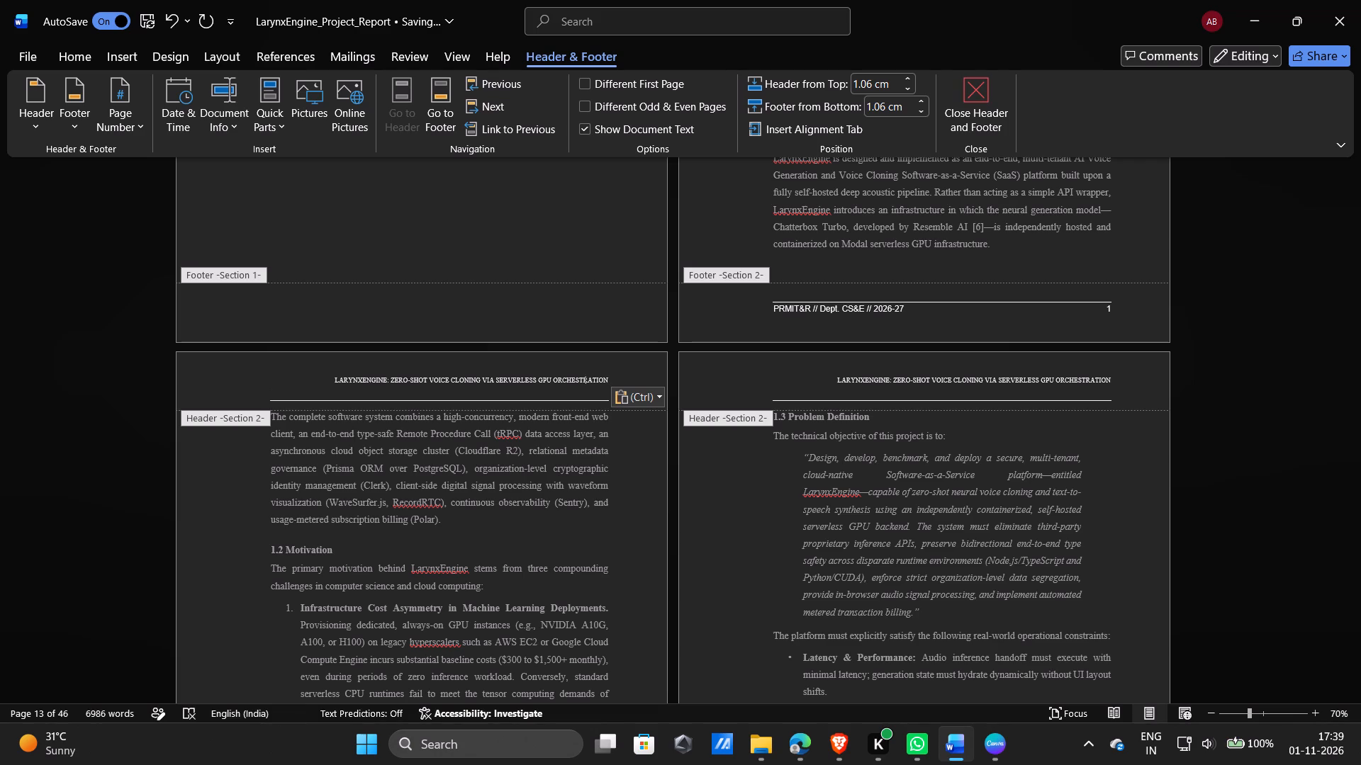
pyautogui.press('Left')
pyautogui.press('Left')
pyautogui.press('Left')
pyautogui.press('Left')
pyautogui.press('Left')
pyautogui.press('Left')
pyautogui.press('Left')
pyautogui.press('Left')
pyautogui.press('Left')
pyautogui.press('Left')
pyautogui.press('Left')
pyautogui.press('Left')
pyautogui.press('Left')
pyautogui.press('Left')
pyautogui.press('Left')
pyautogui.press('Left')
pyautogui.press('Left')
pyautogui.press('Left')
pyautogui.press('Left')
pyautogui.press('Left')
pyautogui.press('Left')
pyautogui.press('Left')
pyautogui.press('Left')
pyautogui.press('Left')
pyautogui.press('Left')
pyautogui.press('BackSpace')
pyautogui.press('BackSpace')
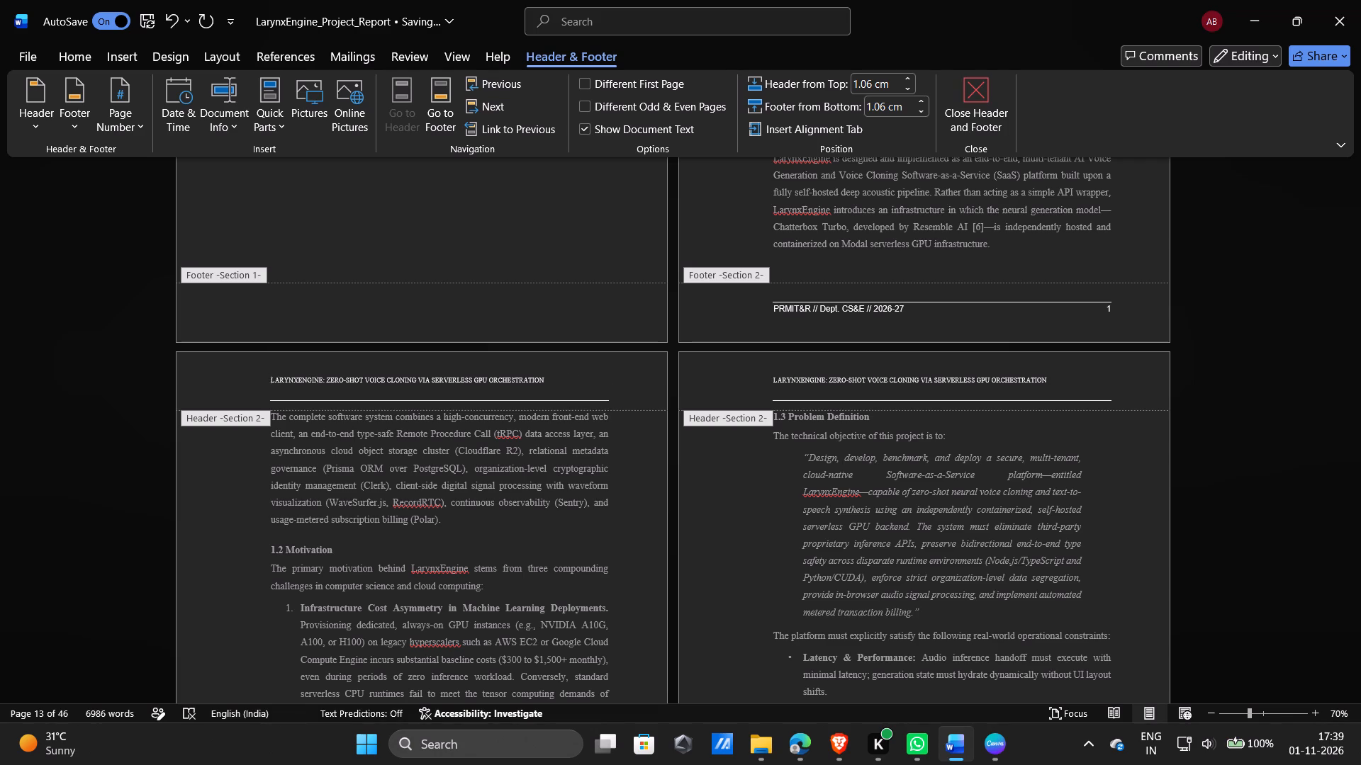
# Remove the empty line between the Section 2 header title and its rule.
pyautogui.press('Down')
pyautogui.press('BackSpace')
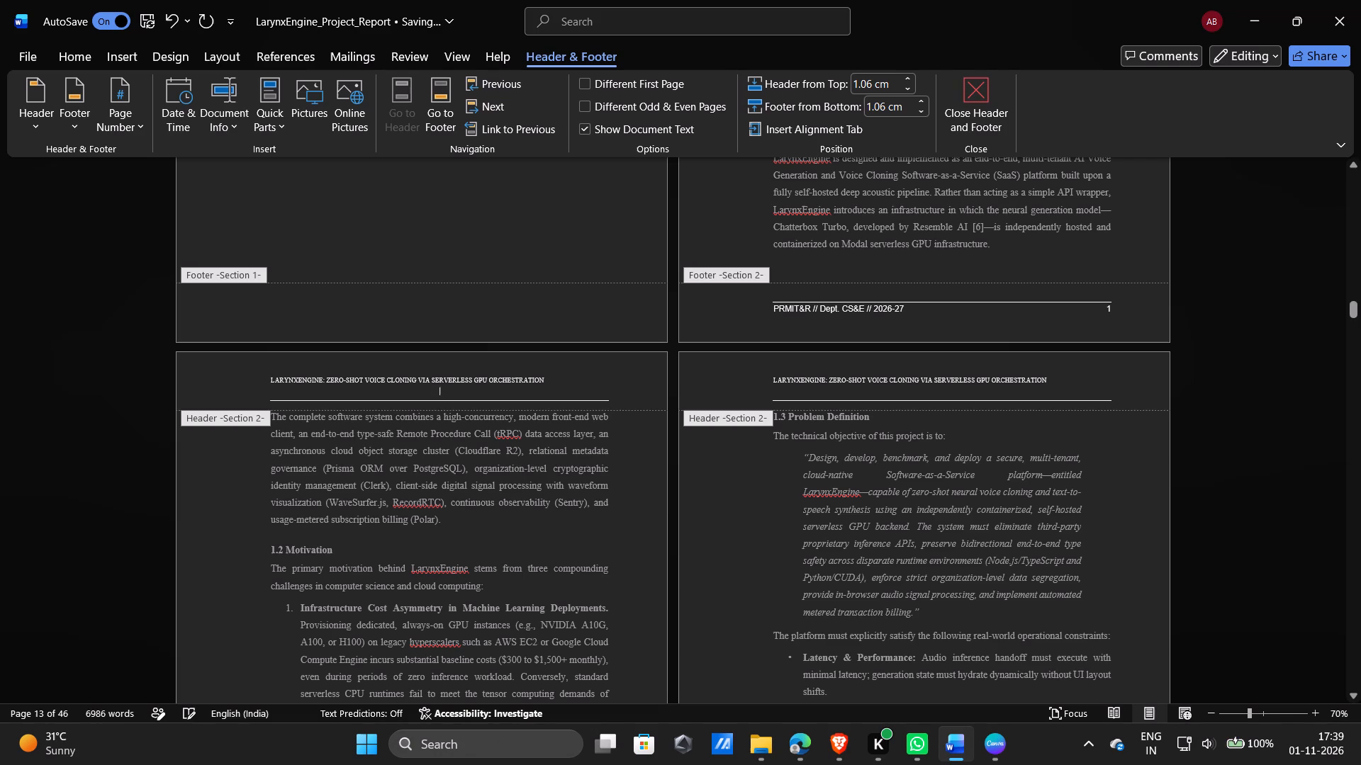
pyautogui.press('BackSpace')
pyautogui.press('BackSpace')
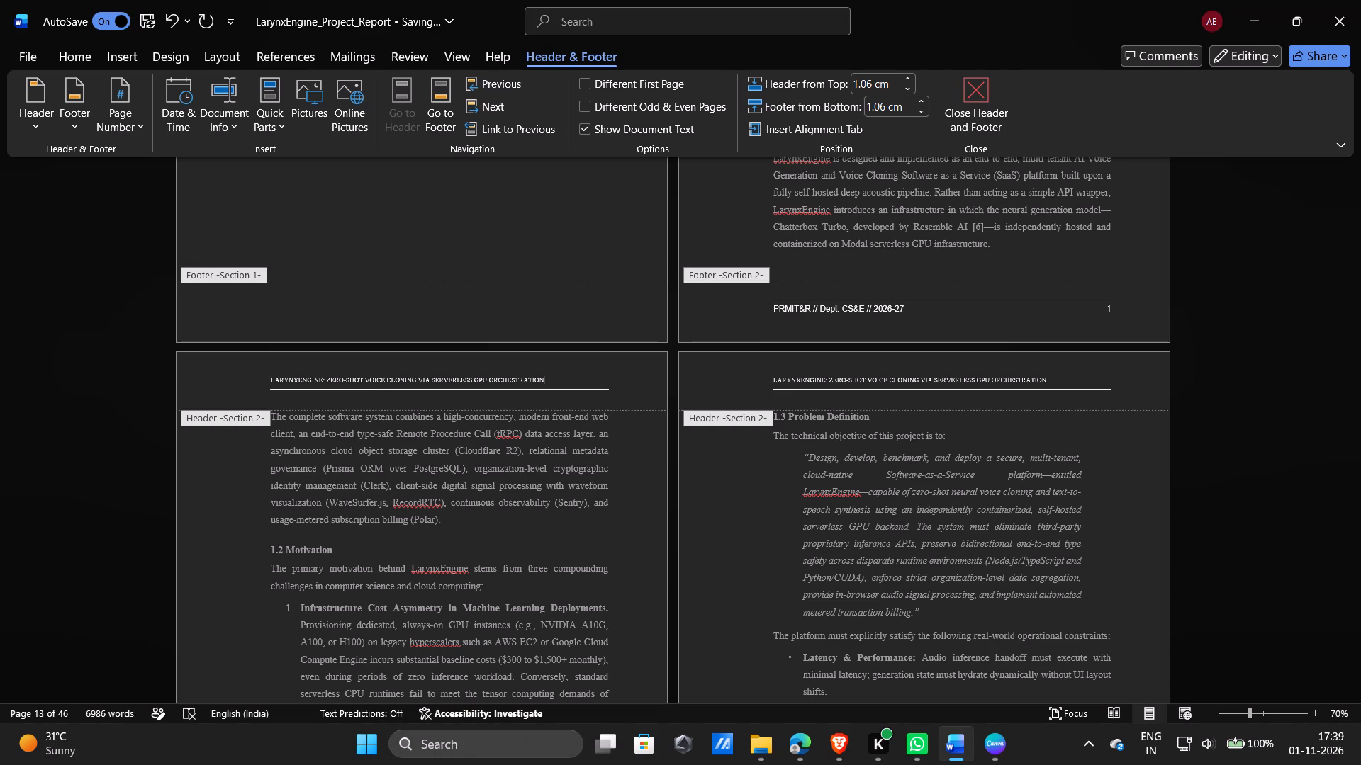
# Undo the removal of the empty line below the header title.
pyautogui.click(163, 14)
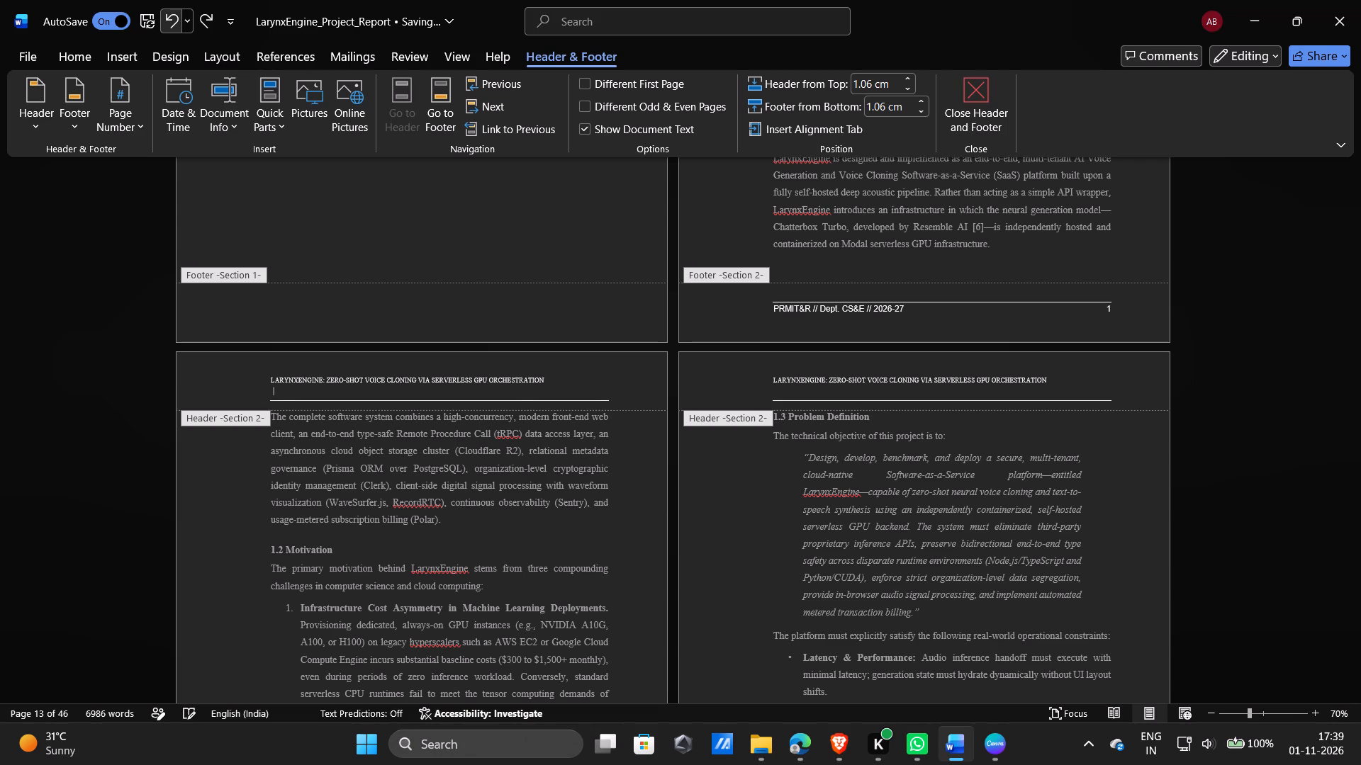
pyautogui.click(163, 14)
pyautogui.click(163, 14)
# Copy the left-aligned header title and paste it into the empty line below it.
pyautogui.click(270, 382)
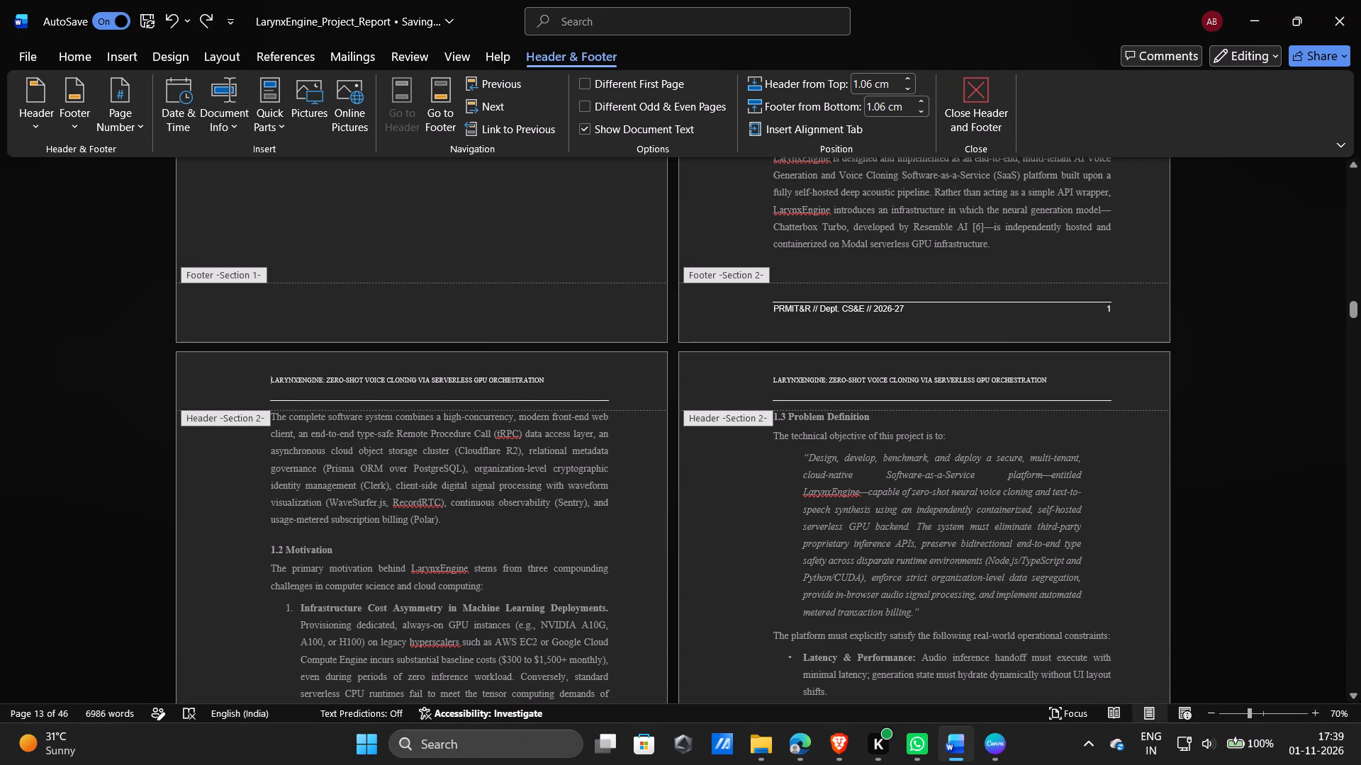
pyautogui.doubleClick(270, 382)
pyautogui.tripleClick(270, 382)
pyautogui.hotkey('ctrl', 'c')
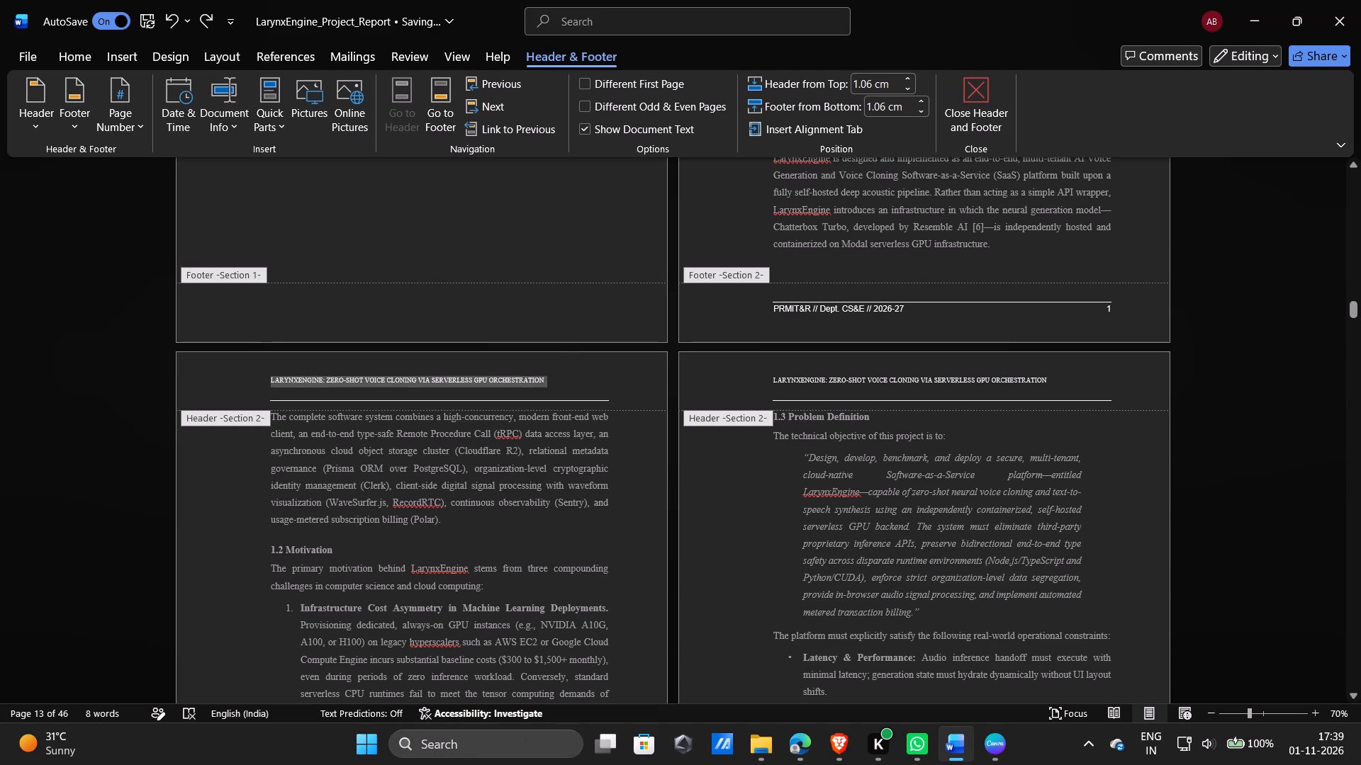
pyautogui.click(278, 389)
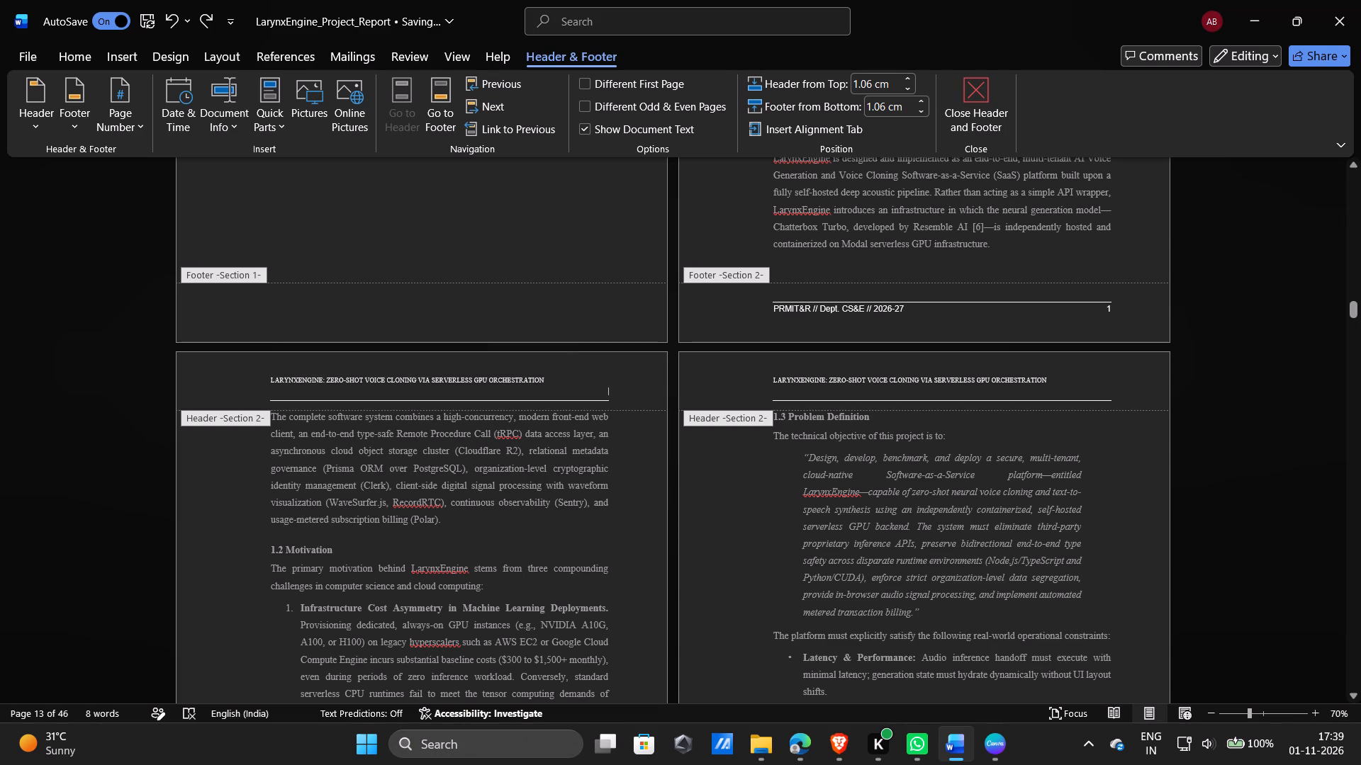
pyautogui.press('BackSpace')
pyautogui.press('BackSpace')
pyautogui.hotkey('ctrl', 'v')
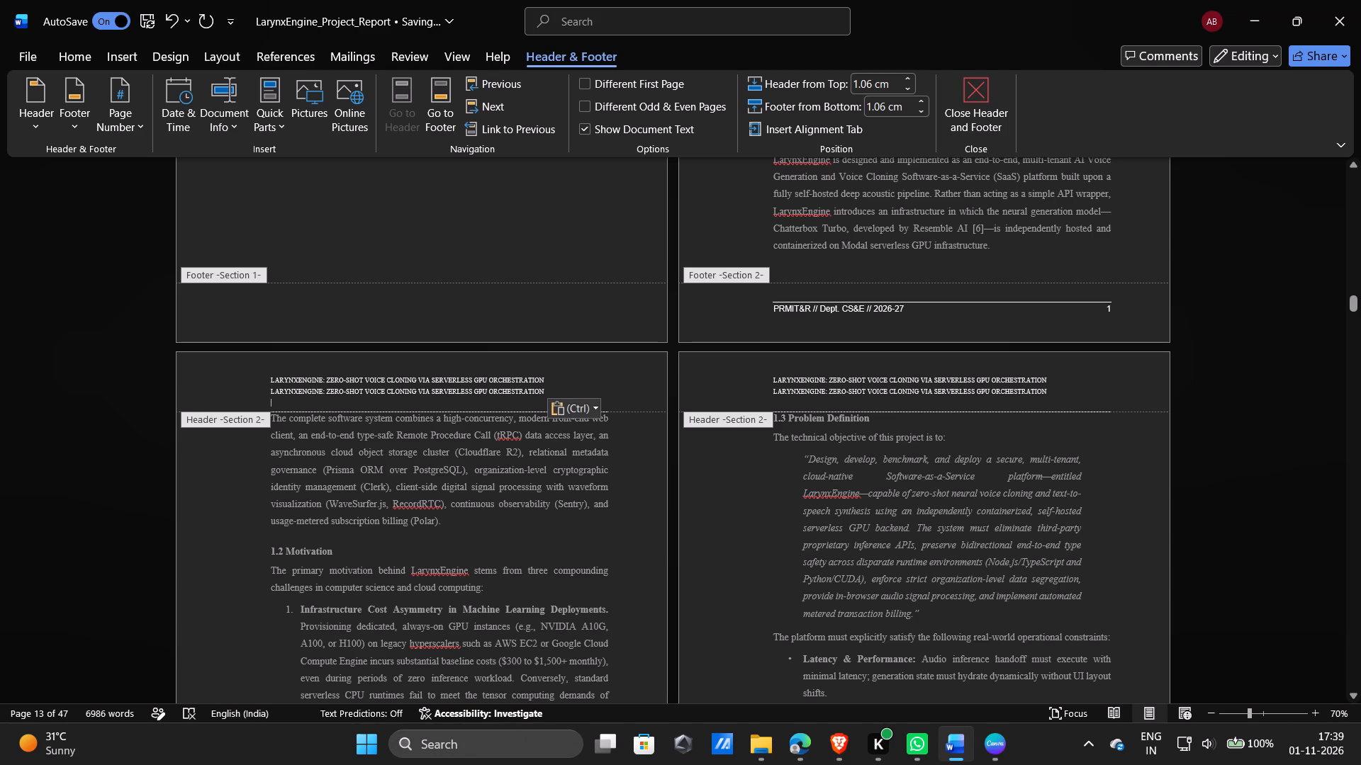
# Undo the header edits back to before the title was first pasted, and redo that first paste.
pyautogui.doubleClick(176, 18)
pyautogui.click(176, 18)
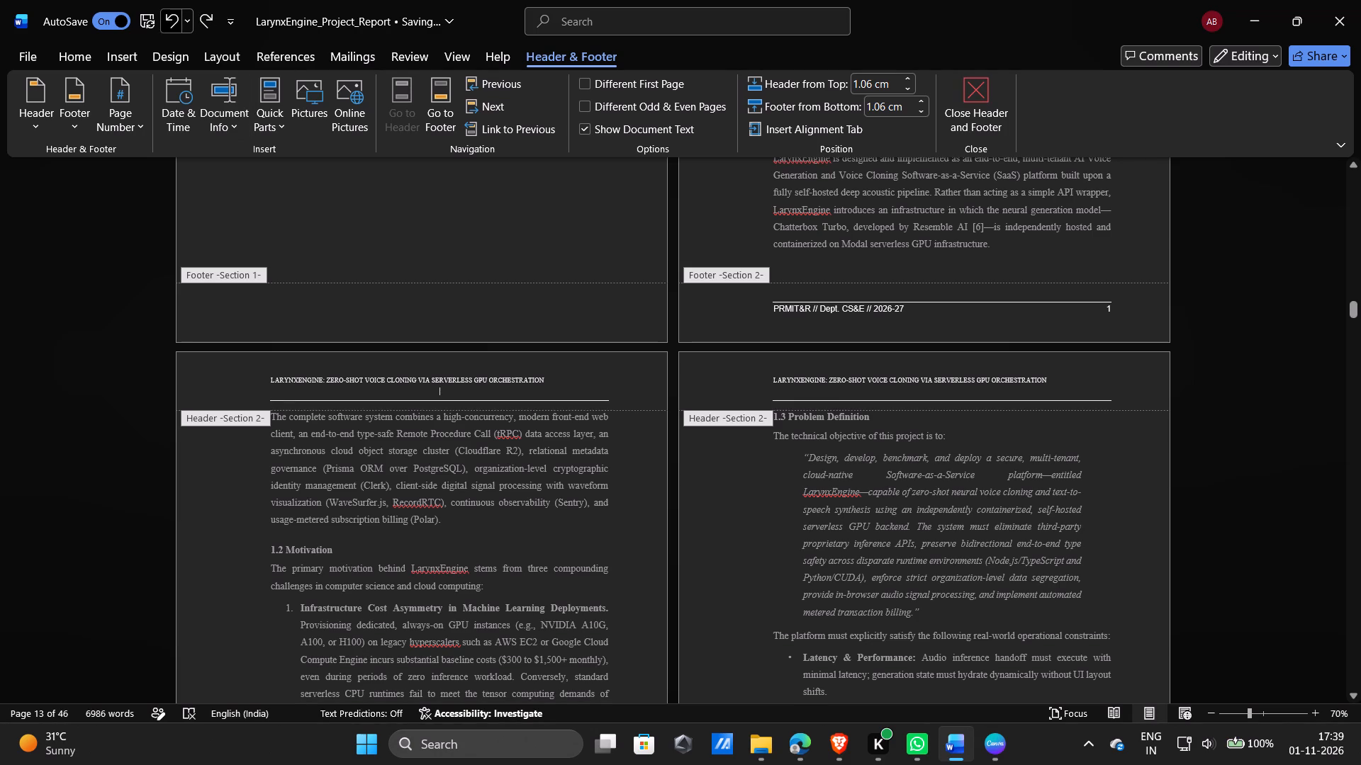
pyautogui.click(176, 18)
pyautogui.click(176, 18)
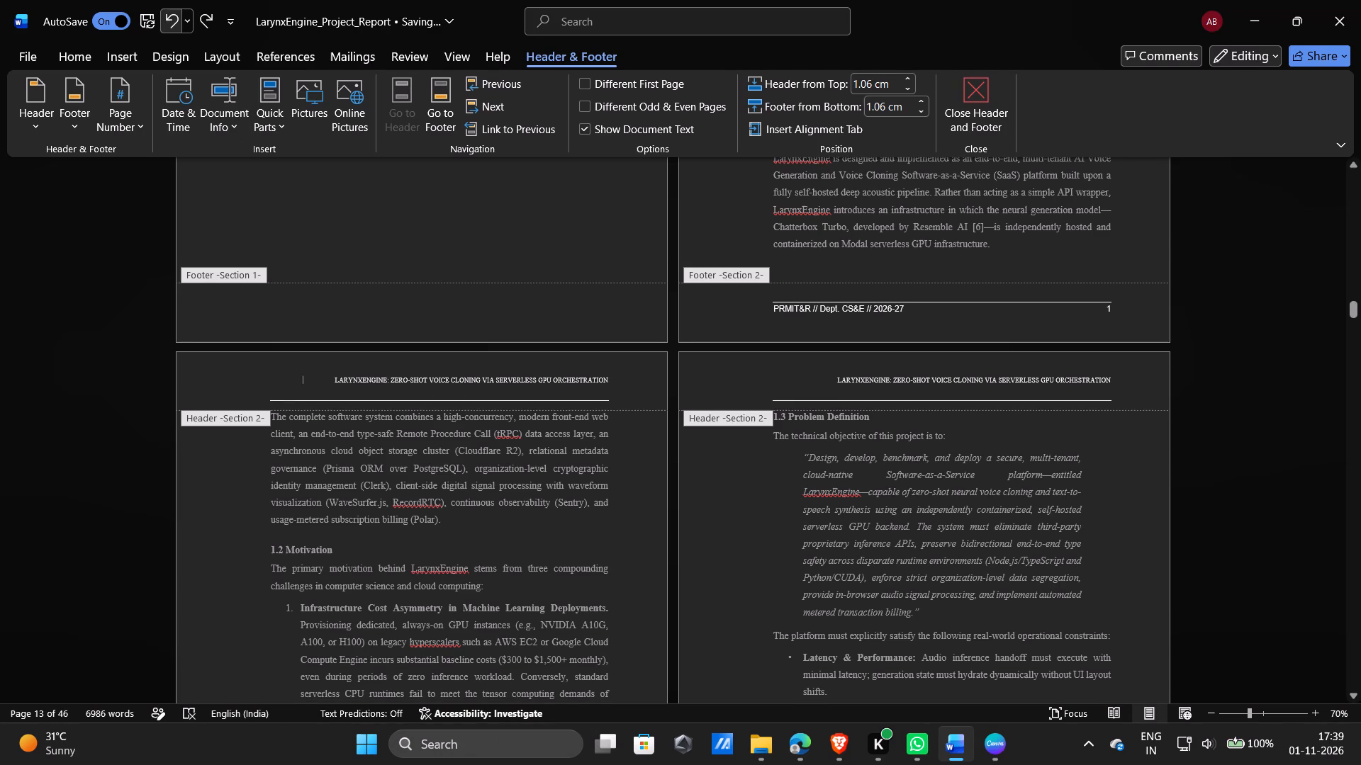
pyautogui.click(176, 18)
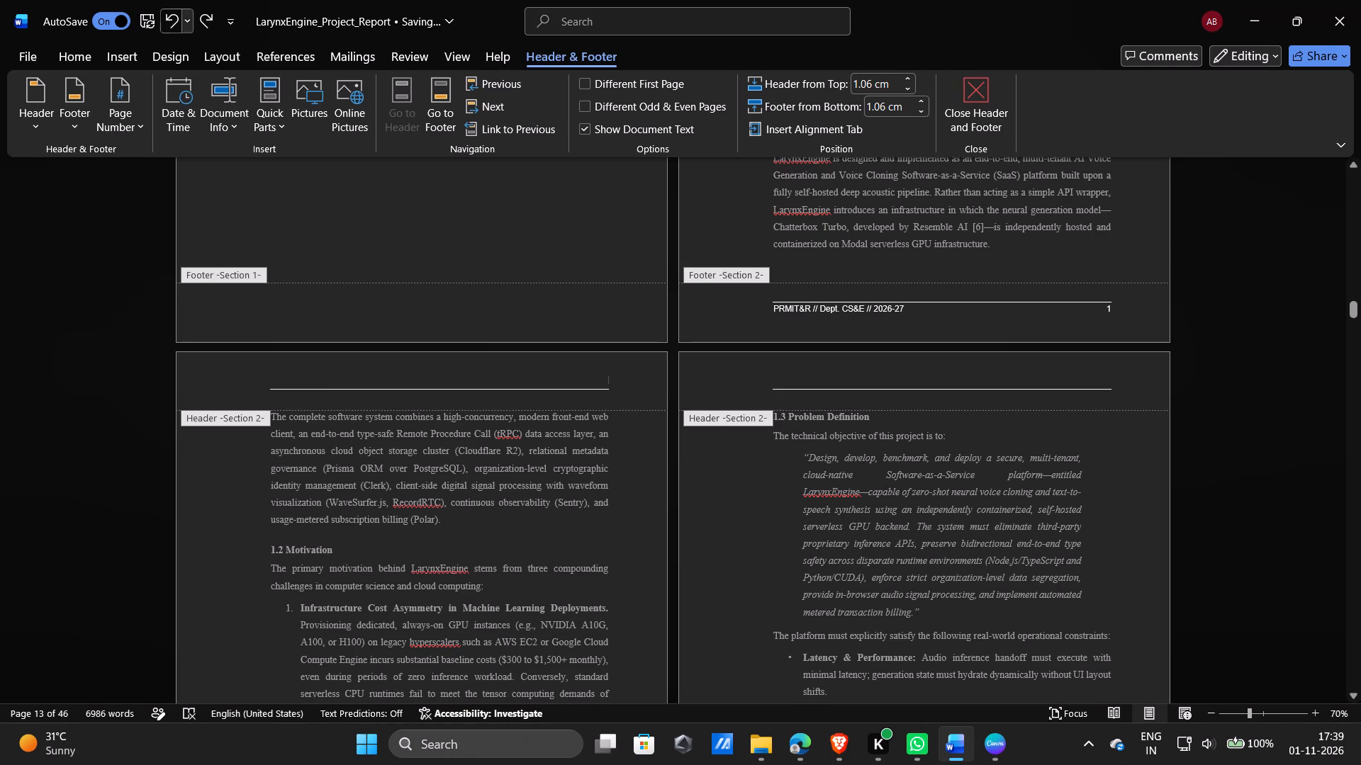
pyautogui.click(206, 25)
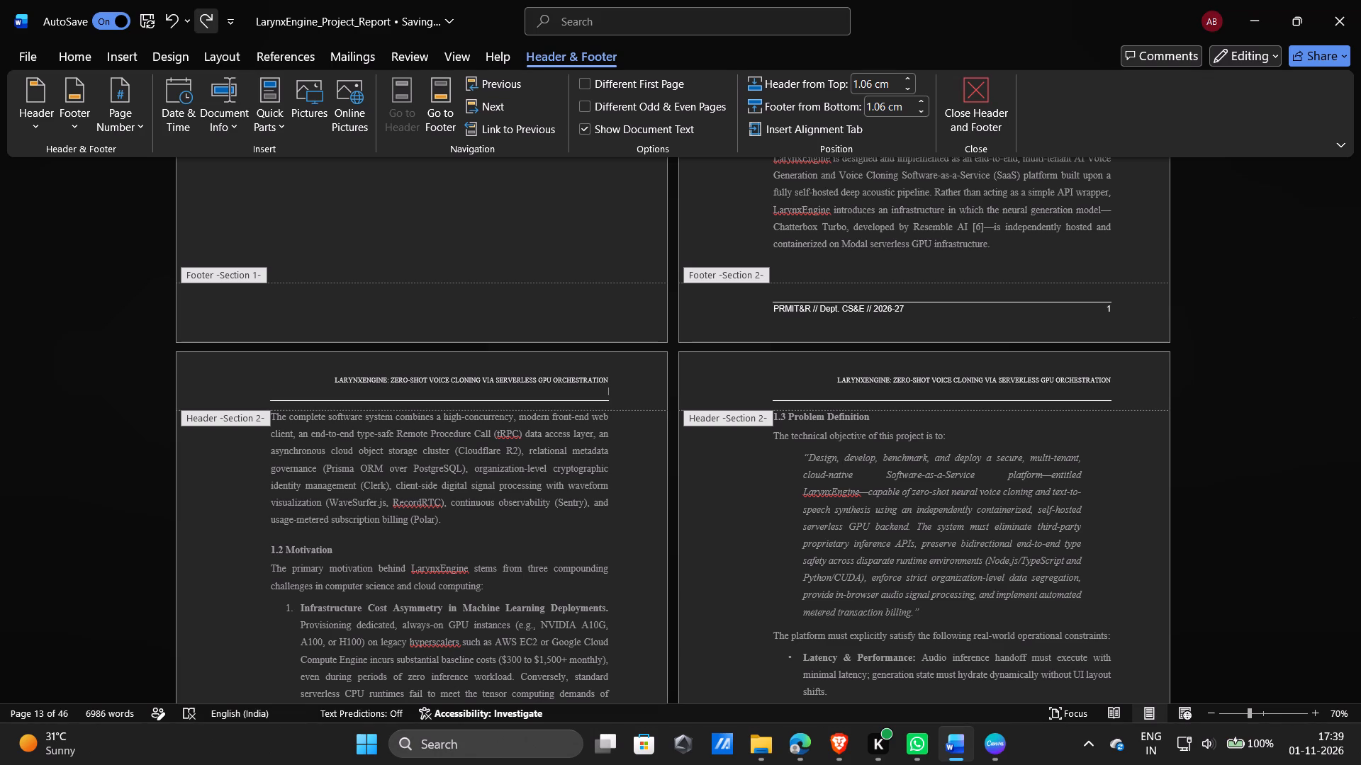
# Leave header editing and undo the insertion of the empty line between the Section 2 header title and its rule.
pyautogui.click(1233, 414)
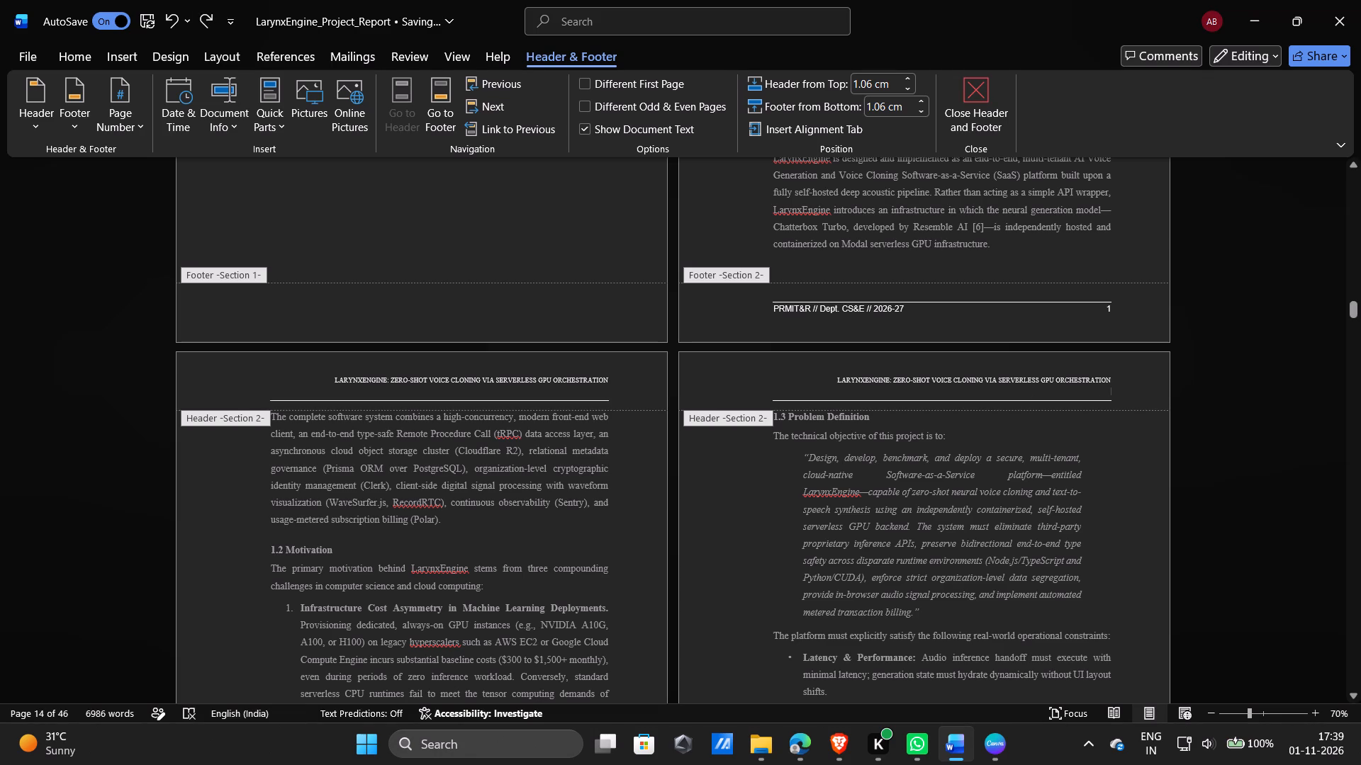
pyautogui.click(1006, 527)
pyautogui.doubleClick(1006, 527)
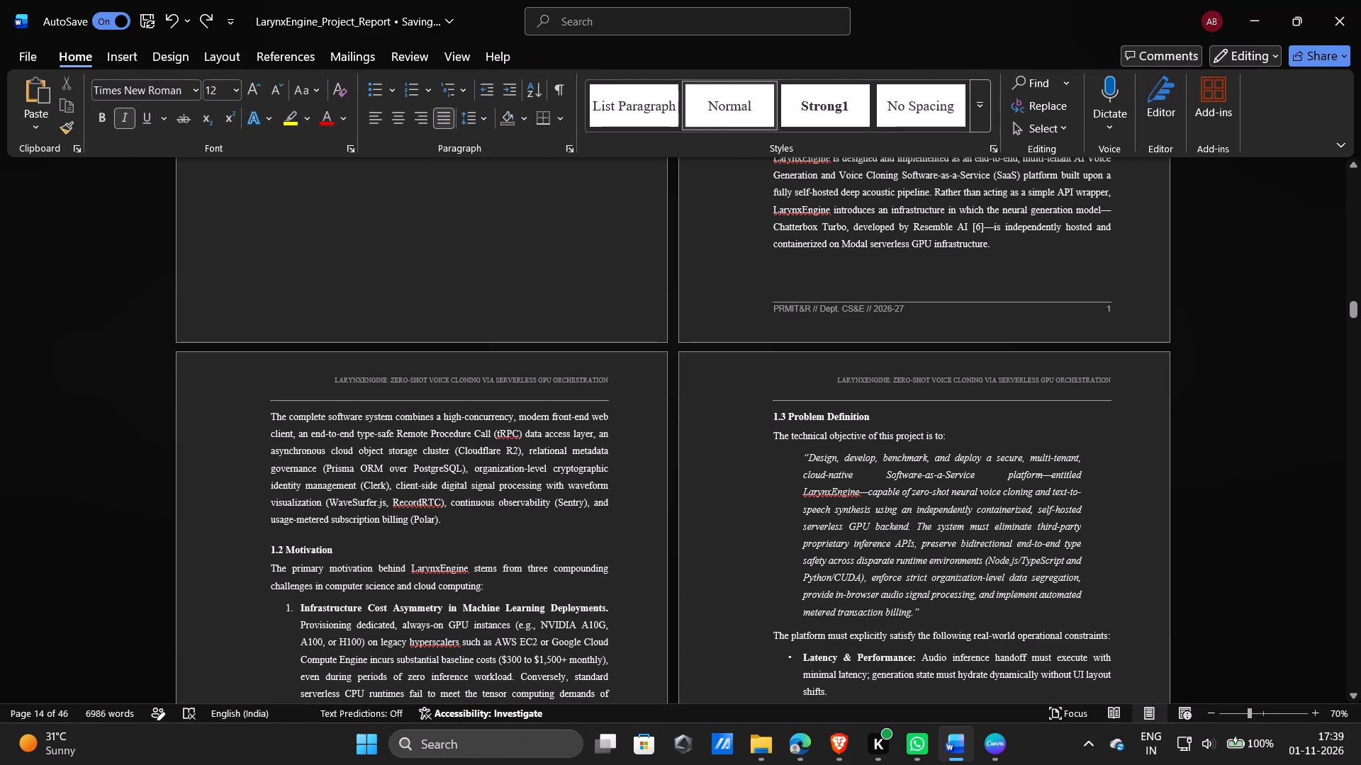
pyautogui.click(171, 23)
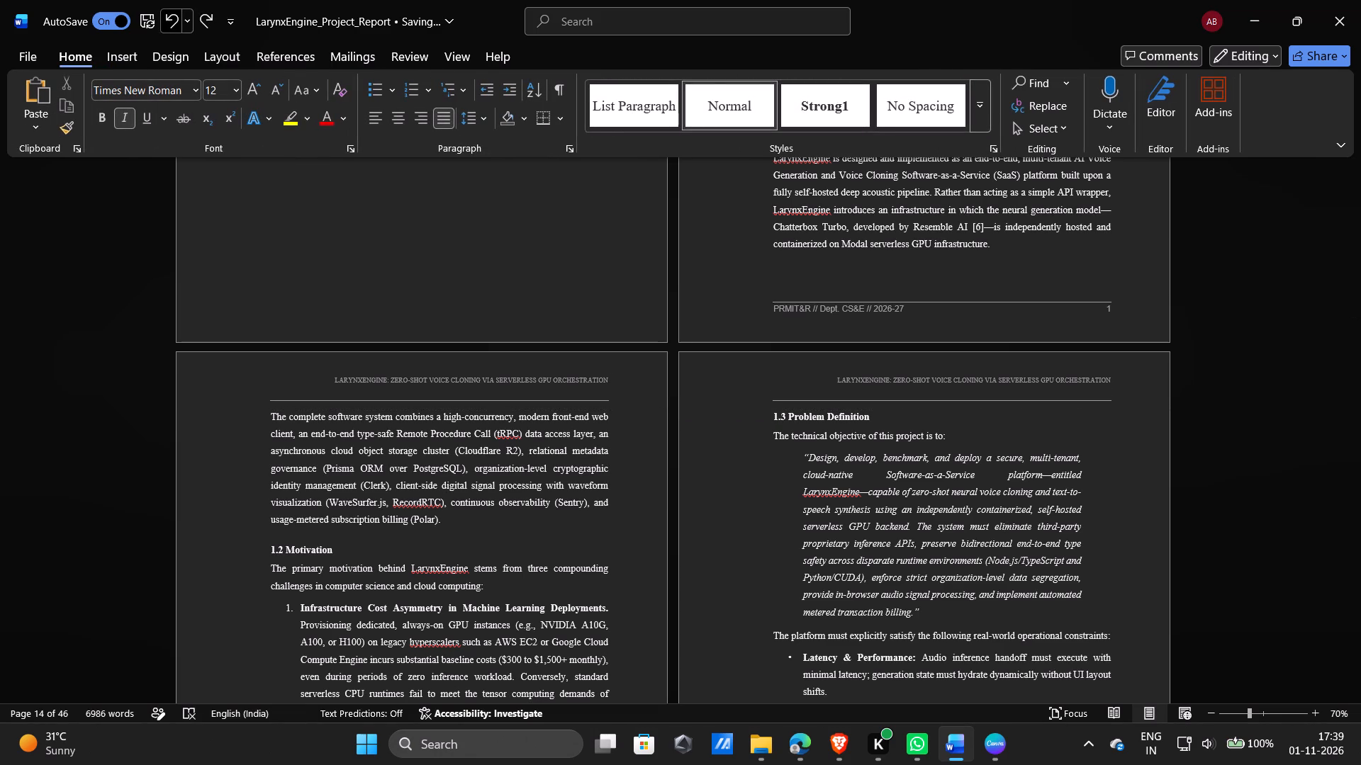
pyautogui.click(171, 23)
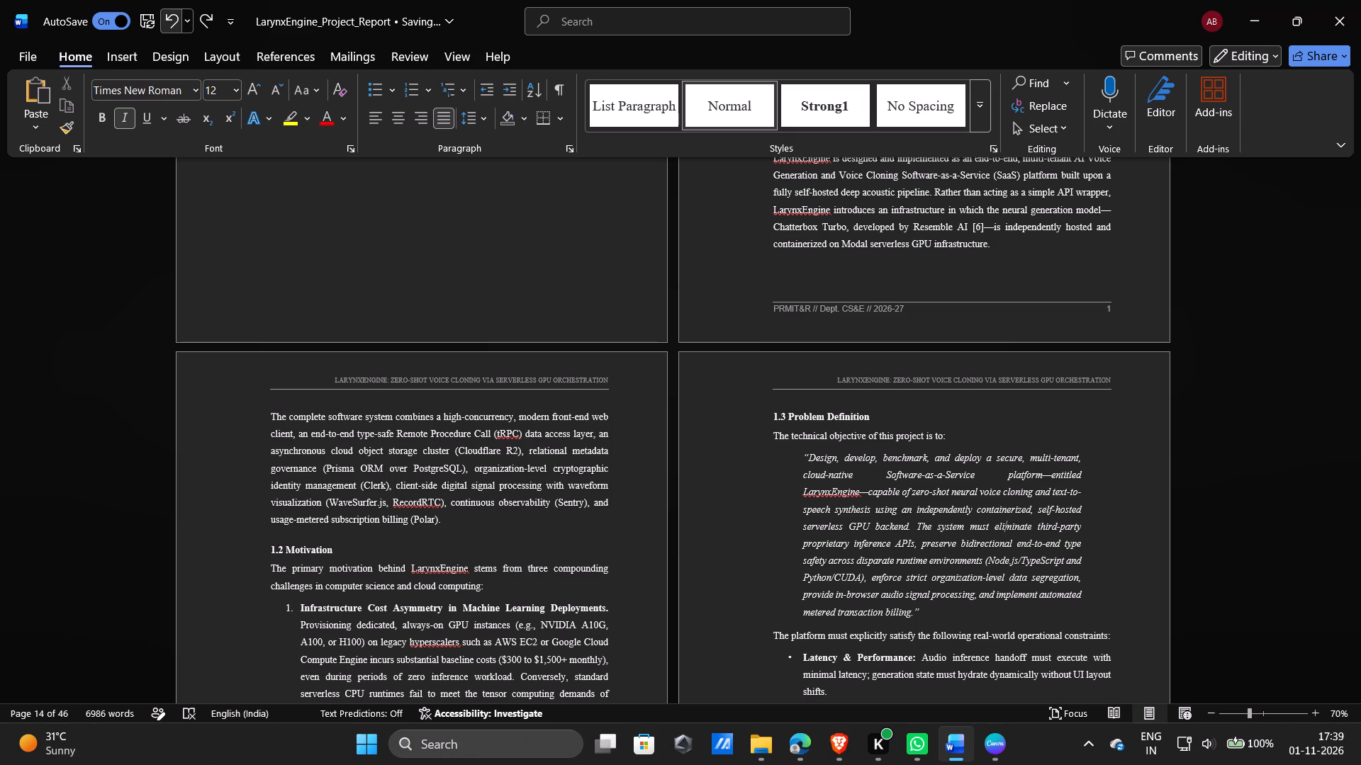
# Reopen the Section 2 header for editing and place the text cursor just before the first letter of the title.
pyautogui.tripleClick(487, 382)
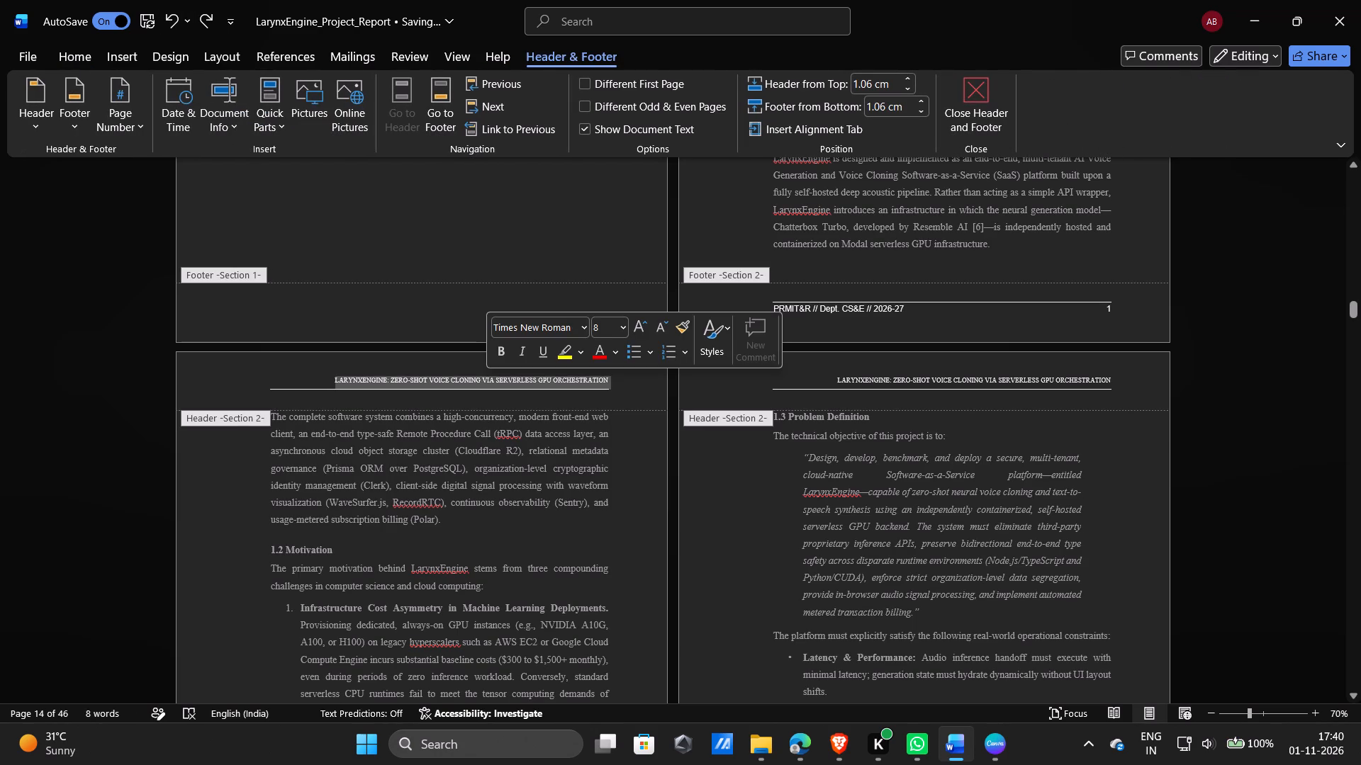
pyautogui.click(487, 382)
pyautogui.click(487, 382)
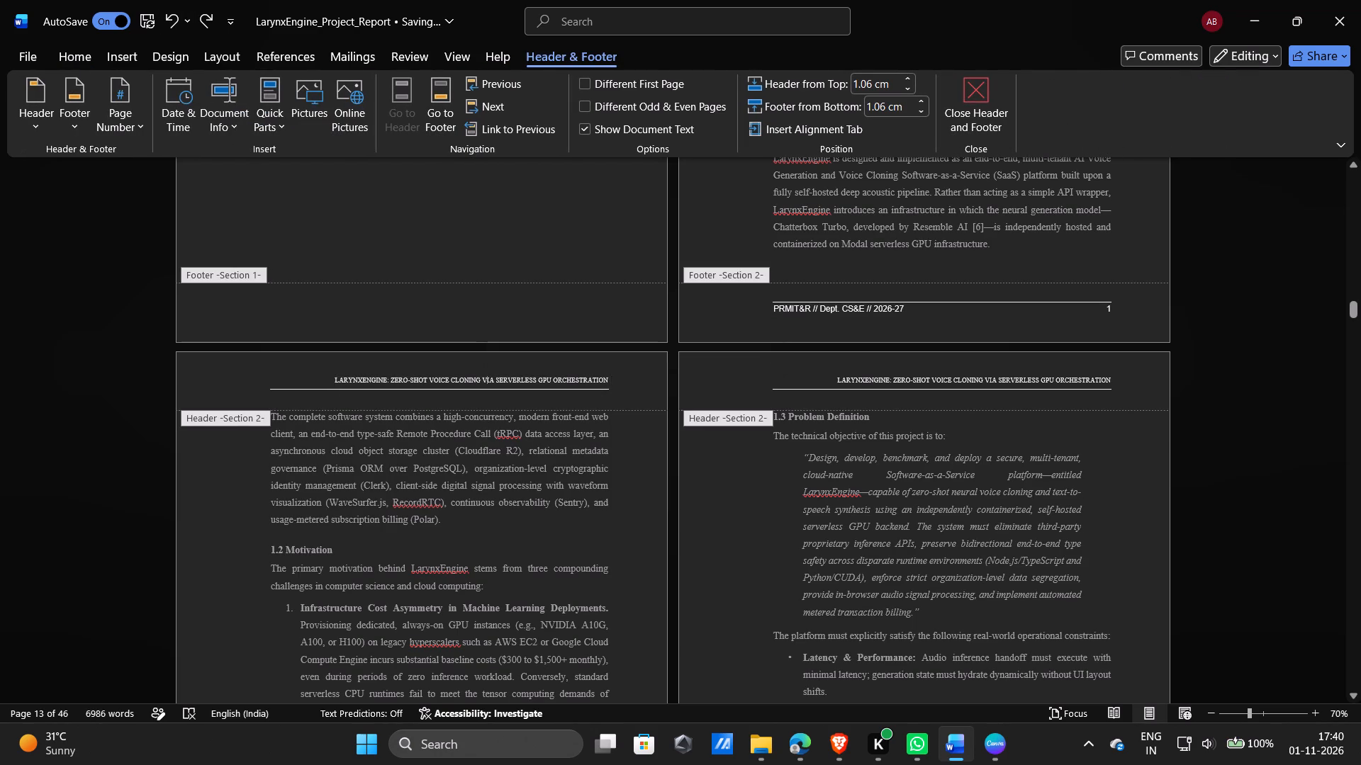
pyautogui.press('Left')
pyautogui.press('Left')
pyautogui.press('Left')
pyautogui.press('Left')
pyautogui.press('Left')
pyautogui.press('Left')
pyautogui.press('Left')
pyautogui.press('Left')
pyautogui.press('Left')
pyautogui.press('Left')
pyautogui.press('Left')
pyautogui.press('Left')
pyautogui.press('Left')
pyautogui.press('Left')
pyautogui.press('Left')
pyautogui.press('Left')
pyautogui.press('Left')
pyautogui.press('Left')
pyautogui.press('Left')
pyautogui.press('Left')
# Remove the right alignment of the Section 2 header title so it starts at the left margin, and return to the body text.
pyautogui.press('BackSpace')
pyautogui.press('BackSpace')
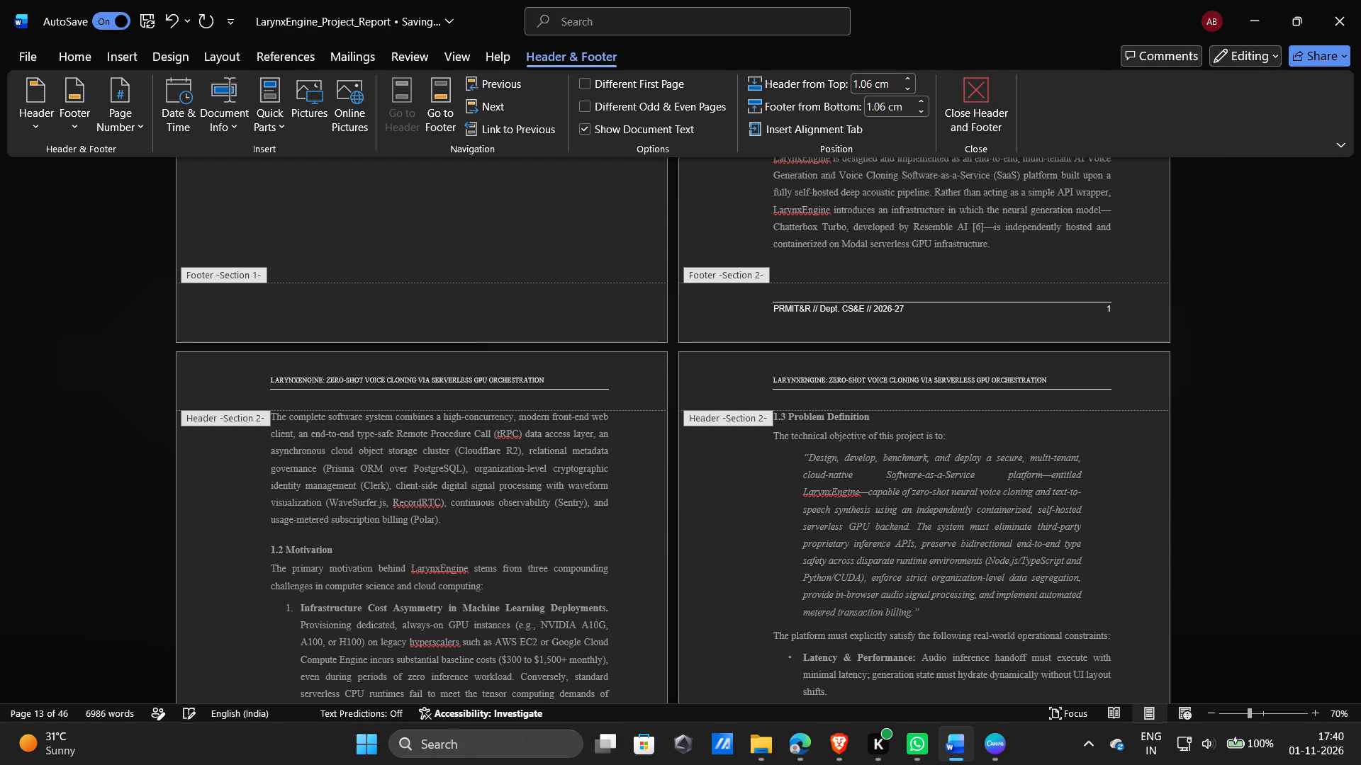
pyautogui.doubleClick(454, 545)
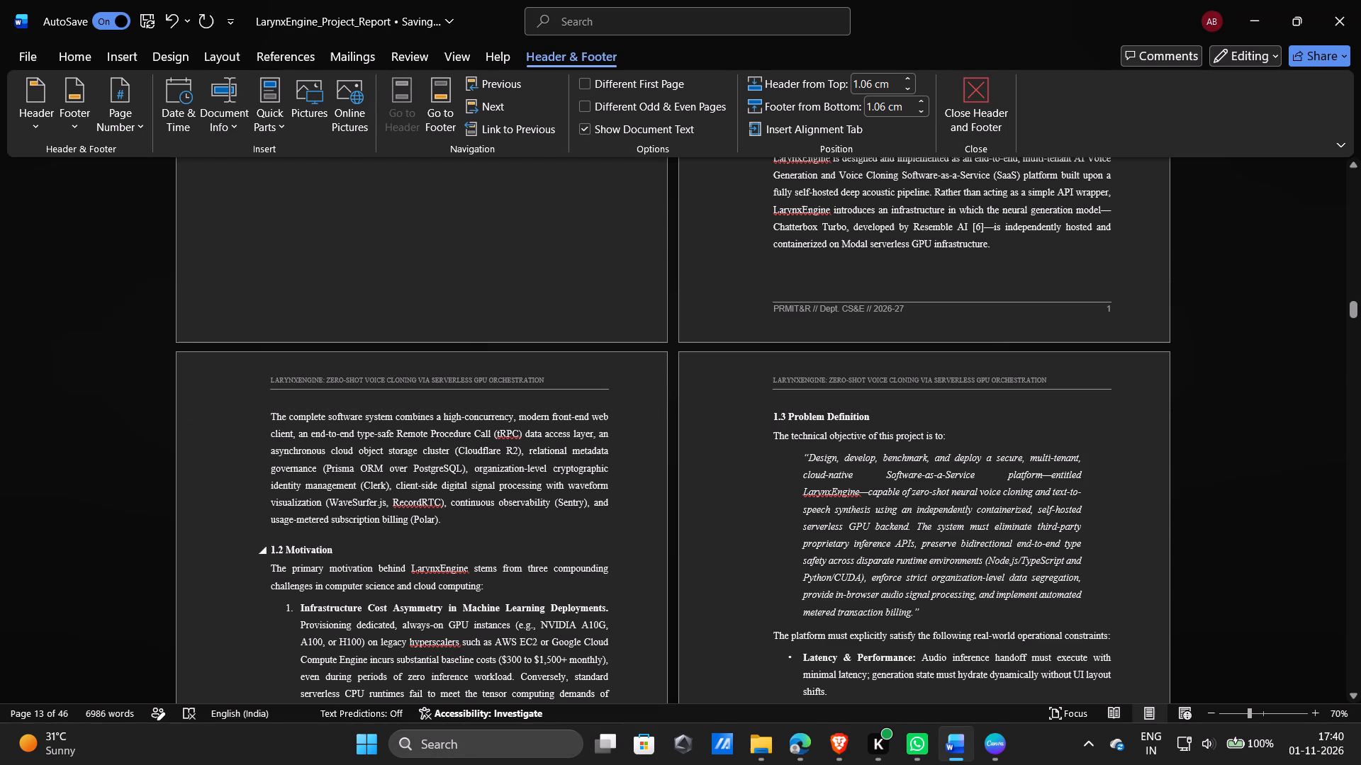
# Examine the header title's placement on the report pages from Chapter 1 to the start of Chapter 2.
pyautogui.scroll(-6, 721, 546)
pyautogui.scroll(1, 721, 546)
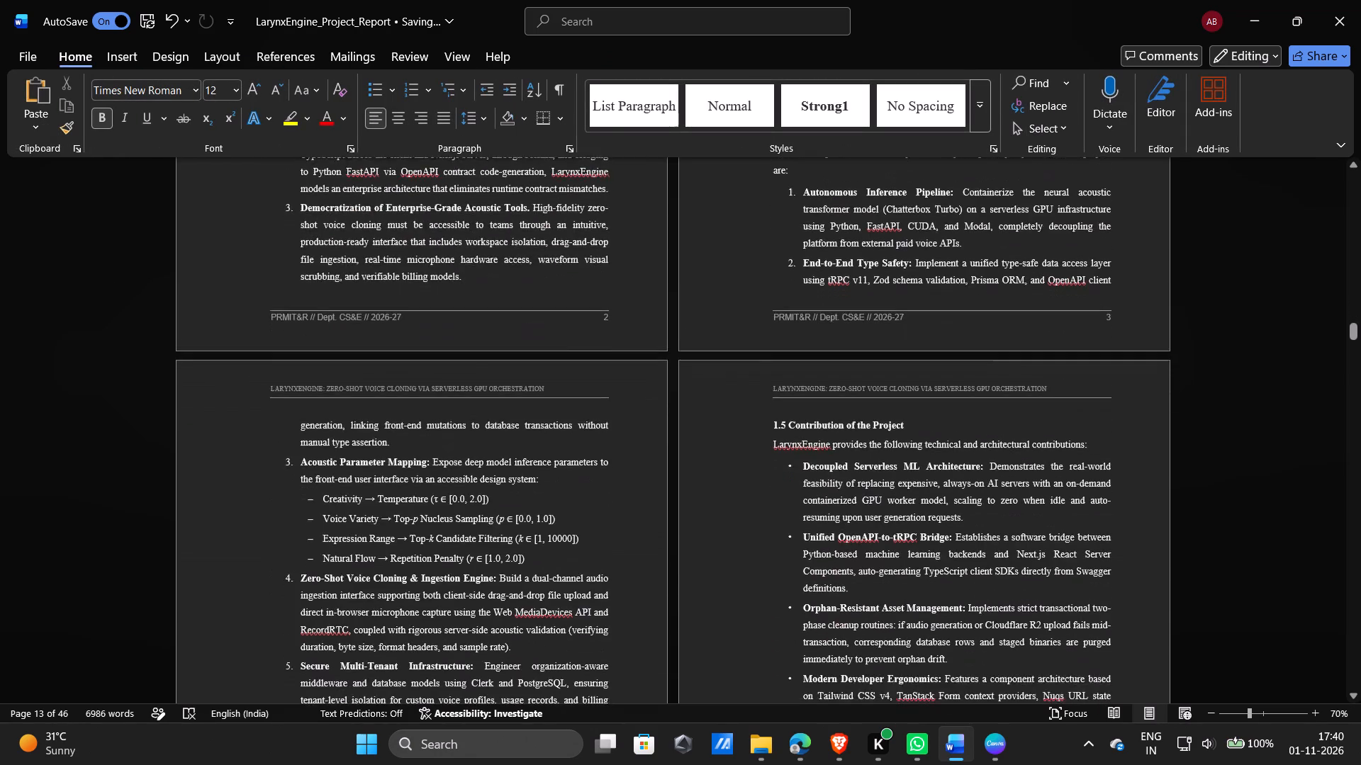
pyautogui.scroll(1, 721, 546)
pyautogui.scroll(-5, 721, 546)
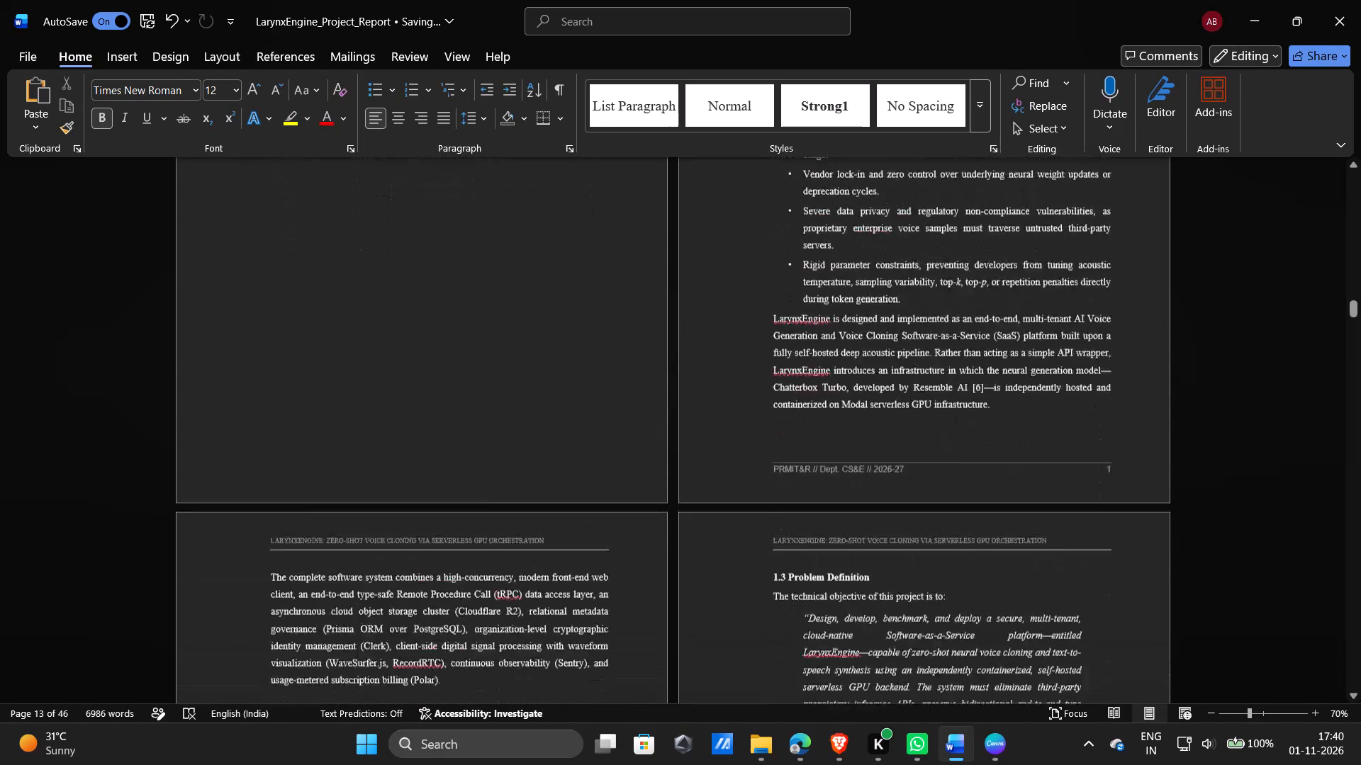
pyautogui.scroll(-4, 721, 546)
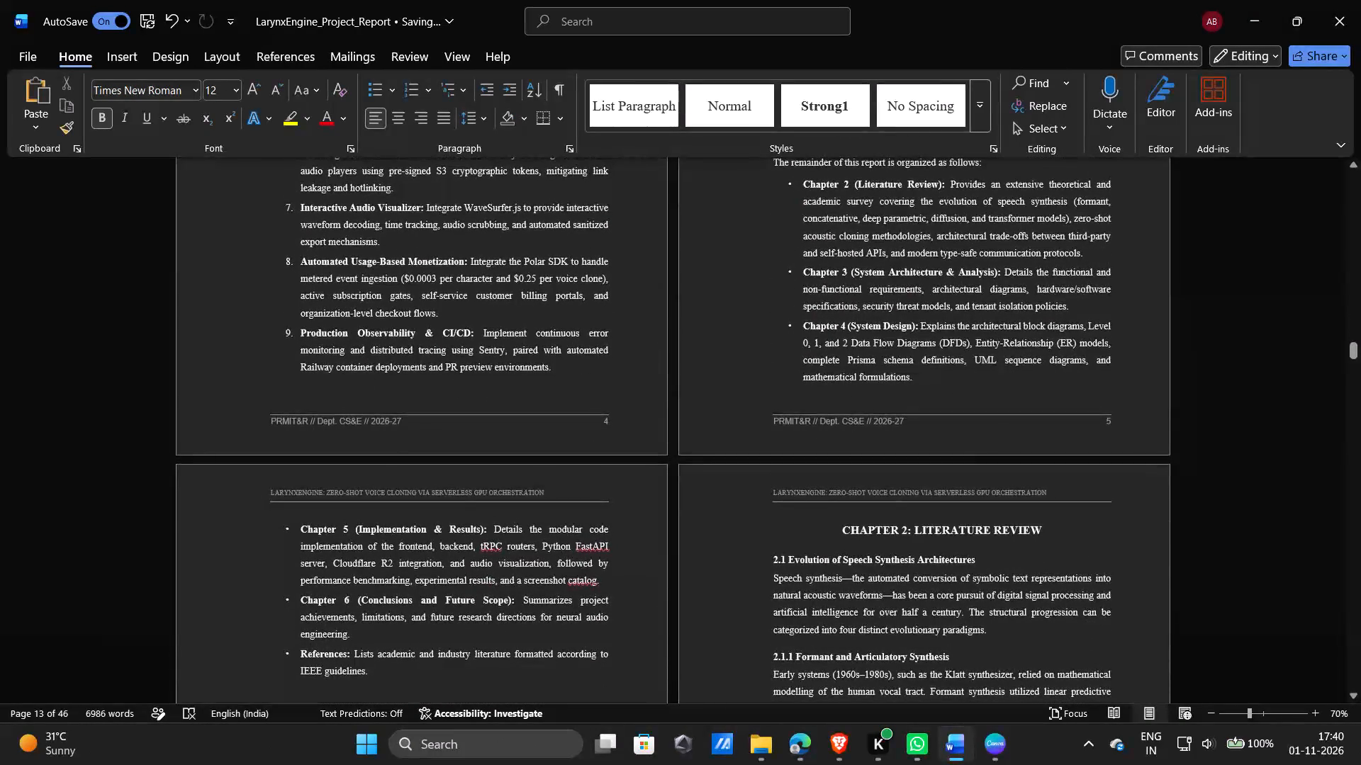
pyautogui.scroll(-1, 721, 546)
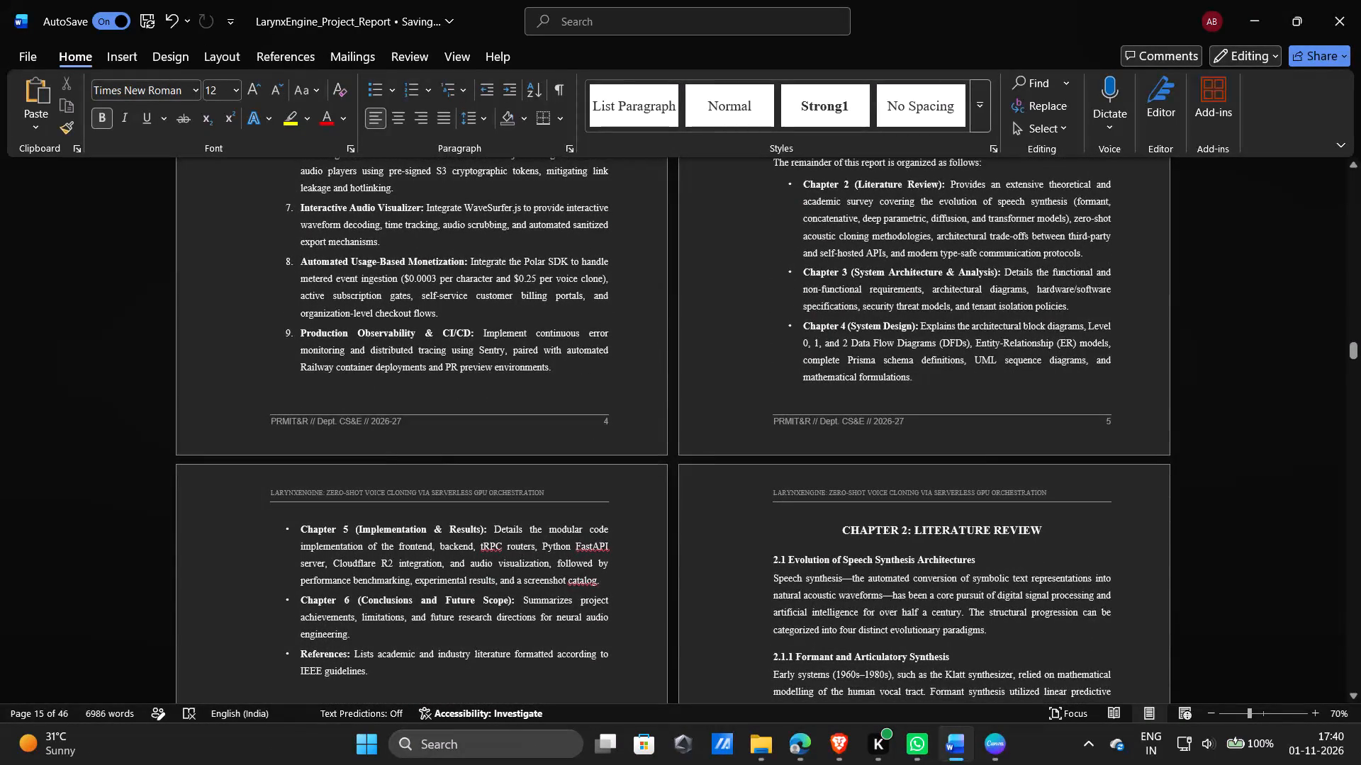
pyautogui.scroll(-3, 721, 546)
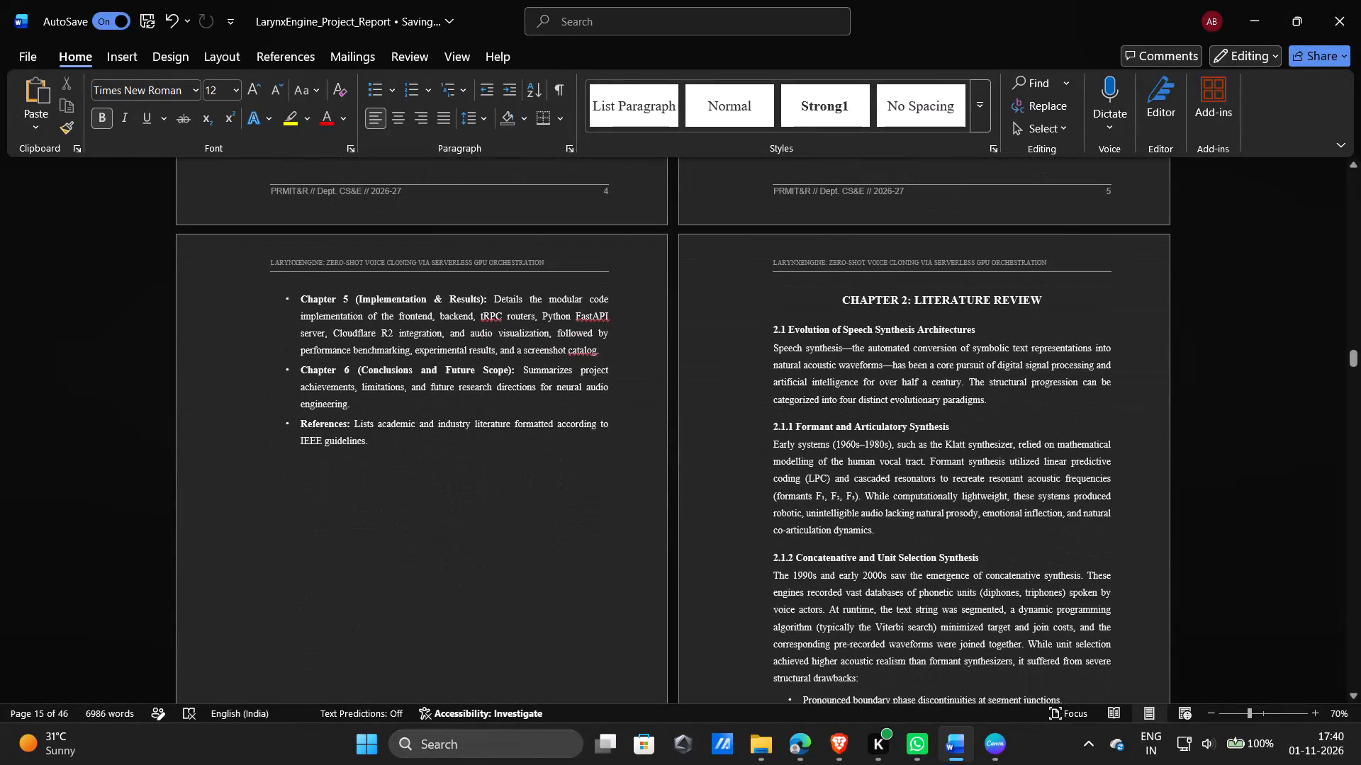
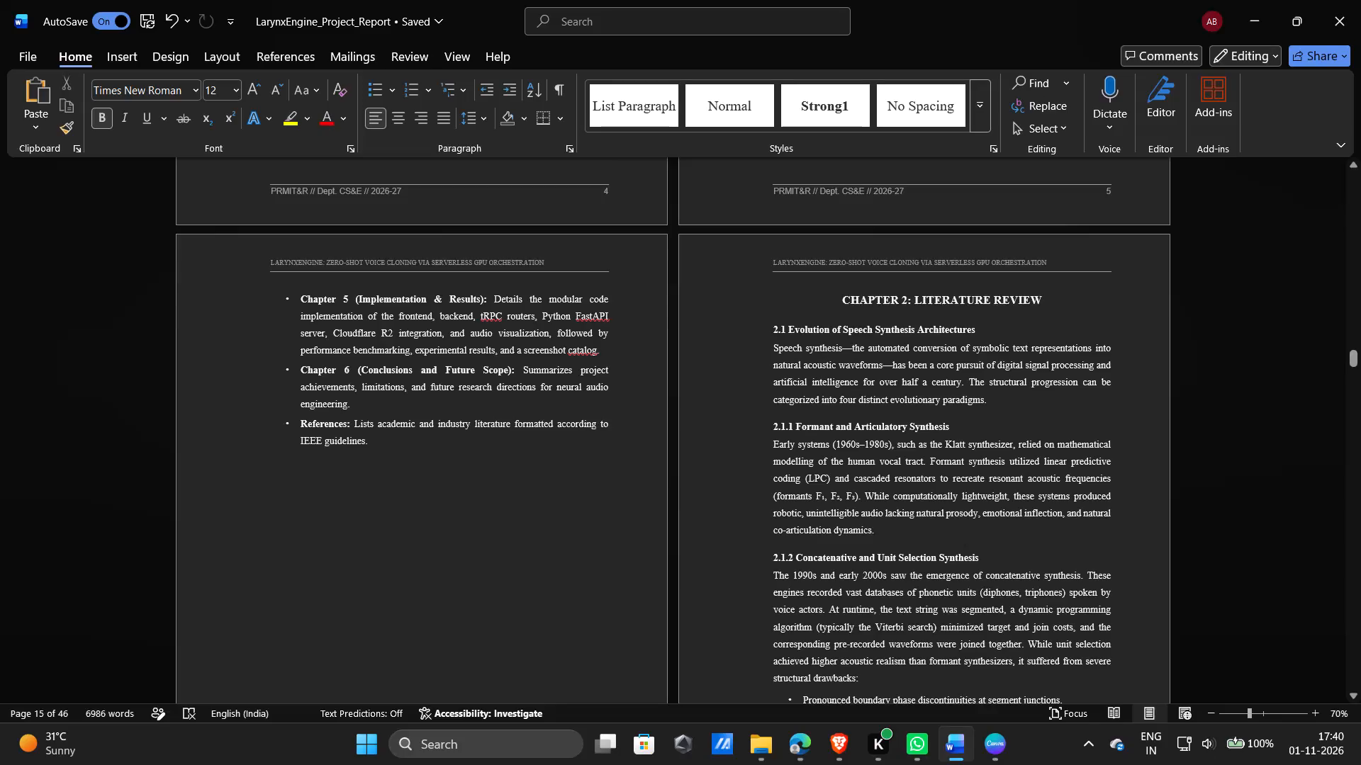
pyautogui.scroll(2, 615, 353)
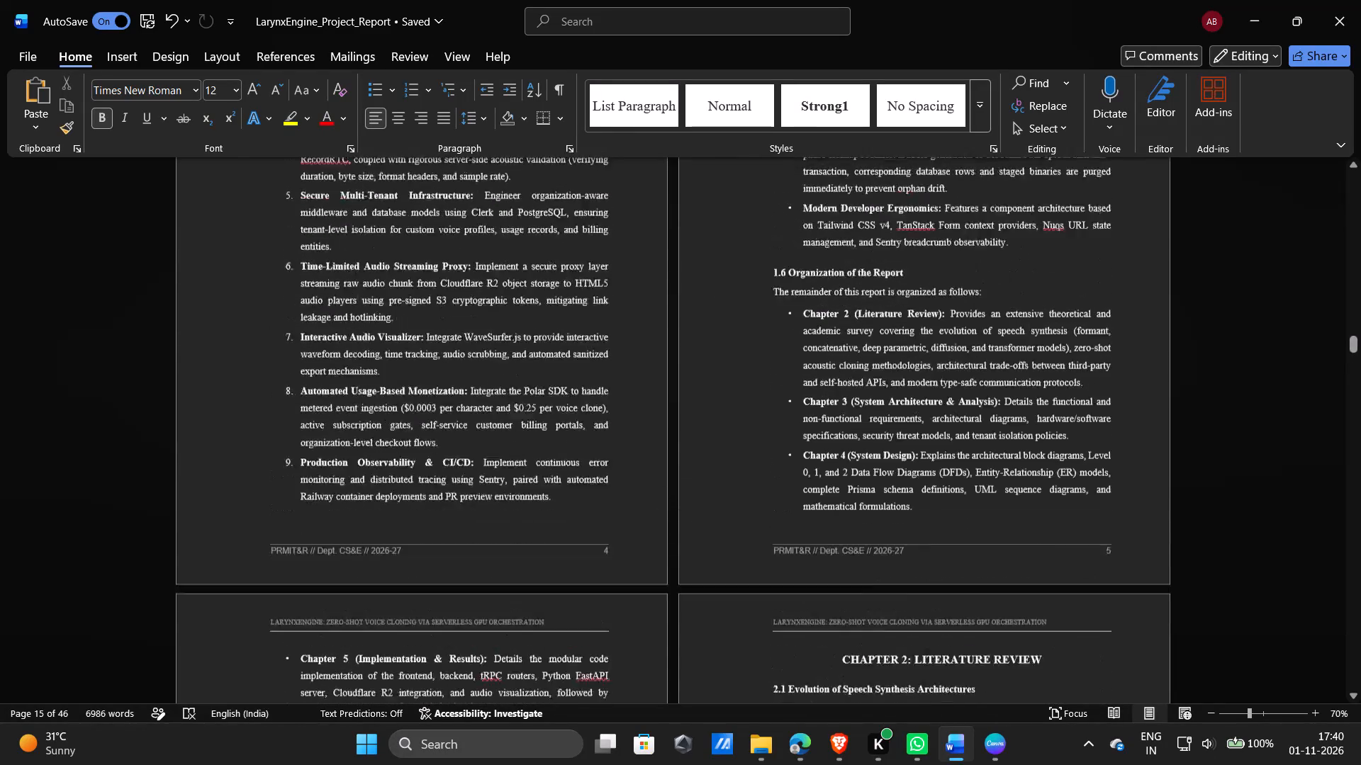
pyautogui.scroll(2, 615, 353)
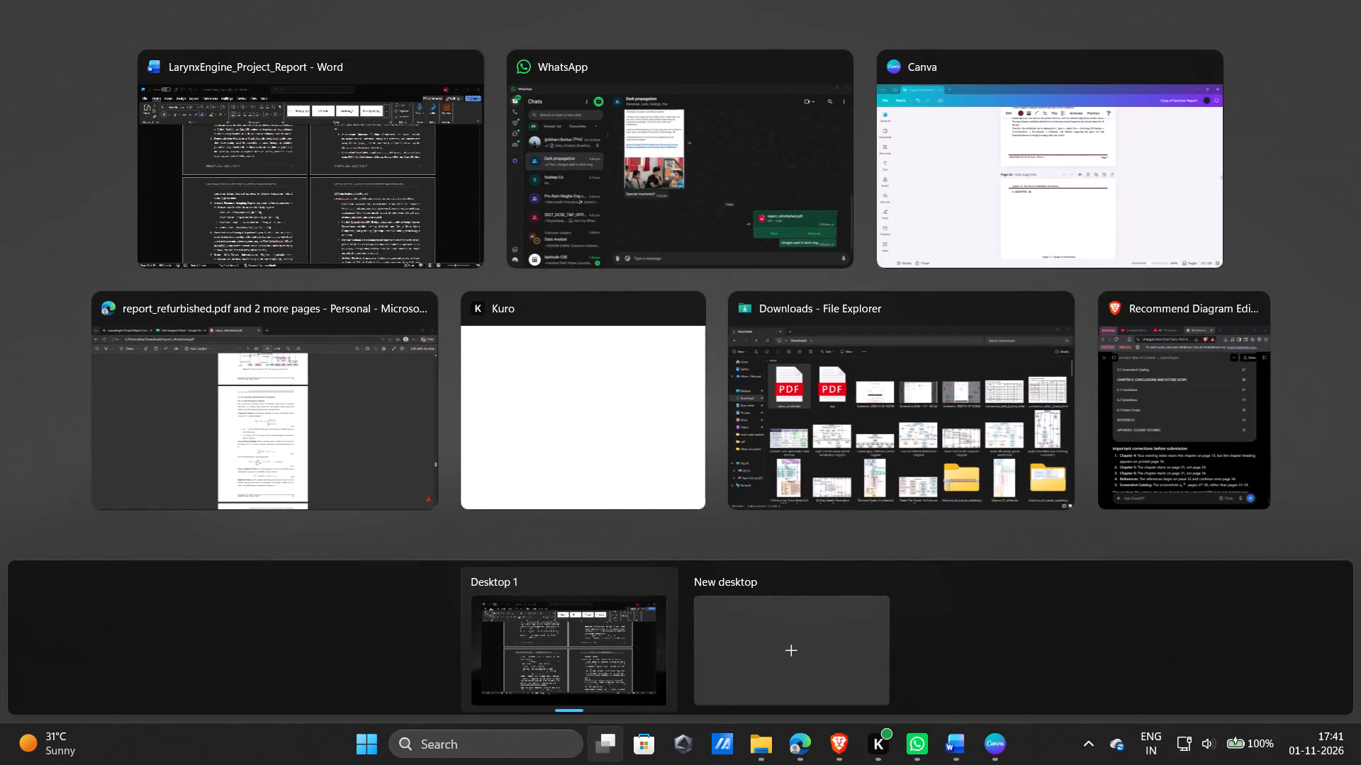
# Switch to the Downloads folder in File Explorer and copy the report_refurbished PDF.
pyautogui.click(836, 427)
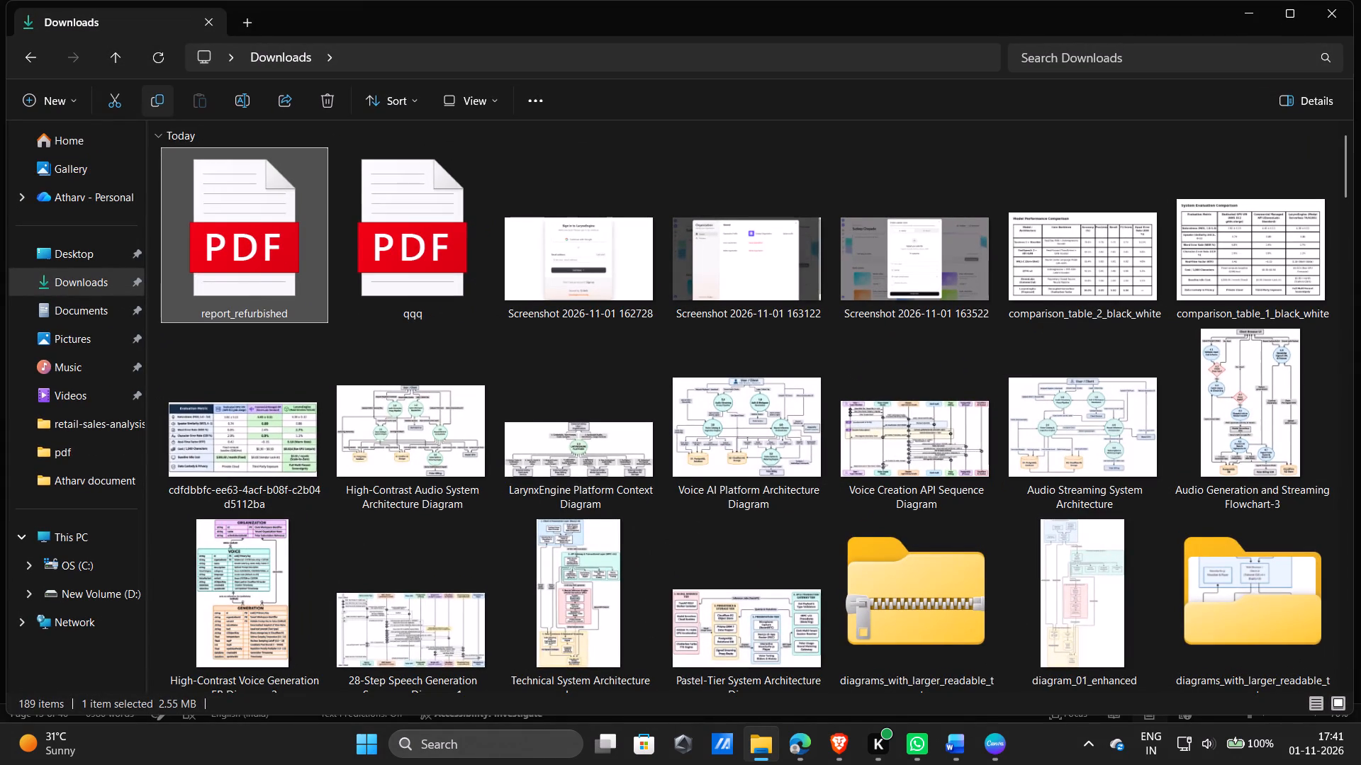
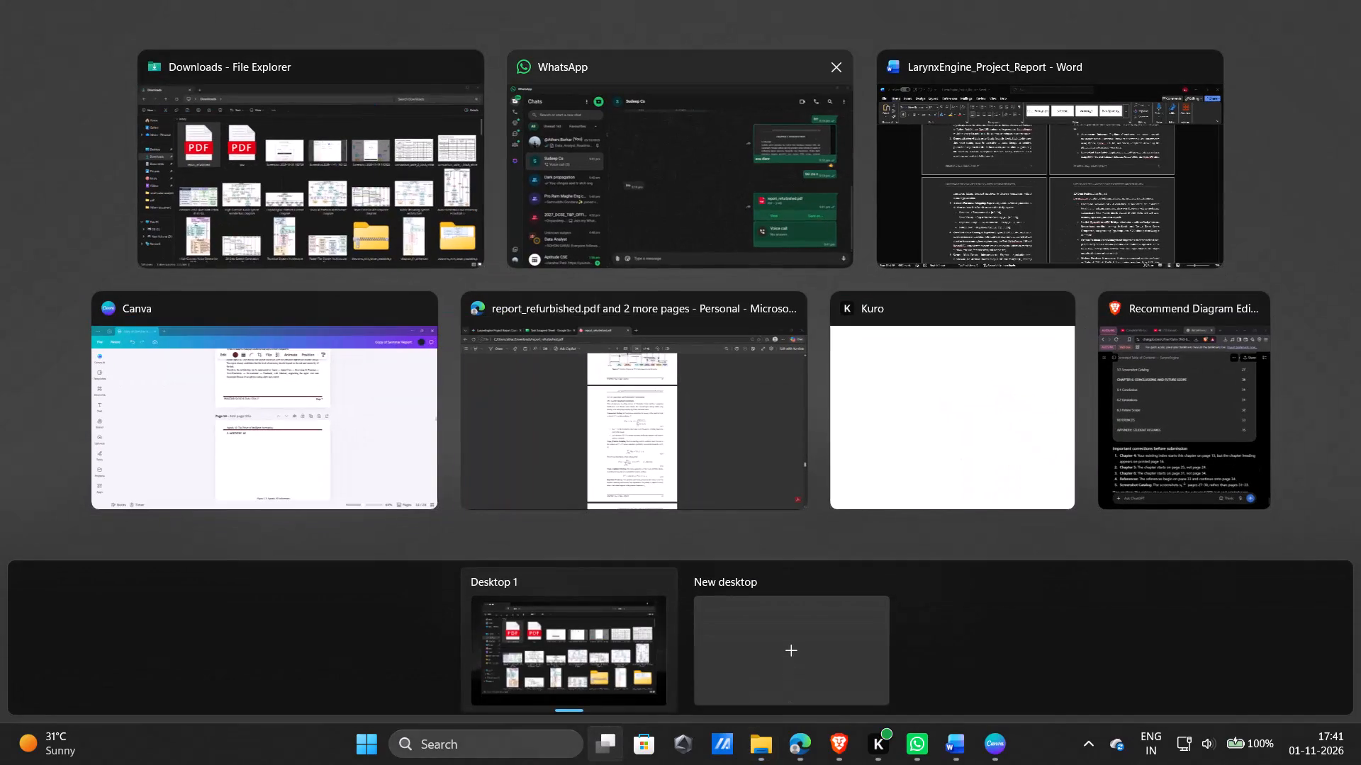
# Switch to the Microsoft Edge window showing the exported report_refurbished.pdf.
pyautogui.click(673, 398)
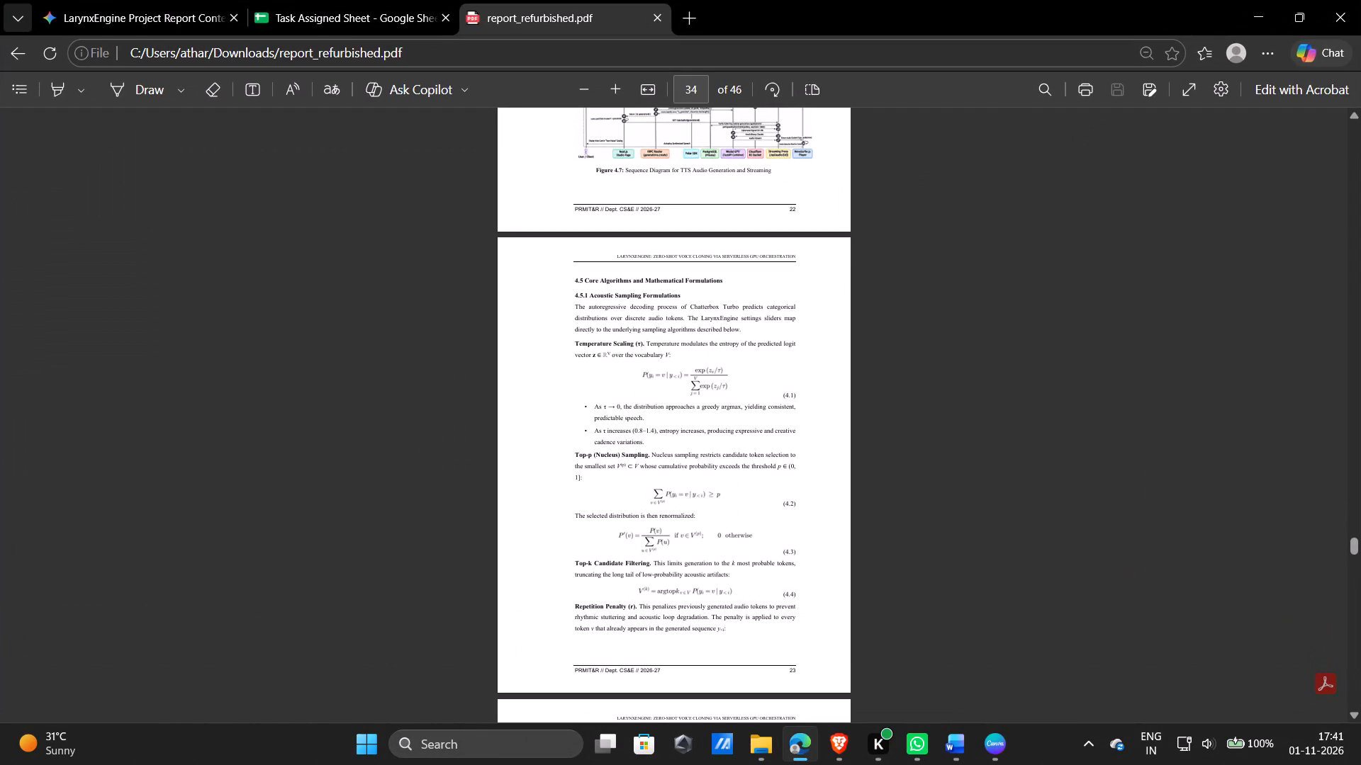
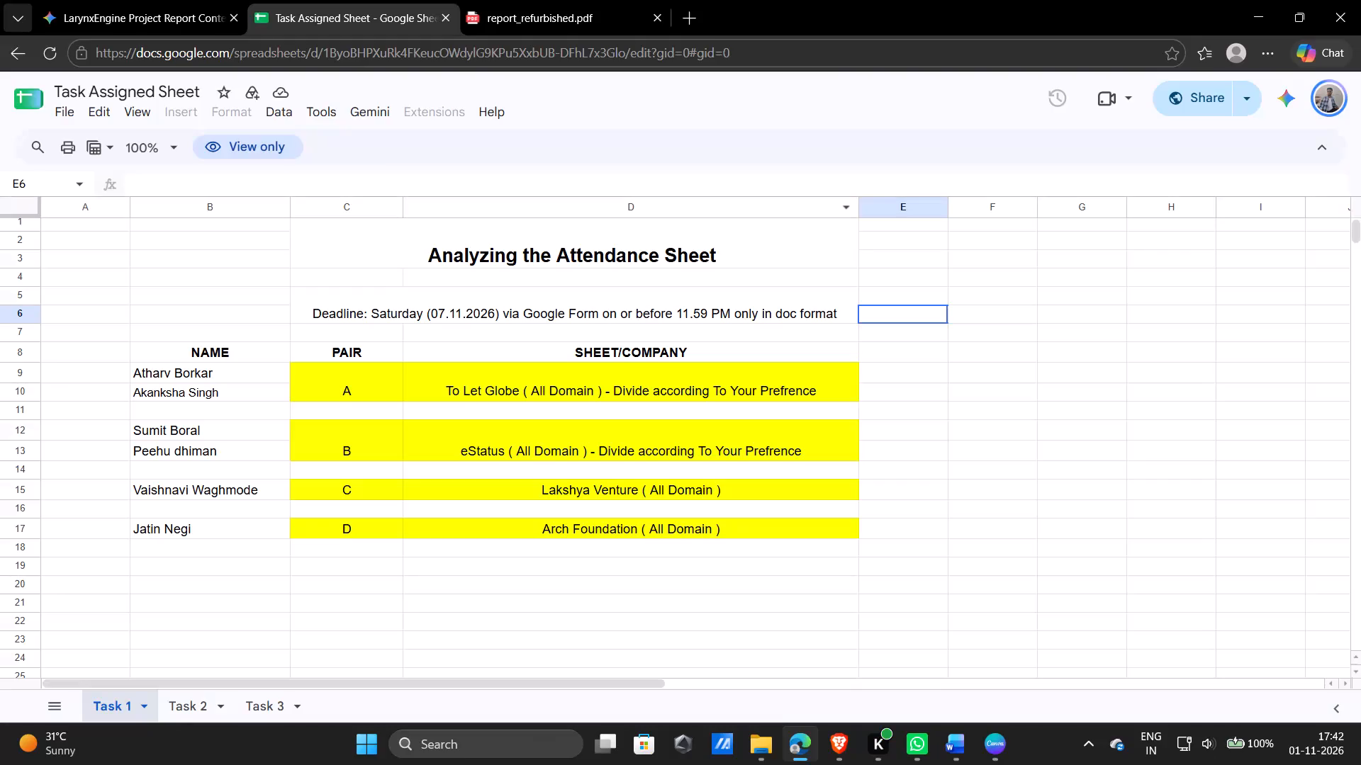
# Review report_refurbished.pdf from the Core Algorithms section on to the platform screenshots in section 5.5, enlarging them to examine their details and captions.
pyautogui.click(571, 33)
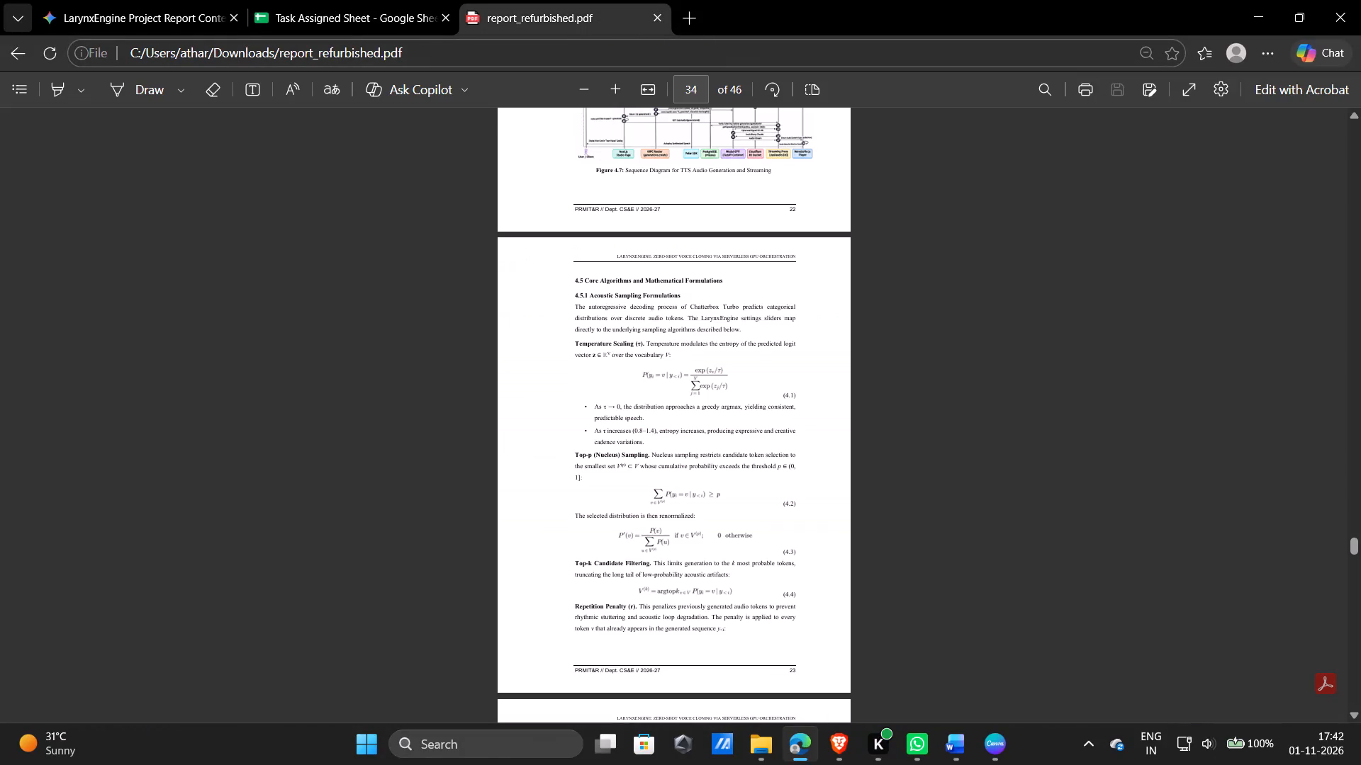
pyautogui.scroll(-4, 673, 490)
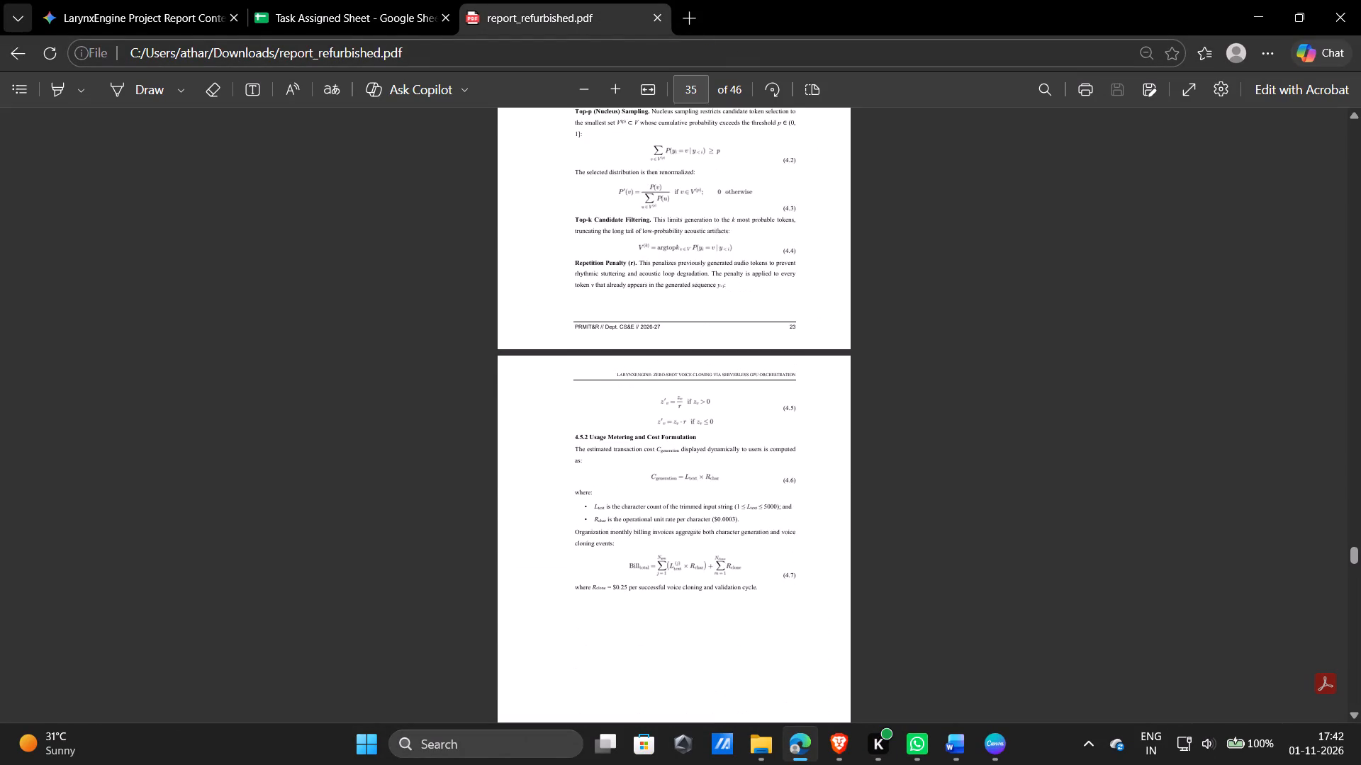
pyautogui.scroll(-7, 673, 490)
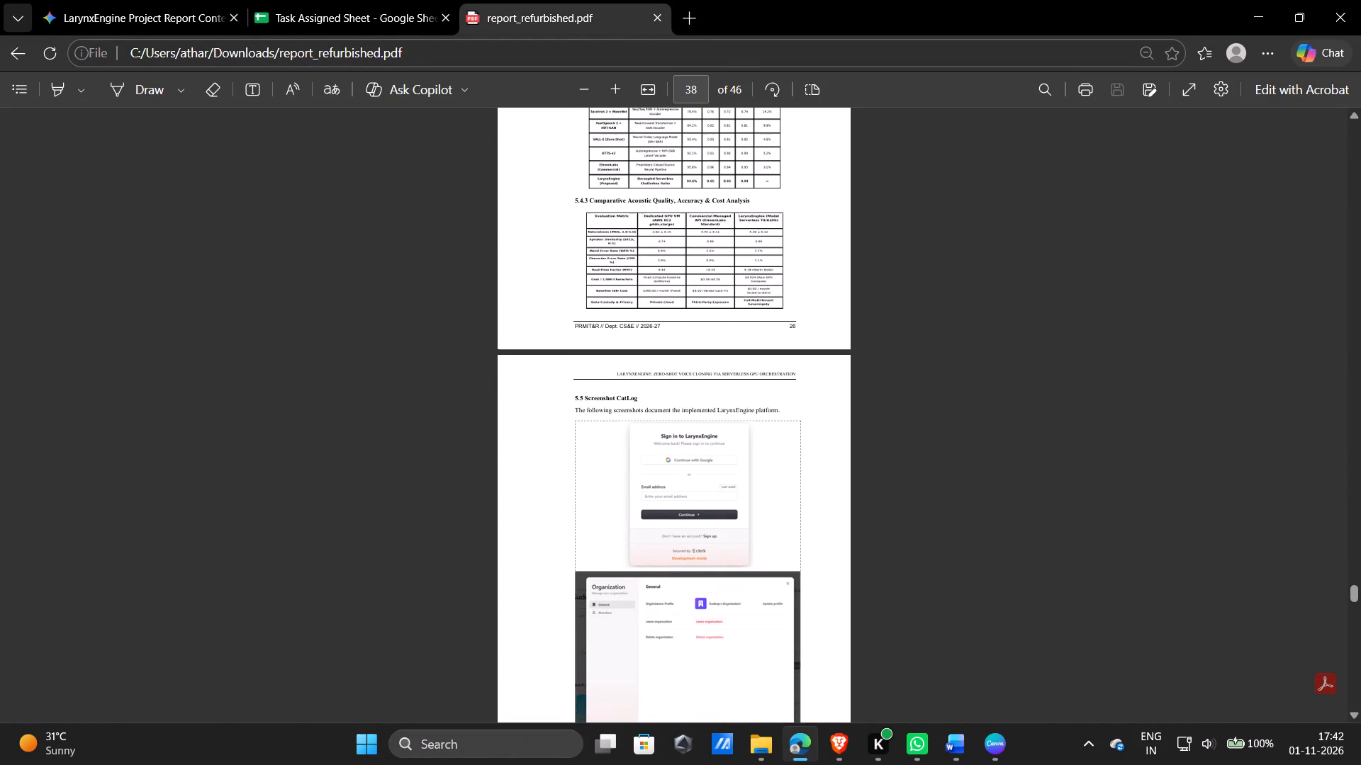
pyautogui.scroll(-1, 673, 490)
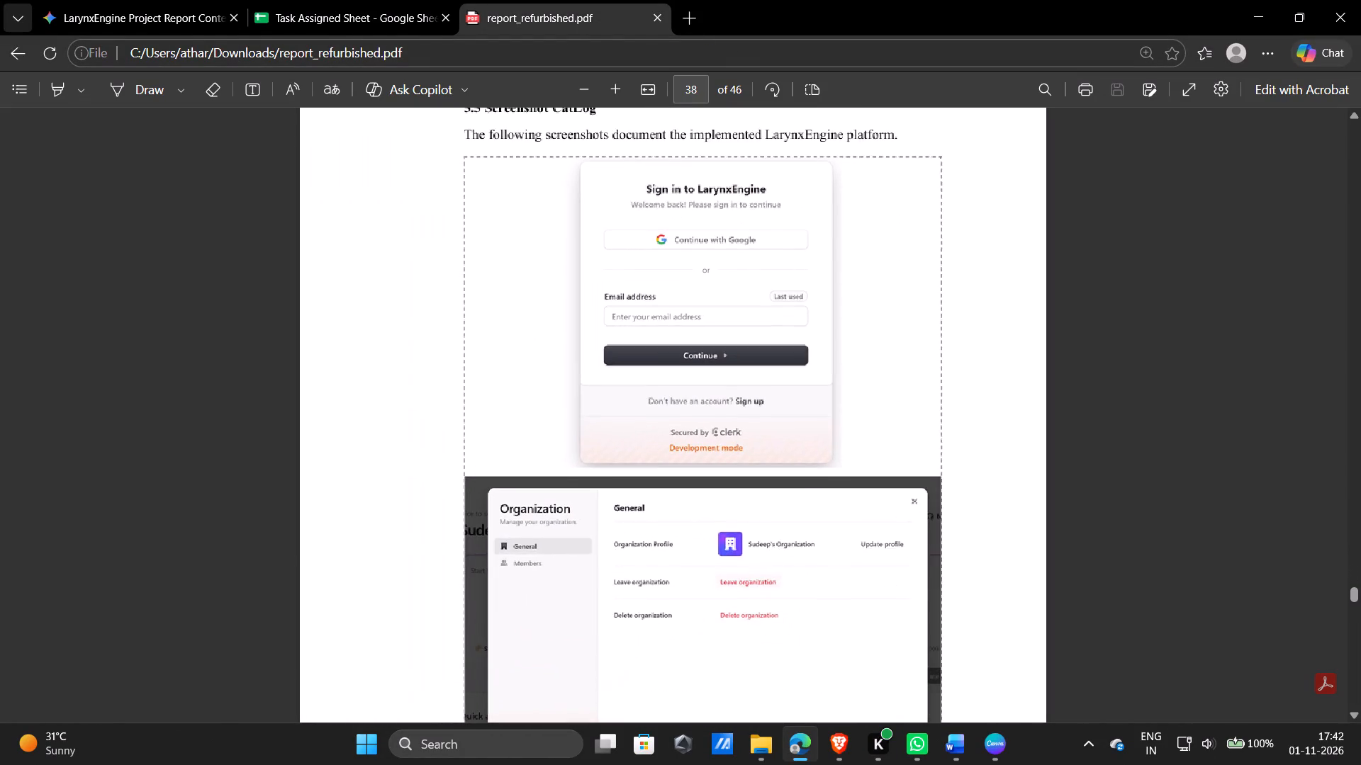
pyautogui.scroll(-7, 673, 490)
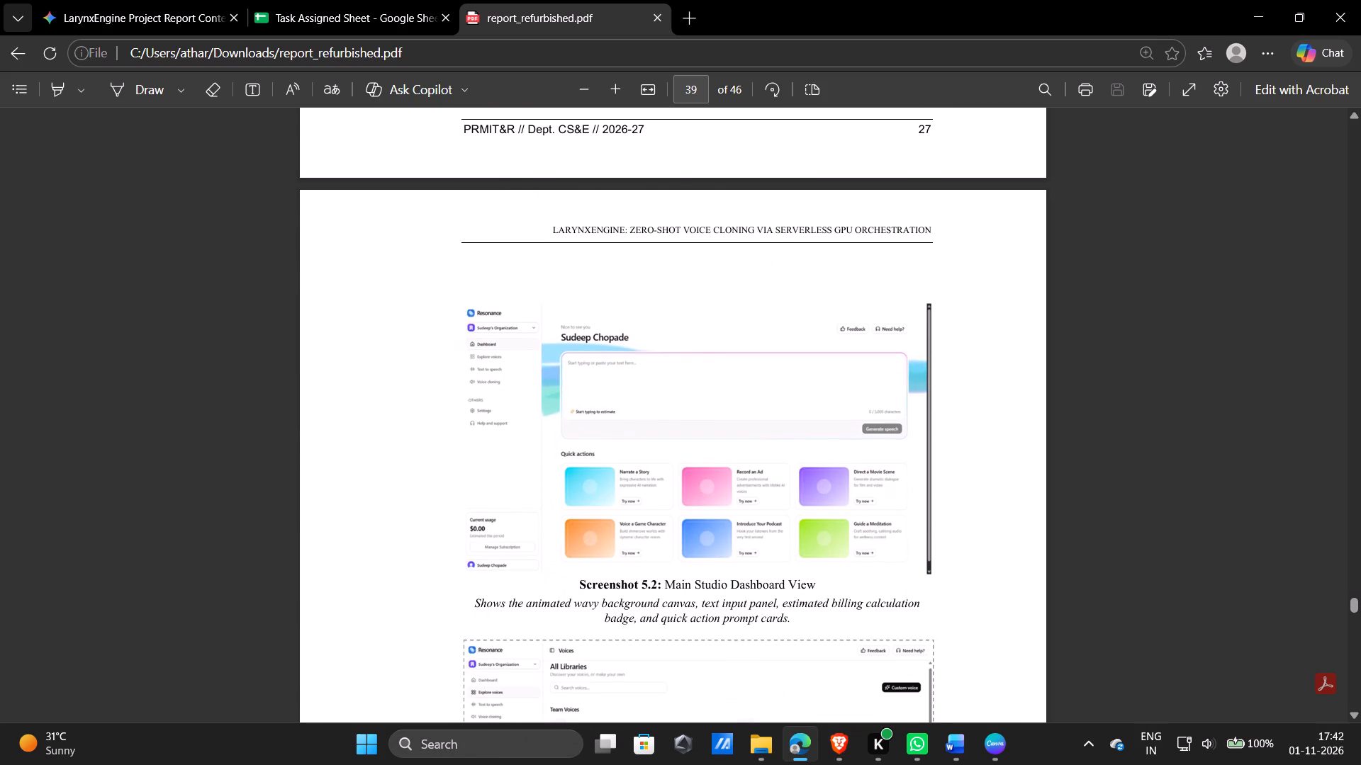
pyautogui.scroll(-1, 673, 490)
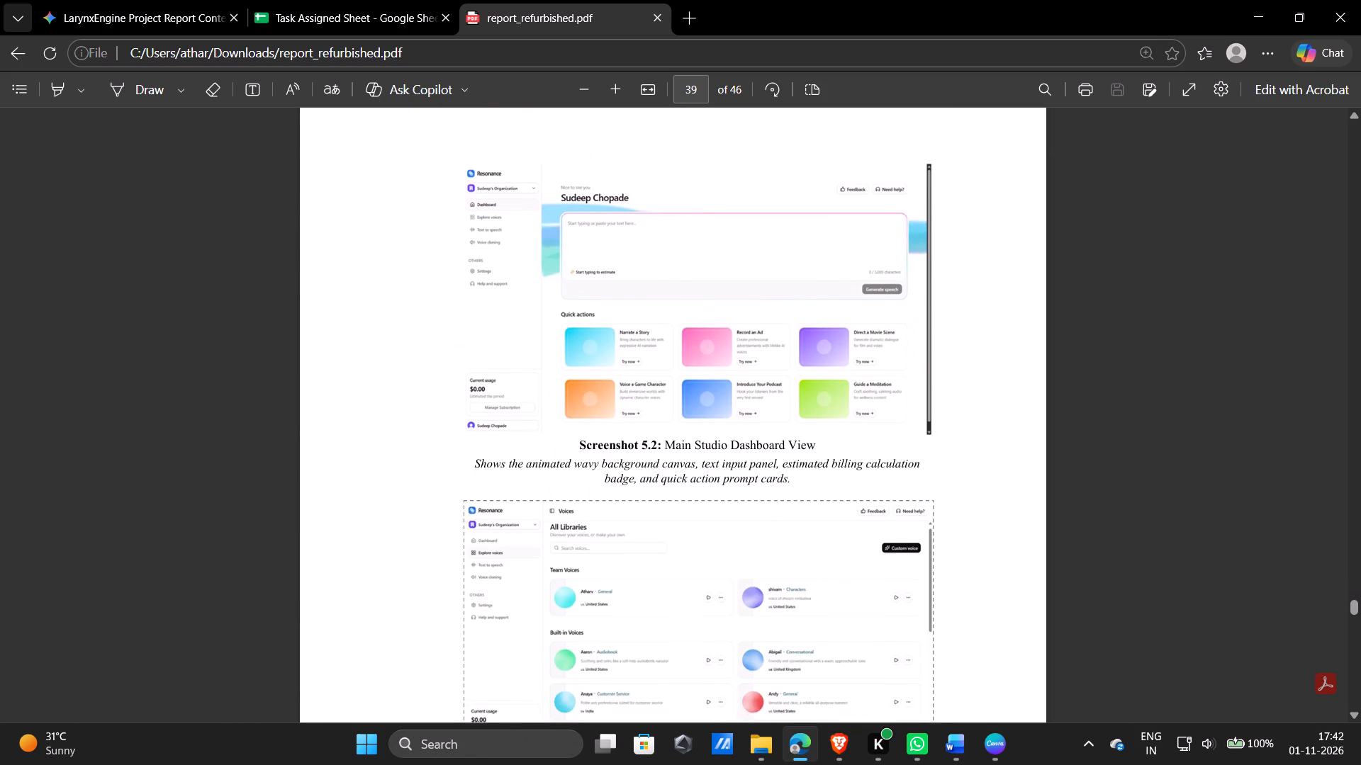
pyautogui.scroll(-1, 673, 490)
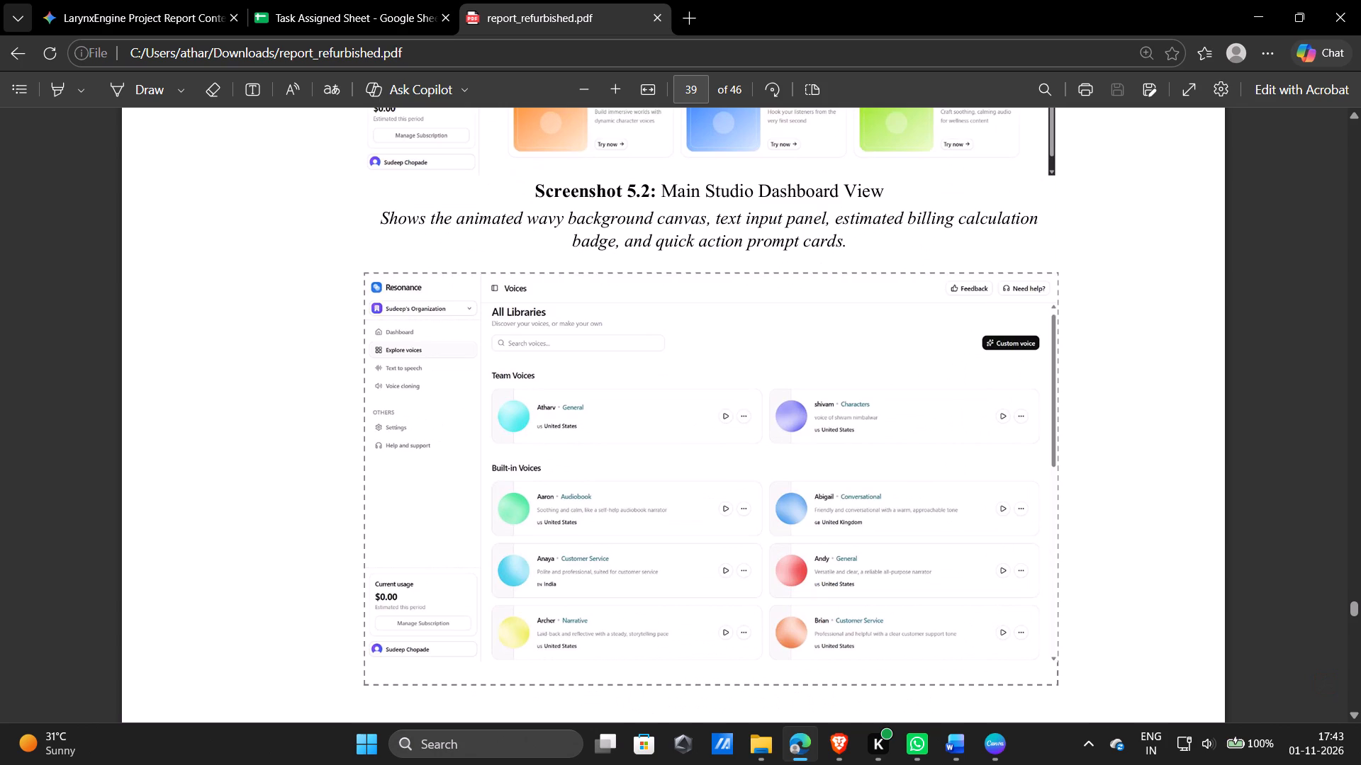
pyautogui.scroll(-4, 673, 490)
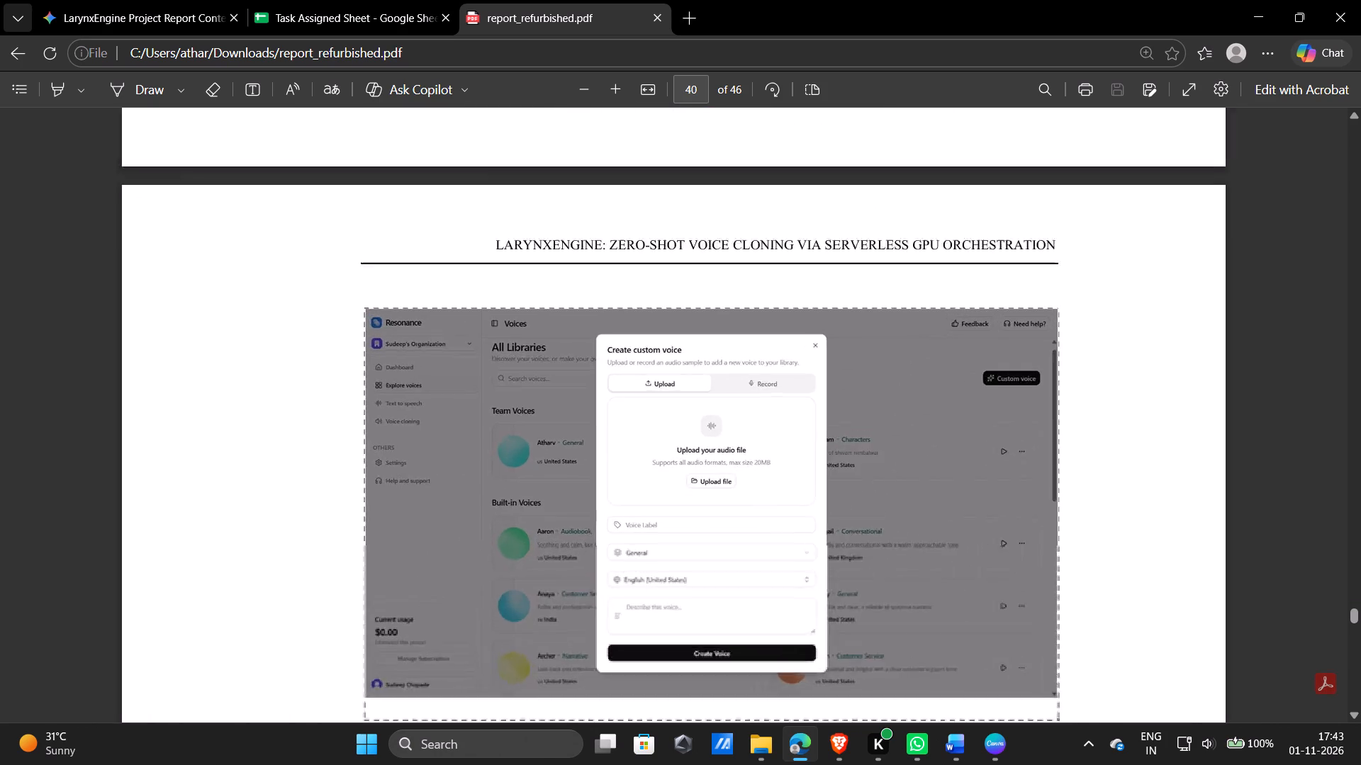
pyautogui.scroll(-1, 673, 490)
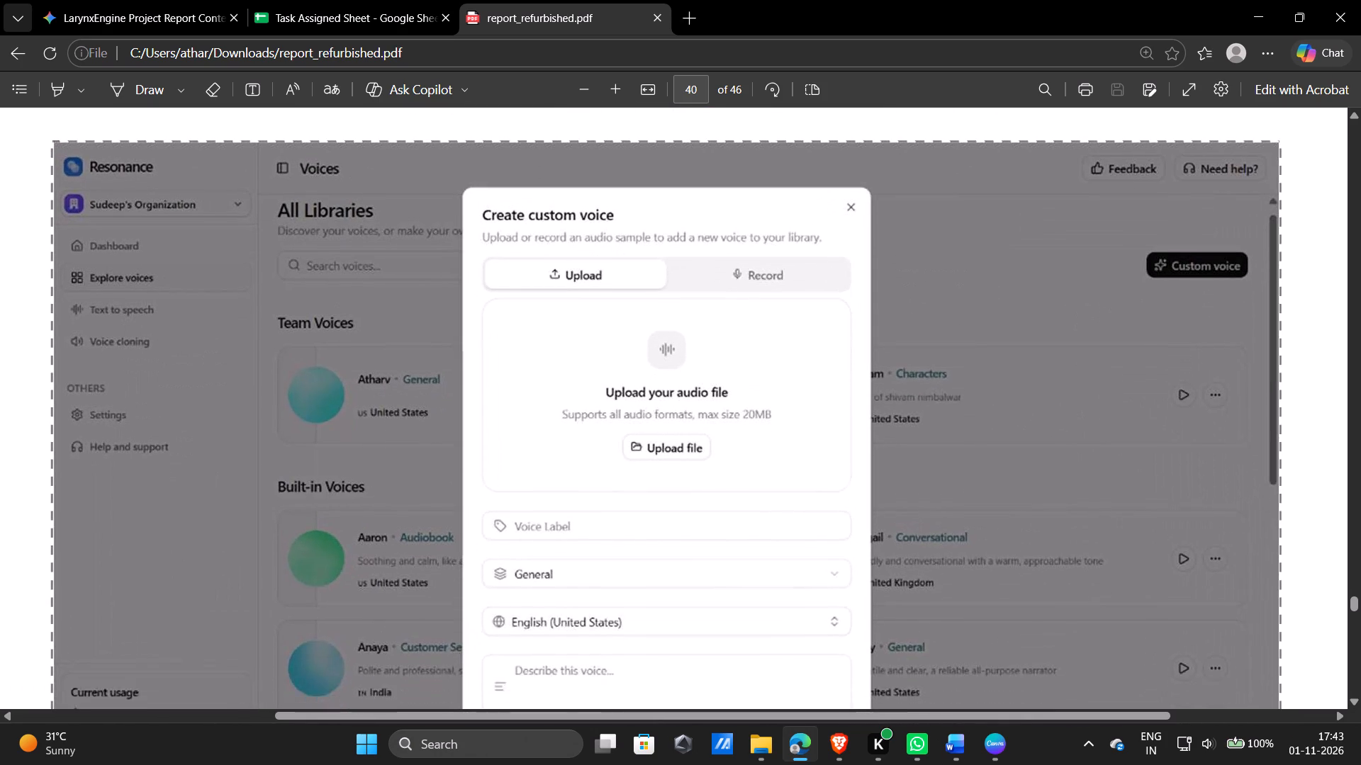
pyautogui.scroll(-4, 673, 490)
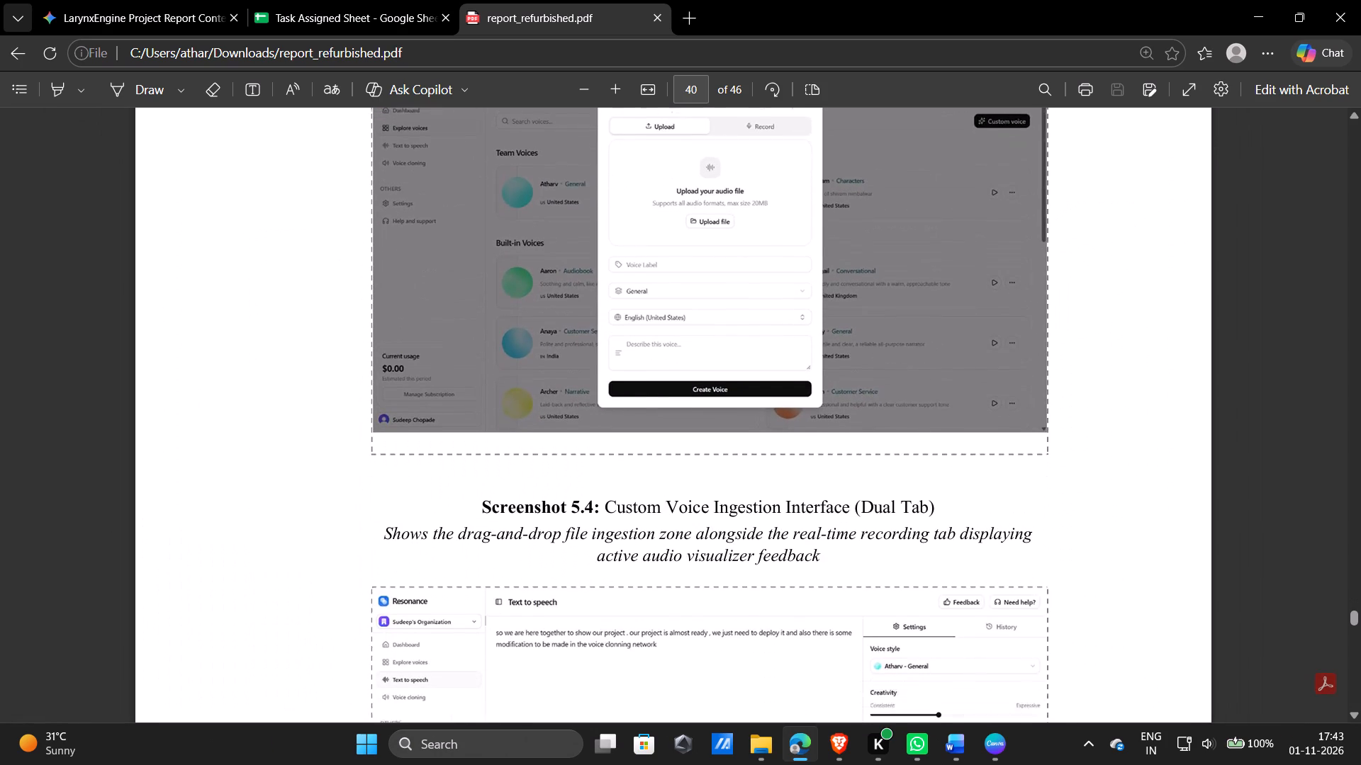
pyautogui.scroll(-3, 673, 490)
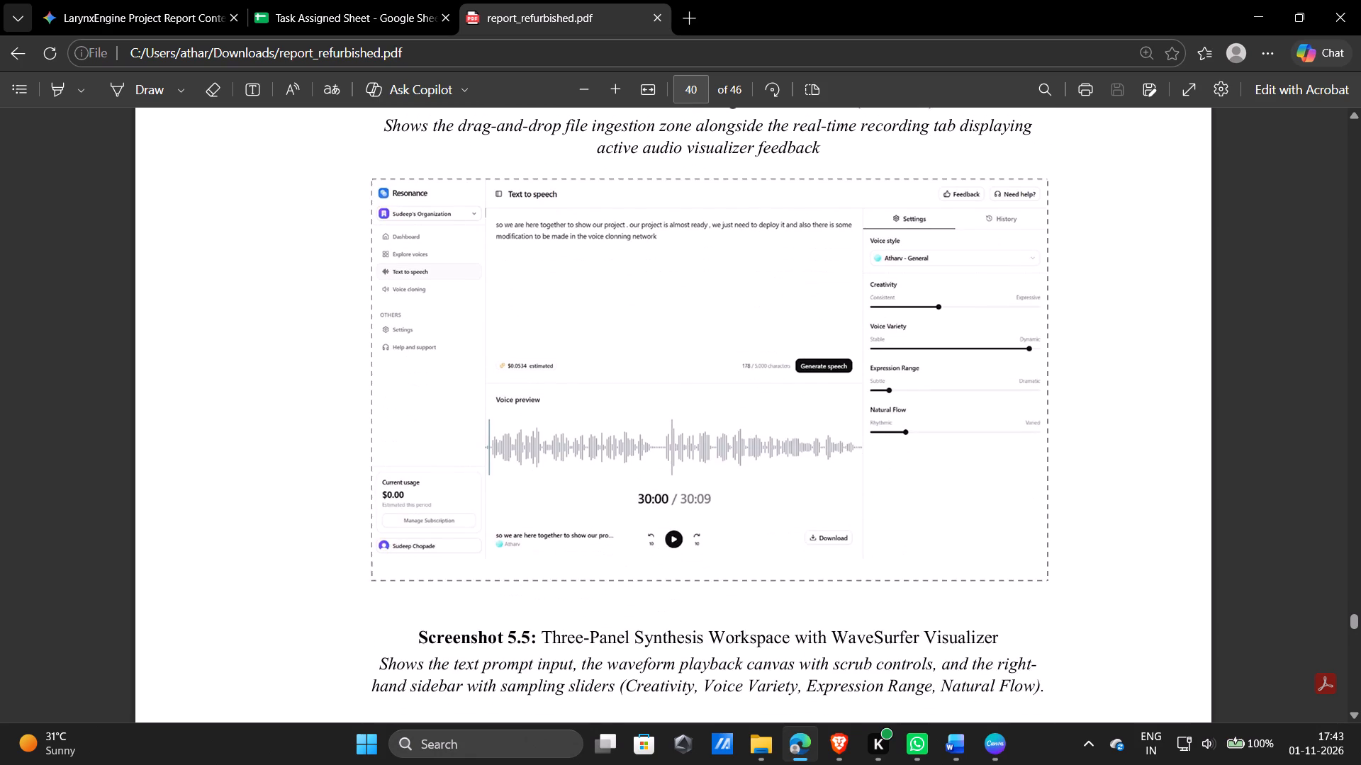
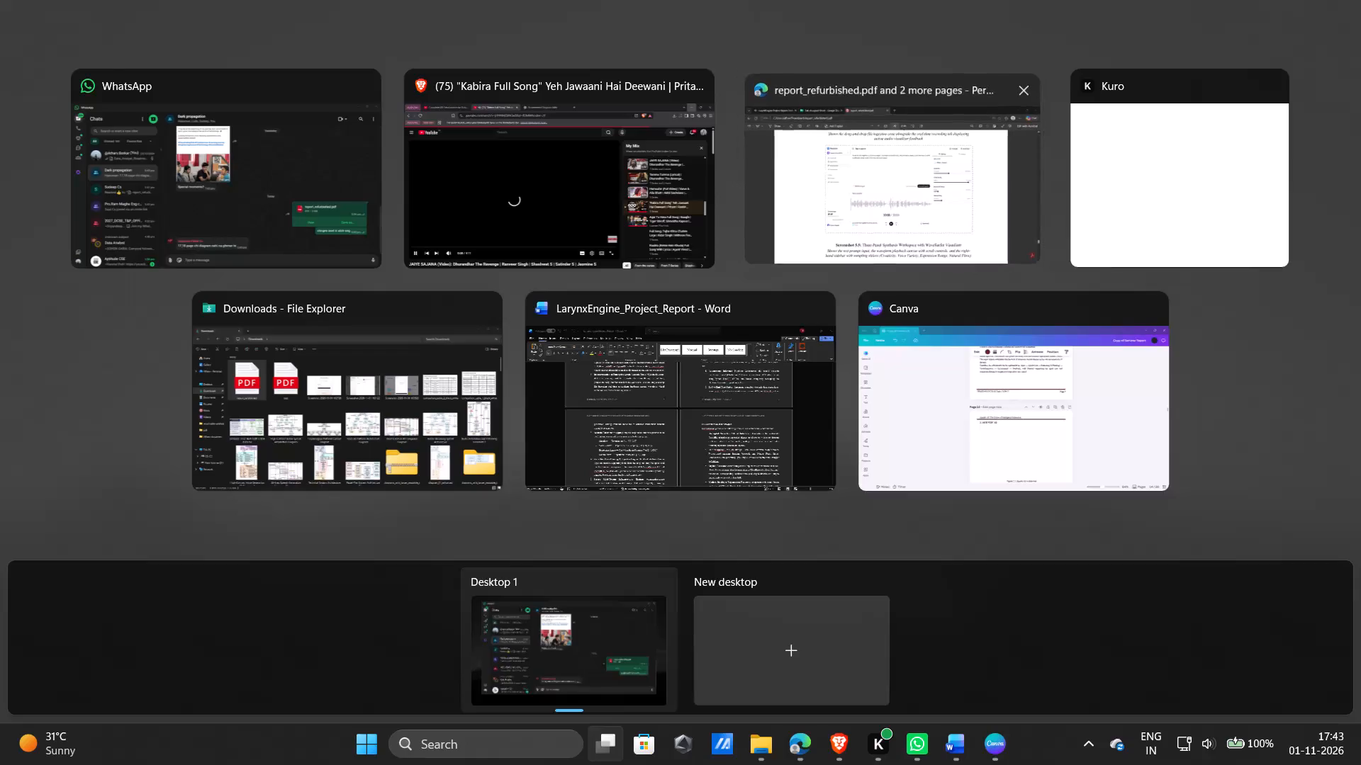
# Skim report_refurbished.pdf back from the section 5.5 screenshots to Chapter 1, and review it forward through the Chapter 4 data flow diagrams.
pyautogui.scroll(7, 733, 505)
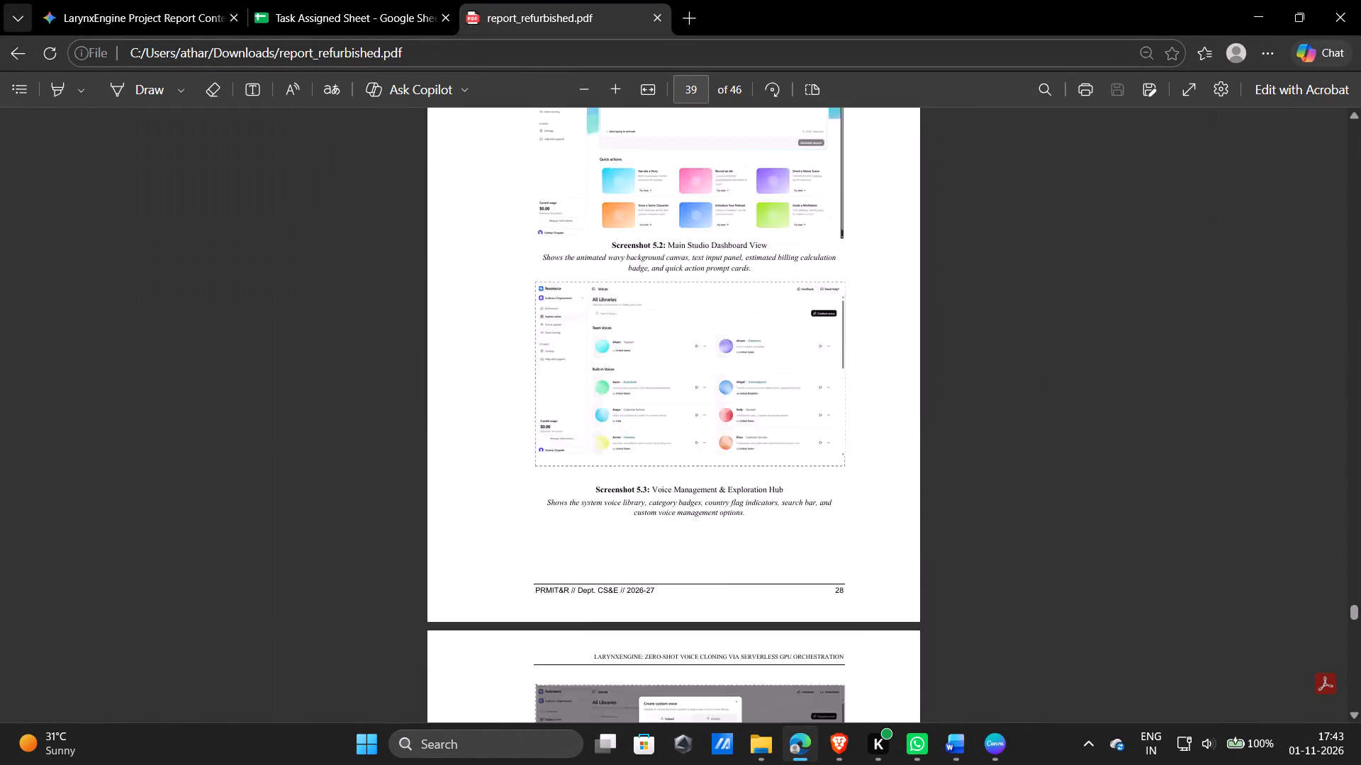
pyautogui.scroll(15, 733, 505)
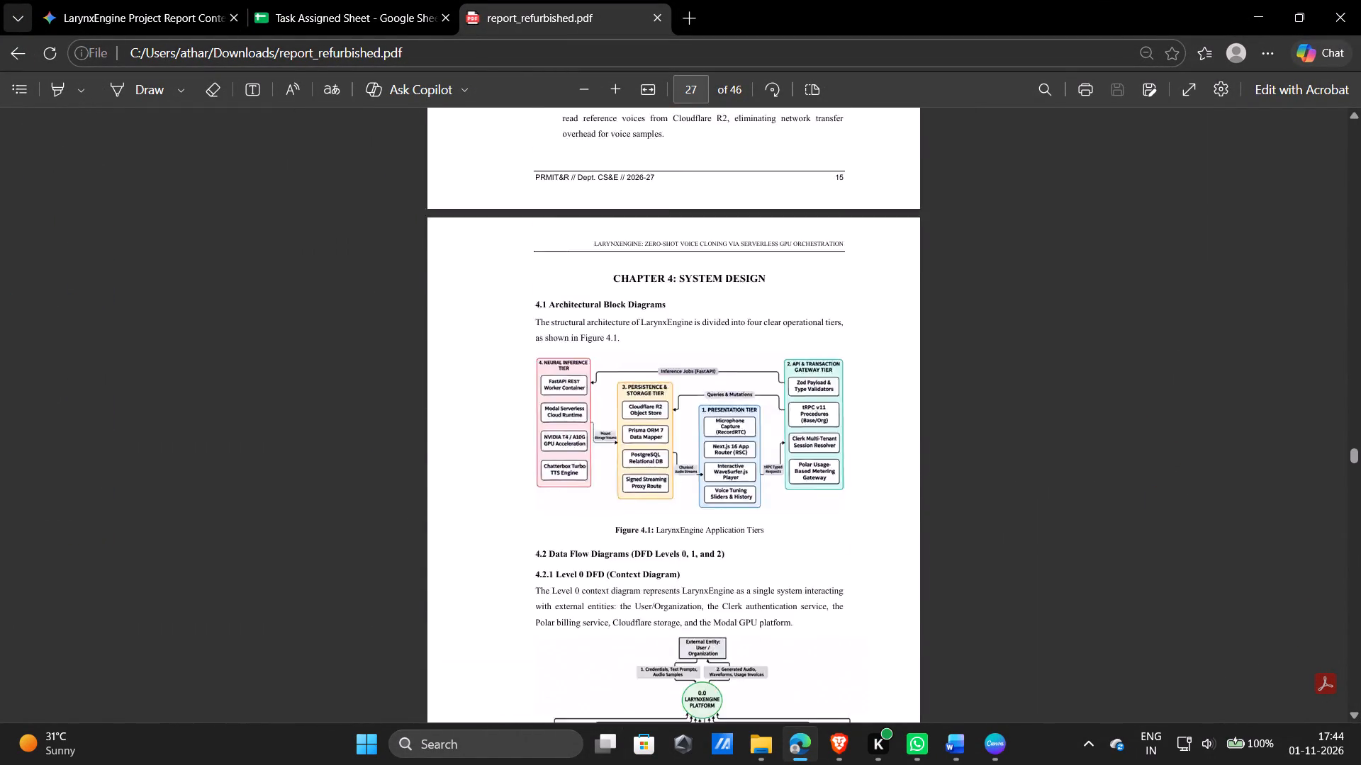
pyautogui.scroll(13, 733, 505)
pyautogui.scroll(-1, 733, 505)
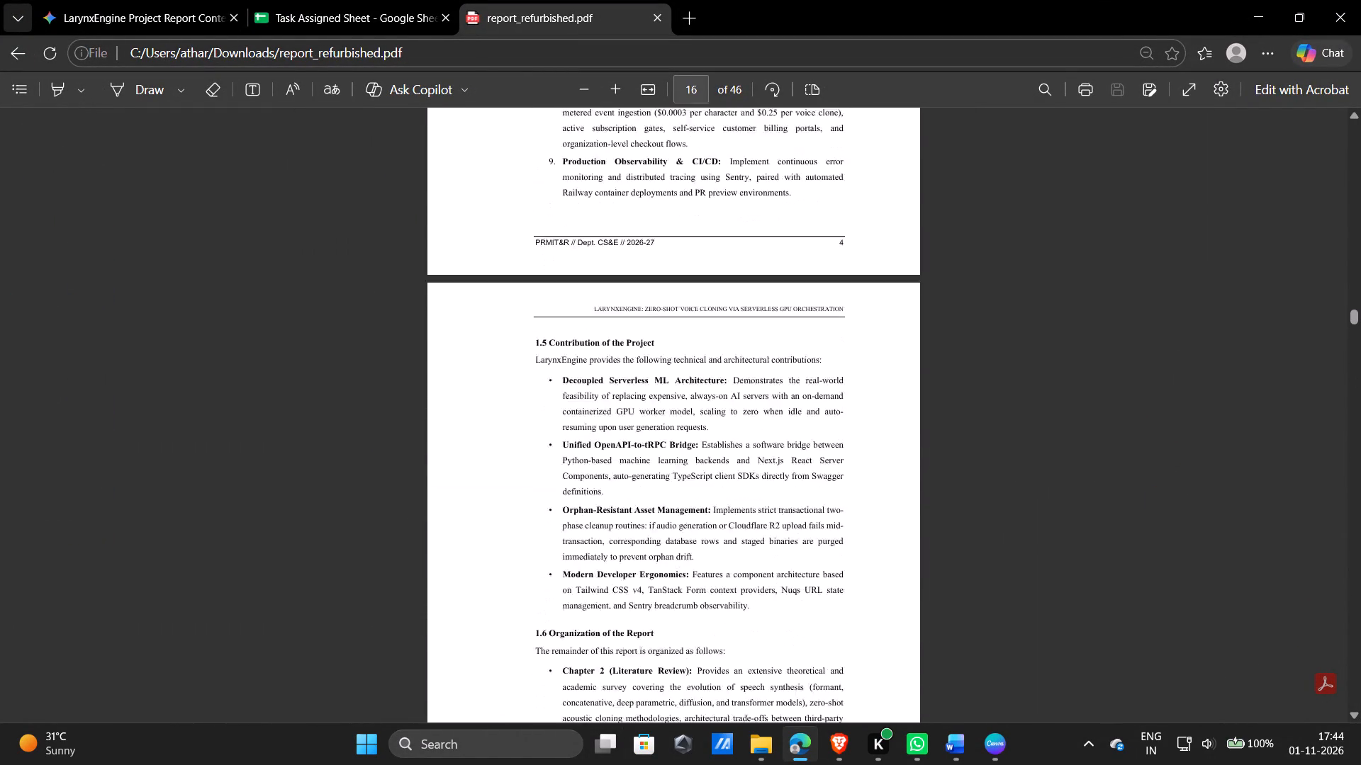
pyautogui.scroll(-5, 733, 505)
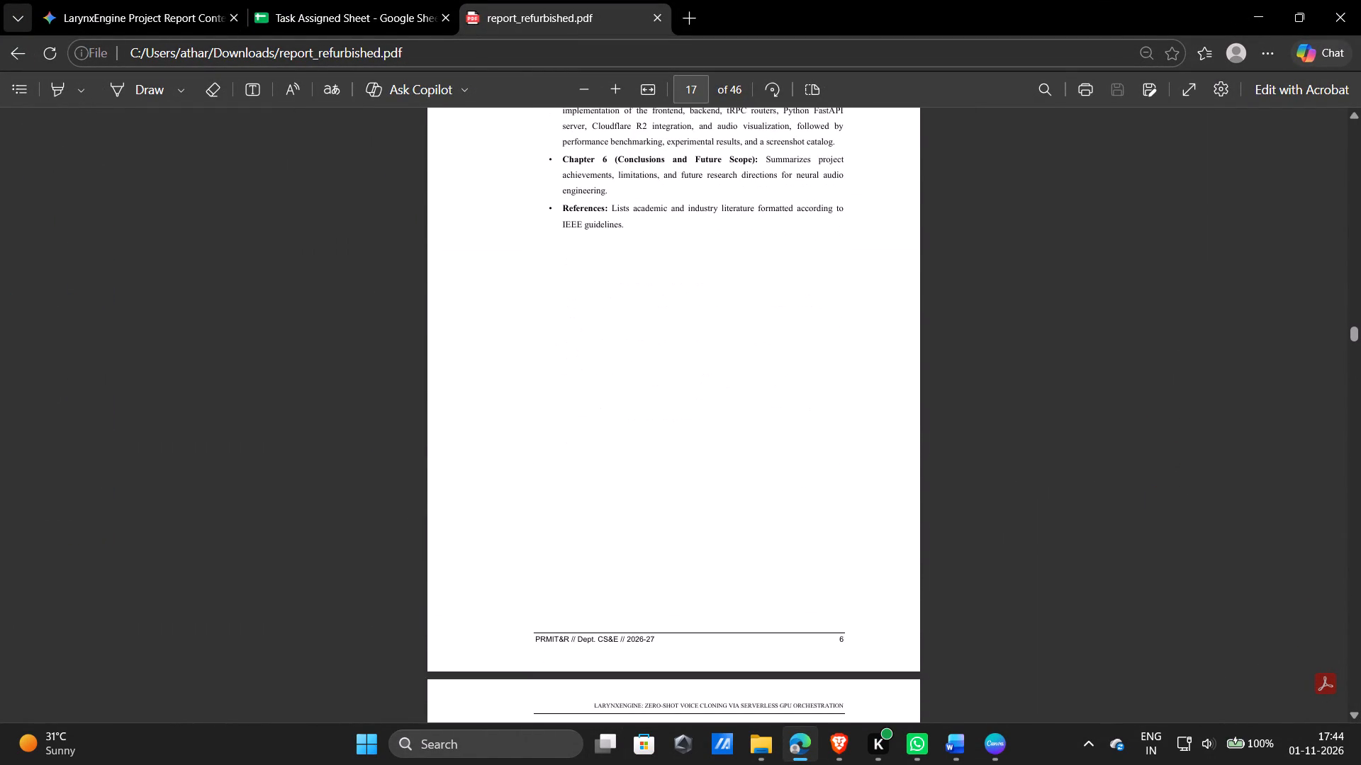
pyautogui.scroll(-5, 733, 505)
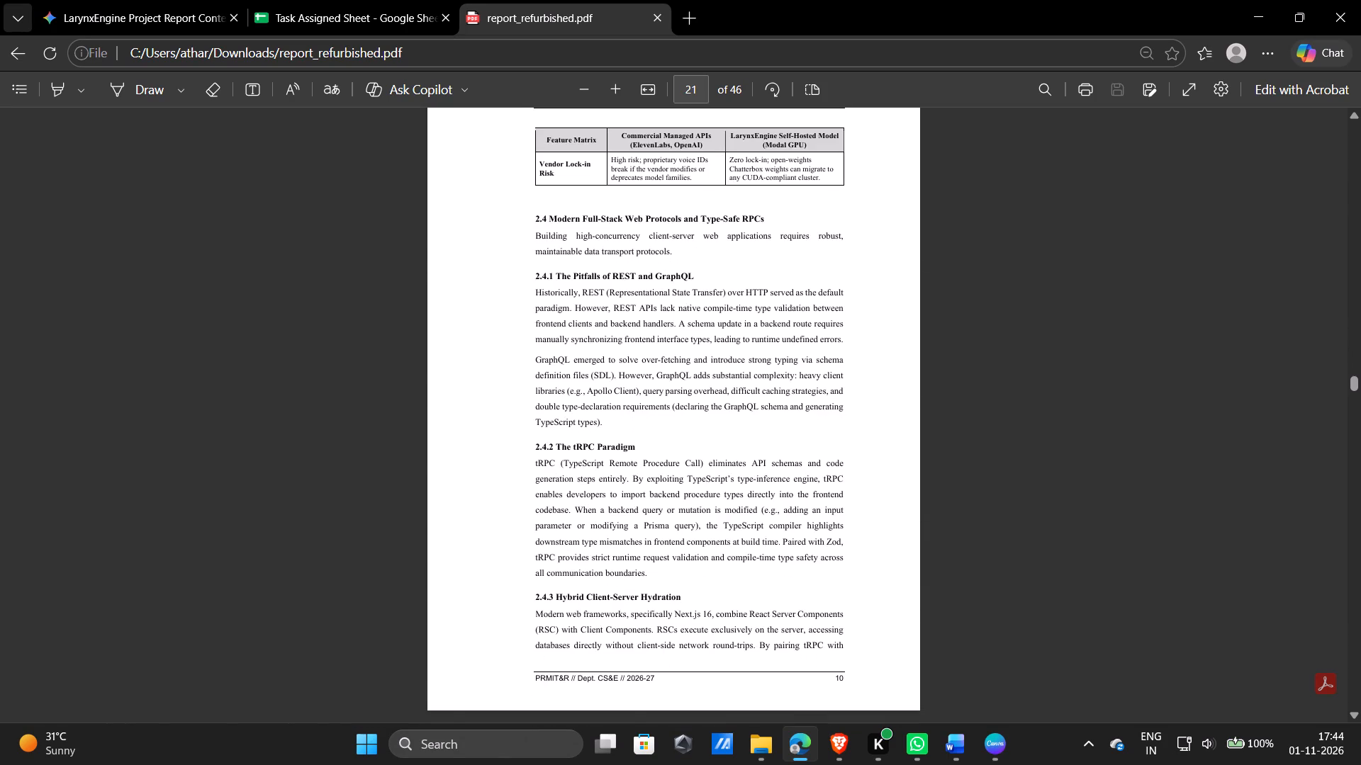
pyautogui.scroll(-8, 733, 505)
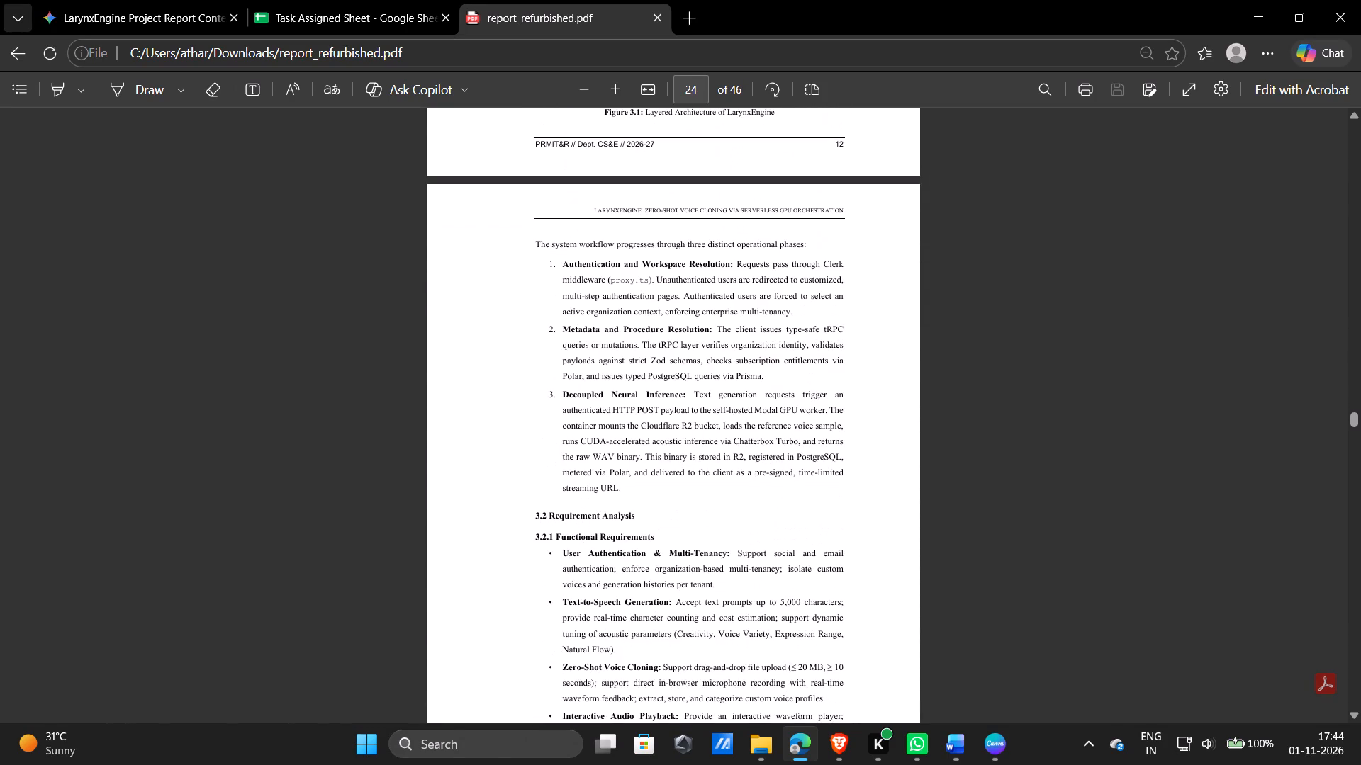
pyautogui.scroll(-9, 733, 505)
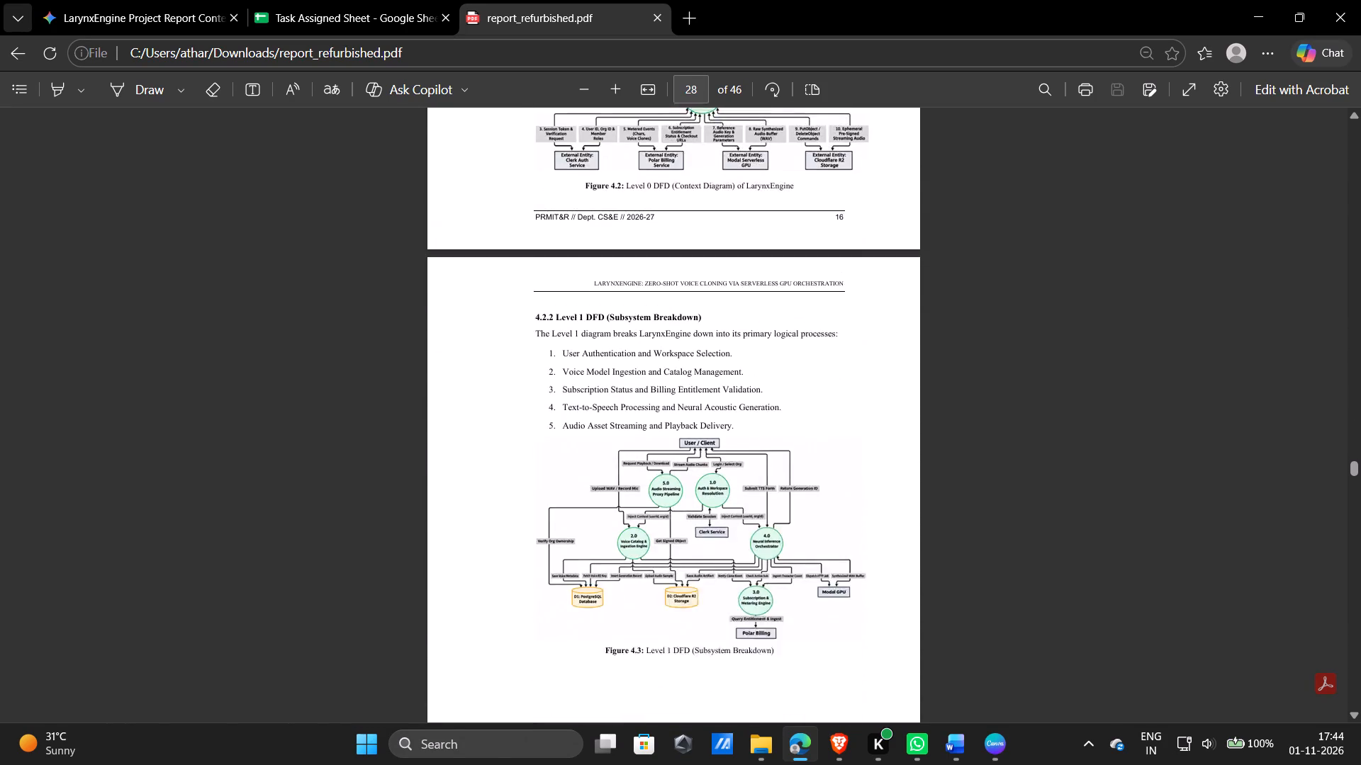
pyautogui.scroll(-3, 733, 505)
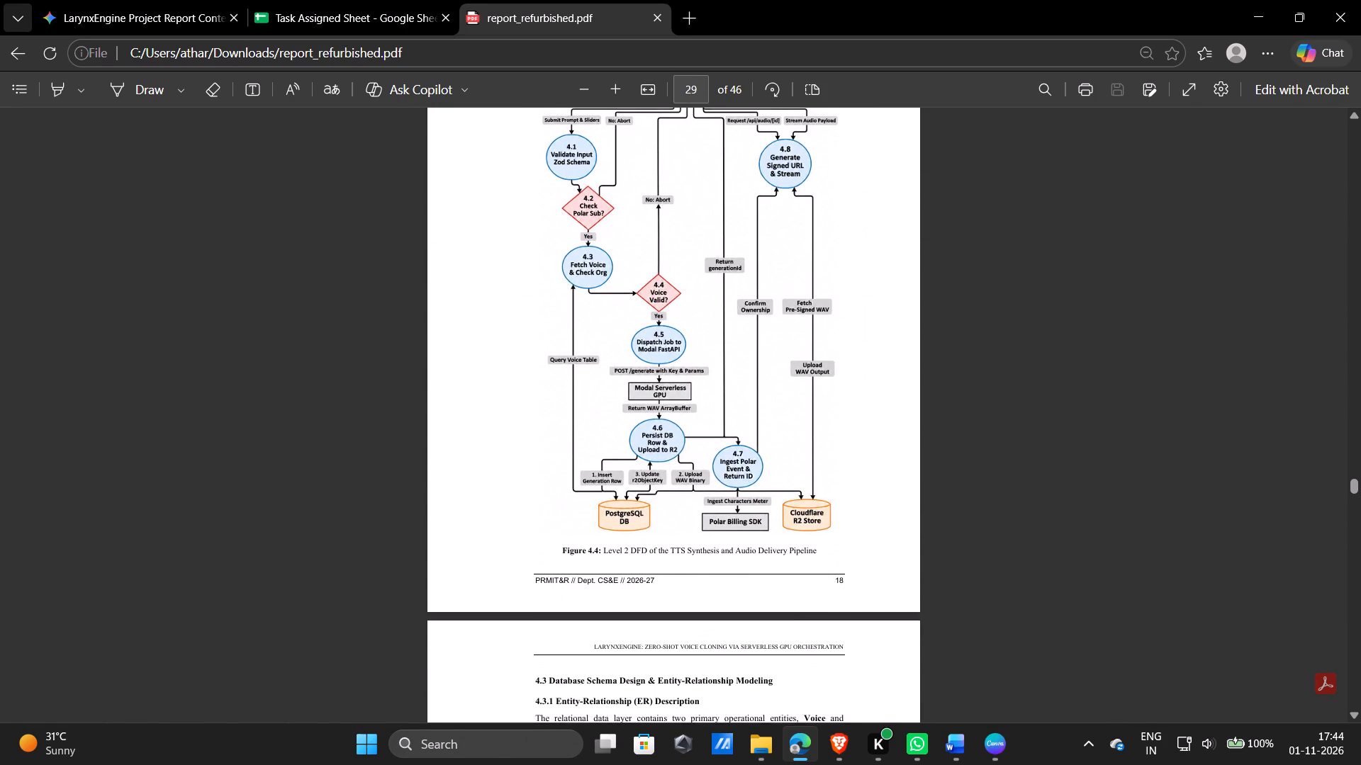
pyautogui.scroll(-1, 733, 505)
pyautogui.scroll(1, 733, 505)
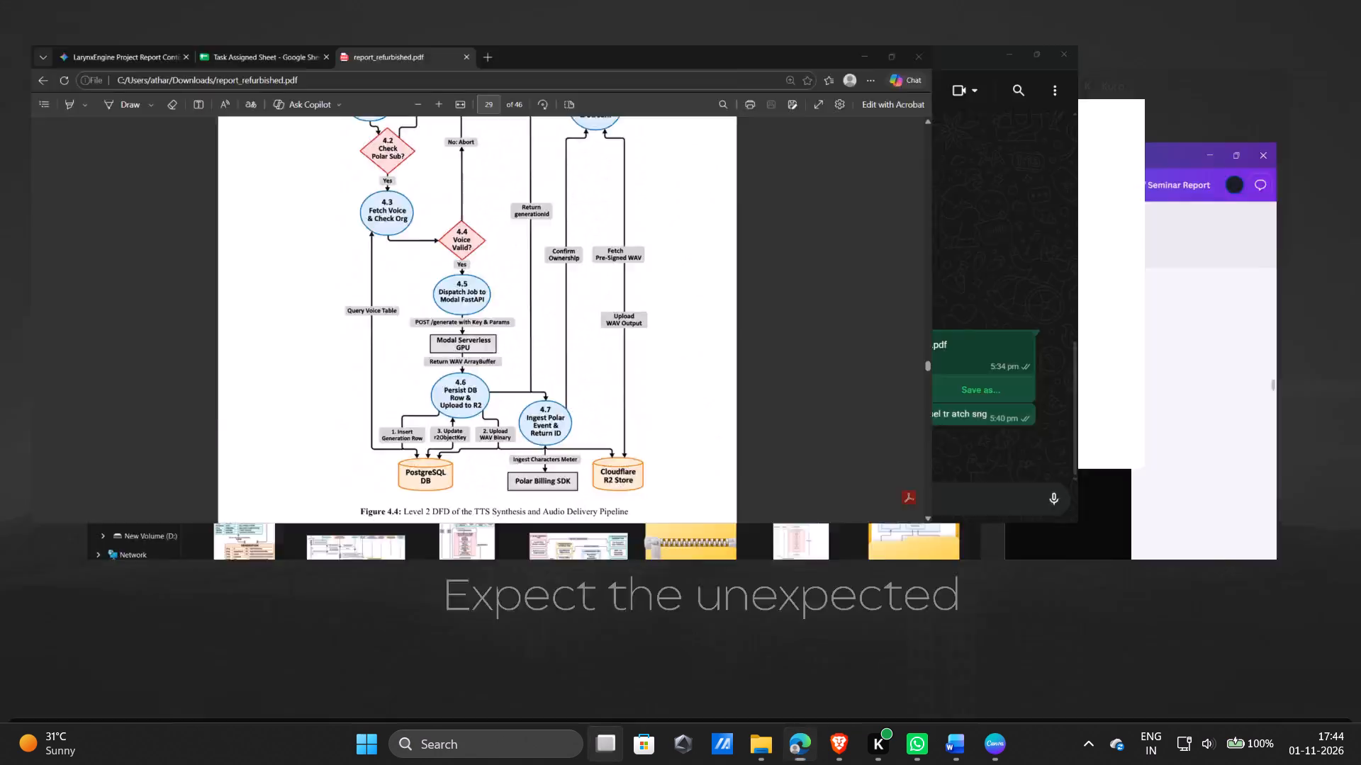
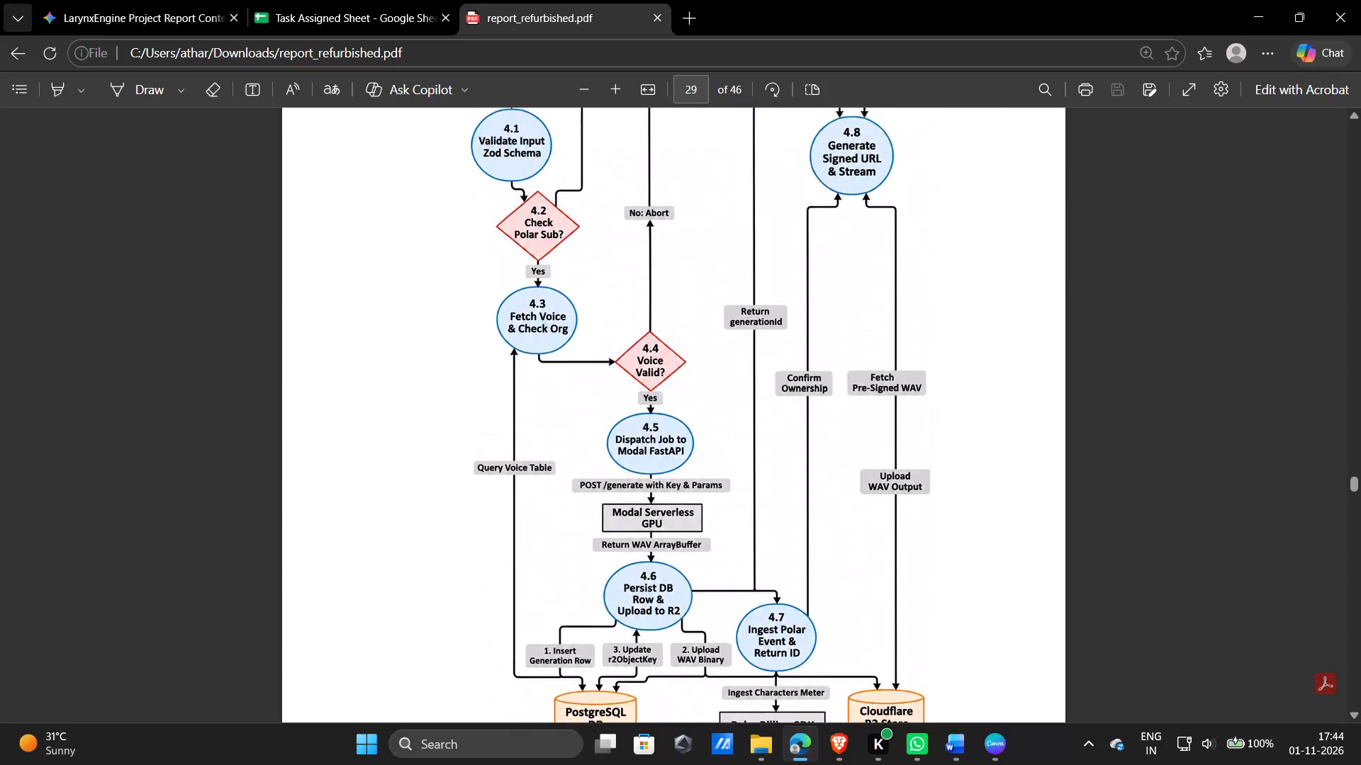
# Examine the Level 1 DFD in Figure 4.3 and the Level 2 TTS pipeline DFD in Figure 4.4 of the report.
pyautogui.scroll(-2, 715, 419)
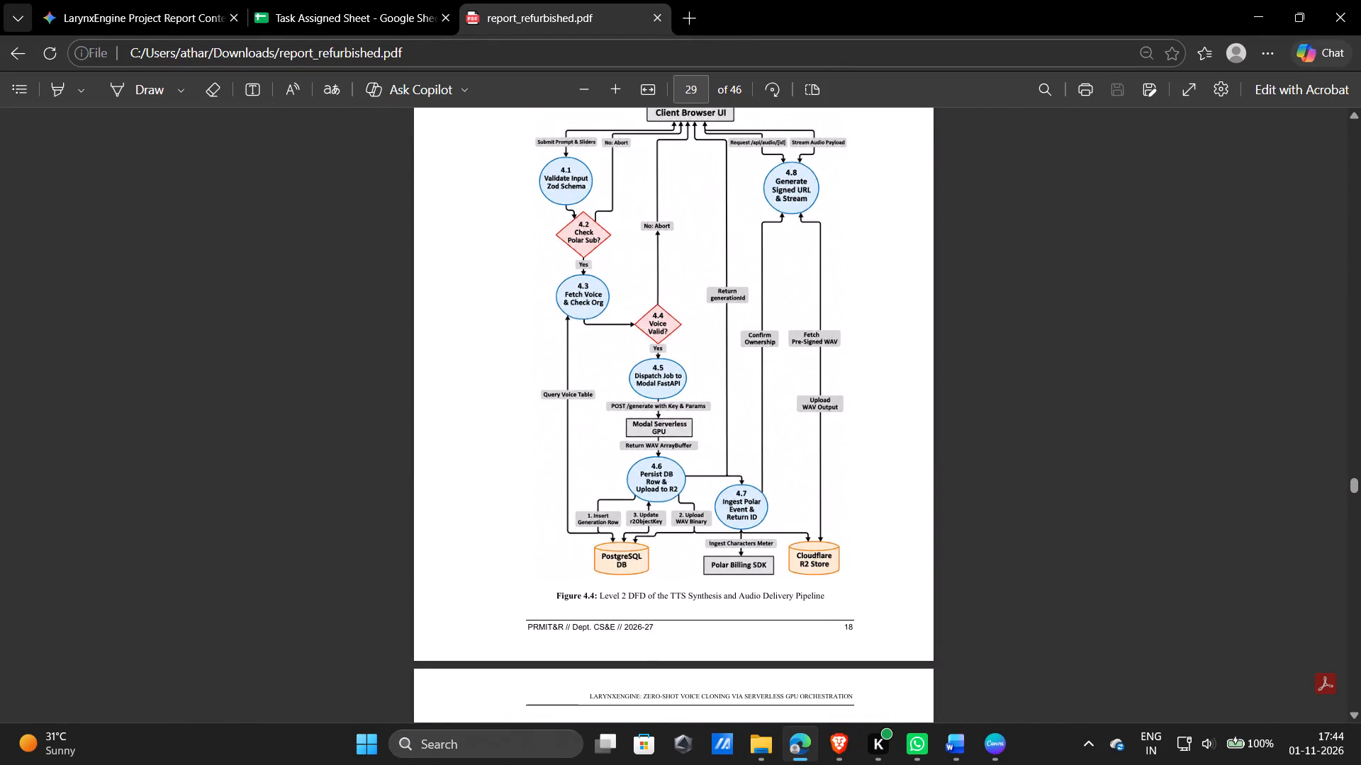
pyautogui.scroll(5, 715, 419)
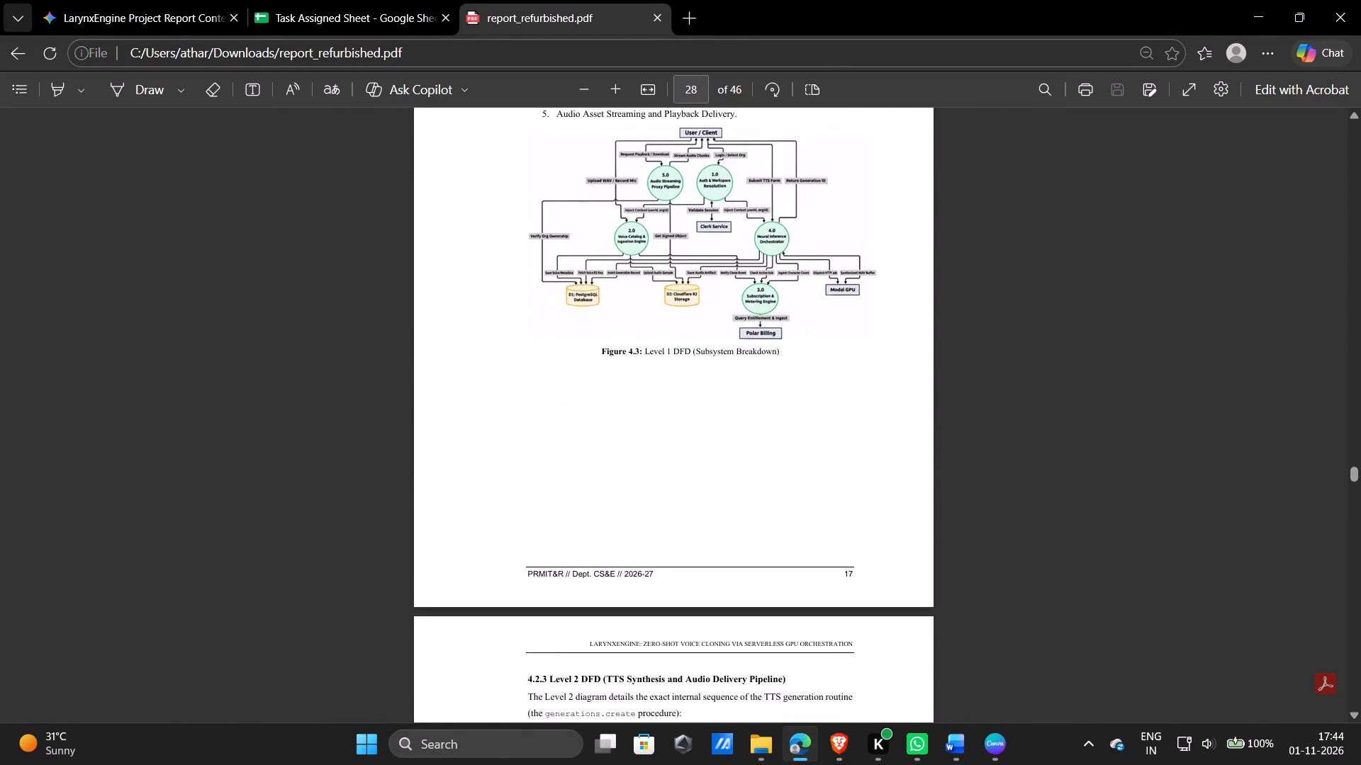
pyautogui.scroll(2, 715, 419)
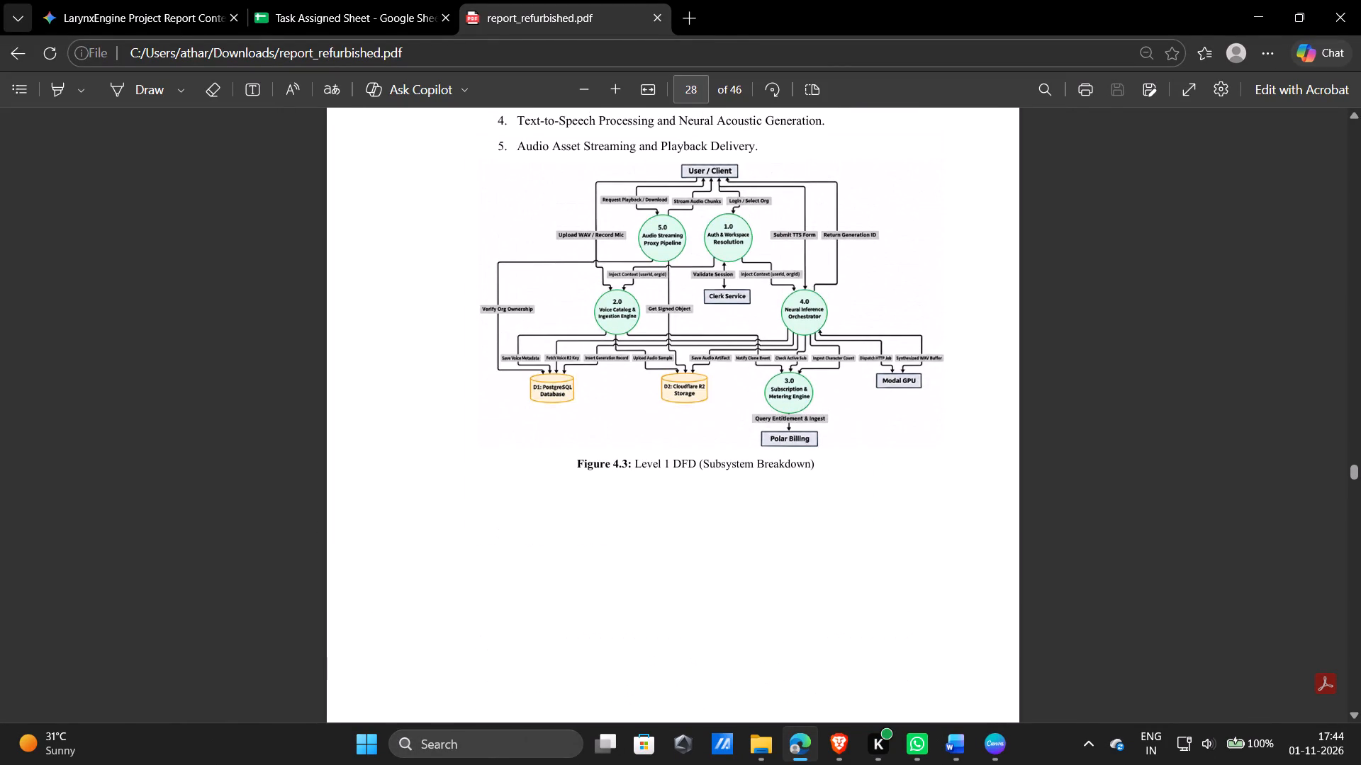
pyautogui.scroll(1, 715, 419)
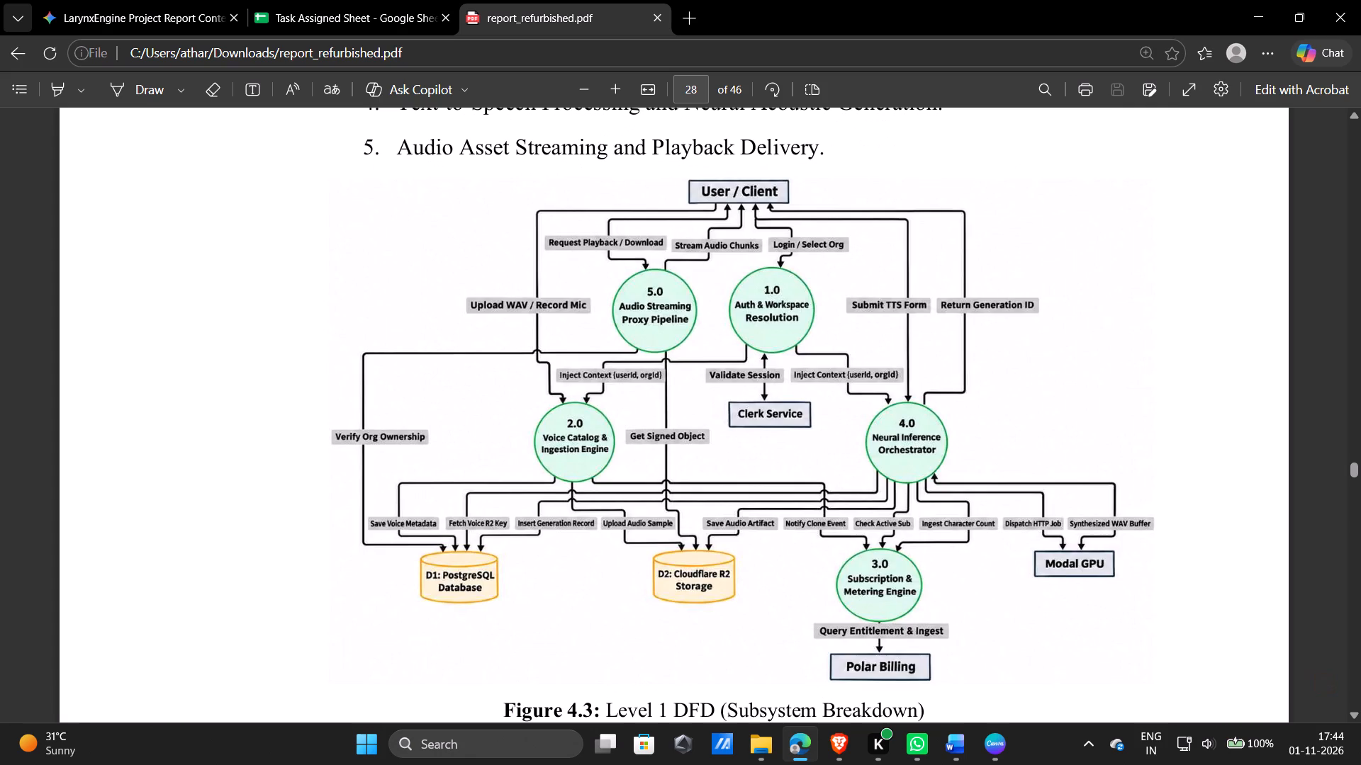
pyautogui.scroll(-6, 715, 419)
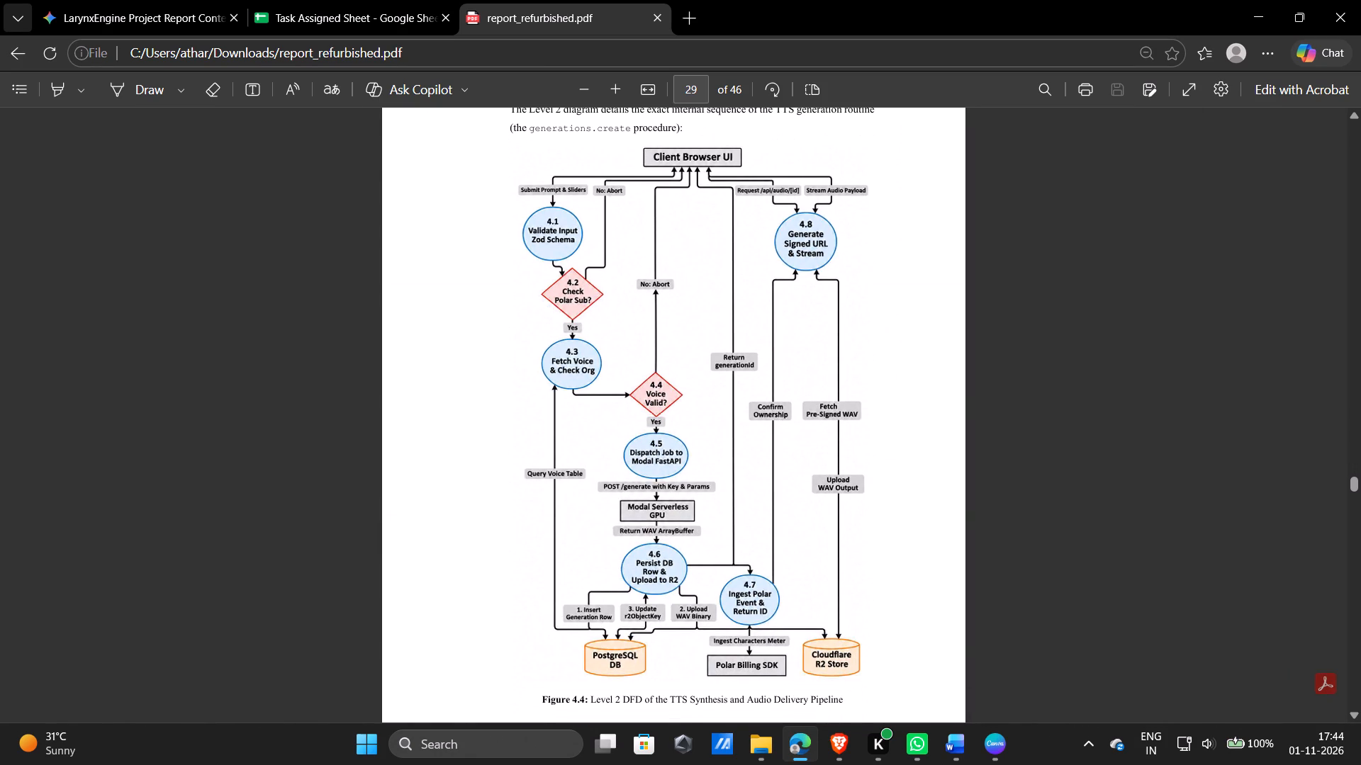
pyautogui.scroll(1, 715, 419)
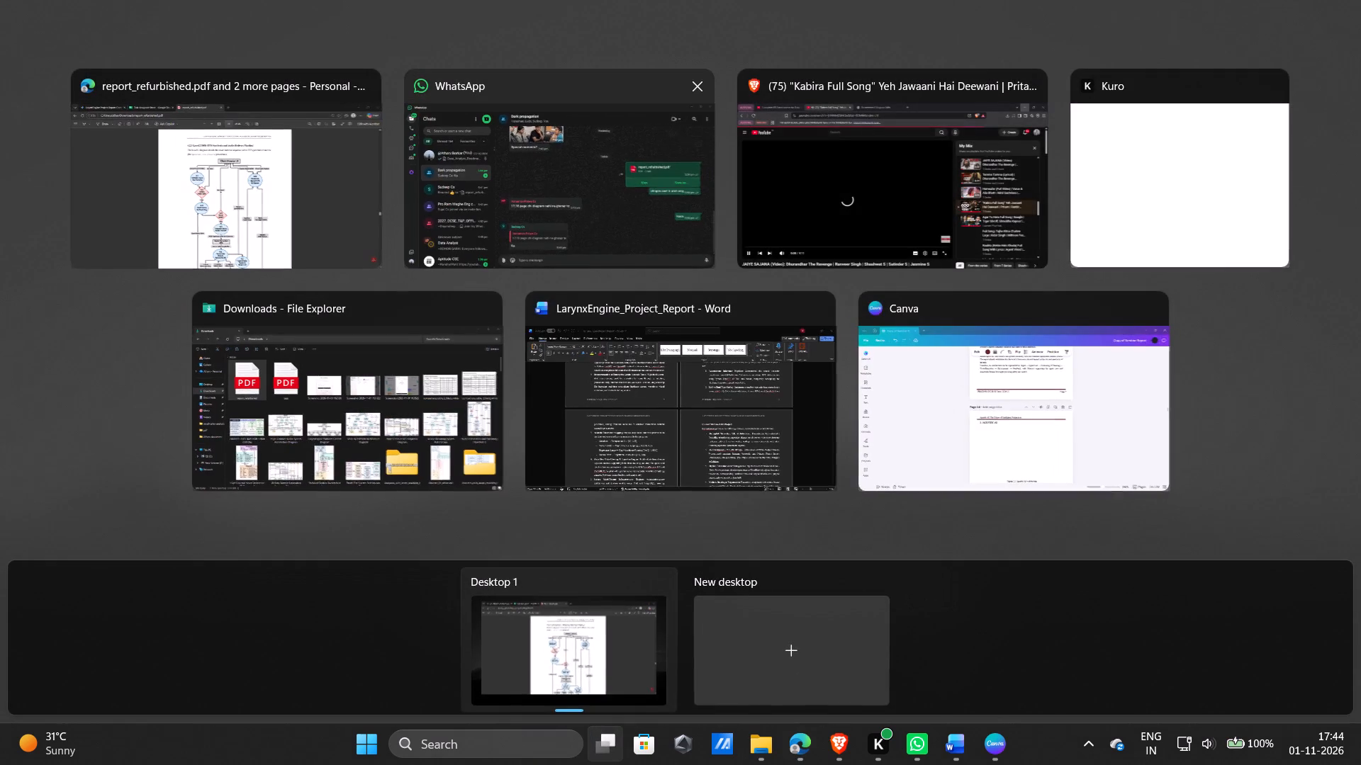
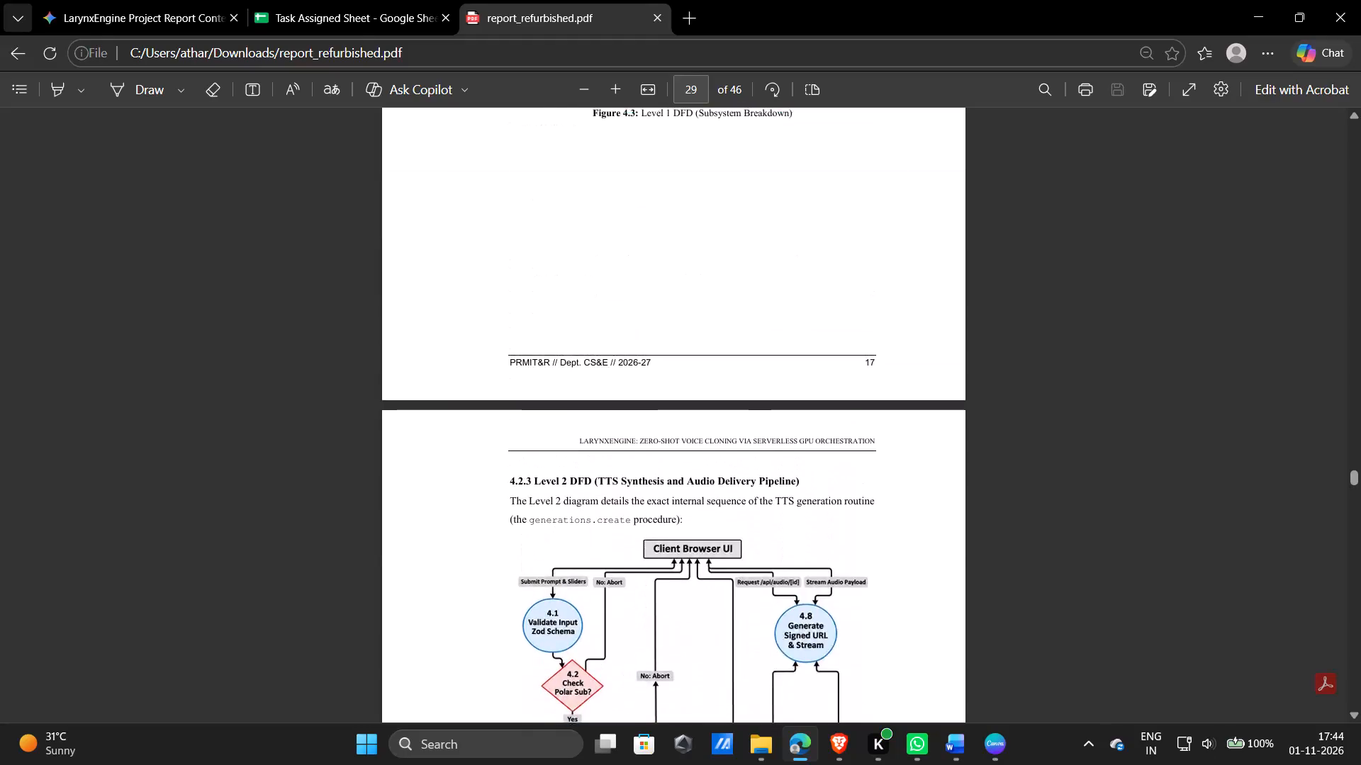
# Examine the Level 2 DFD of the TTS synthesis and audio delivery pipeline in Figure 4.4, up to section 4.3.
pyautogui.scroll(-2, 566, 217)
pyautogui.scroll(1, 566, 217)
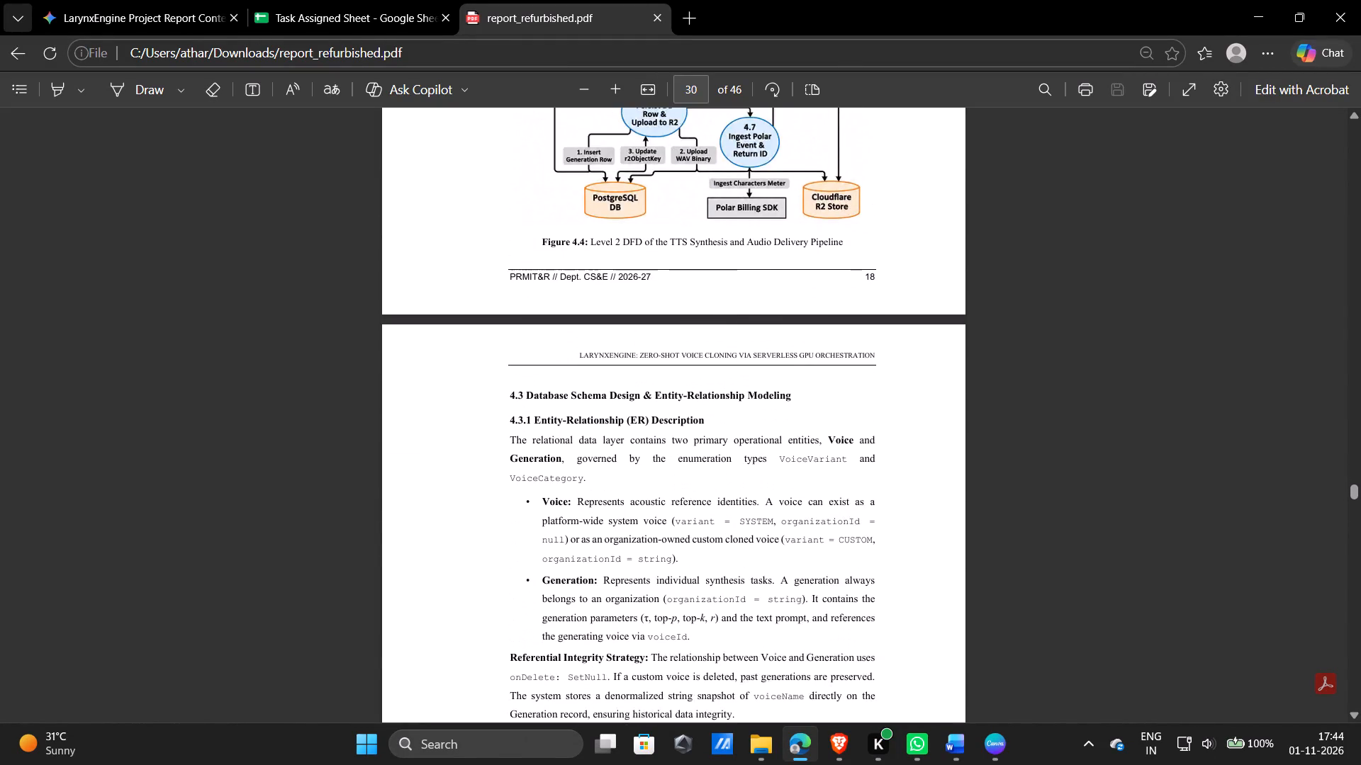
pyautogui.scroll(2, 566, 217)
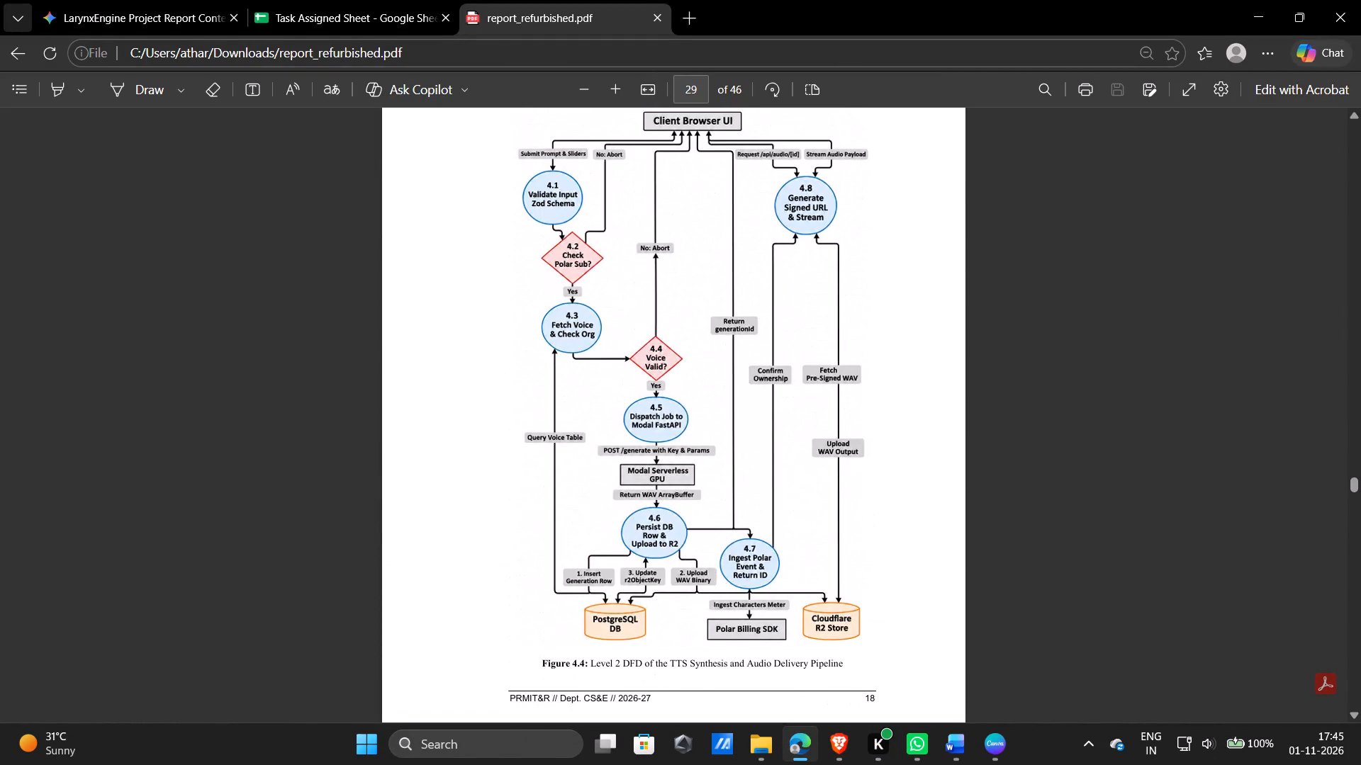
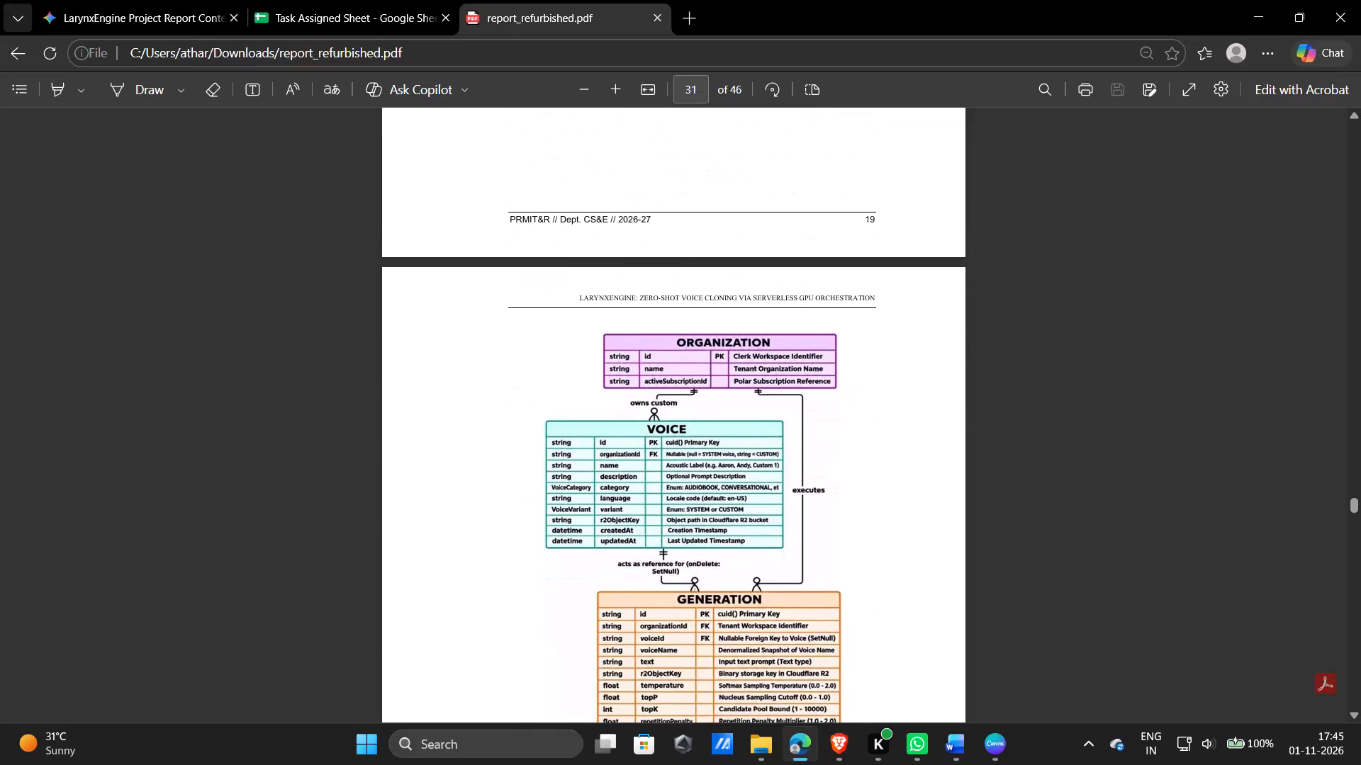
# Examine the sequence diagrams for zero-shot voice cloning and TTS audio generation in Figures 4.6 and 4.7 of section 4.4.
pyautogui.scroll(-1, 691, 385)
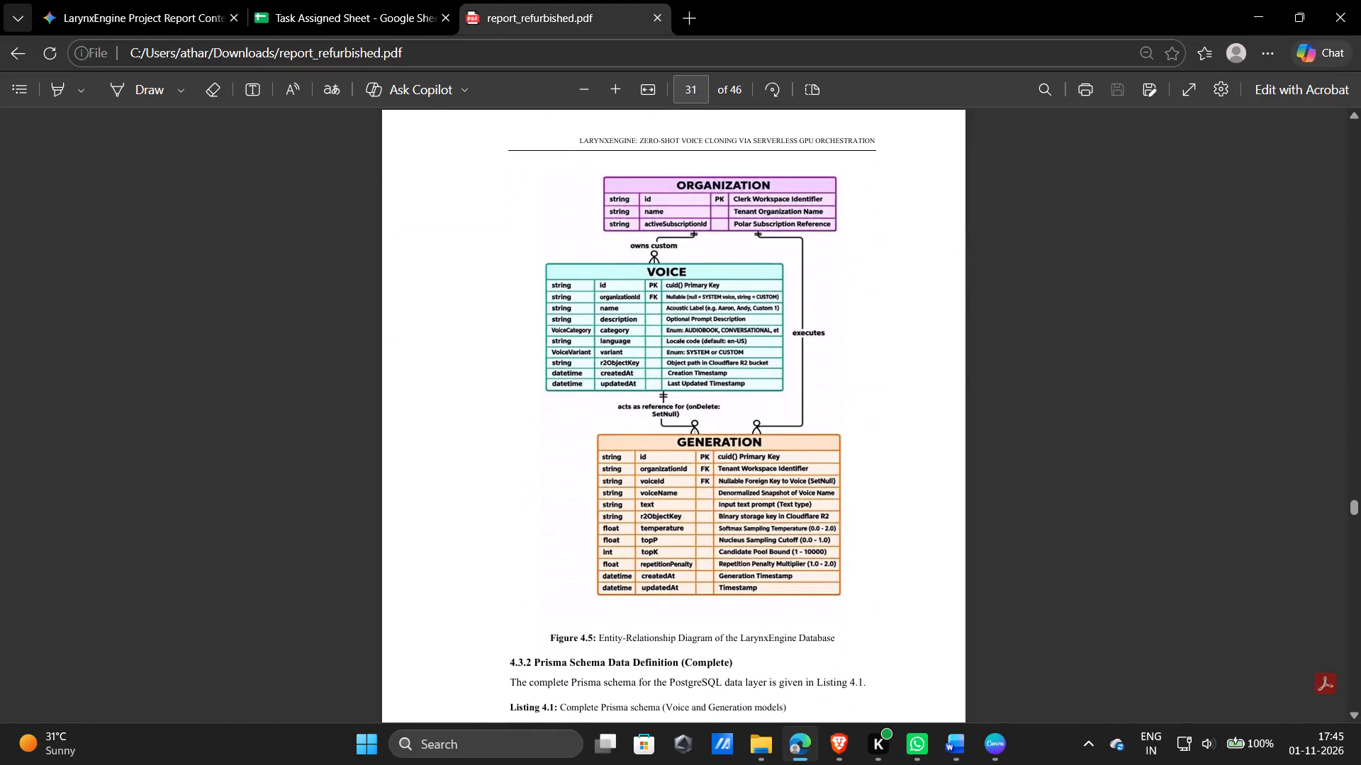
pyautogui.scroll(-9, 691, 385)
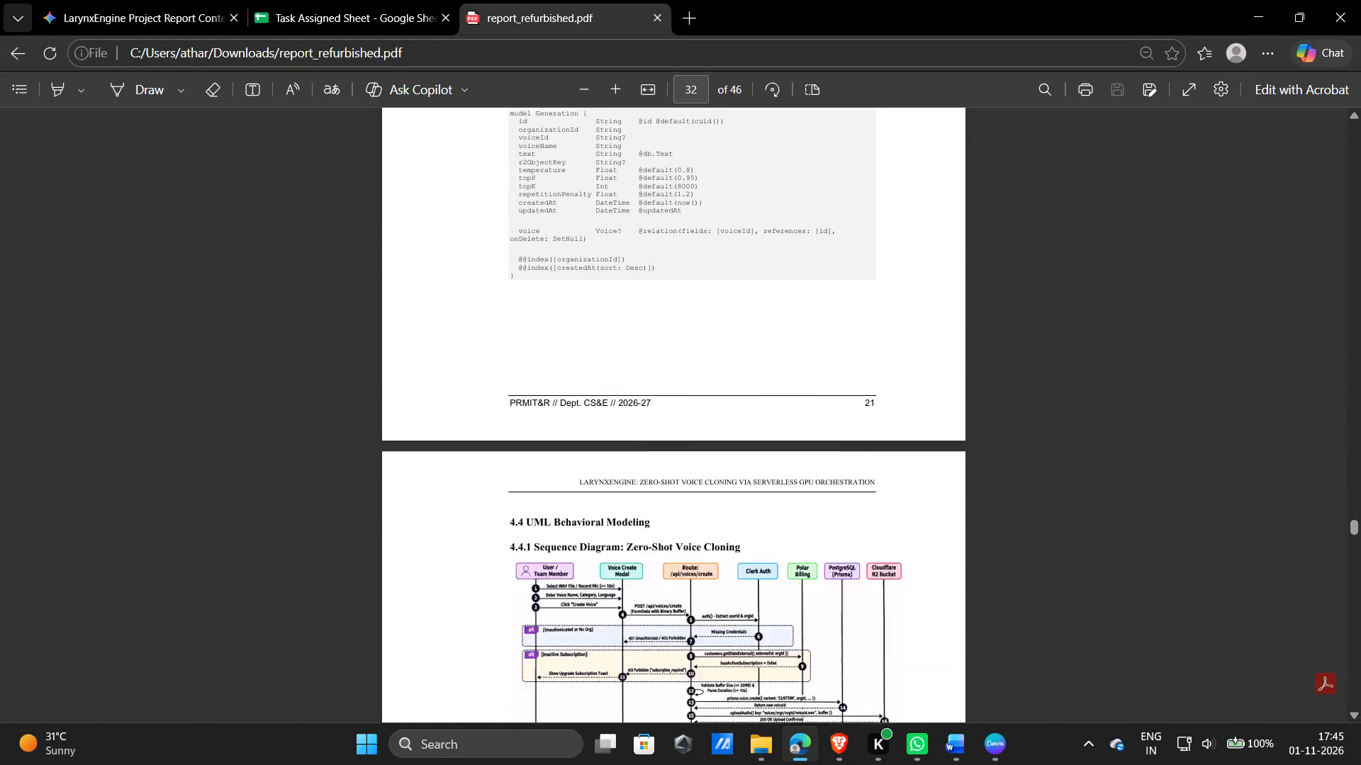
pyautogui.scroll(-2, 691, 385)
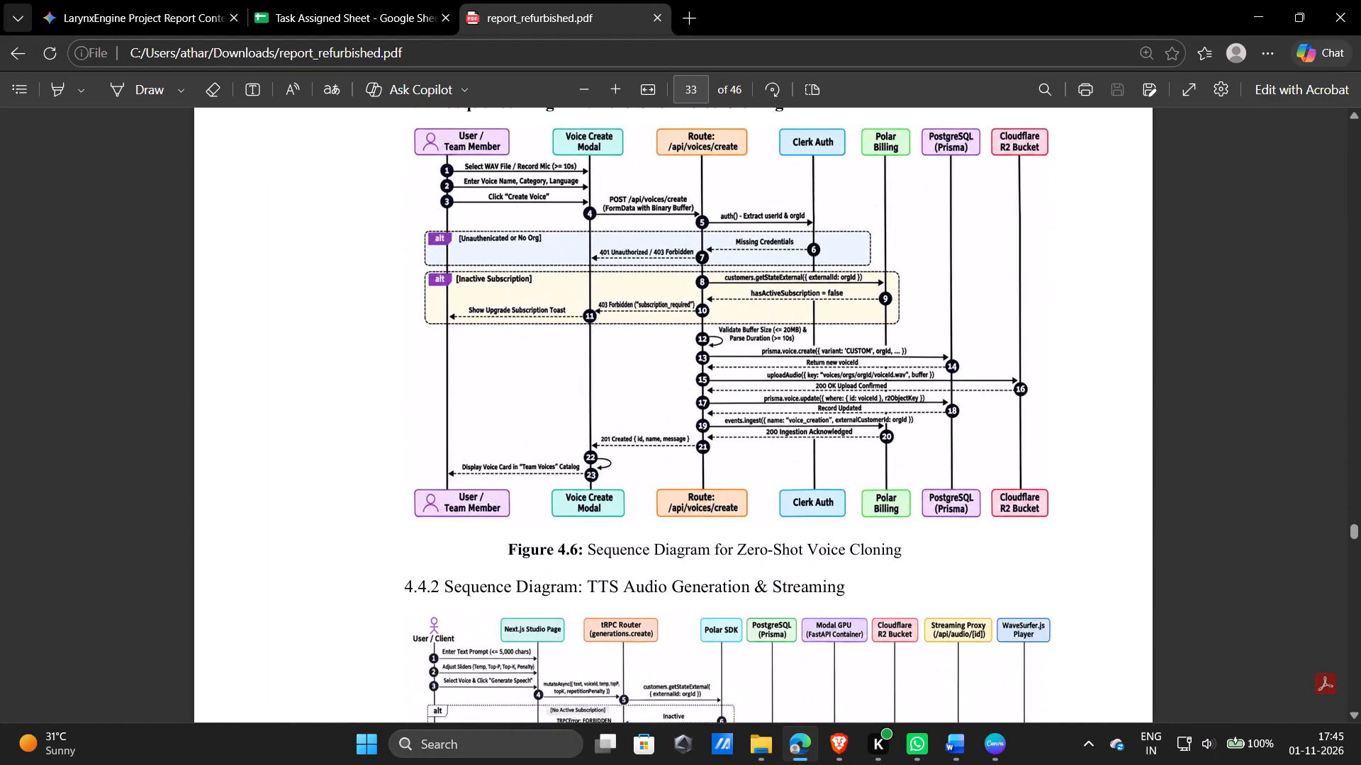
pyautogui.scroll(-3, 691, 385)
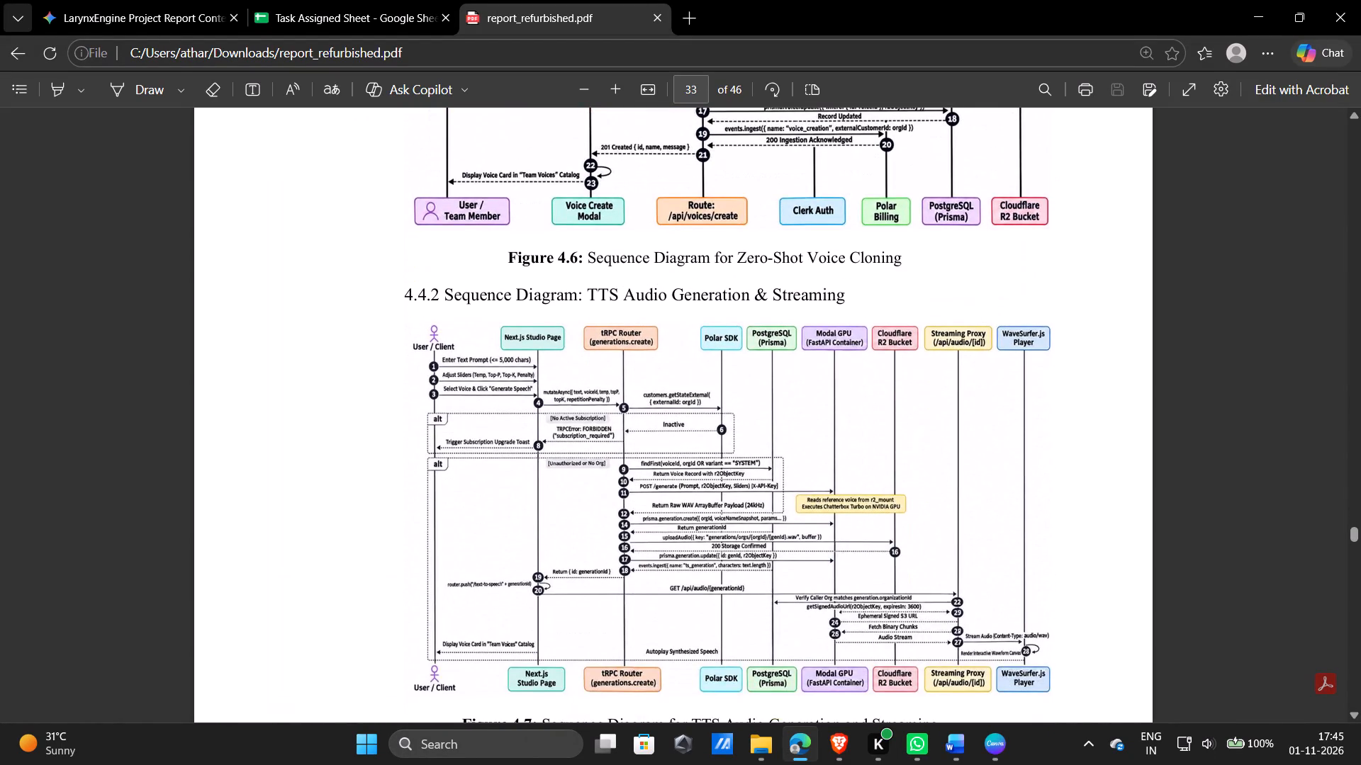
pyautogui.scroll(-1, 691, 385)
pyautogui.scroll(1, 691, 385)
pyautogui.scroll(-1, 691, 385)
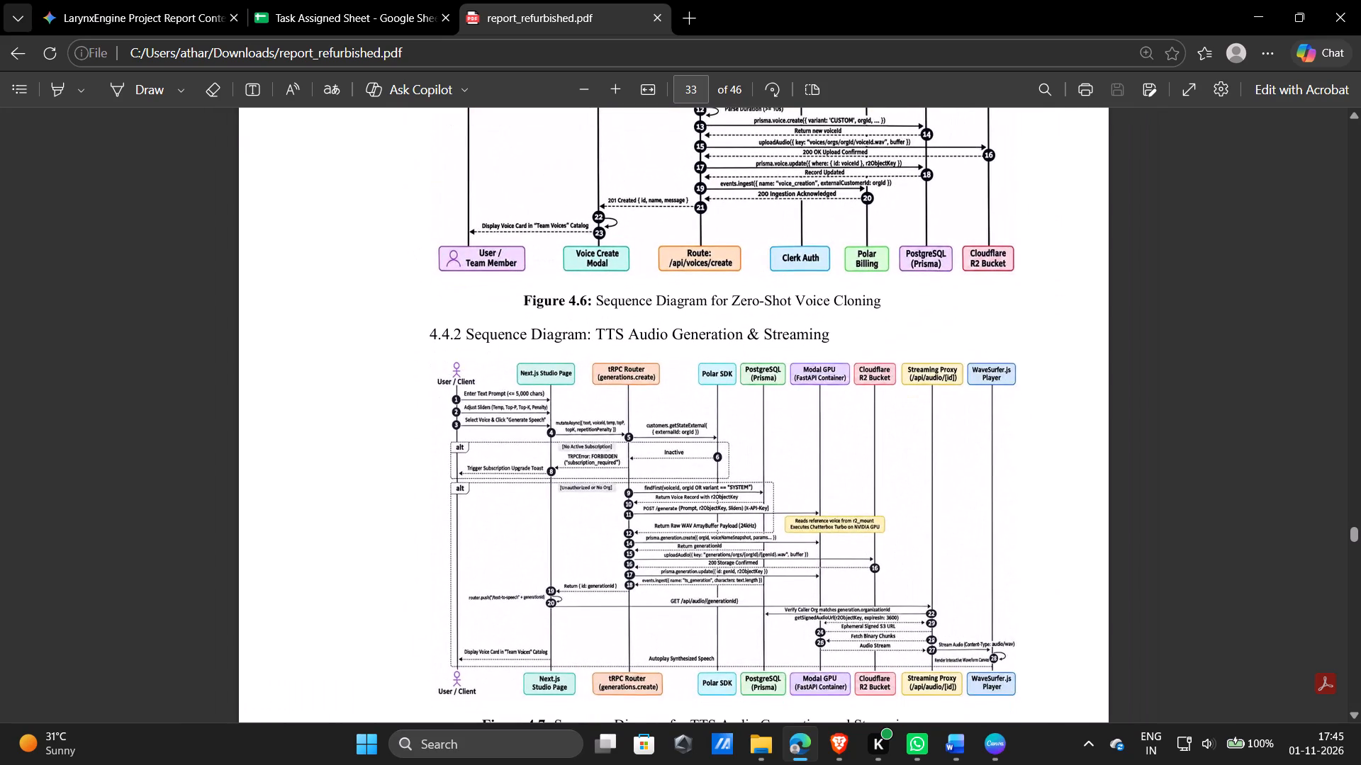
pyautogui.scroll(-2, 691, 385)
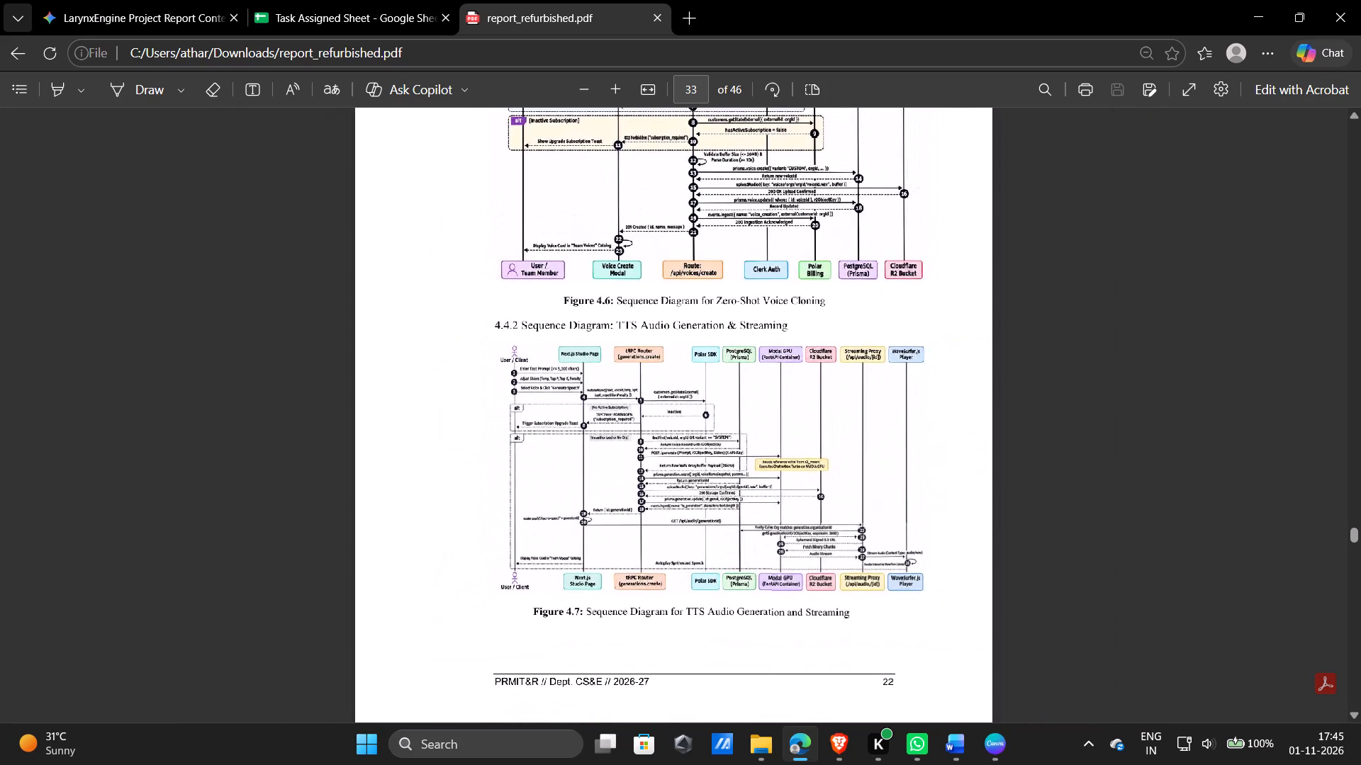
pyautogui.scroll(1, 691, 385)
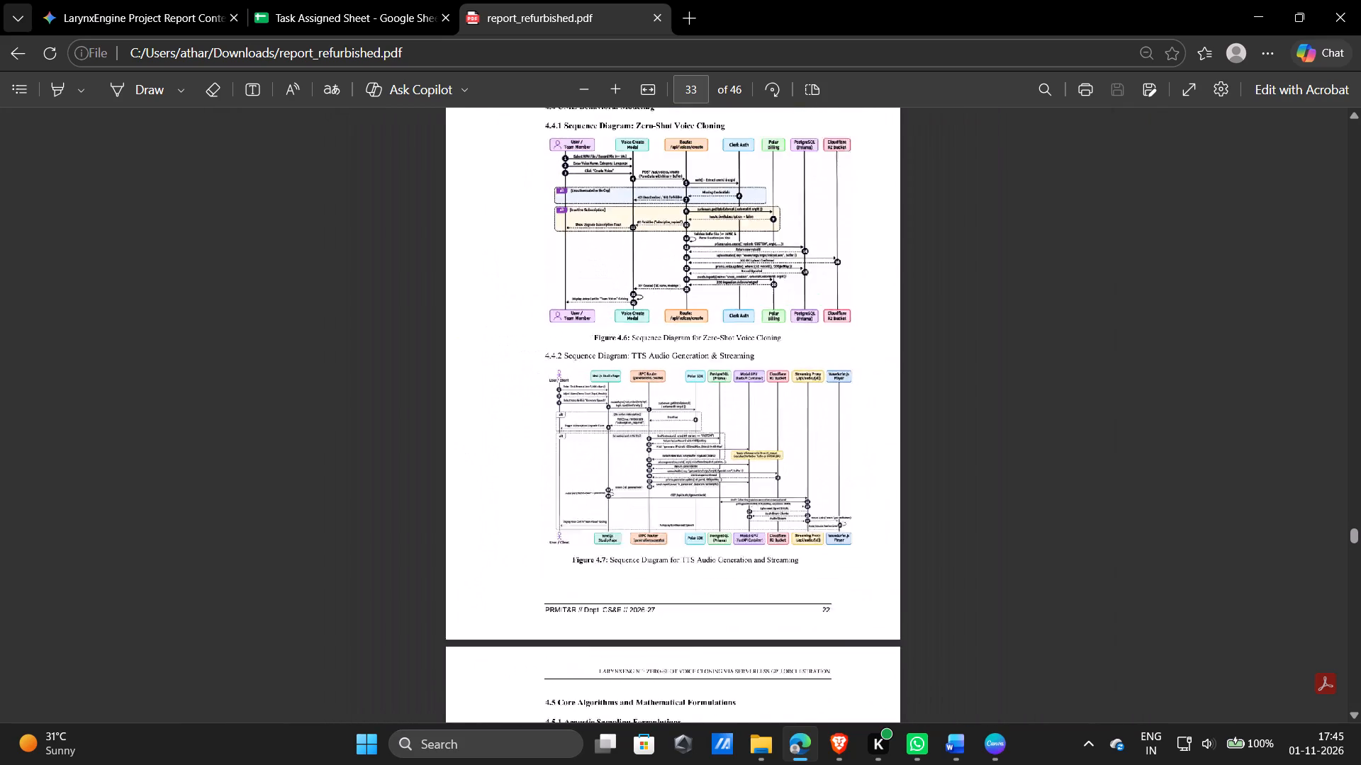
pyautogui.hscroll(1, 691, 385)
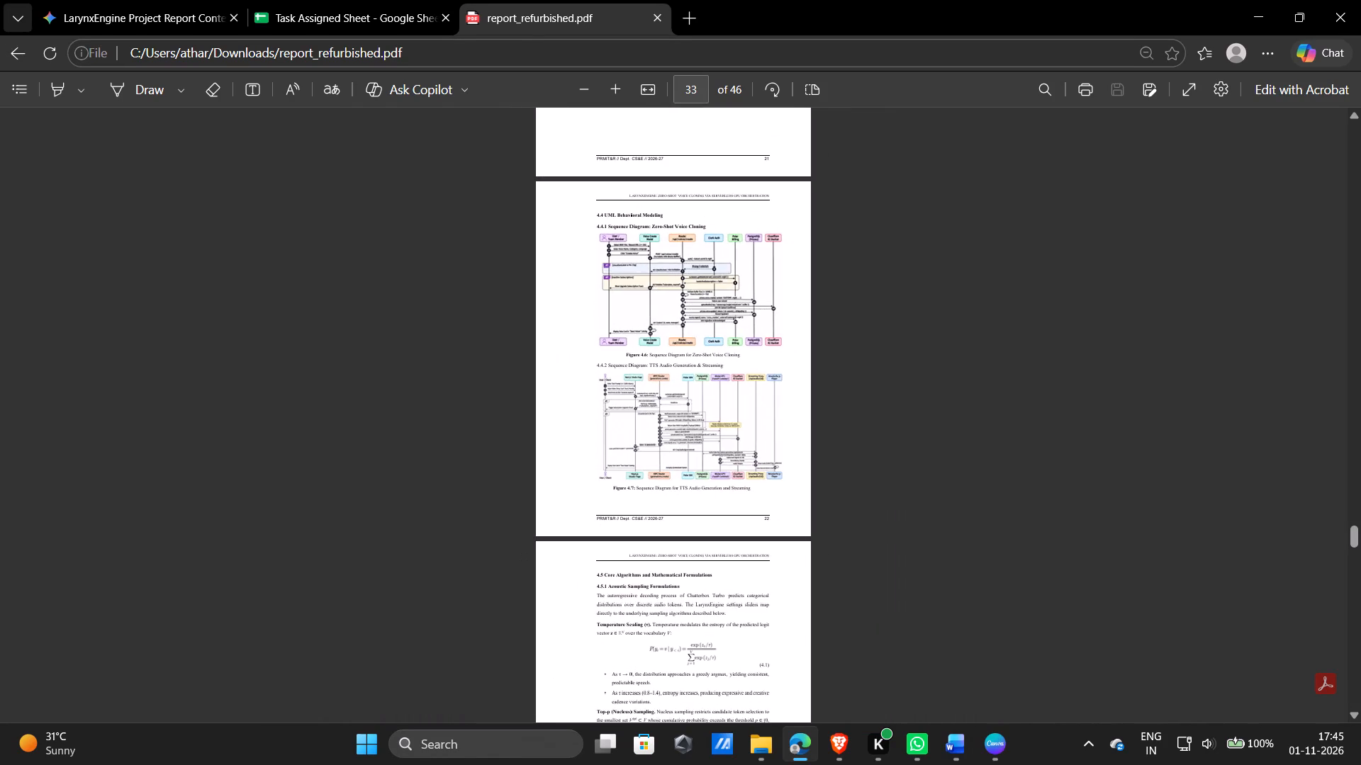
pyautogui.scroll(1, 691, 385)
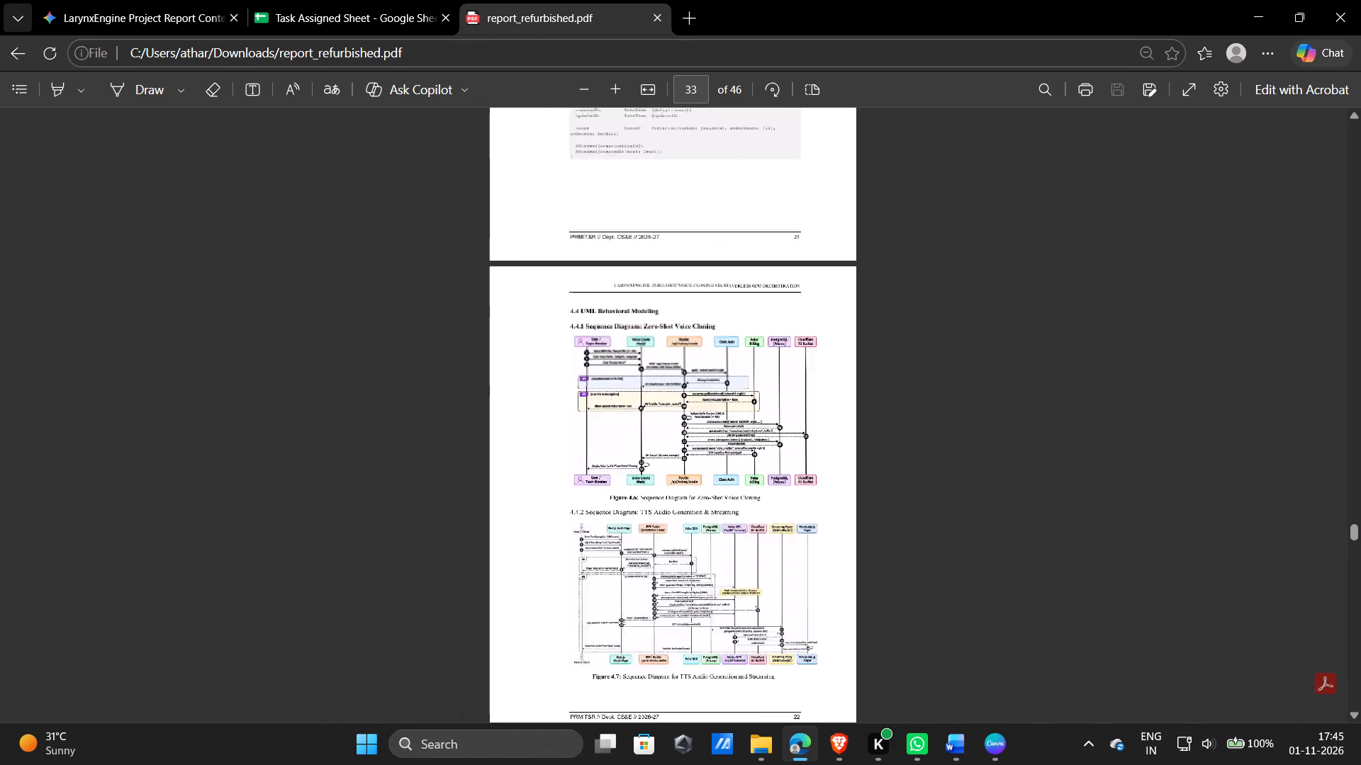
pyautogui.scroll(-3, 691, 385)
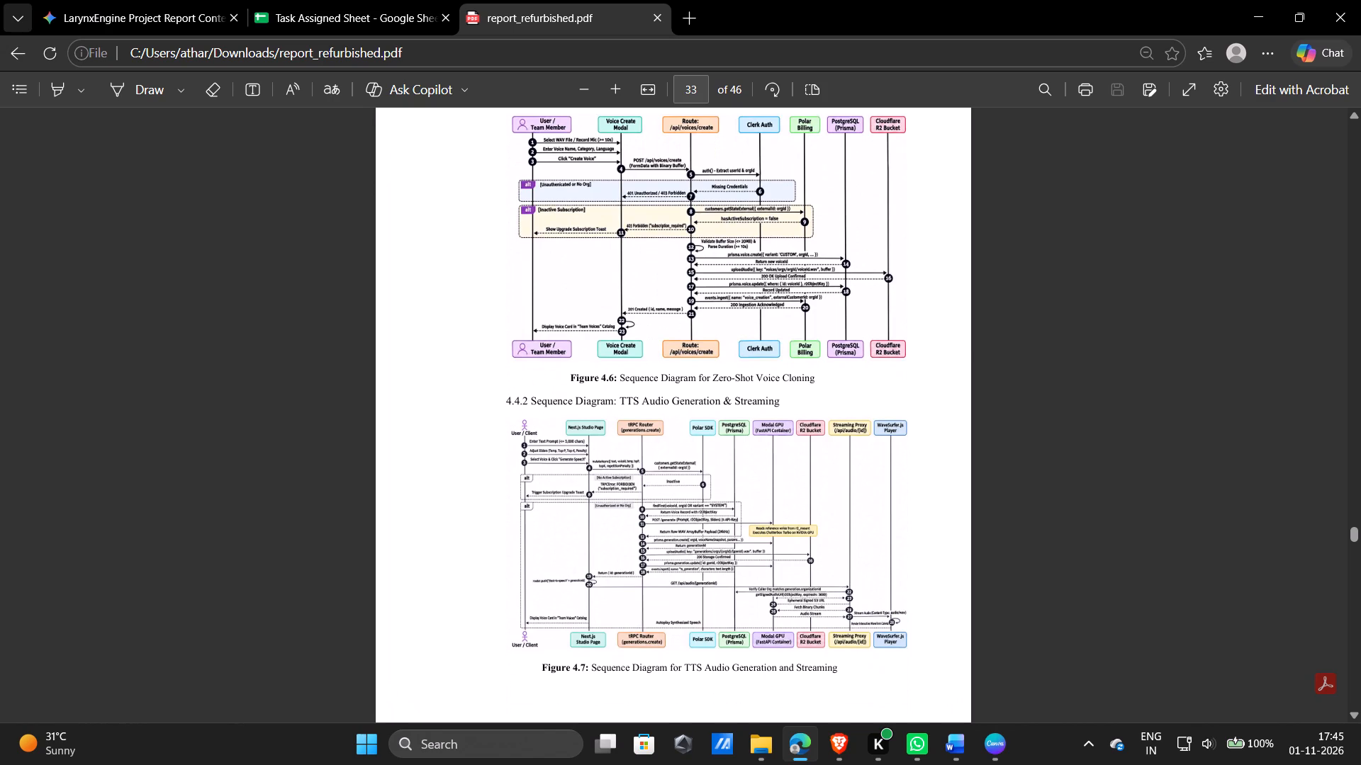
# Return to Figure 4.5 and review the entity-relationship diagram of the LarynxEngine database.
pyautogui.scroll(8, 691, 385)
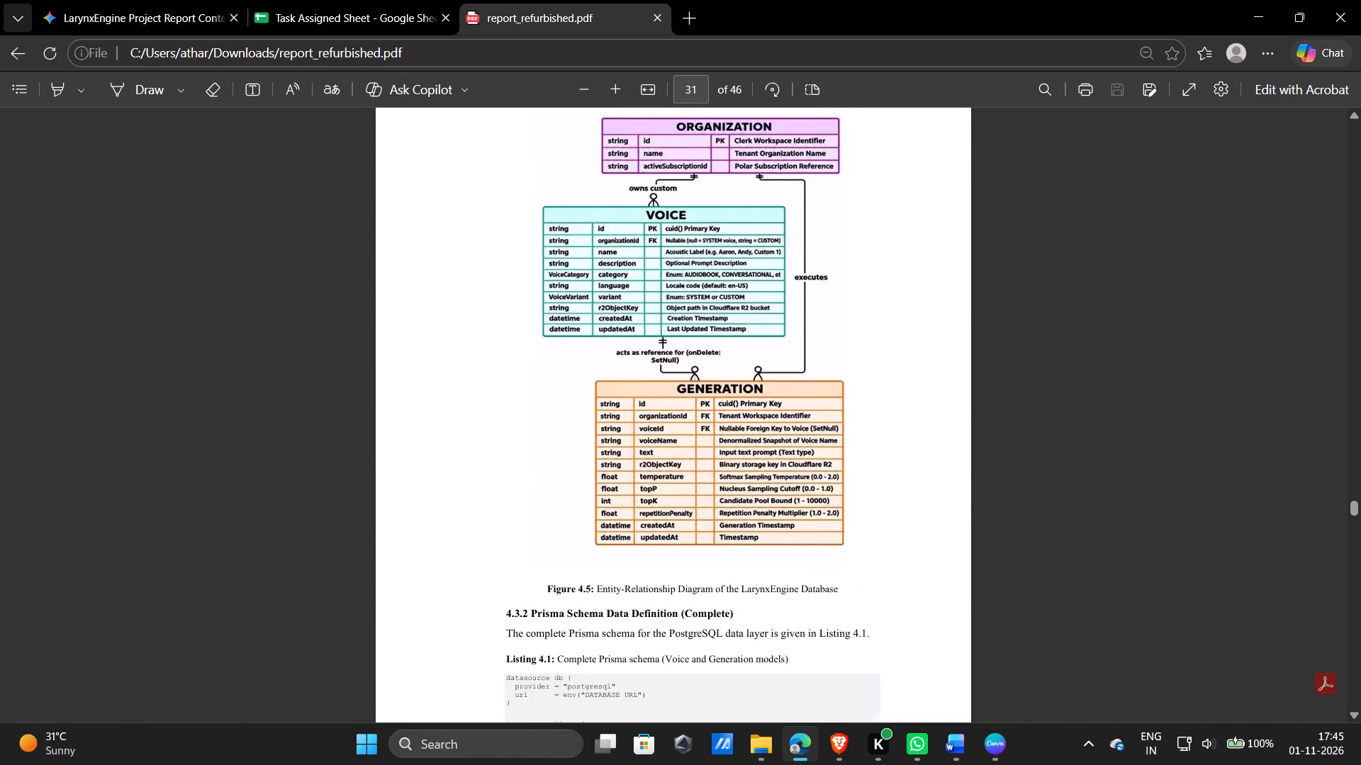
pyautogui.click(715, 225)
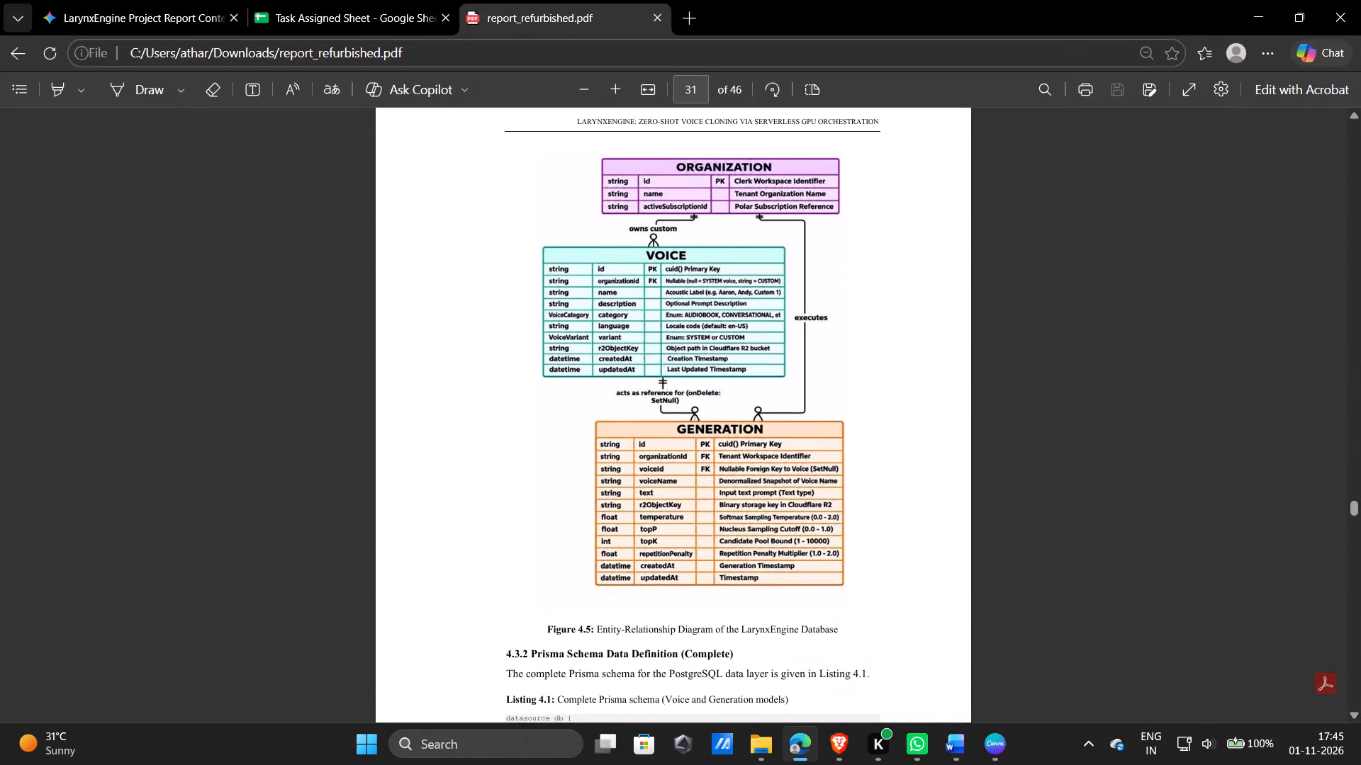
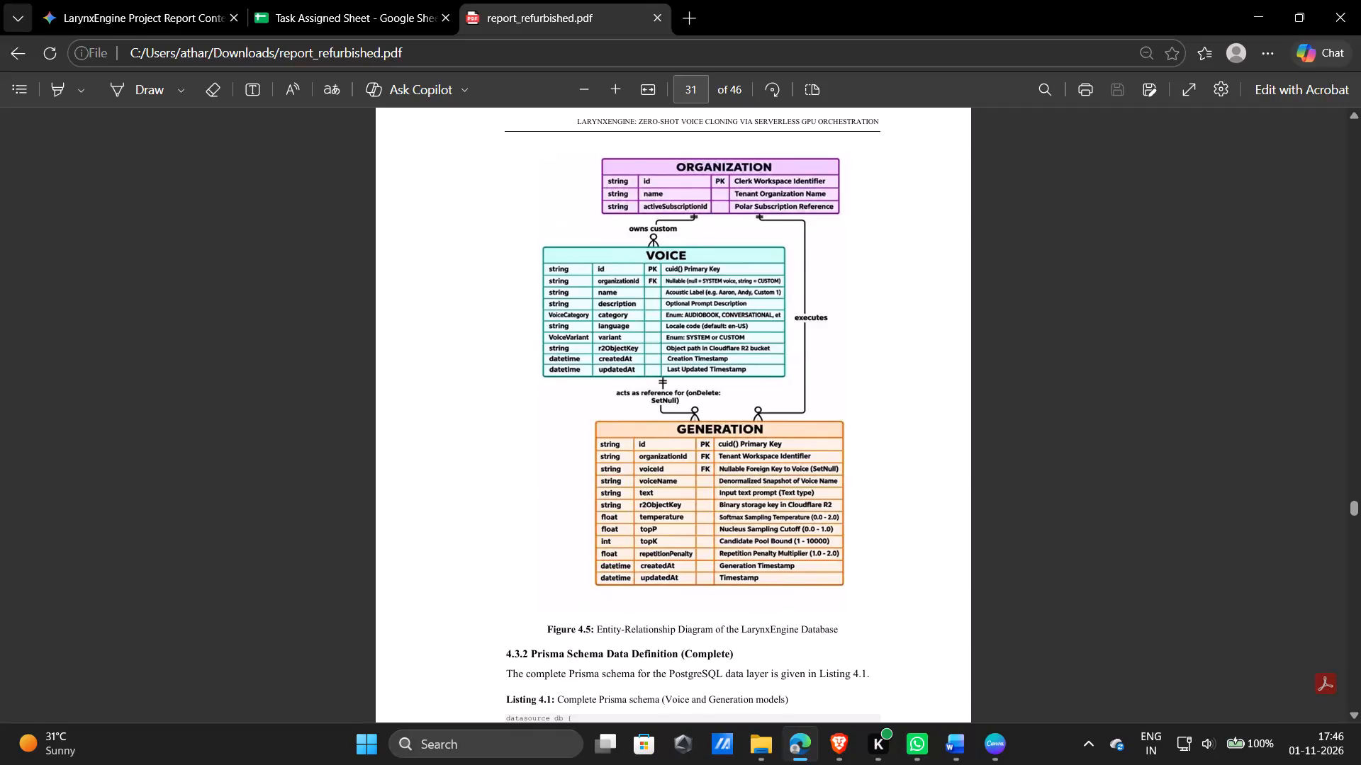
# Go back to section 4.2.3 and review the Level 2 data flow diagram of the TTS synthesis and audio delivery pipeline.
pyautogui.scroll(6, 643, 330)
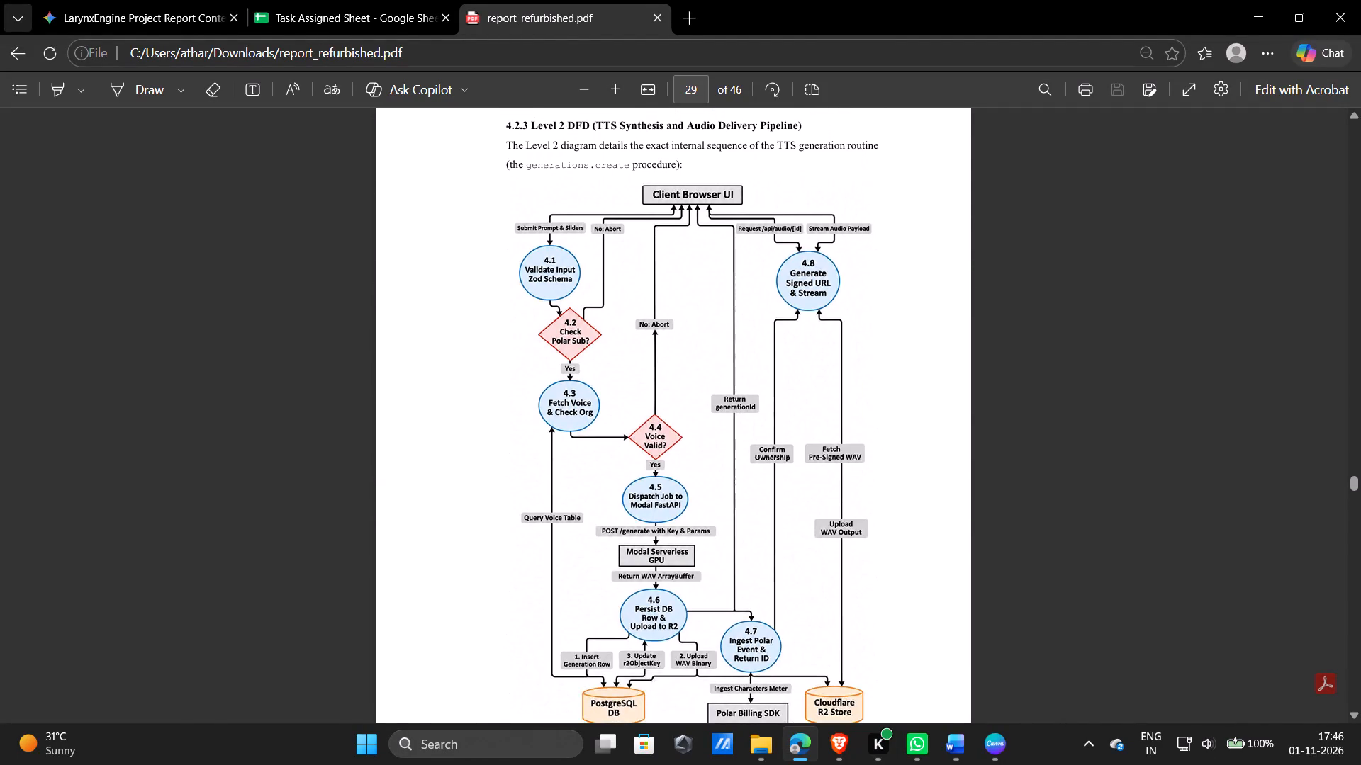
pyautogui.scroll(2, 643, 330)
pyautogui.scroll(-1, 643, 330)
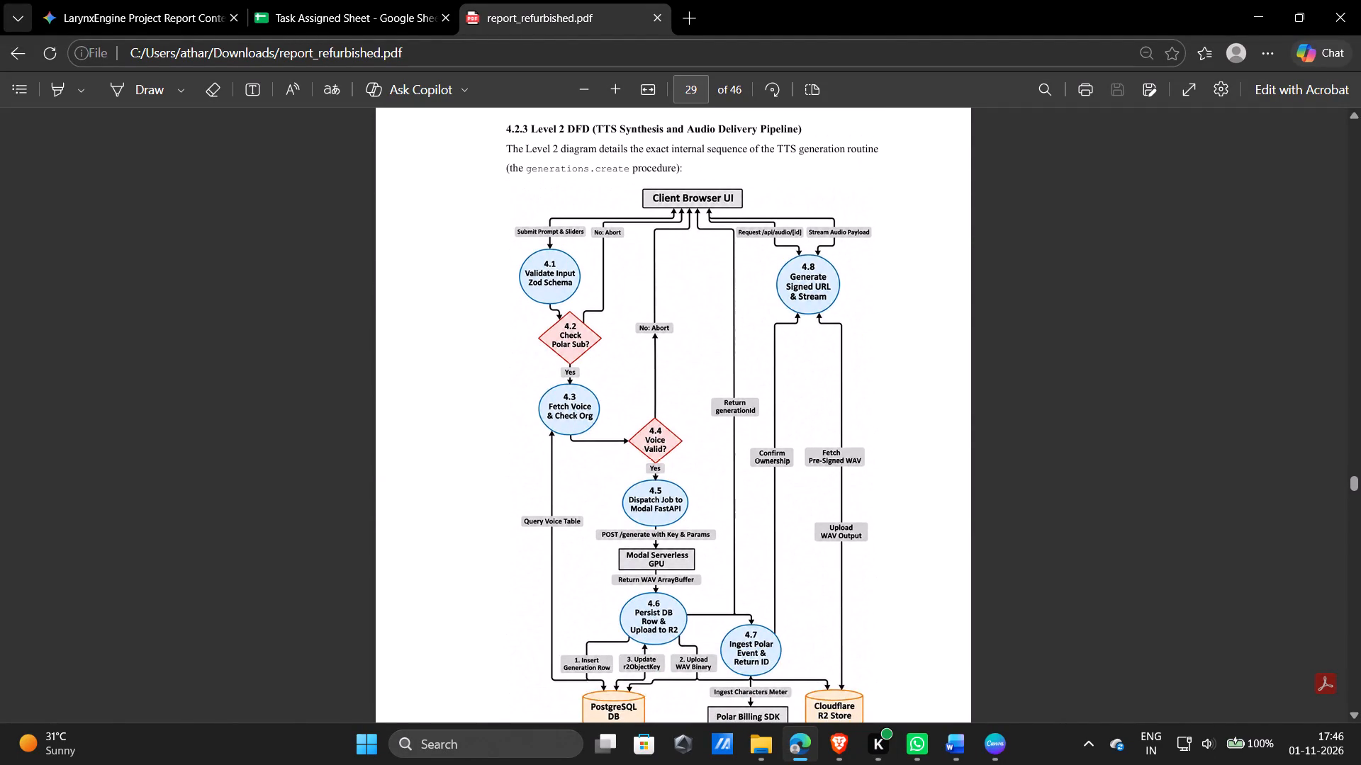
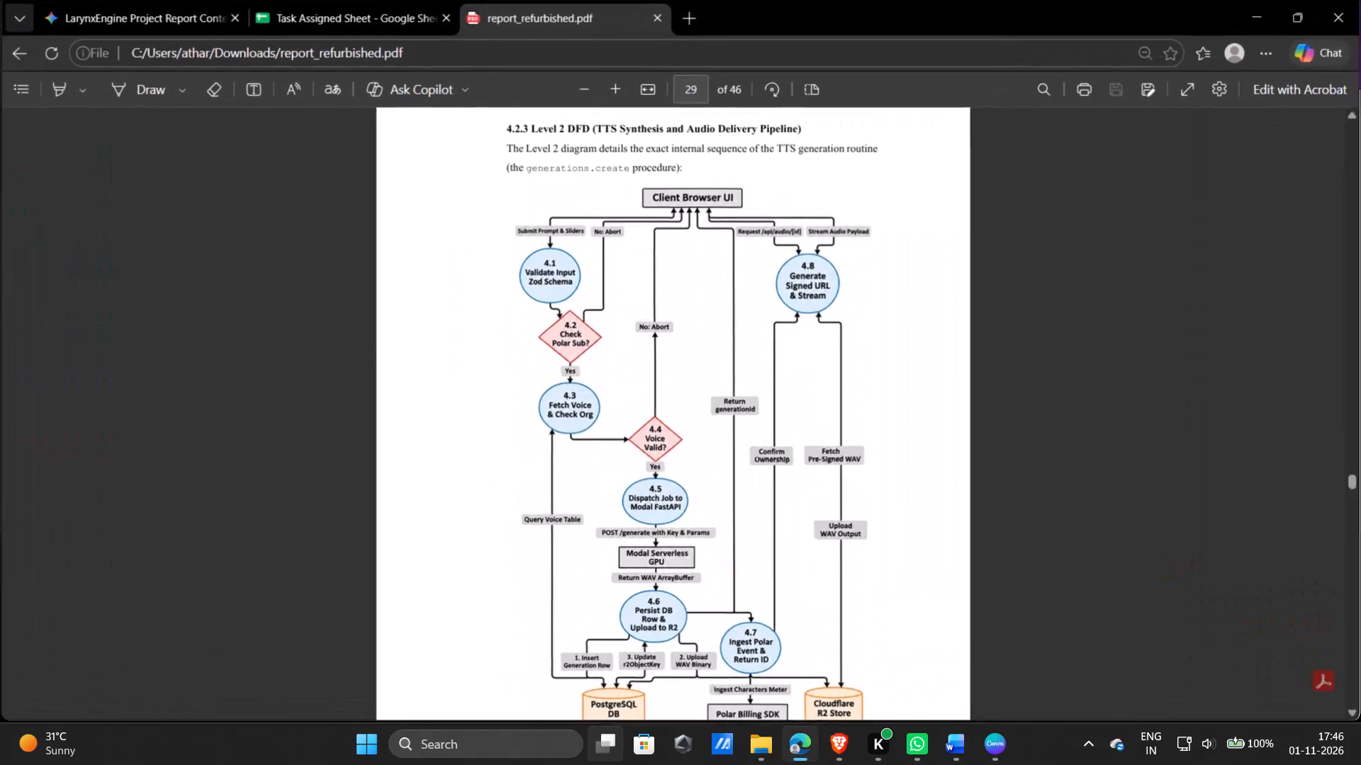
# Go back to Figure 4.3 and review the Level 1 data flow diagram of the subsystem breakdown.
pyautogui.scroll(2, 612, 175)
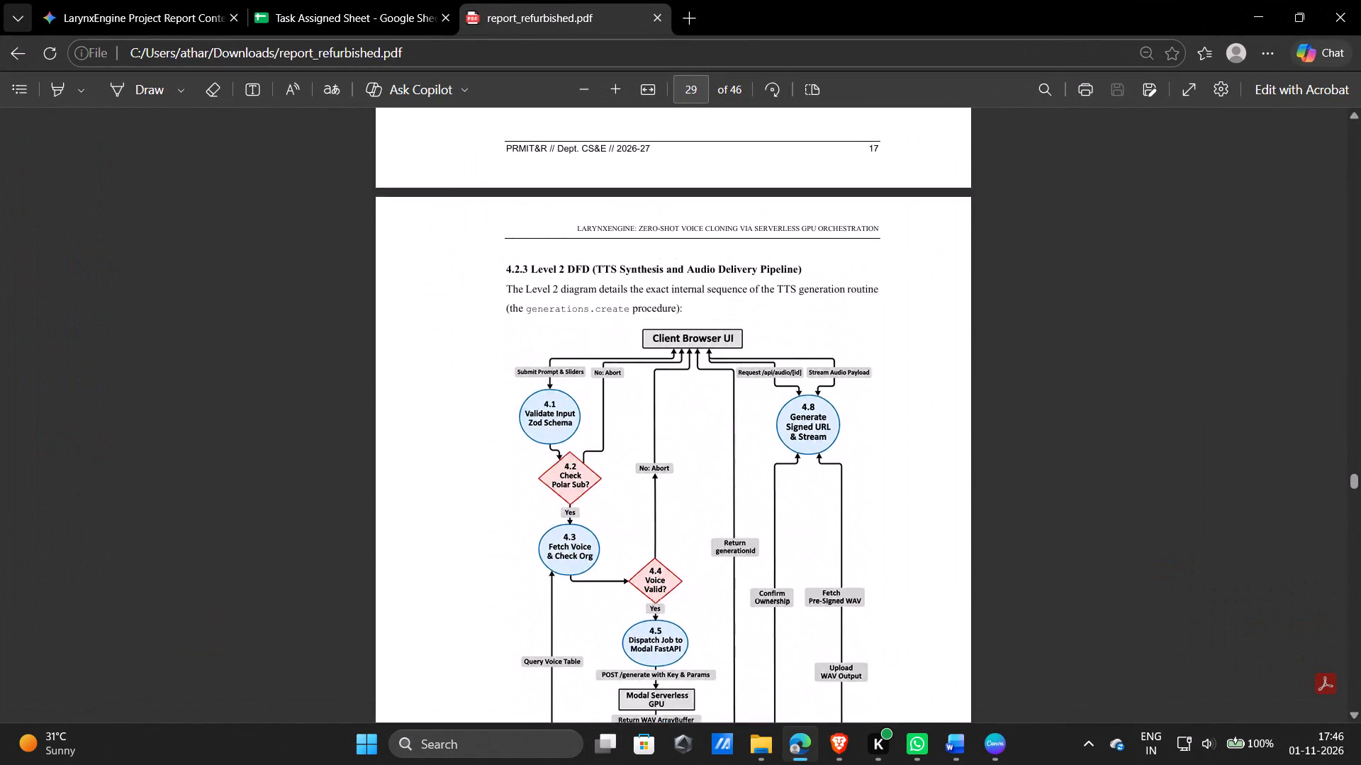
pyautogui.scroll(2, 612, 175)
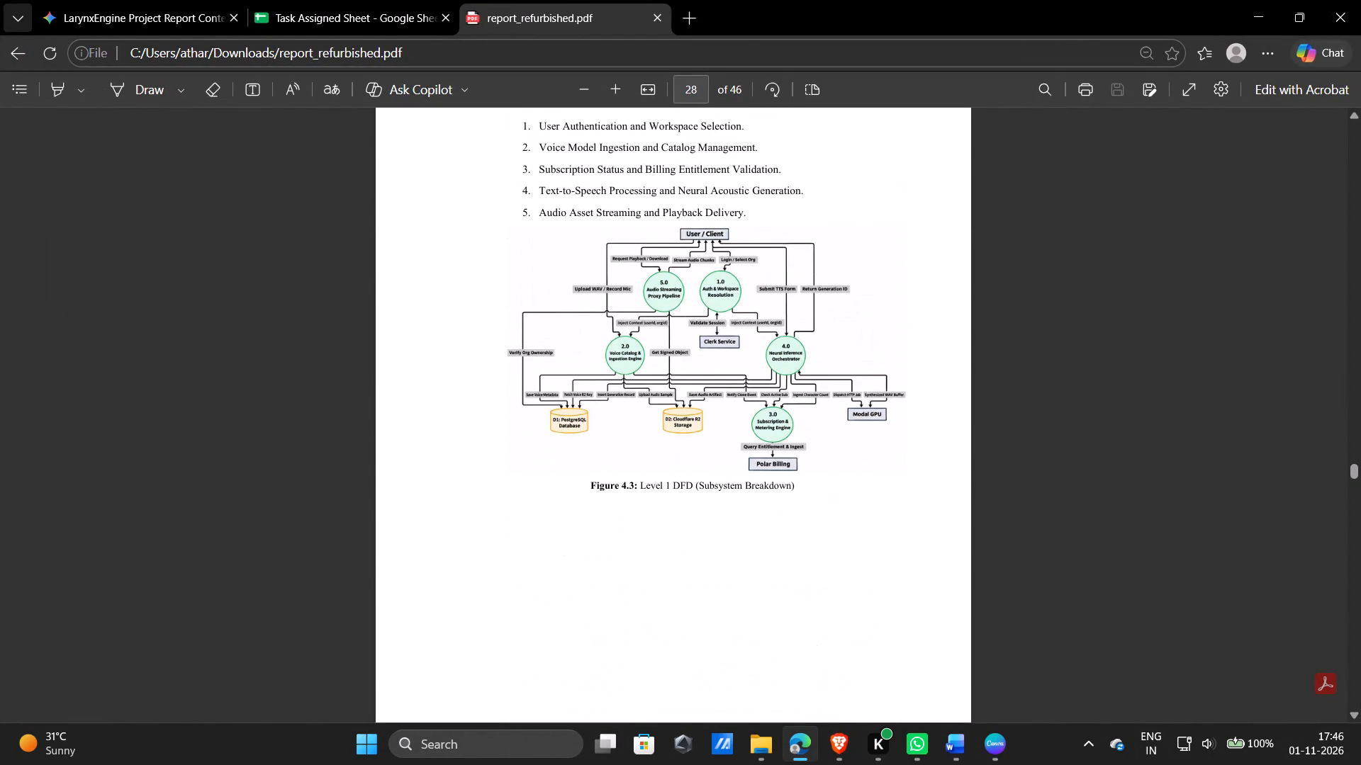
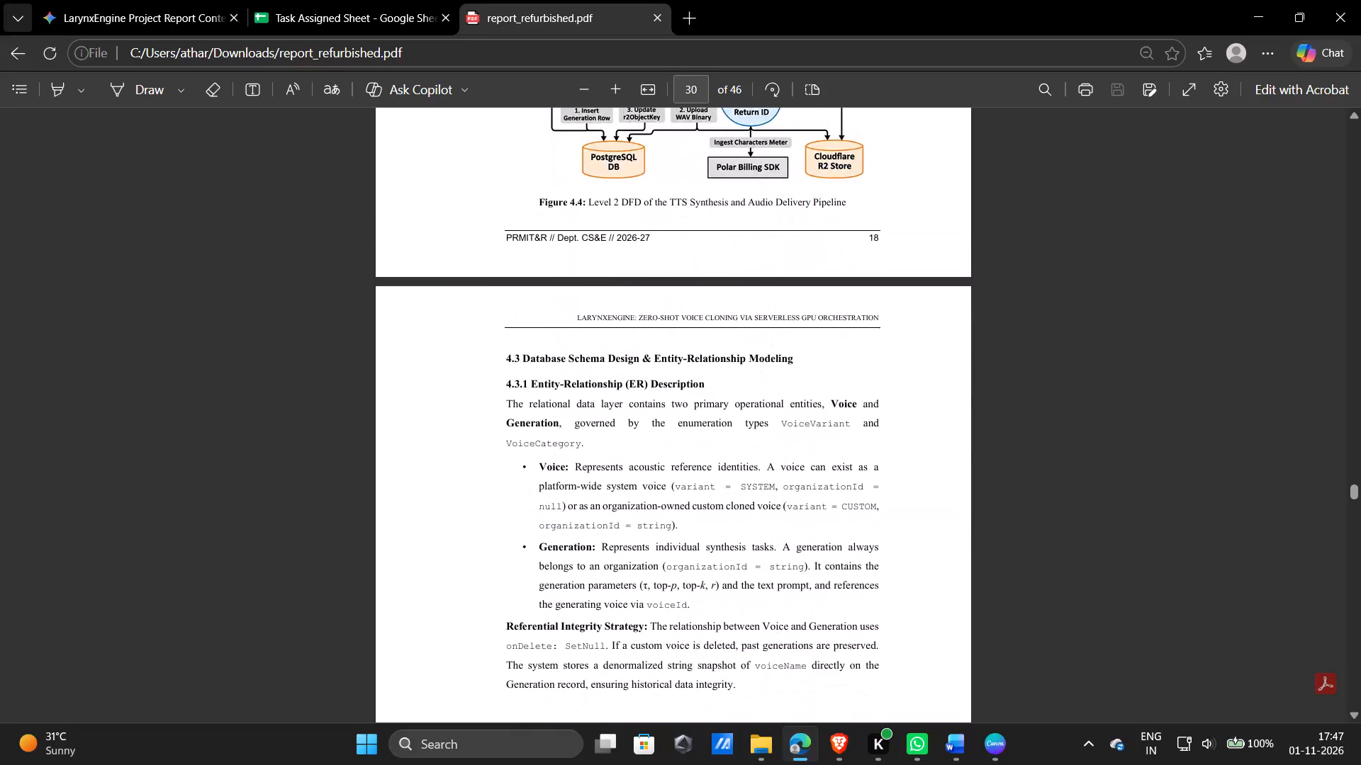
# Skim from section 4.3 to the References, and review the section 5.5 platform screenshots from Screenshot 5.7 back to 5.3.
pyautogui.scroll(4, 636, 397)
pyautogui.scroll(-17, 636, 397)
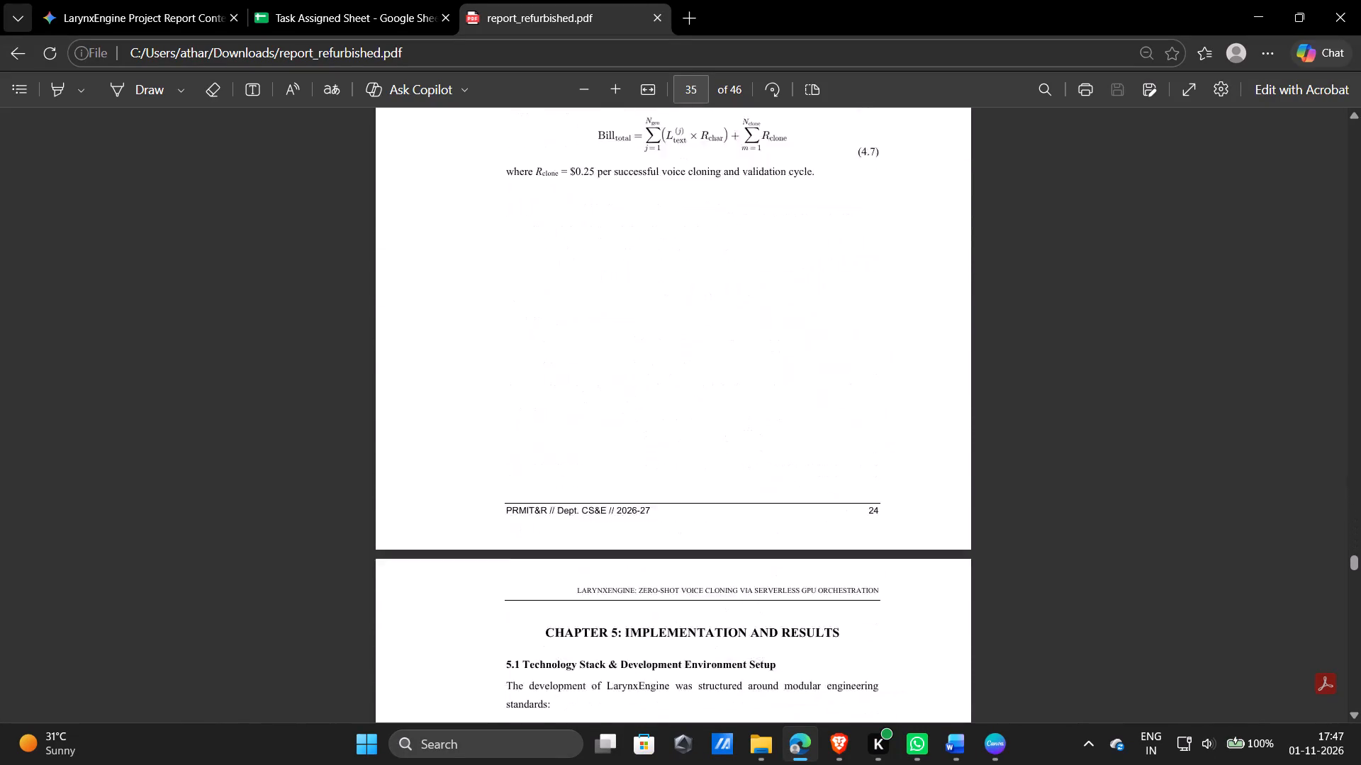
pyautogui.scroll(-15, 636, 397)
pyautogui.scroll(5, 636, 397)
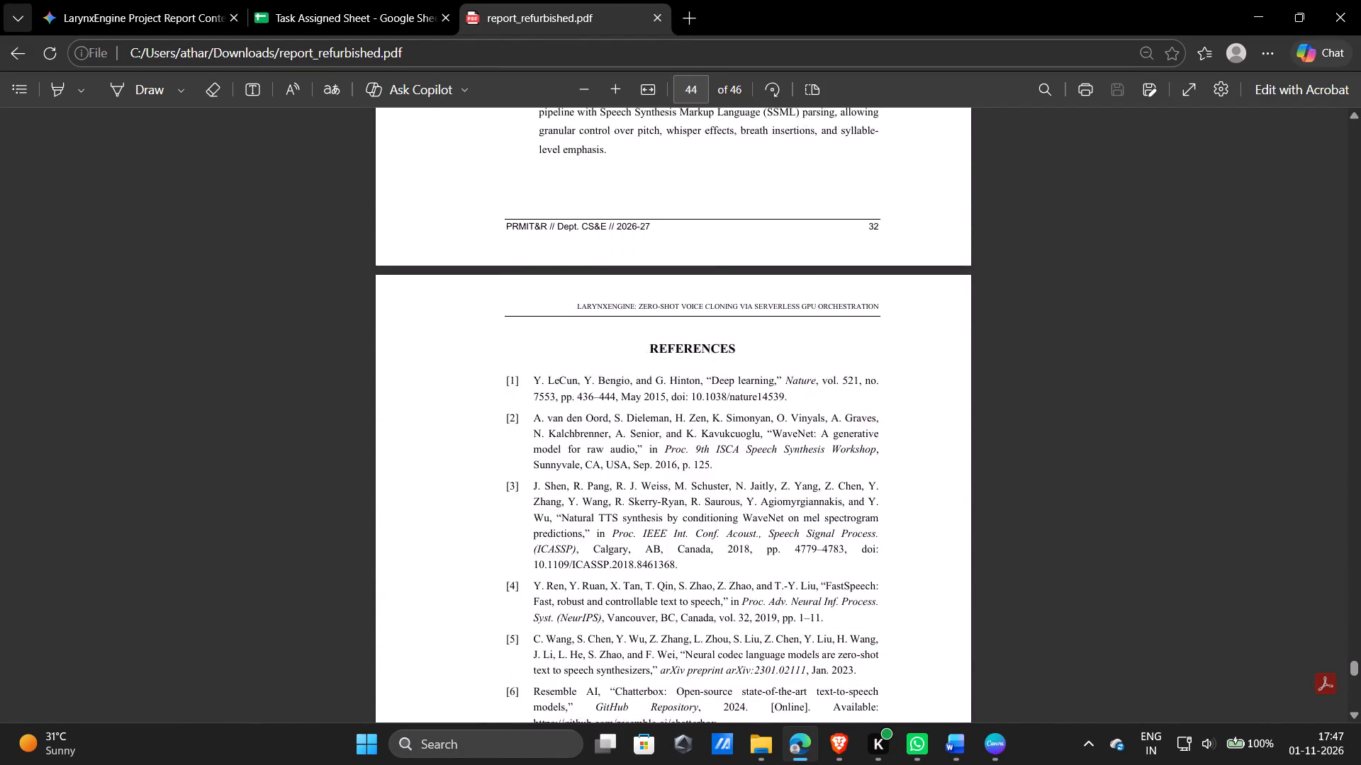
pyautogui.scroll(10, 636, 397)
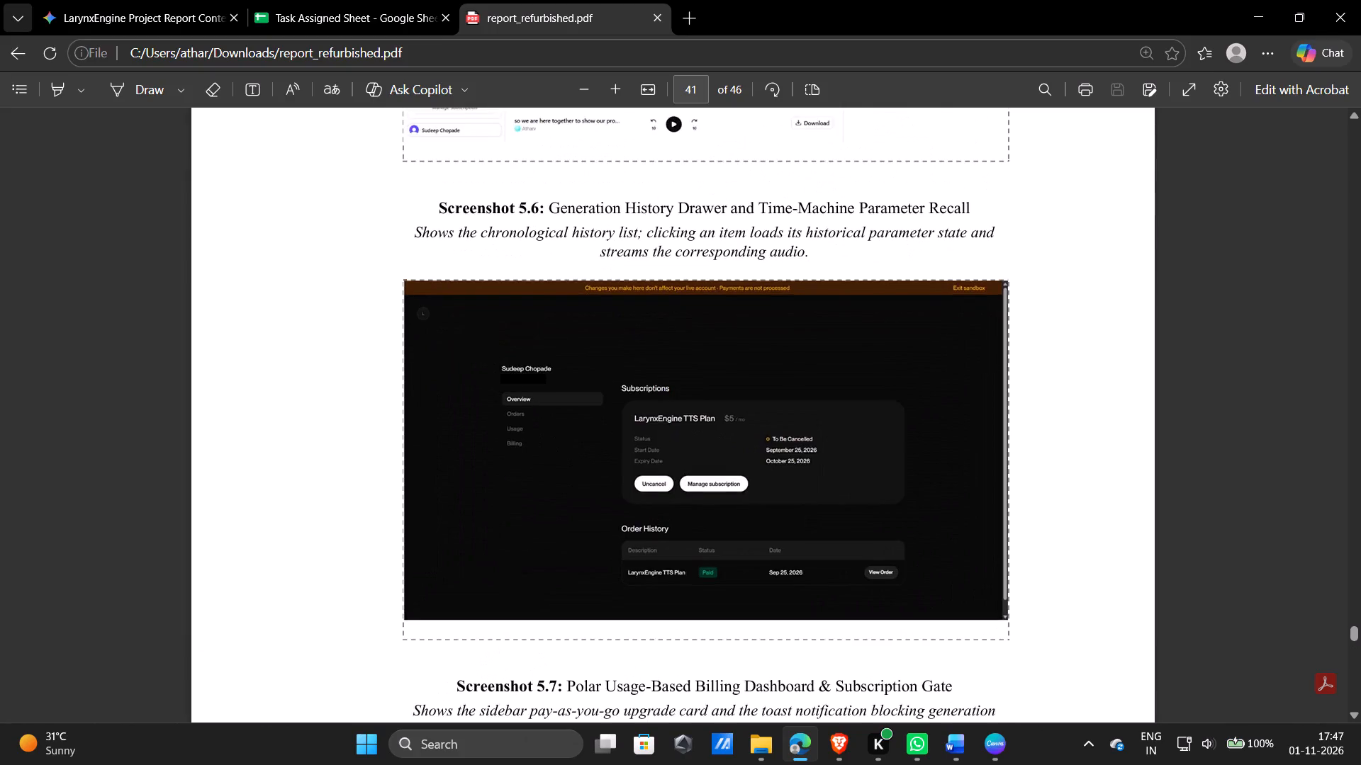
pyautogui.scroll(5, 674, 511)
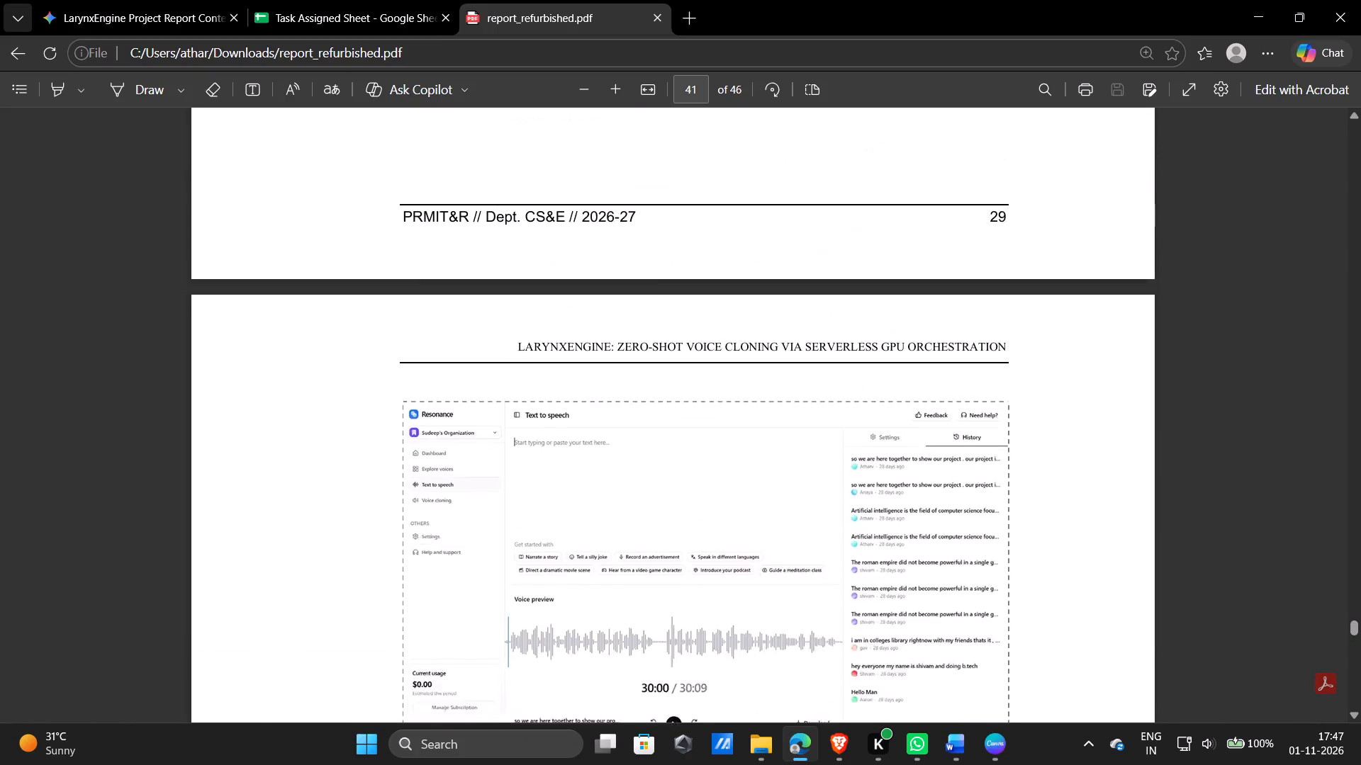
pyautogui.scroll(4, 674, 511)
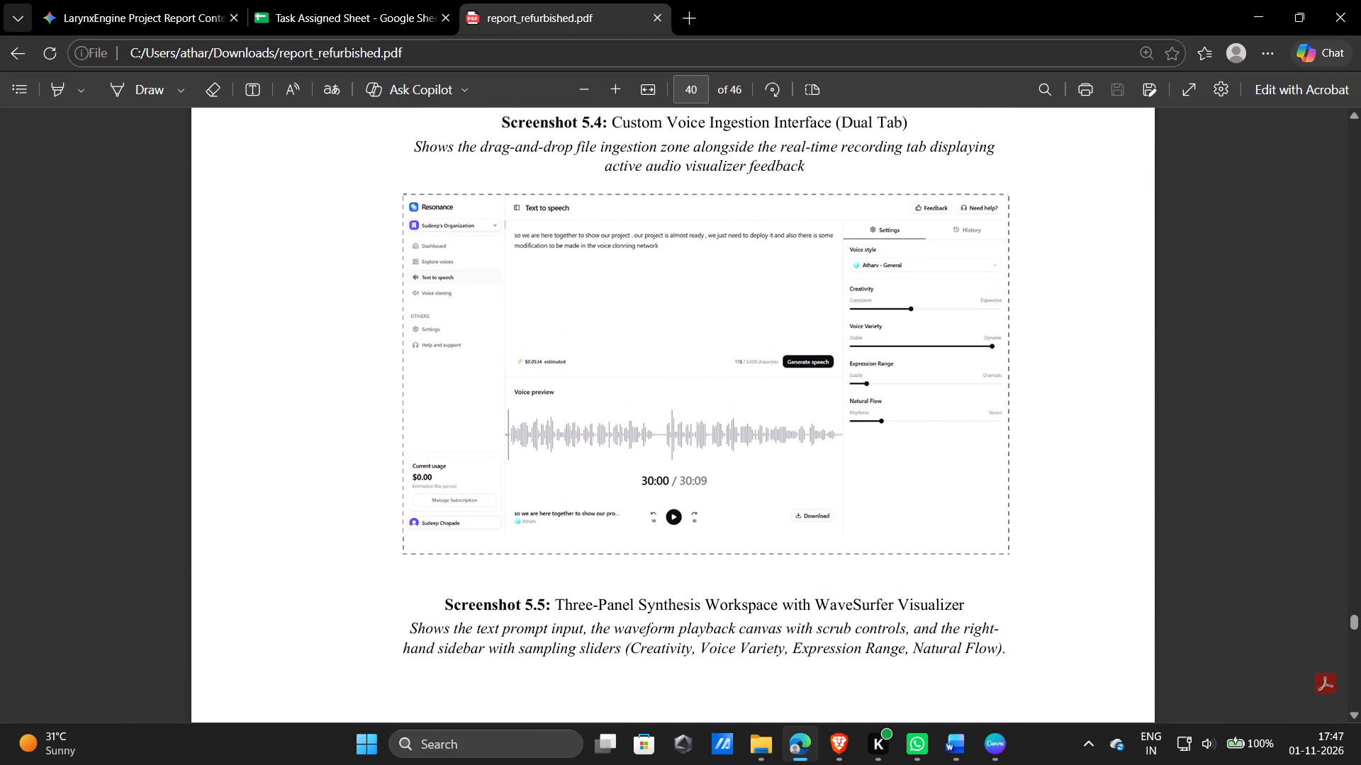
pyautogui.scroll(6, 674, 511)
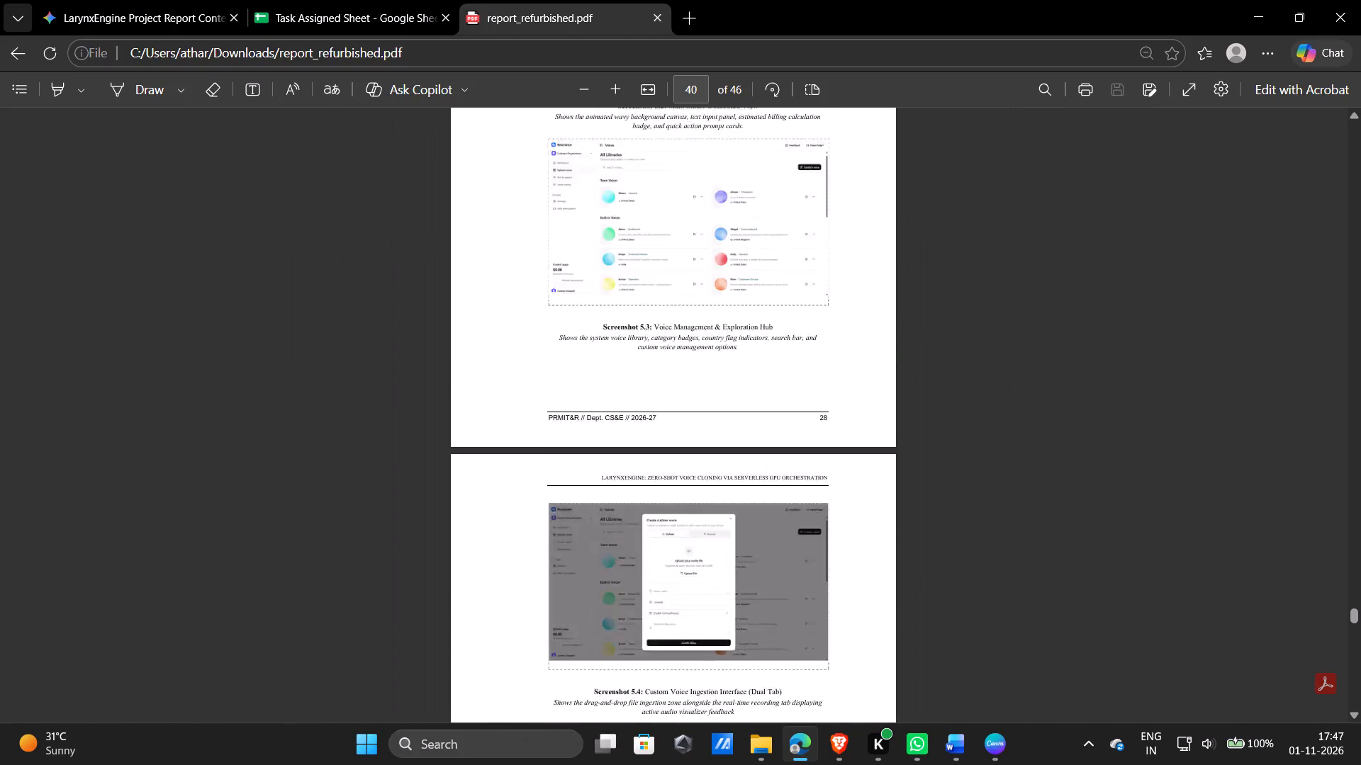
# Return to the report's title page and look through the front matter, including the table of contents.
pyautogui.scroll(4, 674, 511)
pyautogui.scroll(20, 674, 511)
pyautogui.scroll(1, 674, 511)
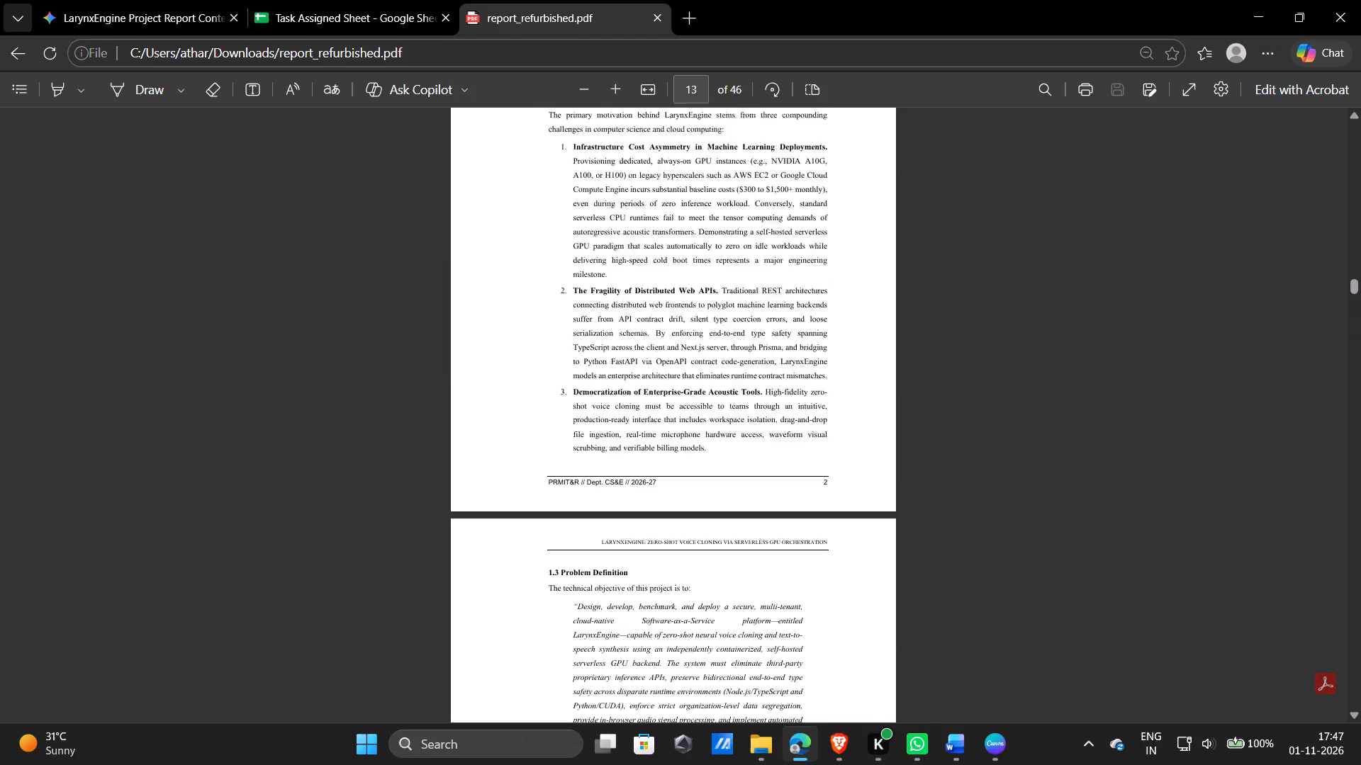
pyautogui.scroll(11, 674, 511)
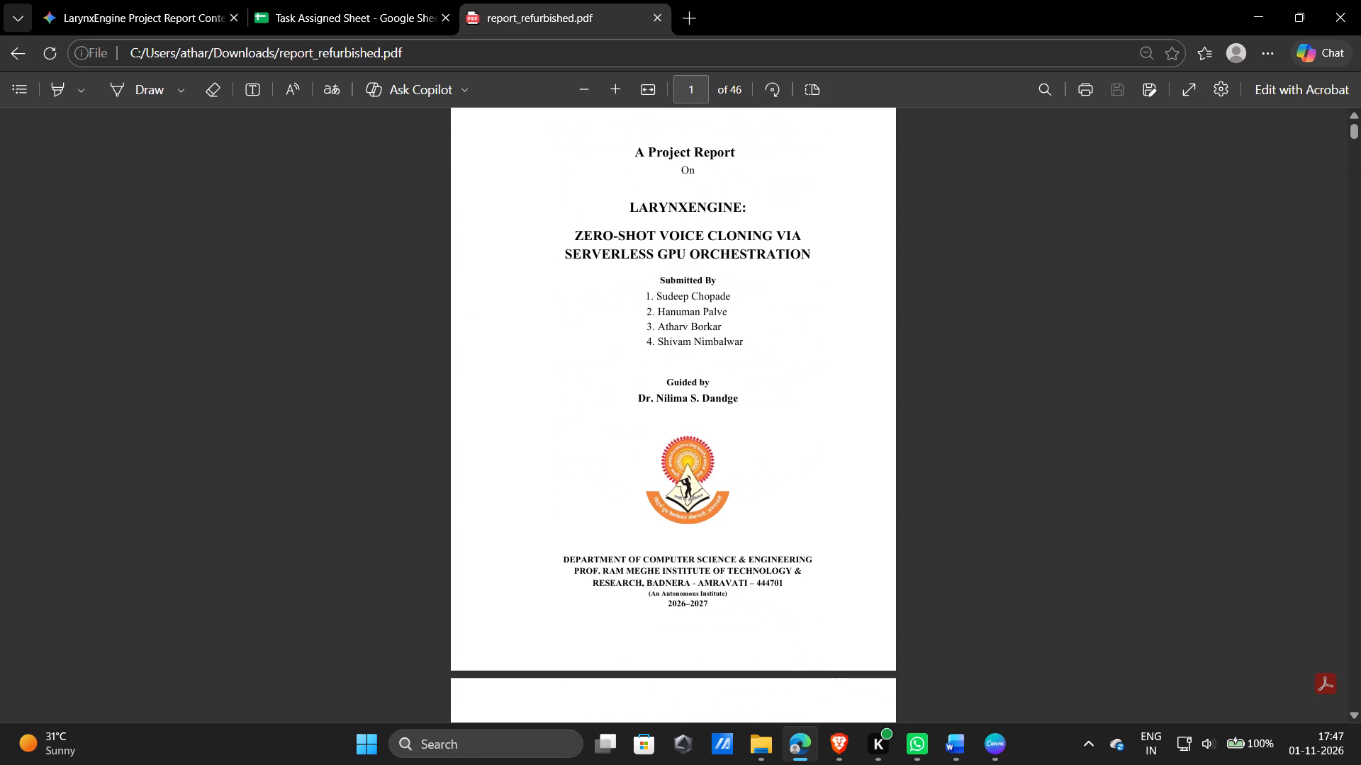
pyautogui.scroll(-7, 674, 511)
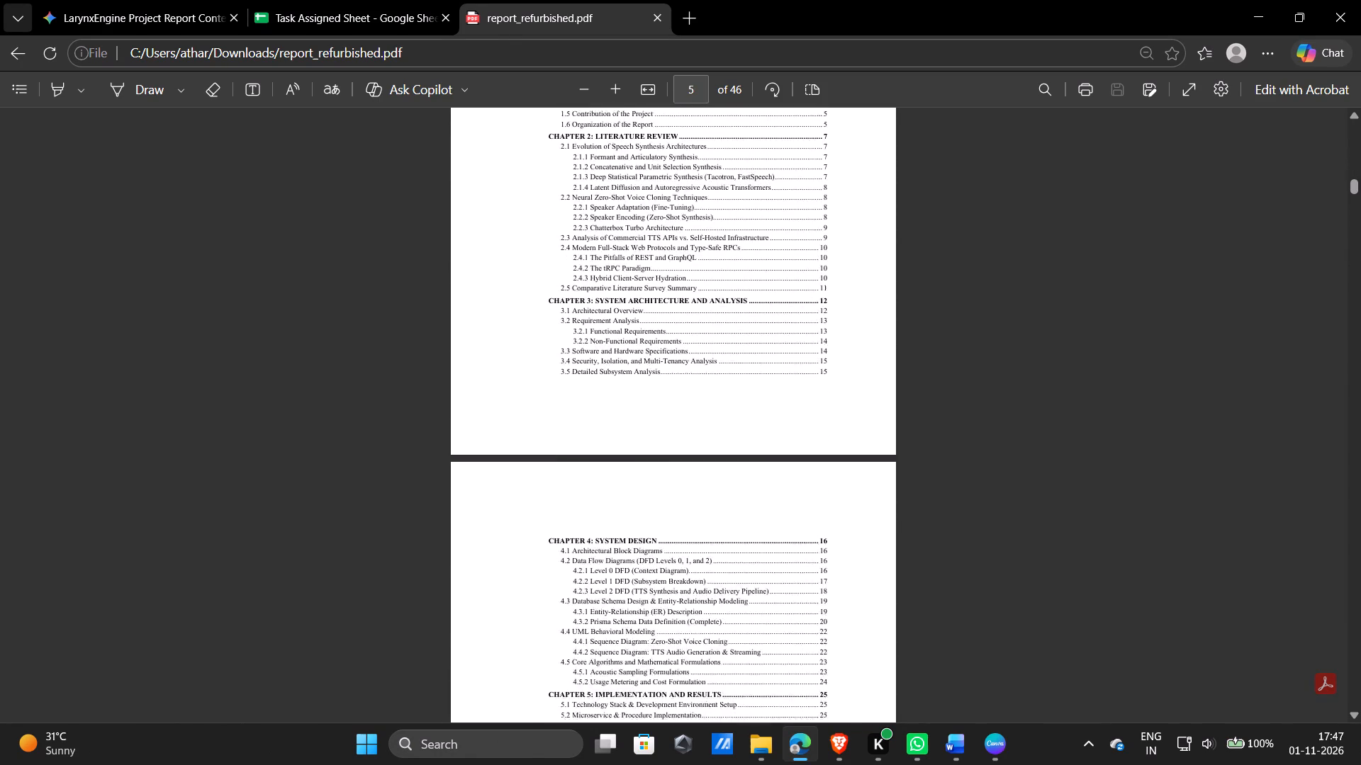
pyautogui.scroll(-1, 674, 511)
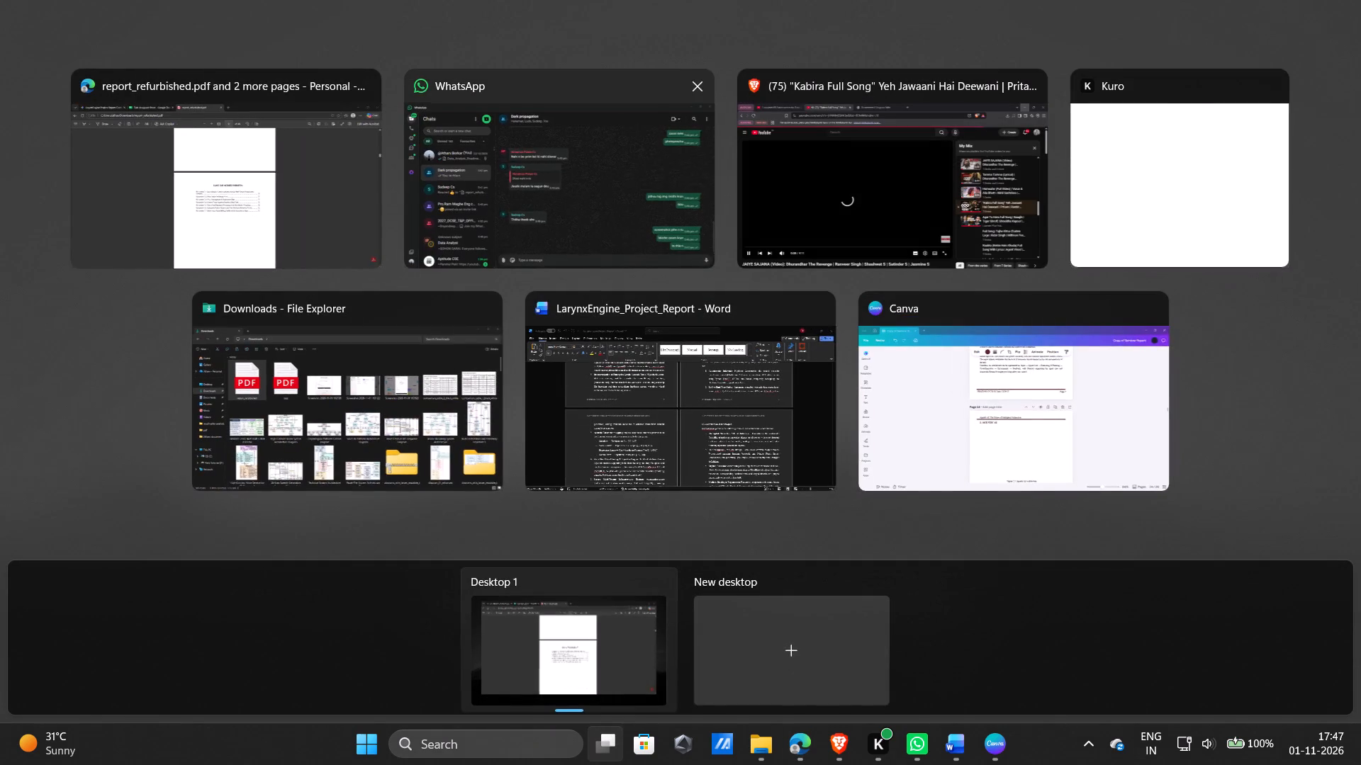
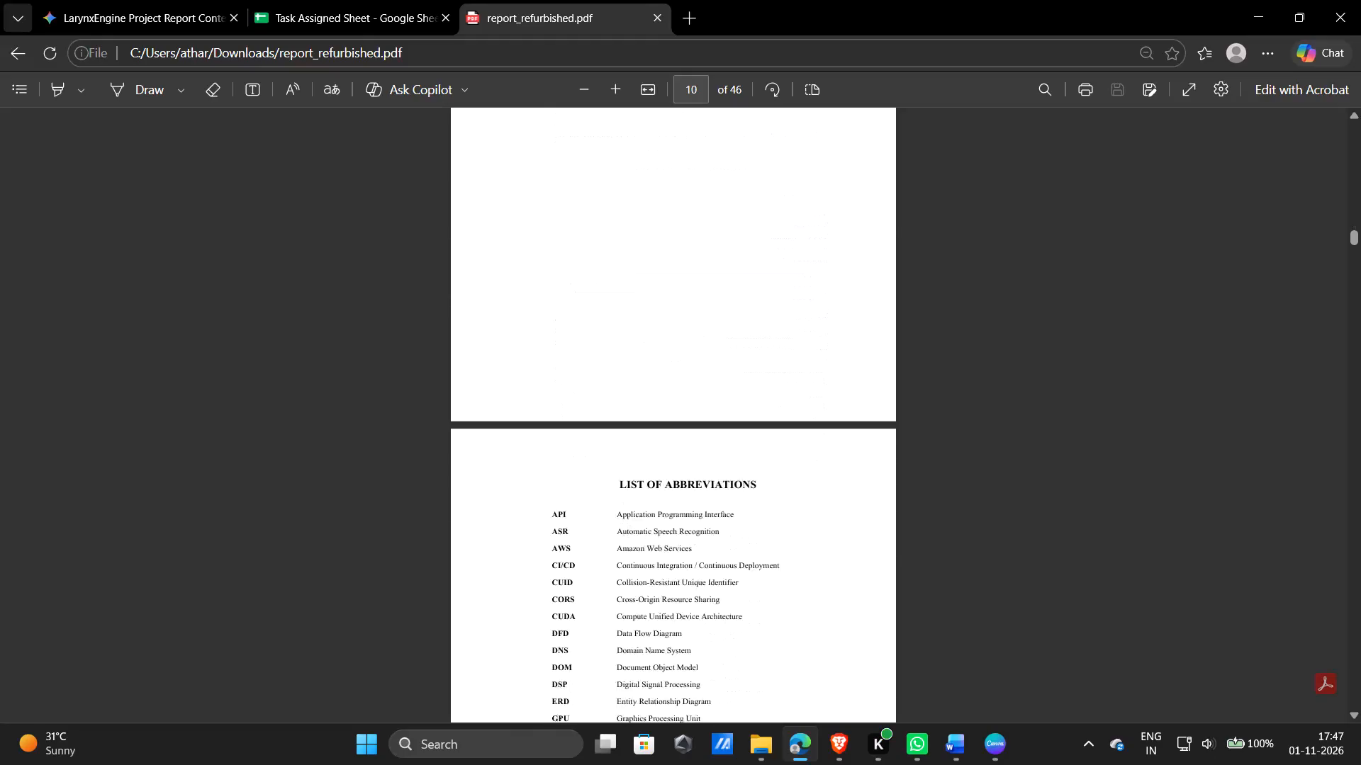
# Skim the report from the List of Abbreviations to section 4.4 and examine the zero-shot voice cloning sequence diagram in Figure 4.6.
pyautogui.scroll(-5, 590, 225)
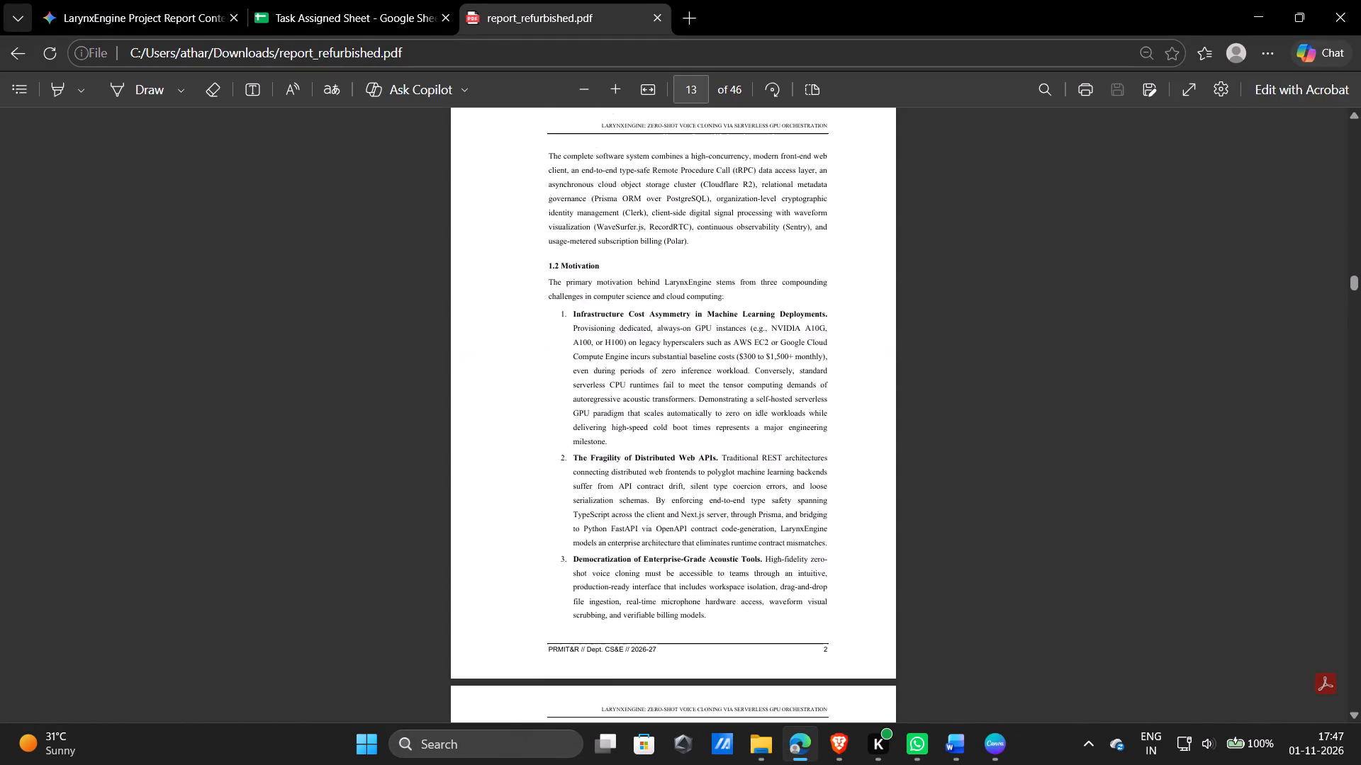
pyautogui.scroll(-11, 590, 225)
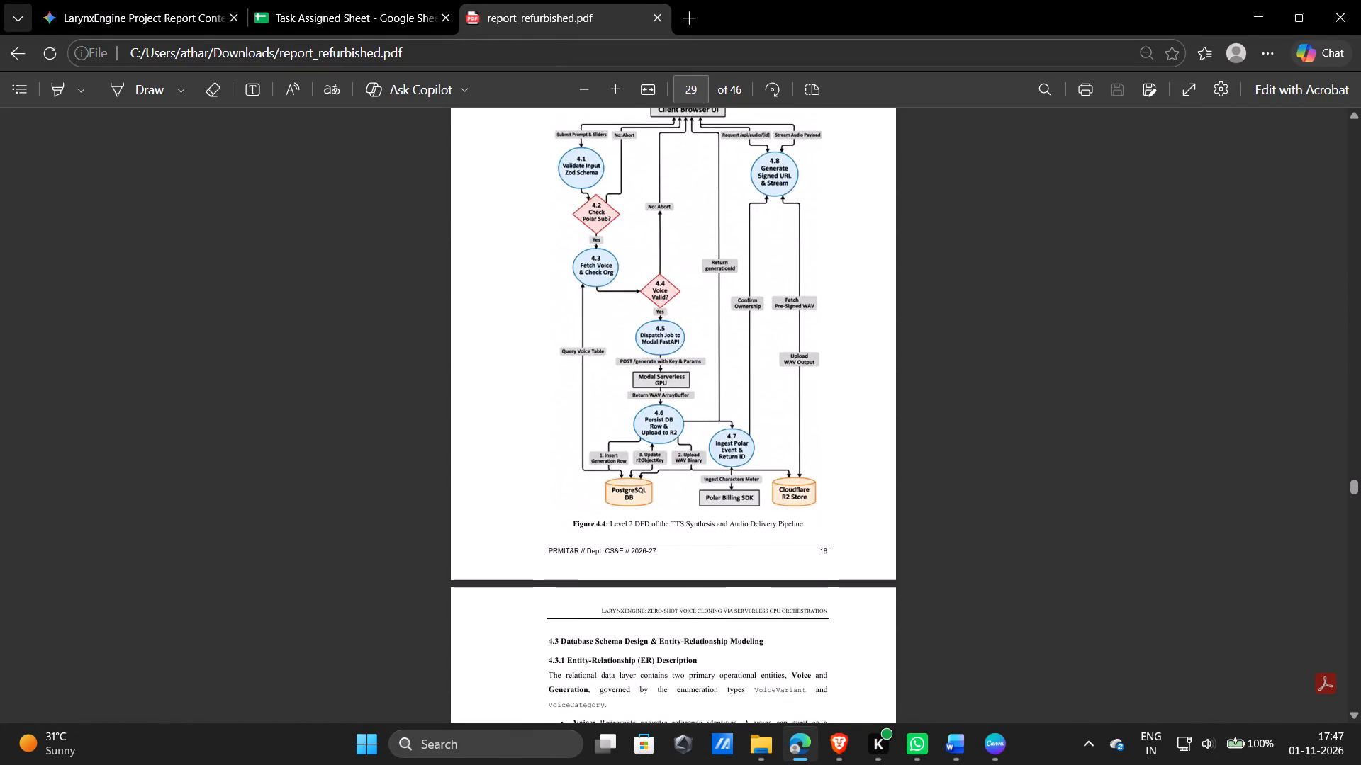
pyautogui.scroll(-2, 590, 225)
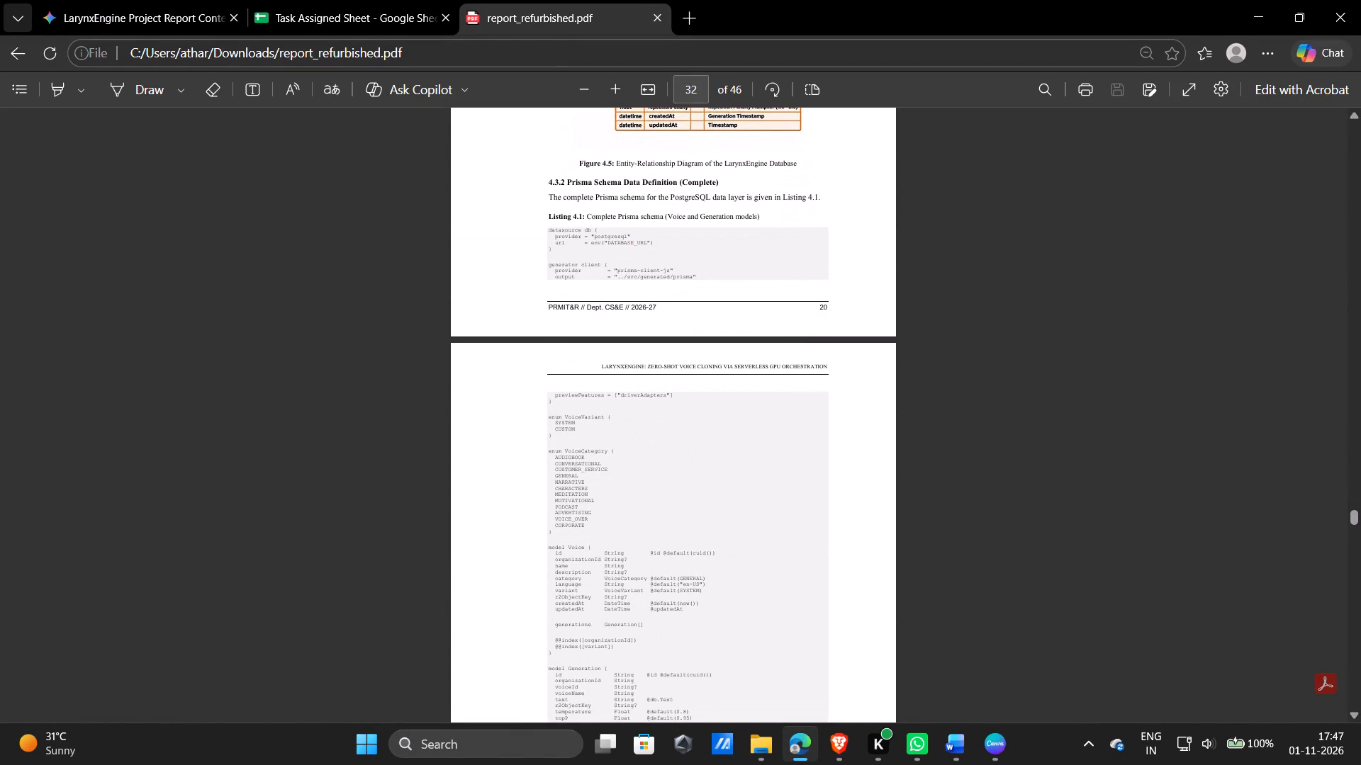
pyautogui.scroll(-5, 590, 225)
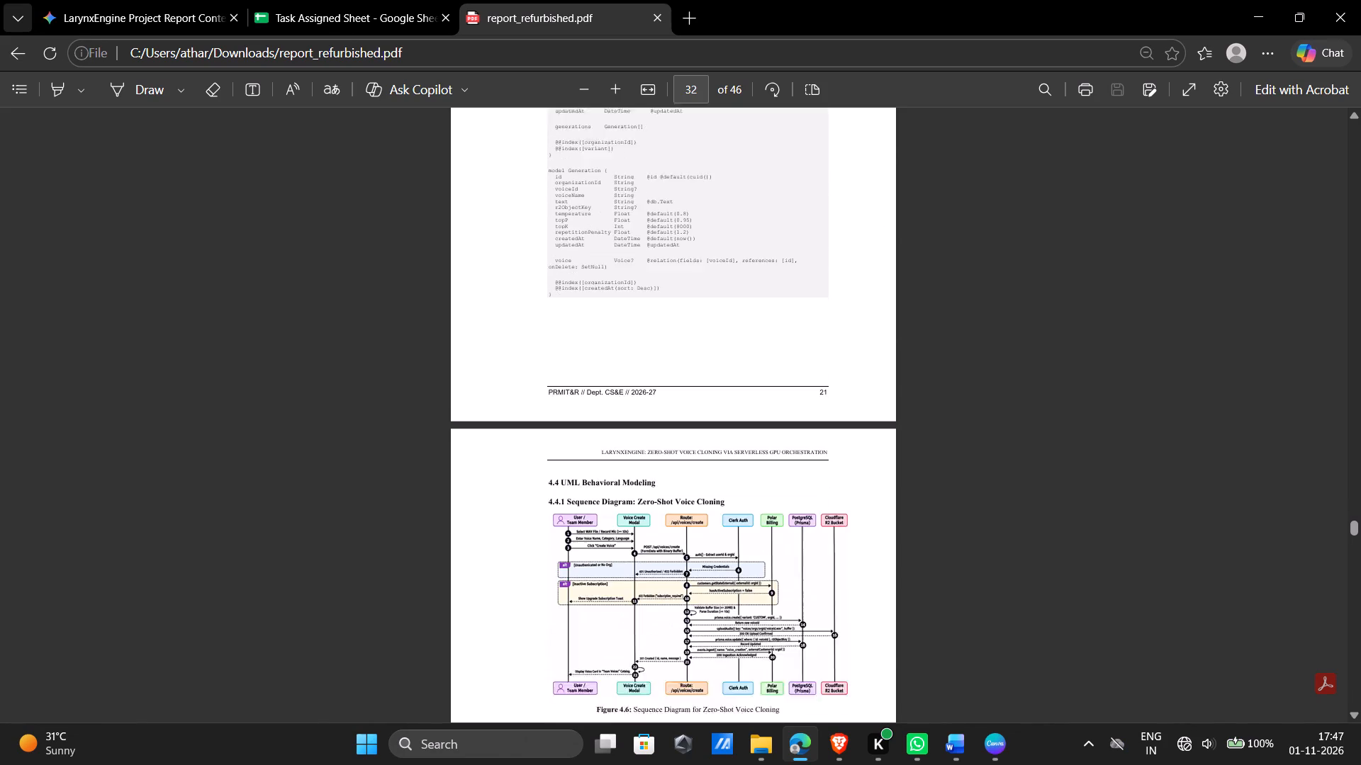
pyautogui.scroll(-3, 590, 225)
pyautogui.scroll(1, 590, 225)
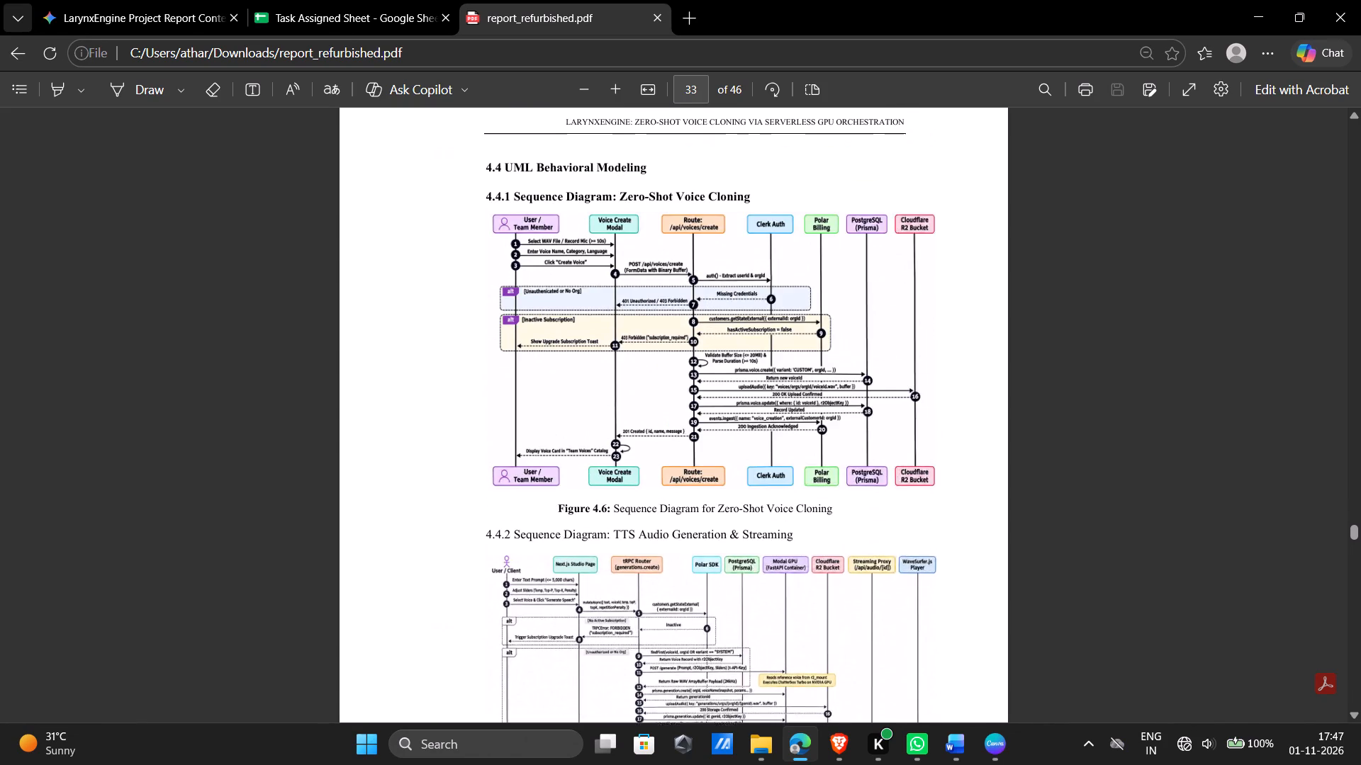
# Examine the zero-shot voice cloning sequence diagram in Figure 4.6 of section 4.4.1 more closely.
pyautogui.scroll(1, 590, 225)
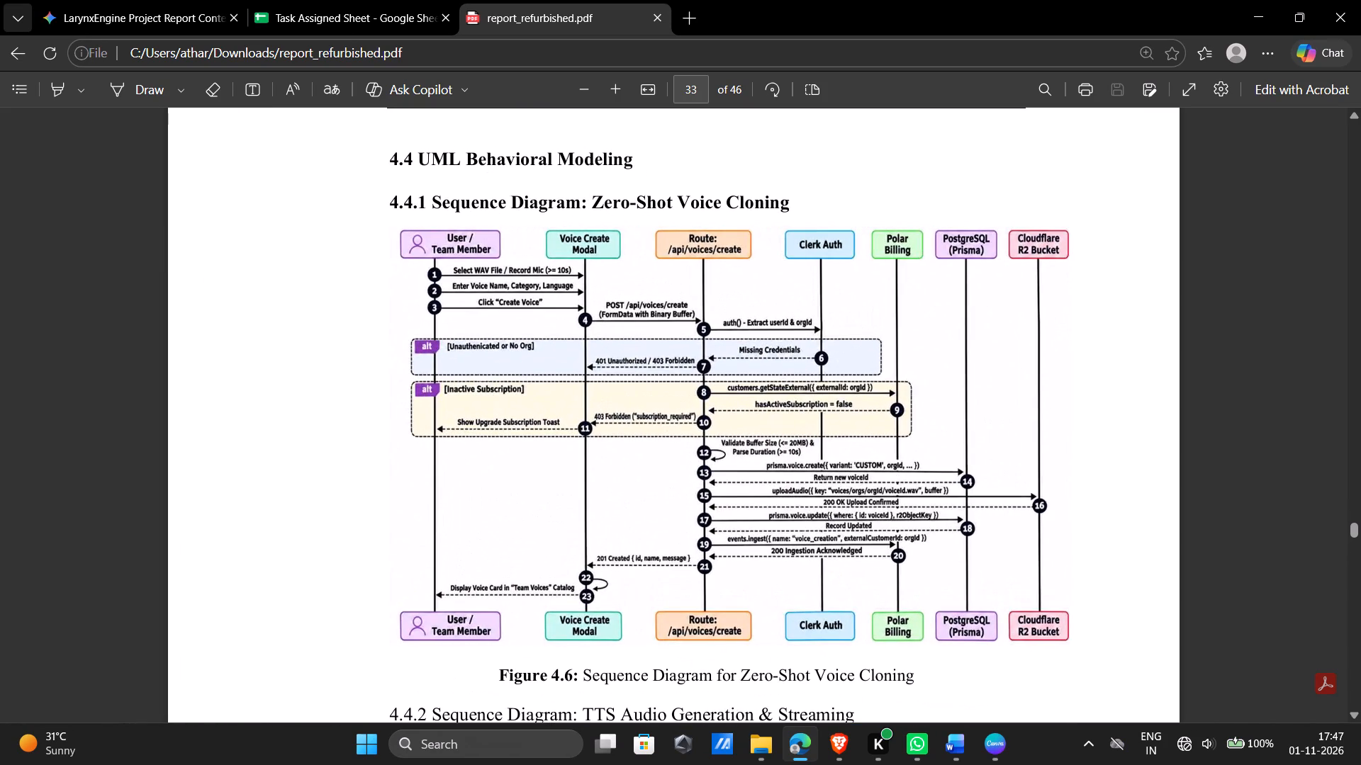
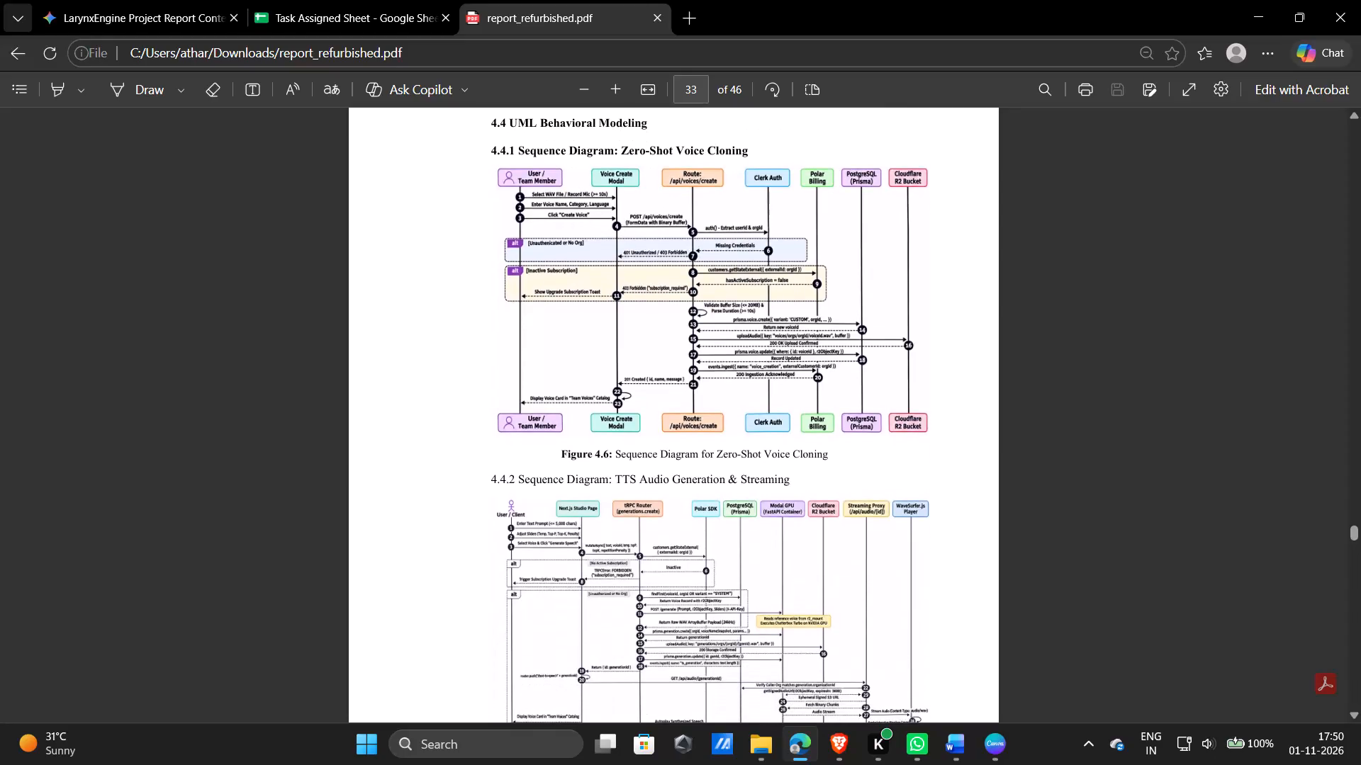
# Review the TTS audio generation sequence diagram in Figure 4.7, and skim back through the data flow diagrams to the layered architecture in Figure 3.1.
pyautogui.scroll(-1, 664, 304)
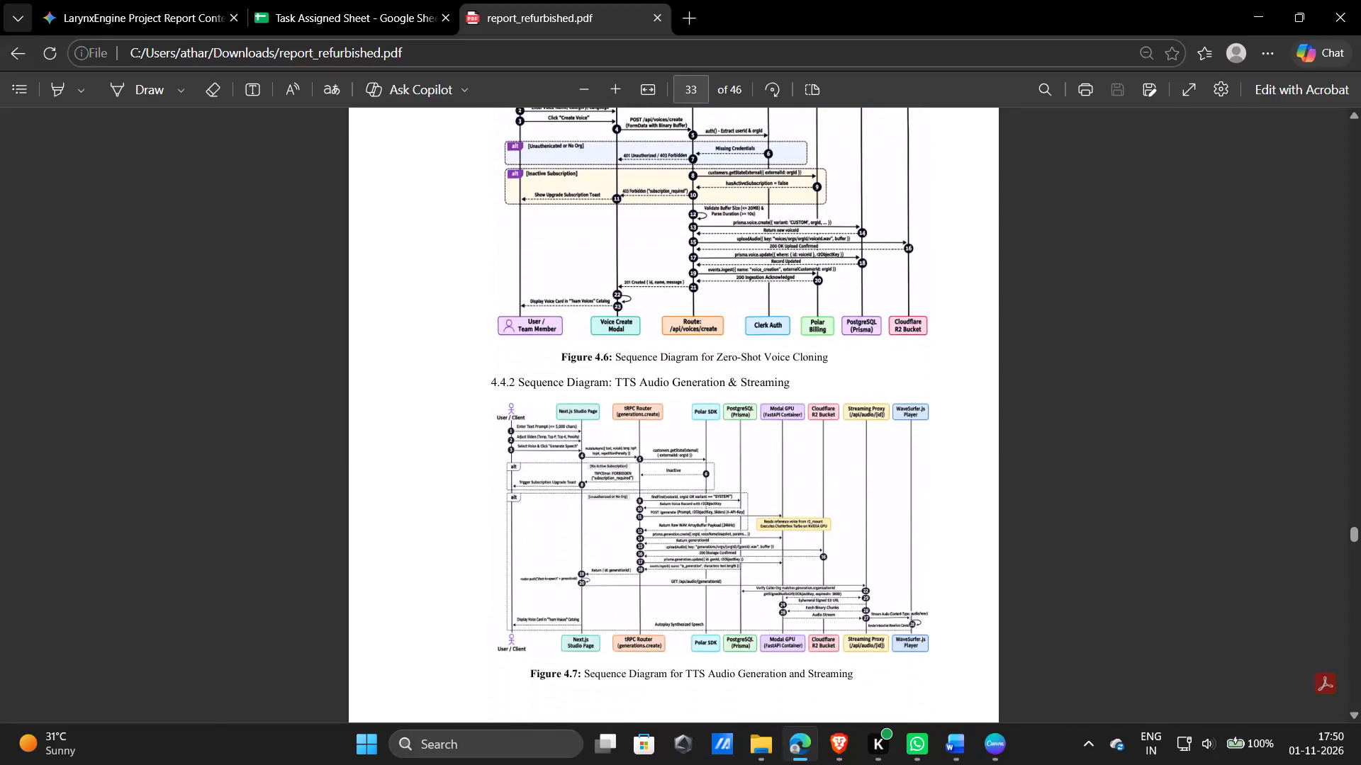
pyautogui.scroll(-1, 664, 304)
pyautogui.scroll(7, 664, 304)
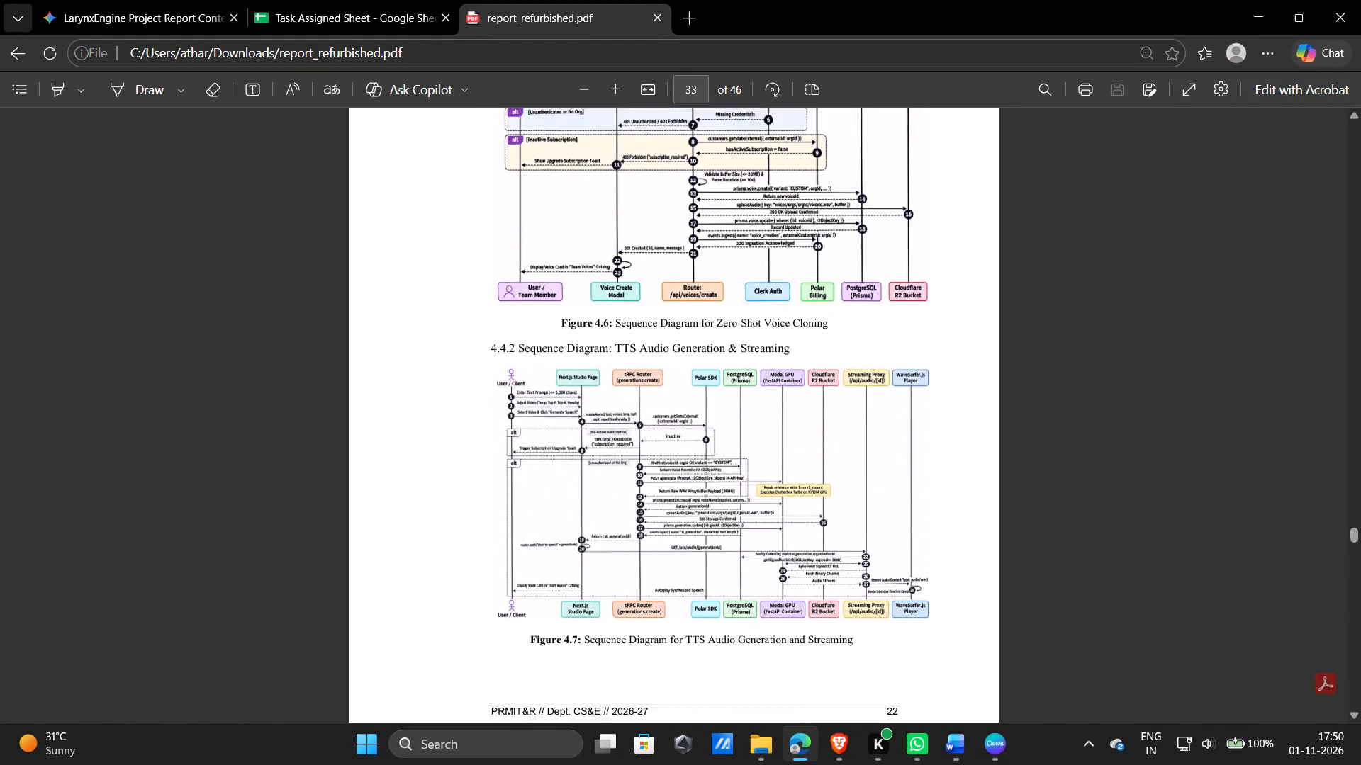
pyautogui.scroll(11, 664, 304)
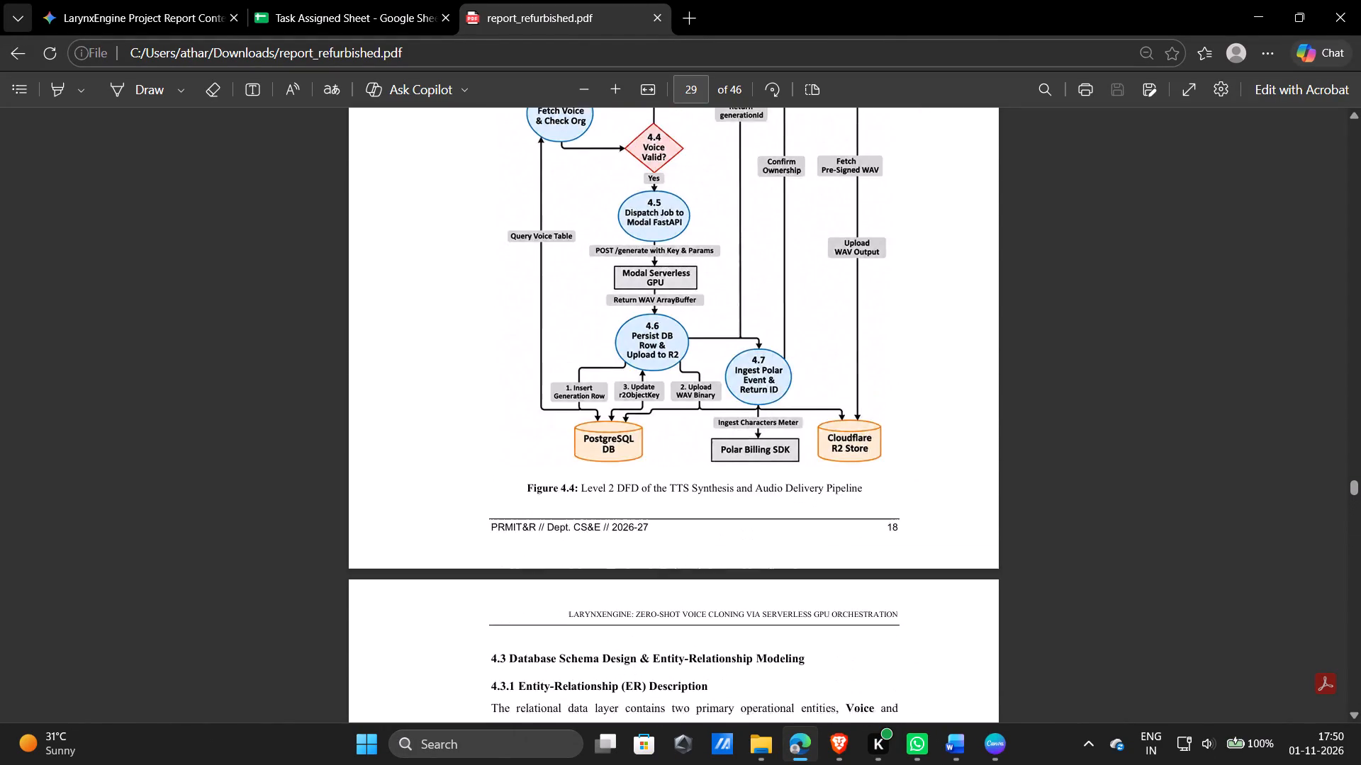
pyautogui.scroll(10, 664, 304)
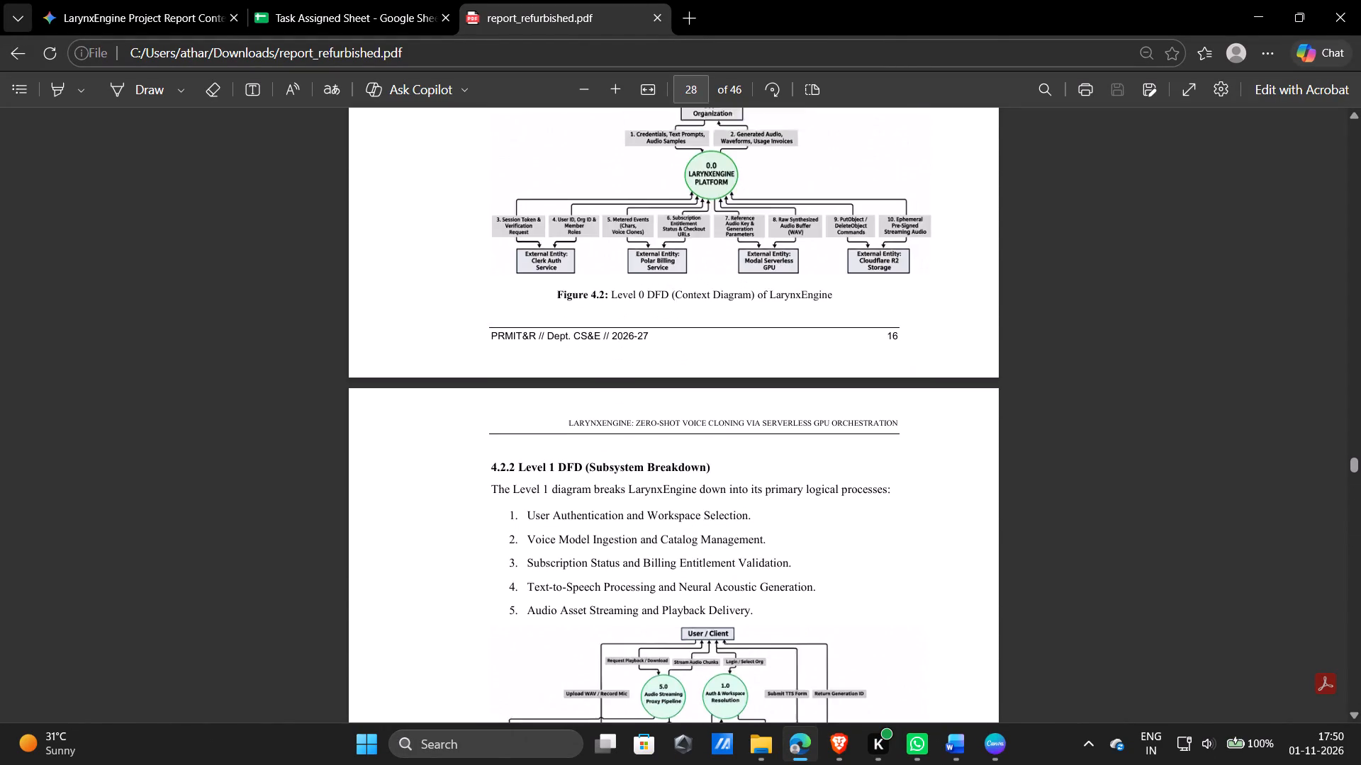
pyautogui.scroll(4, 664, 304)
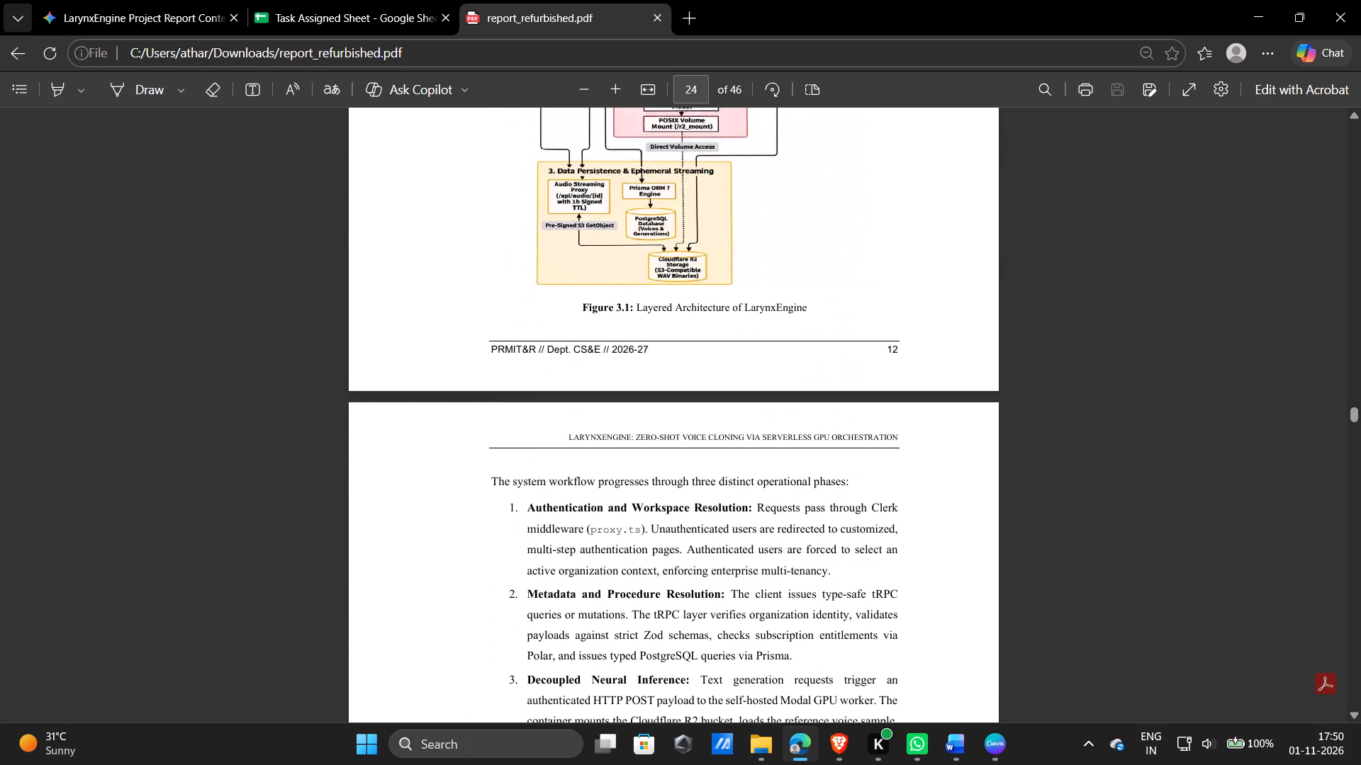
pyautogui.scroll(3, 664, 304)
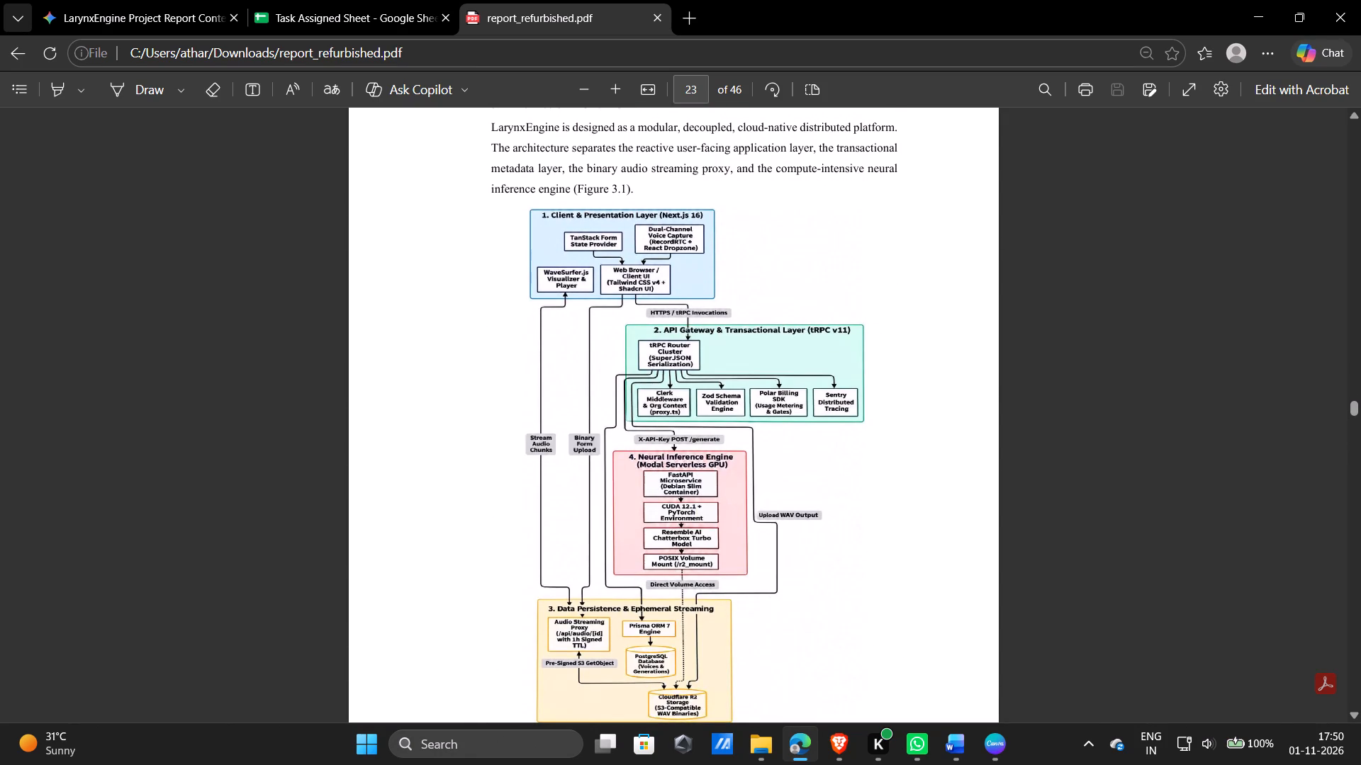
# Examine the LarynxEngine layered architecture diagram in Figure 3.1 of the report and skim the content that follows it.
pyautogui.scroll(-1, 664, 304)
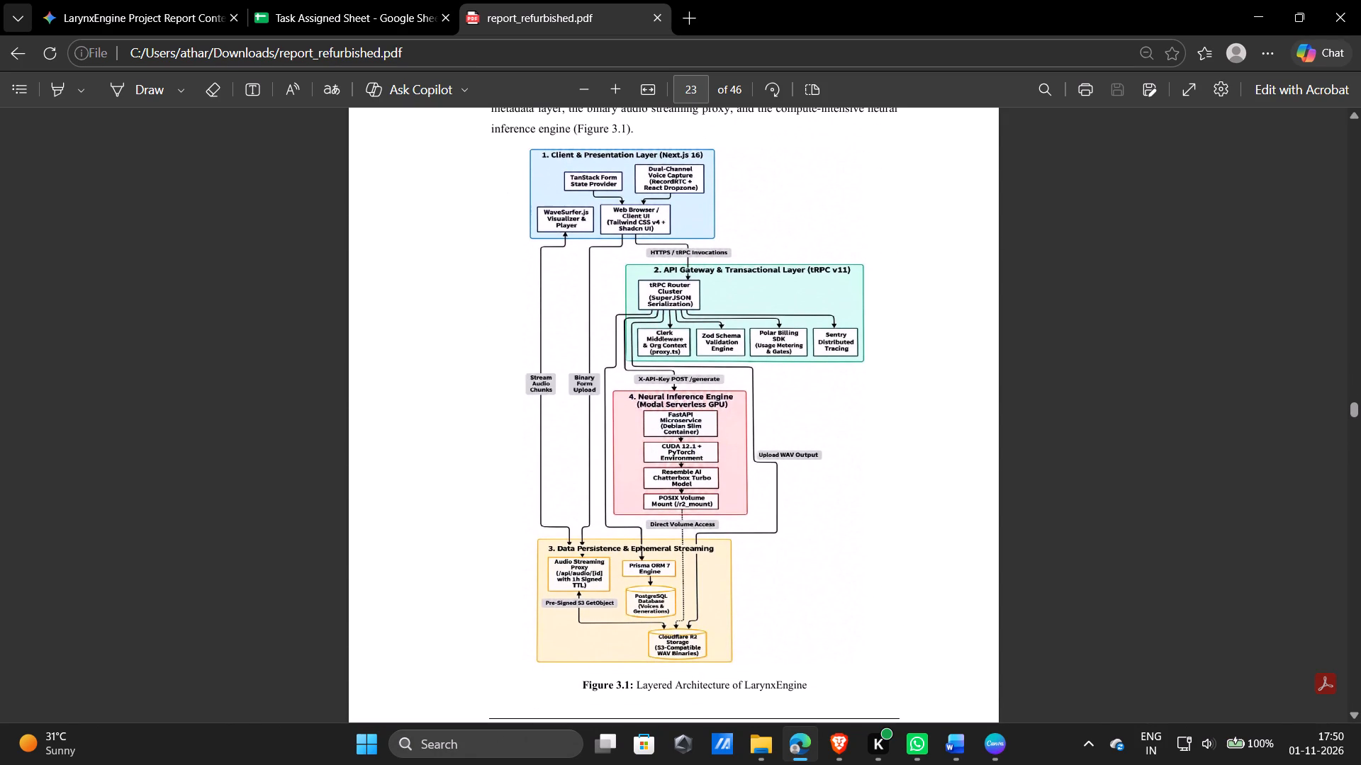
pyautogui.scroll(-1, 664, 304)
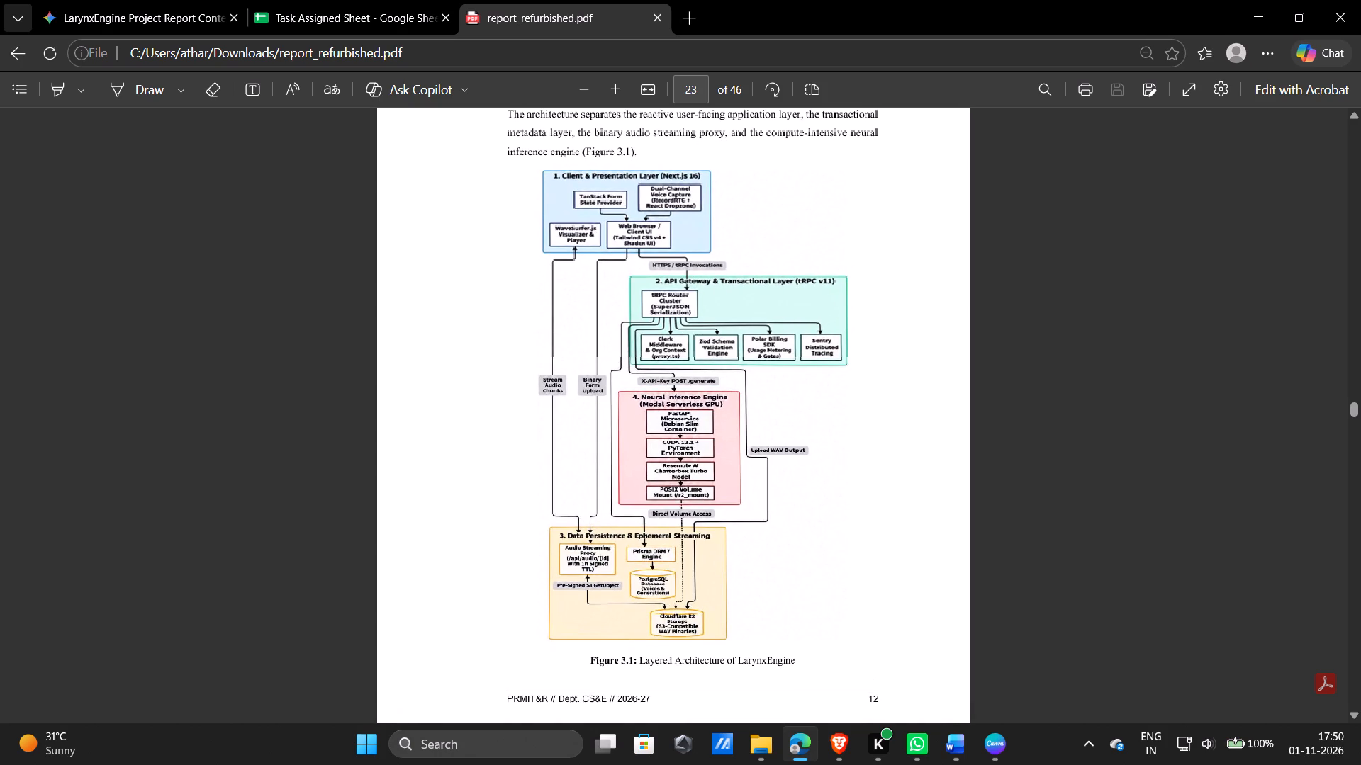
pyautogui.scroll(-6, 664, 304)
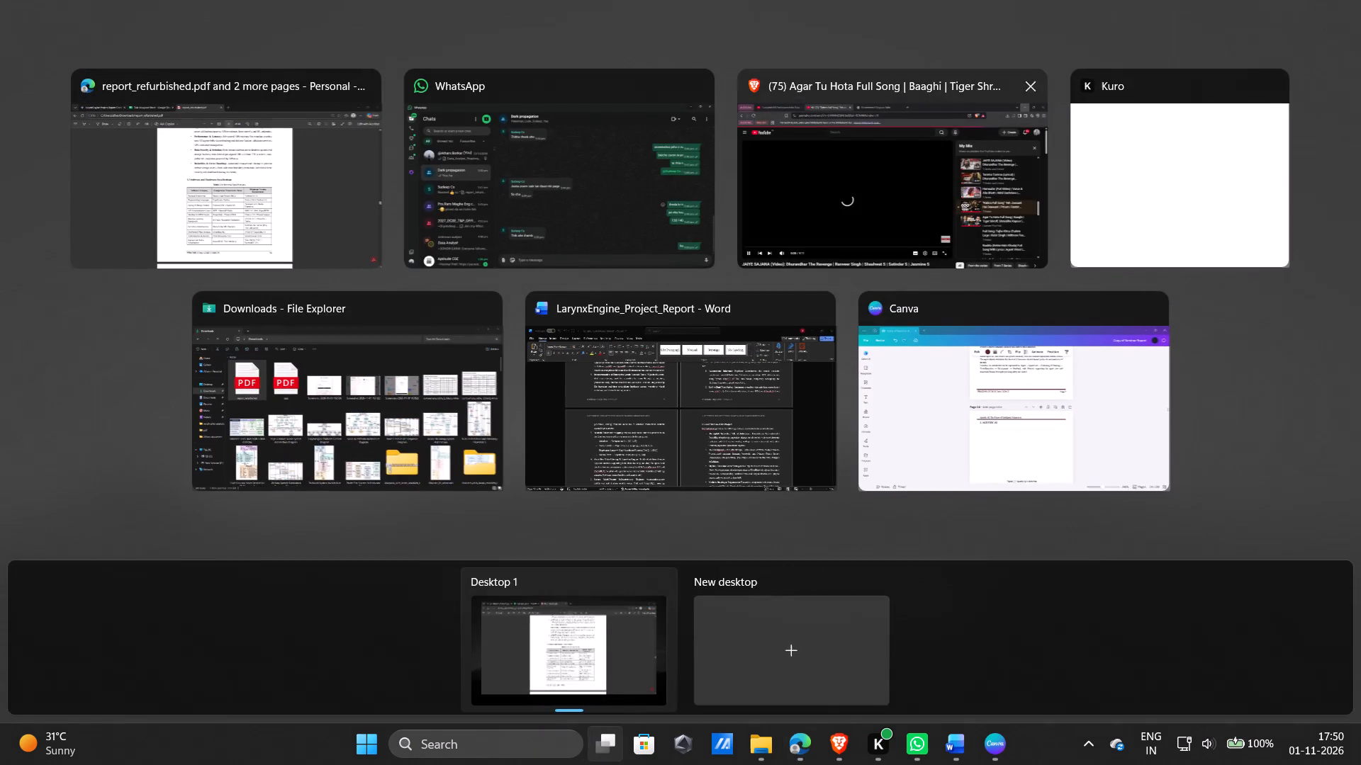
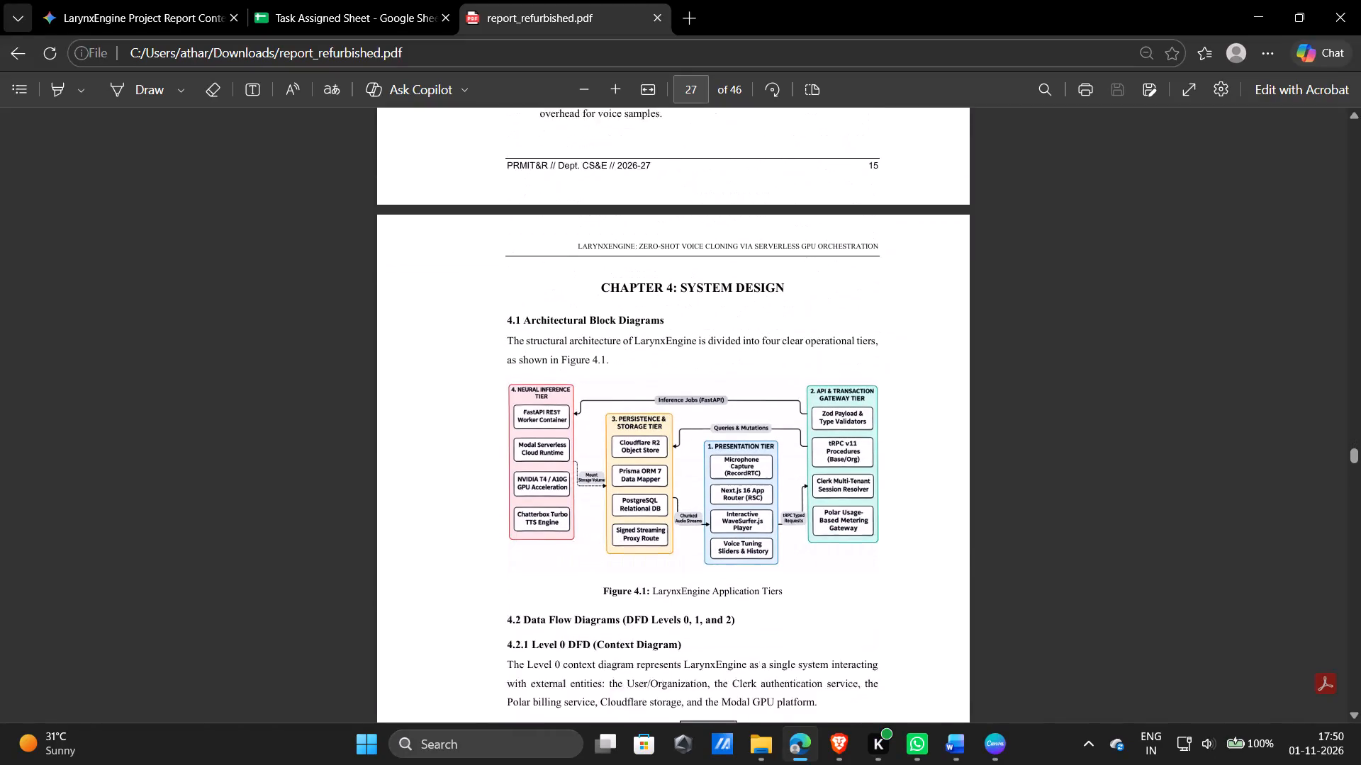
# Examine the Chapter 4 application tiers diagram and the Level 1 and Level 2 data flow diagrams in the report.
pyautogui.scroll(-4, 575, 436)
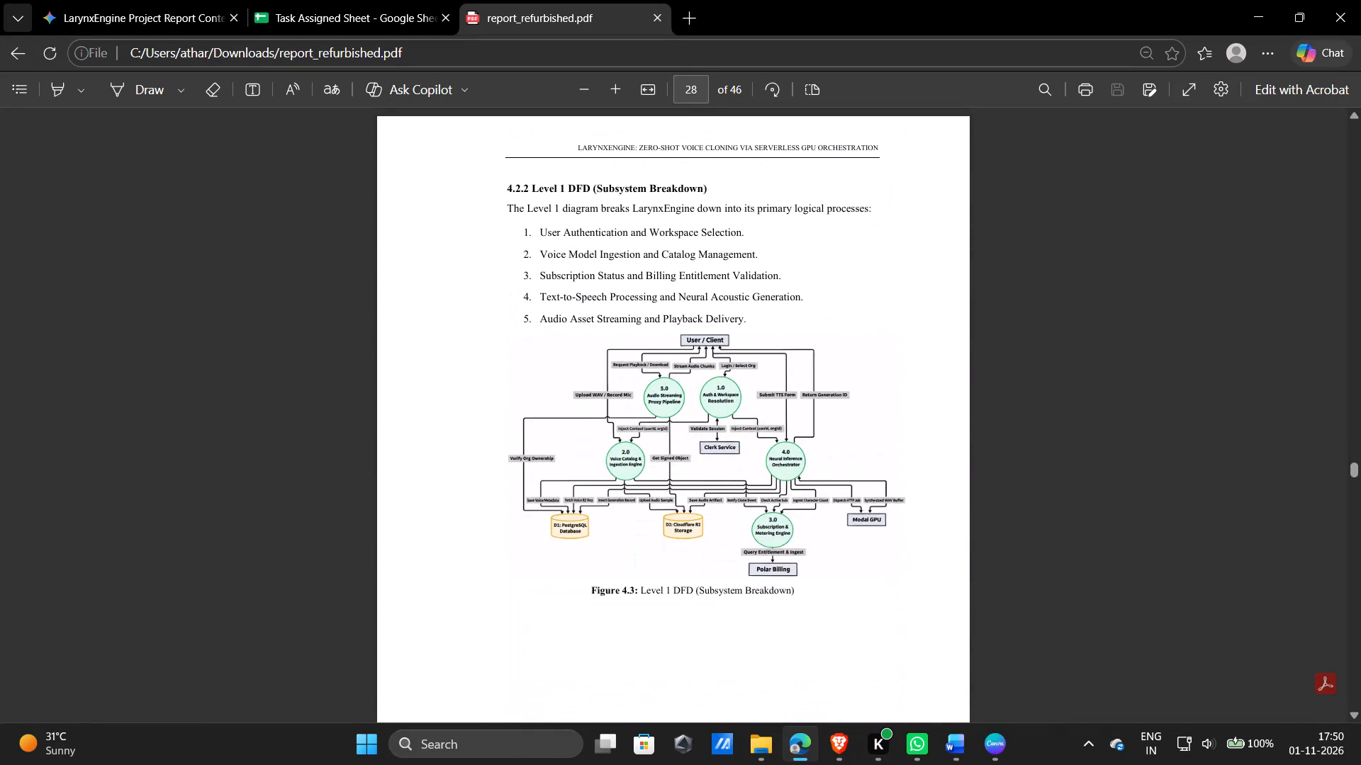
pyautogui.scroll(-4, 575, 436)
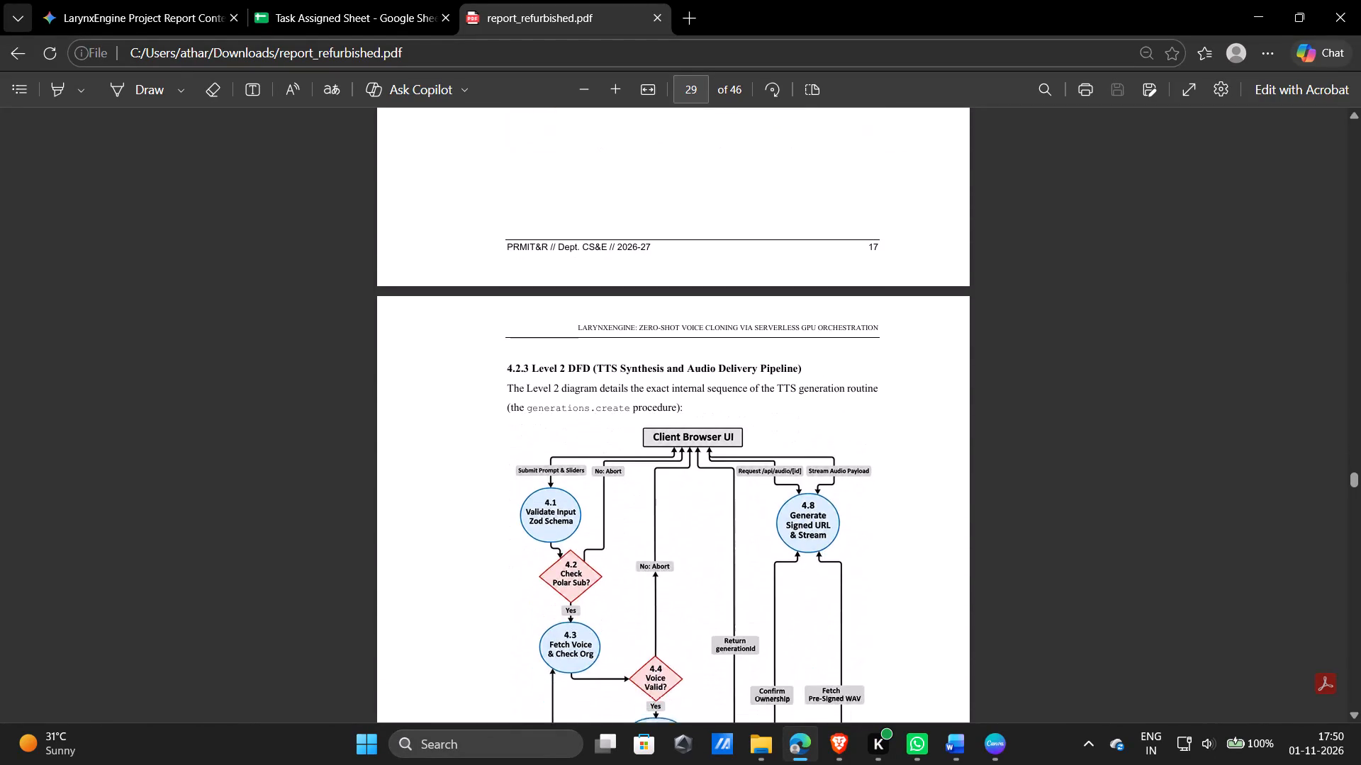
pyautogui.scroll(-2, 575, 436)
pyautogui.scroll(6, 575, 436)
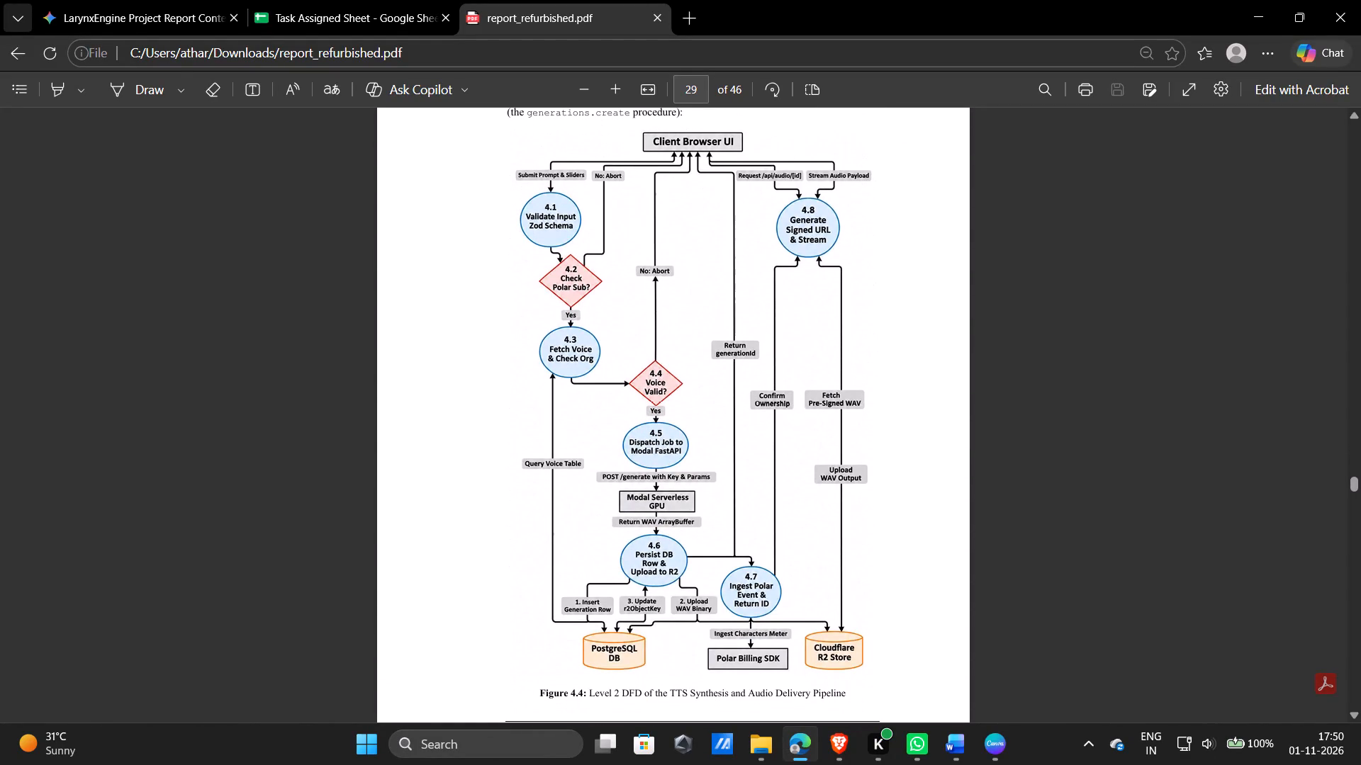
pyautogui.scroll(10, 575, 436)
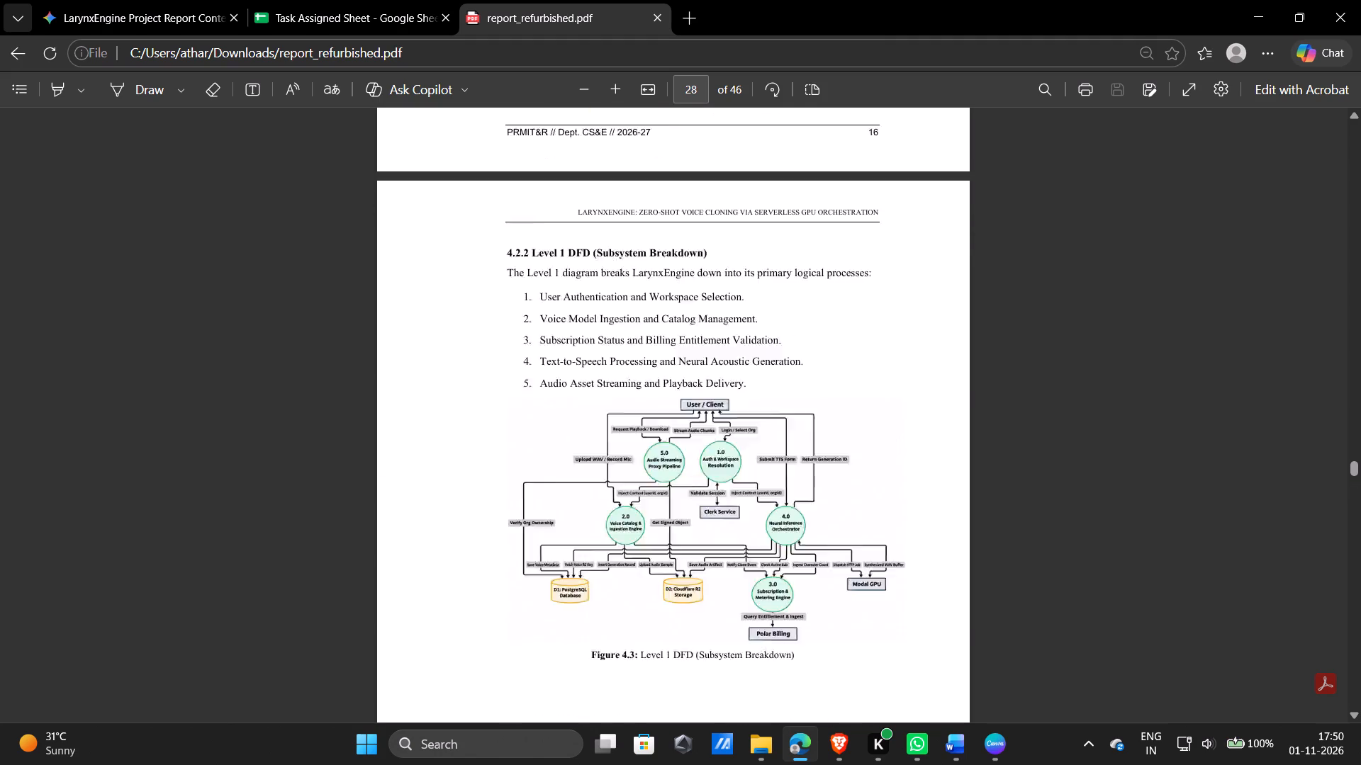
# Return to the front of the report and check the layout of the title page and the certificate page.
pyautogui.scroll(9, 575, 436)
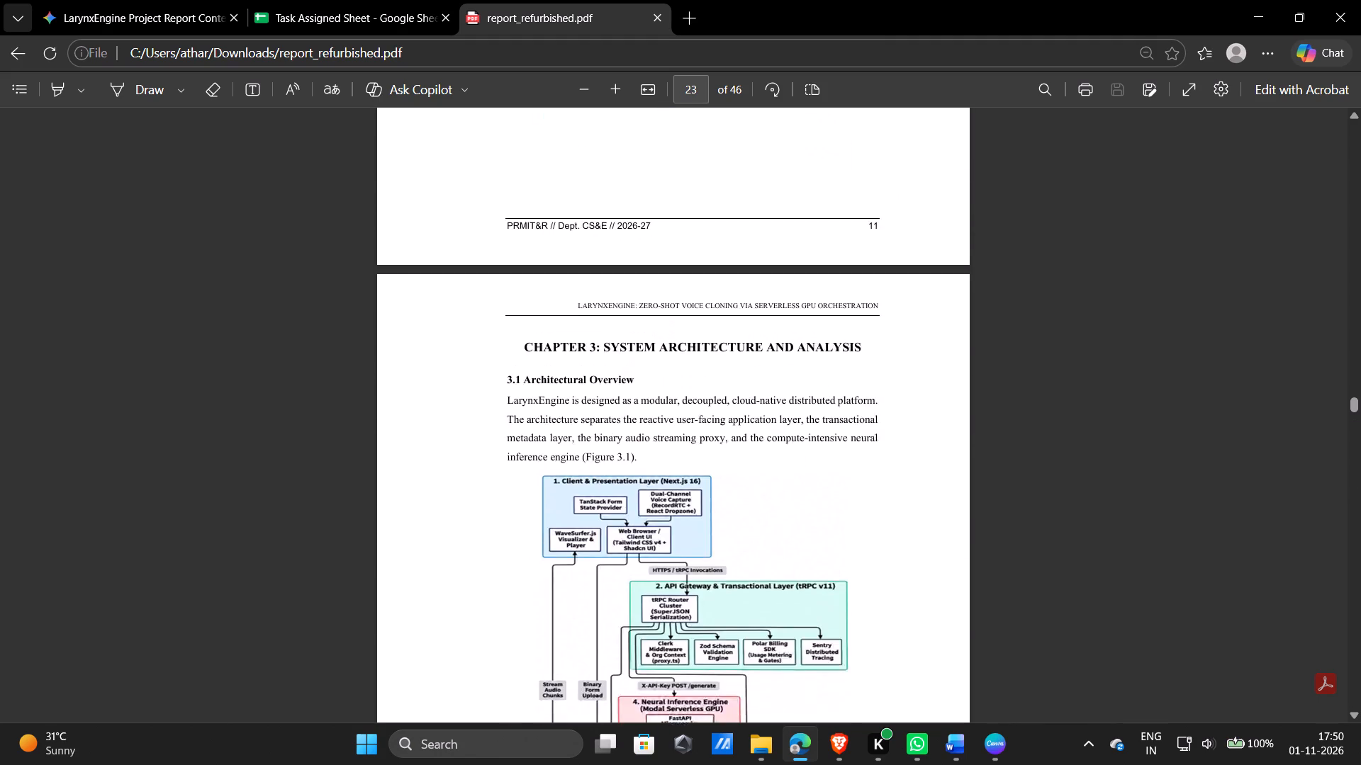
pyautogui.scroll(9, 575, 436)
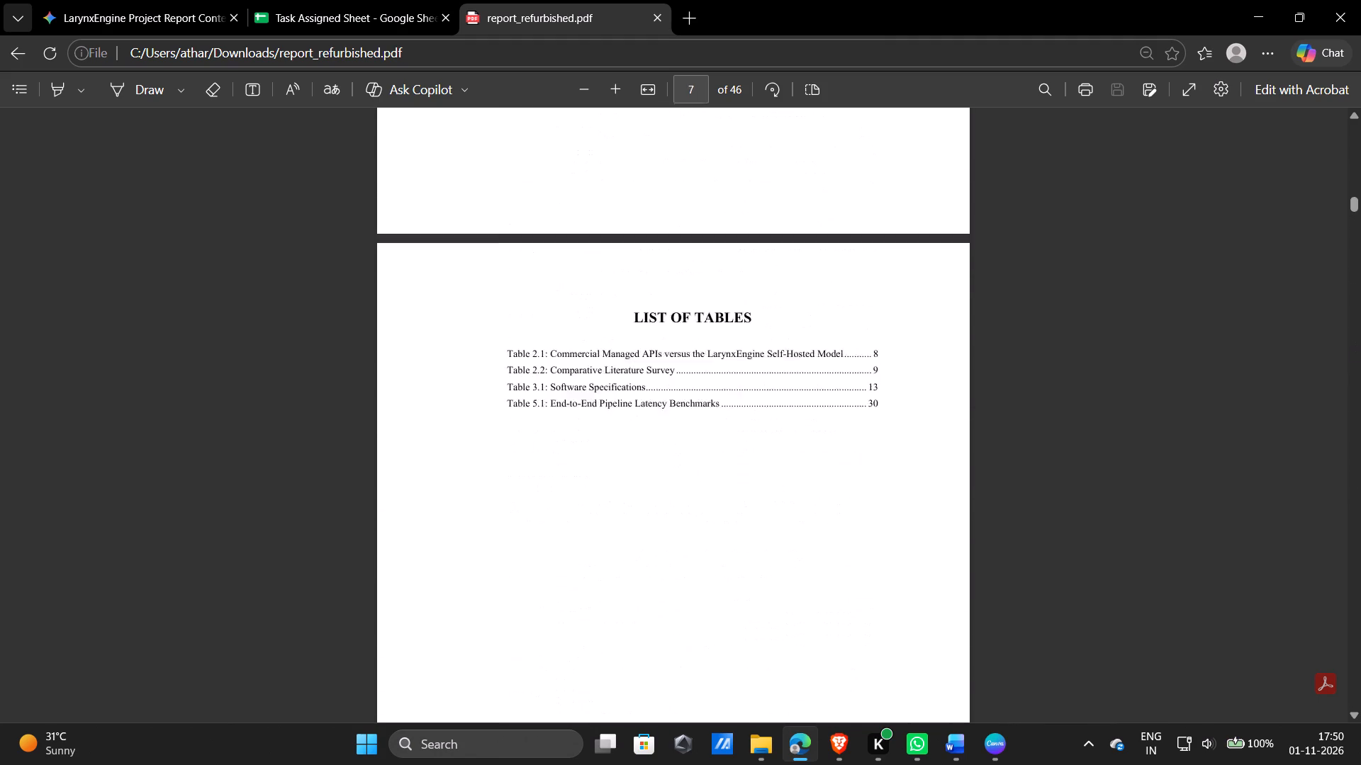
pyautogui.scroll(8, 575, 436)
pyautogui.scroll(-2, 575, 436)
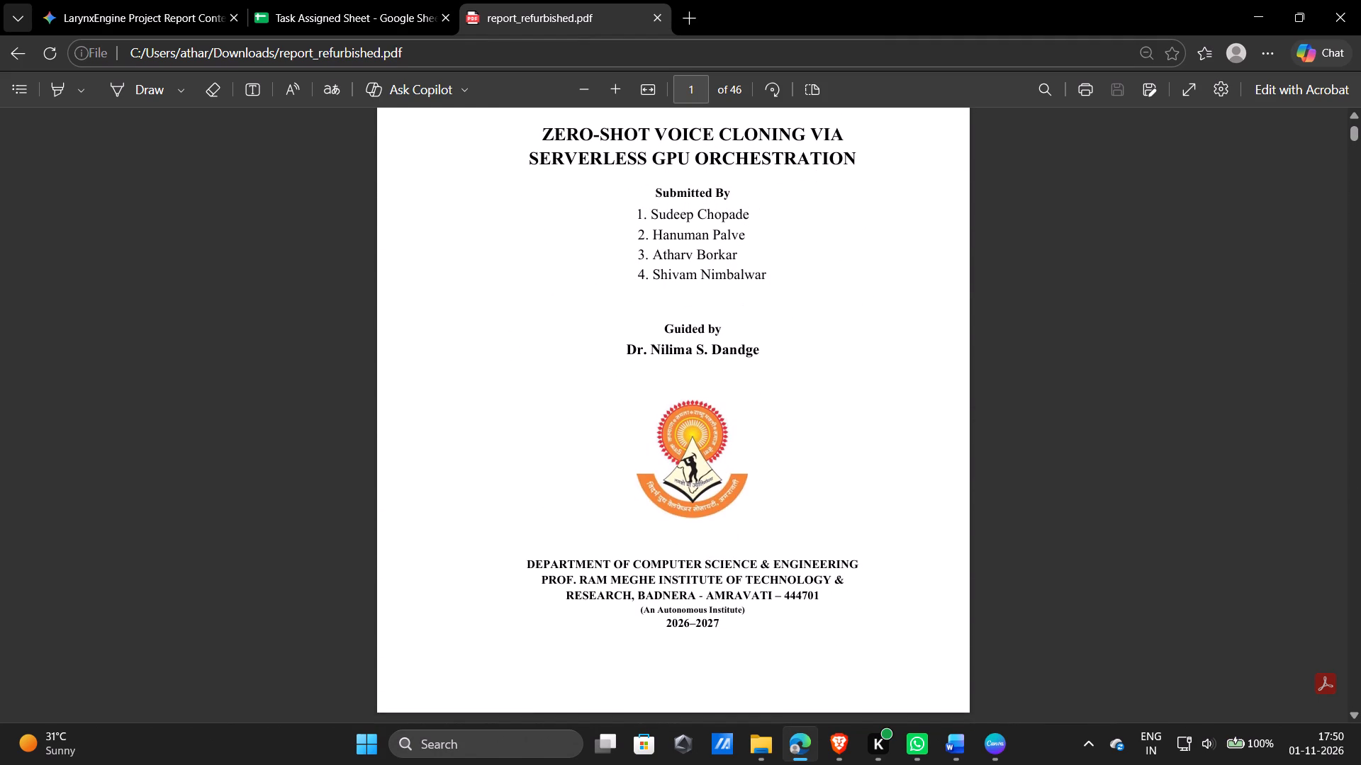
pyautogui.scroll(2, 575, 436)
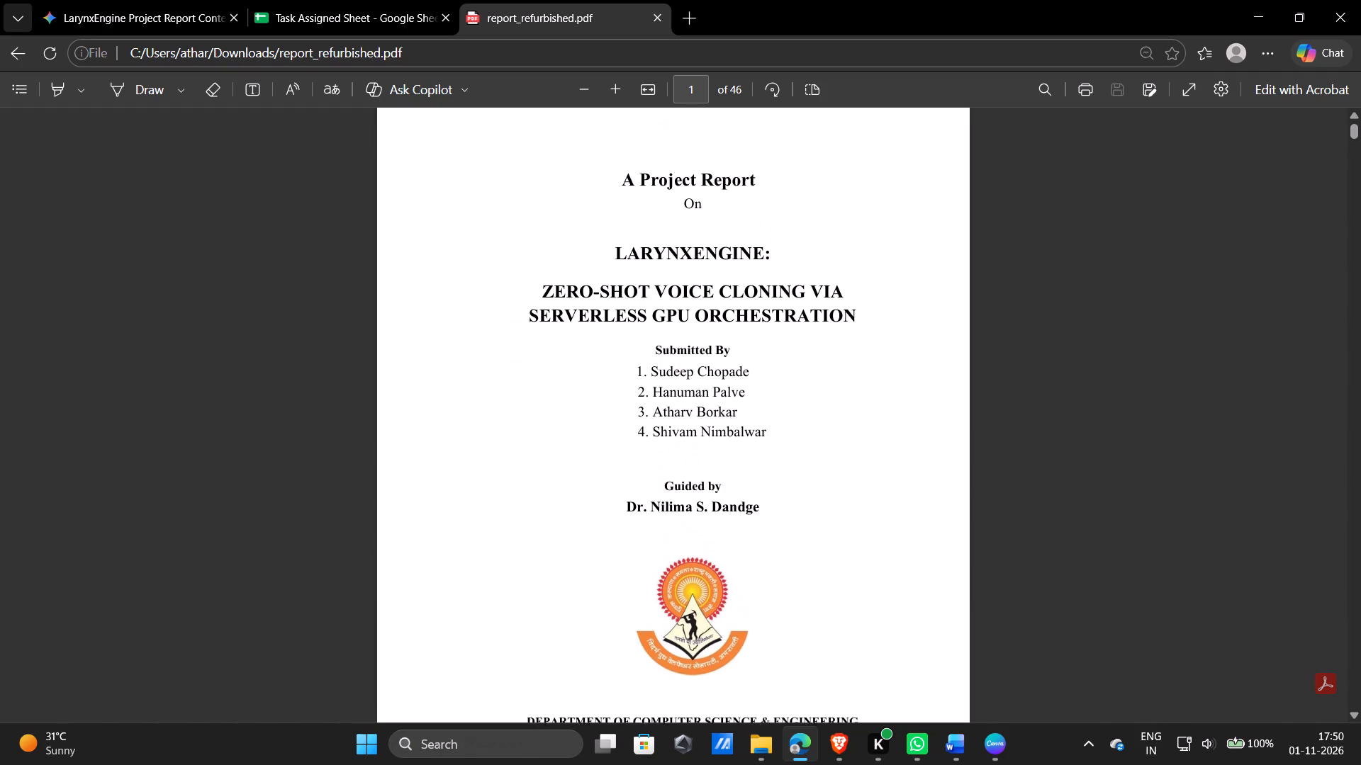
pyautogui.scroll(1, 575, 436)
pyautogui.scroll(-1, 575, 436)
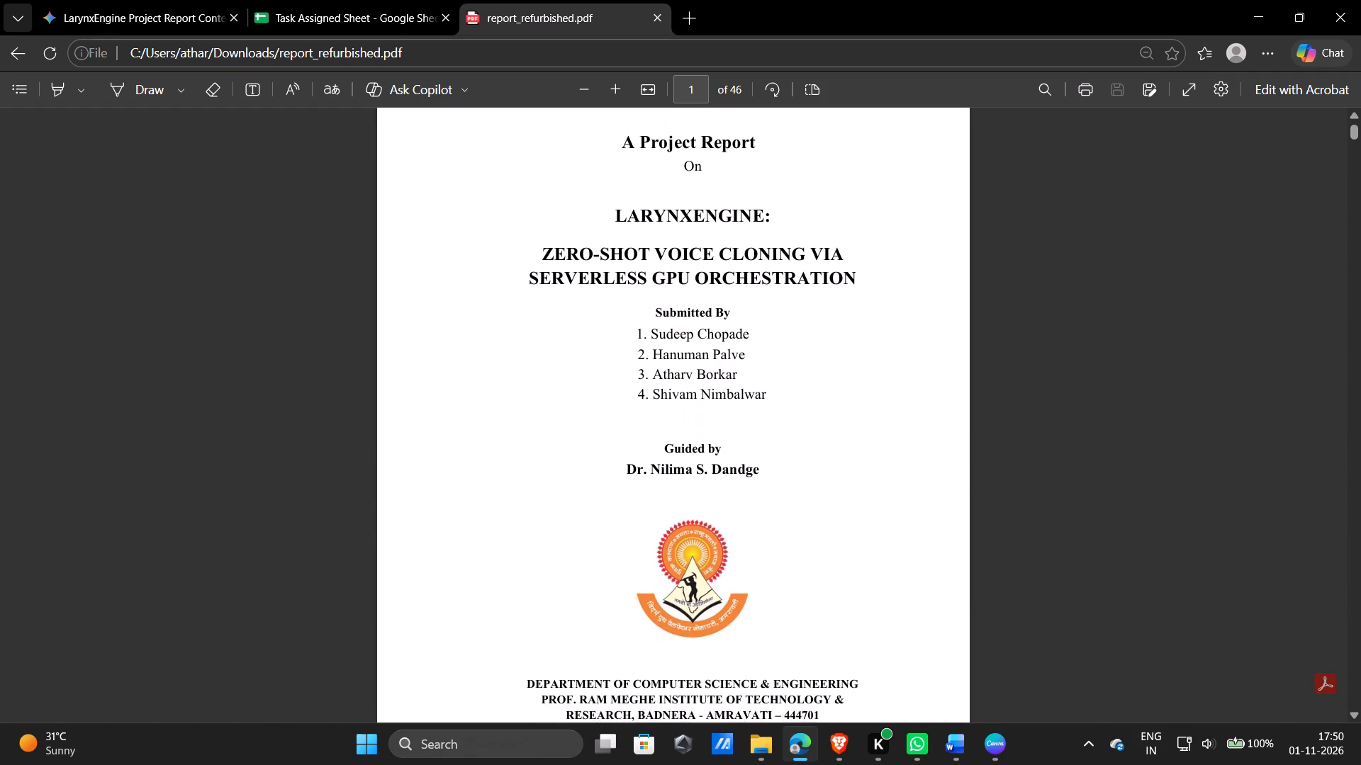
pyautogui.scroll(-3, 575, 436)
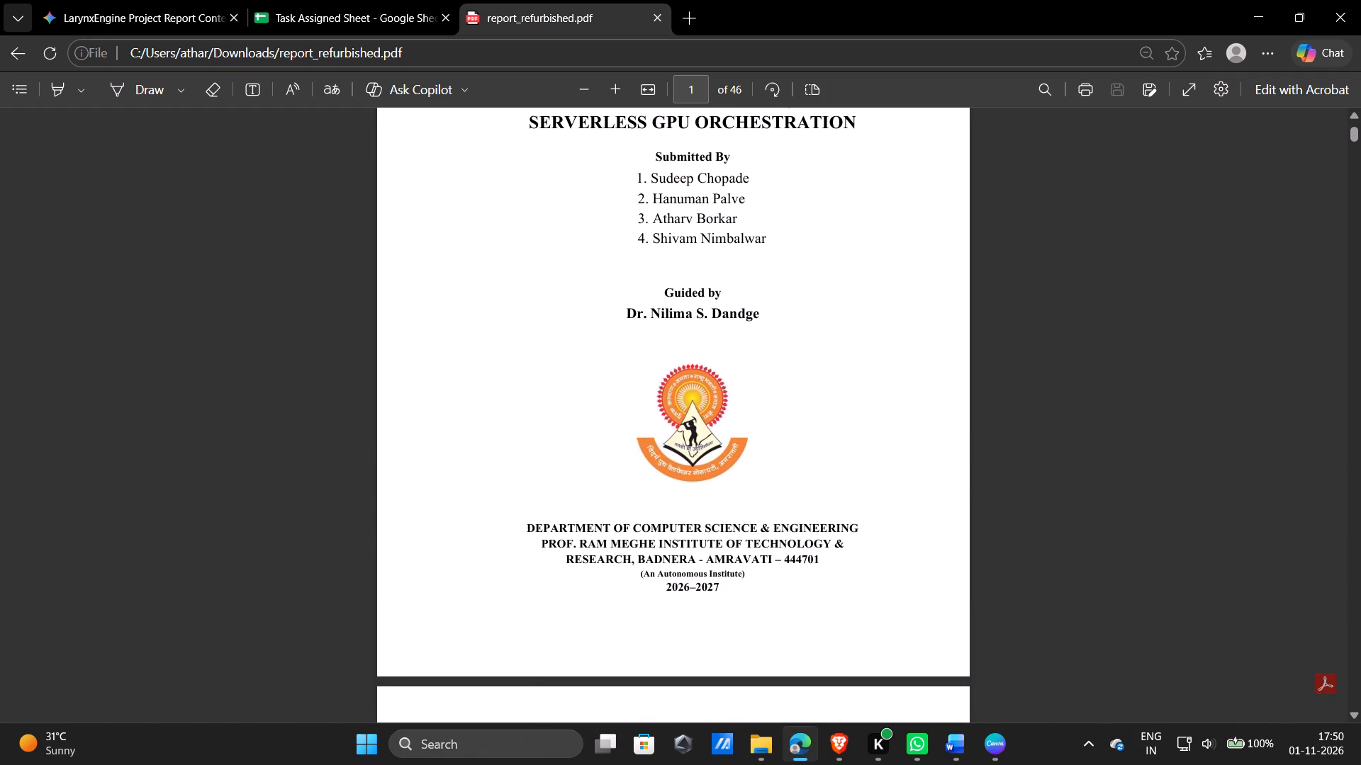
pyautogui.scroll(-2, 575, 436)
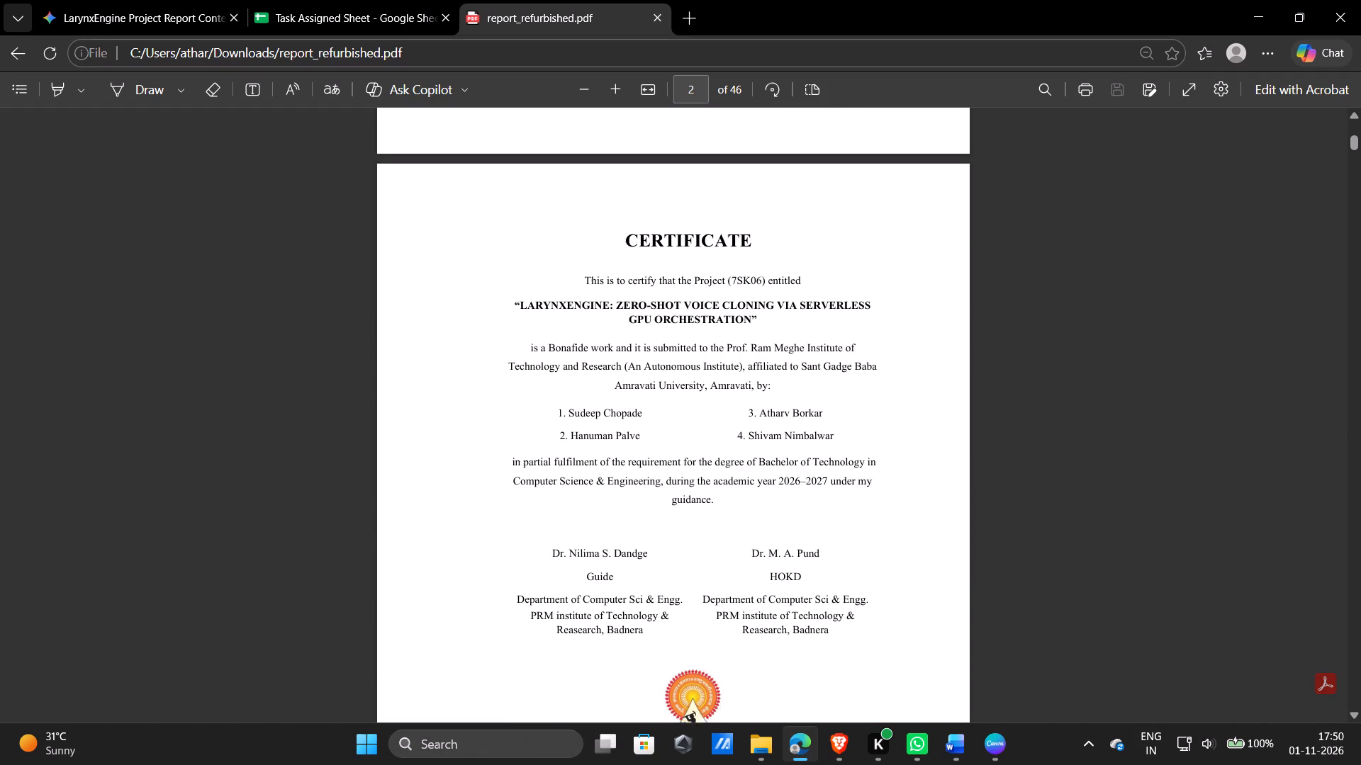
pyautogui.scroll(-2, 575, 436)
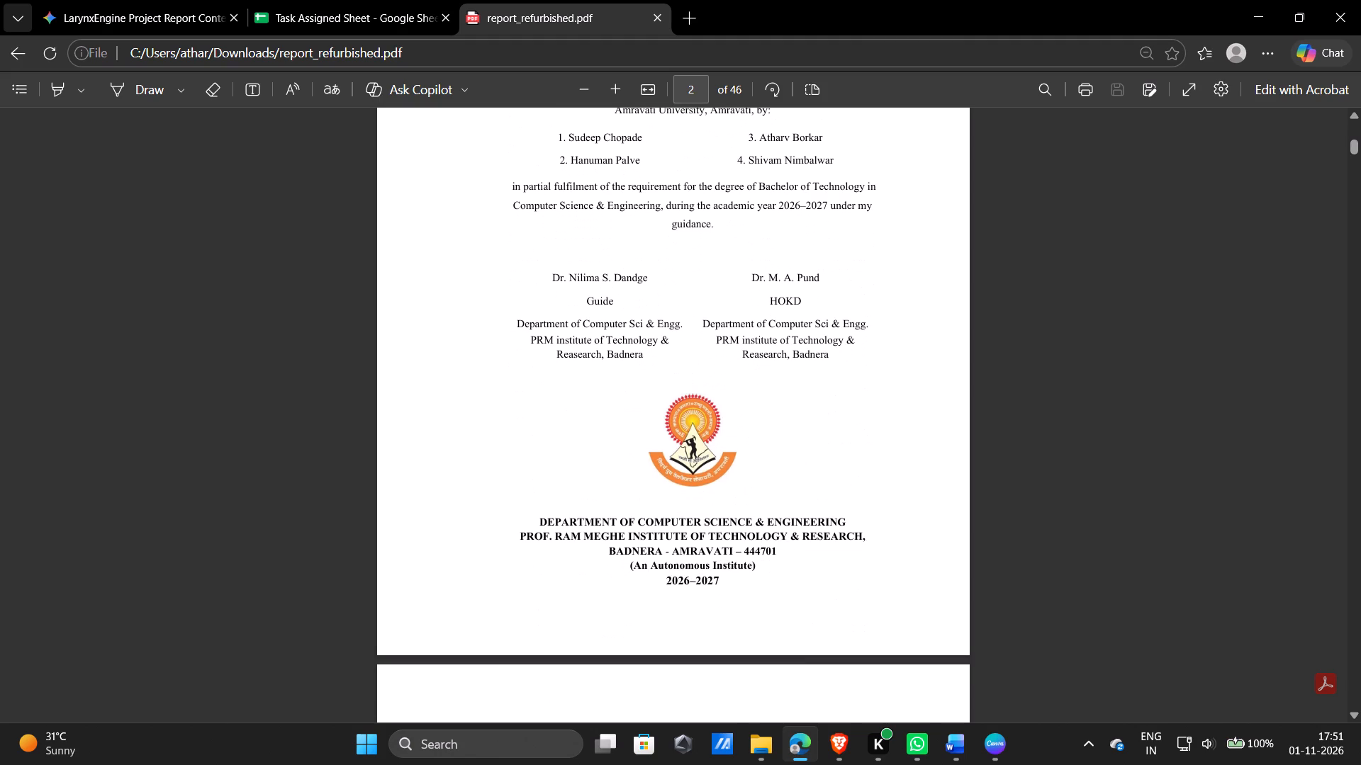
pyautogui.scroll(3, 575, 436)
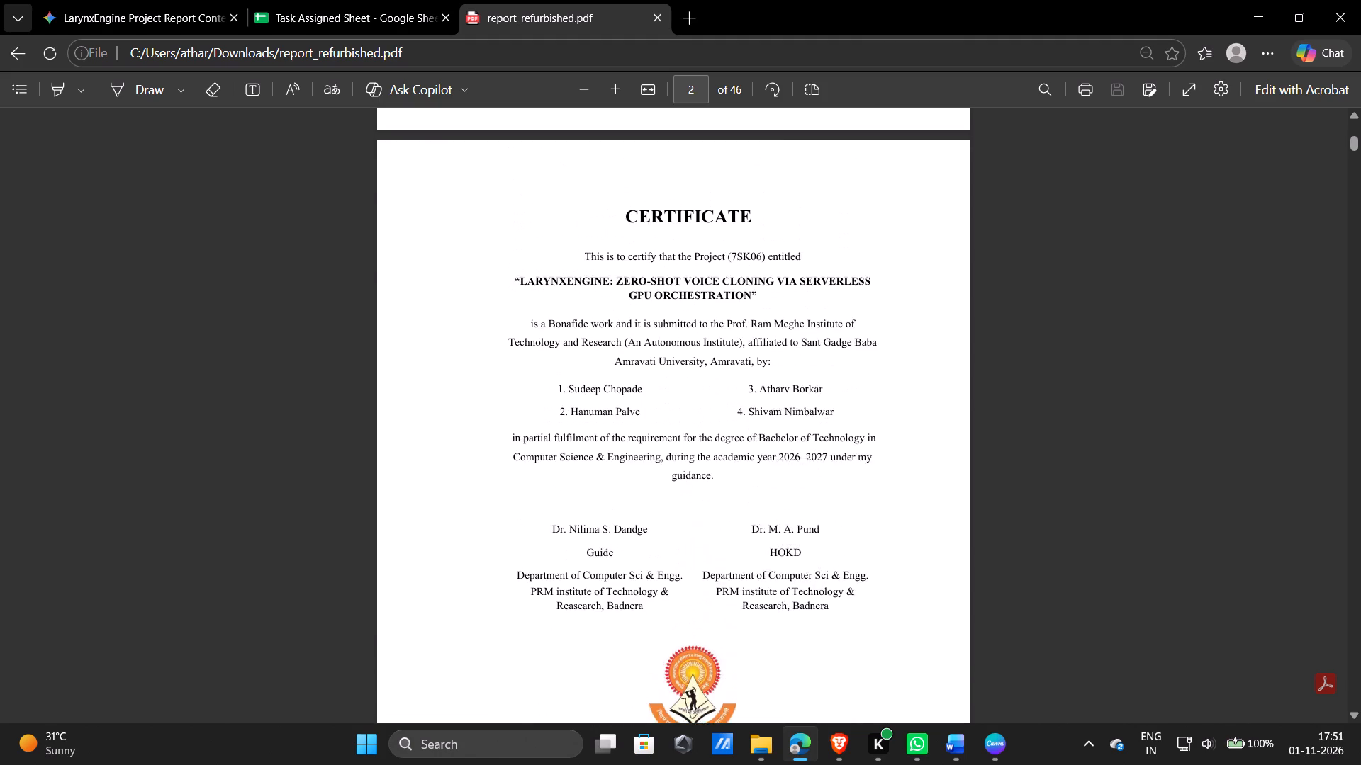
pyautogui.scroll(6, 575, 436)
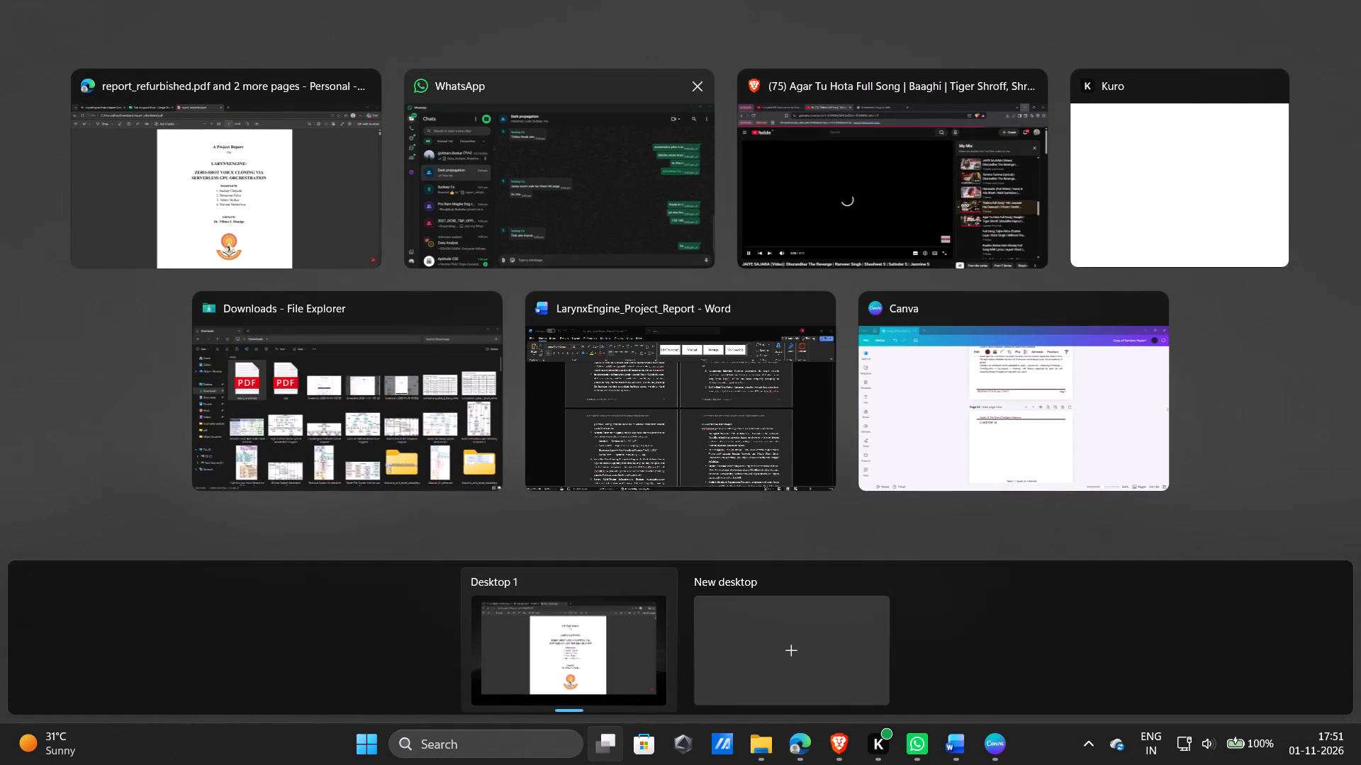
# Switch to the Copy of Seminar Report design in Canva and examine its bordered front pages, table of content and introduction pages.
pyautogui.click(1067, 364)
pyautogui.scroll(11, 599, 293)
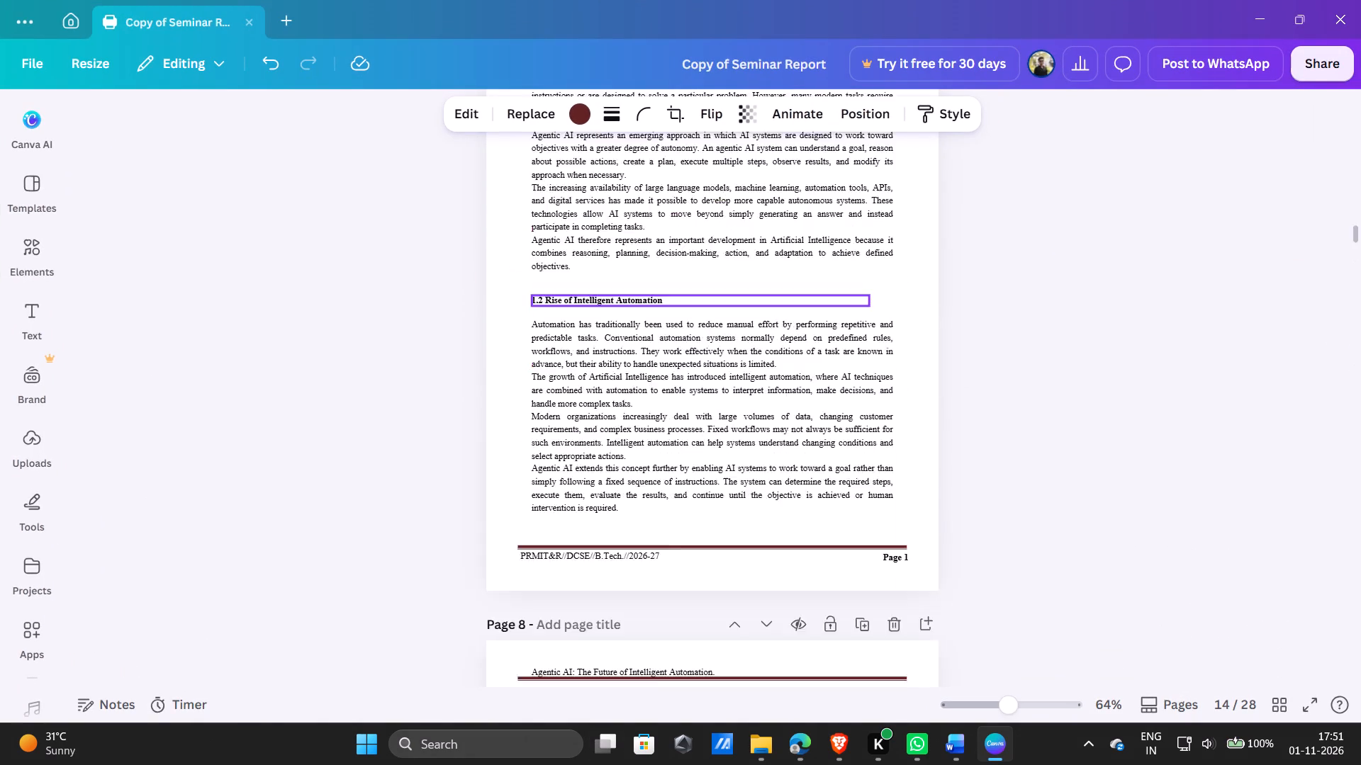
pyautogui.scroll(7, 599, 293)
pyautogui.scroll(-4, 599, 293)
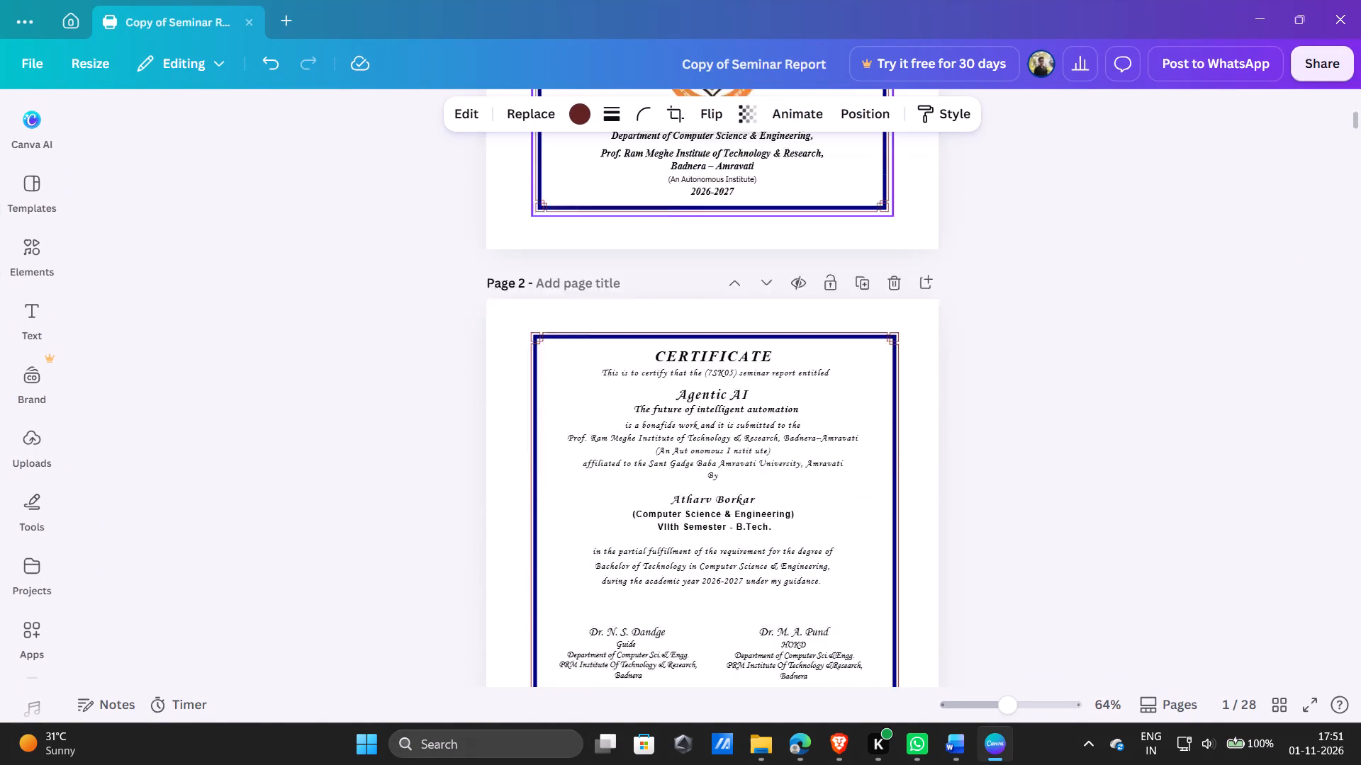
pyautogui.scroll(-10, 599, 293)
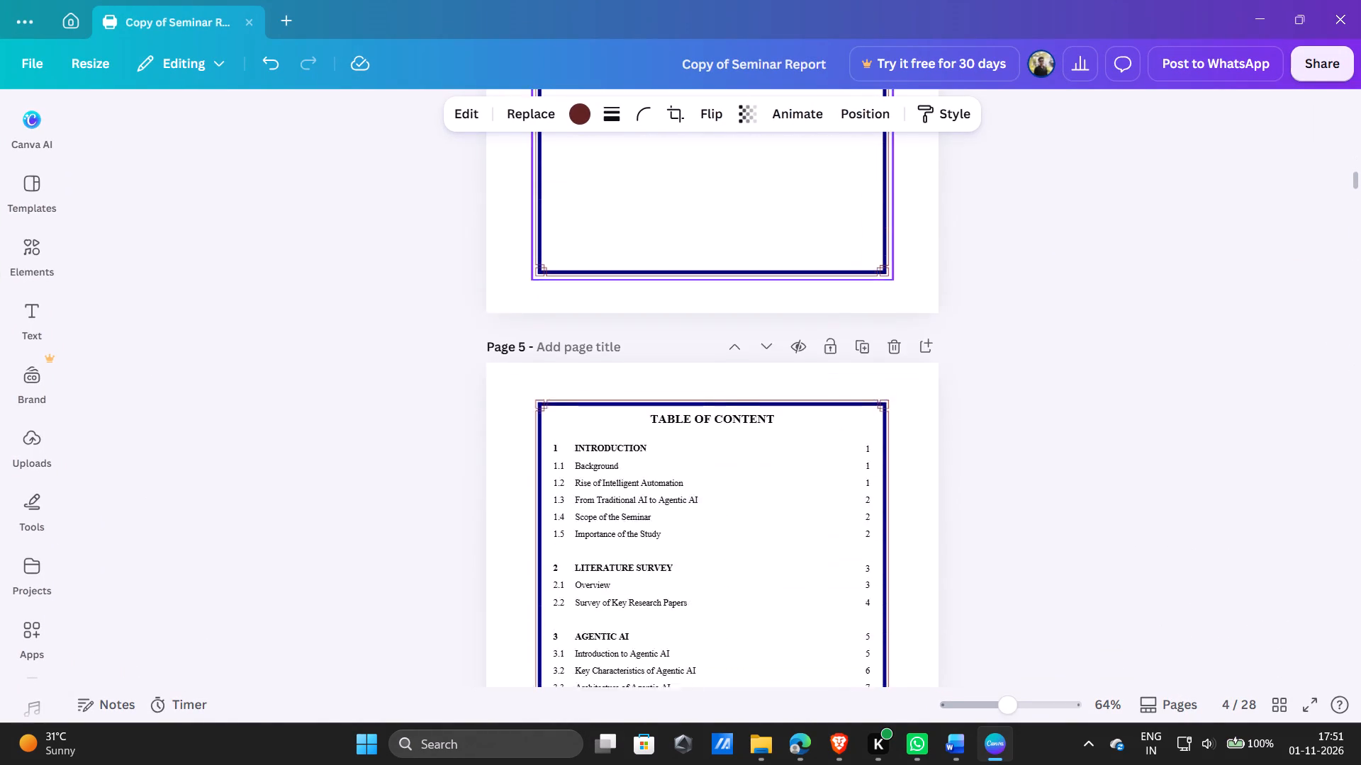
pyautogui.scroll(-11, 595, 345)
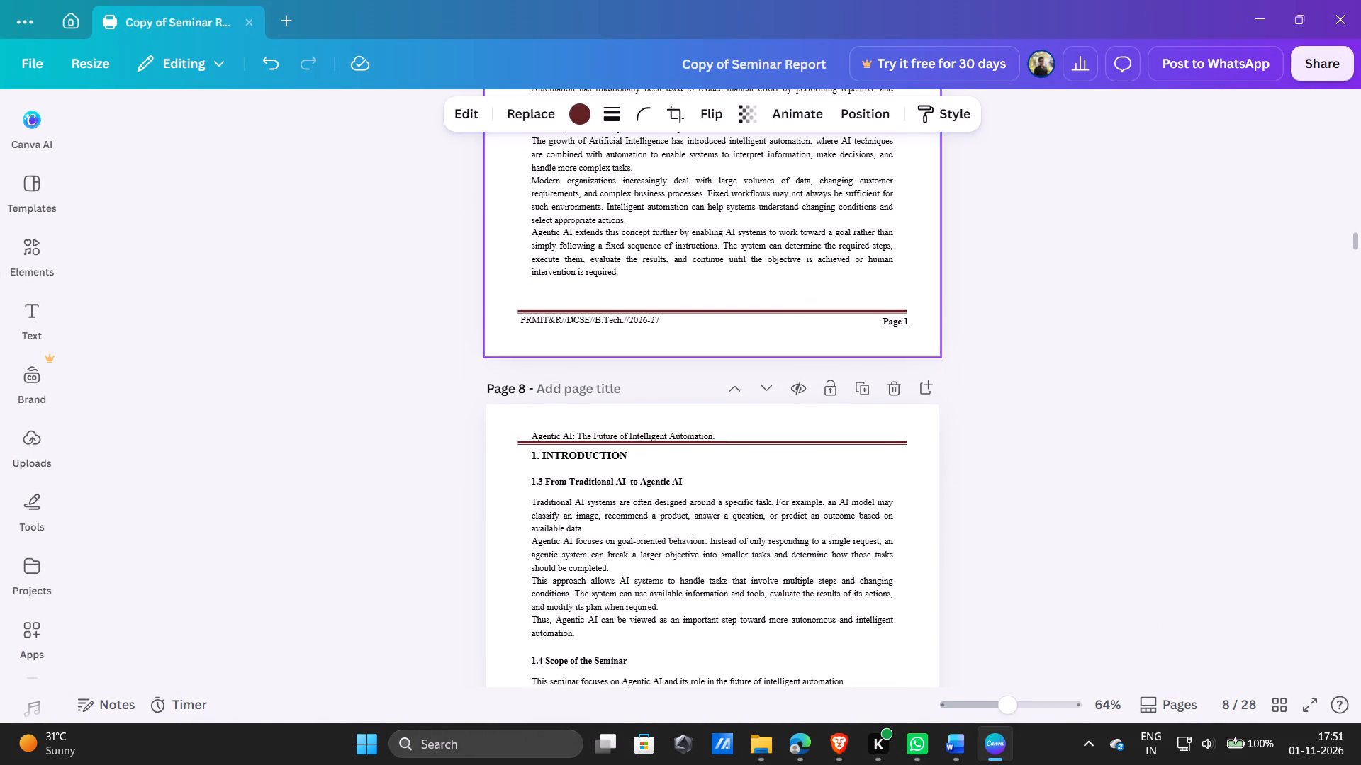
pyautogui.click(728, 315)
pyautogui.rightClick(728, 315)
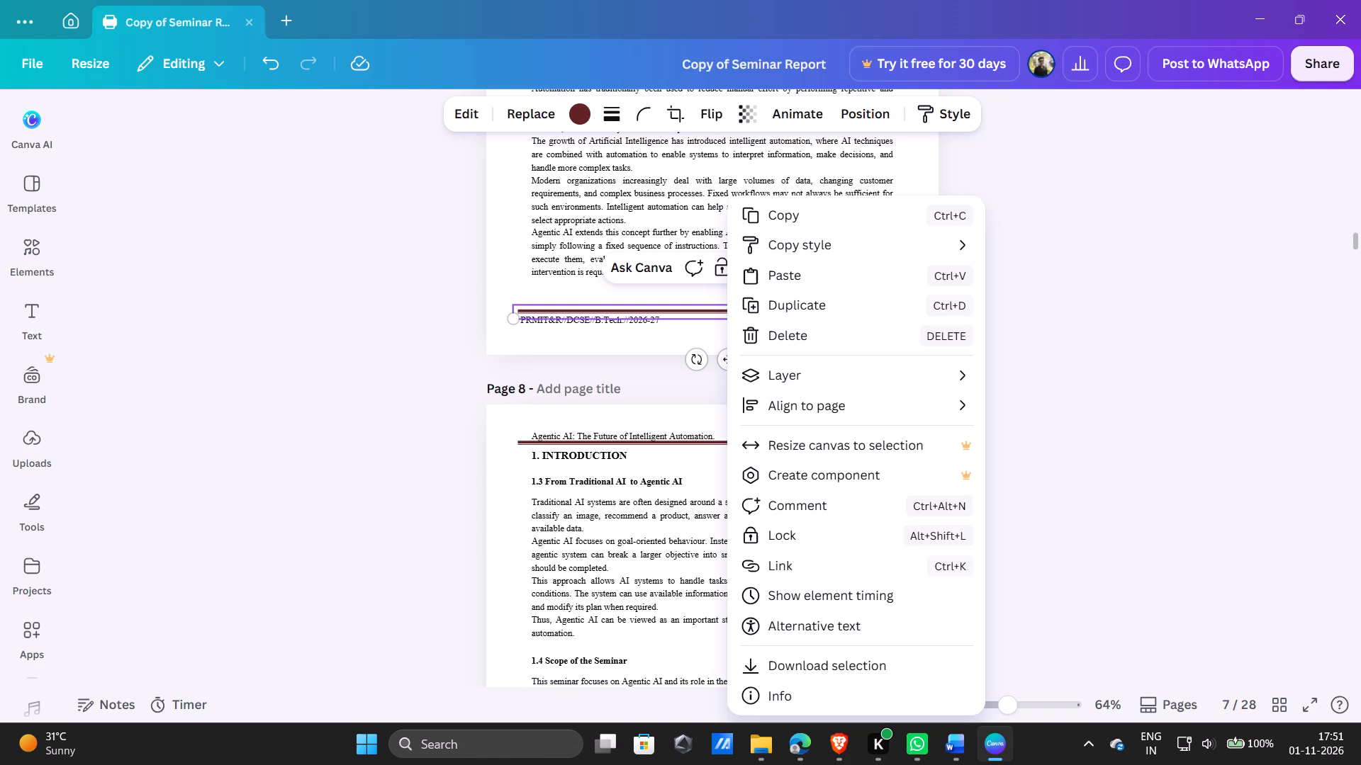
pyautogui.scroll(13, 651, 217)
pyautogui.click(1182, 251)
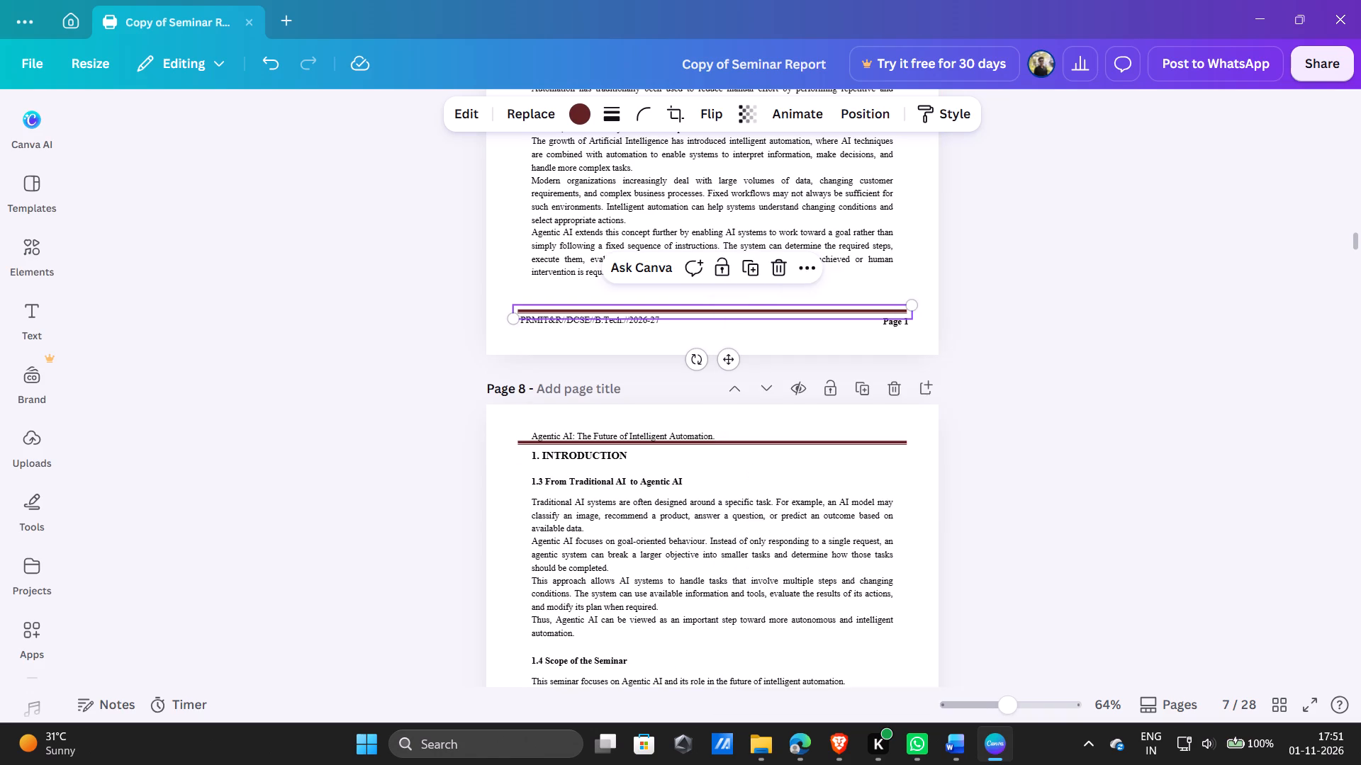
# Select the navy decorative border around the table of content on page 6 and open the download options for that selection.
pyautogui.scroll(7, 1182, 251)
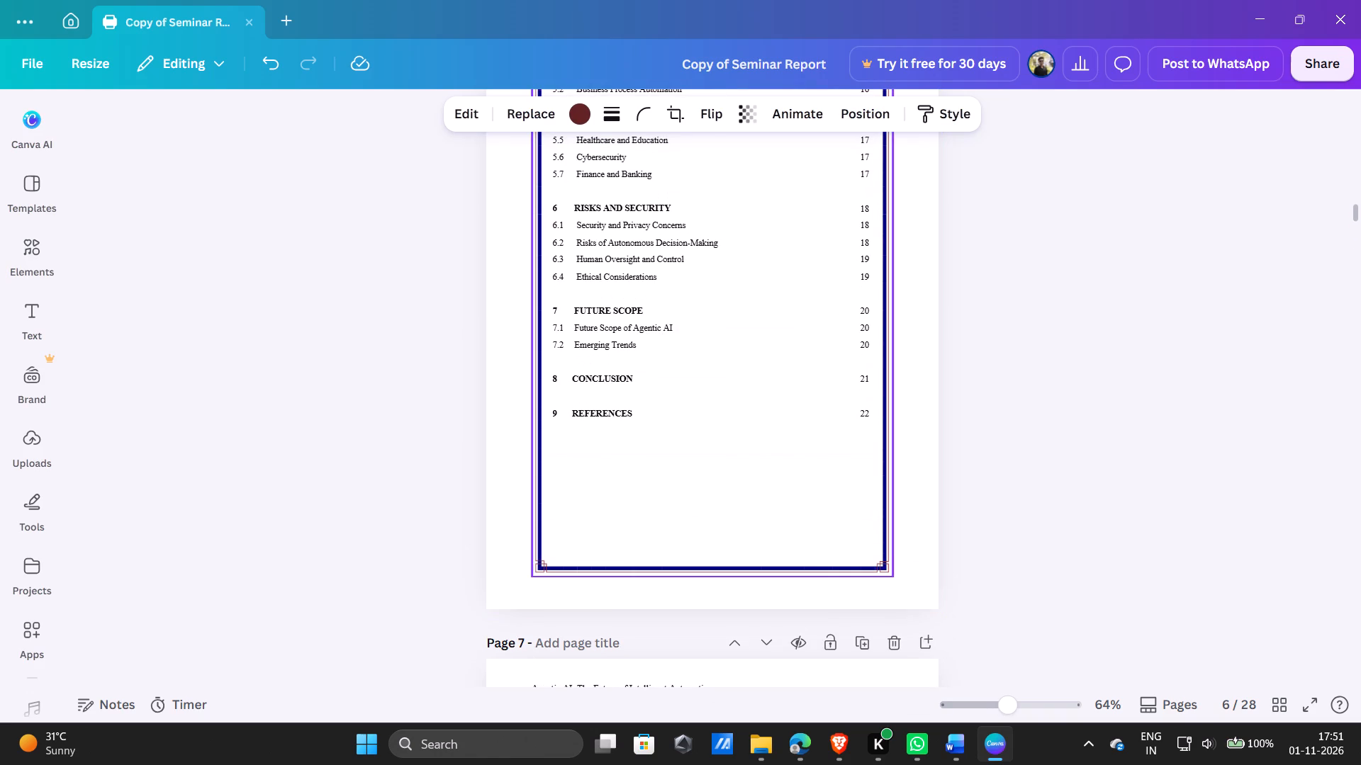
pyautogui.click(854, 569)
pyautogui.rightClick(854, 569)
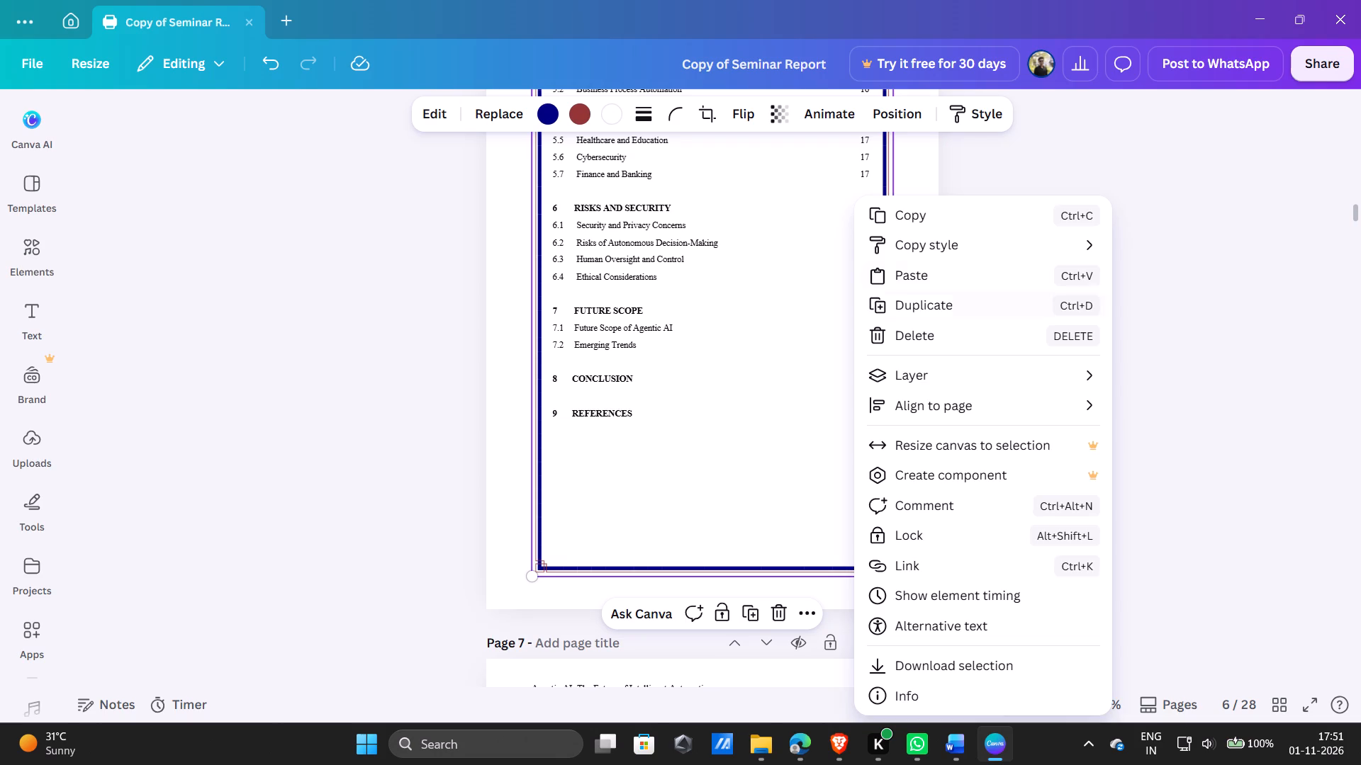
pyautogui.click(940, 664)
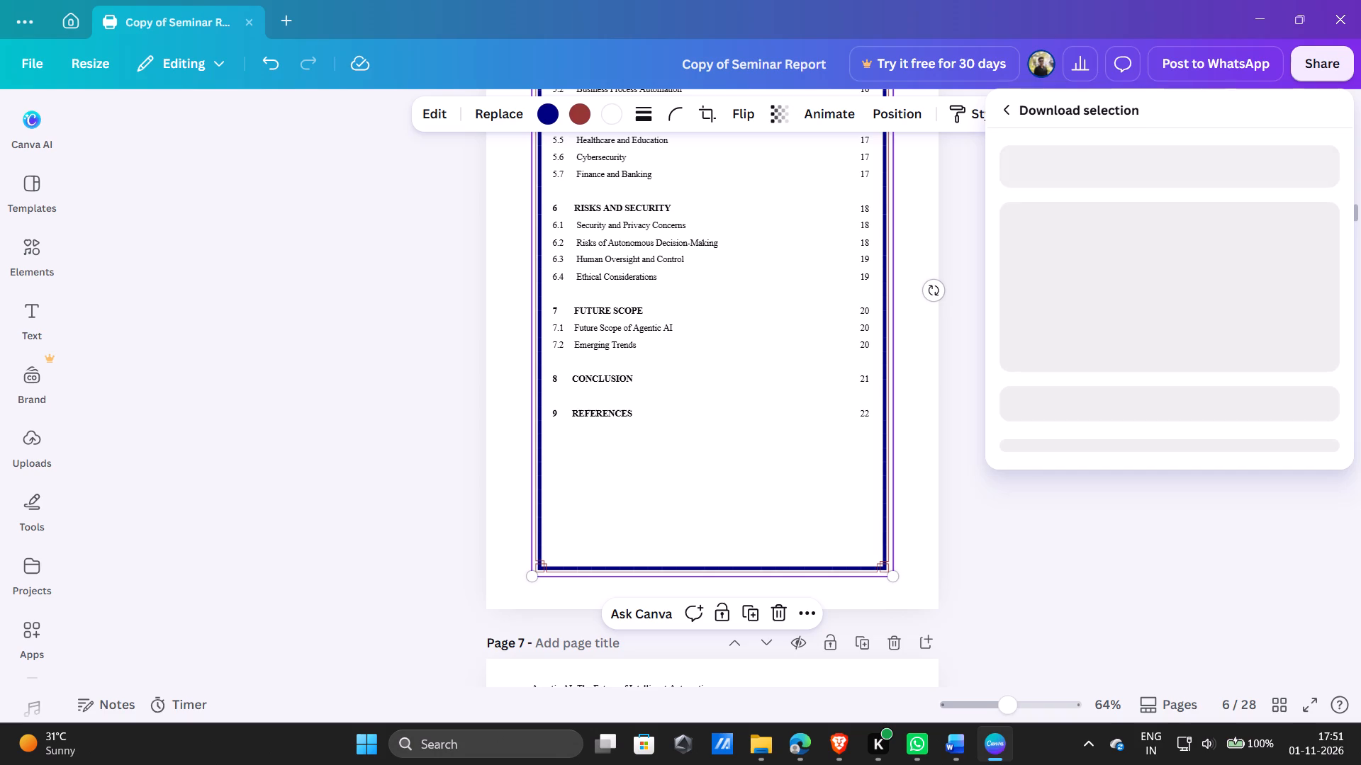
pyautogui.scroll(-2, 681, 297)
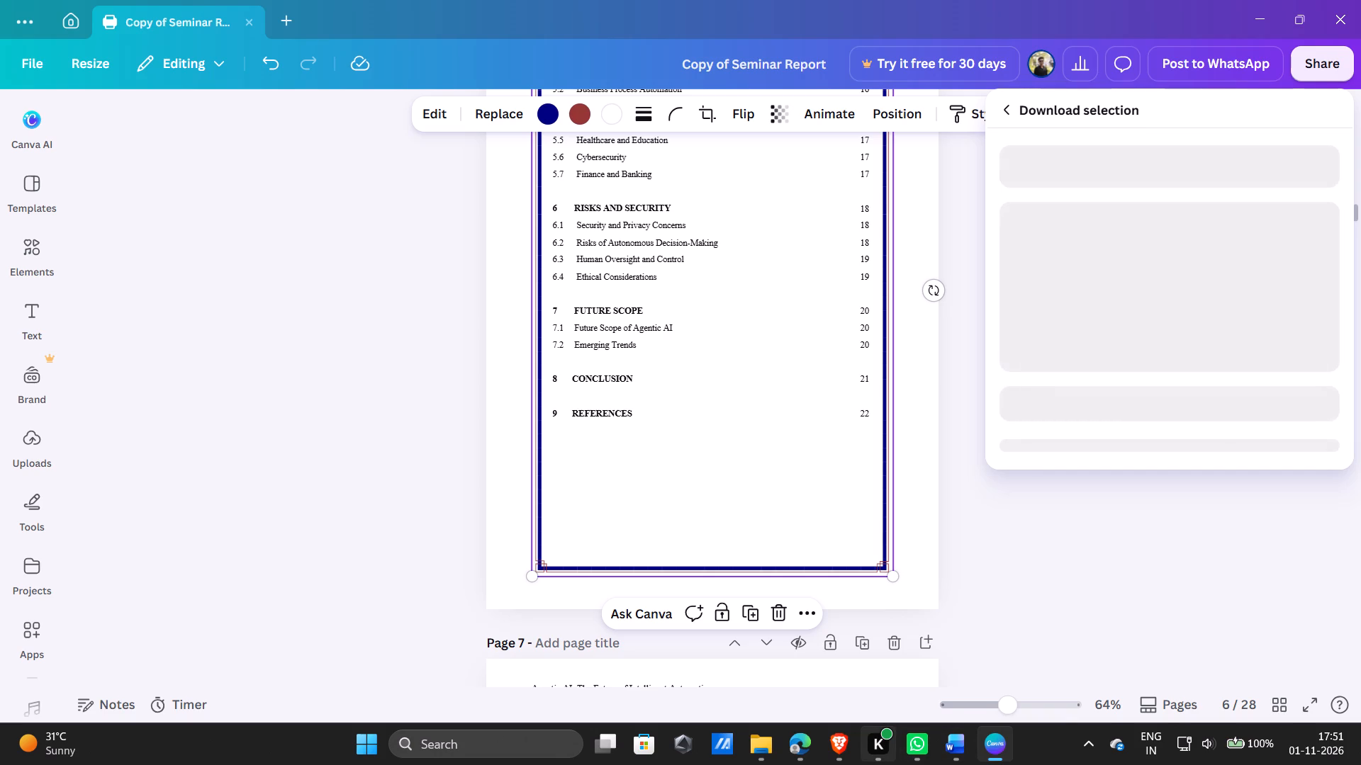
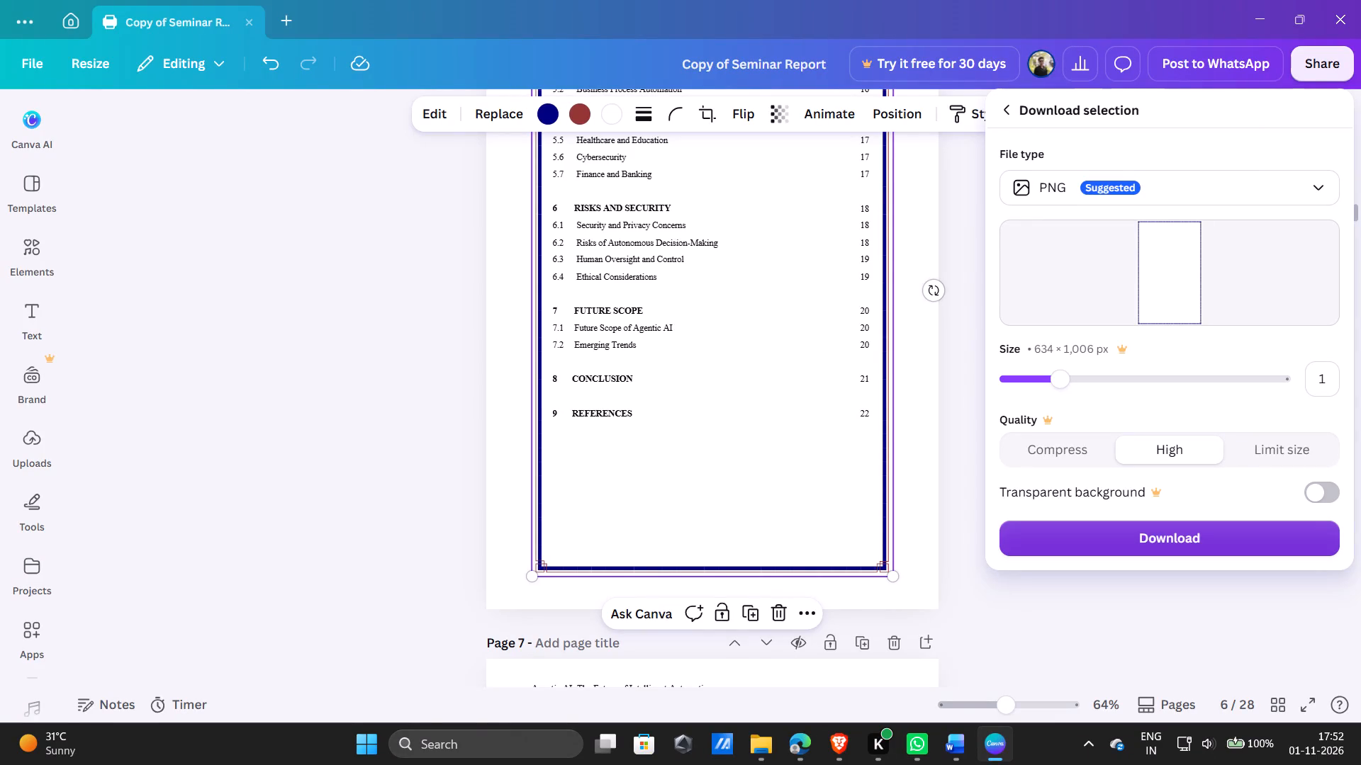
# Download the selected navy page border as a high-quality PNG at size 1.
pyautogui.click(1152, 539)
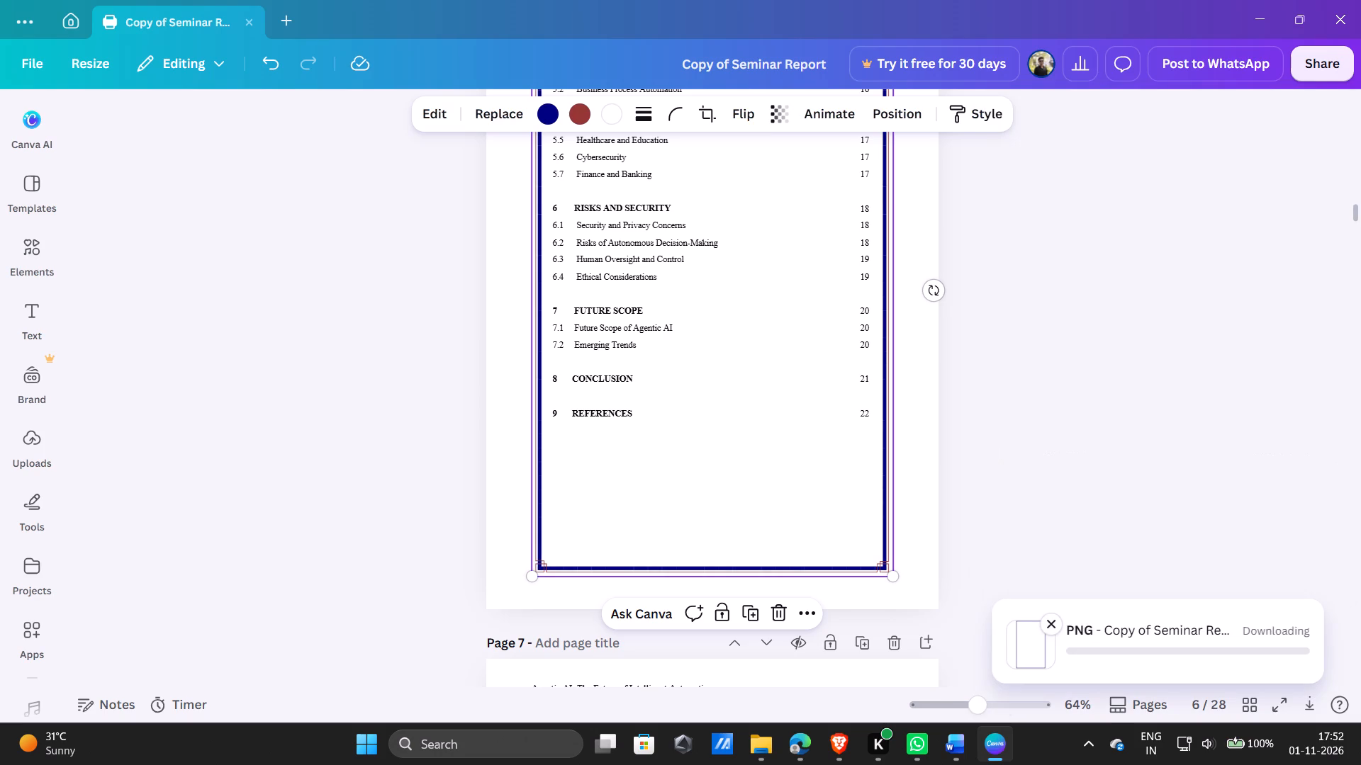
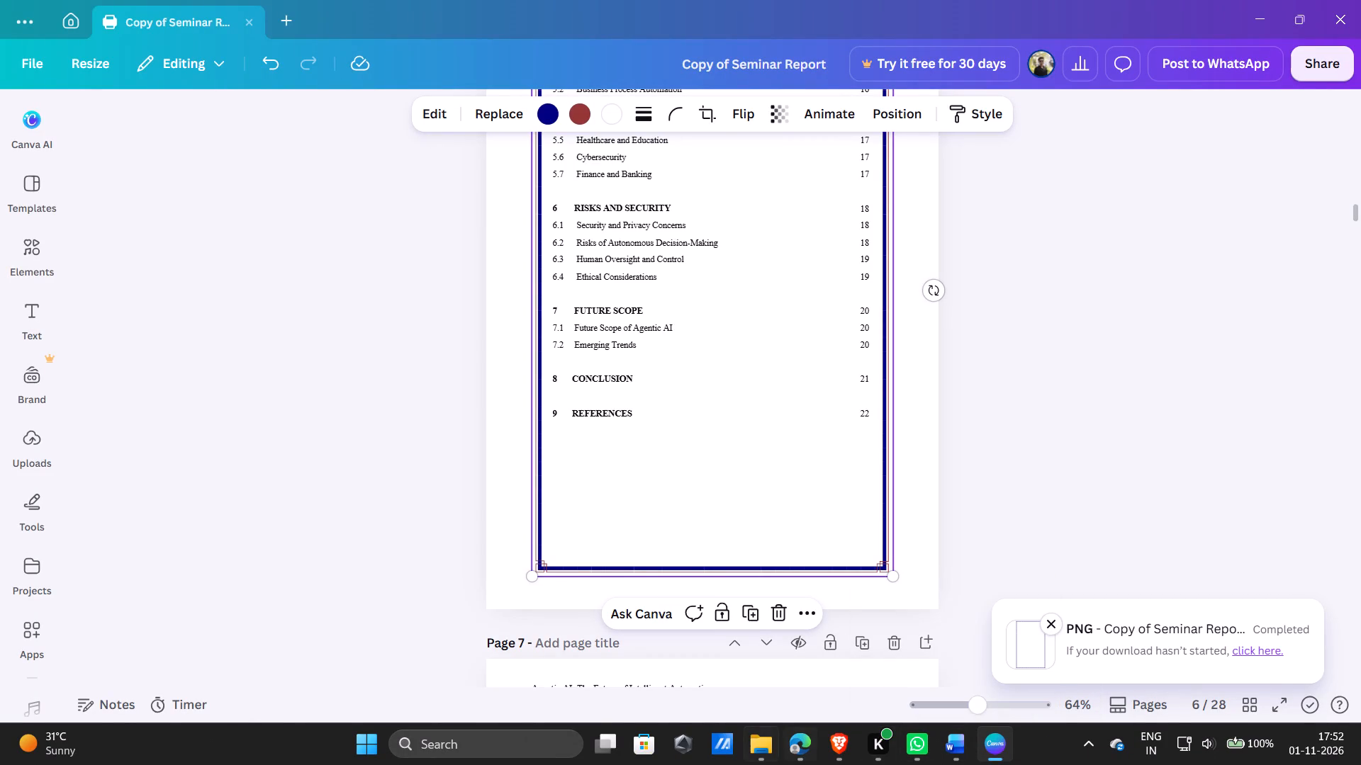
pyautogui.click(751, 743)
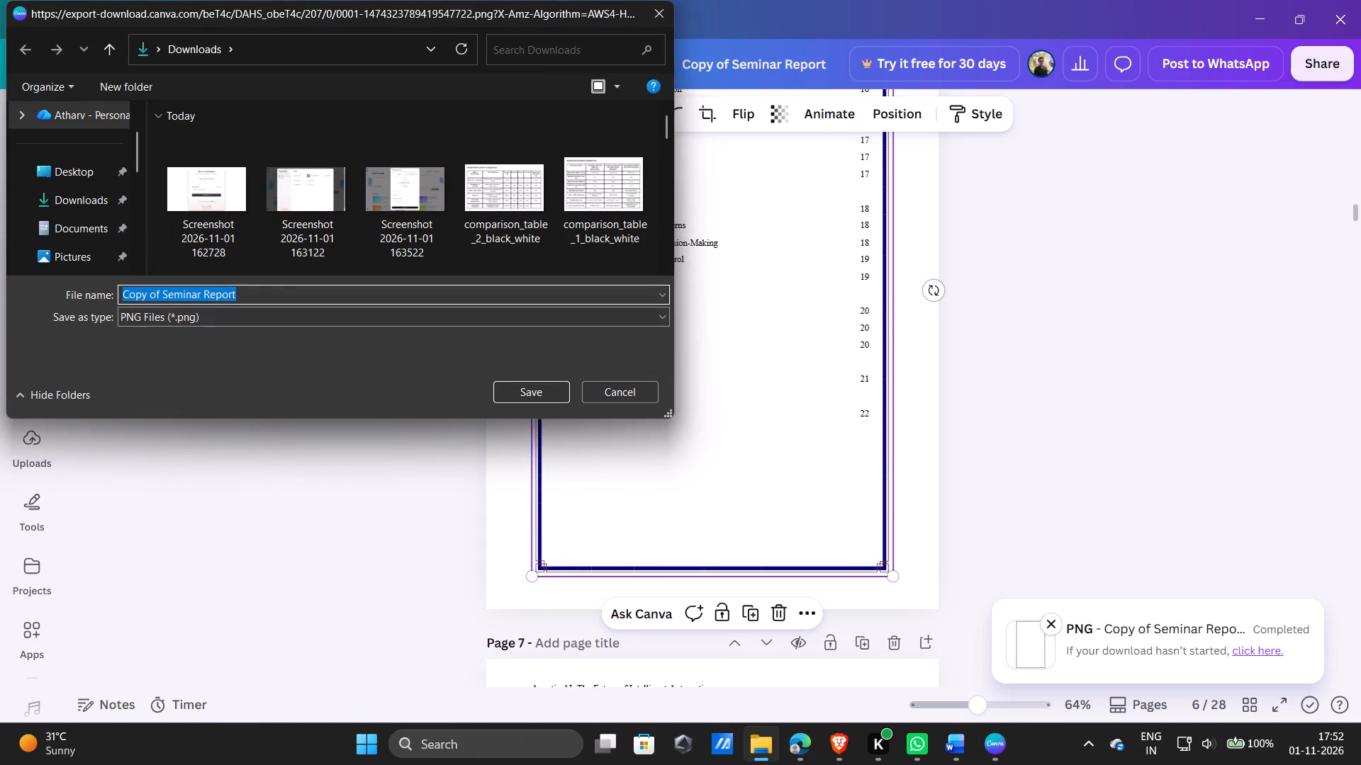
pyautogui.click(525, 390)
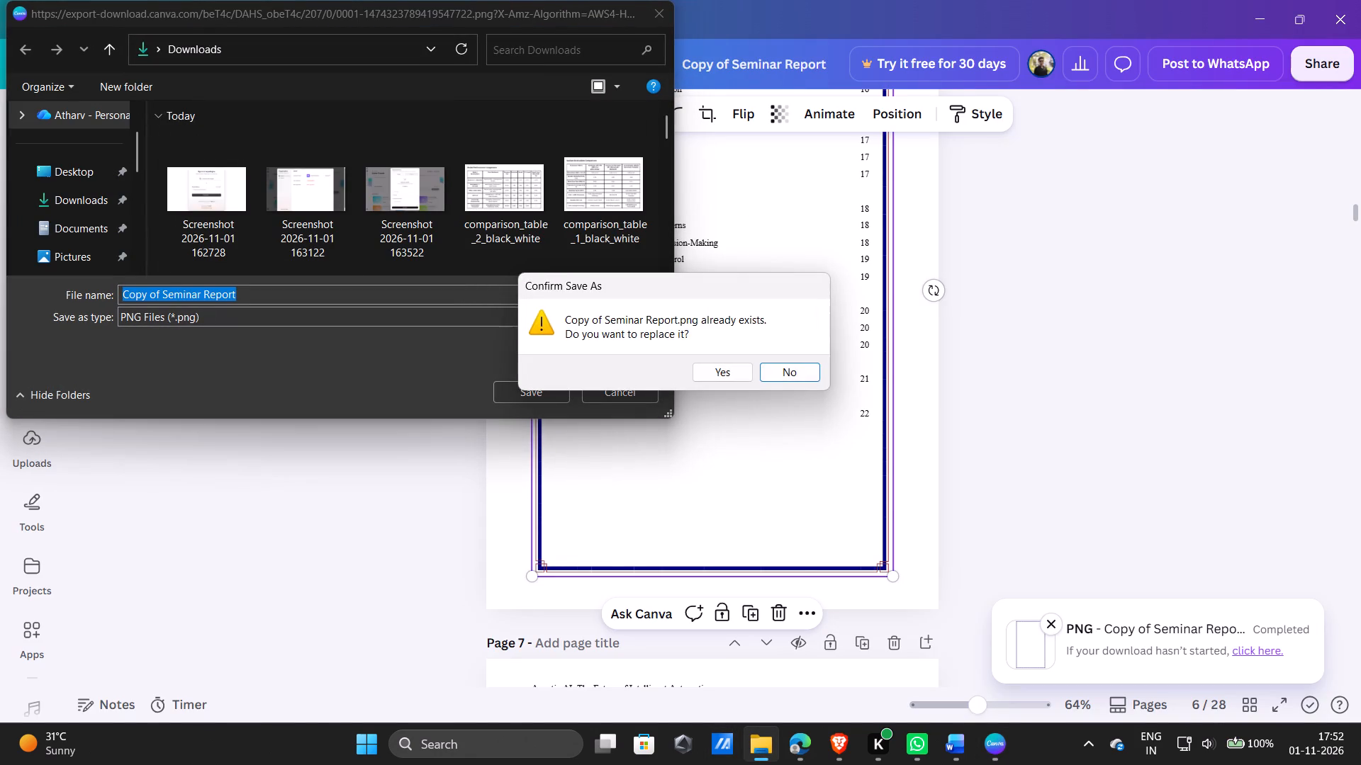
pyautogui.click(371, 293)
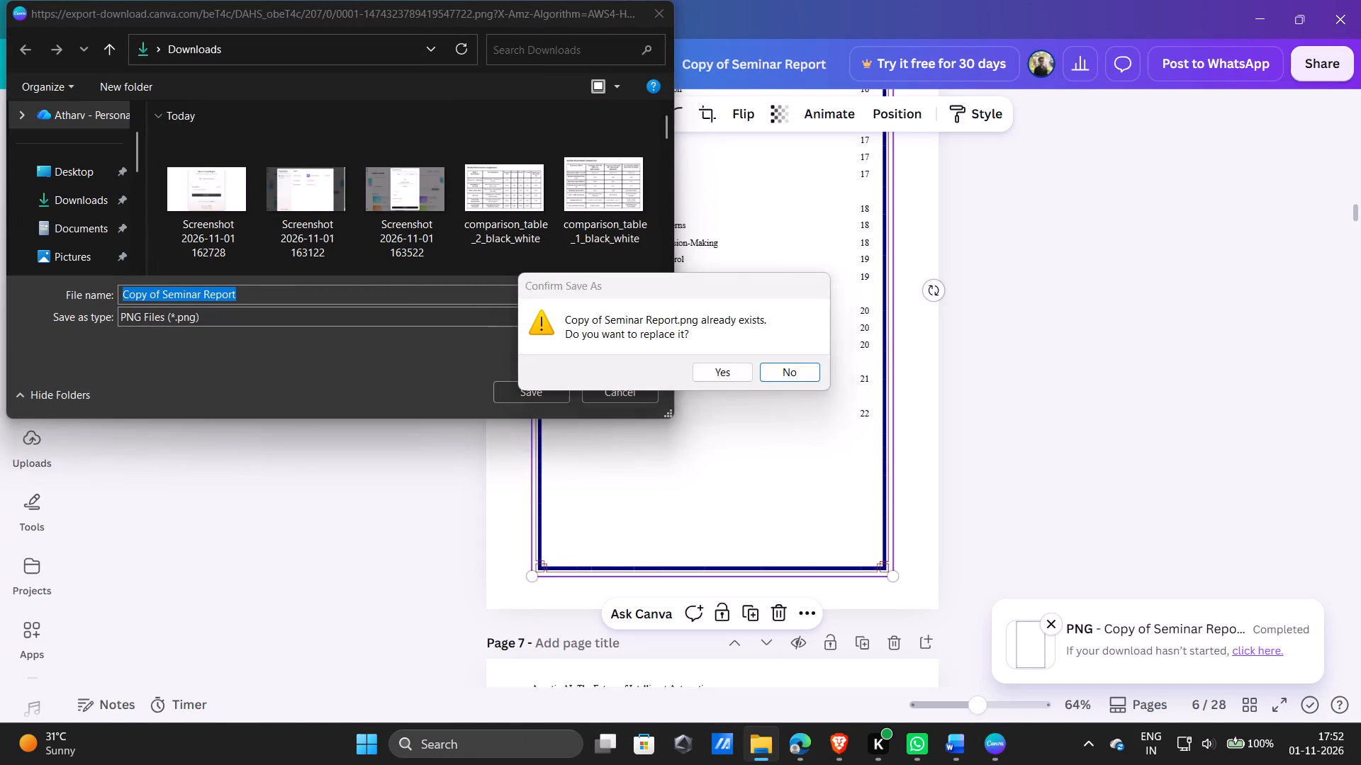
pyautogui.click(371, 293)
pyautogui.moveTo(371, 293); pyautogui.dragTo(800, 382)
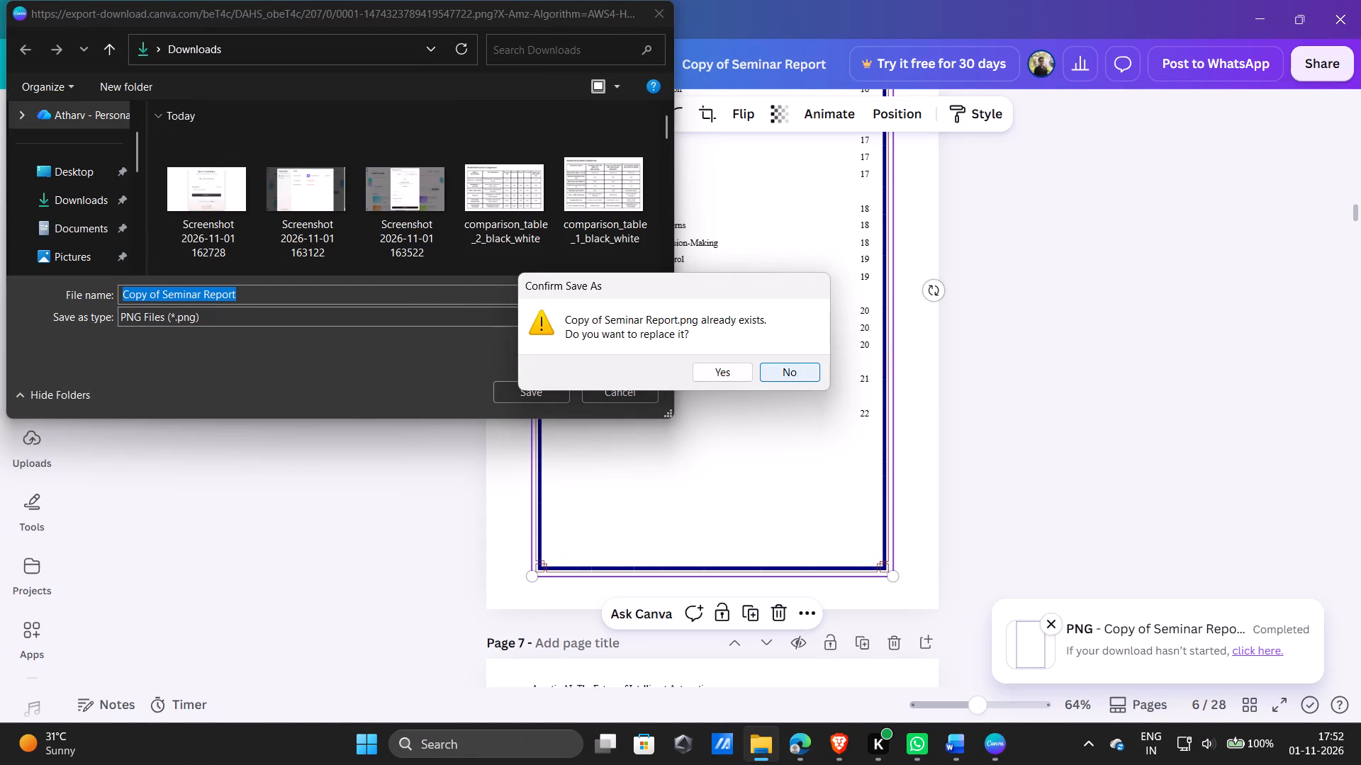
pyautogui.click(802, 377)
# Save the exported border PNG in the Downloads folder under the file name wertyu.
pyautogui.tripleClick(556, 293)
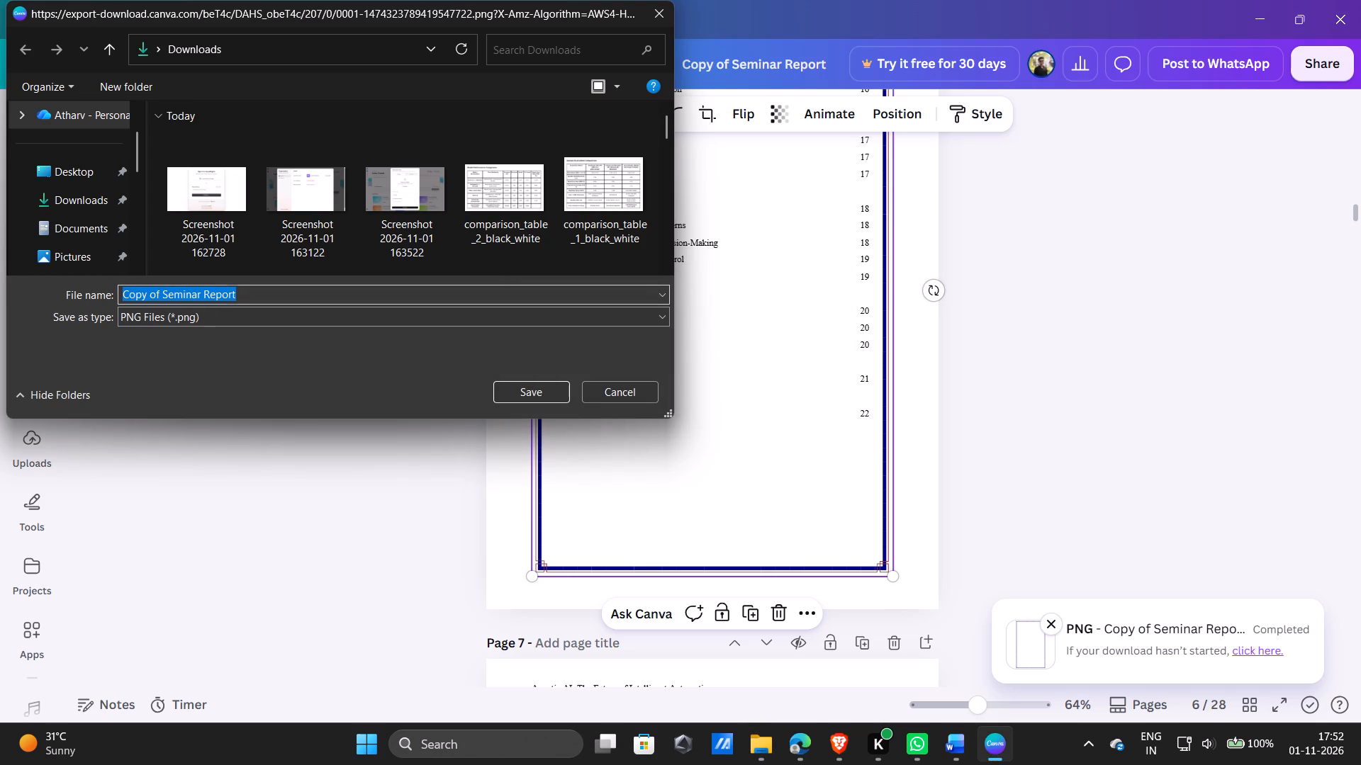
pyautogui.doubleClick(556, 293)
pyautogui.press('BackSpace')
pyautogui.press('BackSpace')
pyautogui.press('BackSpace')
pyautogui.press('BackSpace')
pyautogui.press('BackSpace')
pyautogui.press('BackSpace')
pyautogui.press('BackSpace')
pyautogui.press('BackSpace')
pyautogui.press('BackSpace')
pyautogui.press('BackSpace')
pyautogui.press('BackSpace')
pyautogui.press('BackSpace')
pyautogui.press('BackSpace')
pyautogui.press('BackSpace')
pyautogui.press('BackSpace')
pyautogui.press('BackSpace')
pyautogui.press('BackSpace')
pyautogui.press('BackSpace')
pyautogui.press('BackSpace')
pyautogui.press('BackSpace')
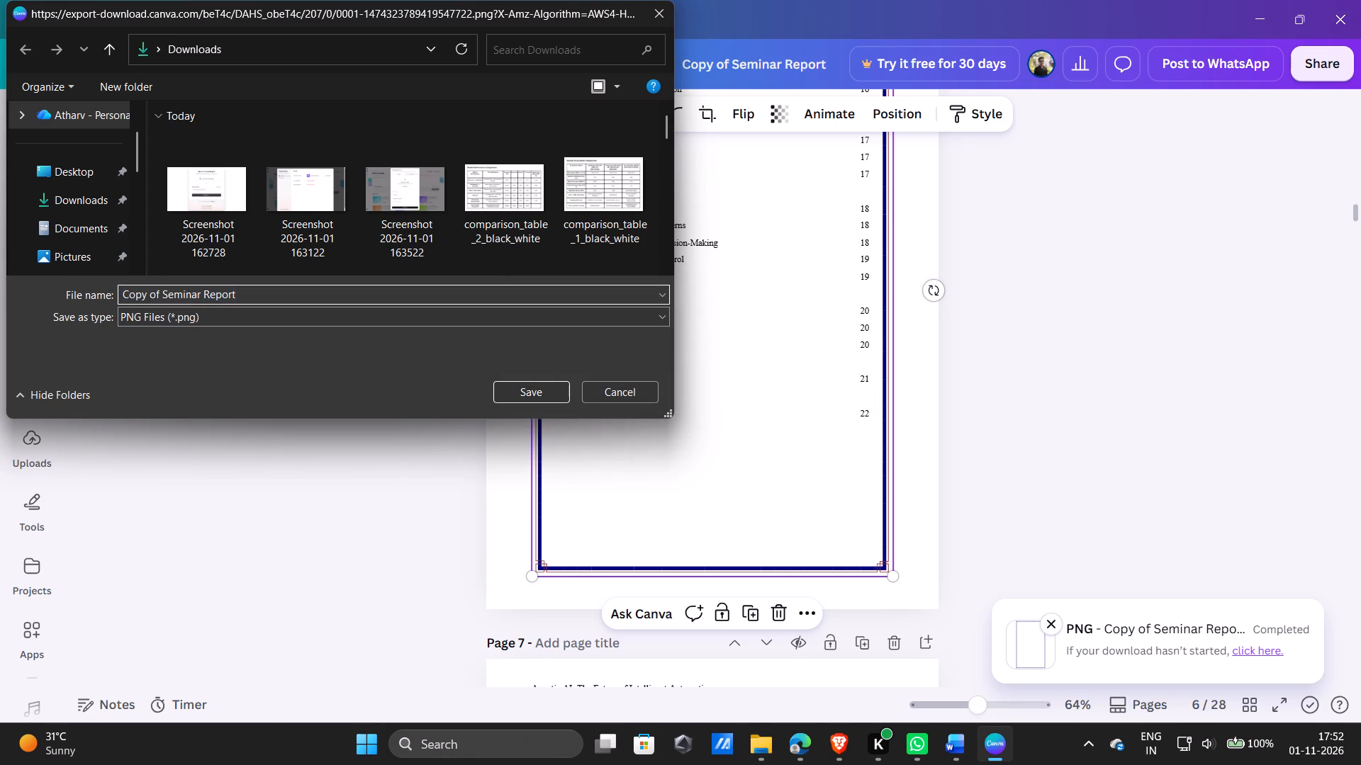
pyautogui.write('wertyu')
pyautogui.press('Return')
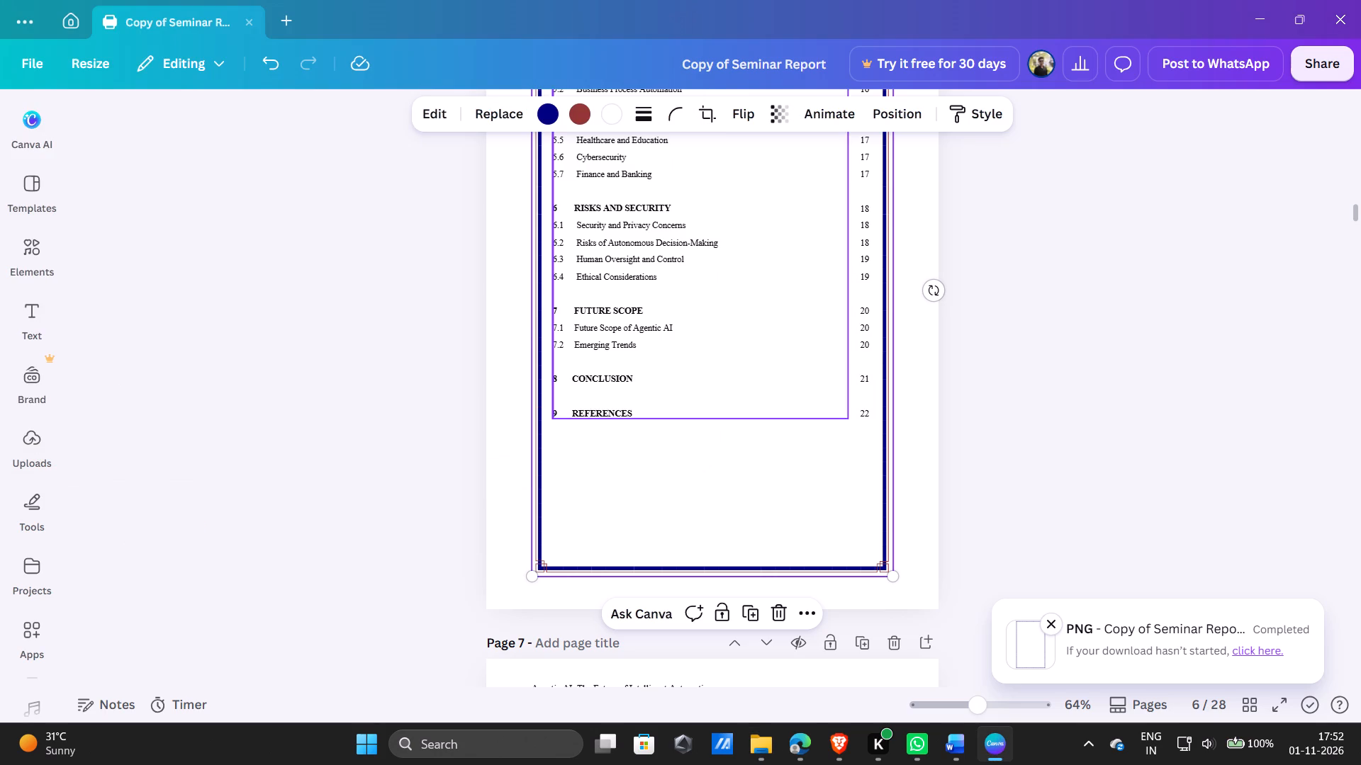
# Switch to the Downloads folder in File Explorer and copy the wertyu border image.
pyautogui.click(762, 745)
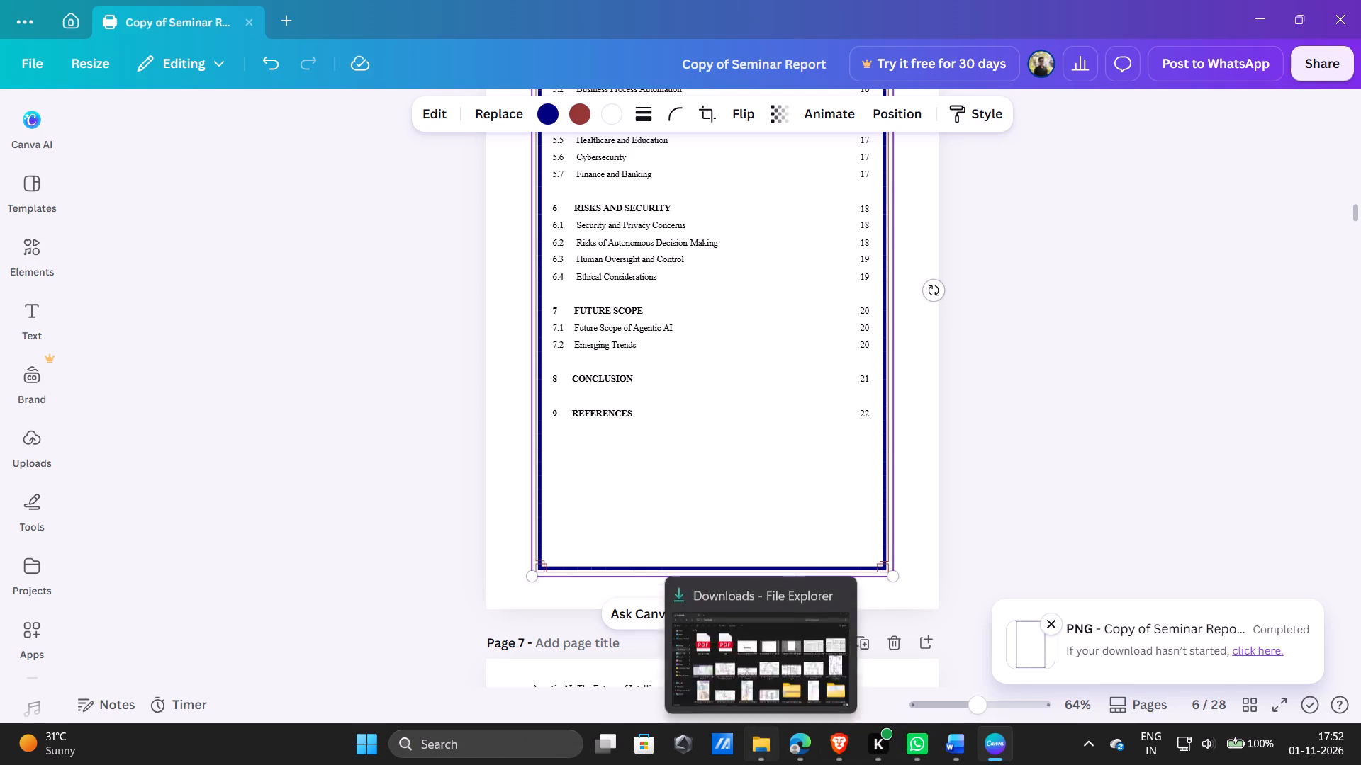
pyautogui.click(154, 49)
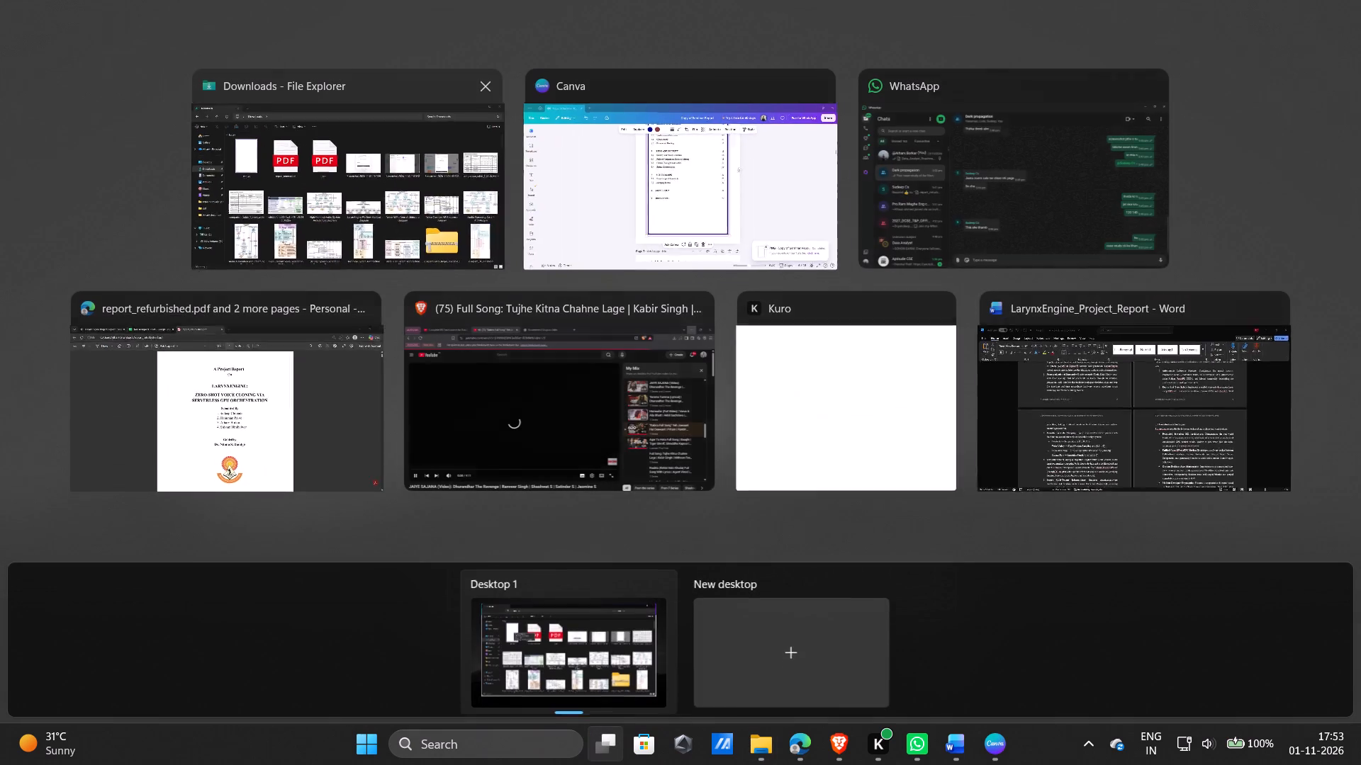
pyautogui.click(245, 188)
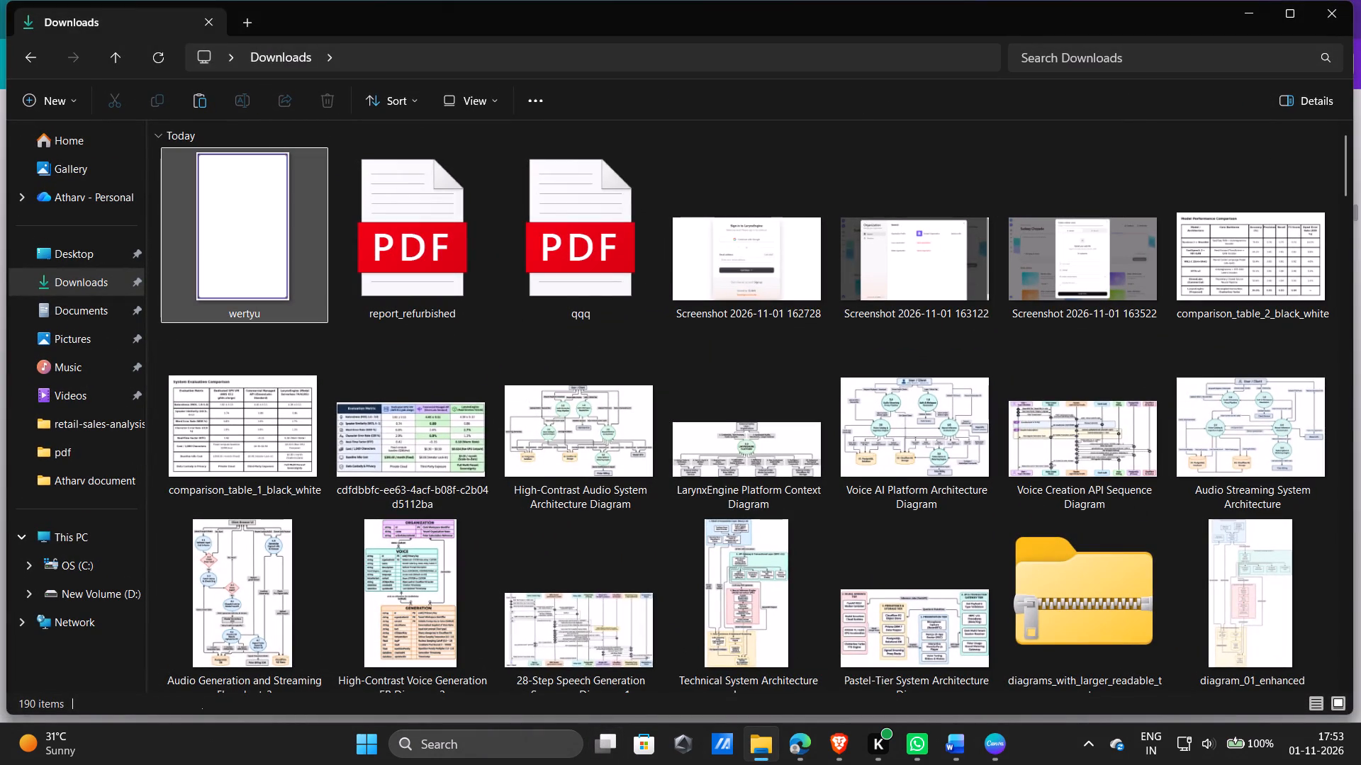
pyautogui.click(143, 90)
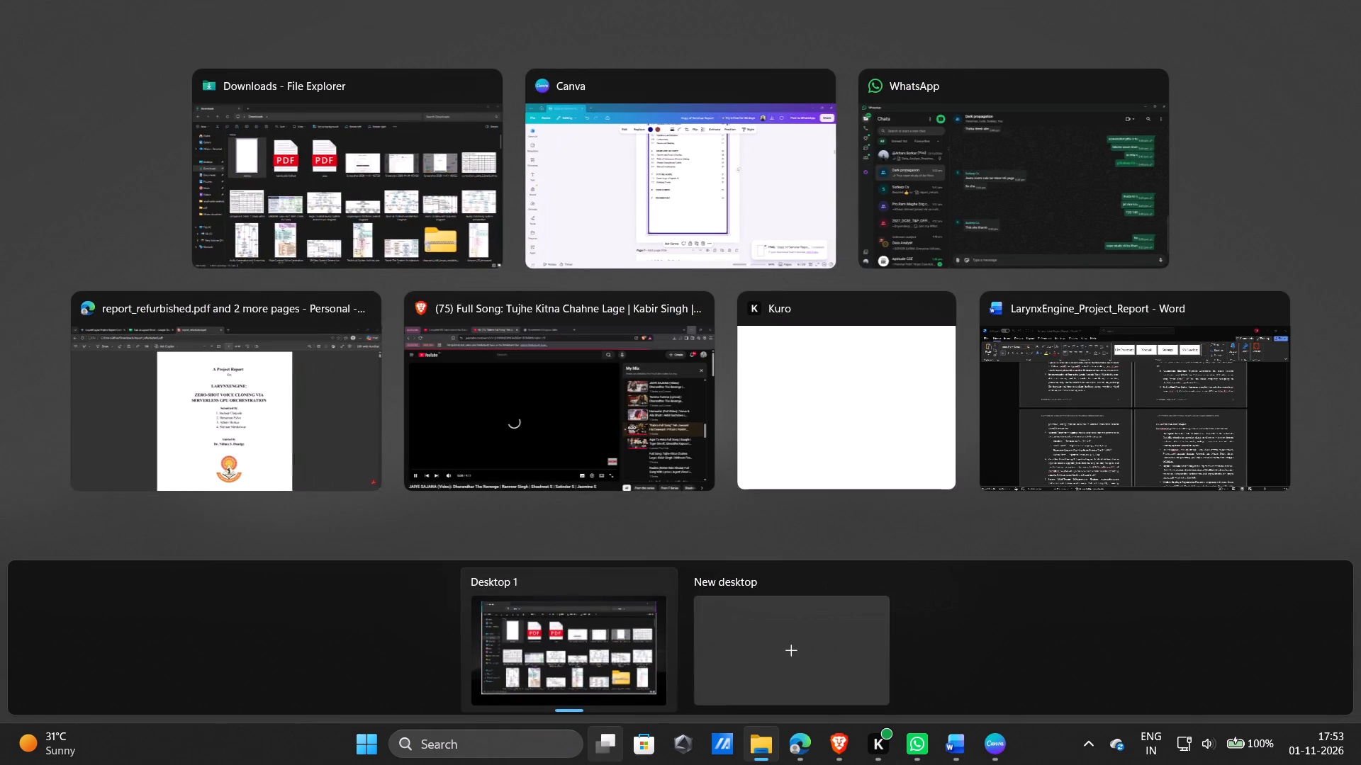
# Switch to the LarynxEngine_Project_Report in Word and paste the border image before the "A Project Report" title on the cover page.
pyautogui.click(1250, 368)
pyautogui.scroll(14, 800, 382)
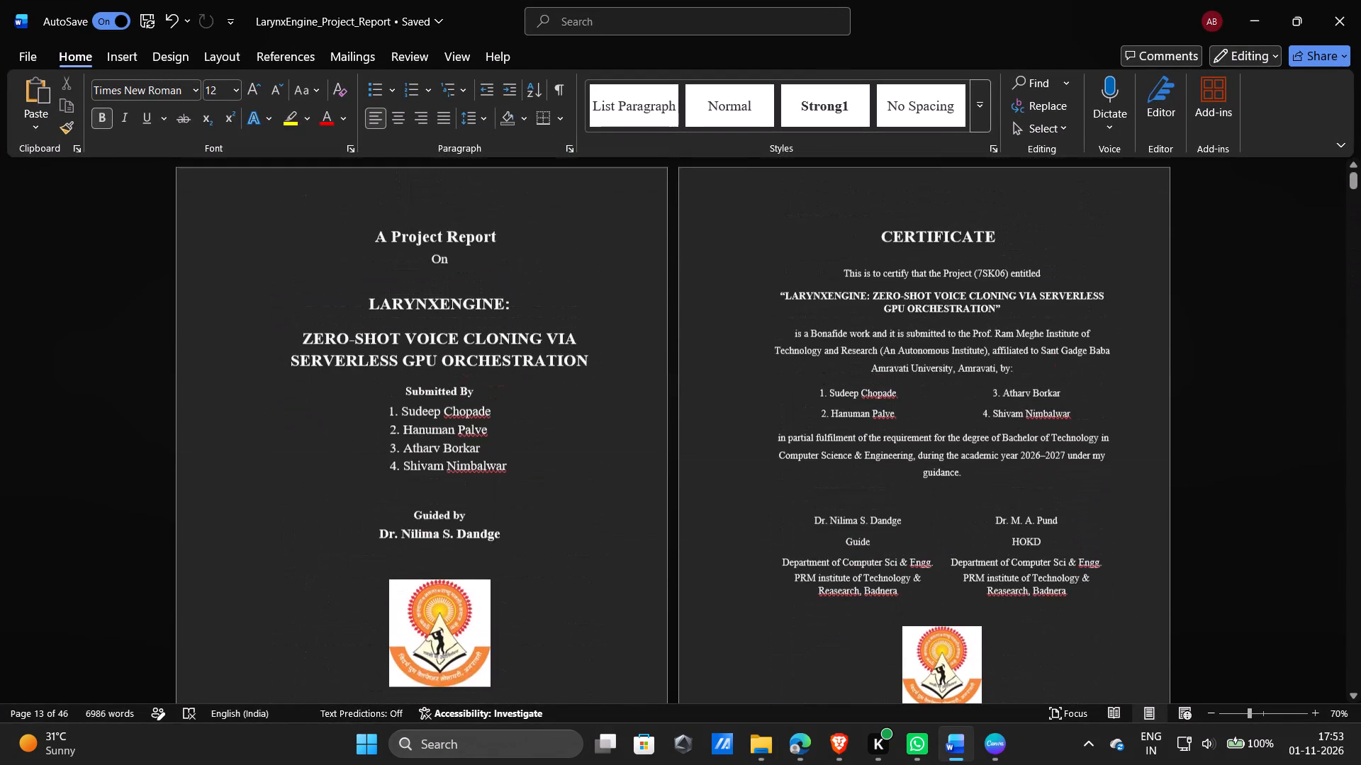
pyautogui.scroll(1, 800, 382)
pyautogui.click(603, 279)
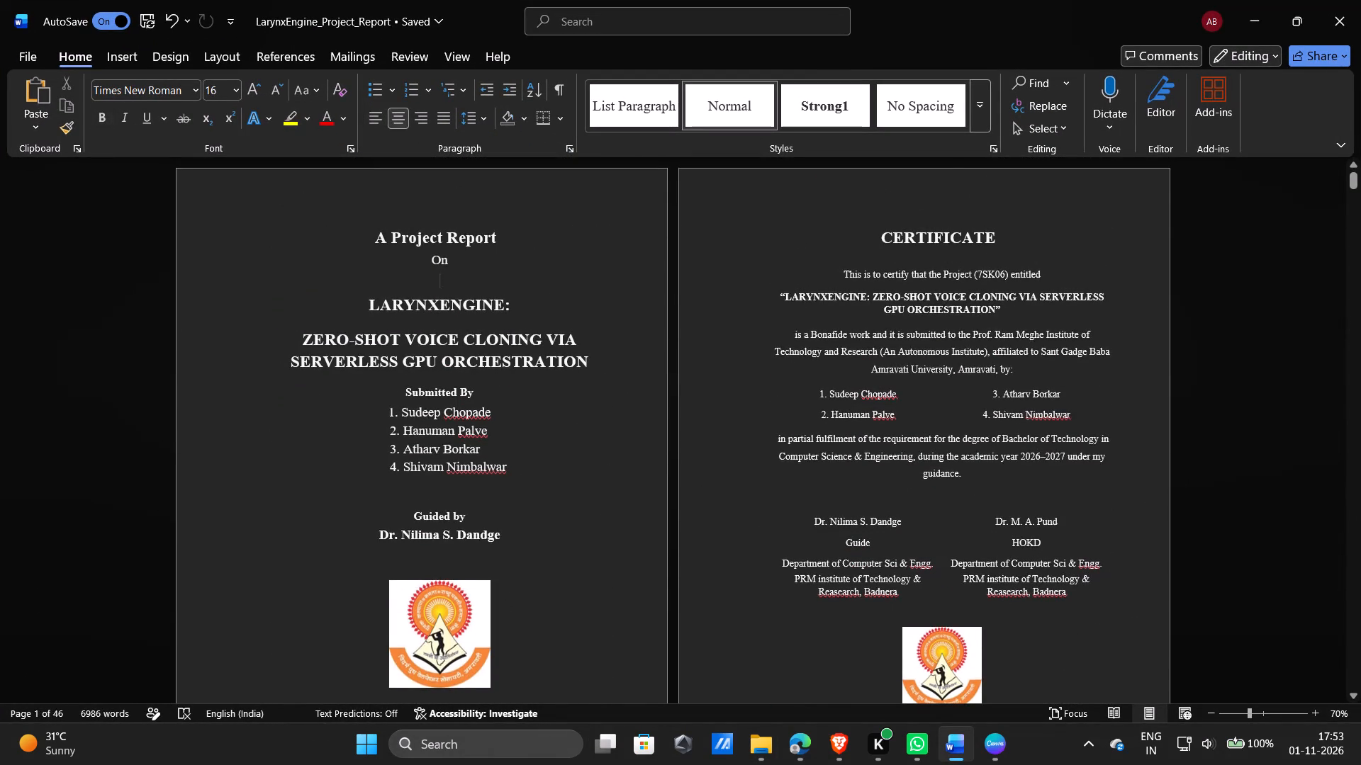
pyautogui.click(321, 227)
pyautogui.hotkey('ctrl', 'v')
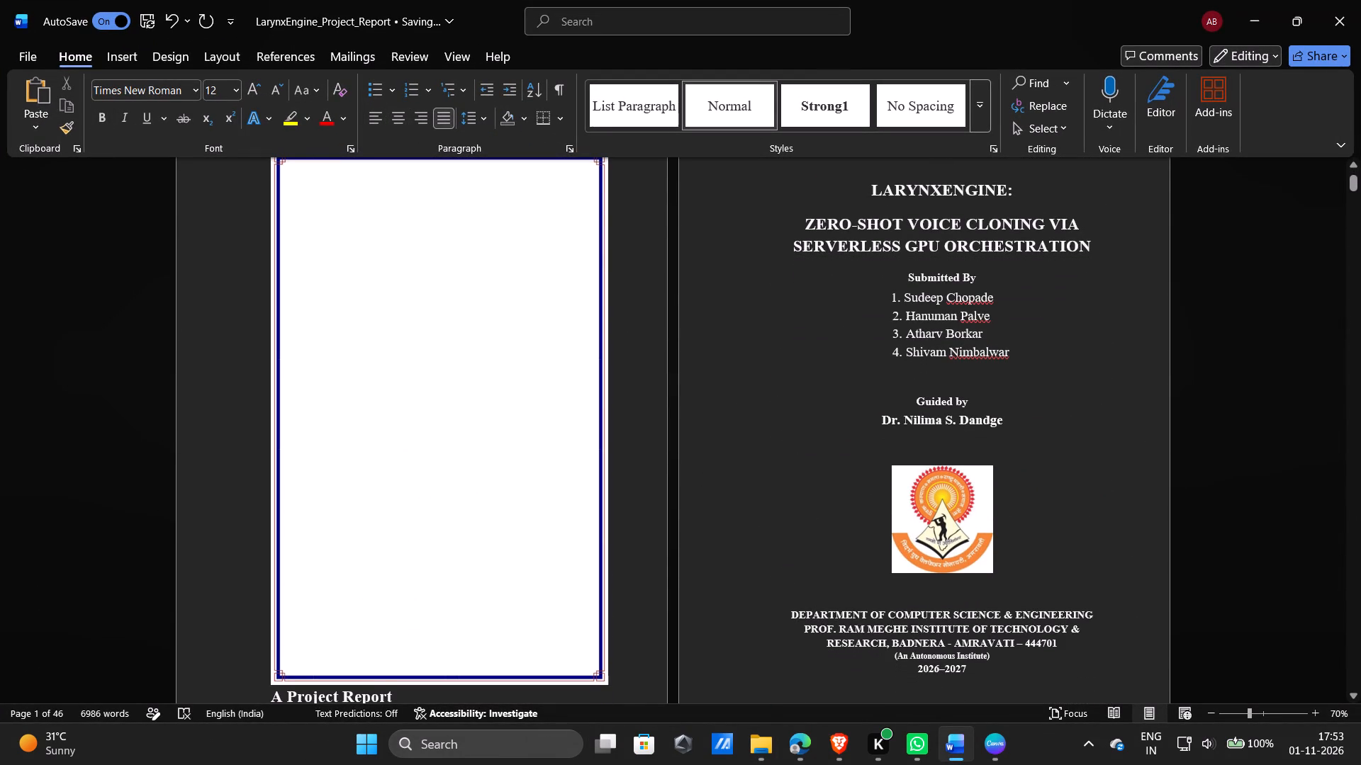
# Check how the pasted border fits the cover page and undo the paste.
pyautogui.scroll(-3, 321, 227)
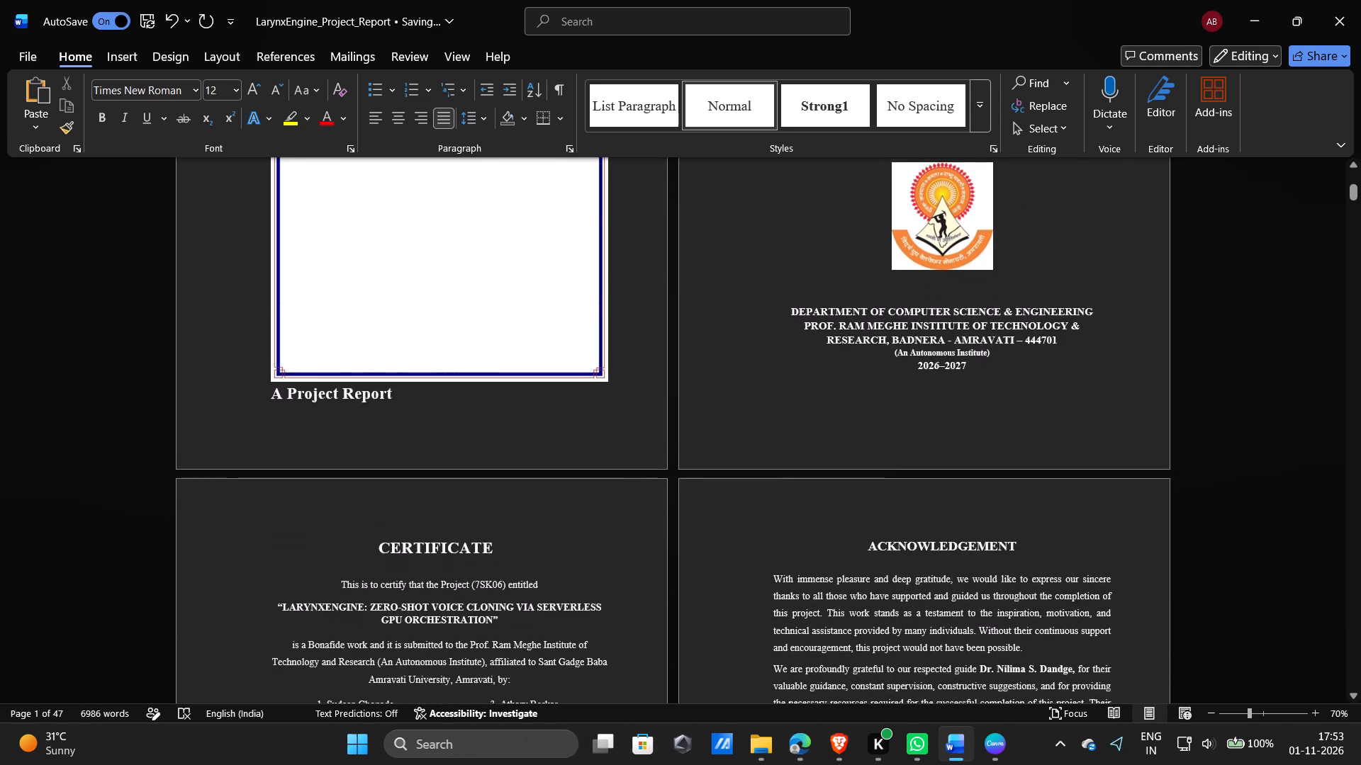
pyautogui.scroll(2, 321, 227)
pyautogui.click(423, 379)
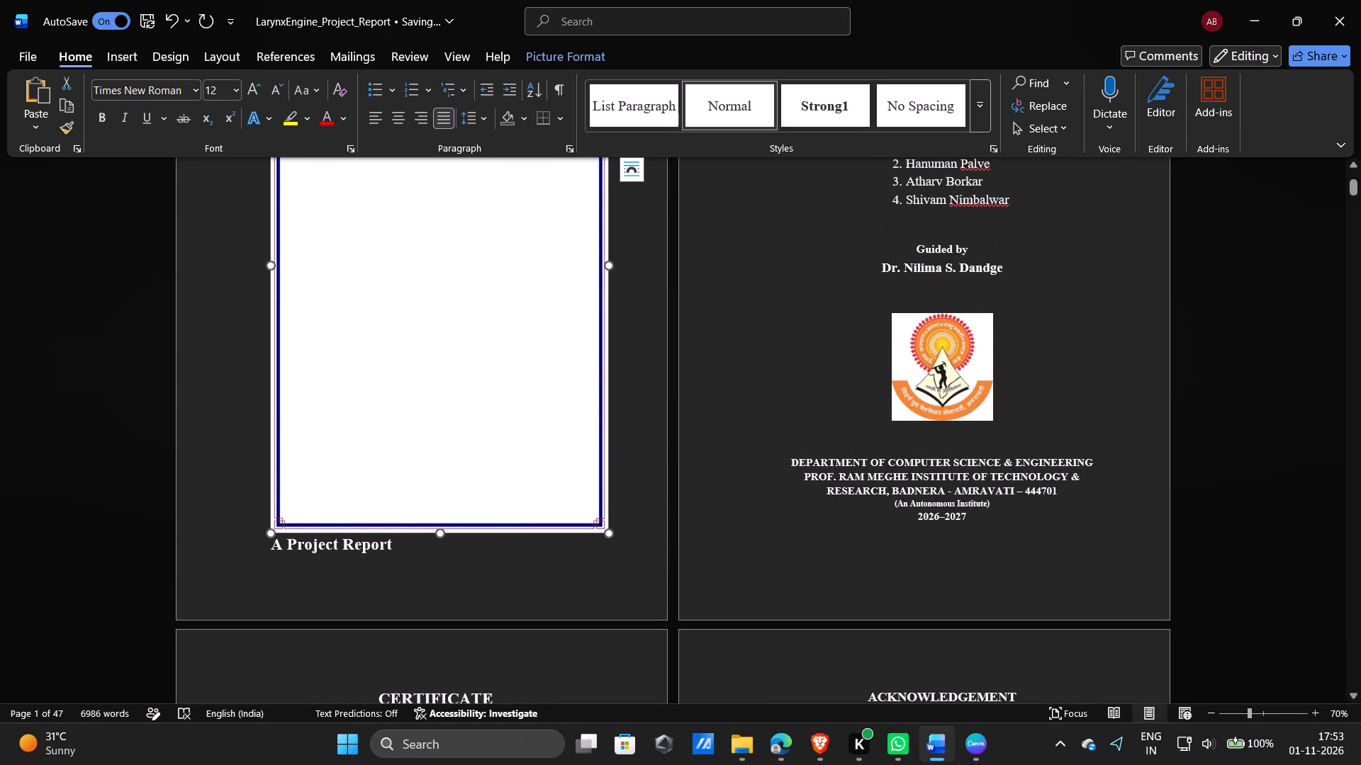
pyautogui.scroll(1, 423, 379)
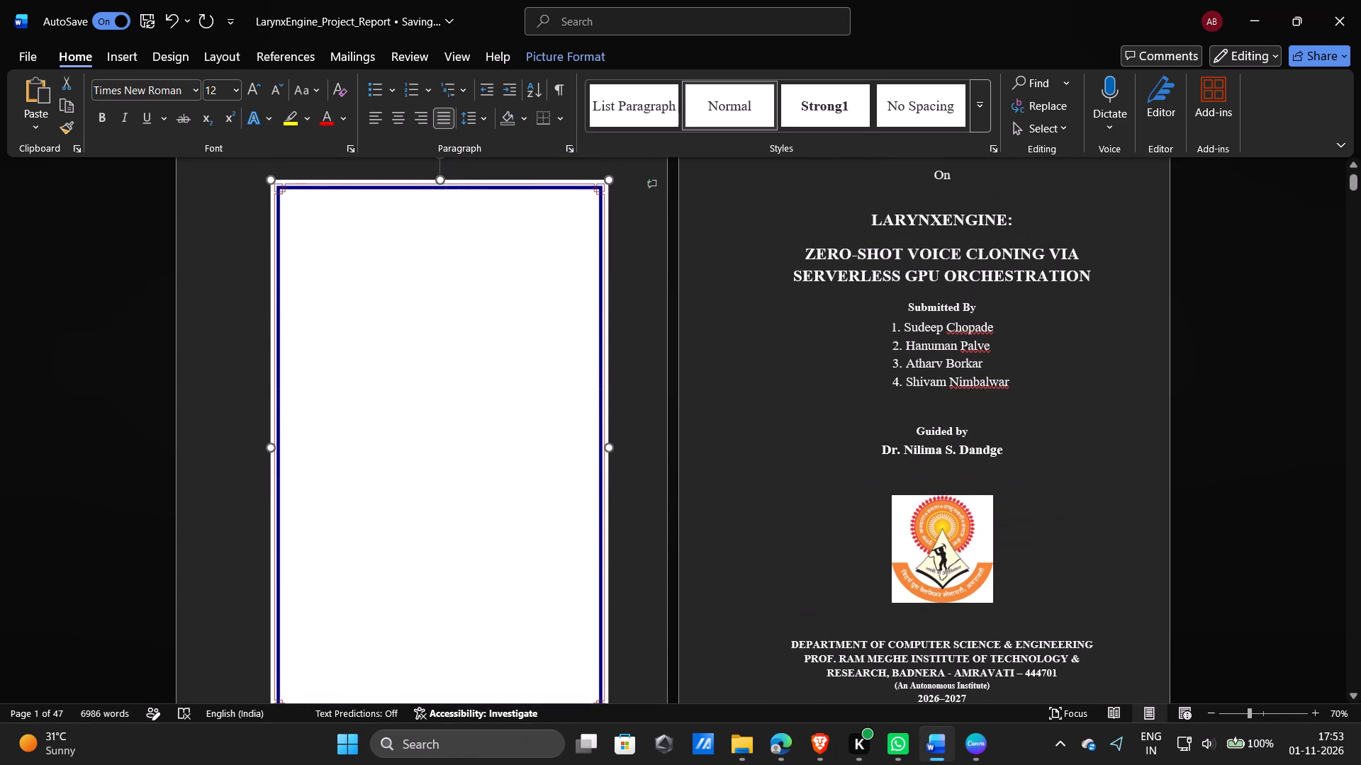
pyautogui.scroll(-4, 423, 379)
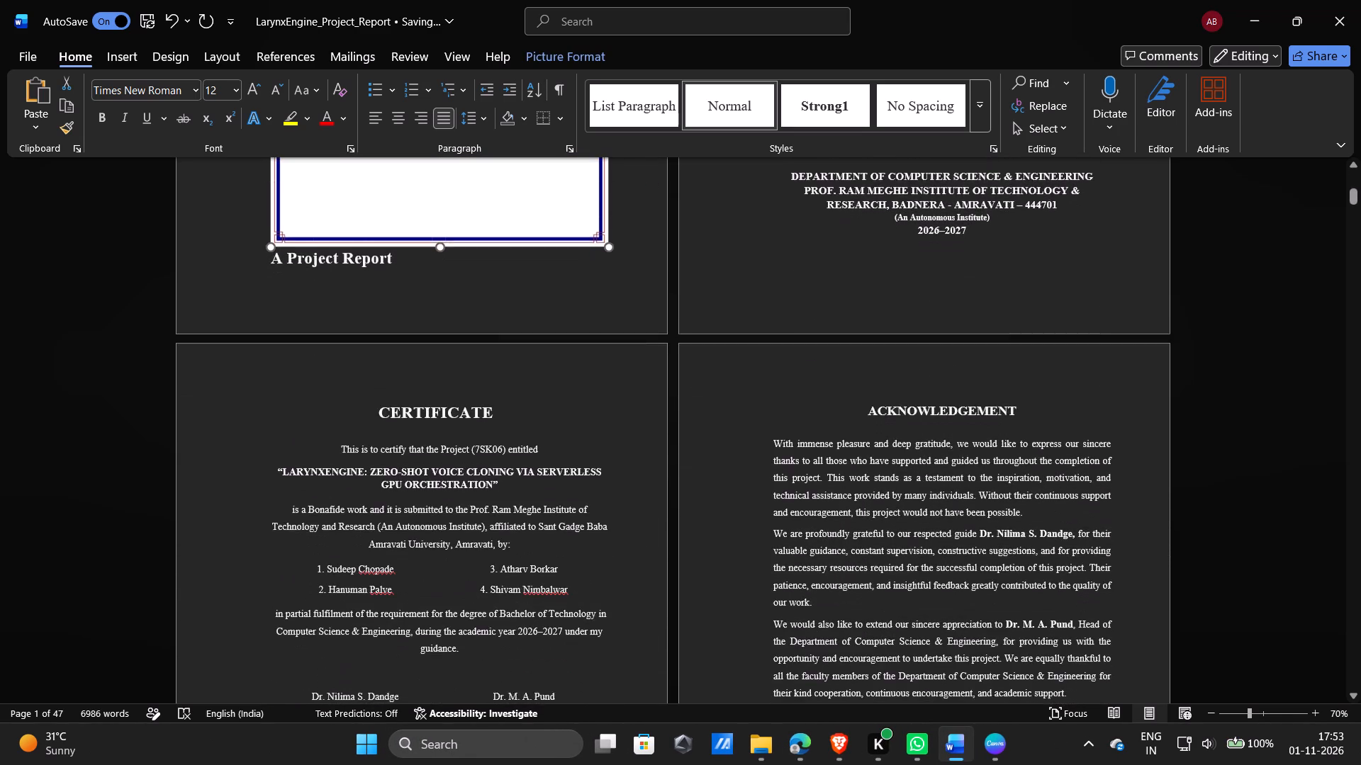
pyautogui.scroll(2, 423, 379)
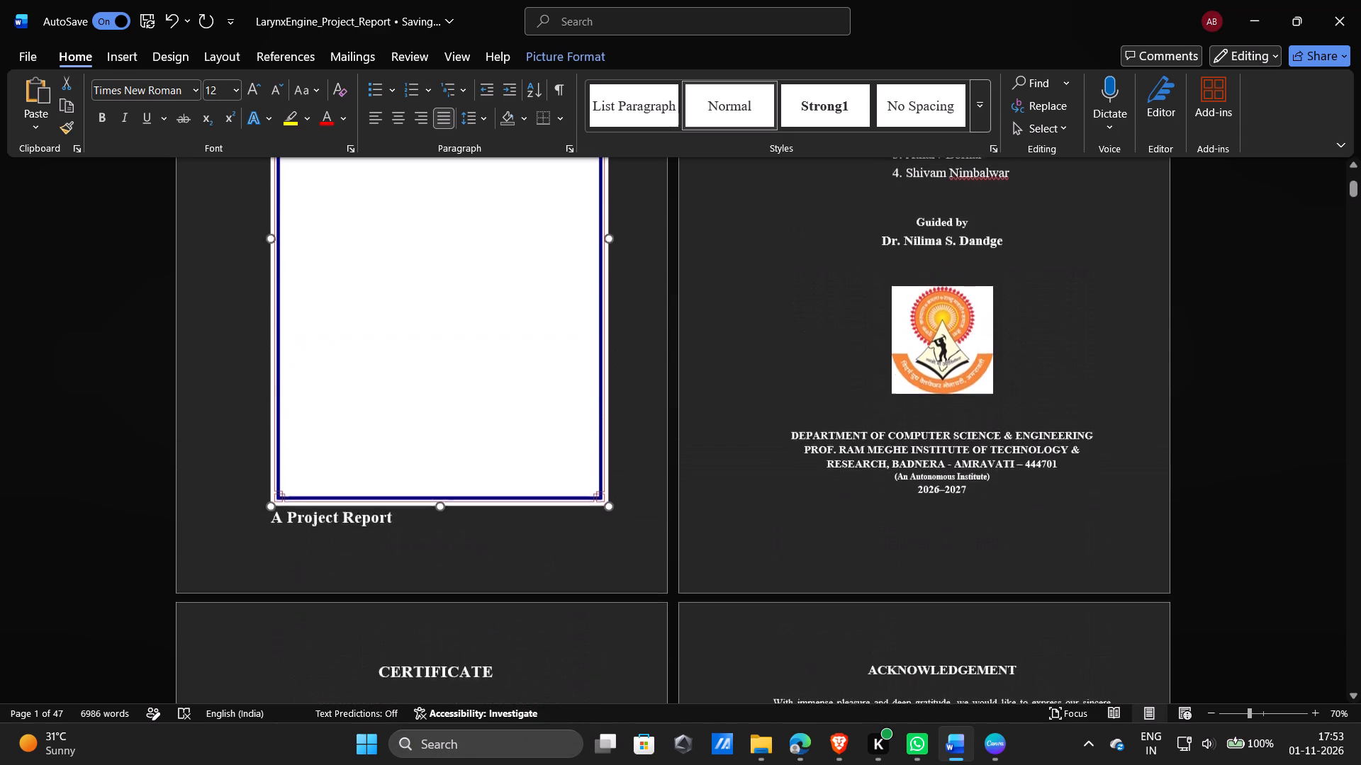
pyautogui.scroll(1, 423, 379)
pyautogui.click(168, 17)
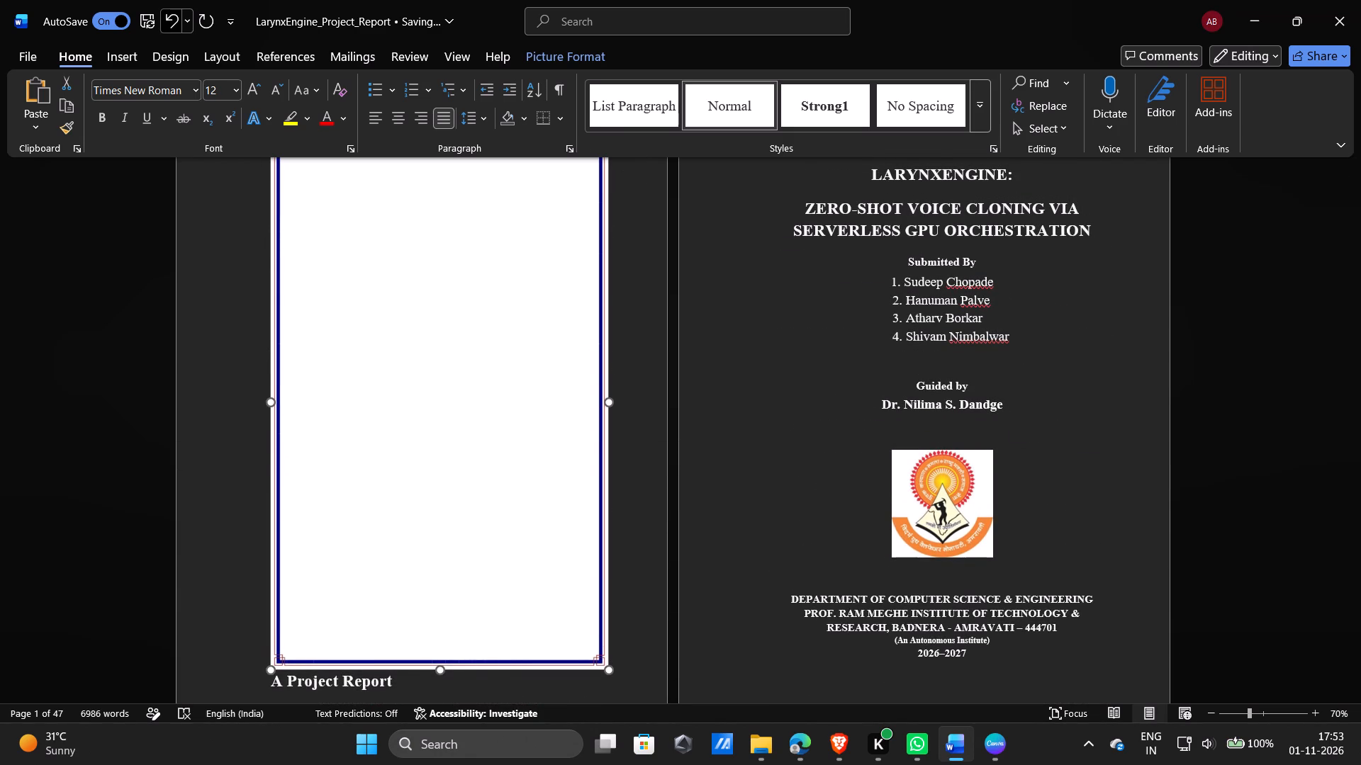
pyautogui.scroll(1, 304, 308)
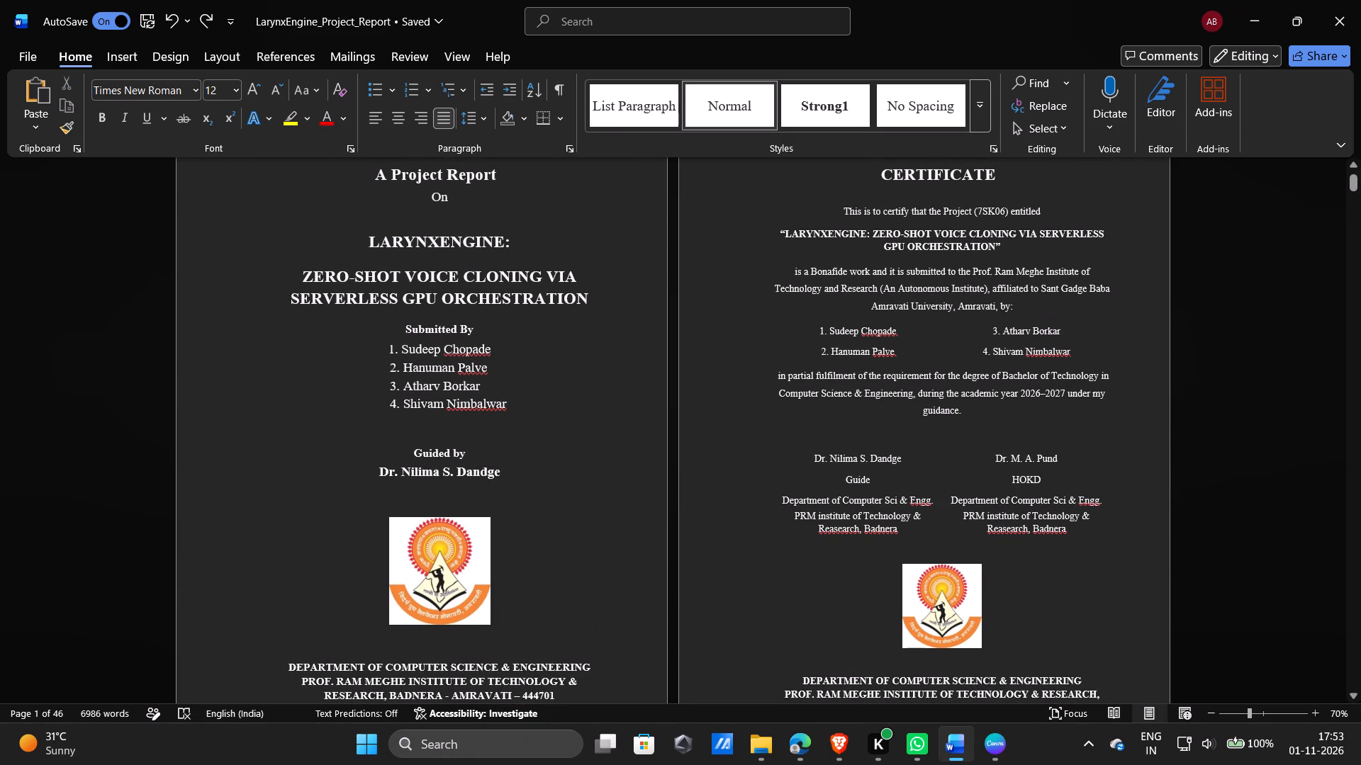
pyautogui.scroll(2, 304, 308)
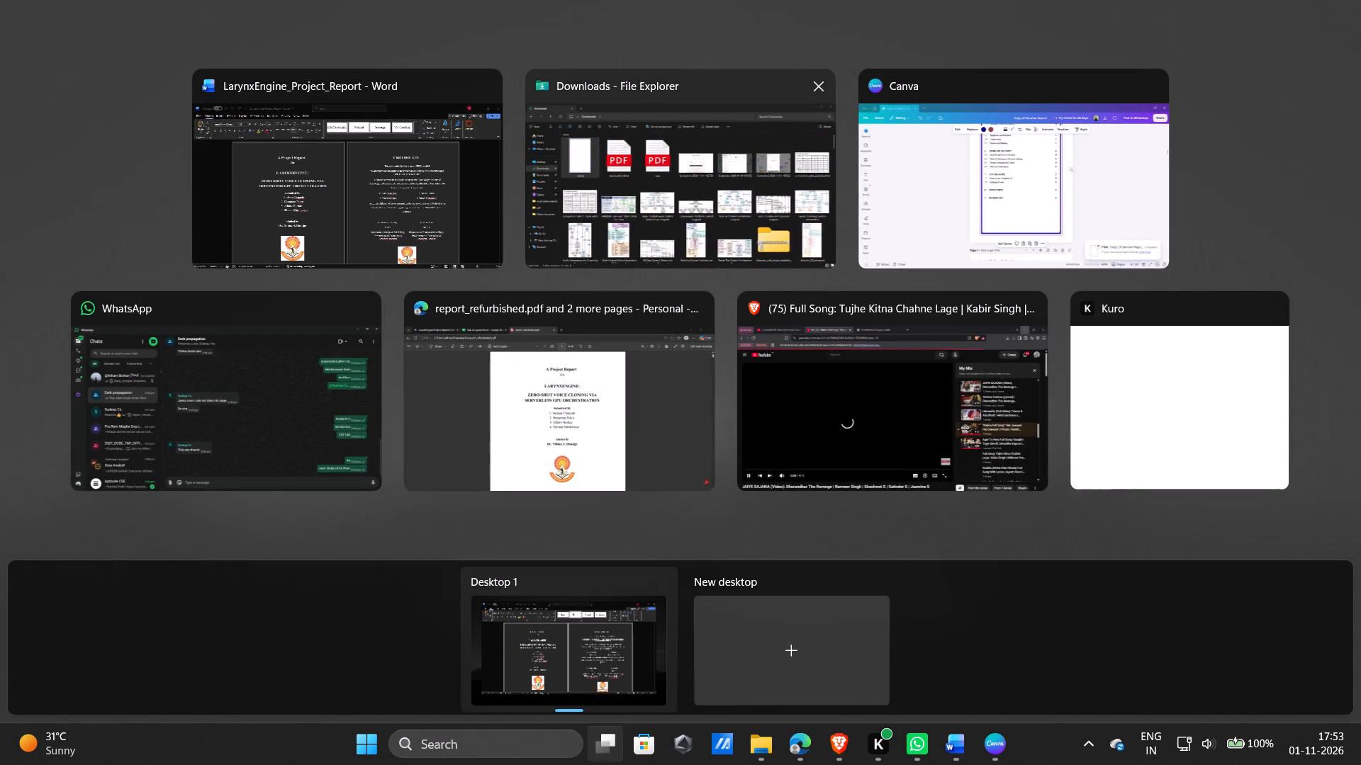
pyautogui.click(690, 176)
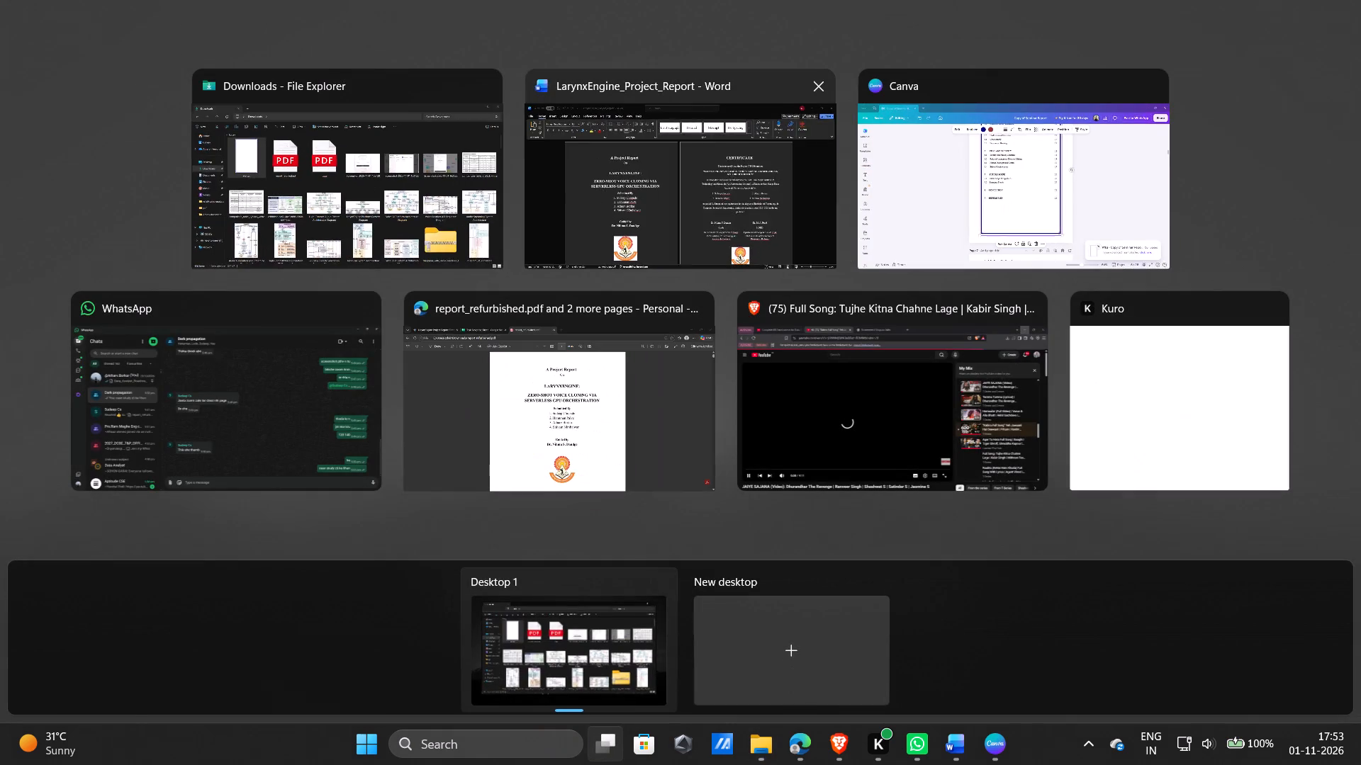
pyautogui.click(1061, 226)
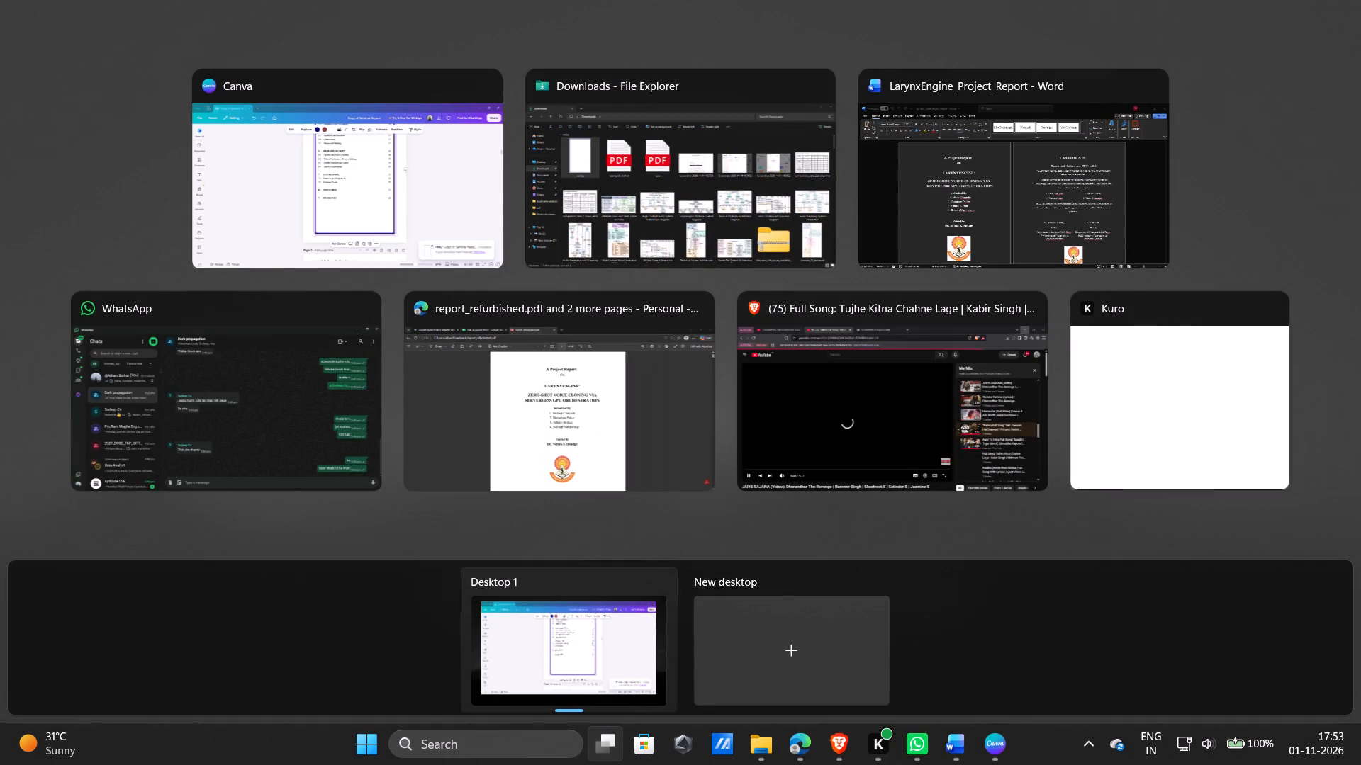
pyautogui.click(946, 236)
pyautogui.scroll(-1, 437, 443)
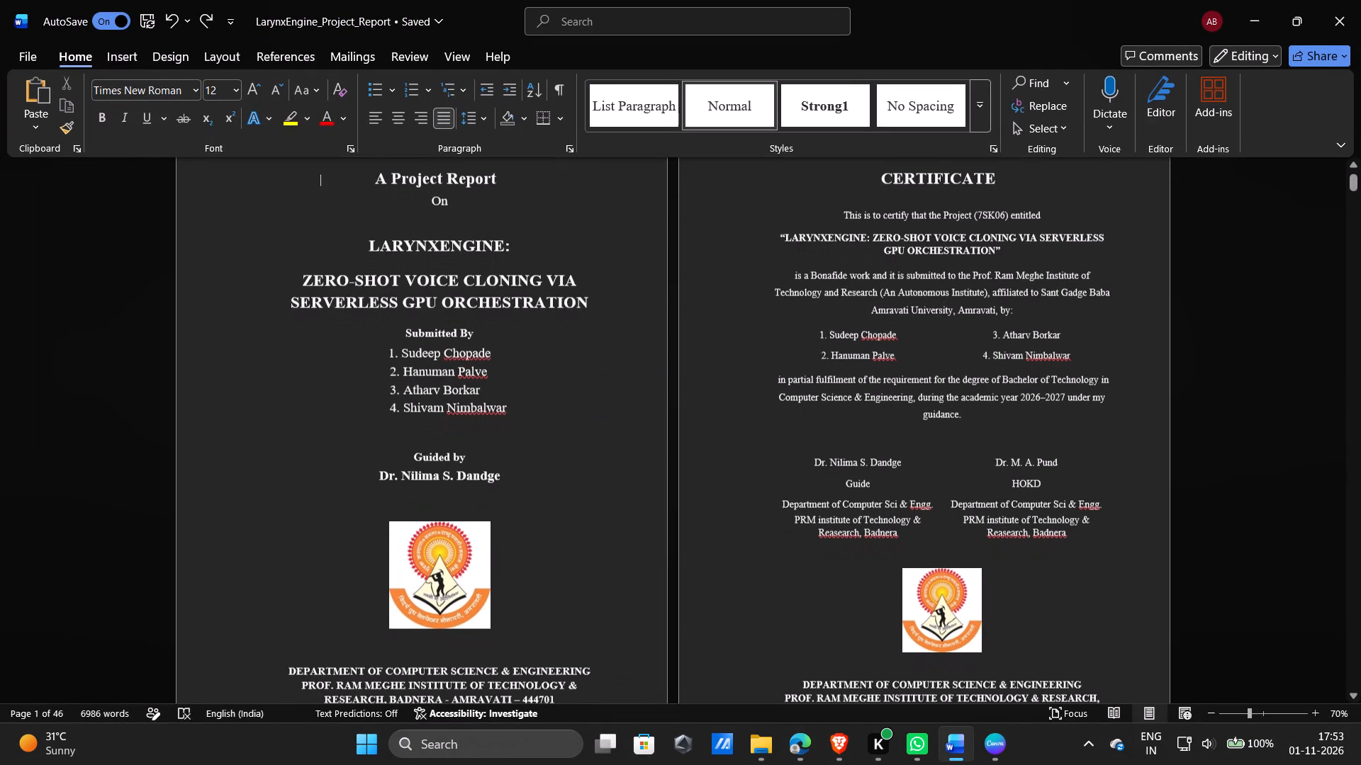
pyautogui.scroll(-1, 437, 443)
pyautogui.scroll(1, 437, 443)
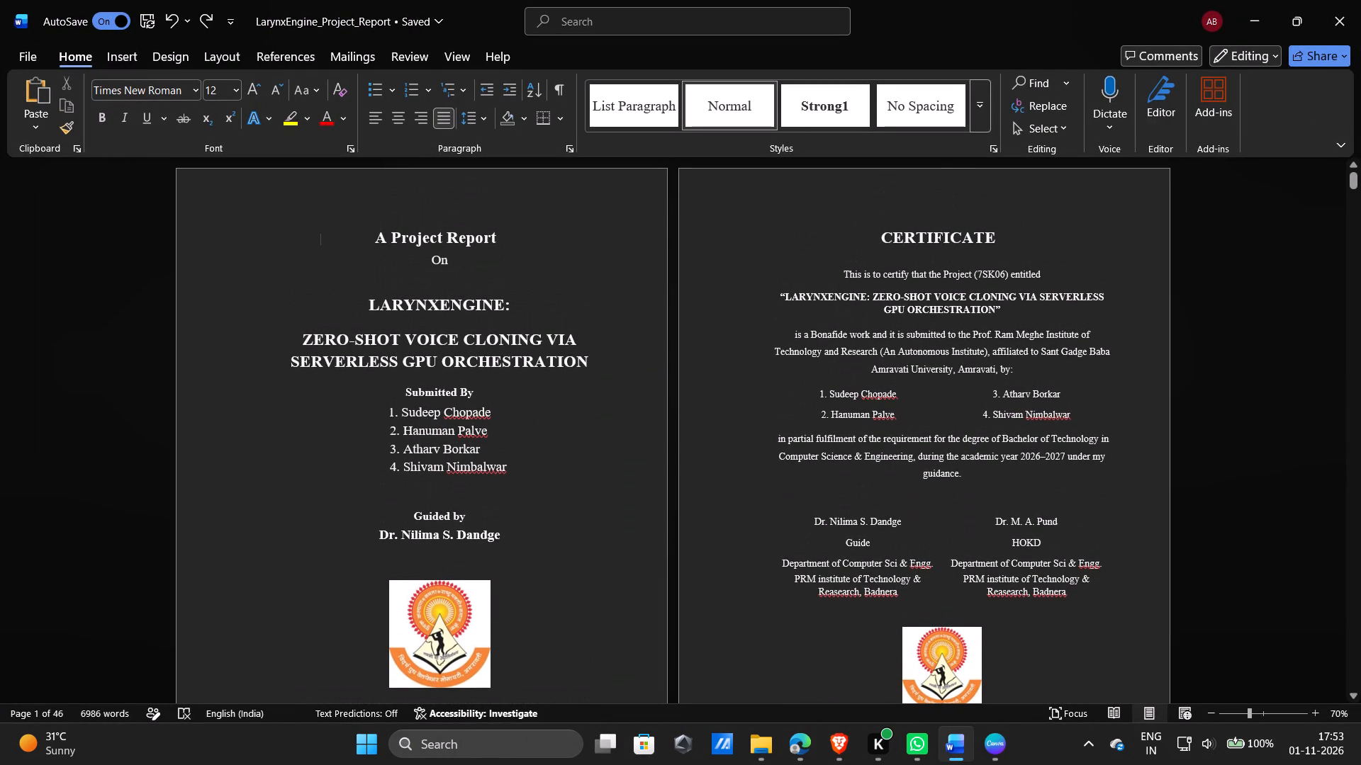
# Paste the border image before the "A Project Report" title on the cover page again and select the picture.
pyautogui.hotkey('ctrl', 'v')
pyautogui.click(383, 259)
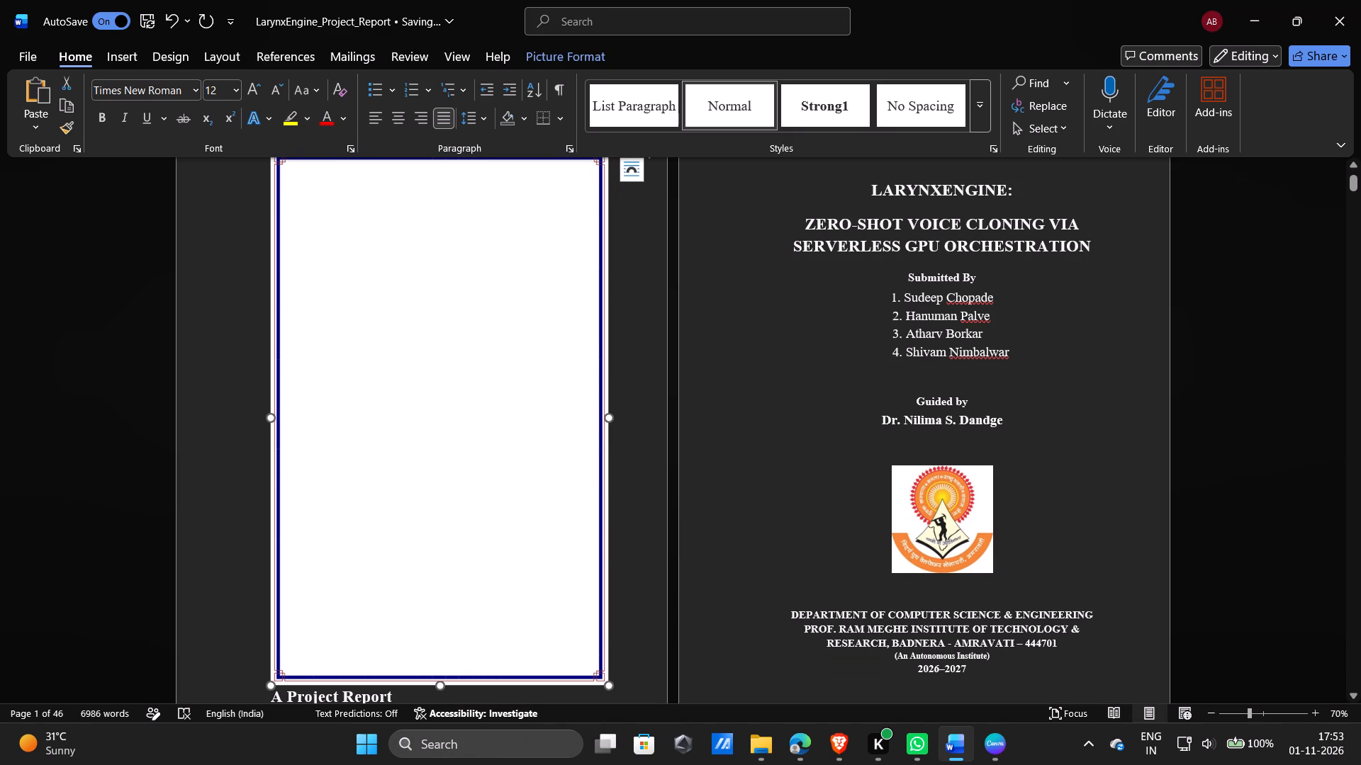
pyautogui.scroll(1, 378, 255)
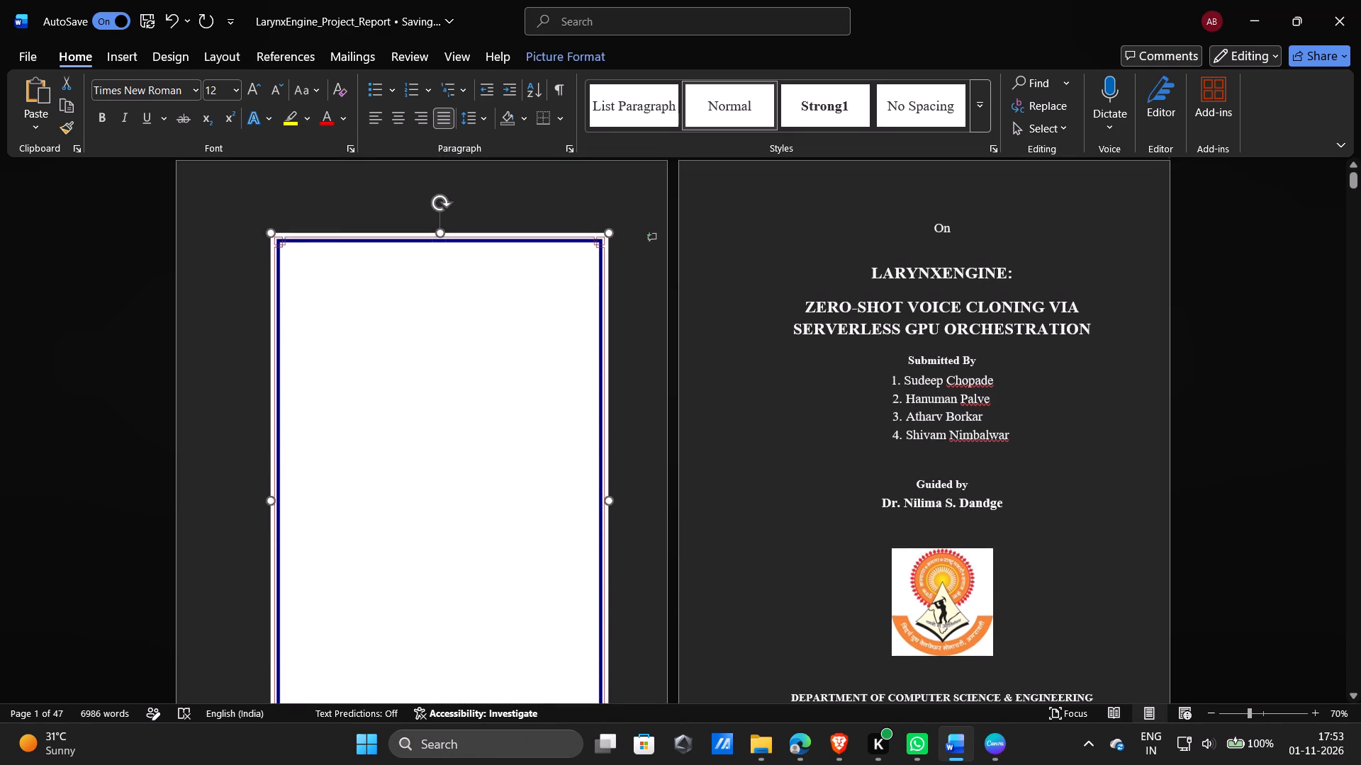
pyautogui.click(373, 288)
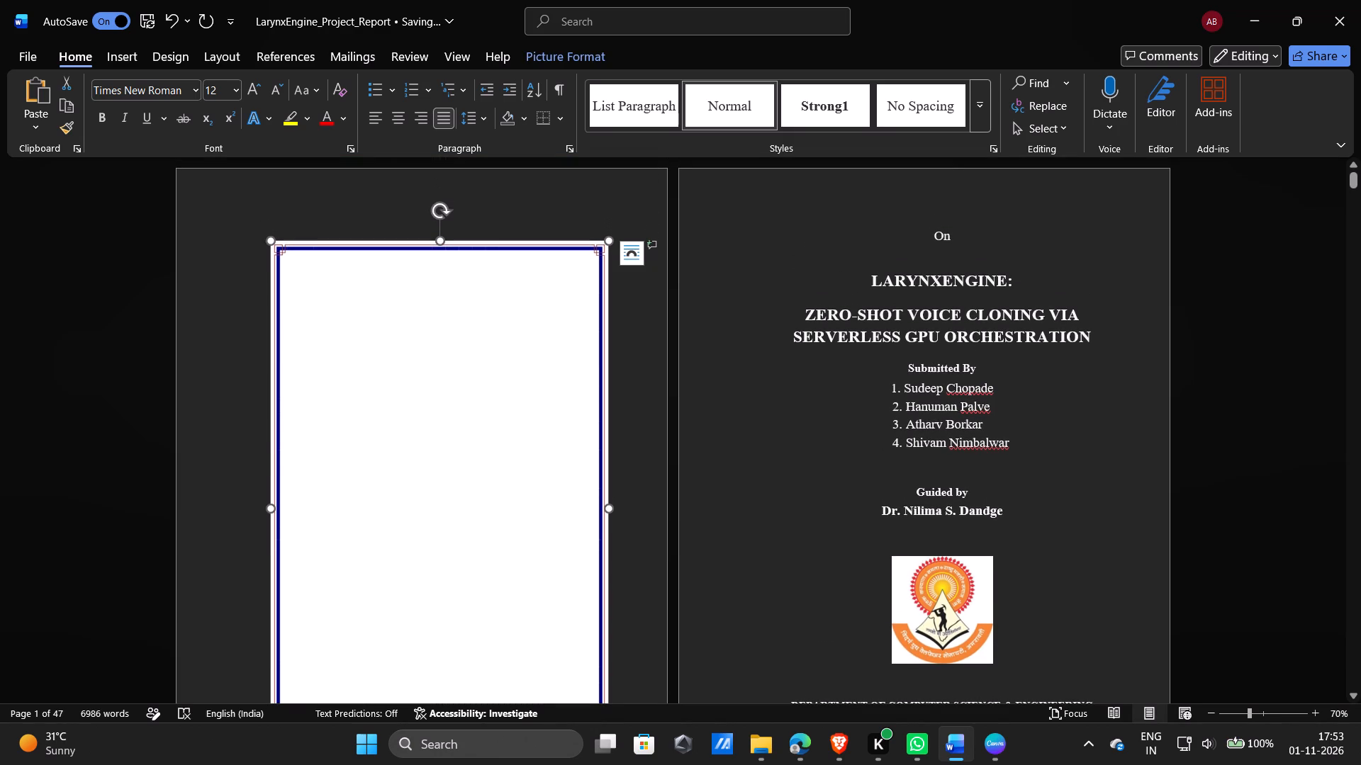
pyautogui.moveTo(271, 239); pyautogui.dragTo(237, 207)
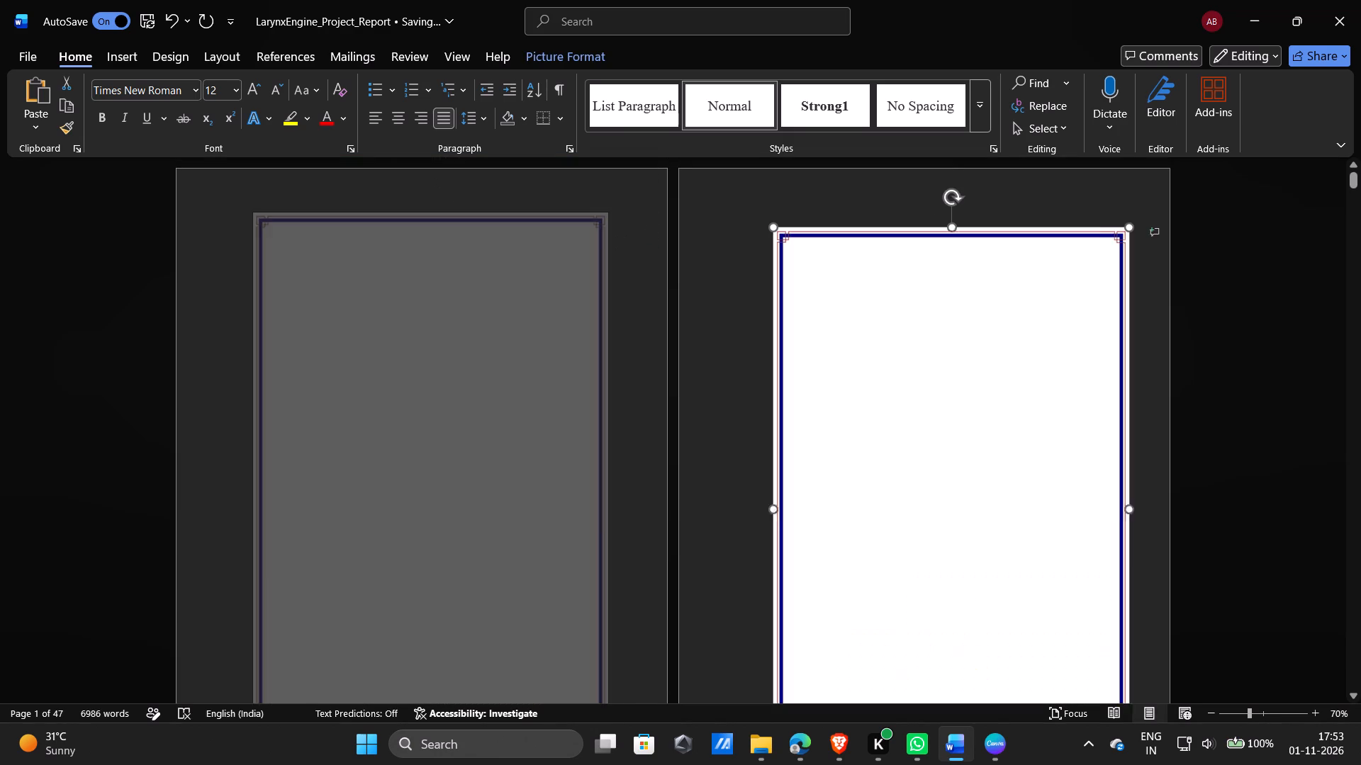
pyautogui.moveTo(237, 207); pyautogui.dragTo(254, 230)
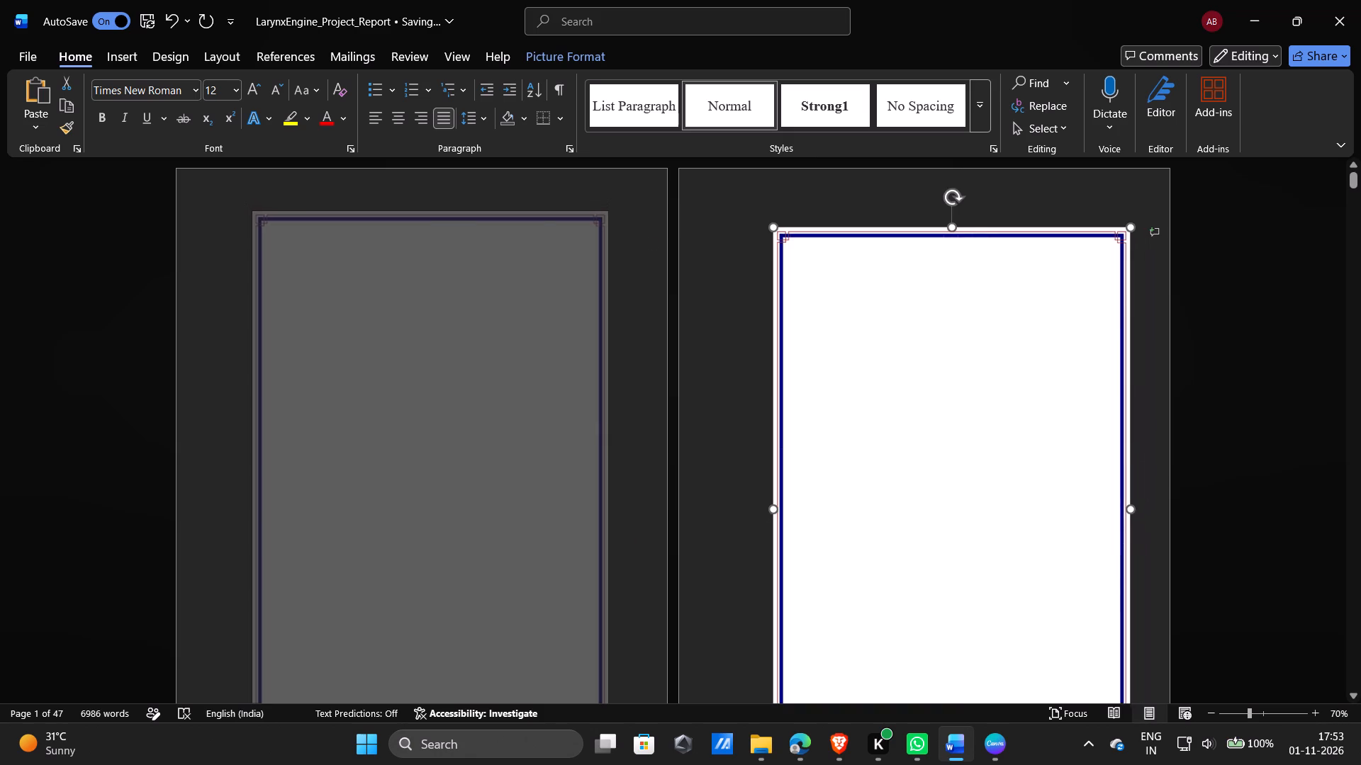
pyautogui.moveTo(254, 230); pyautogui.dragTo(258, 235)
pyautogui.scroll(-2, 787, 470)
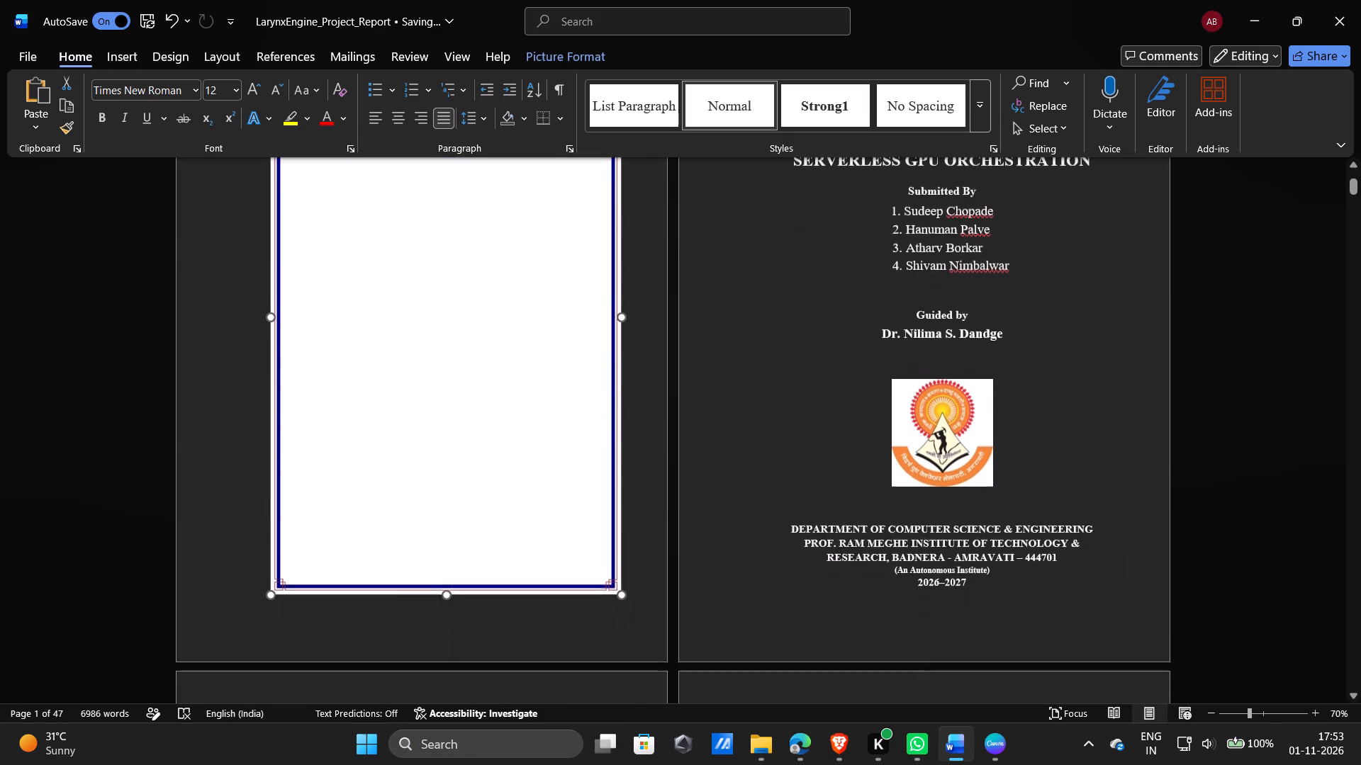